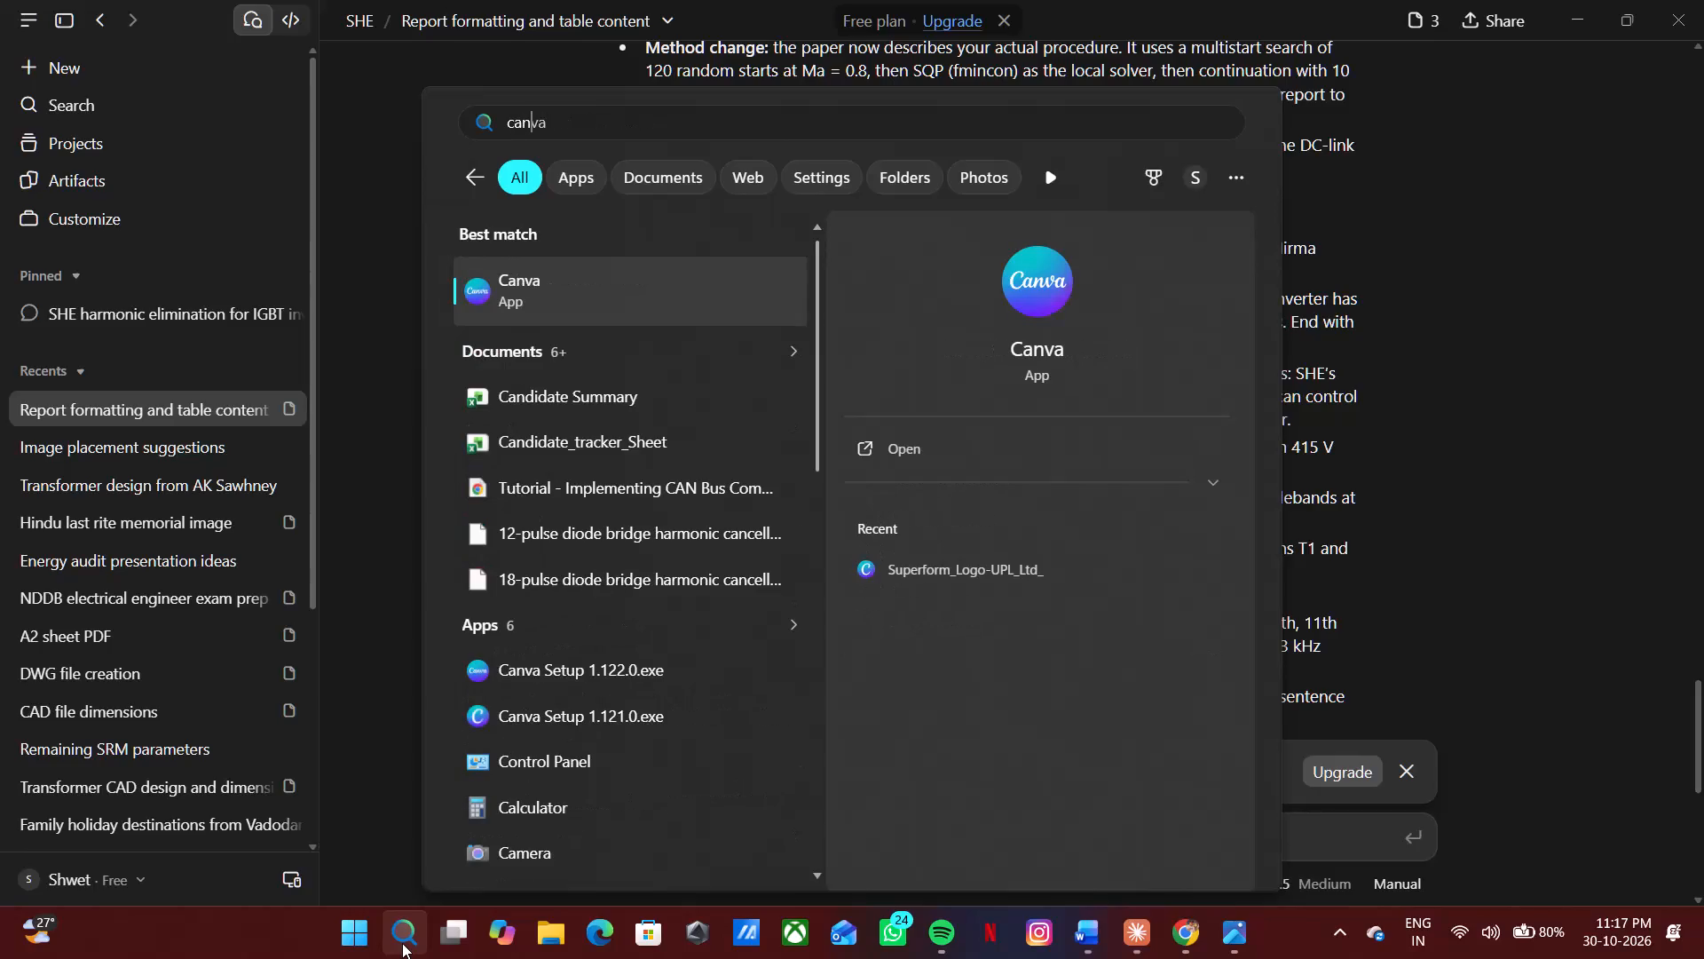
# Launch the Canva app from the search results.
pyautogui.press('Return')
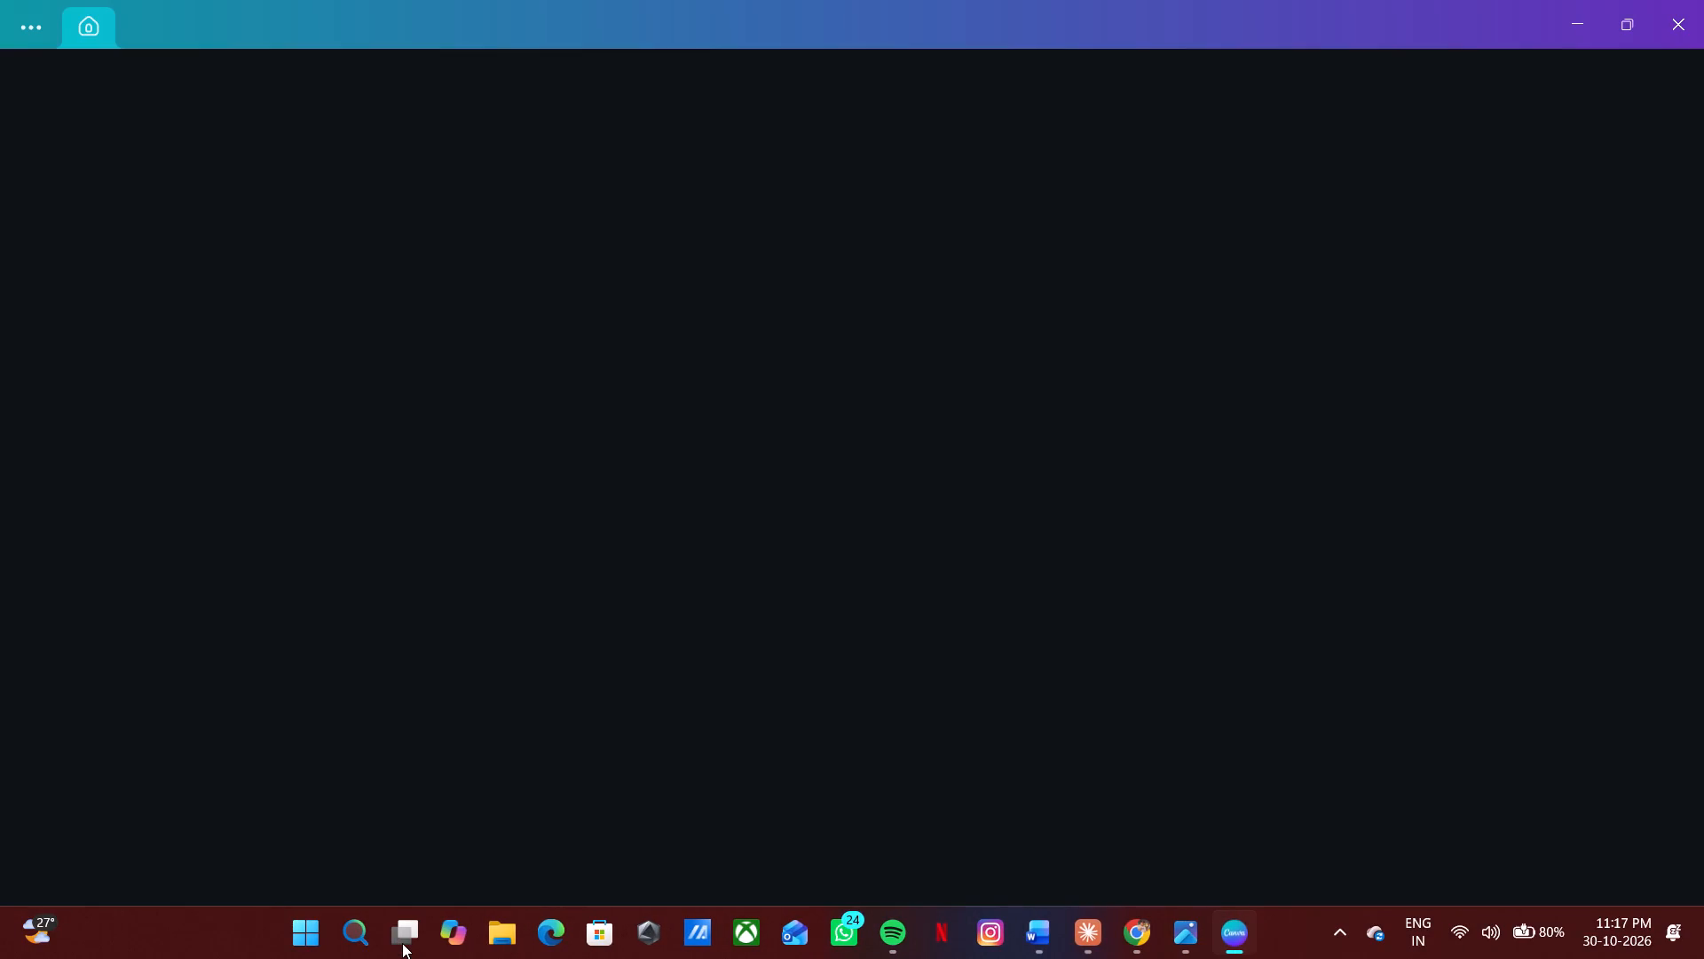
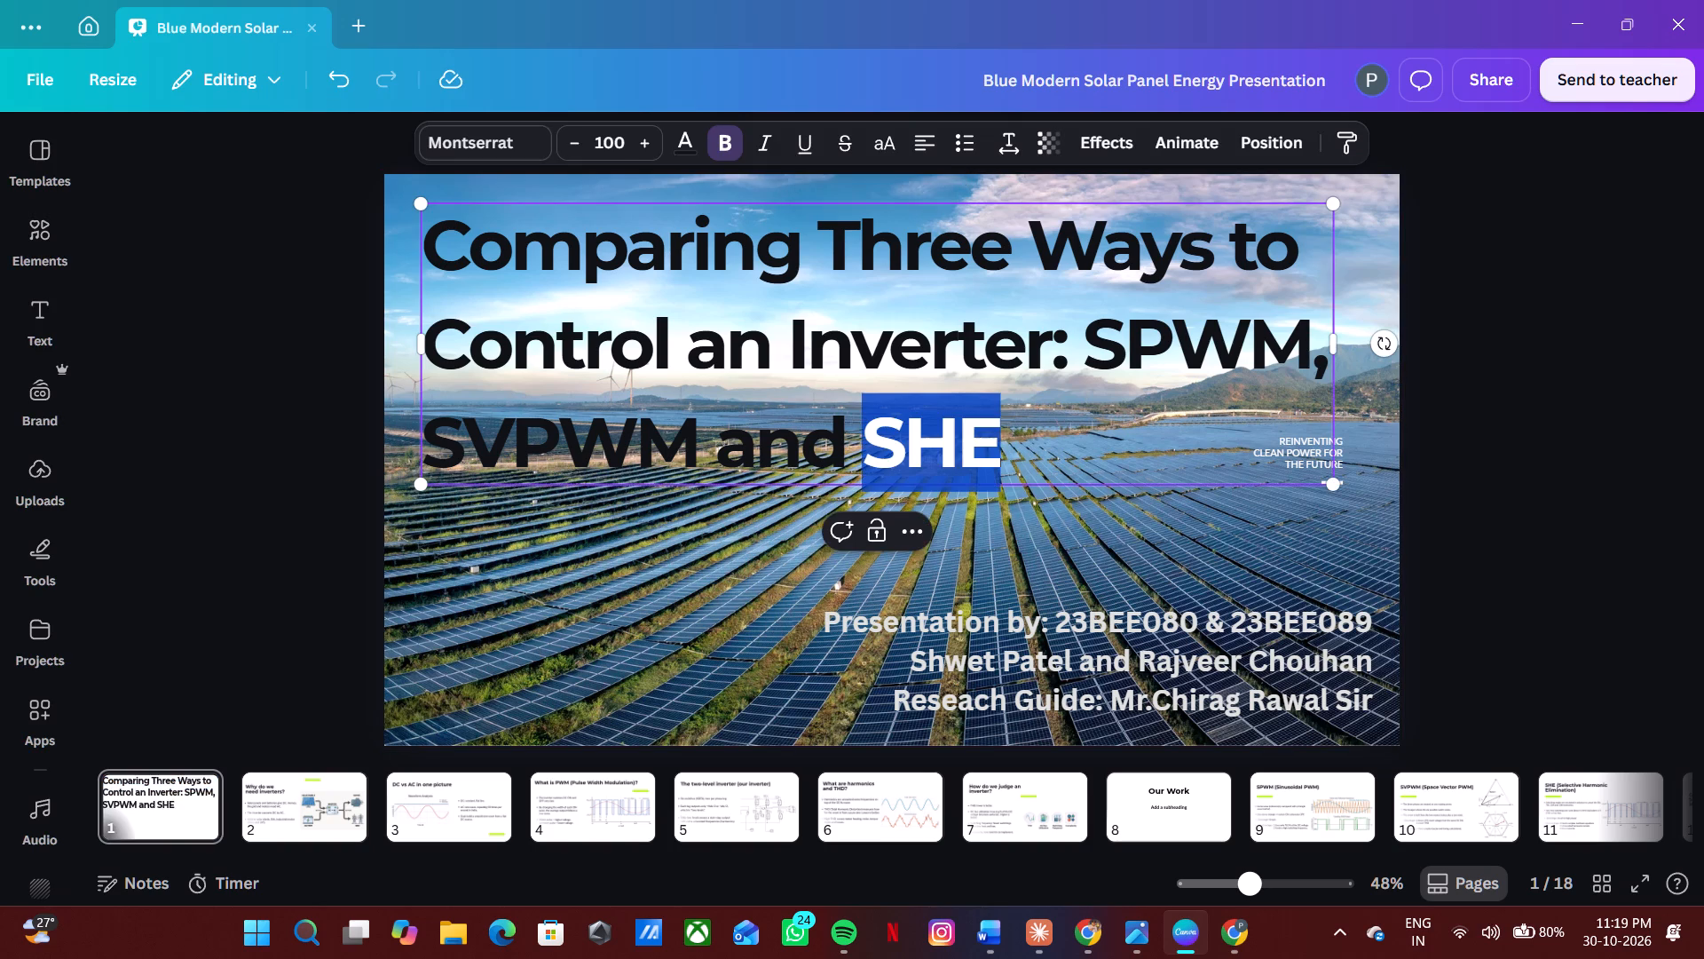
# Clear the entire existing title text from the first slide's title box.
pyautogui.press('BackSpace')
pyautogui.press('BackSpace')
pyautogui.press('BackSpace')
pyautogui.press('BackSpace')
pyautogui.press('BackSpace')
pyautogui.press('BackSpace')
pyautogui.press('BackSpace')
pyautogui.press('BackSpace')
pyautogui.press('BackSpace')
pyautogui.press('BackSpace')
pyautogui.press('BackSpace')
pyautogui.press('BackSpace')
pyautogui.press('BackSpace')
pyautogui.press('BackSpace')
pyautogui.press('BackSpace')
pyautogui.press('BackSpace')
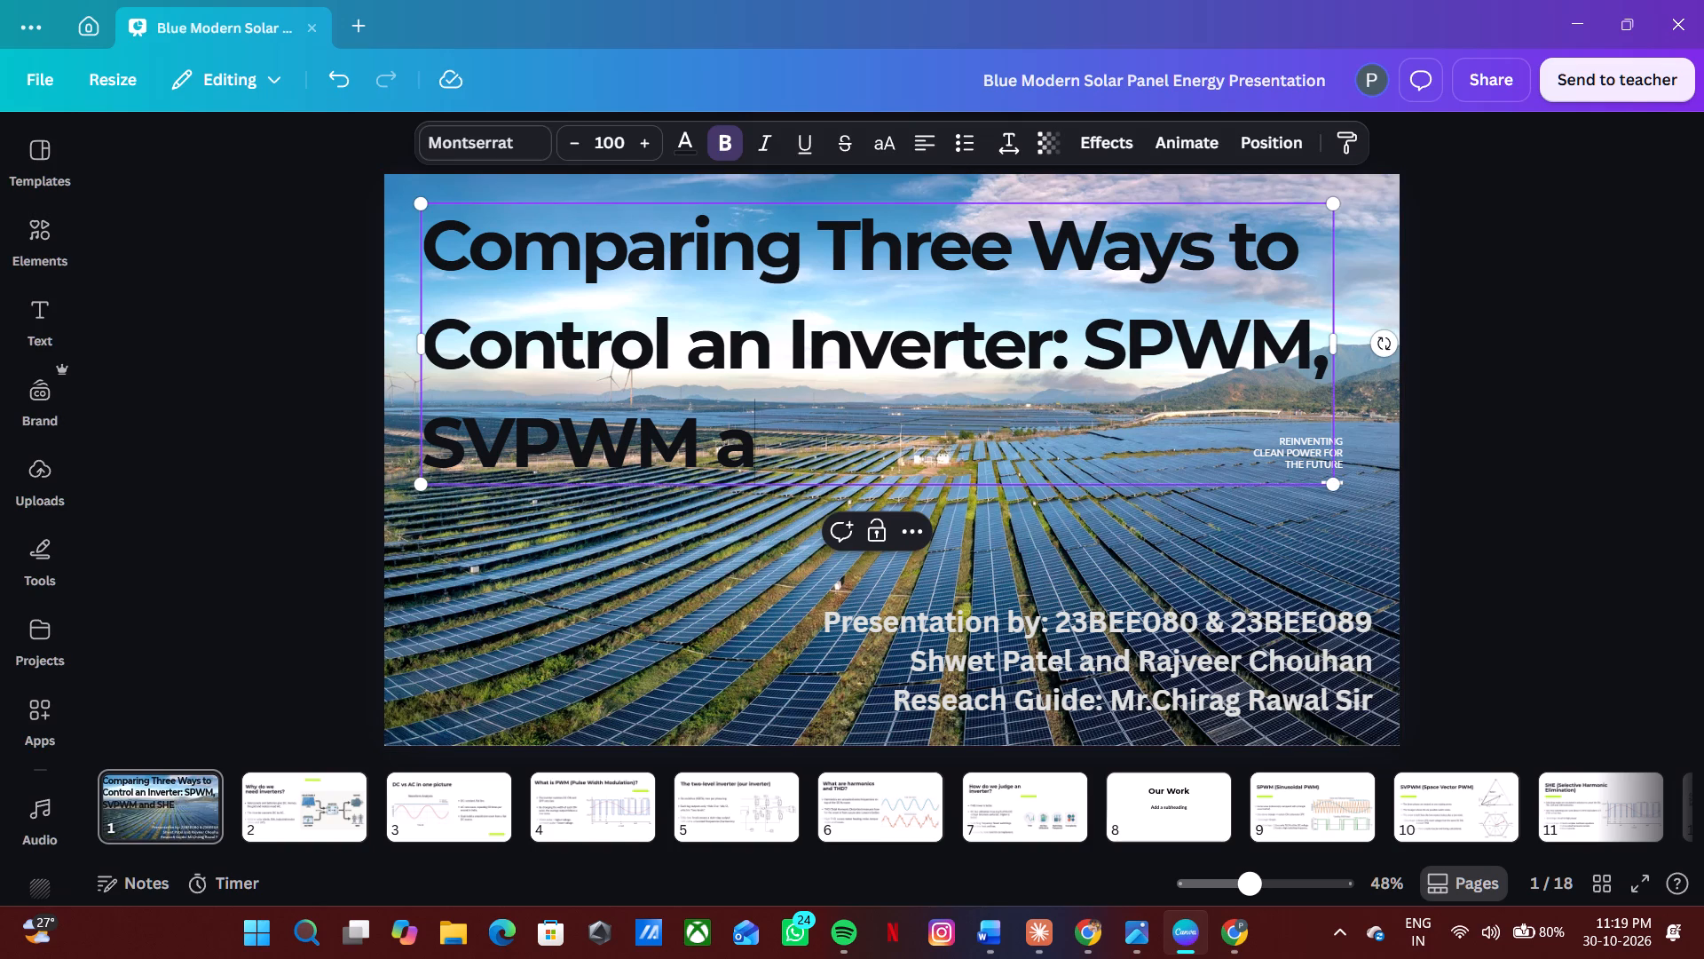
pyautogui.press('BackSpace')
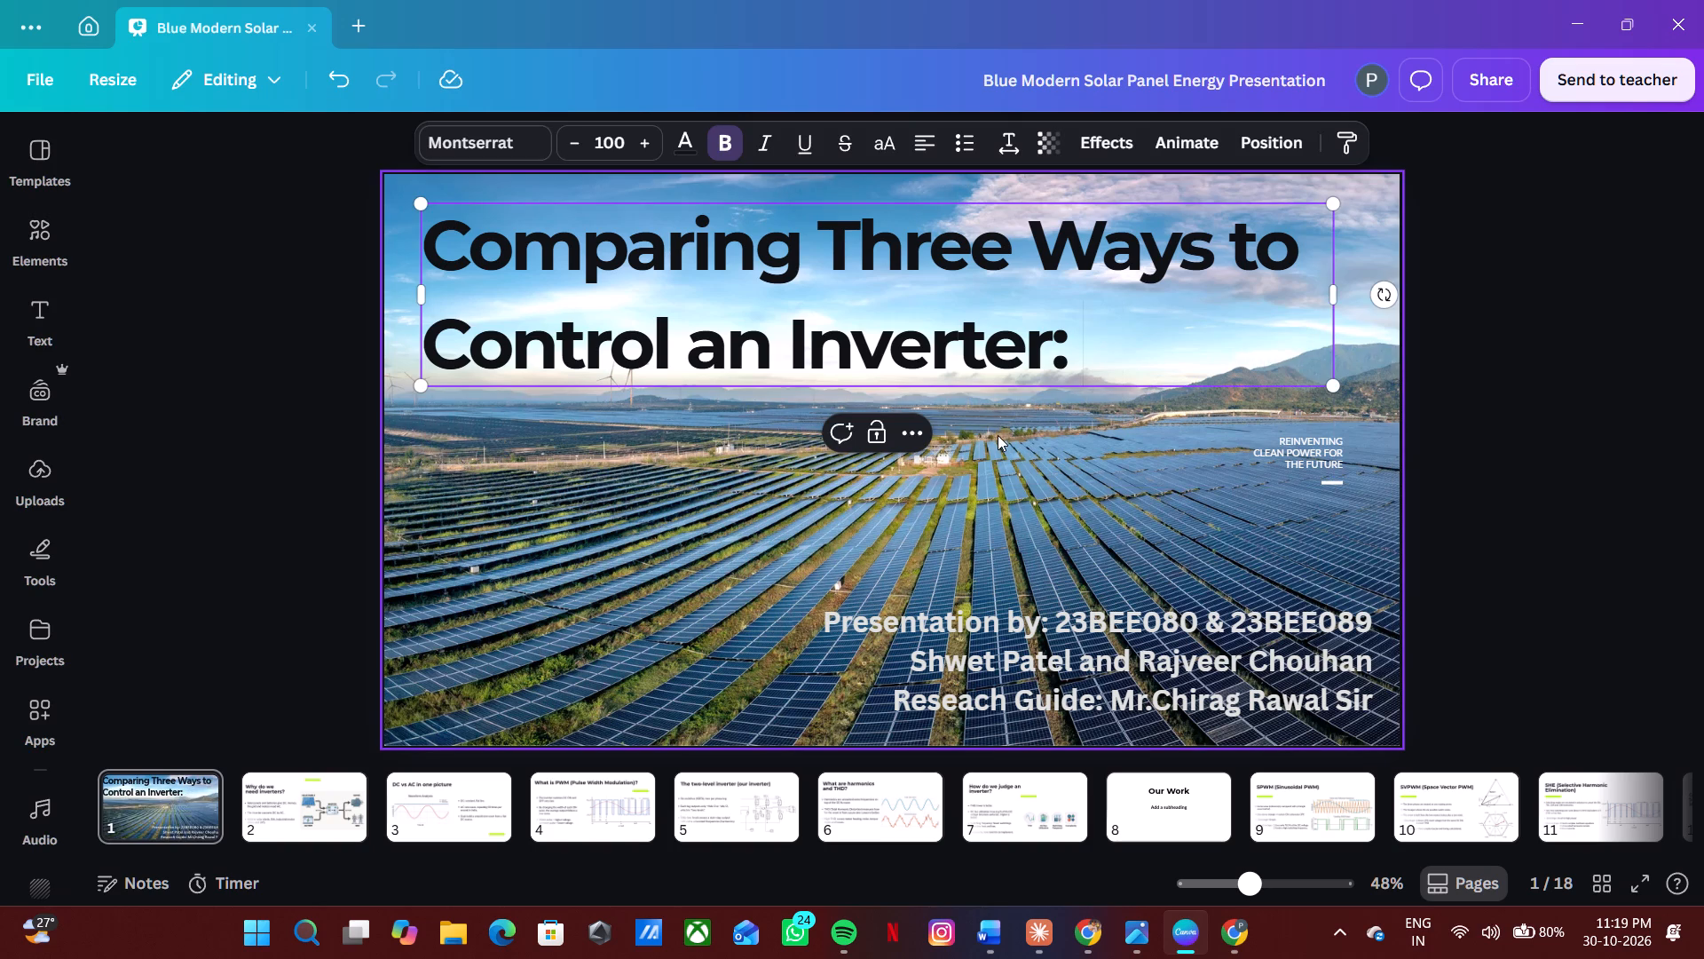
pyautogui.press('BackSpace')
pyautogui.press('BackSpace')
pyautogui.press('BackSpace')
pyautogui.press('BackSpace')
pyautogui.press('BackSpace')
pyautogui.press('BackSpace')
pyautogui.press('BackSpace')
pyautogui.press('BackSpace')
pyautogui.press('BackSpace')
pyautogui.press('BackSpace')
pyautogui.press('BackSpace')
pyautogui.press('BackSpace')
pyautogui.press('BackSpace')
pyautogui.press('BackSpace')
pyautogui.press('BackSpace')
pyautogui.press('BackSpace')
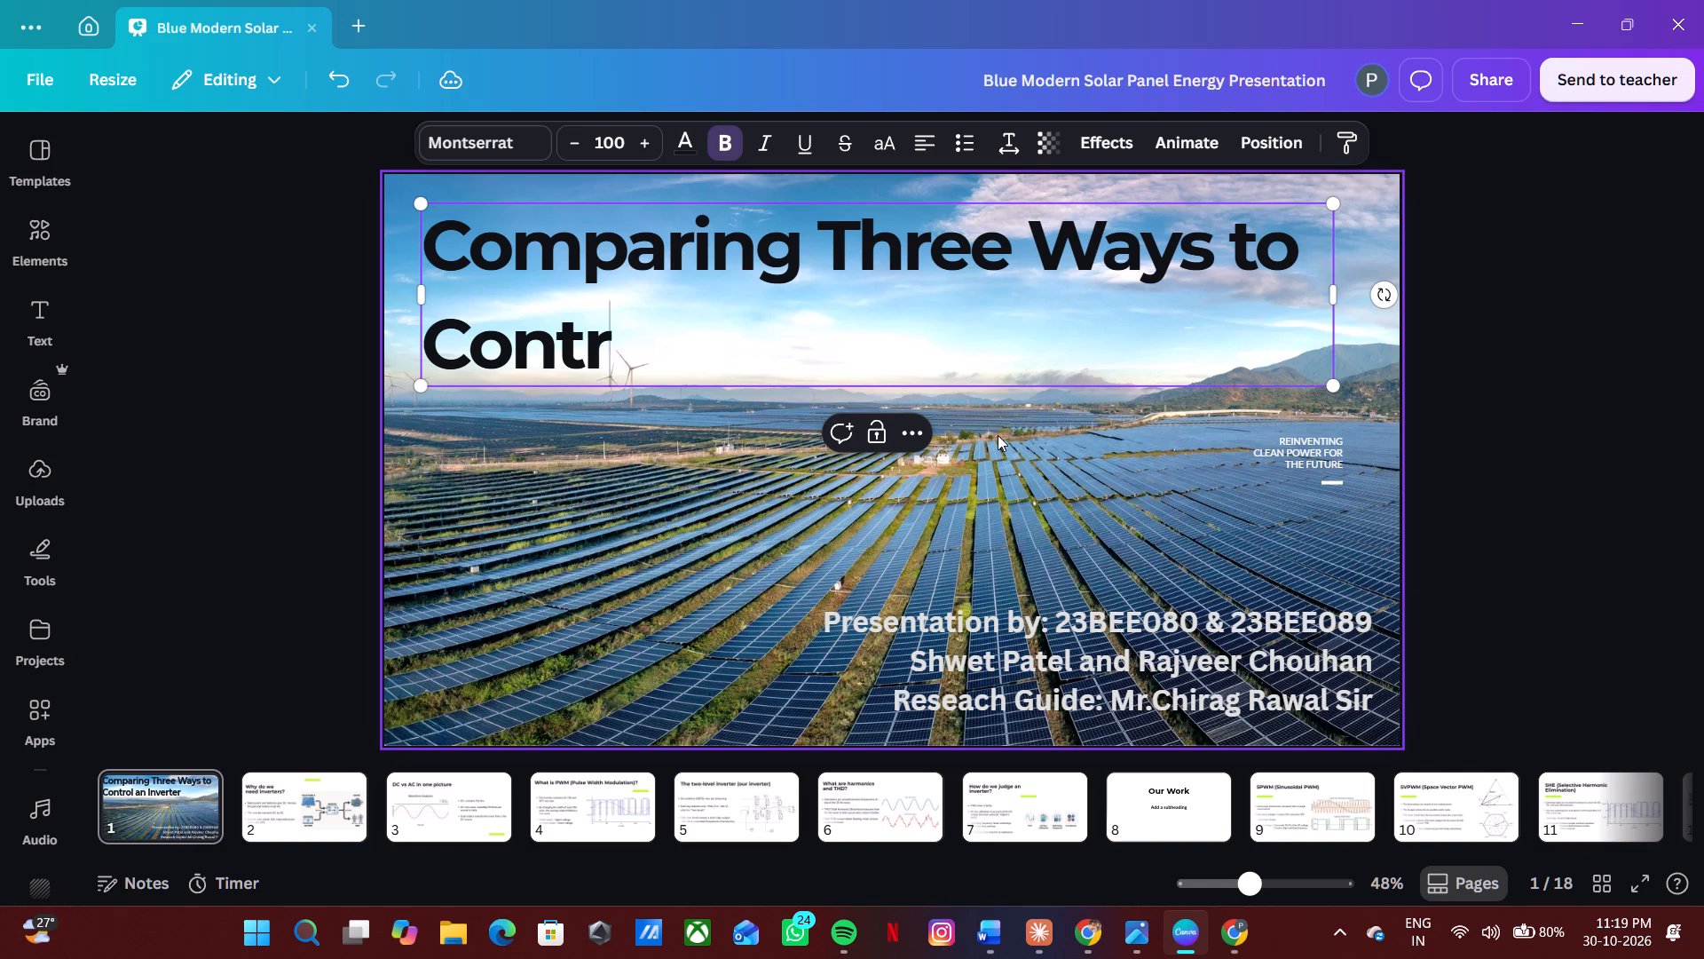
pyautogui.press('BackSpace')
pyautogui.press('BackSpace')
pyautogui.press('BackSpace')
pyautogui.press('BackSpace')
pyautogui.press('BackSpace')
pyautogui.press('BackSpace')
pyautogui.press('BackSpace')
pyautogui.press('BackSpace')
pyautogui.press('BackSpace')
pyautogui.press('BackSpace')
pyautogui.press('BackSpace')
pyautogui.press('BackSpace')
pyautogui.press('BackSpace')
pyautogui.press('BackSpace')
pyautogui.press('BackSpace')
pyautogui.press('BackSpace')
pyautogui.press('BackSpace')
pyautogui.press('BackSpace')
pyautogui.press('BackSpace')
pyautogui.press('BackSpace')
pyautogui.press('BackSpace')
pyautogui.press('BackSpace')
pyautogui.press('BackSpace')
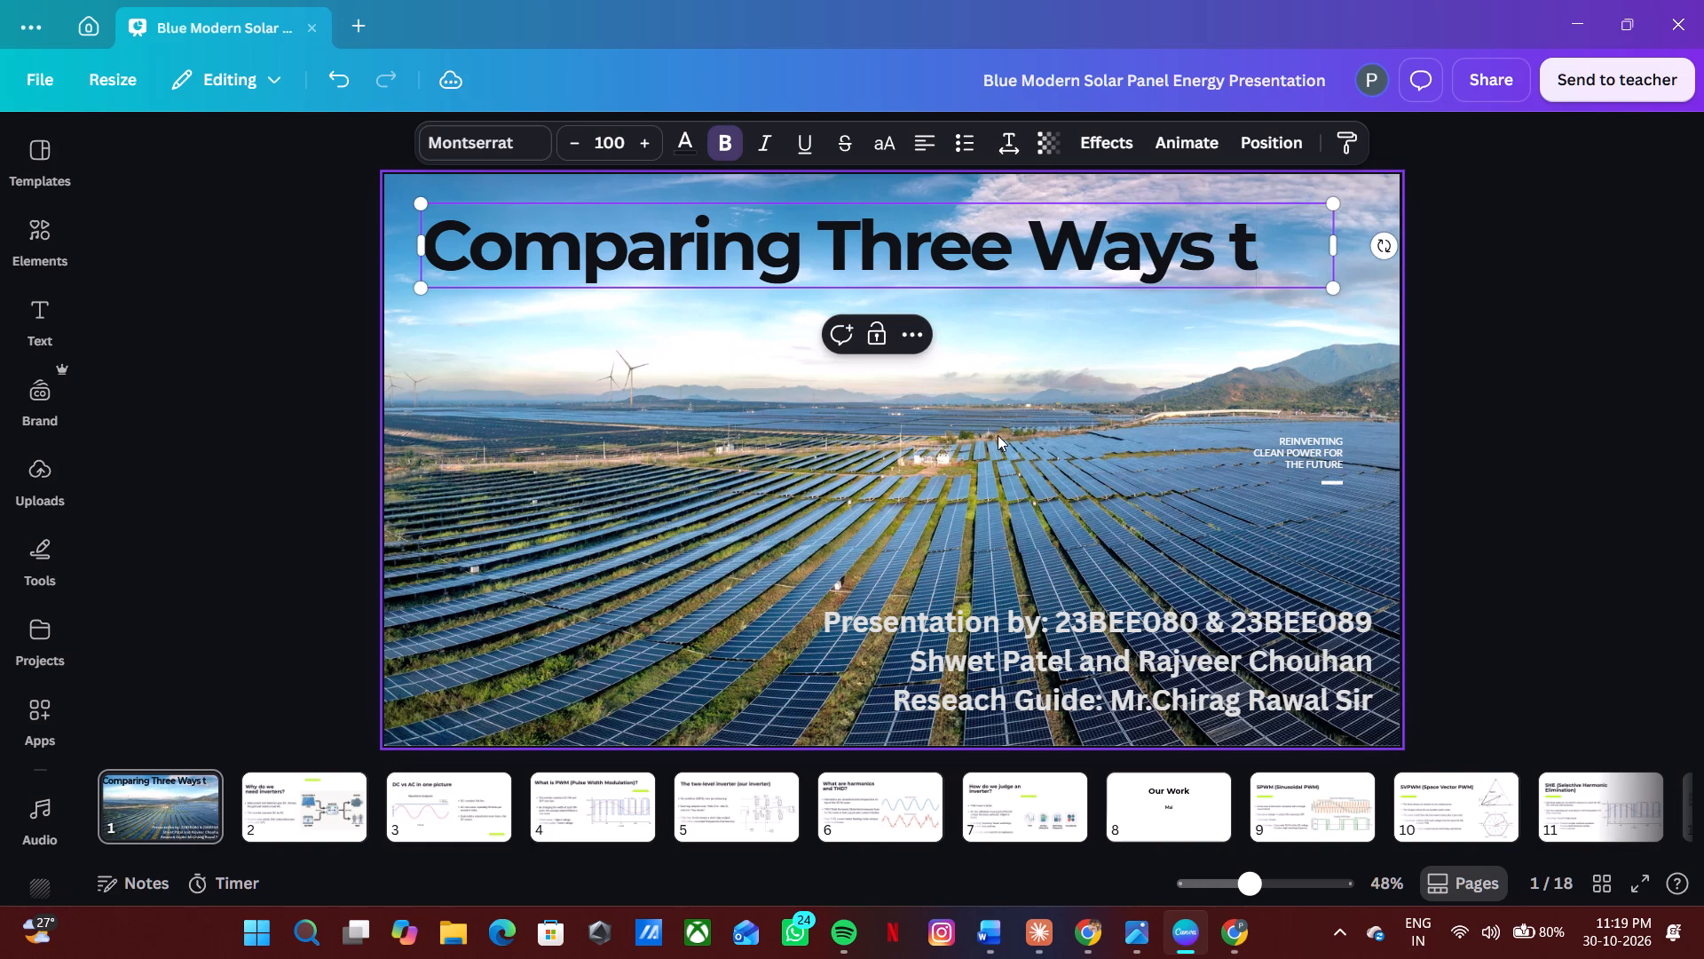
pyautogui.press('BackSpace')
pyautogui.press('BackSpace')
pyautogui.press('BackSpace')
pyautogui.press('BackSpace')
pyautogui.press('BackSpace')
pyautogui.press('BackSpace')
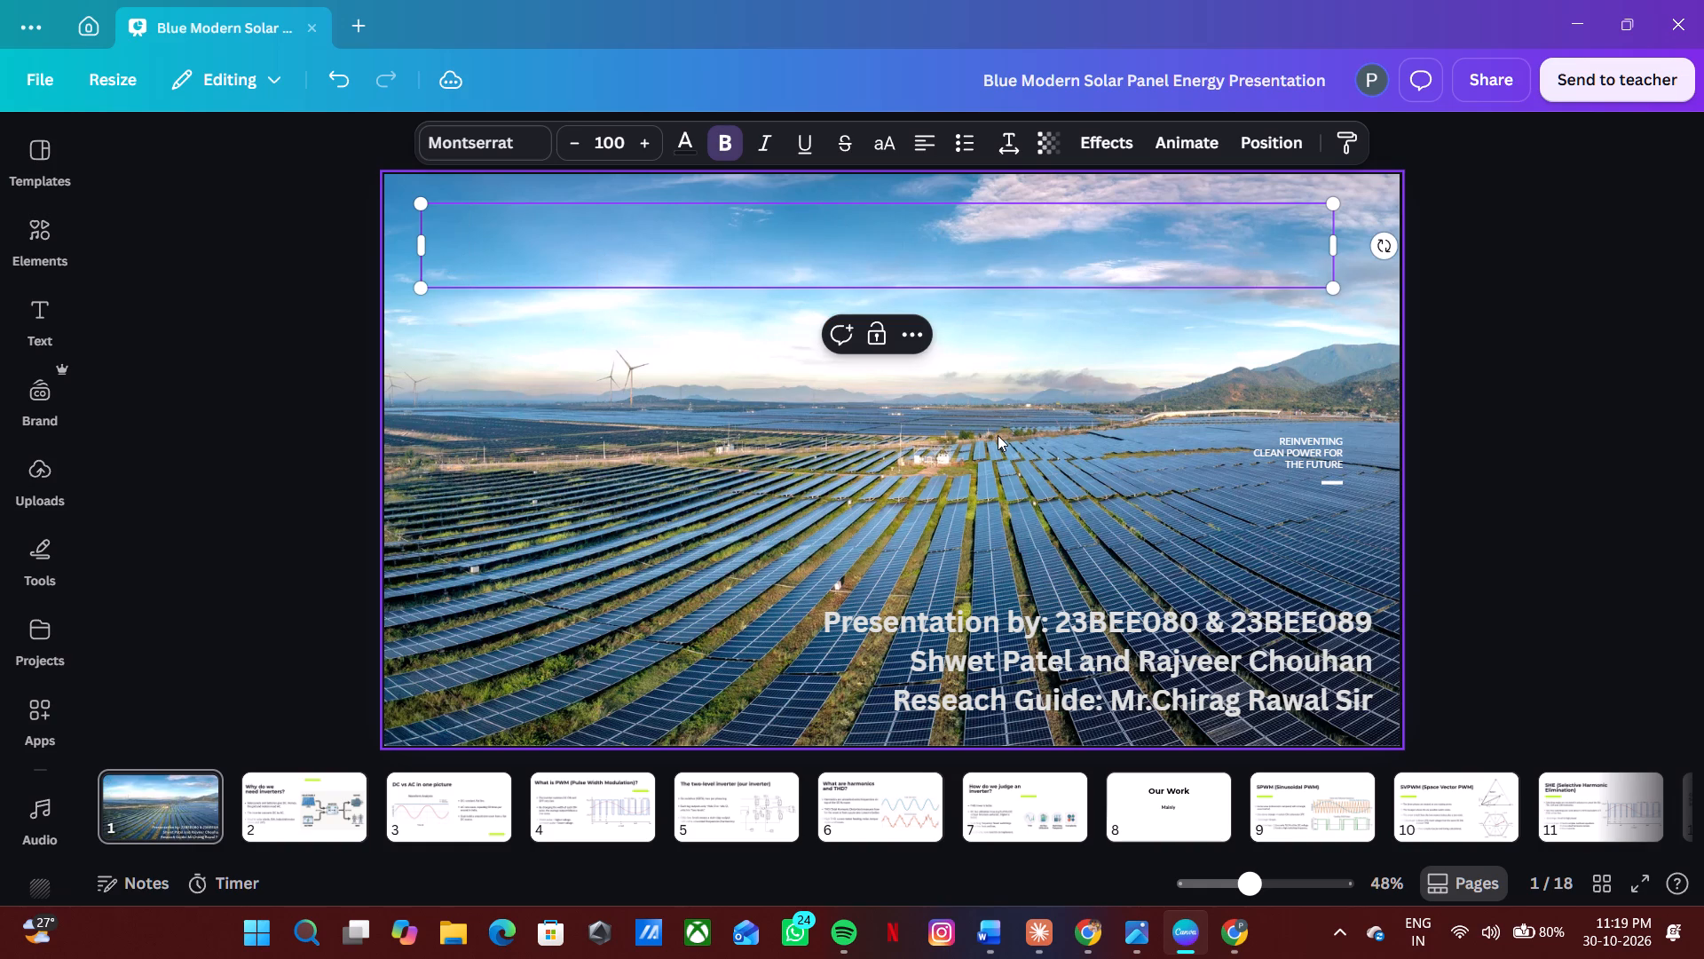
pyautogui.write('Cp')
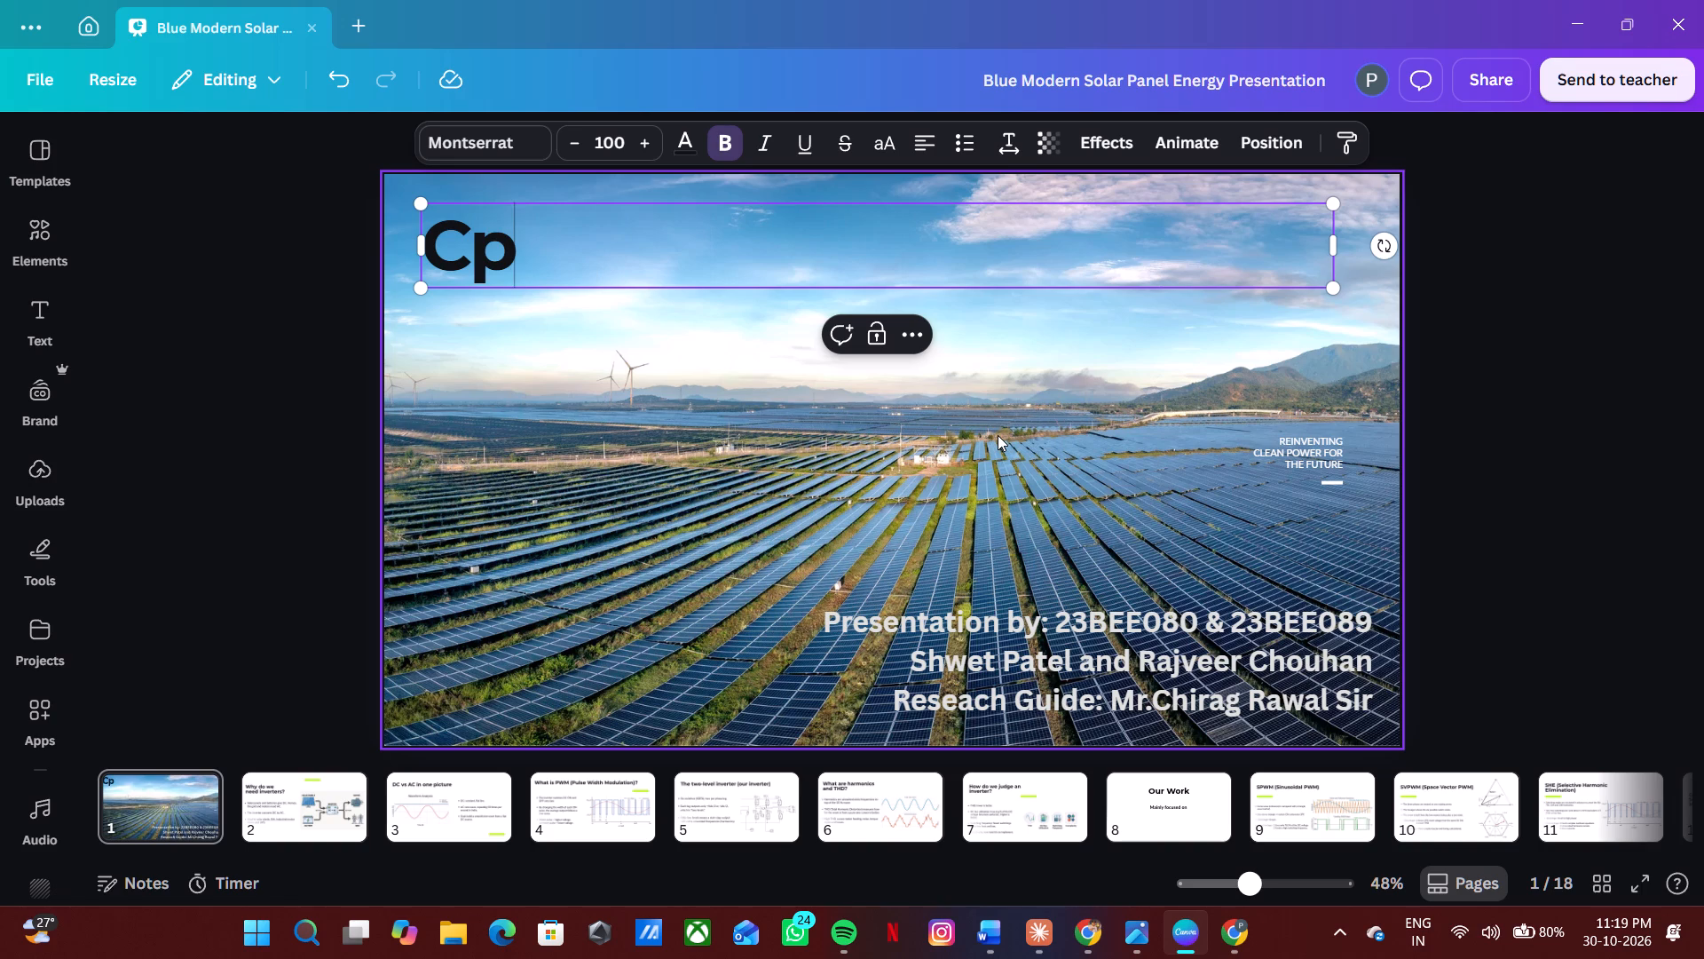
pyautogui.press('BackSpace')
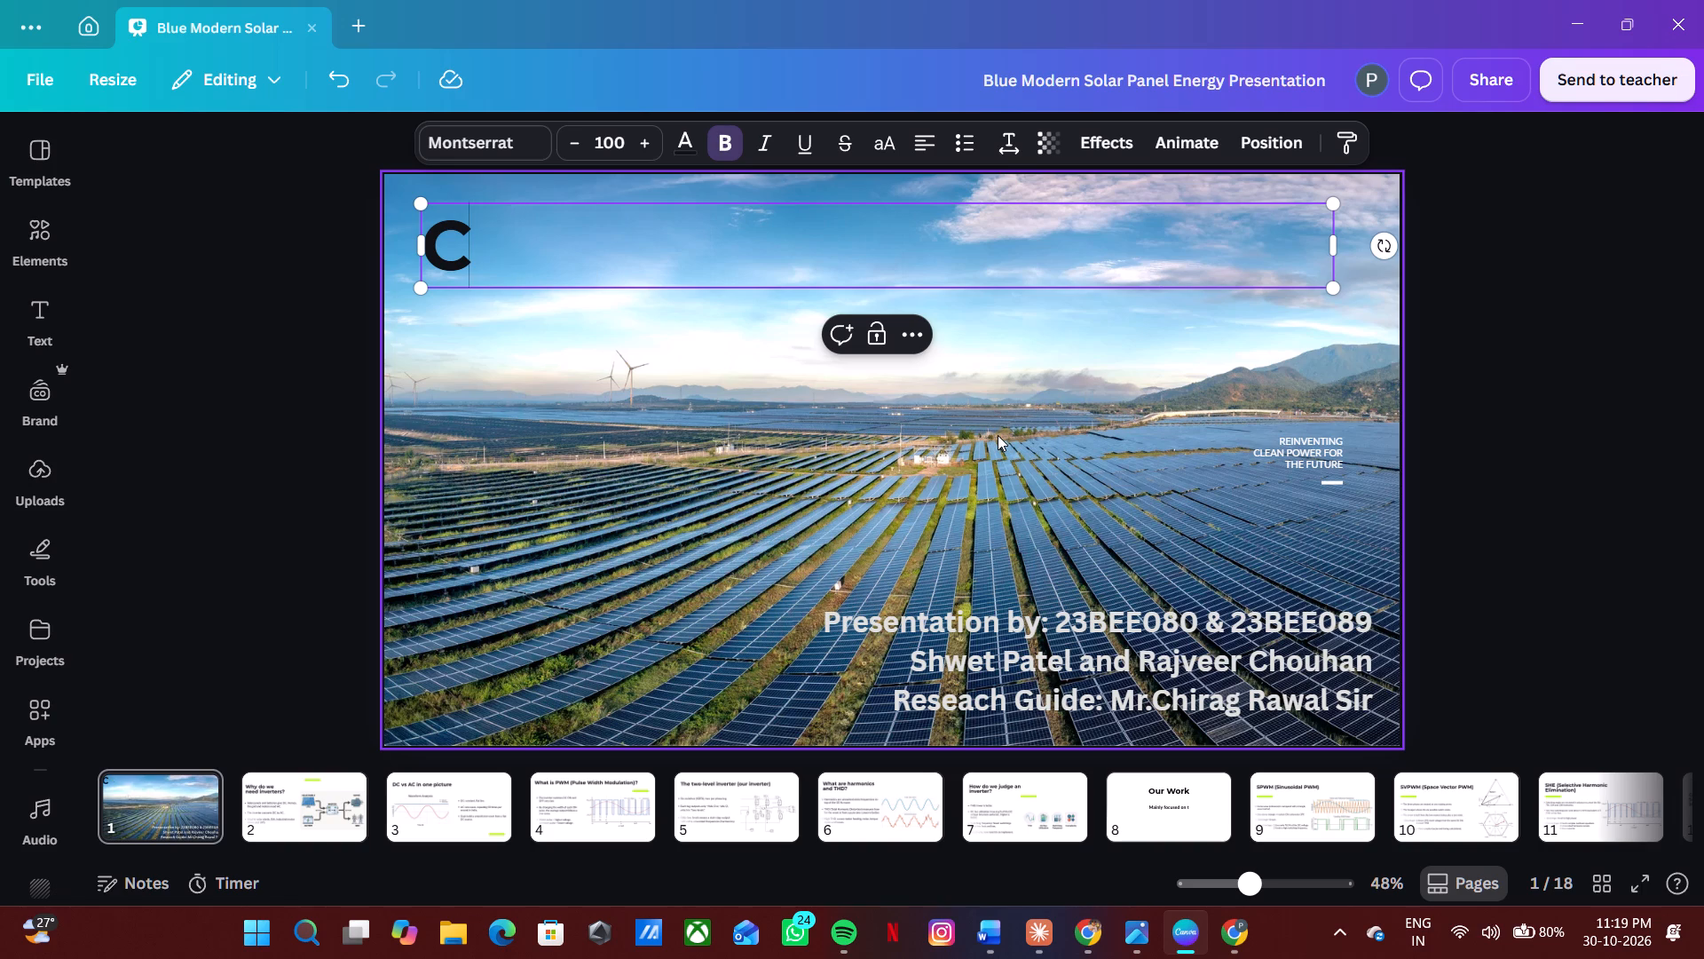
# Switch to the Word report and copy its title "Comparative Study of Advance PWM Schemes for Inverter" without the quotation marks.
pyautogui.click(994, 935)
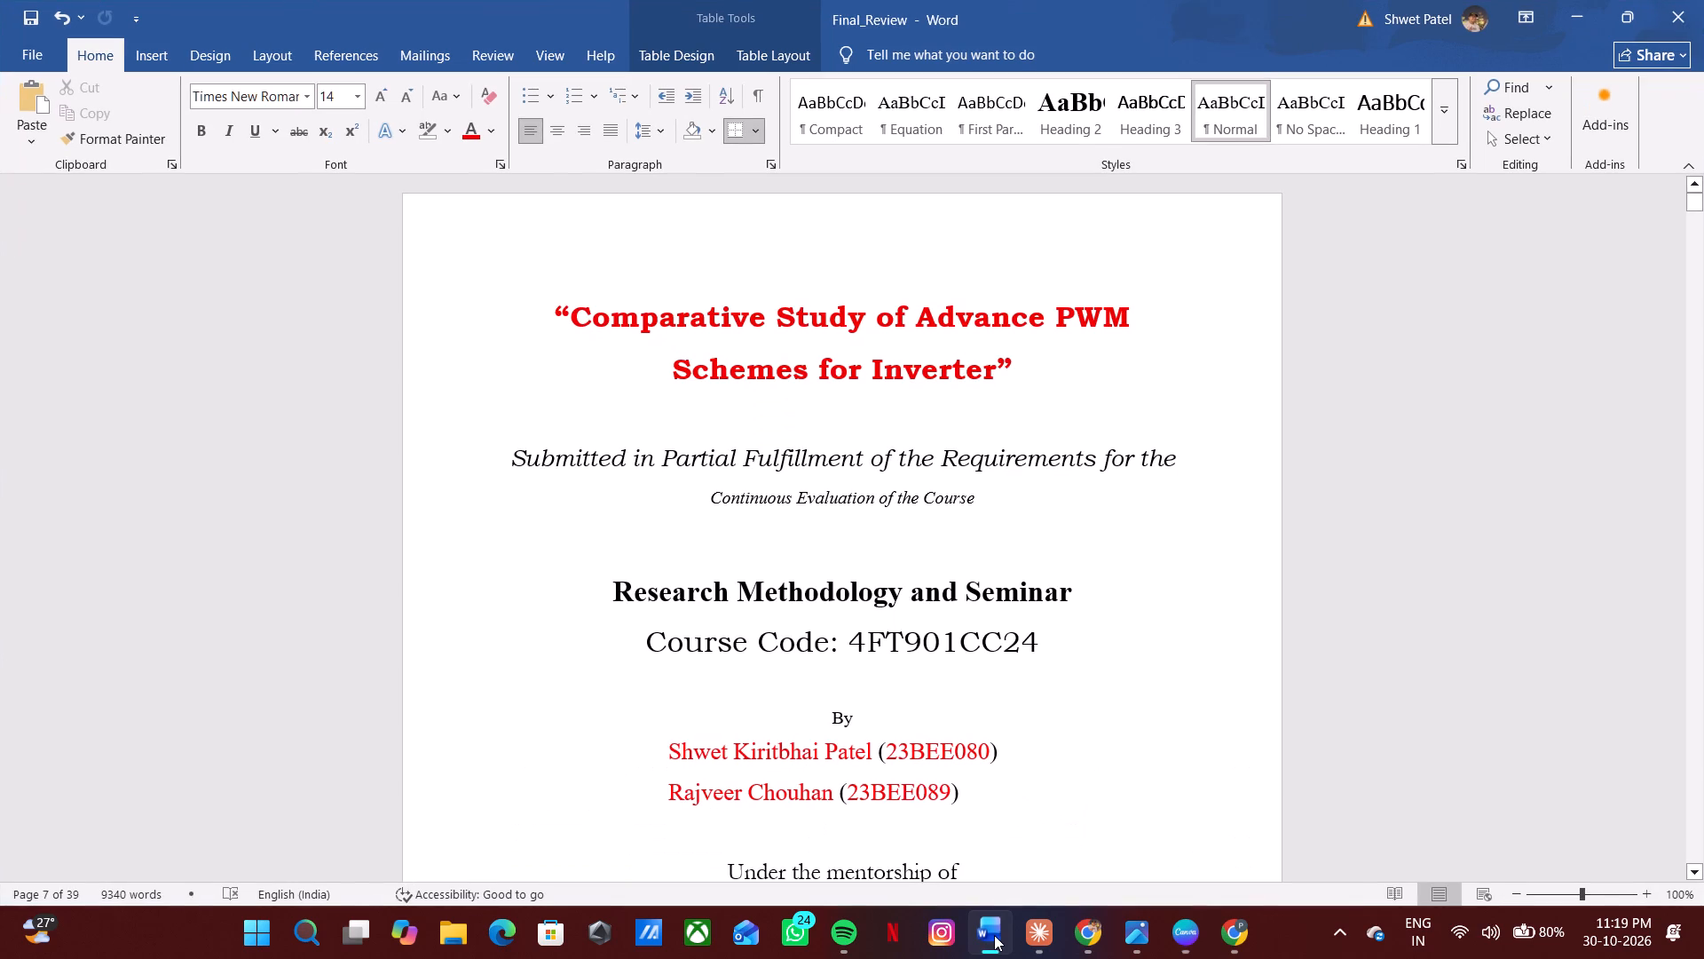
pyautogui.click(995, 360)
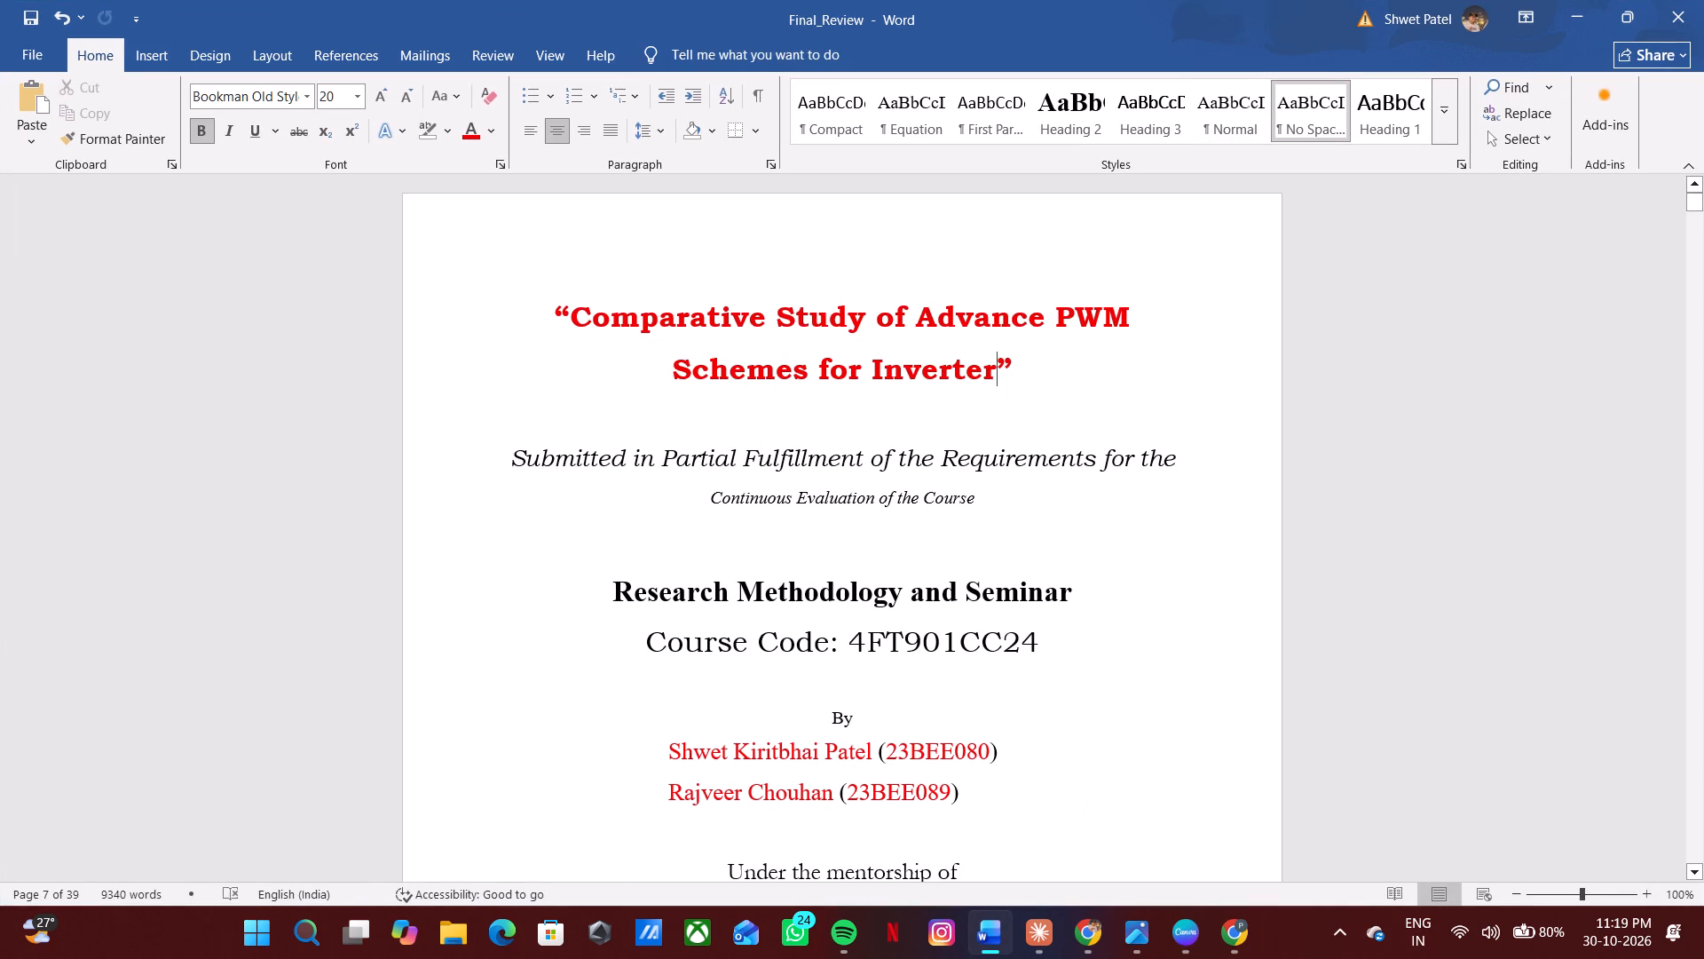
pyautogui.hotkey('shift', 'Up')
pyautogui.hotkey('shift', 'Up')
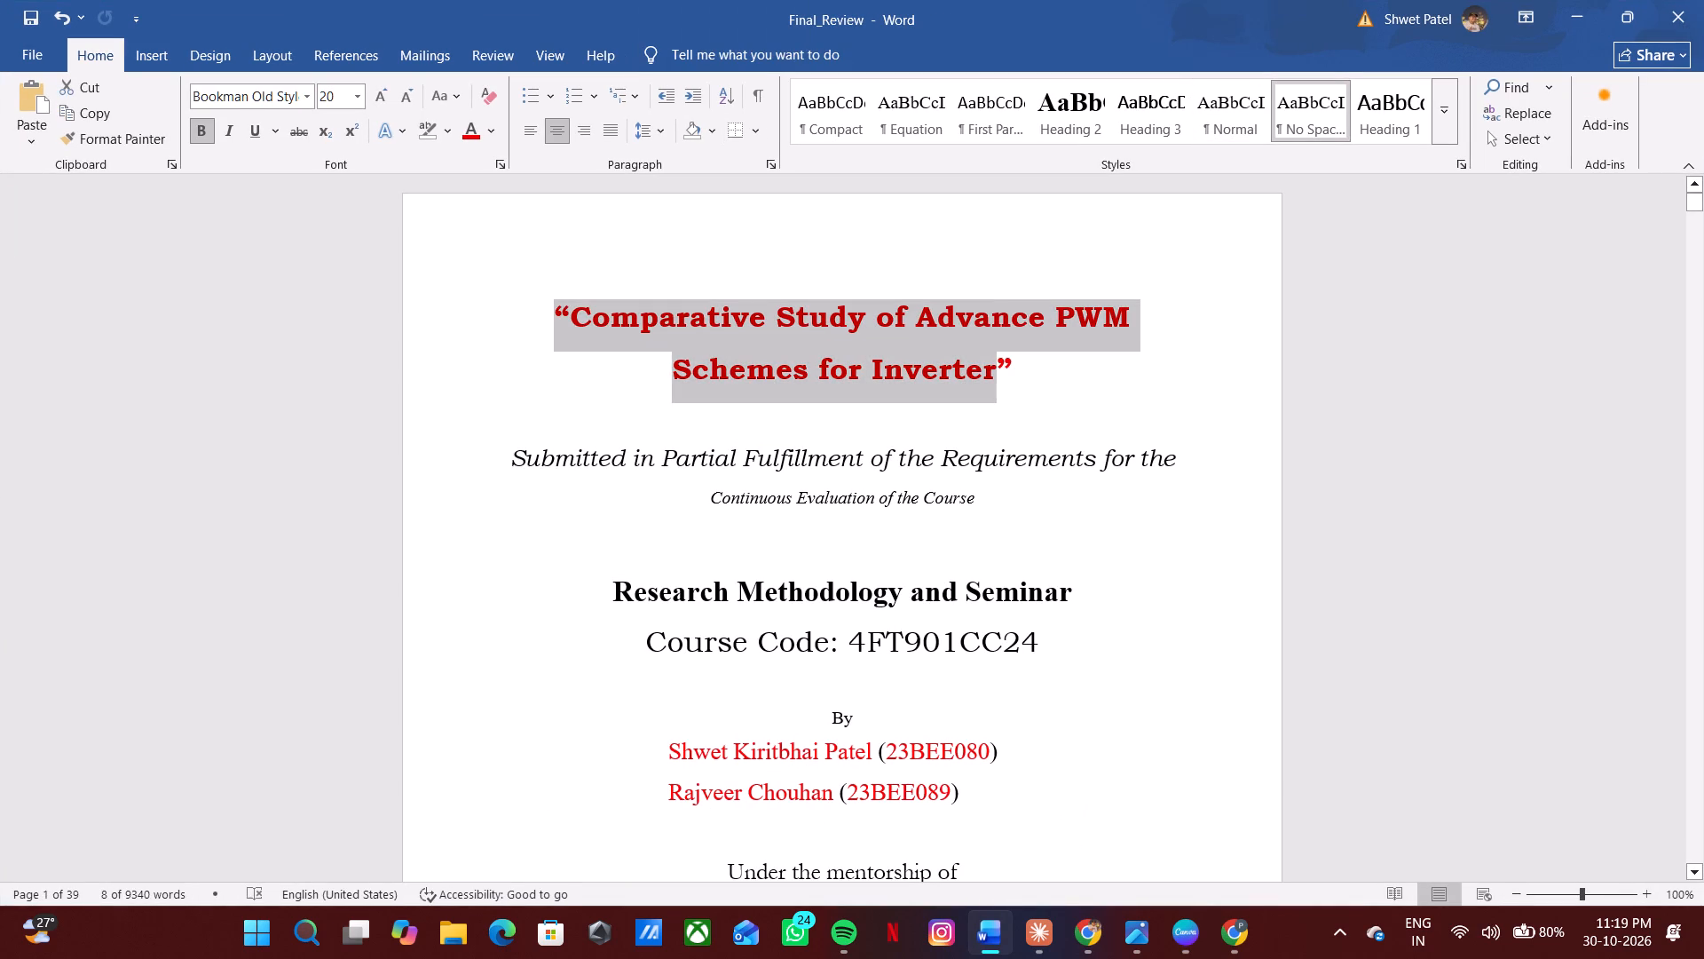
pyautogui.hotkey('shift', 'Right')
pyautogui.hotkey('shift', 'Right')
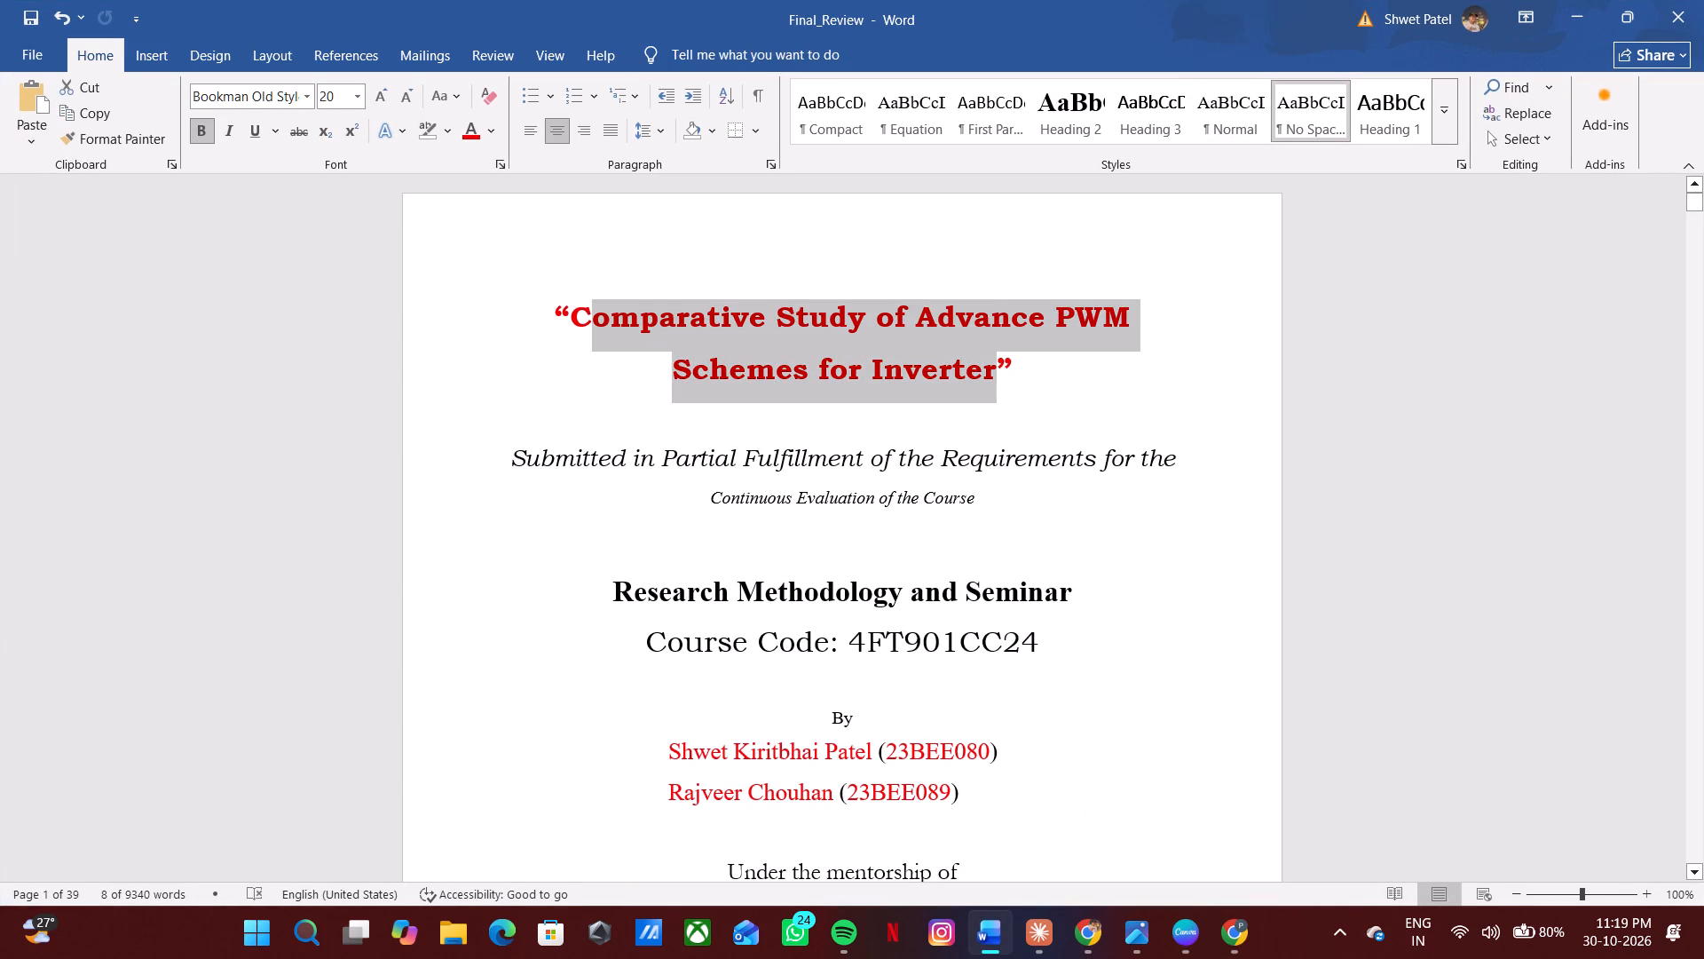
pyautogui.hotkey('shift', 'Left')
pyautogui.hotkey('ctrl', 'c')
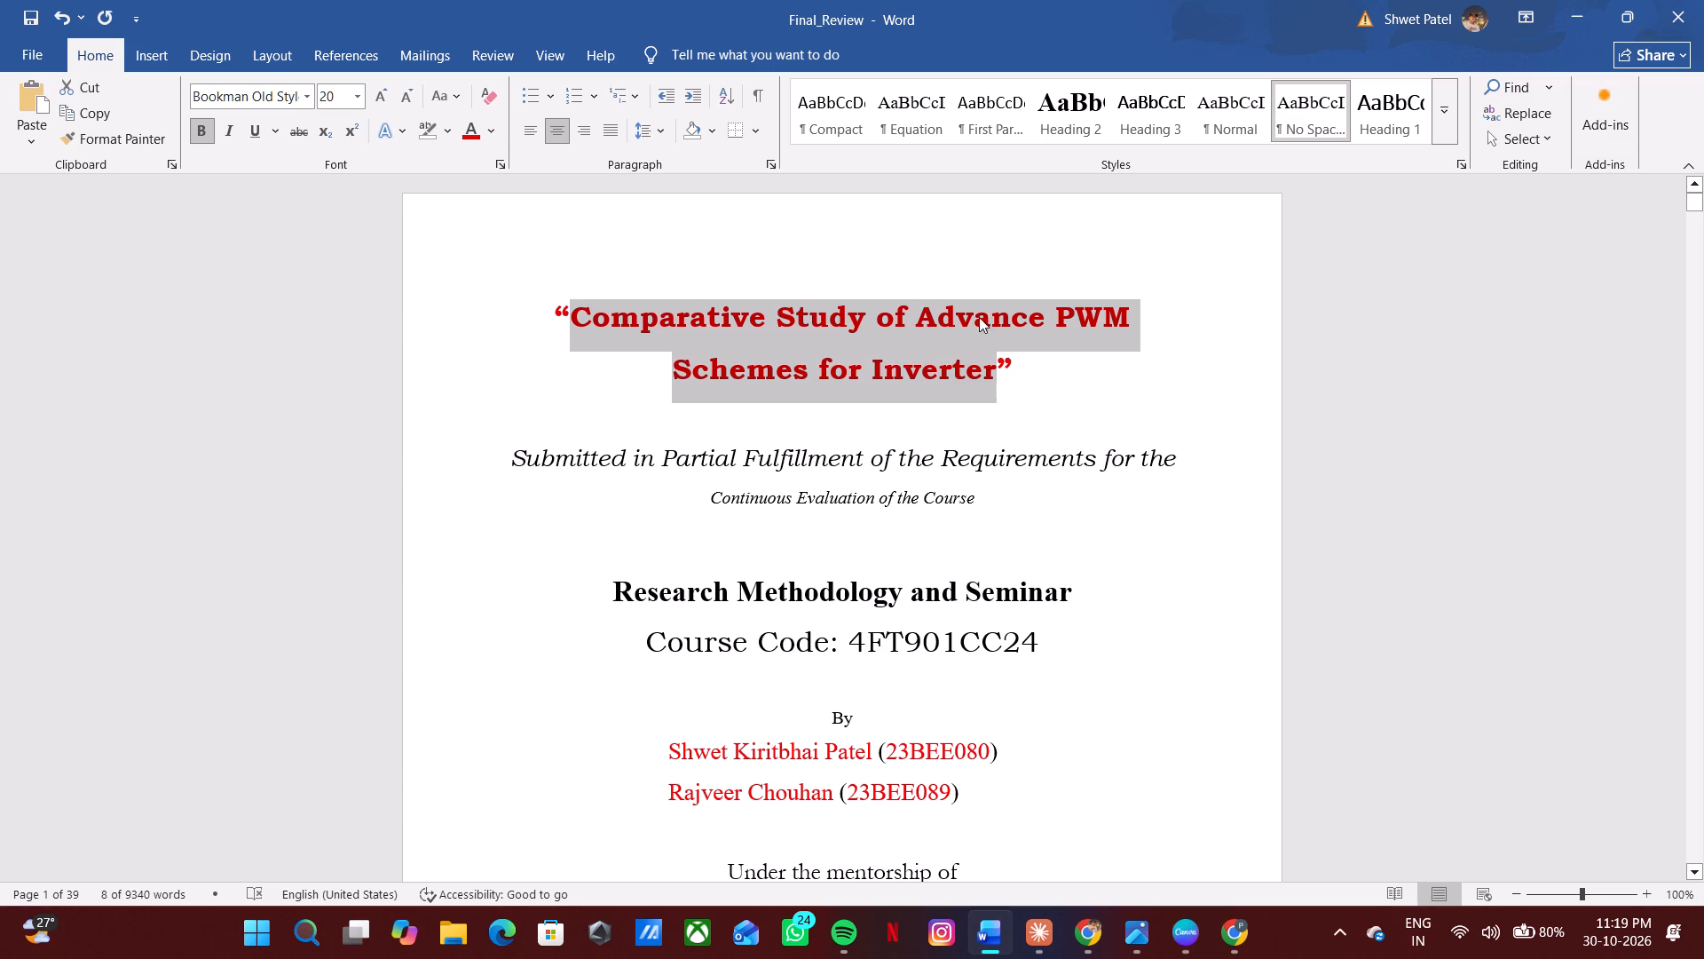
pyautogui.click(1041, 432)
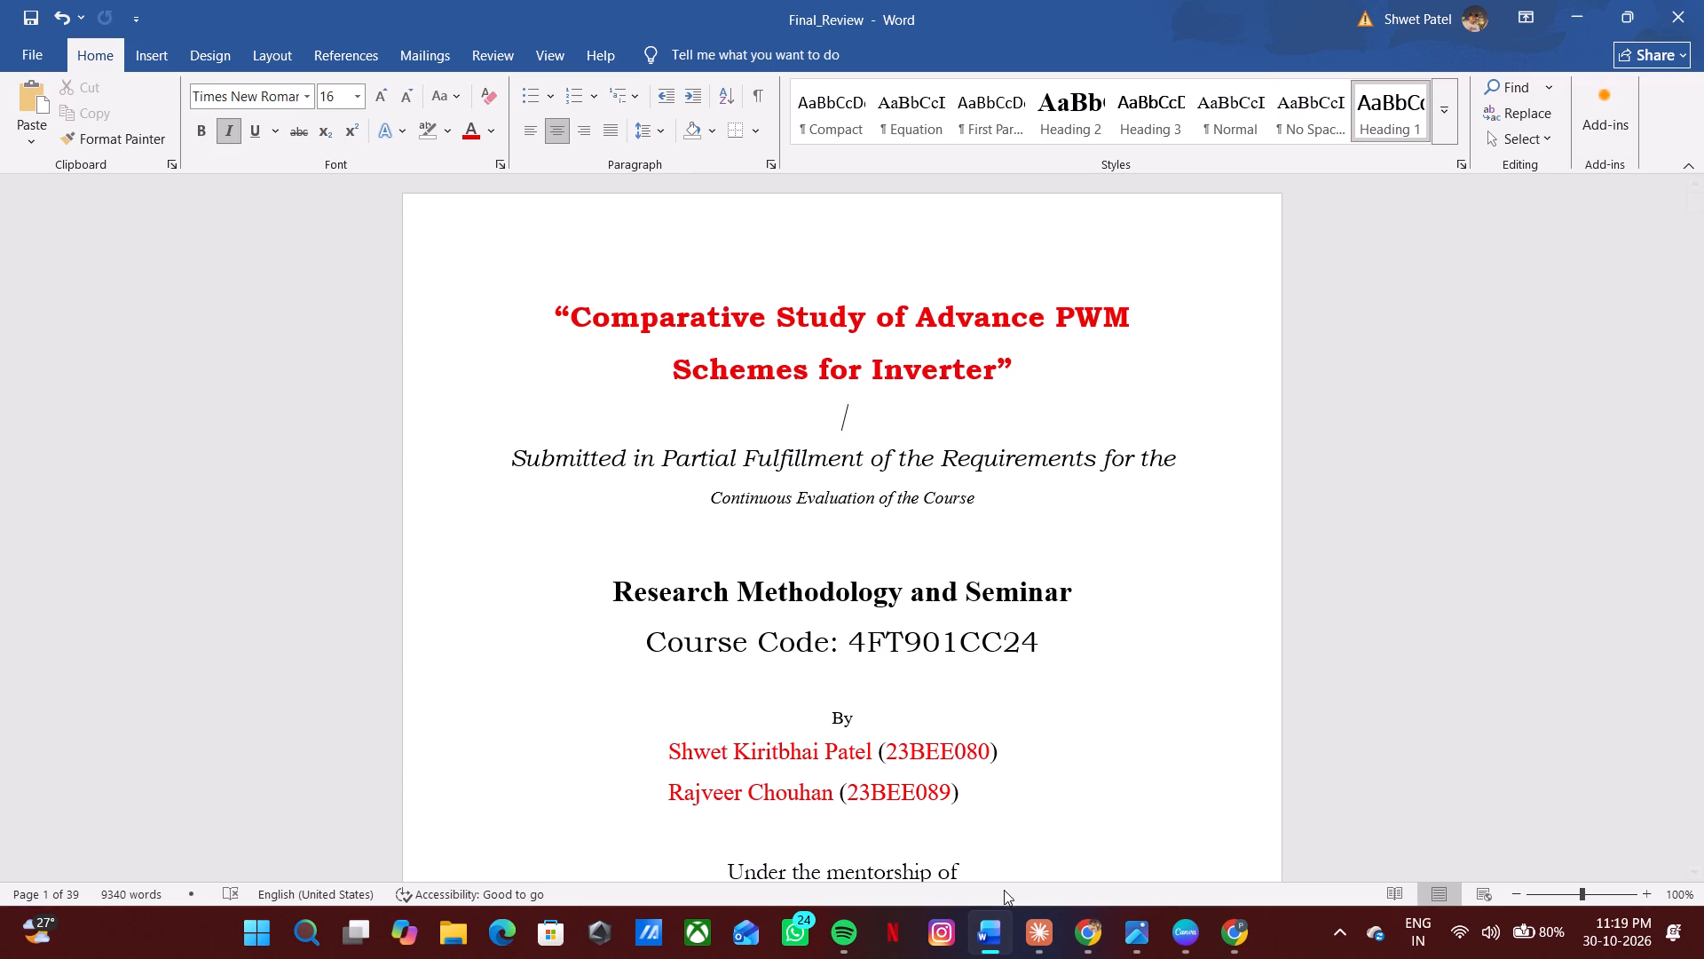
# Back in Canva, replace the stray letter in the first slide's title box with the copied report title.
pyautogui.click(1167, 944)
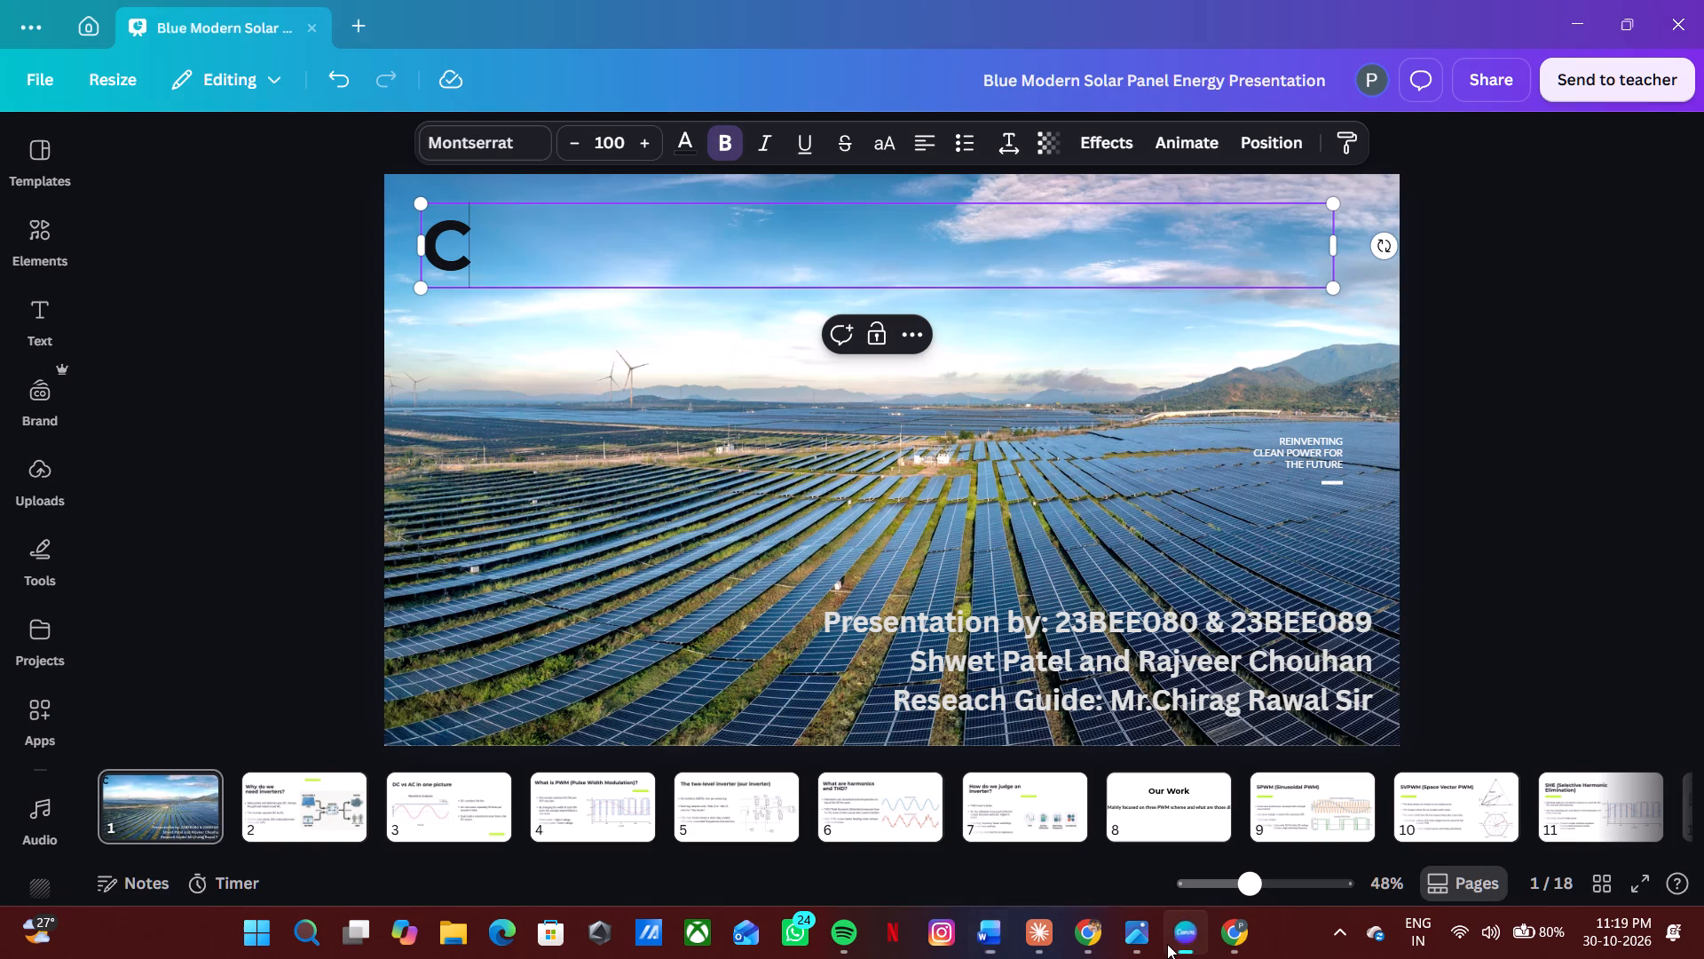
pyautogui.press('BackSpace')
pyautogui.hotkey('ctrl', 'v')
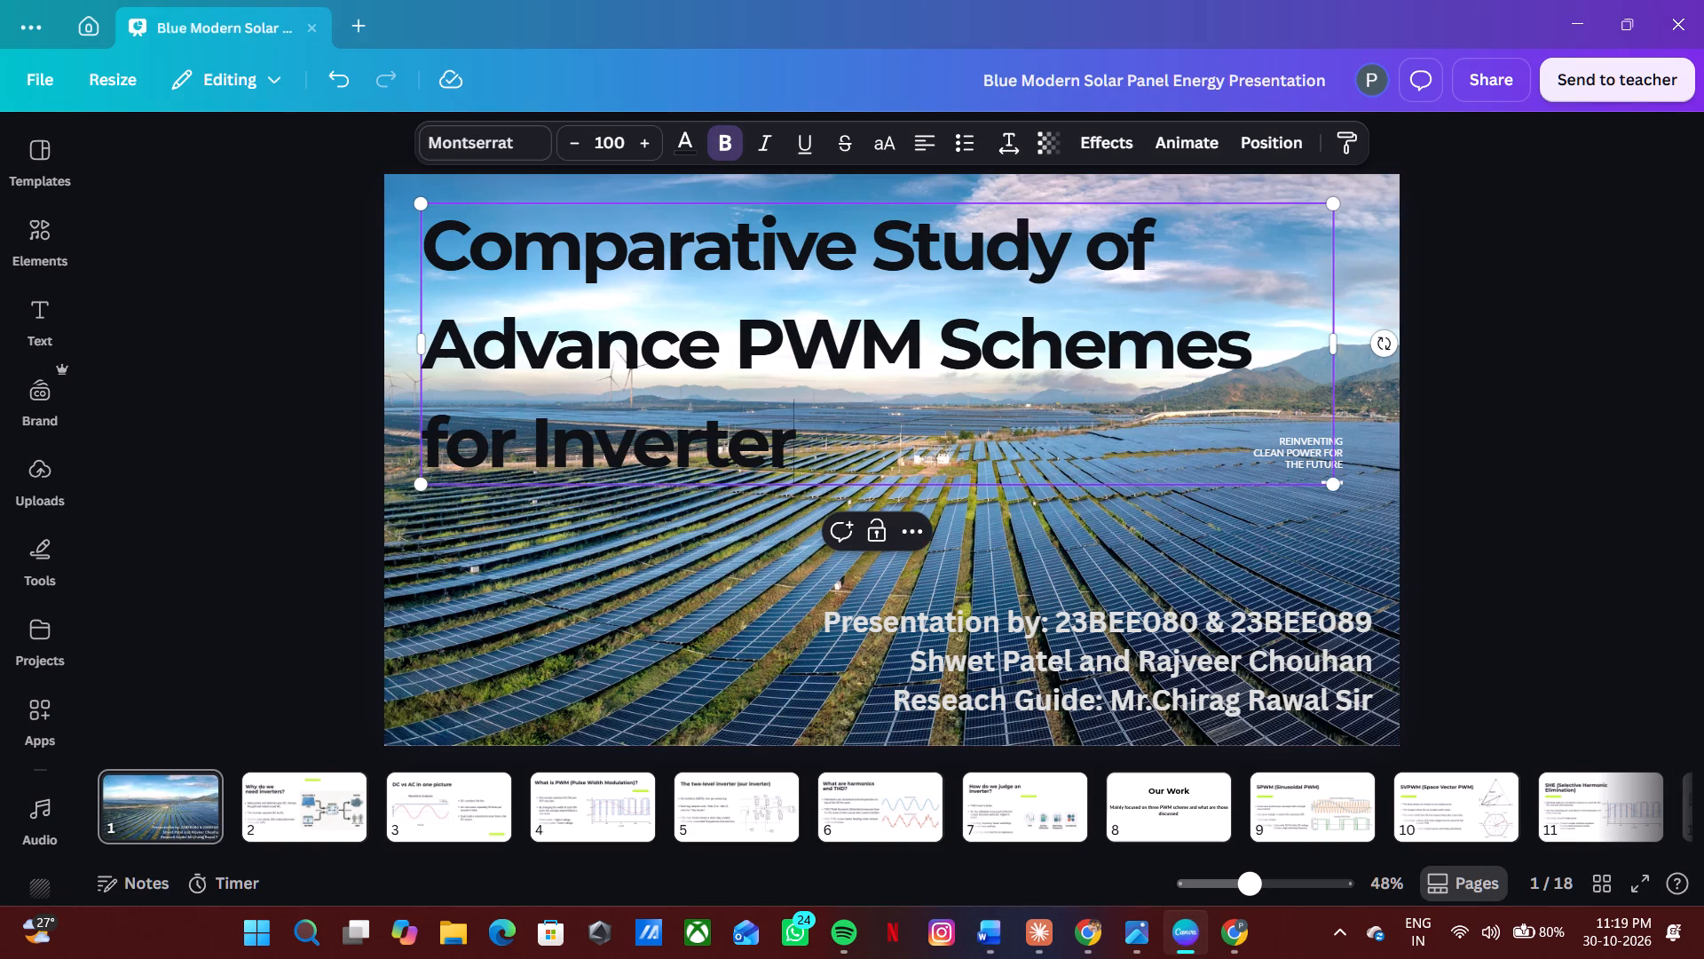
pyautogui.click(542, 713)
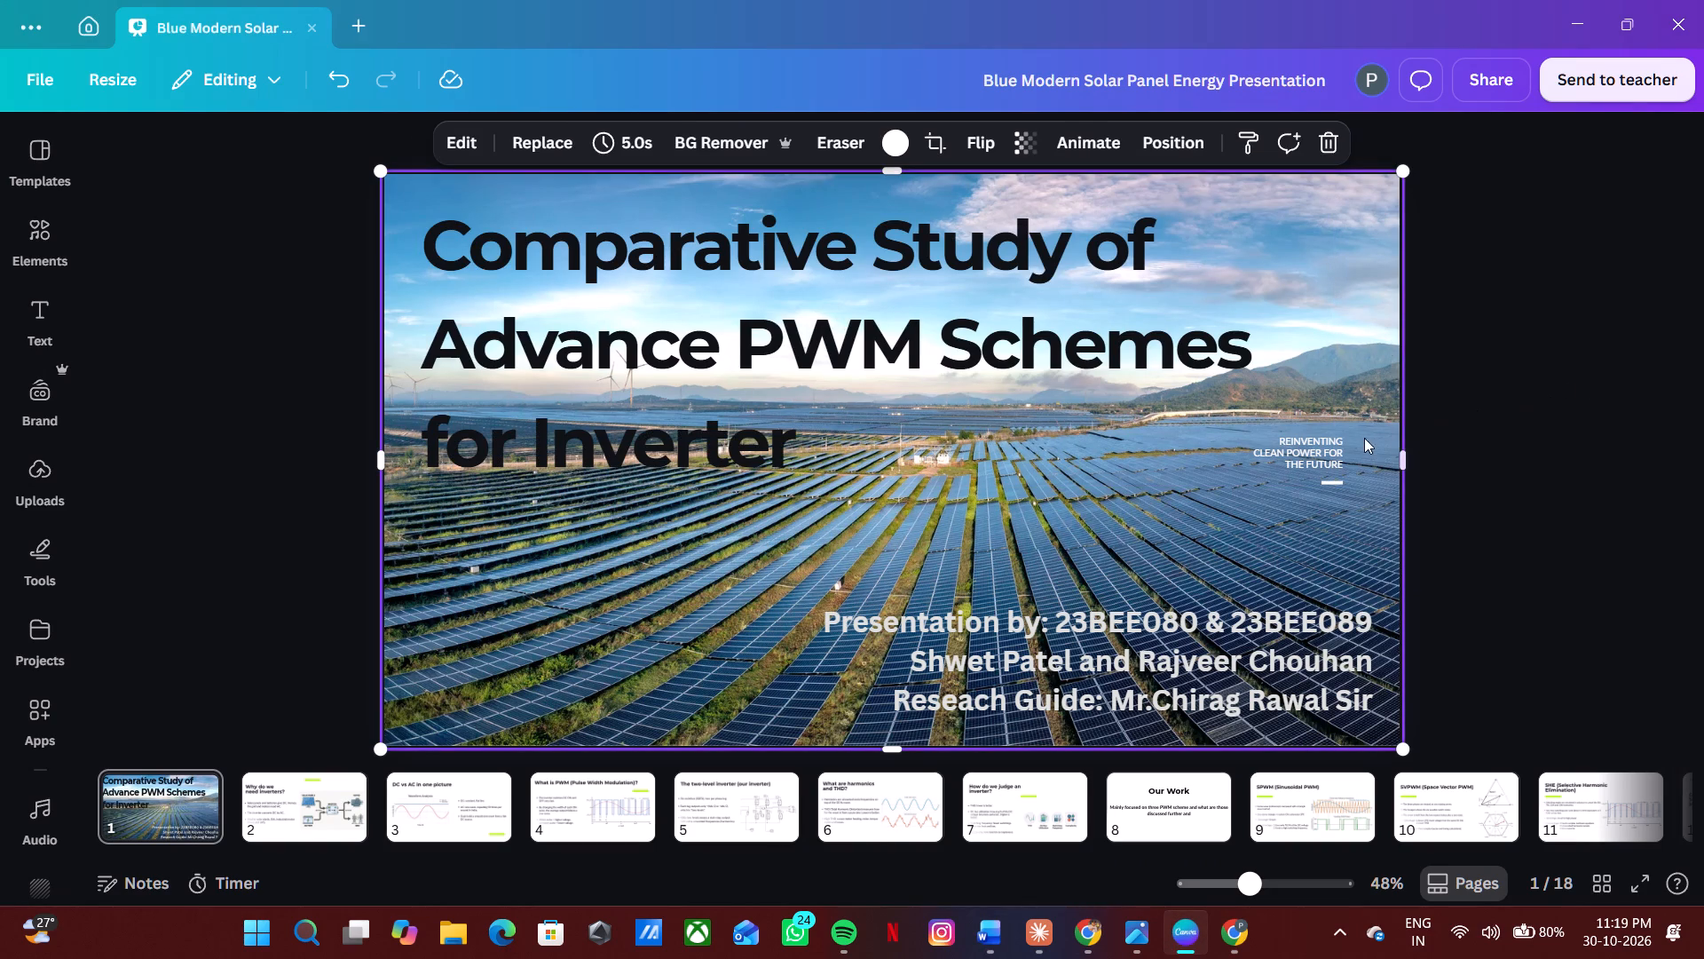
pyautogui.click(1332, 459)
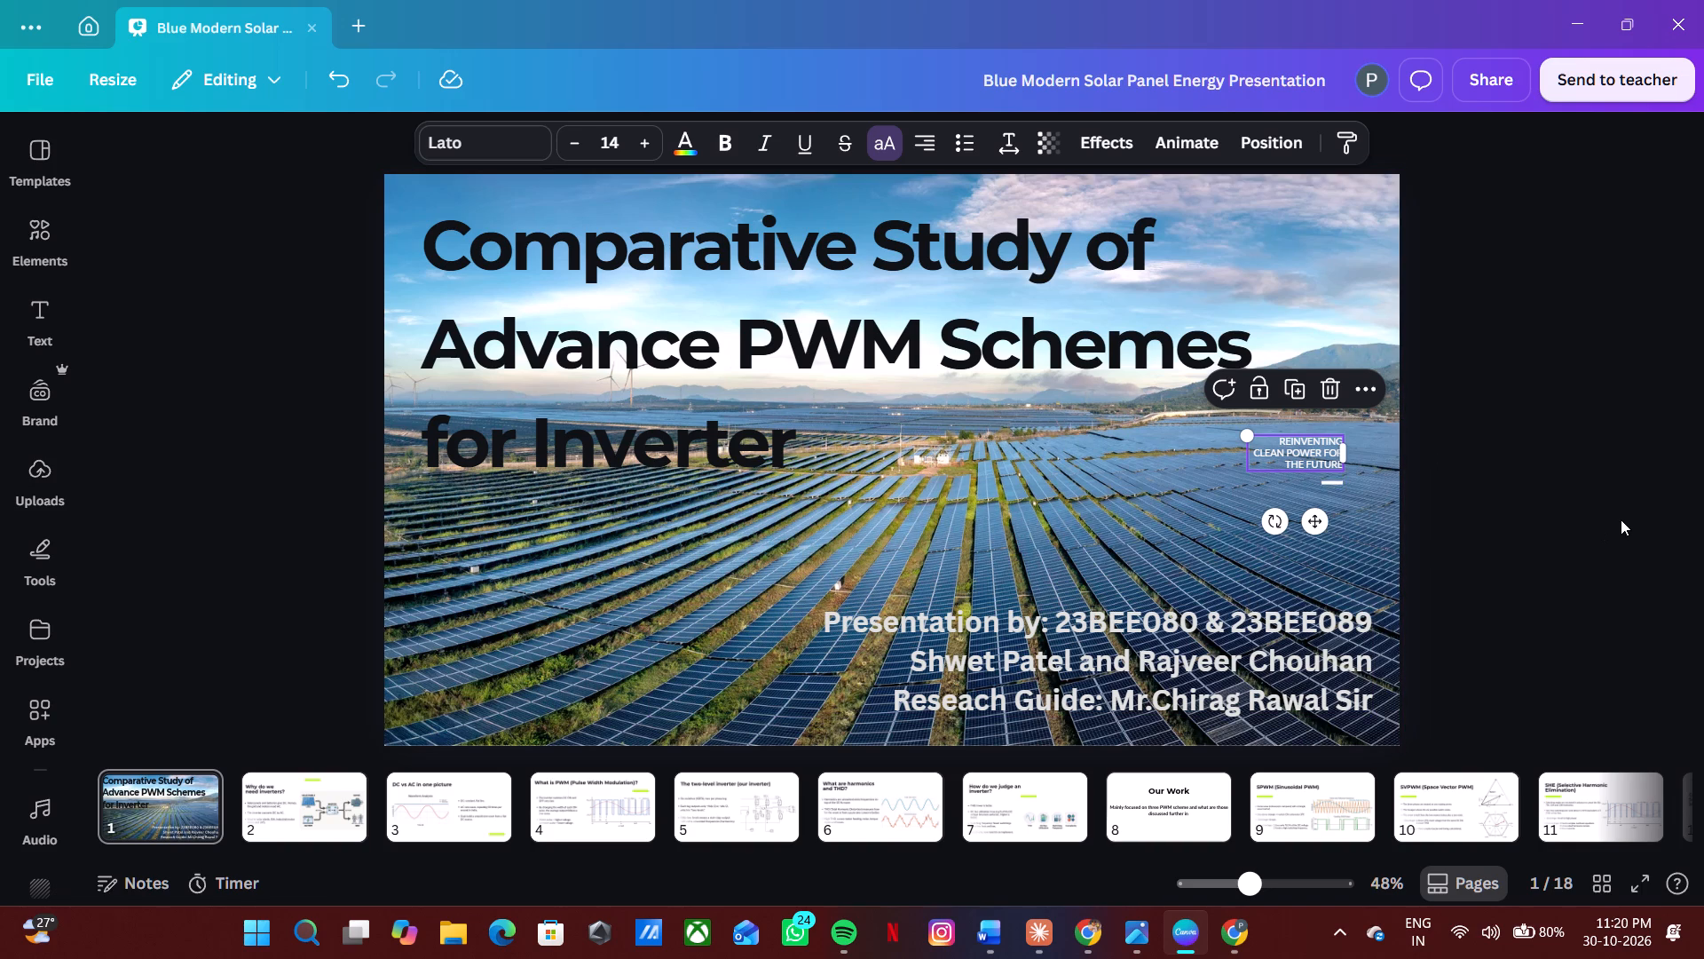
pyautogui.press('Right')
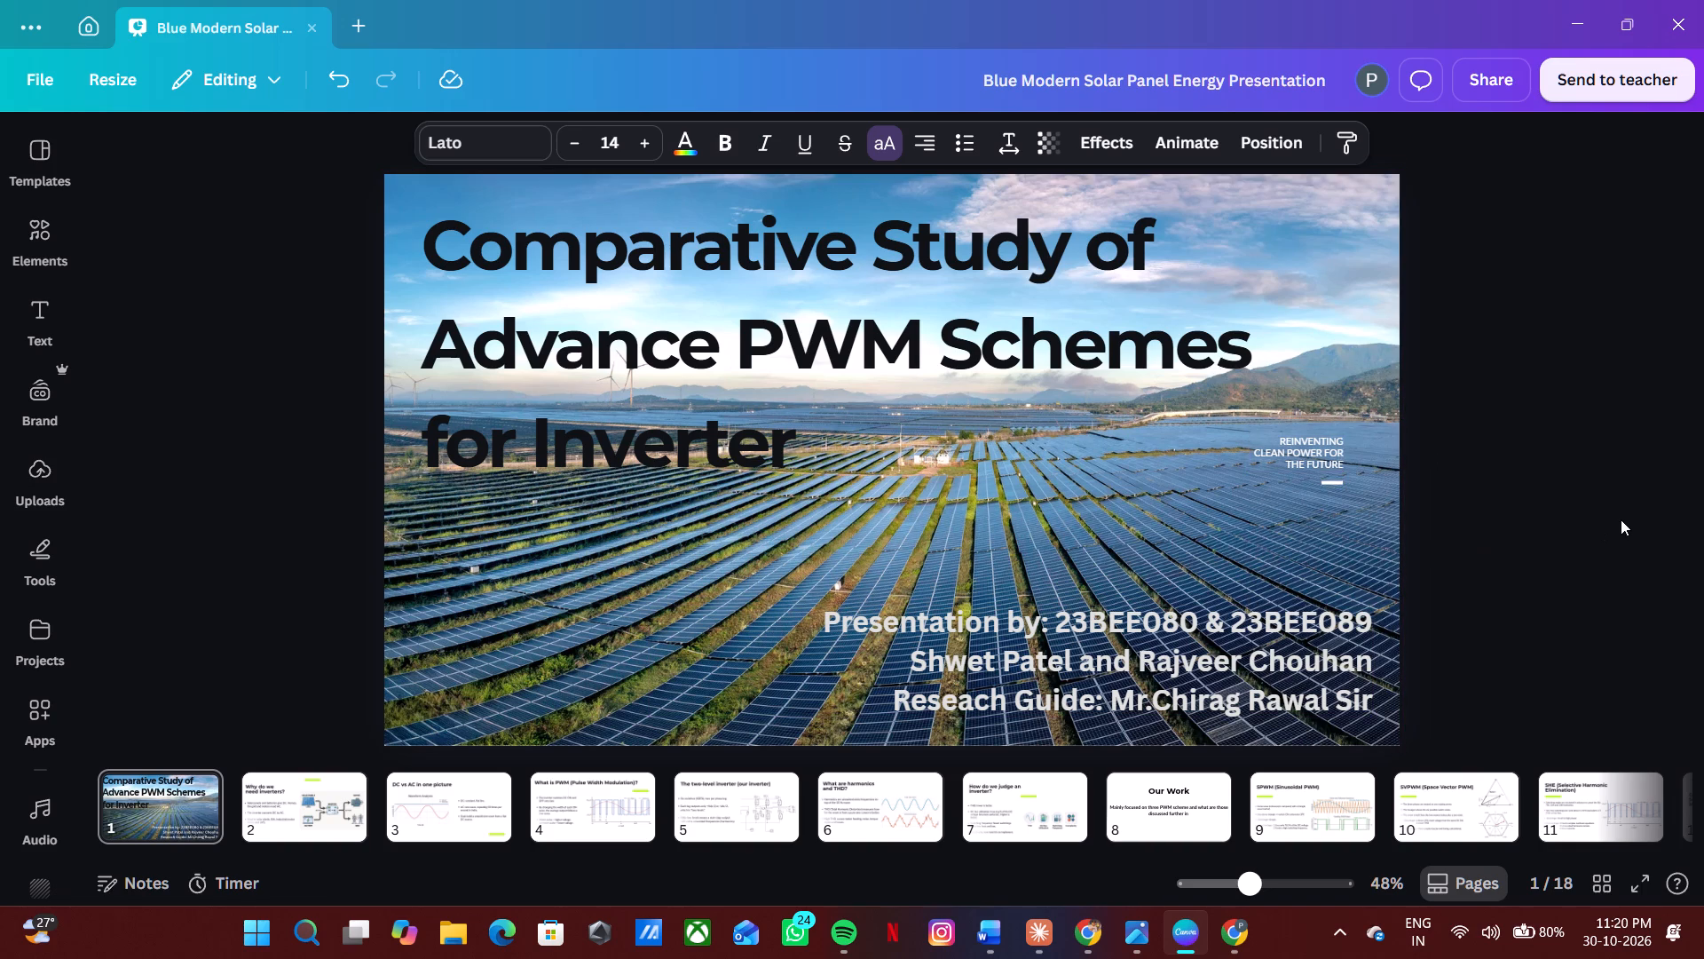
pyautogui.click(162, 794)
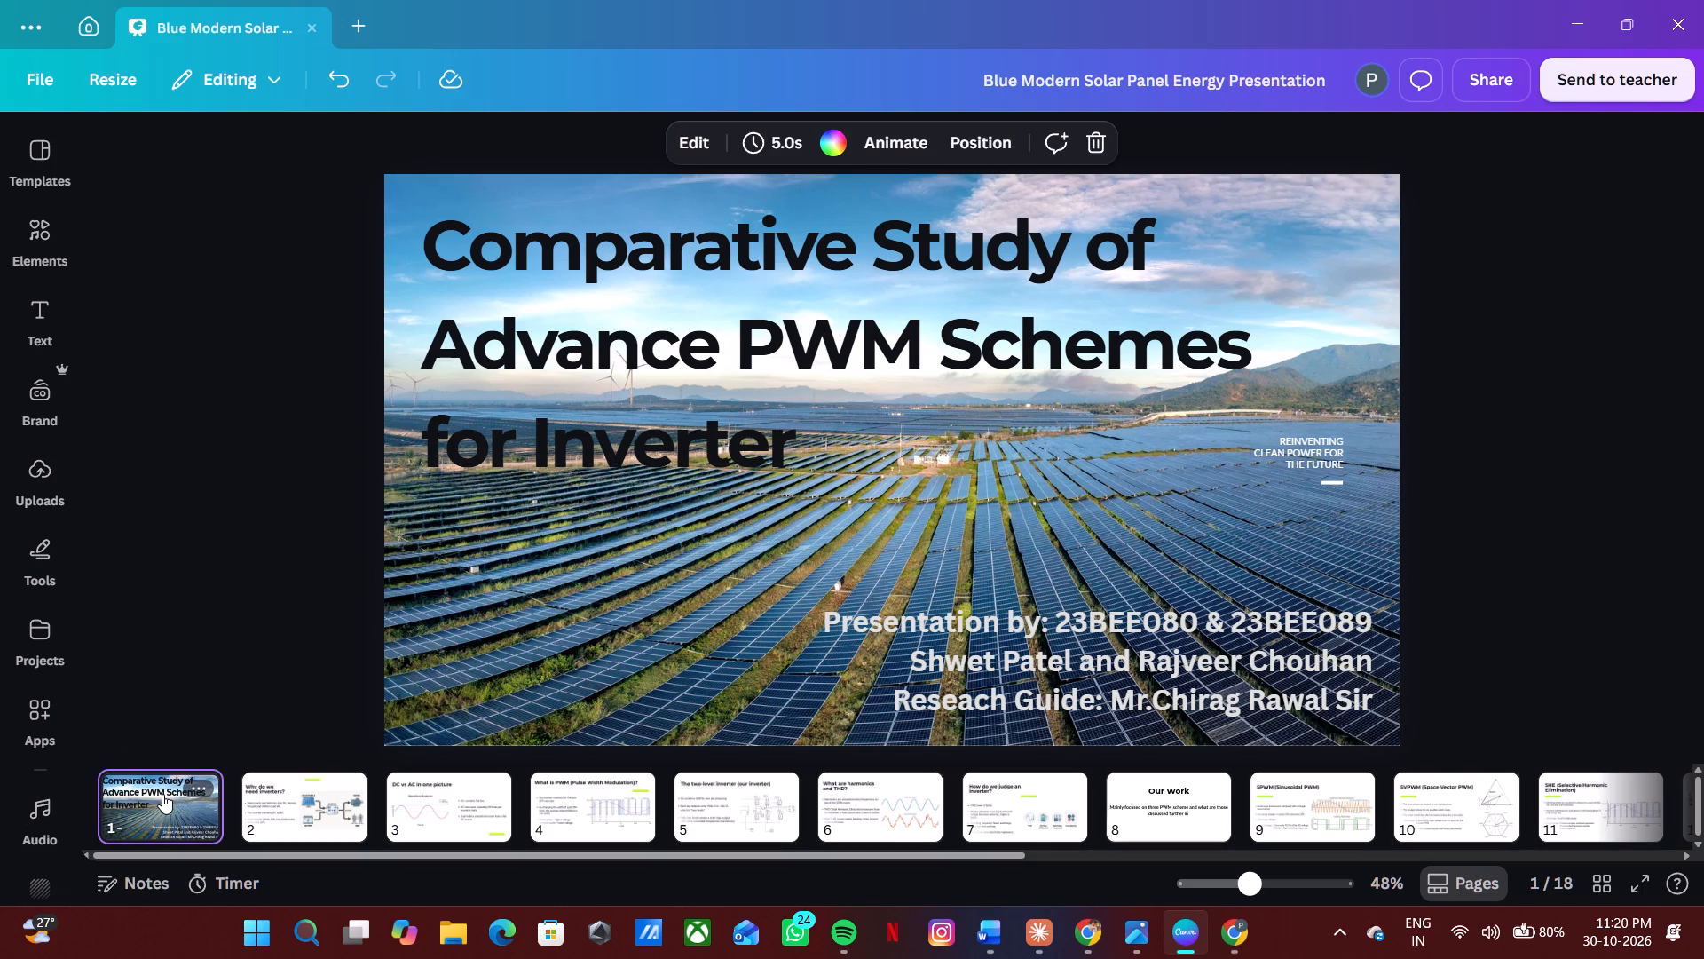
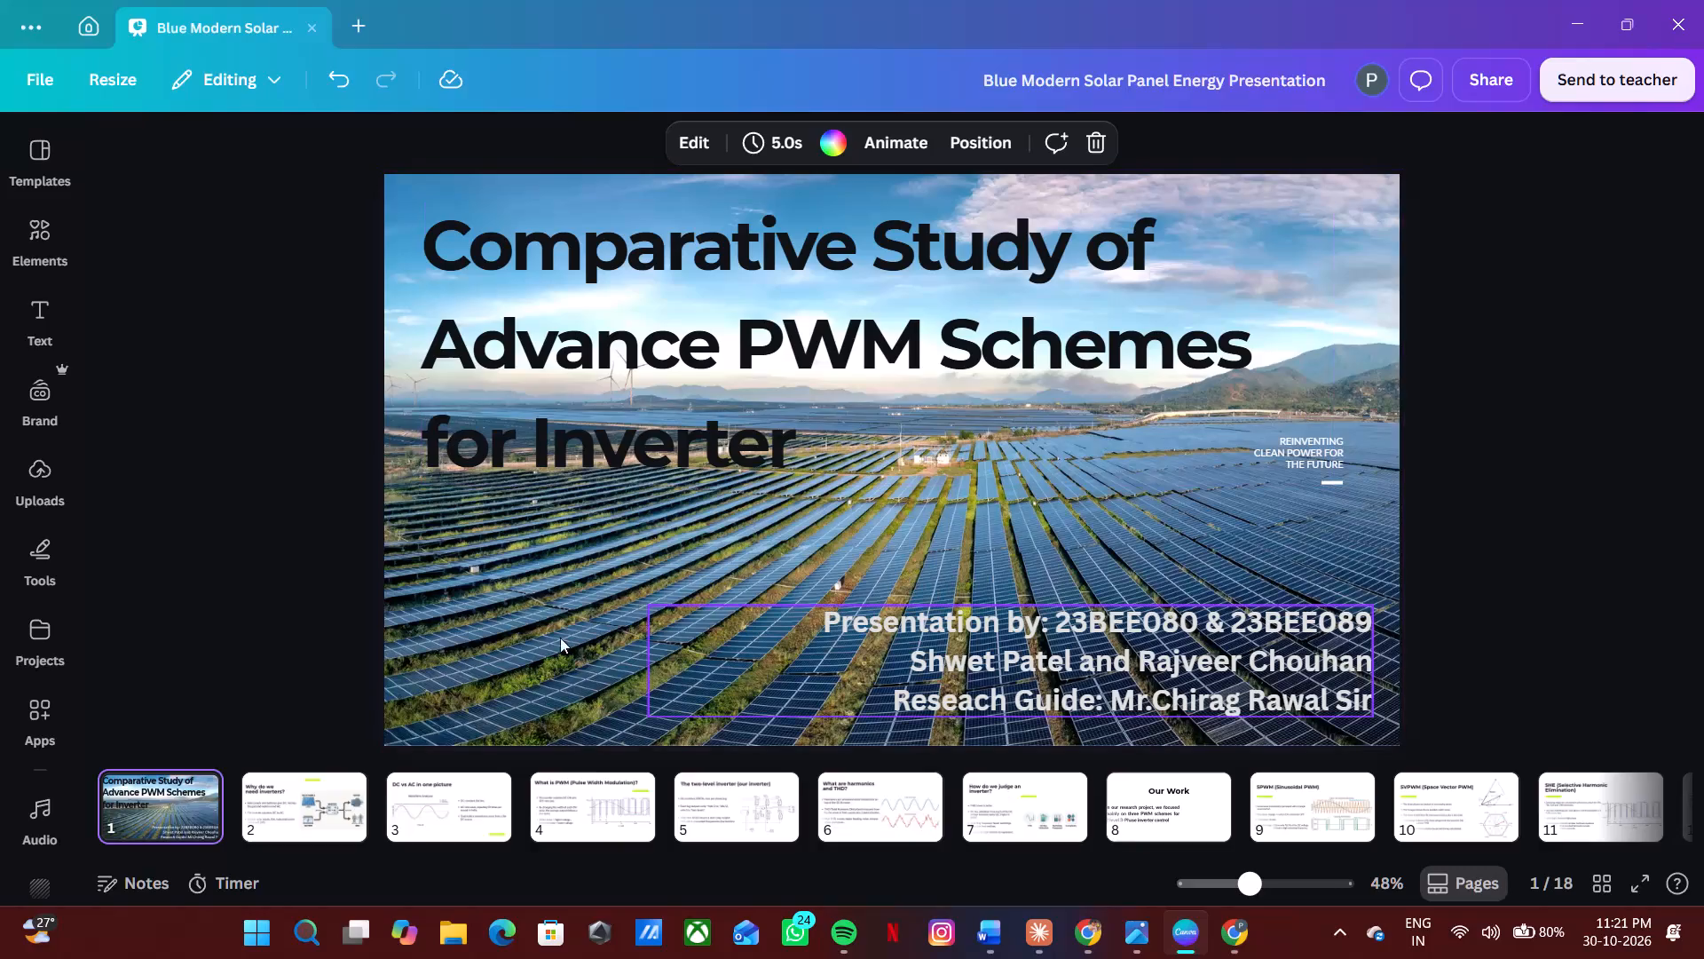
# Review the slides on harmonics and THD, Our Work, SPWM (Sinusoidal PWM) and SVPWM (Space Vector PWM).
pyautogui.click(872, 805)
pyautogui.click(1174, 810)
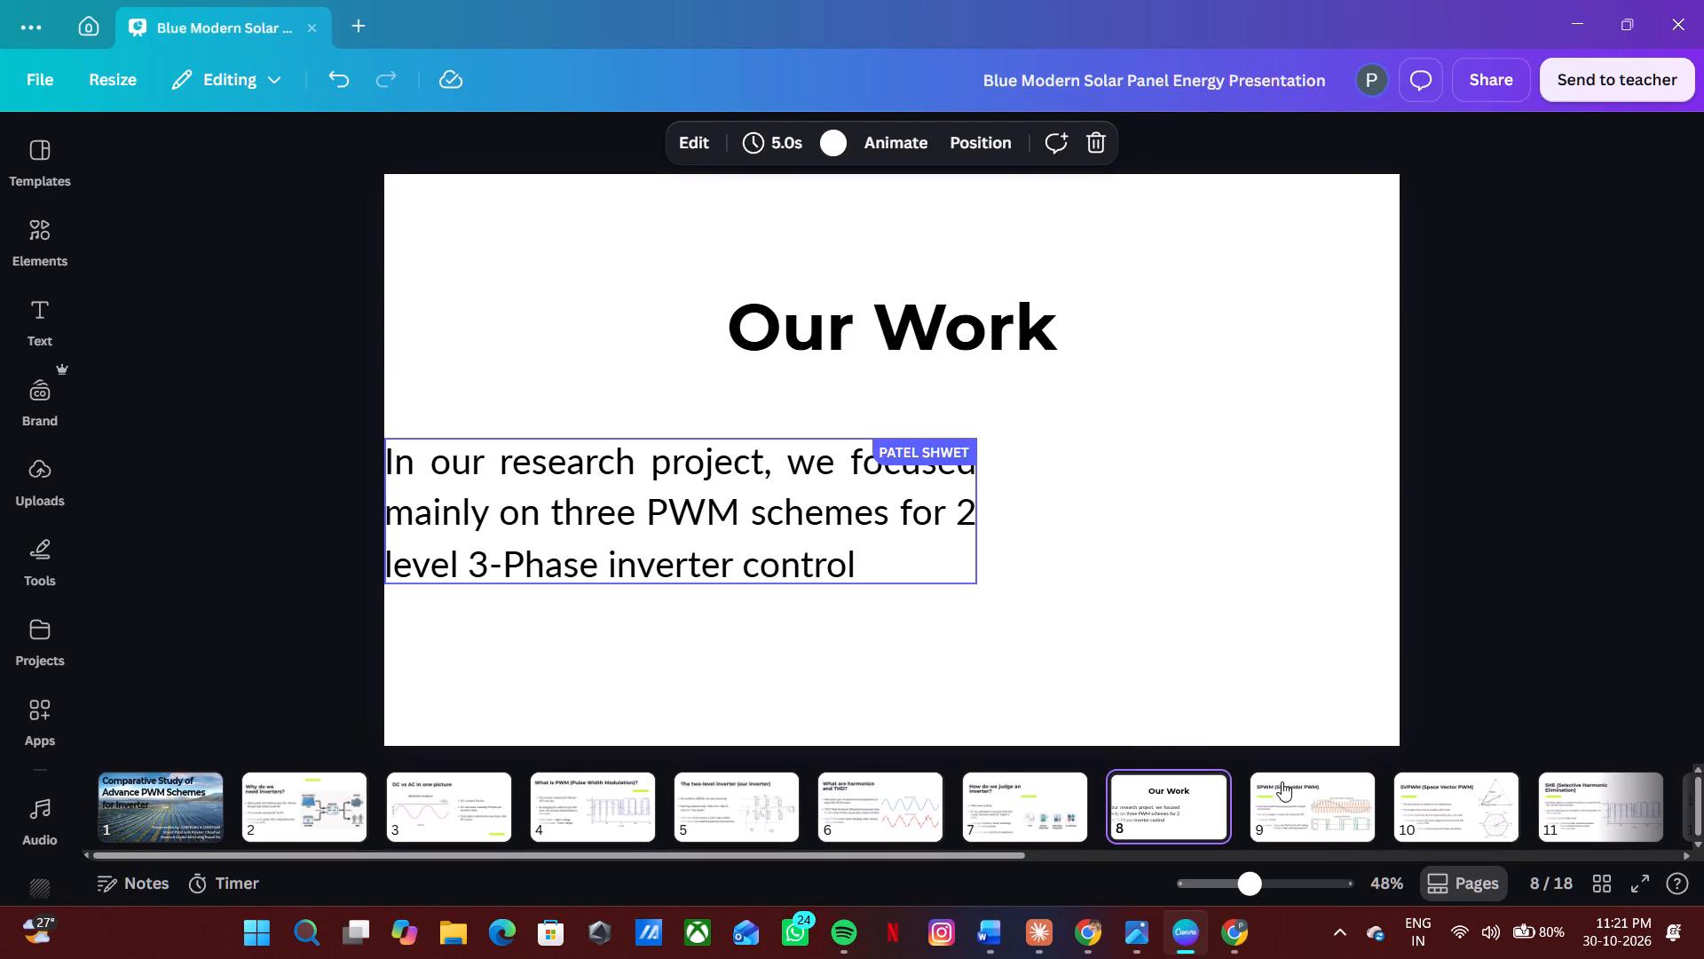
pyautogui.click(1317, 791)
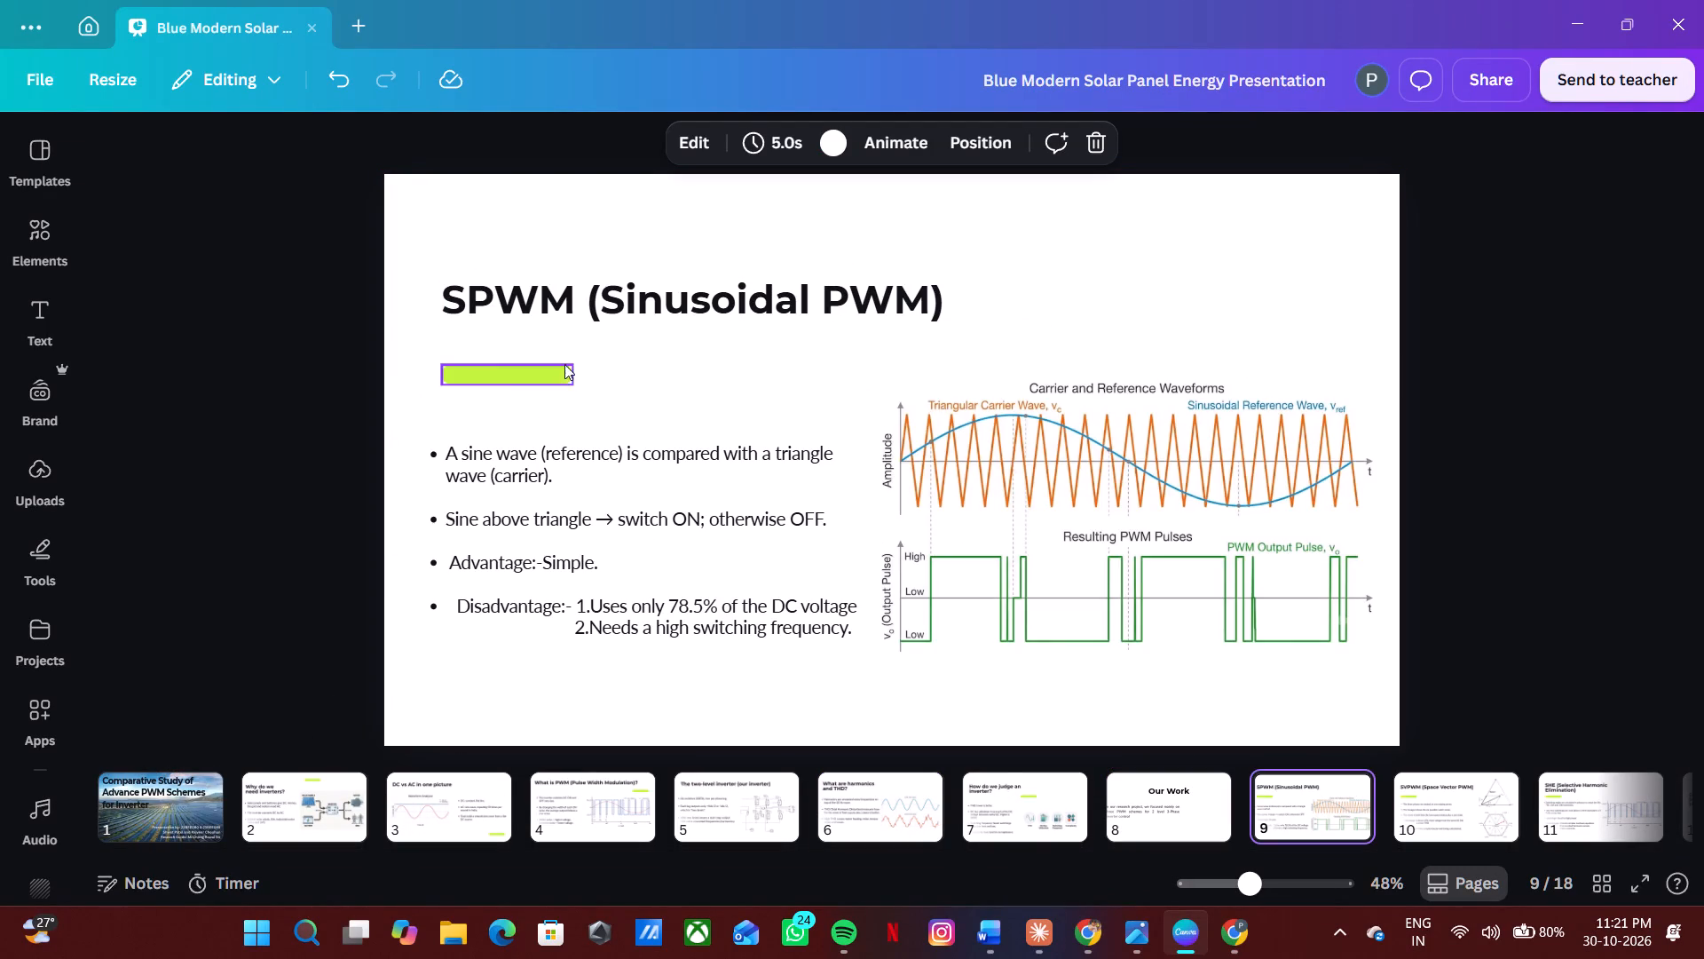
pyautogui.click(540, 368)
pyautogui.click(720, 376)
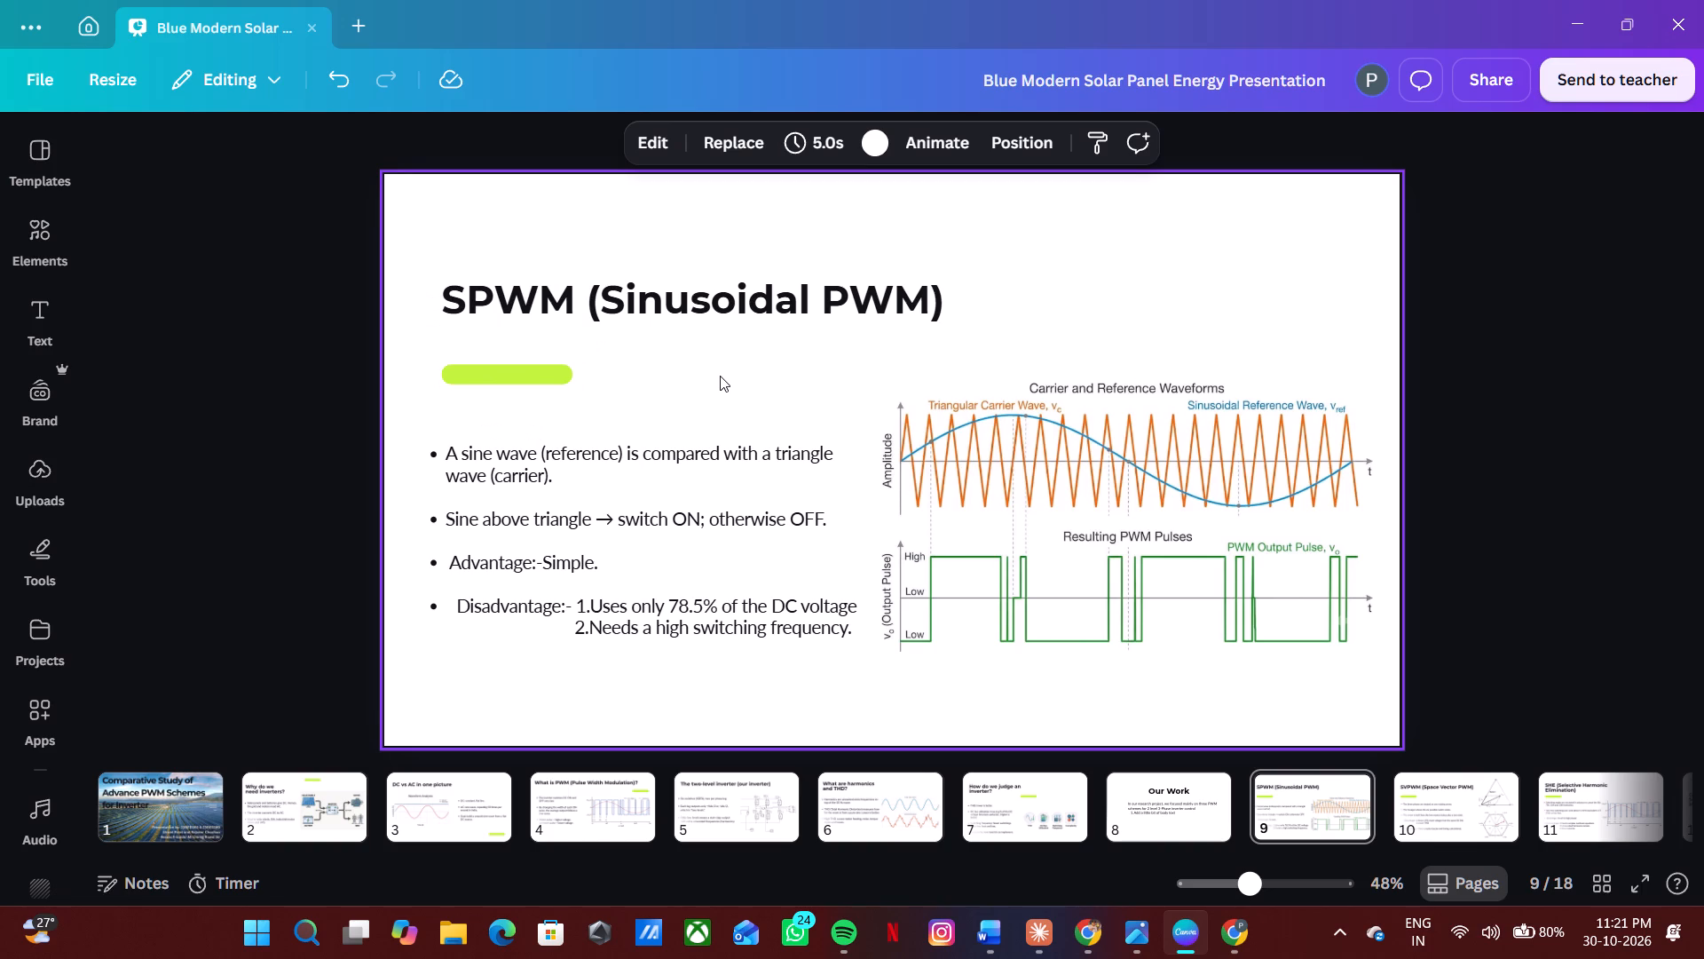
pyautogui.press('Right')
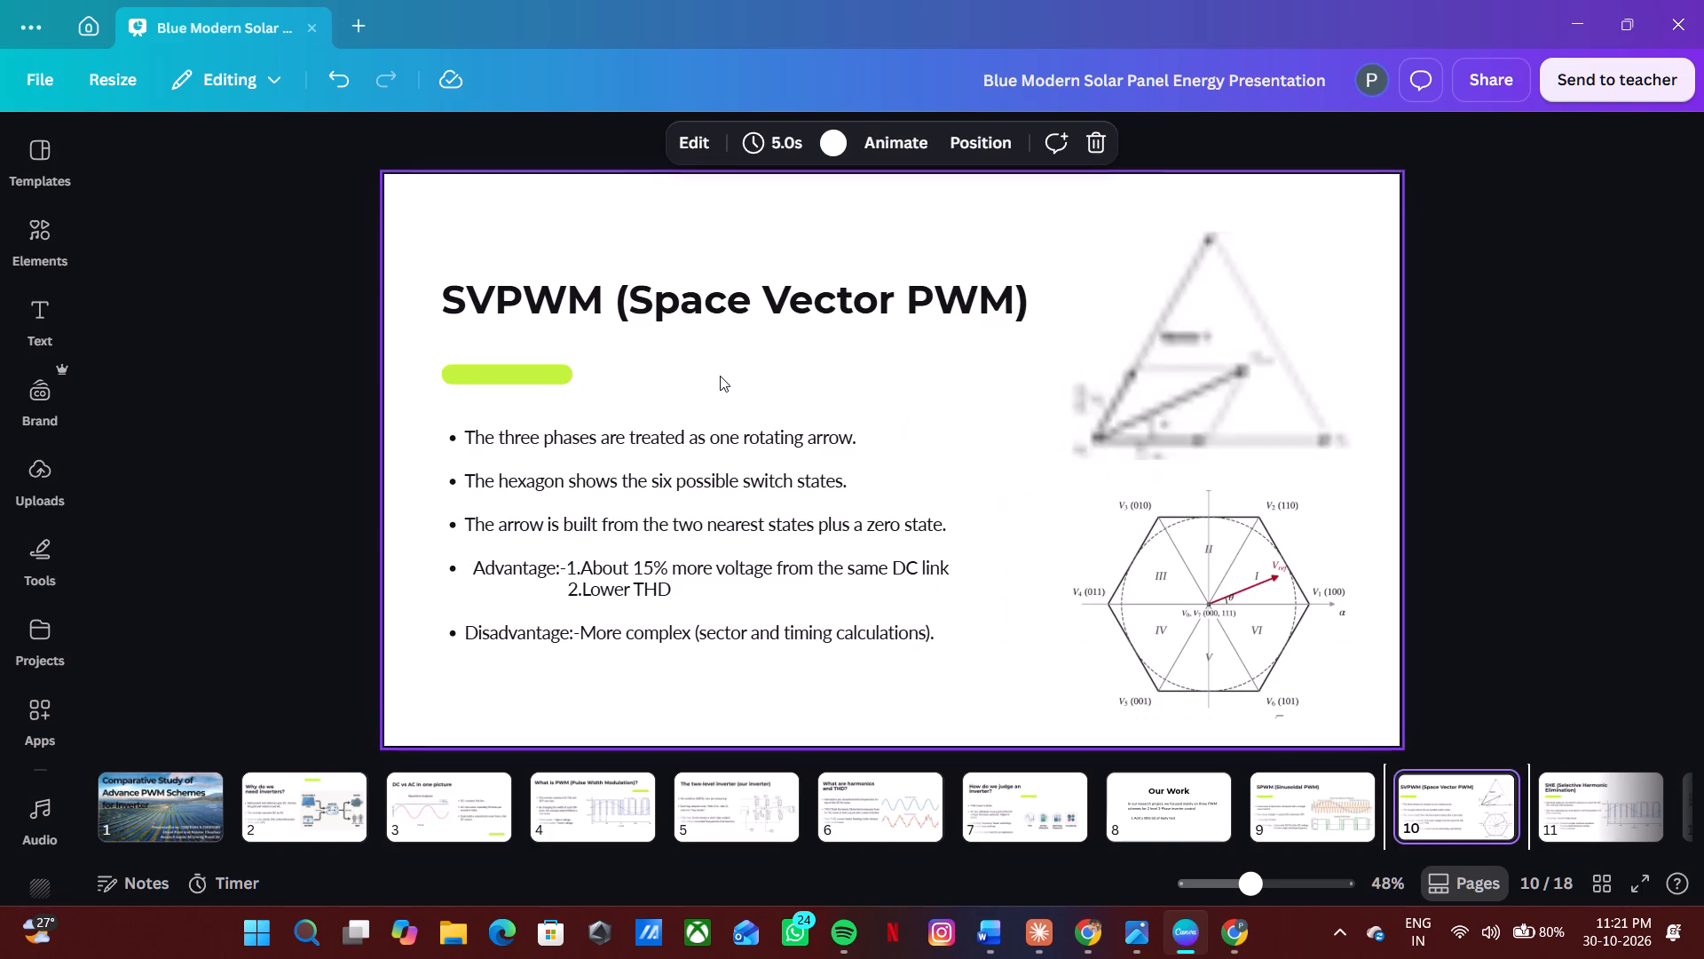
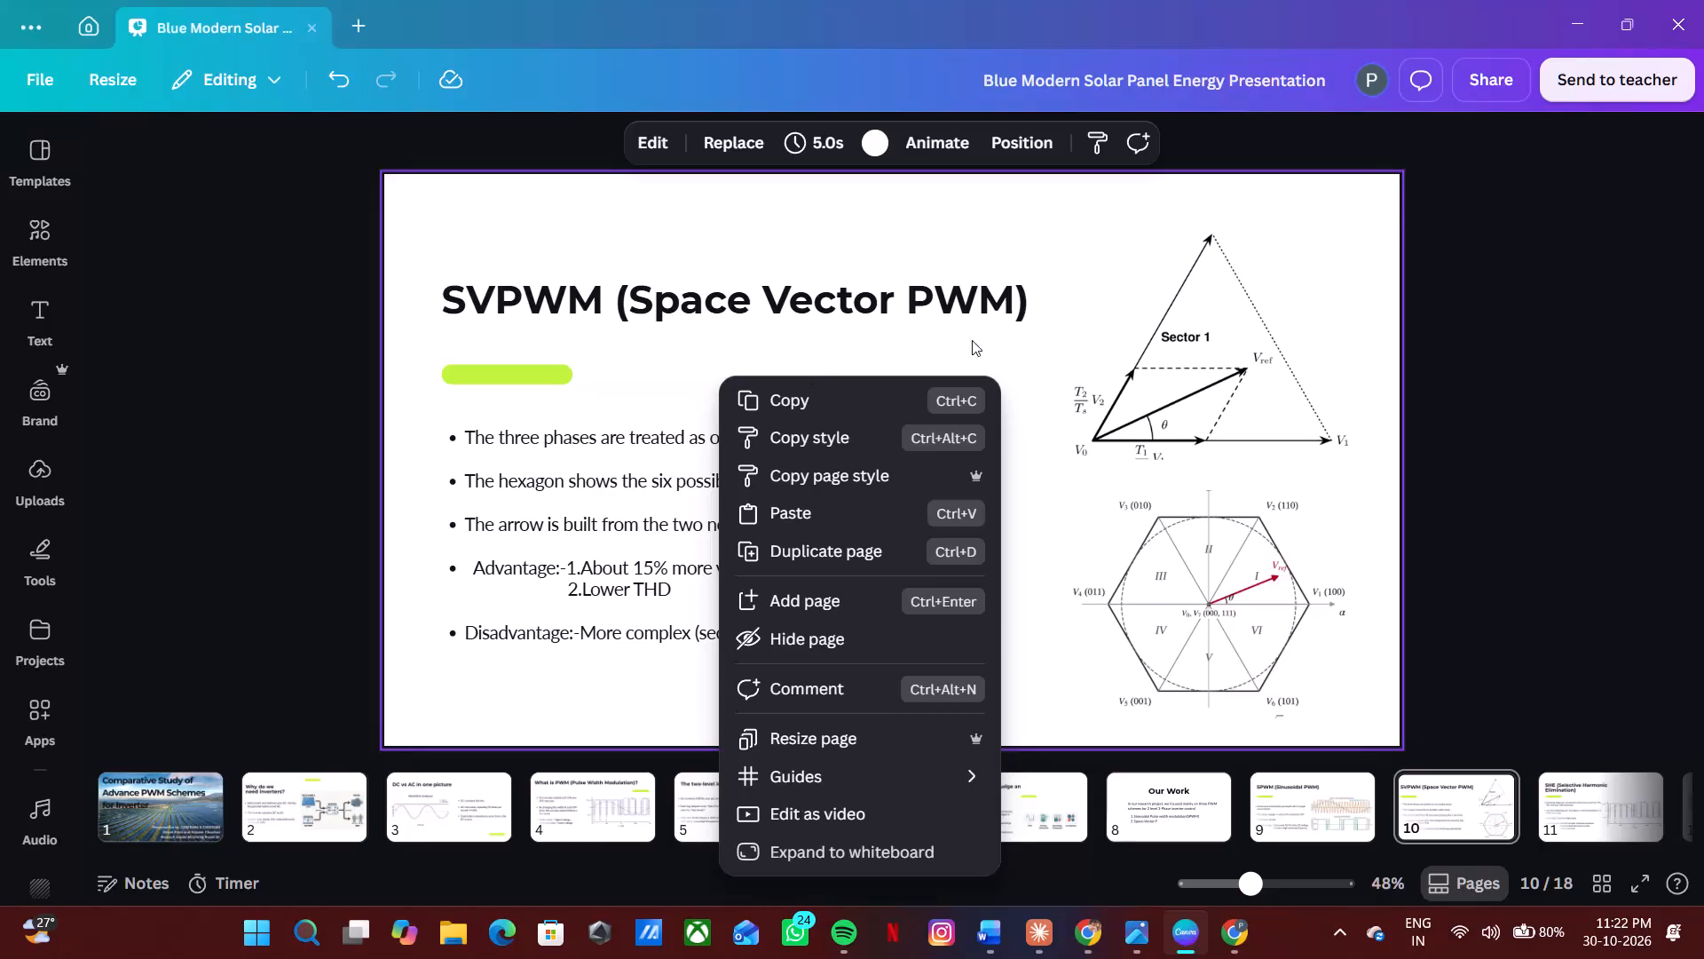
# Add a blank page directly after the SVPWM (Space Vector PWM) slide.
pyautogui.click(1512, 242)
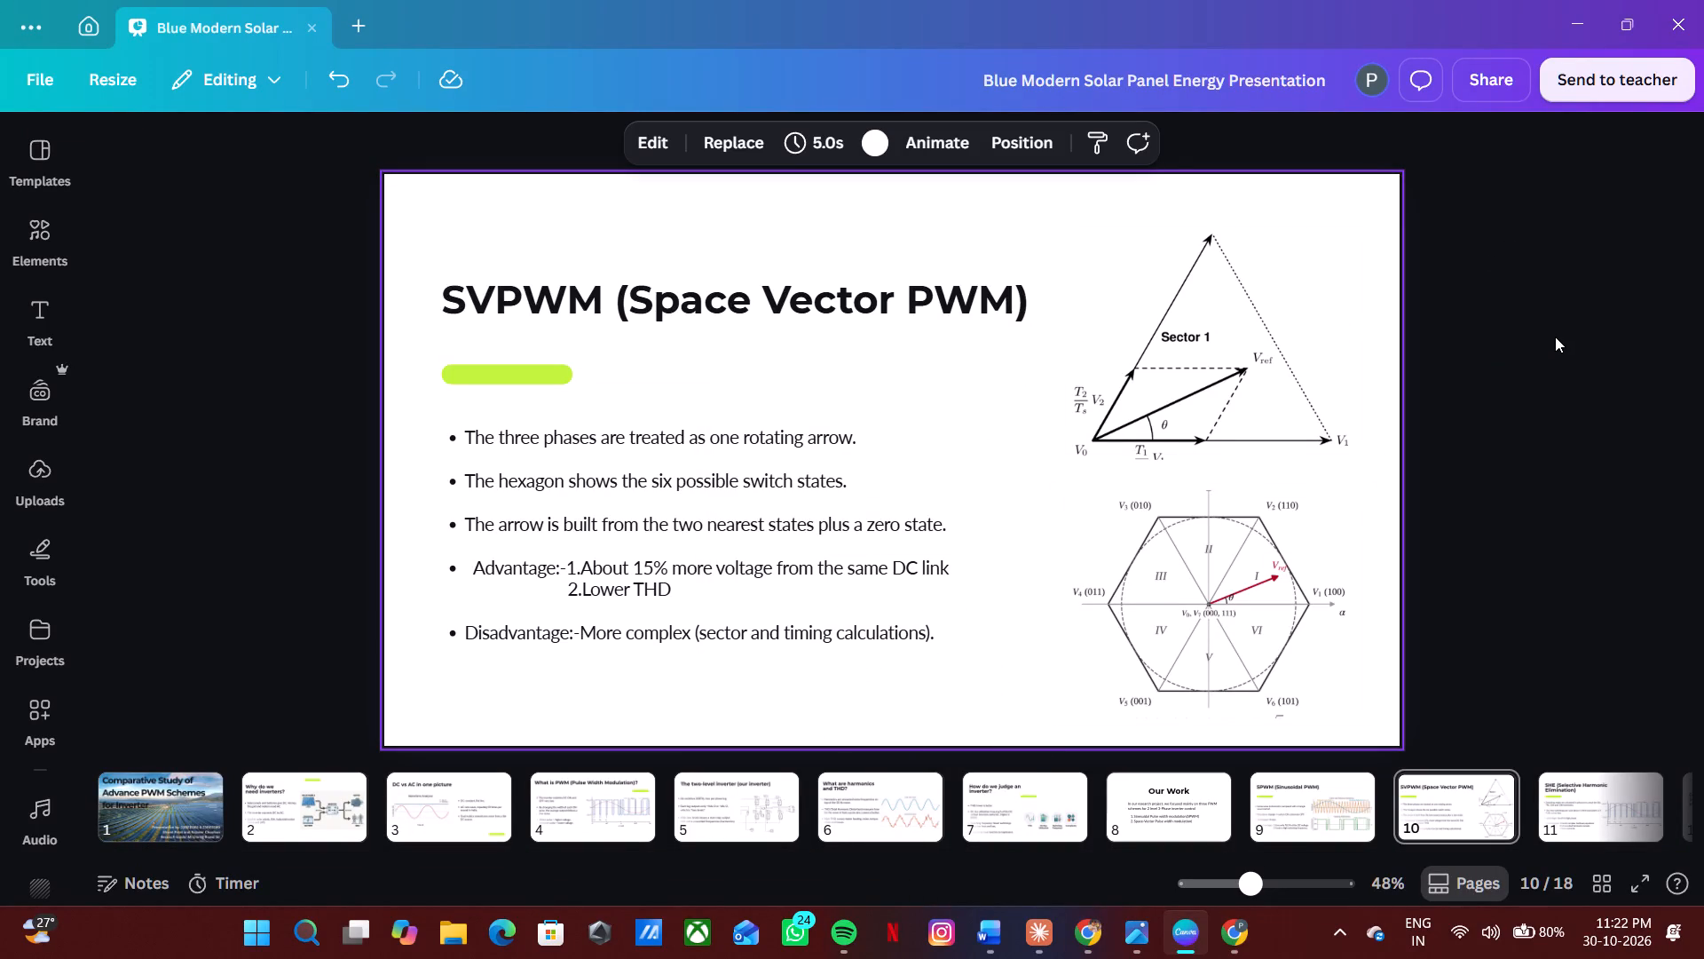
pyautogui.click(1534, 789)
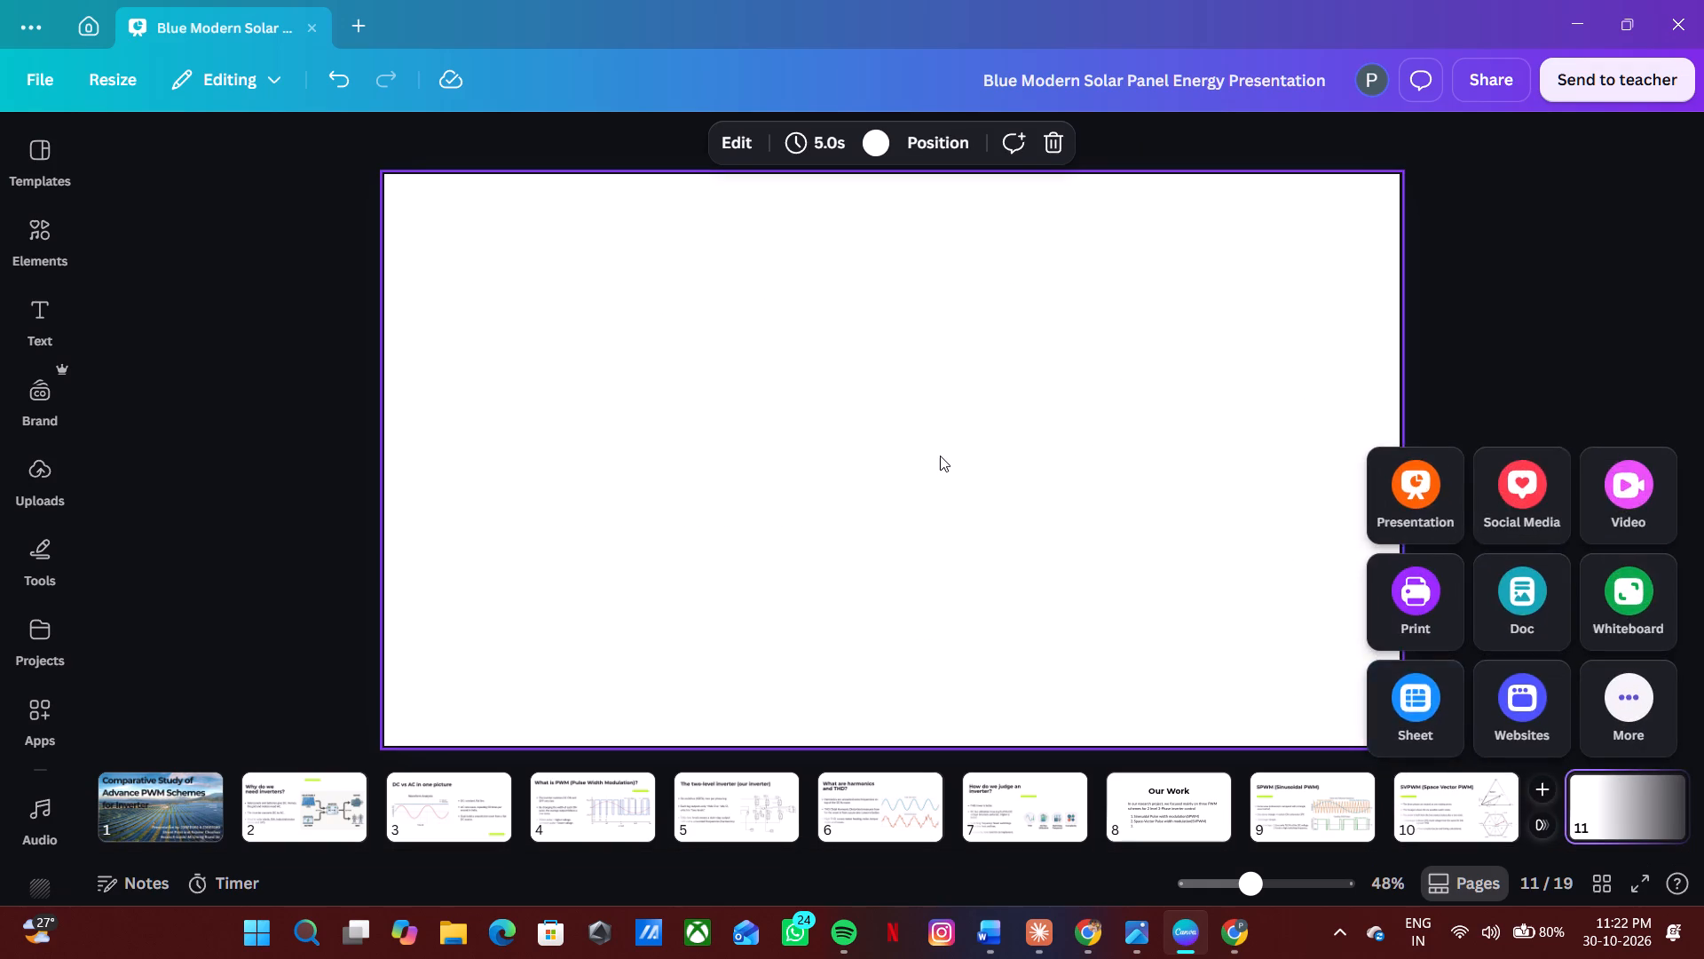
pyautogui.click(940, 456)
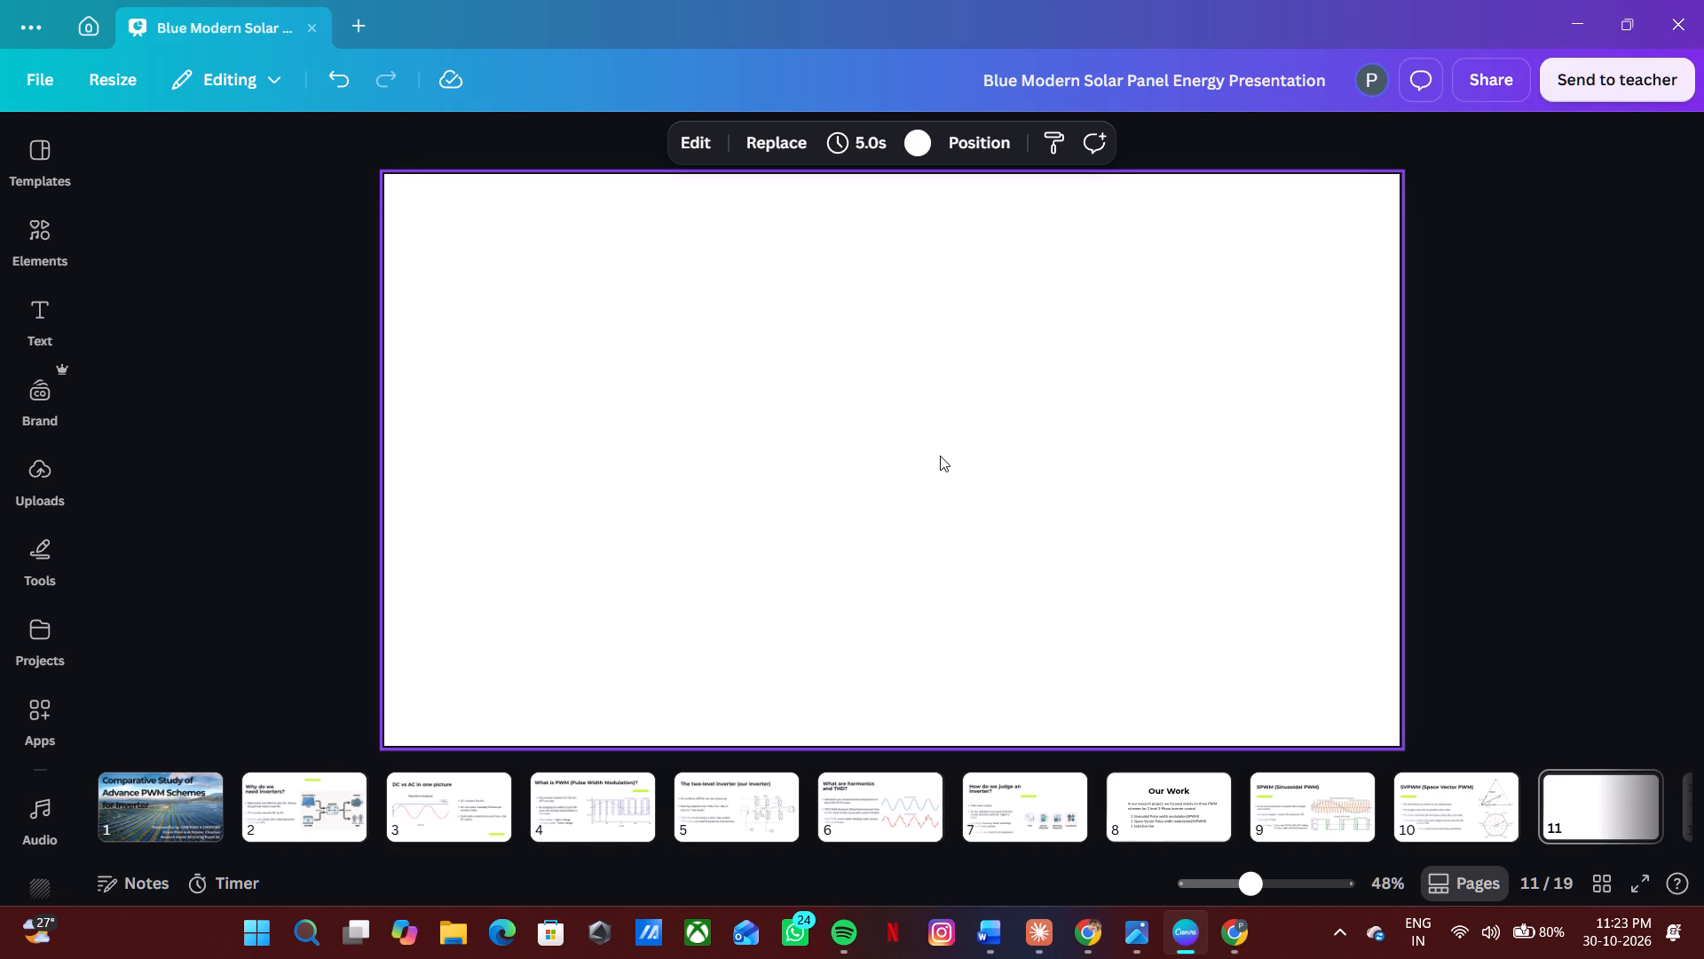
# Switch to Chrome and search Google Images for "SVPWM reference wave" in a new tab.
pyautogui.click(1091, 923)
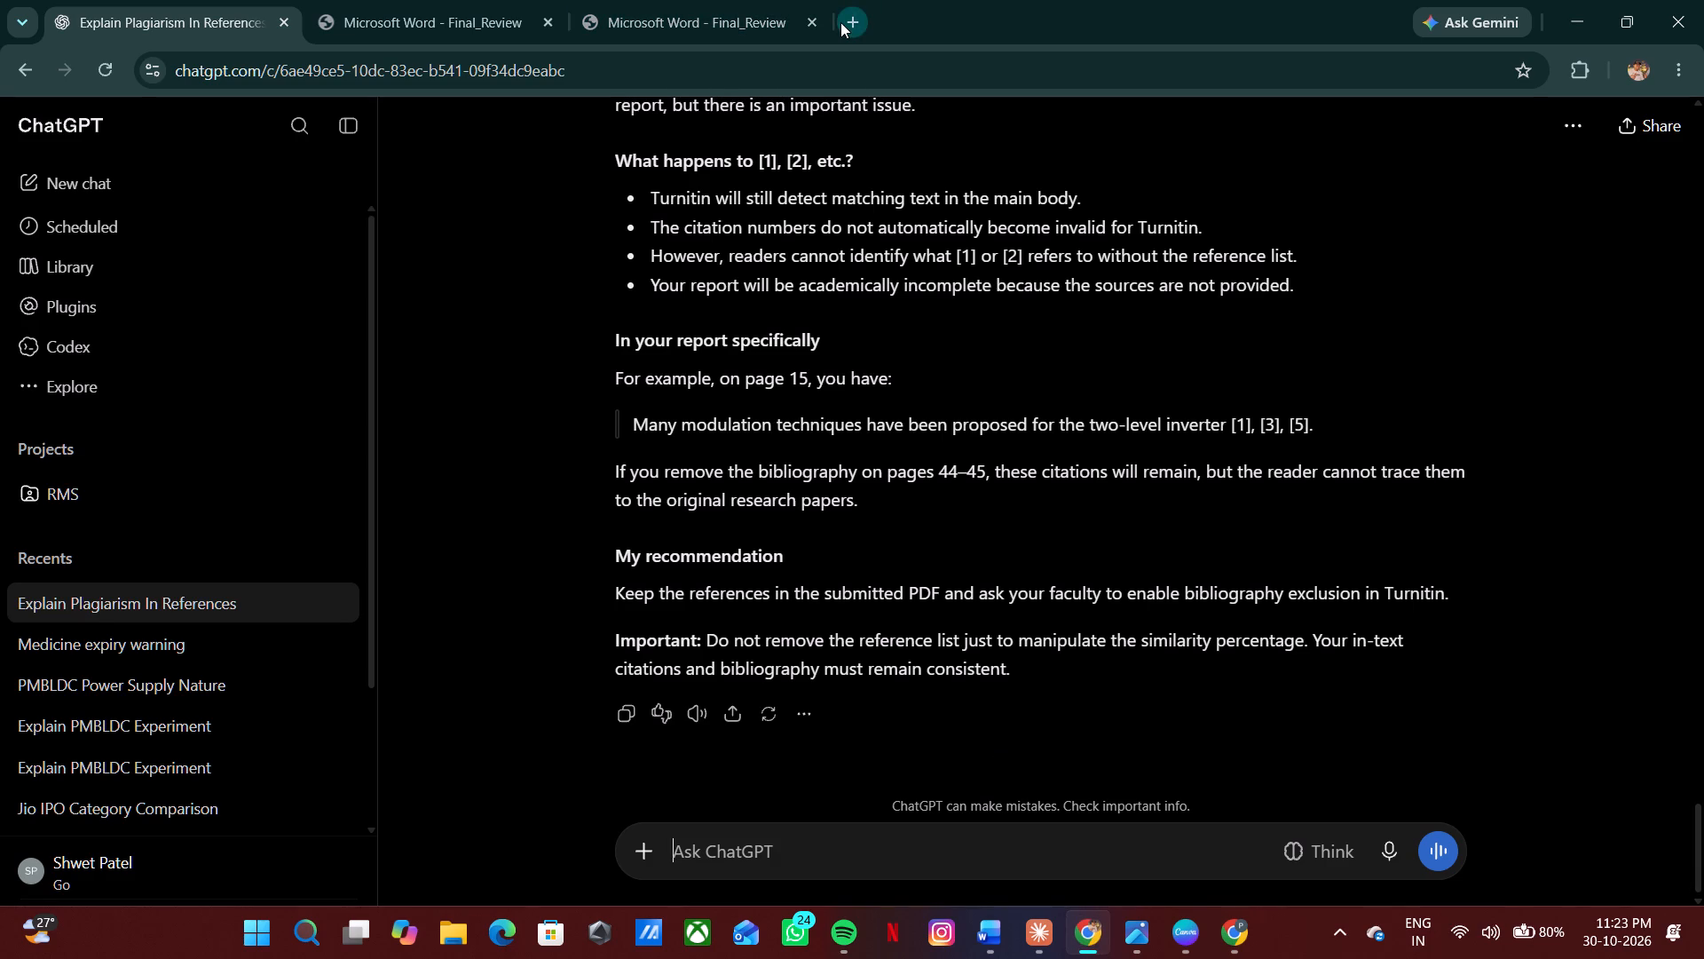
pyautogui.click(840, 22)
pyautogui.write('SVPW')
pyautogui.write('M')
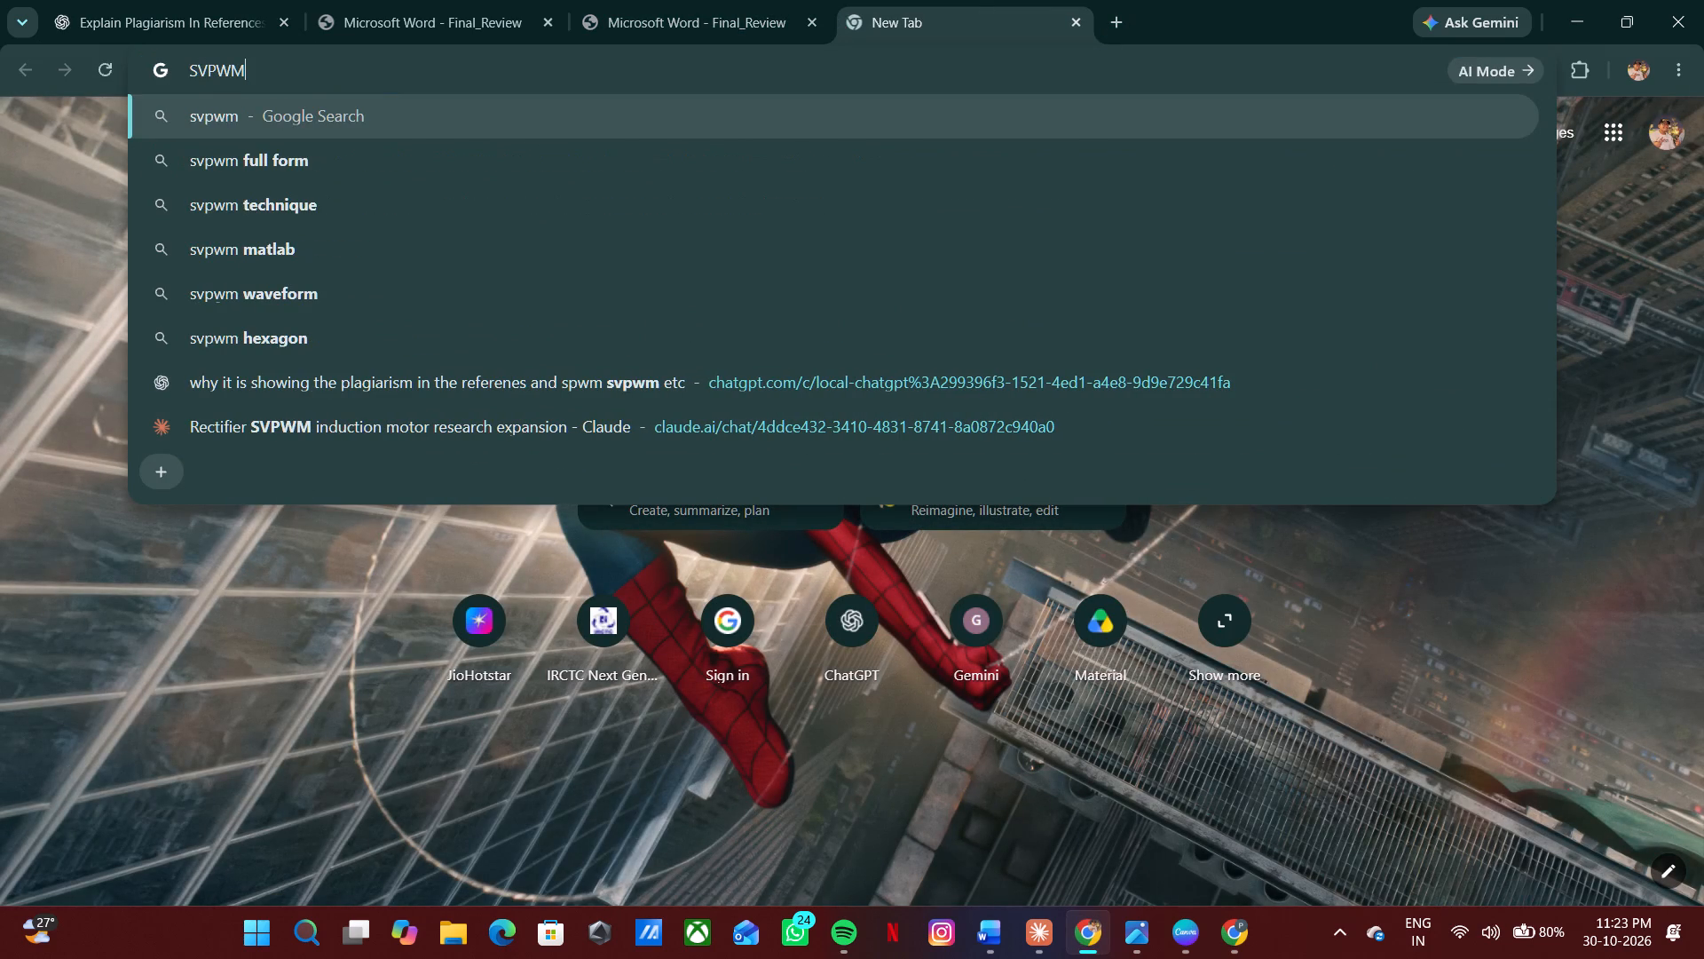
pyautogui.press('space')
pyautogui.write('refere')
pyautogui.write('nce')
pyautogui.press('space')
pyautogui.write('wave')
pyautogui.press('Return')
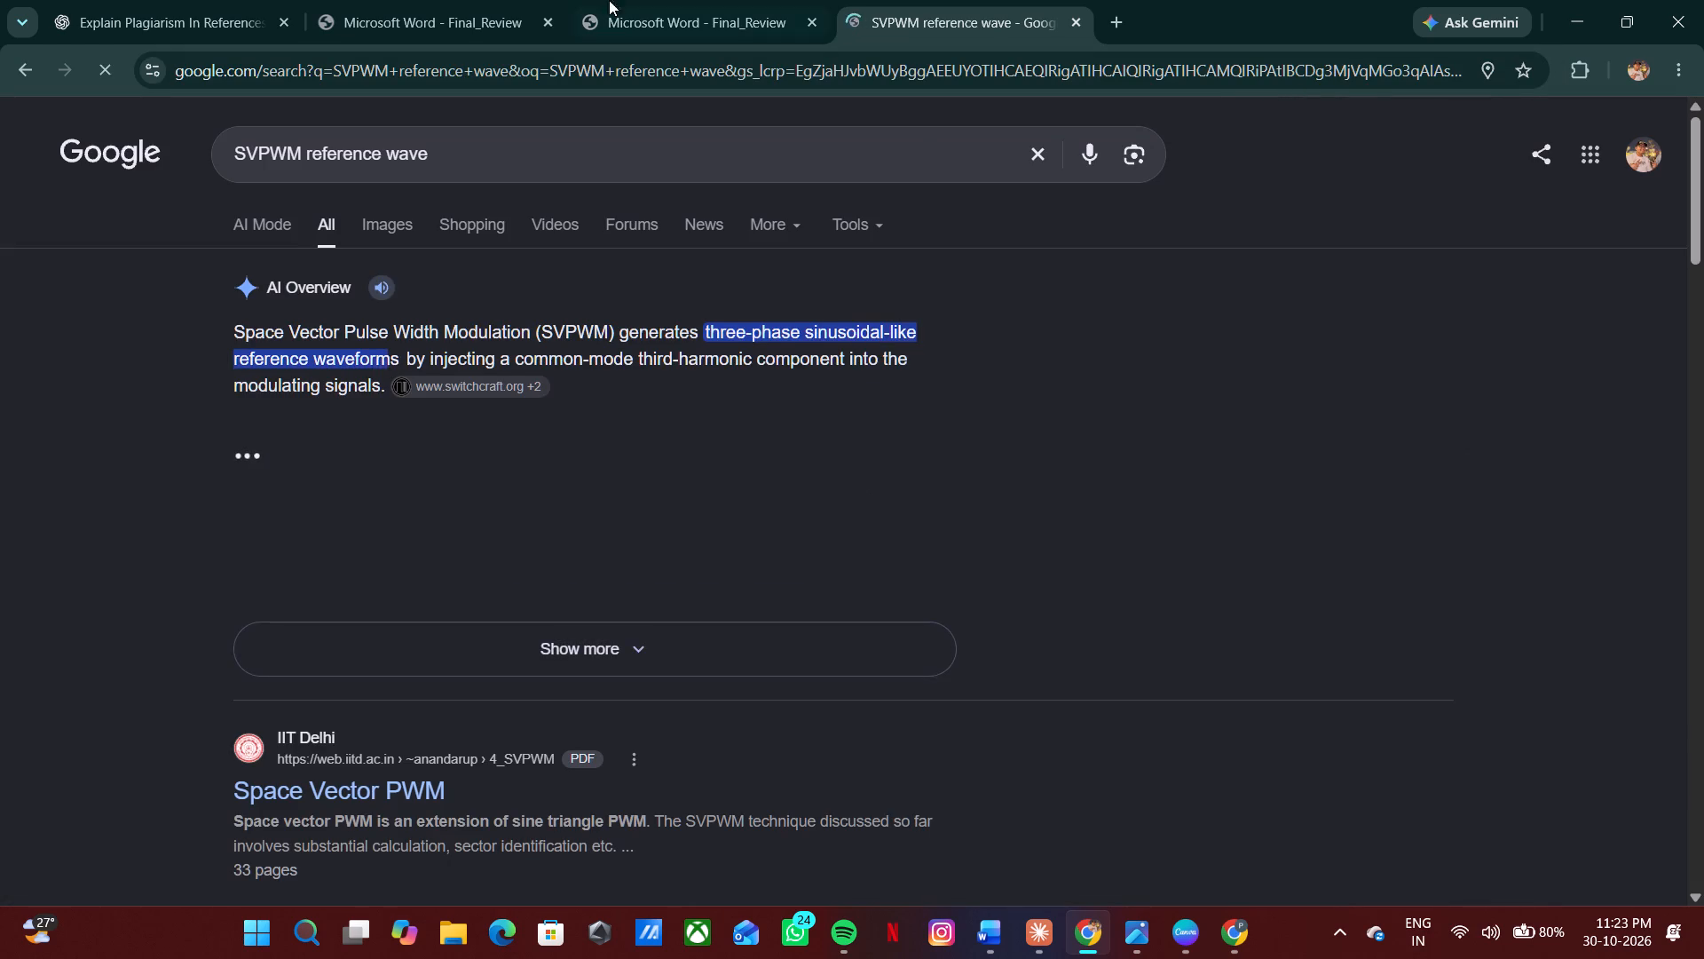
pyautogui.click(412, 218)
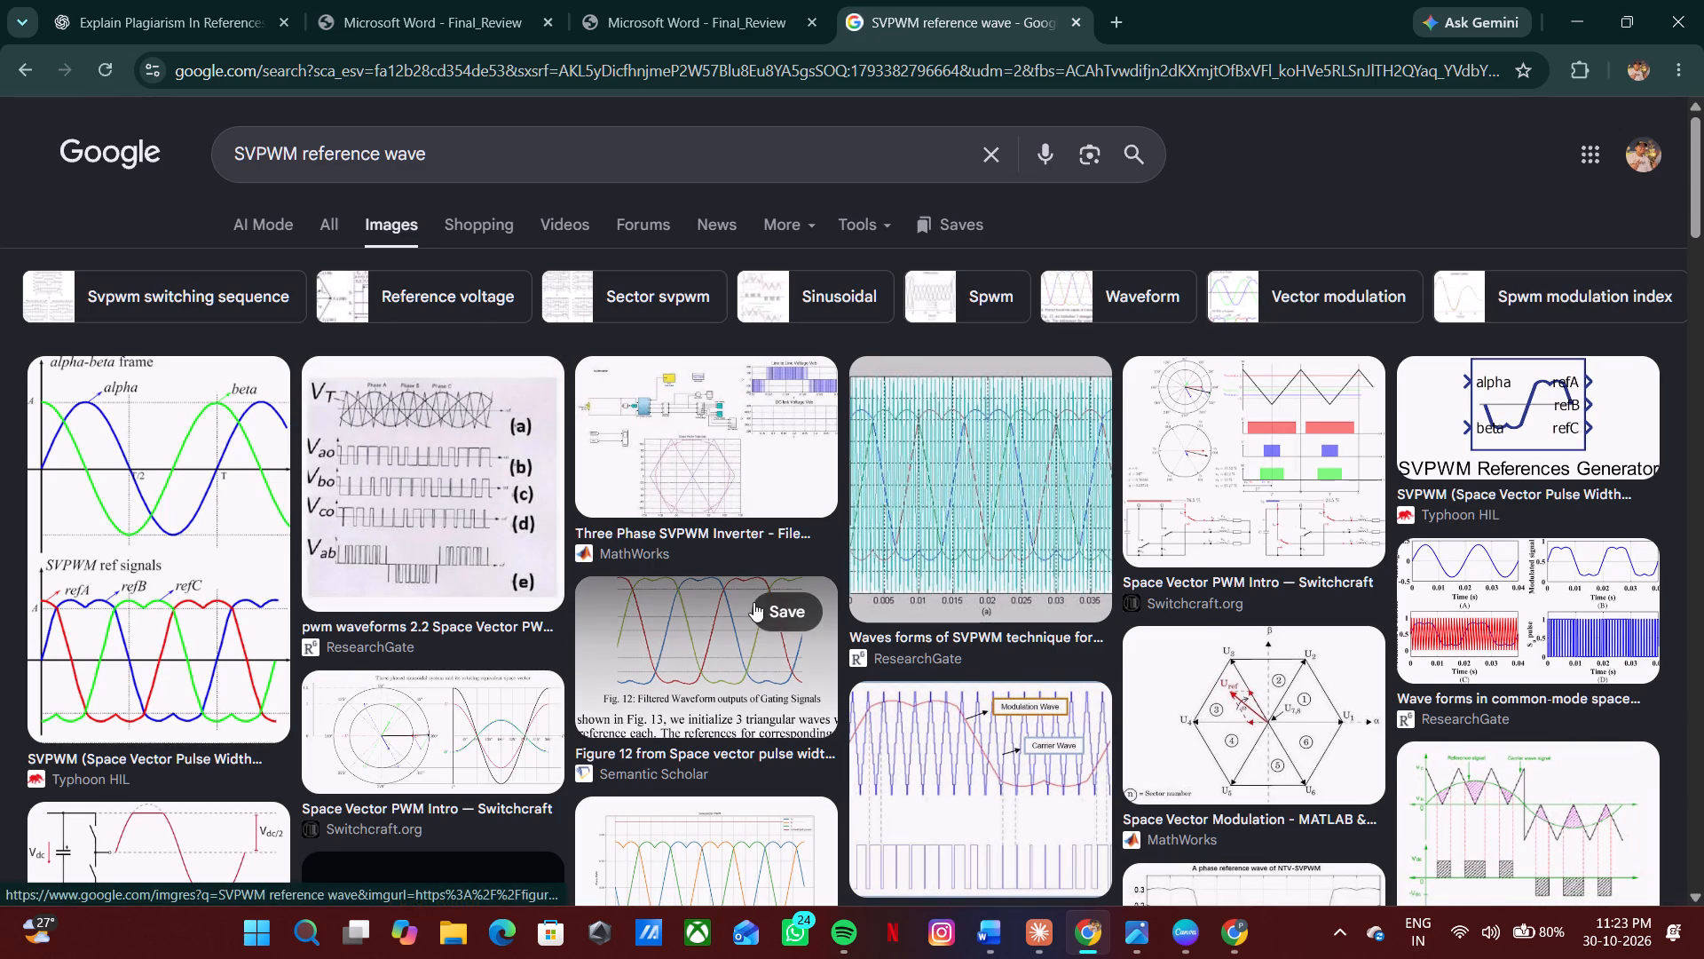
pyautogui.scroll(-1, 790, 567)
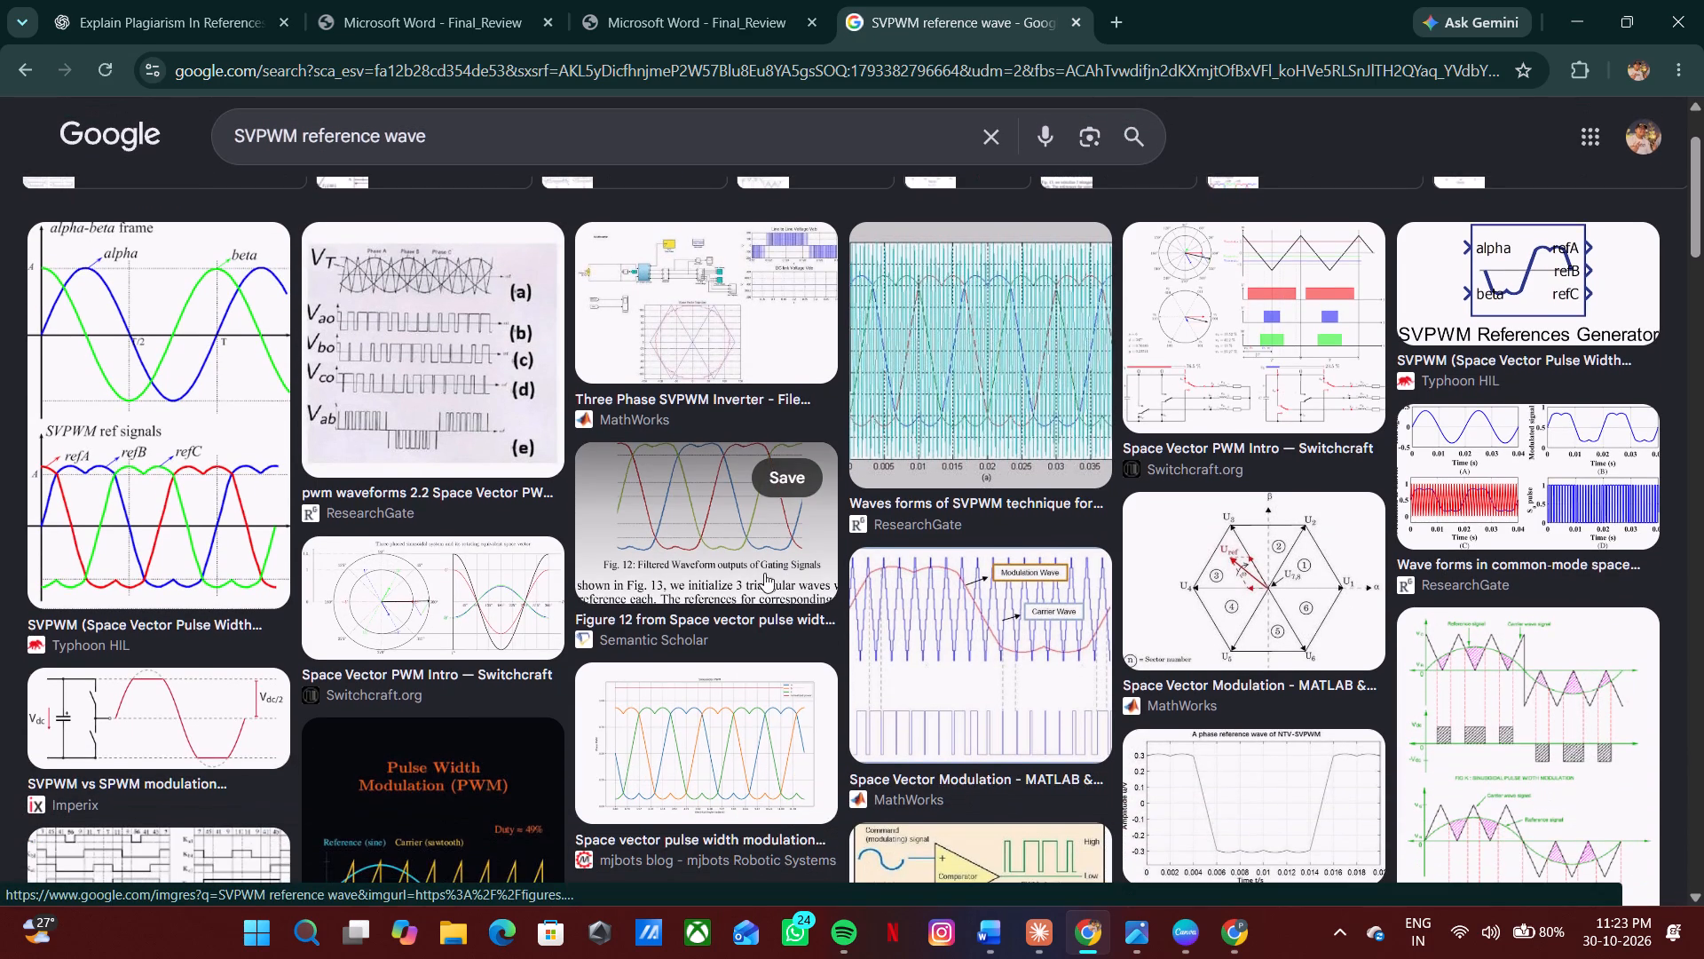
pyautogui.click(721, 570)
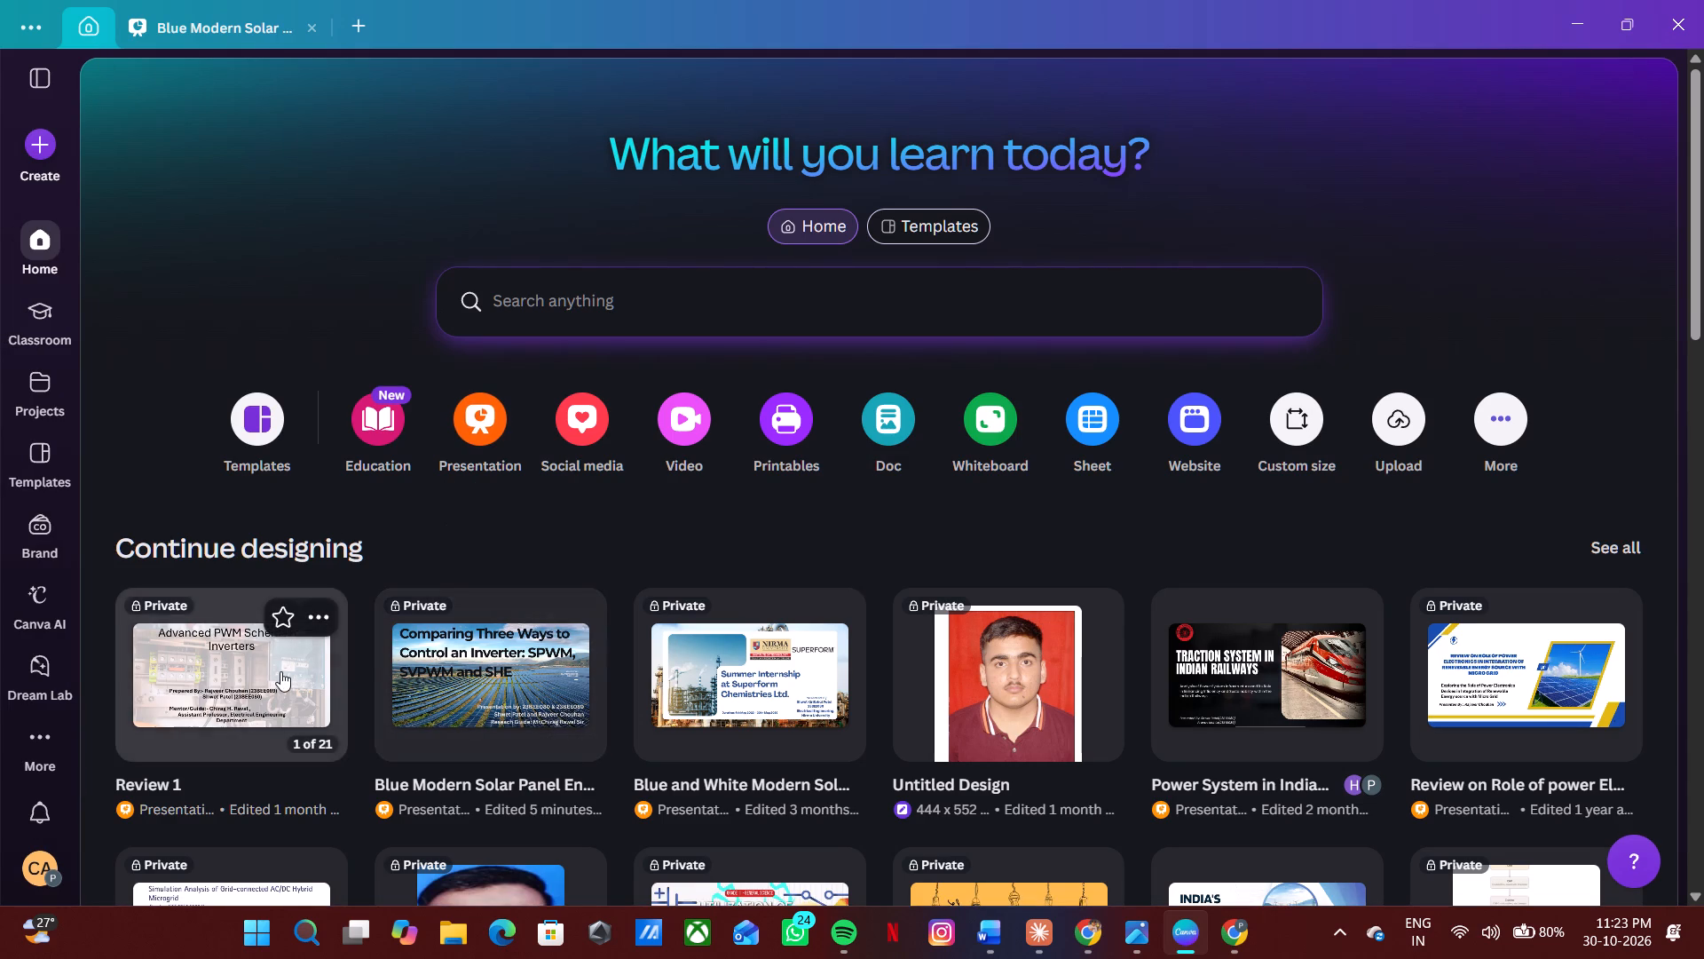
pyautogui.press('Right')
pyautogui.press('Right')
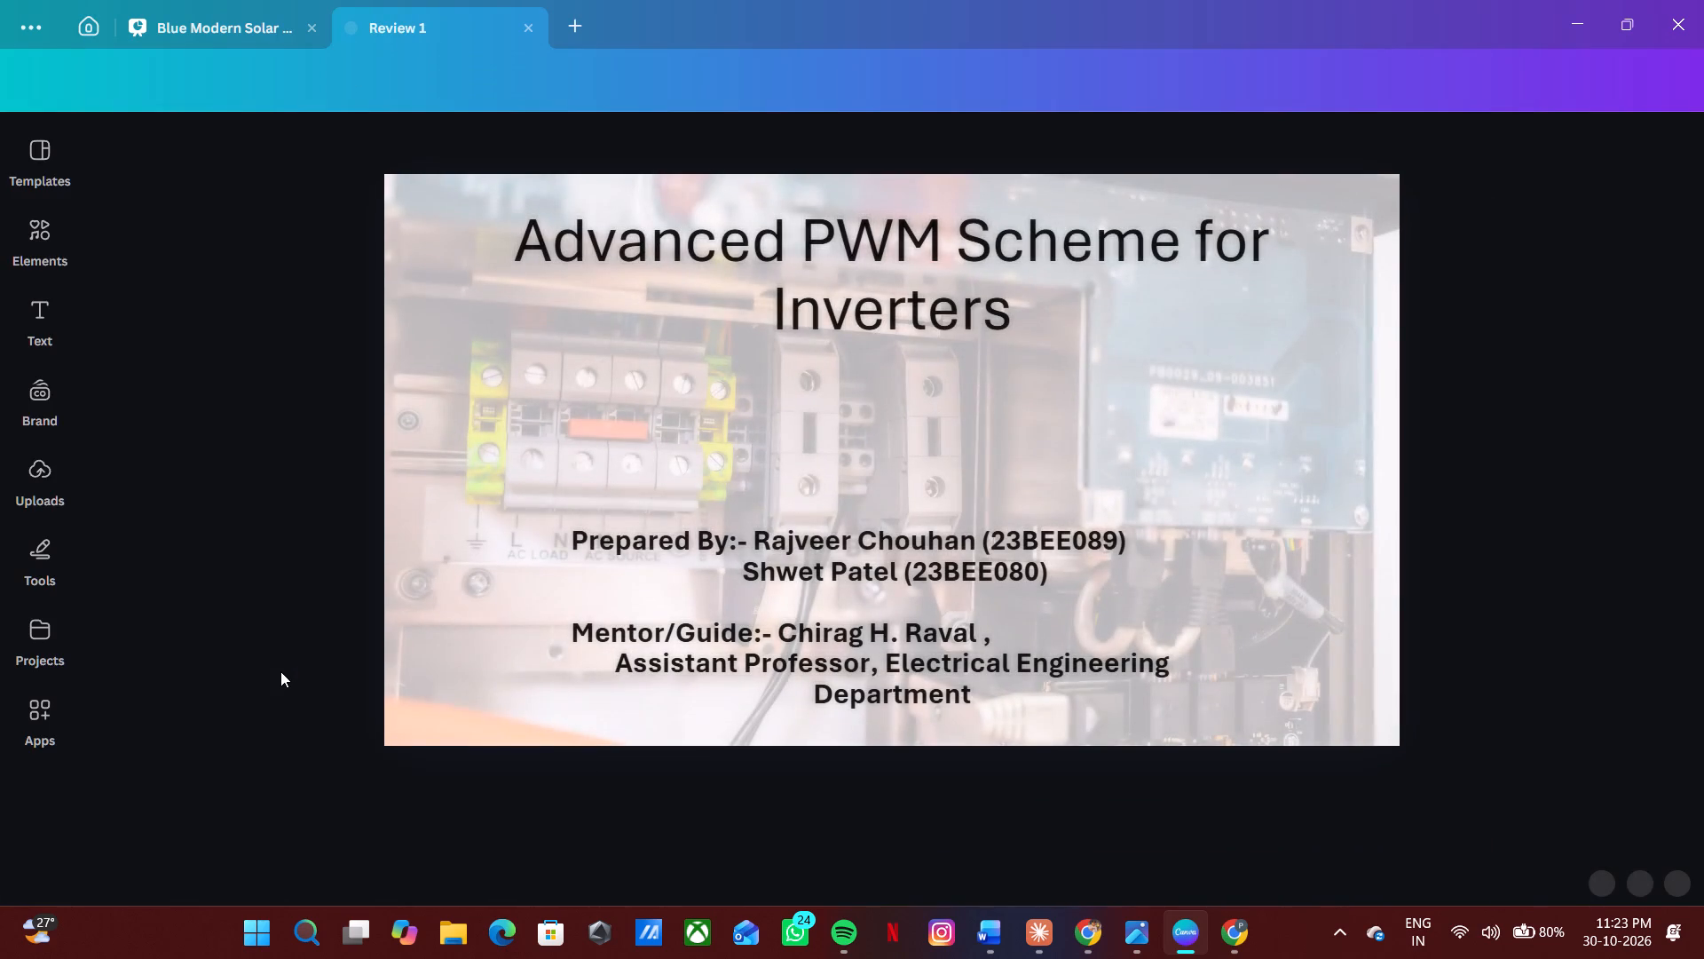
pyautogui.press('Right')
pyautogui.press('Right')
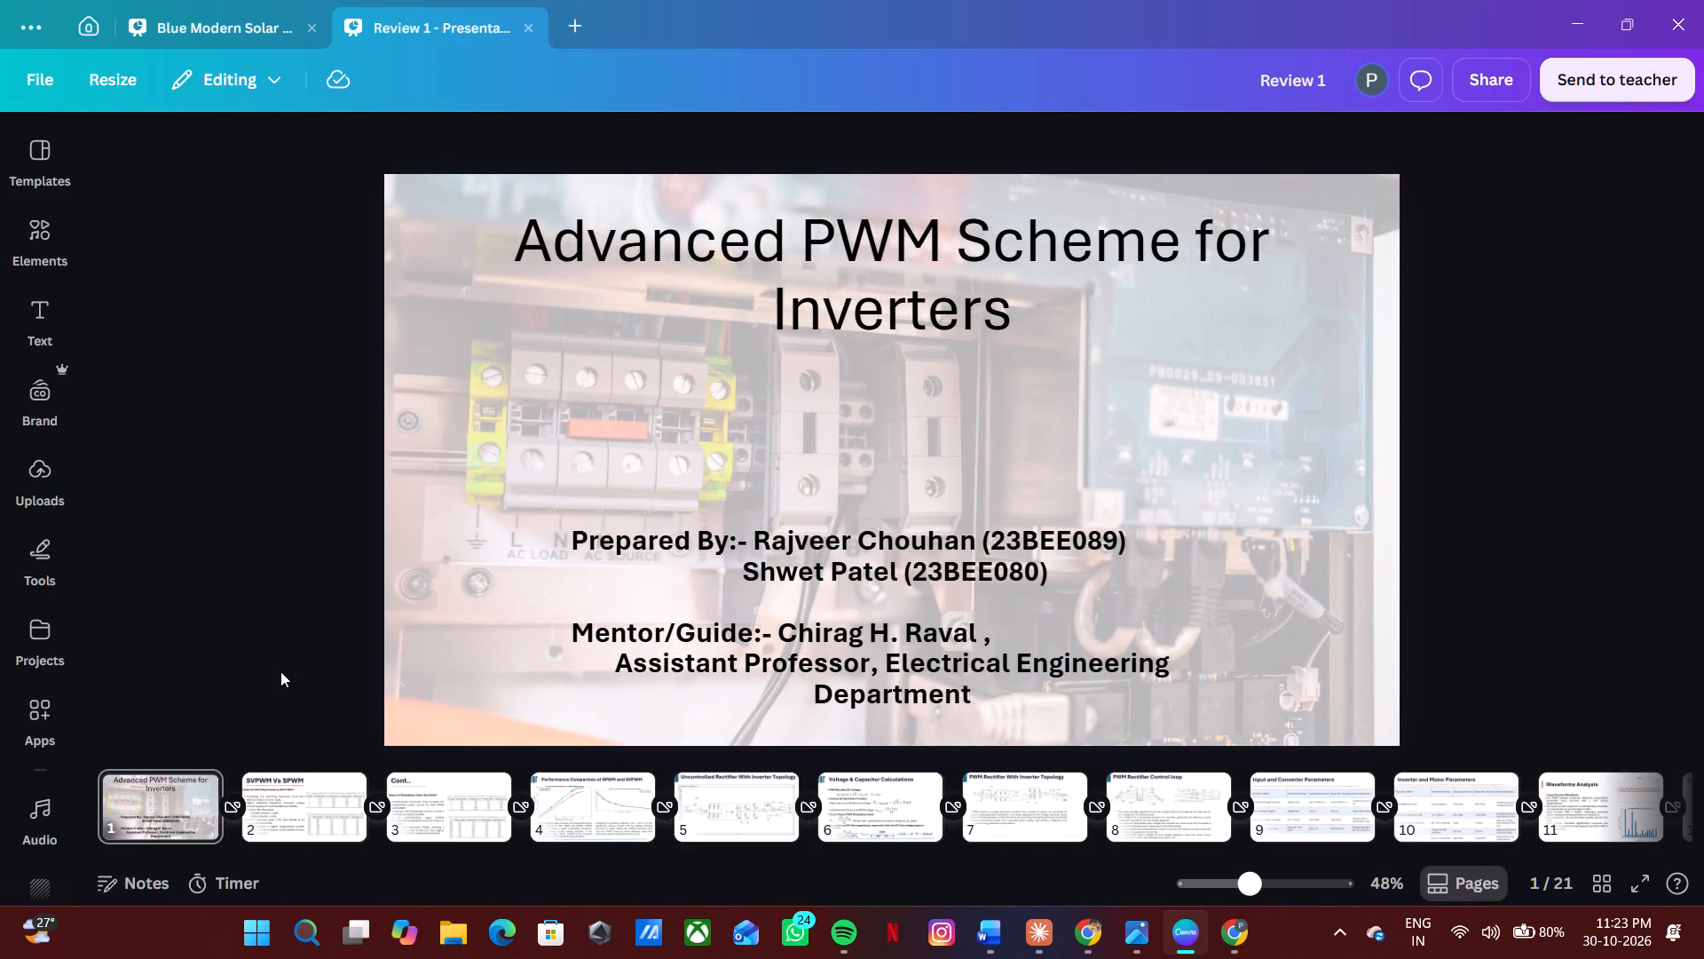
pyautogui.press('Right')
pyautogui.press('Right')
pyautogui.click(312, 776)
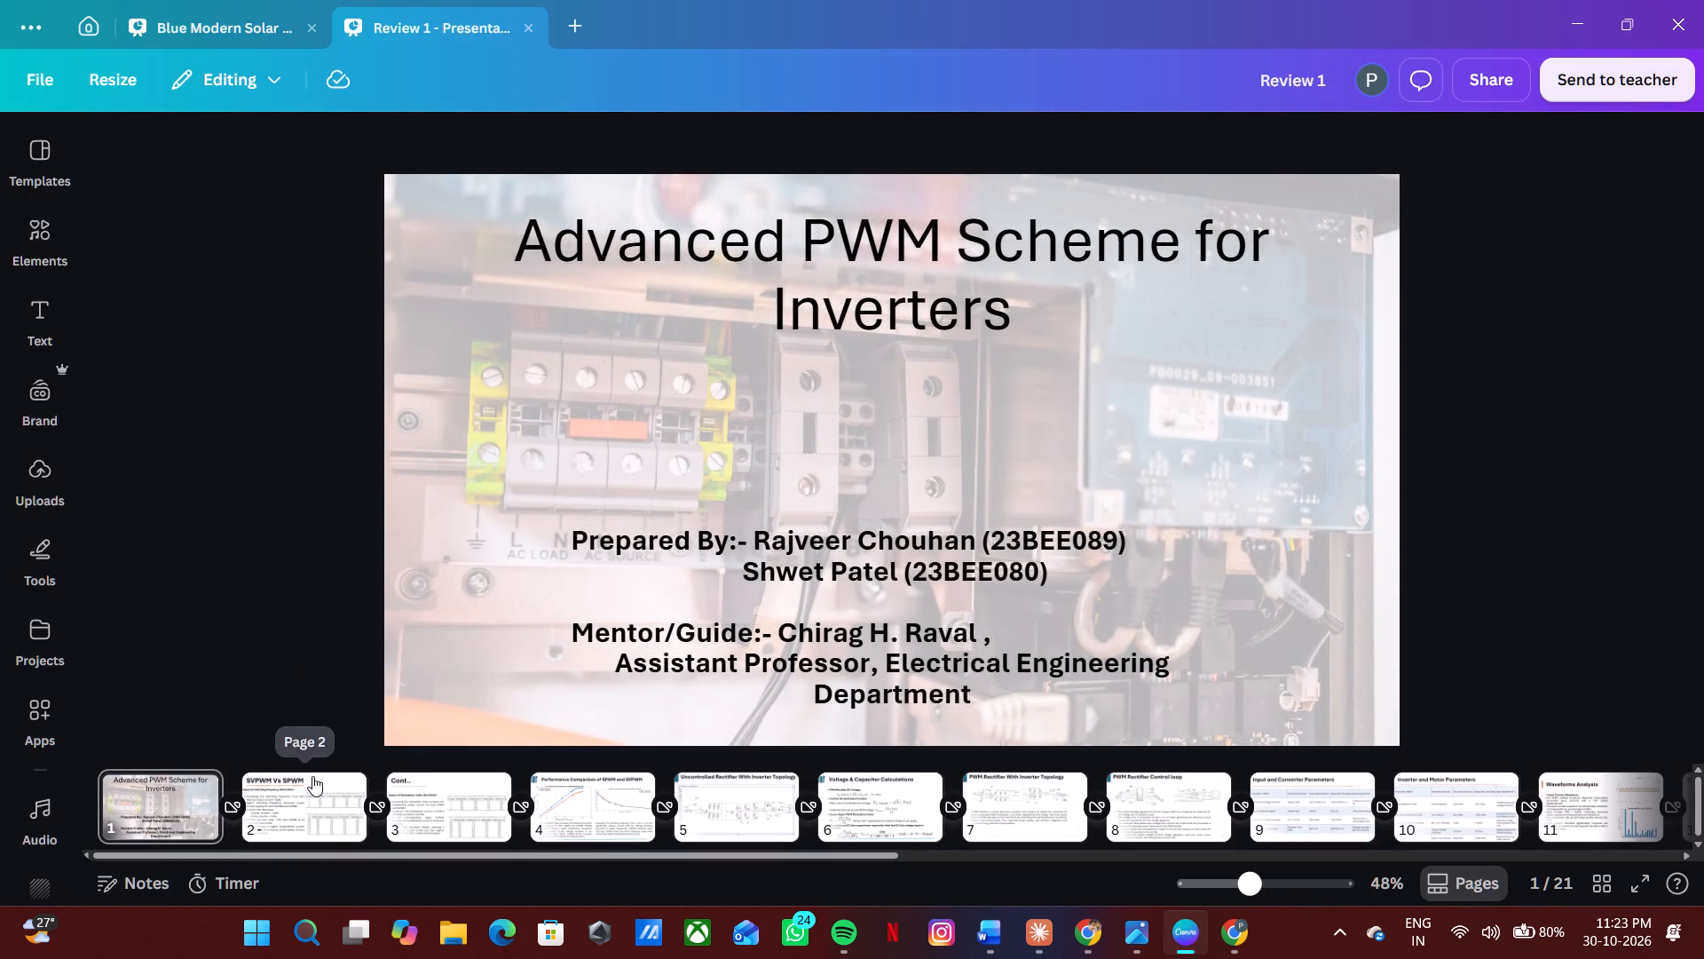
pyautogui.click(427, 799)
pyautogui.click(211, 0)
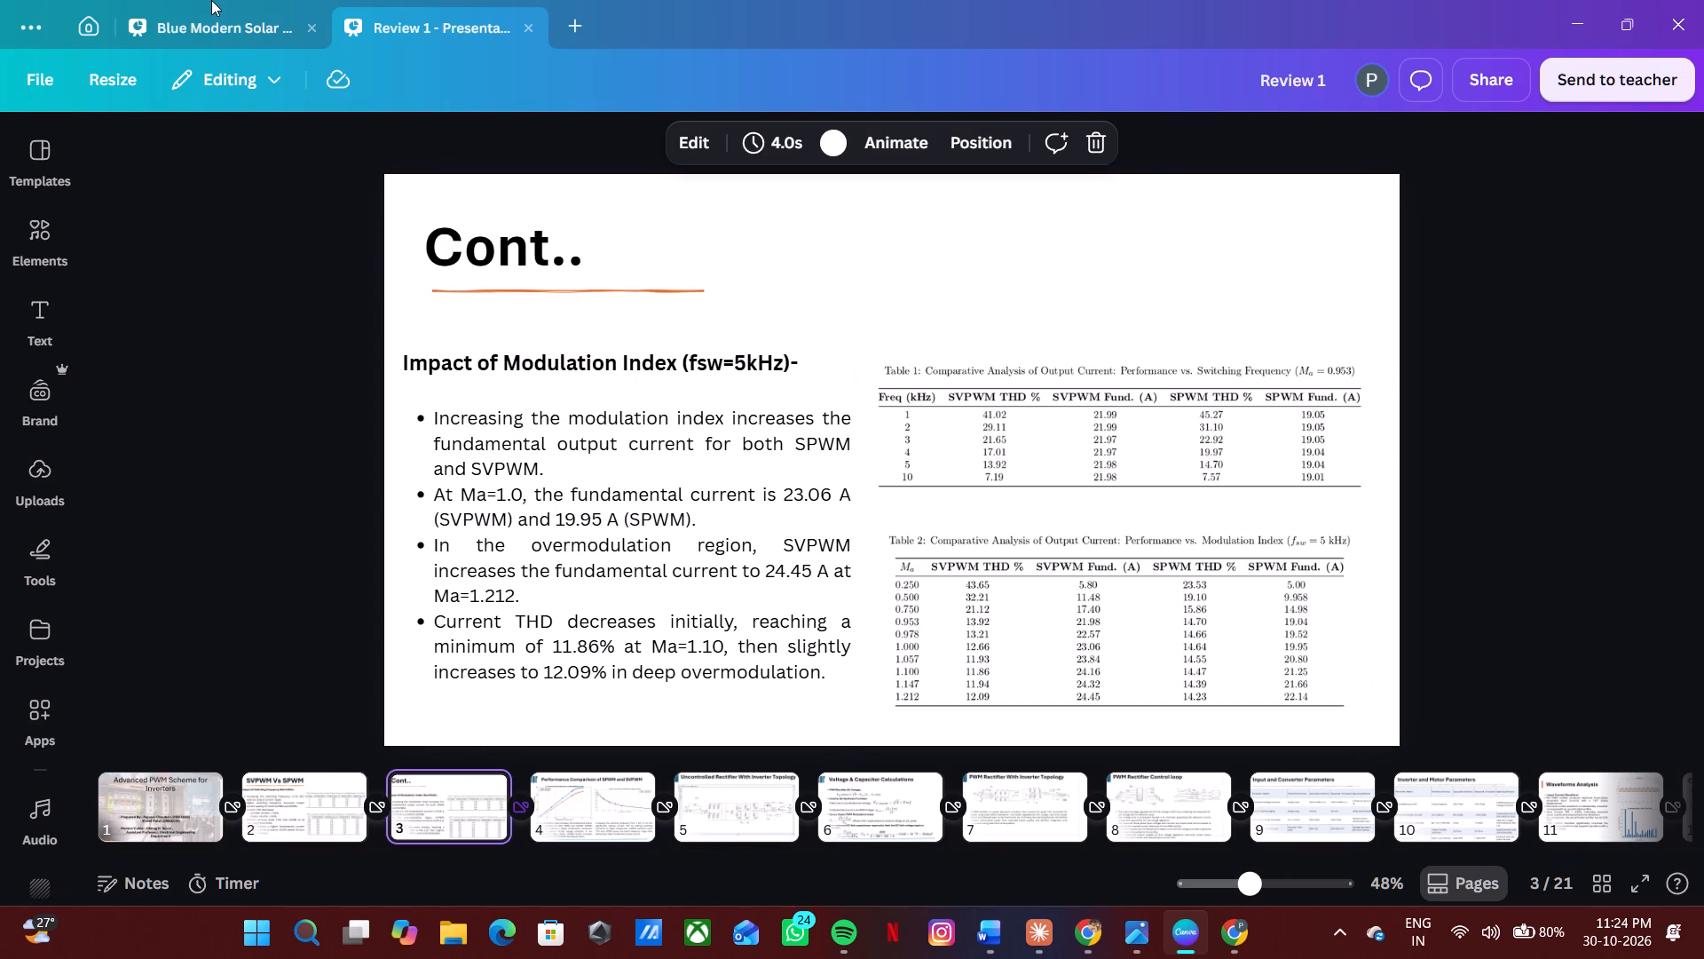
pyautogui.click(185, 16)
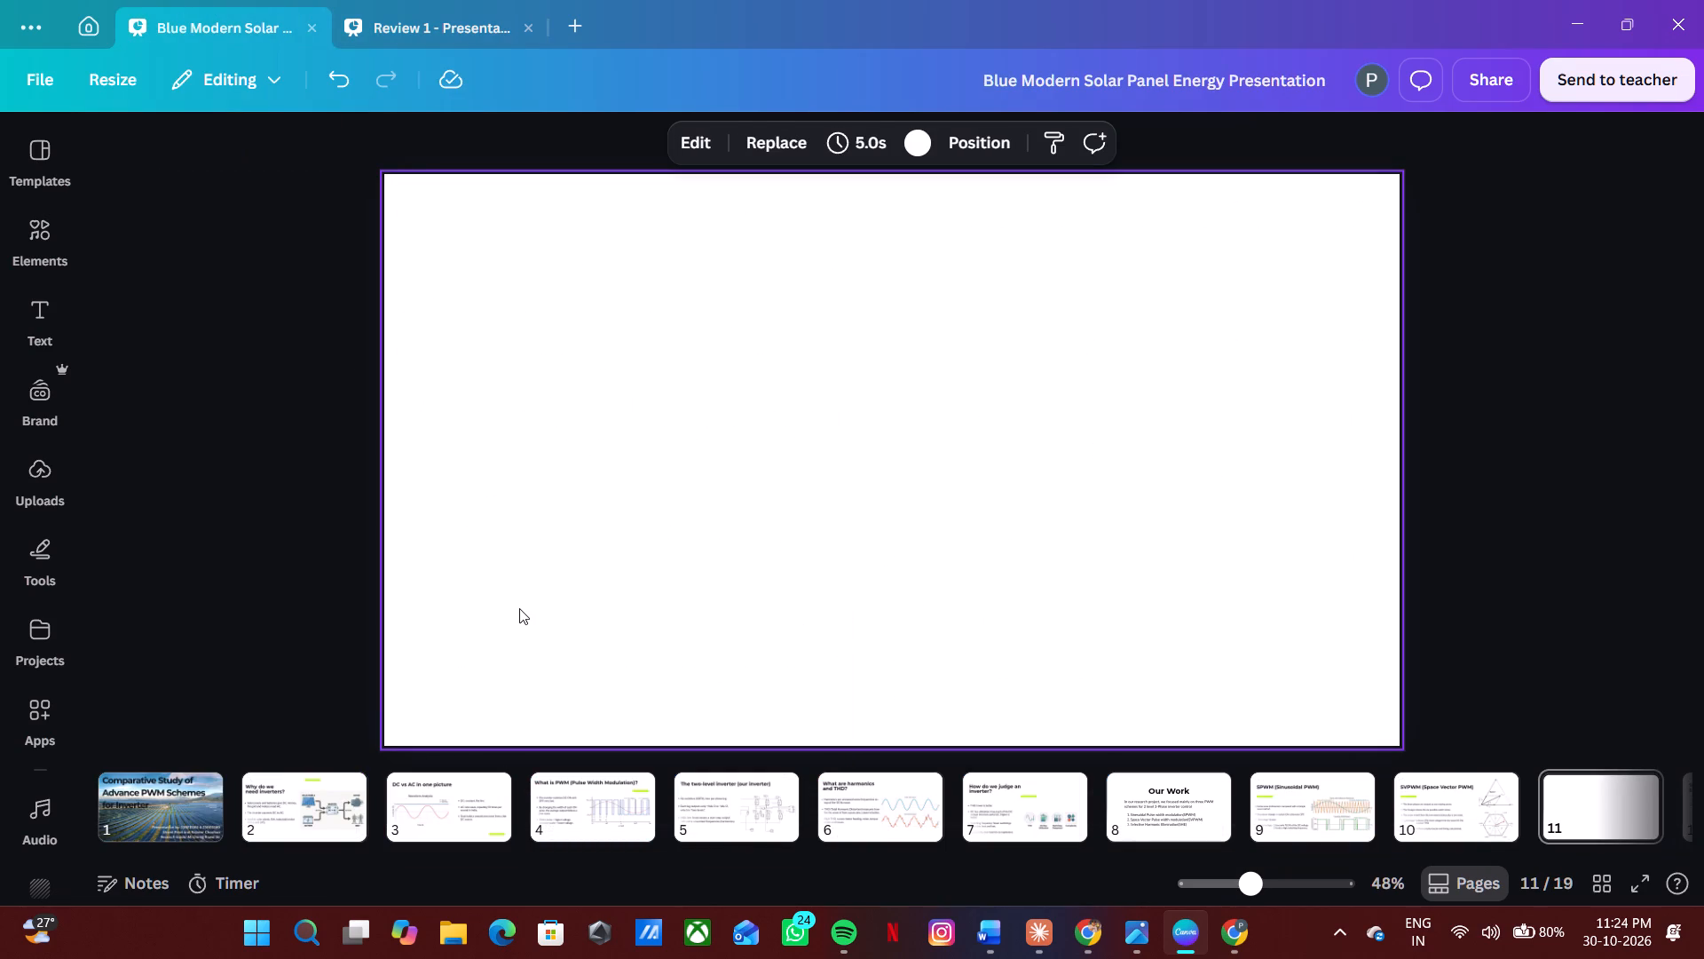
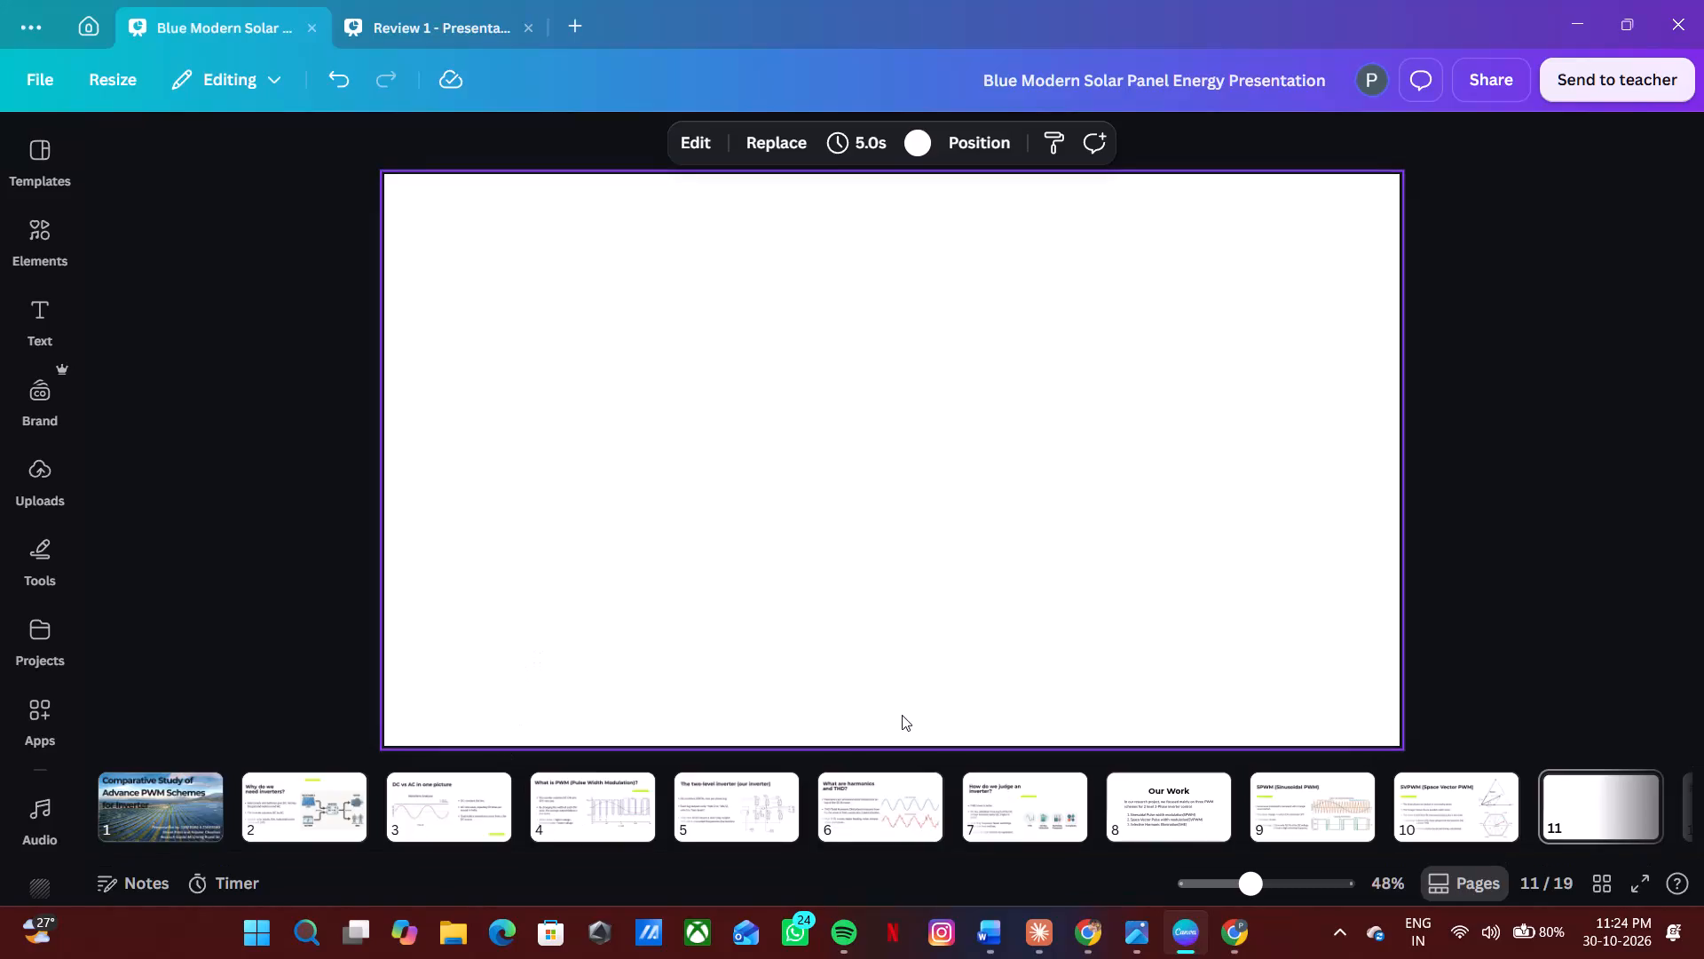
# Look over the two-level inverter slide and return to the SVPWM (Space Vector PWM) slide.
pyautogui.click(768, 814)
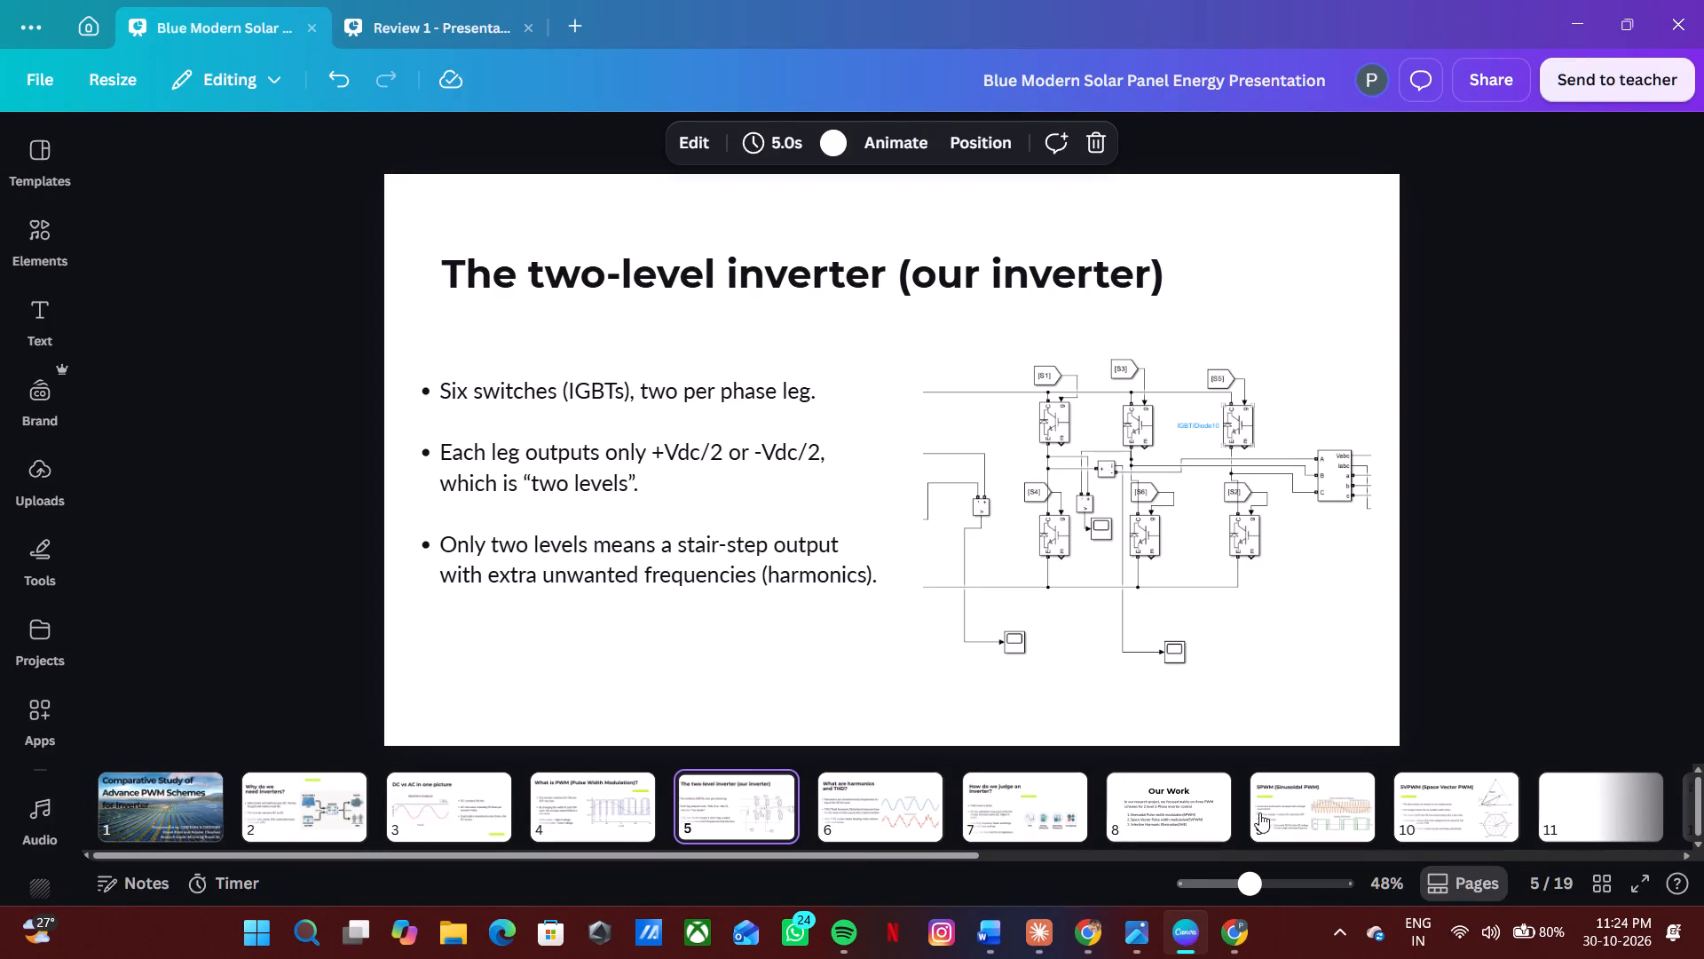
pyautogui.click(1448, 807)
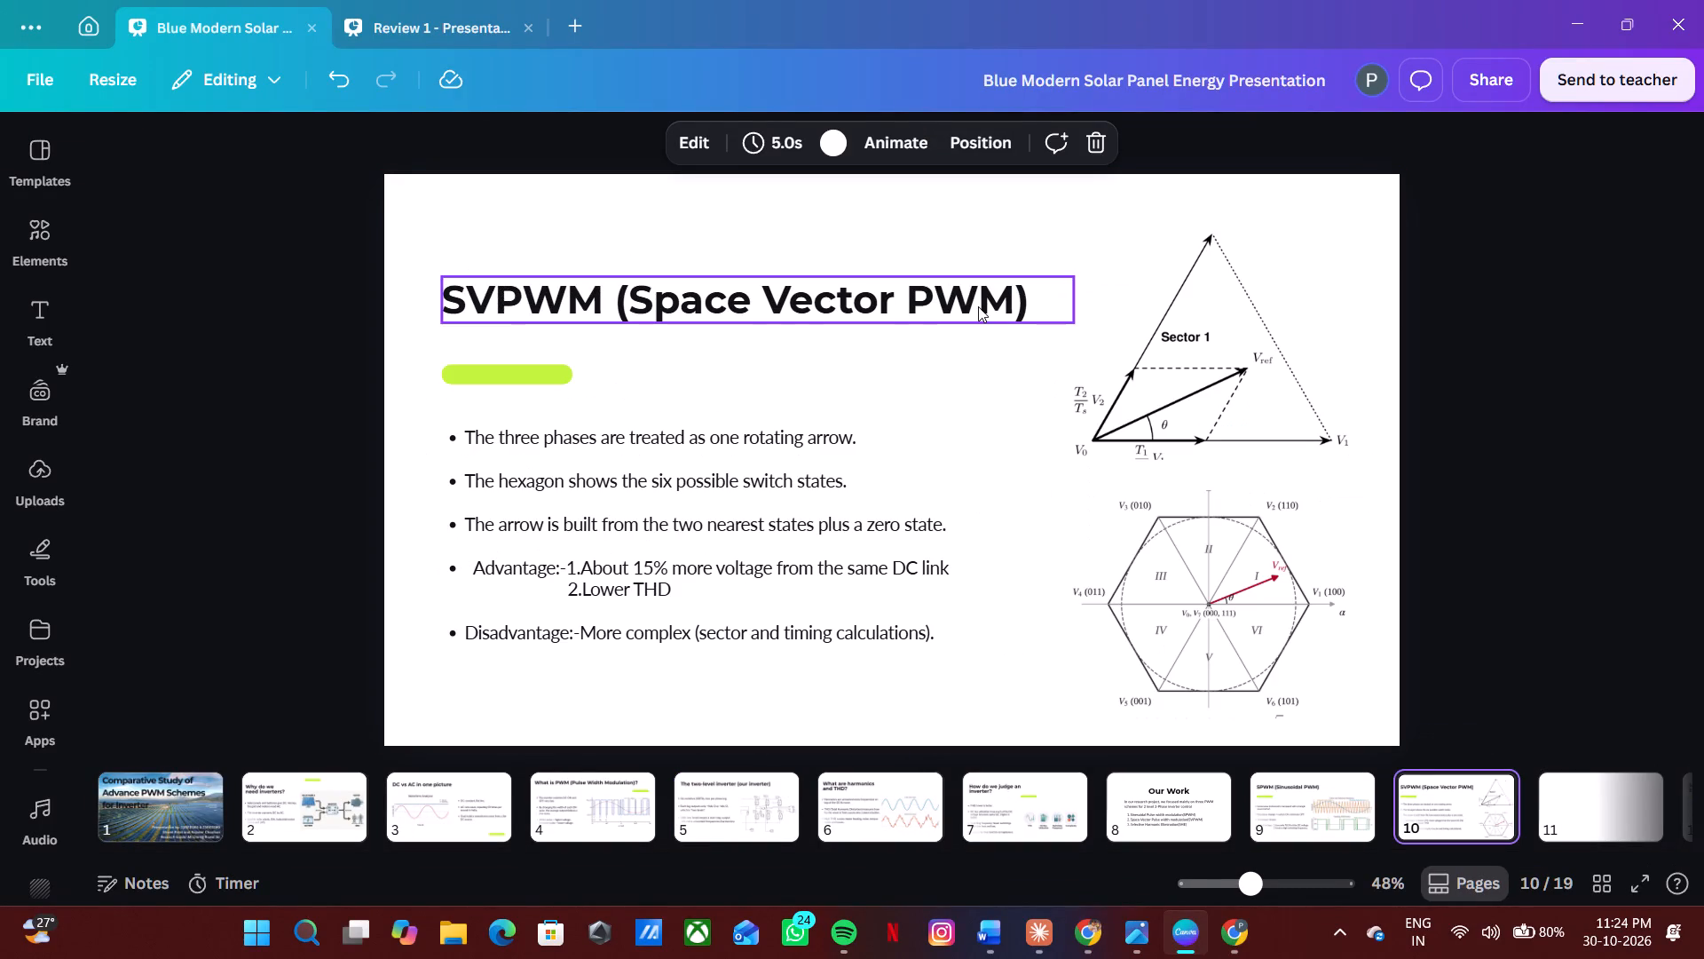
pyautogui.click(978, 306)
pyautogui.click(1043, 402)
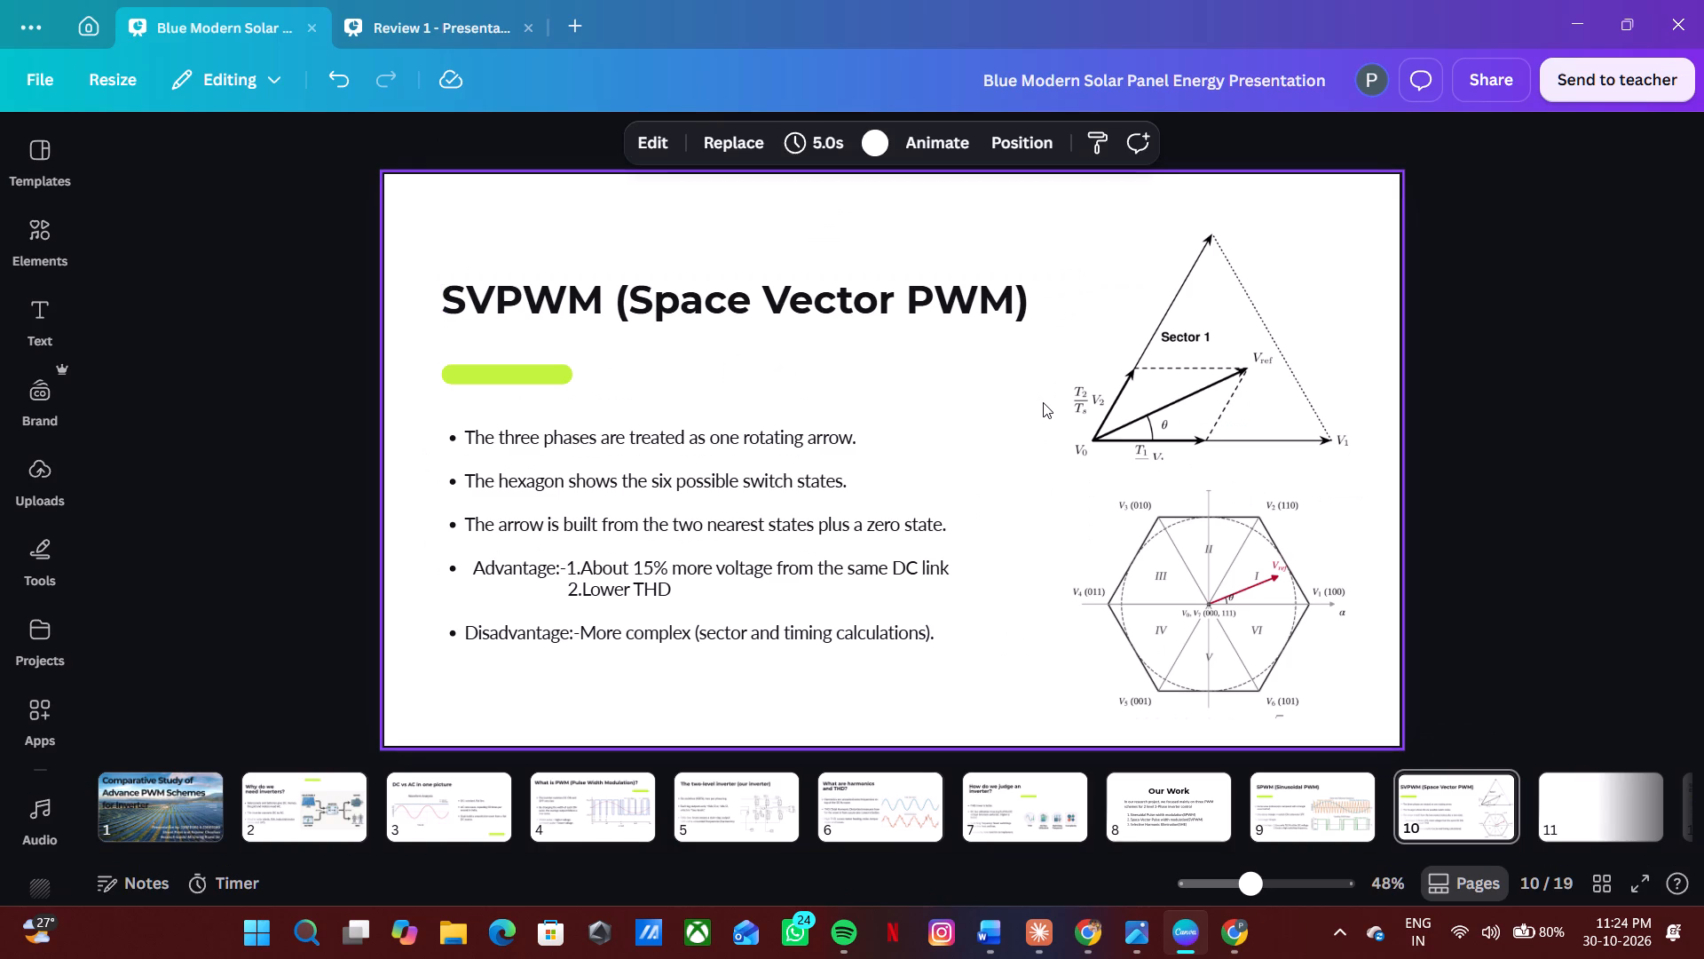
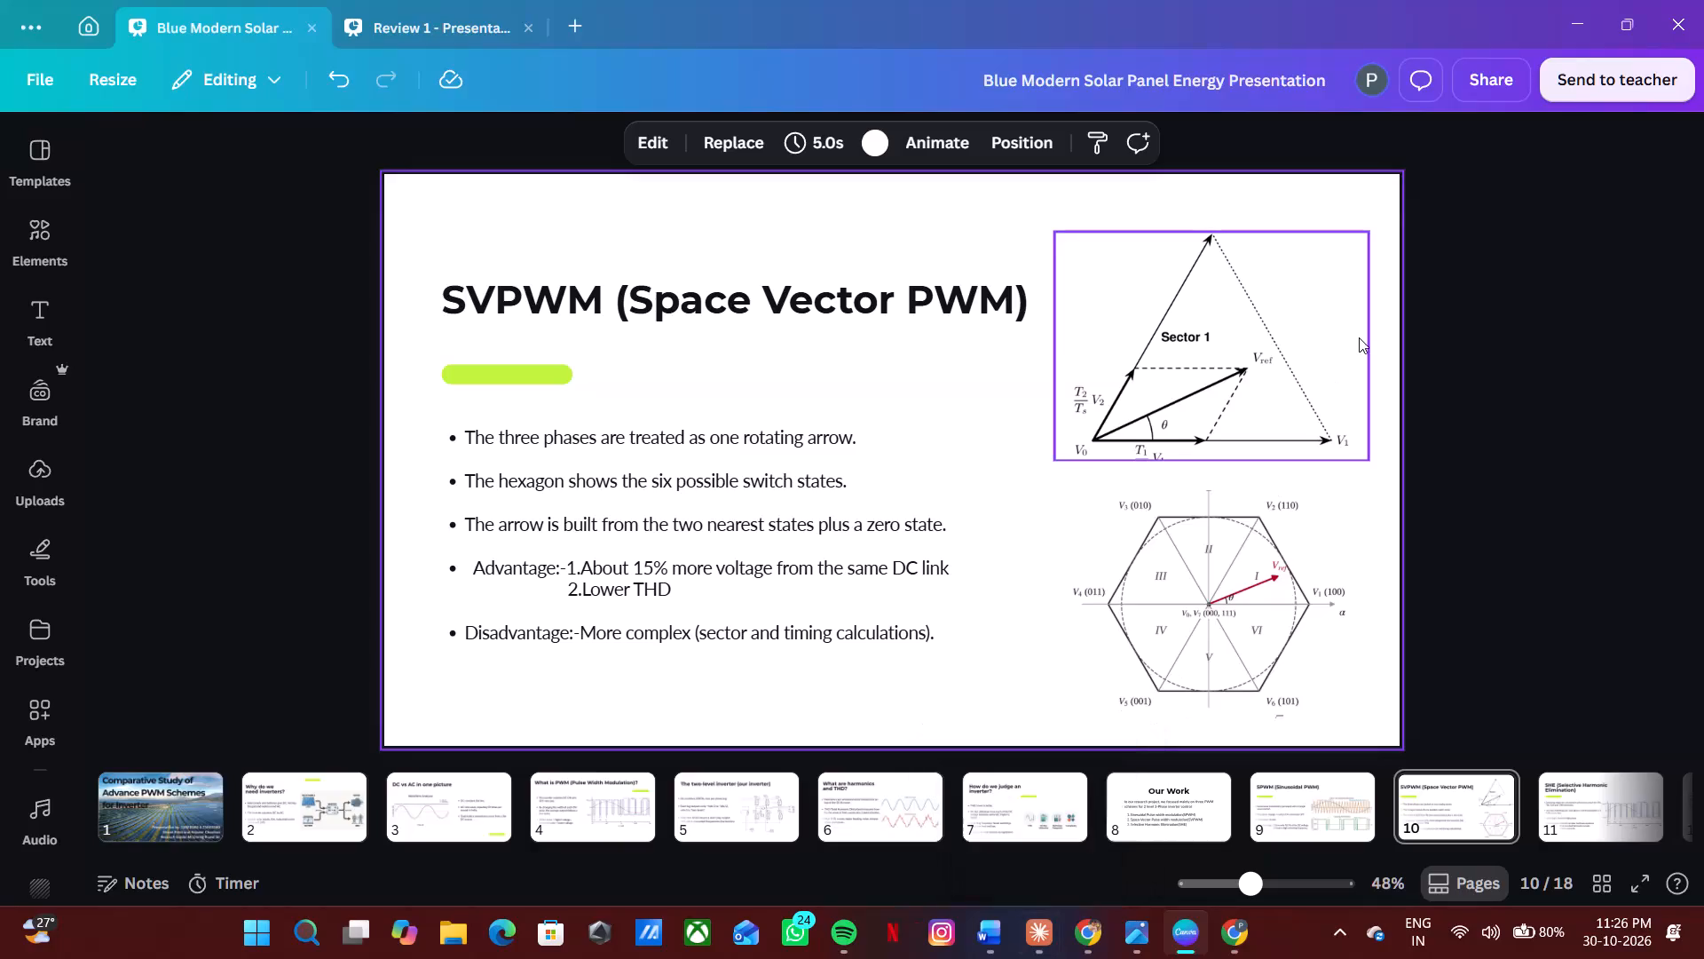
# Deselect the Sector 1 vector diagram on the SVPWM (Space Vector PWM) slide.
pyautogui.click(960, 344)
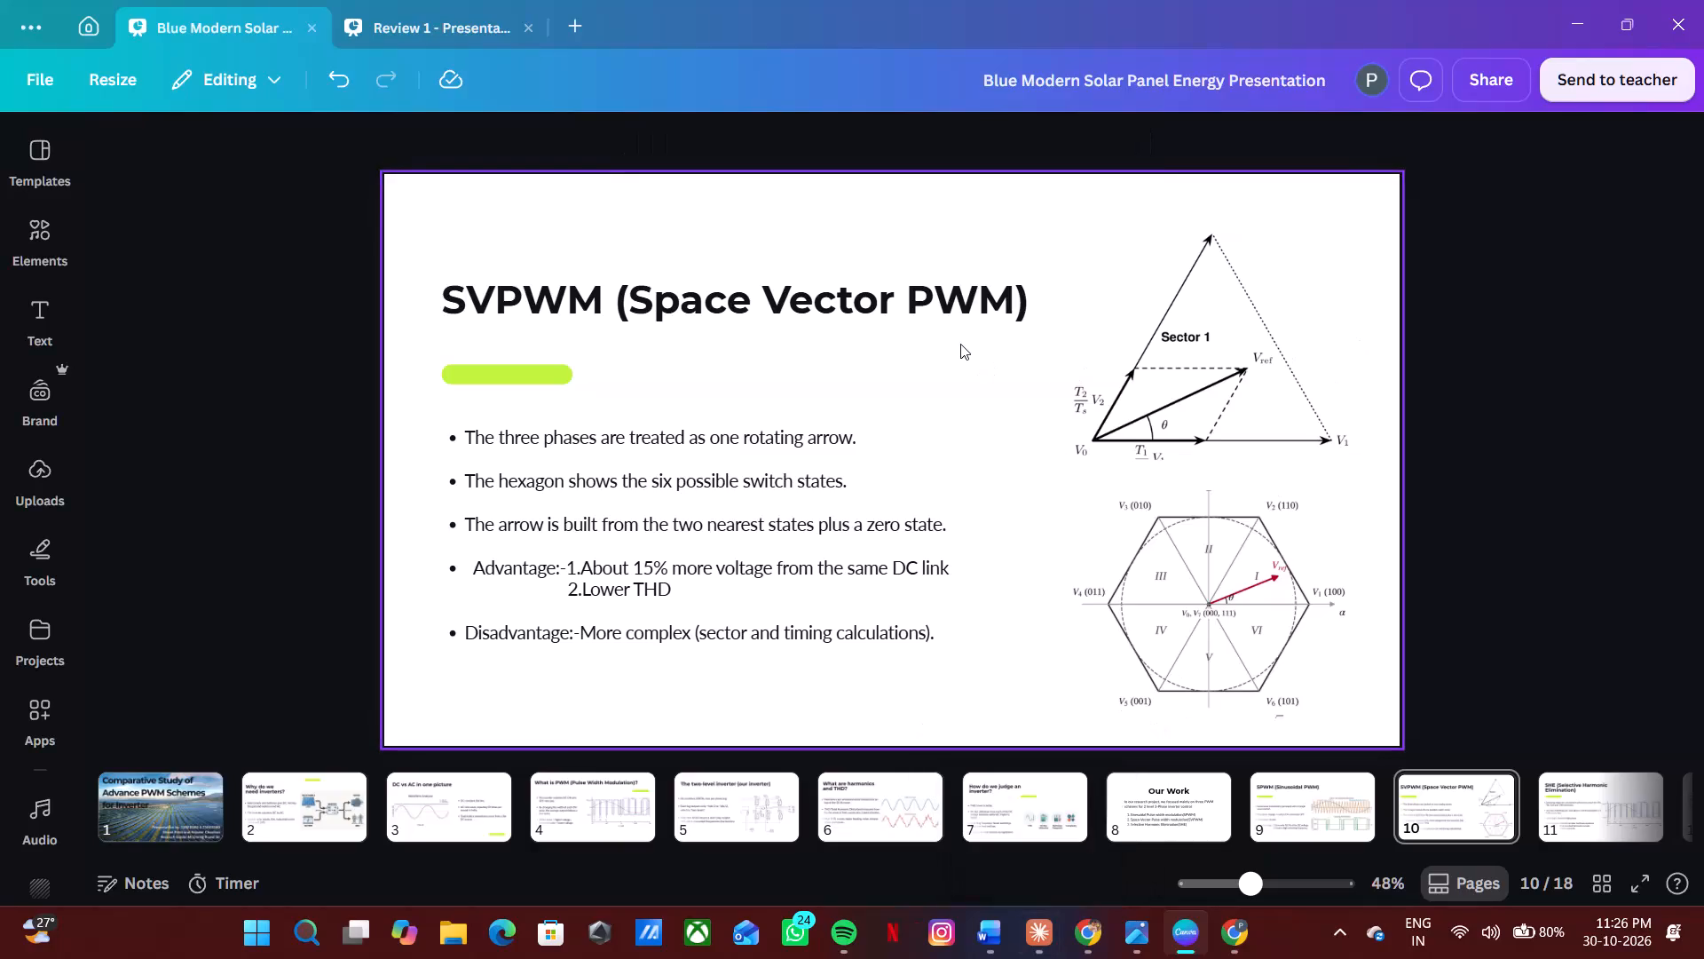
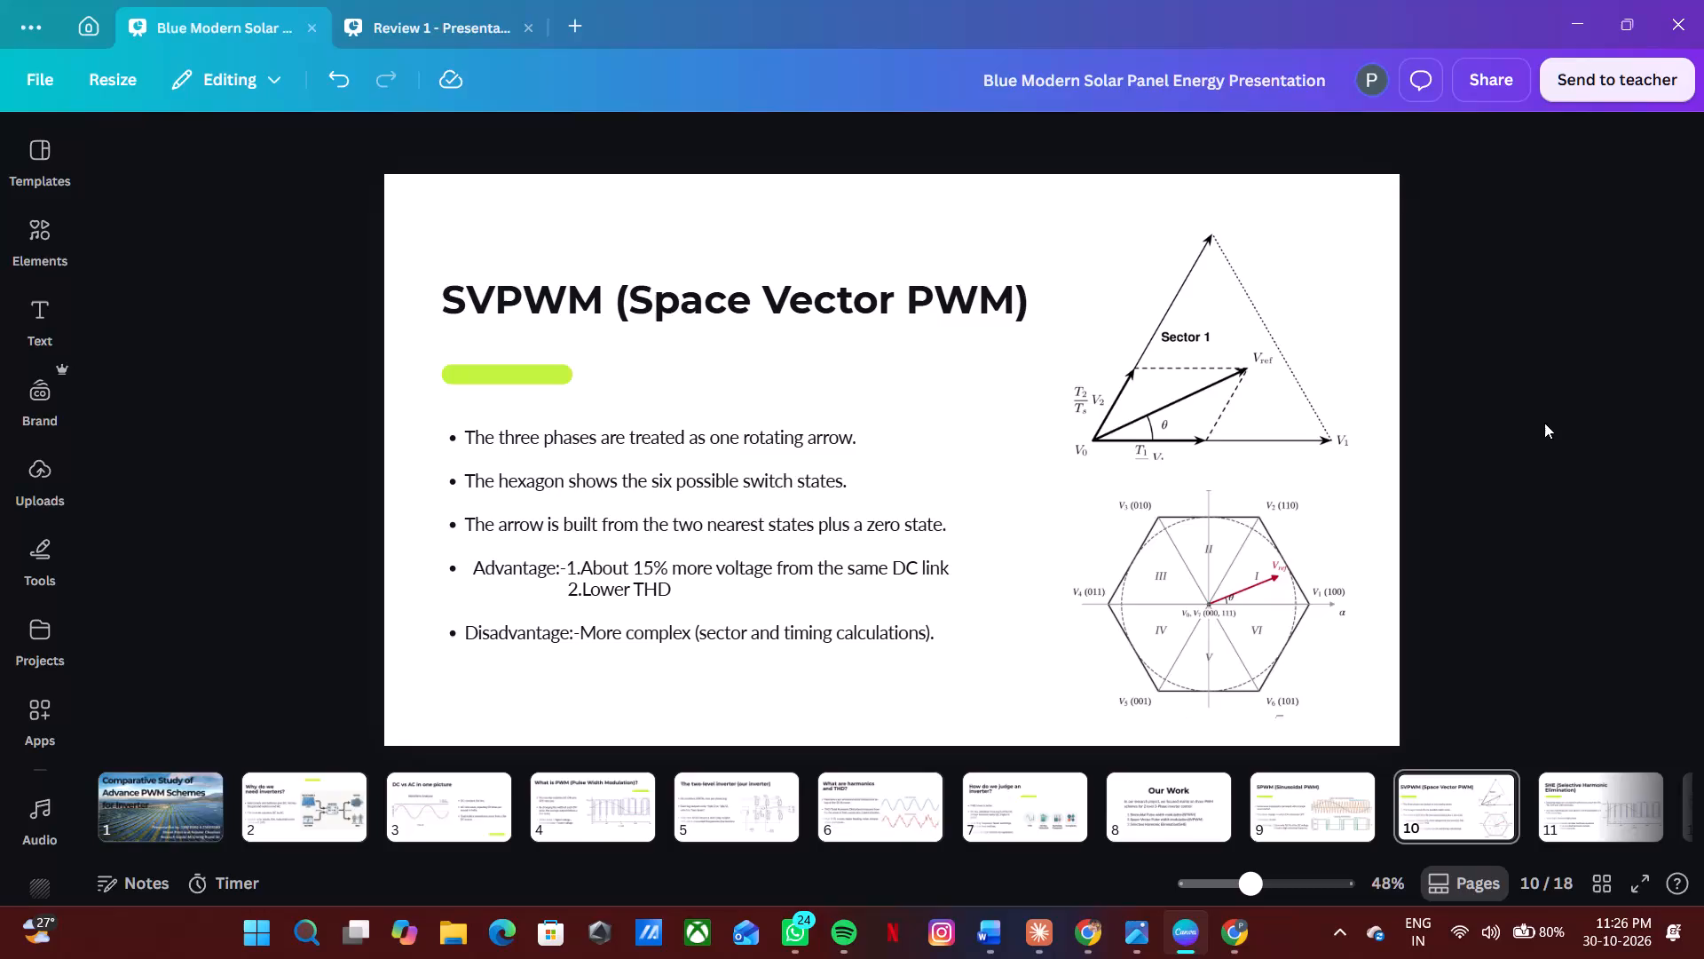
# Capture a rectangular screen snip of the SVPWM (Space Vector PWM) slide, covering its title, bullet text and both vector diagrams.
pyautogui.press('Right')
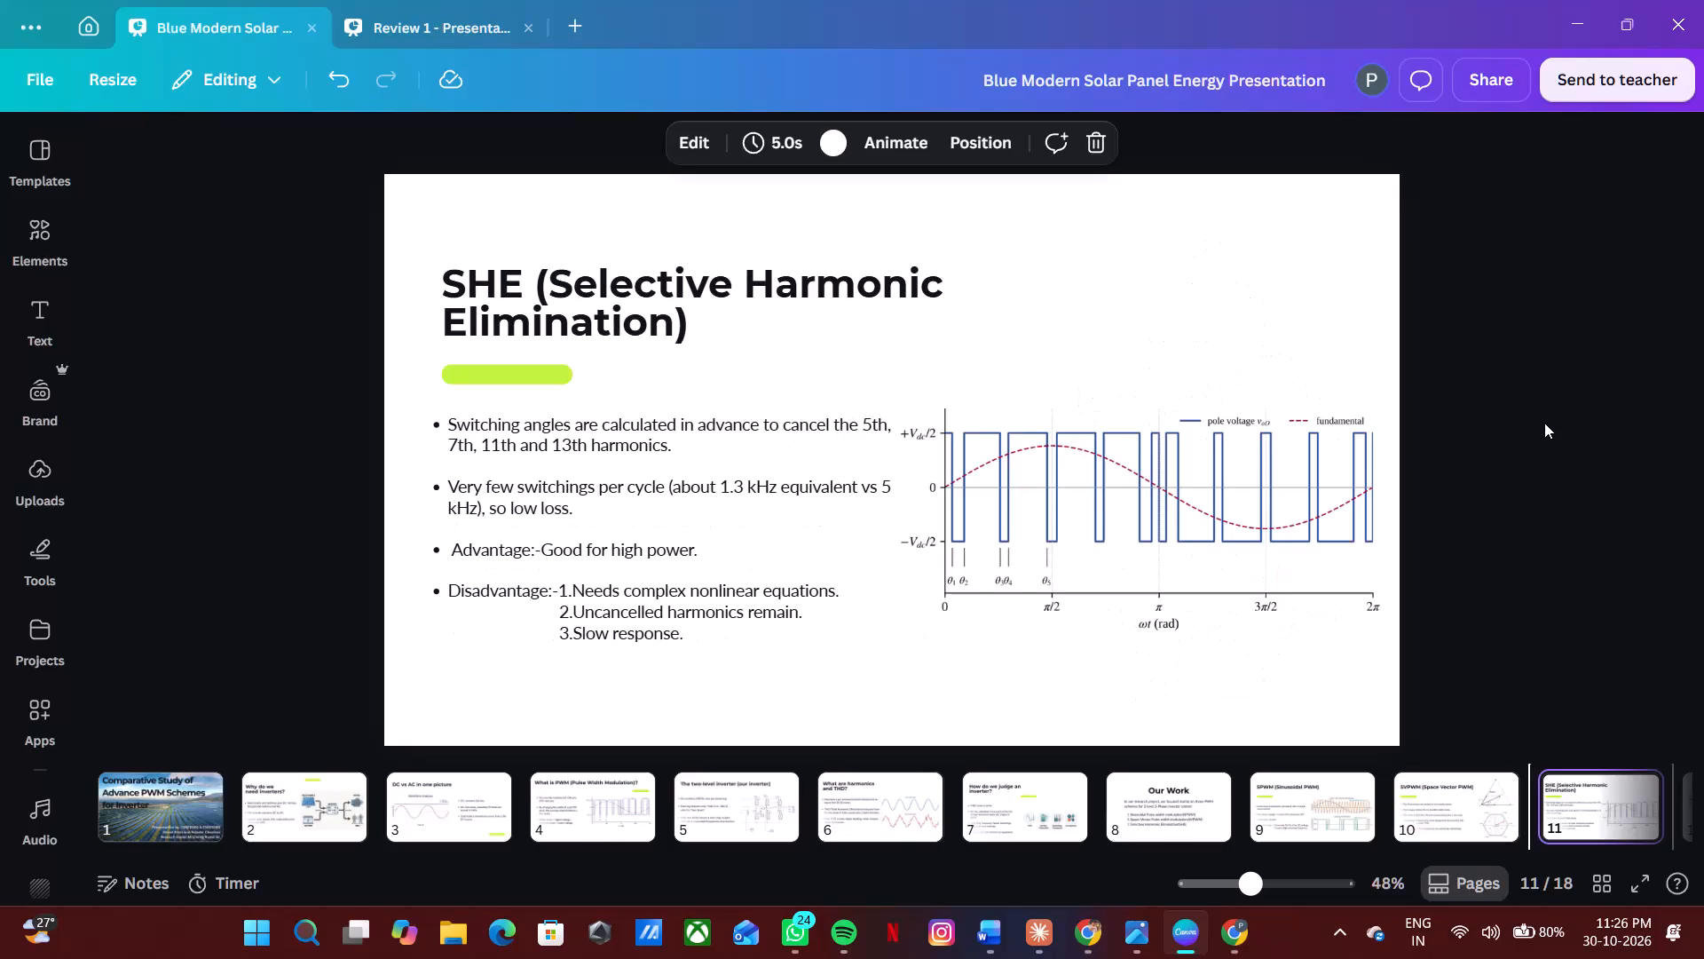
pyautogui.press('Left')
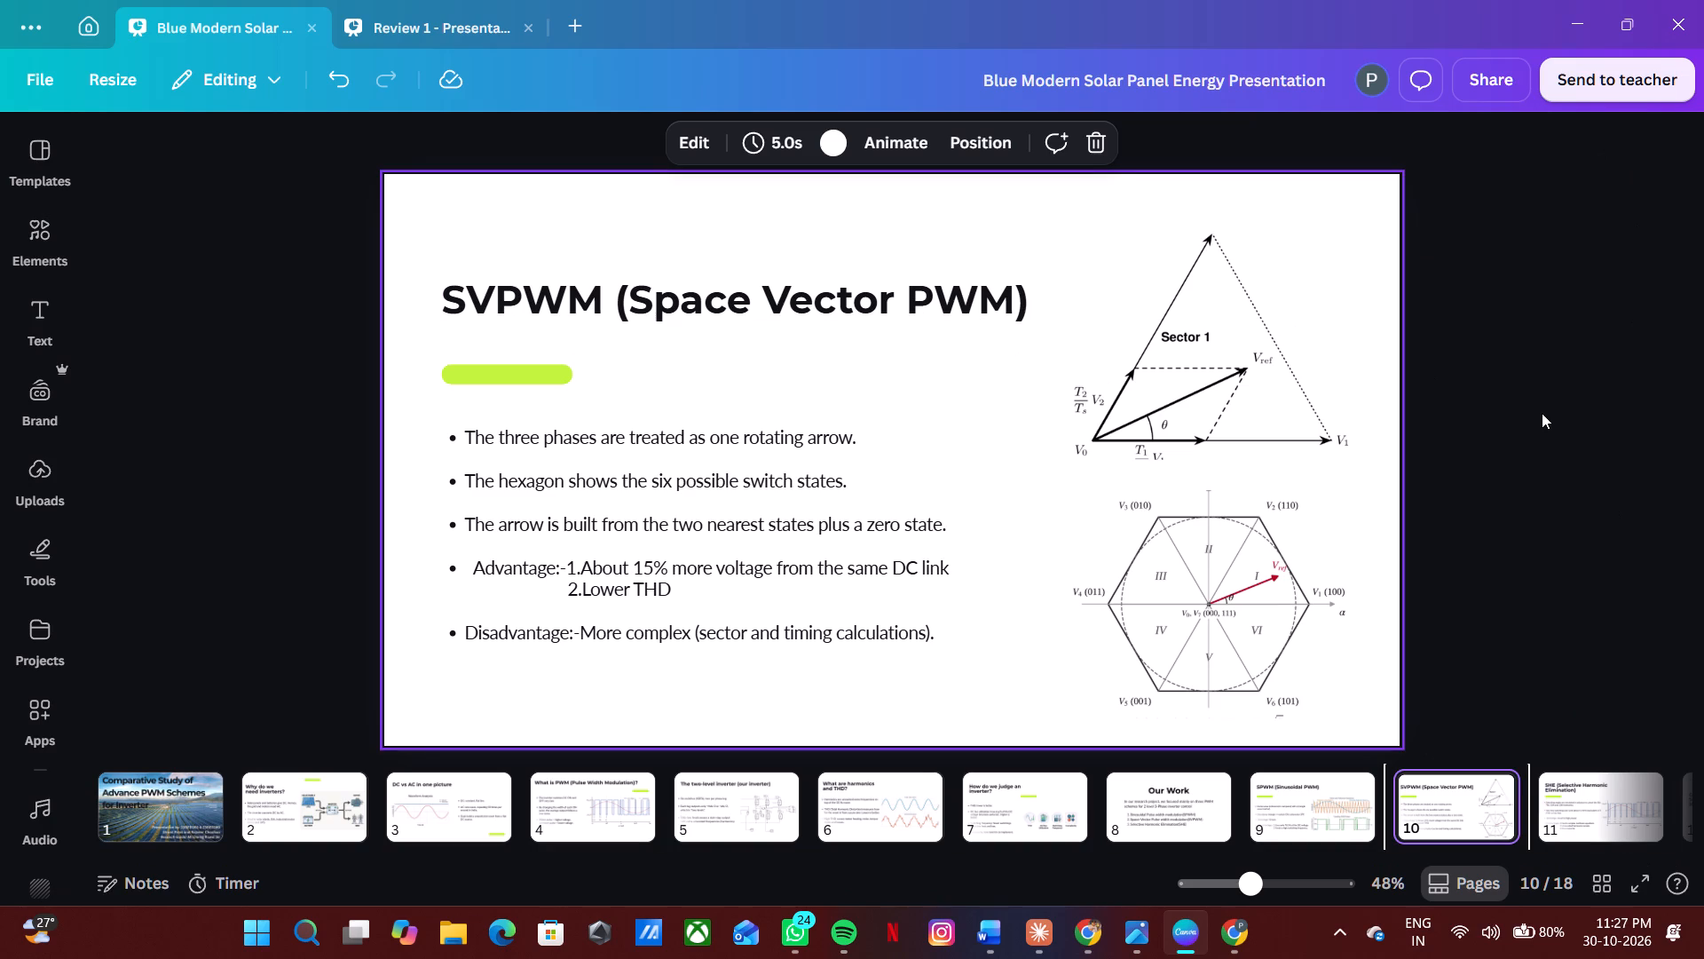
pyautogui.press('shift+super+s')
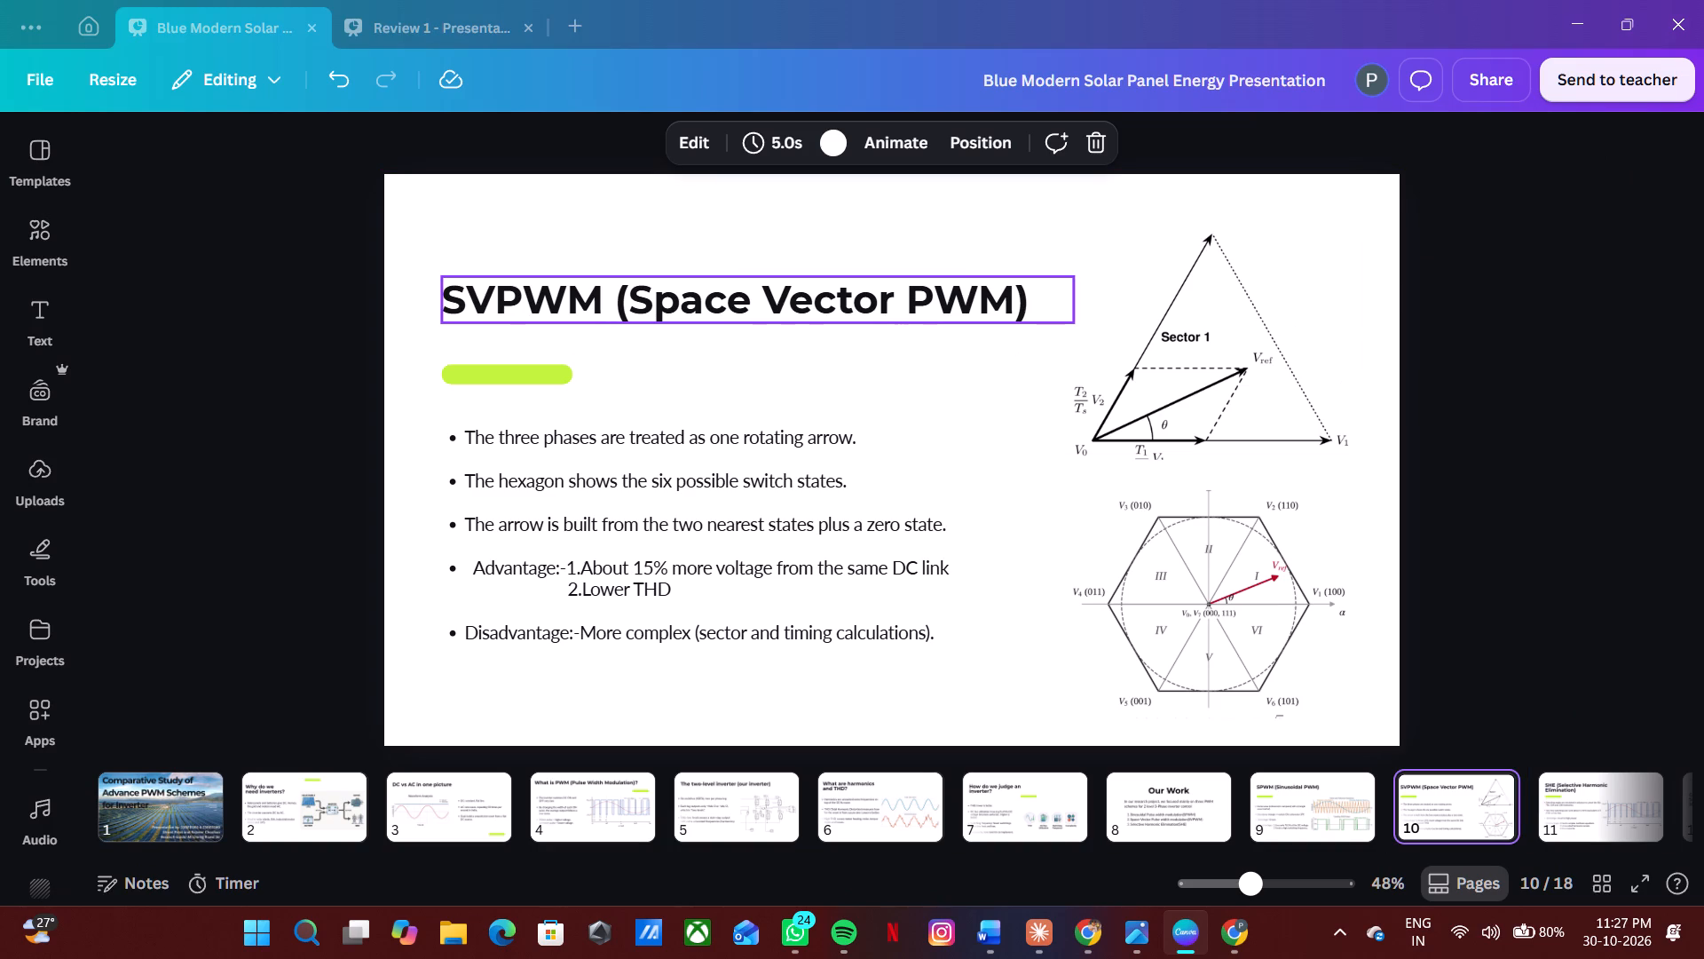
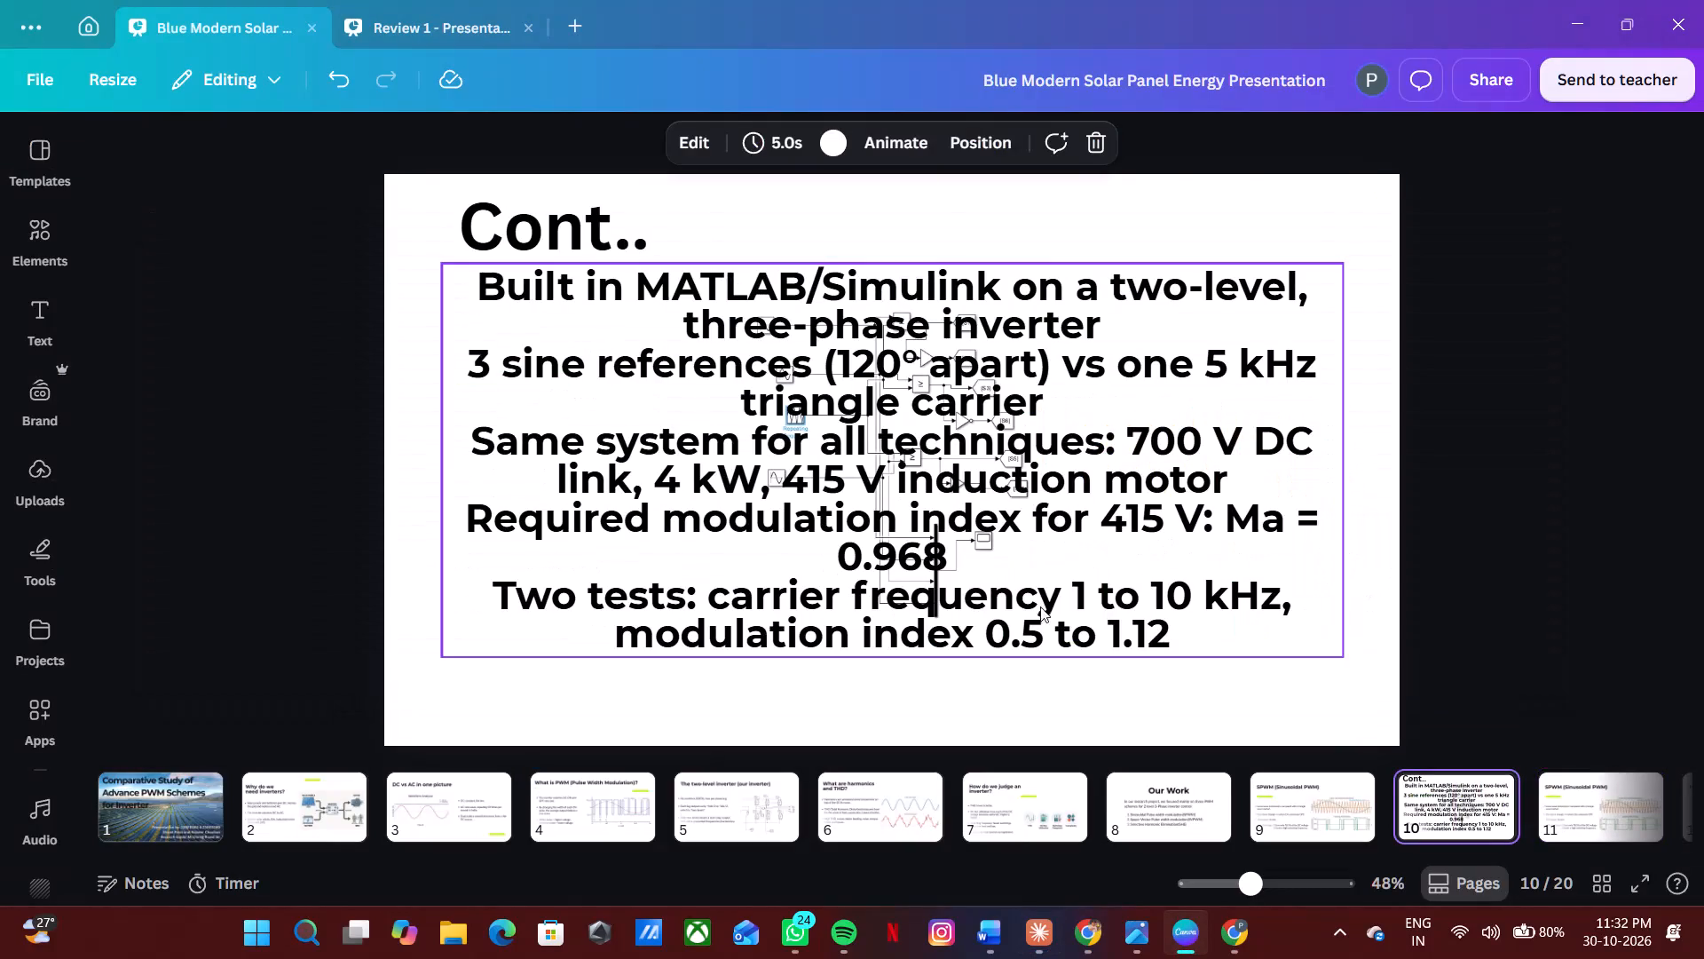
pyautogui.click(1026, 624)
pyautogui.click(713, 135)
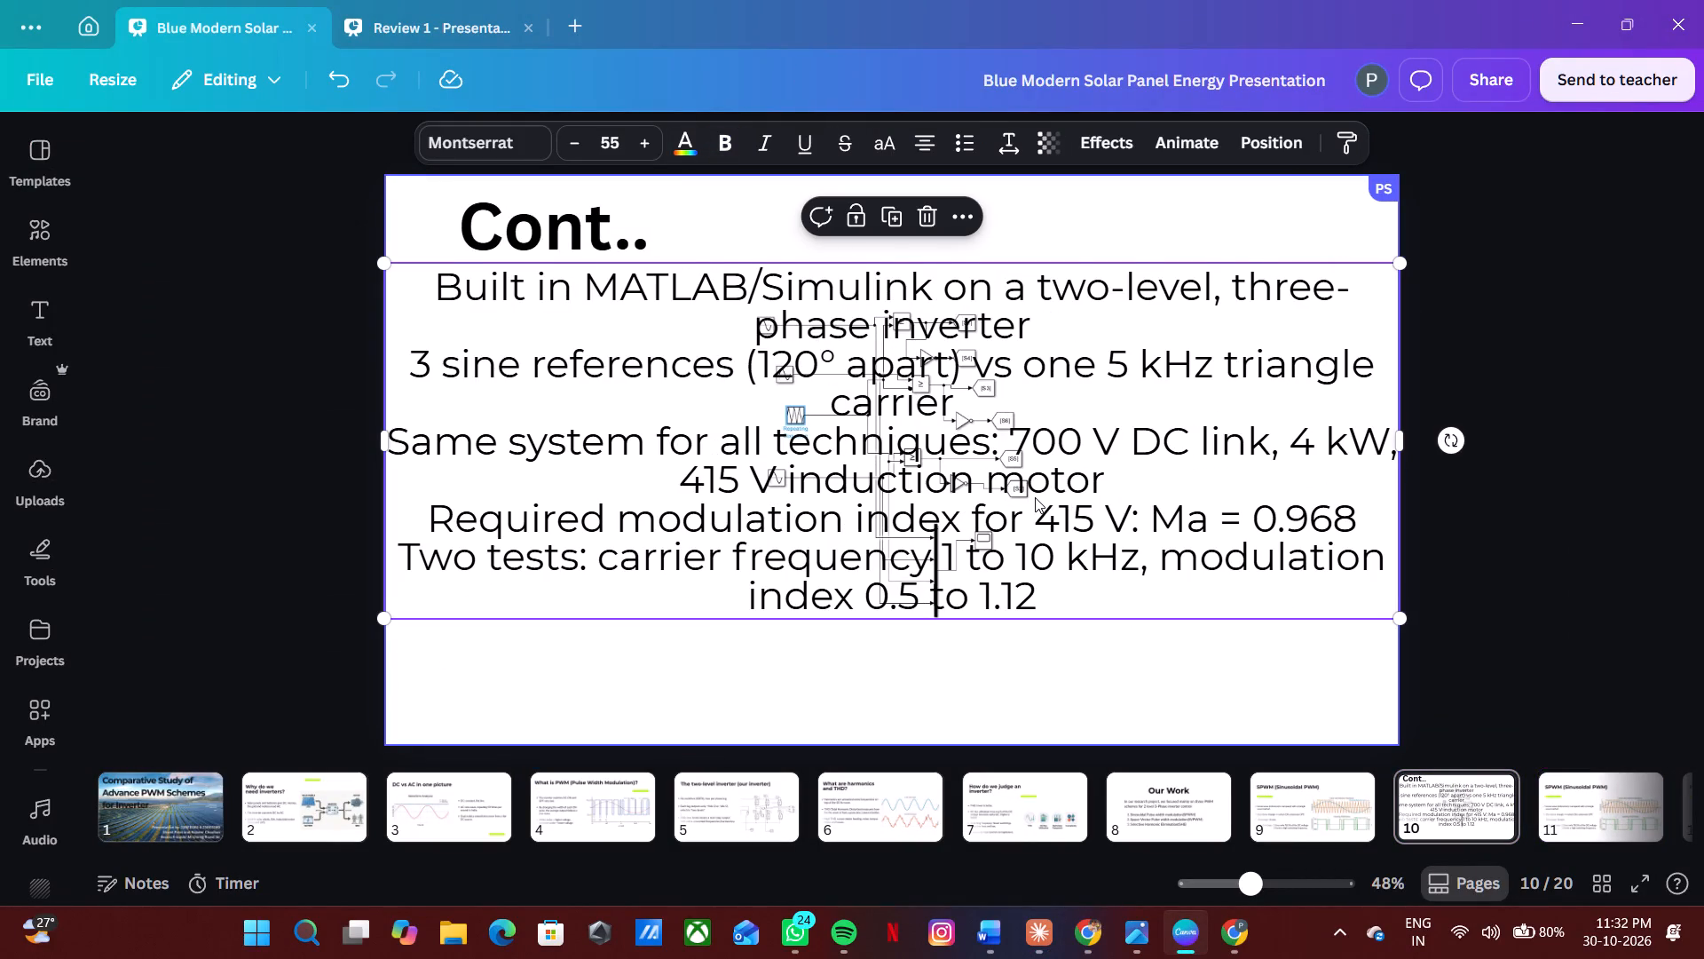
pyautogui.click(617, 134)
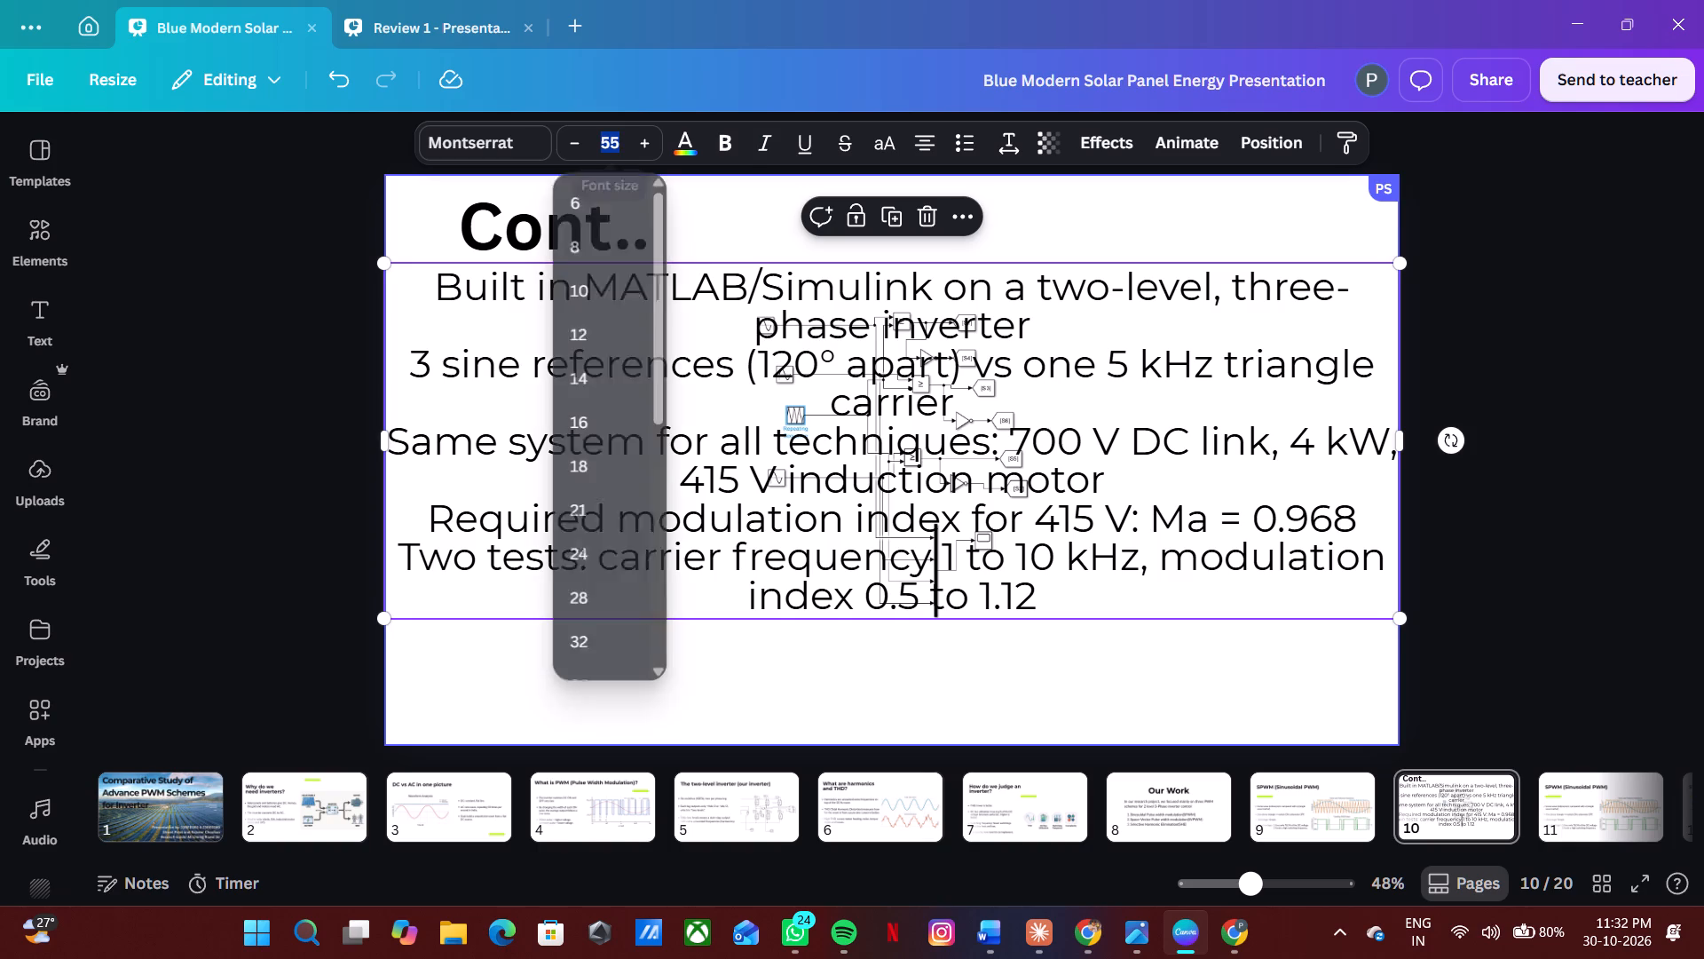
pyautogui.write('35')
pyautogui.press('Return')
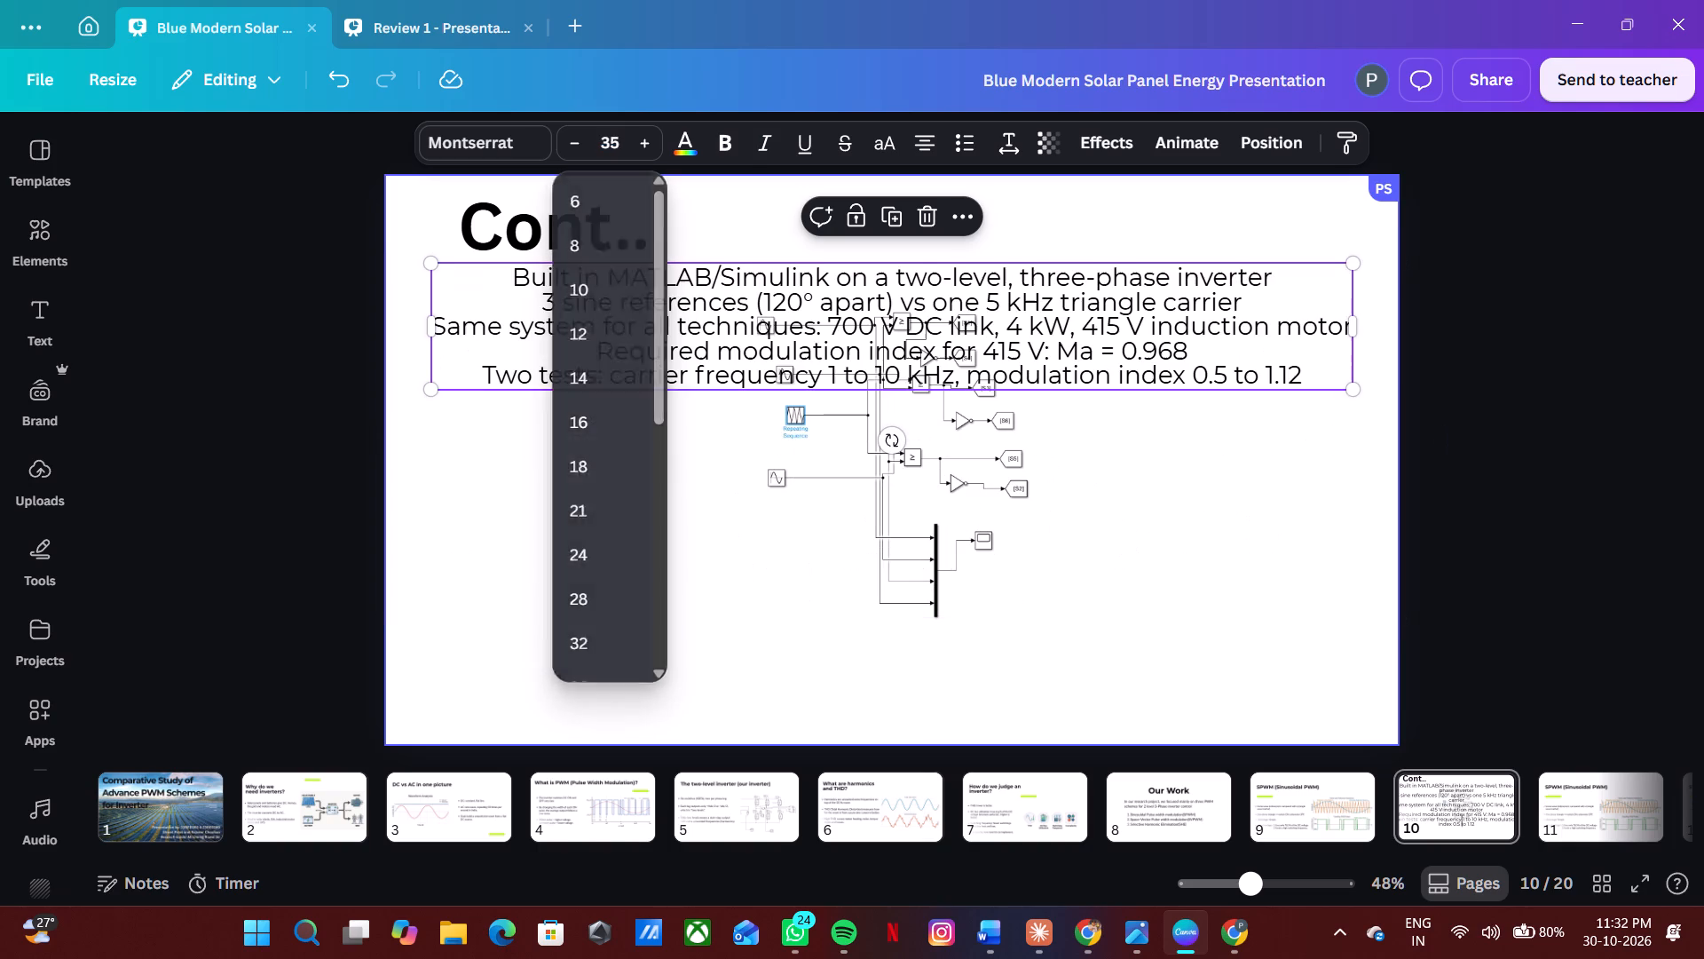
pyautogui.moveTo(792, 306); pyautogui.dragTo(775, 464)
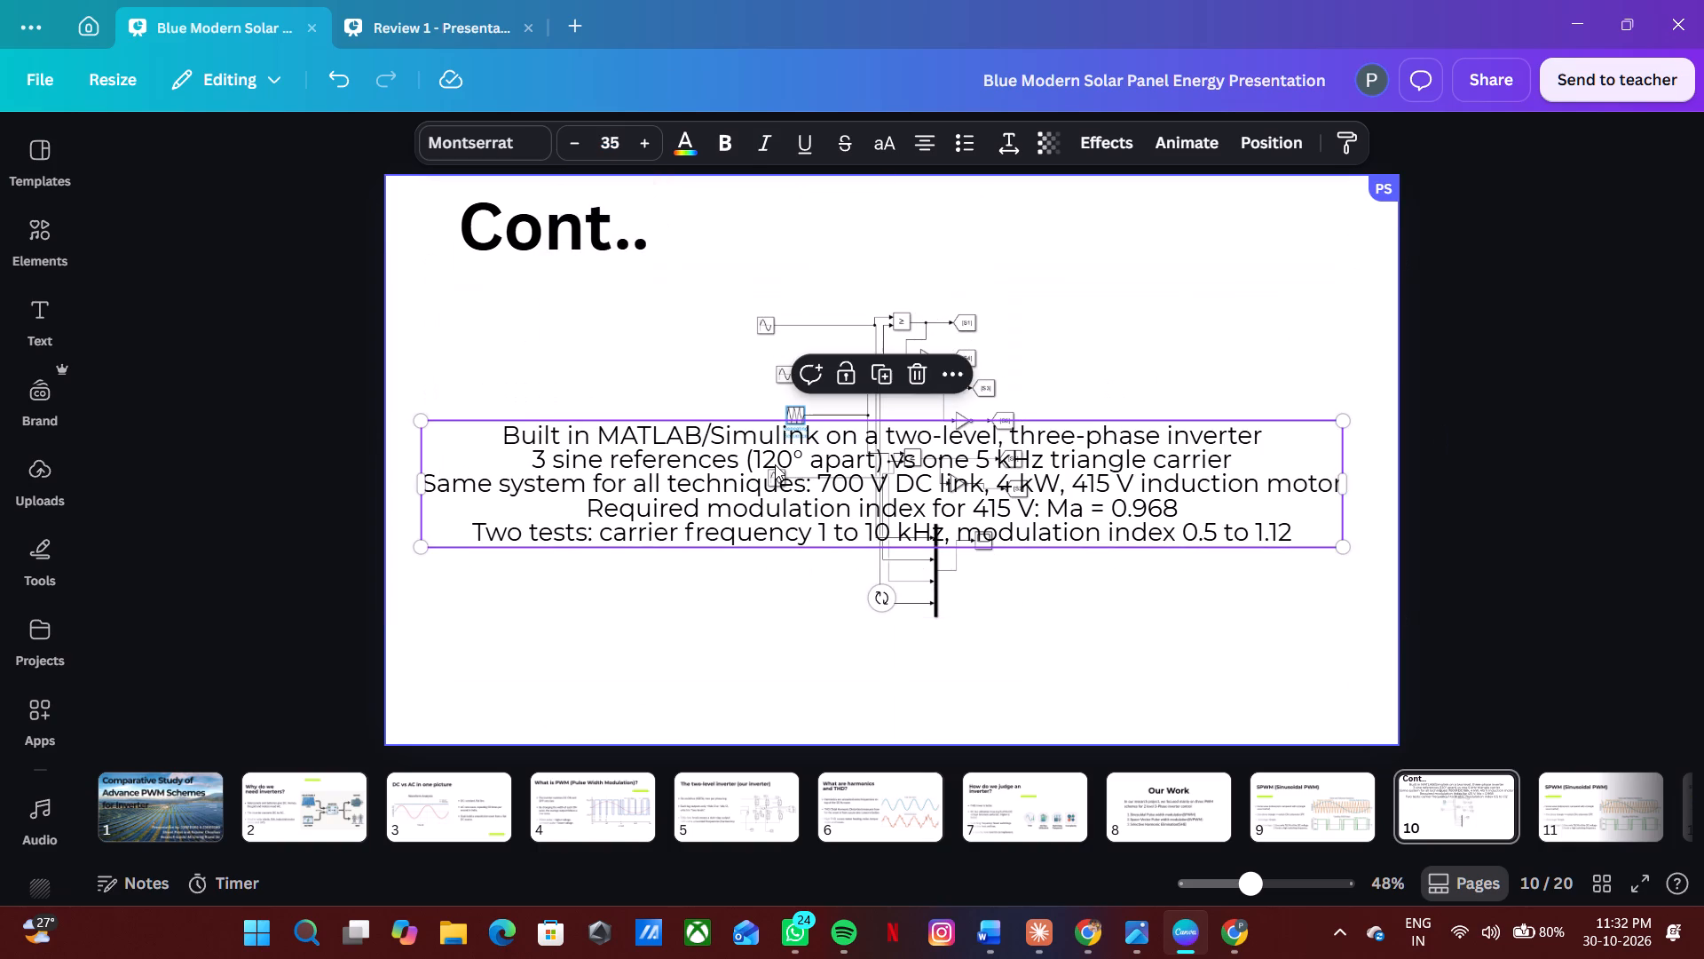
pyautogui.click(836, 491)
pyautogui.doubleClick(928, 151)
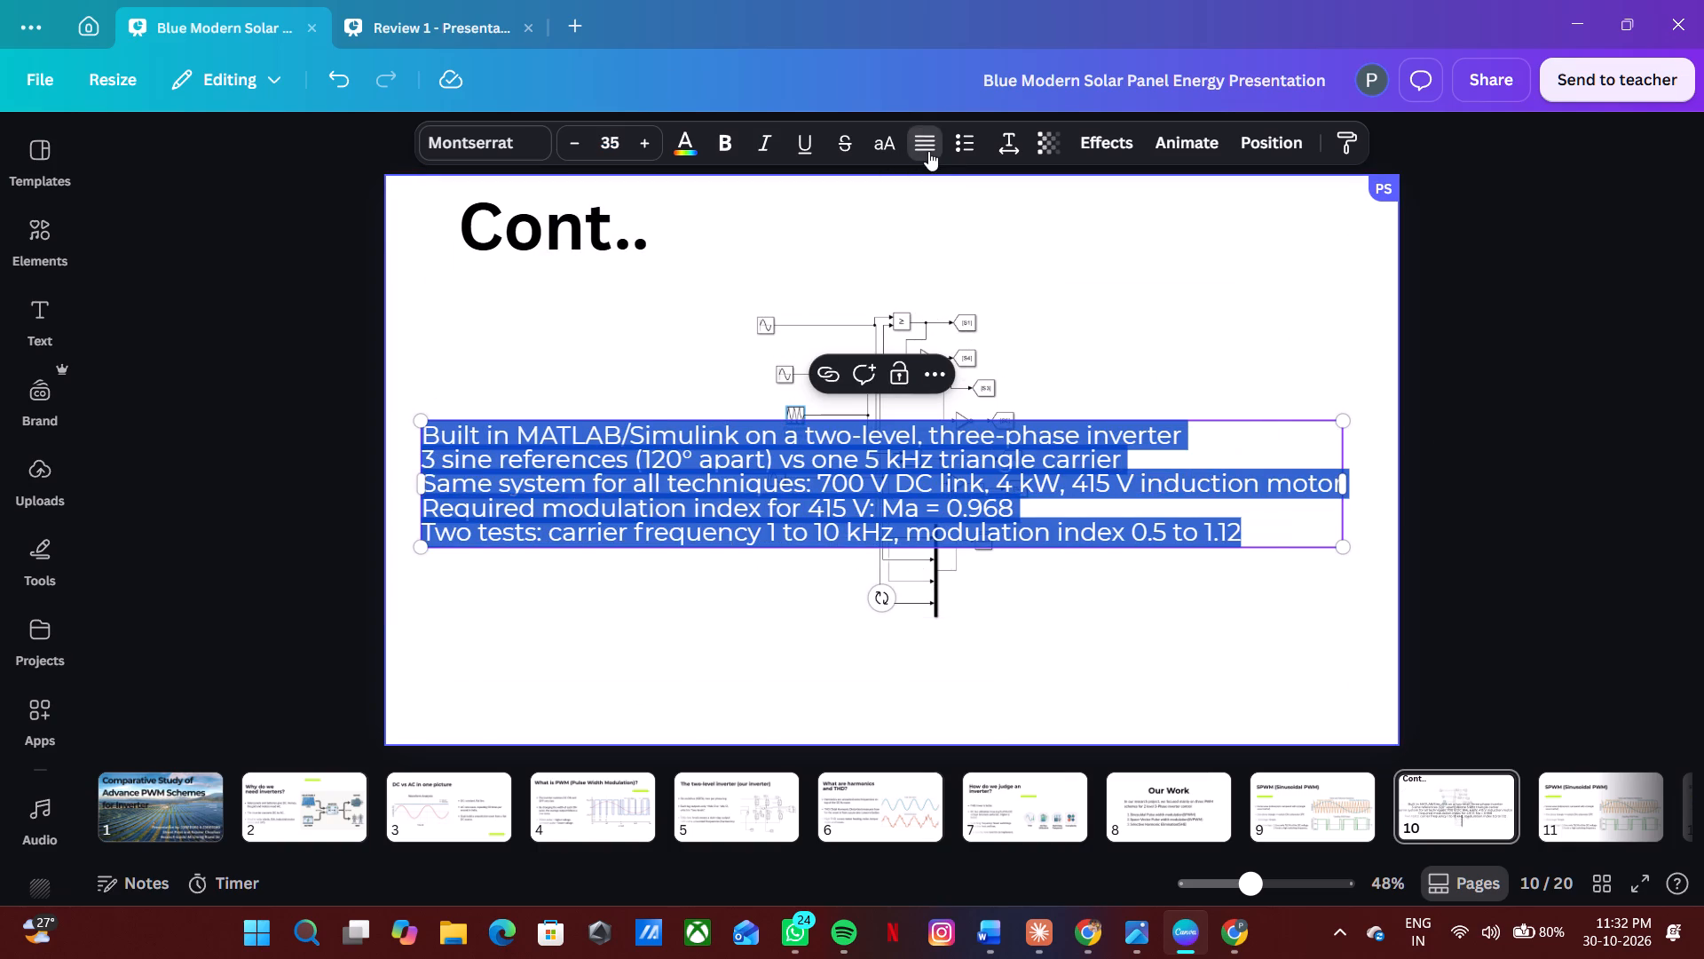
# Move the Simulink diagram to the slide's upper-right area and narrow the text block so it sits beside it under "Cont..".
pyautogui.click(1190, 328)
pyautogui.moveTo(910, 369); pyautogui.dragTo(1184, 284)
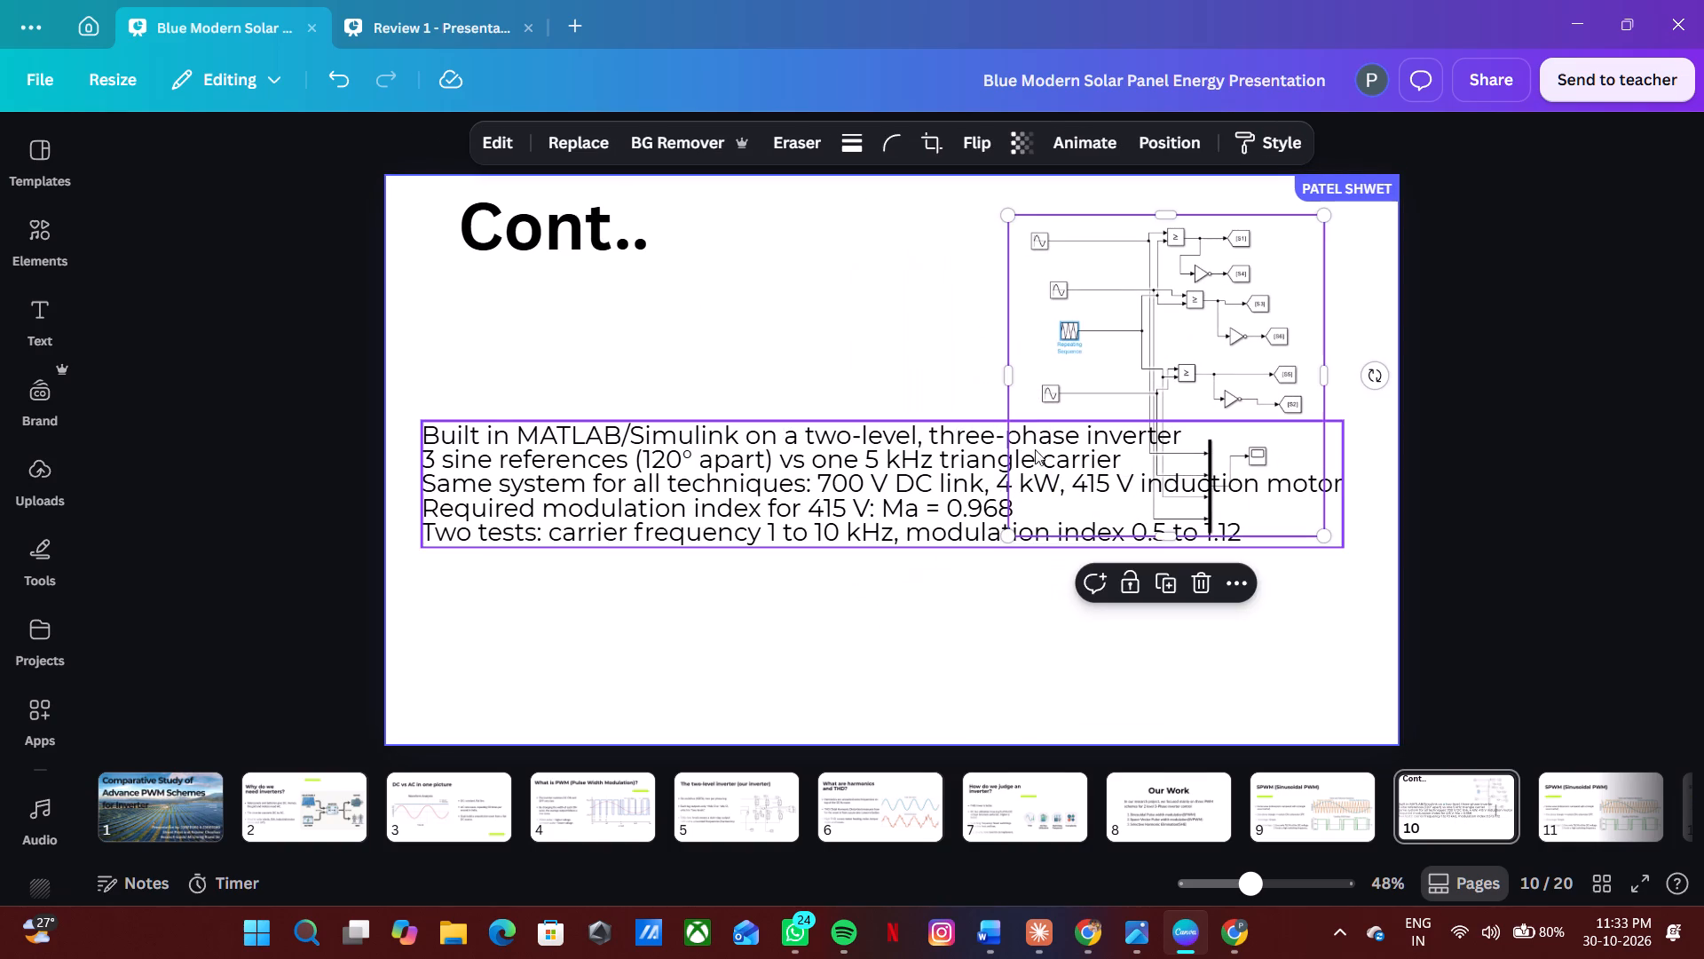
pyautogui.click(1032, 455)
pyautogui.moveTo(1355, 506); pyautogui.dragTo(793, 460)
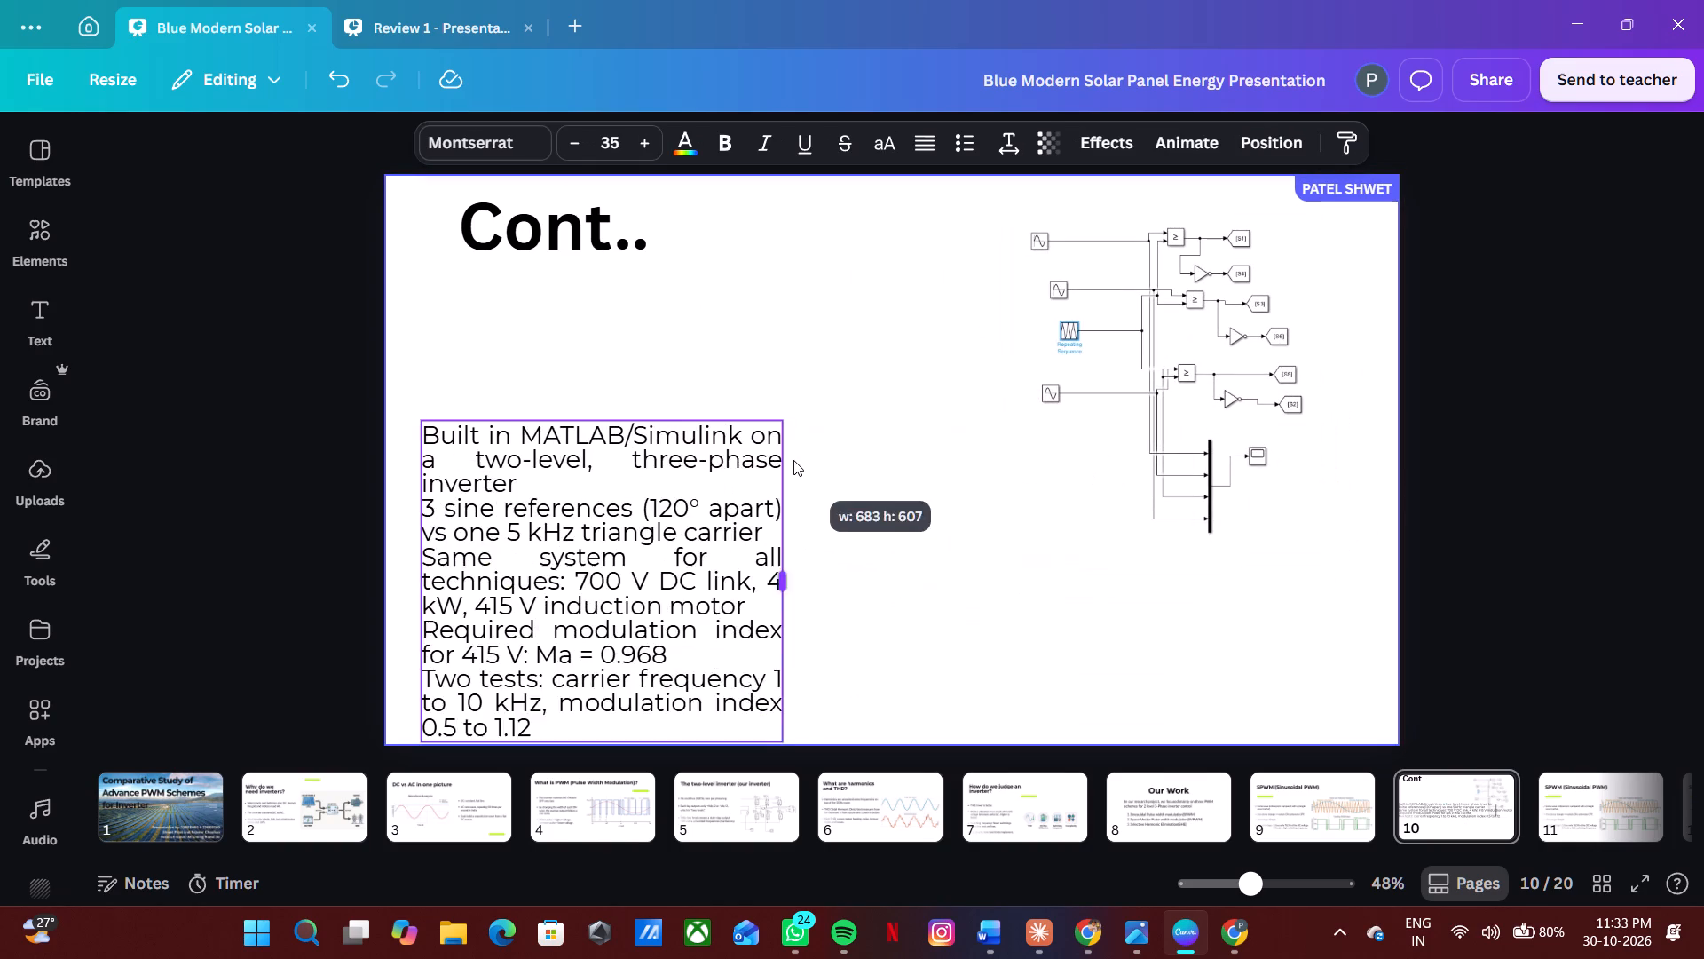
pyautogui.moveTo(793, 460); pyautogui.dragTo(958, 456)
pyautogui.moveTo(734, 535); pyautogui.dragTo(755, 494)
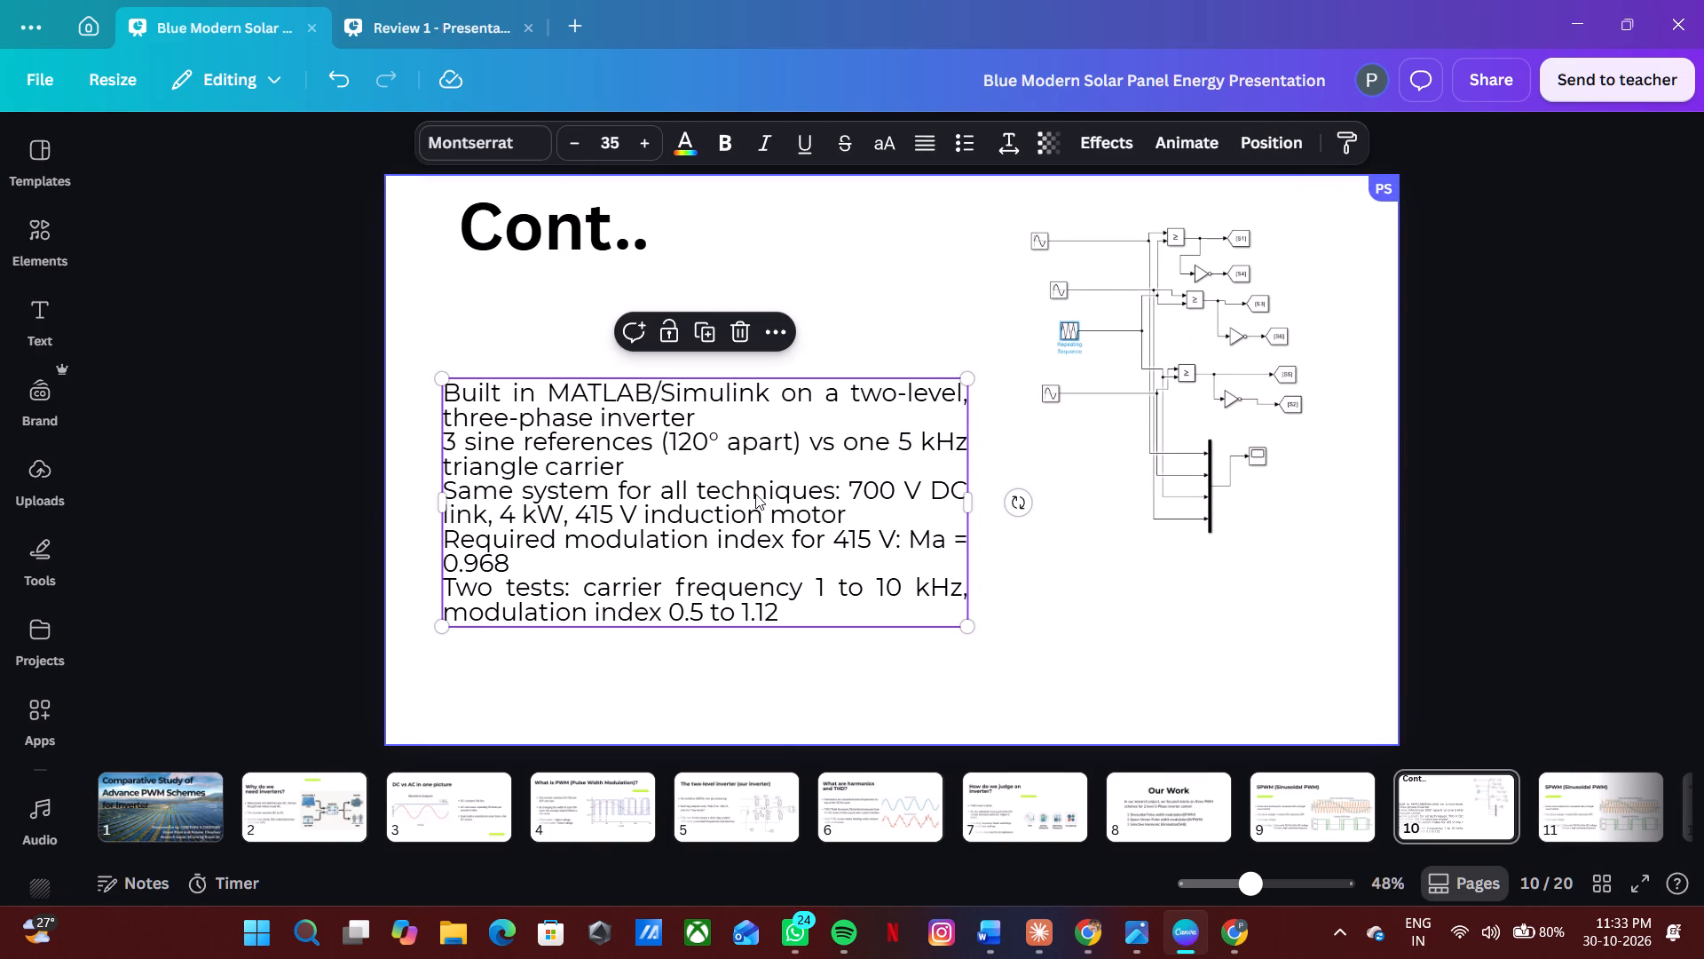
# Reorder the duplicate SPWM (Sinusoidal PWM) slide from position 11 to 10, ahead of the "Cont.." slide.
pyautogui.click(1318, 812)
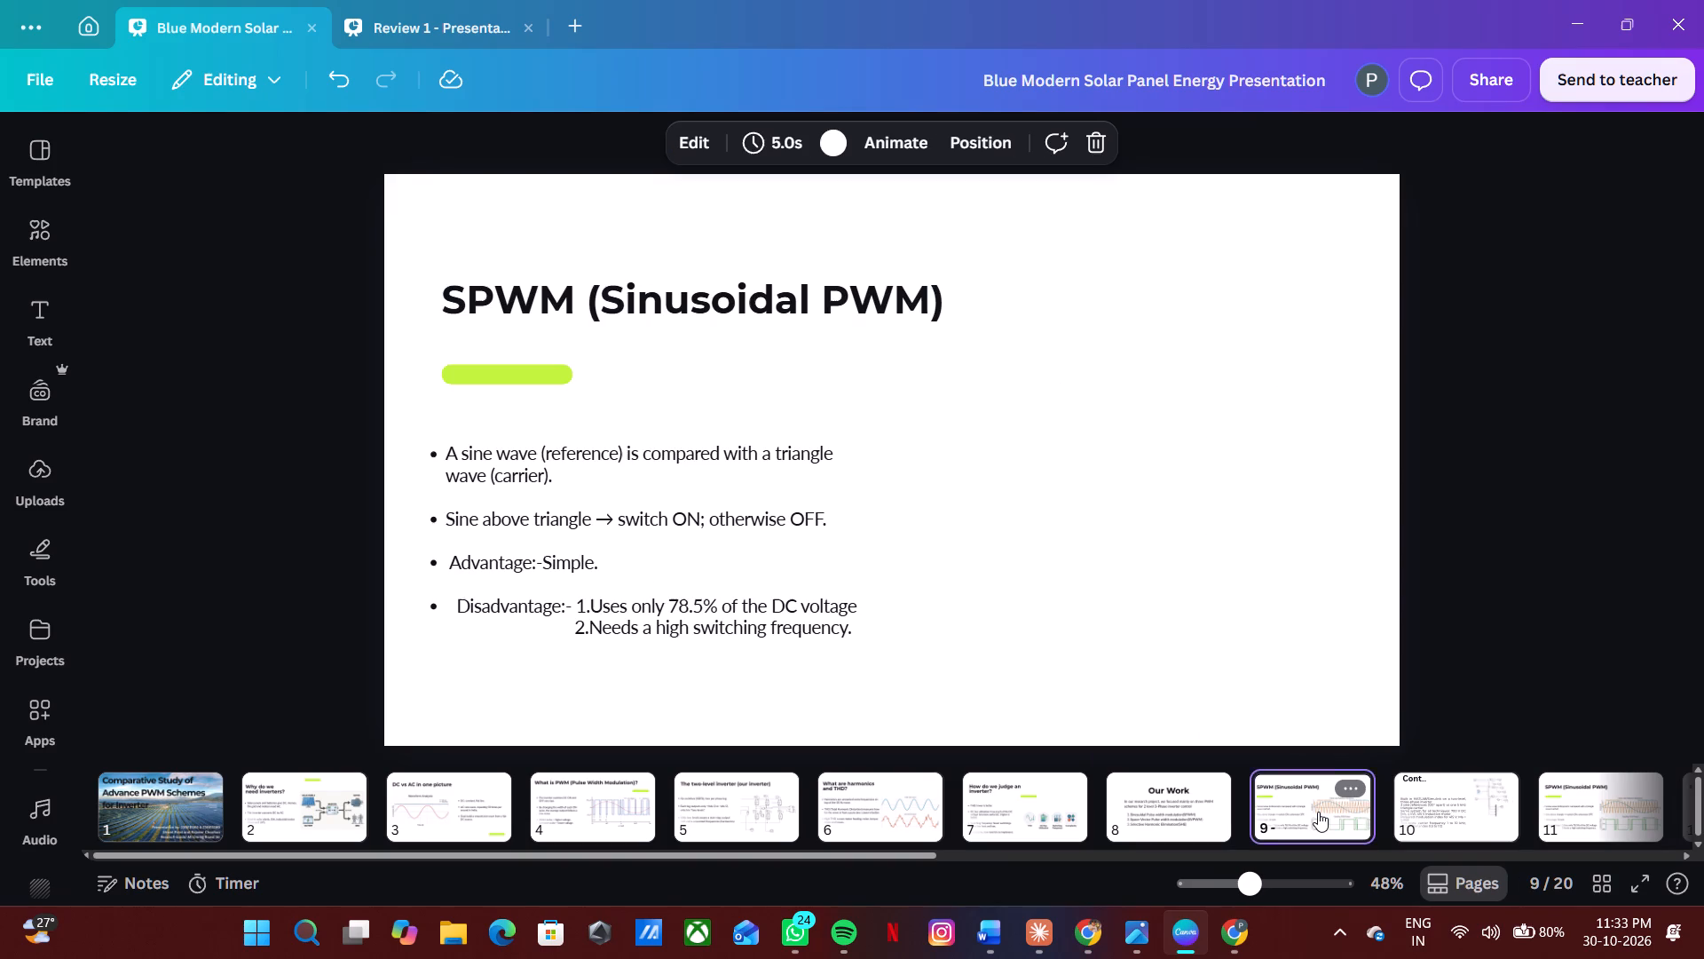
pyautogui.click(1557, 819)
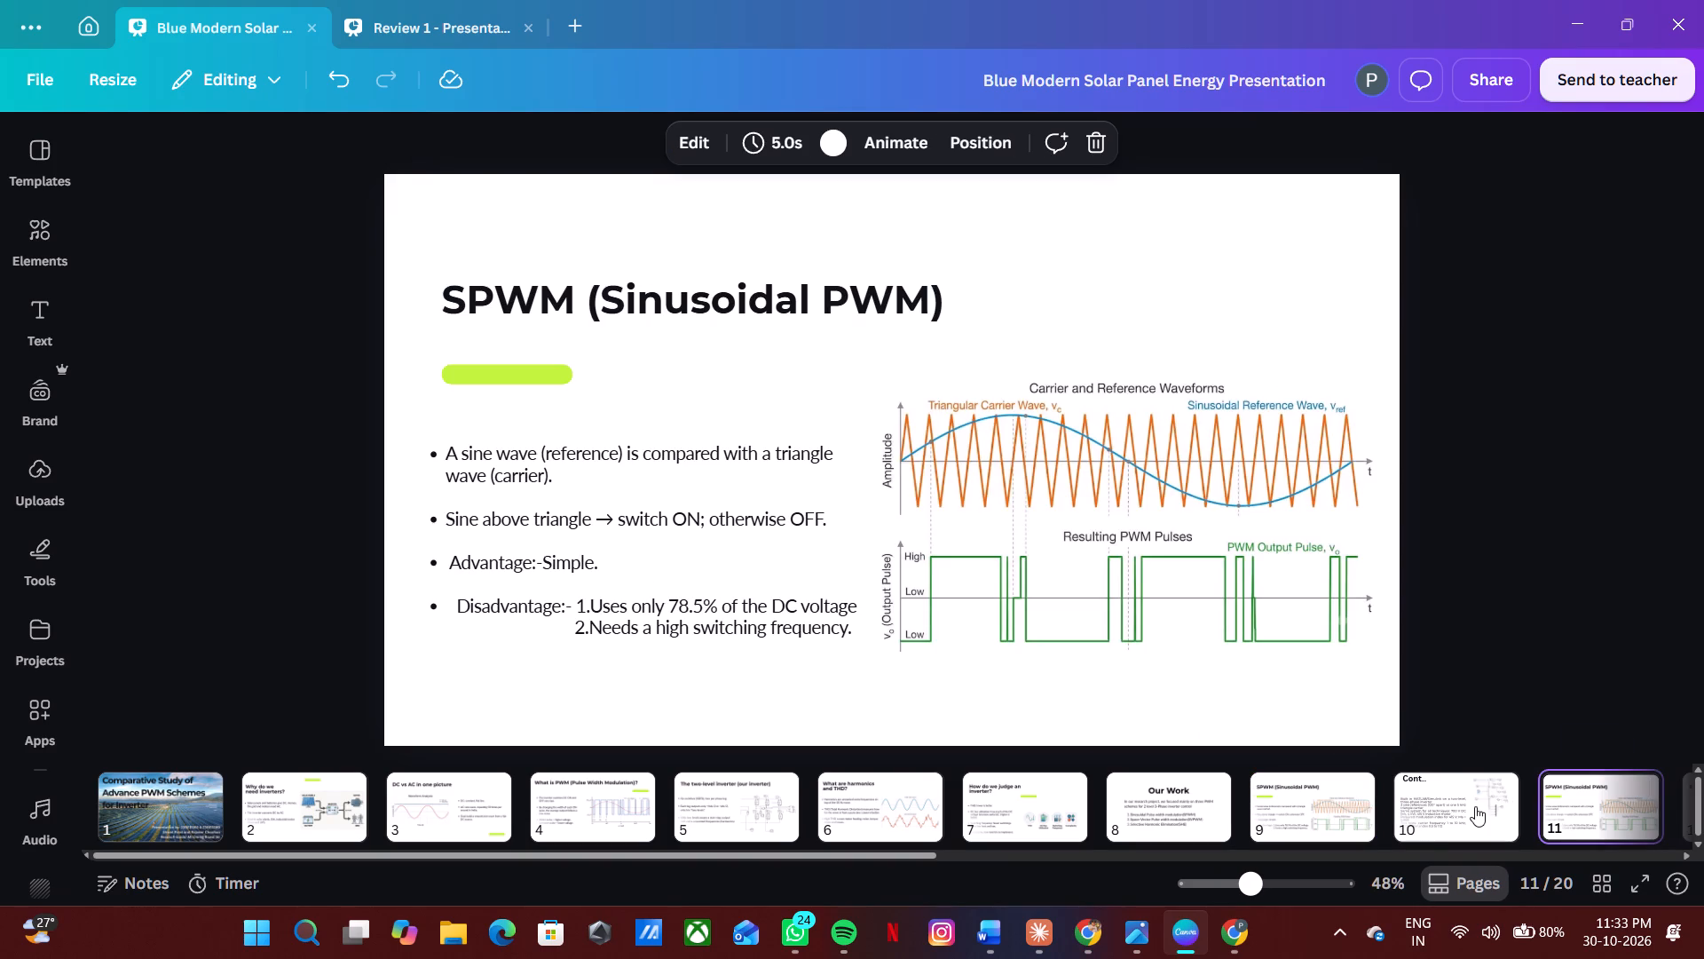
pyautogui.moveTo(1574, 801); pyautogui.dragTo(1380, 810)
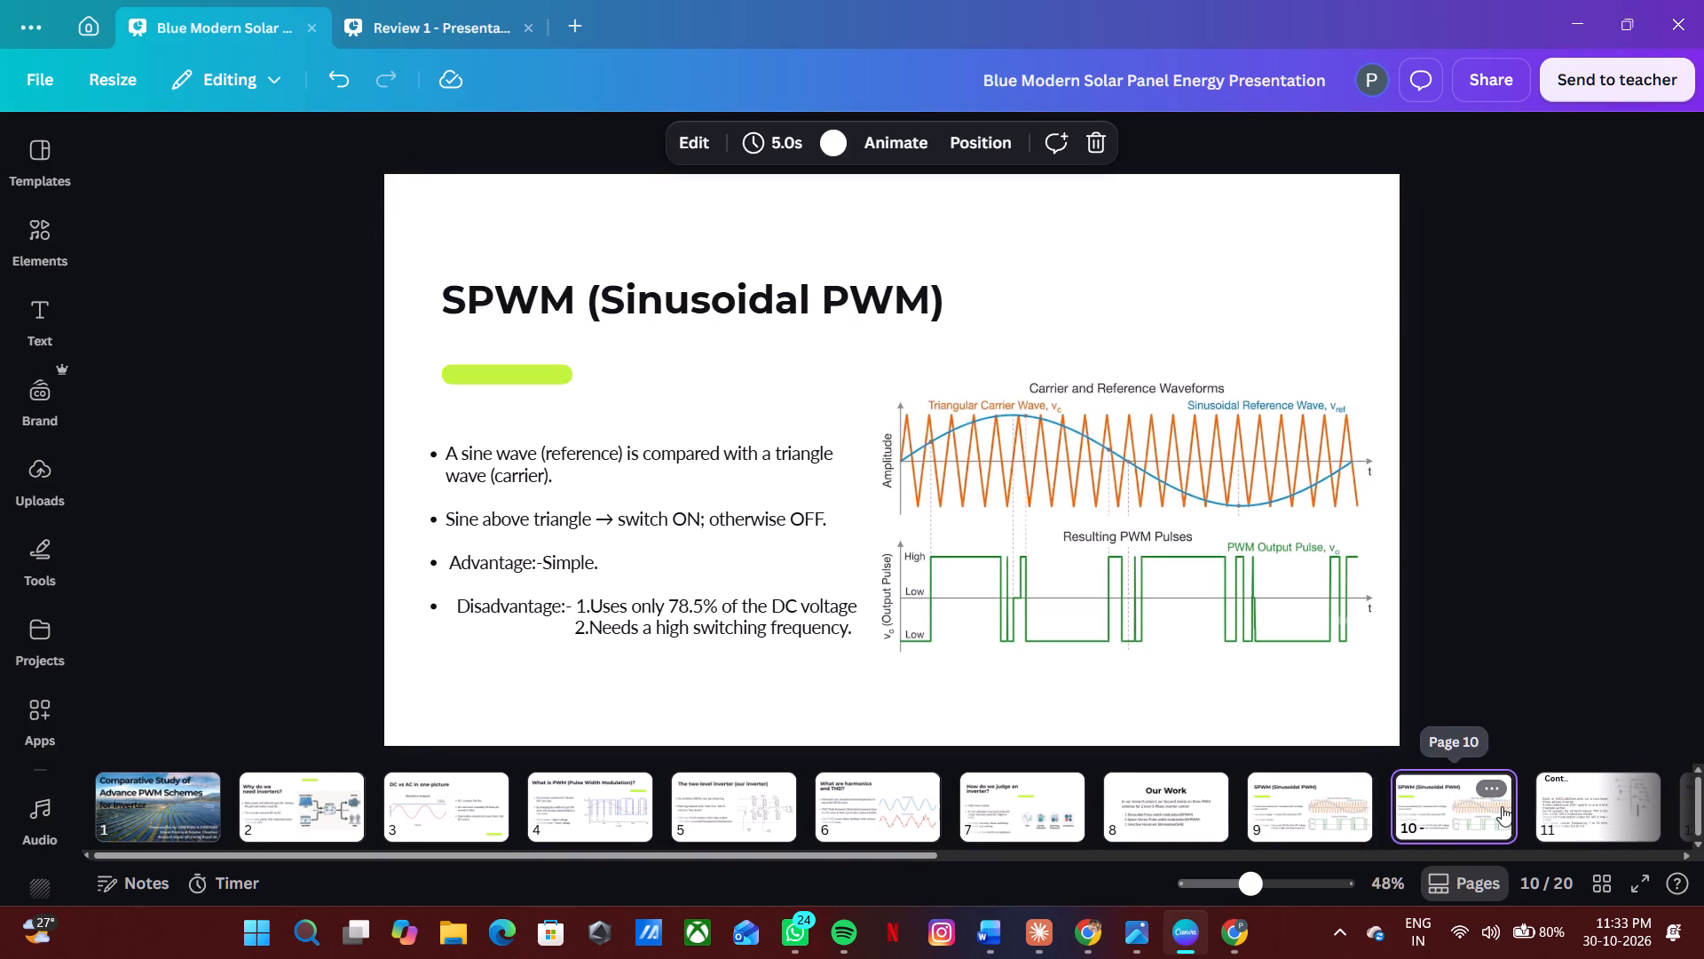
# Move the Simulink block diagram from the "Cont.." slide onto SPWM slide 10, replacing its carrier and pulse waveform image.
pyautogui.click(1633, 780)
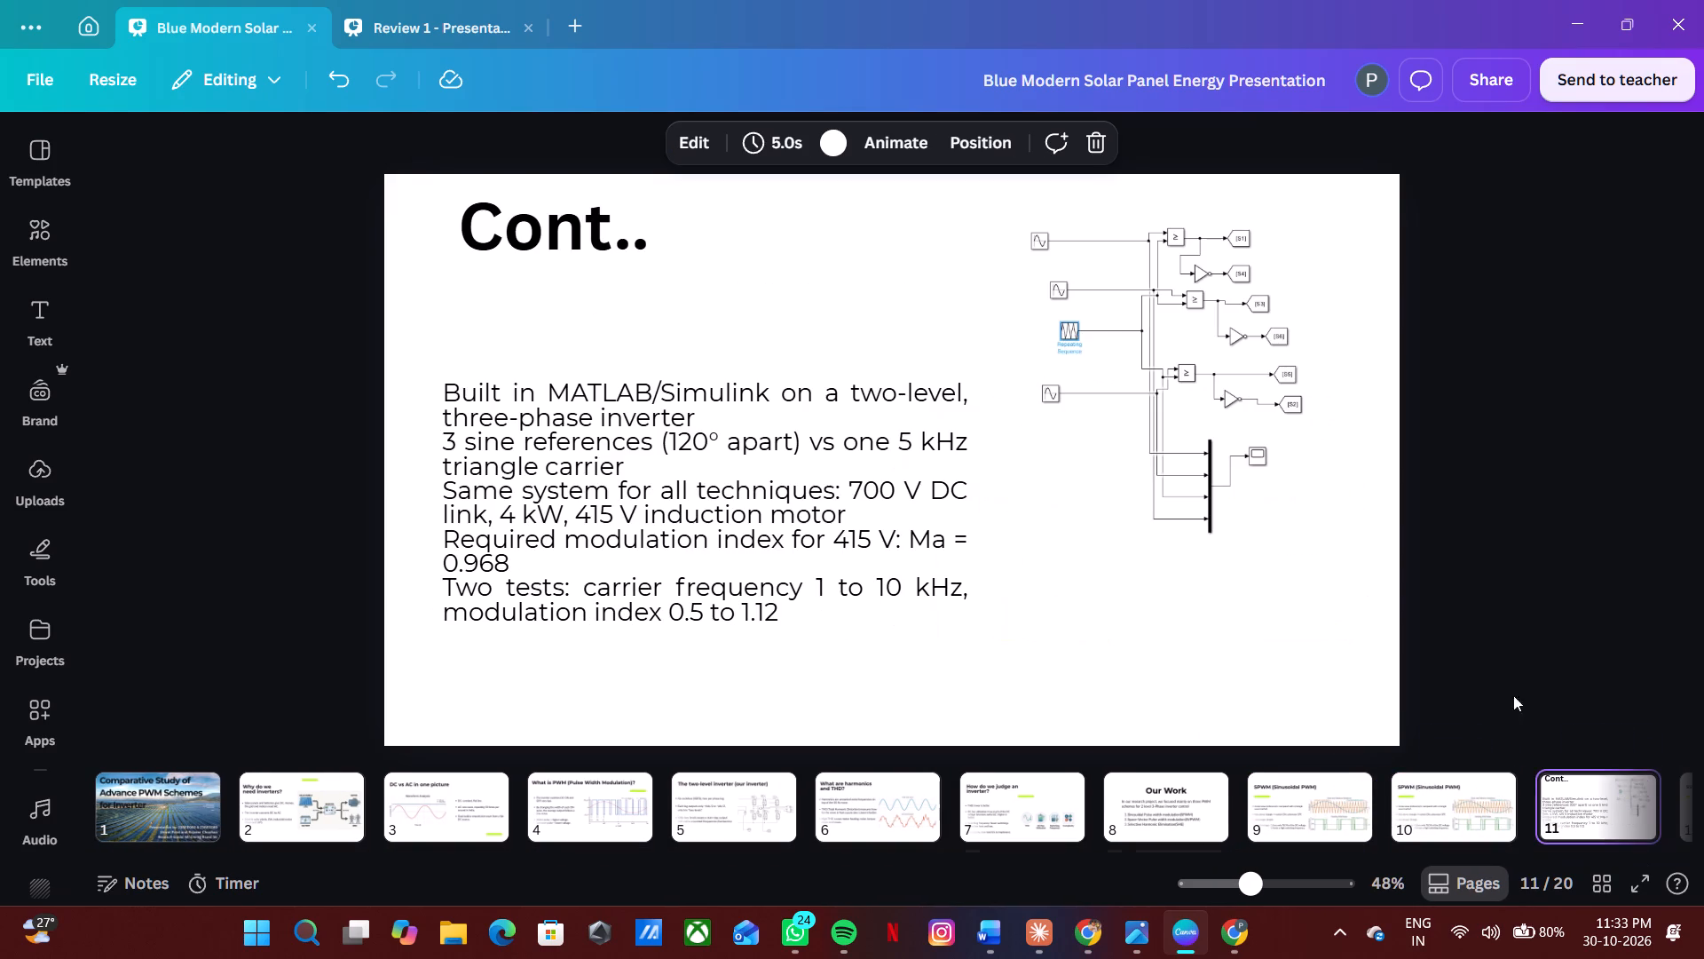
pyautogui.moveTo(1225, 381); pyautogui.dragTo(1465, 823)
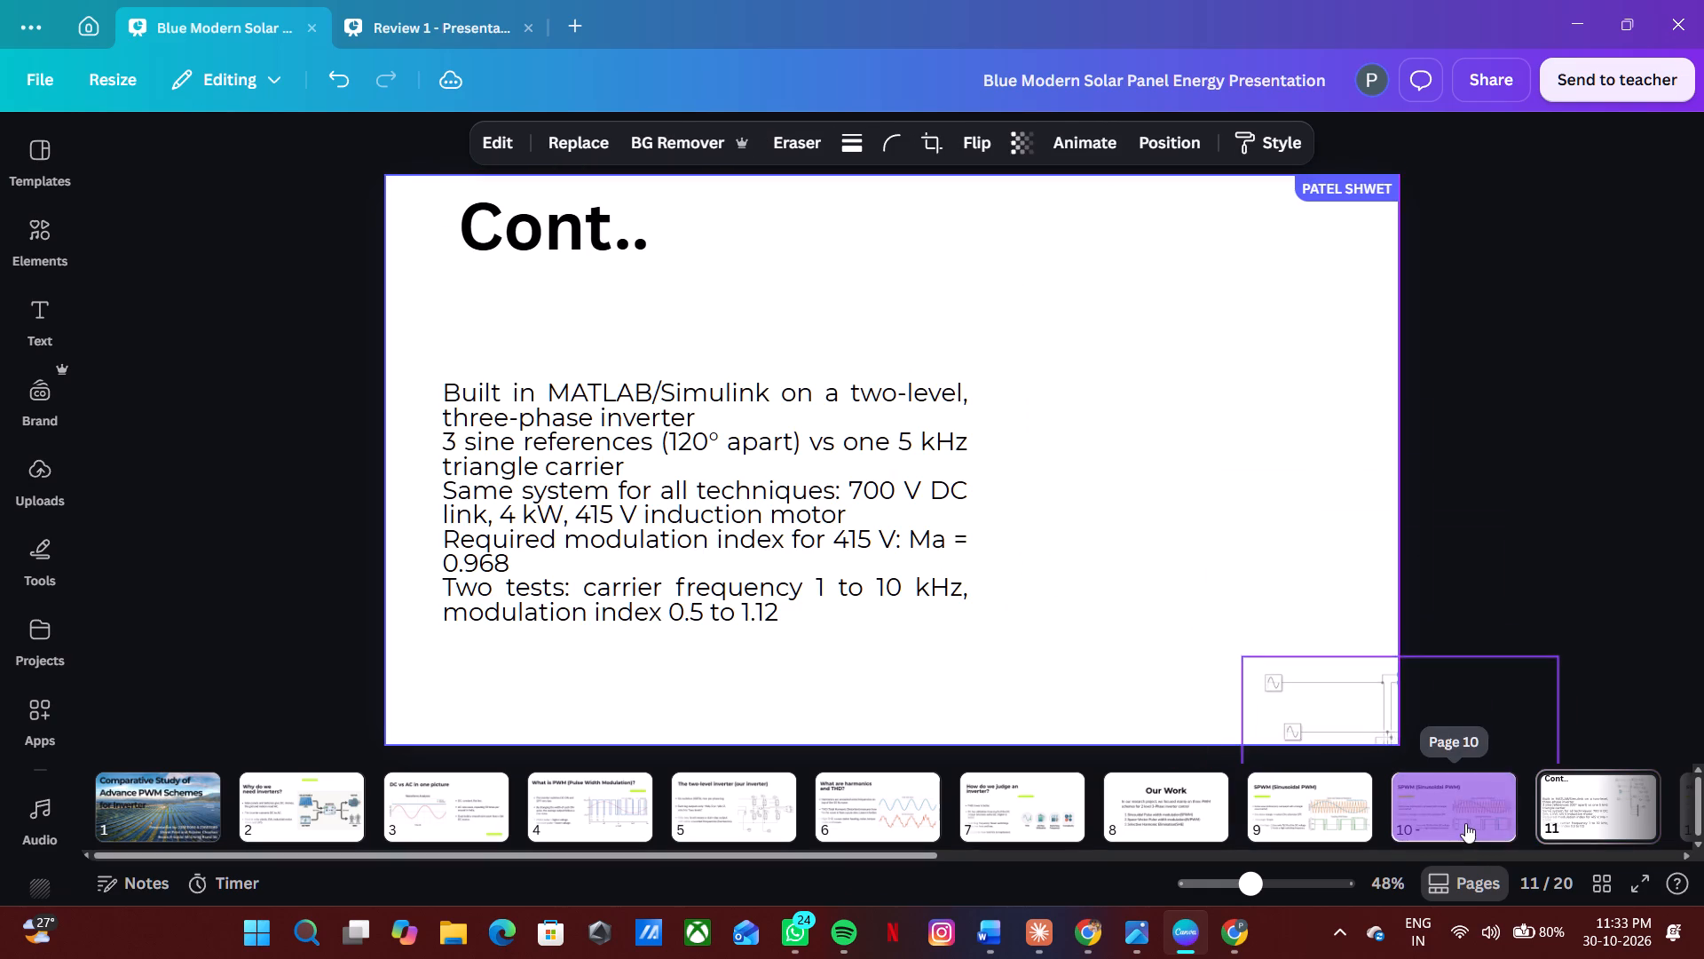
pyautogui.moveTo(1465, 823); pyautogui.dragTo(1152, 509)
pyautogui.moveTo(1152, 509); pyautogui.dragTo(1178, 514)
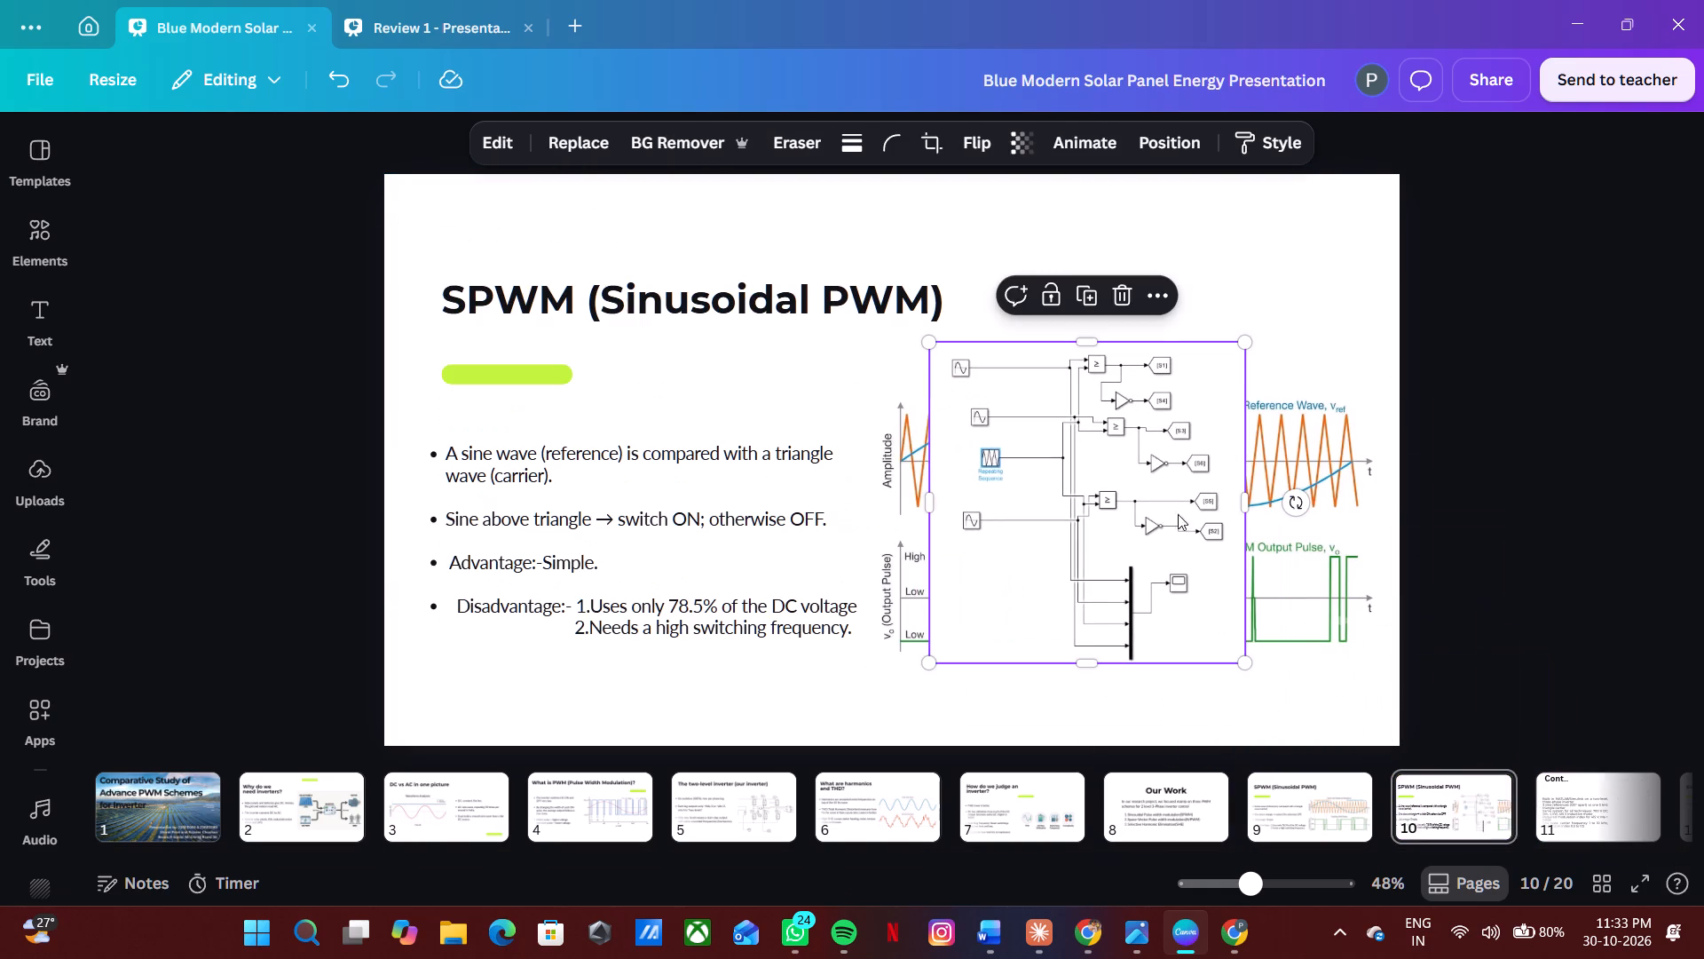
pyautogui.moveTo(1178, 514); pyautogui.dragTo(1187, 514)
pyautogui.click(1108, 471)
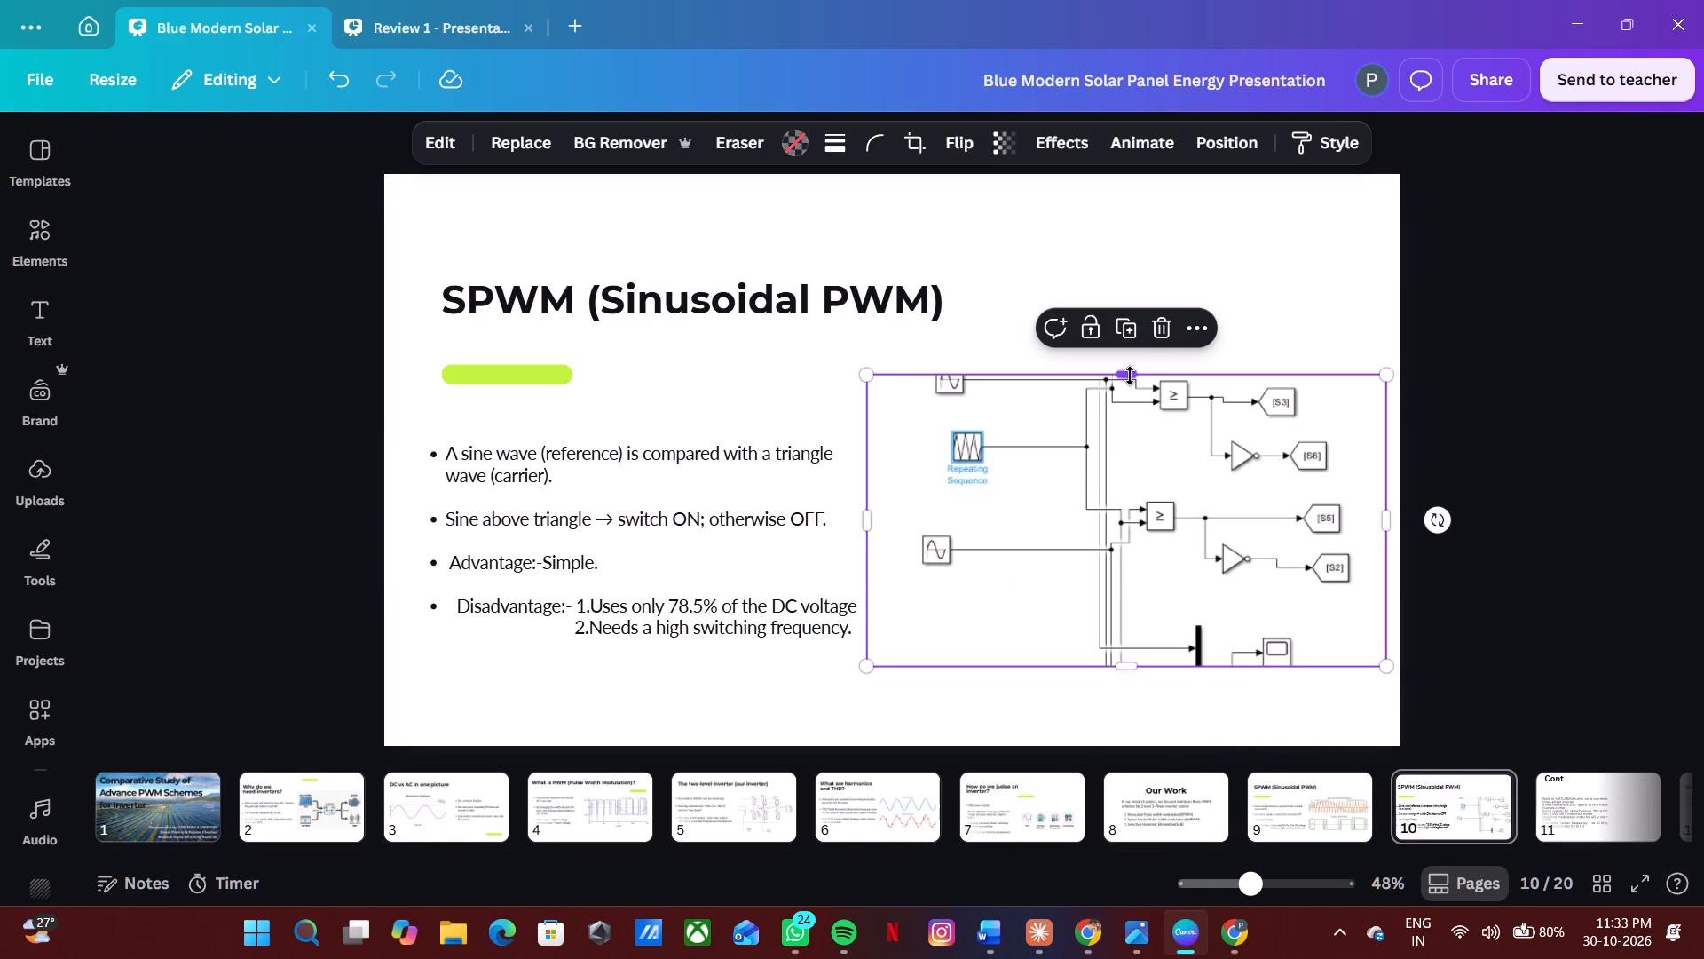
# Recrop and scale down the Simulink diagram so it shows in full, and place it at the slide's upper right, clear of the title.
pyautogui.moveTo(1130, 376); pyautogui.dragTo(1127, 247)
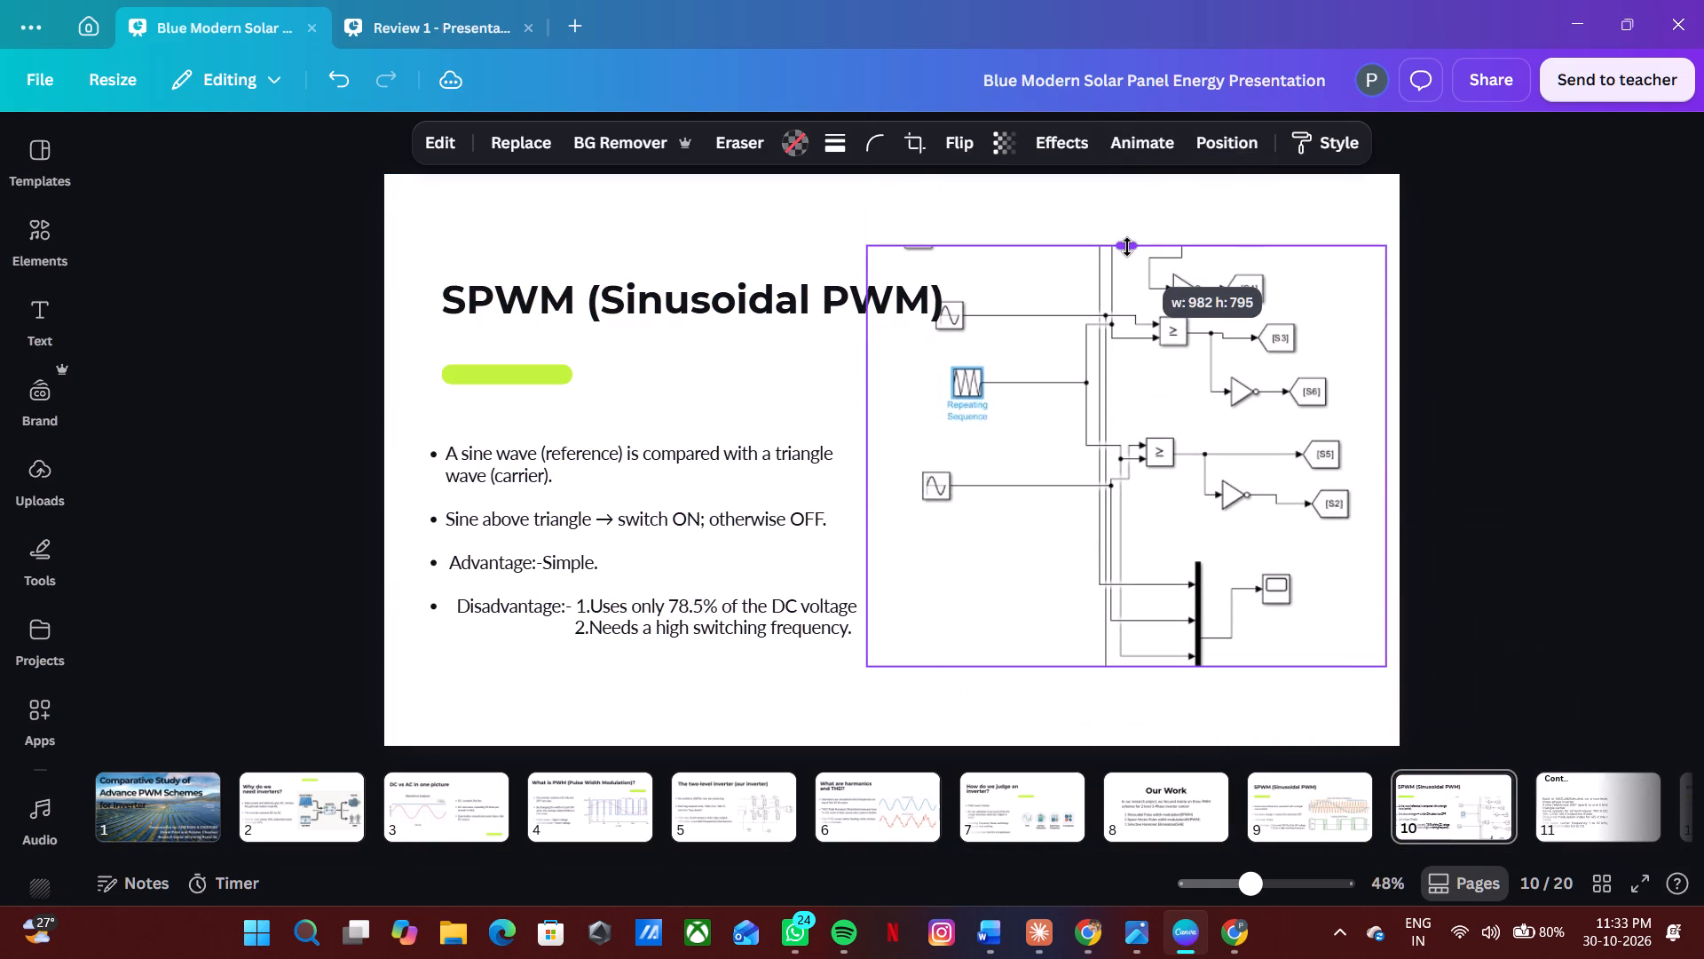
pyautogui.moveTo(1127, 247); pyautogui.dragTo(1149, 204)
pyautogui.moveTo(1149, 430); pyautogui.dragTo(1146, 485)
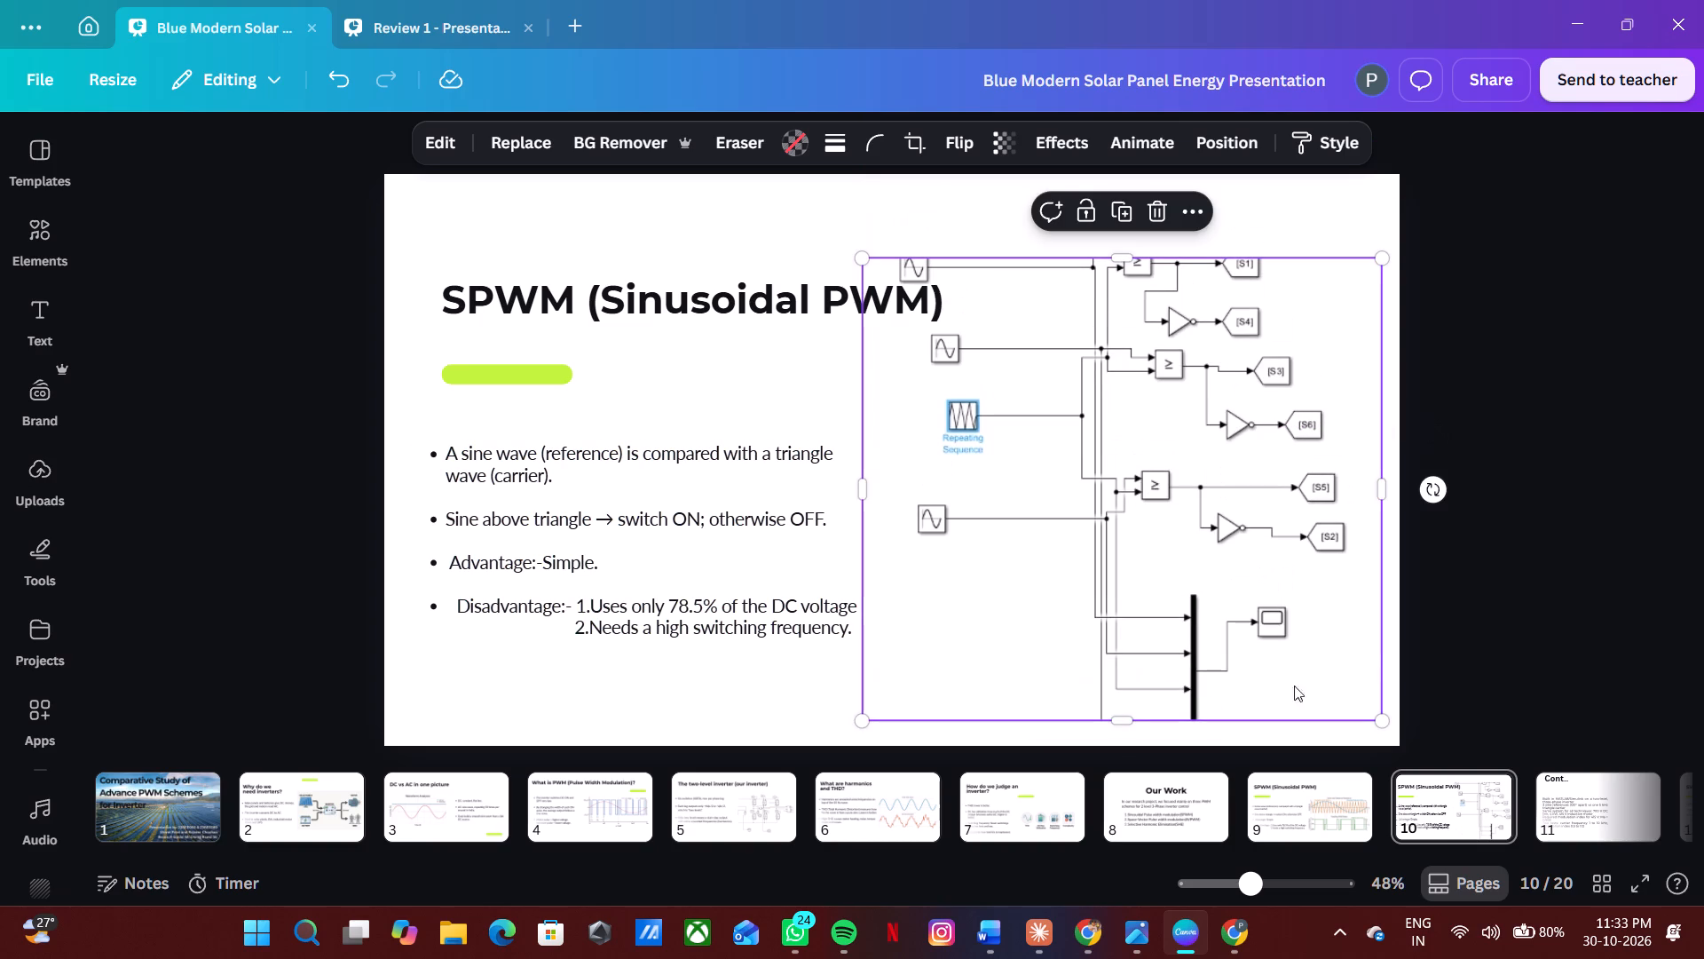
pyautogui.moveTo(1380, 729); pyautogui.dragTo(1289, 614)
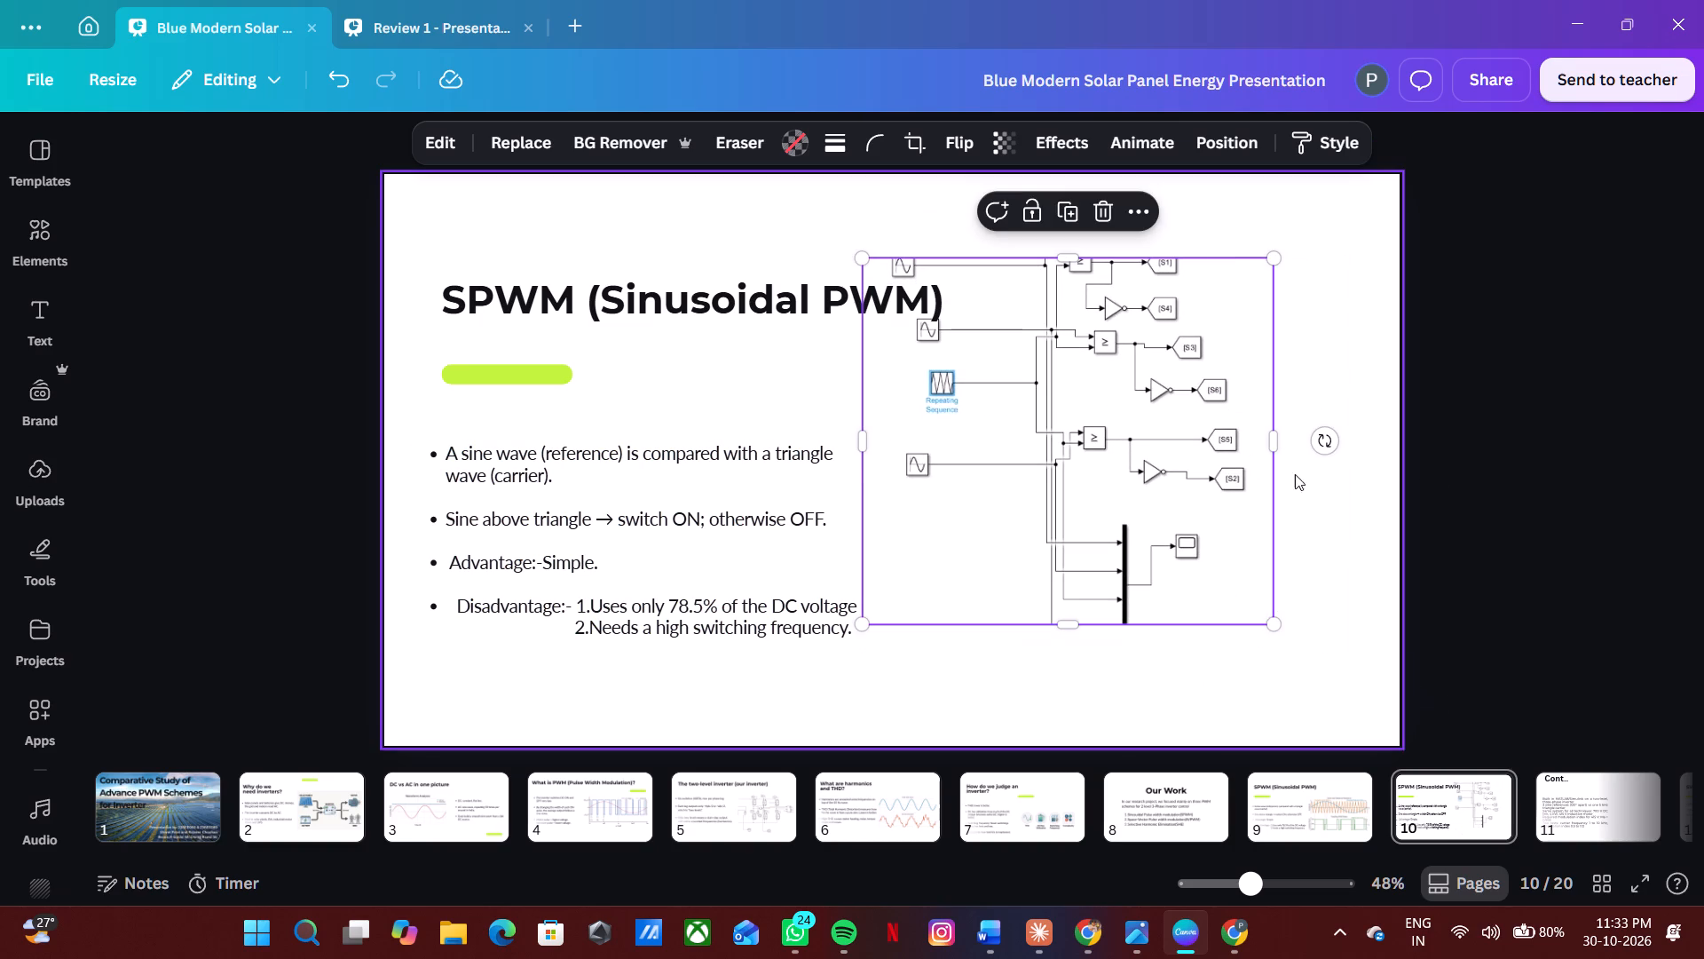
pyautogui.moveTo(1276, 456); pyautogui.dragTo(1199, 443)
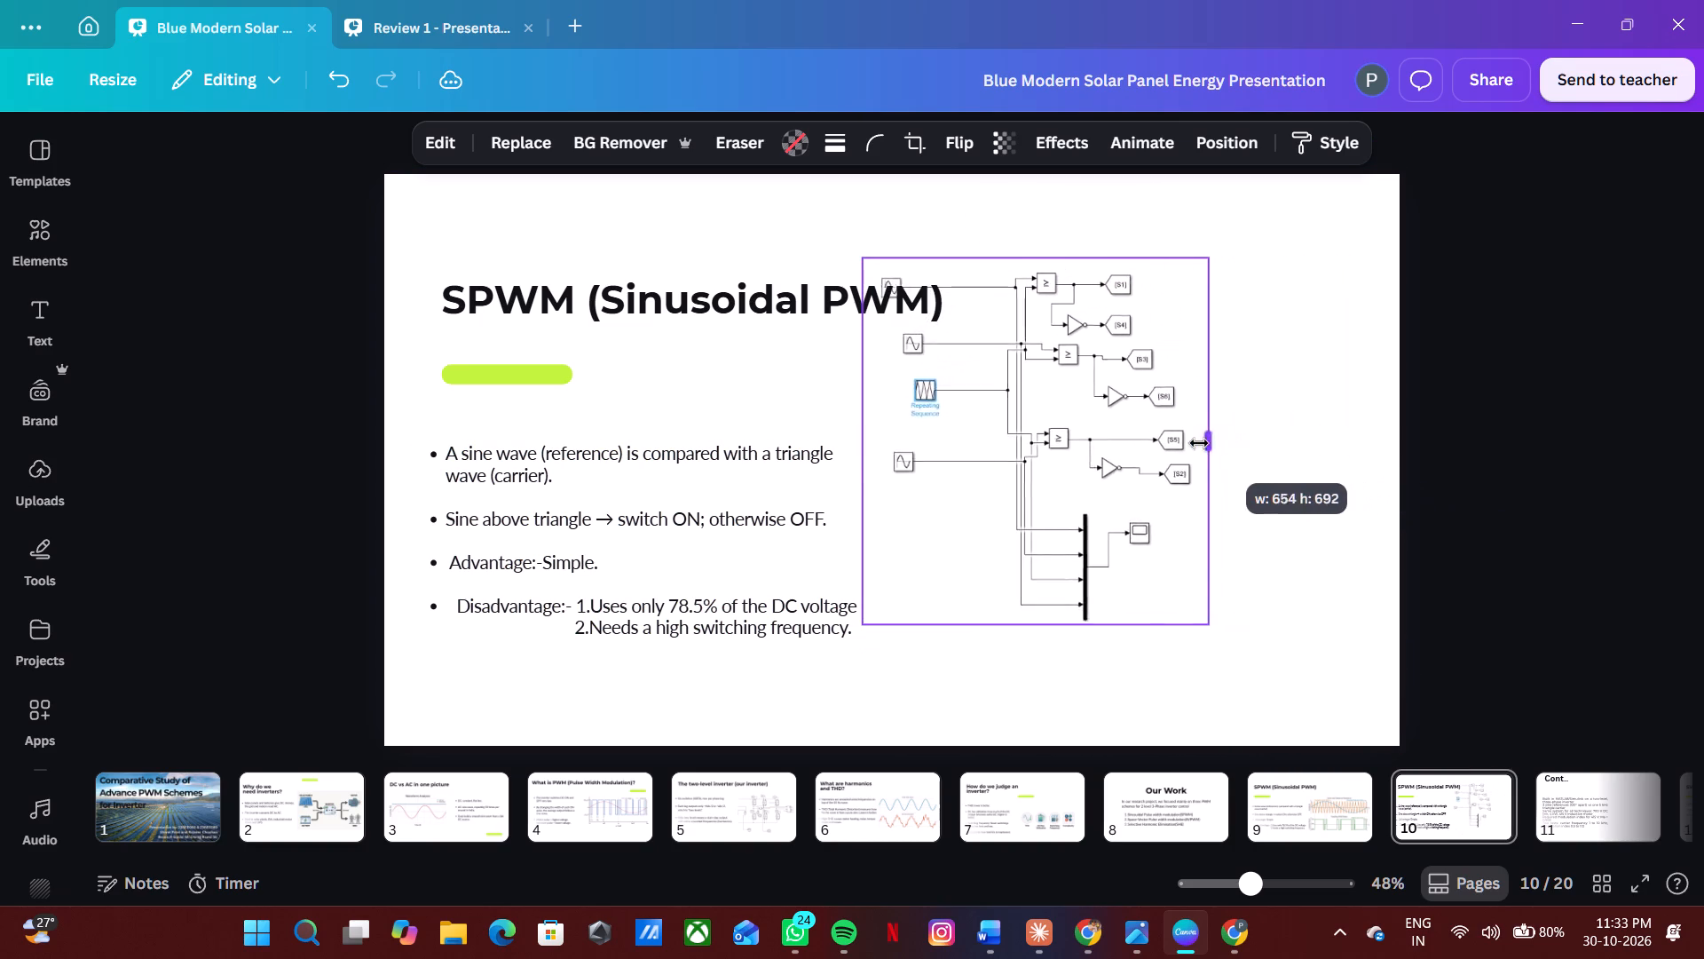
pyautogui.moveTo(1199, 443); pyautogui.dragTo(1221, 448)
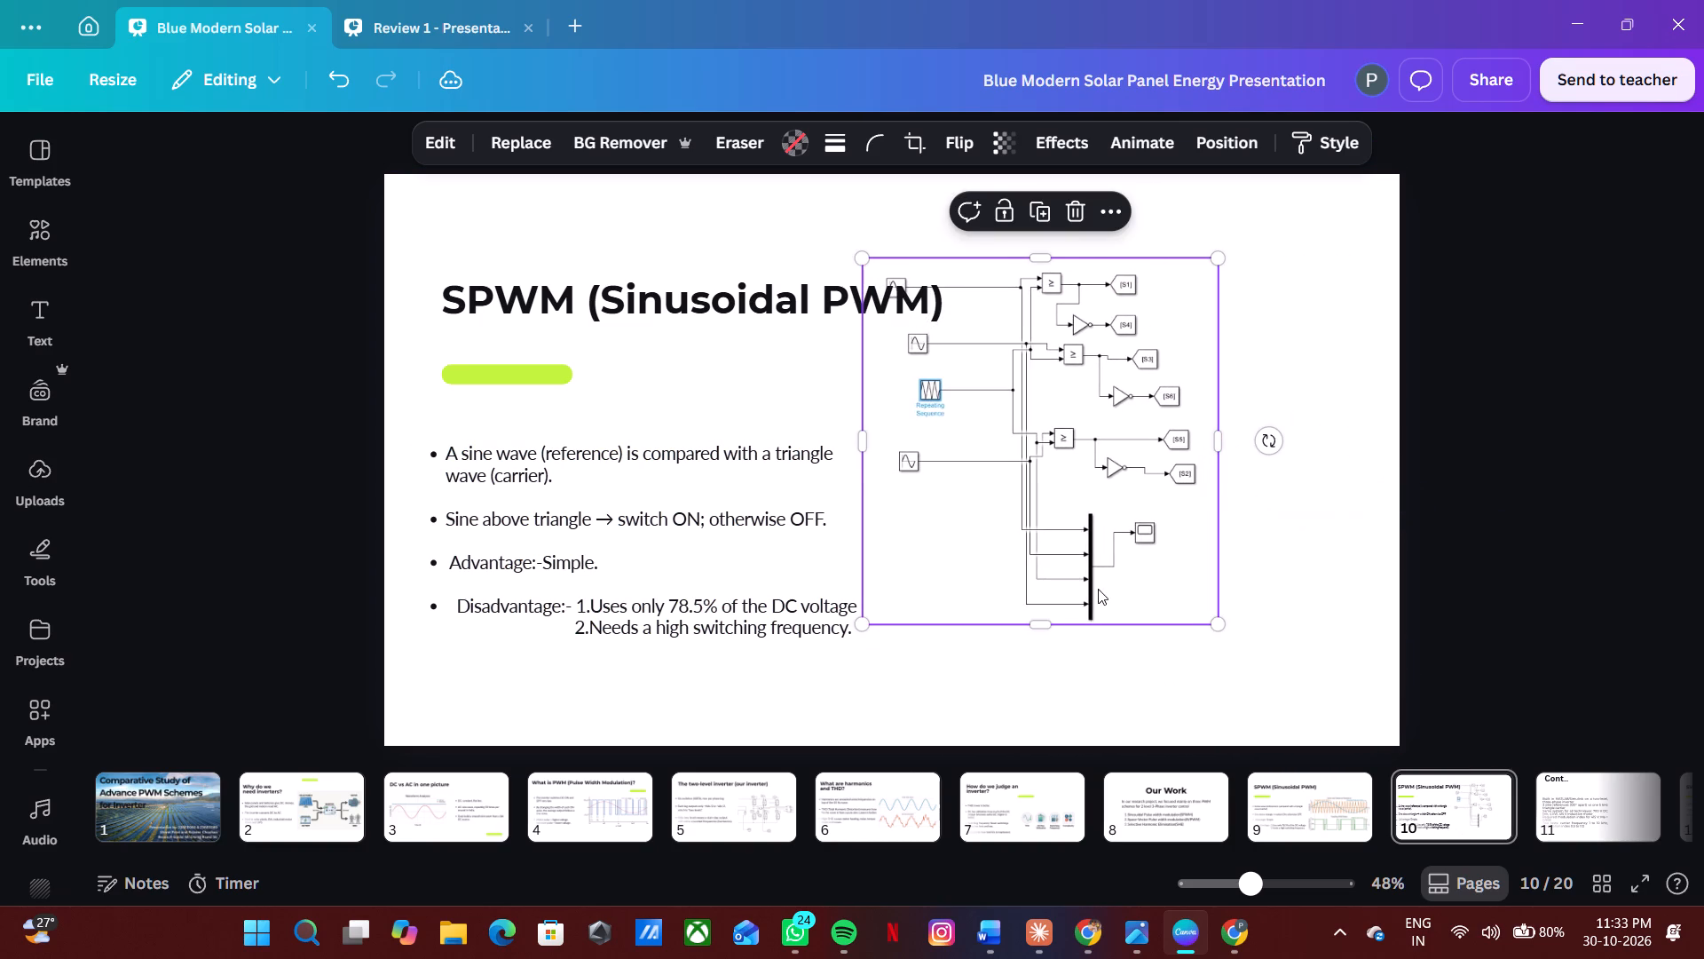
pyautogui.moveTo(1045, 621); pyautogui.dragTo(1053, 577)
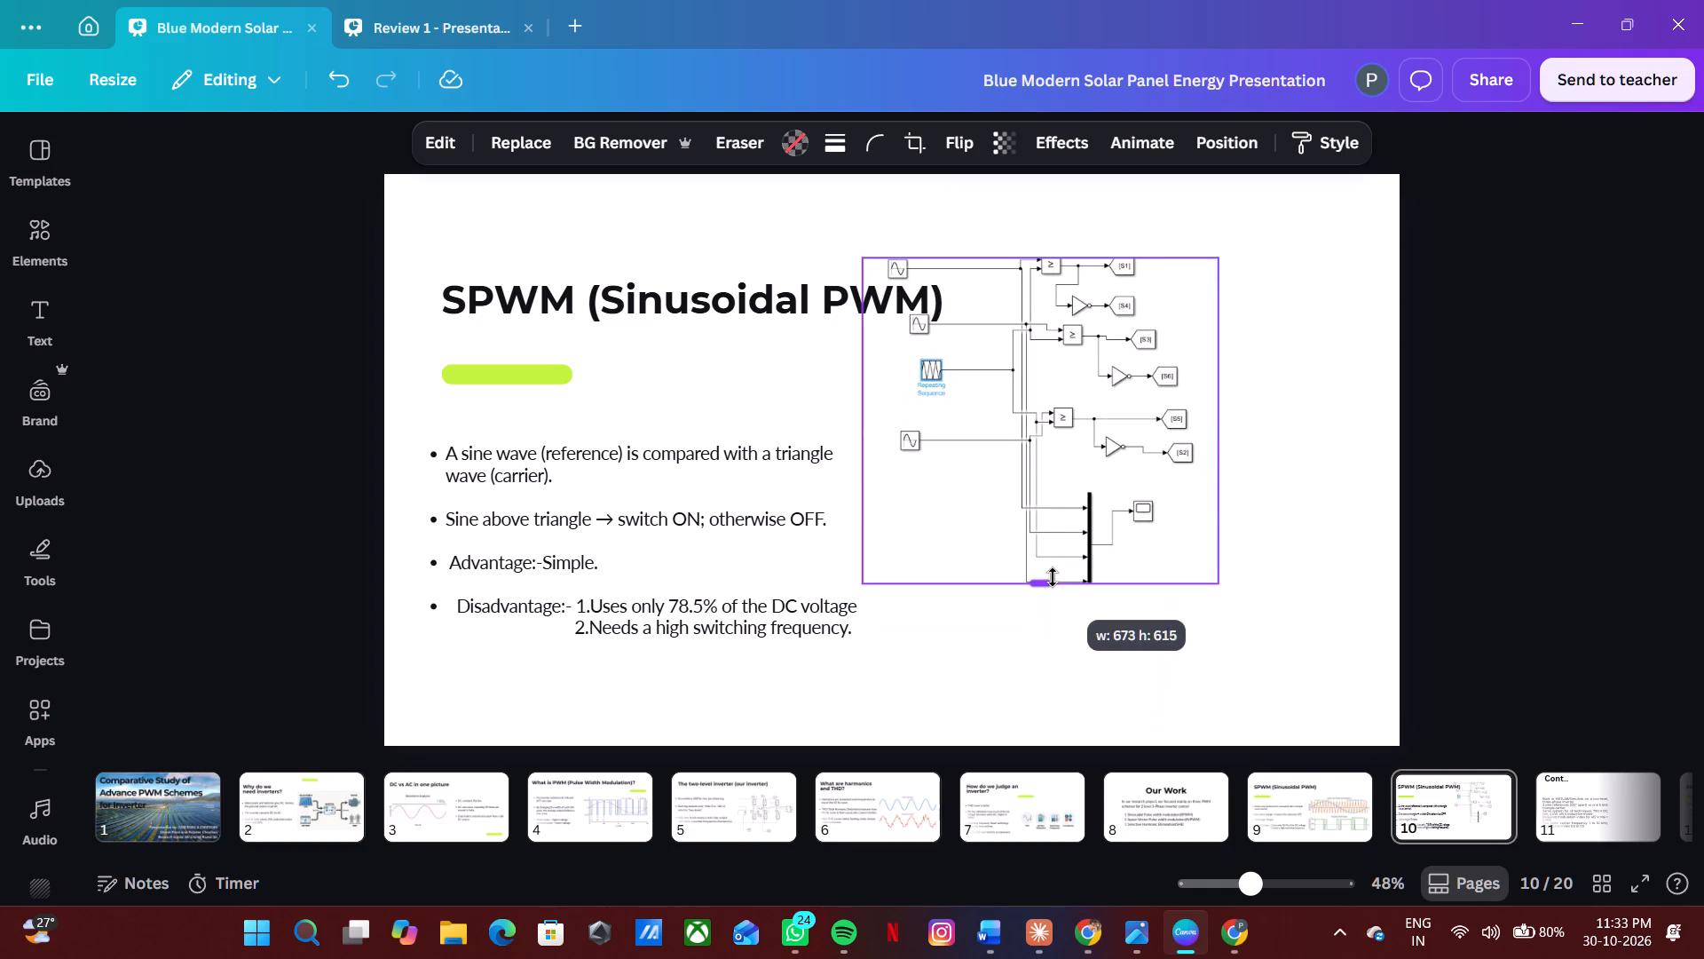
pyautogui.moveTo(1053, 577); pyautogui.dragTo(1058, 614)
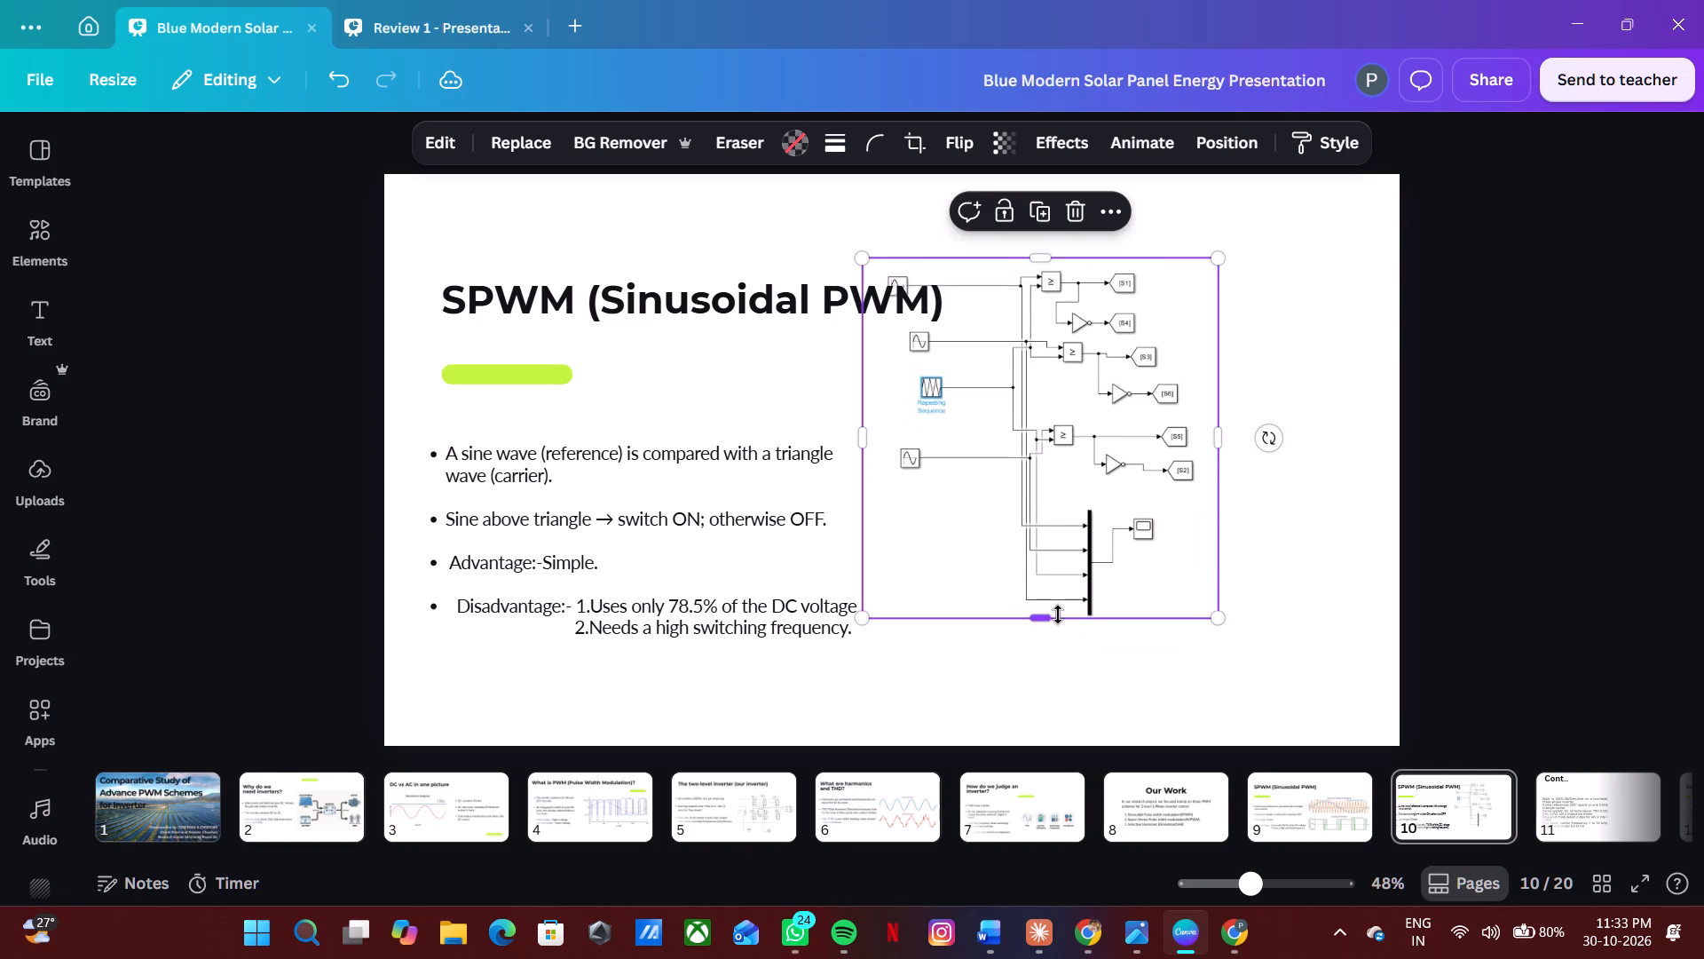
pyautogui.moveTo(1059, 476); pyautogui.dragTo(1206, 422)
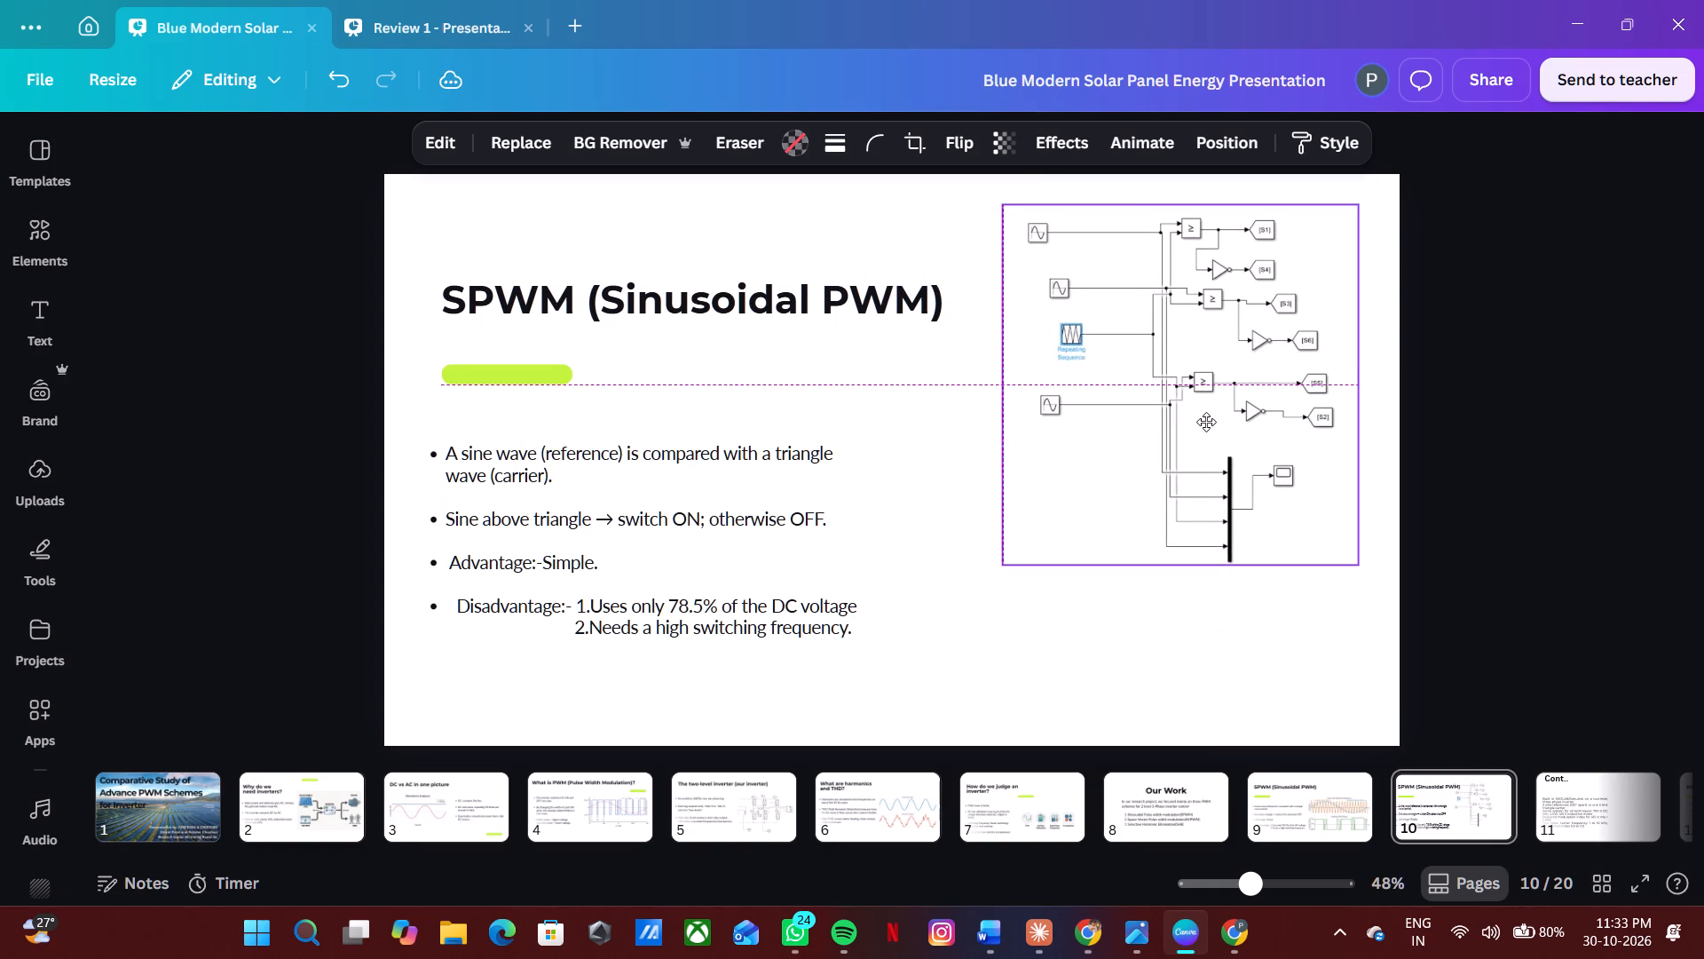
pyautogui.moveTo(1206, 422); pyautogui.dragTo(1206, 419)
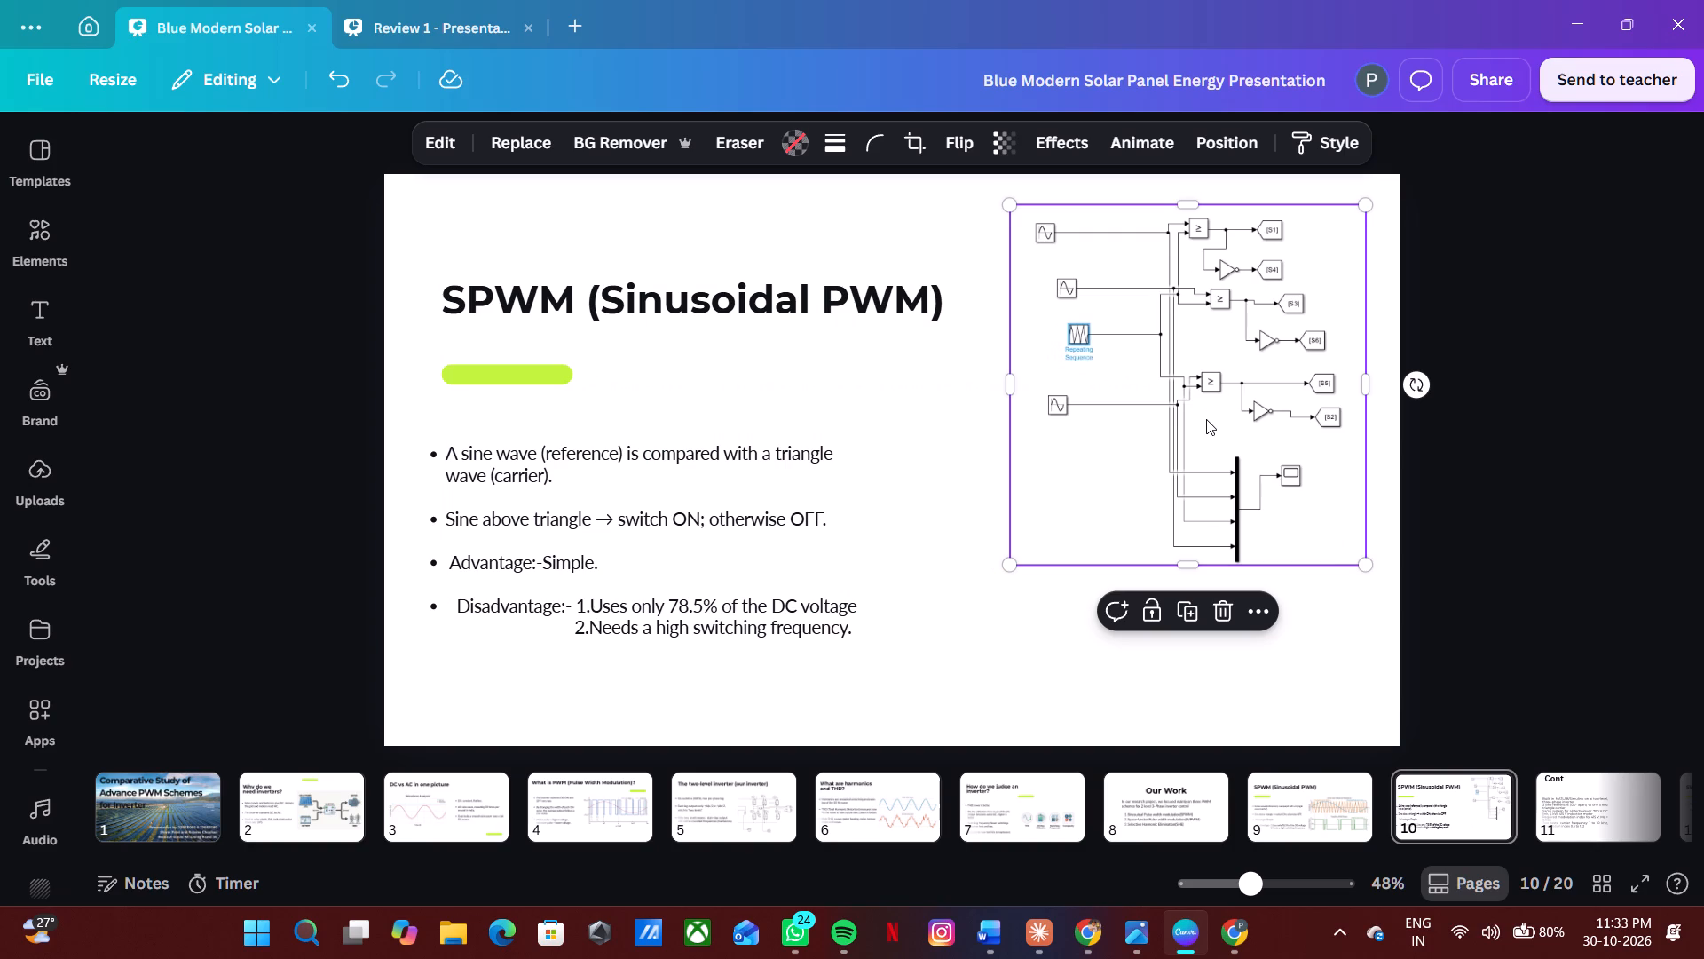
# Replace the bullets on SPWM slide 10 with the five MATLAB/Simulink statements copied from the "Cont.." slide.
pyautogui.click(1431, 799)
pyautogui.click(1346, 816)
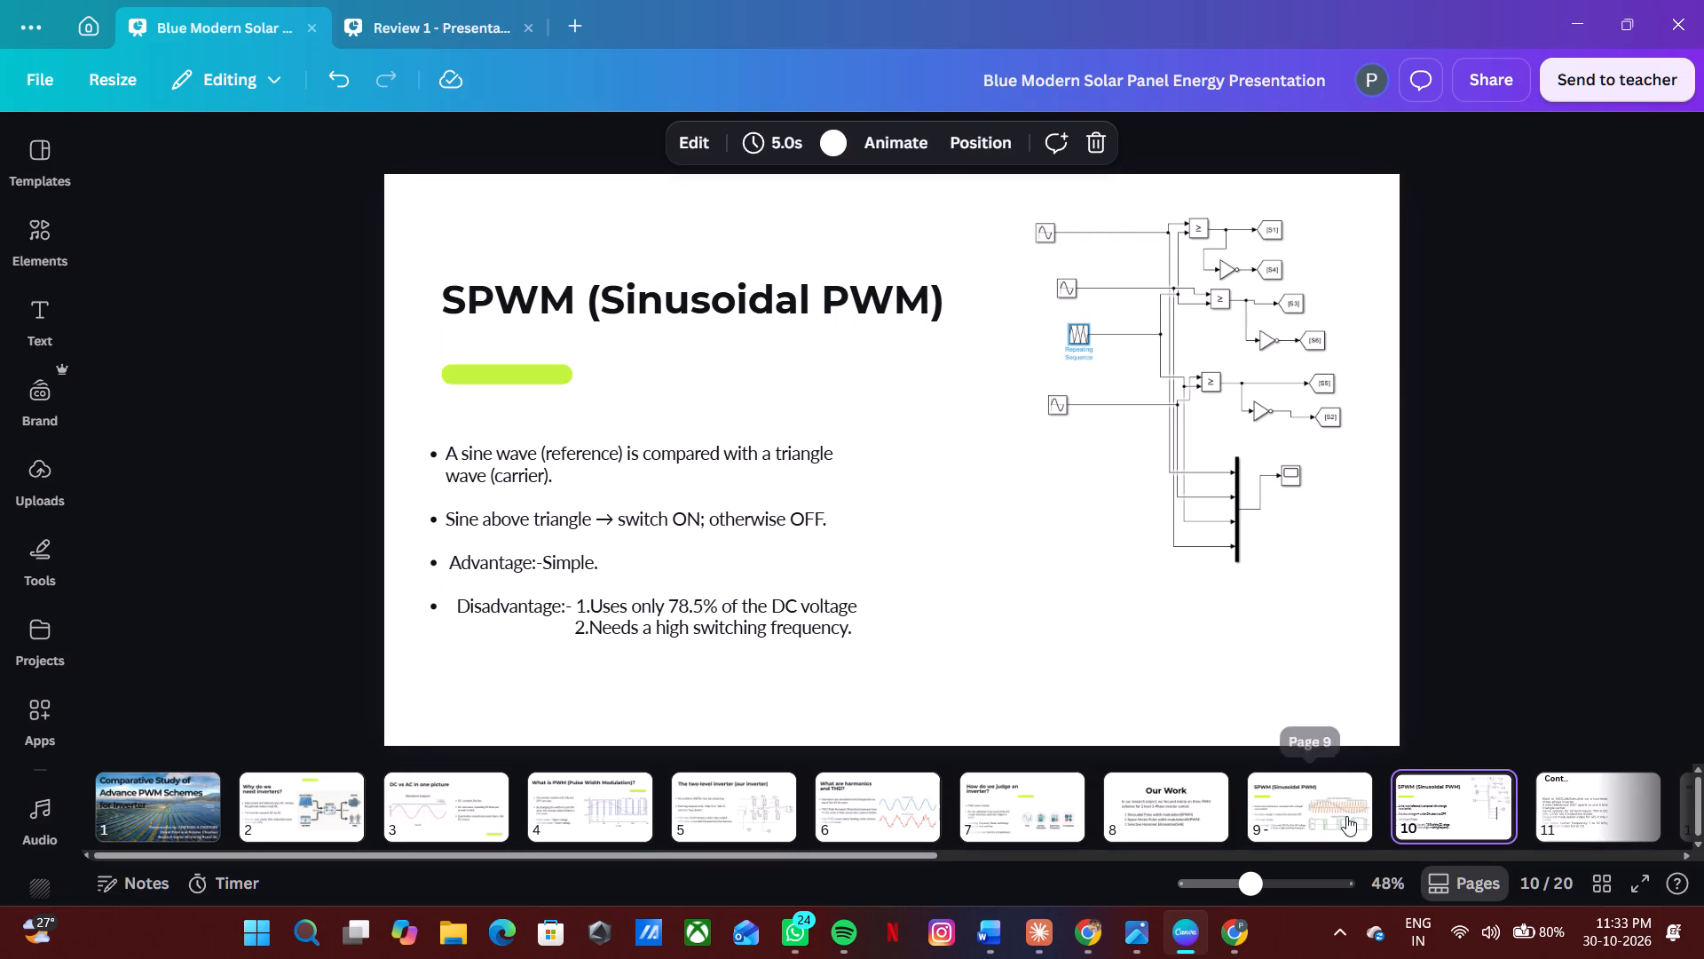
pyautogui.click(1655, 805)
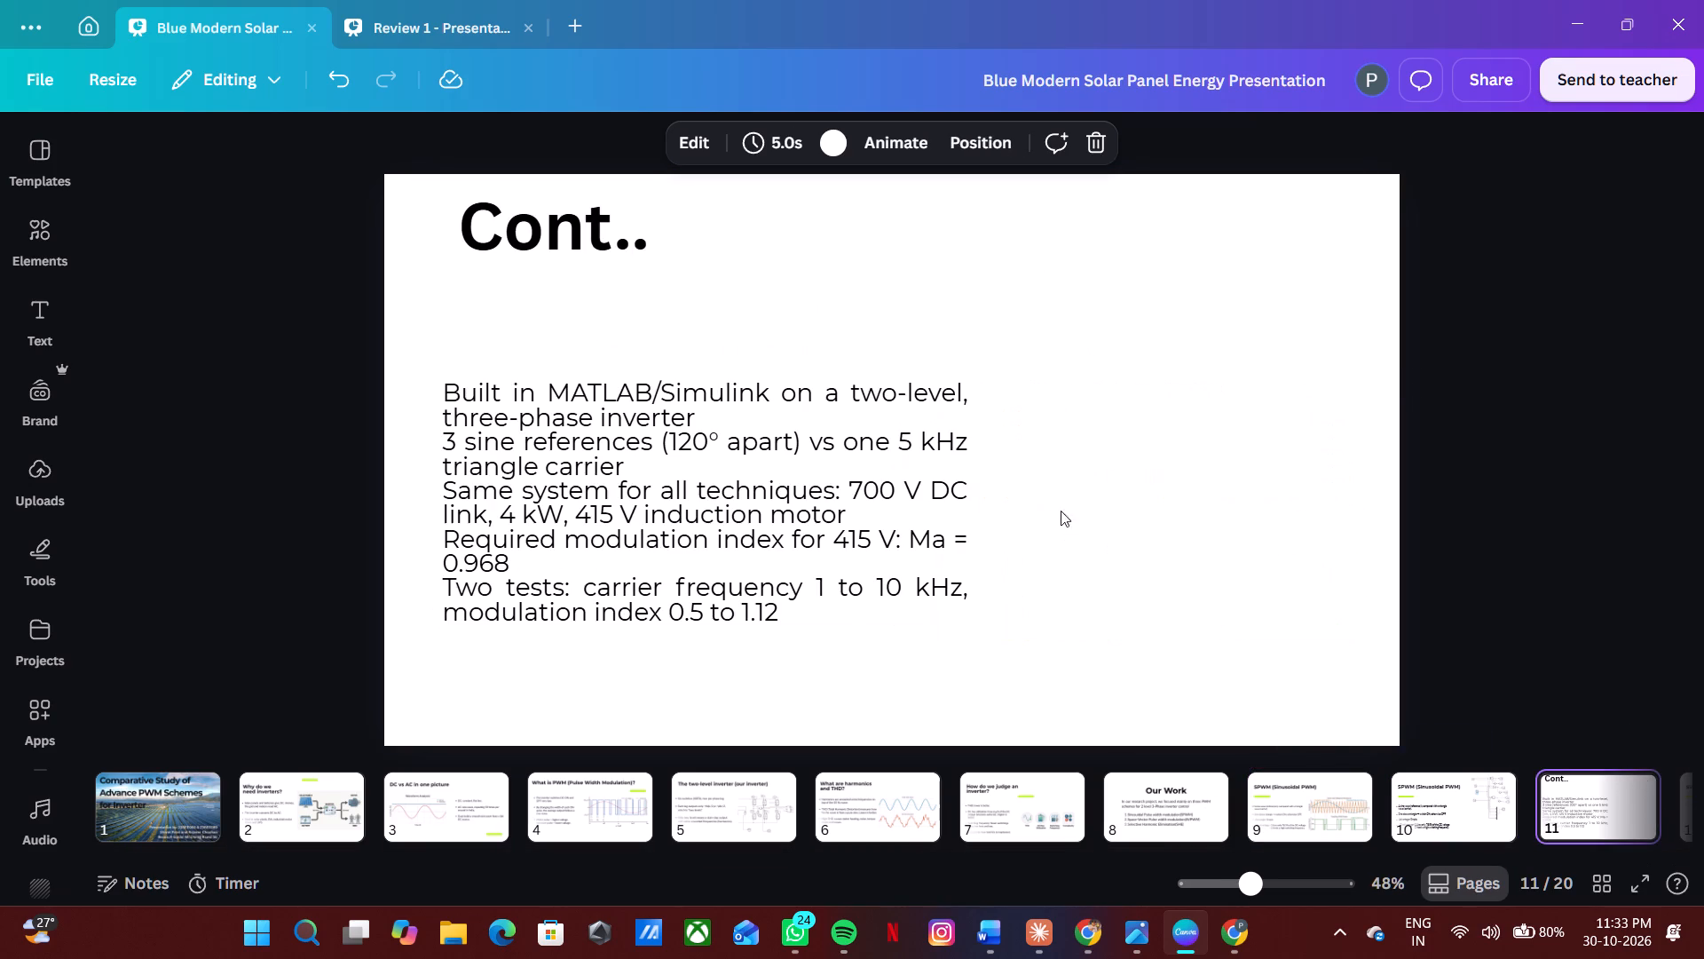
pyautogui.click(958, 431)
pyautogui.hotkey('ctrl', 'x')
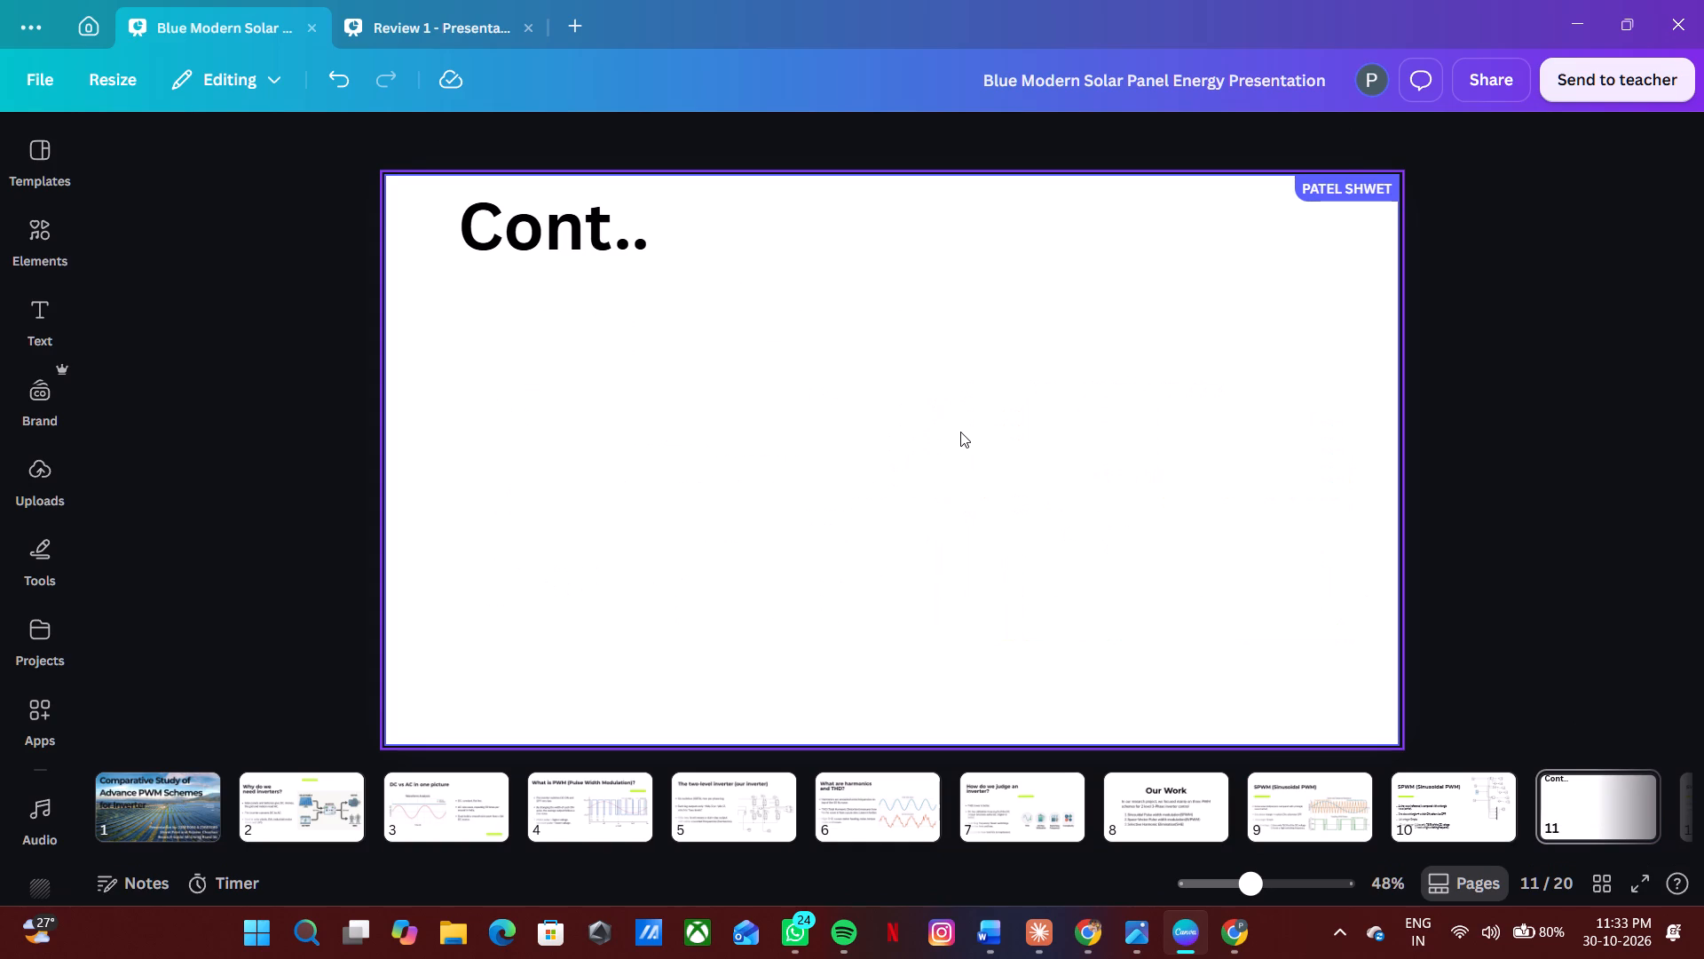
pyautogui.hotkey('ctrl', 'v')
pyautogui.click(869, 487)
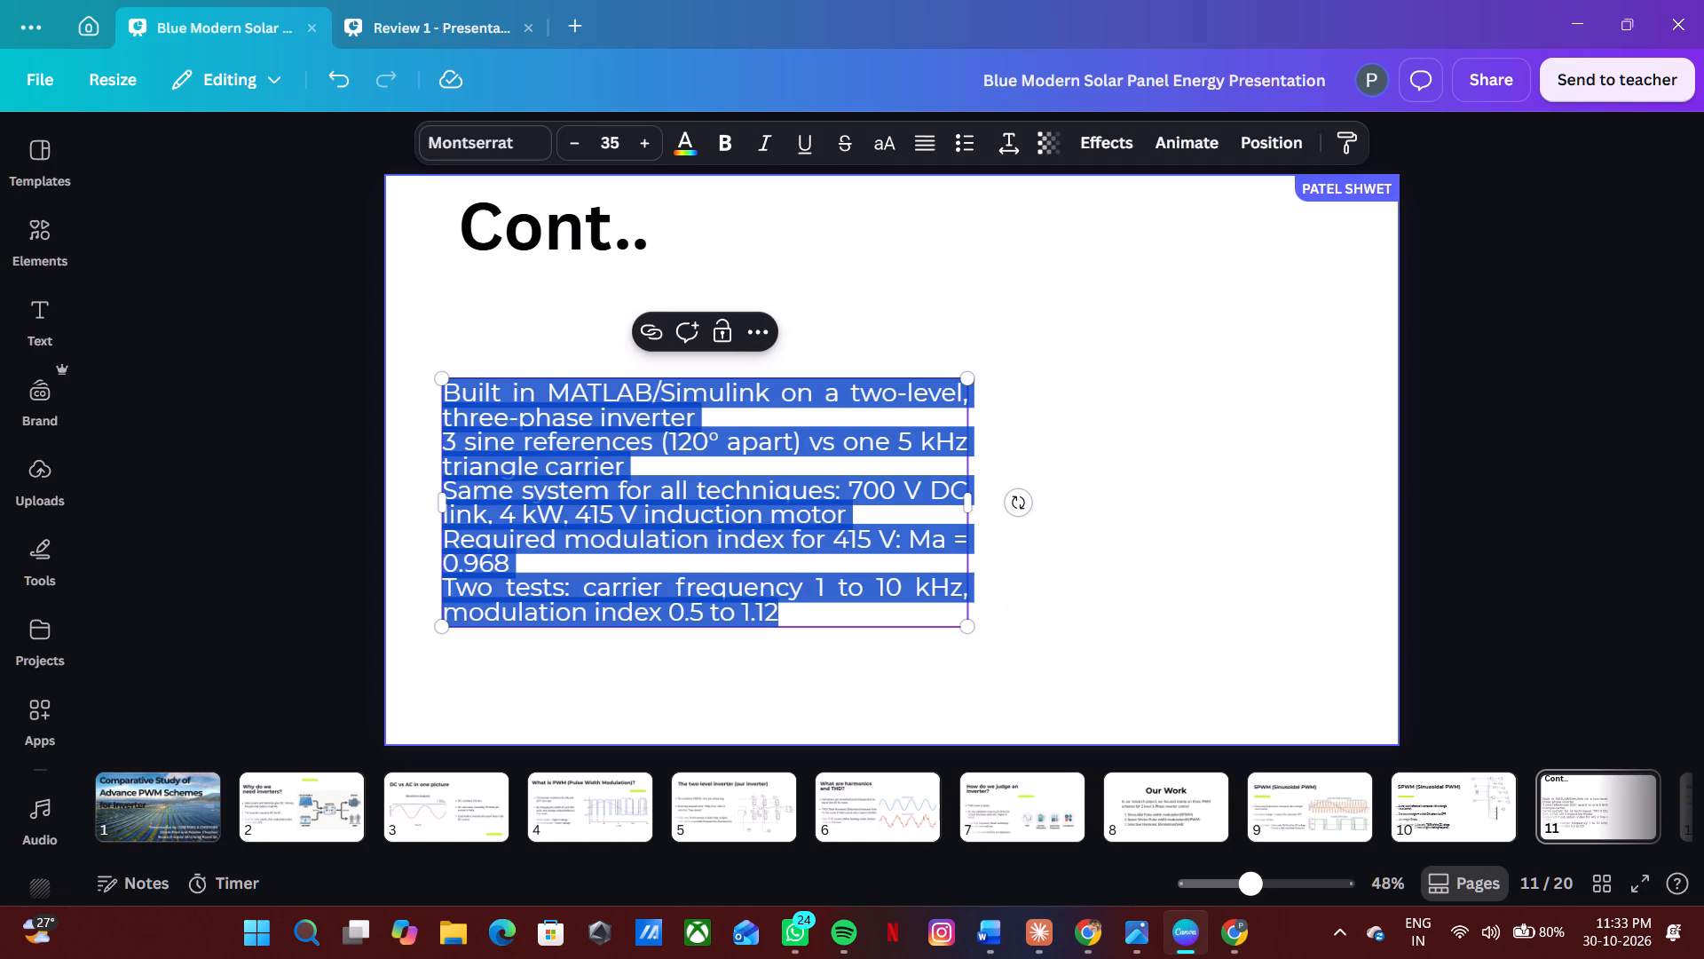
pyautogui.hotkey('ctrl', 'c')
pyautogui.click(1195, 536)
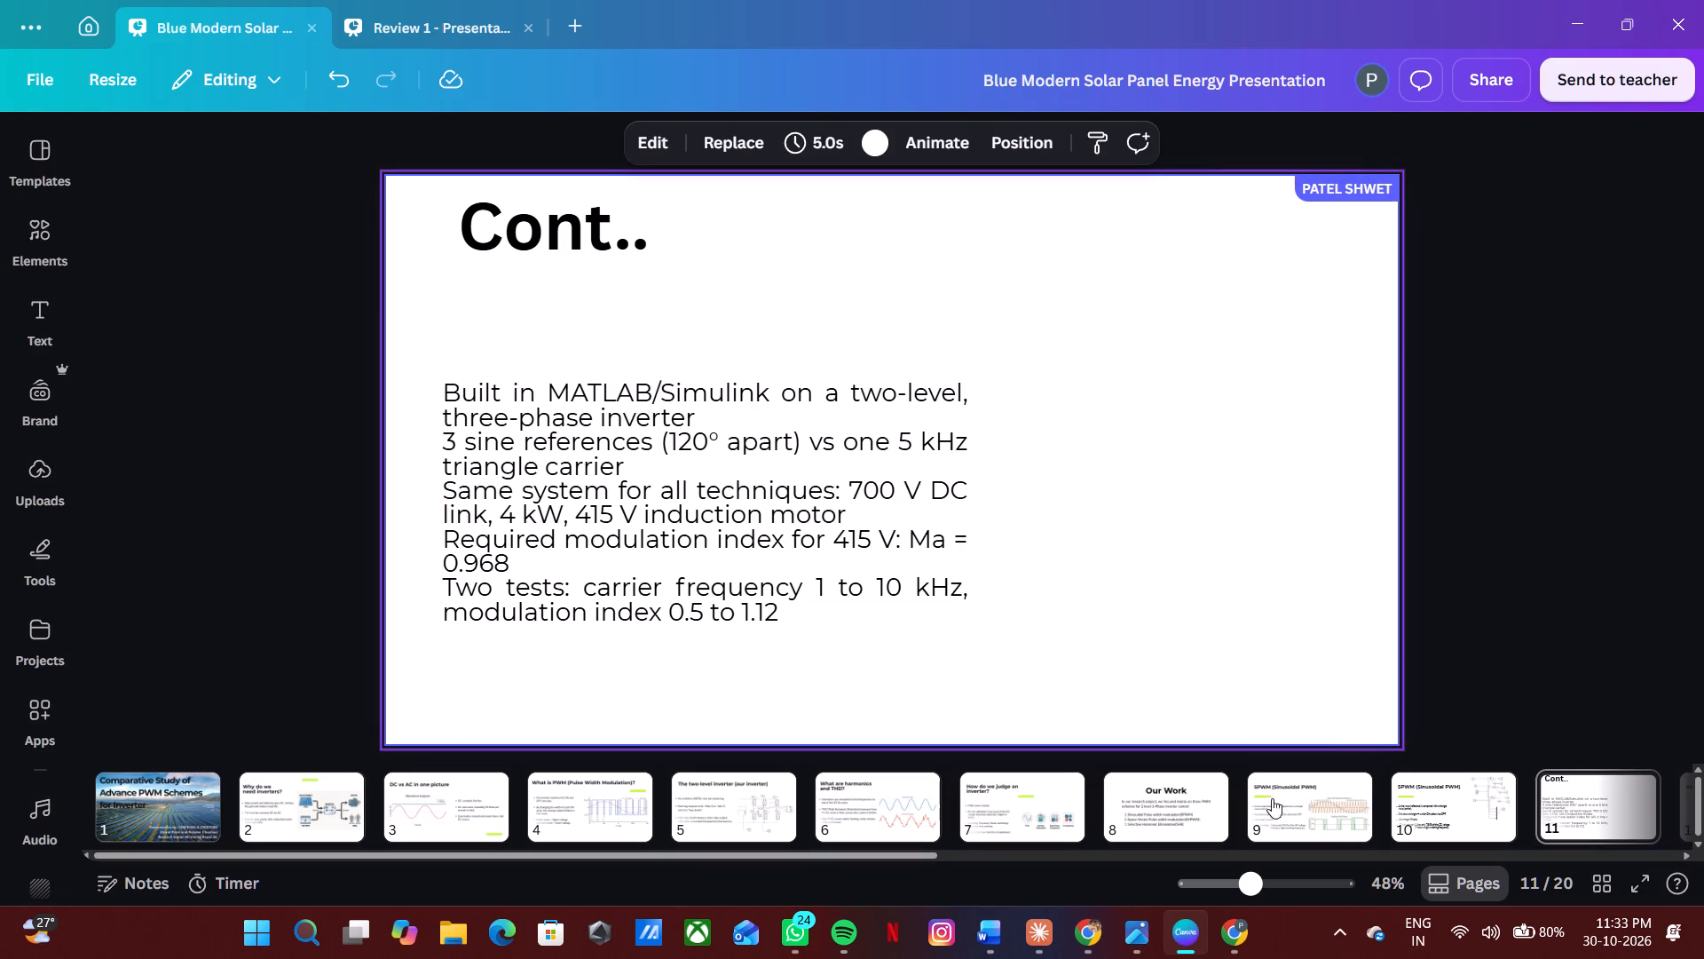
pyautogui.click(1446, 810)
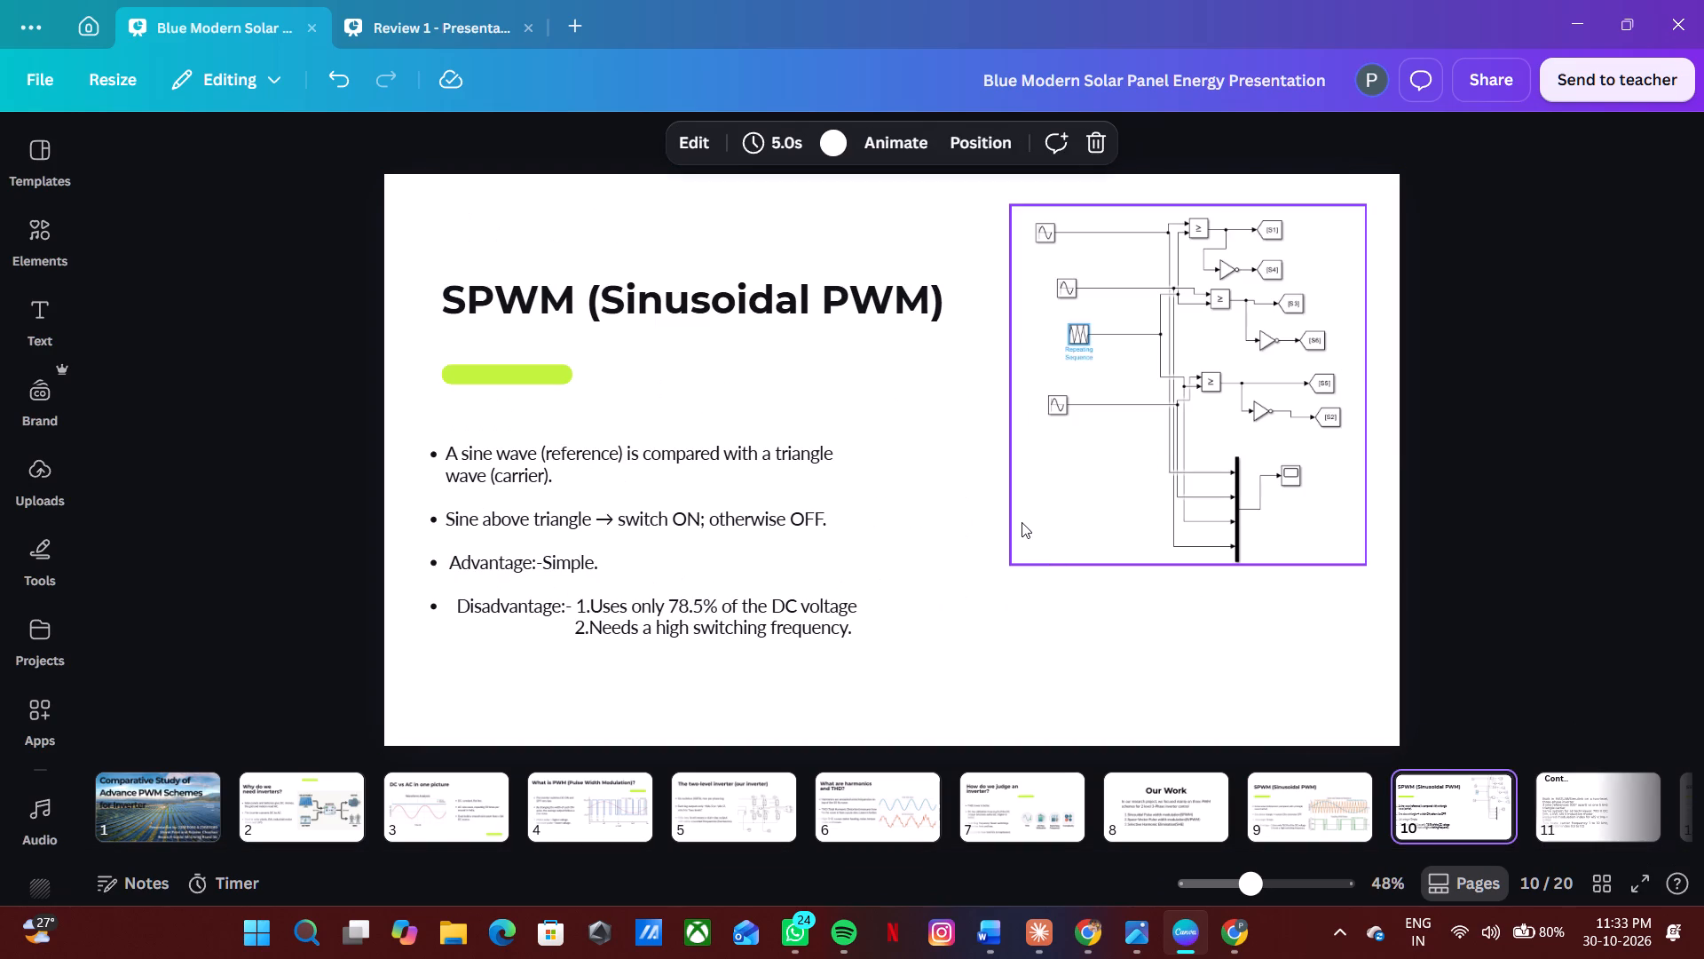
pyautogui.hotkey('ctrl', 'v')
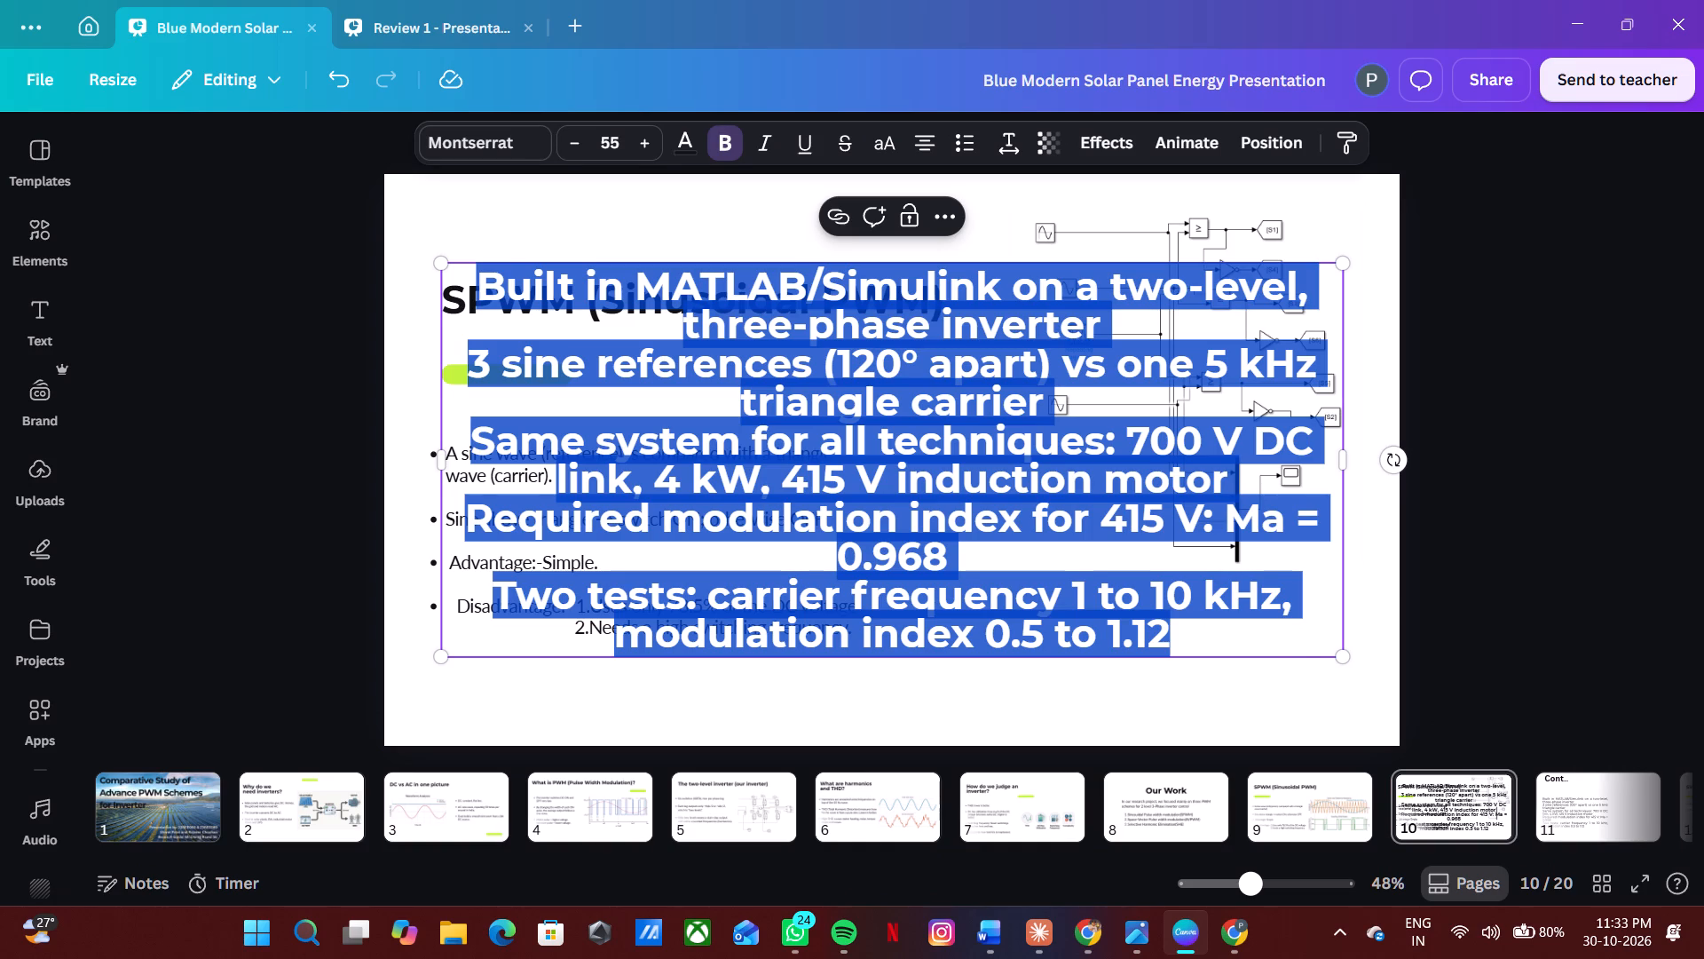
pyautogui.hotkey('ctrl', 'z')
pyautogui.doubleClick(603, 602)
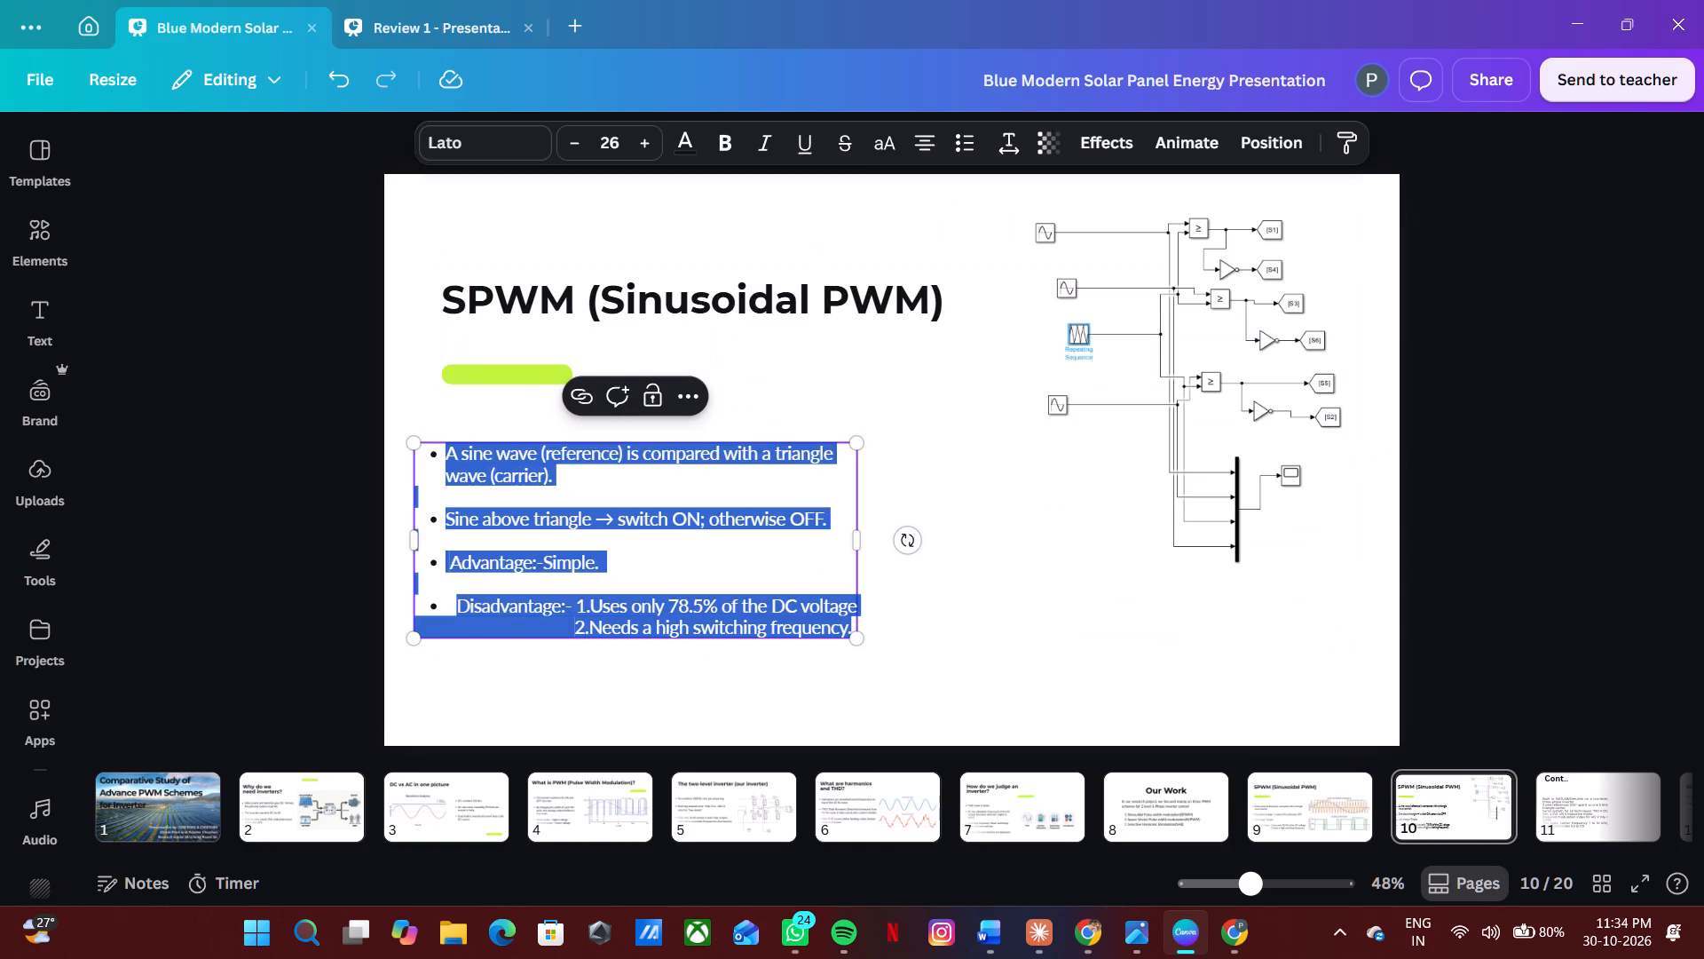
pyautogui.hotkey('ctrl', 'v')
pyautogui.click(934, 518)
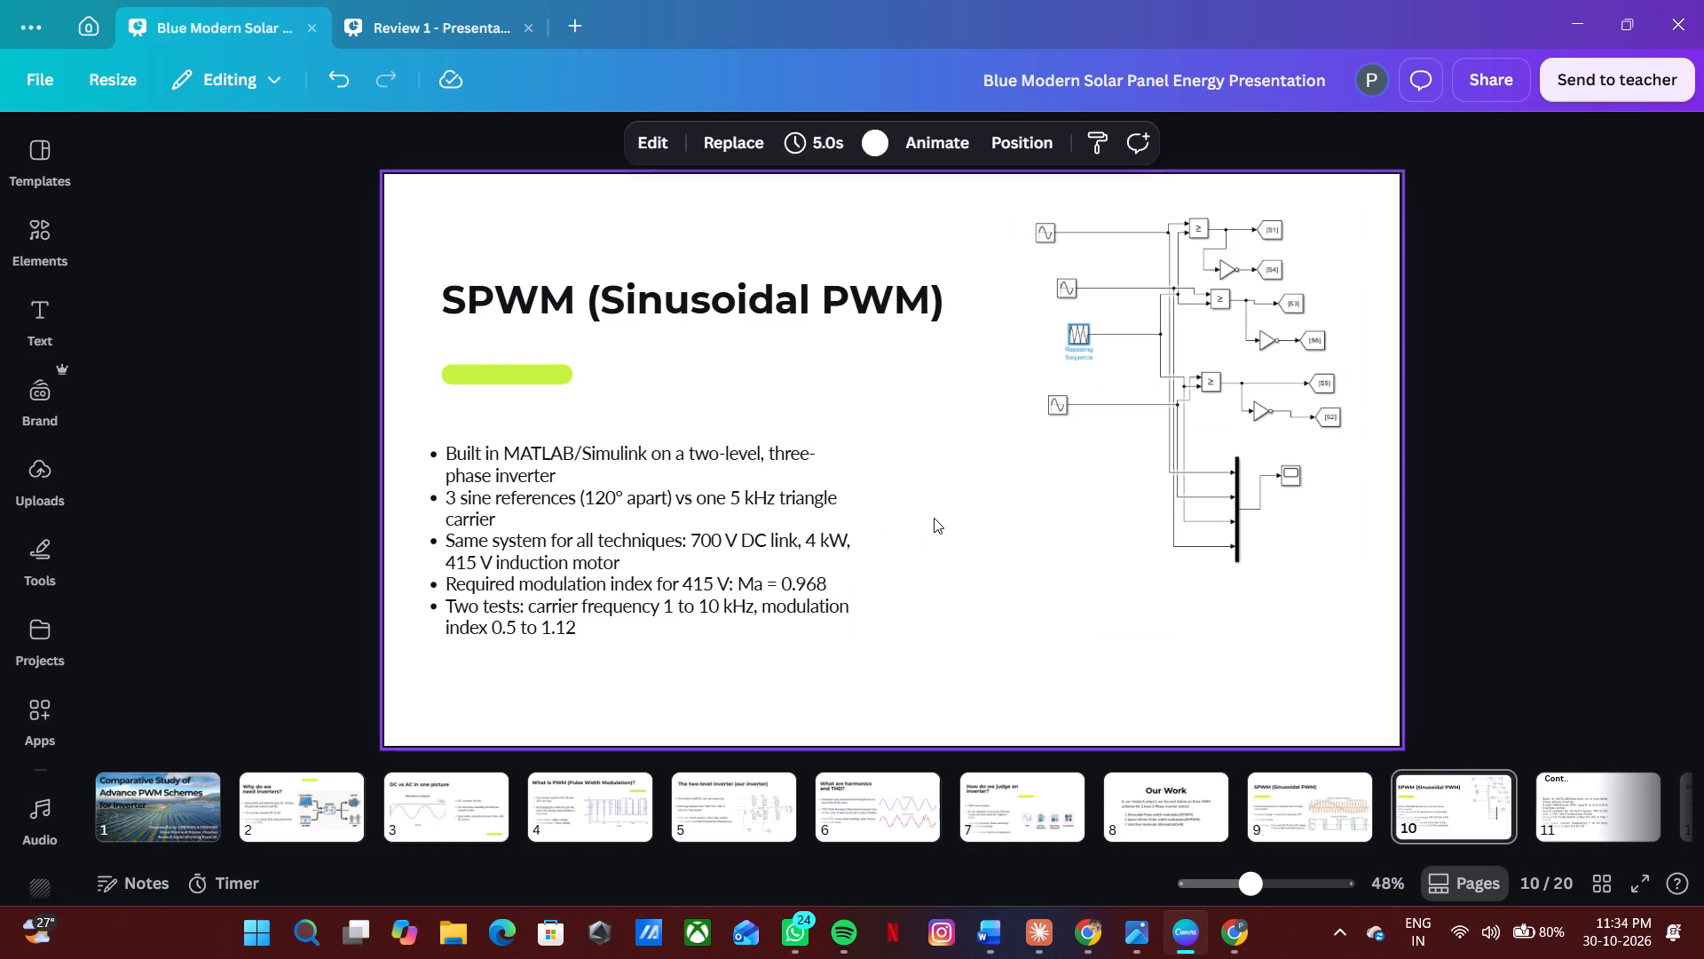
# Remove the trailing empty line at the end of the bullet text on SPWM slide 10.
pyautogui.click(748, 598)
pyautogui.doubleClick(725, 638)
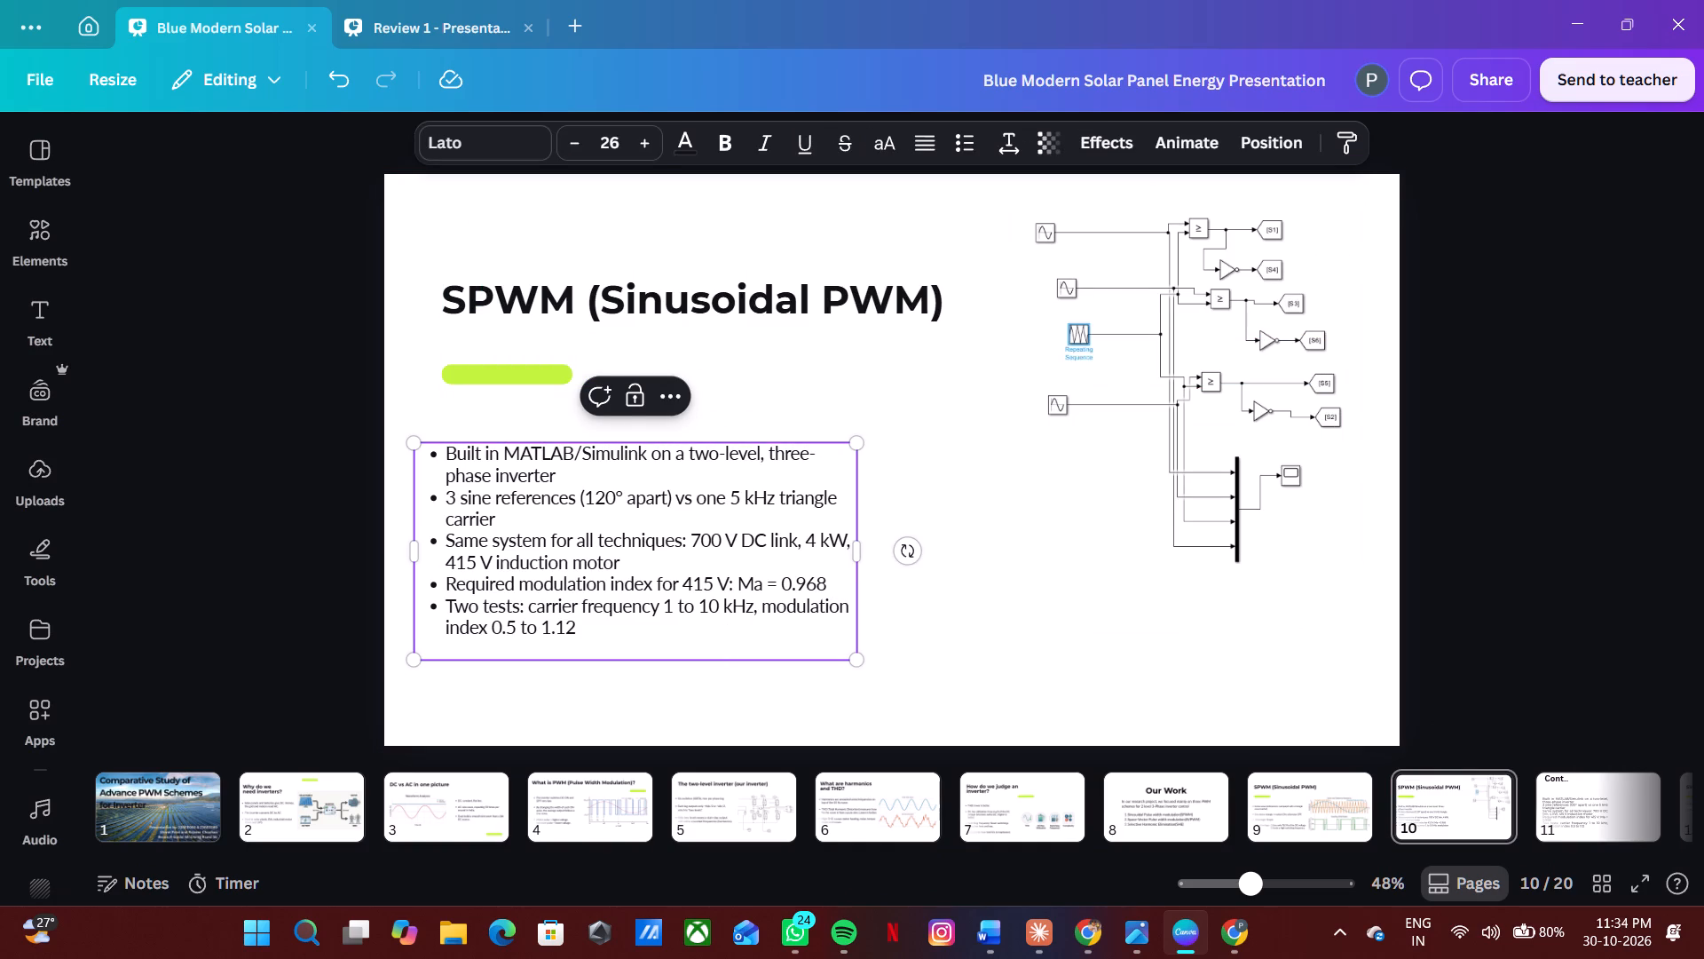
pyautogui.press('BackSpace')
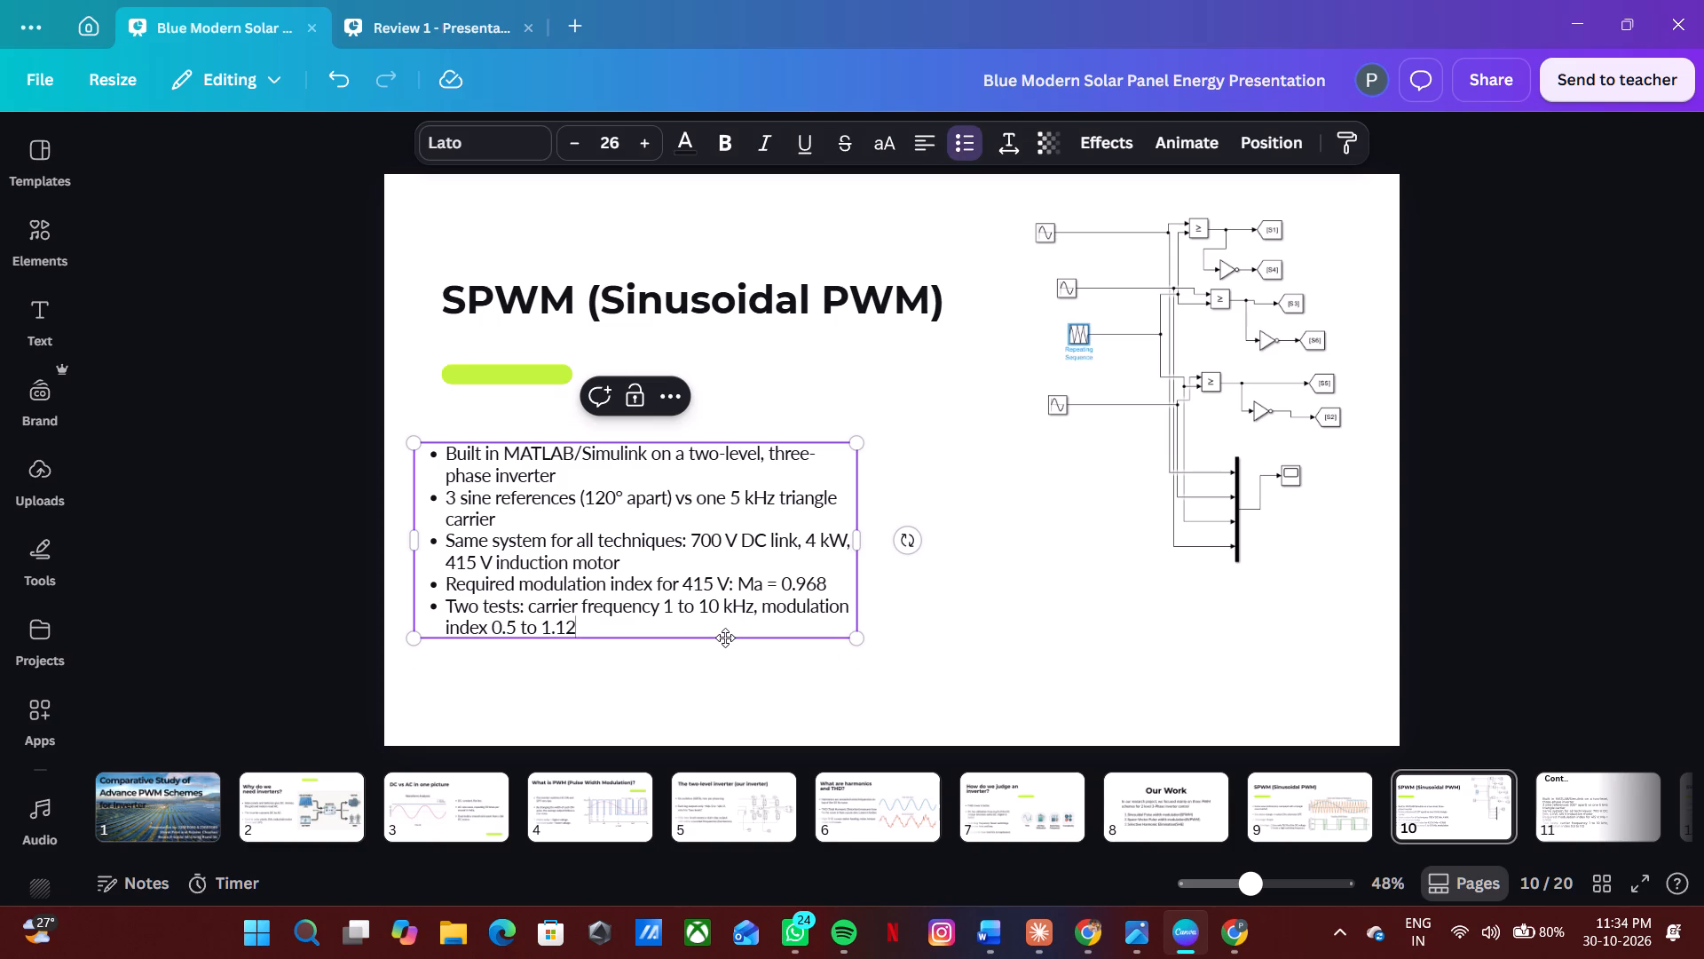
pyautogui.click(906, 456)
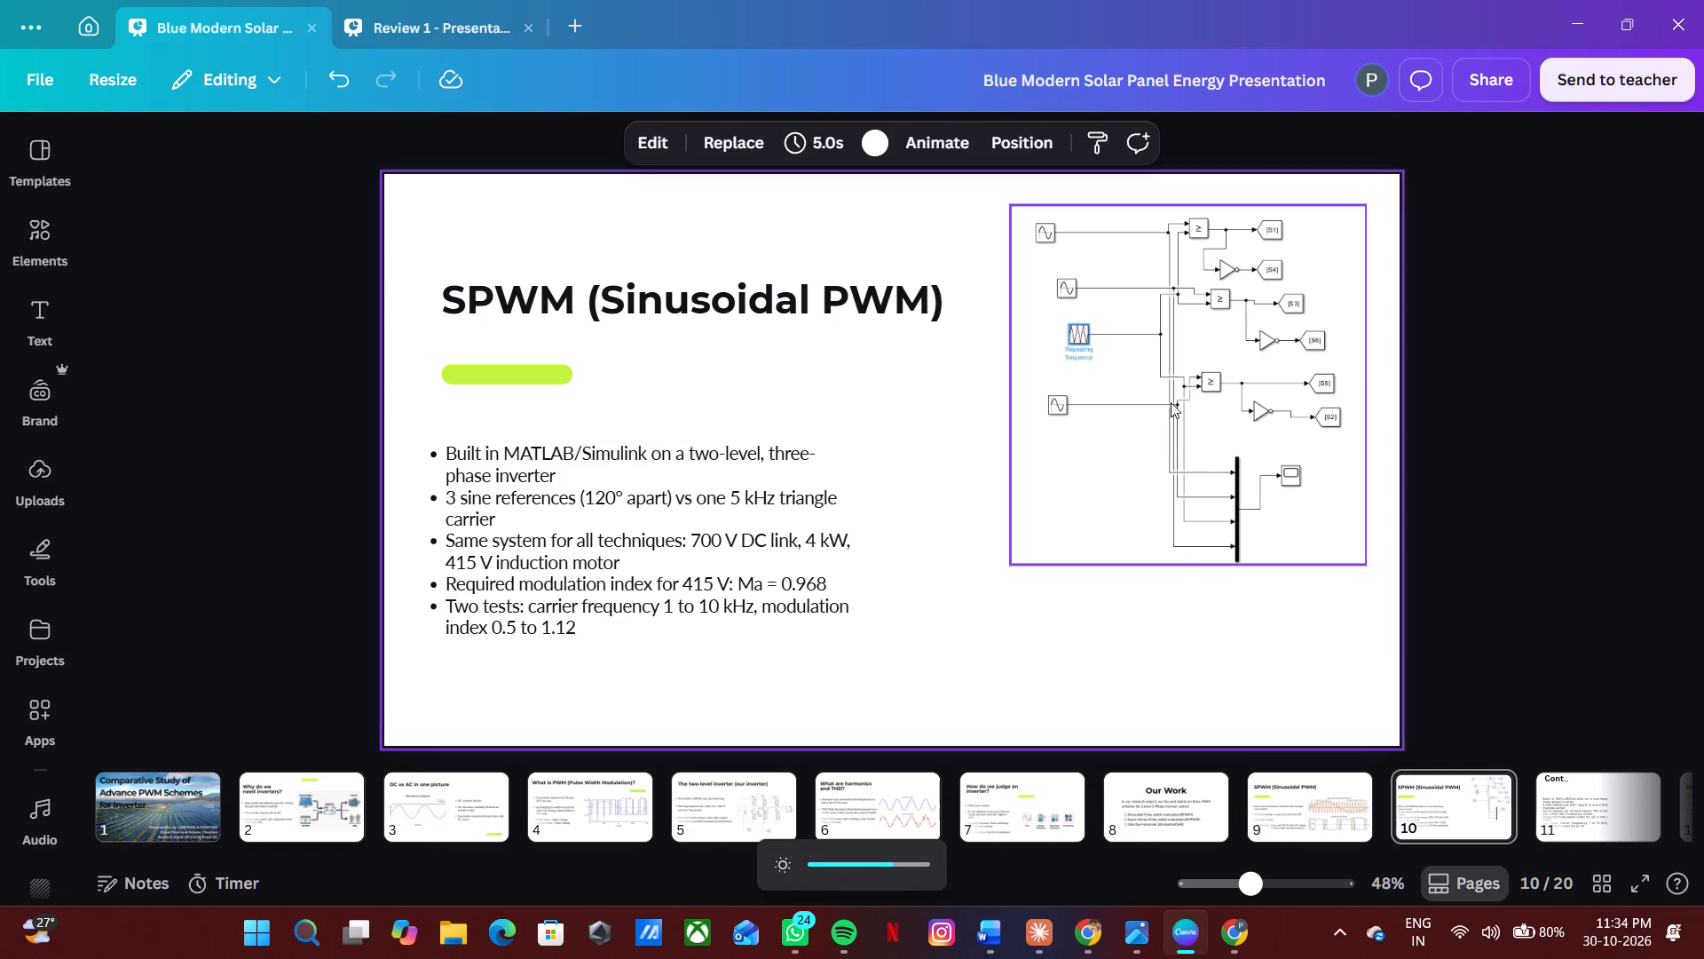
# Lower the Simulink diagram beside the bullets, shift the bullet text slightly up and right, and compare the layout with slide 9.
pyautogui.moveTo(1171, 402); pyautogui.dragTo(1166, 490)
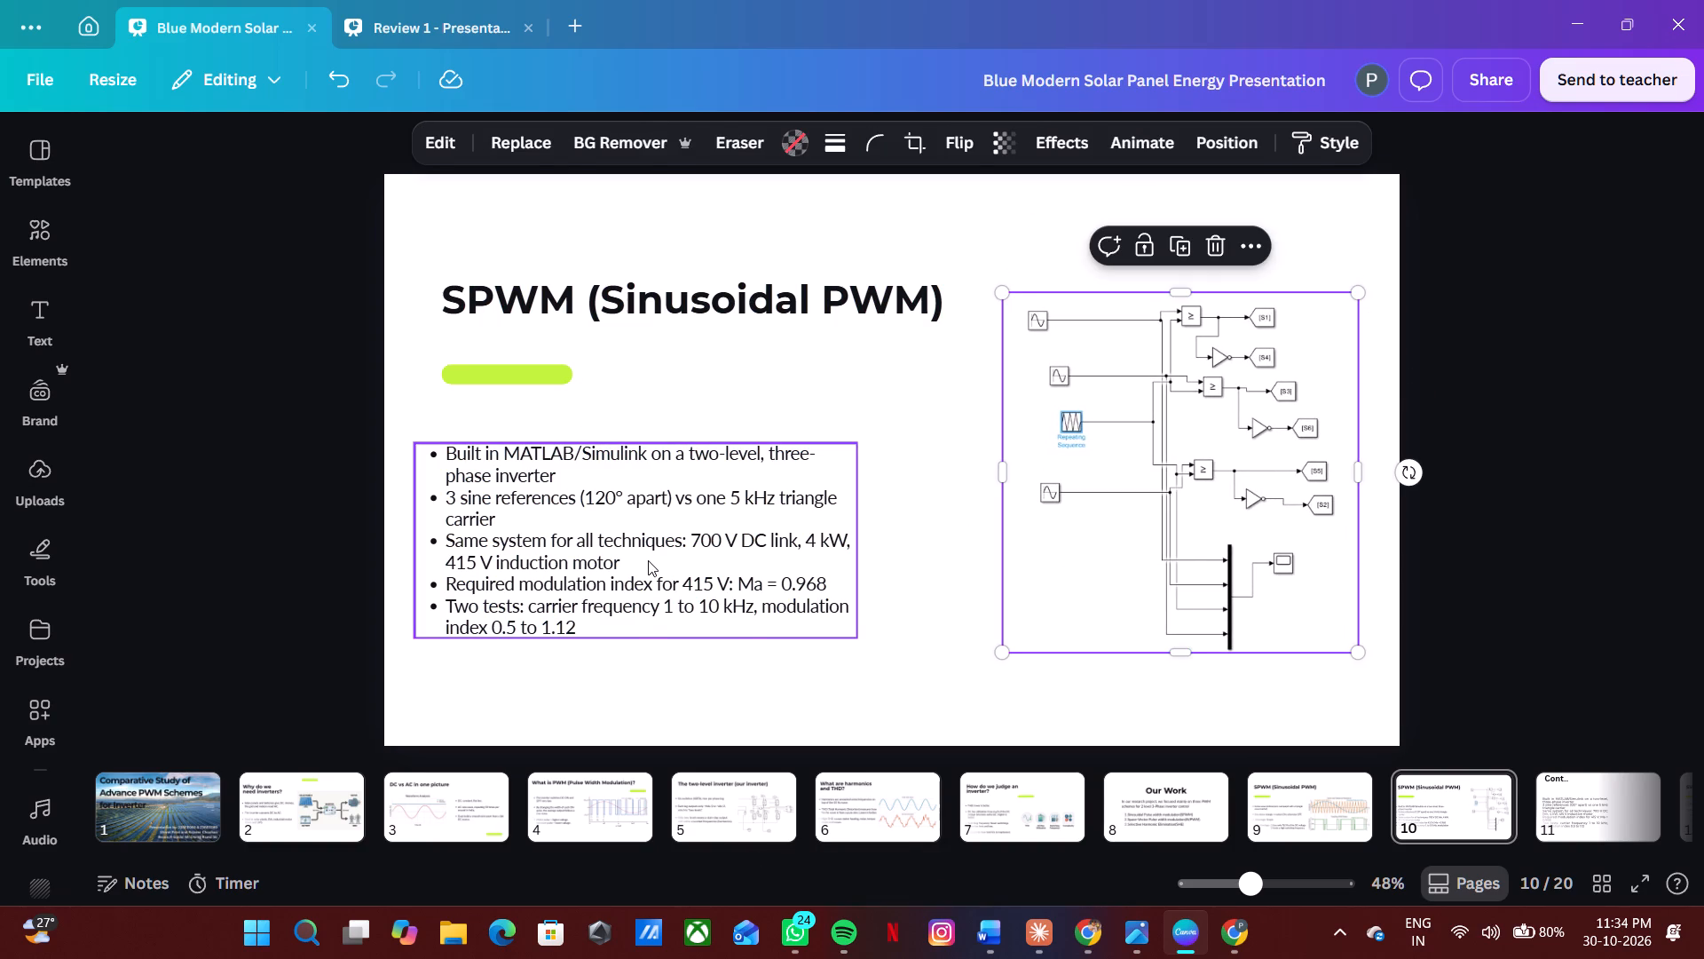
pyautogui.moveTo(648, 560); pyautogui.dragTo(664, 550)
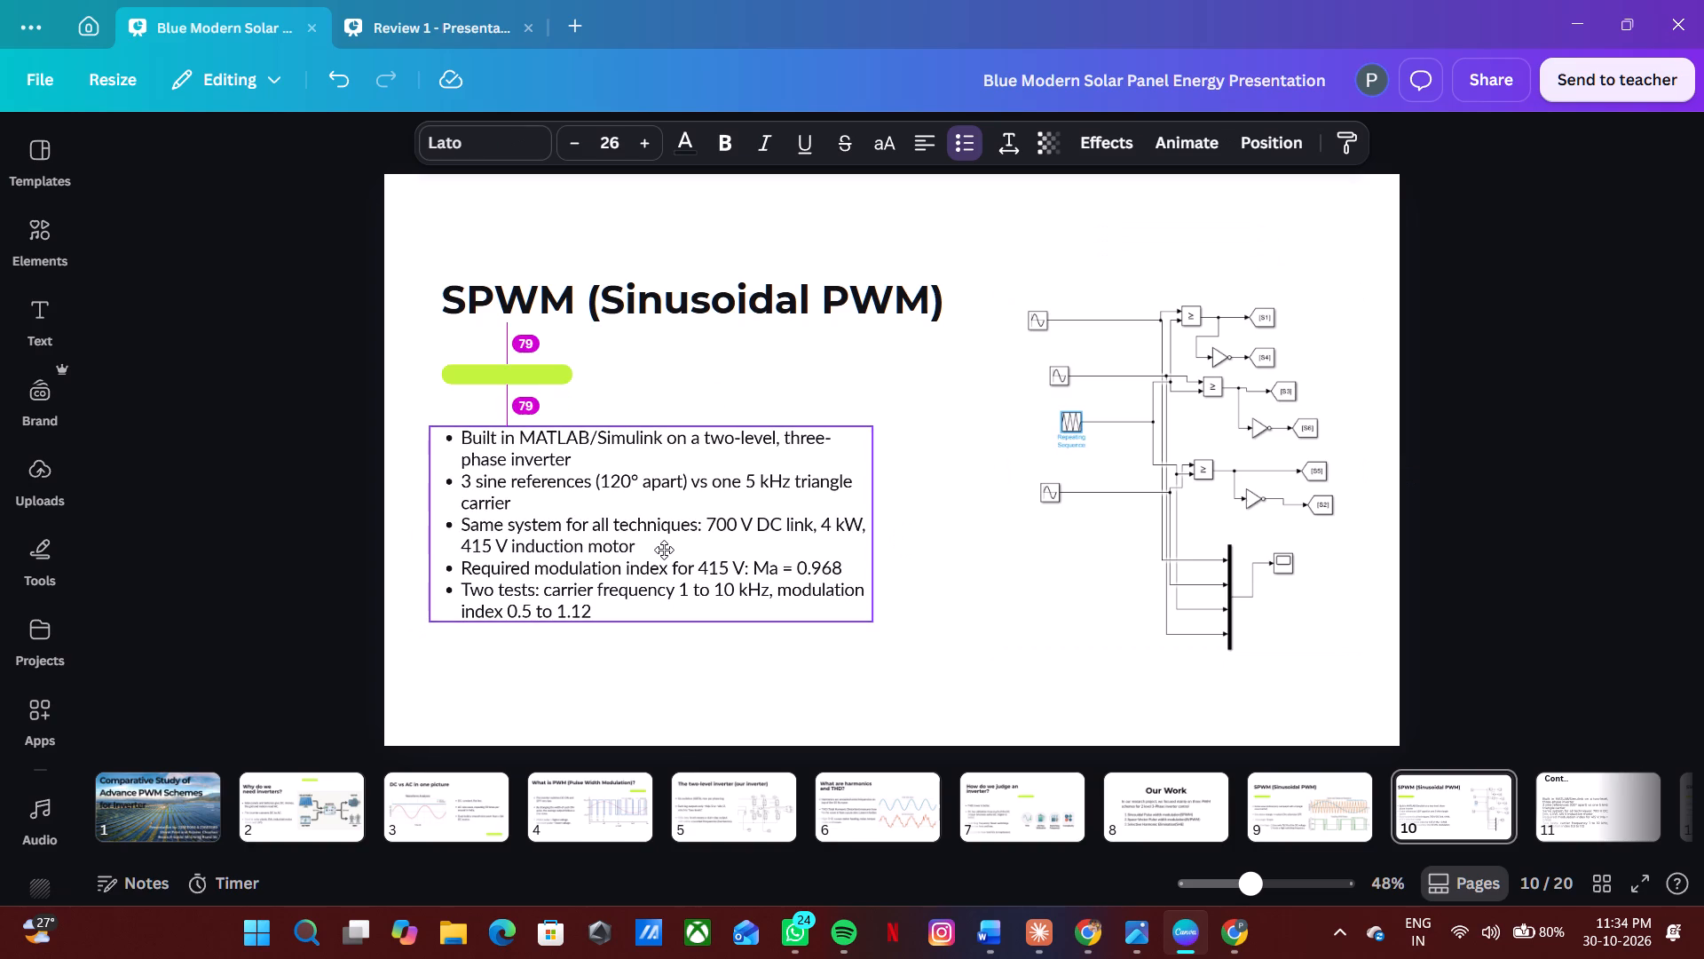
pyautogui.moveTo(664, 550); pyautogui.dragTo(664, 549)
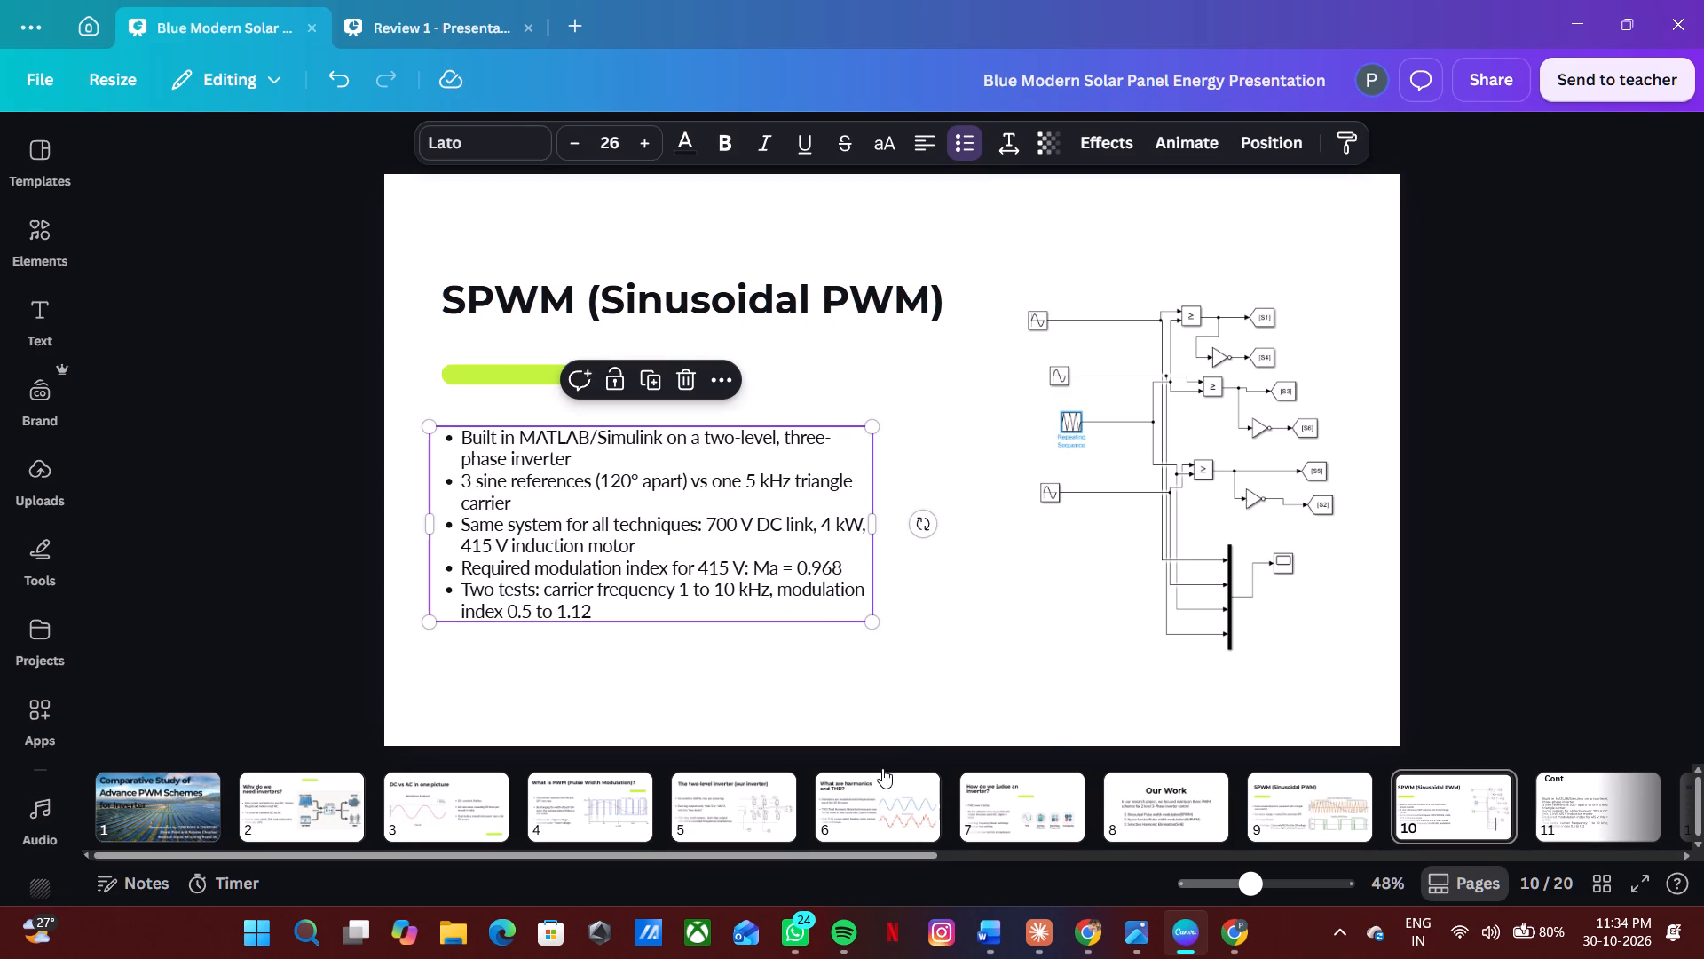
pyautogui.click(1298, 795)
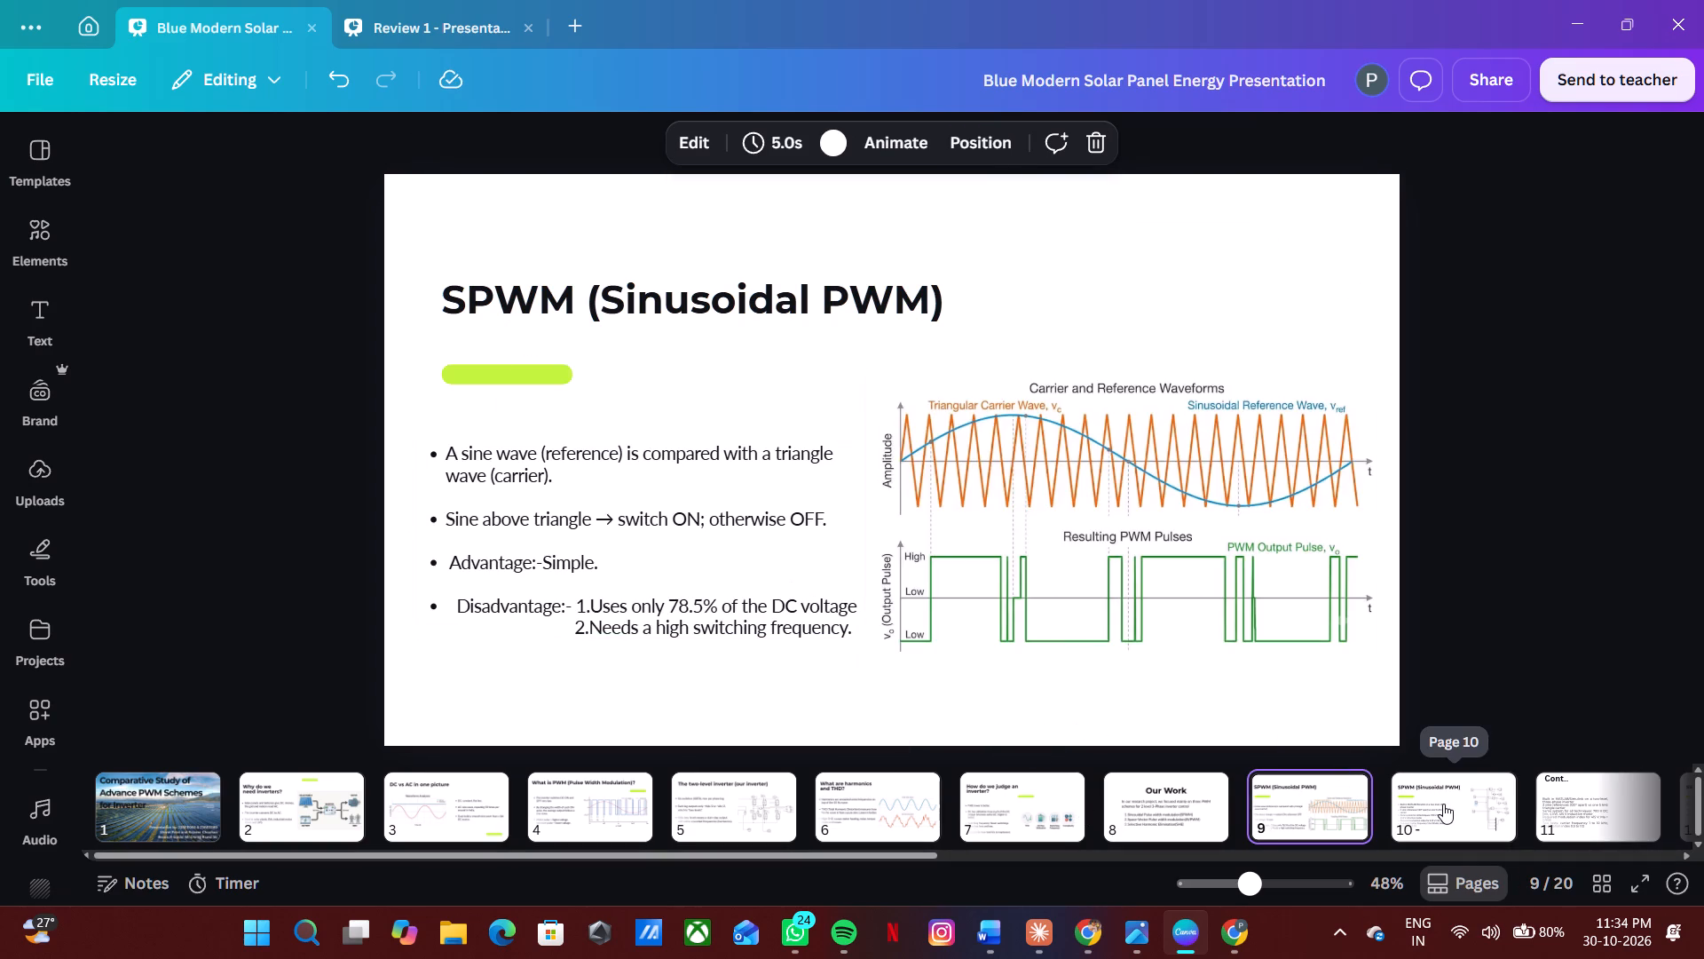
pyautogui.press('Right')
pyautogui.press('Left')
pyautogui.press('Right')
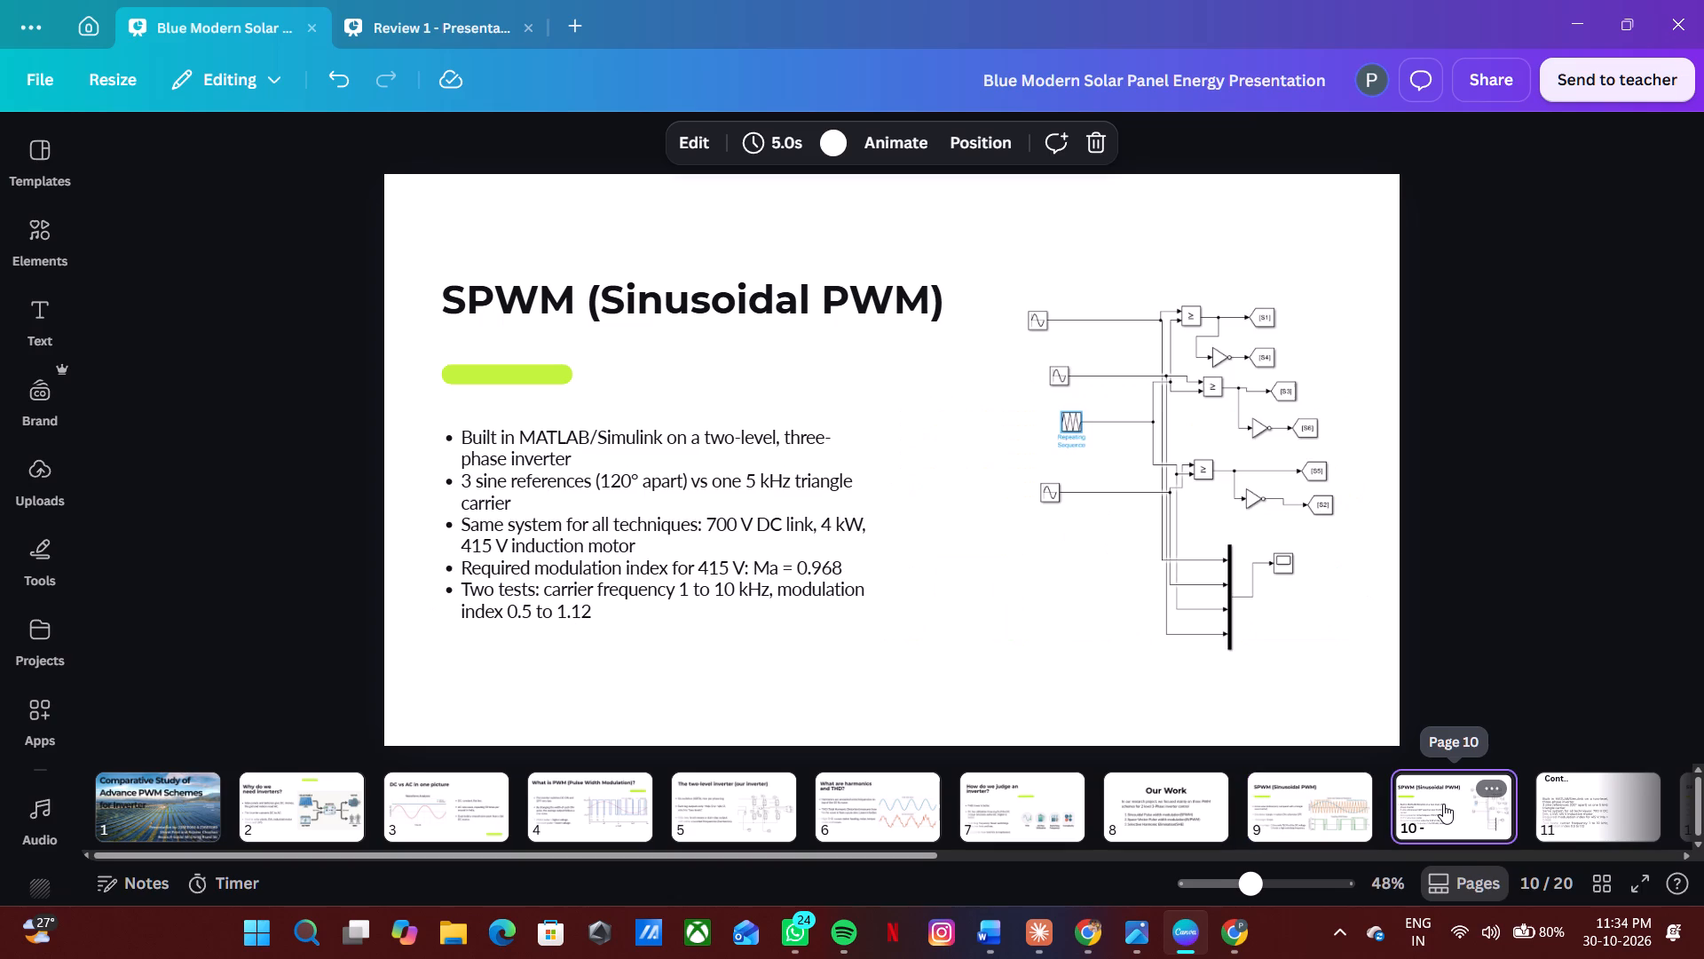
# Widen the bullet text box so the "3 sine references" bullet fits on one line.
pyautogui.click(811, 519)
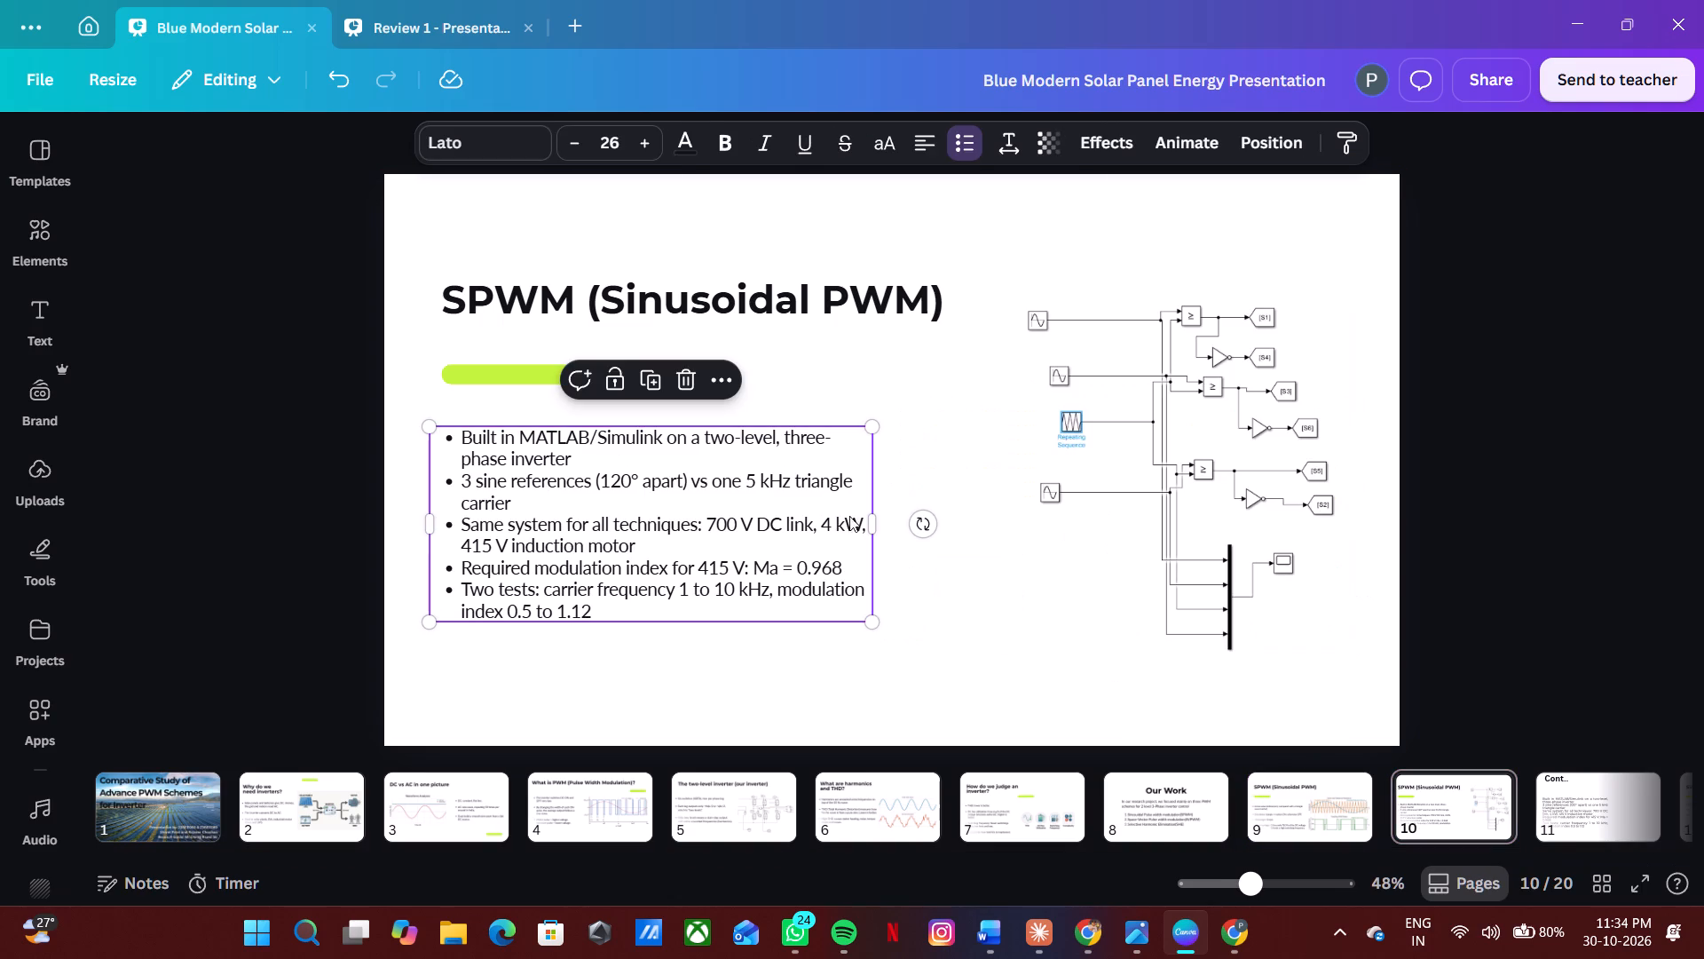
pyautogui.moveTo(883, 521); pyautogui.dragTo(951, 530)
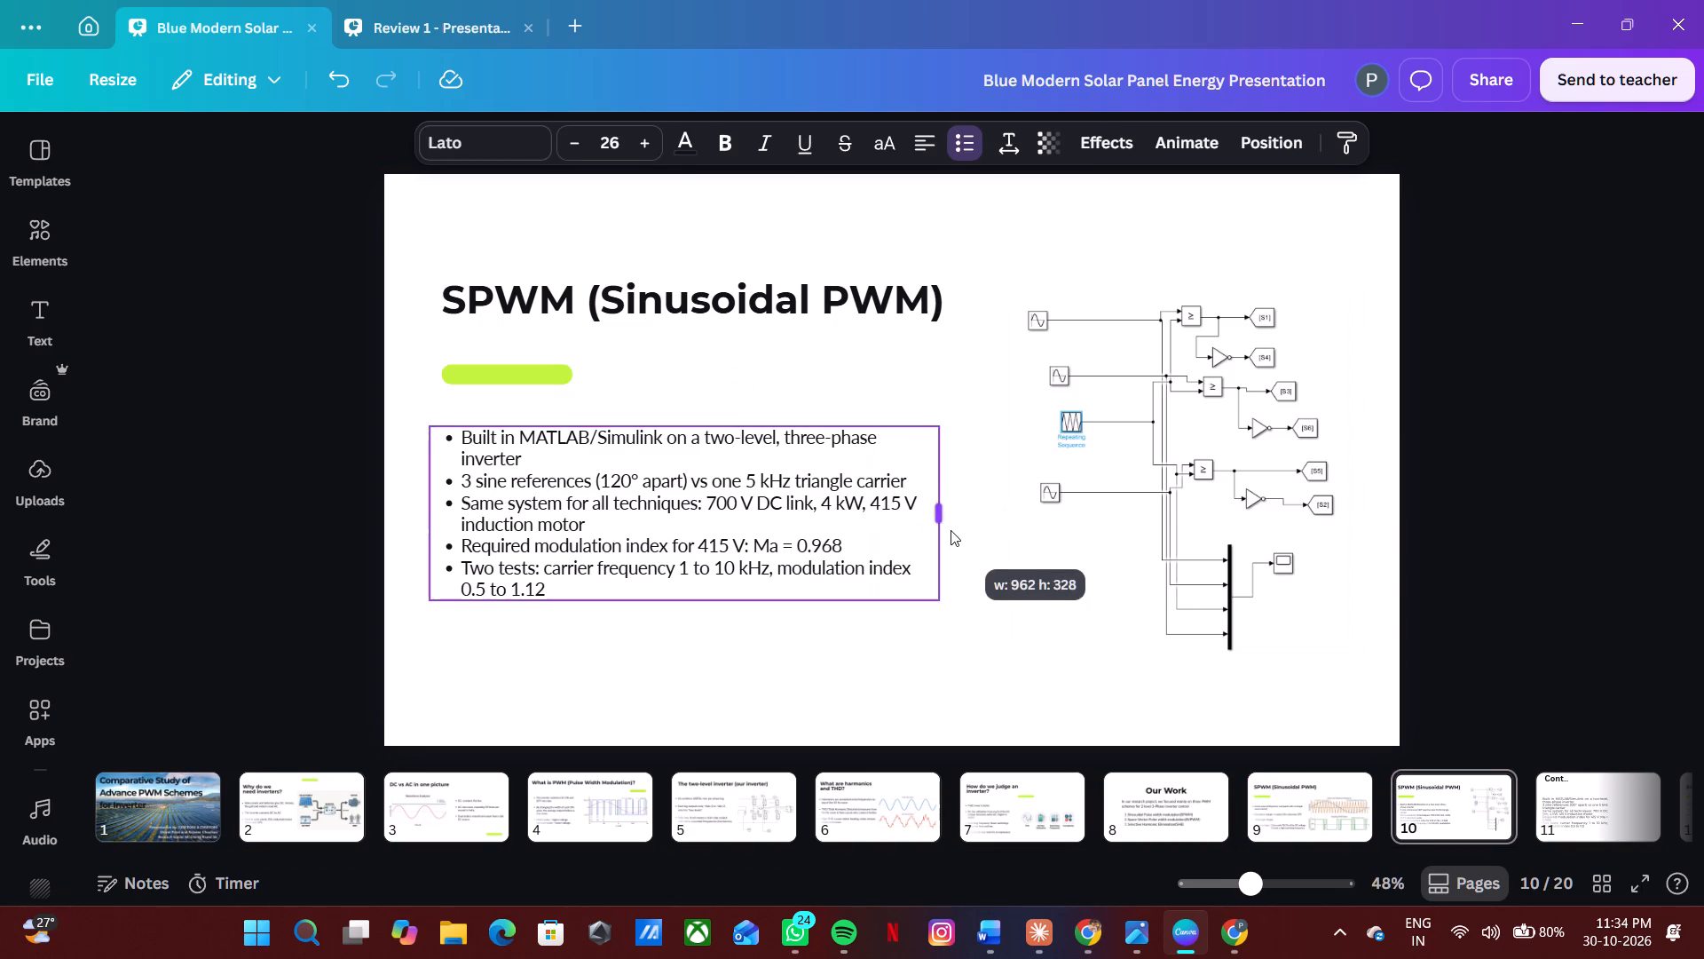
pyautogui.moveTo(951, 530); pyautogui.dragTo(921, 522)
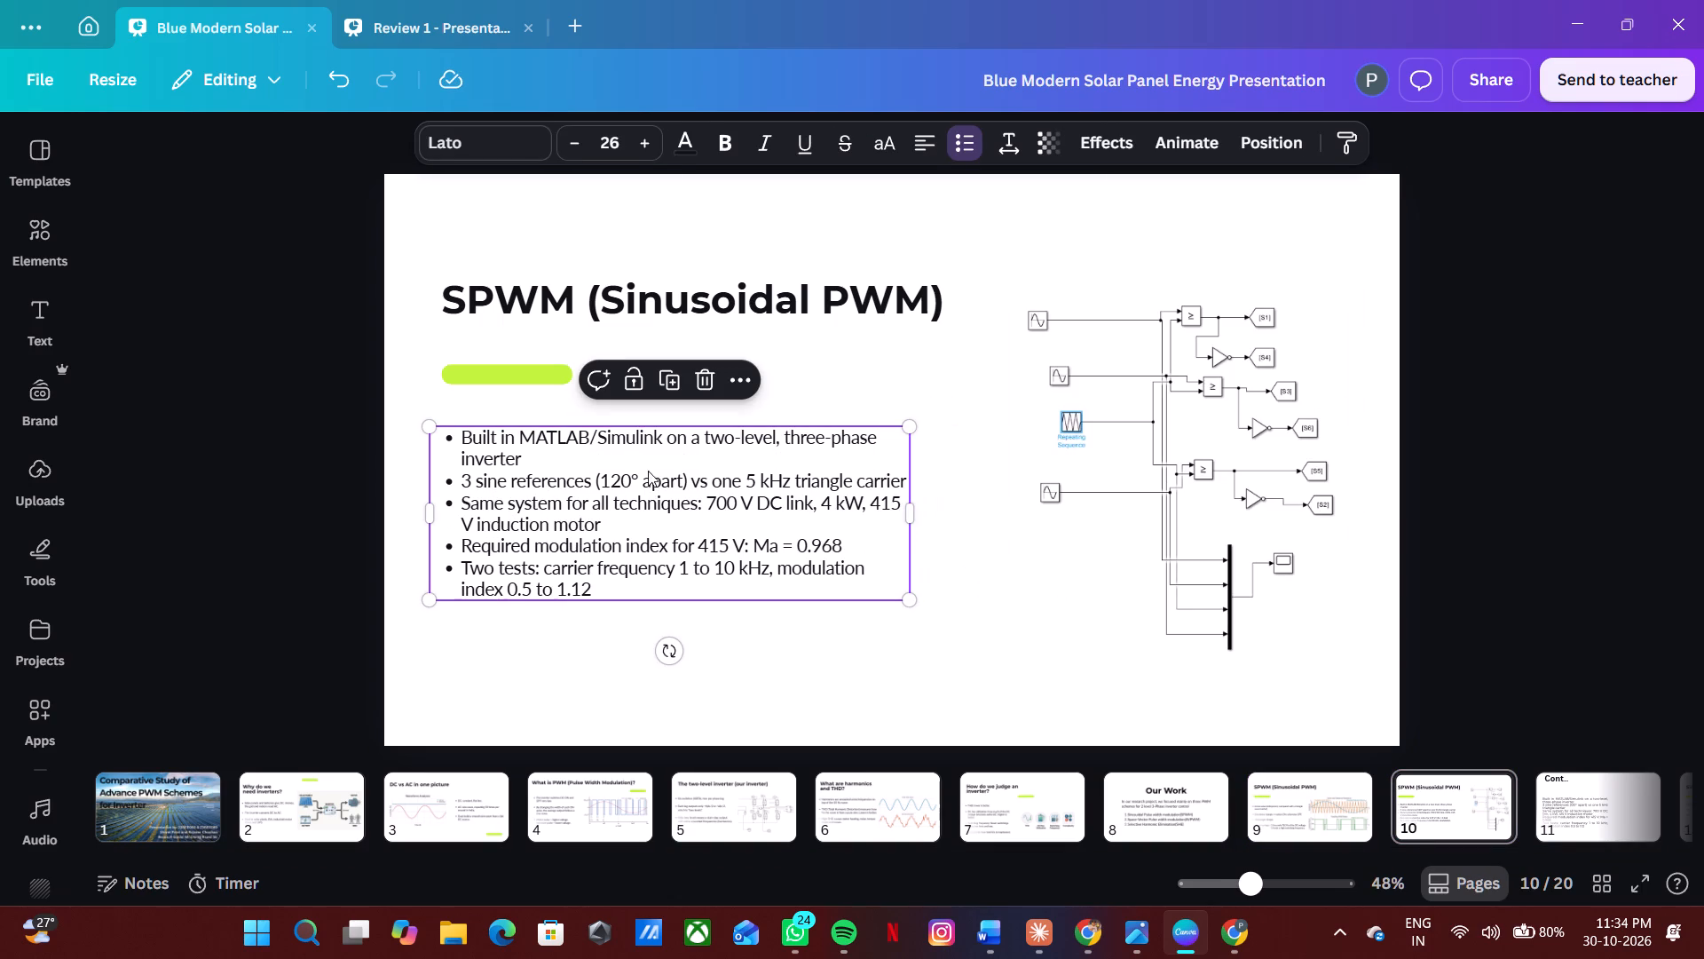
# Insert an unbulleted blank line between the first and second bullets on slide 10.
pyautogui.click(651, 462)
pyautogui.press('Return')
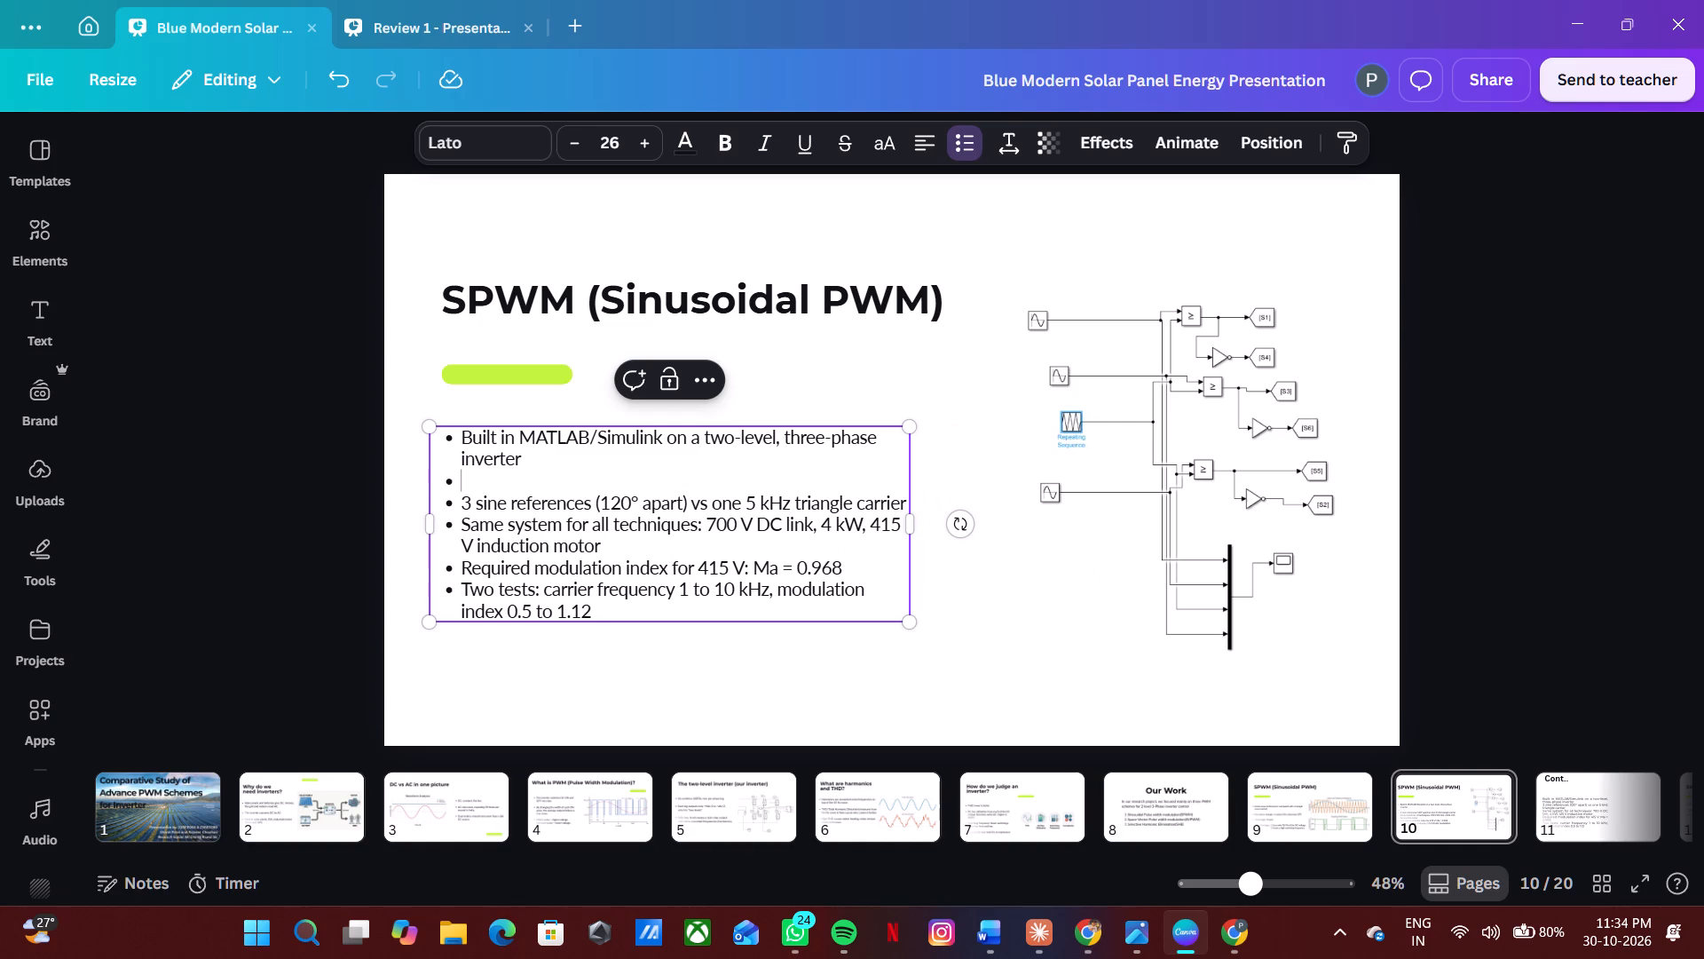
pyautogui.press('BackSpace')
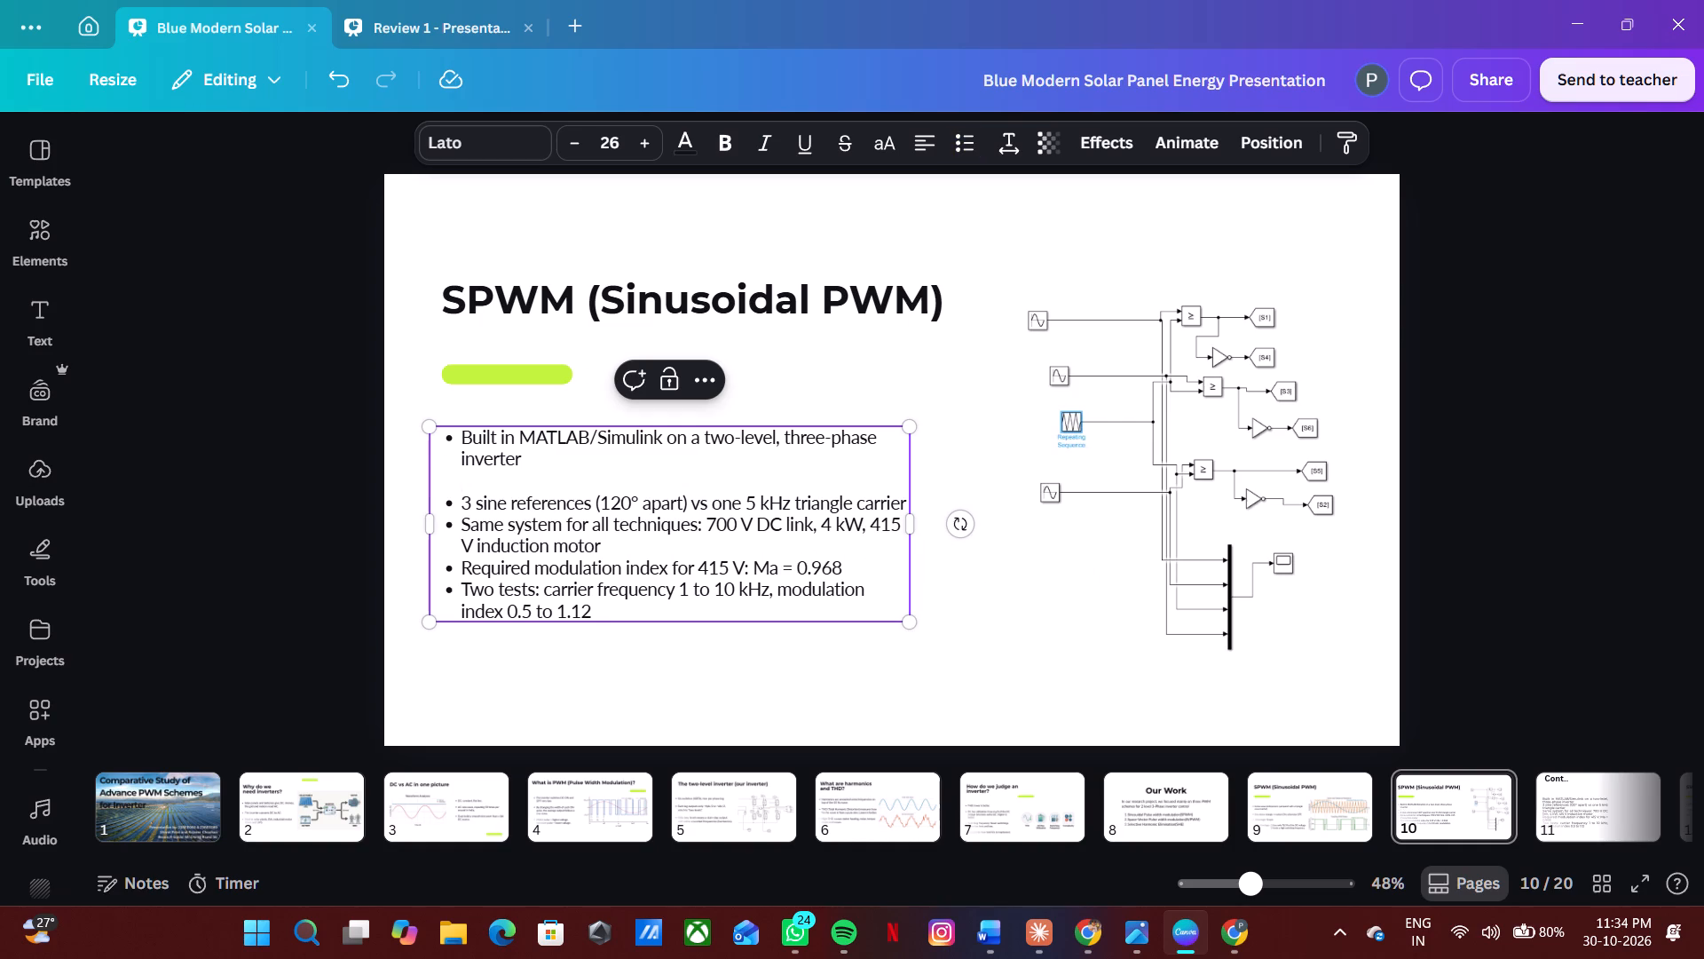
# Delete the redundant "Cont.." slide at position 11.
pyautogui.click(1570, 828)
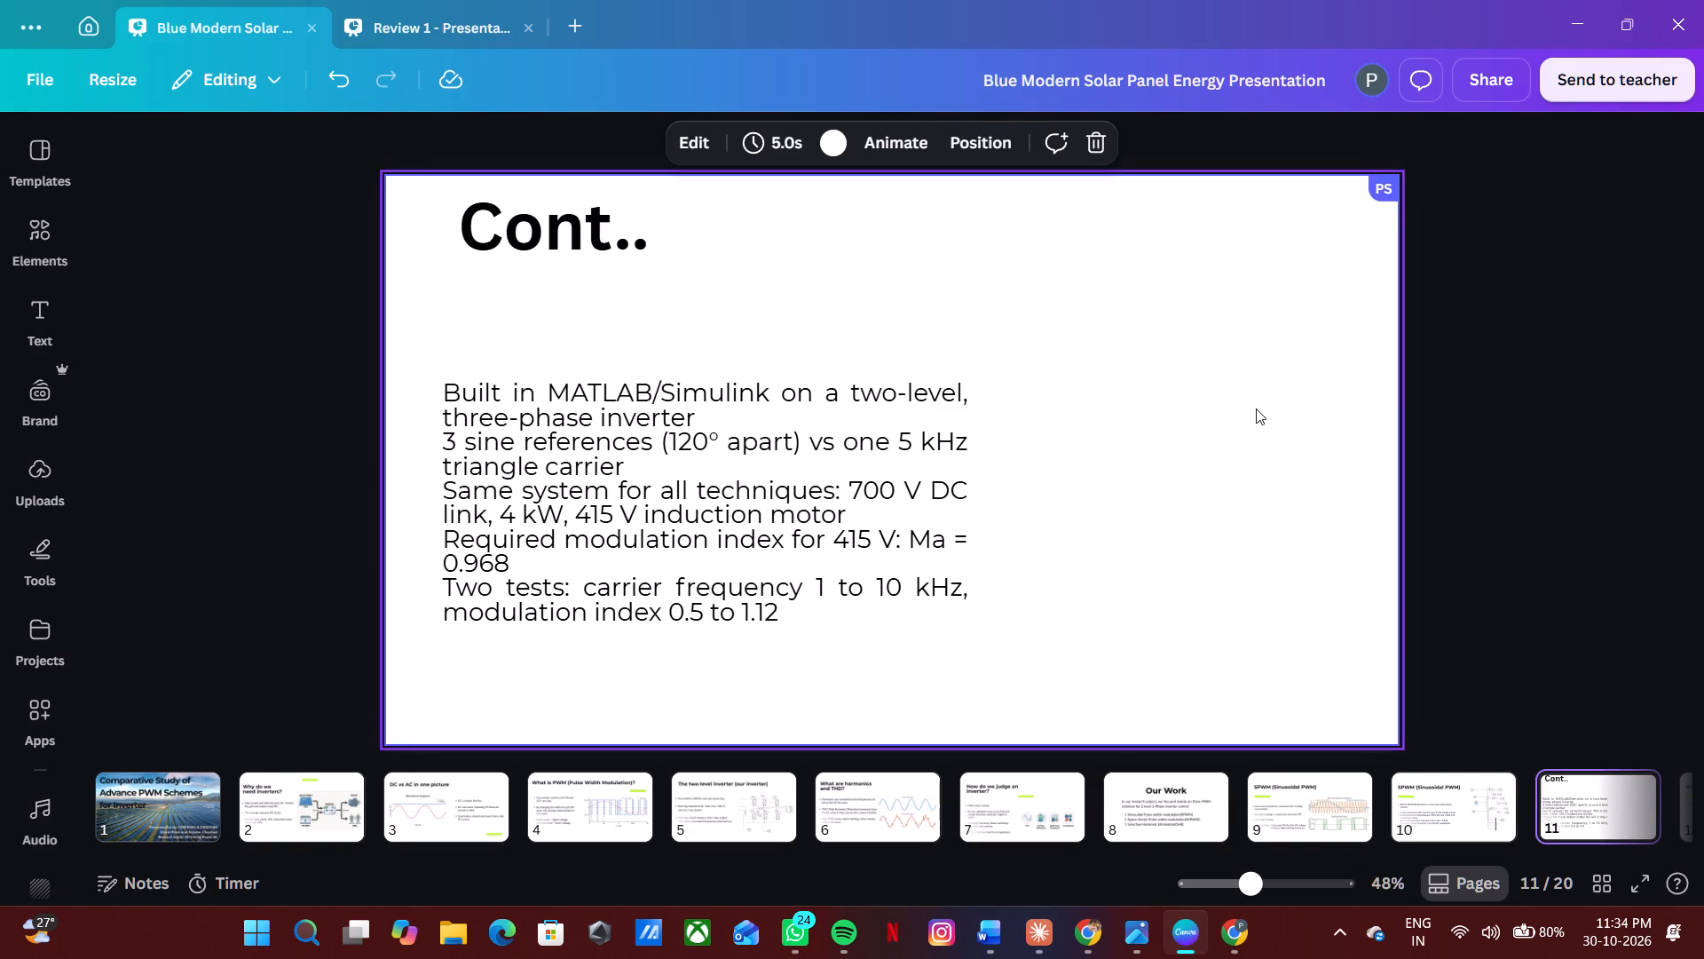
pyautogui.press('BackSpace')
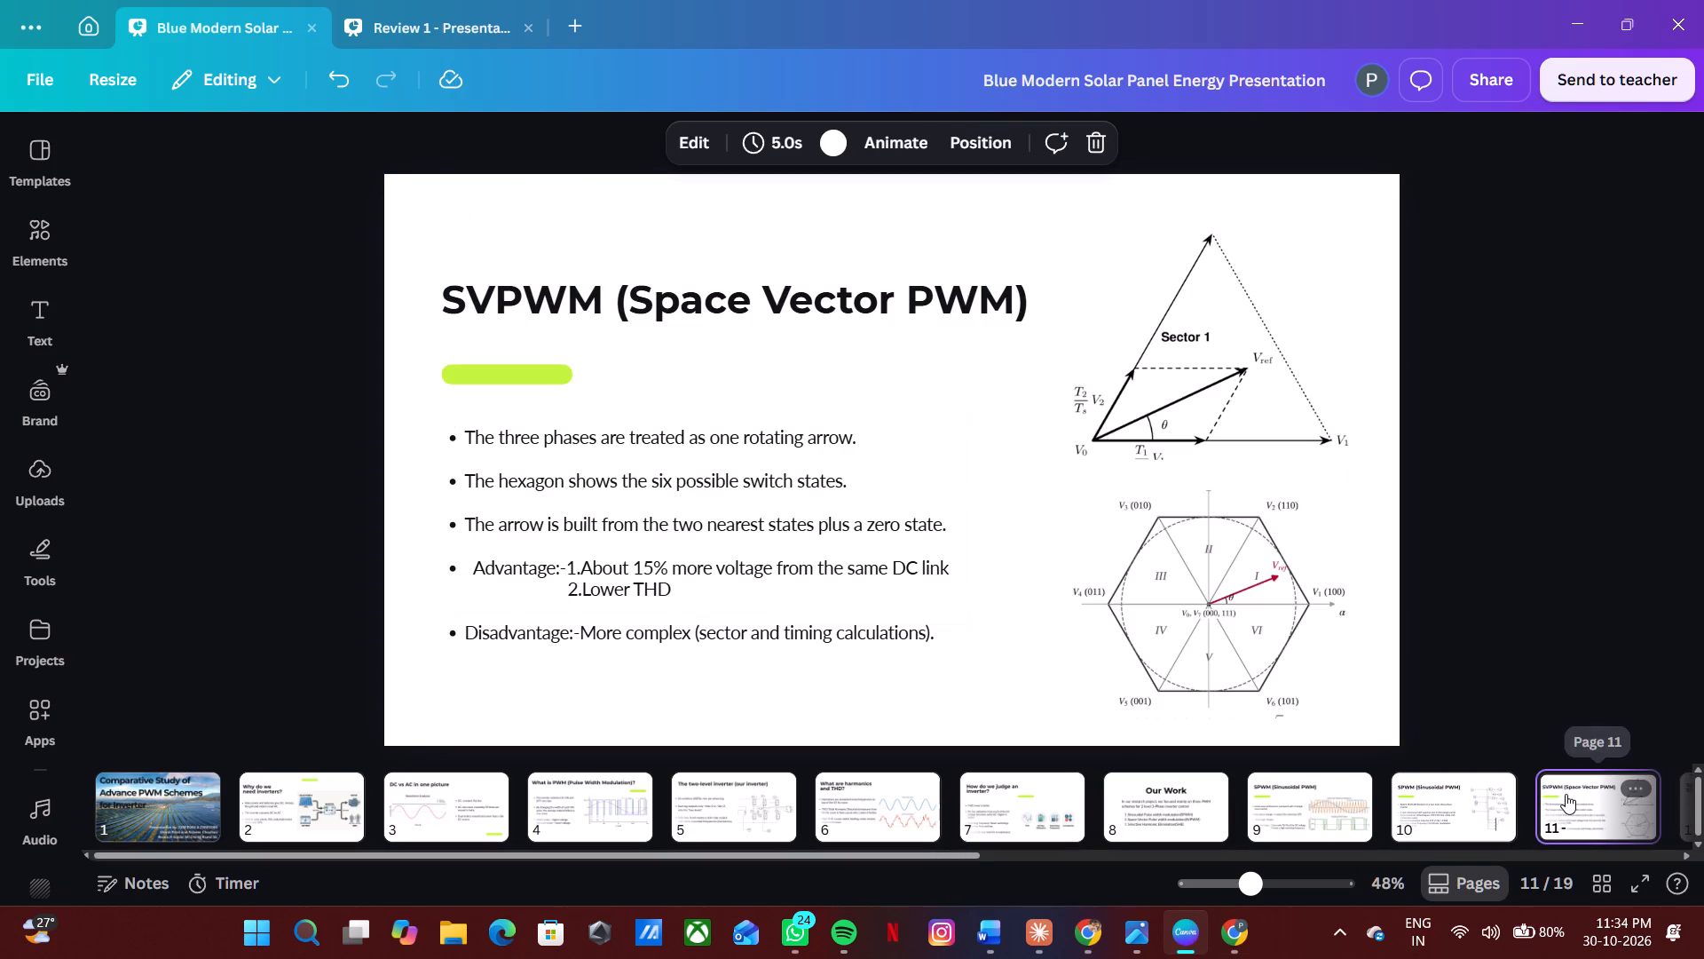
# On SPWM slide 10, end the first two bullets with periods and add an unbulleted blank line after the second.
pyautogui.click(1450, 812)
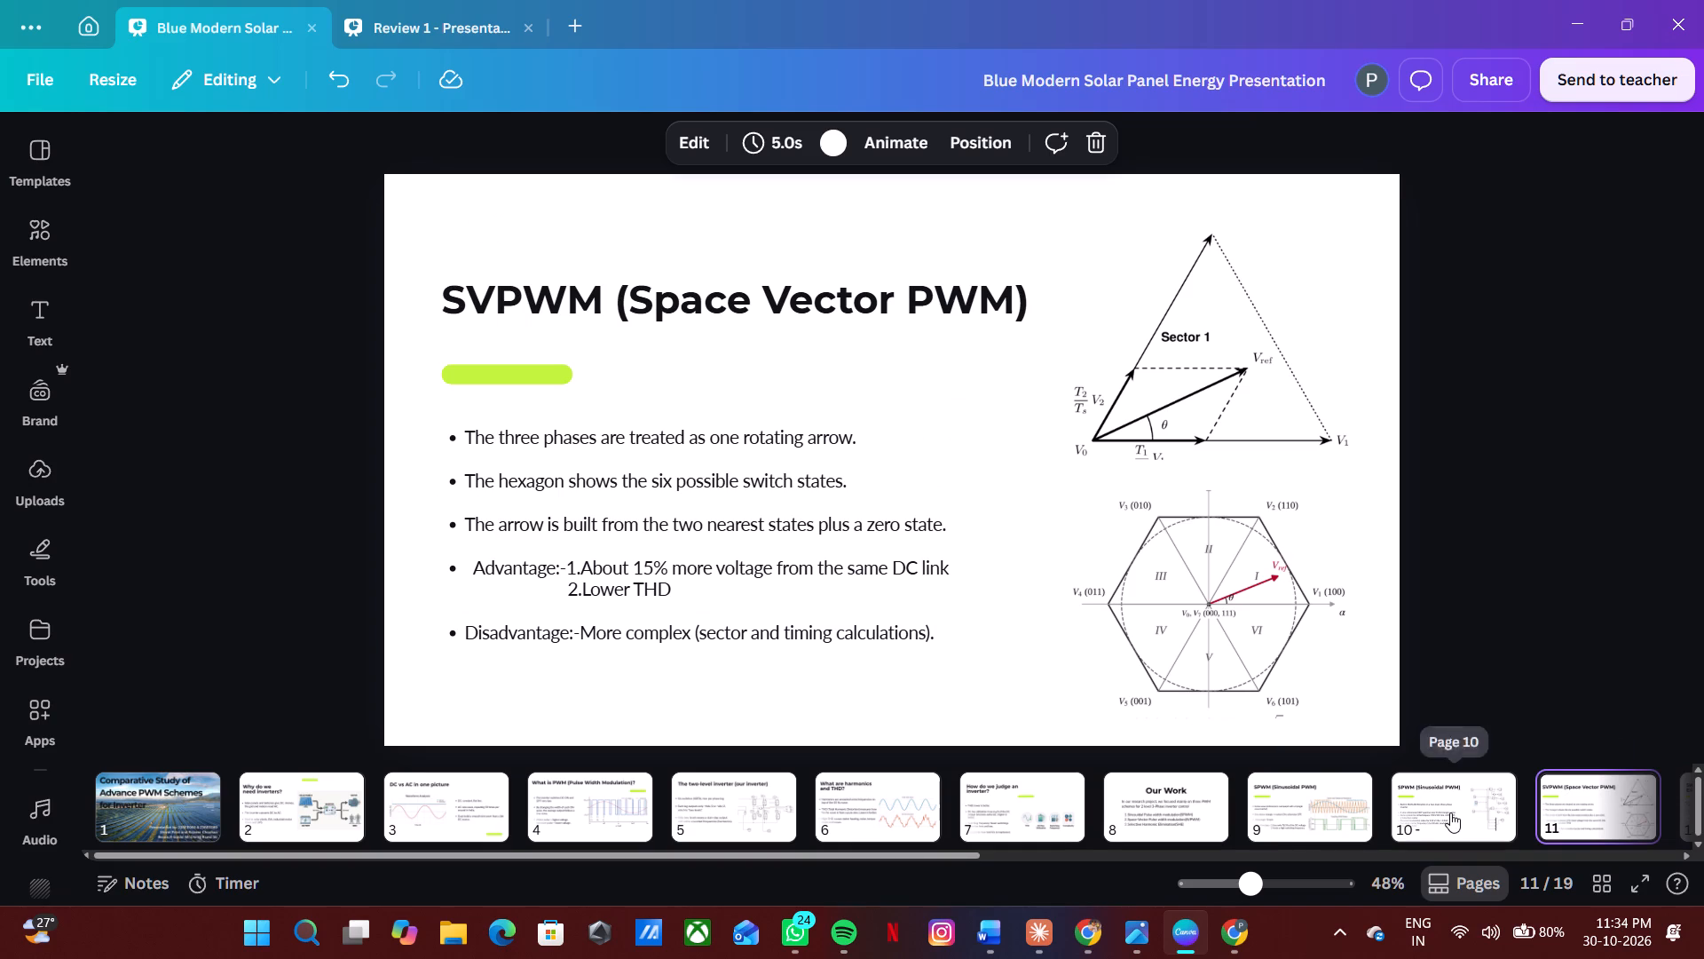
pyautogui.click(1335, 806)
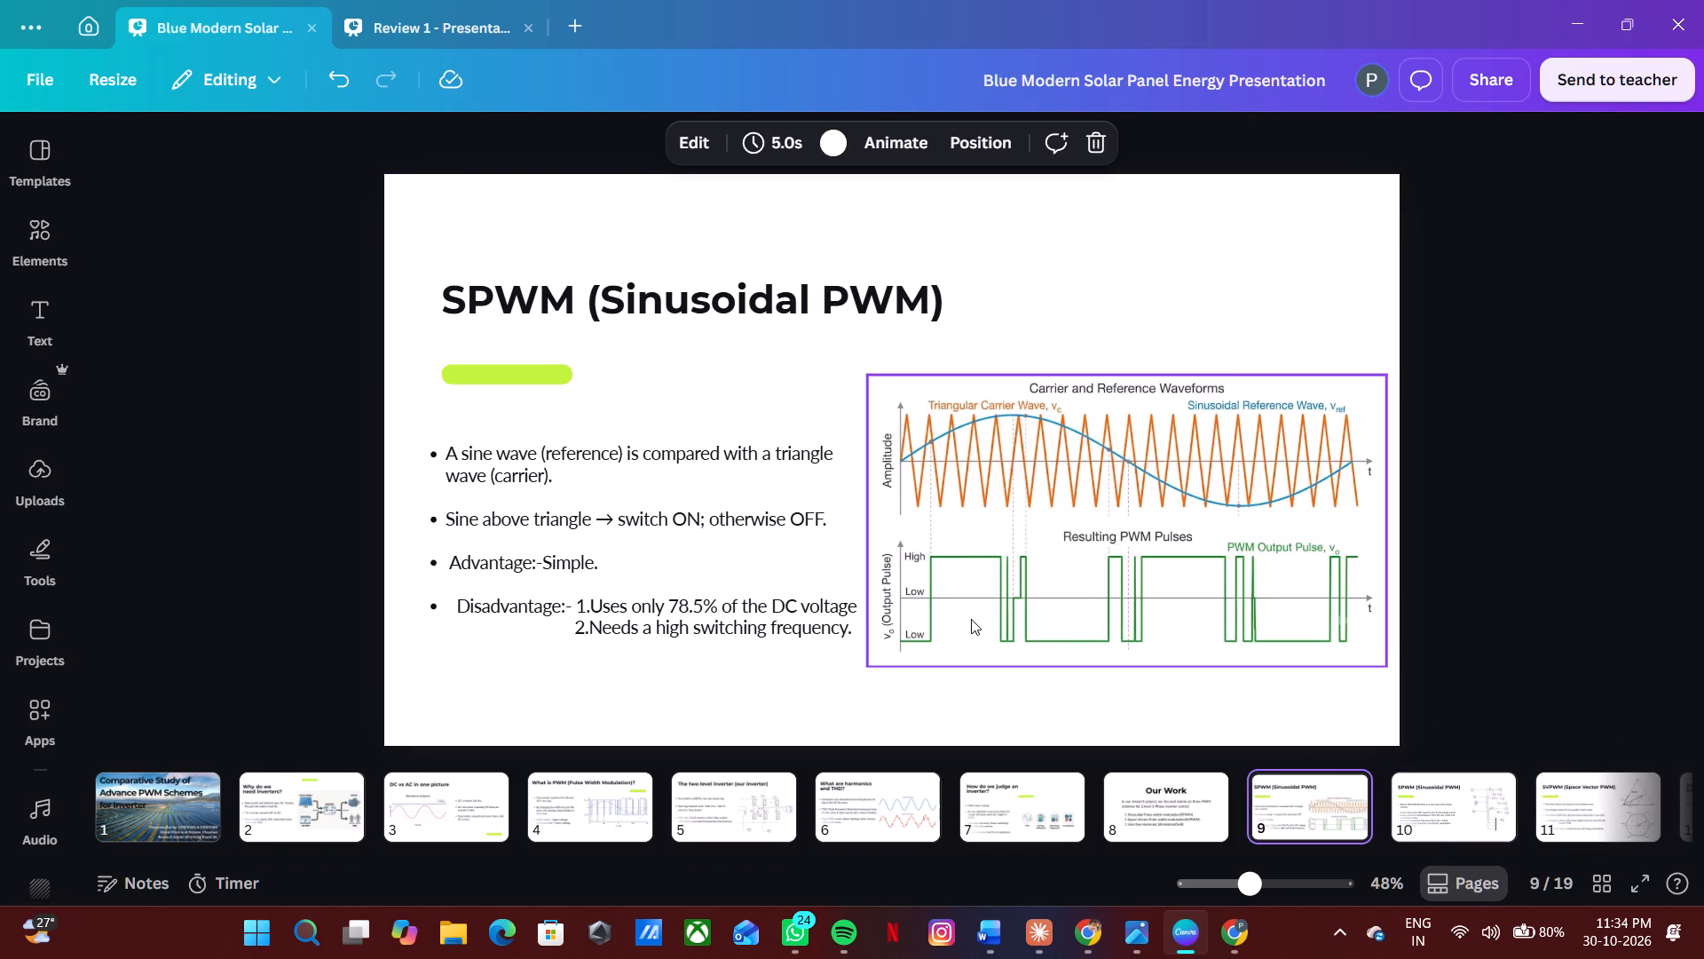
pyautogui.click(1408, 812)
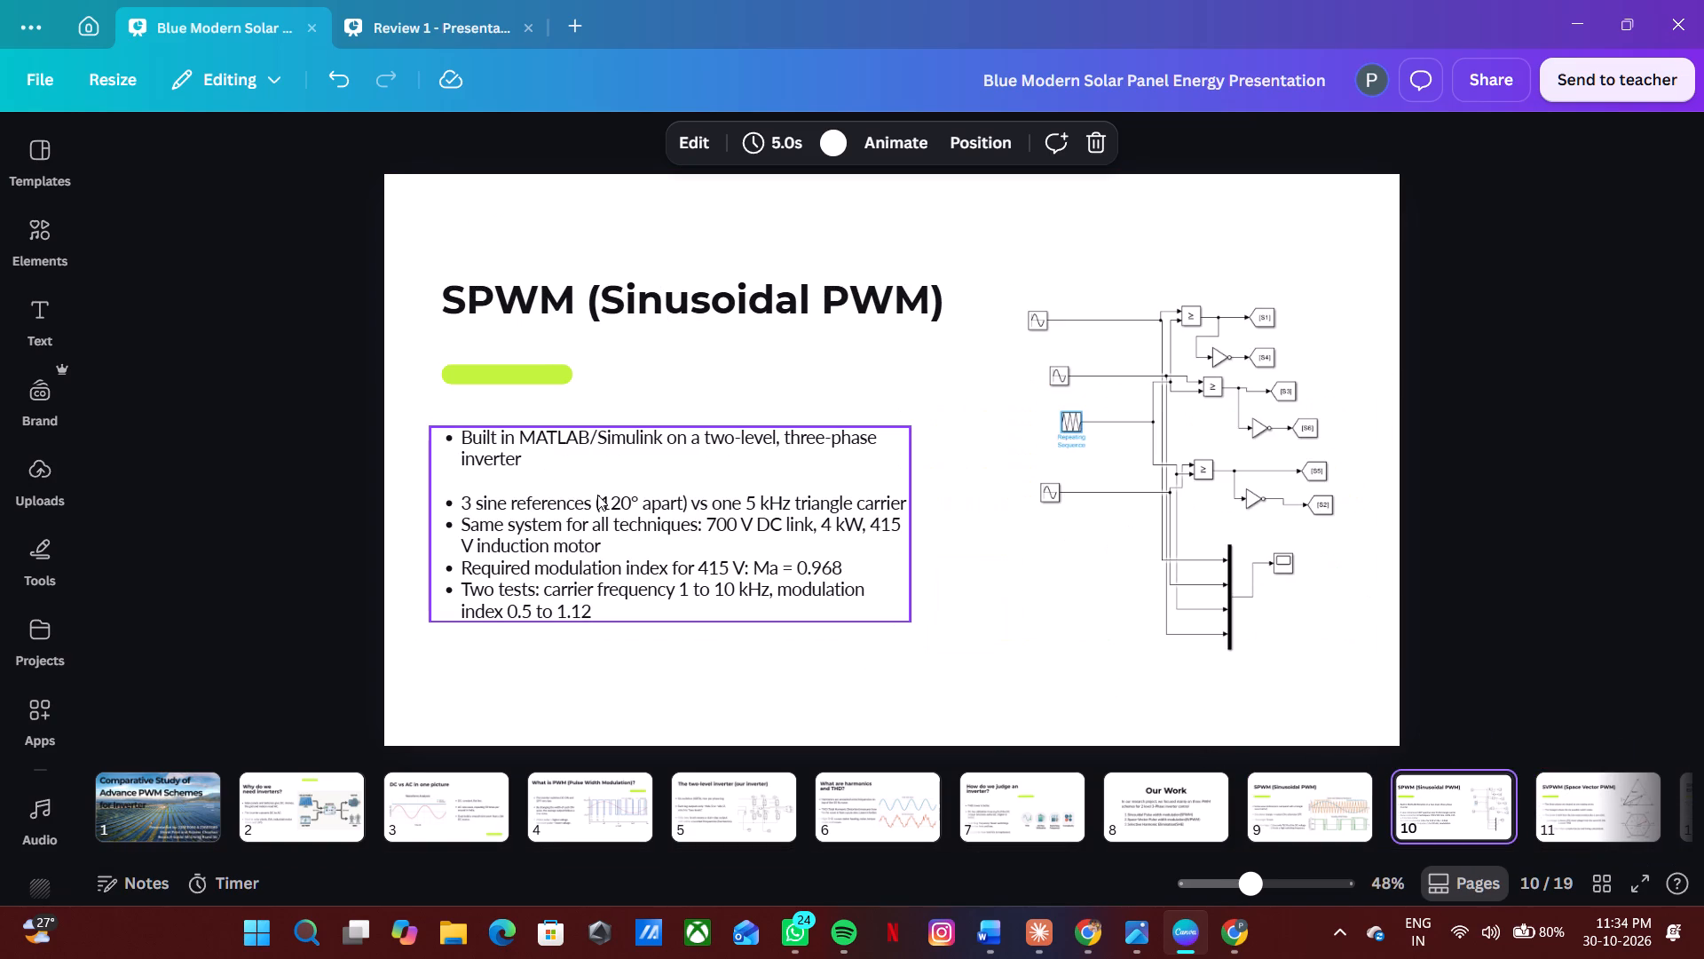
pyautogui.click(889, 488)
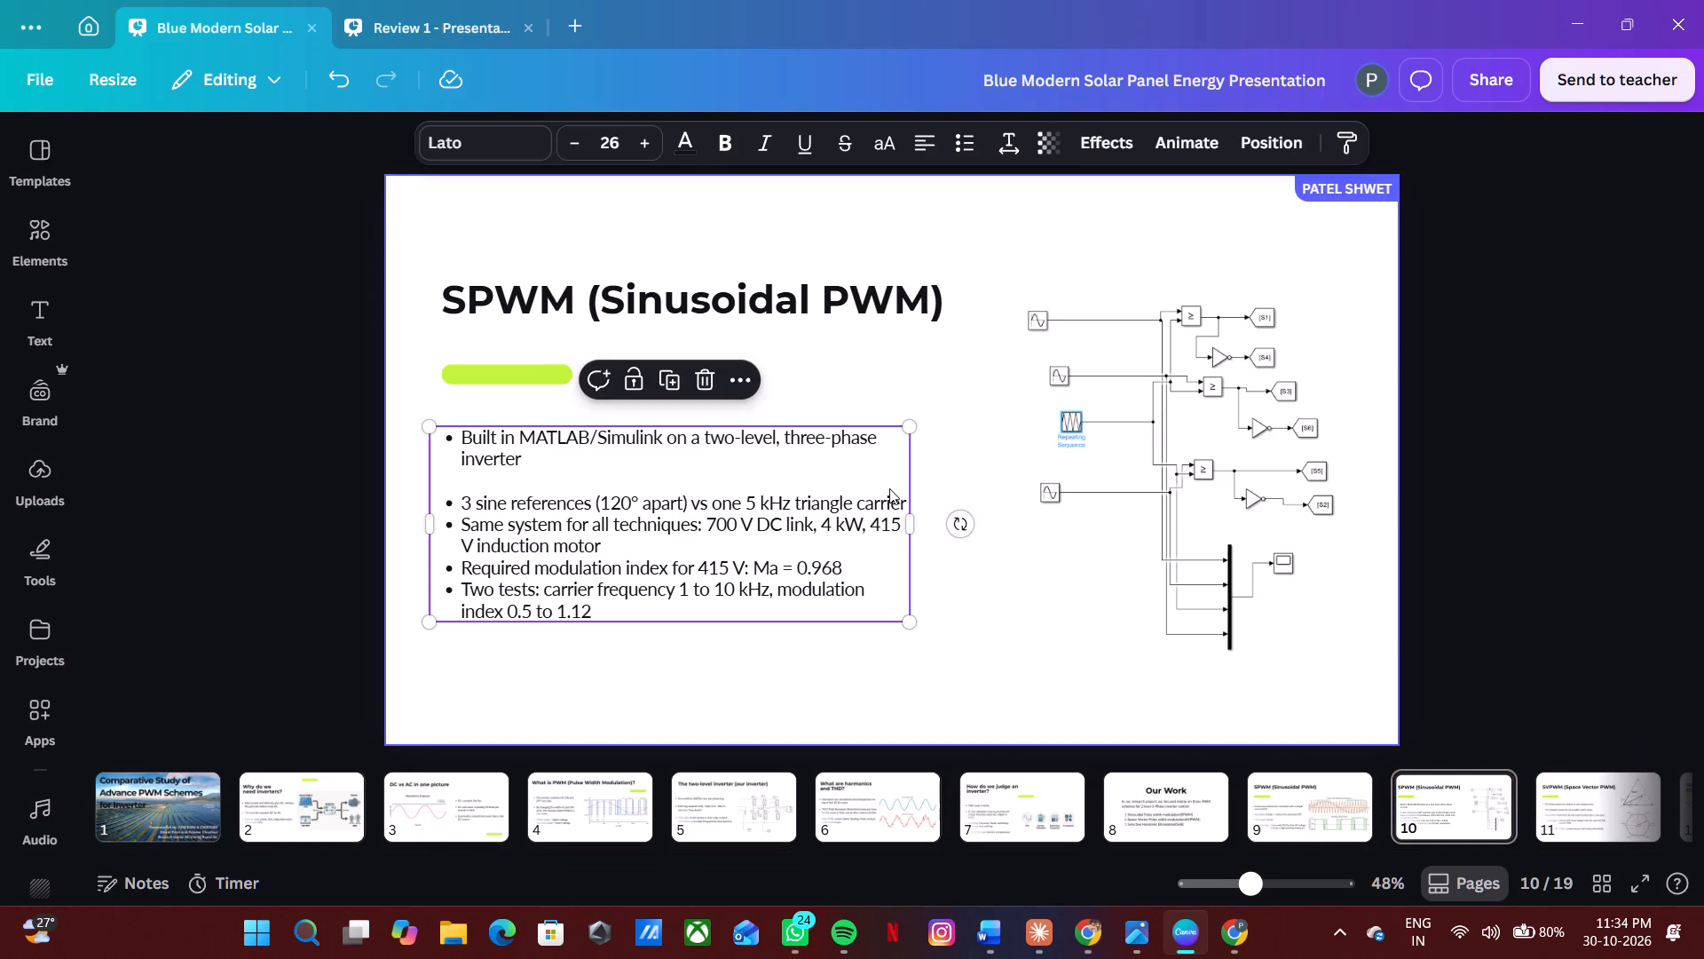
pyautogui.click(606, 454)
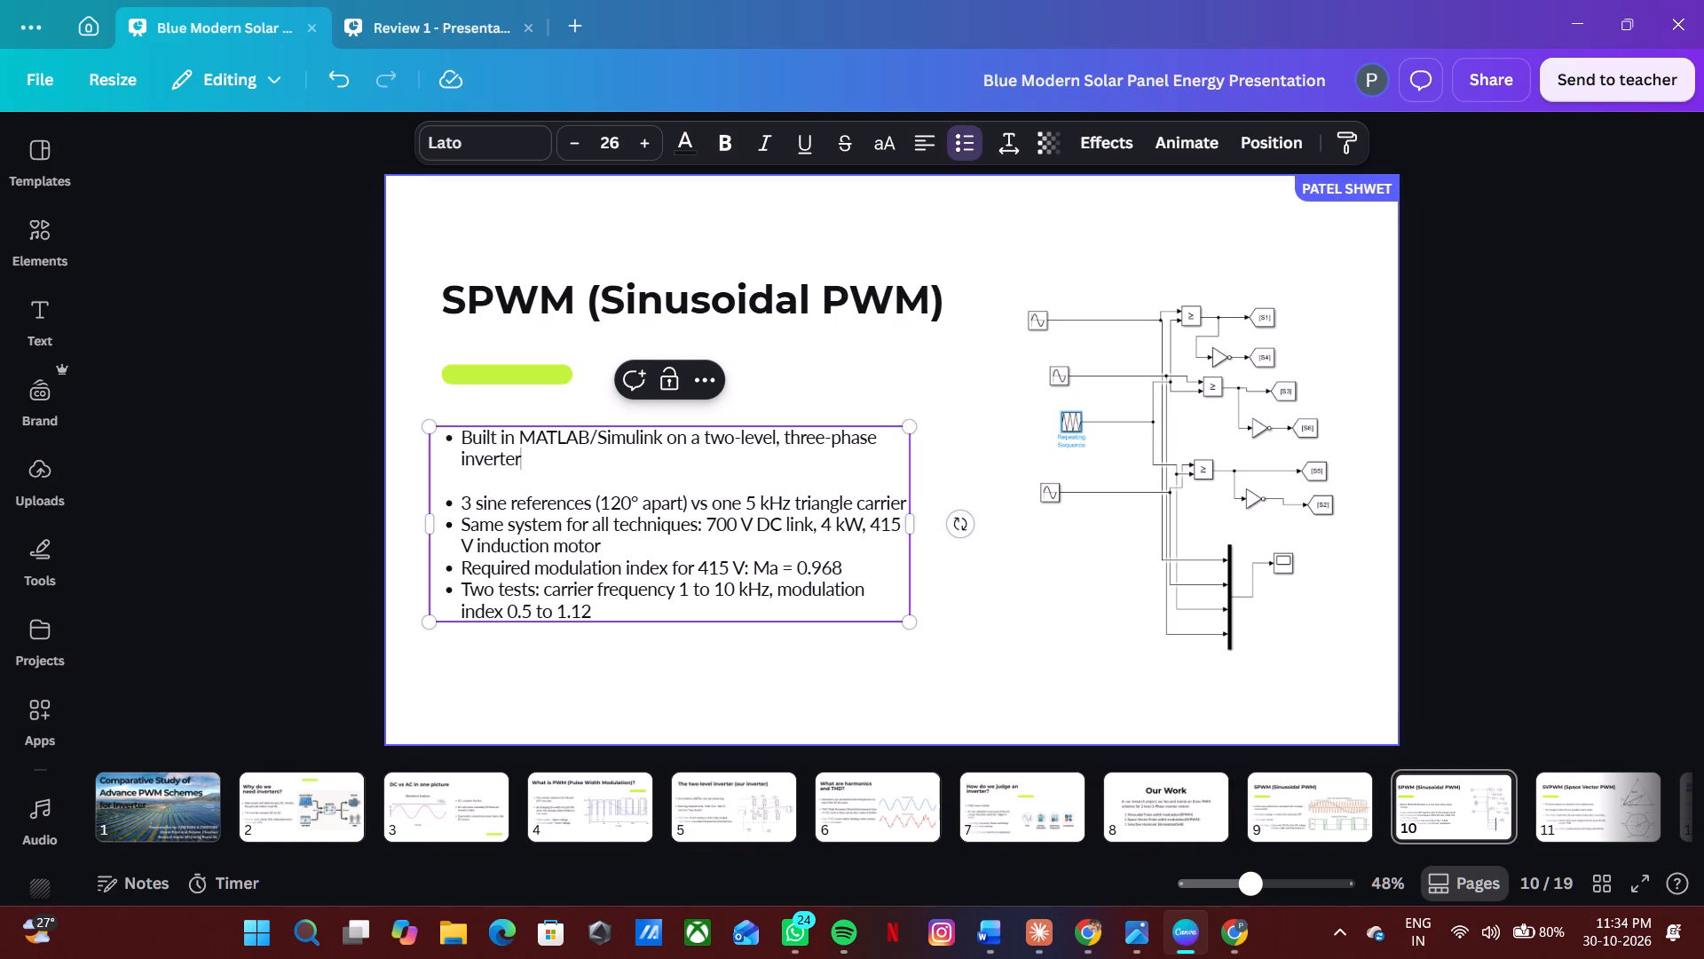
pyautogui.press('.')
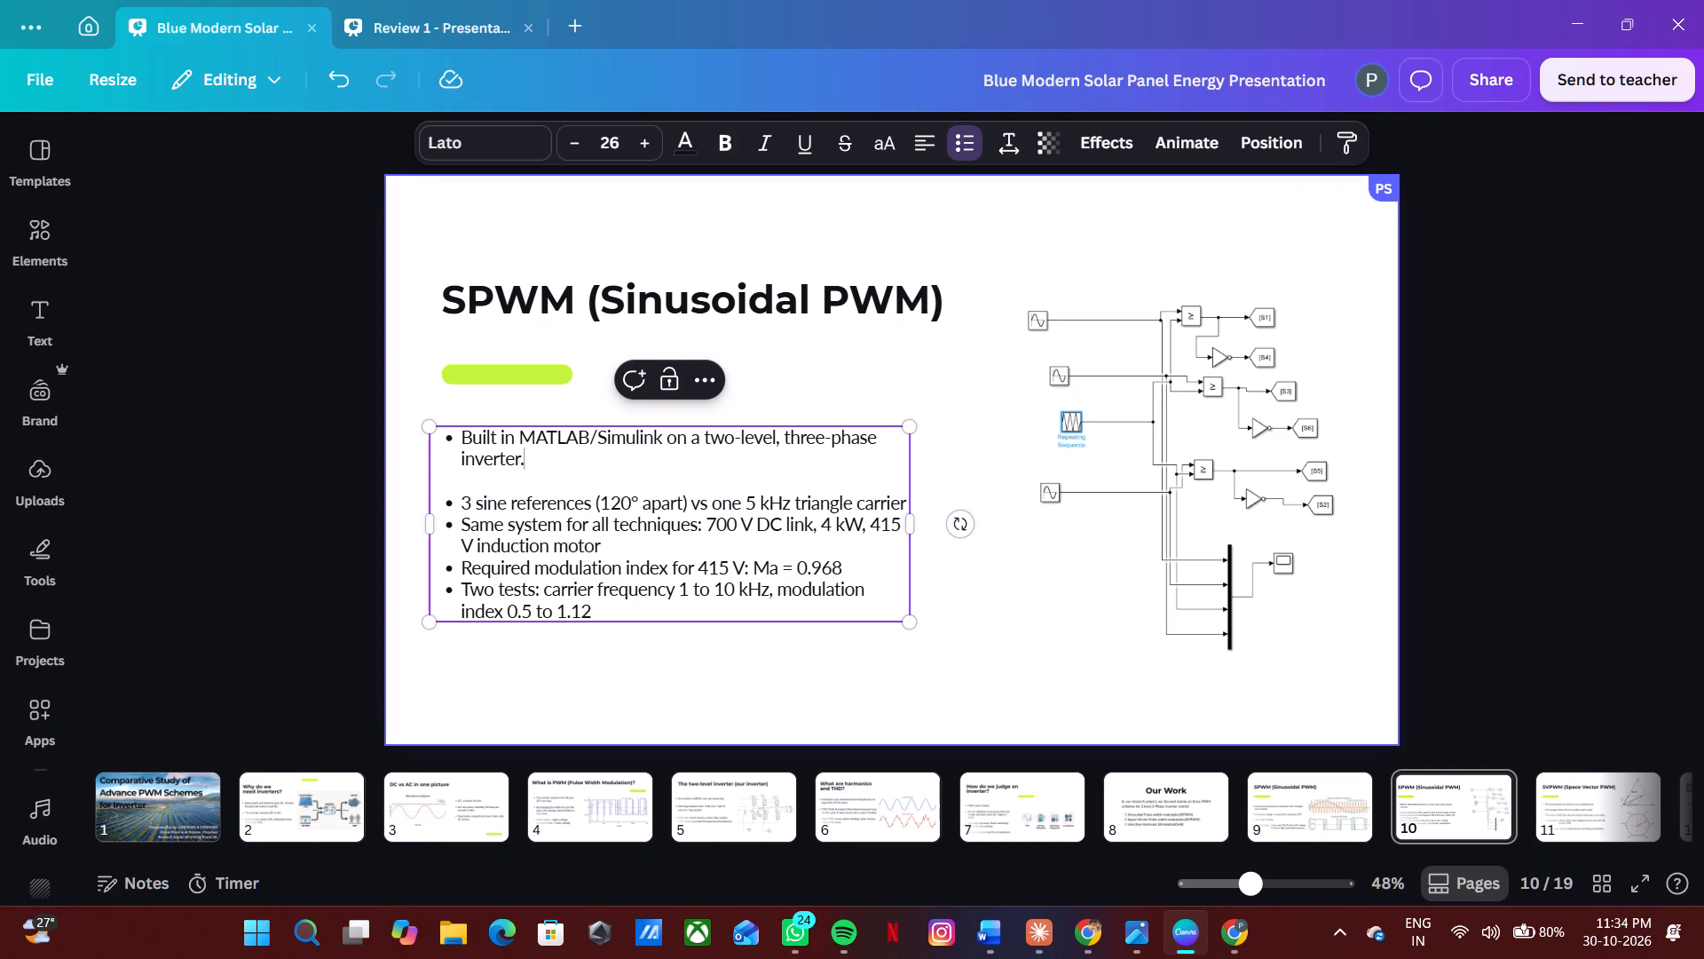
pyautogui.click(903, 498)
pyautogui.press('Right')
pyautogui.press('.')
pyautogui.press('Down')
pyautogui.press('Up')
pyautogui.press('Right')
pyautogui.press('Right')
pyautogui.press('Left')
pyautogui.press('Left')
pyautogui.press('Return')
pyautogui.press('BackSpace')
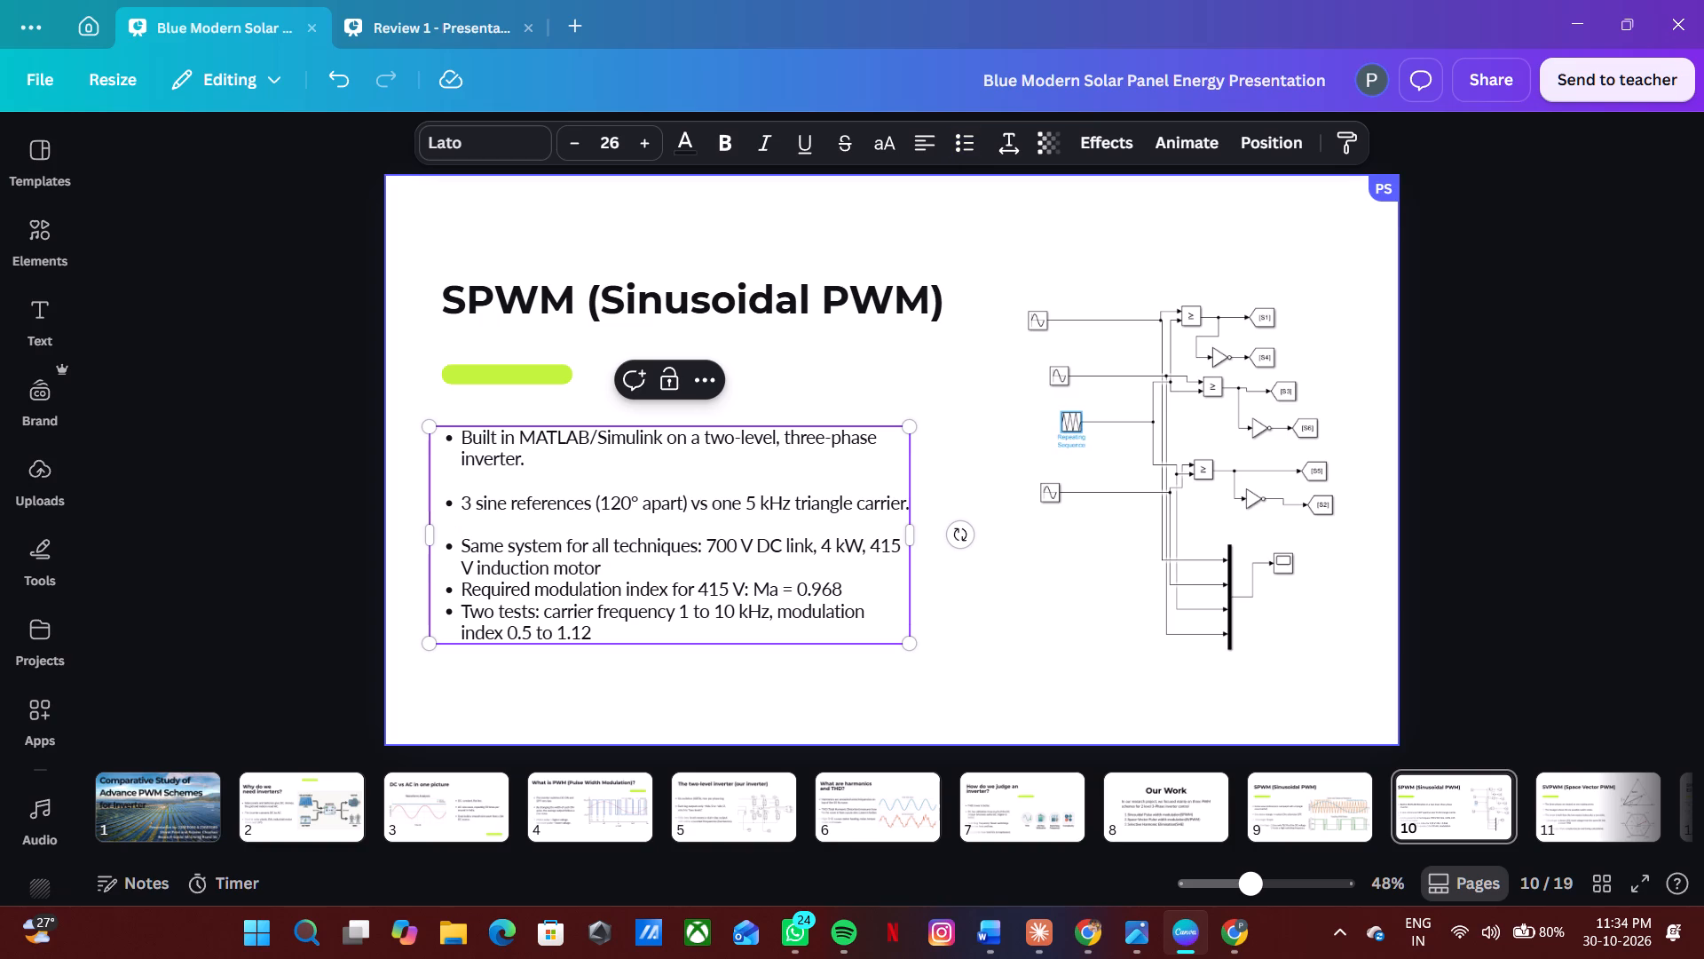
# End the "Same system for all techniques" bullet with a period and add unbulleted blank lines after the third and fourth bullets.
pyautogui.click(741, 568)
pyautogui.press('.')
pyautogui.press('Return')
pyautogui.press('BackSpace')
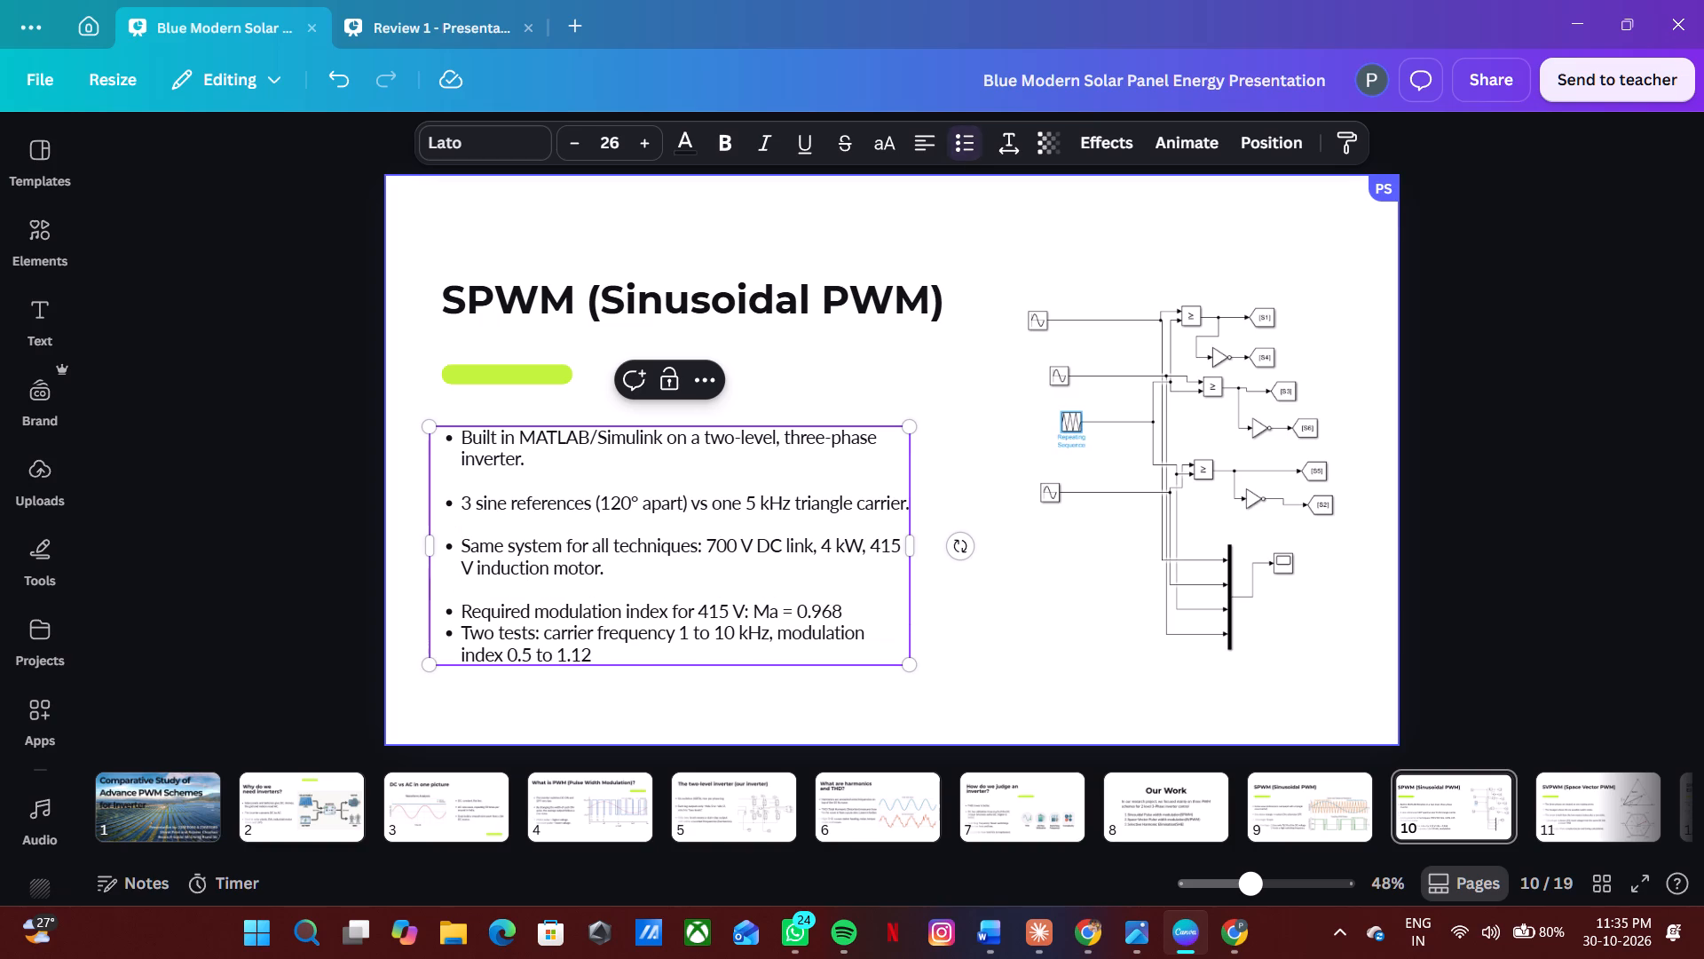
pyautogui.click(858, 609)
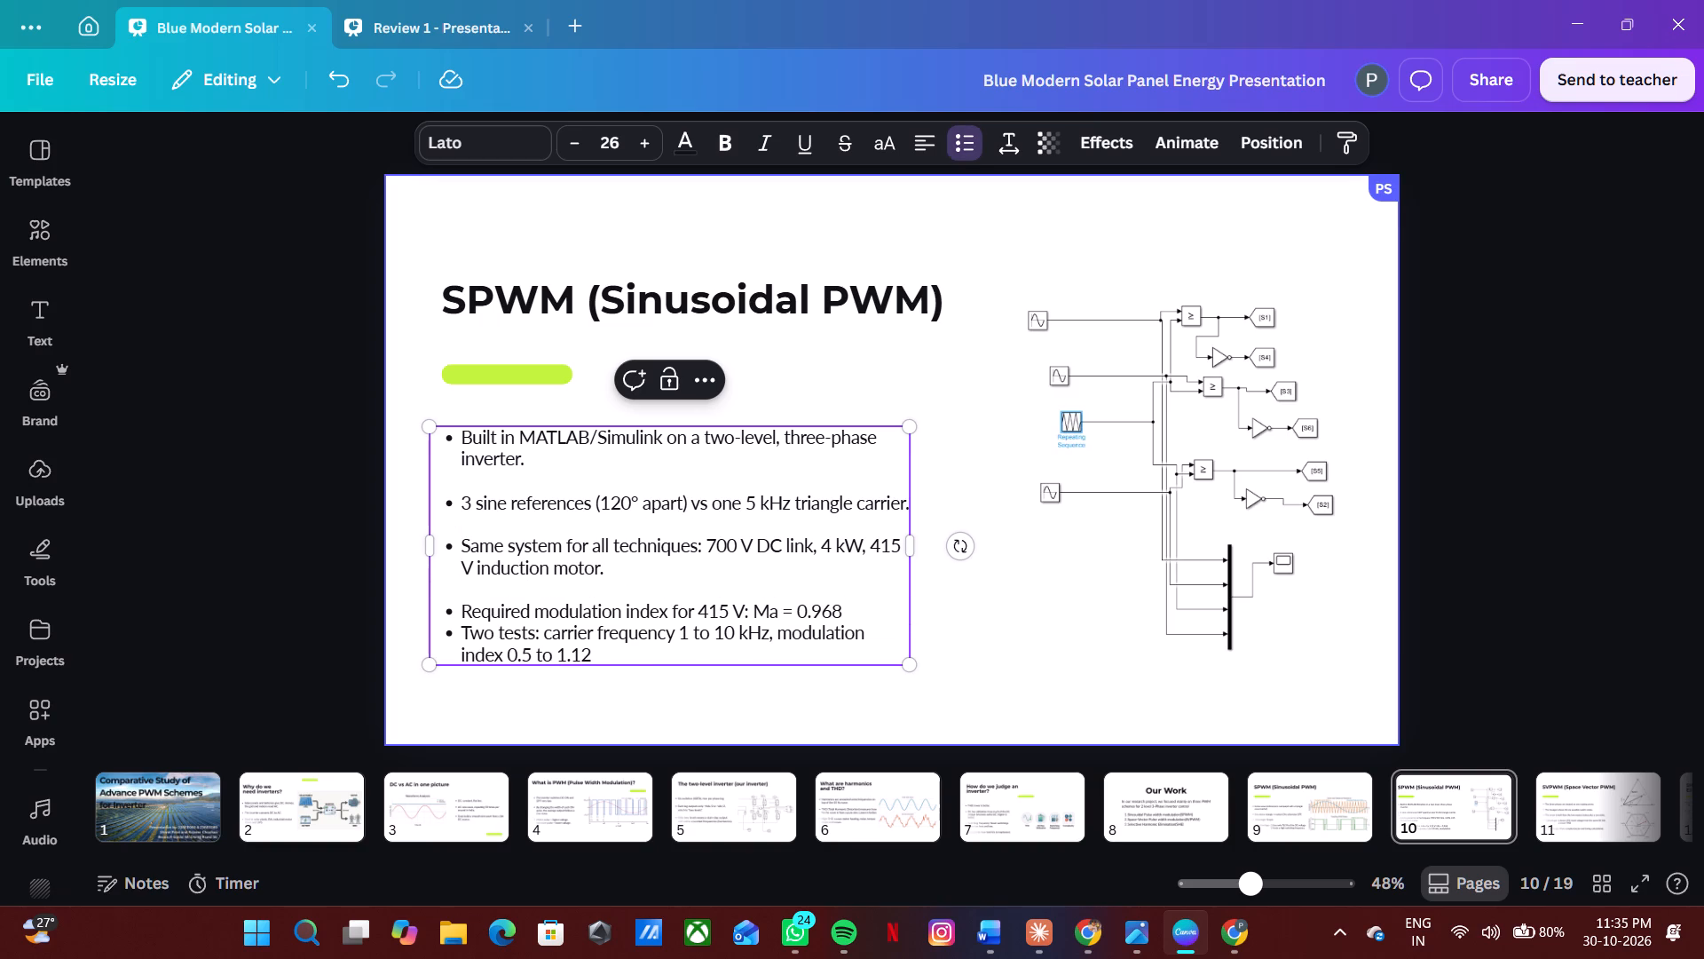
pyautogui.press('Return')
pyautogui.press('BackSpace')
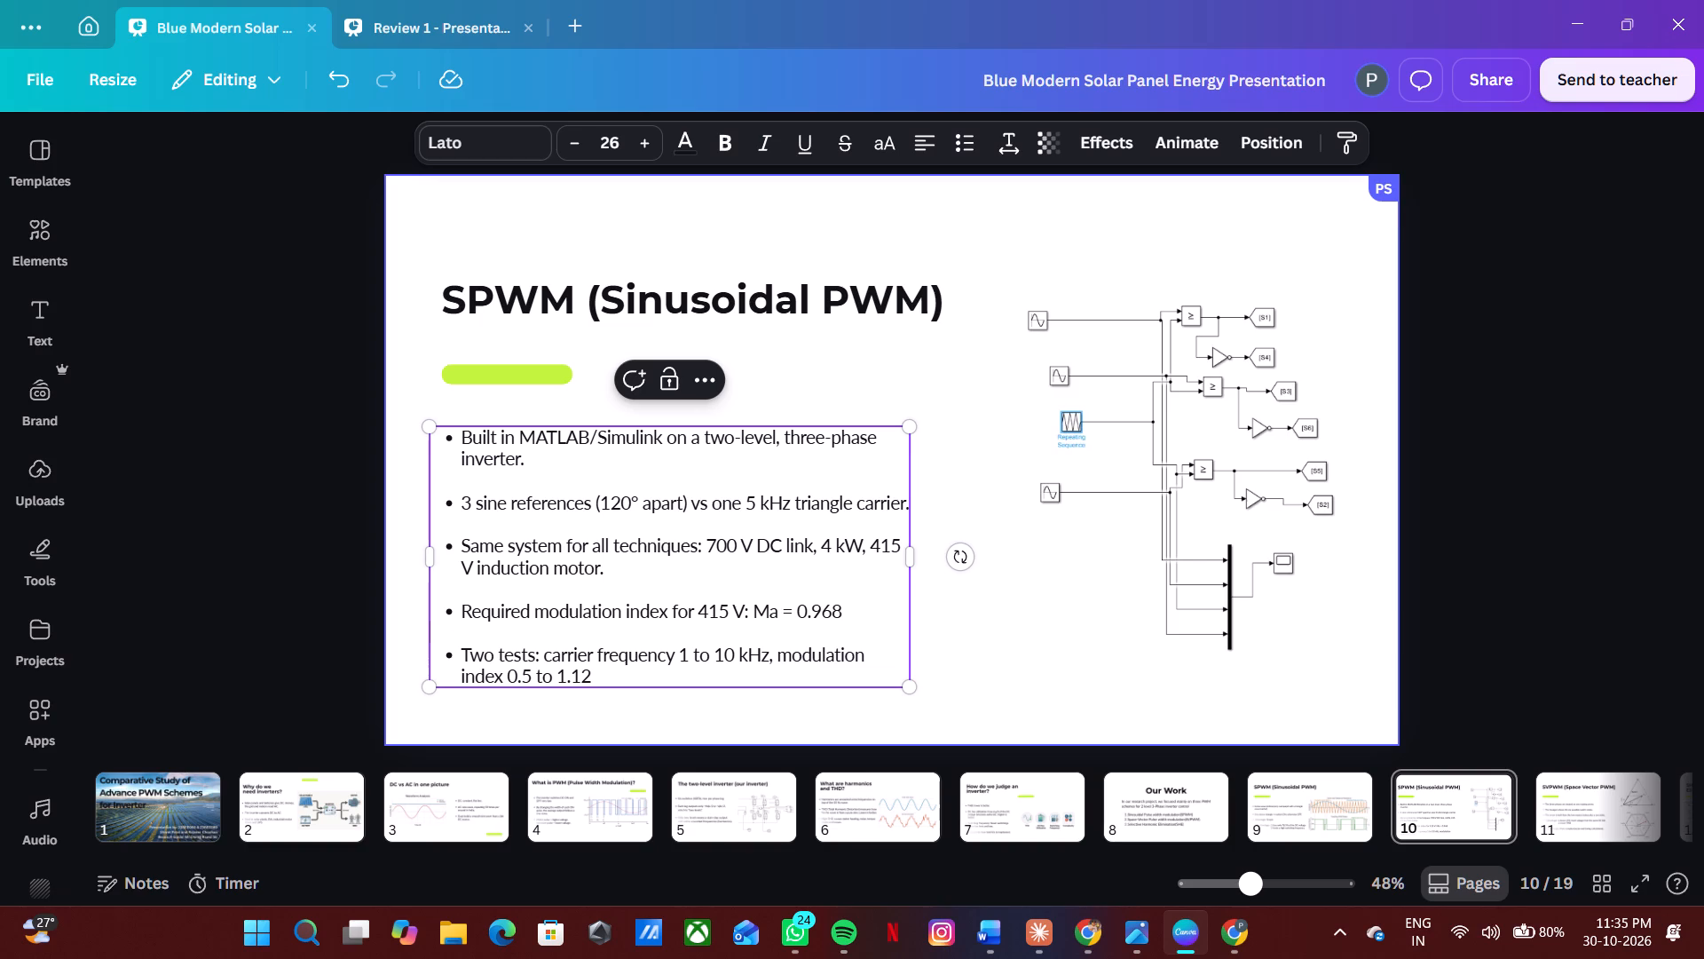
pyautogui.click(1631, 359)
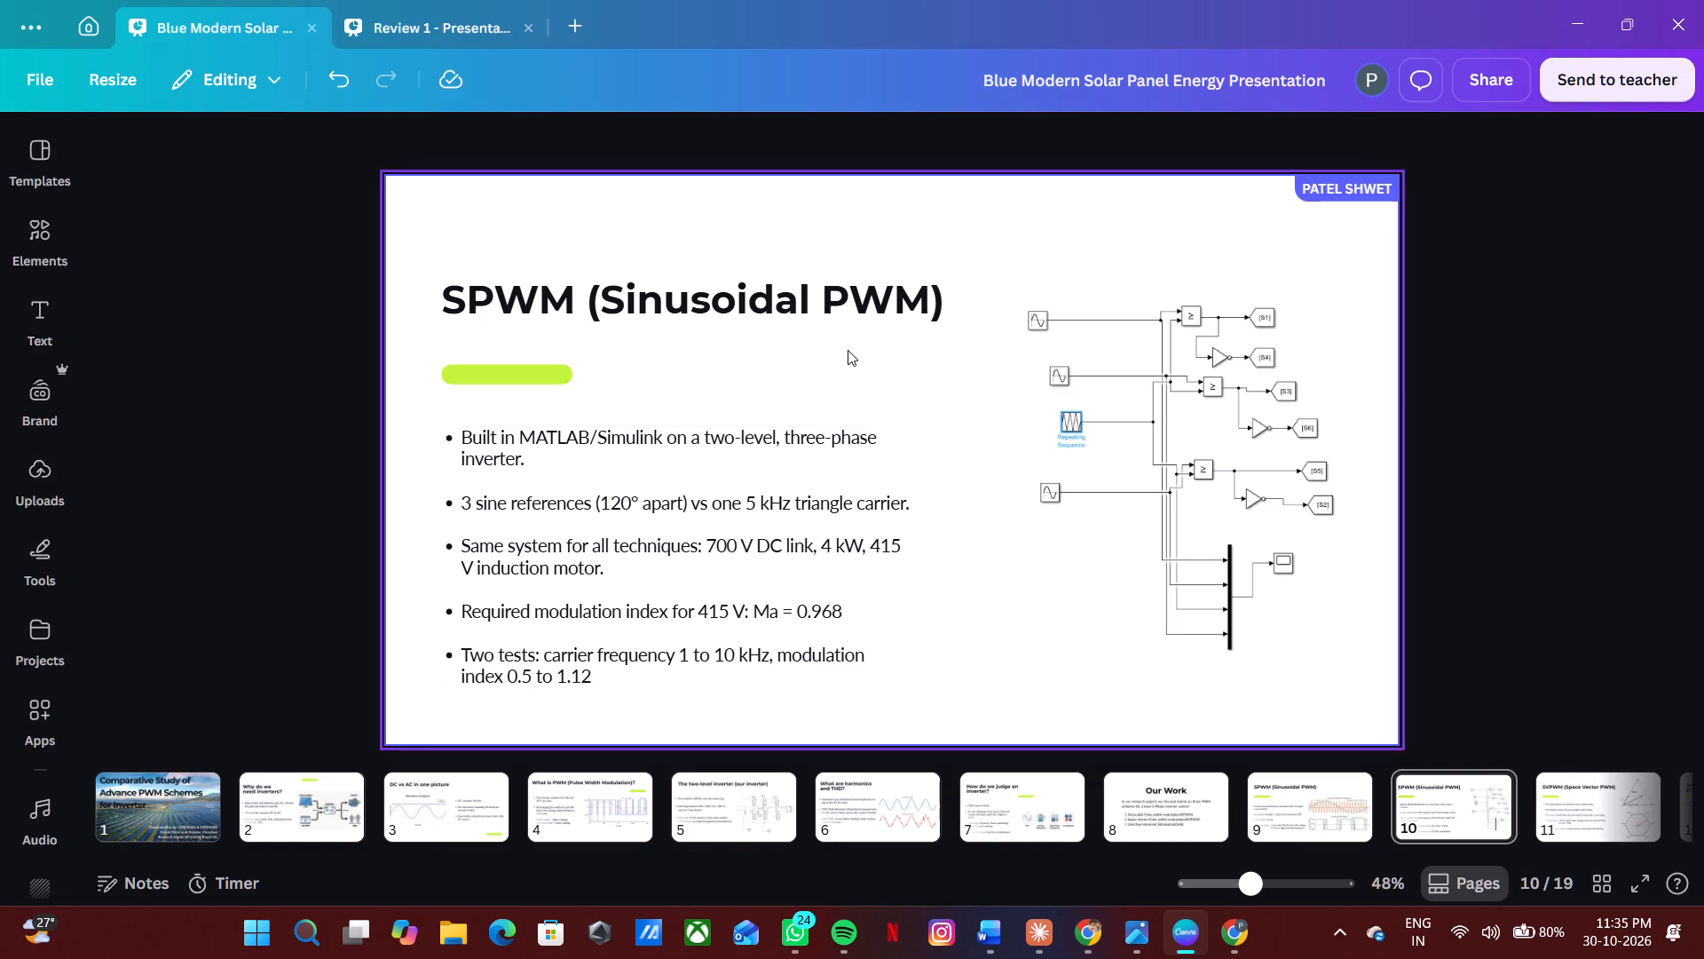
# Move the green accent bar slightly up and right, closer beneath the SPWM title.
pyautogui.moveTo(497, 375); pyautogui.dragTo(498, 363)
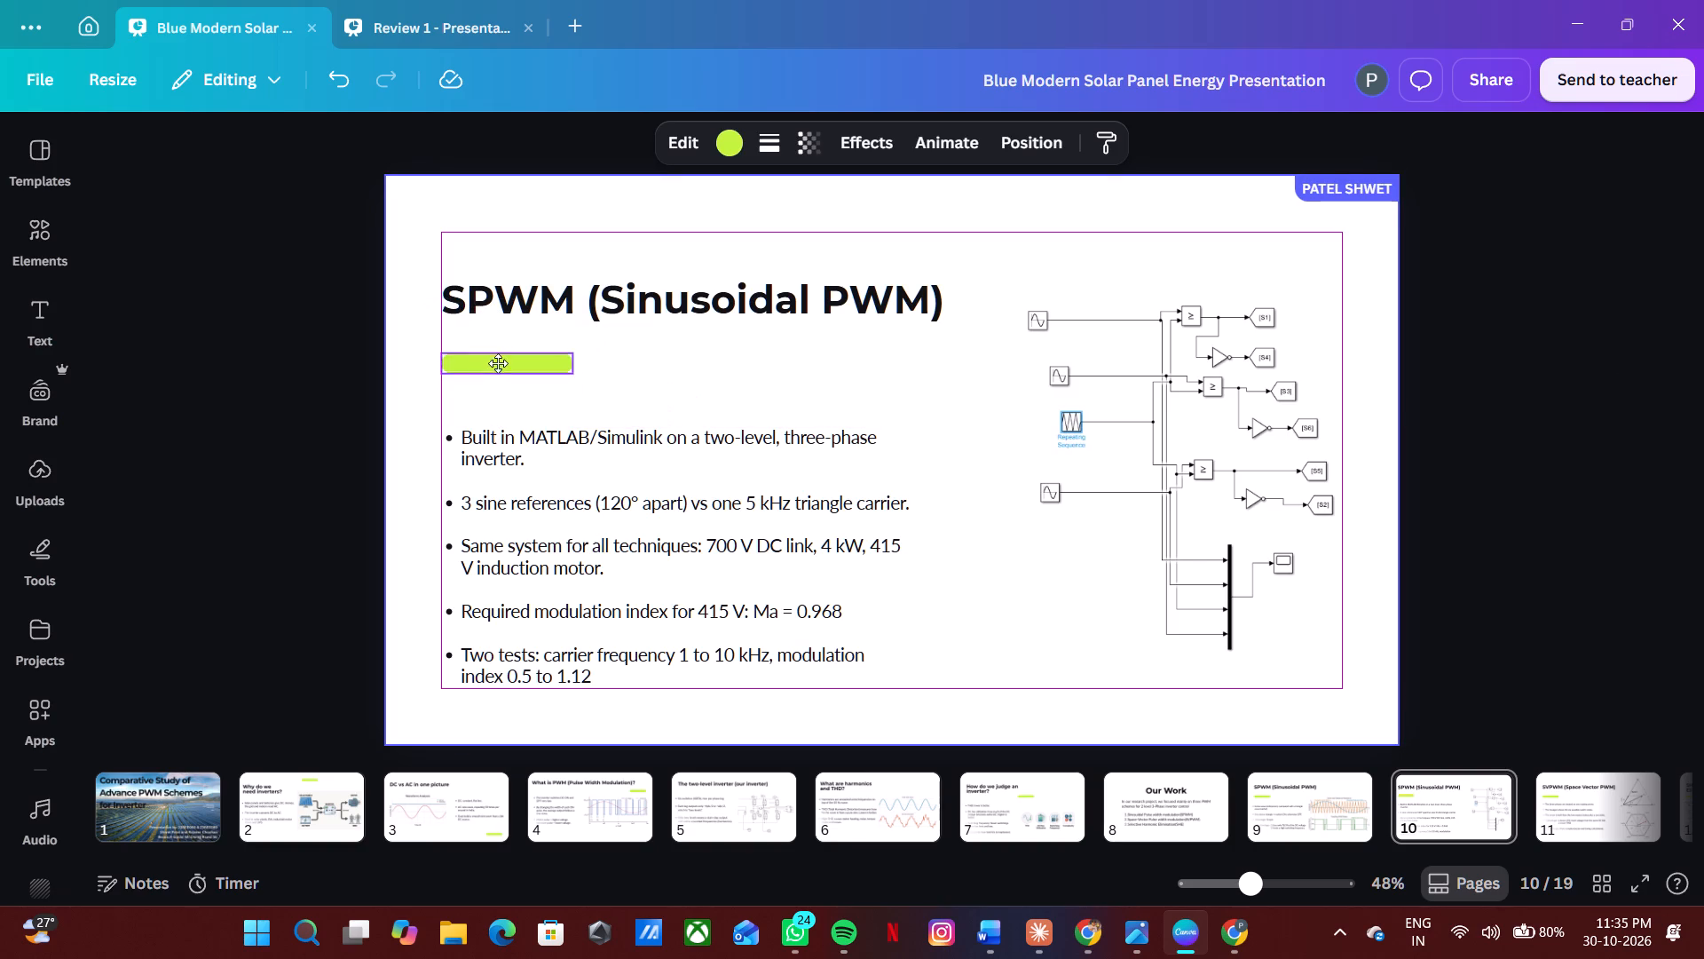
pyautogui.moveTo(498, 363); pyautogui.dragTo(508, 357)
pyautogui.click(297, 355)
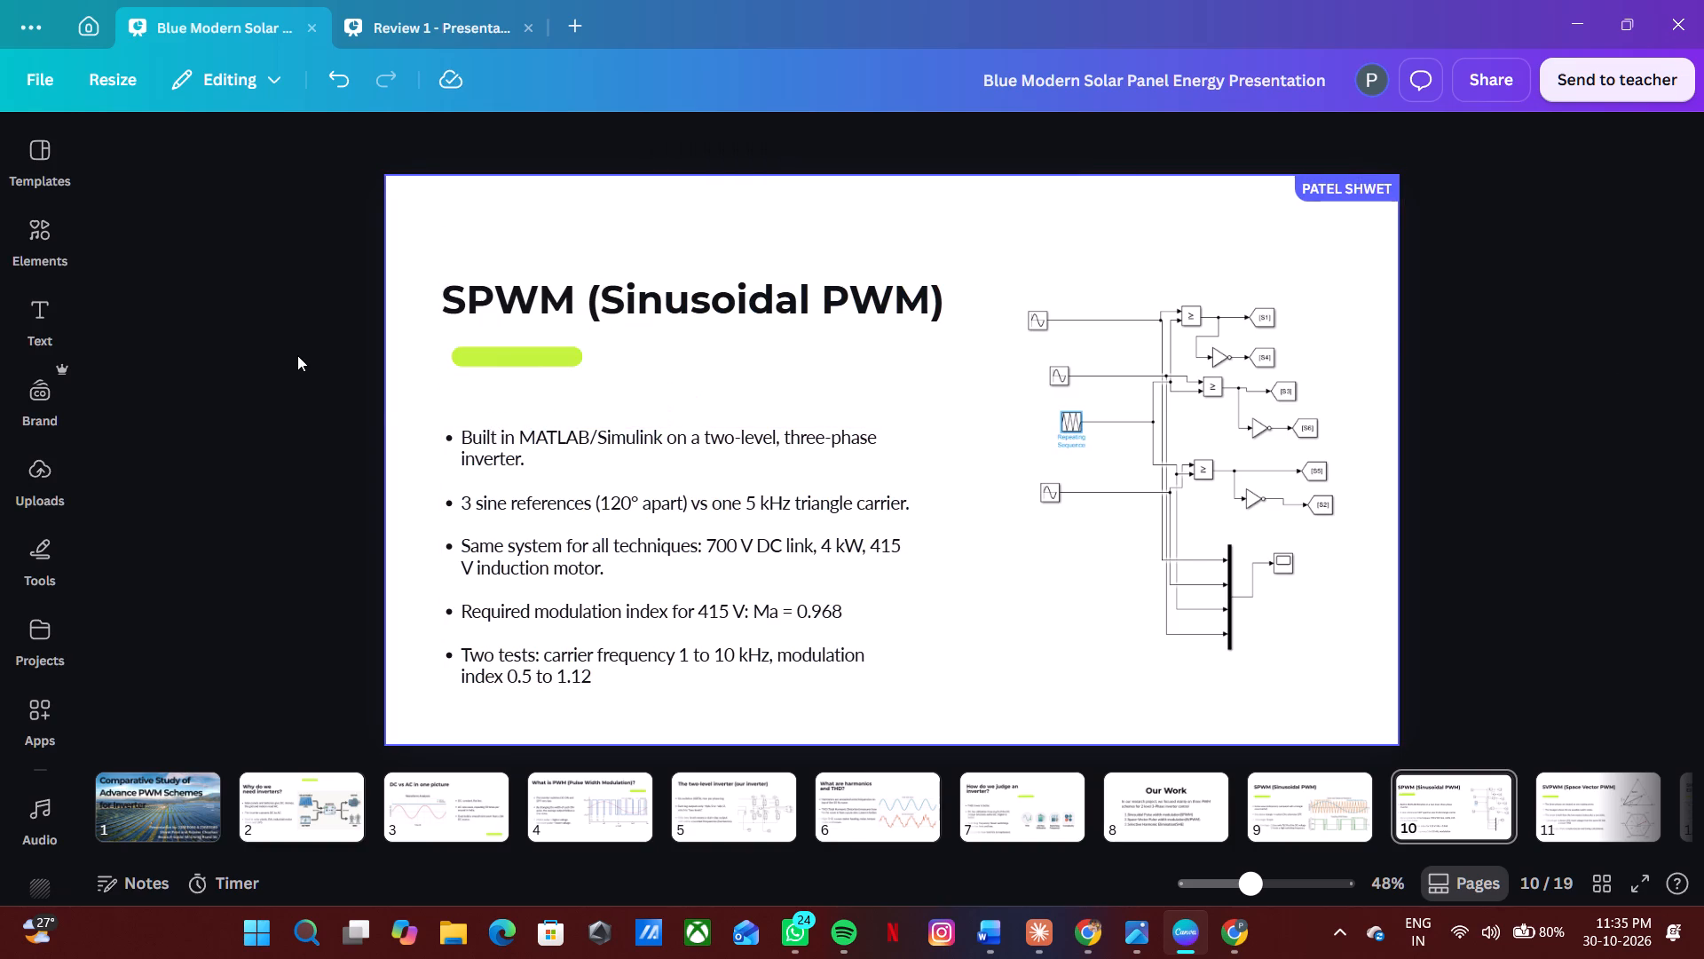
# Move the bullet text block up on slide 10, closer to the green accent bar.
pyautogui.moveTo(548, 513); pyautogui.dragTo(548, 485)
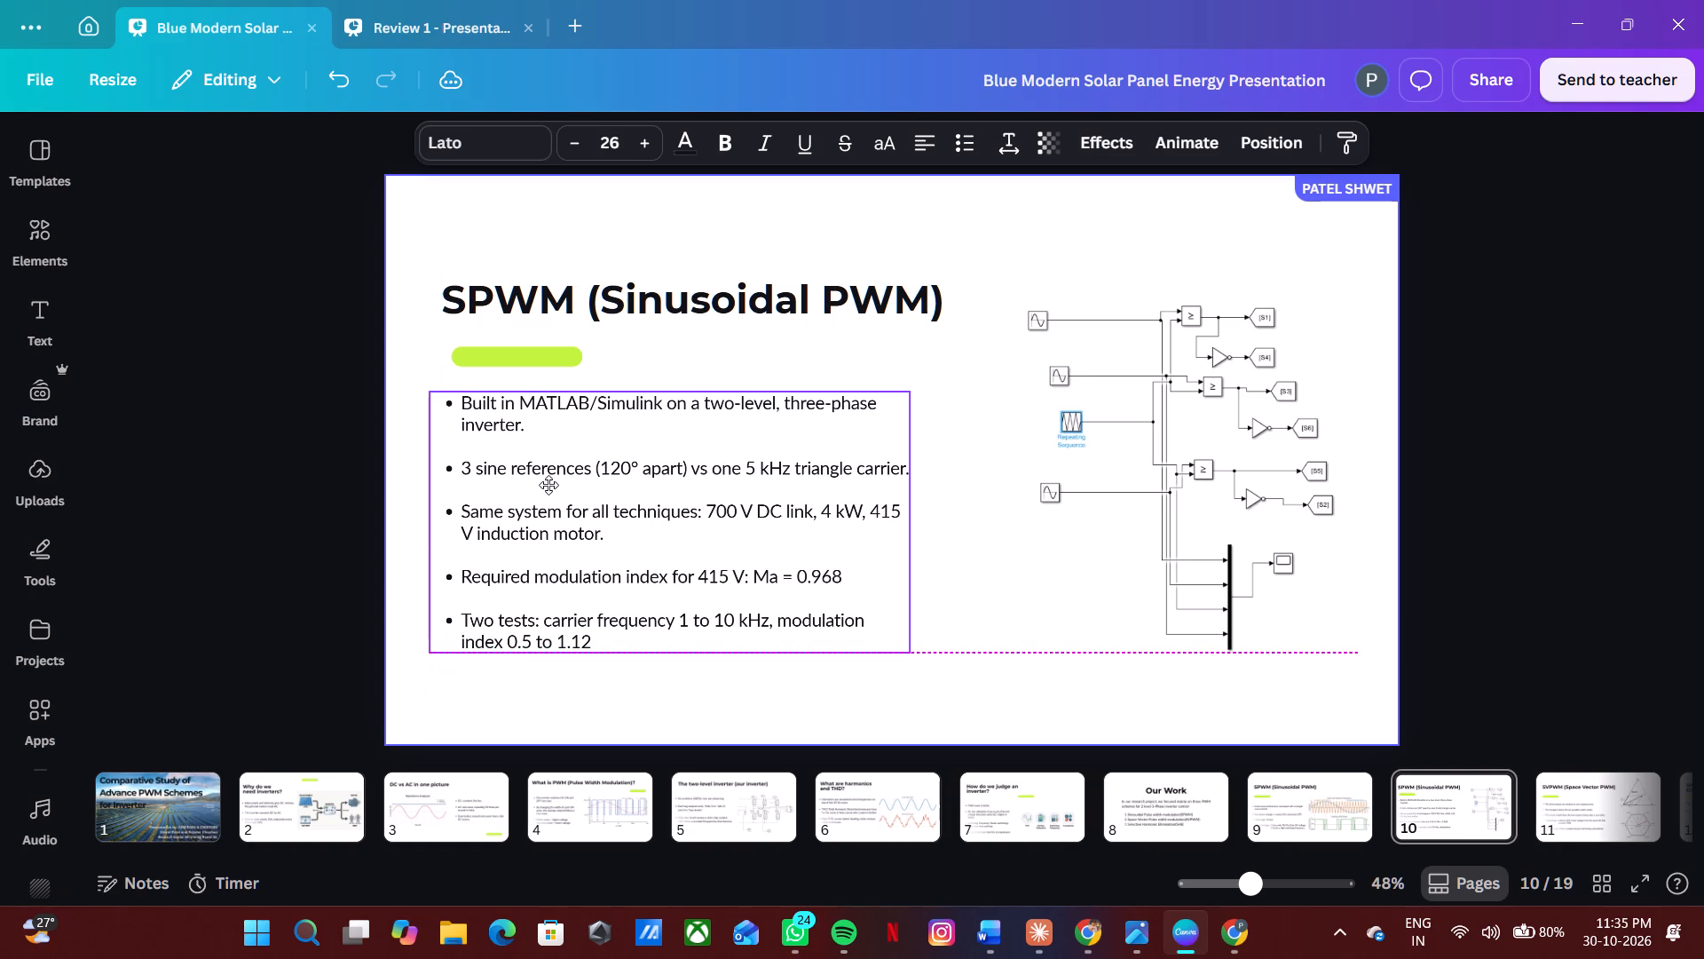
pyautogui.moveTo(548, 485); pyautogui.dragTo(549, 489)
pyautogui.click(248, 448)
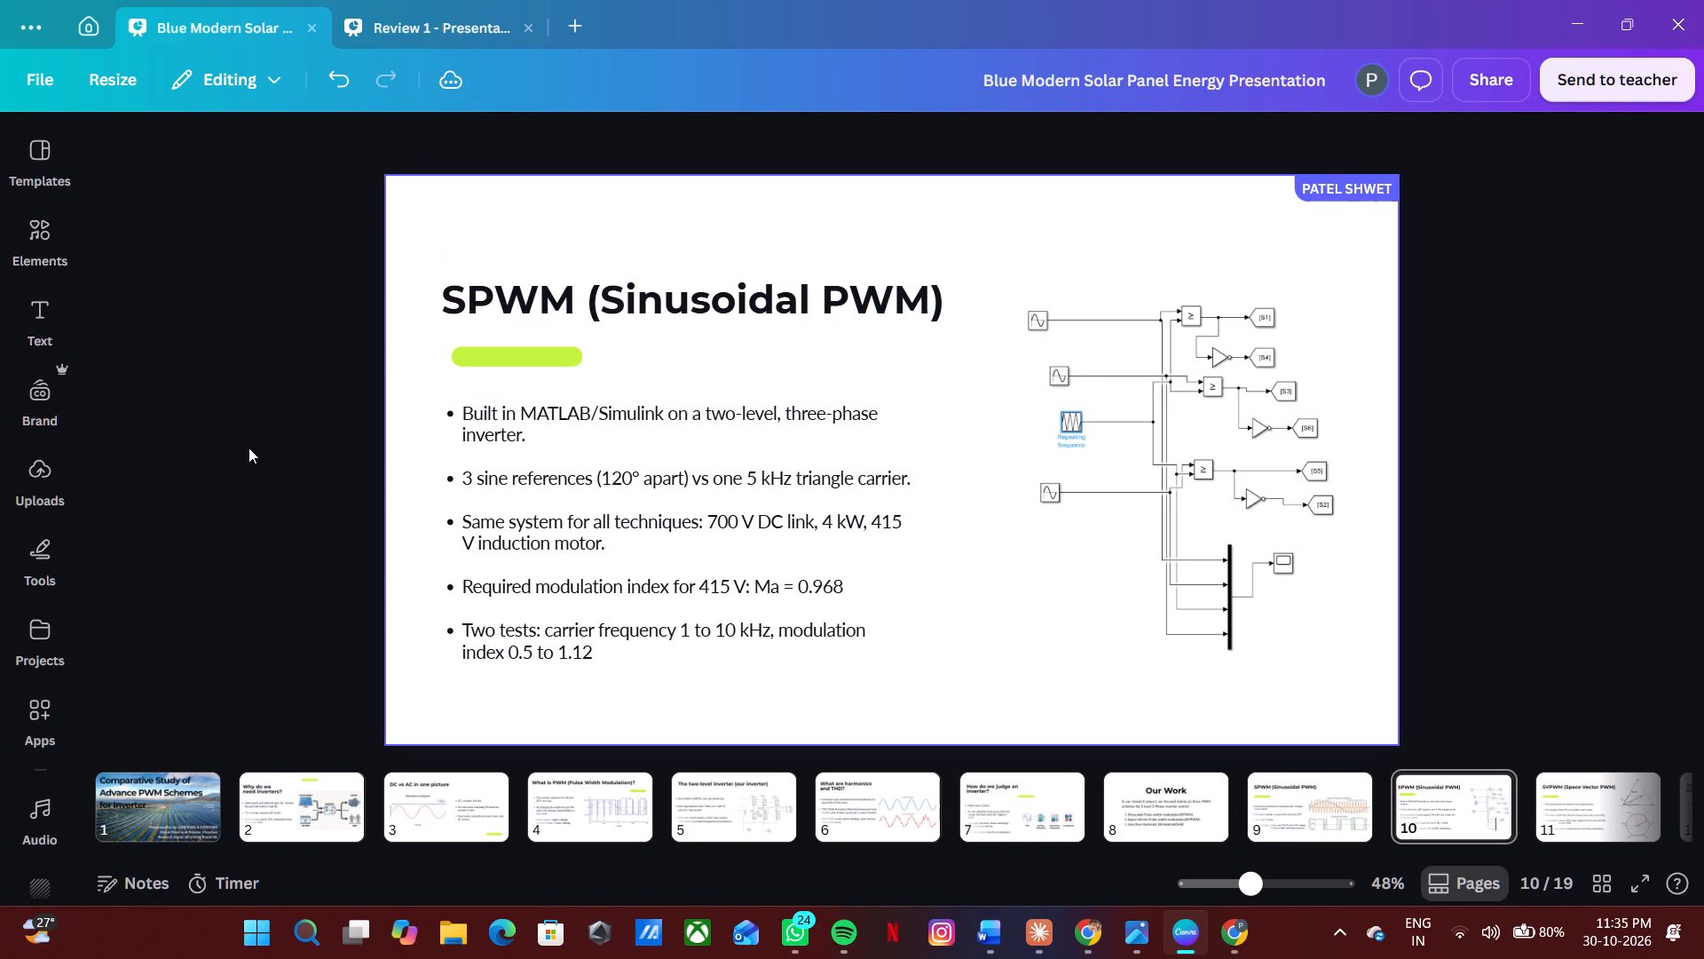
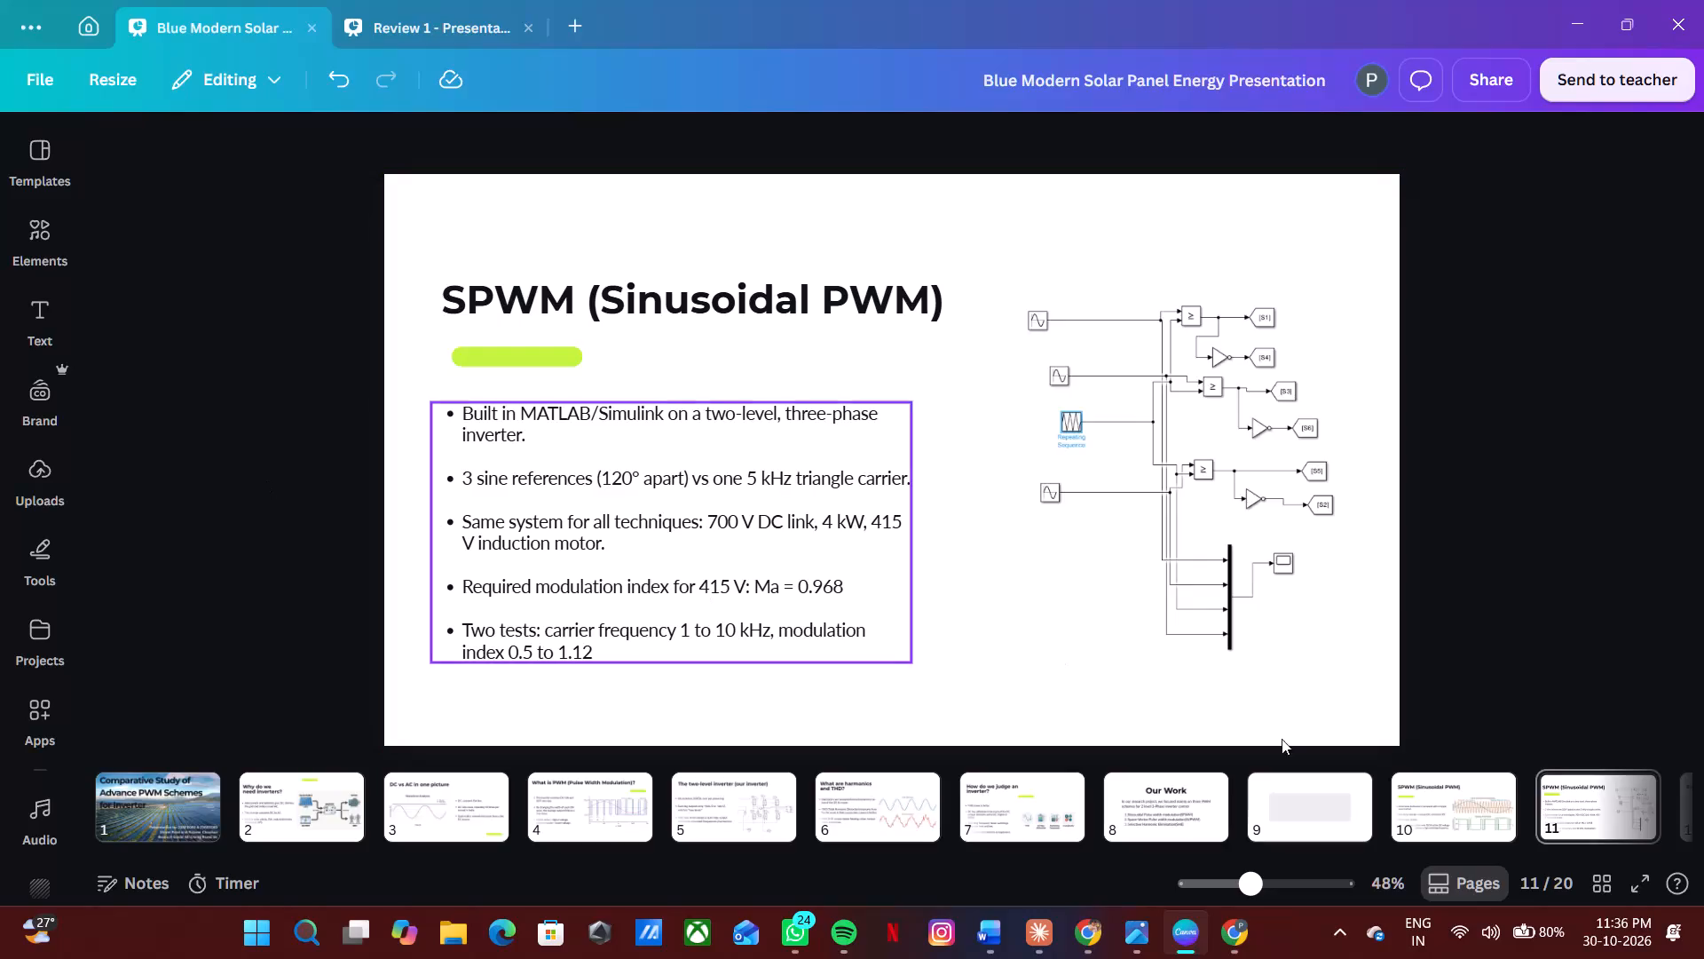
# Move slide 9 with the full Simulink circuit diagram to position 13, directly after the SHE (Selective Harmonic Elimination) slide.
pyautogui.click(1310, 792)
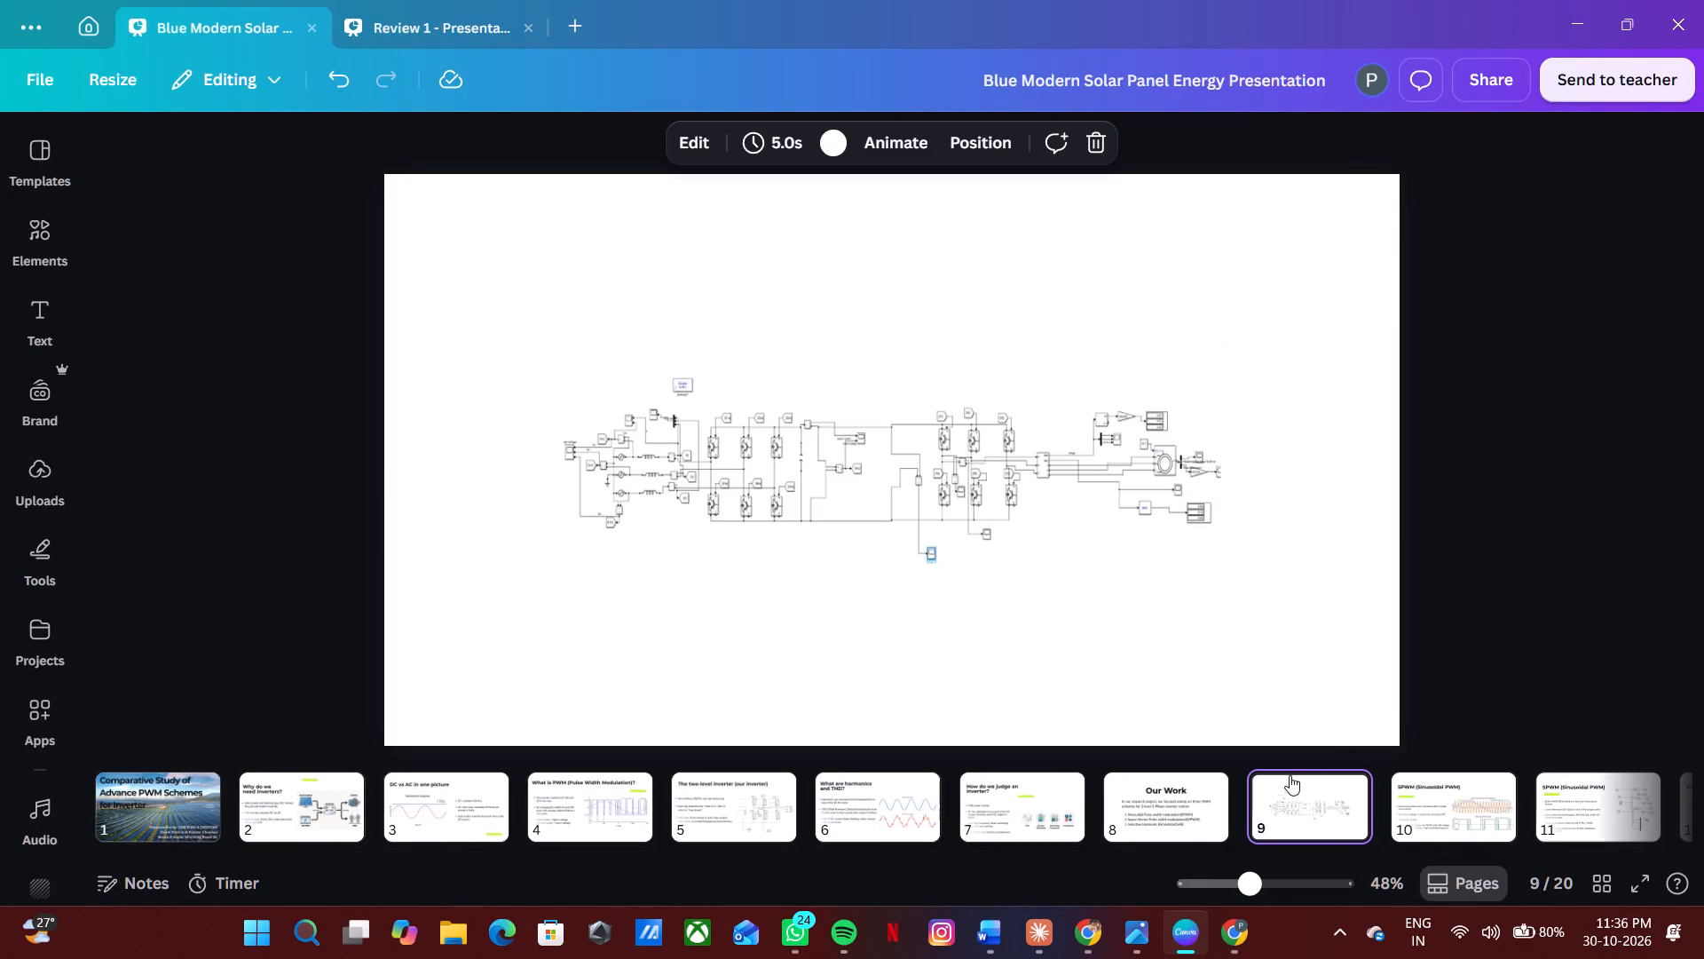
pyautogui.moveTo(1287, 800); pyautogui.dragTo(1488, 804)
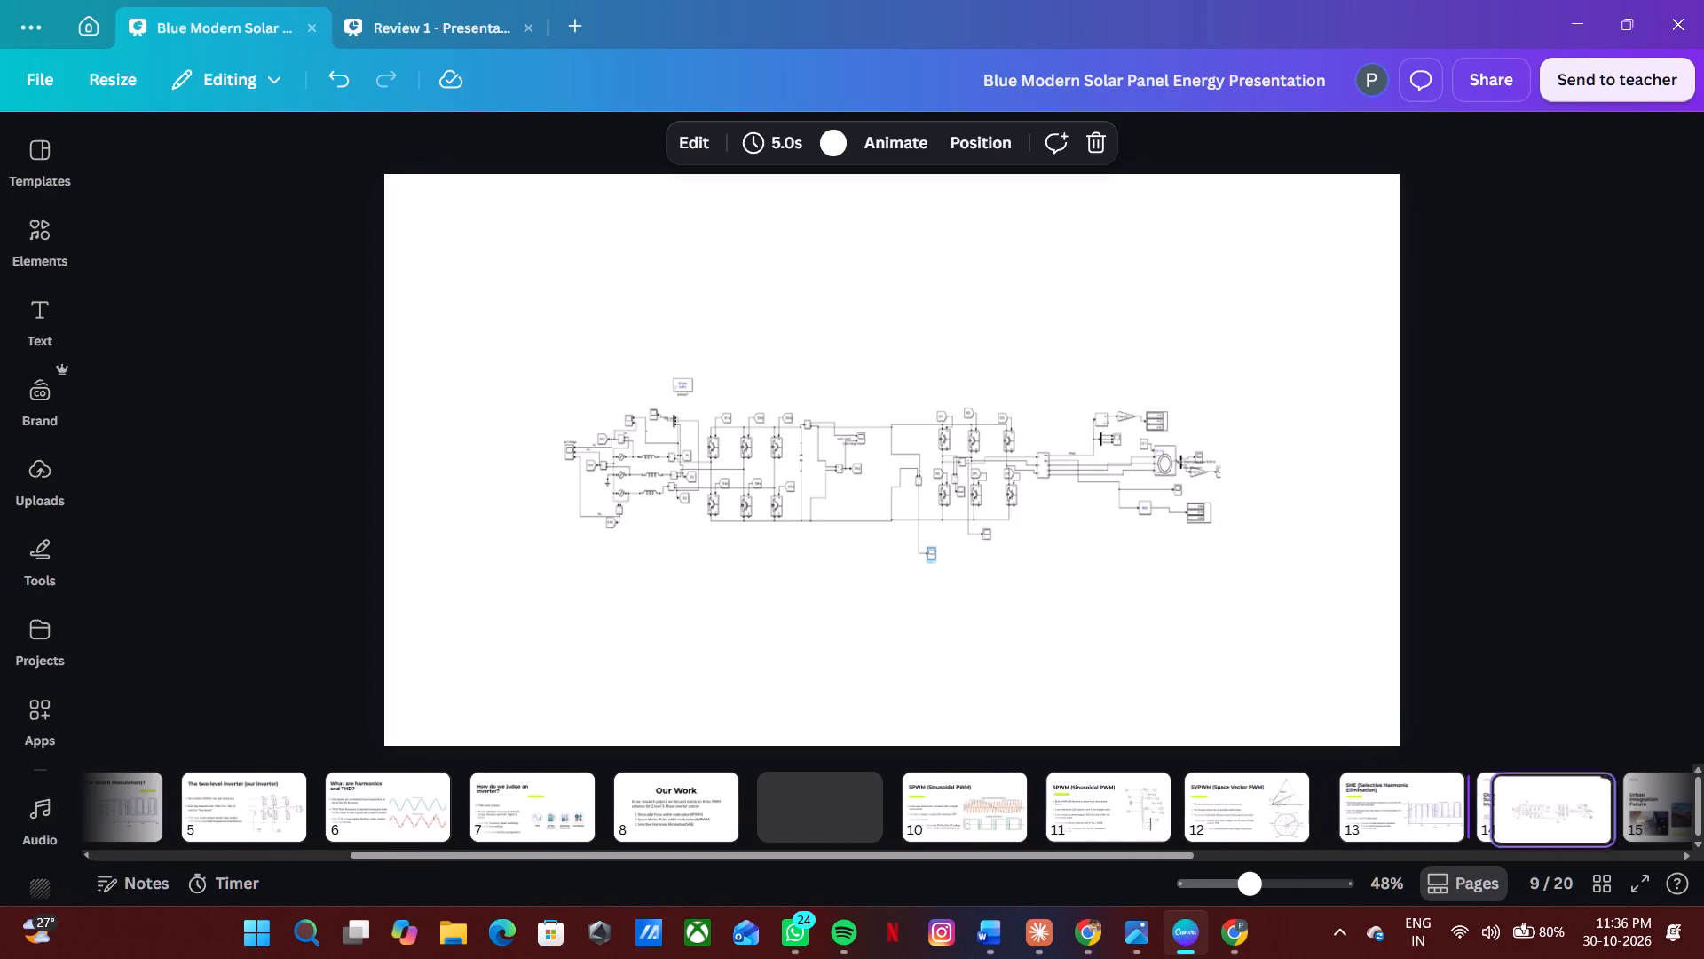
pyautogui.moveTo(1488, 804); pyautogui.dragTo(1440, 824)
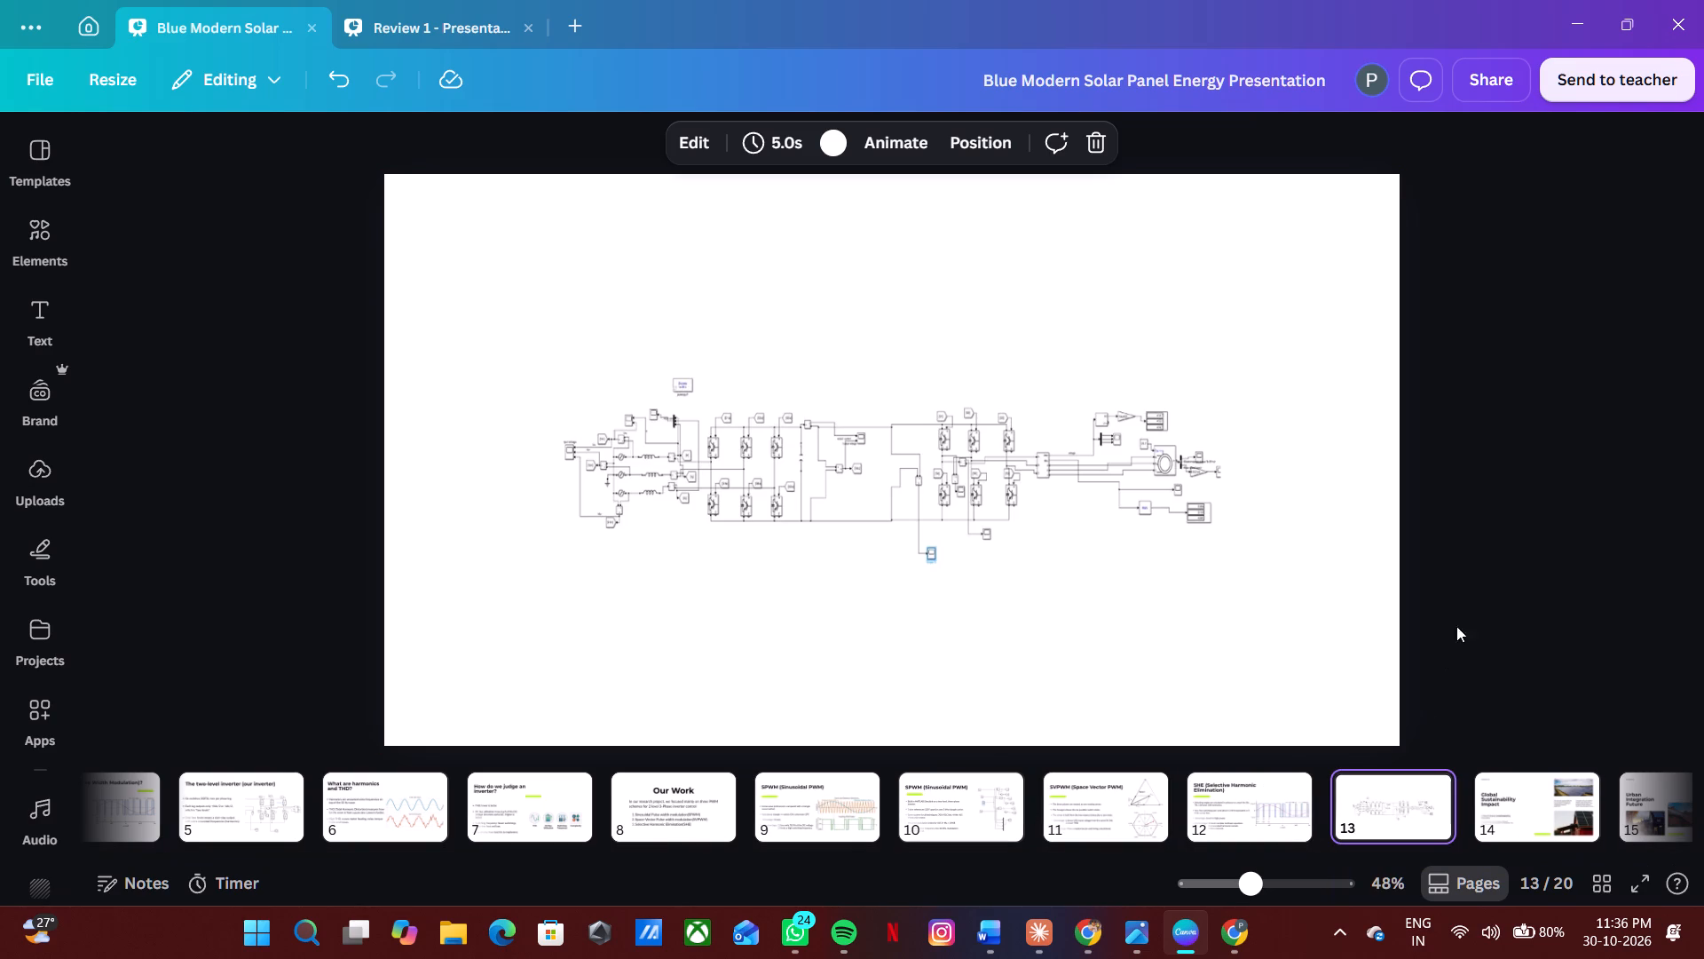
pyautogui.click(1471, 593)
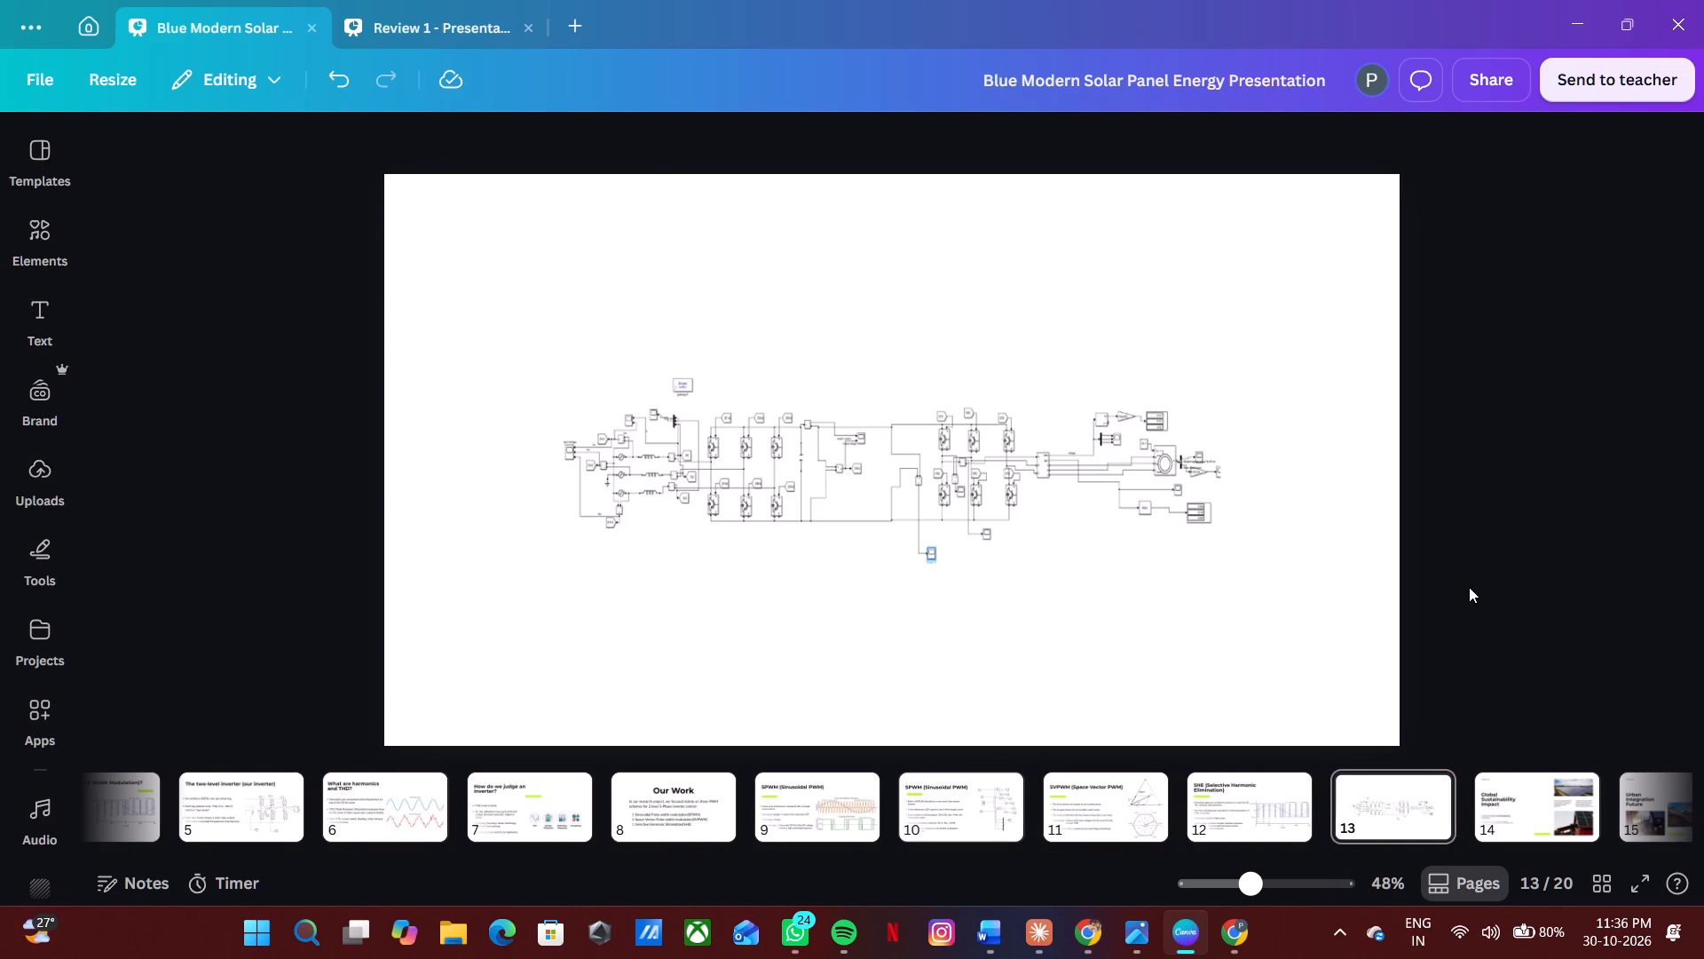
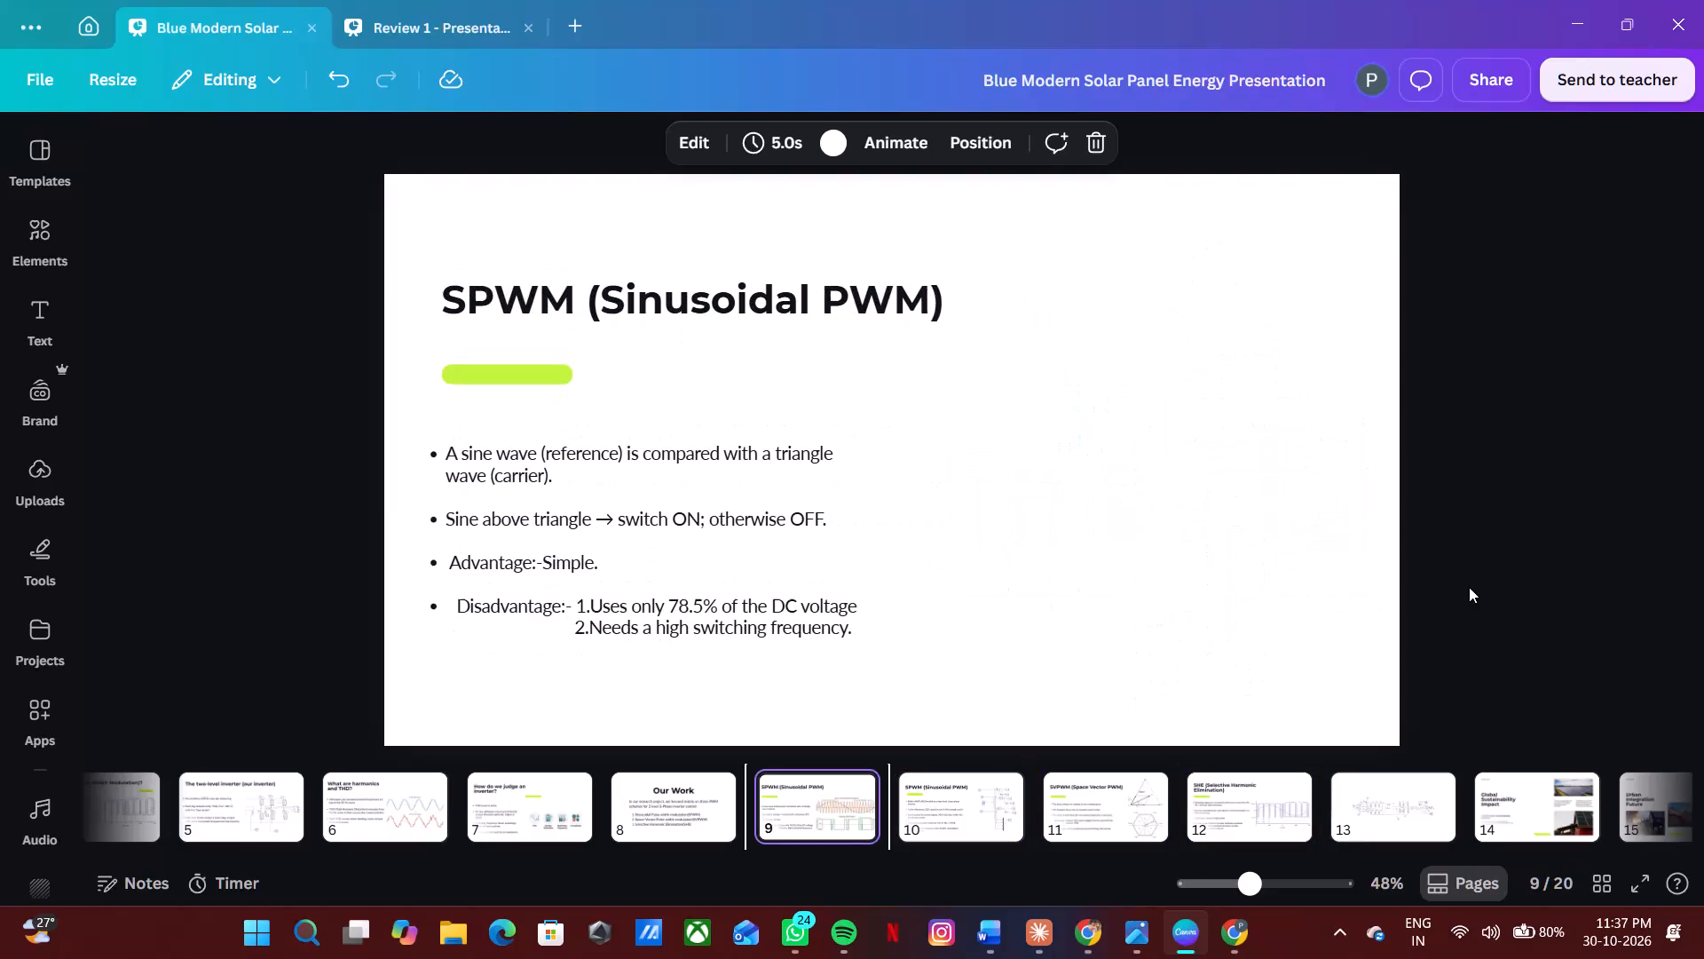
# Review slides 8 to 13, from Our Work through the SPWM, SVPWM and SHE slides to the circuit diagram, checking their order.
pyautogui.press('Left')
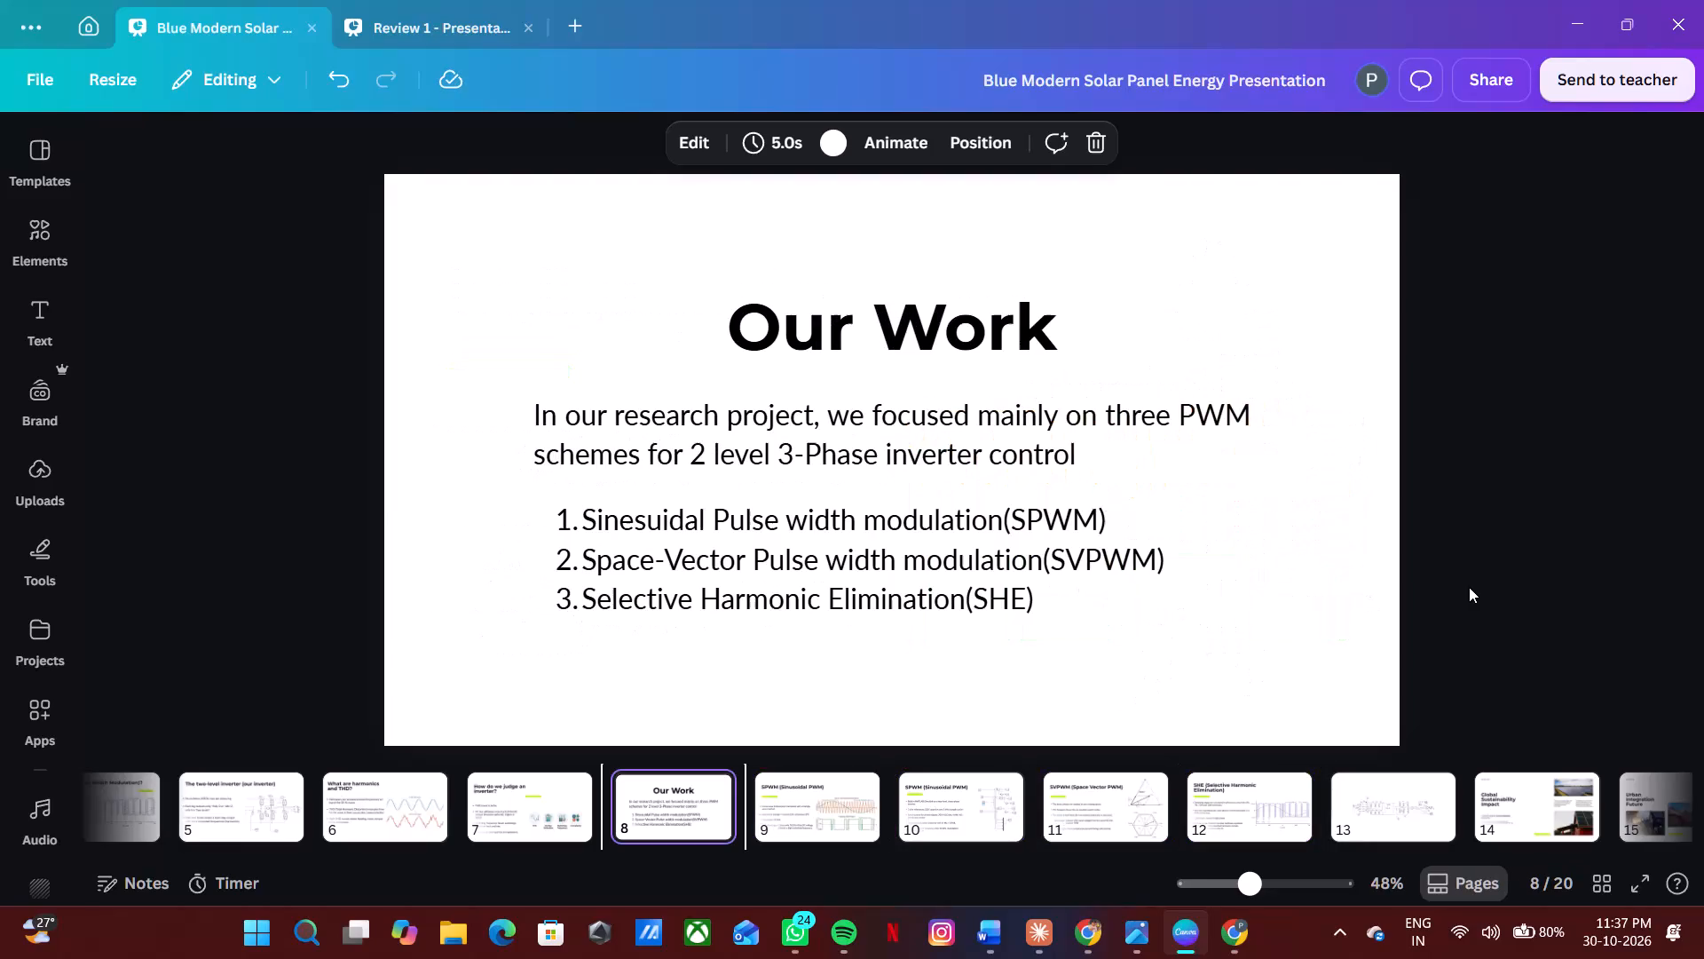
pyautogui.press('Right')
pyautogui.press('Right')
pyautogui.press('Right')
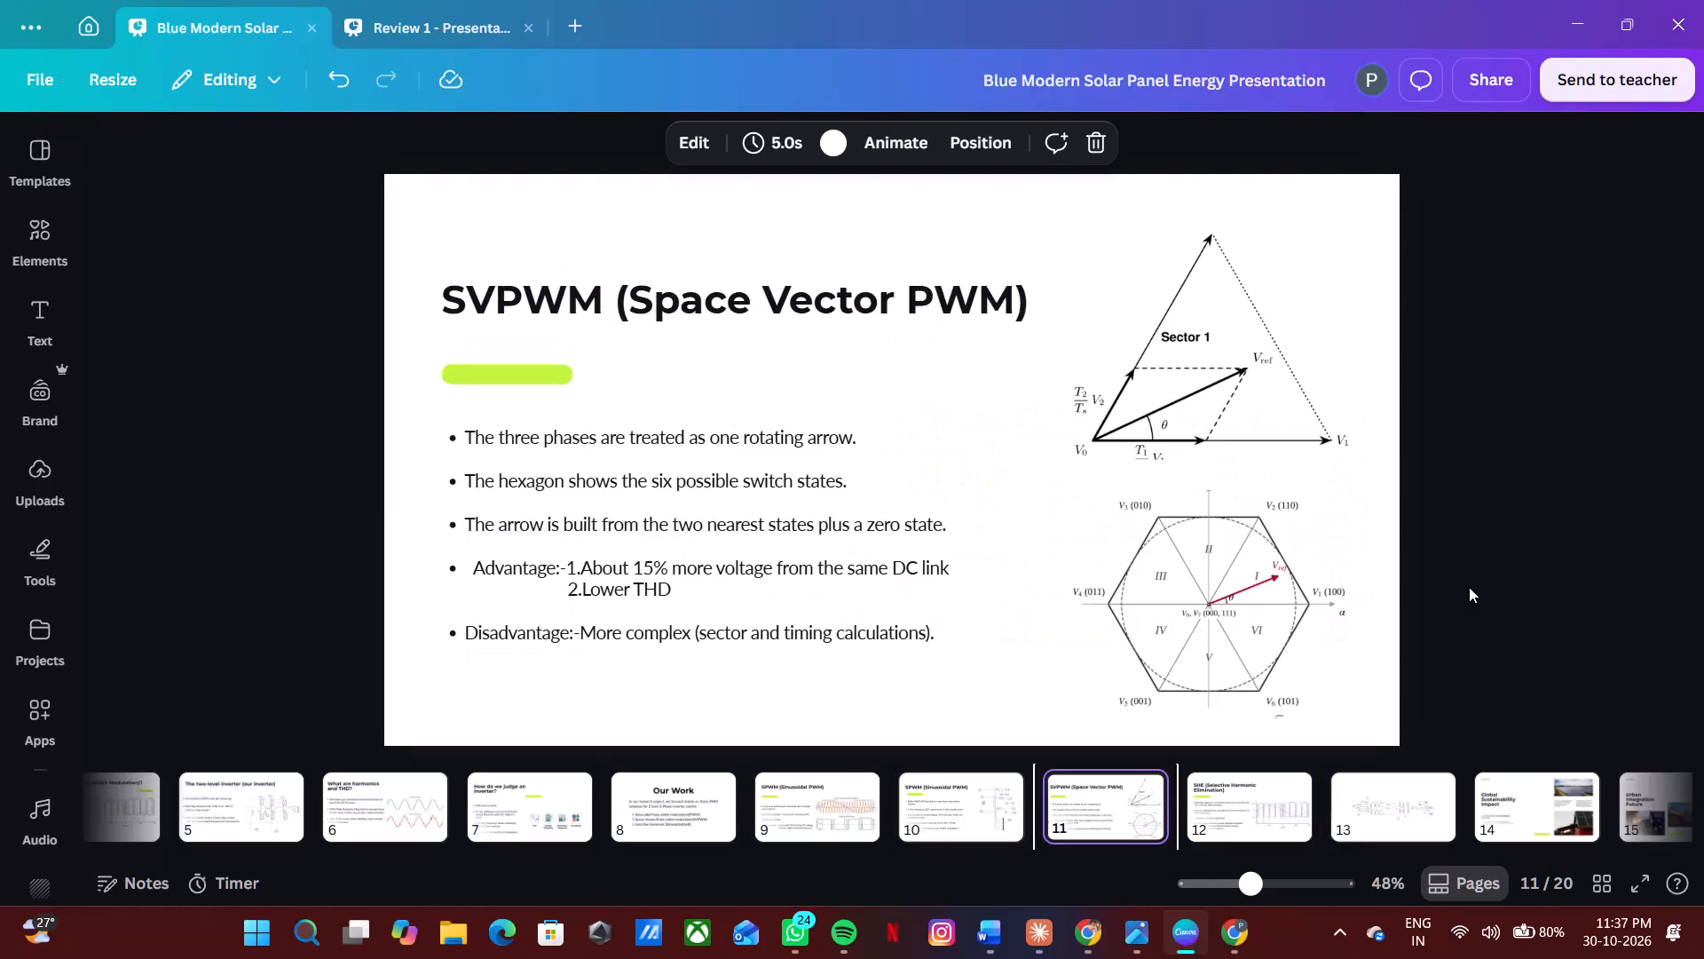
pyautogui.press('Right')
pyautogui.press('Left')
pyautogui.press('Right')
pyautogui.press('Right')
pyautogui.press('Left')
pyautogui.press('Right')
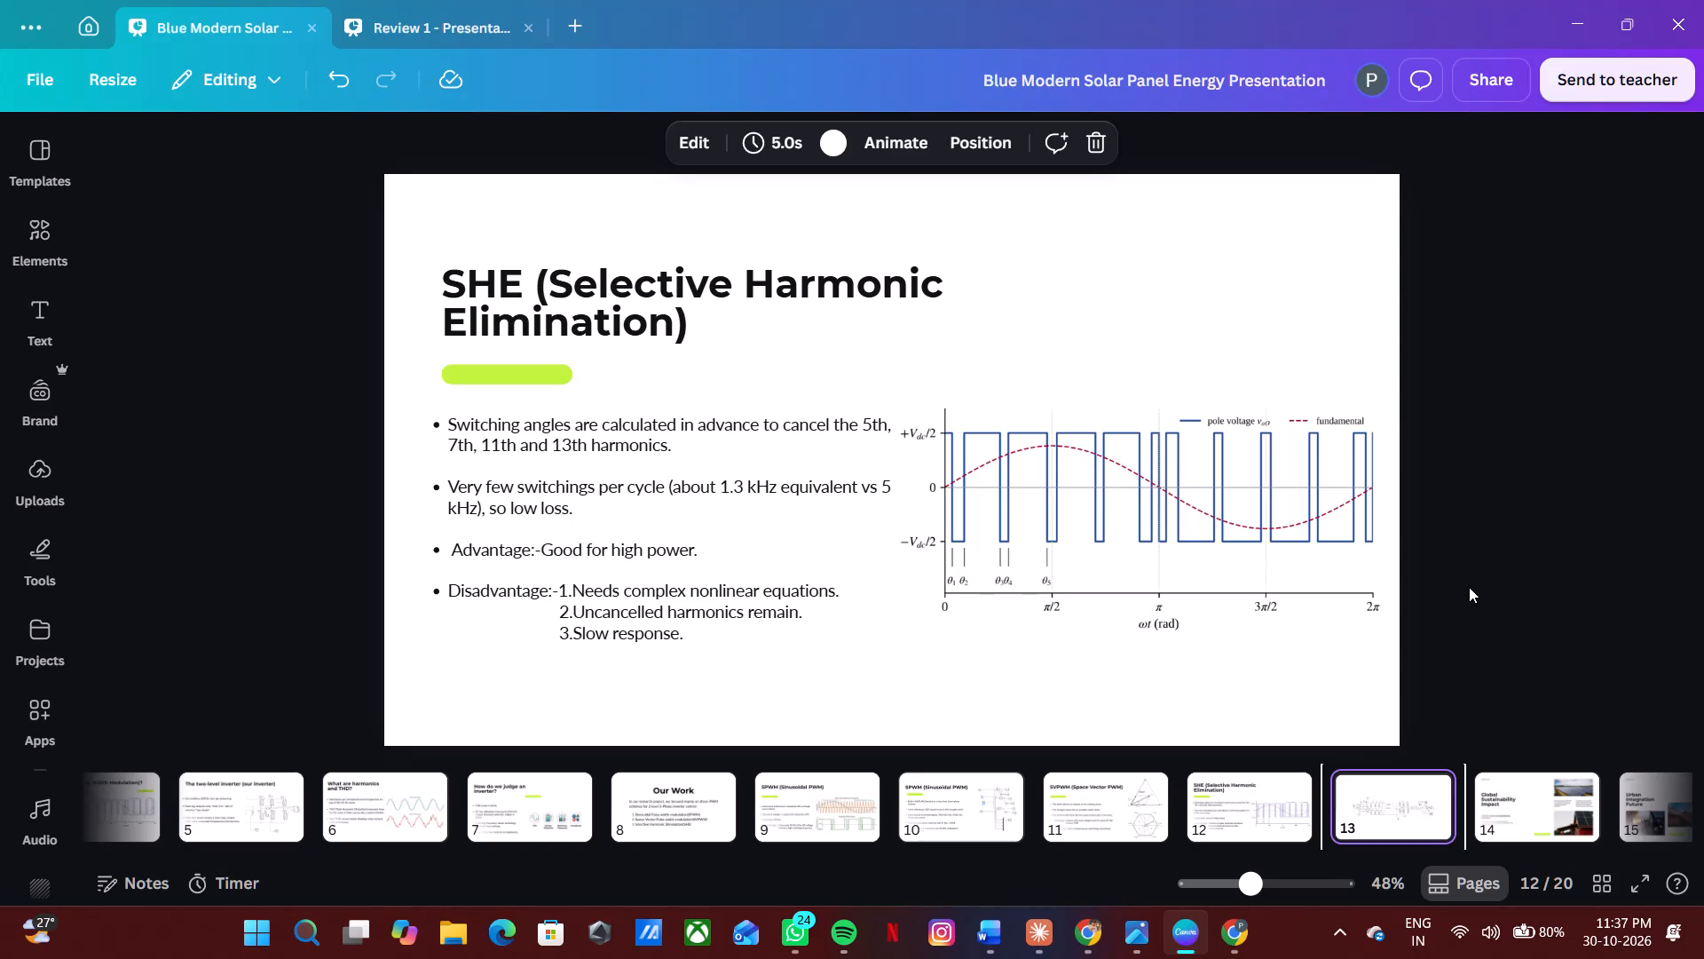
# Look through slides 2 to 12 of the Review 1 presentation, from the SVPWM Vs SPWM comparison to the rectifier topology and parameter slides.
pyautogui.click(411, 0)
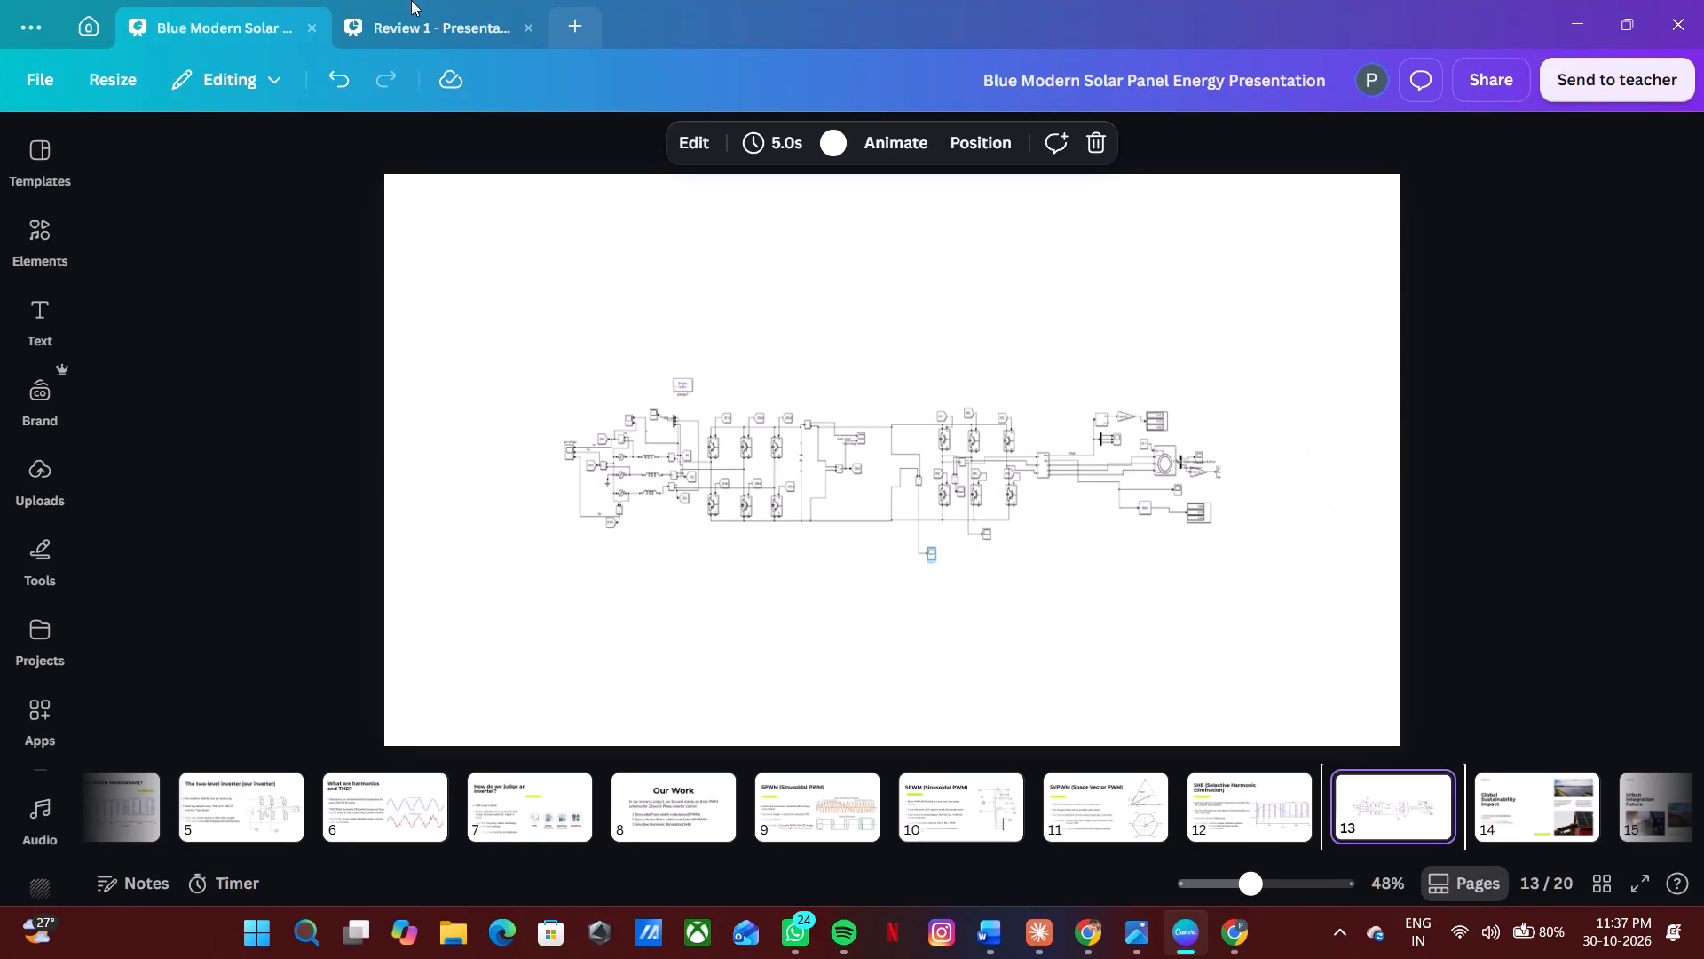
pyautogui.click(426, 26)
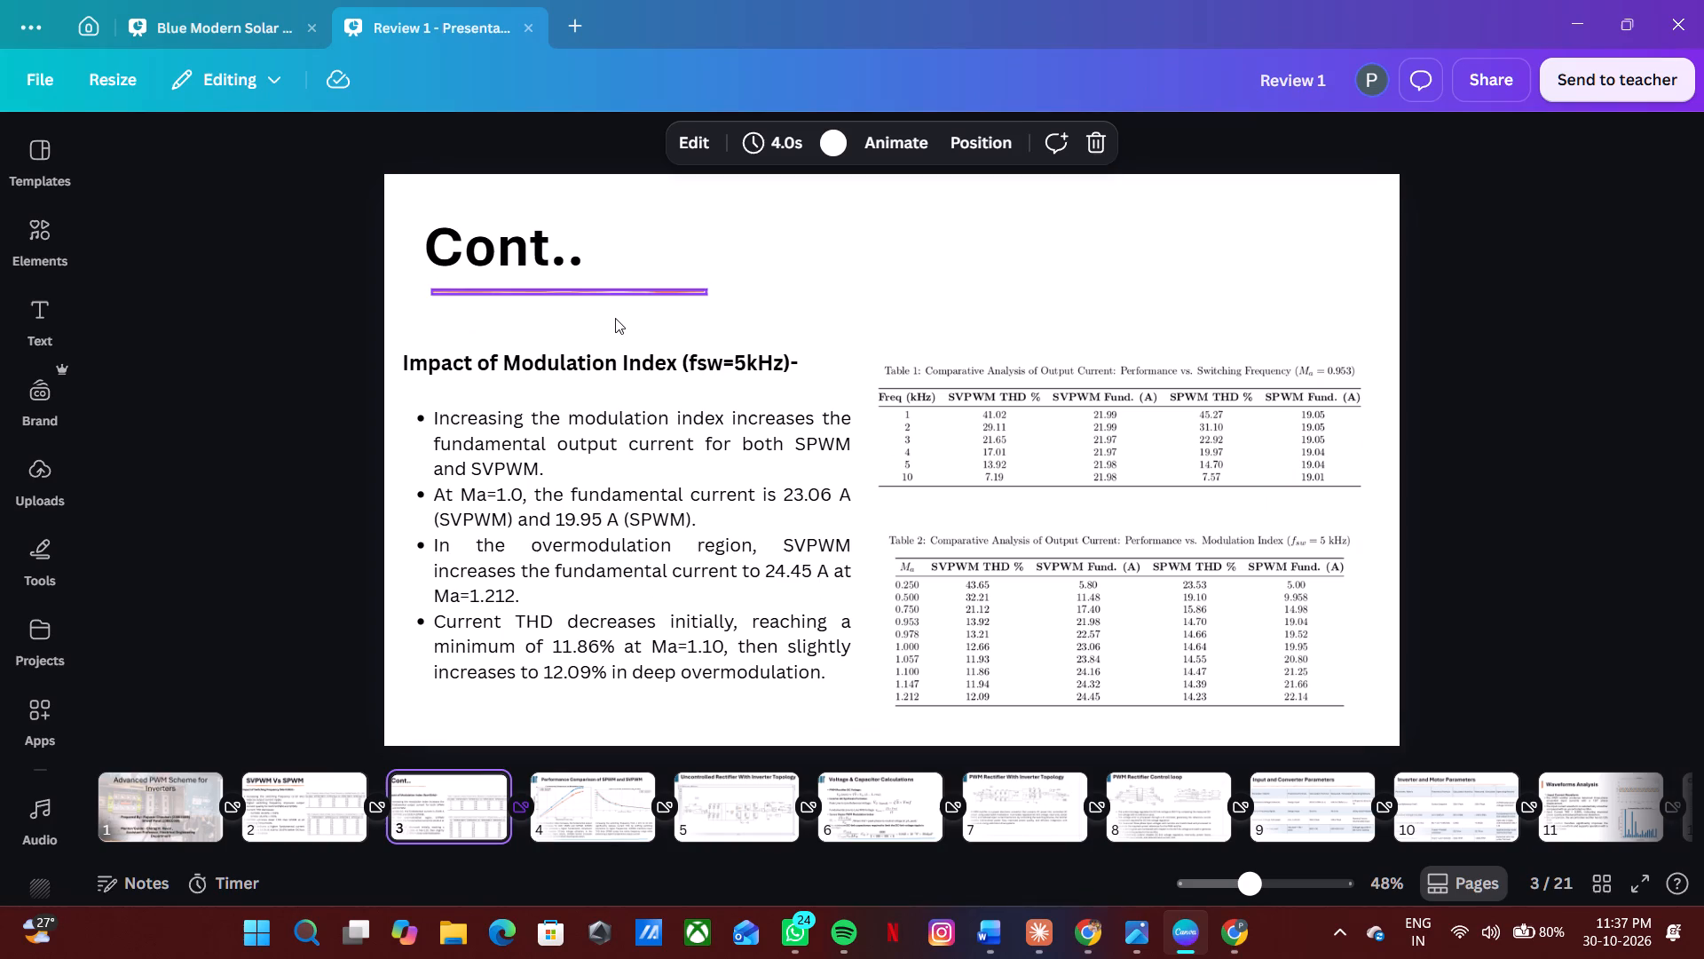
pyautogui.press('Left')
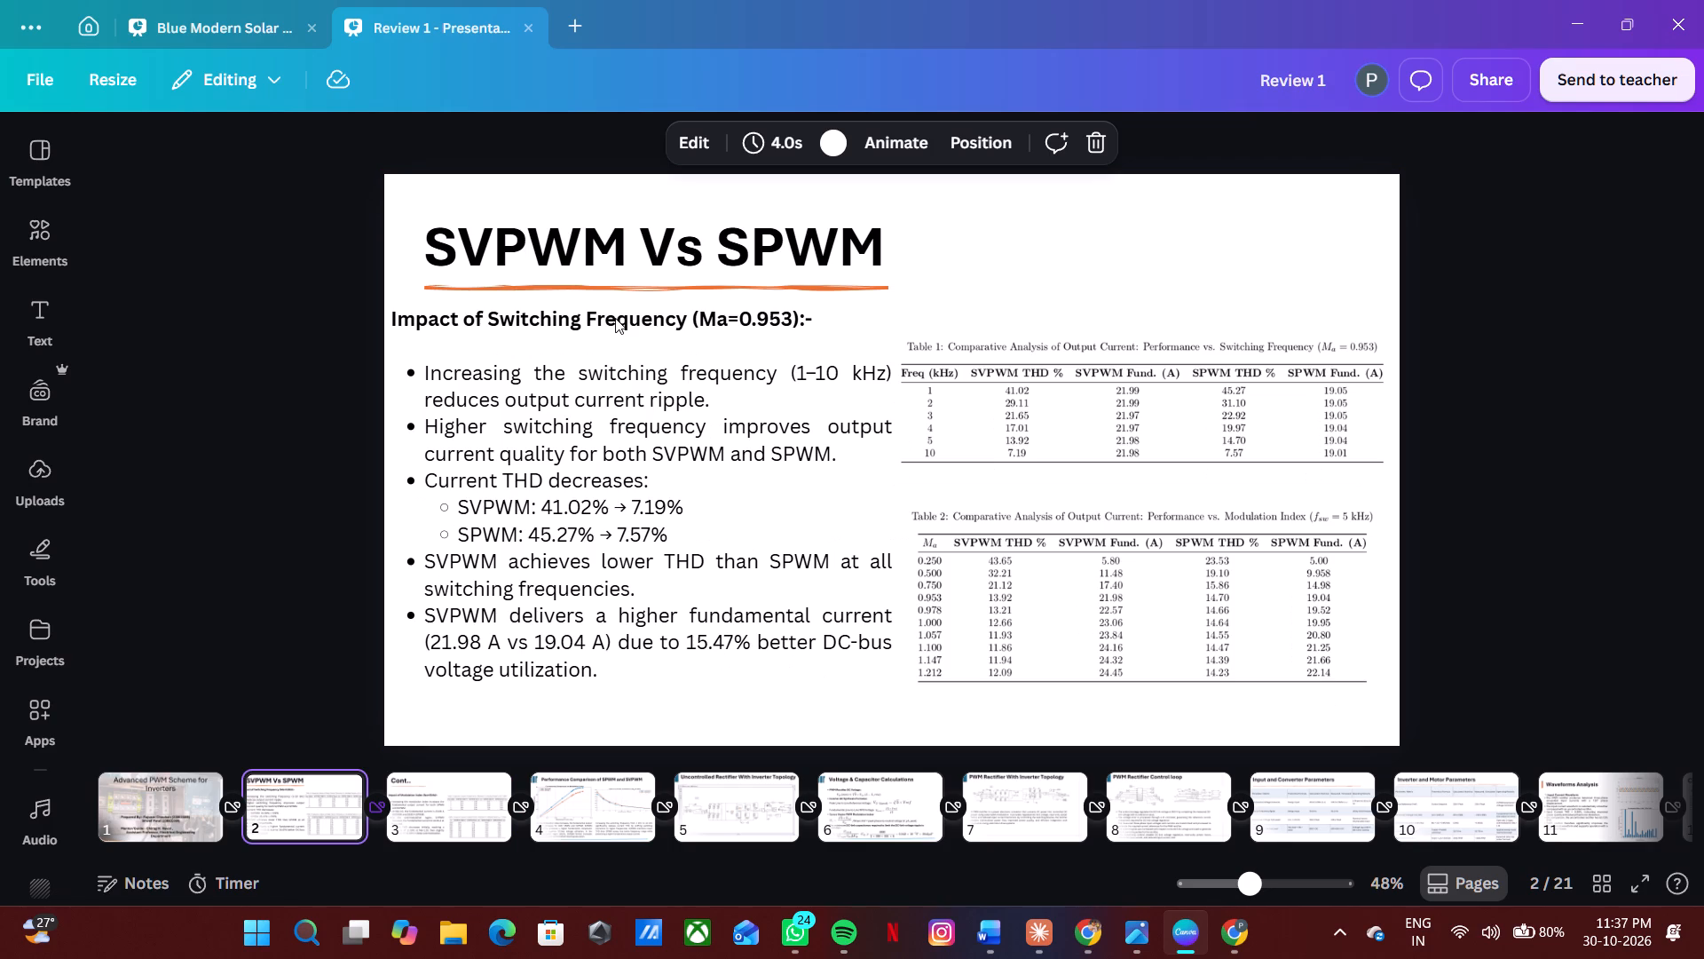
pyautogui.press('Right')
pyautogui.press('Right')
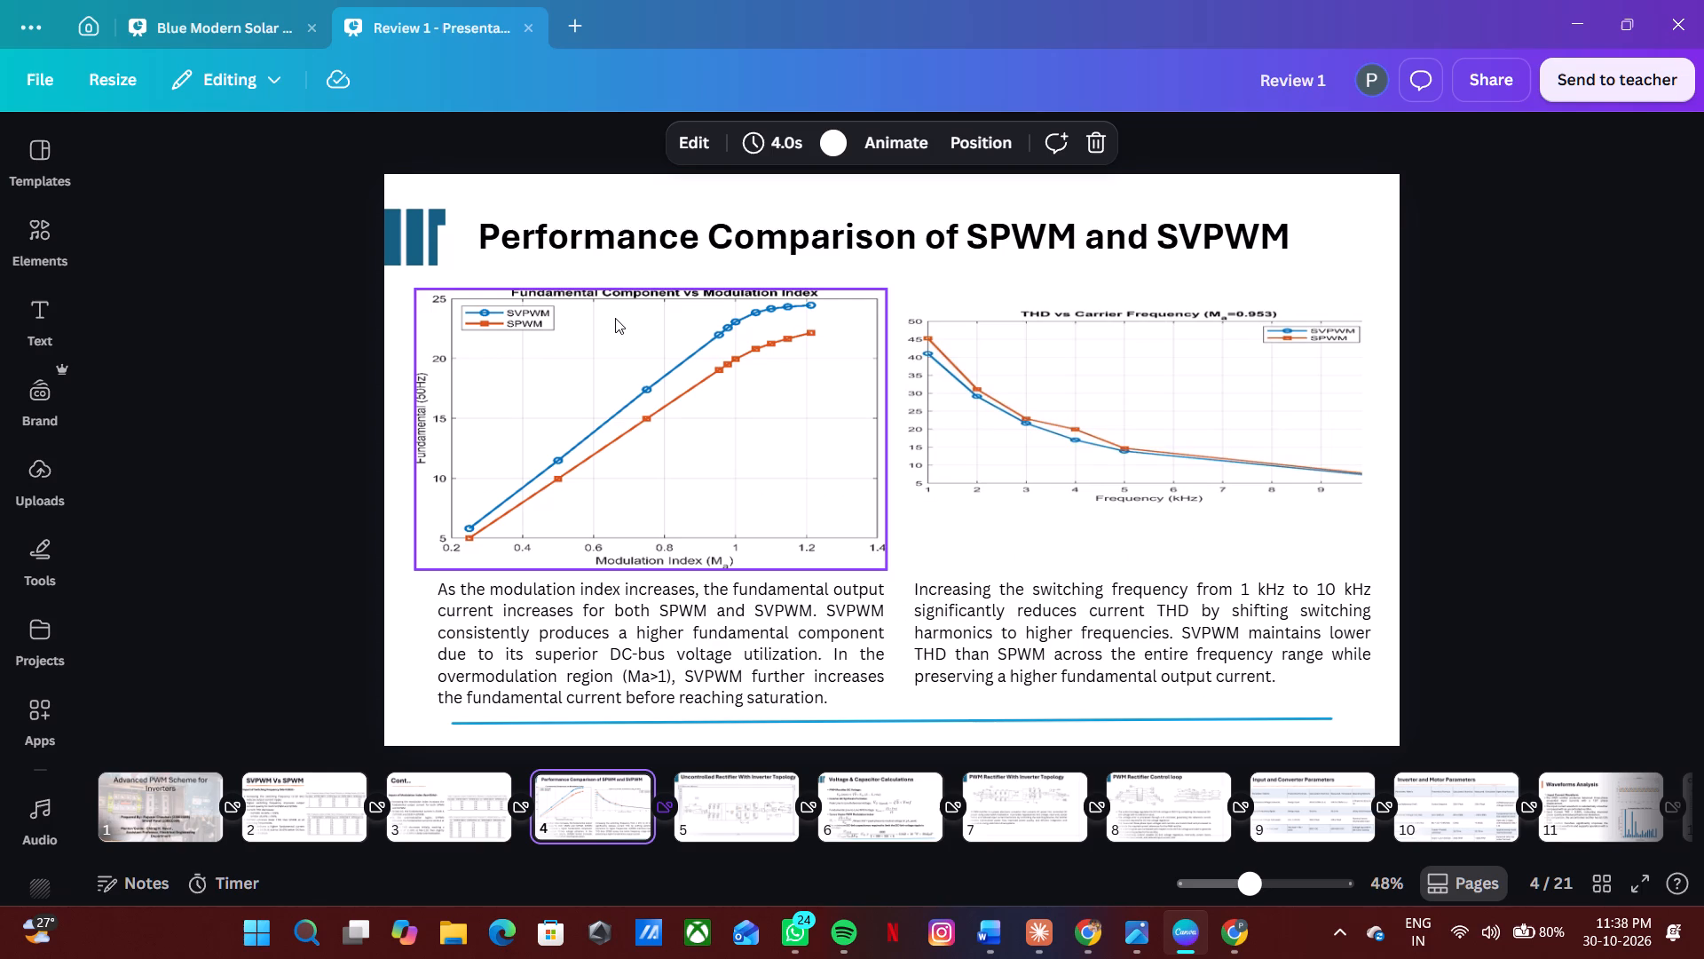
pyautogui.press('Right')
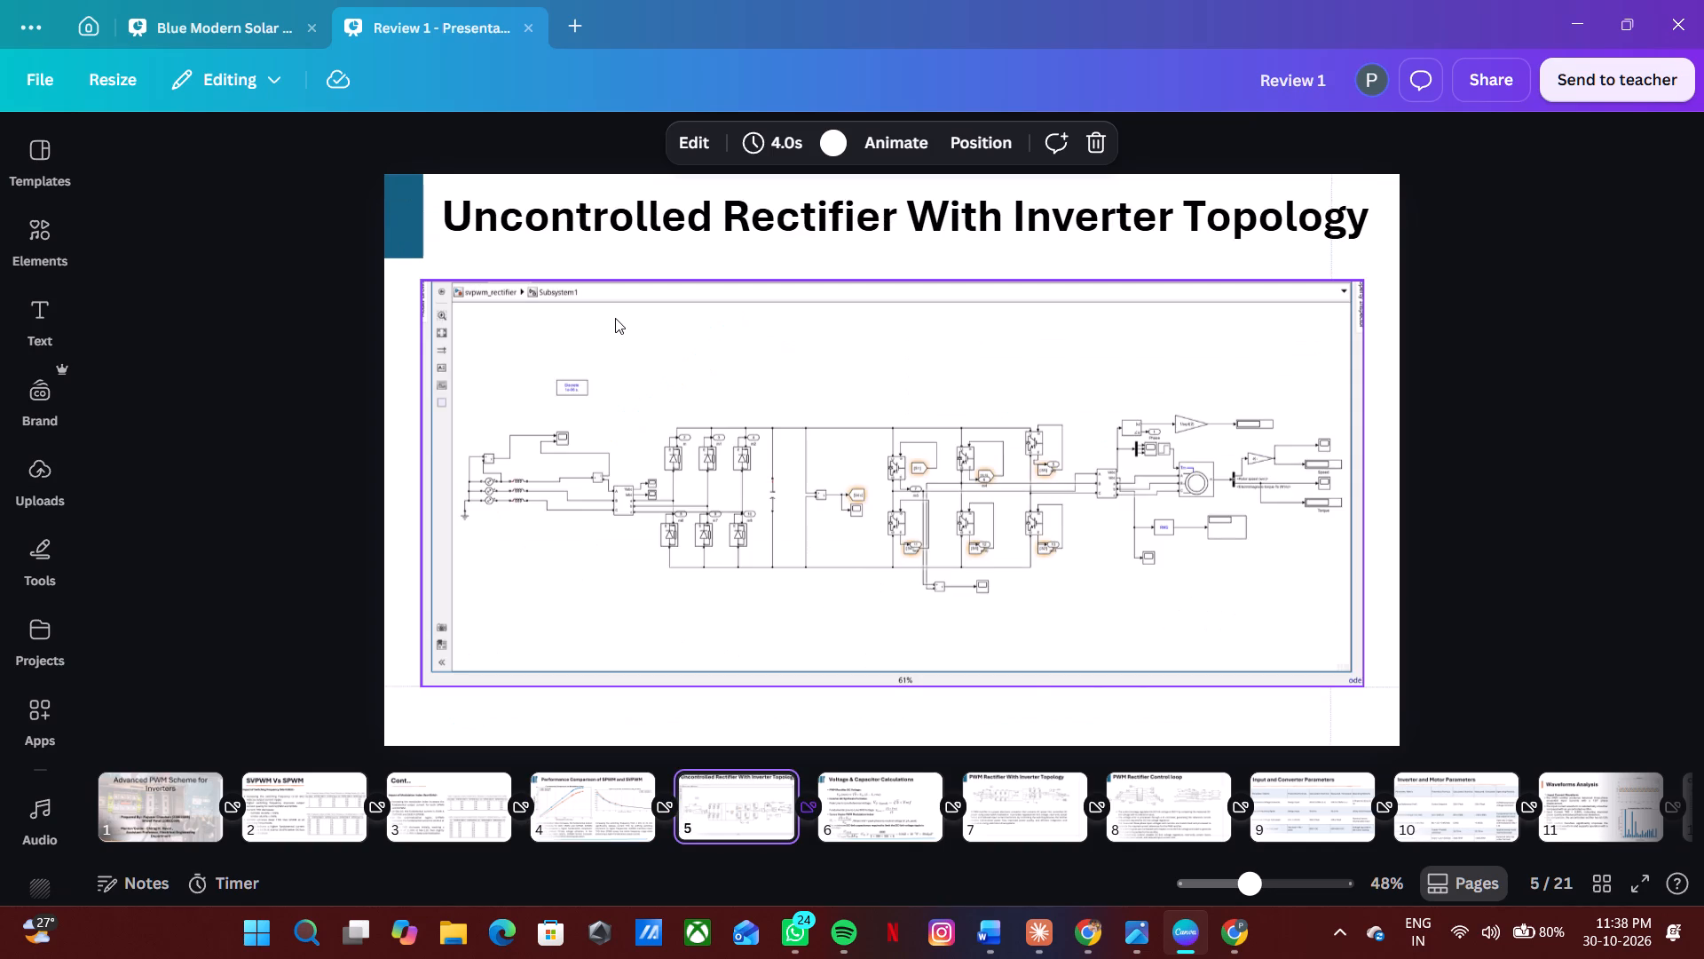
pyautogui.press('Right')
pyautogui.press('Left')
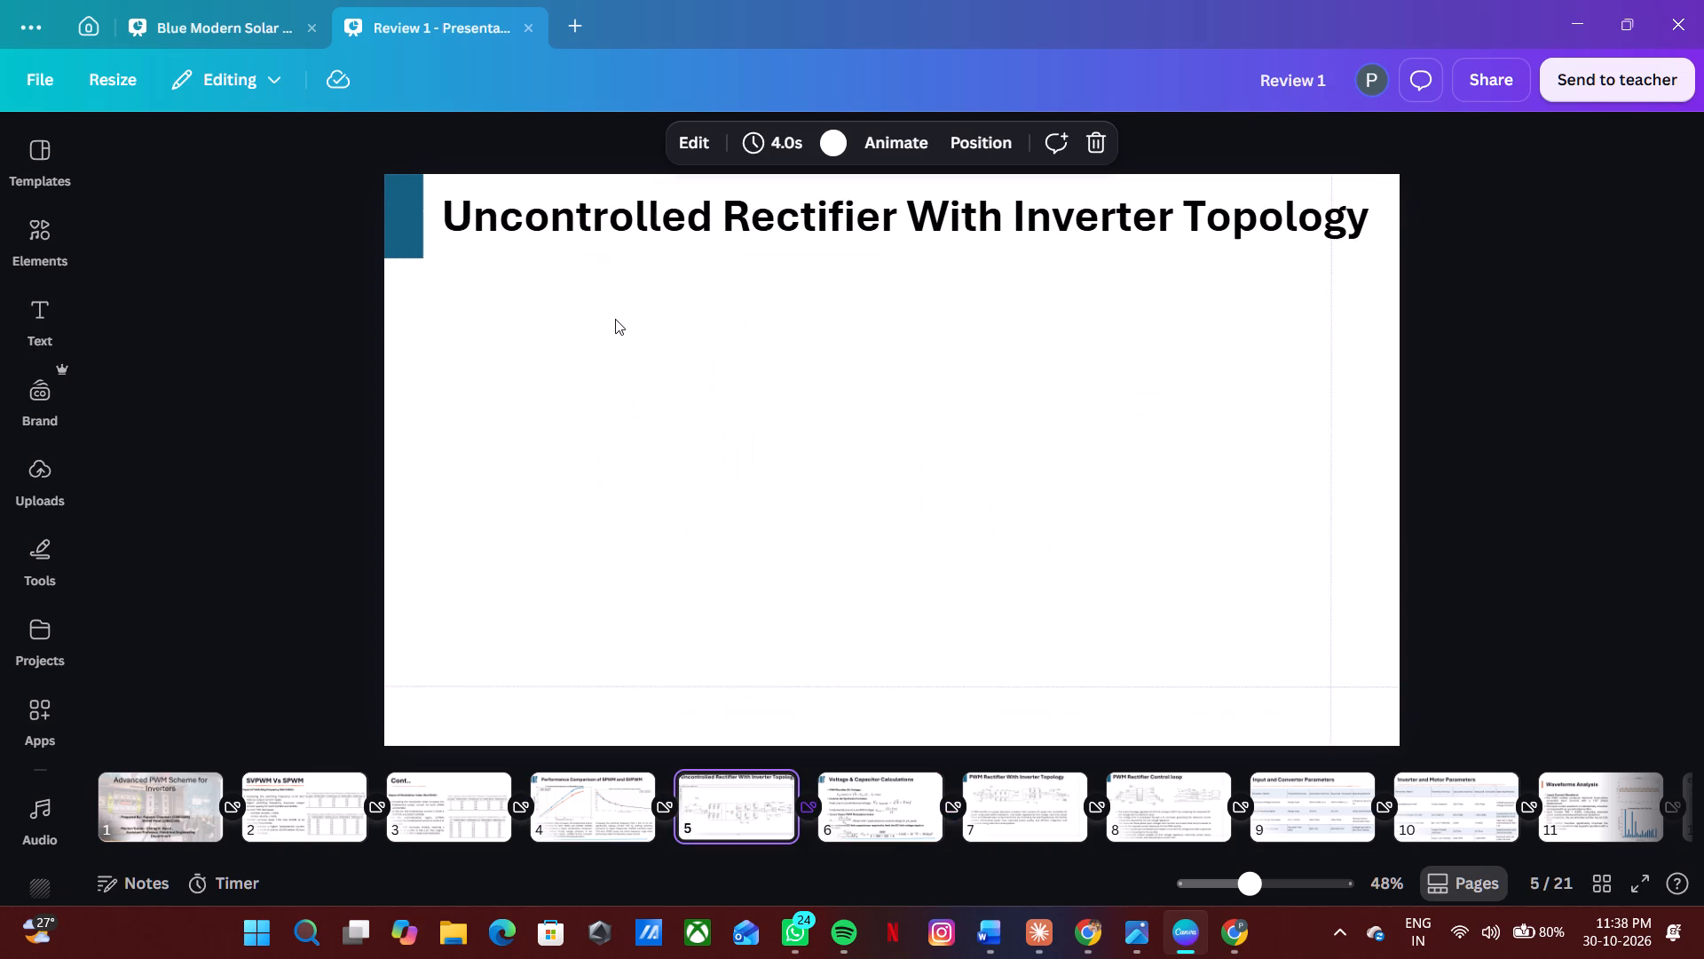
pyautogui.press('Right')
pyautogui.press('Right')
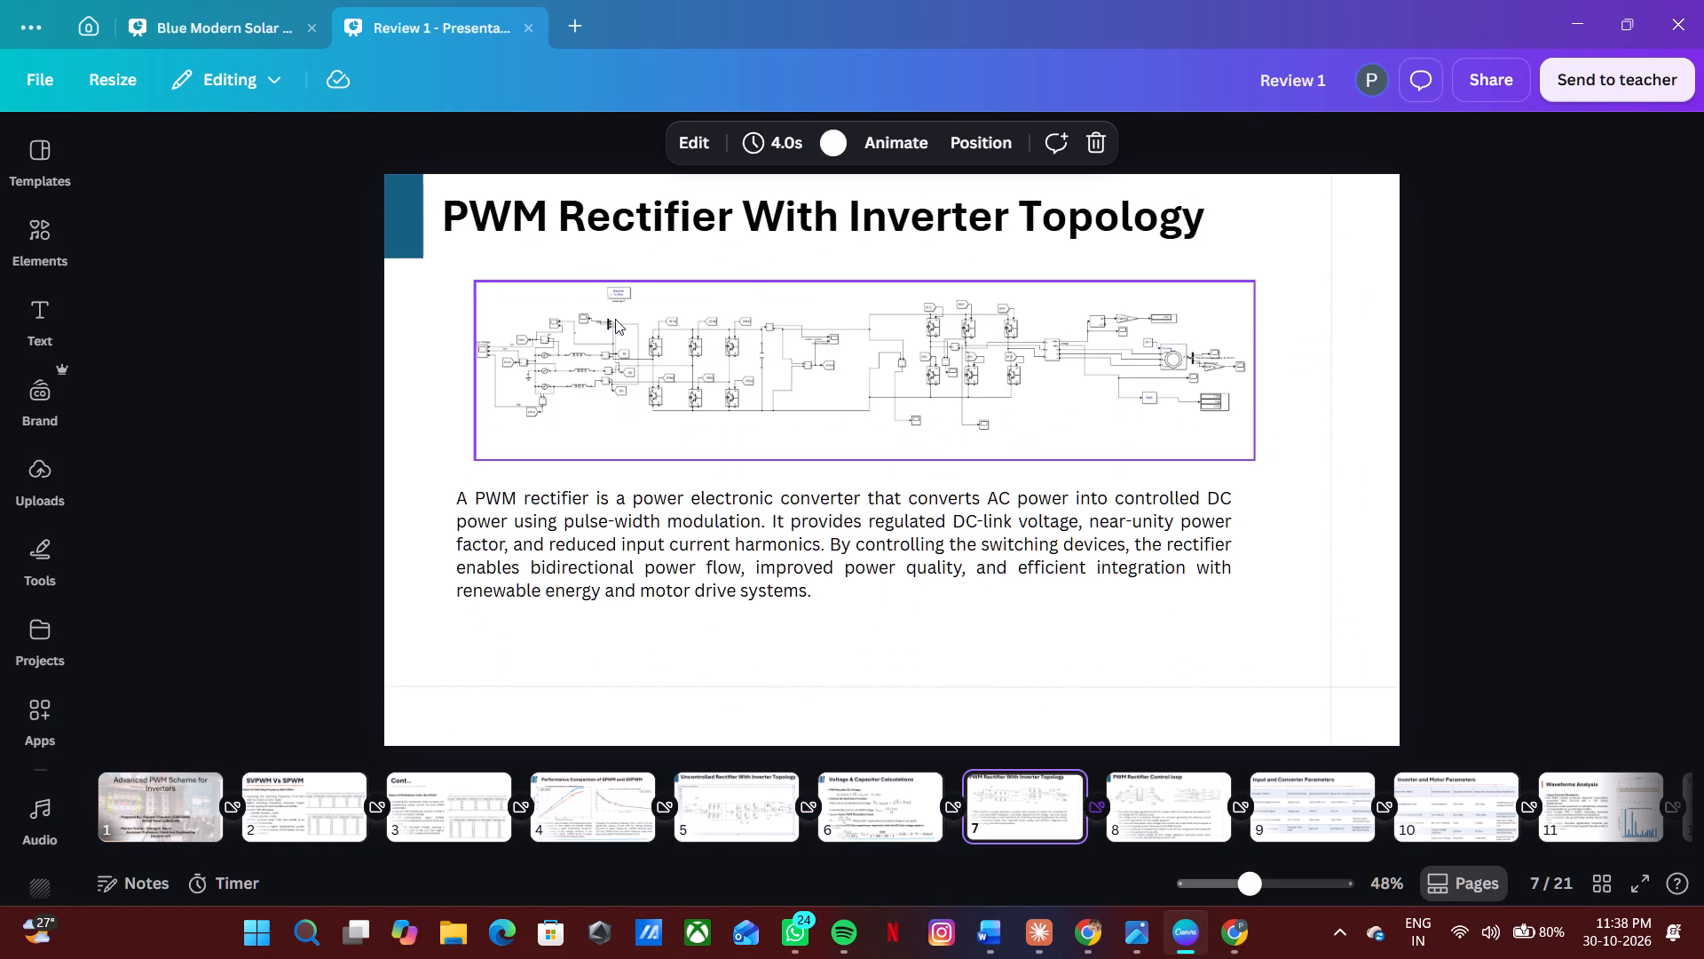
pyautogui.press('Right')
pyautogui.press('Right')
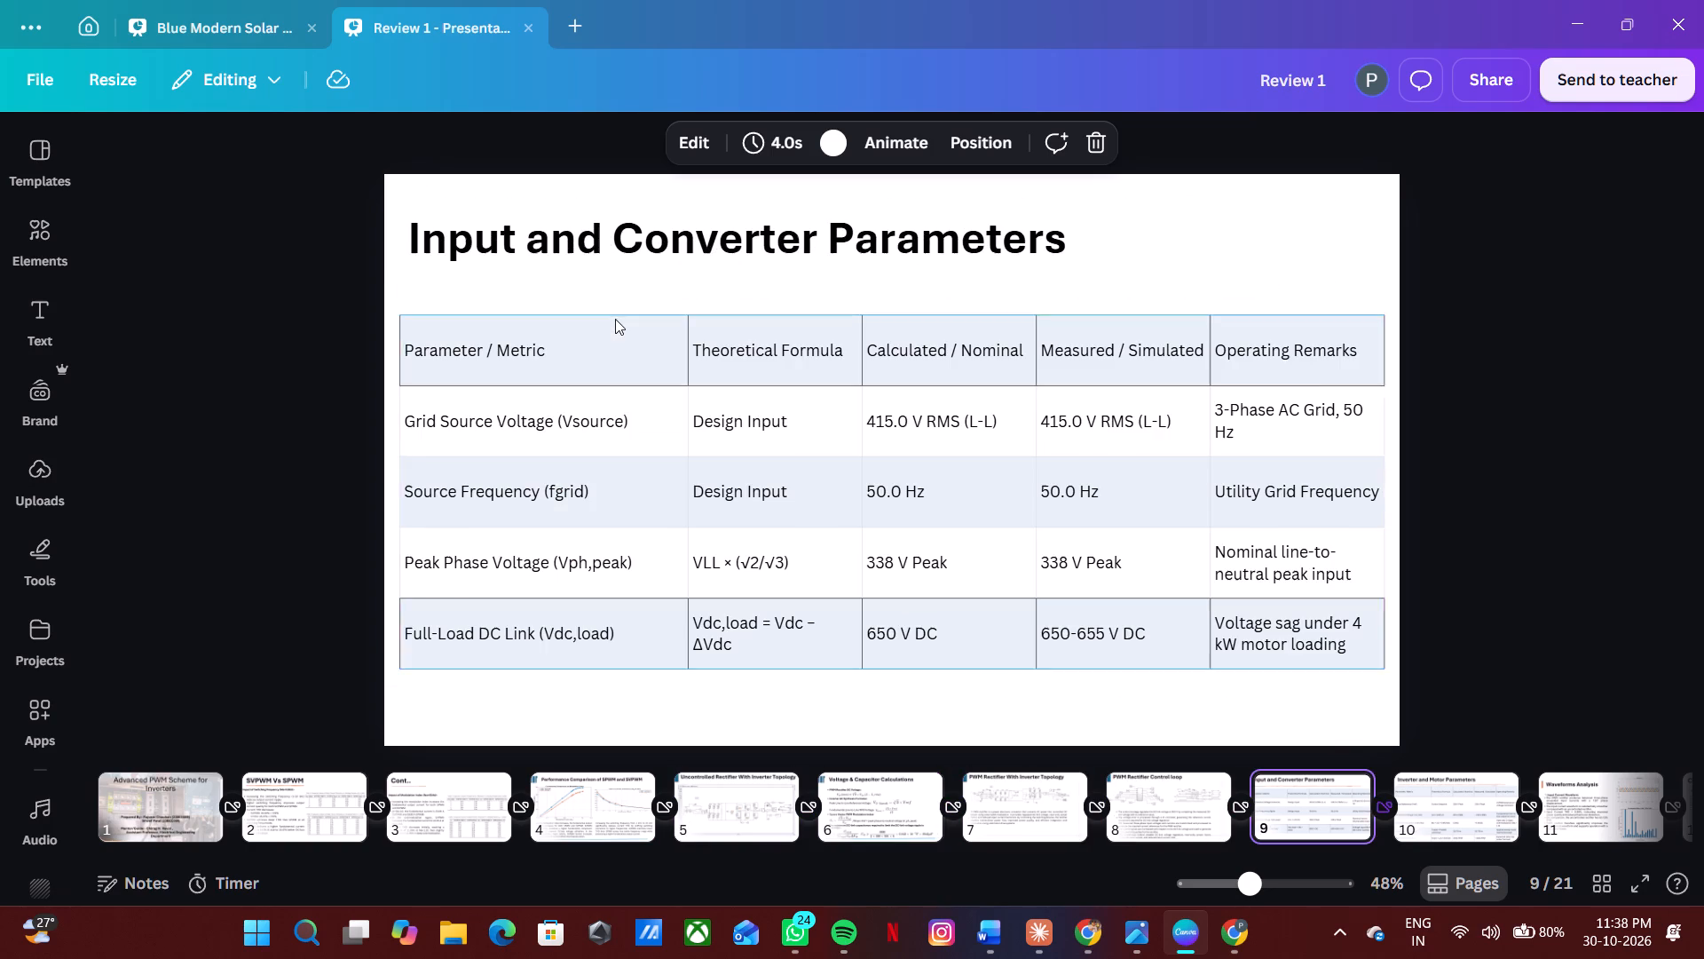
pyautogui.press('Right')
pyautogui.press('Right')
pyautogui.press('Right')
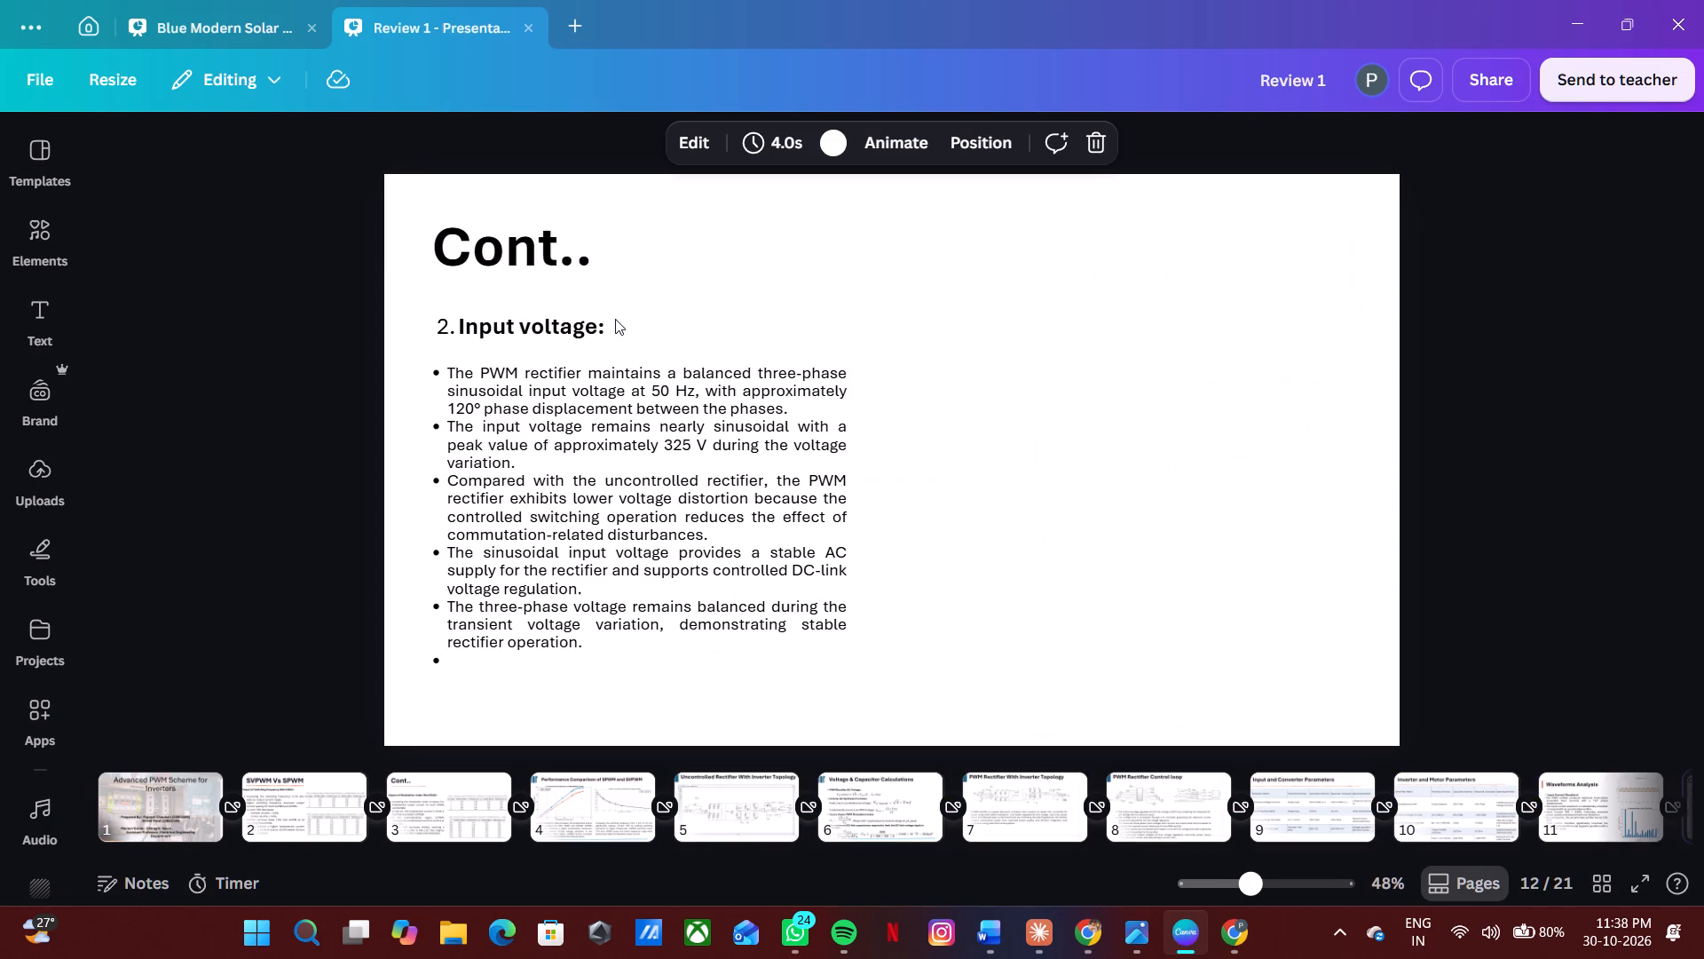
pyautogui.press('Left')
pyautogui.press('Left')
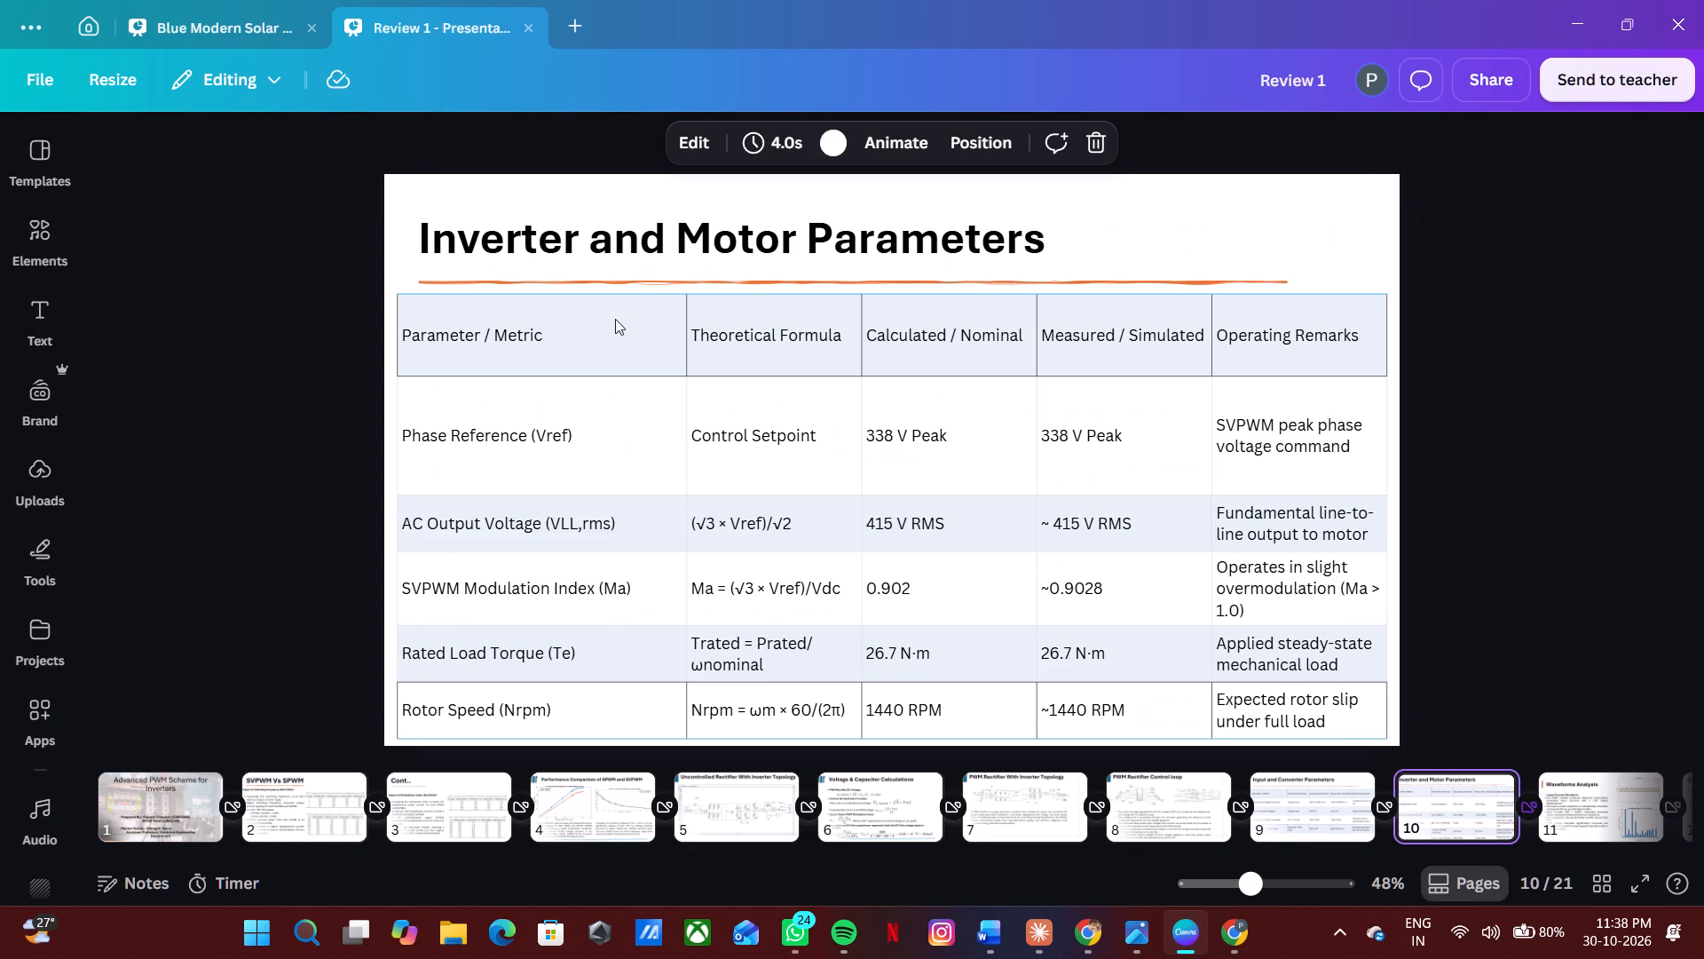
pyautogui.press('Left')
pyautogui.press('Left')
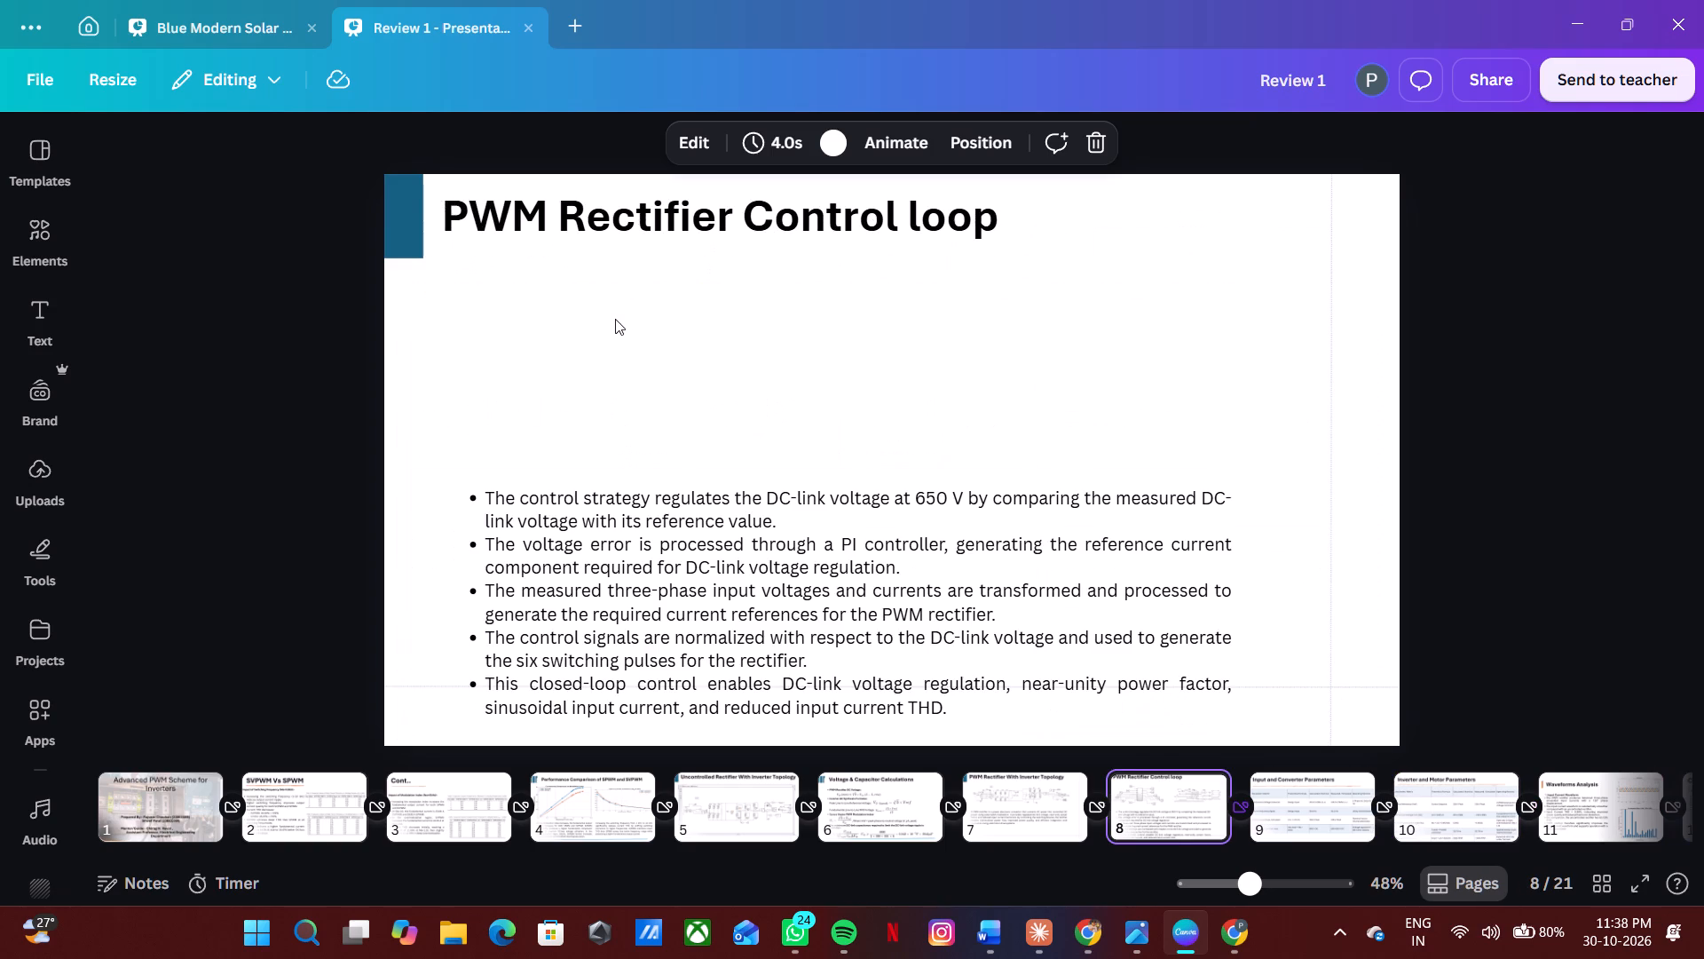
pyautogui.press('Left')
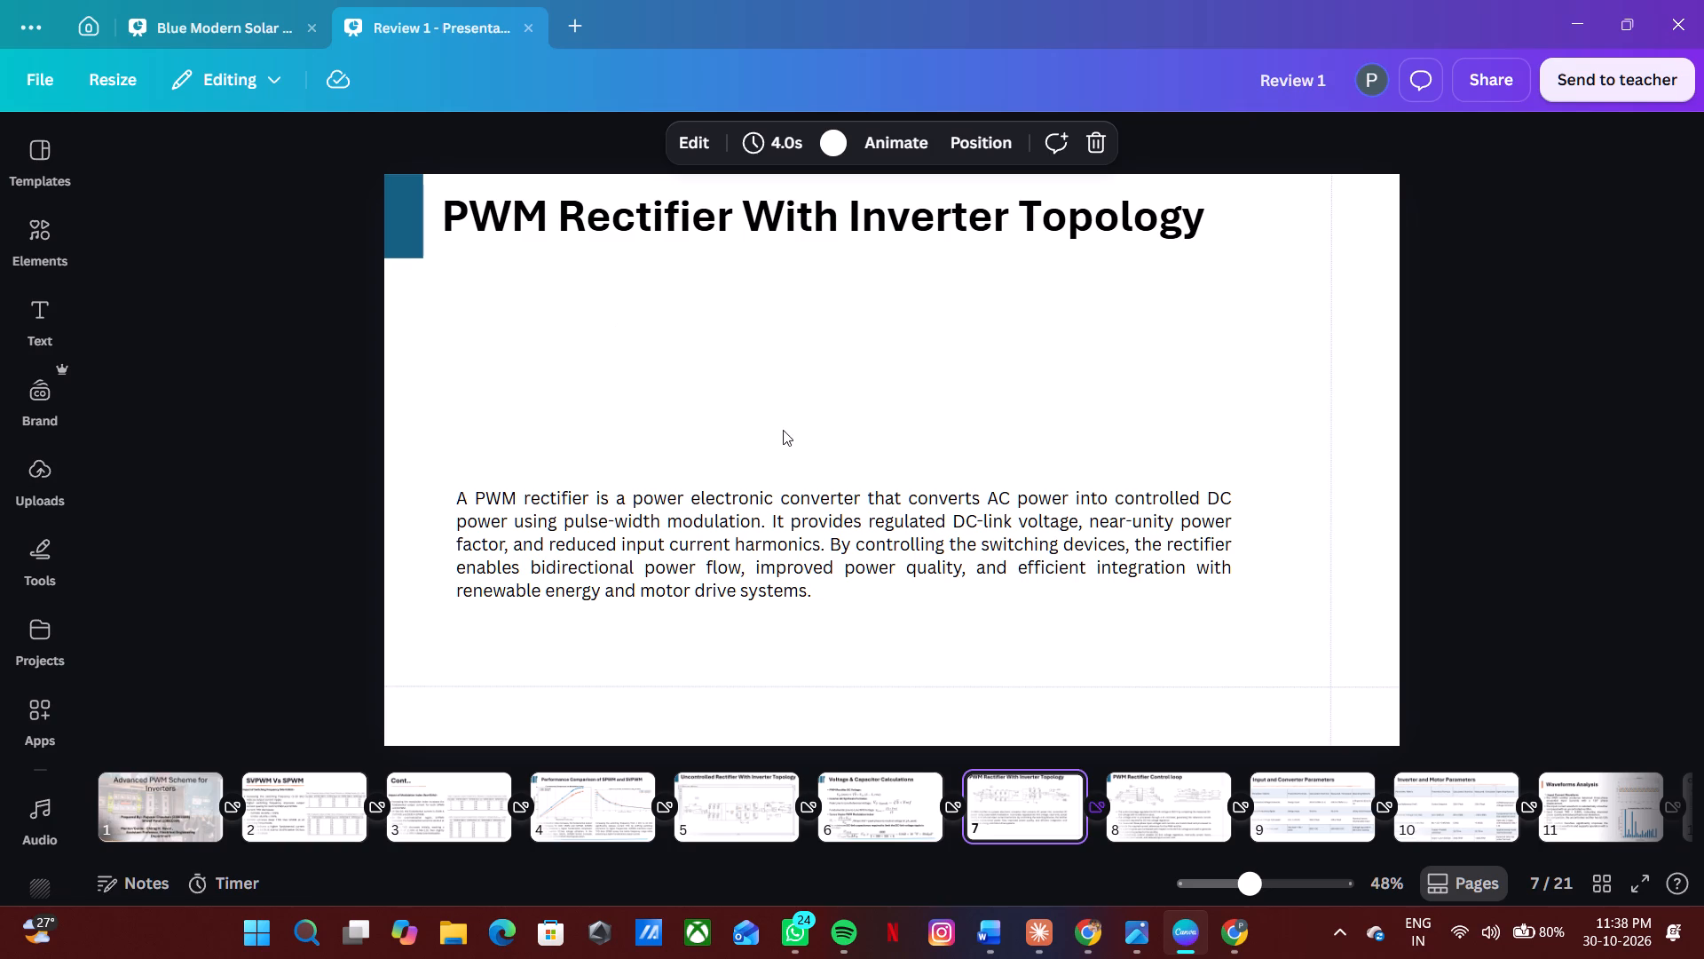
# Return to the Blue Modern Solar Panel Energy presentation and compare the two SPWM slides, 9 and 10.
pyautogui.click(271, 2)
pyautogui.click(266, 29)
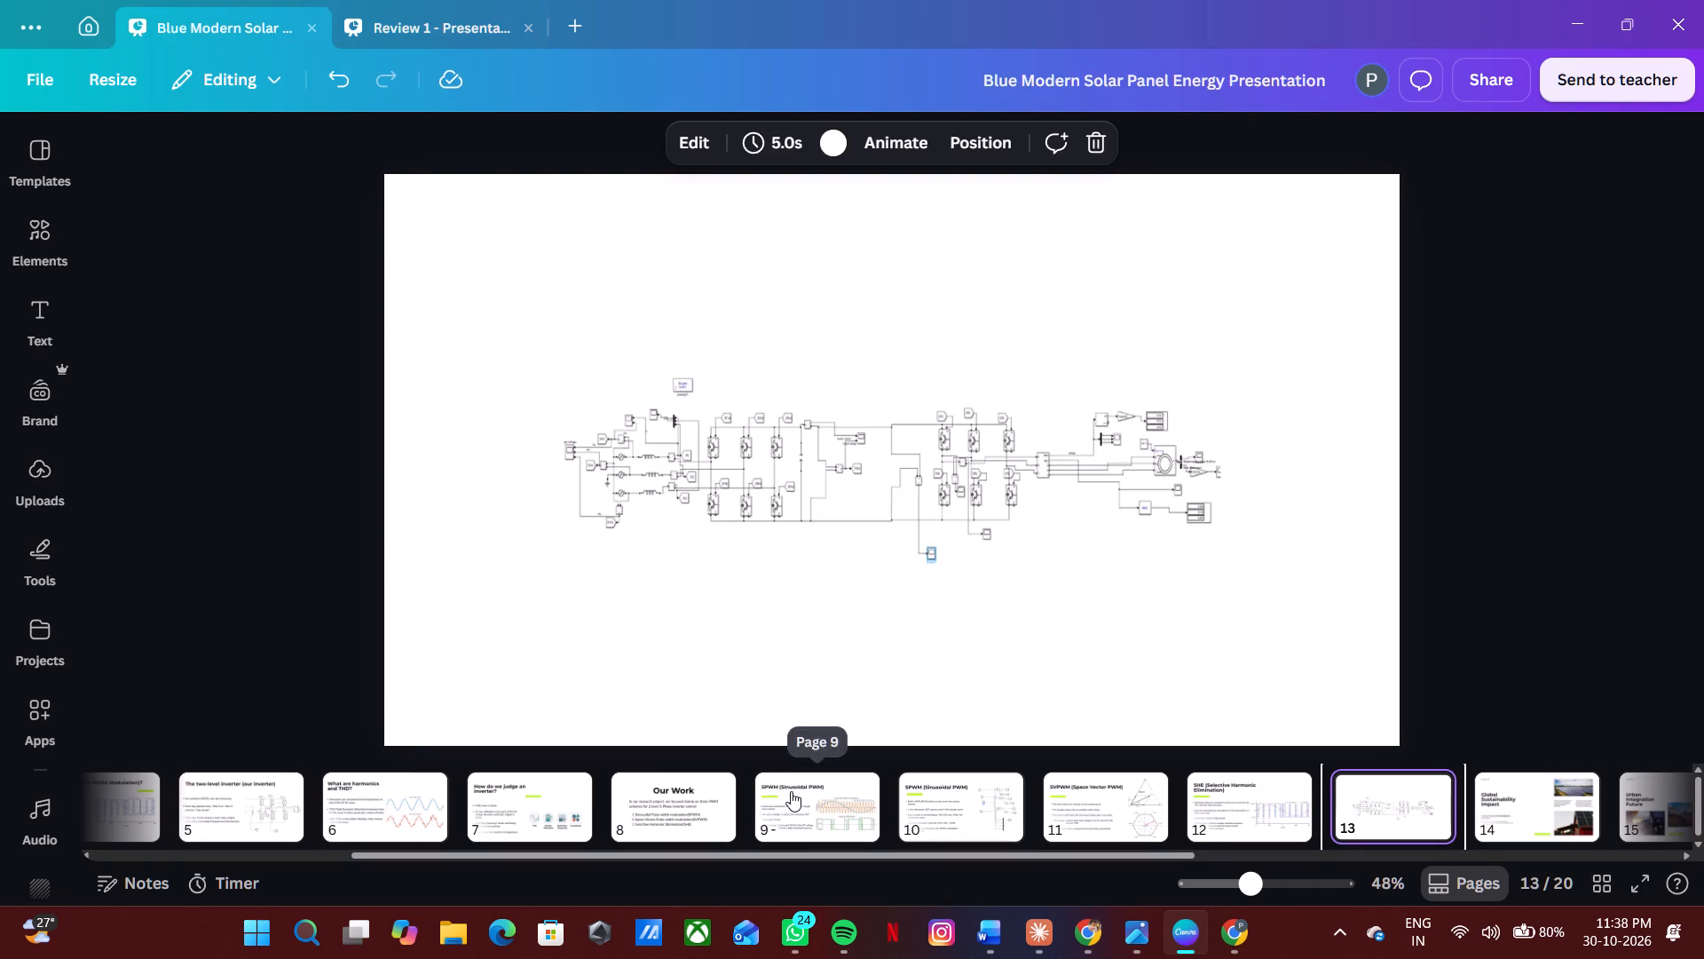
pyautogui.click(791, 791)
pyautogui.press('Right')
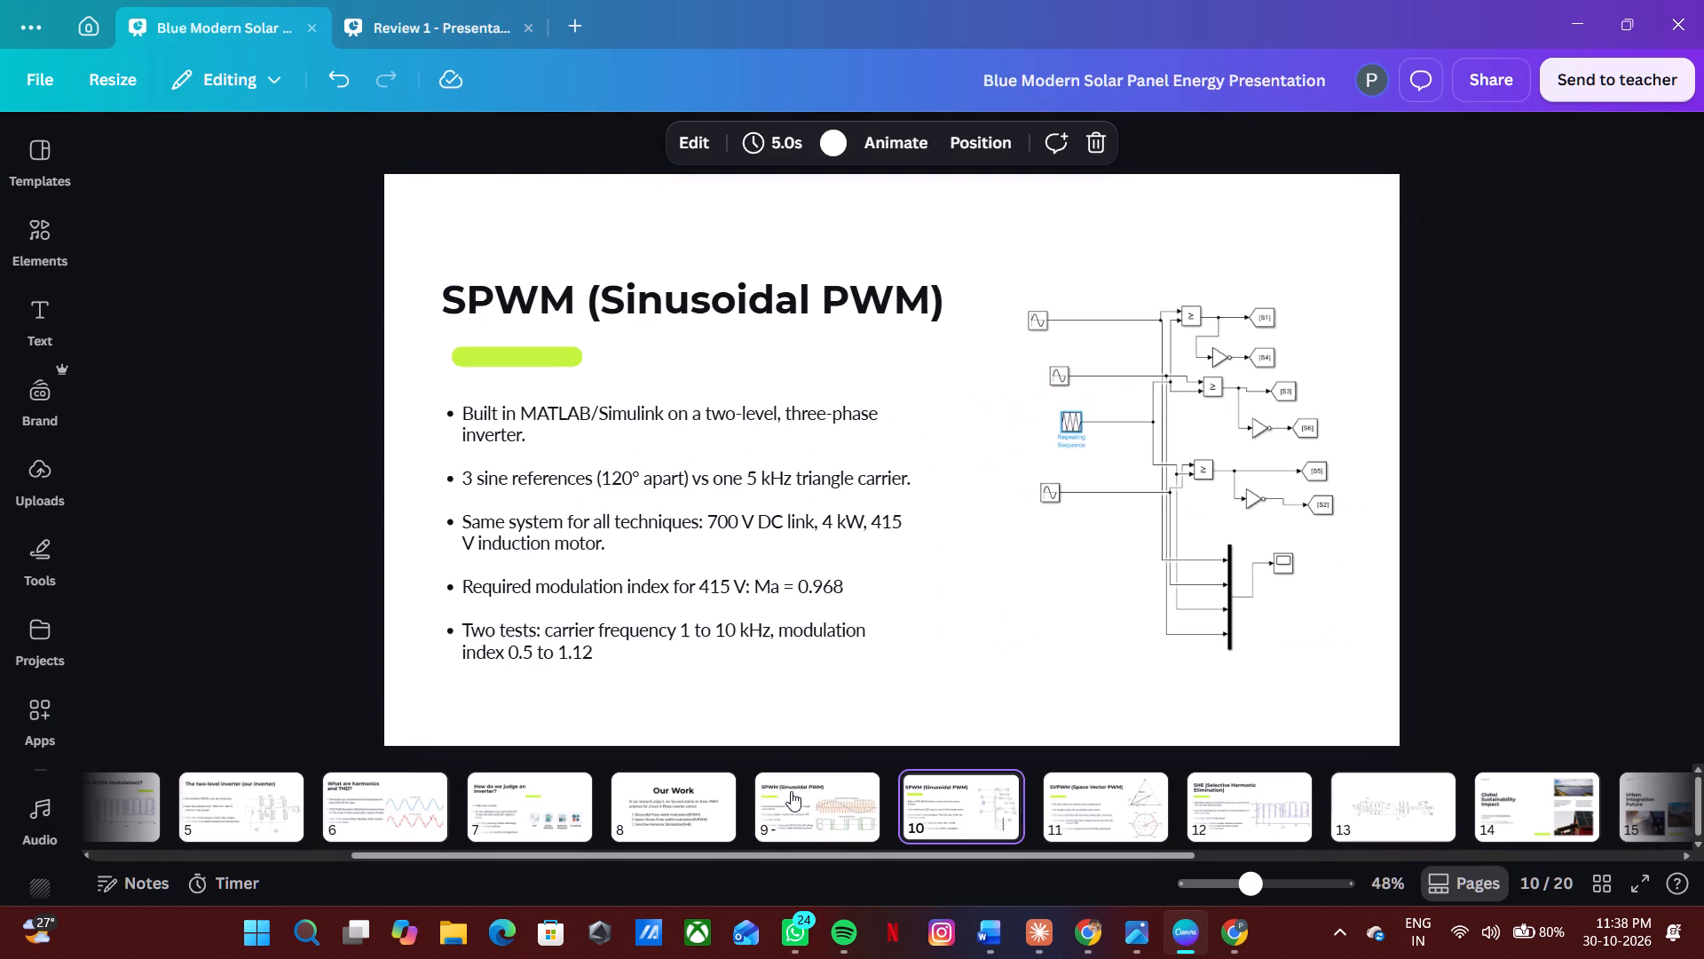
pyautogui.press('Left')
pyautogui.press('Right')
pyautogui.press('Left')
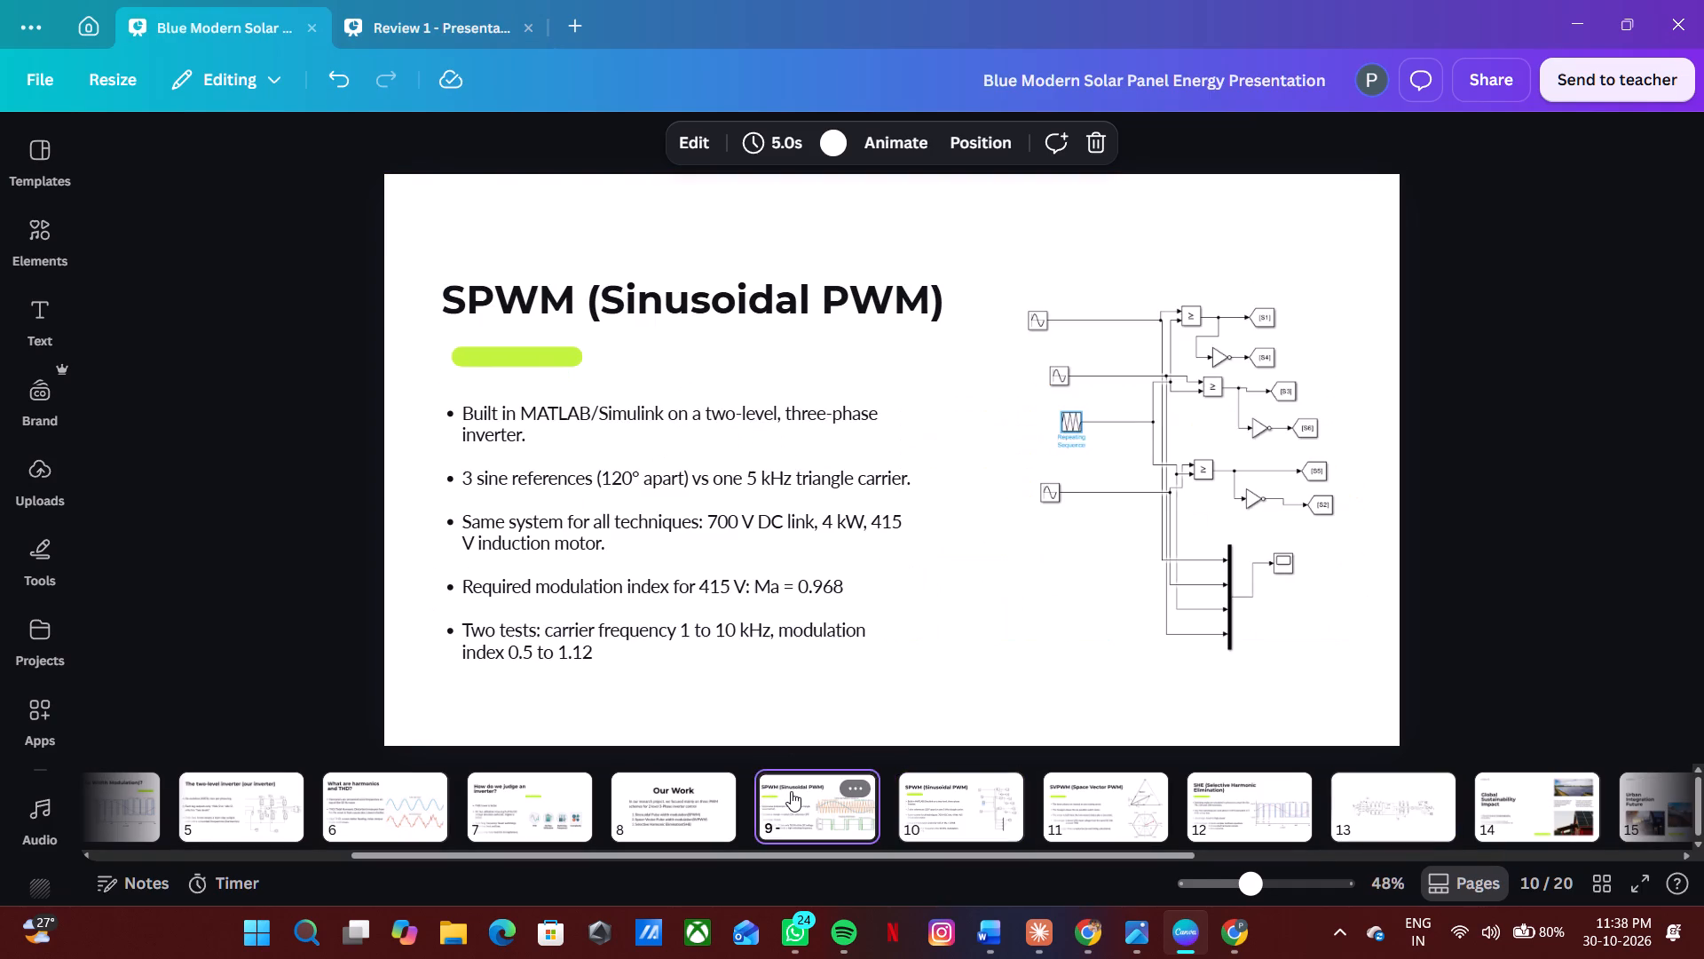
pyautogui.press('Right')
pyautogui.press('Left')
pyautogui.press('Right')
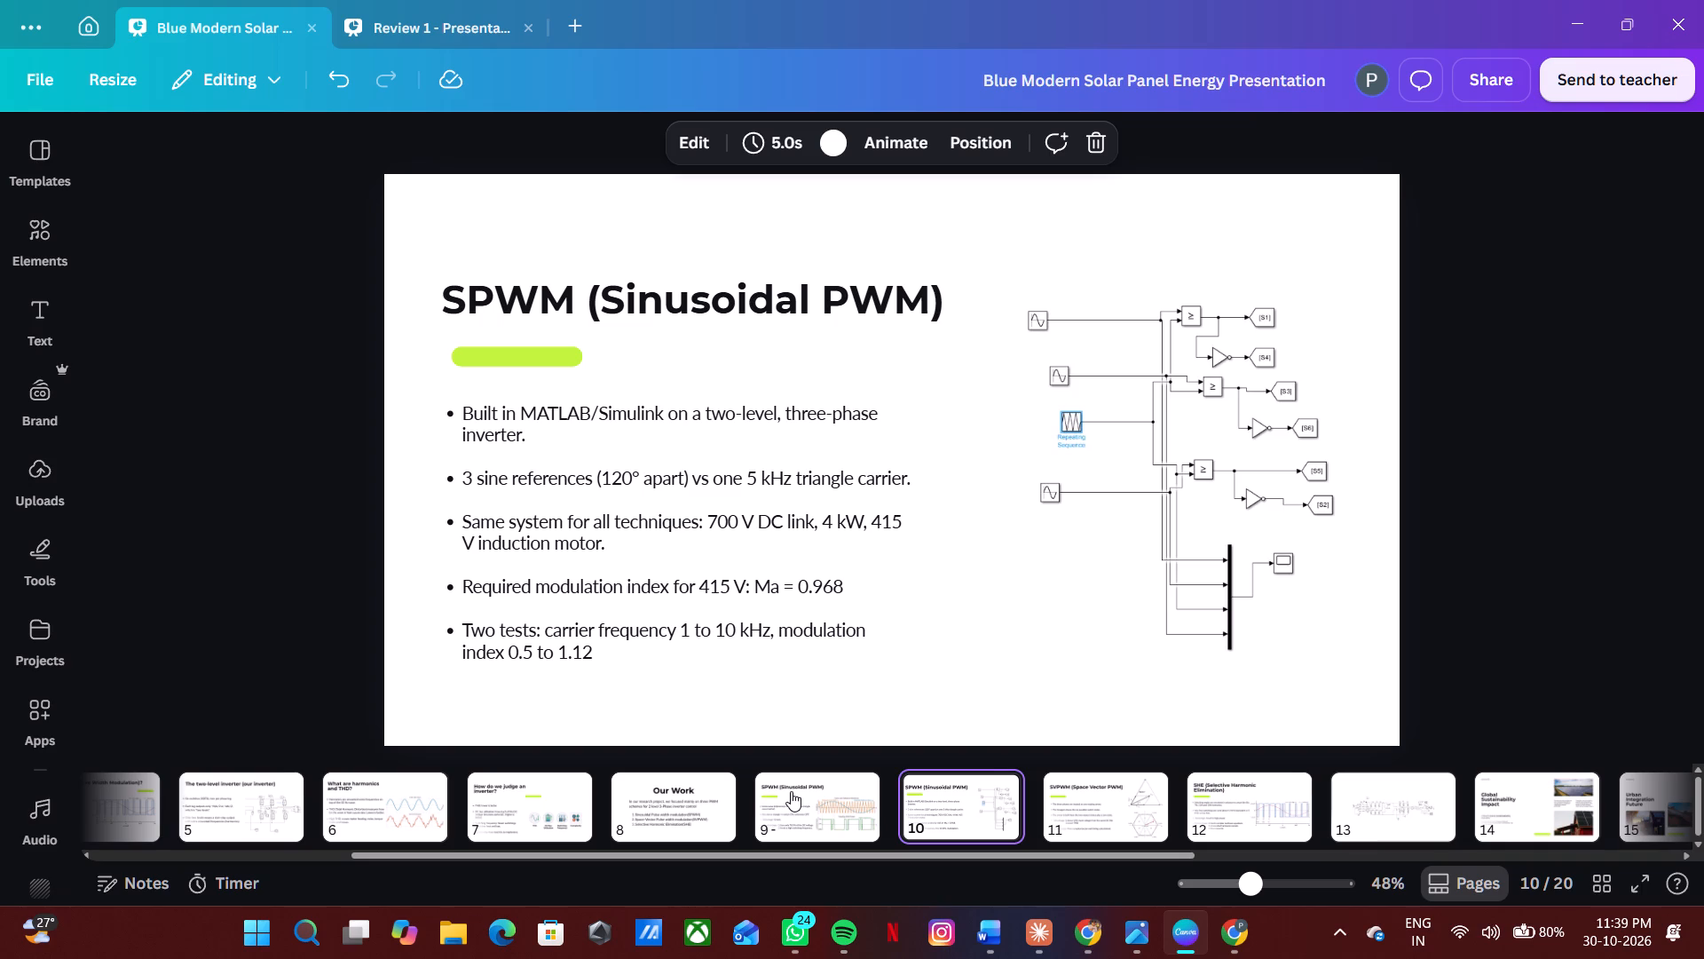
pyautogui.press('Left')
pyautogui.press('Right')
pyautogui.press('Right')
pyautogui.press('Left')
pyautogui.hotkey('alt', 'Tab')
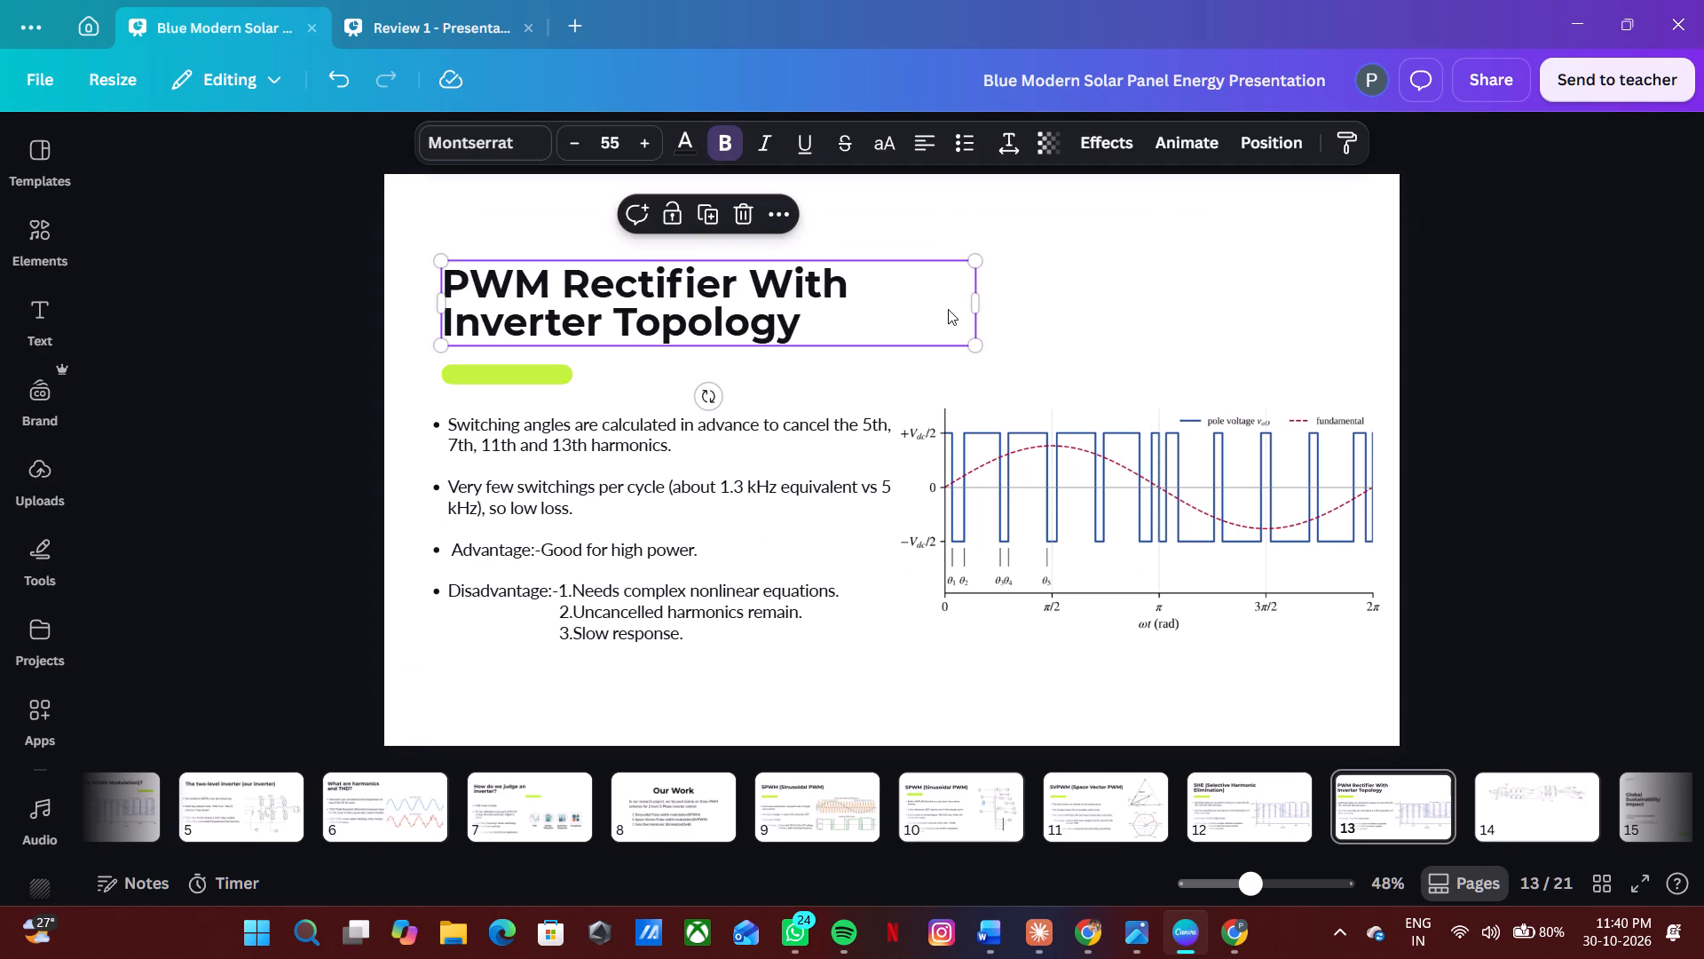
pyautogui.moveTo(975, 305); pyautogui.dragTo(1018, 289)
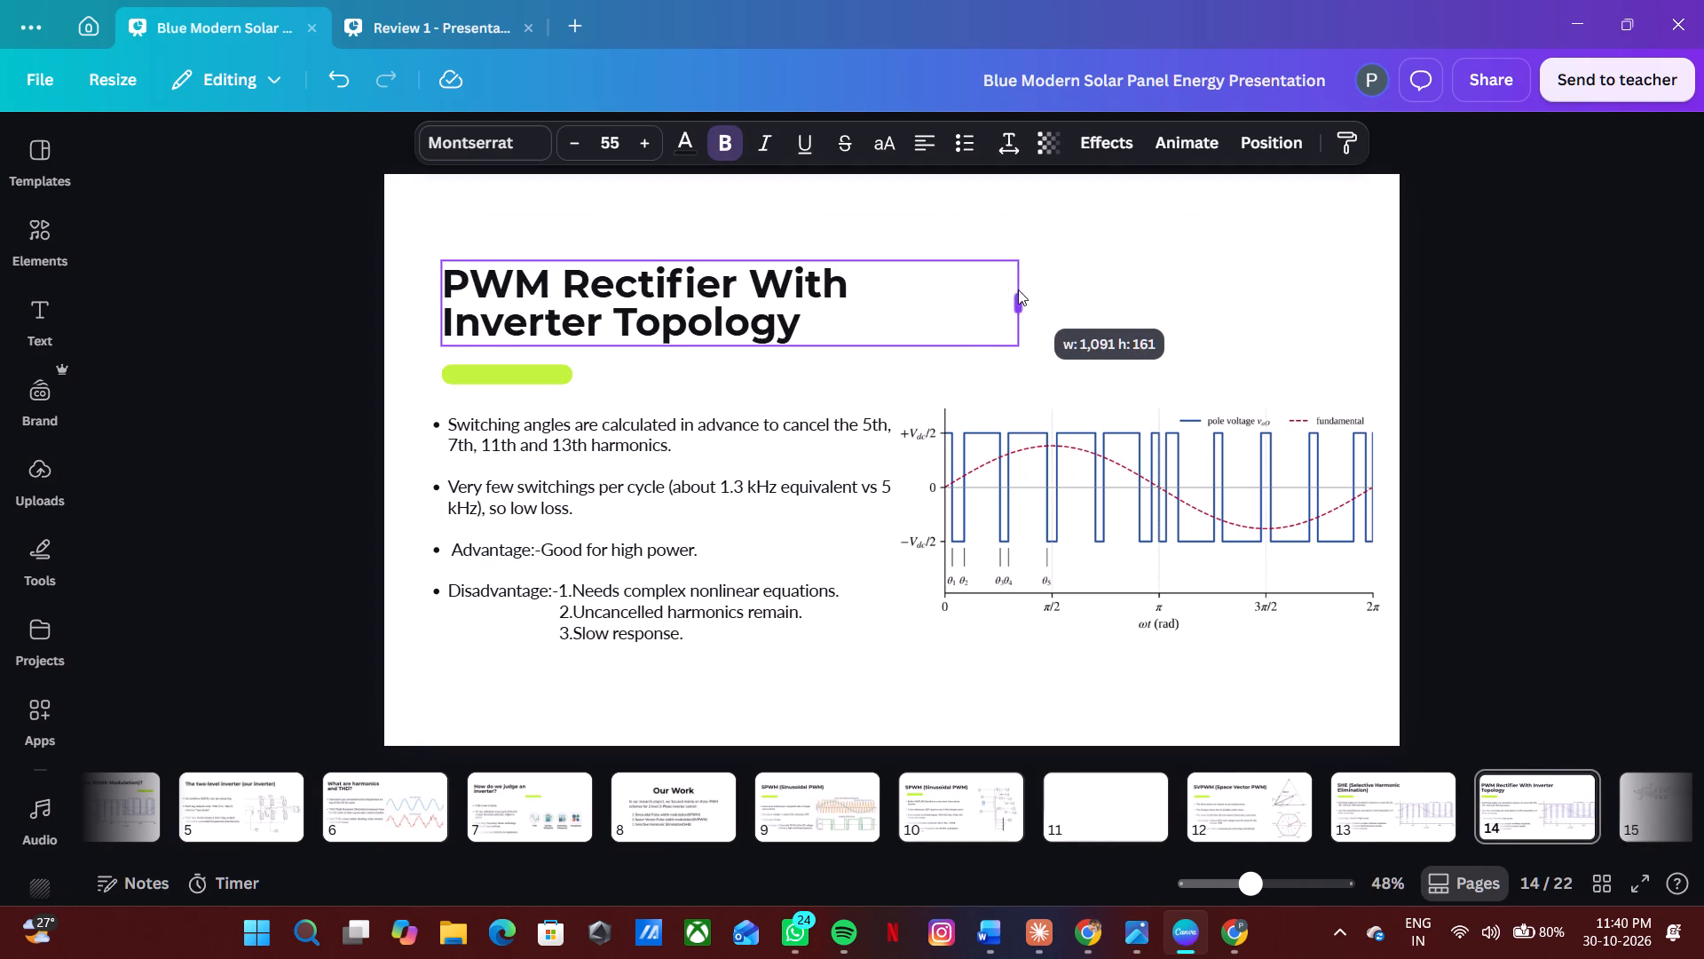
pyautogui.moveTo(1018, 289); pyautogui.dragTo(1014, 291)
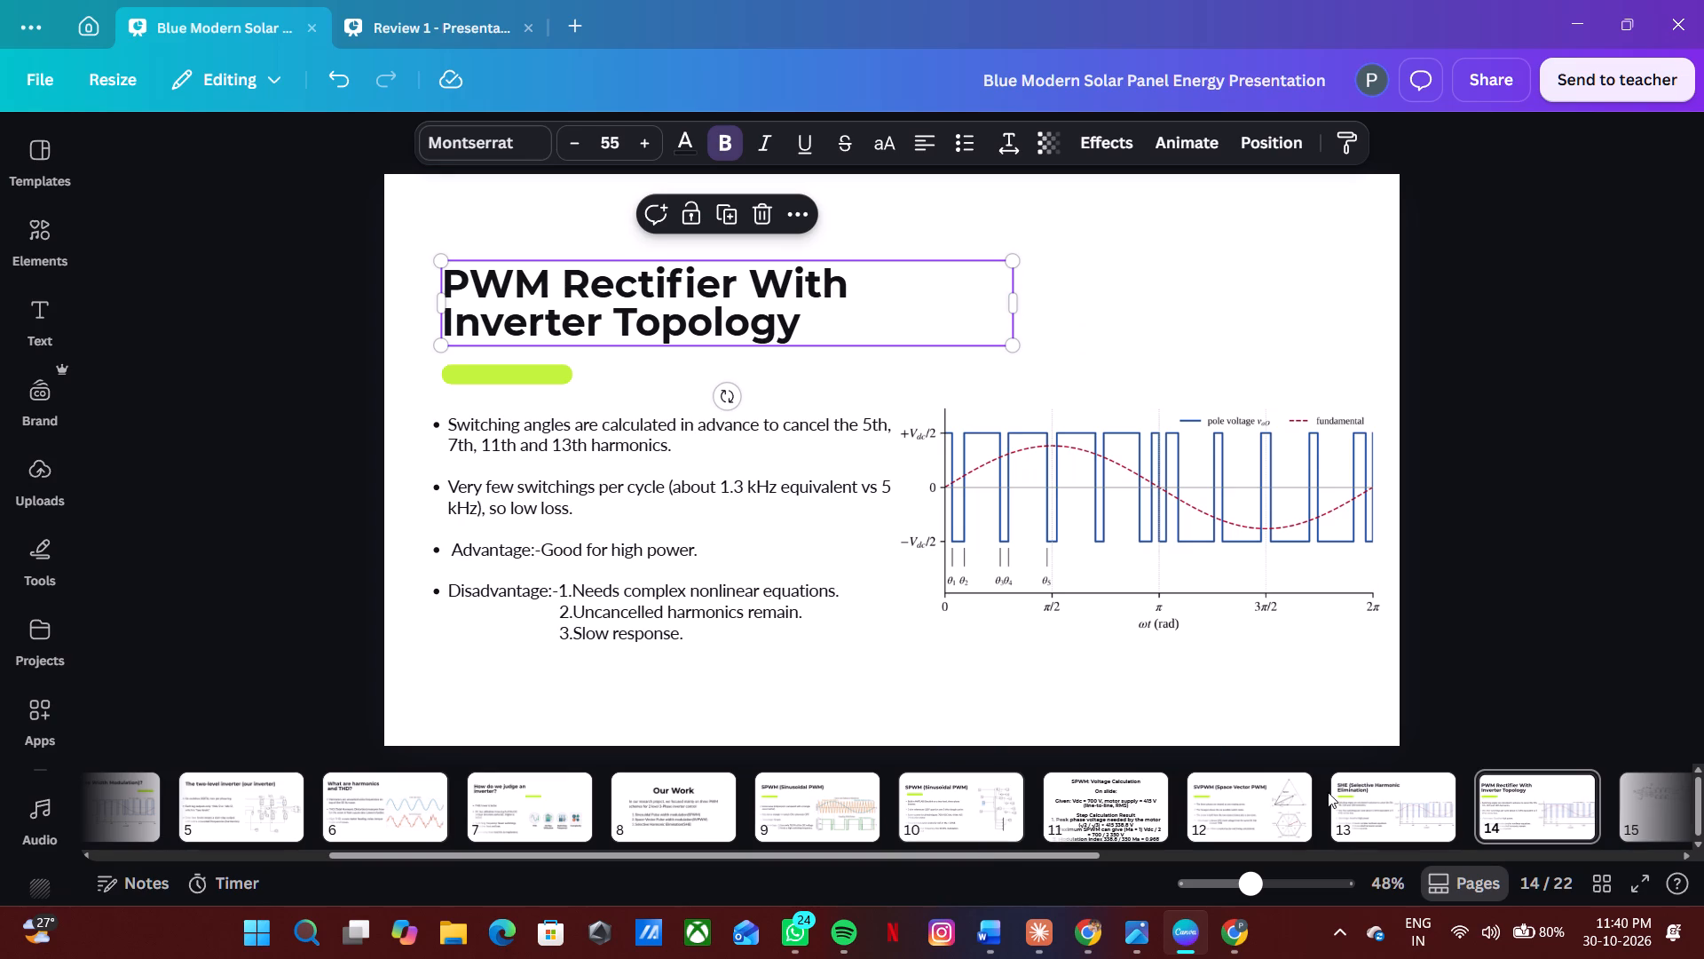
# Move the circuit diagram from slide 15 to slide 14, dropping it into the waveform picture's frame to replace that image.
pyautogui.click(1650, 802)
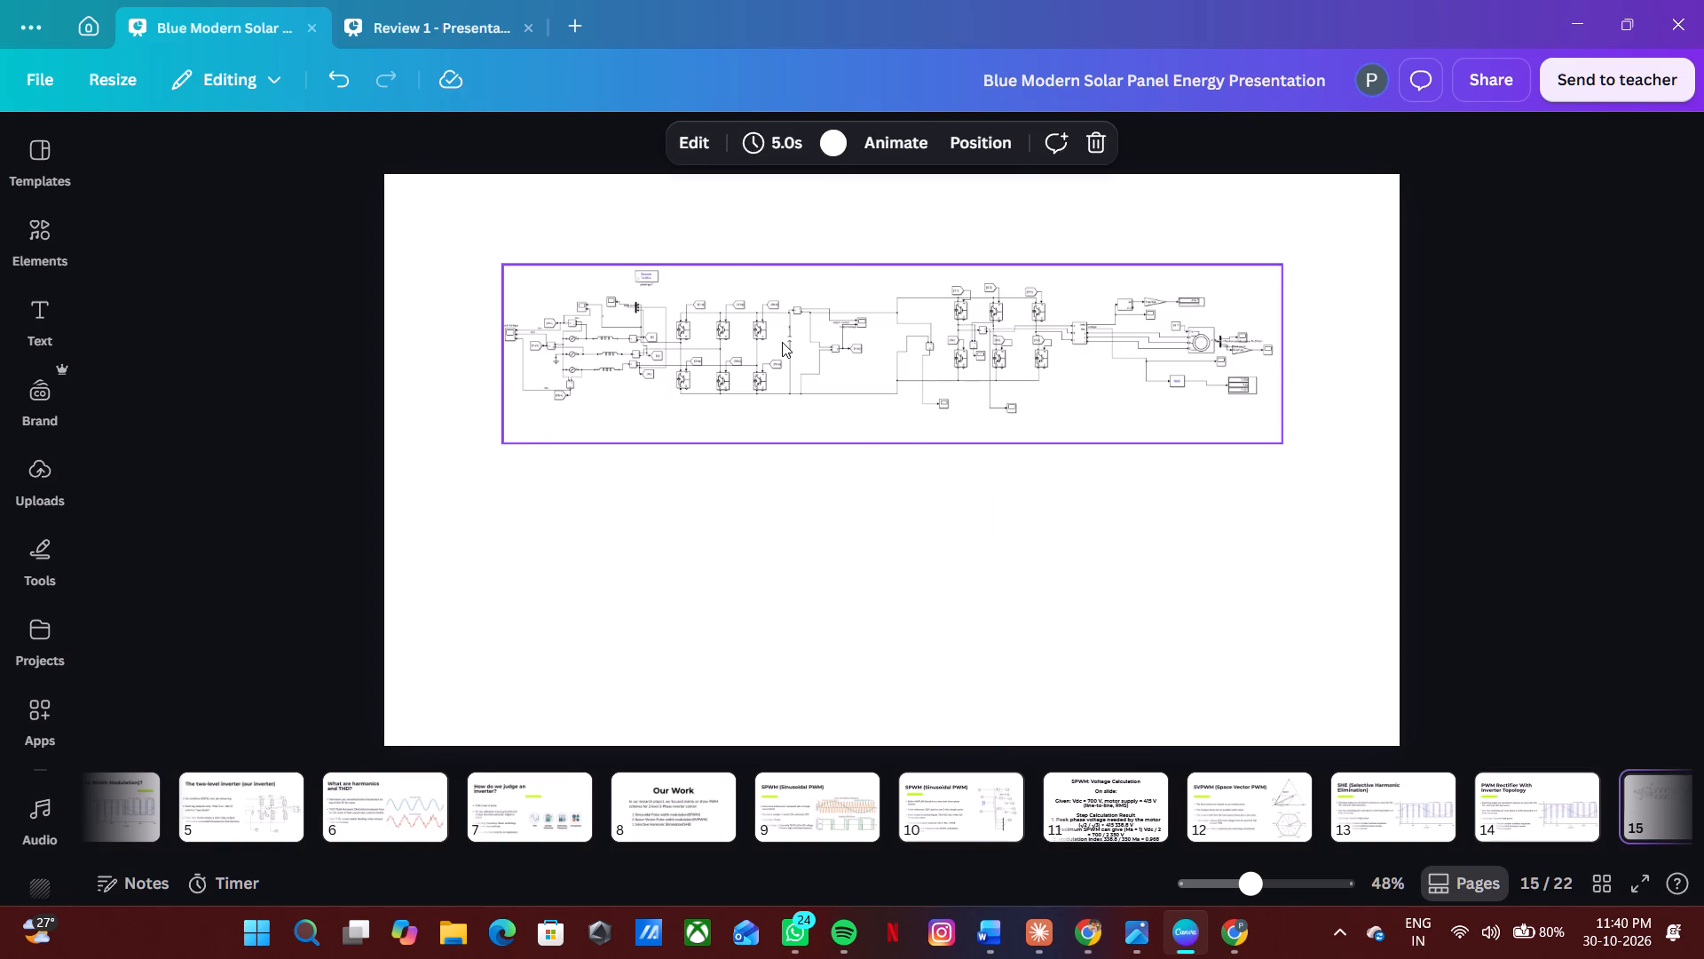
pyautogui.click(782, 342)
pyautogui.moveTo(782, 342); pyautogui.dragTo(1514, 744)
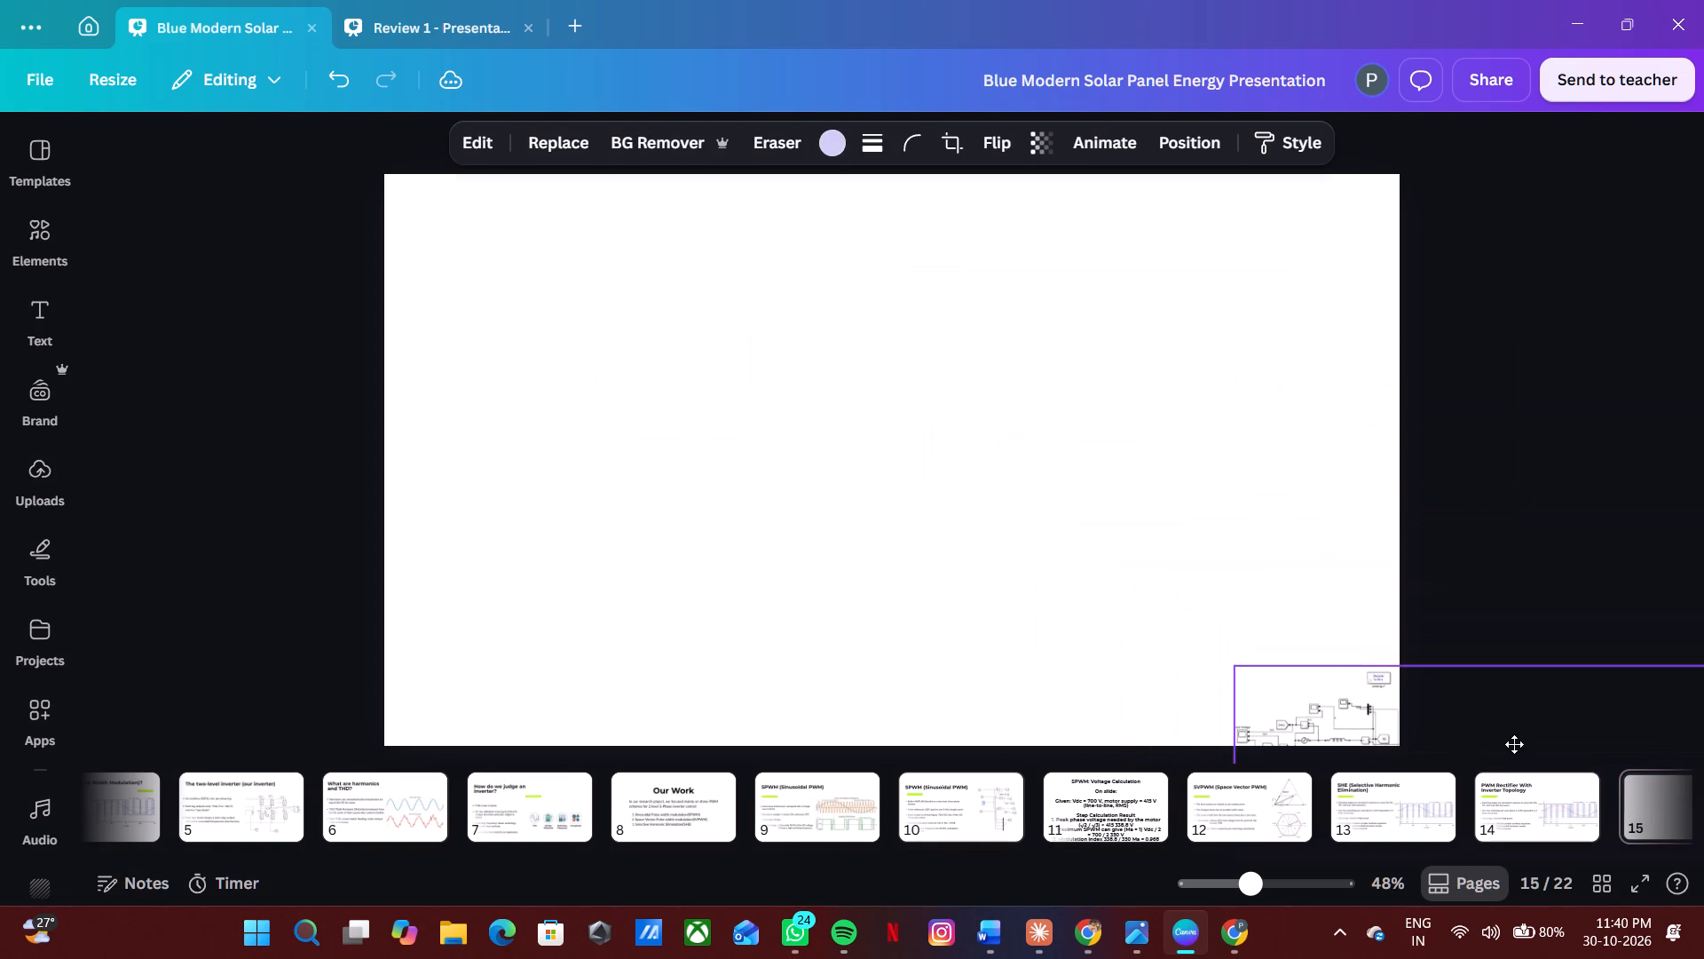
pyautogui.moveTo(1514, 744); pyautogui.dragTo(1507, 795)
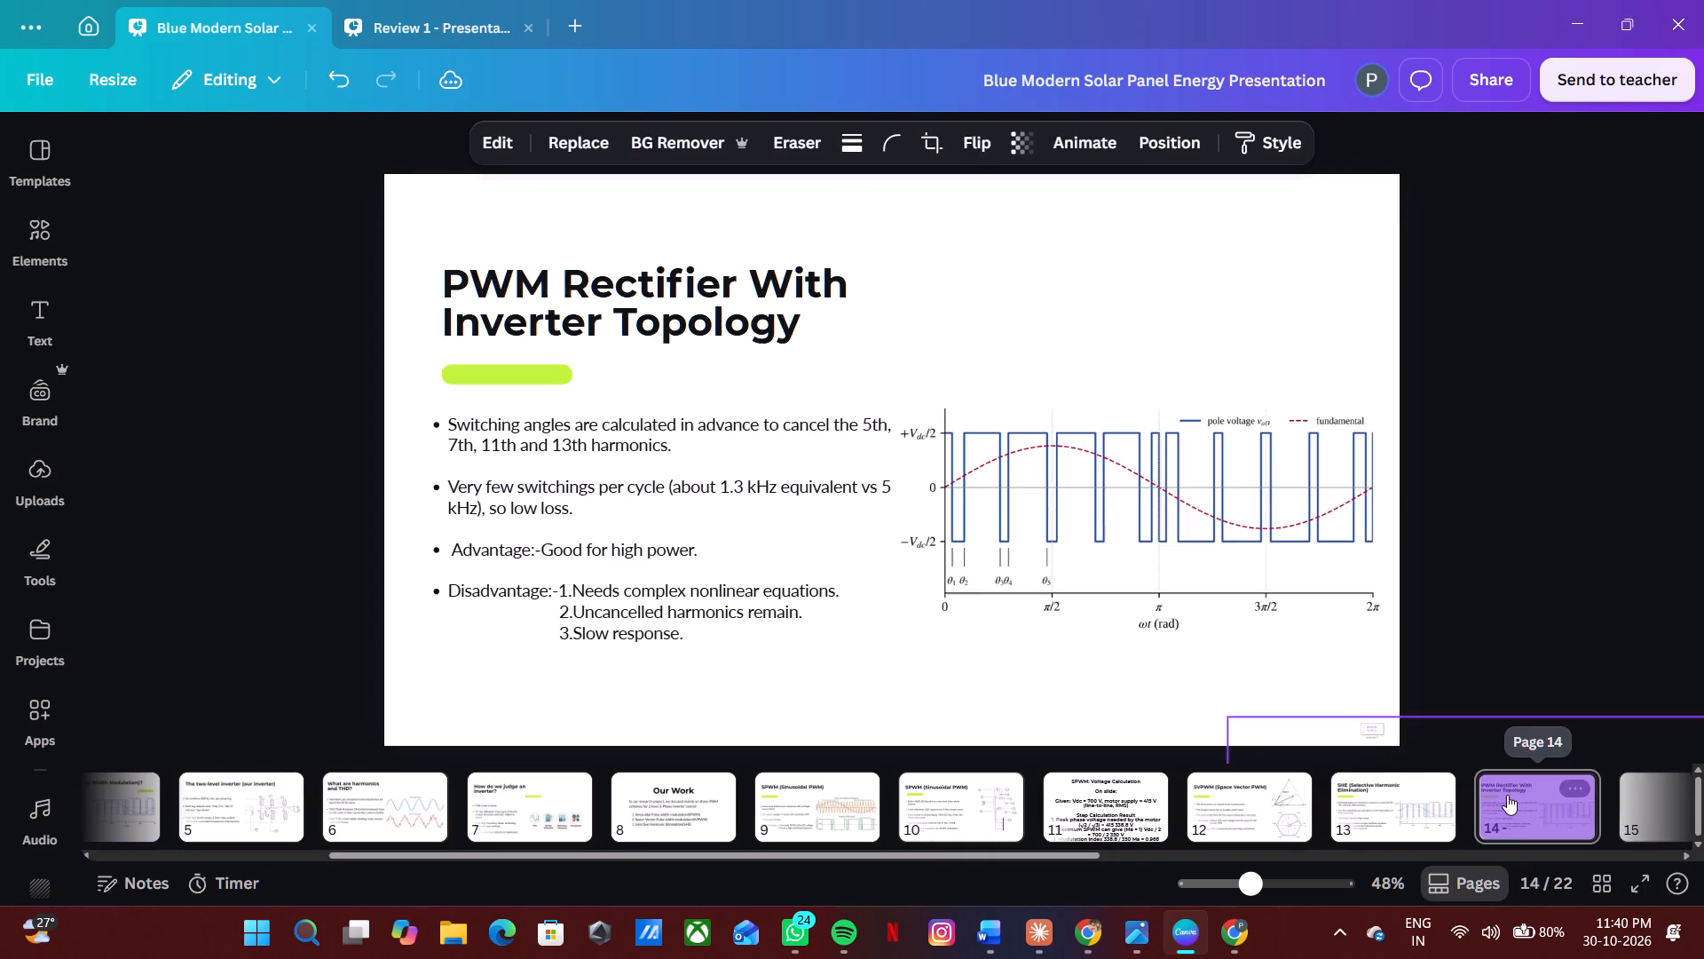
pyautogui.moveTo(1507, 795); pyautogui.dragTo(808, 381)
pyautogui.moveTo(840, 376); pyautogui.dragTo(1021, 455)
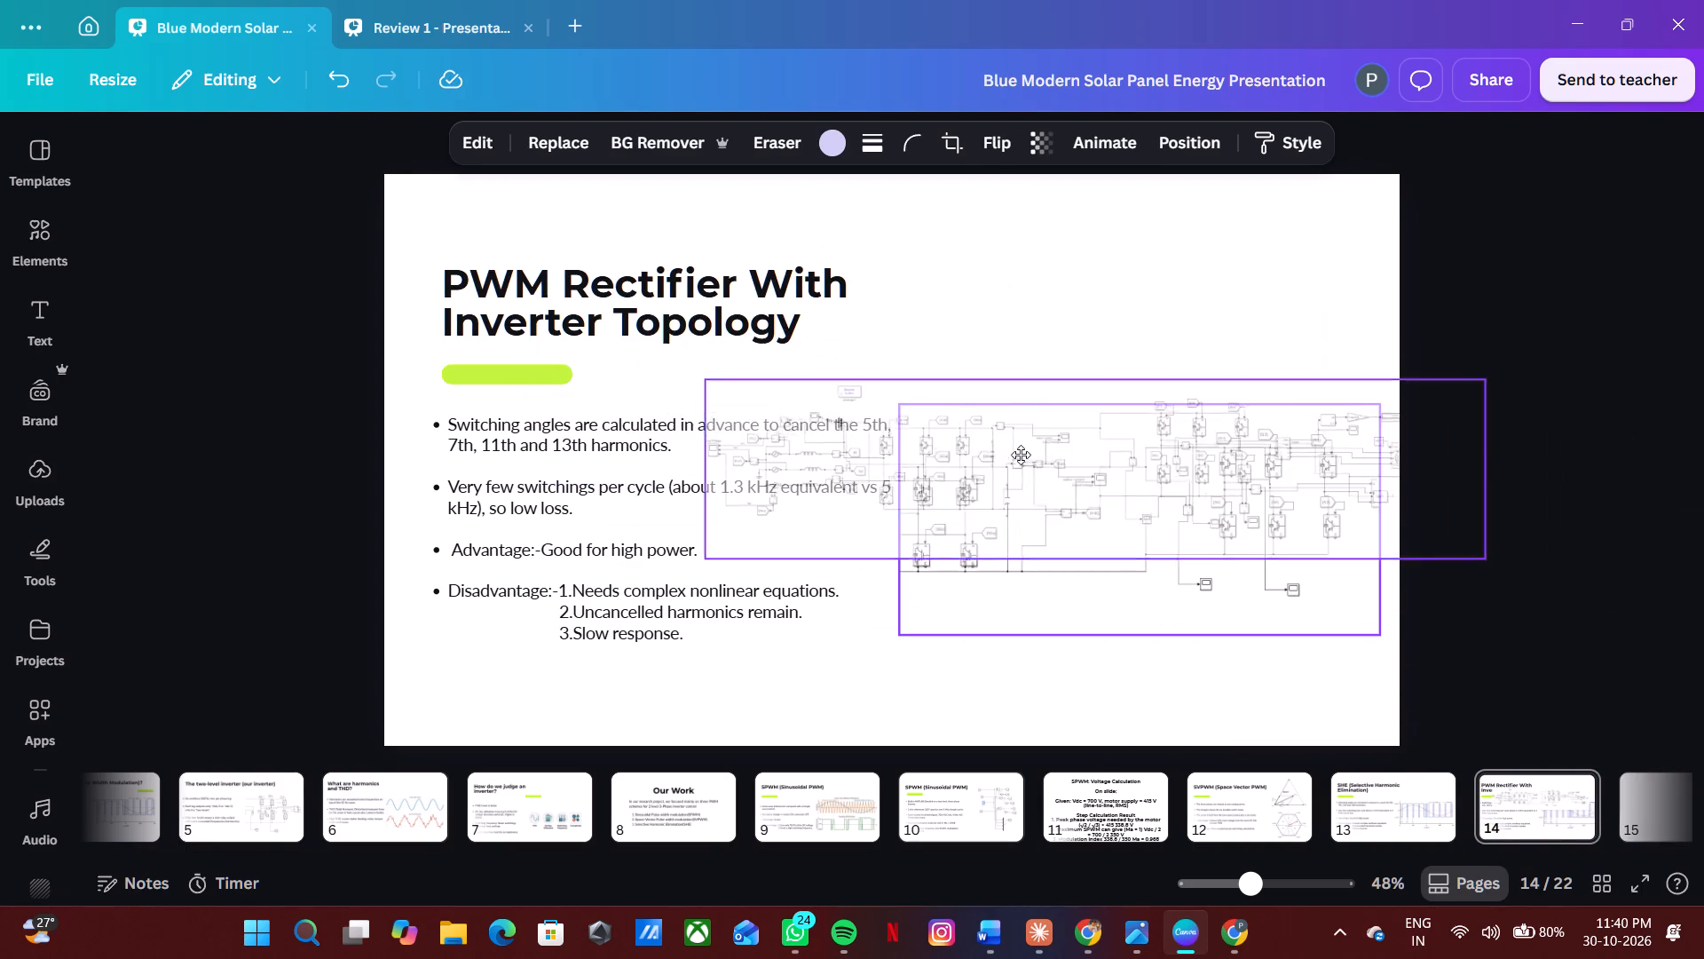
pyautogui.moveTo(1021, 455); pyautogui.dragTo(1026, 457)
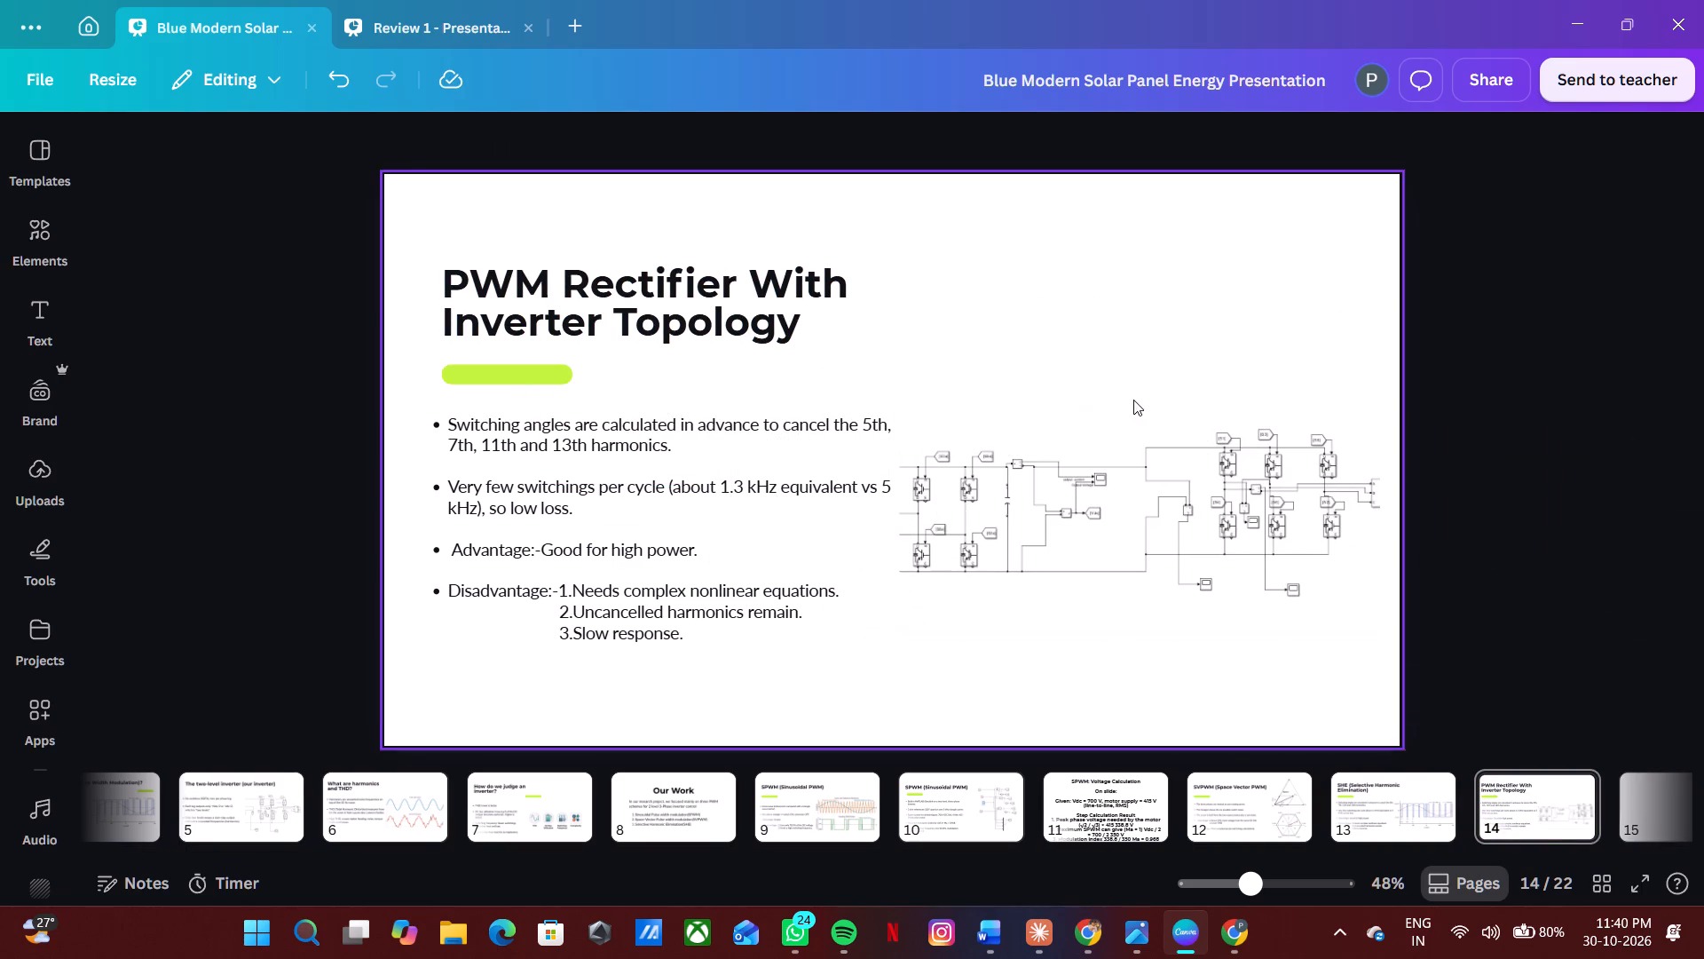
# Enlarge the circuit diagram's frame on slide 14 to about 1,819 by 447 so it spans nearly the full slide width.
pyautogui.click(1124, 440)
pyautogui.moveTo(1143, 404); pyautogui.dragTo(1120, 384)
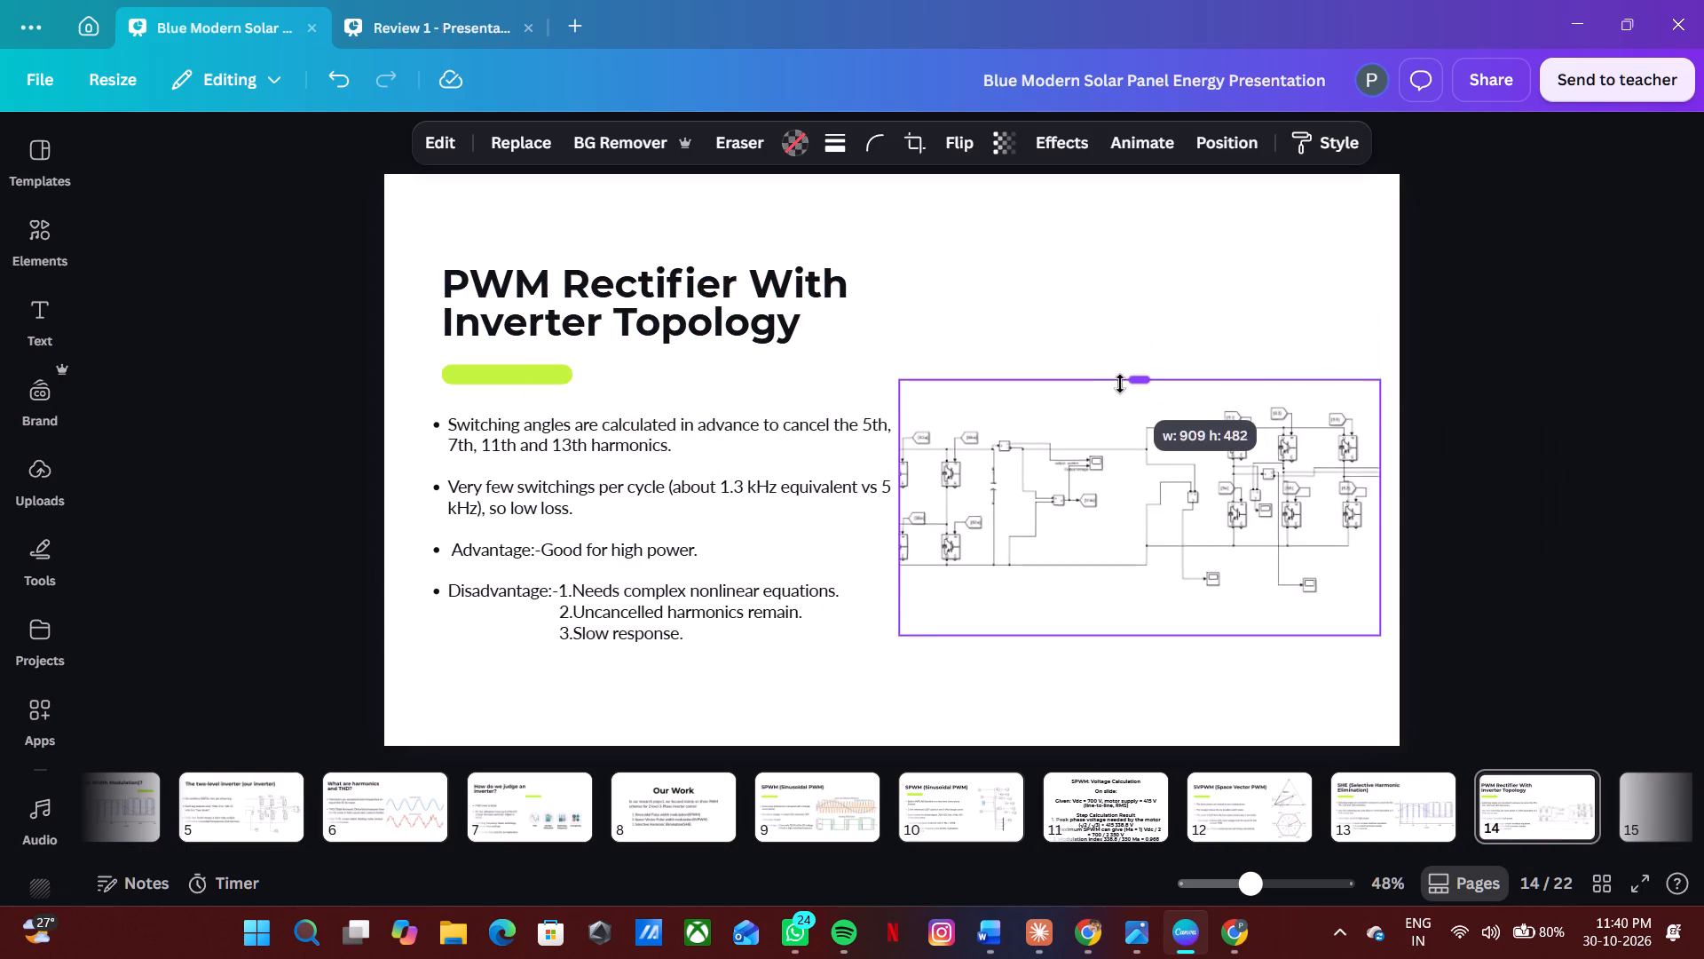
pyautogui.moveTo(1120, 384); pyautogui.dragTo(1119, 399)
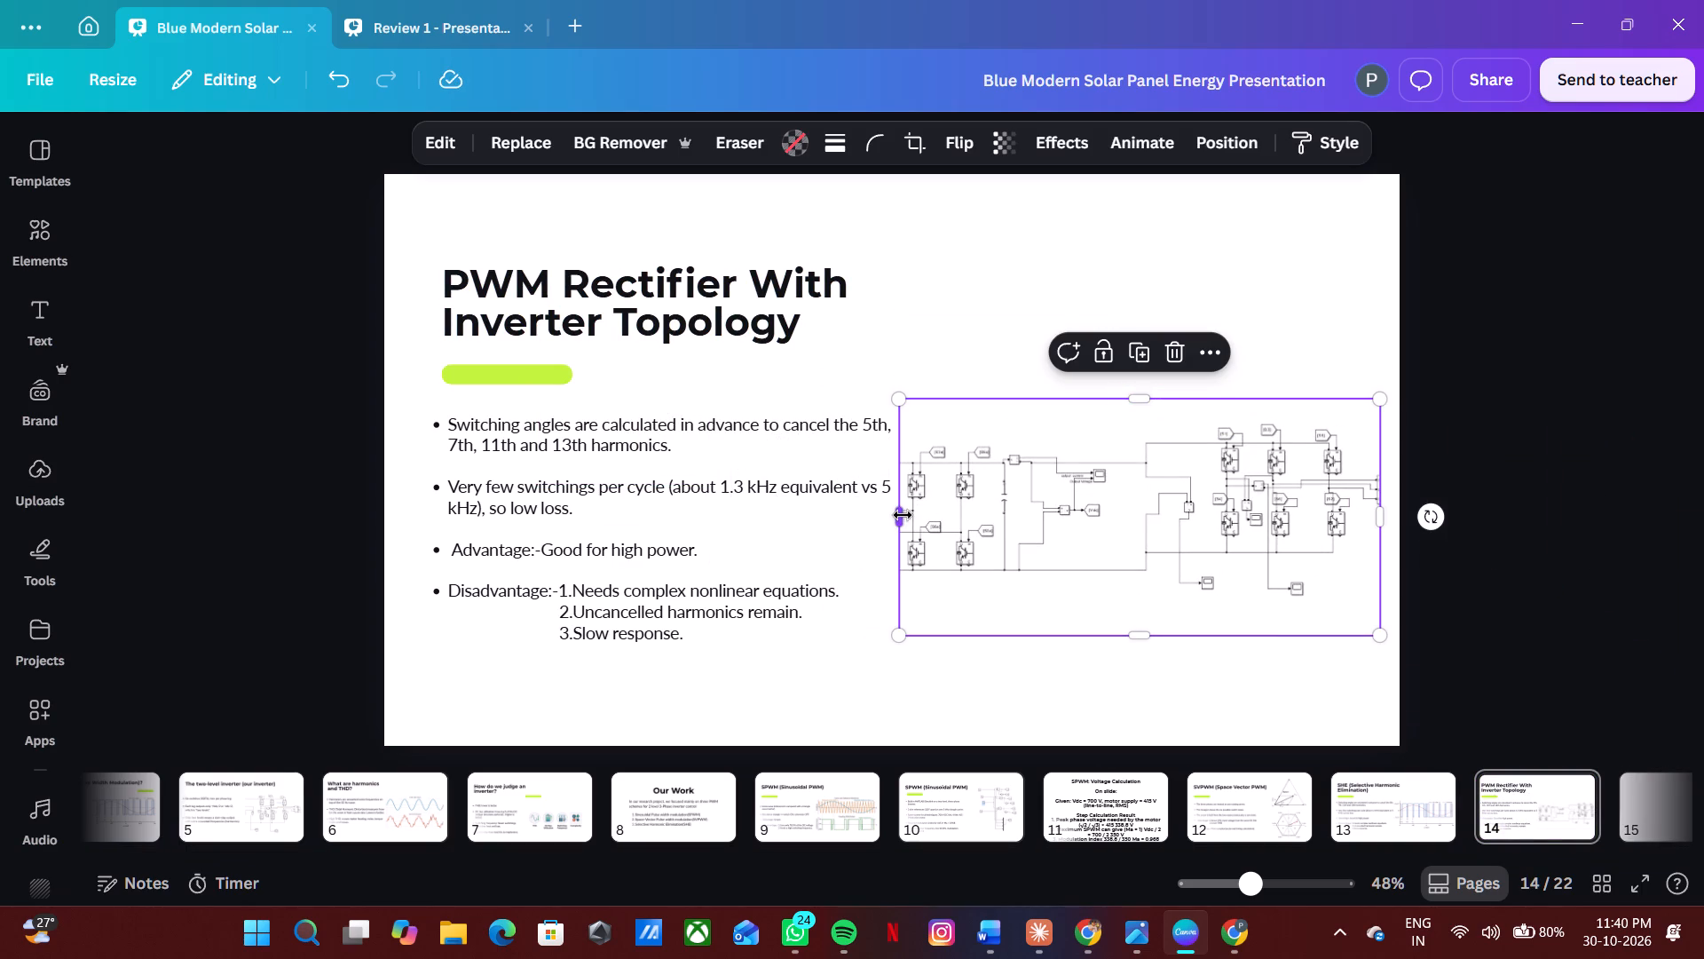
pyautogui.moveTo(903, 515); pyautogui.dragTo(444, 535)
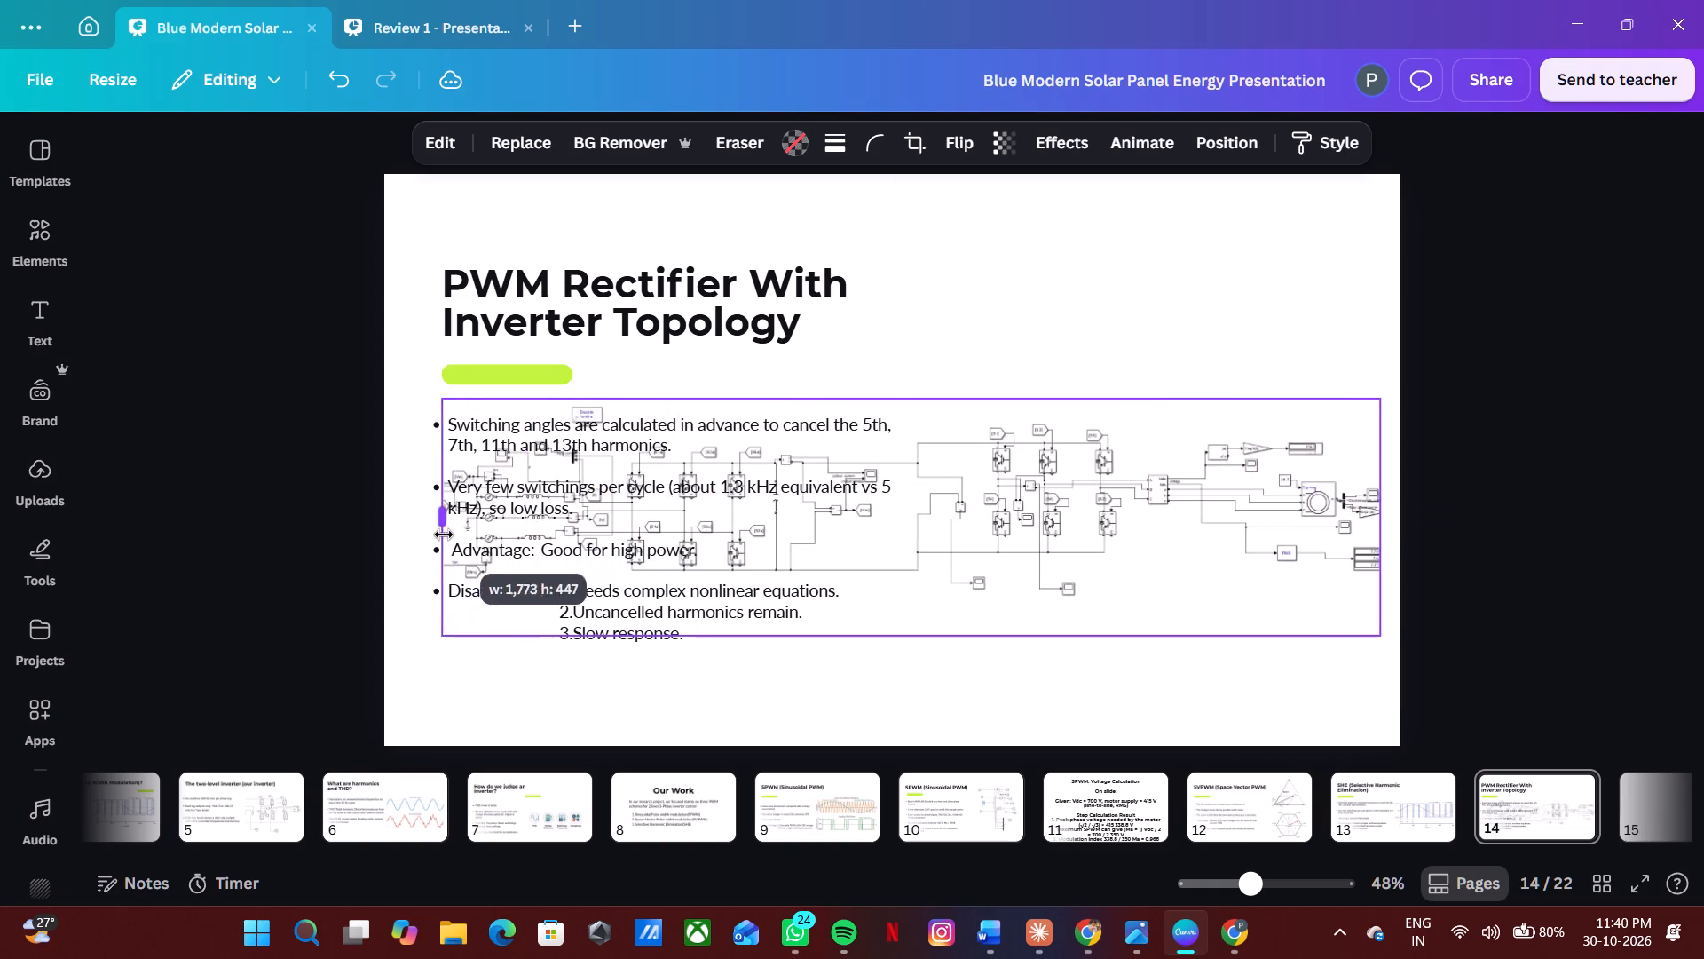
pyautogui.moveTo(444, 535); pyautogui.dragTo(414, 533)
pyautogui.click(415, 527)
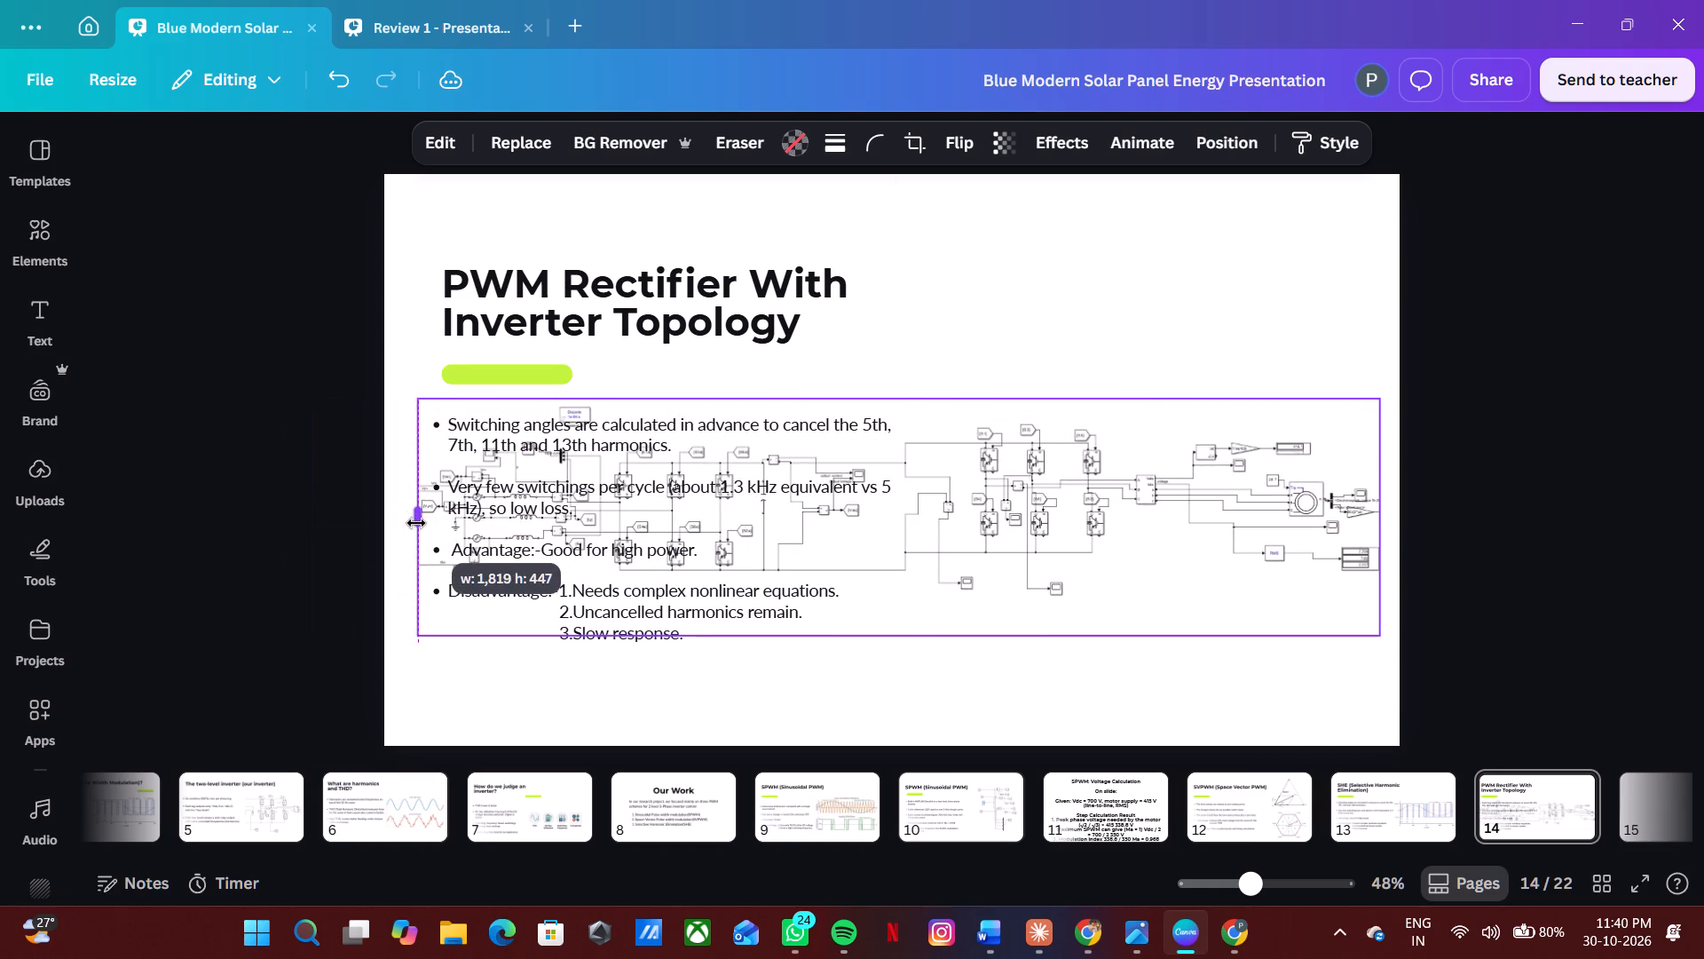
# Widen the SHE bullet text box slightly and move it to the lower right part of slide 14.
pyautogui.click(683, 521)
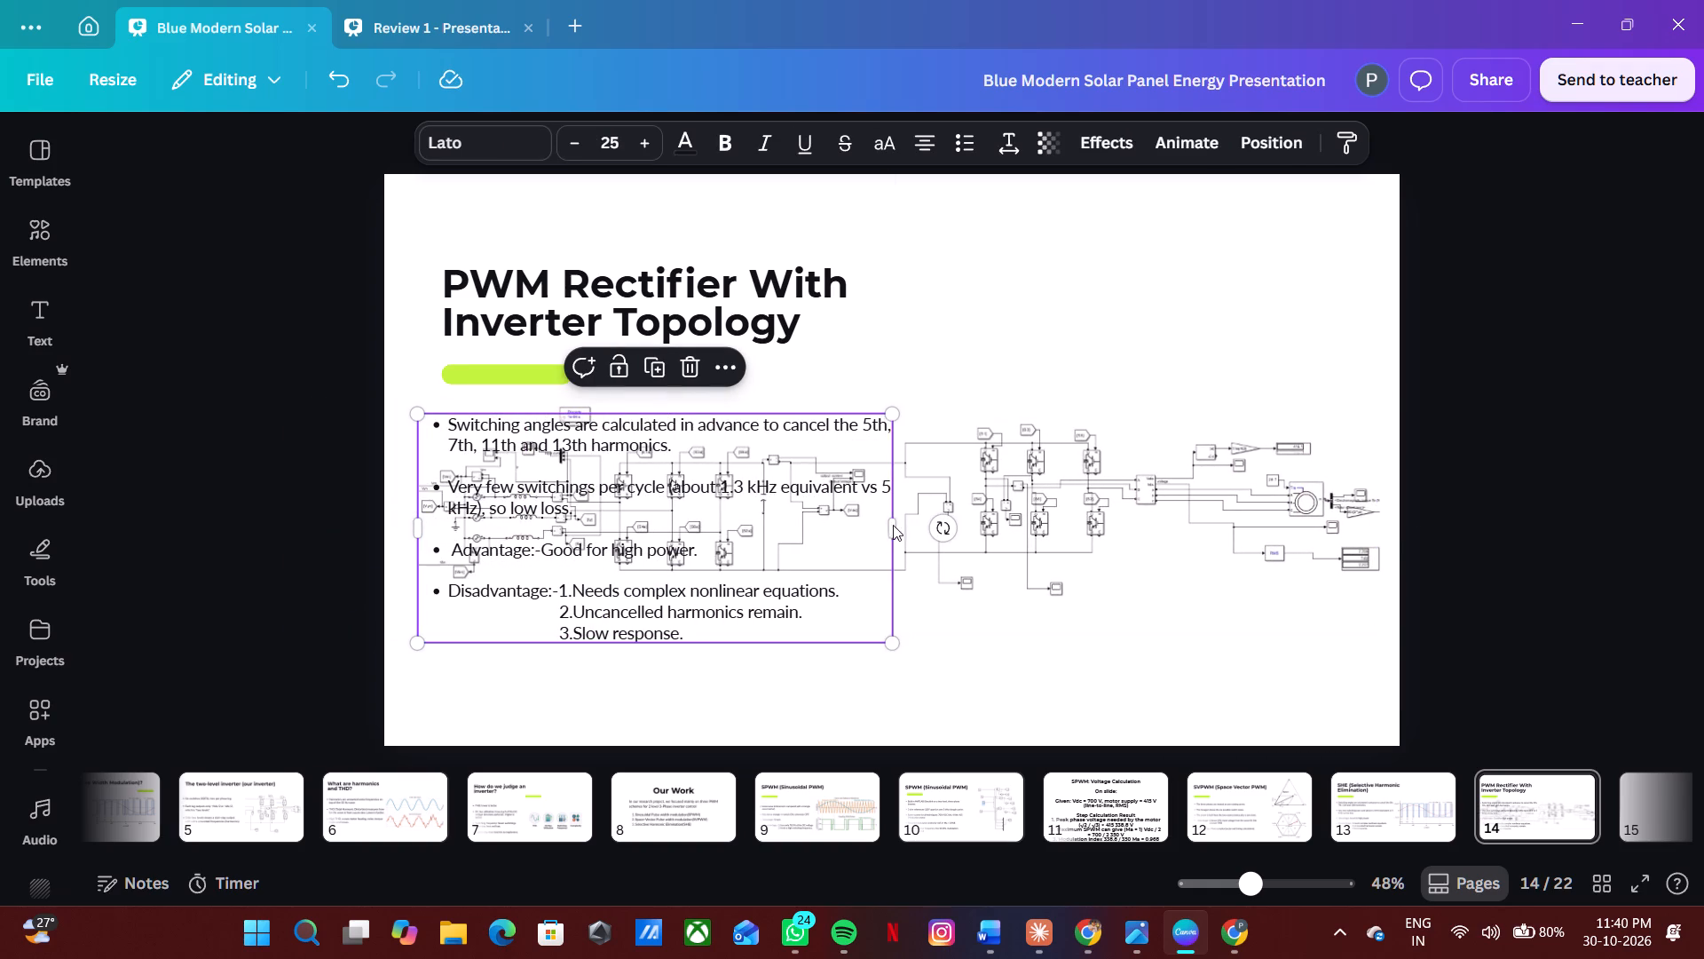
pyautogui.moveTo(893, 525); pyautogui.dragTo(912, 498)
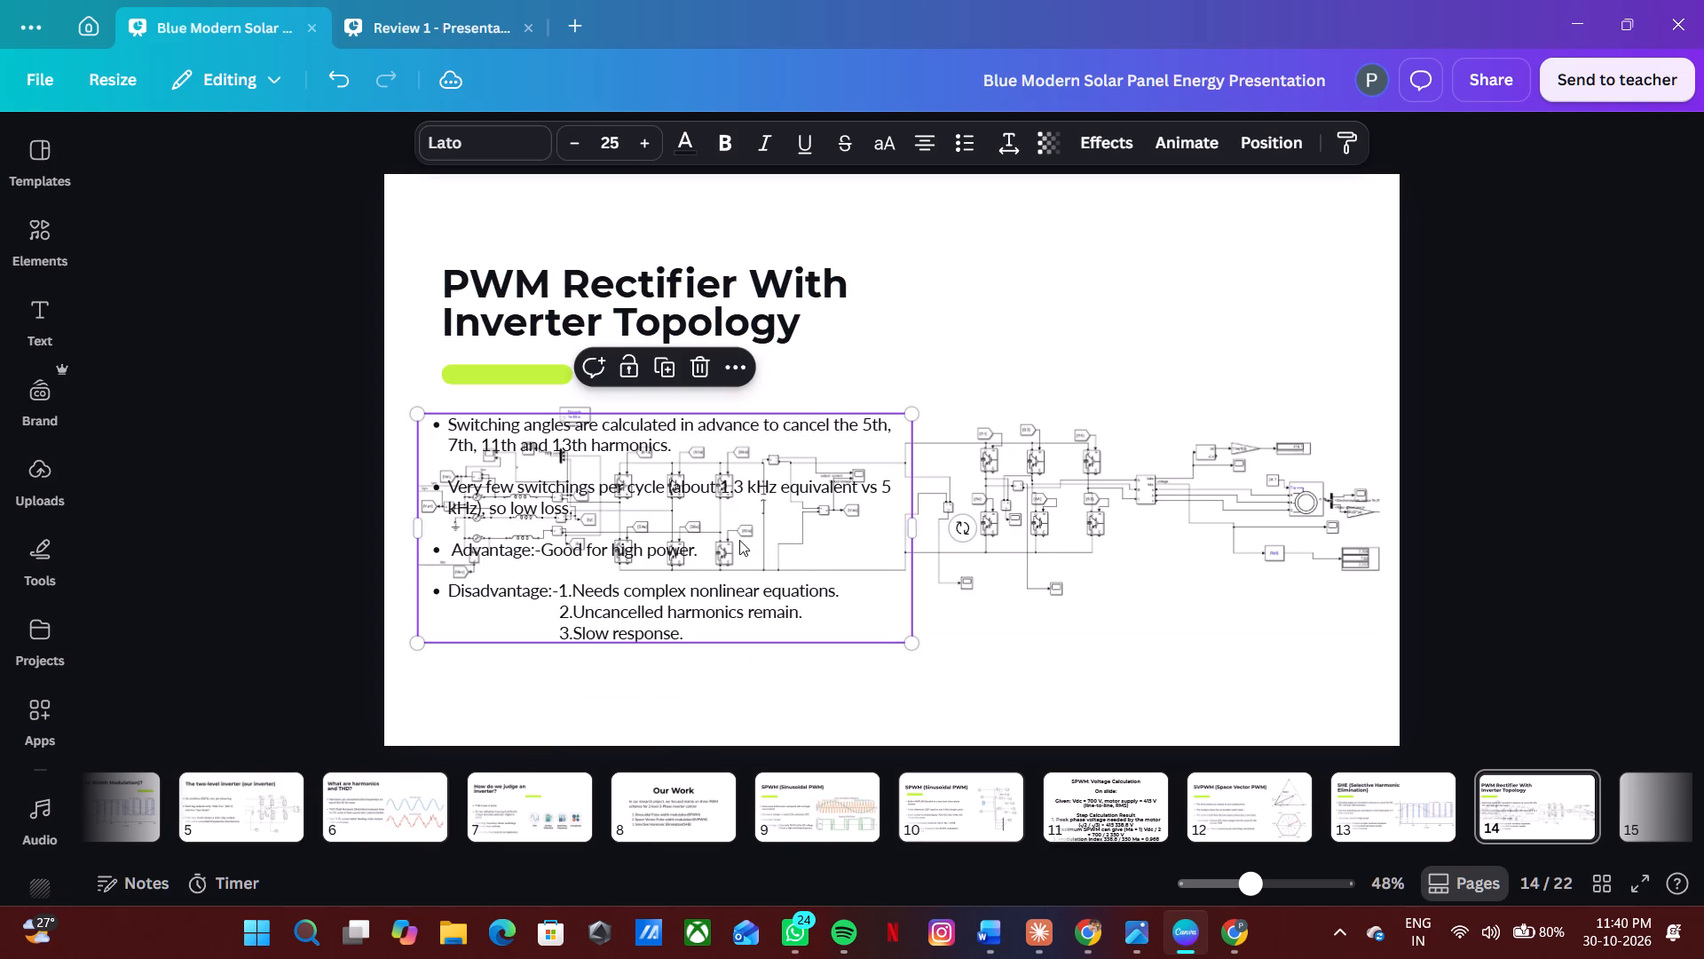
pyautogui.moveTo(739, 540); pyautogui.dragTo(1056, 598)
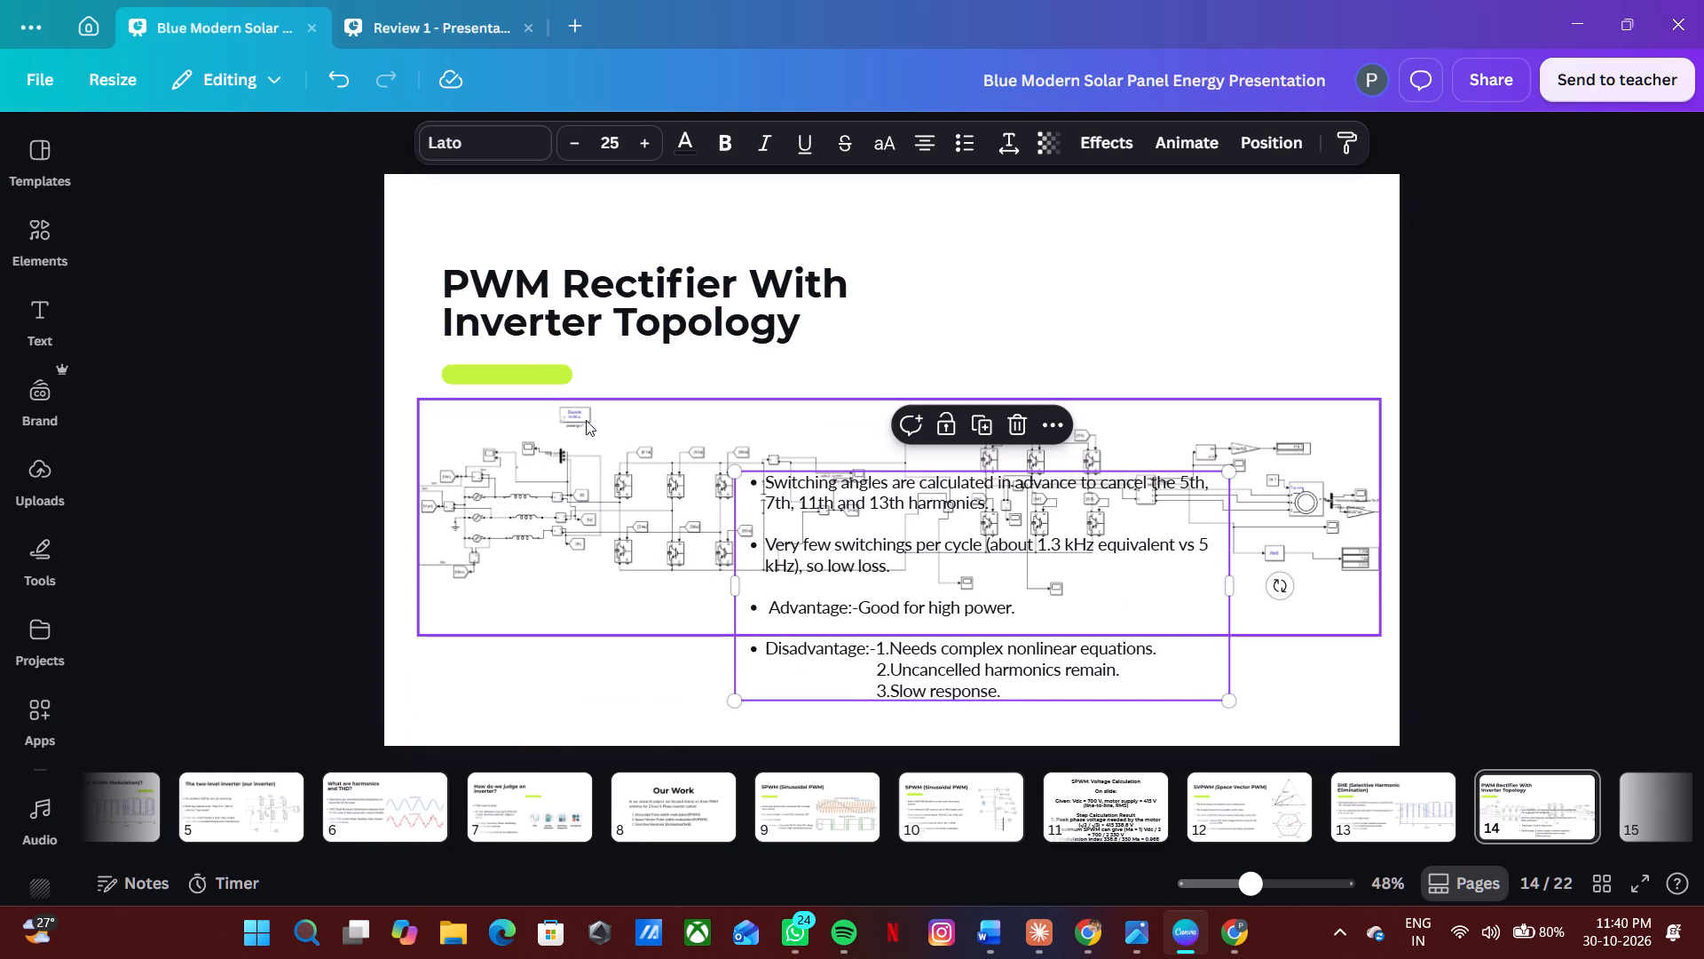
# Move slide 14's title, green accent bar and circuit diagram upward, stacking them closely from the slide's upper left corner.
pyautogui.moveTo(614, 341); pyautogui.dragTo(596, 280)
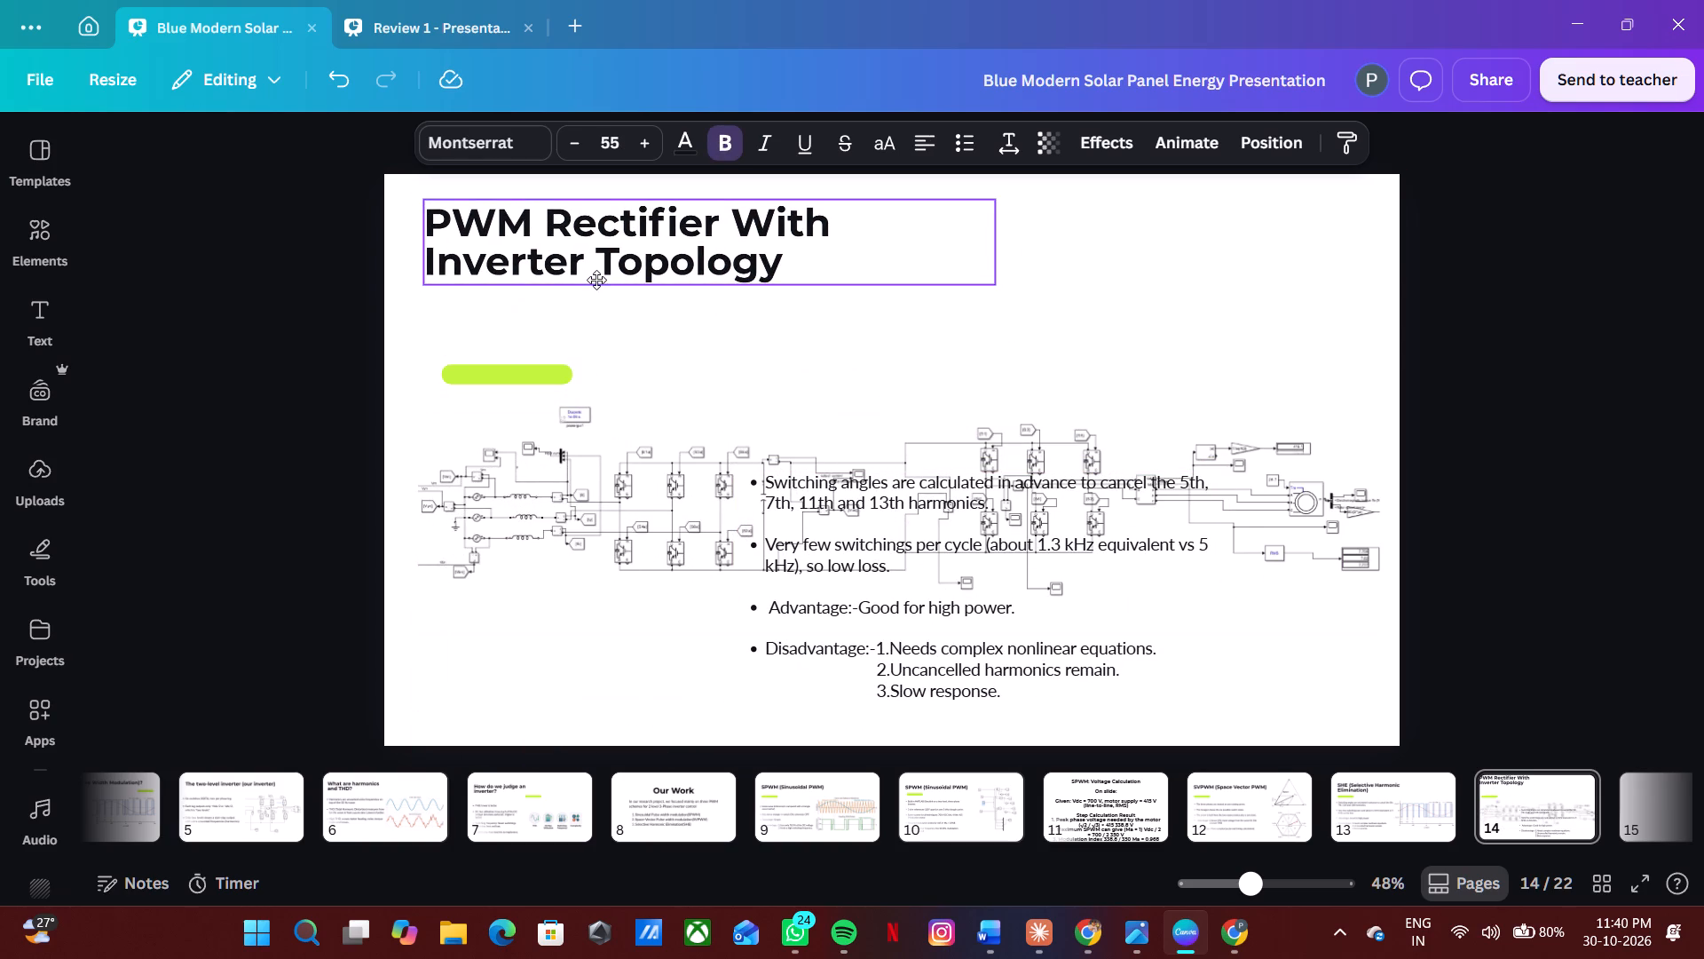
pyautogui.moveTo(596, 280); pyautogui.dragTo(595, 279)
pyautogui.moveTo(525, 372); pyautogui.dragTo(515, 305)
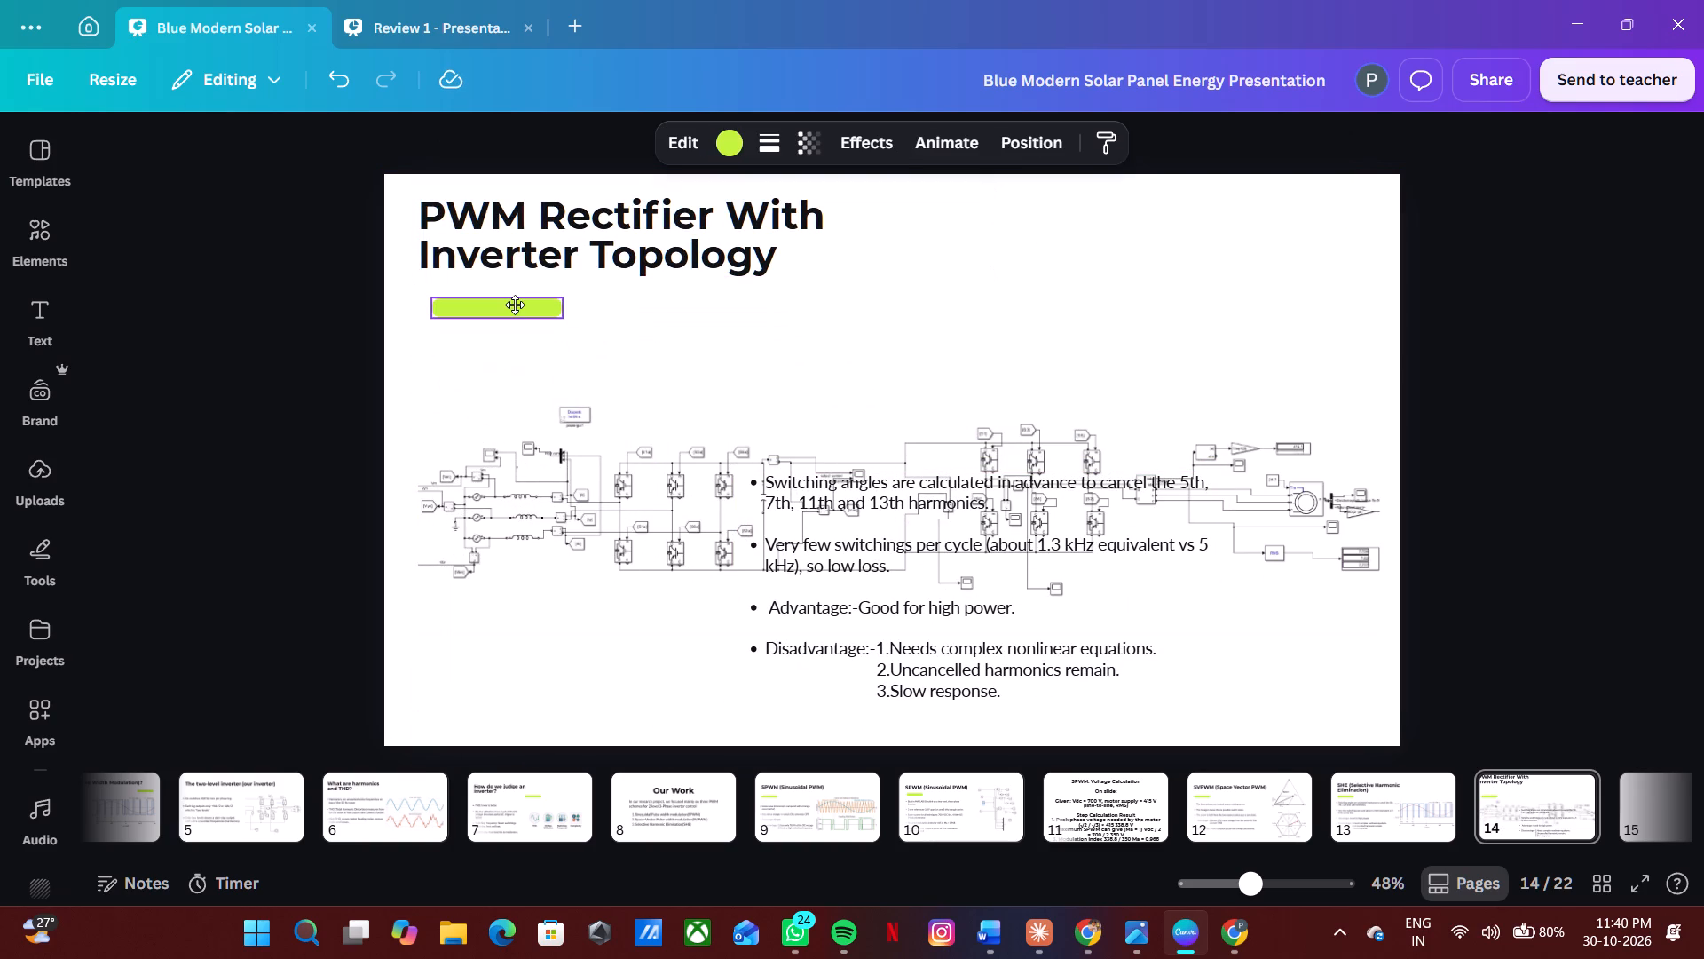
pyautogui.moveTo(515, 305); pyautogui.dragTo(508, 297)
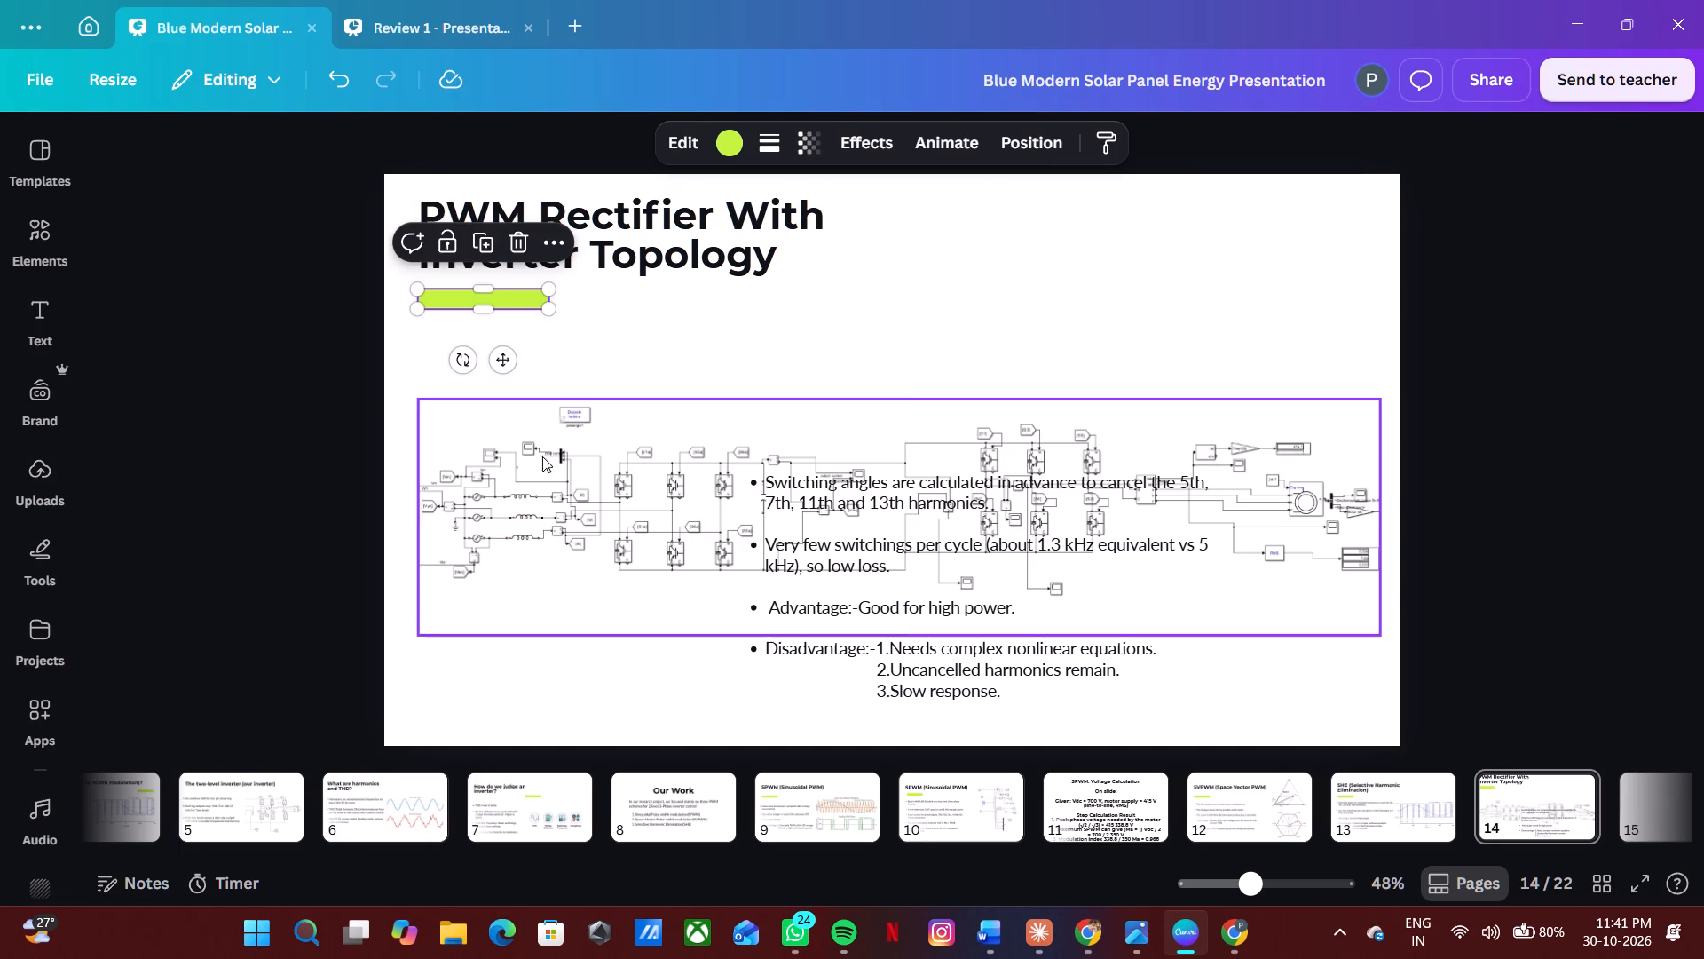
pyautogui.moveTo(547, 475); pyautogui.dragTo(542, 395)
# Replace the SHE bullet text on slide 14 with the PWM rectifier paragraph copied from slide 7 of the Review 1 deck.
pyautogui.click(904, 654)
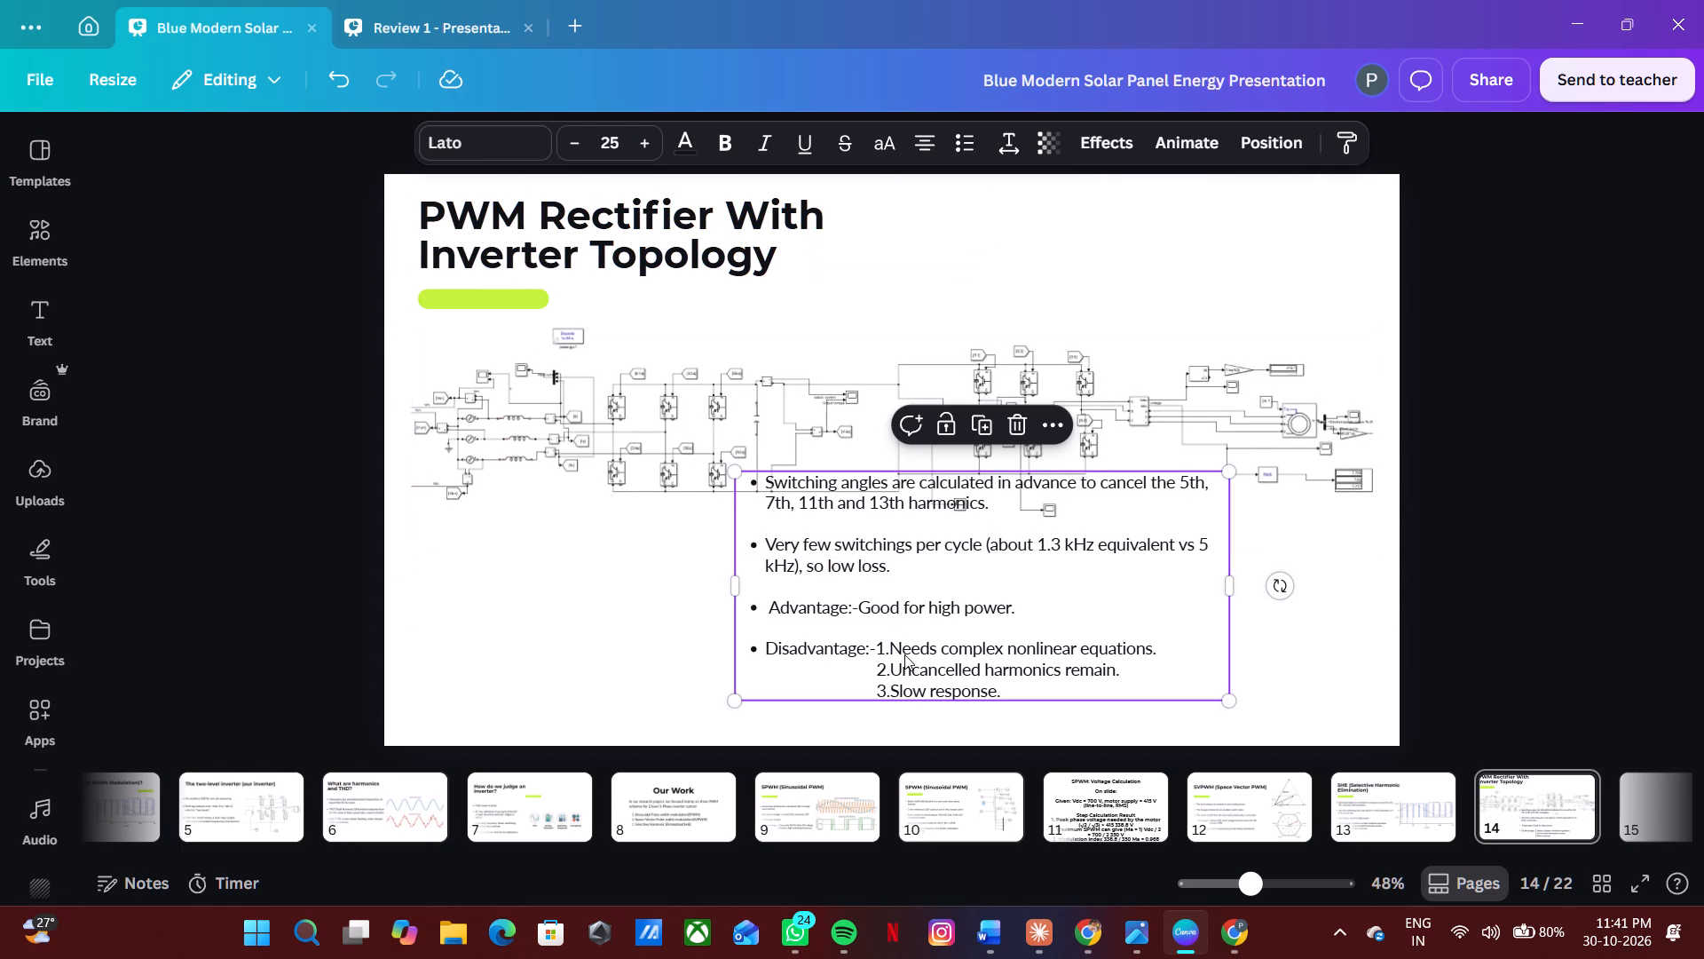
pyautogui.click(406, 9)
pyautogui.click(714, 516)
pyautogui.hotkey('ctrl', 'a')
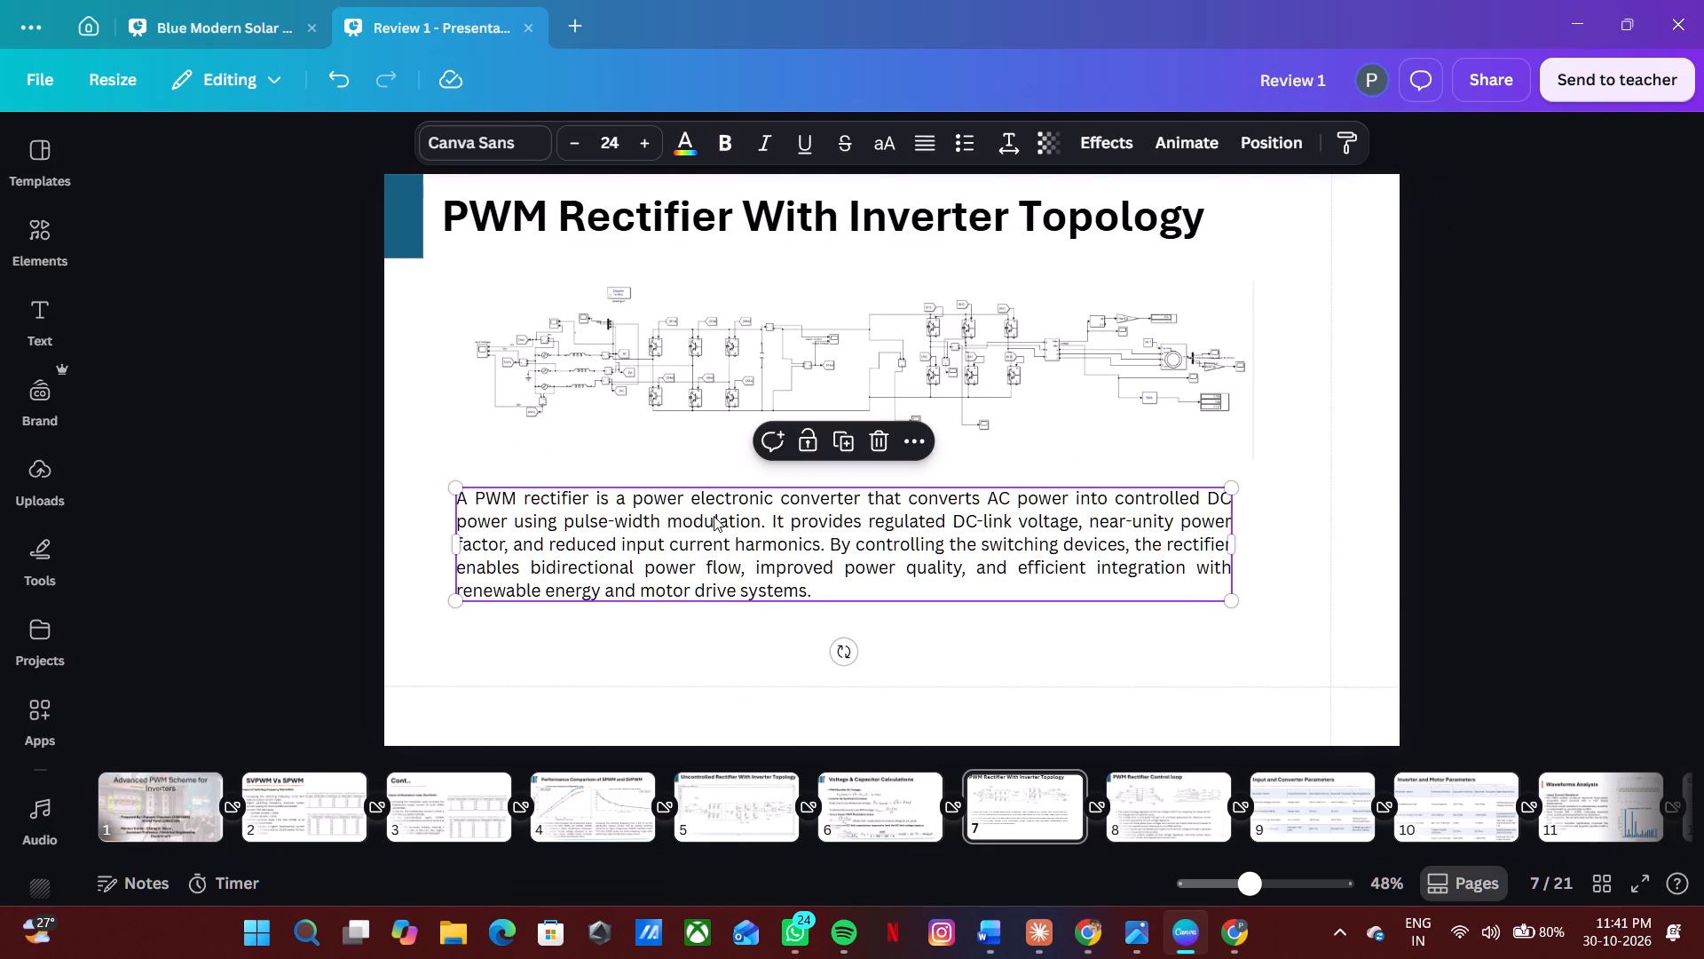
pyautogui.press('Escape')
pyautogui.doubleClick(714, 536)
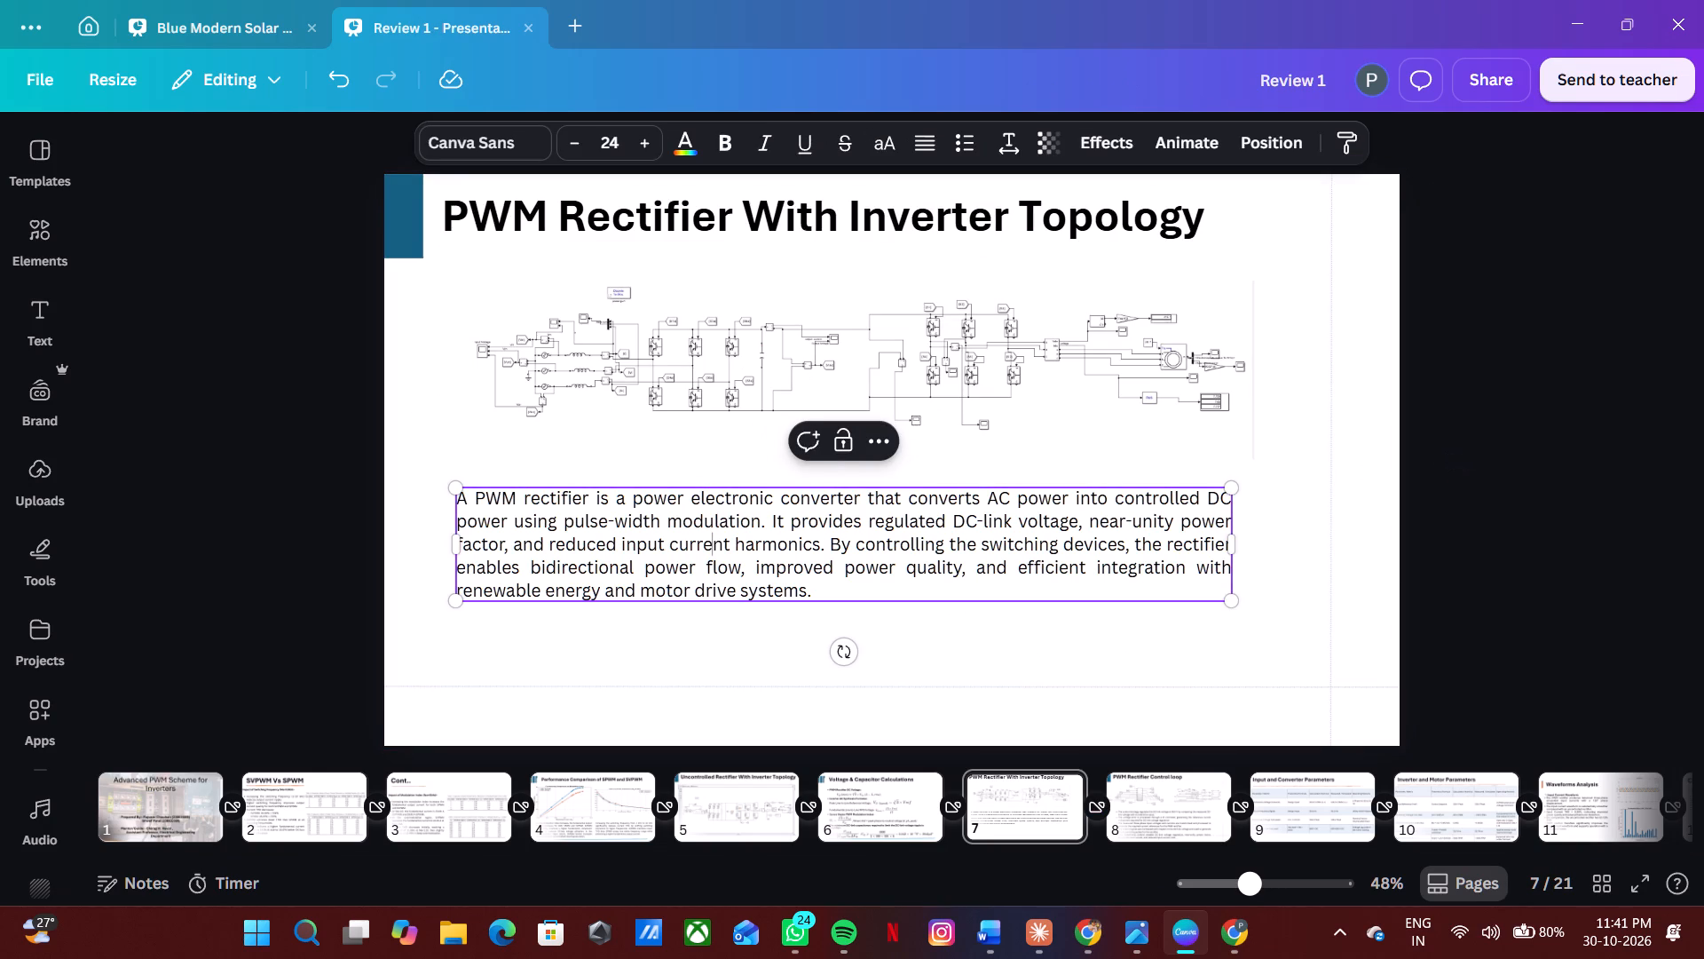
pyautogui.hotkey('ctrl', 'a')
pyautogui.hotkey('ctrl', 'c')
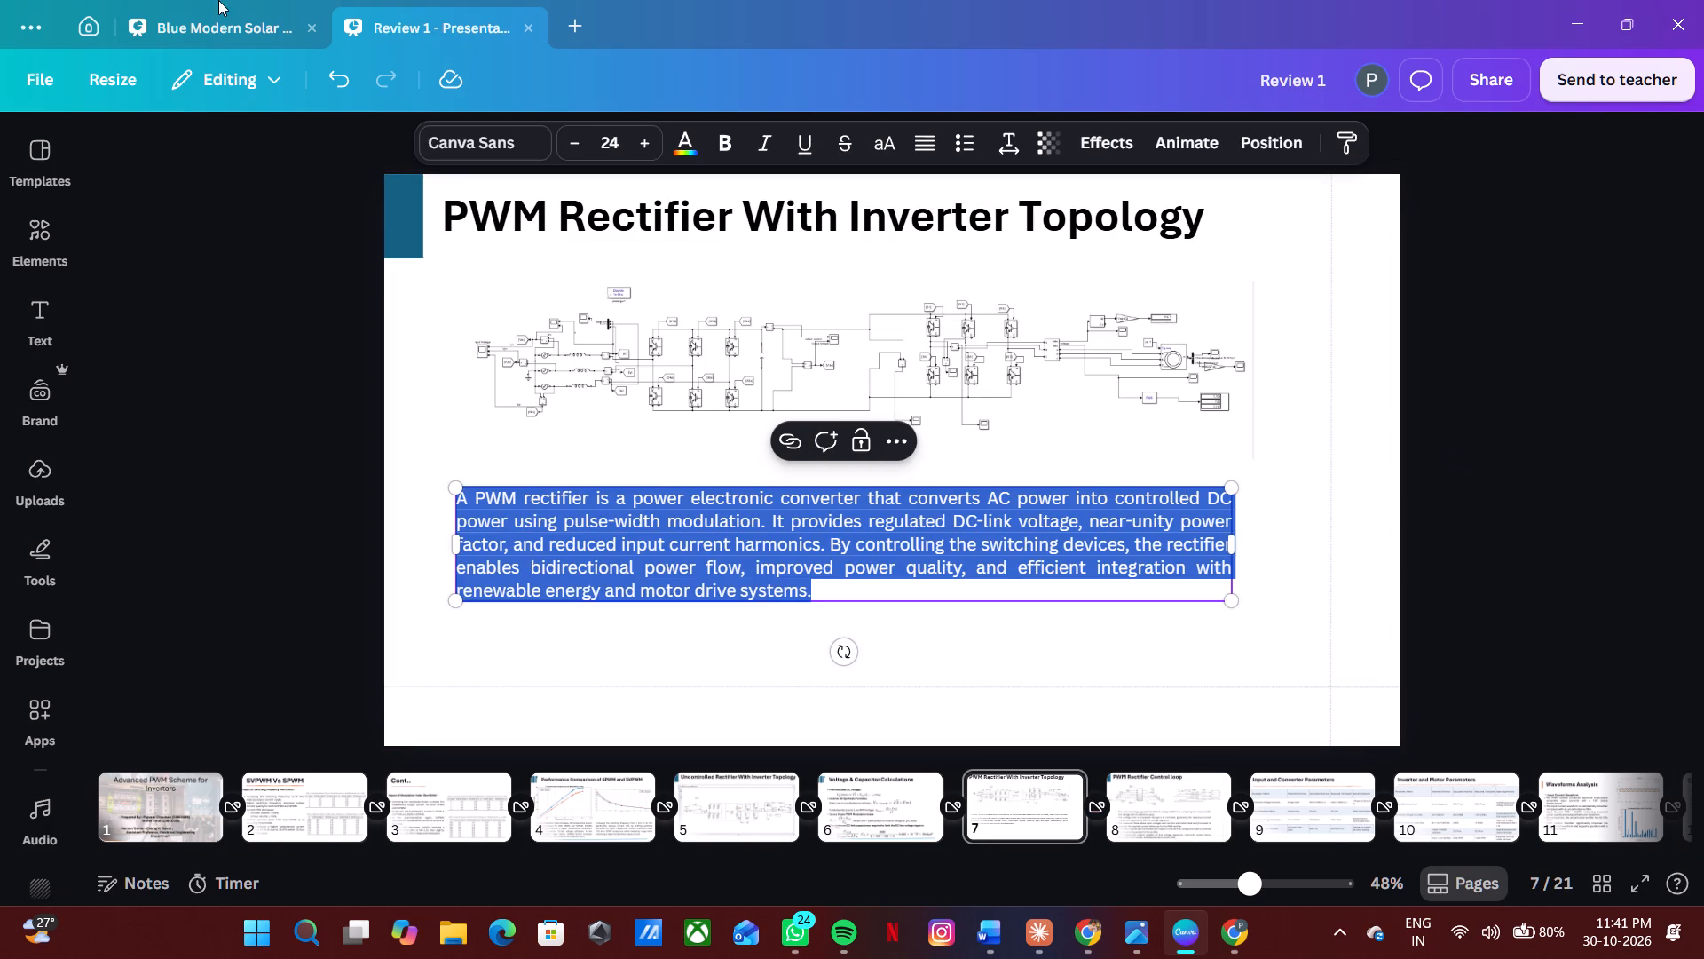
pyautogui.click(216, 13)
pyautogui.doubleClick(843, 606)
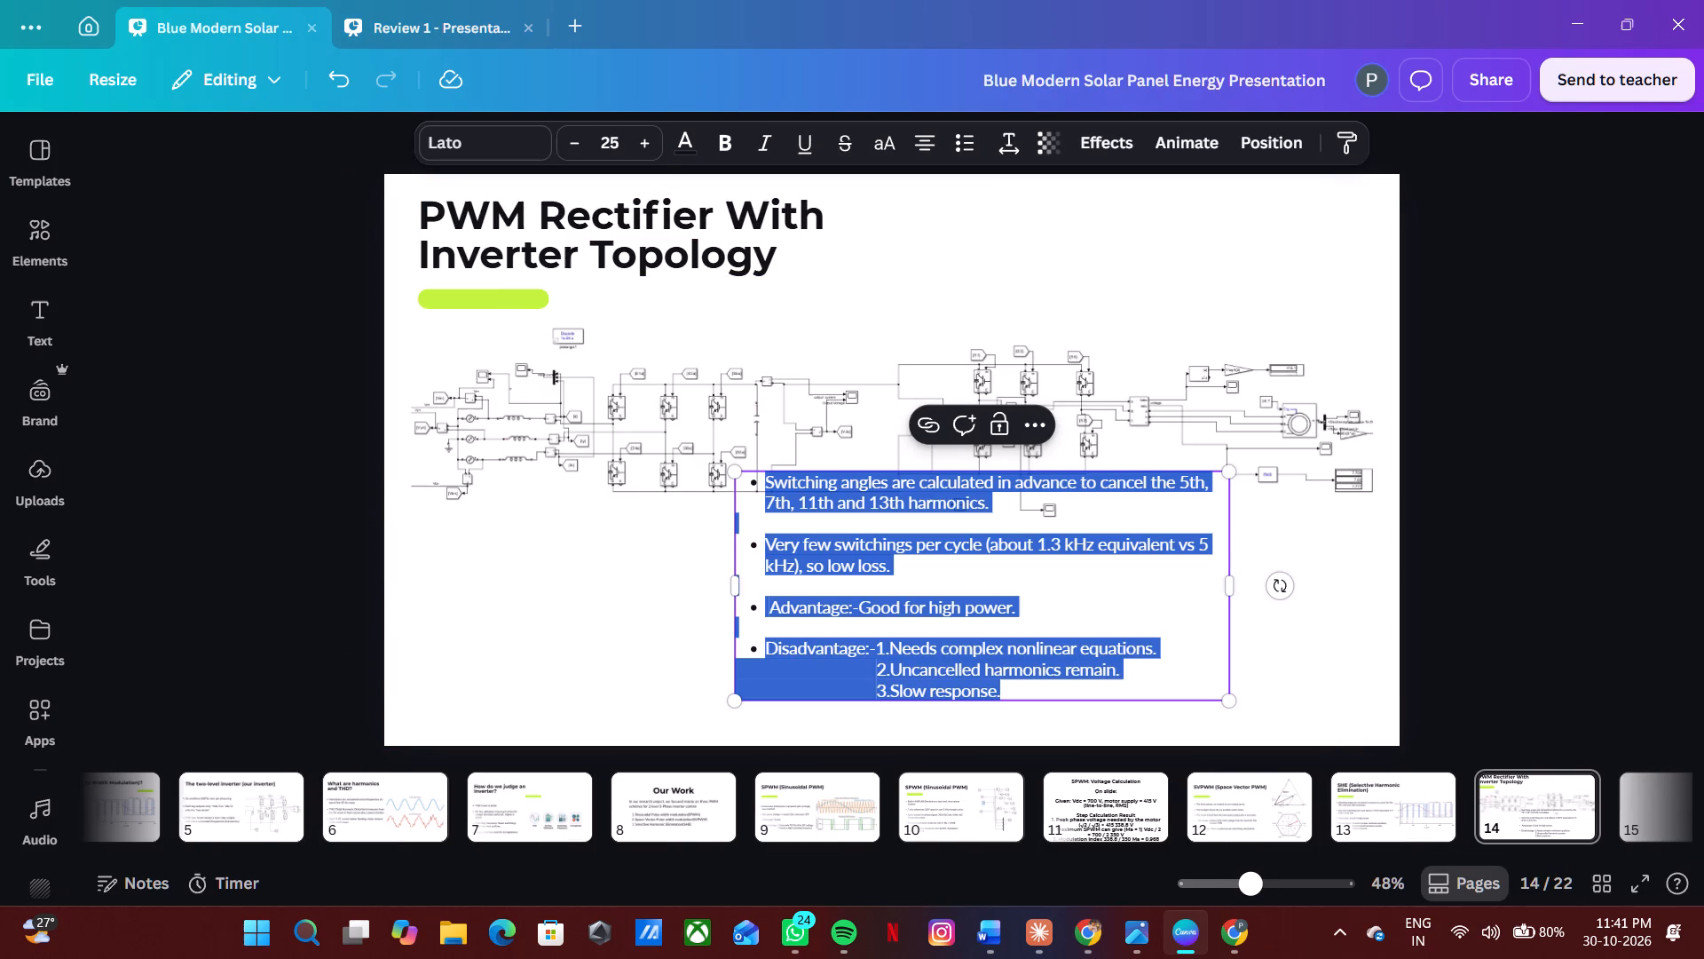
pyautogui.hotkey('ctrl', 'v')
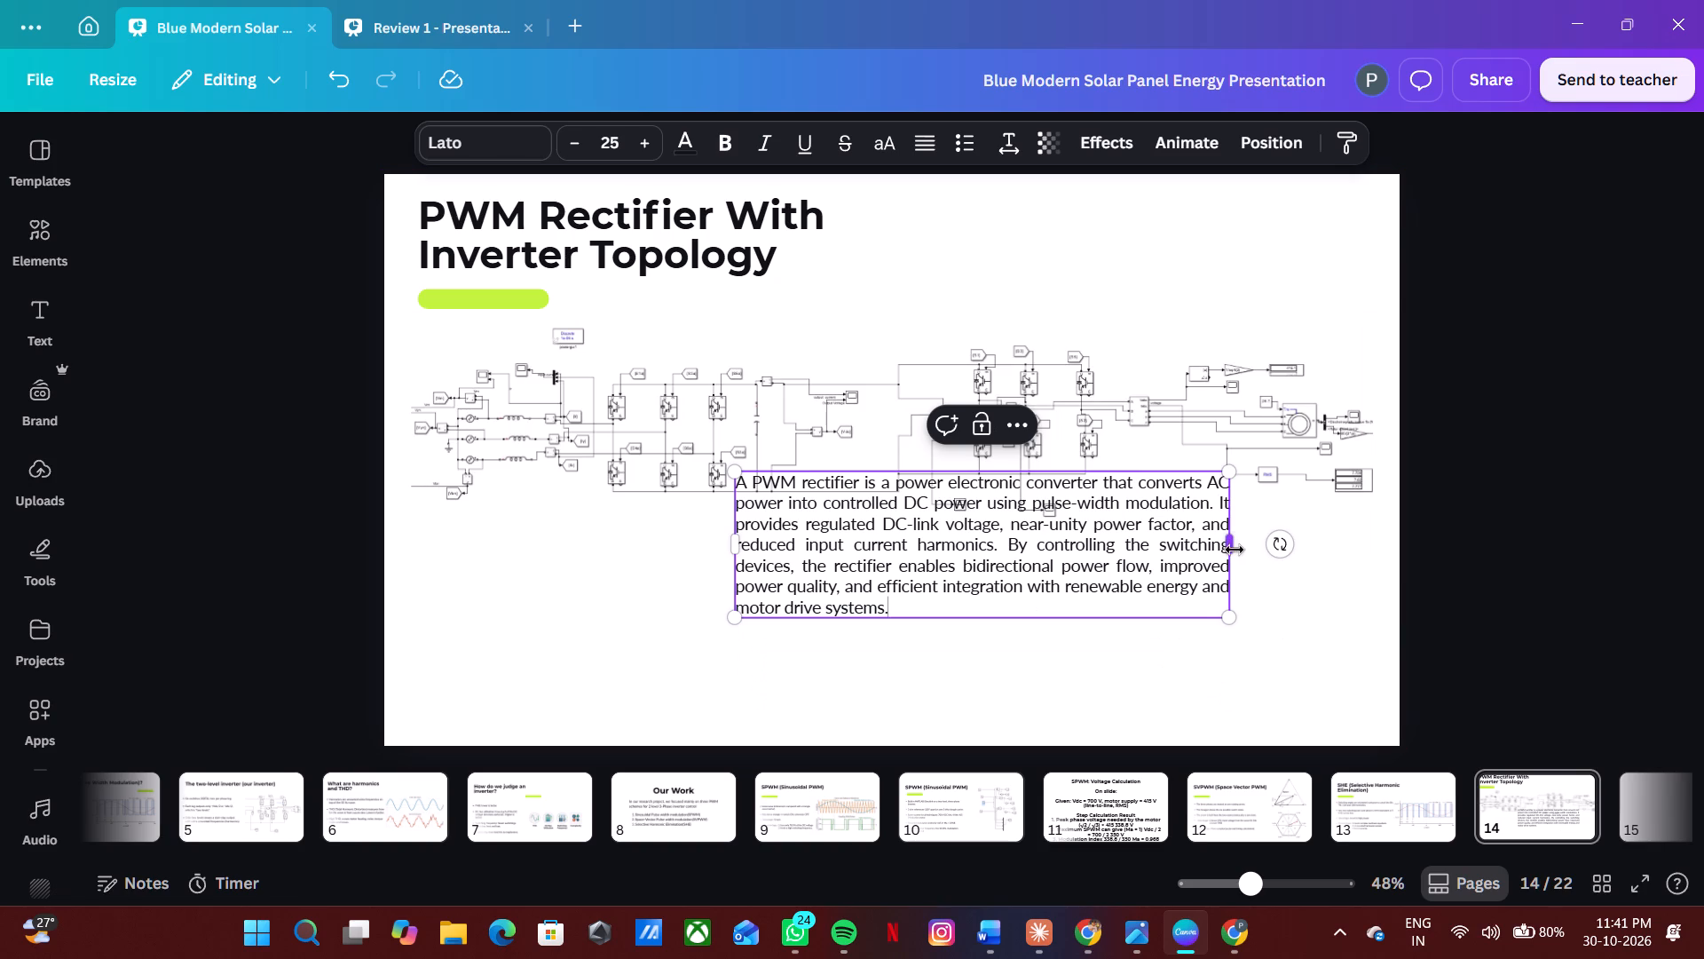
# Widen the PWM rectifier text box so the paragraph runs in four lines, and move it below the circuit diagram on slide 14.
pyautogui.moveTo(1237, 551); pyautogui.dragTo(1357, 555)
pyautogui.moveTo(1089, 522); pyautogui.dragTo(823, 604)
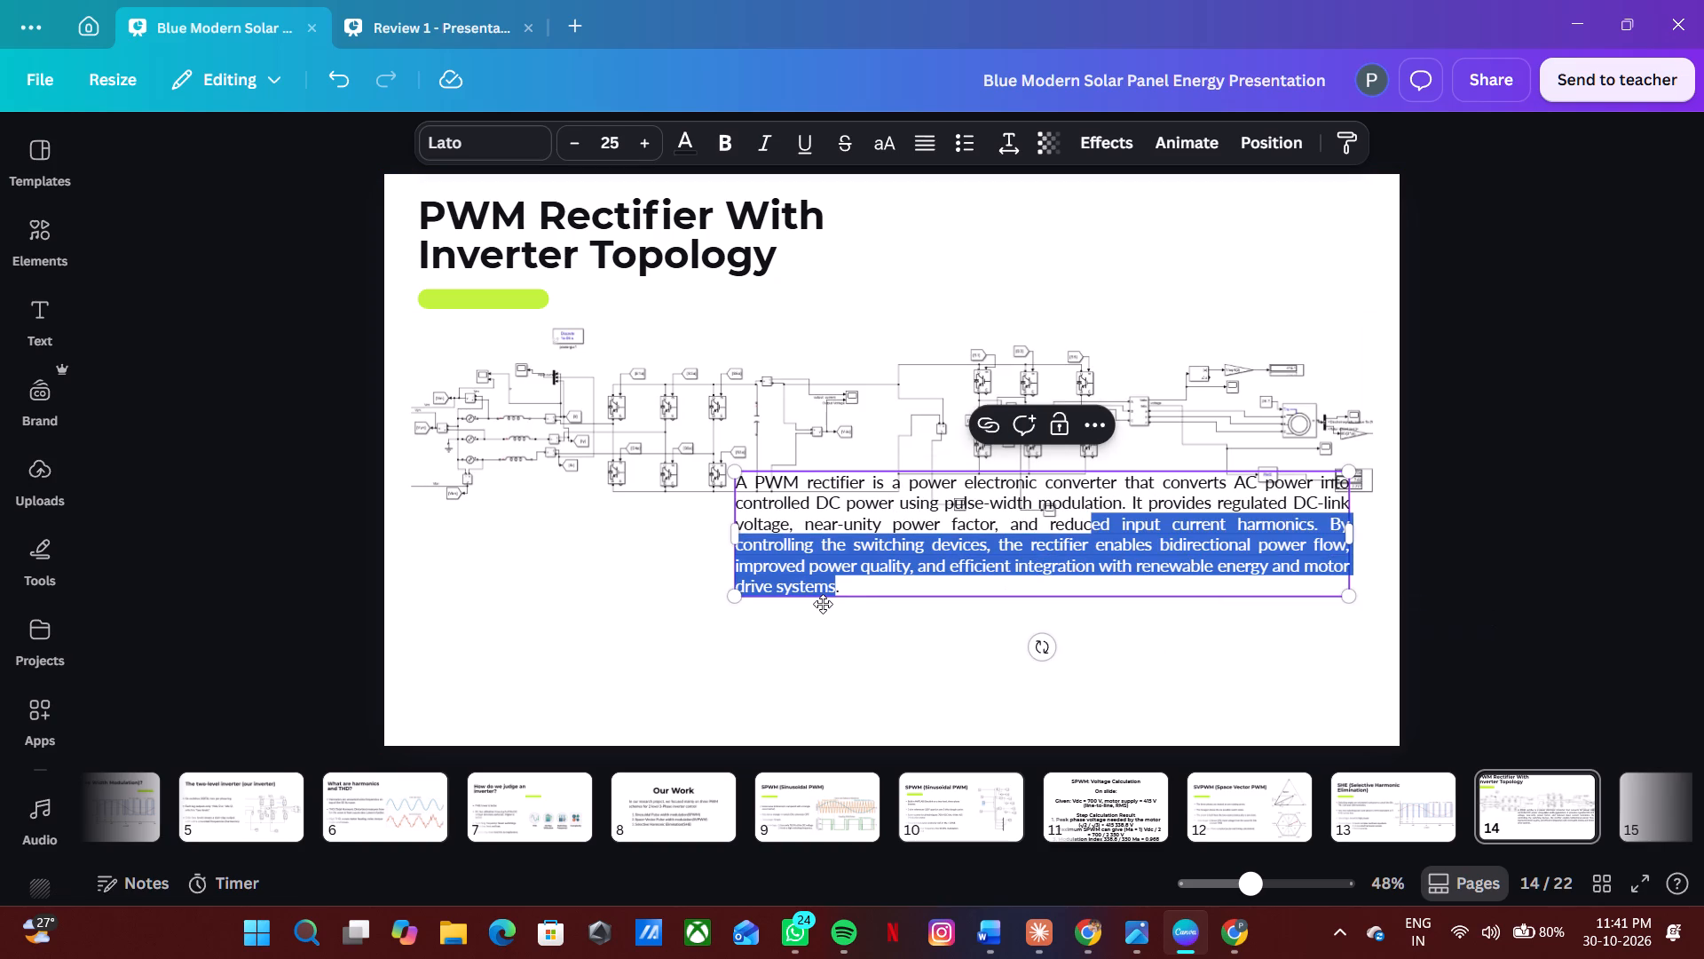
pyautogui.click(950, 559)
pyautogui.moveTo(1350, 541); pyautogui.dragTo(1533, 536)
pyautogui.moveTo(1187, 528); pyautogui.dragTo(1158, 537)
pyautogui.press('Escape')
pyautogui.moveTo(1223, 538); pyautogui.dragTo(917, 608)
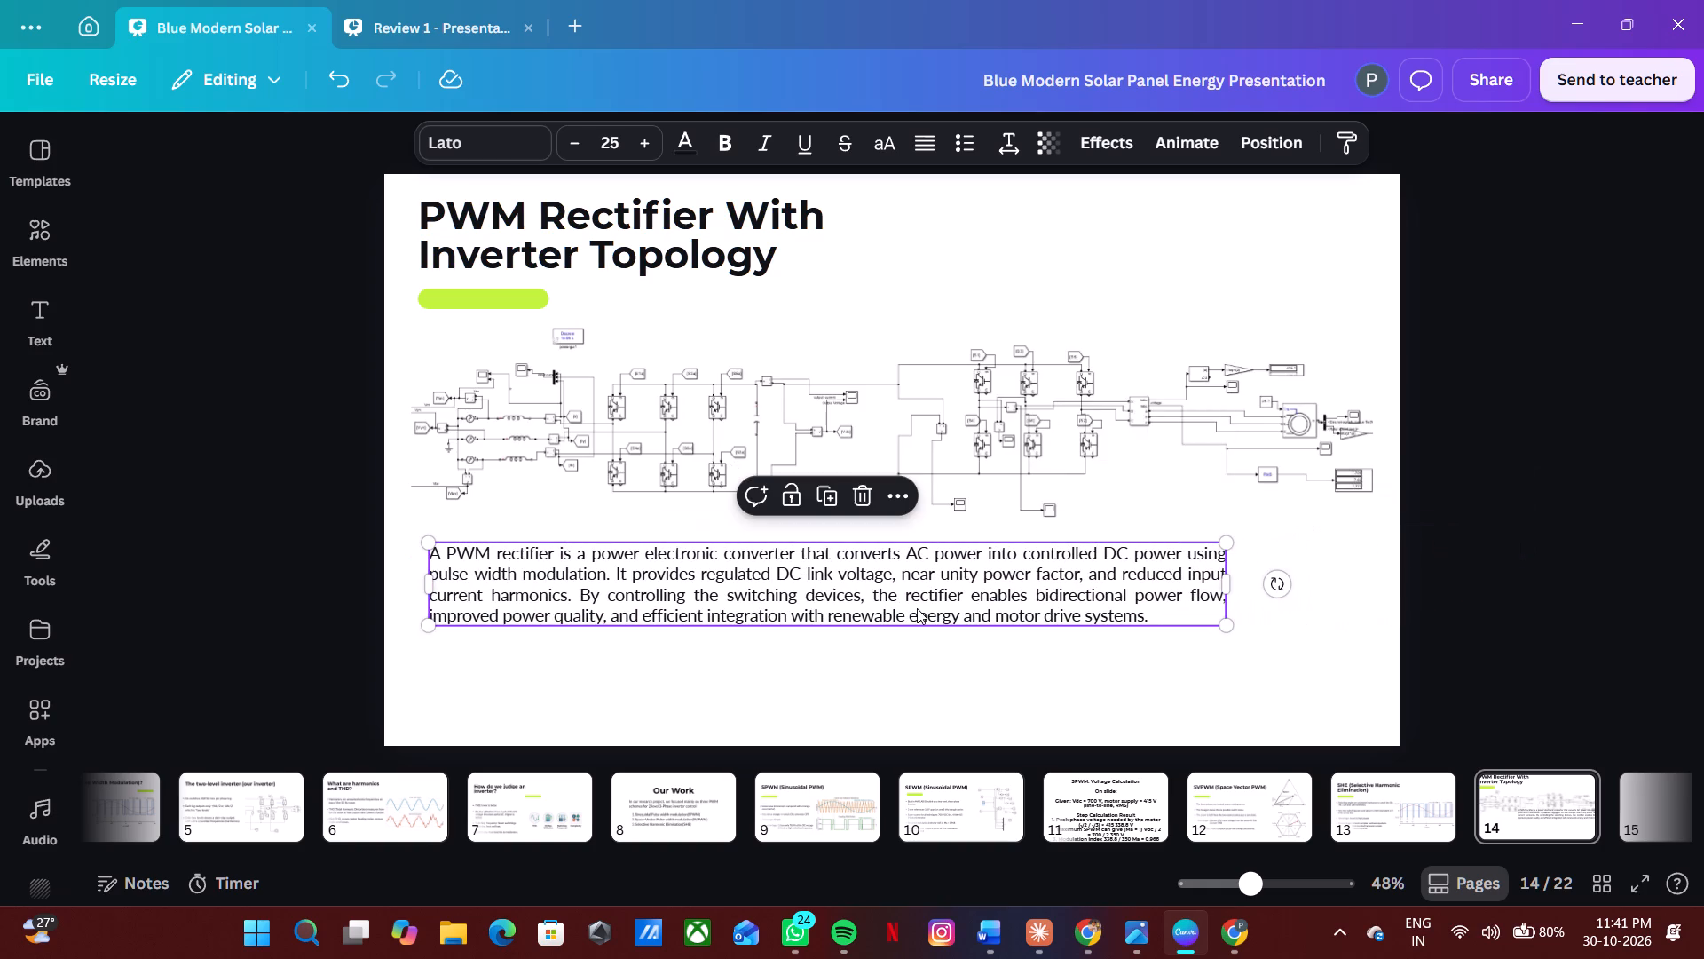
# Scale the PWM rectifier paragraph up to font size 32.2, wrapped in five lines and roughly centred beneath the circuit diagram.
pyautogui.moveTo(1224, 634); pyautogui.dragTo(1338, 686)
pyautogui.click(961, 606)
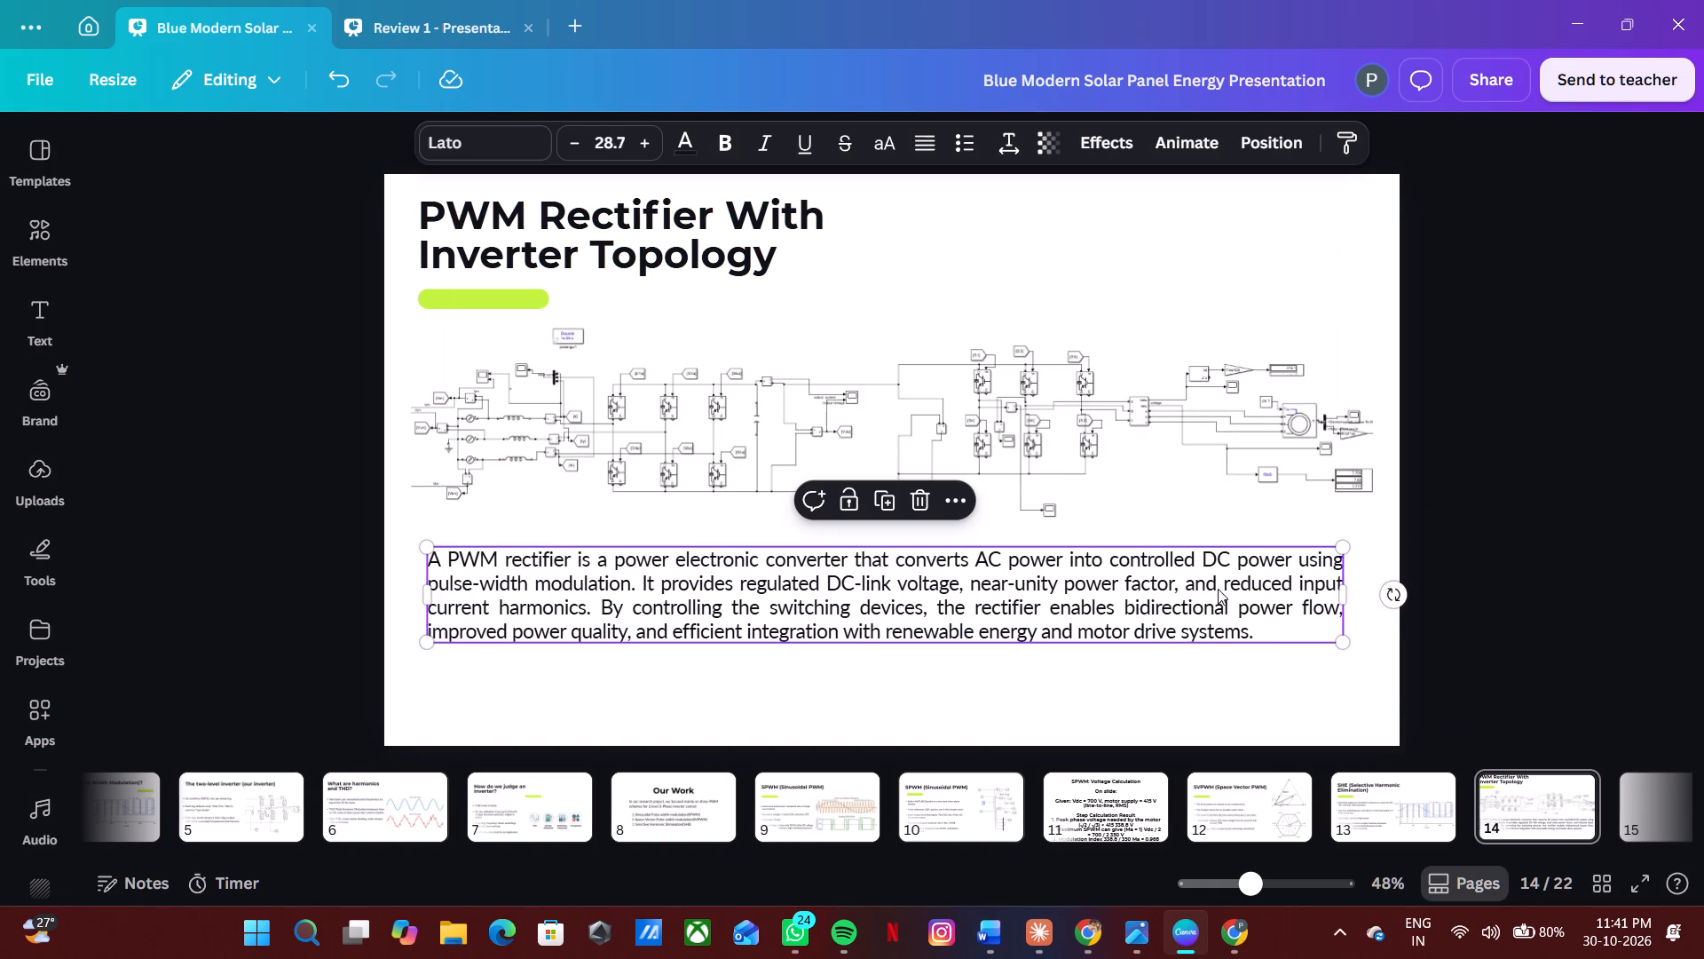
pyautogui.moveTo(1349, 589); pyautogui.dragTo(1205, 612)
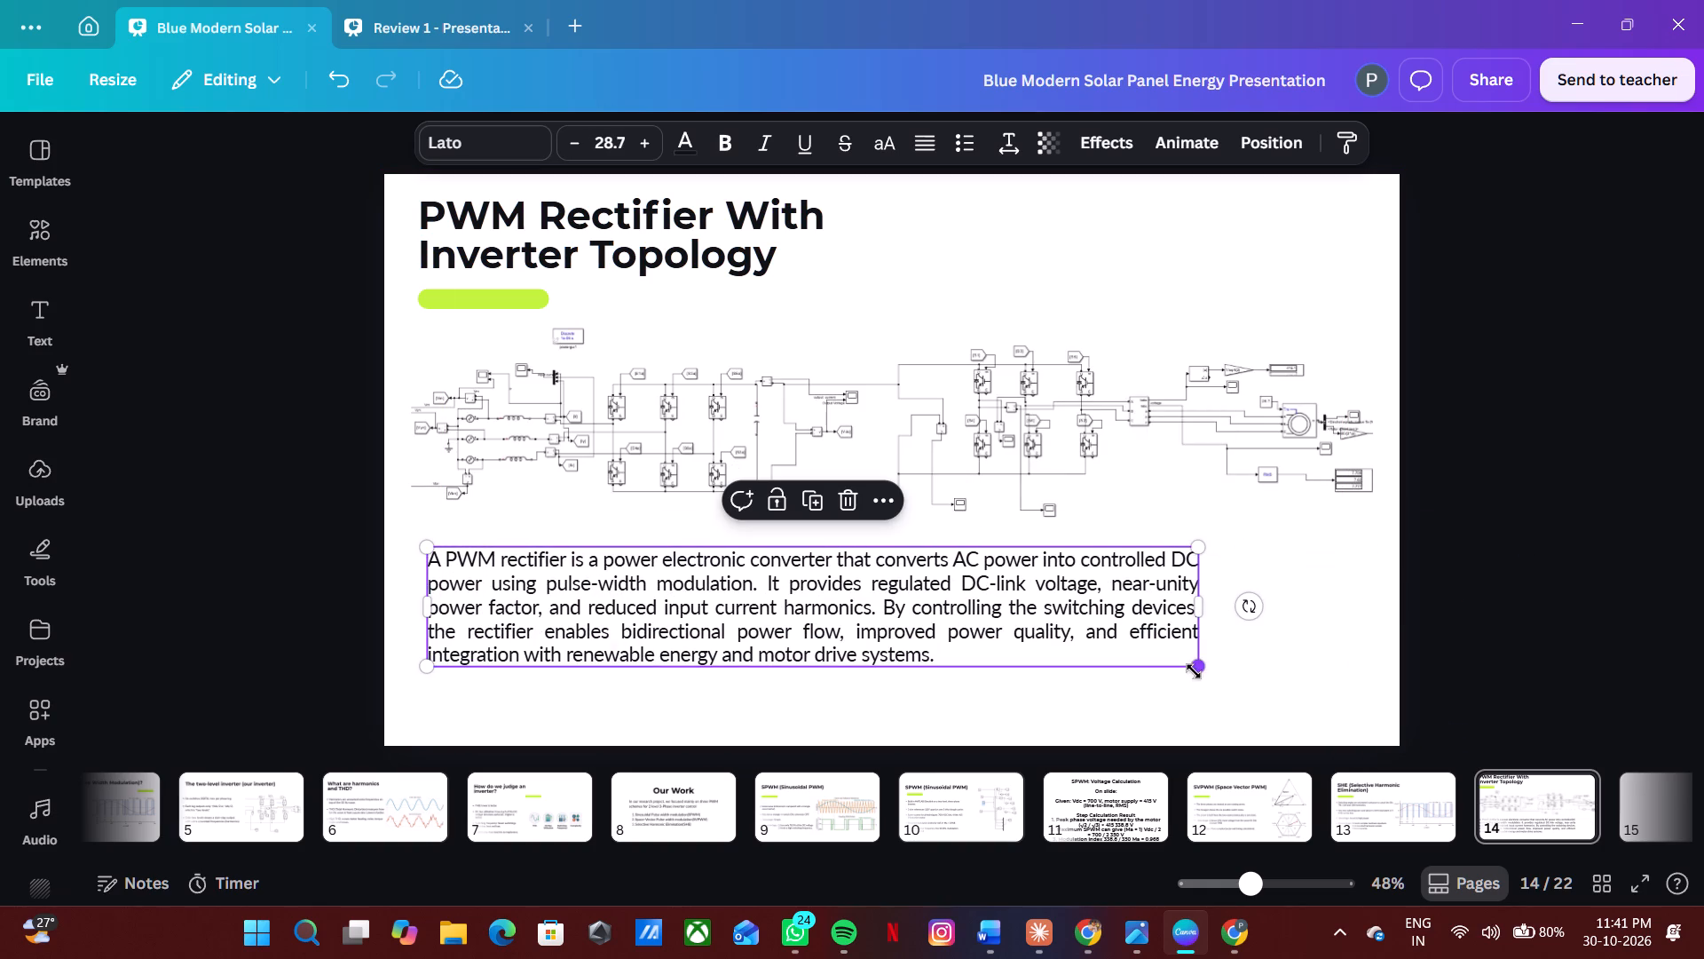
pyautogui.moveTo(1194, 671); pyautogui.dragTo(1289, 691)
pyautogui.moveTo(1146, 663); pyautogui.dragTo(1182, 663)
pyautogui.click(1463, 474)
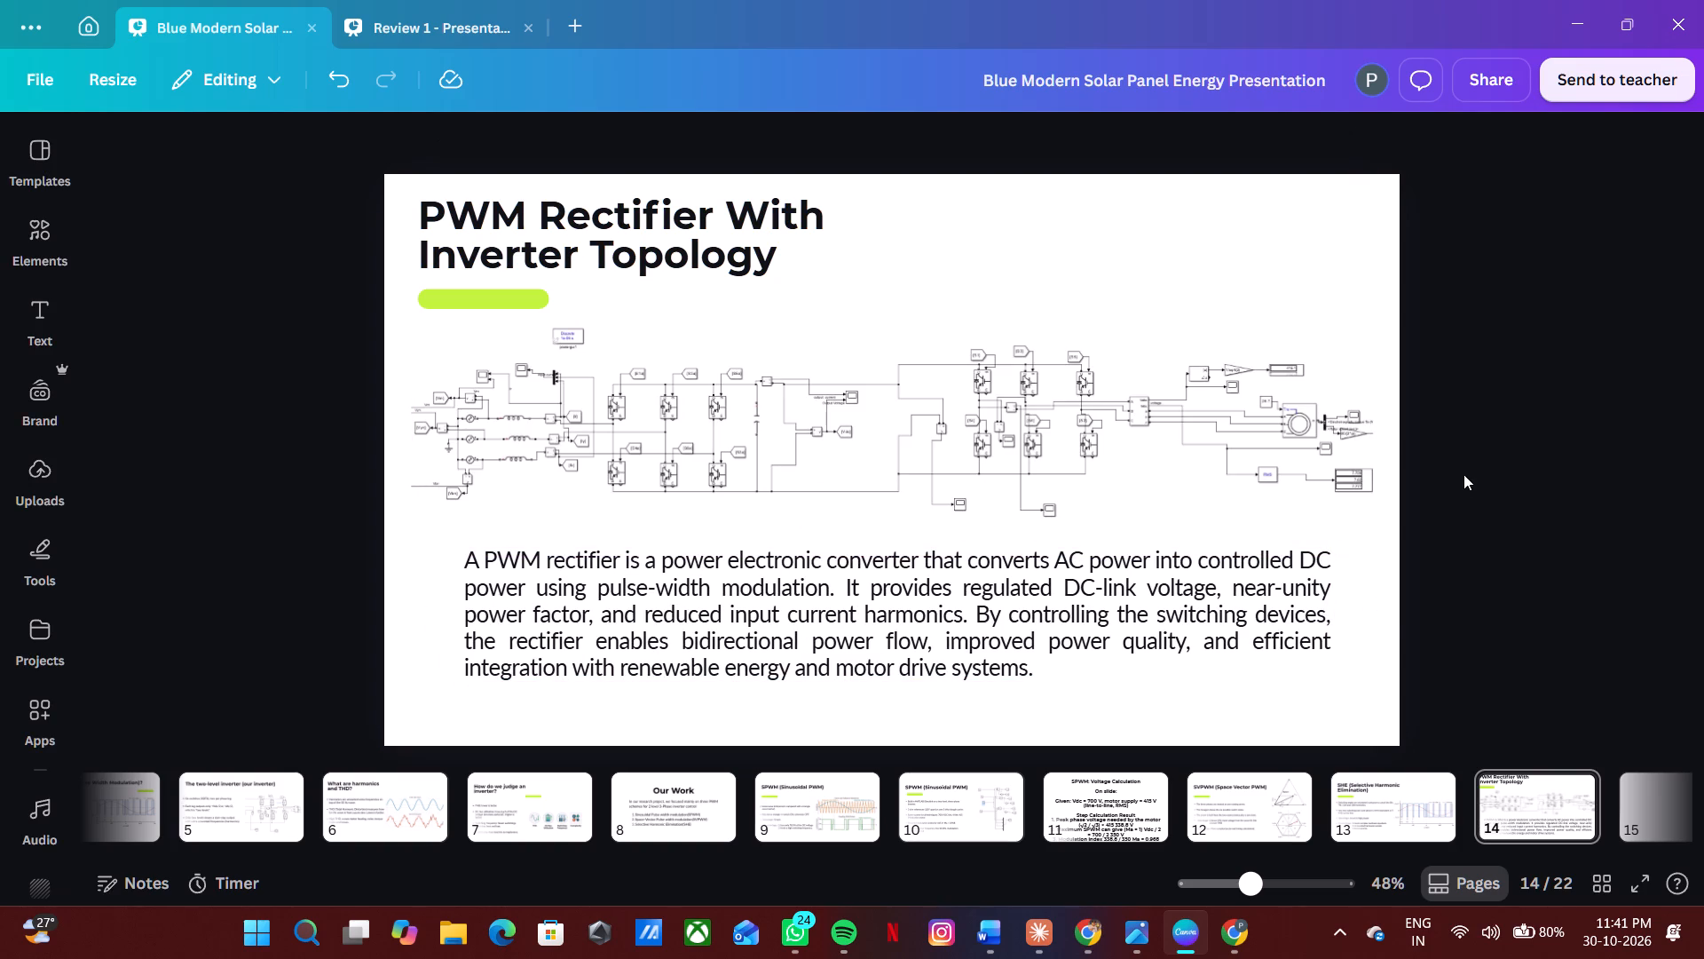
pyautogui.moveTo(1149, 579); pyautogui.dragTo(1145, 579)
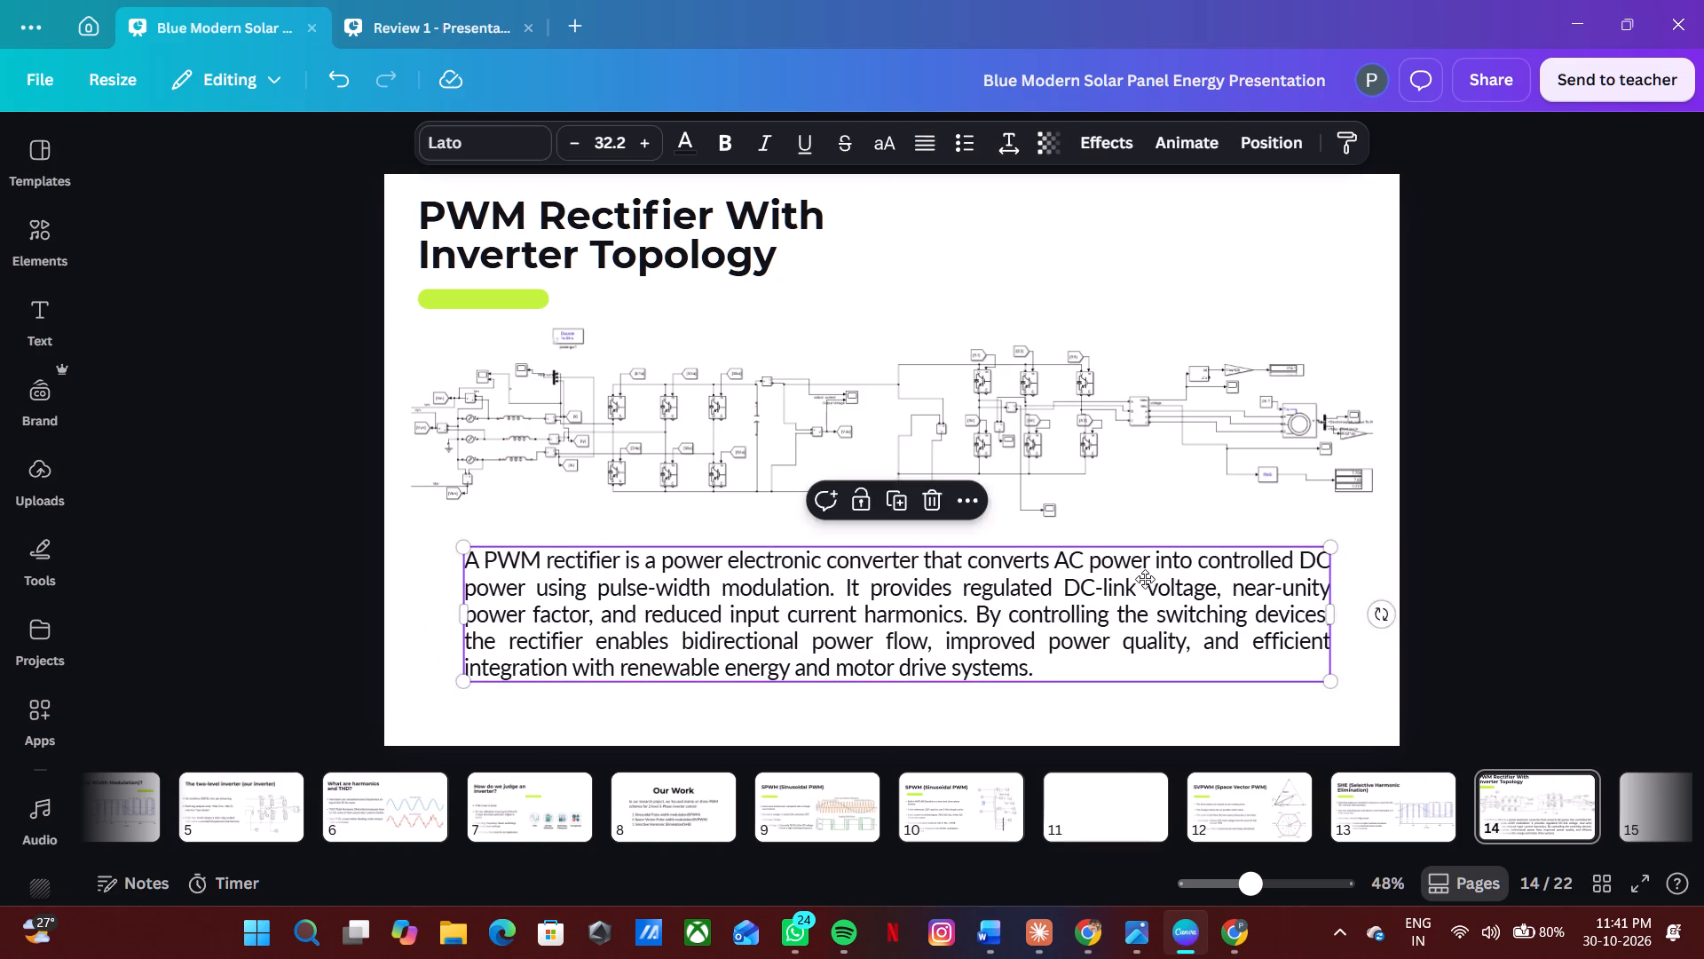
pyautogui.moveTo(1145, 579); pyautogui.dragTo(1141, 577)
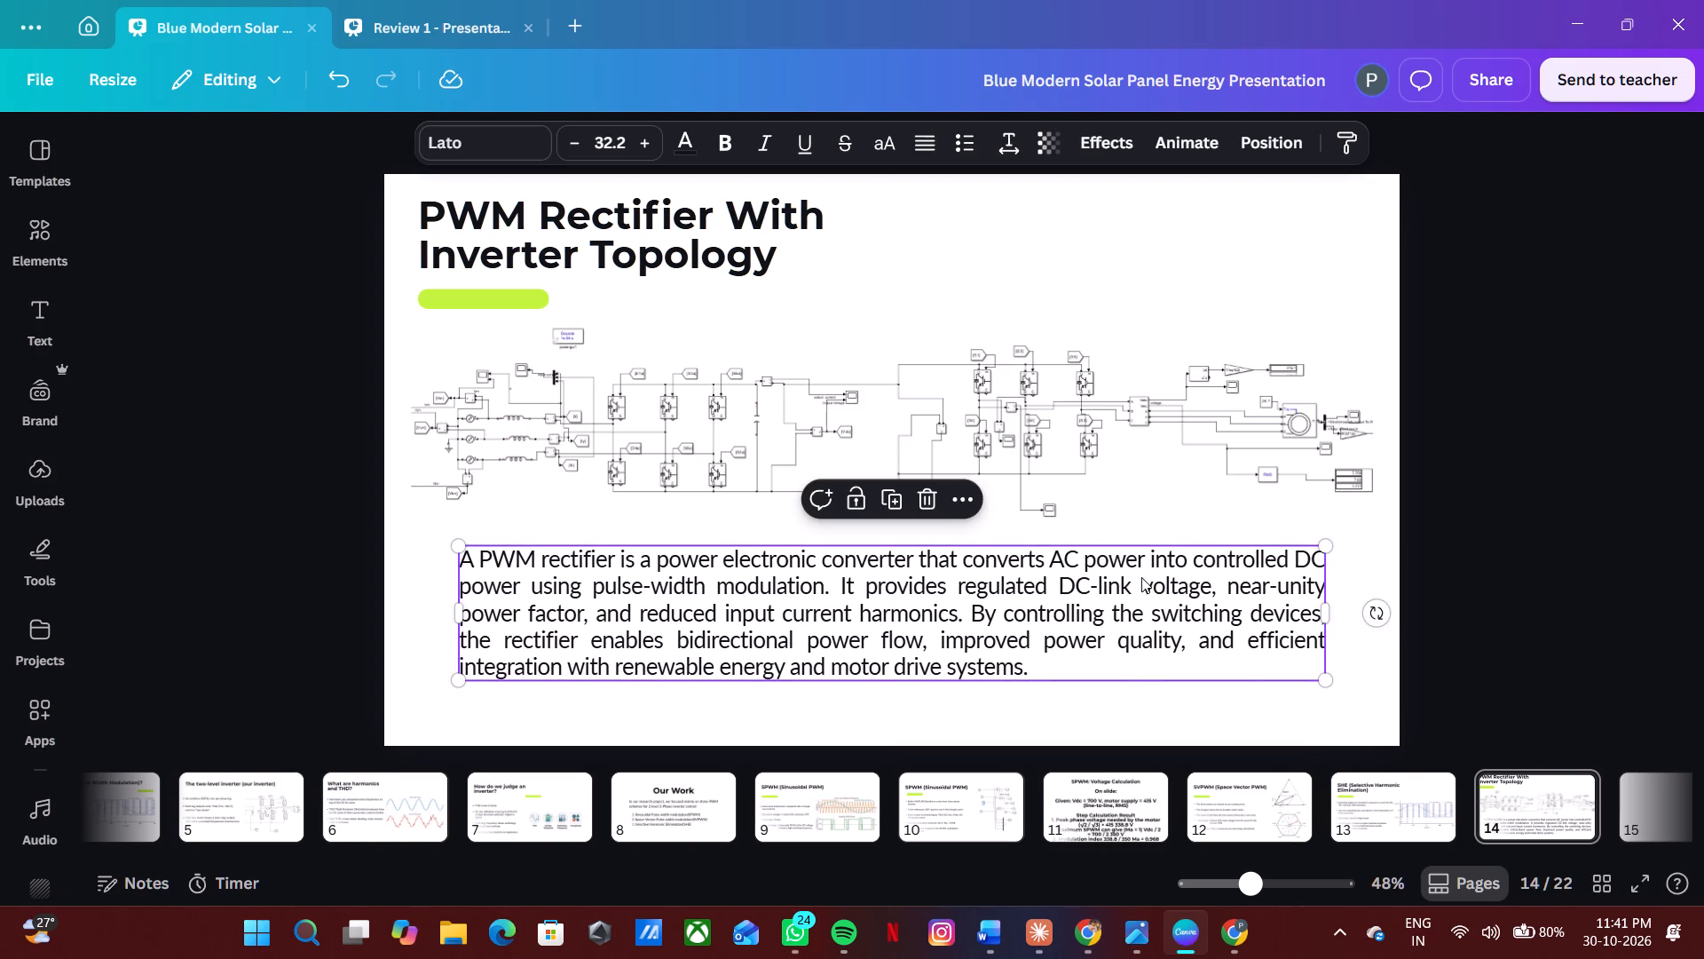
pyautogui.click(1590, 465)
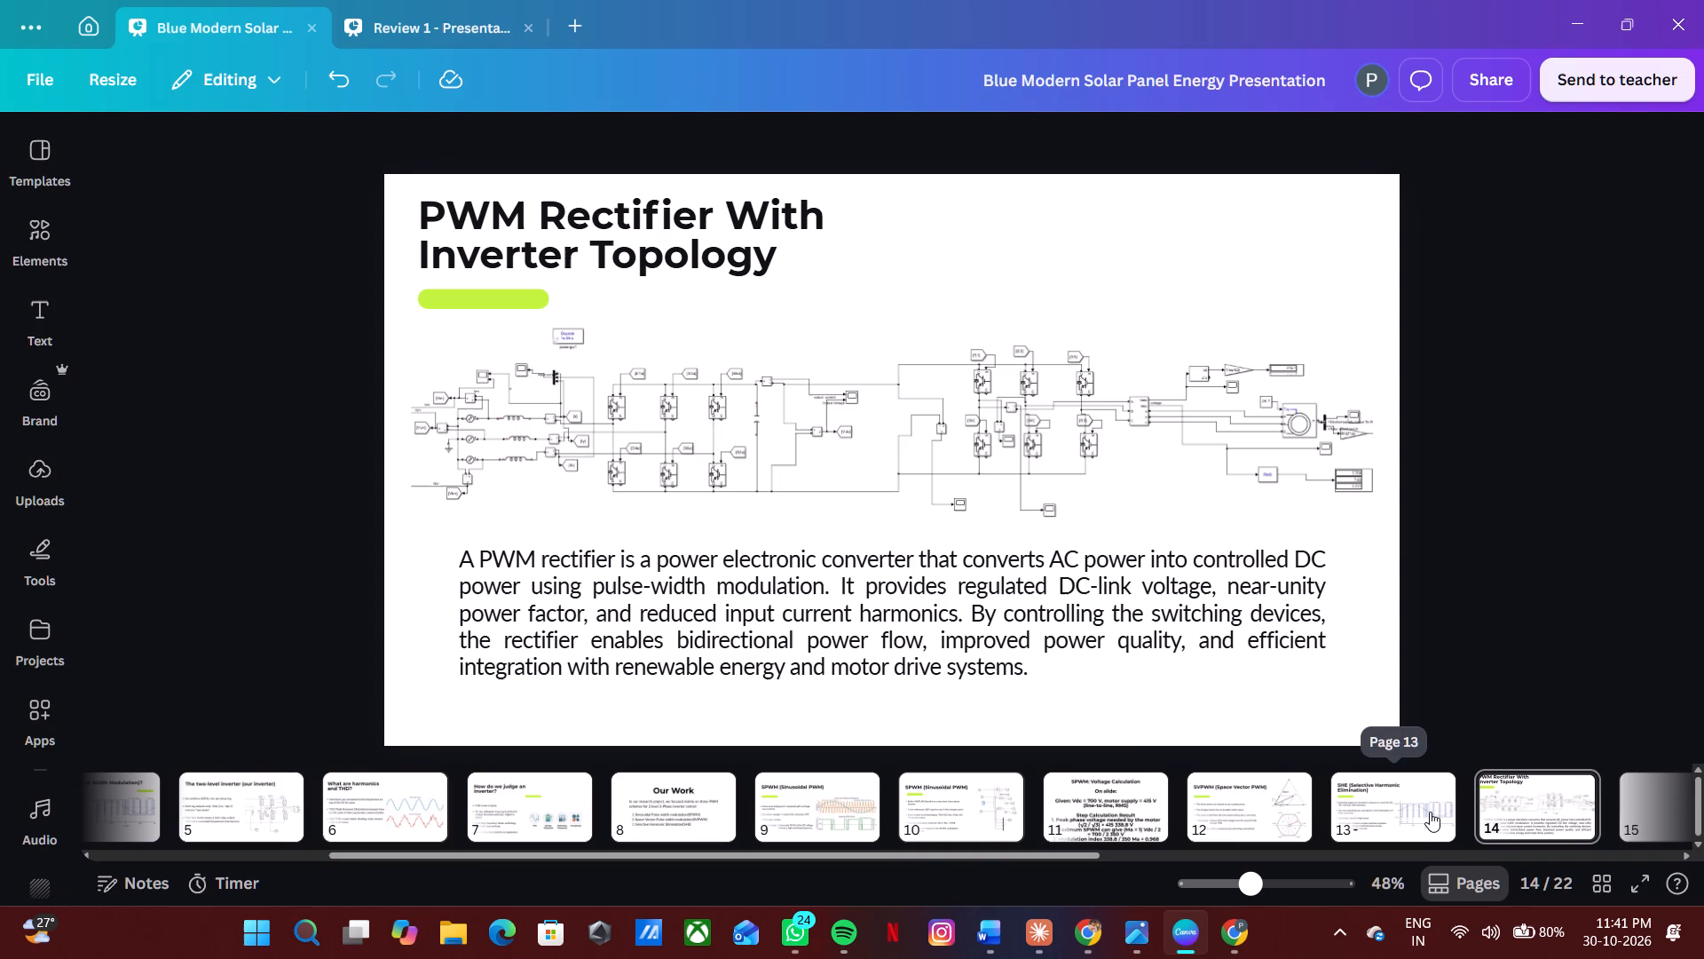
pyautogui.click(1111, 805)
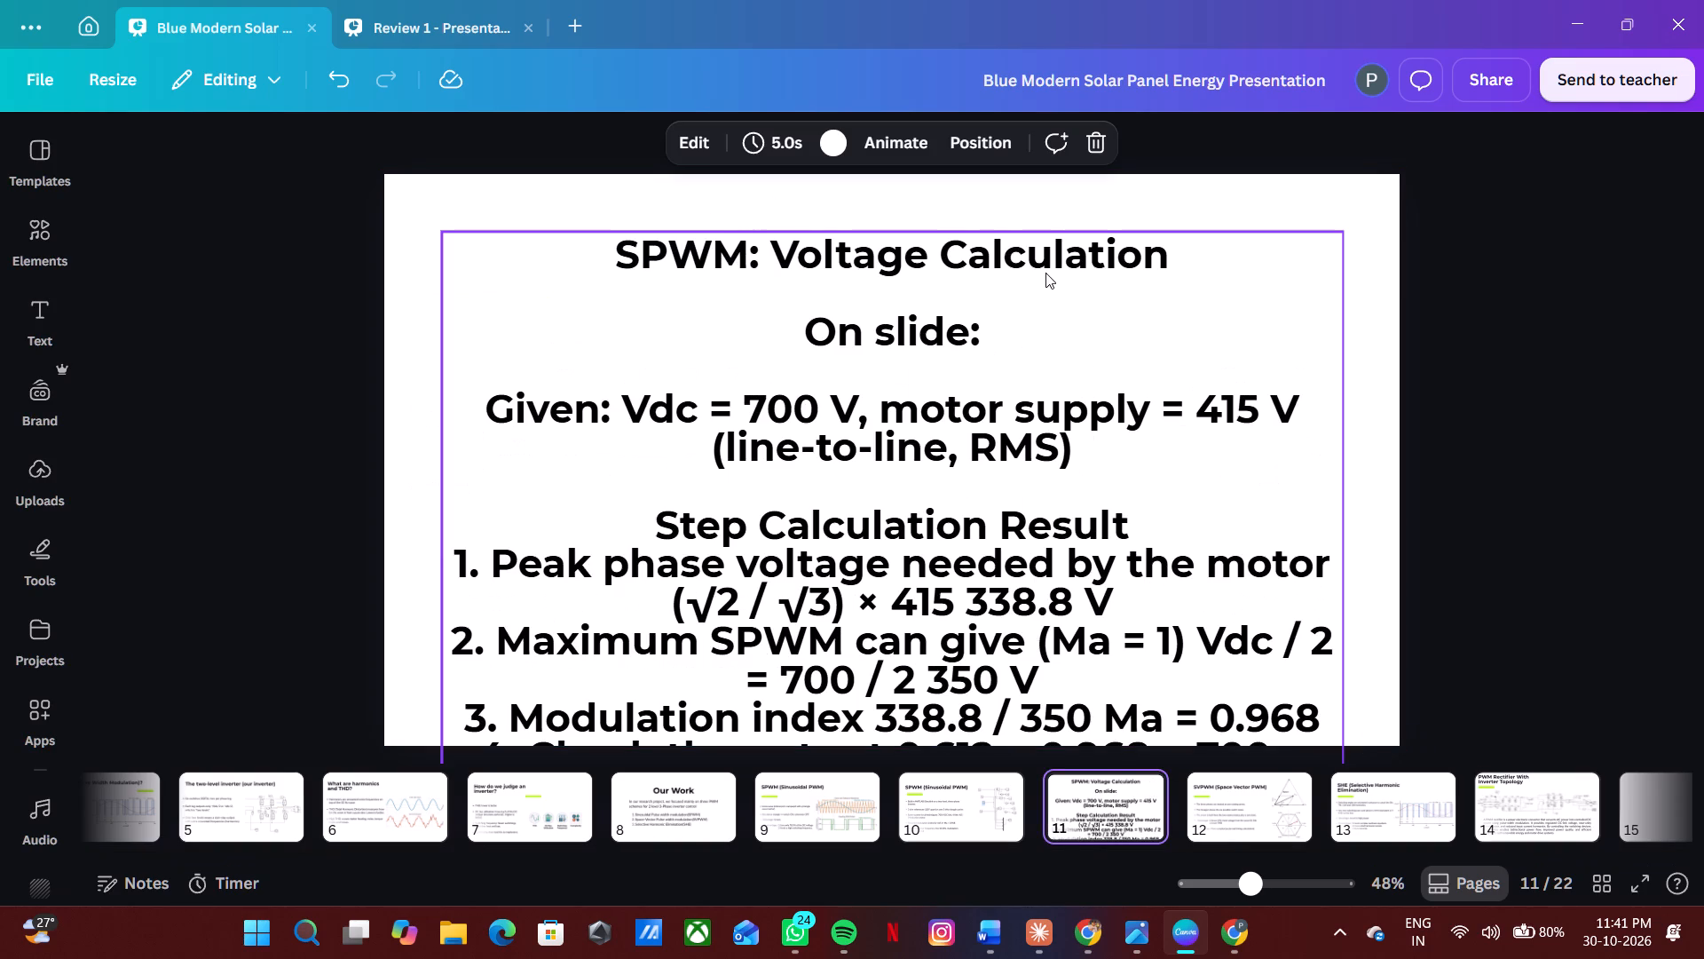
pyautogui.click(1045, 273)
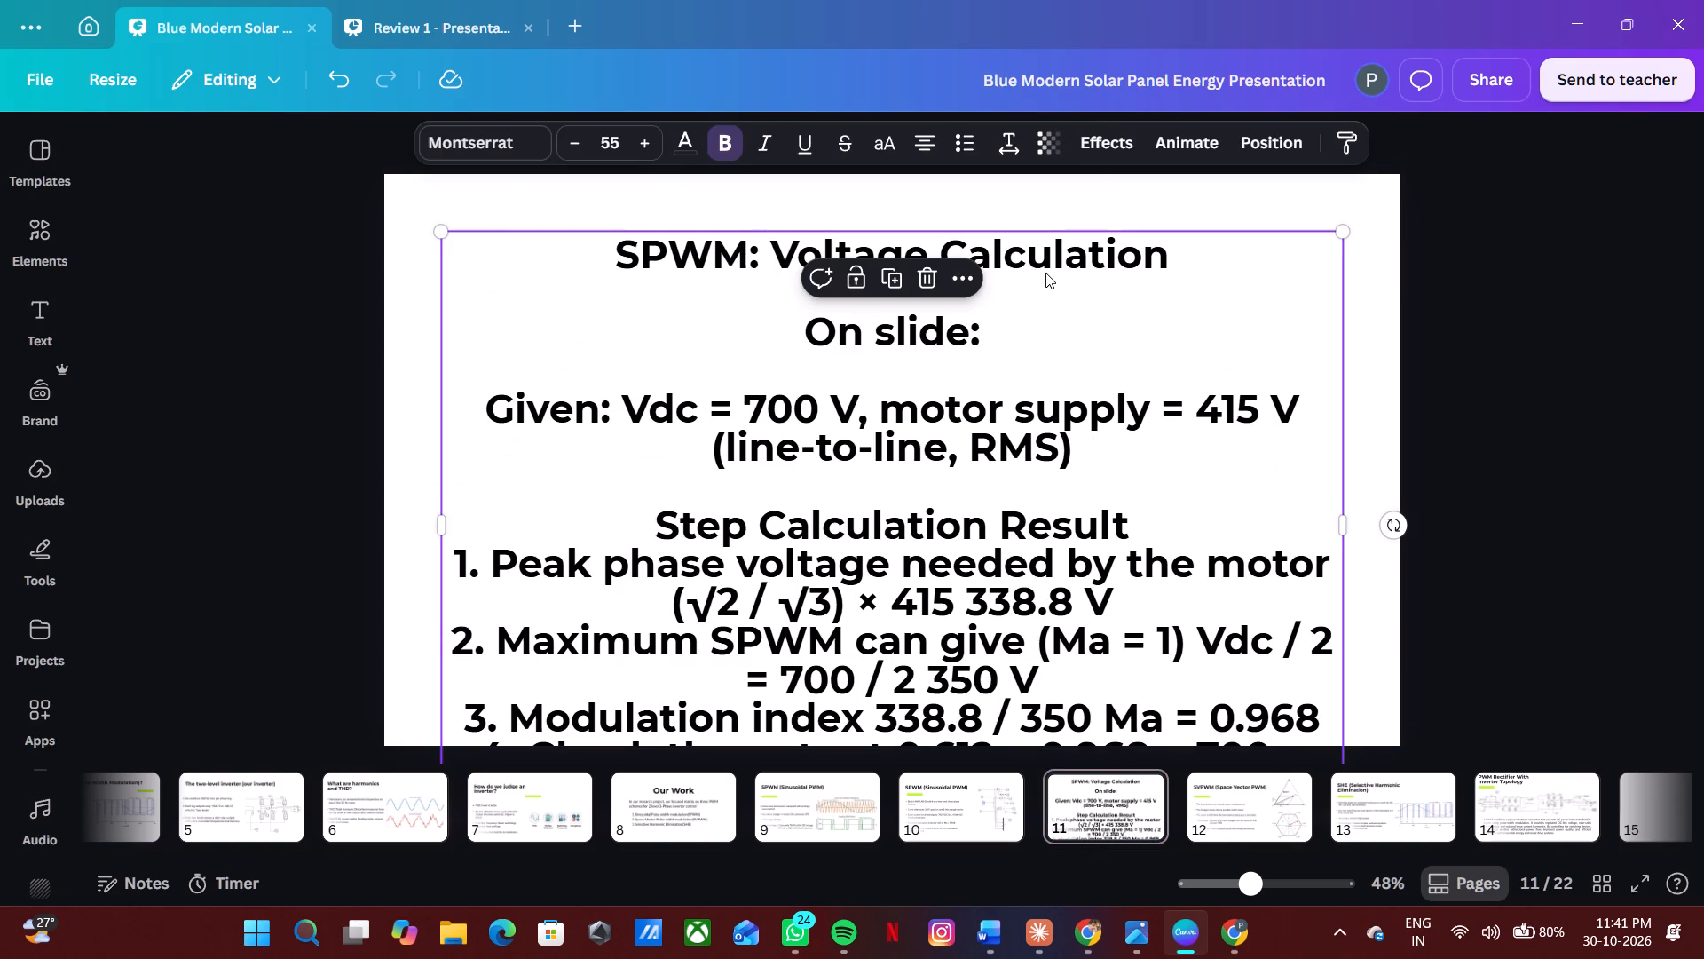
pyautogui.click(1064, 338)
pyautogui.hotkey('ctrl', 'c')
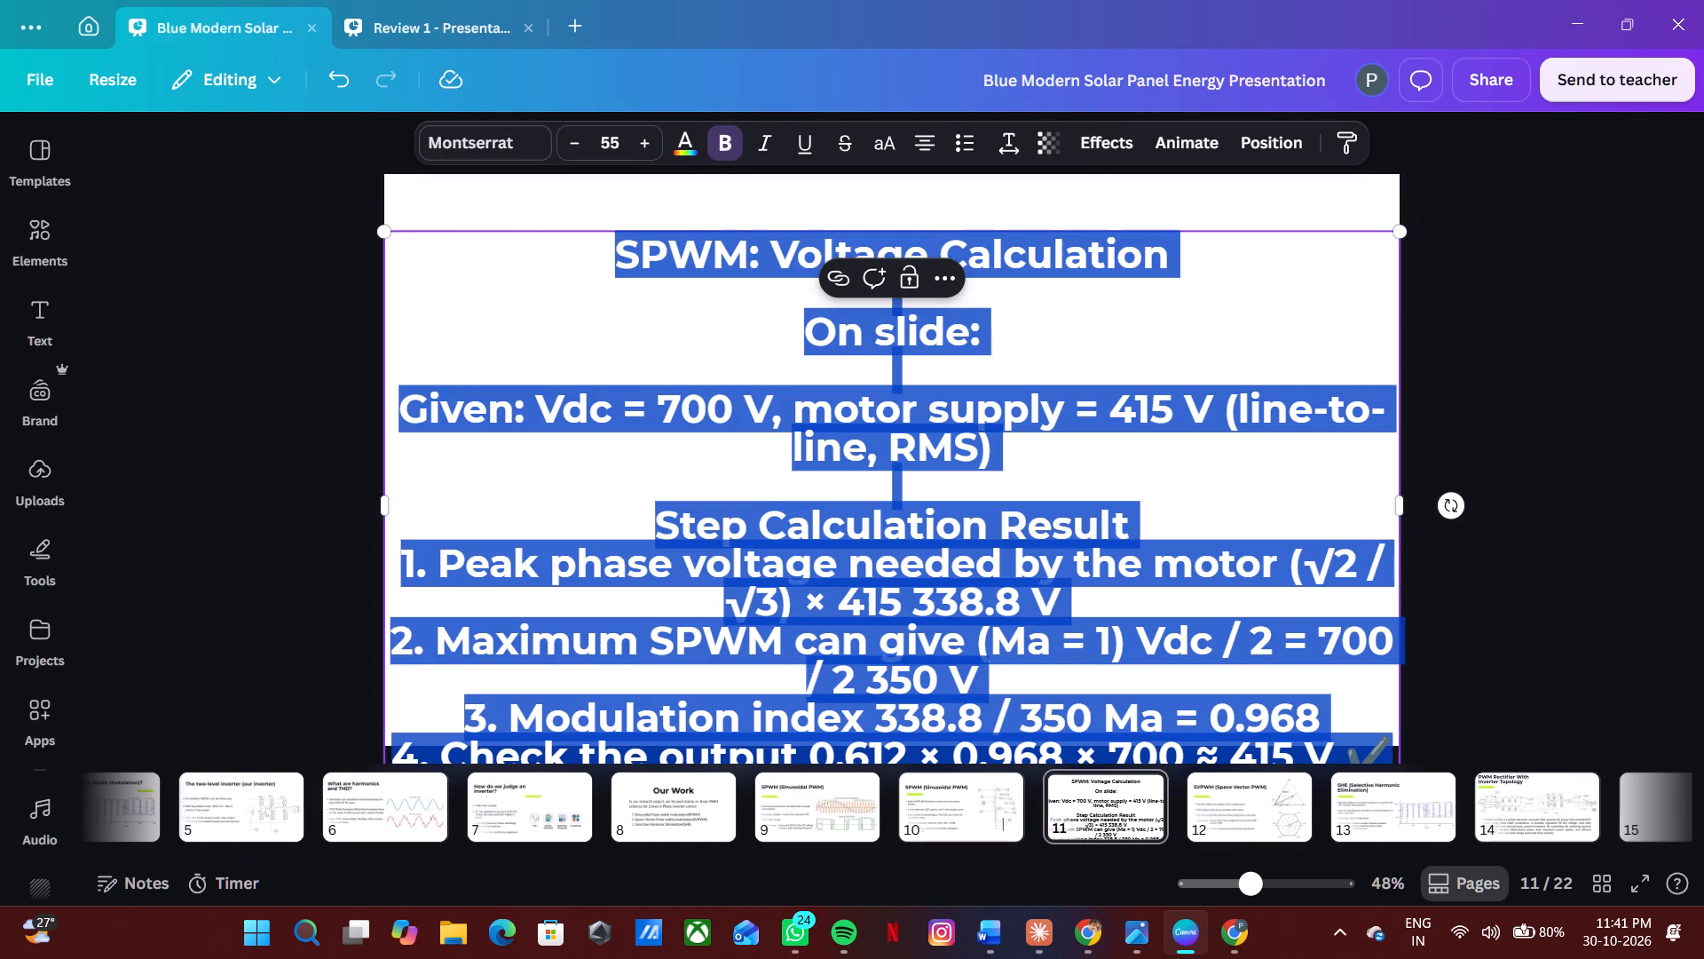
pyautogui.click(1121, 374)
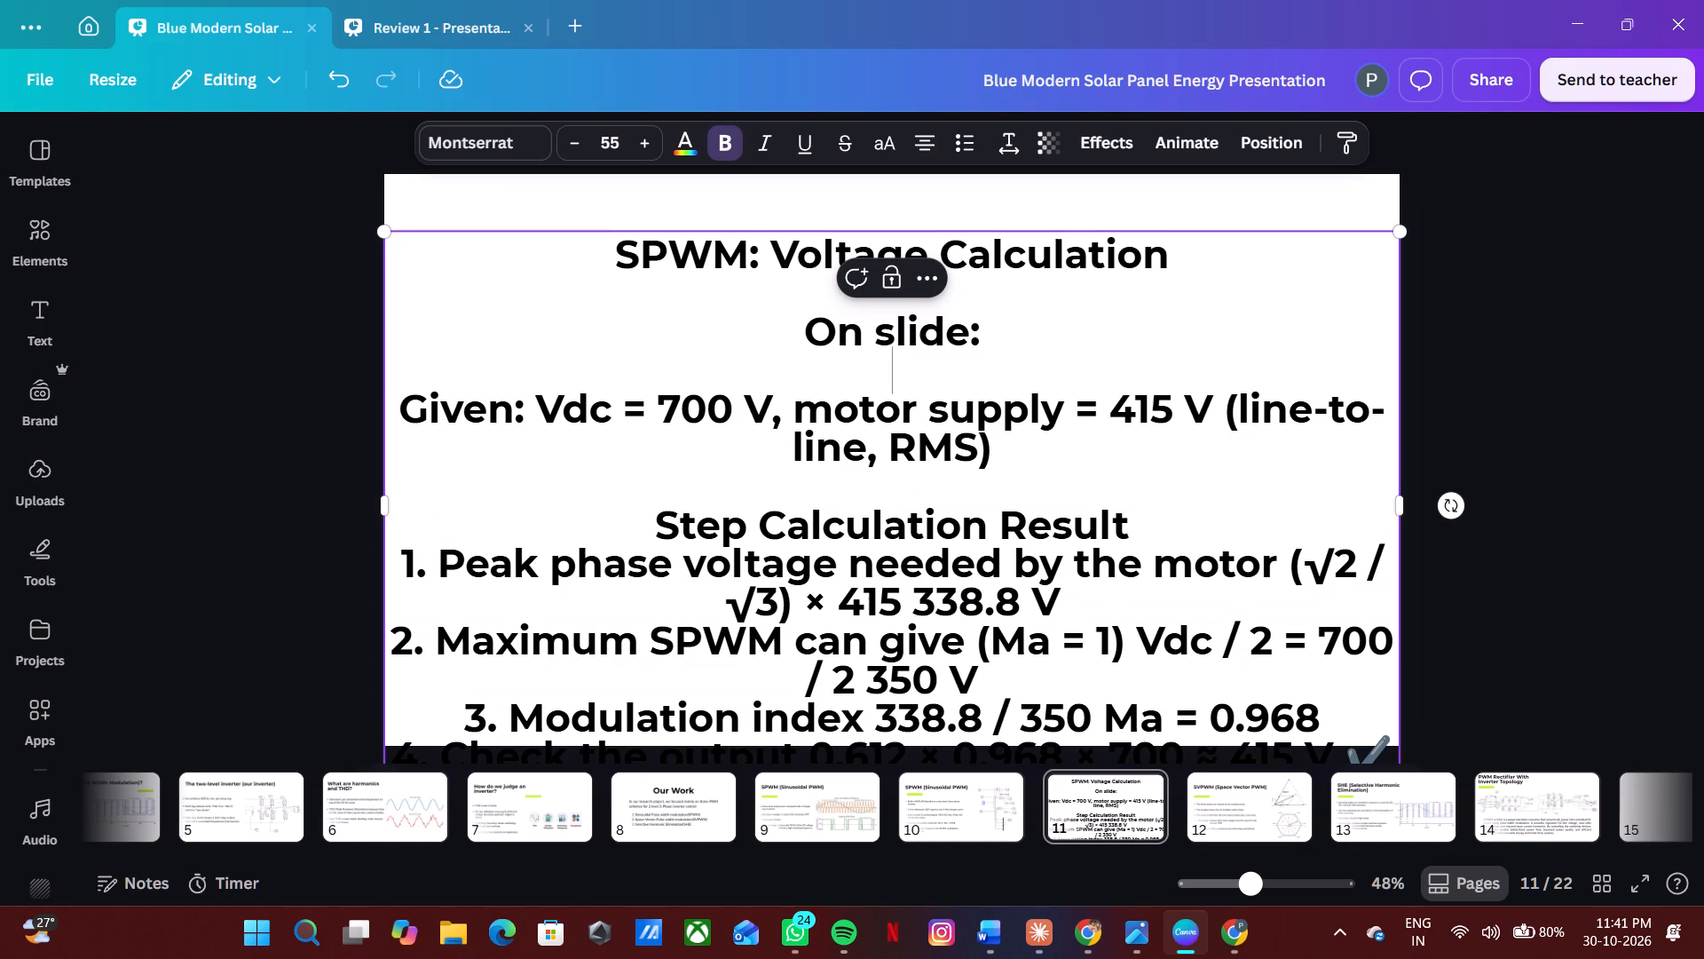
# Duplicate slide 10, the SPWM (Sinusoidal PWM) slide with the Simulink diagram, to serve as the base for slide 11.
pyautogui.click(975, 823)
pyautogui.click(828, 804)
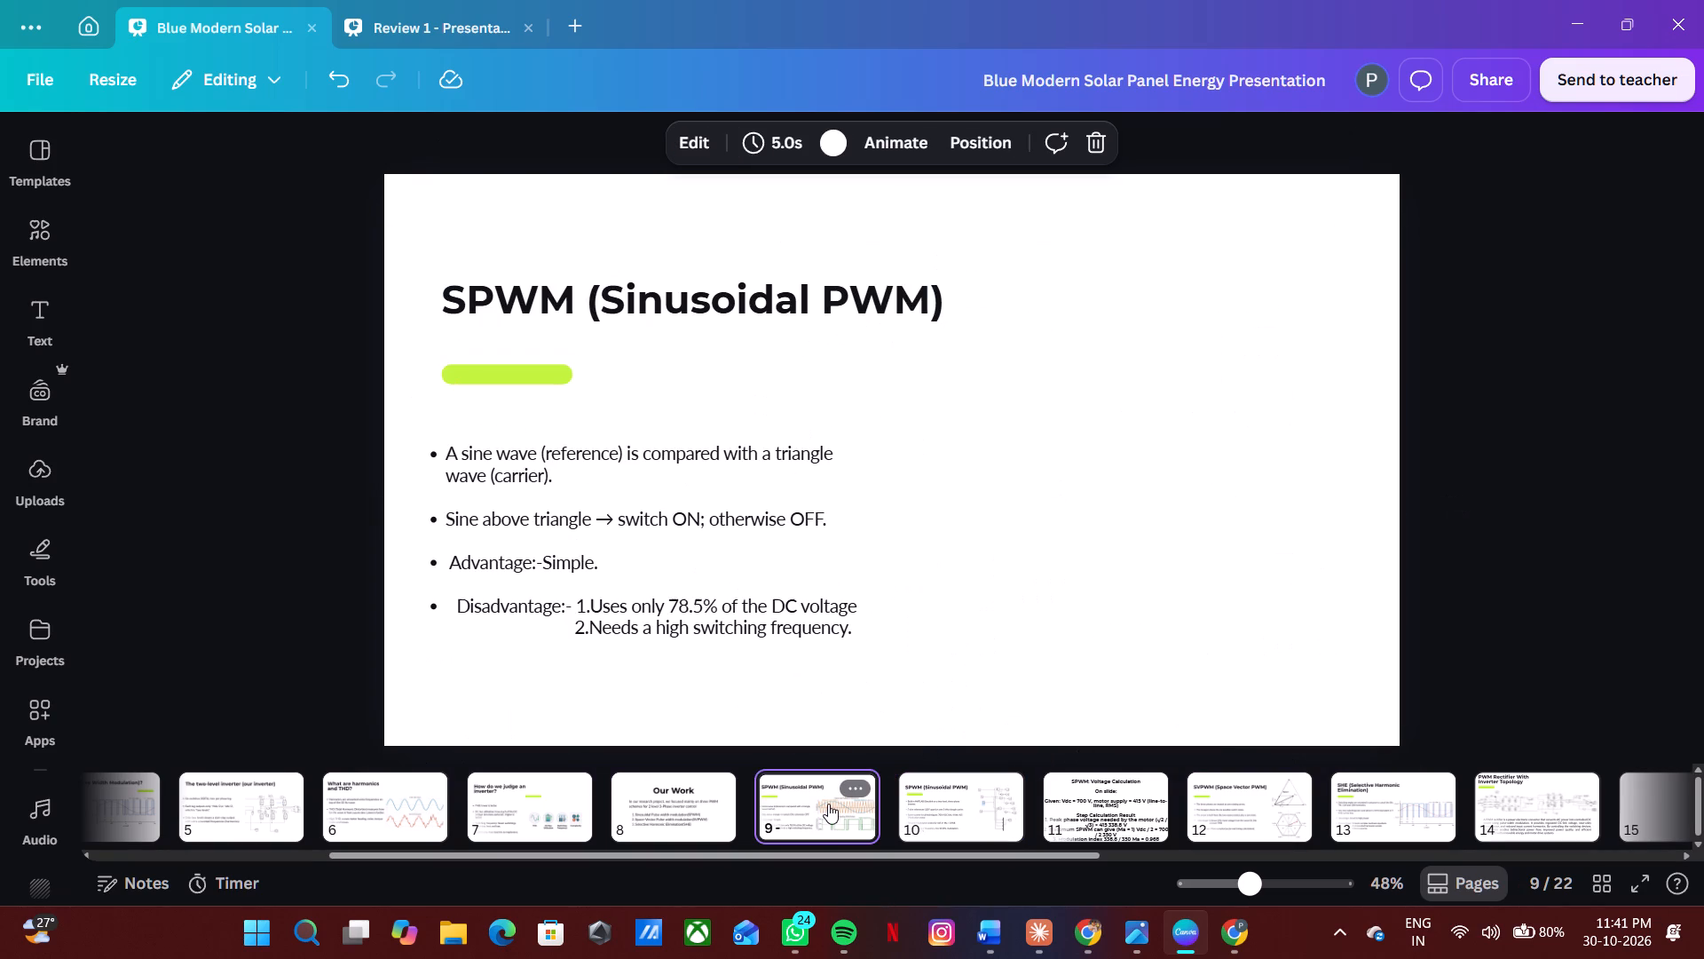
pyautogui.click(939, 800)
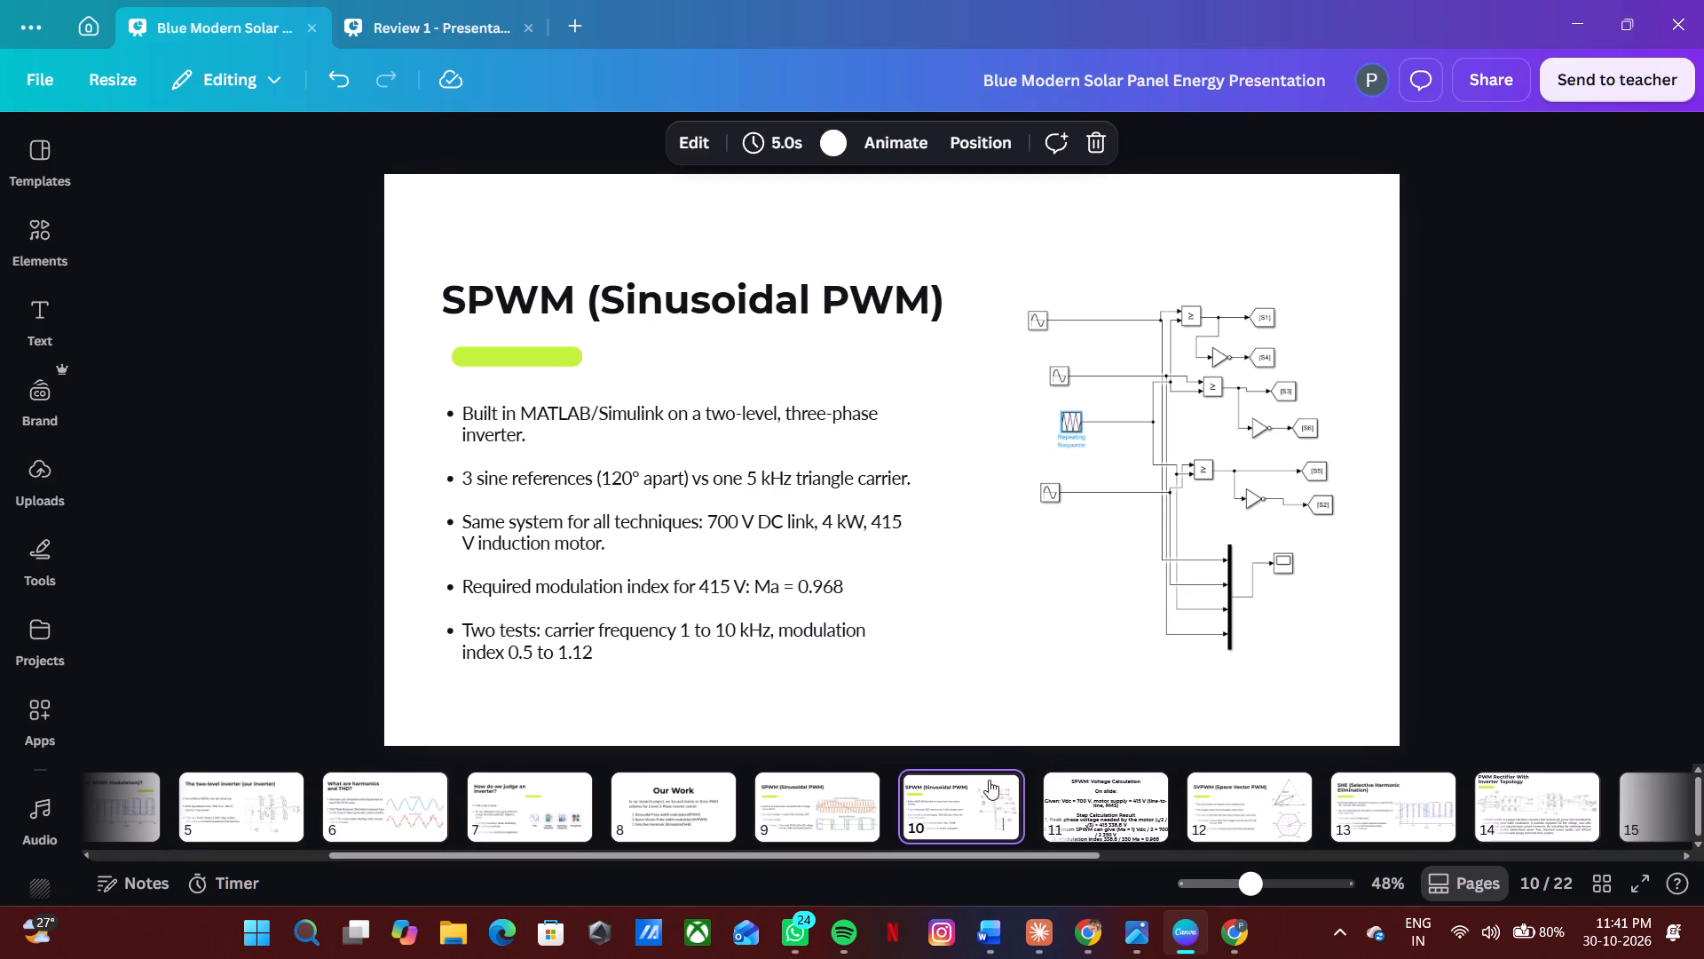
pyautogui.hotkey('ctrl', 'd')
pyautogui.click(1081, 840)
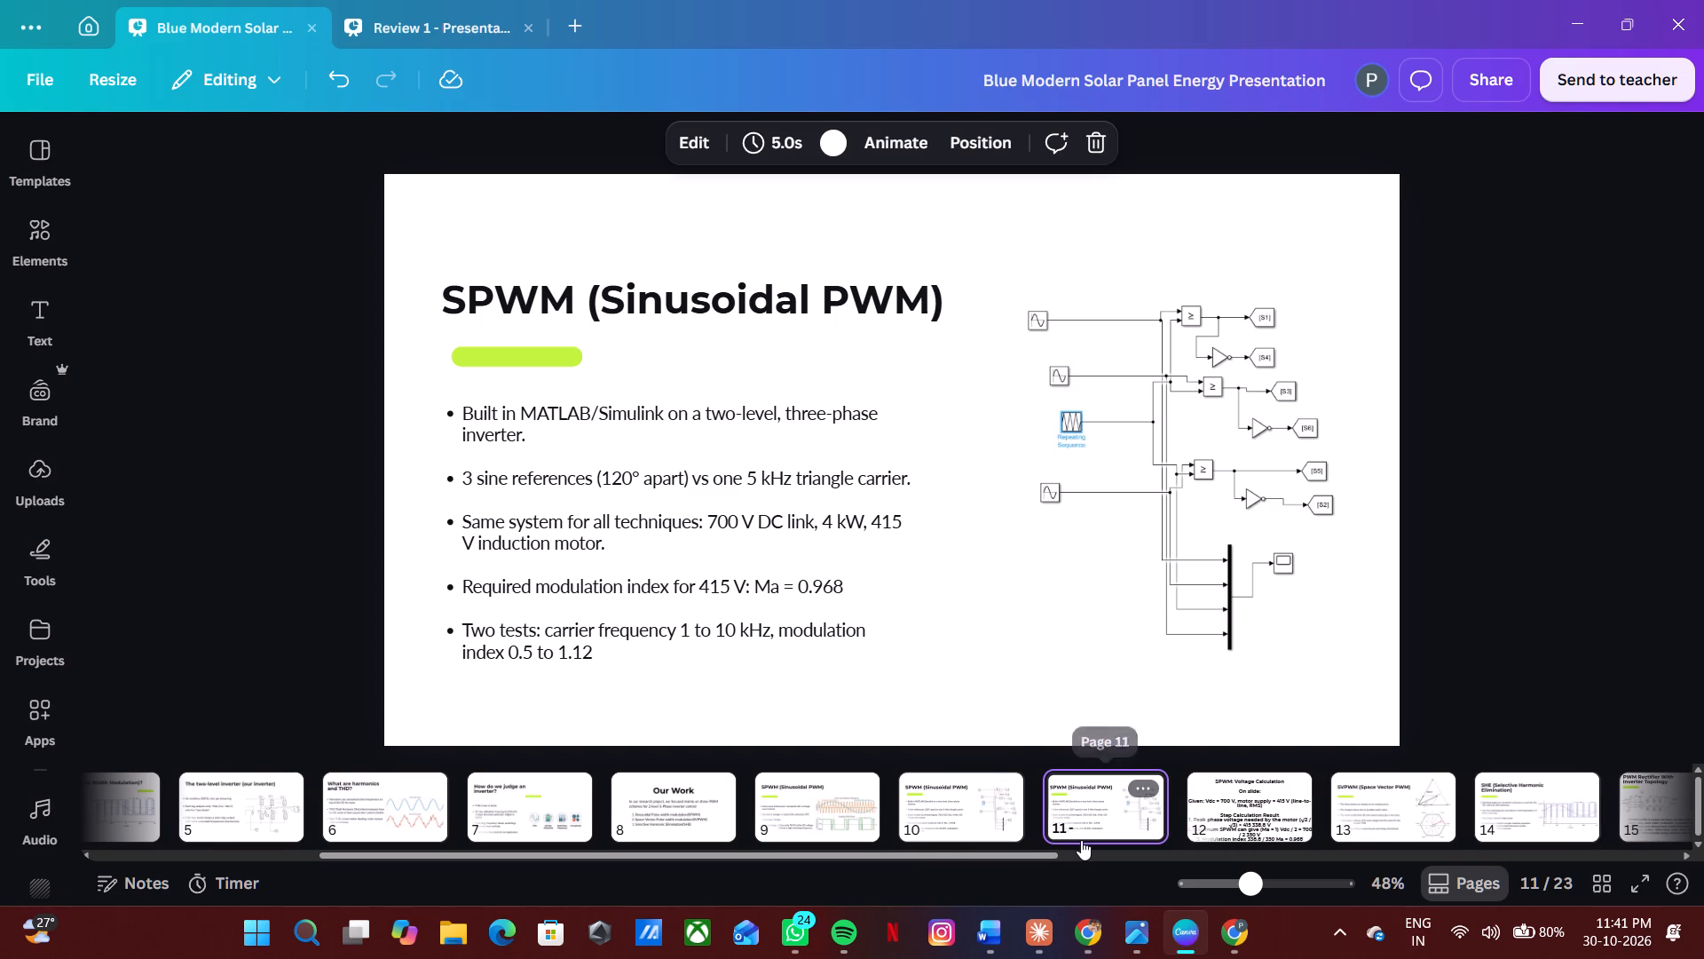
# Replace slide 11's title with "SPWM: Voltage Calculation" copied from slide 12, and move it up nearer the slide's top edge.
pyautogui.click(1267, 802)
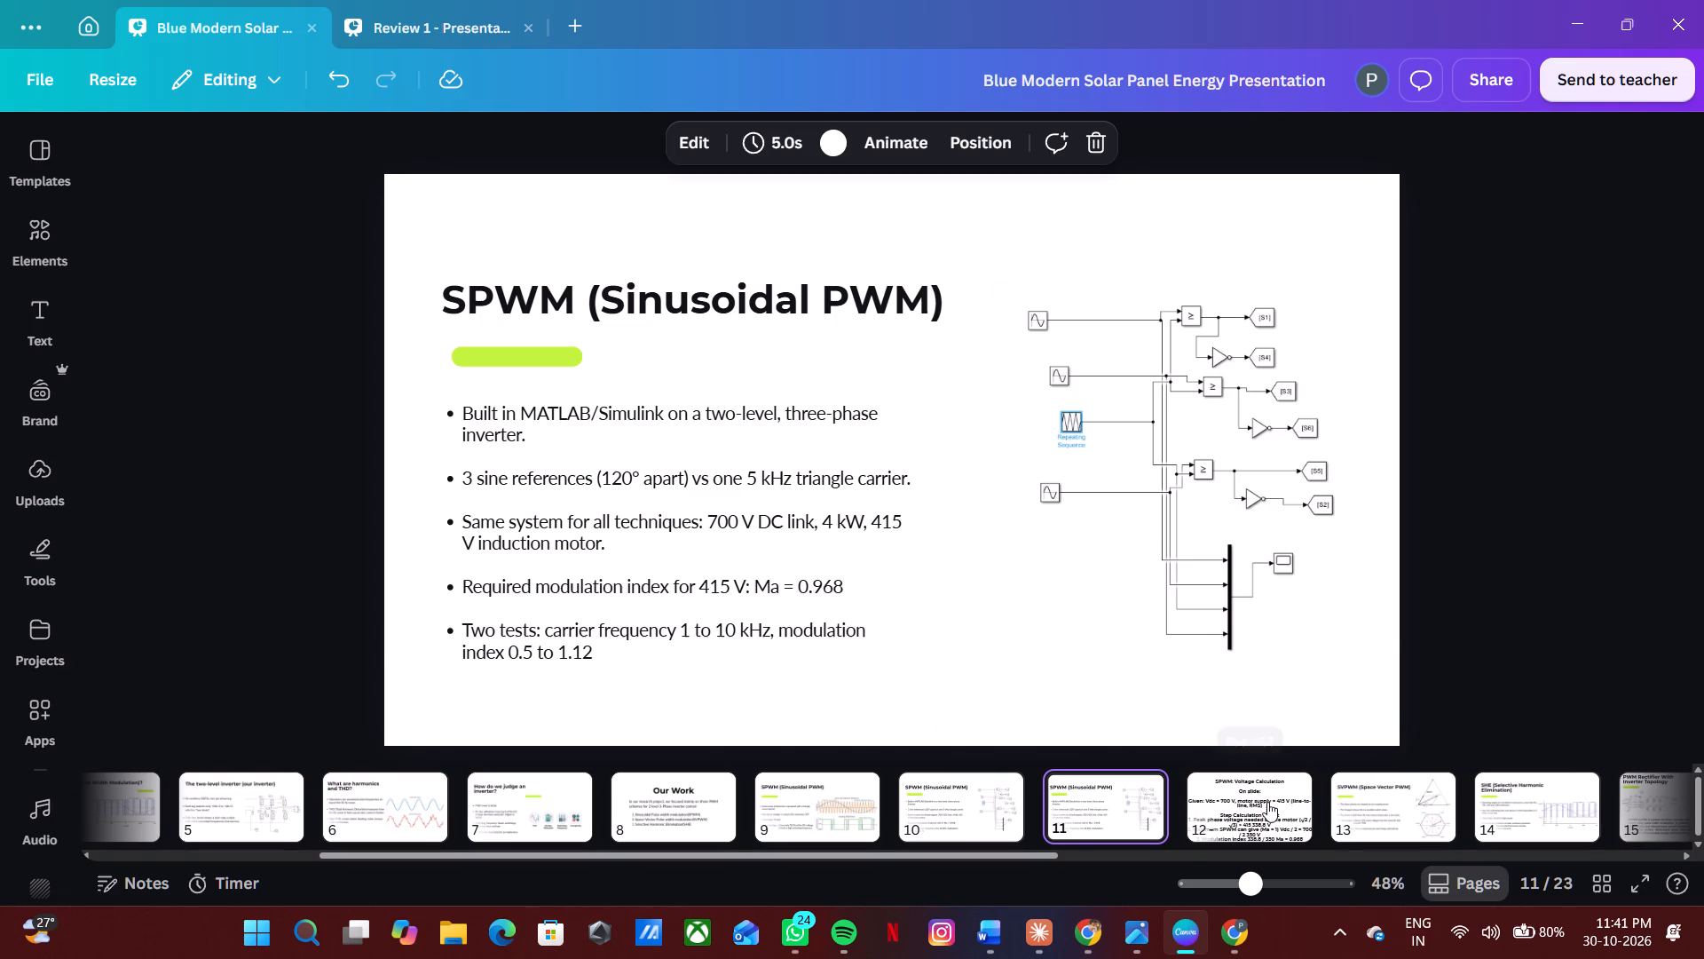
pyautogui.click(1093, 267)
pyautogui.doubleClick(1165, 266)
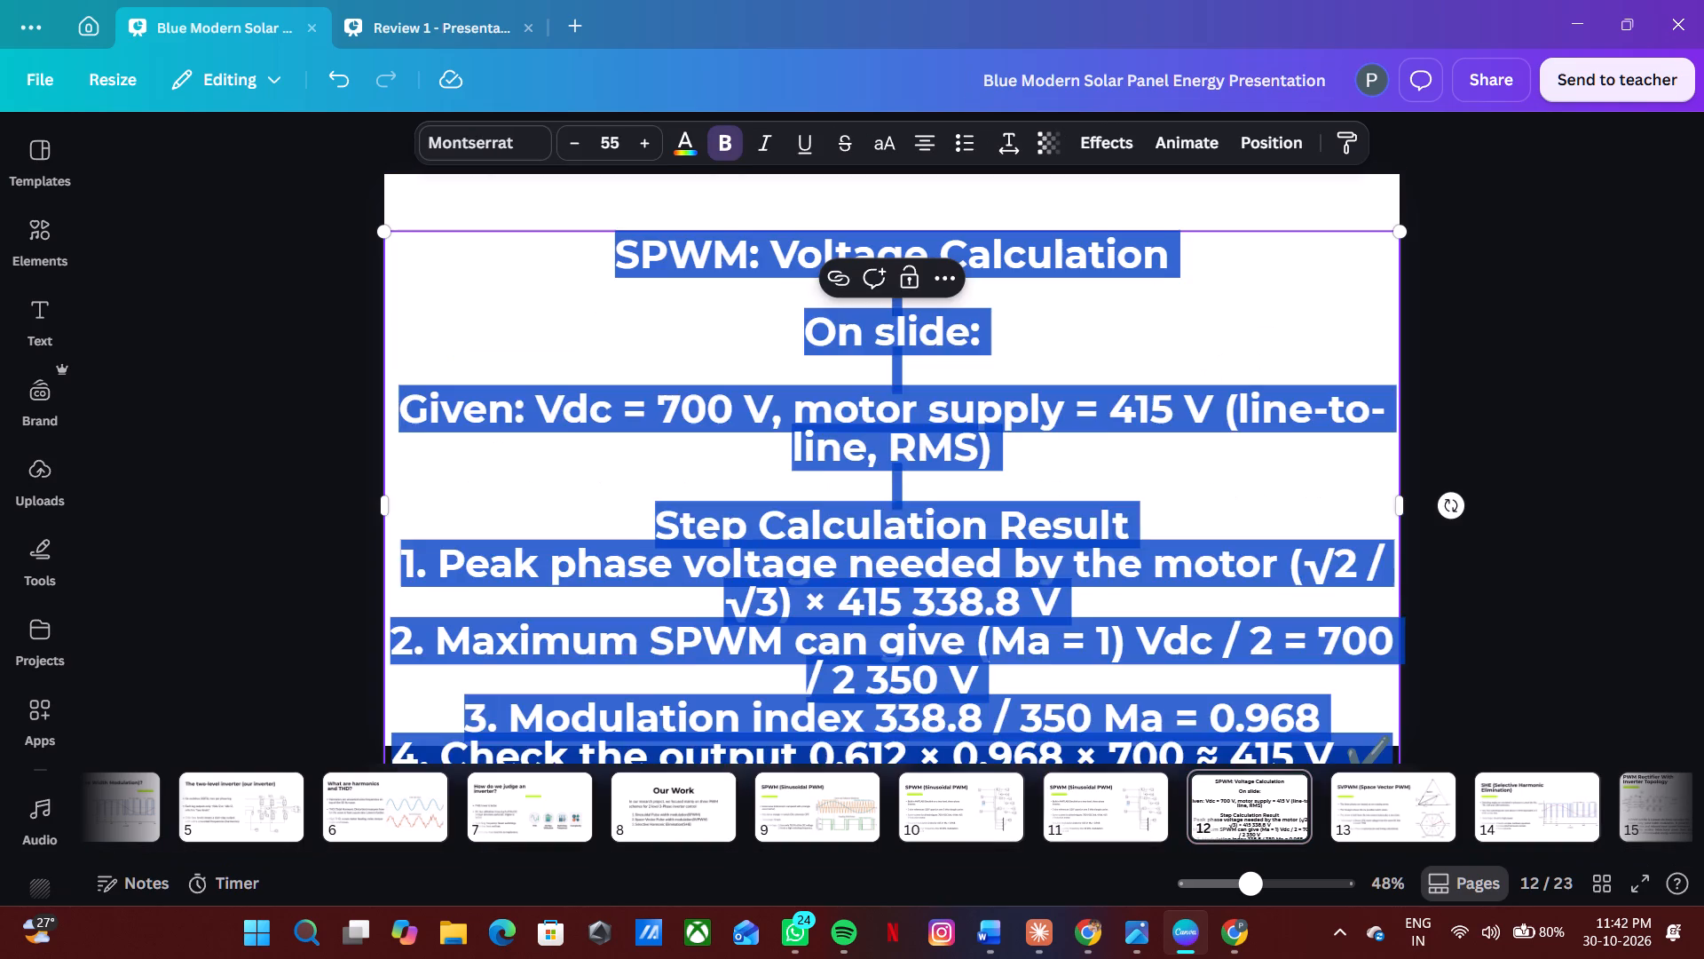
pyautogui.click(1165, 266)
pyautogui.click(1180, 269)
pyautogui.doubleClick(1180, 269)
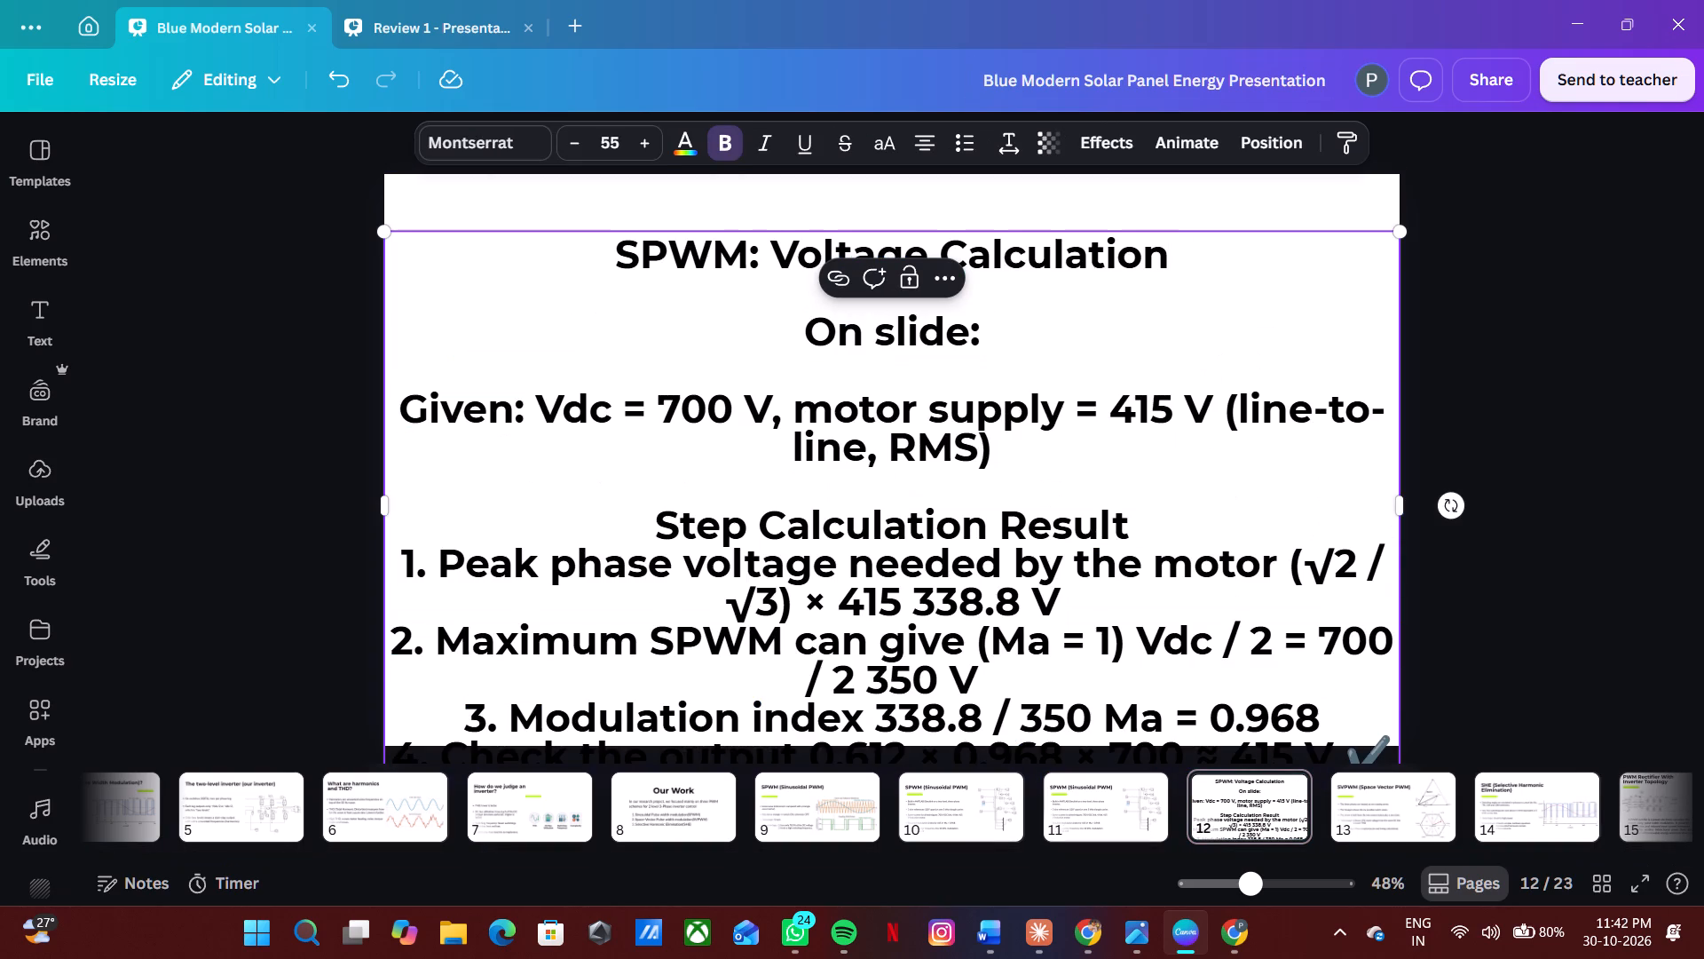
pyautogui.moveTo(1180, 269); pyautogui.dragTo(603, 263)
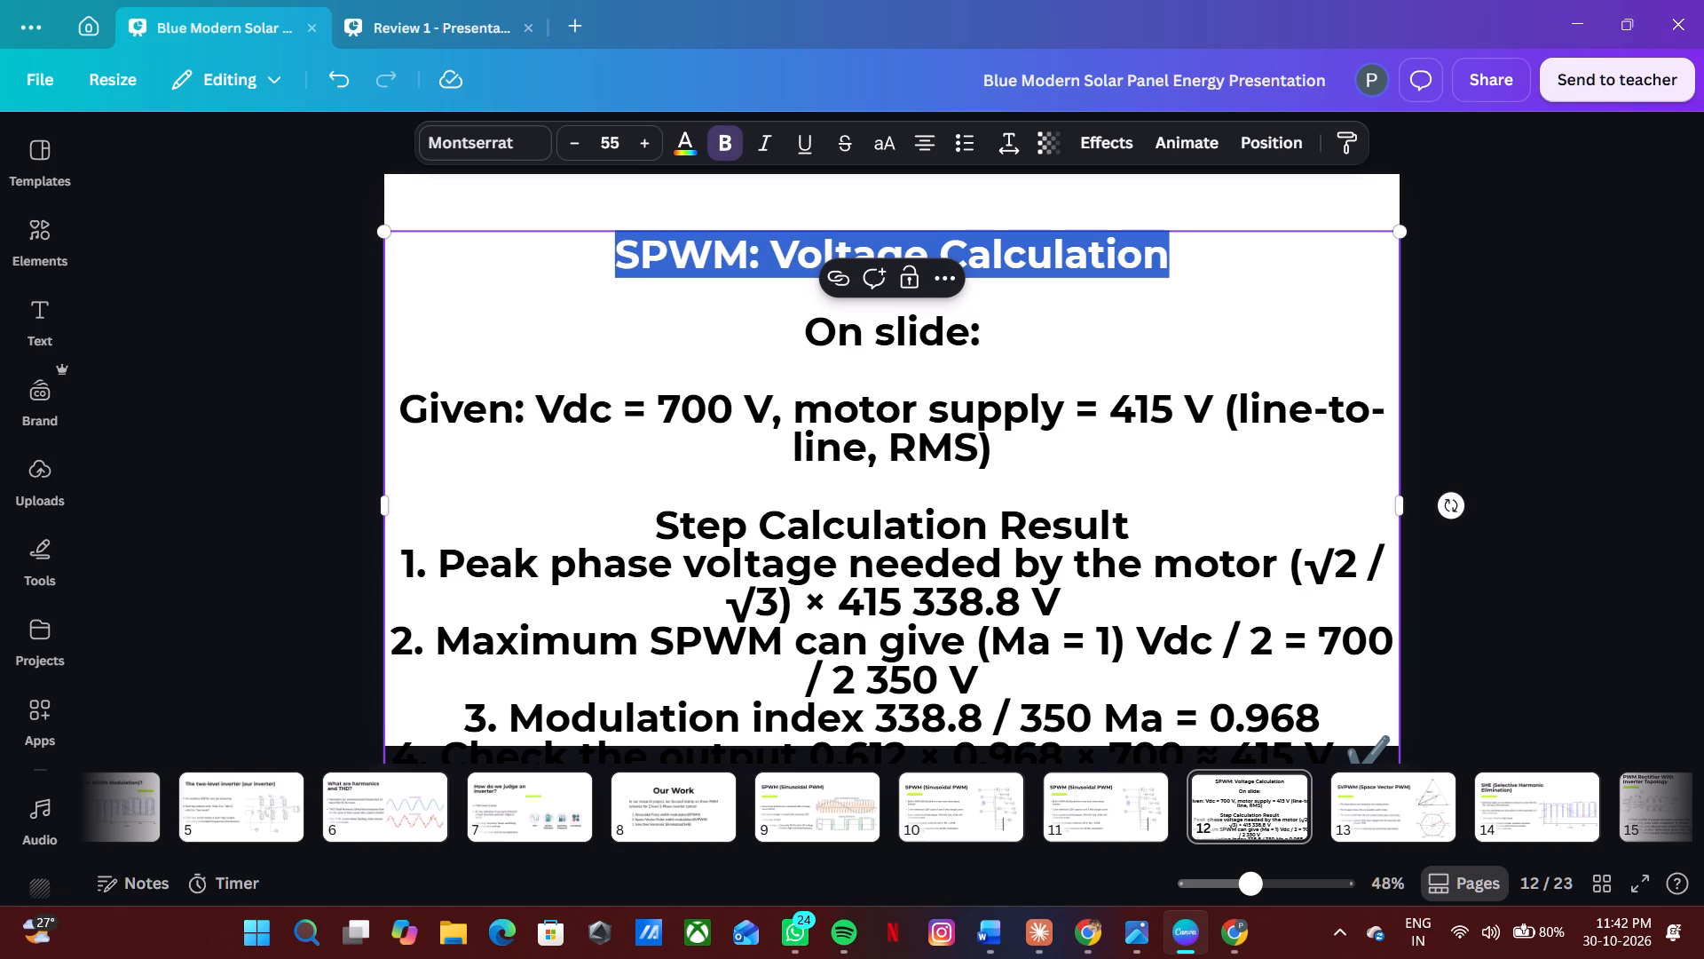
pyautogui.hotkey('ctrl', 'c')
pyautogui.hotkey('alt', 'Tab')
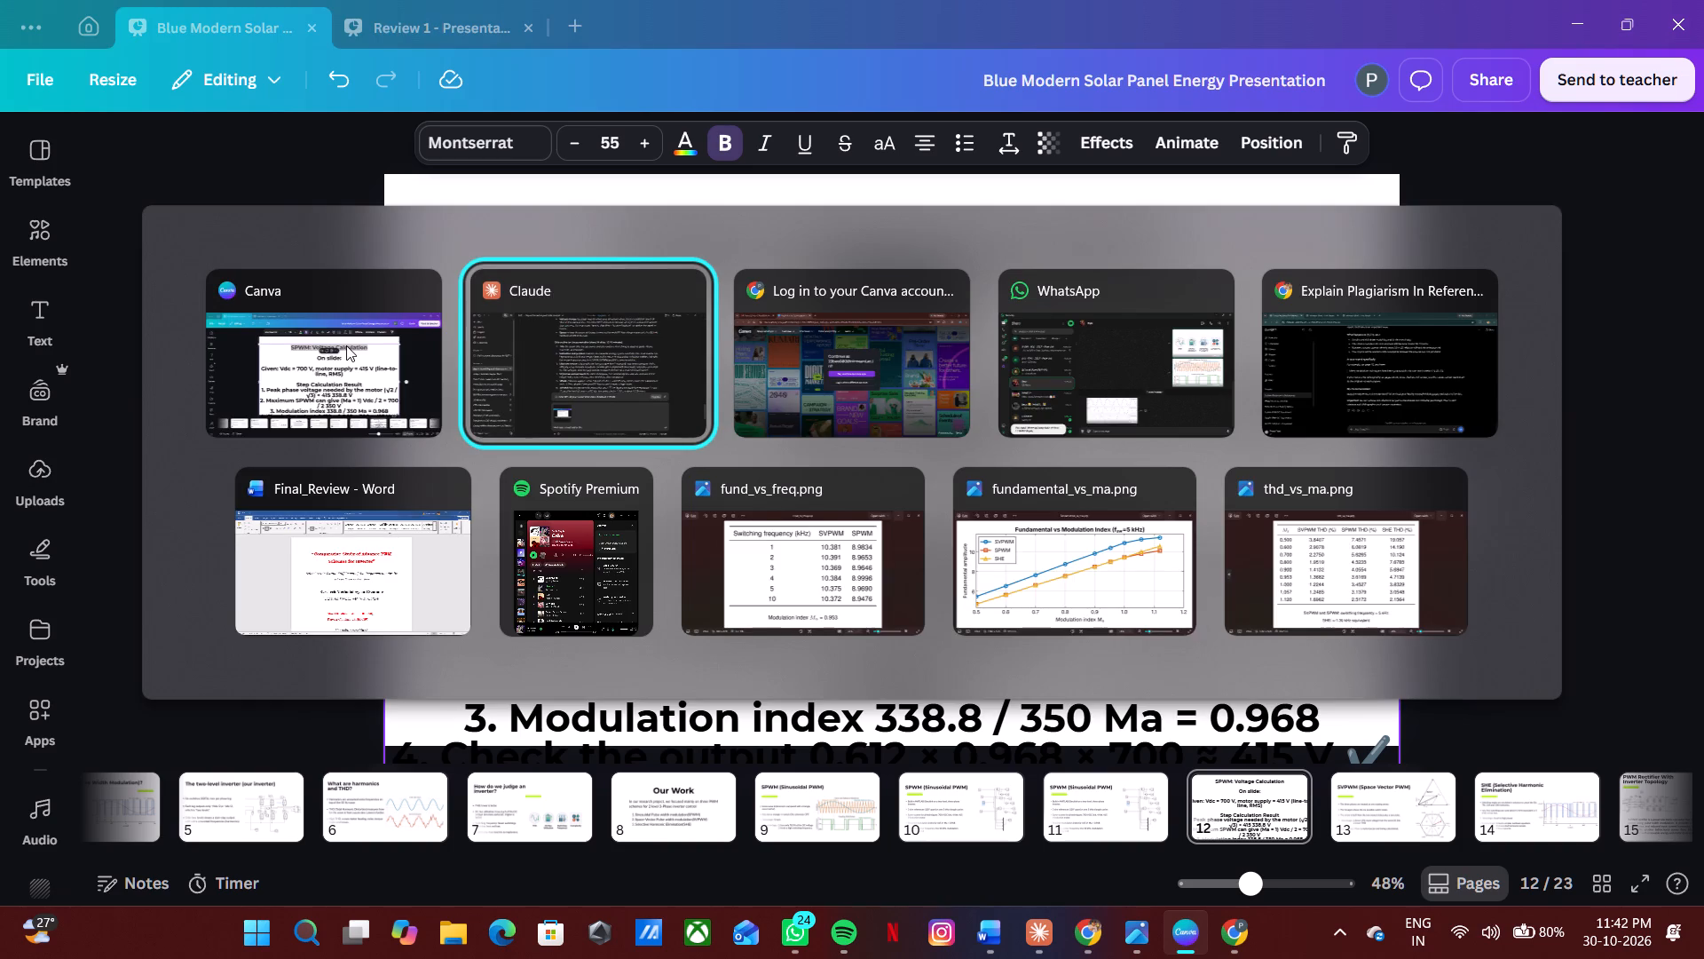
pyautogui.keyDown('alt'); pyautogui.click(346, 345); pyautogui.keyUp('alt')
pyautogui.click(1586, 0)
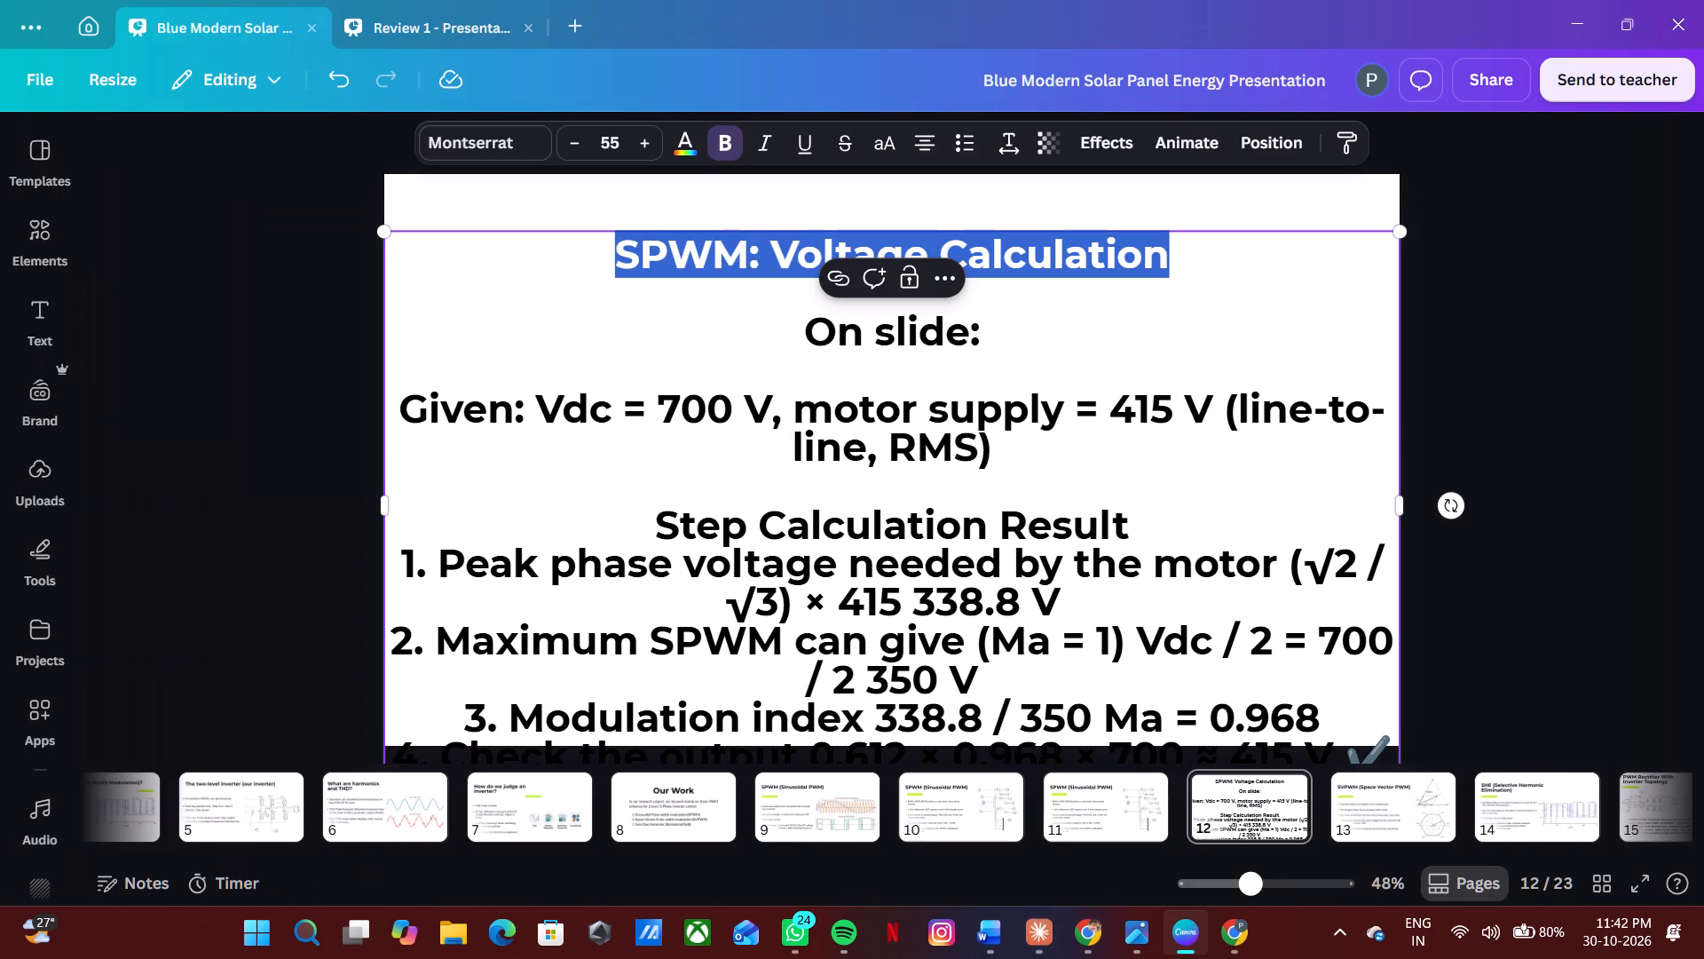
pyautogui.click(962, 814)
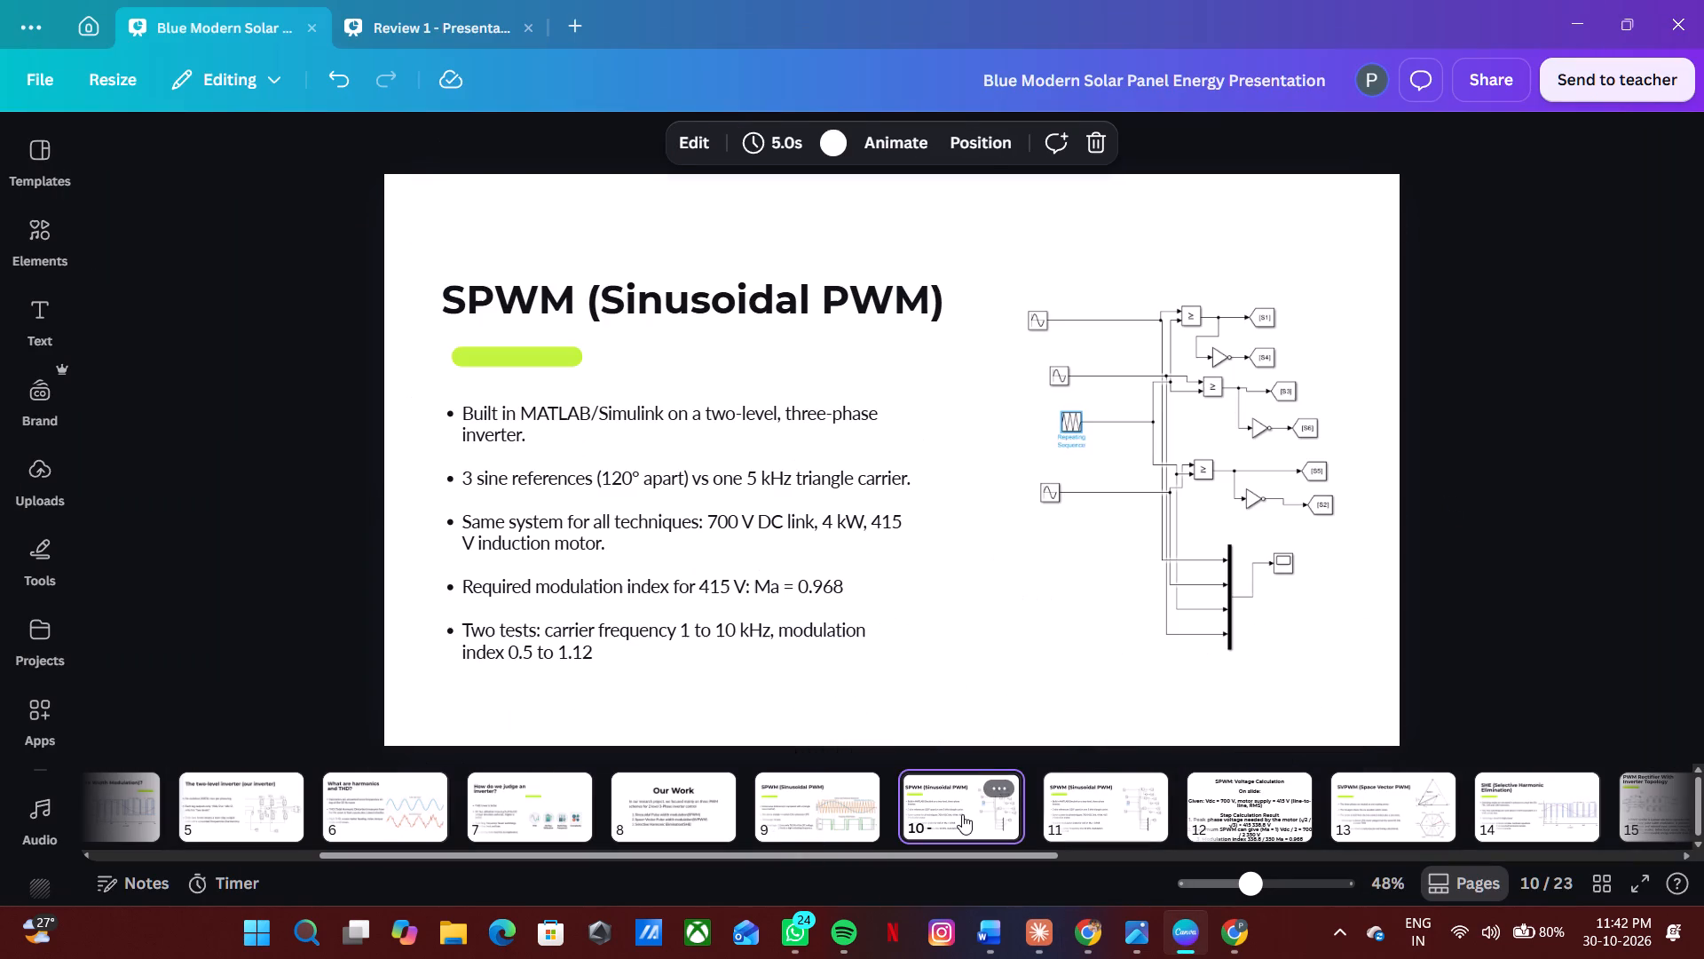
pyautogui.click(1065, 818)
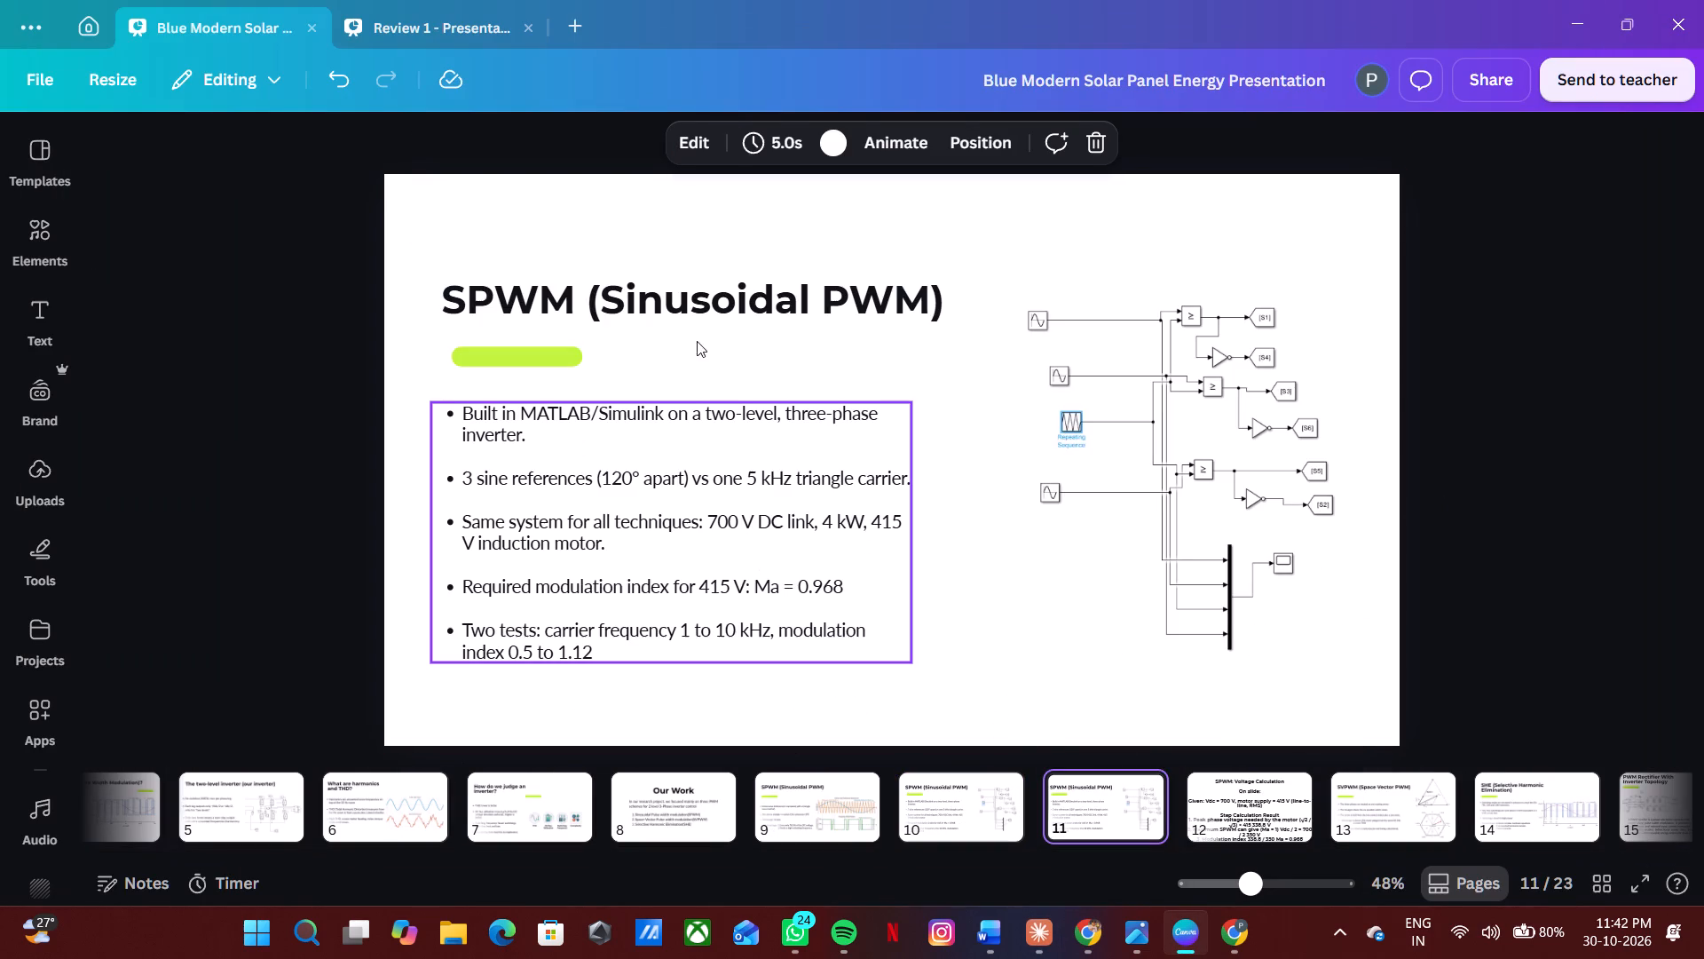
pyautogui.doubleClick(745, 309)
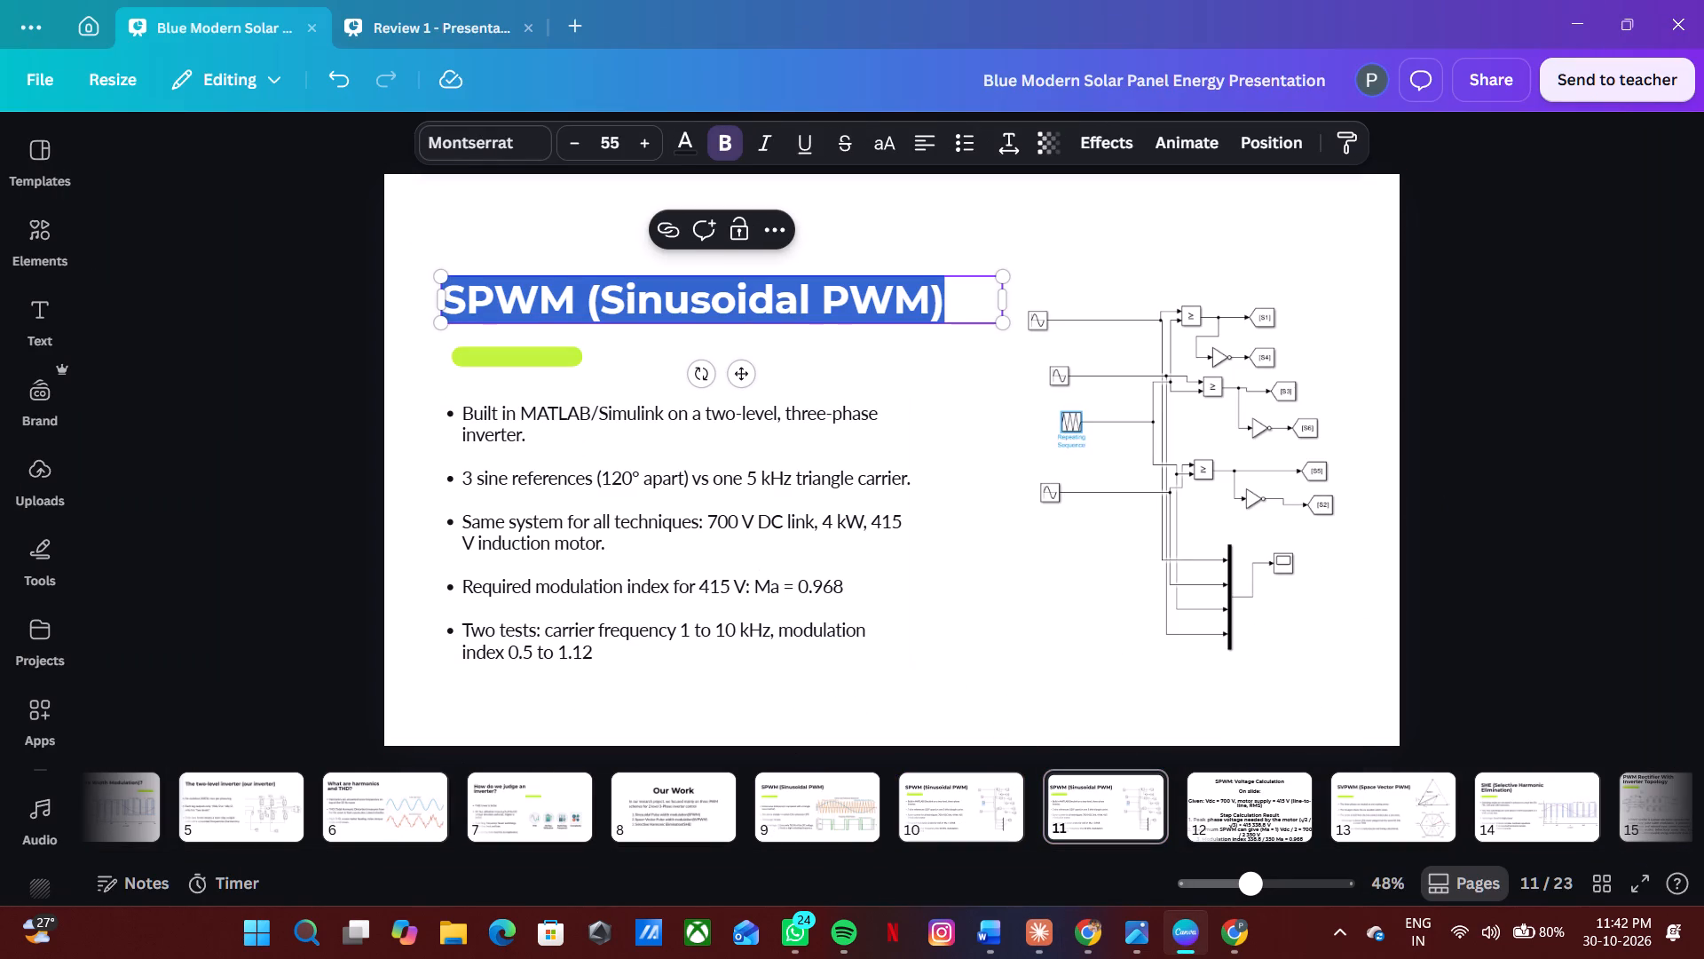
pyautogui.hotkey('ctrl', 'v')
pyautogui.click(1484, 264)
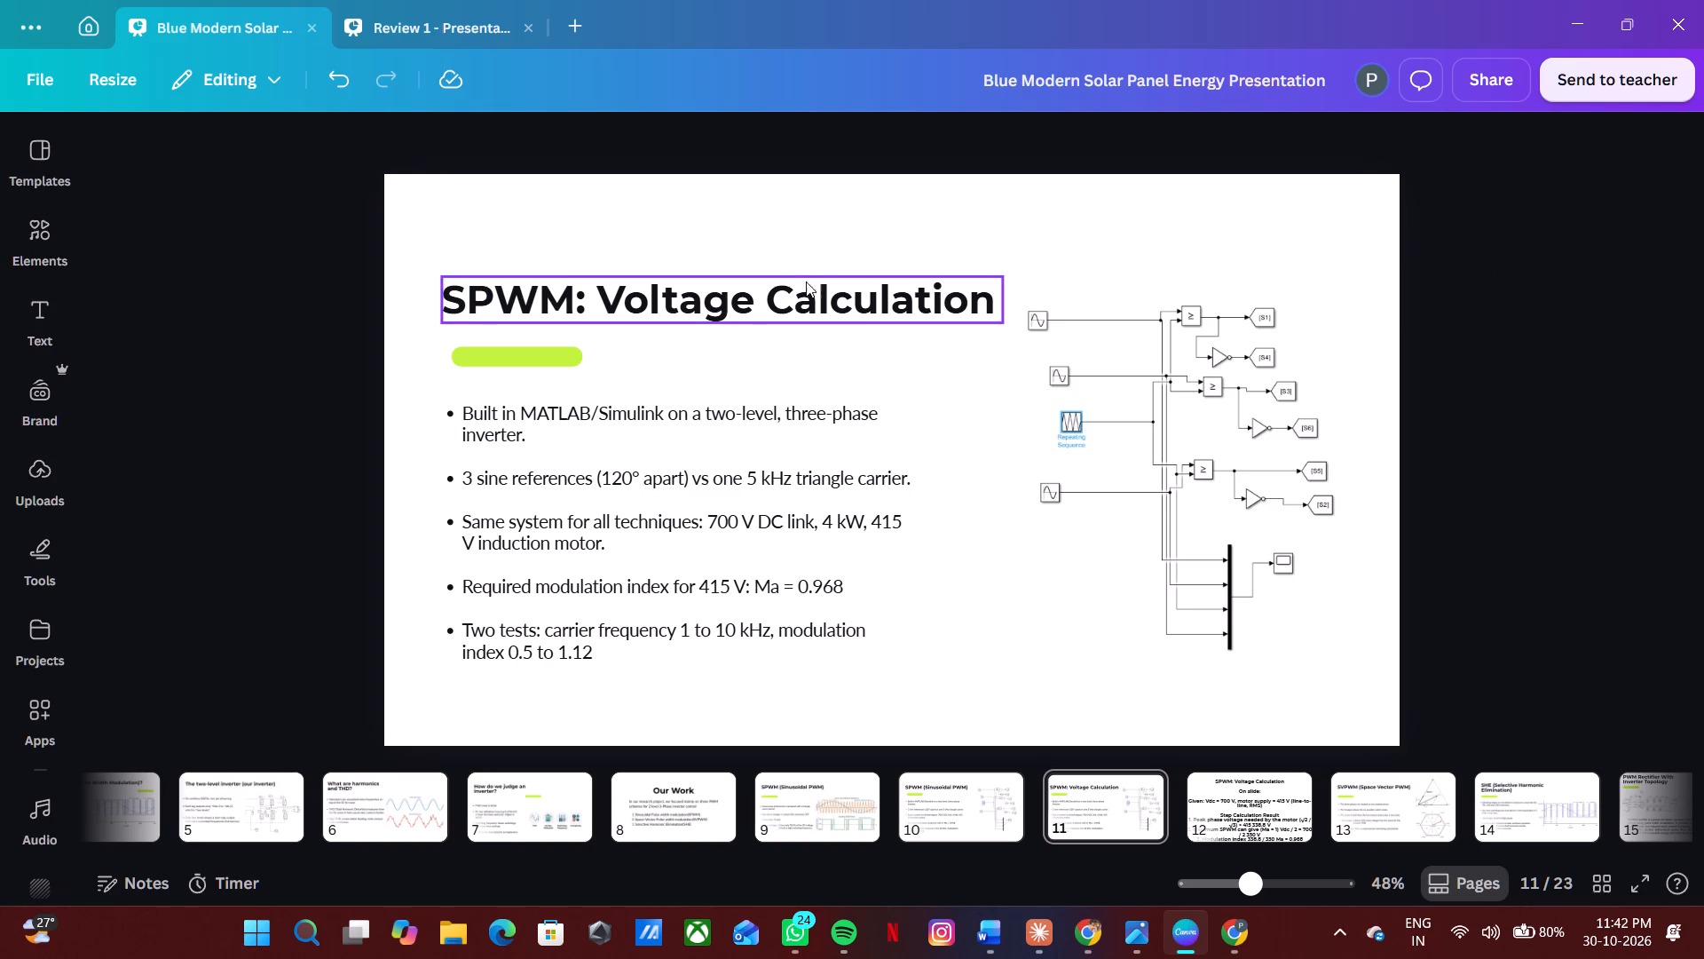
pyautogui.moveTo(801, 279); pyautogui.dragTo(796, 204)
# Replace slide 11's bullet text with slide 12's calculation text, from "Given: Vdc = 700 V" through the output check line.
pyautogui.click(1219, 813)
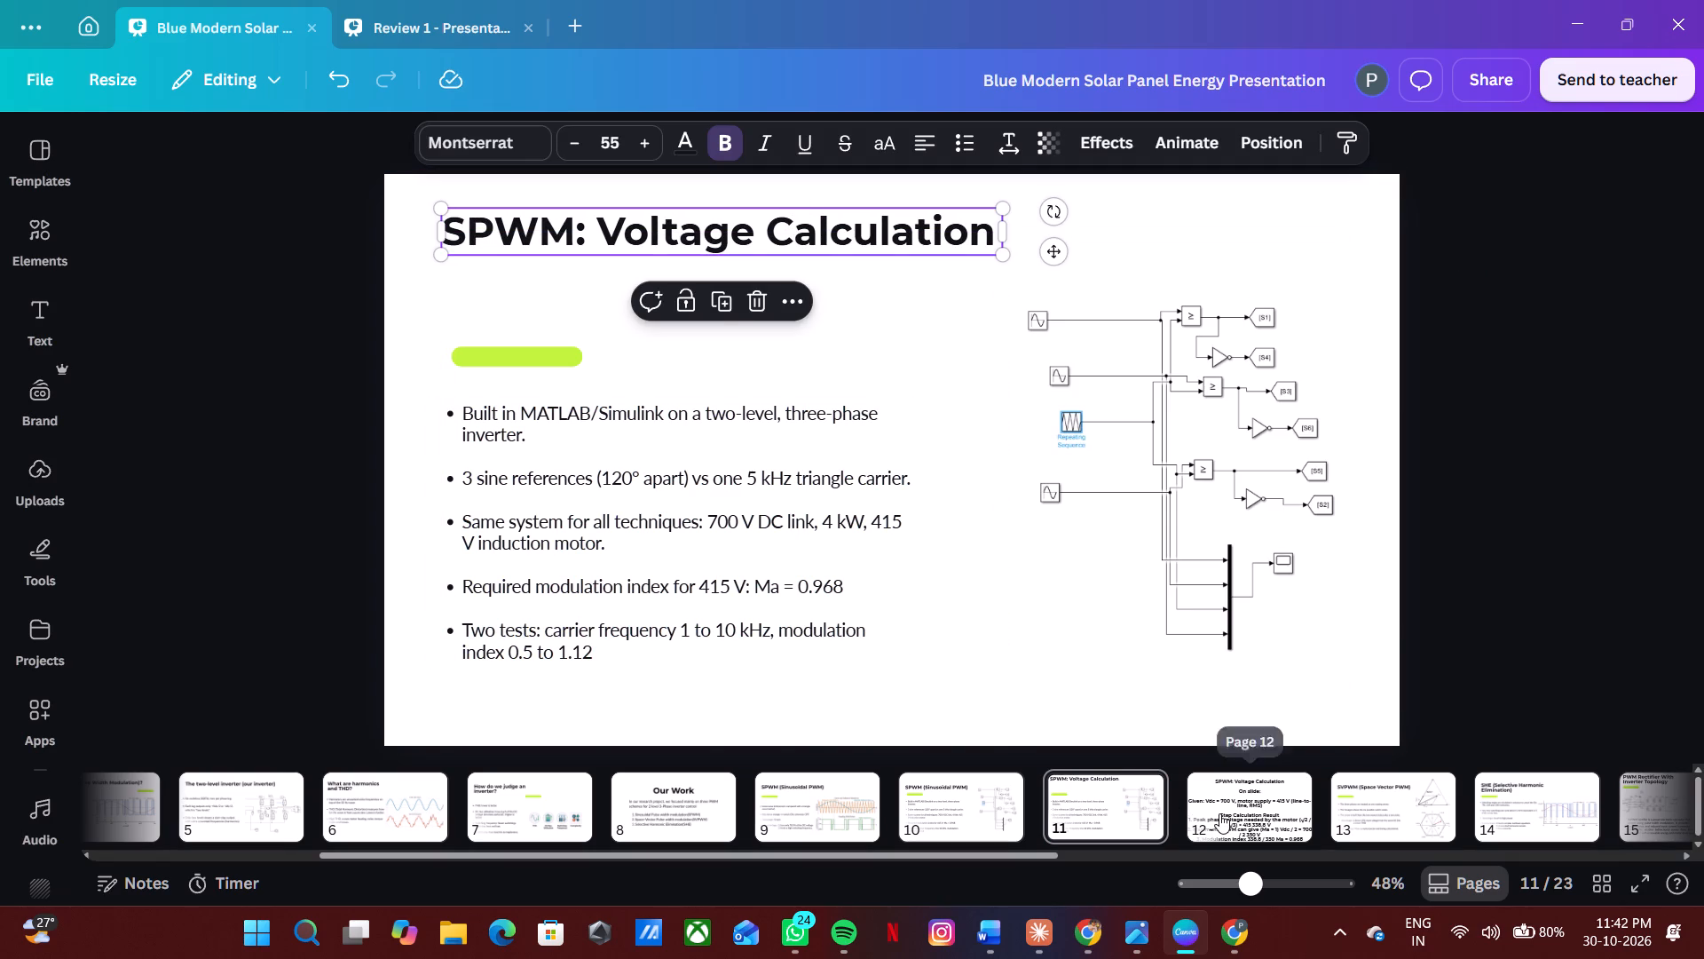
pyautogui.click(859, 569)
pyautogui.hotkey('ctrl', 'a')
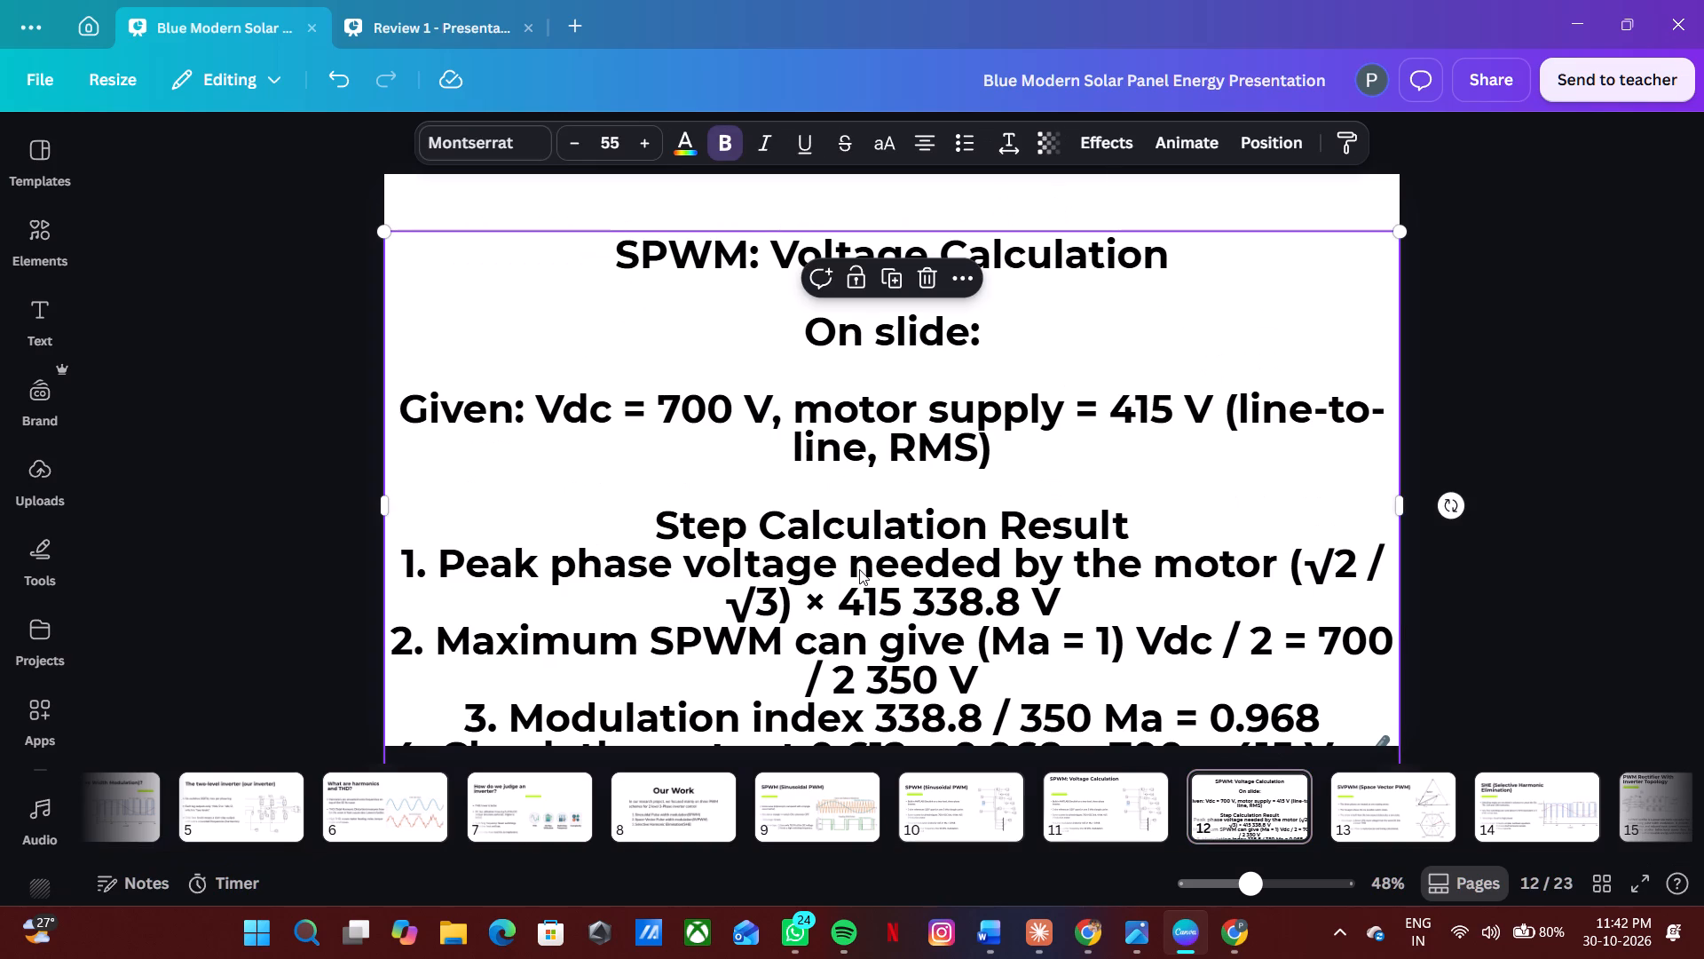
pyautogui.doubleClick(859, 569)
pyautogui.click(859, 569)
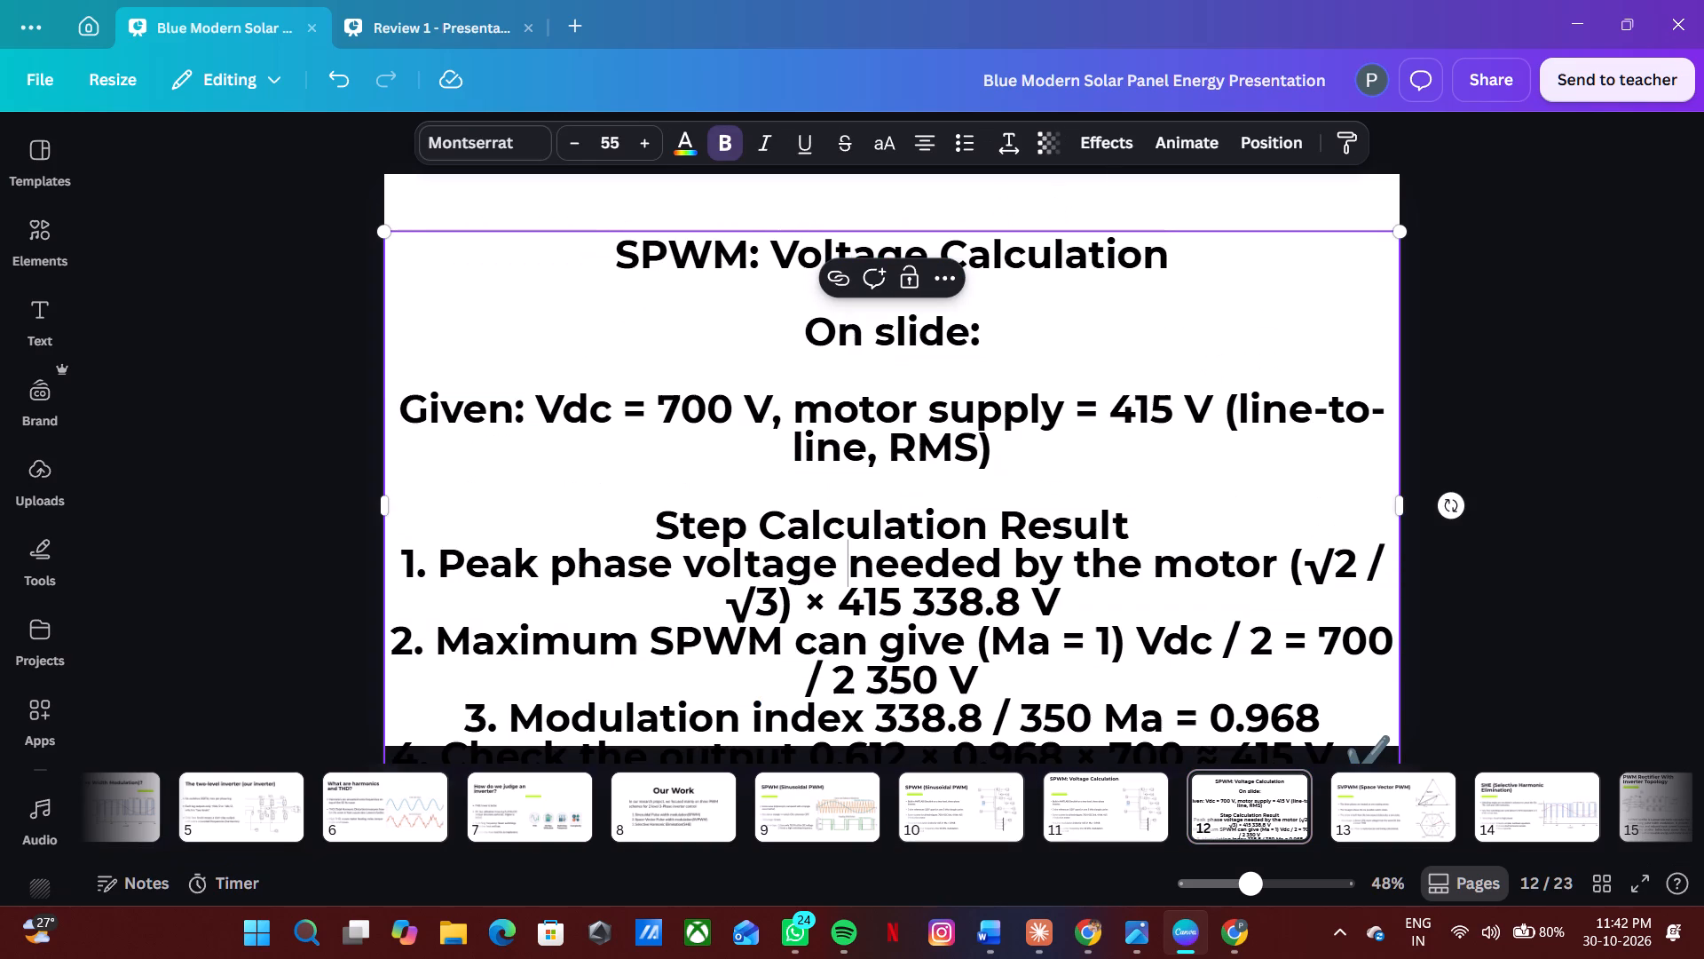
pyautogui.moveTo(405, 397); pyautogui.dragTo(1133, 549)
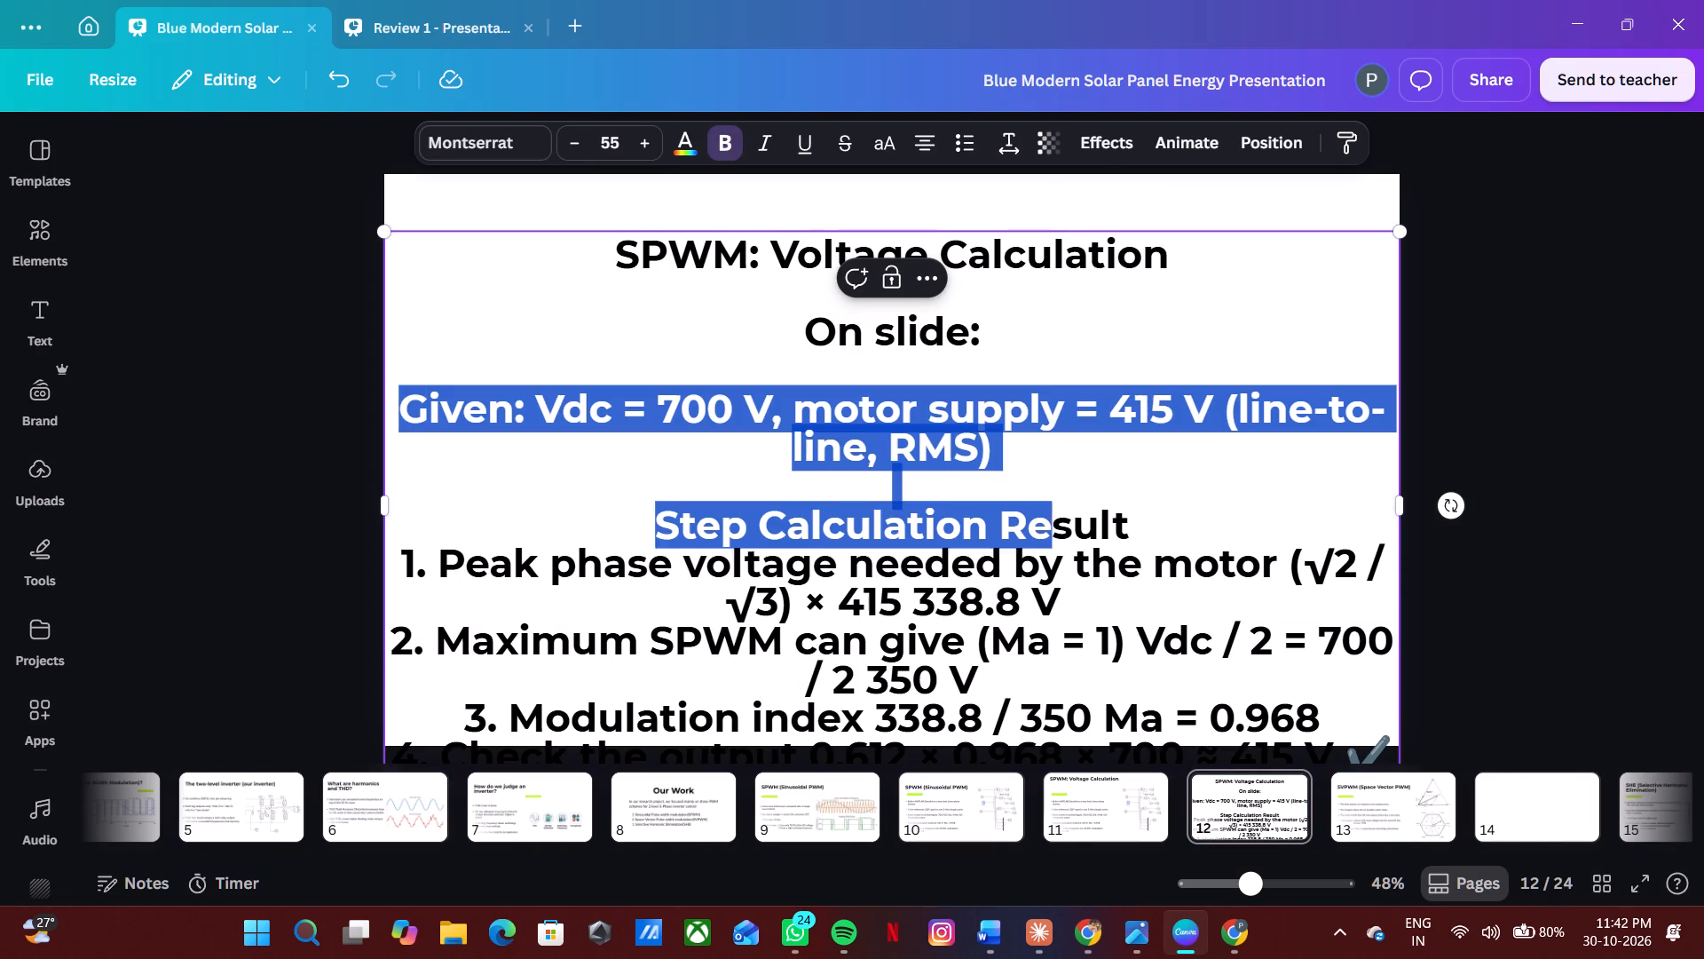
pyautogui.moveTo(1133, 549); pyautogui.dragTo(1405, 730)
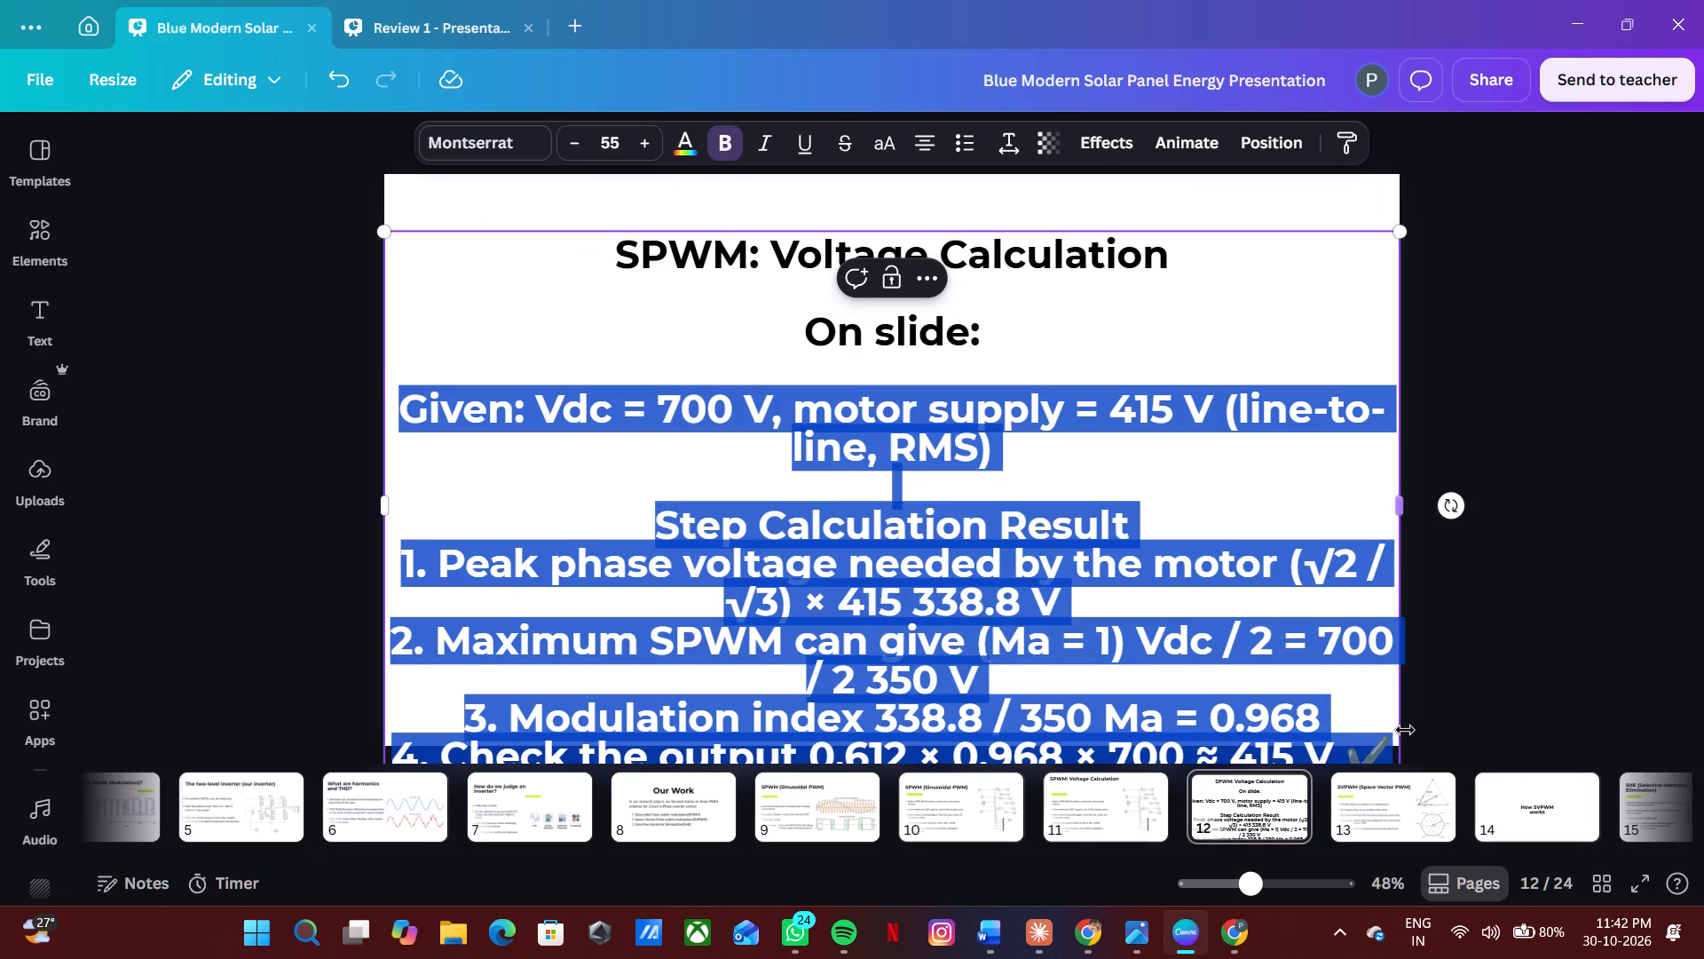
pyautogui.moveTo(1405, 730); pyautogui.dragTo(1384, 757)
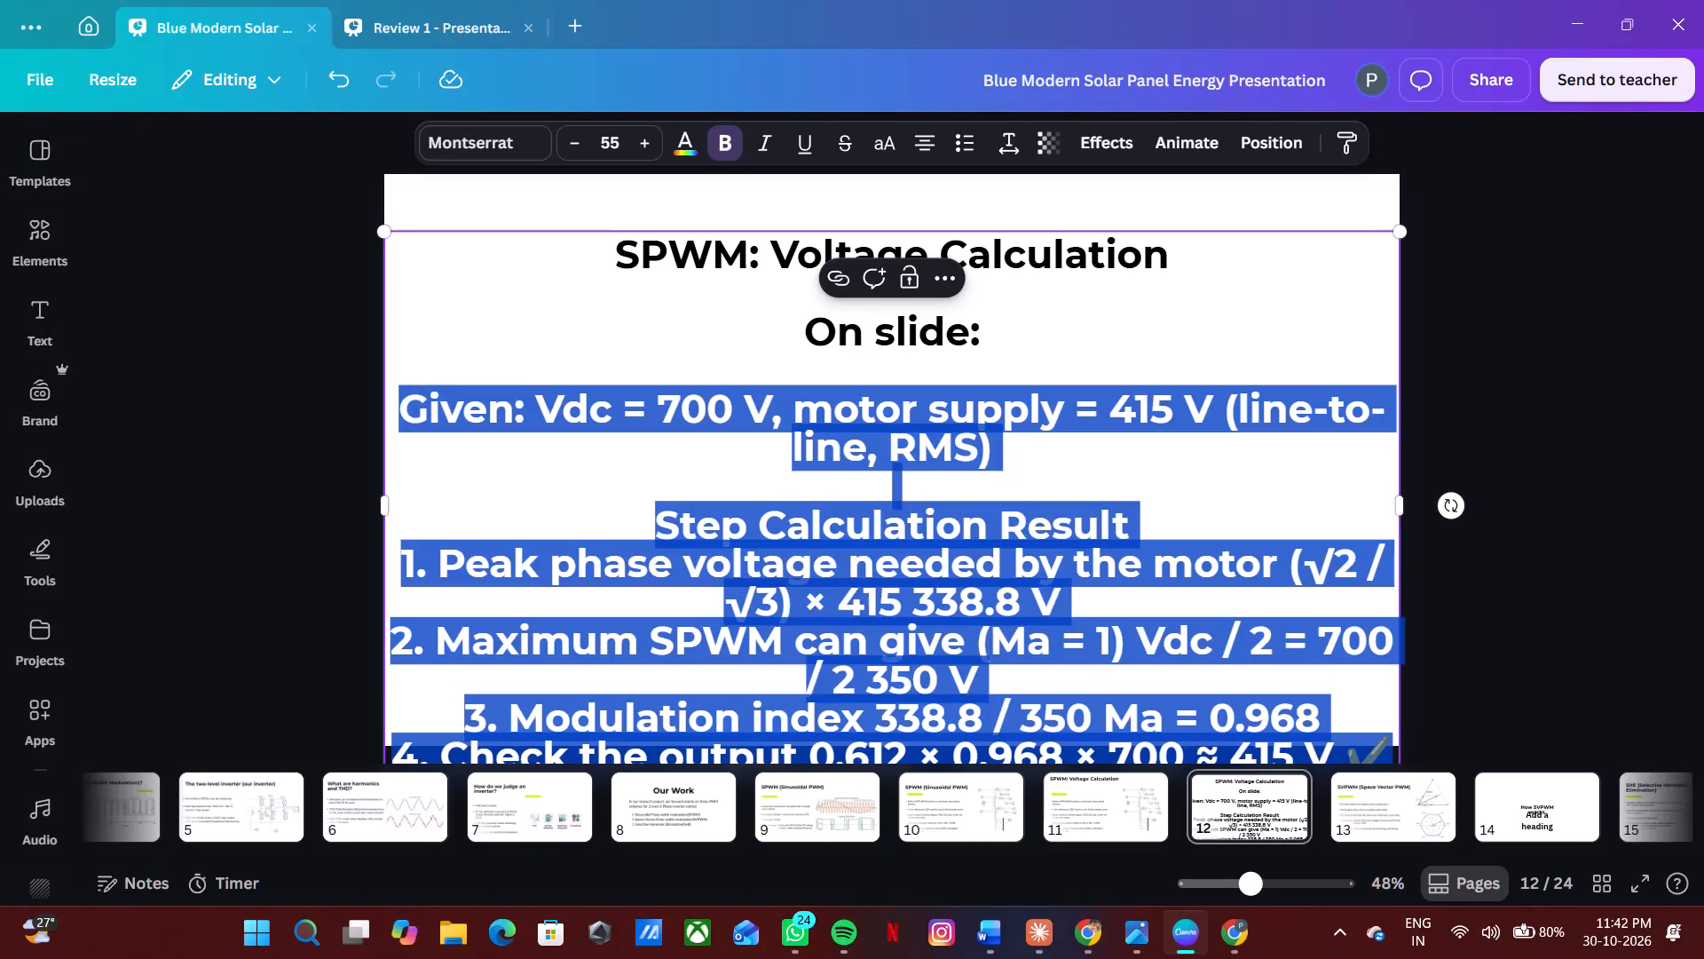
pyautogui.hotkey('ctrl', 'c')
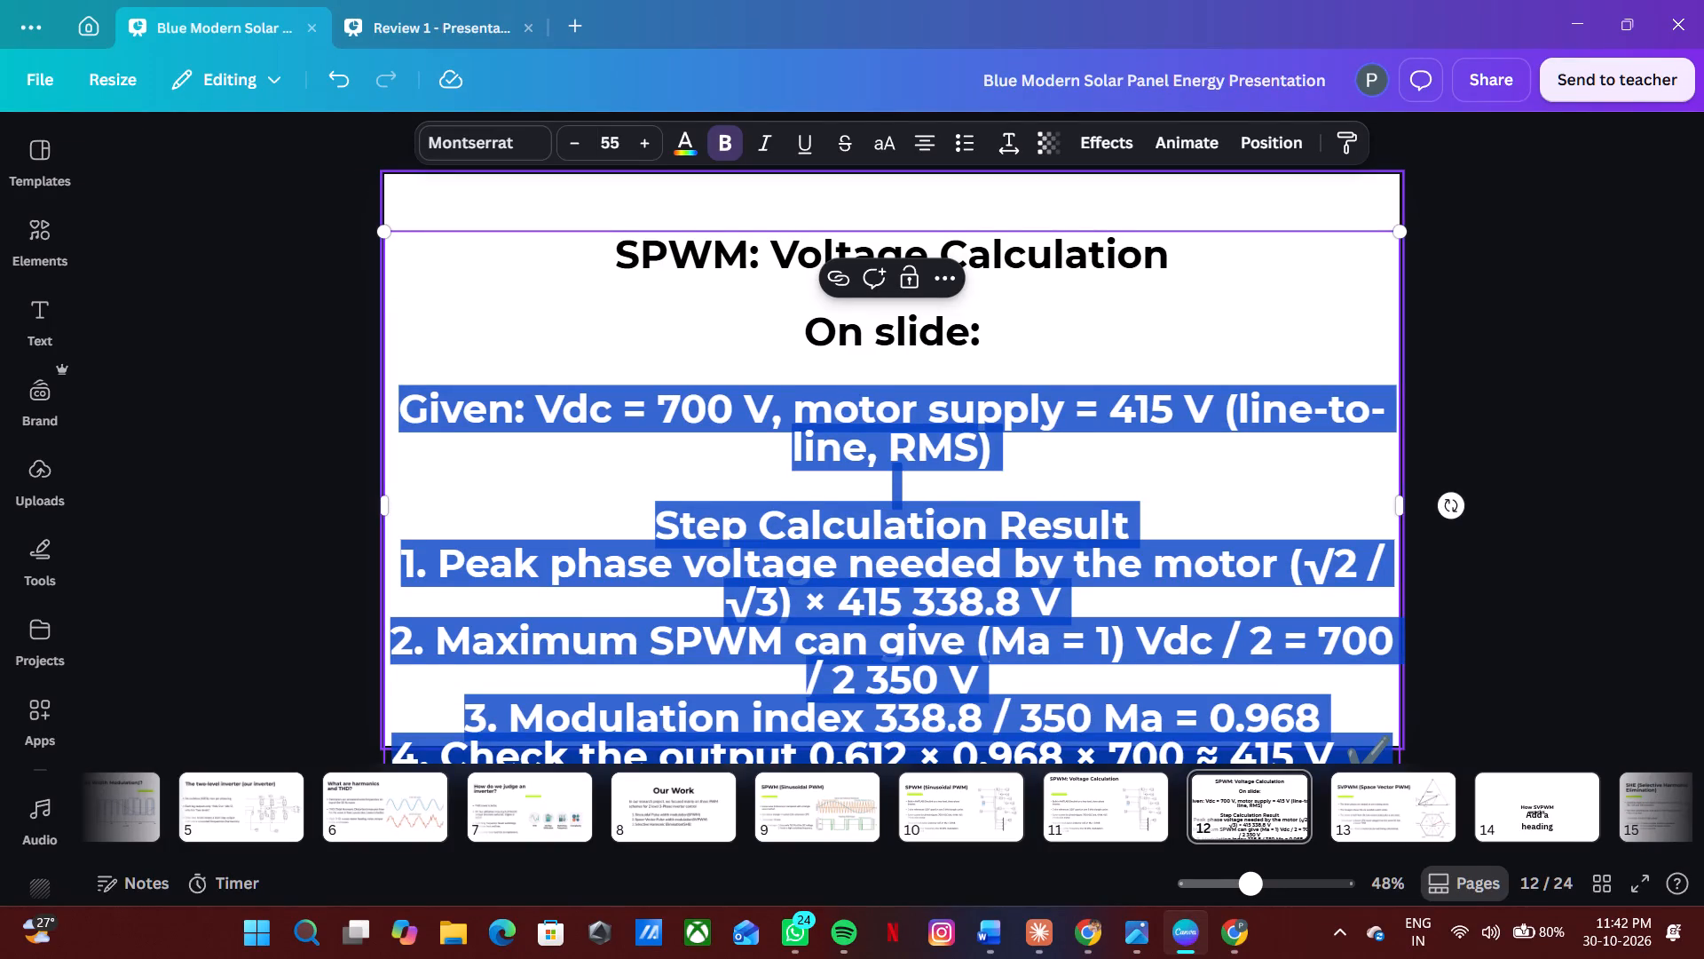
pyautogui.click(1093, 799)
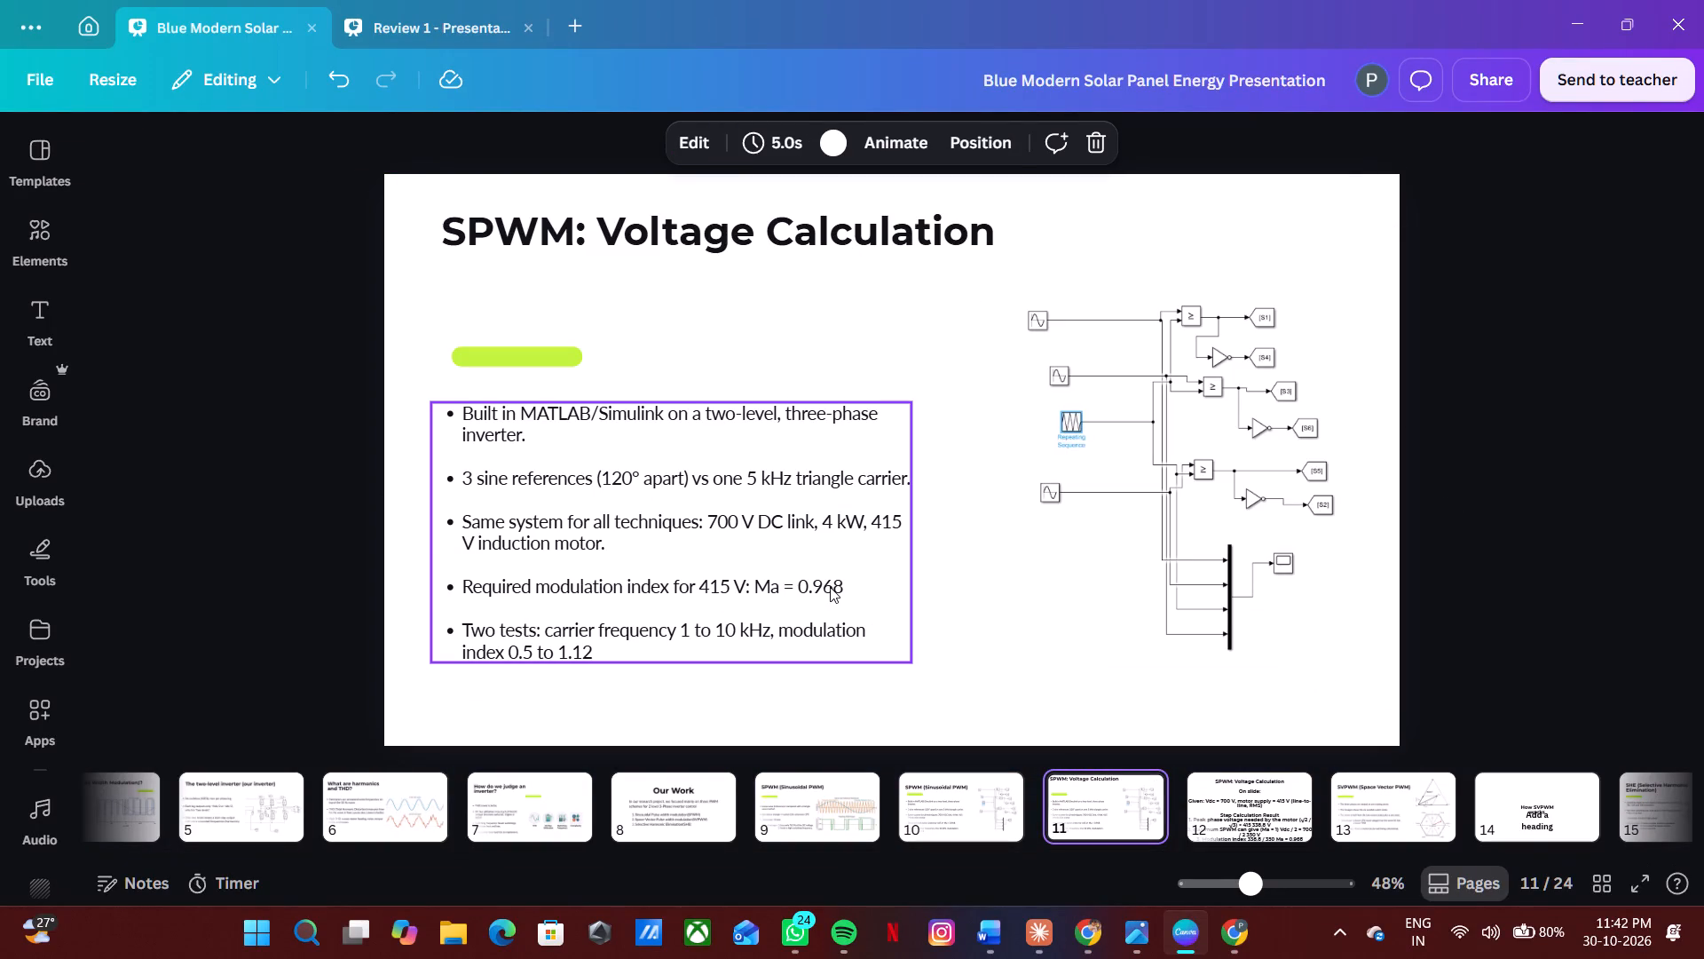
pyautogui.doubleClick(830, 587)
pyautogui.hotkey('ctrl', 'v')
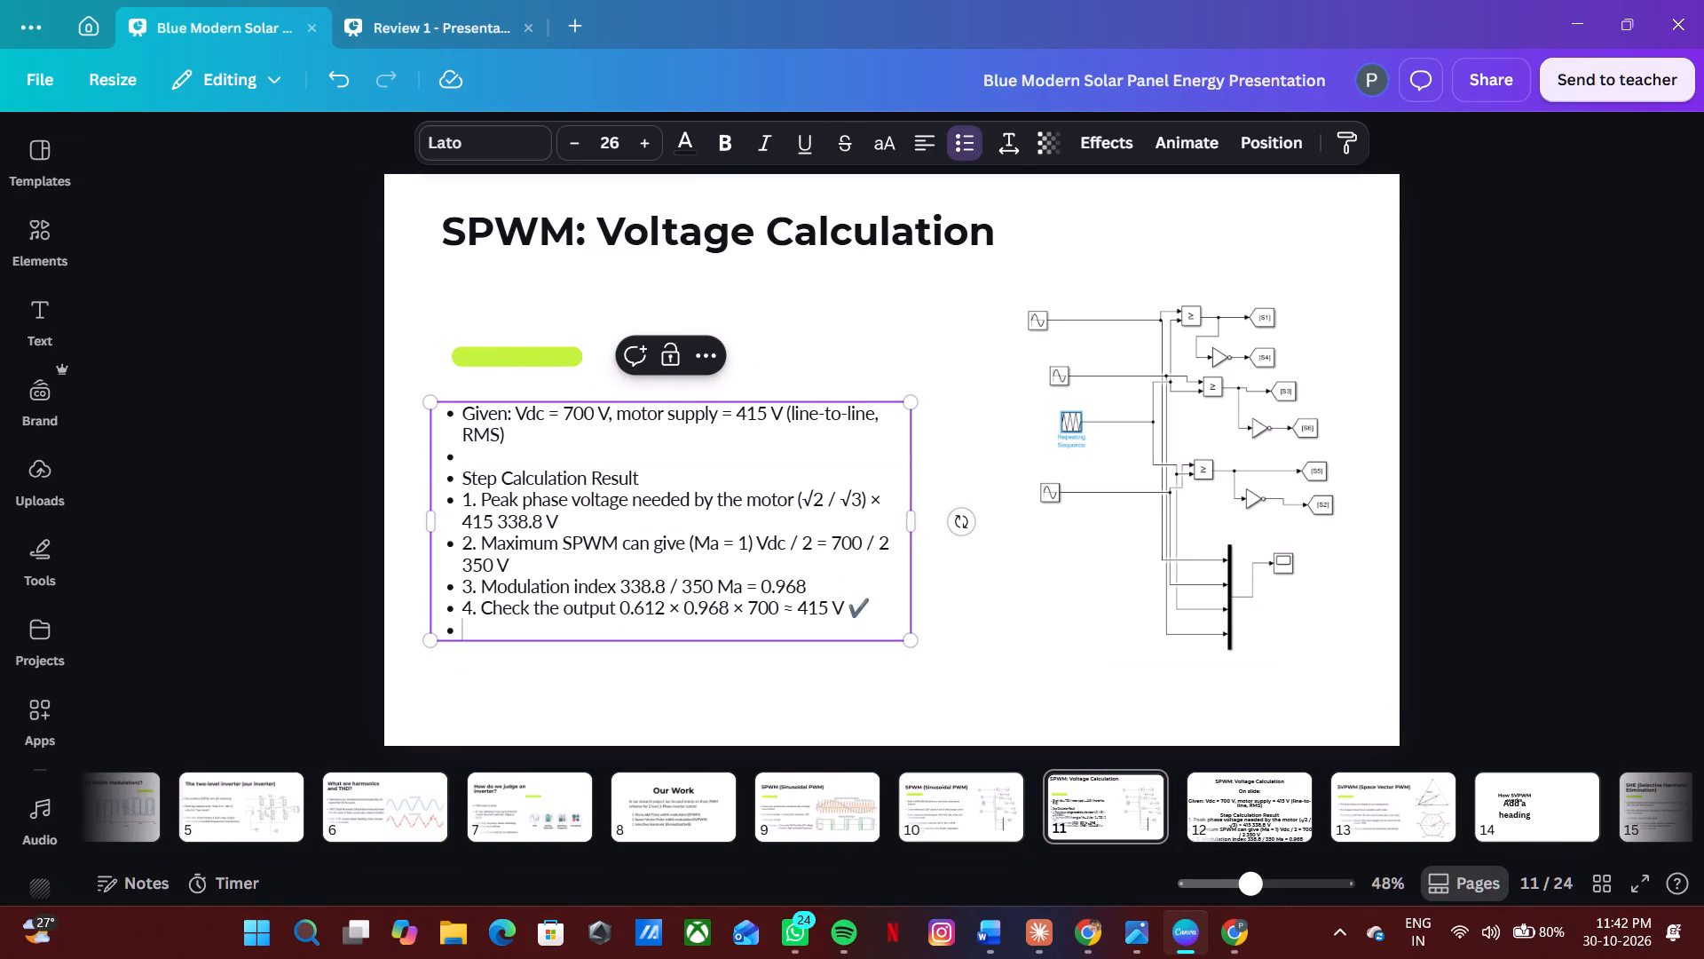
# Clean up the pasted list by deleting the trailing empty bullet, the check mark, and the bullet marker on the blank line below "Given".
pyautogui.press('BackSpace')
pyautogui.press('BackSpace')
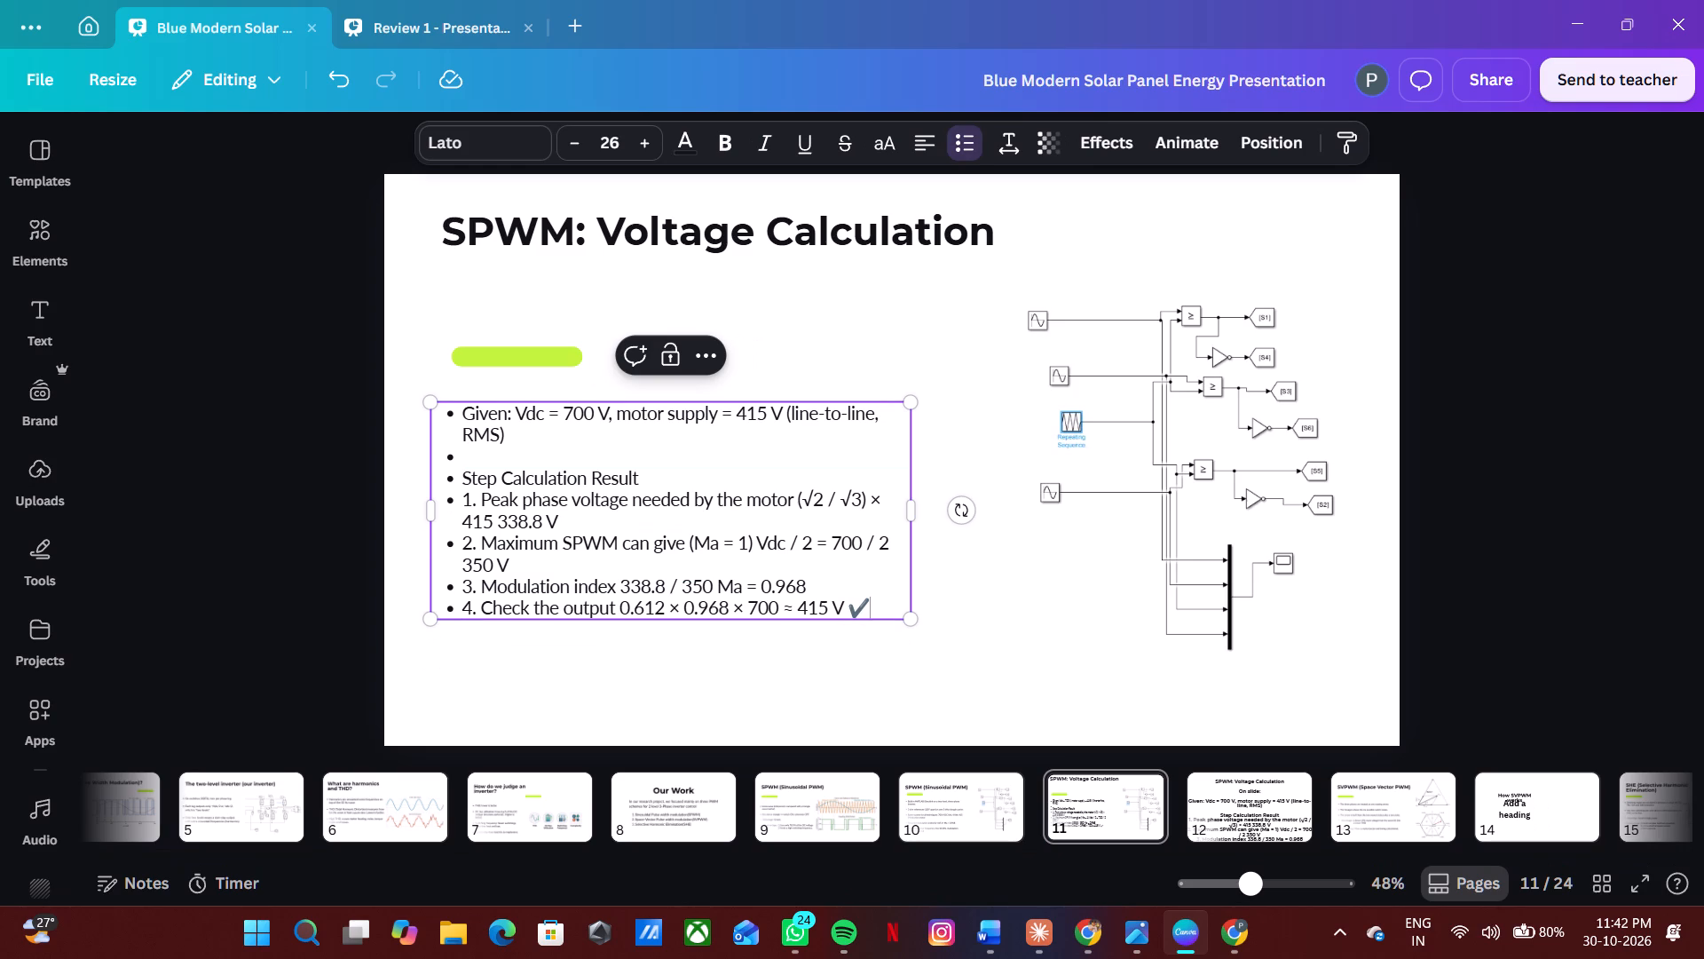
pyautogui.press('BackSpace')
pyautogui.click(526, 455)
pyautogui.press('BackSpace')
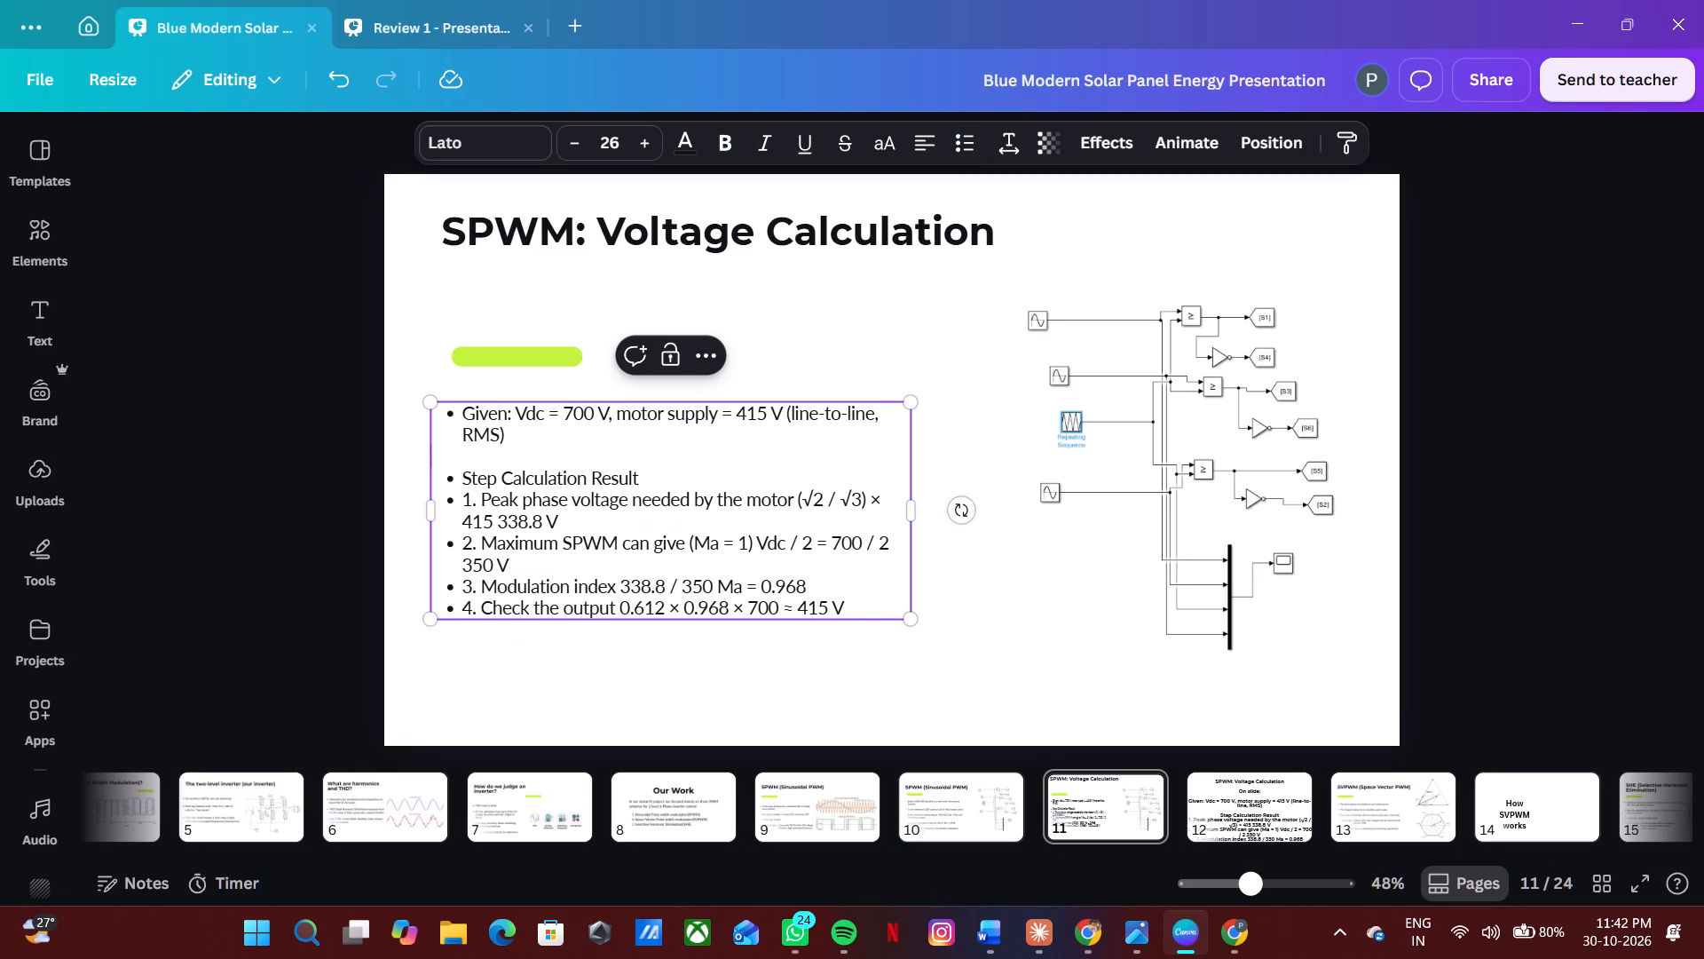
# Add a colon after "Step Calculation Result" and insert unbulleted blank lines after that heading, calculation item 1 and item 2.
pyautogui.click(653, 474)
pyautogui.hotkey('shift', ':')
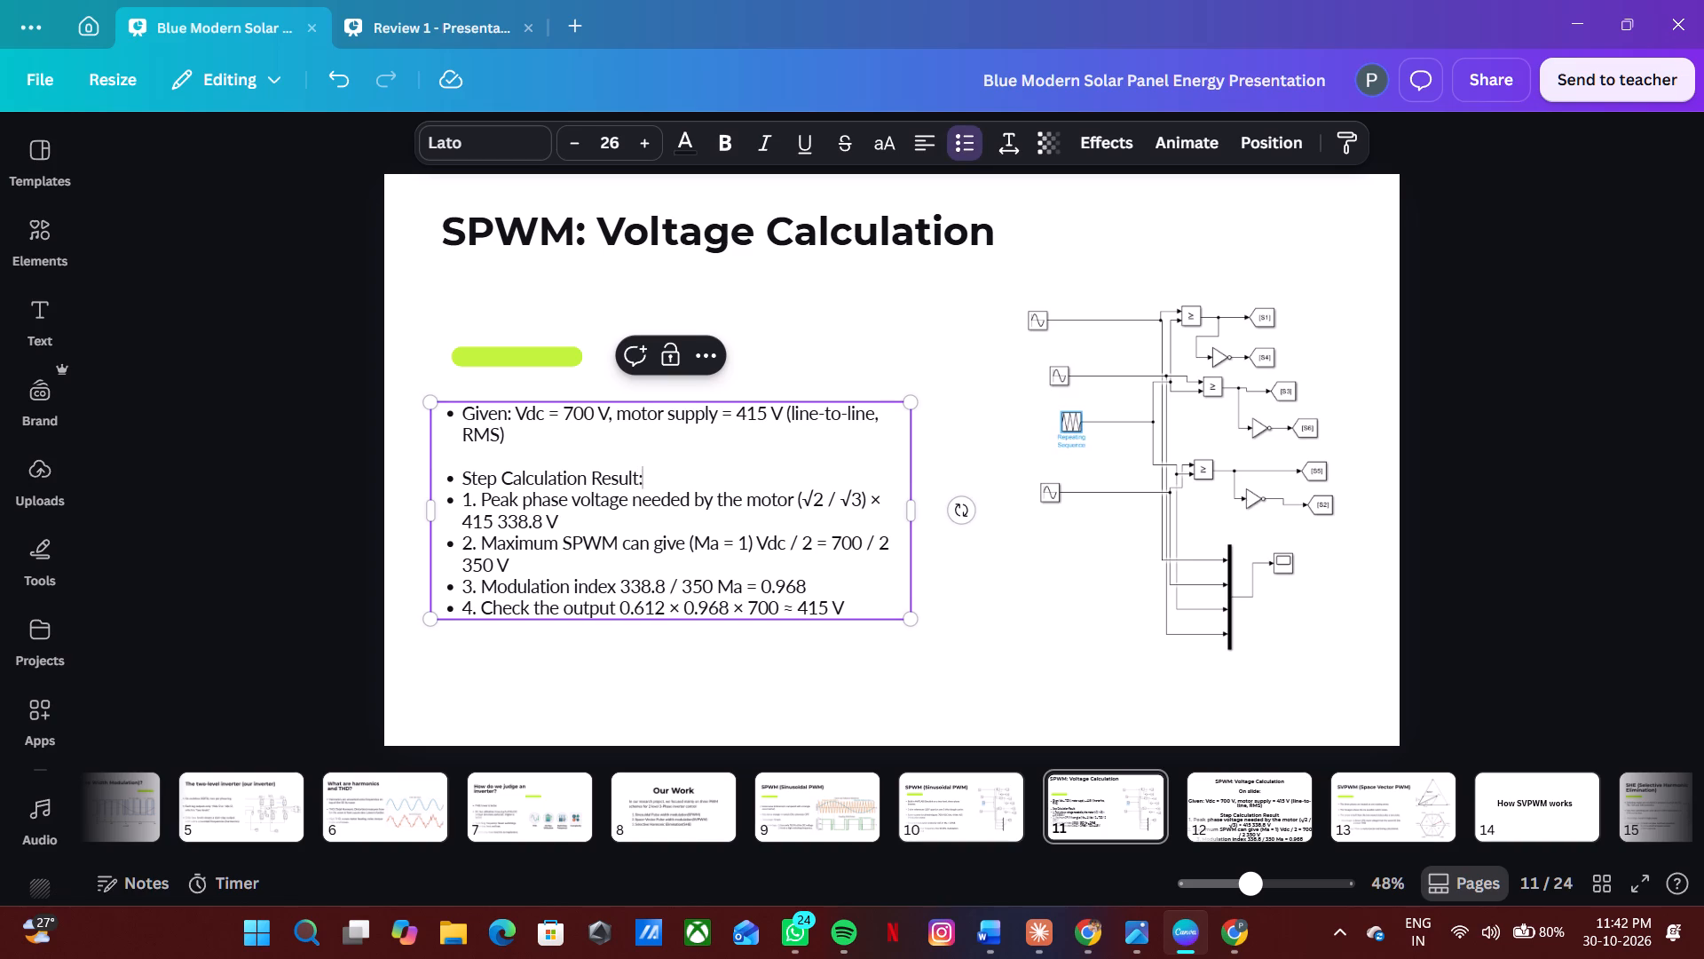
pyautogui.press('Return')
pyautogui.press('BackSpace')
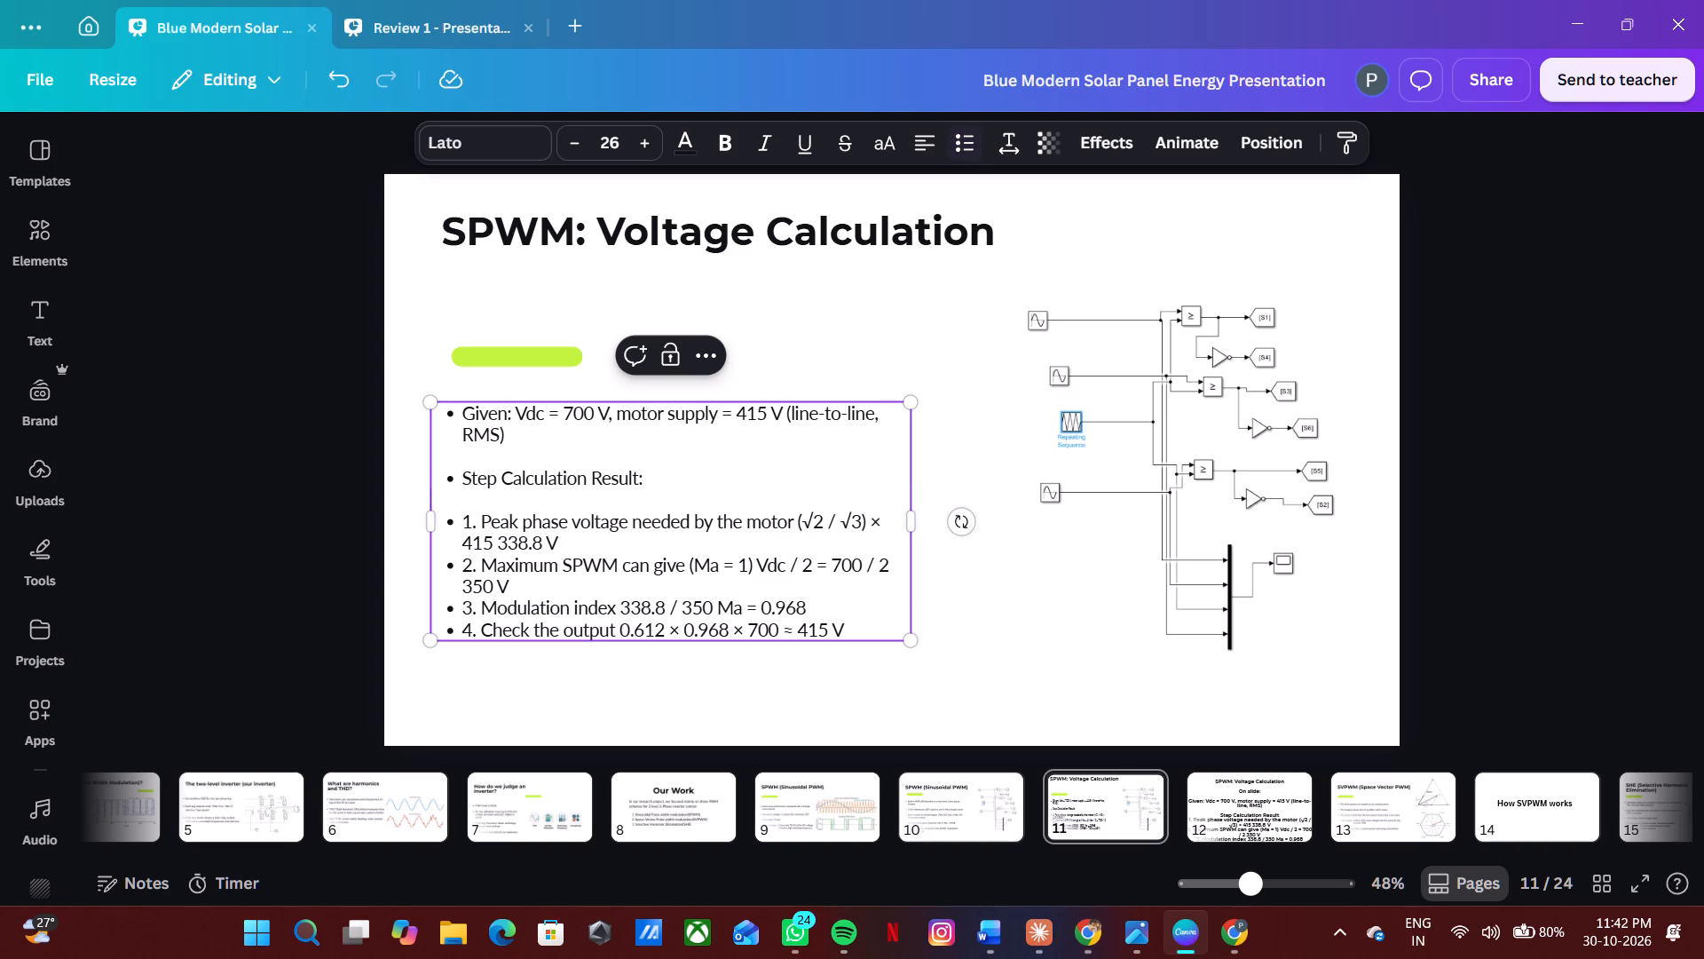
pyautogui.click(633, 535)
pyautogui.press('Return')
pyautogui.press('BackSpace')
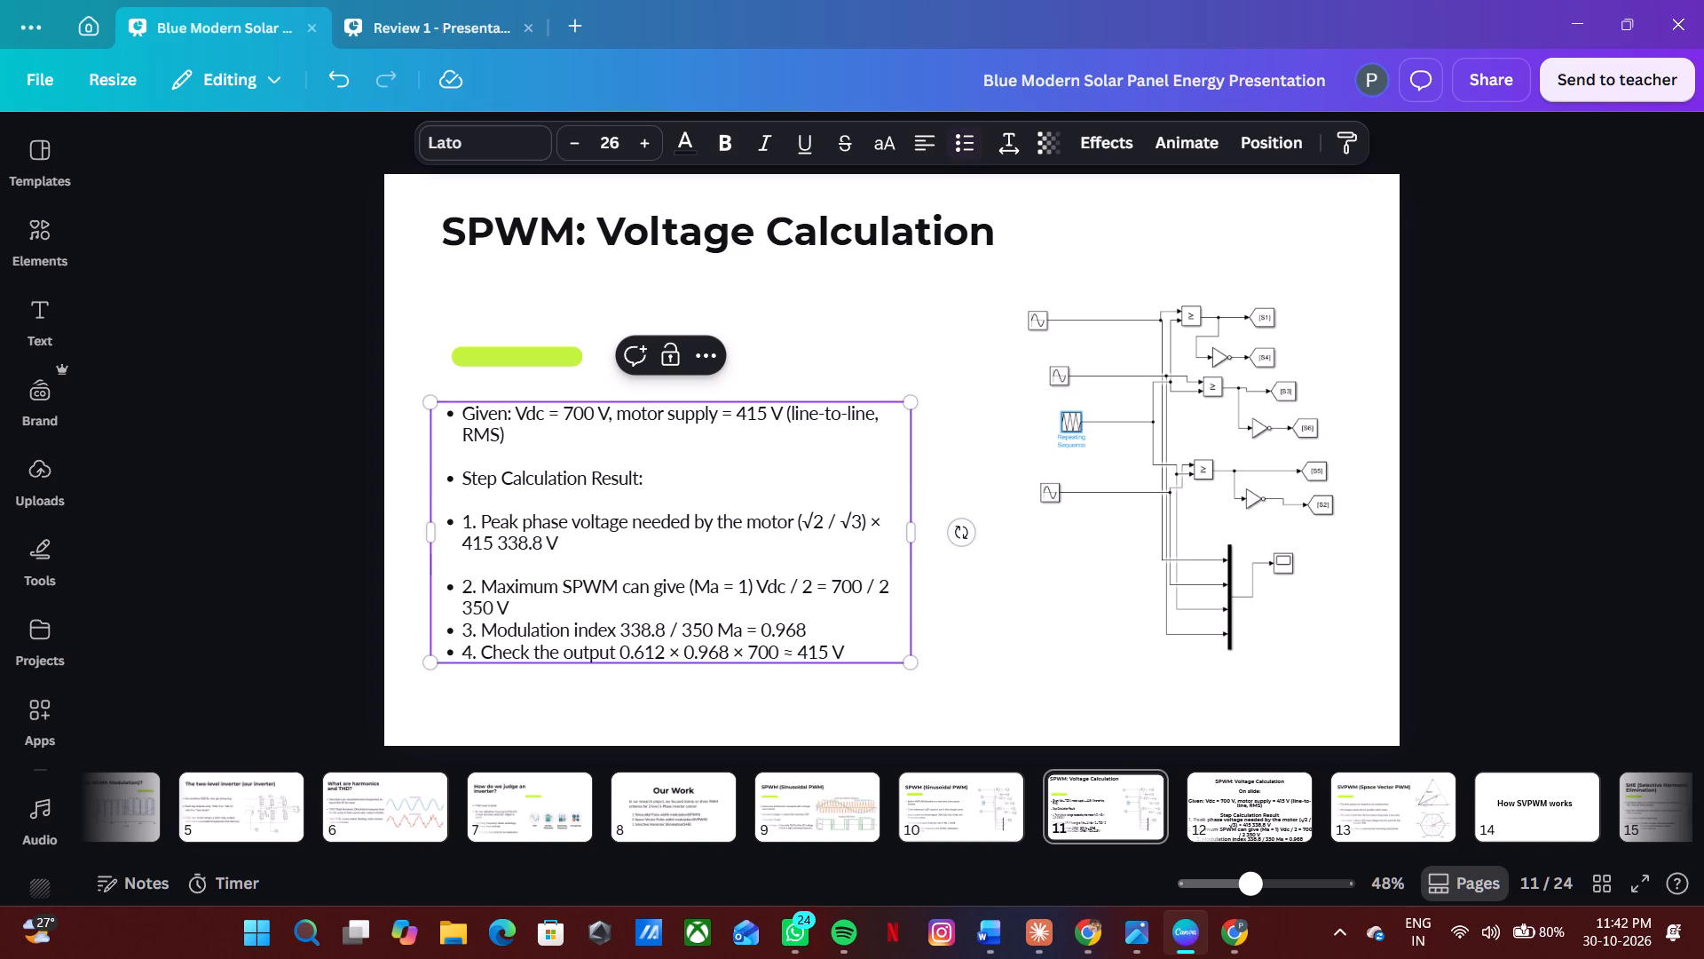
pyautogui.click(581, 605)
pyautogui.press('Return')
pyautogui.press('BackSpace')
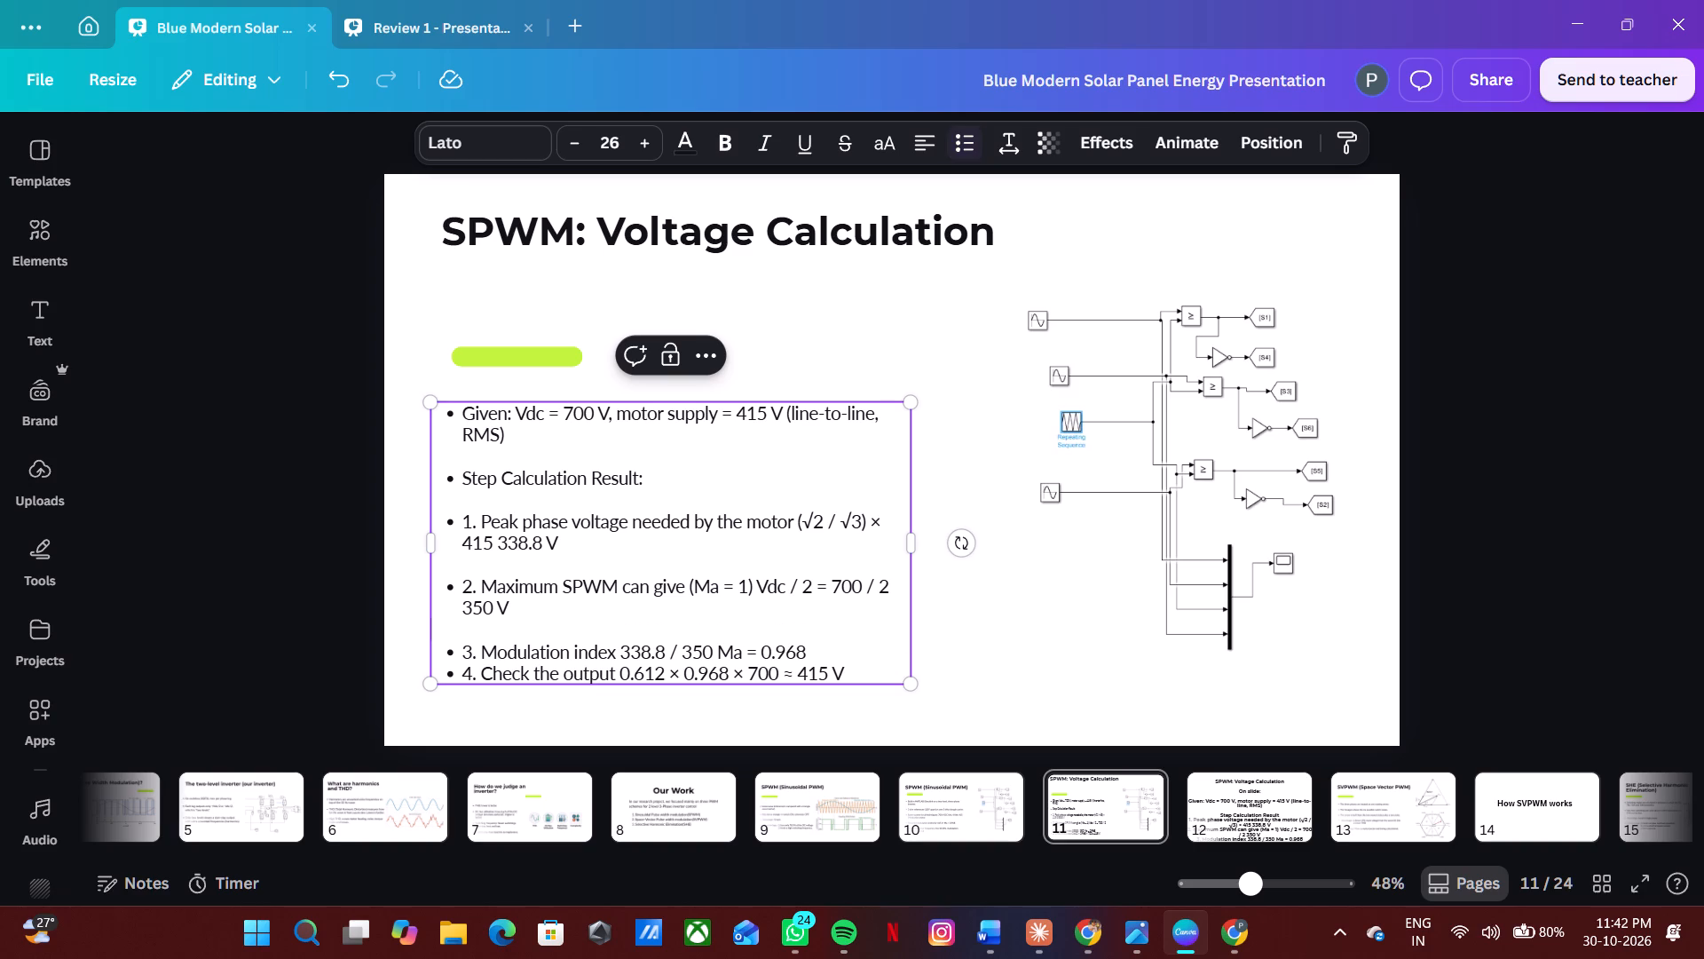
# Shorten the modulation index in item 3 to 0.96 and separate items 3 and 4 with an unbulleted blank line, leaving none after item 4.
pyautogui.click(819, 648)
pyautogui.press('BackSpace')
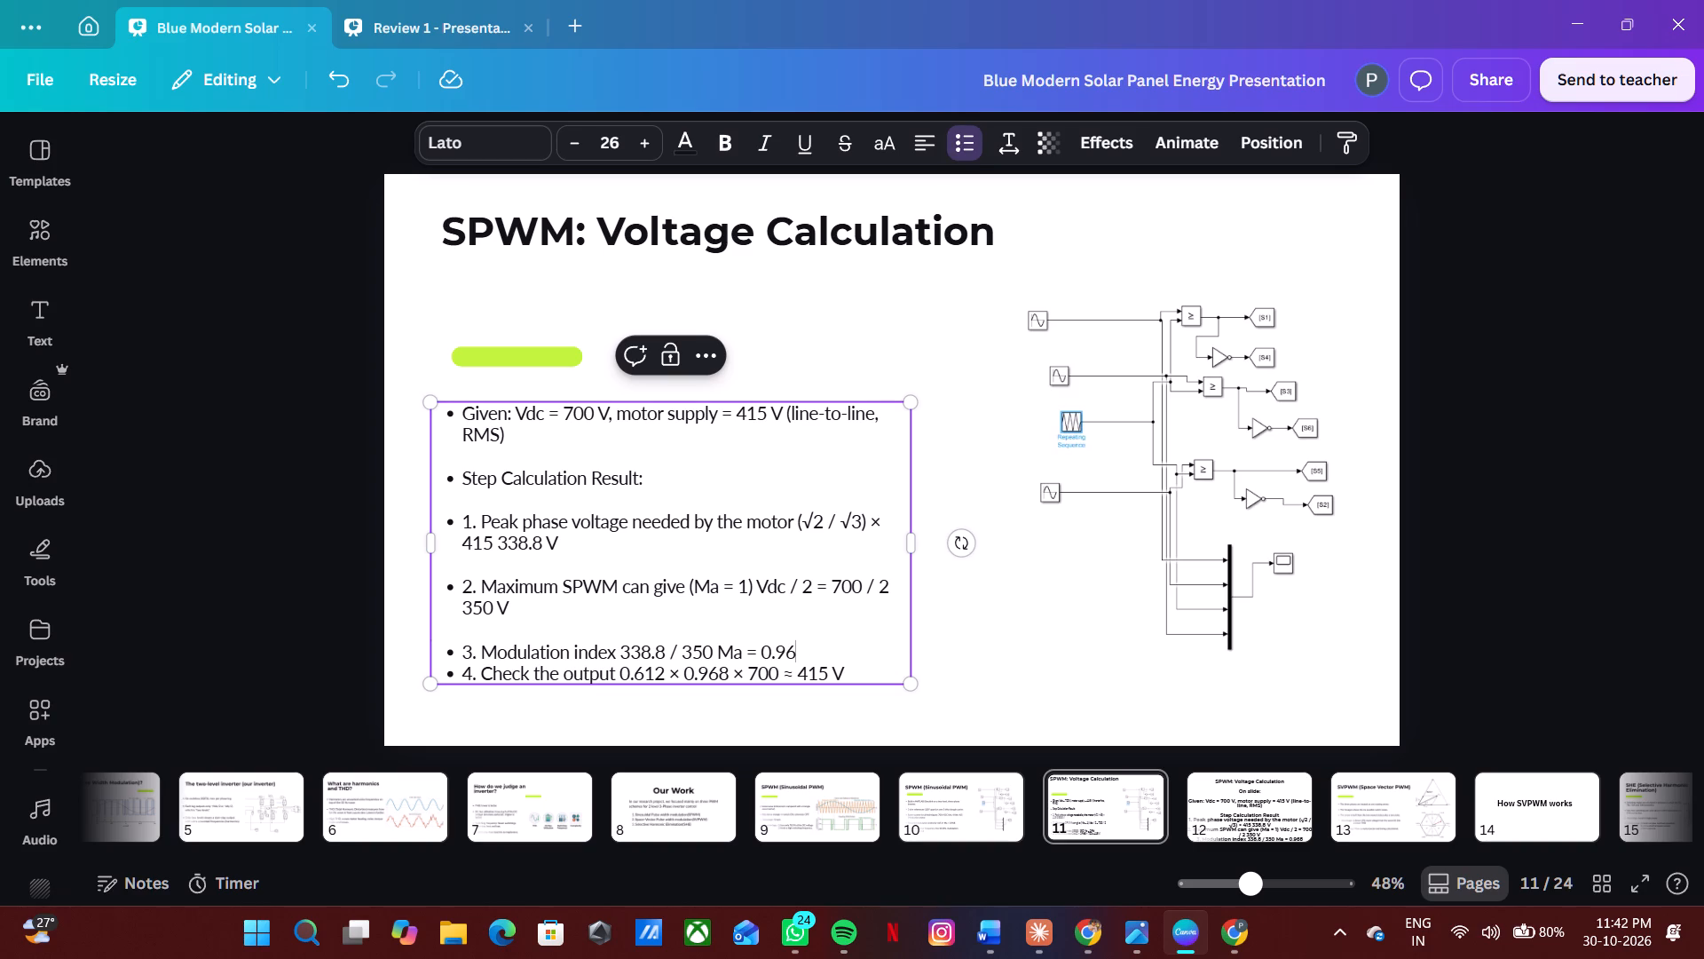
pyautogui.click(855, 671)
pyautogui.press('Return')
pyautogui.press('BackSpace')
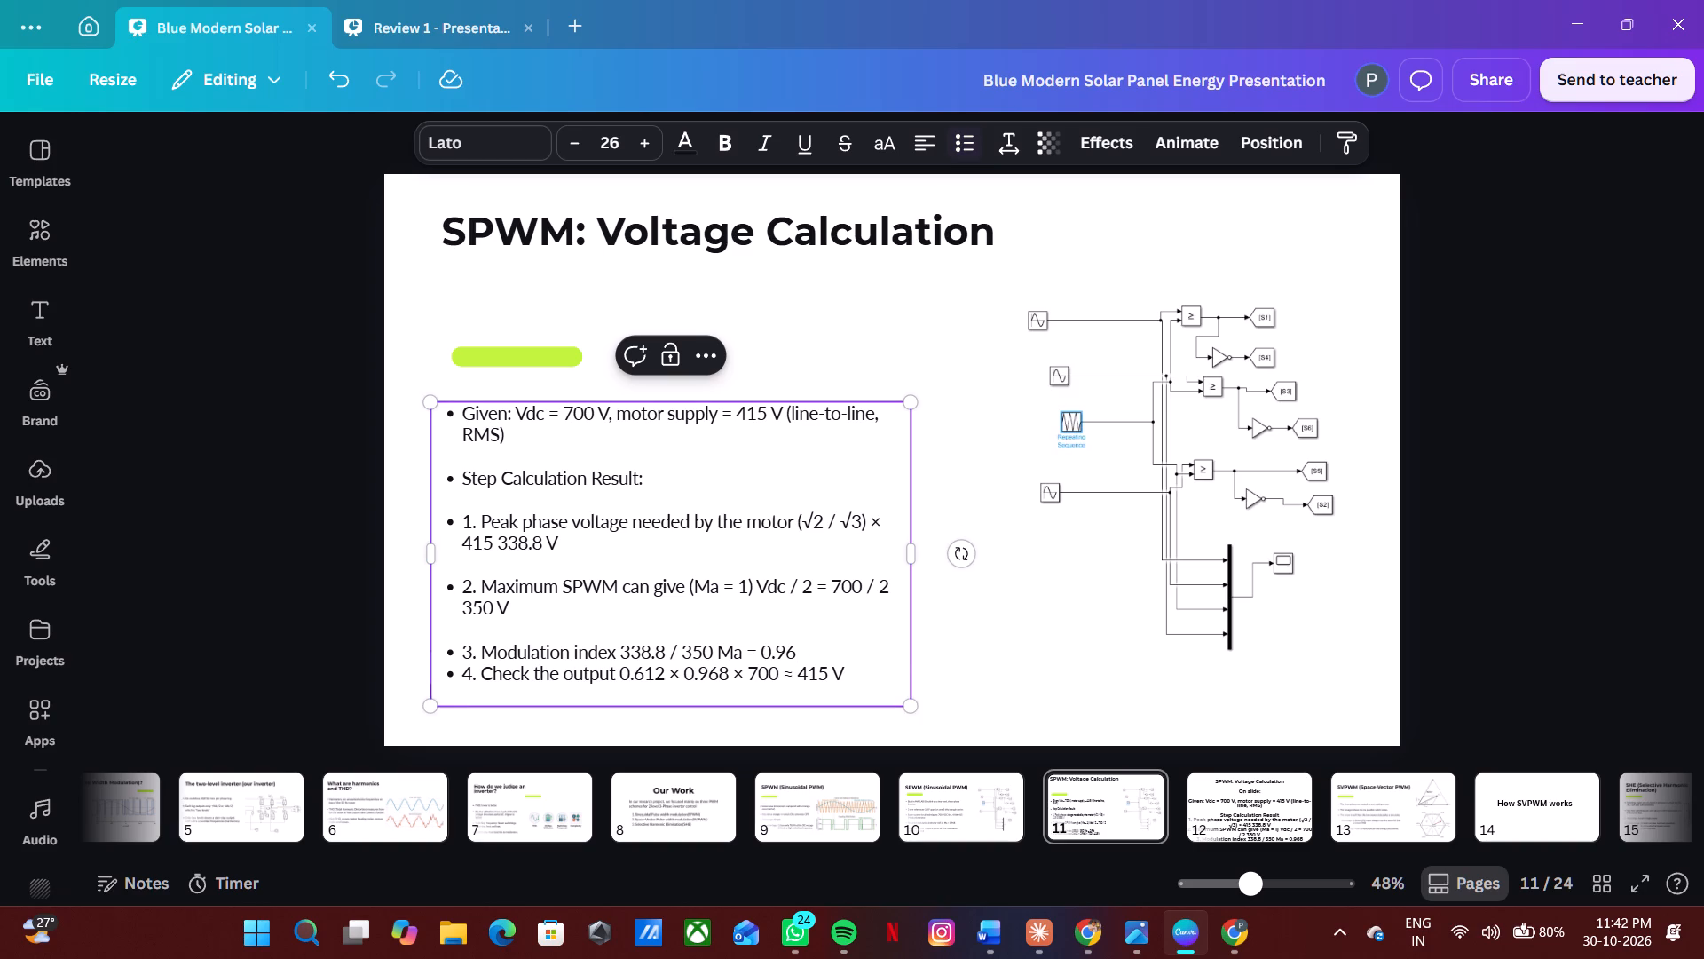
pyautogui.click(856, 643)
pyautogui.press('Return')
pyautogui.press('BackSpace')
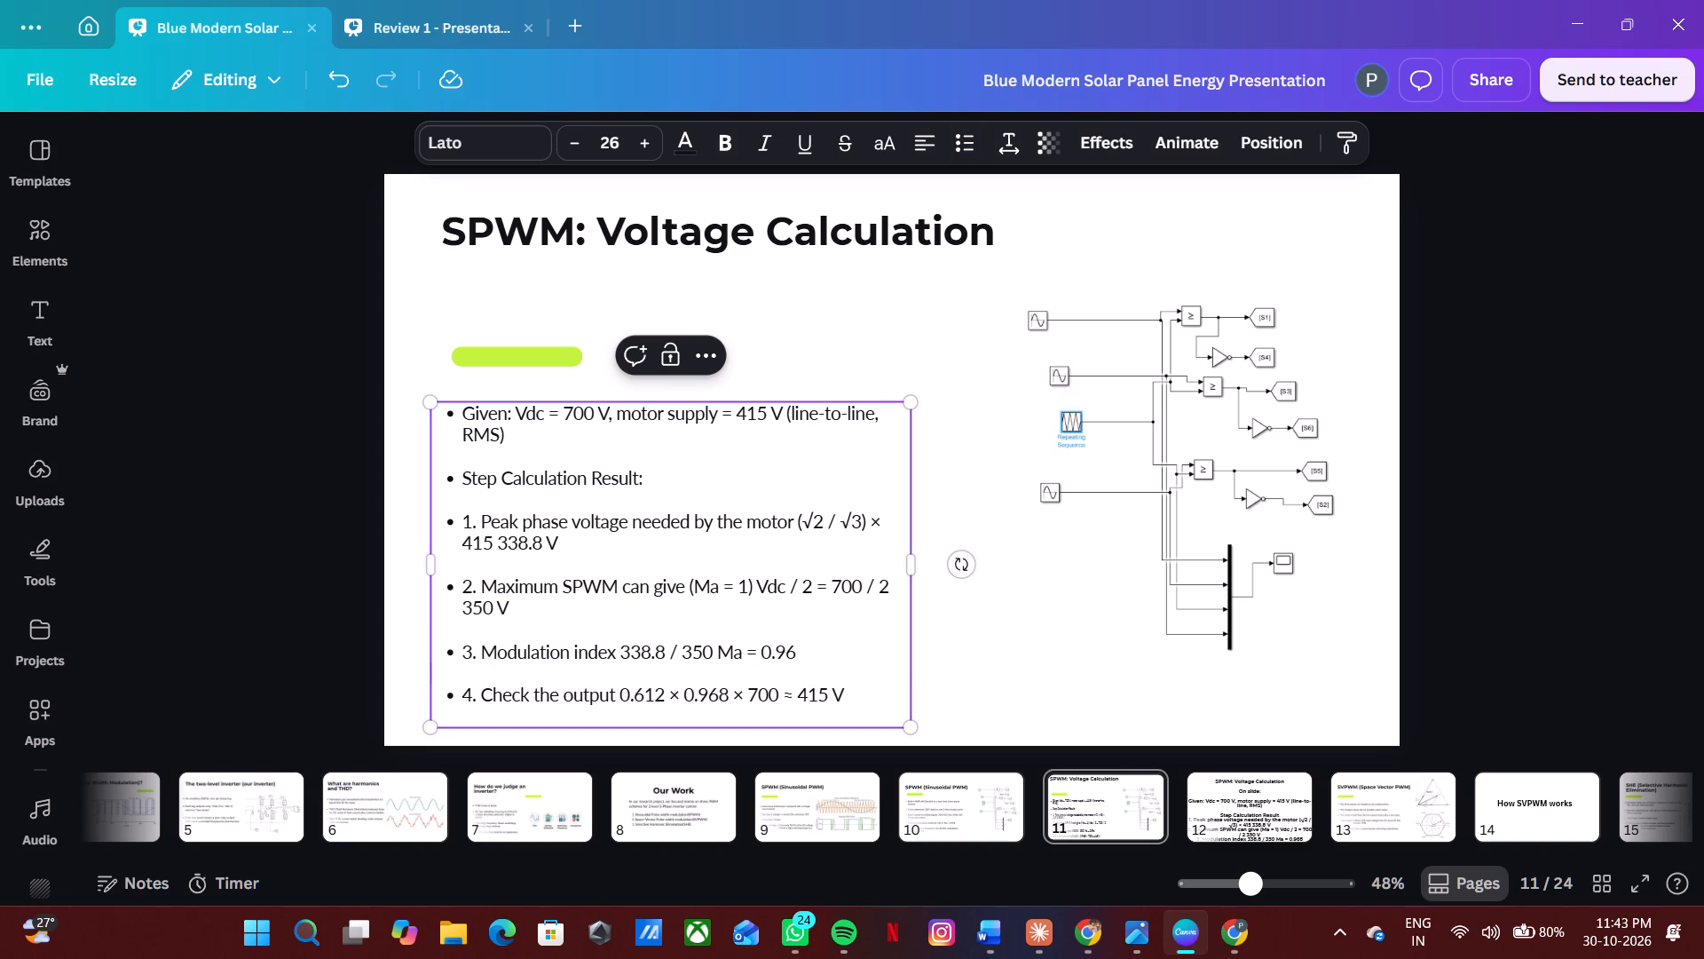
pyautogui.click(867, 702)
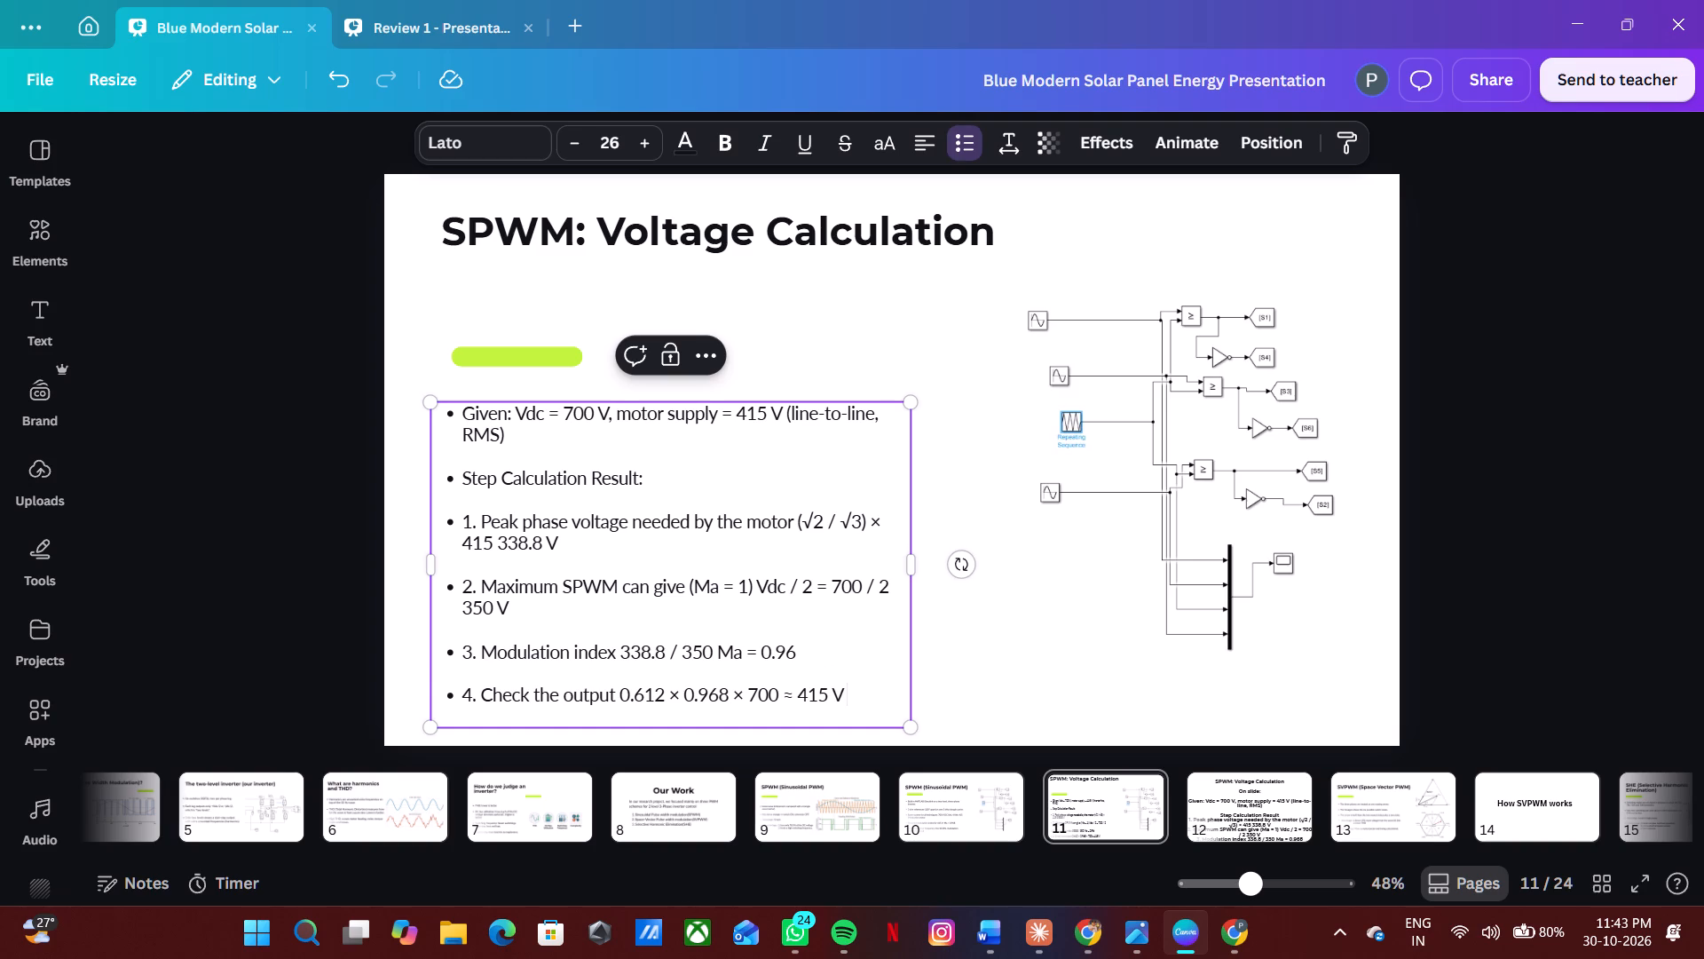
pyautogui.press('Down')
pyautogui.press('BackSpace')
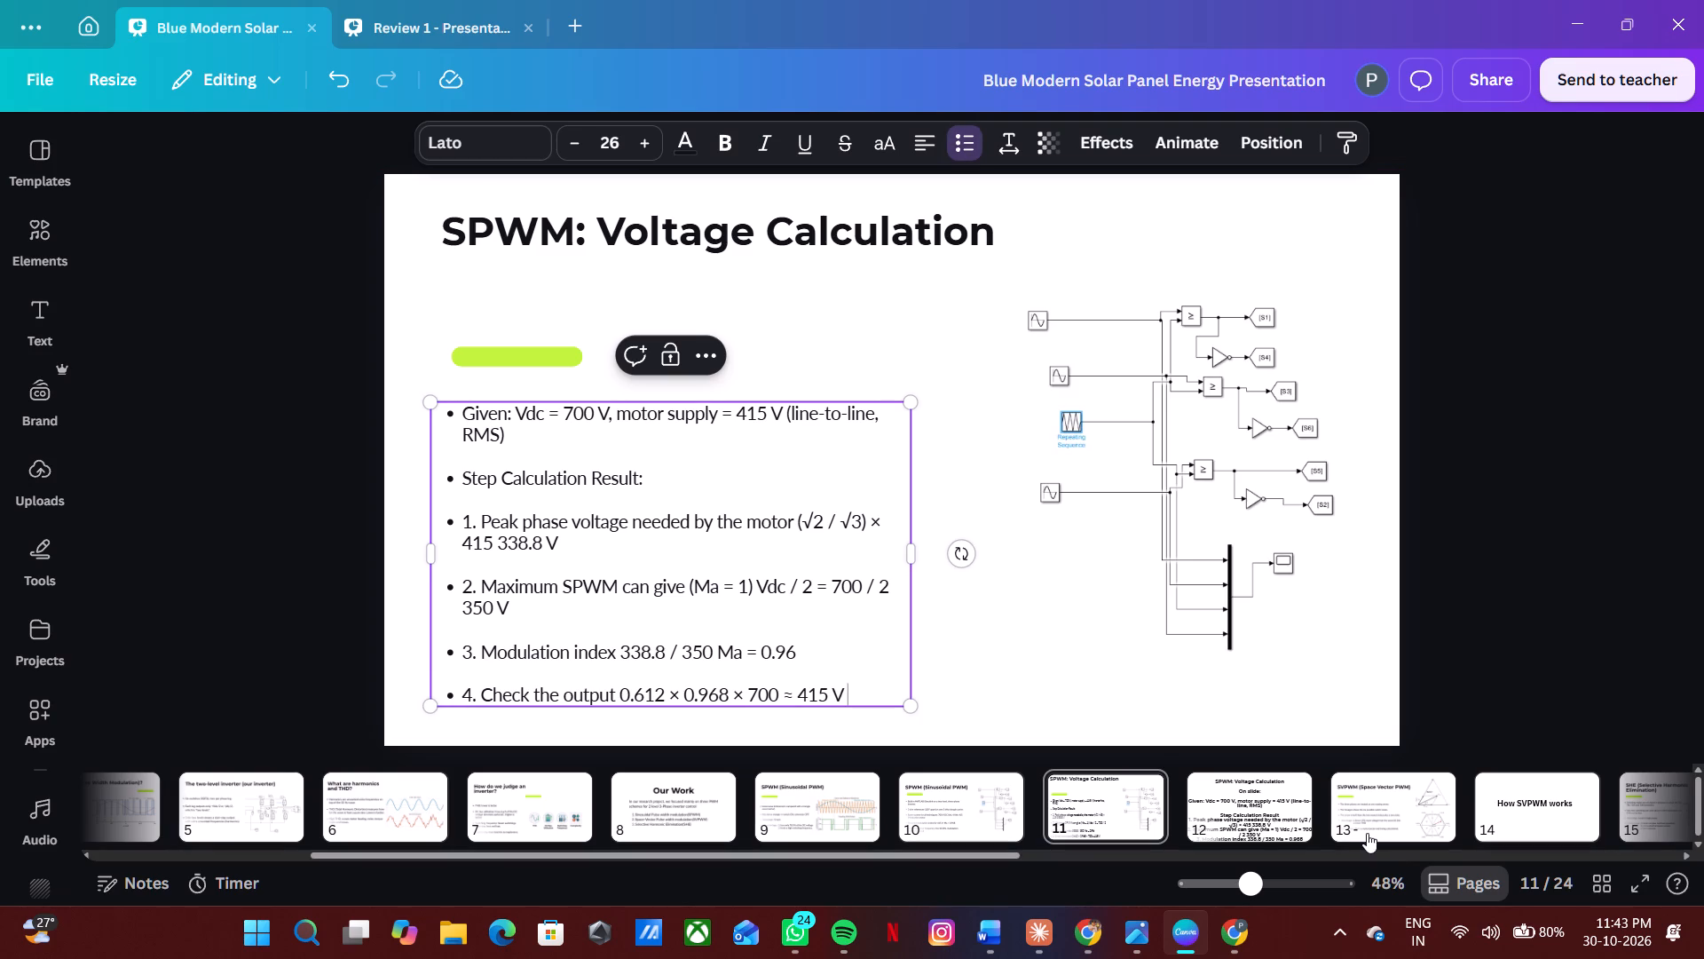
# Set the whole text box on slide 12 to font size 30 and move it slightly lower on the slide.
pyautogui.click(1250, 797)
pyautogui.click(1023, 614)
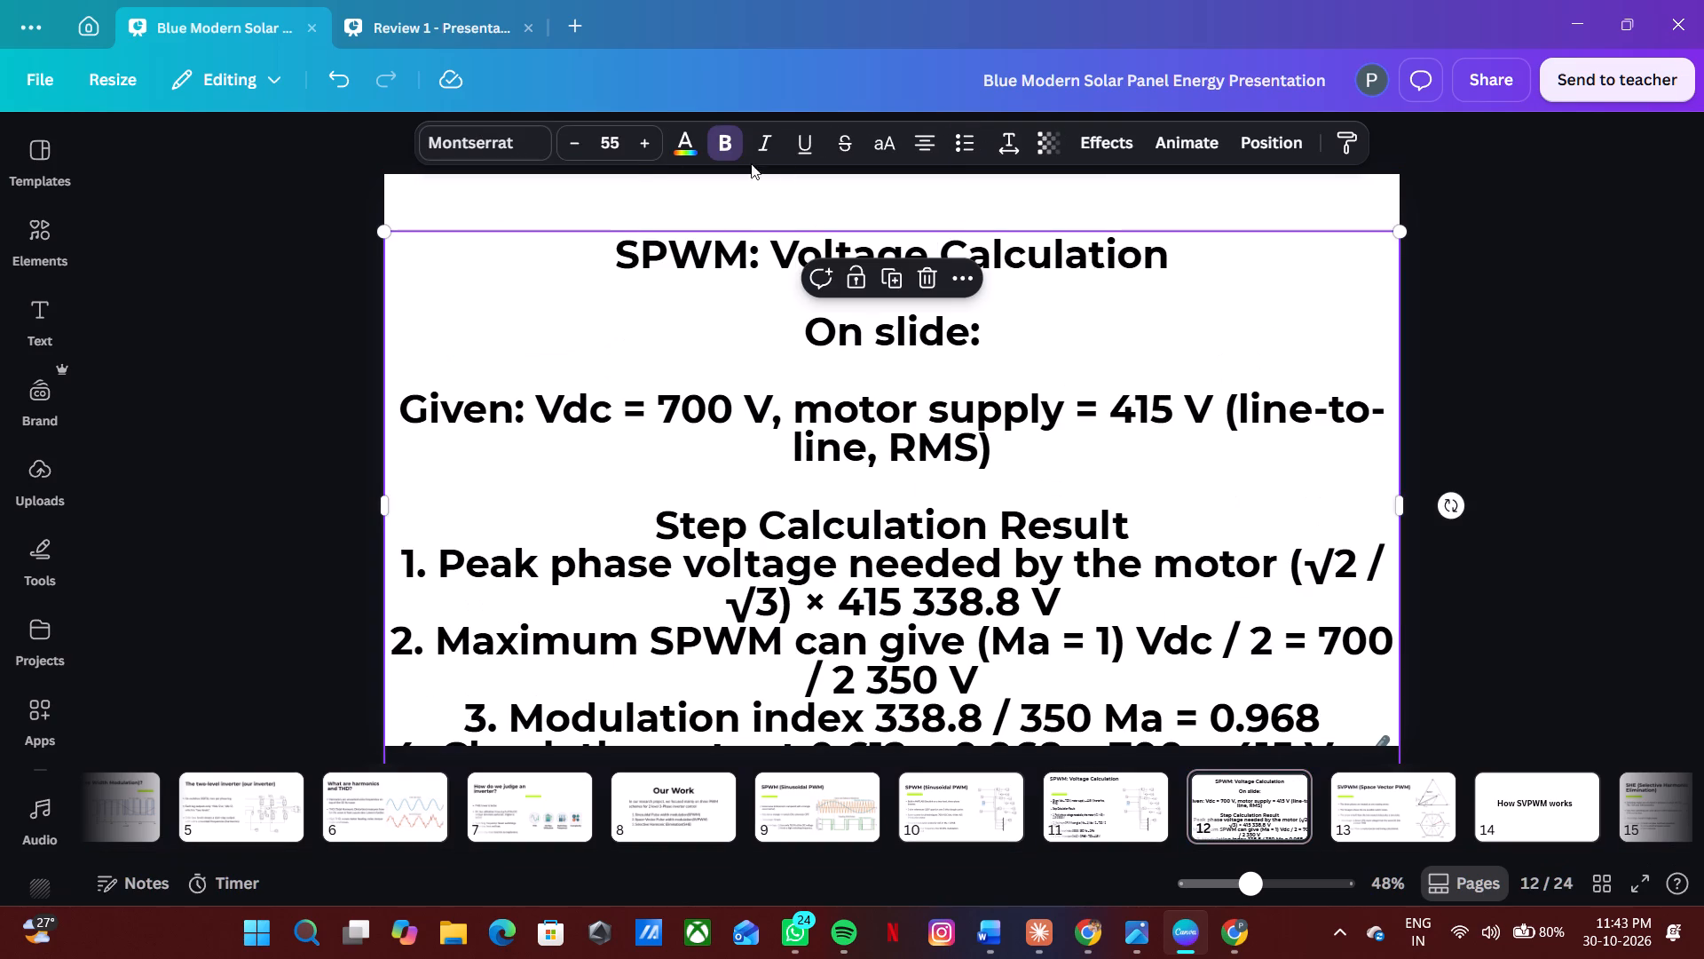
pyautogui.click(596, 146)
pyautogui.press('pagedown')
pyautogui.press('Insert')
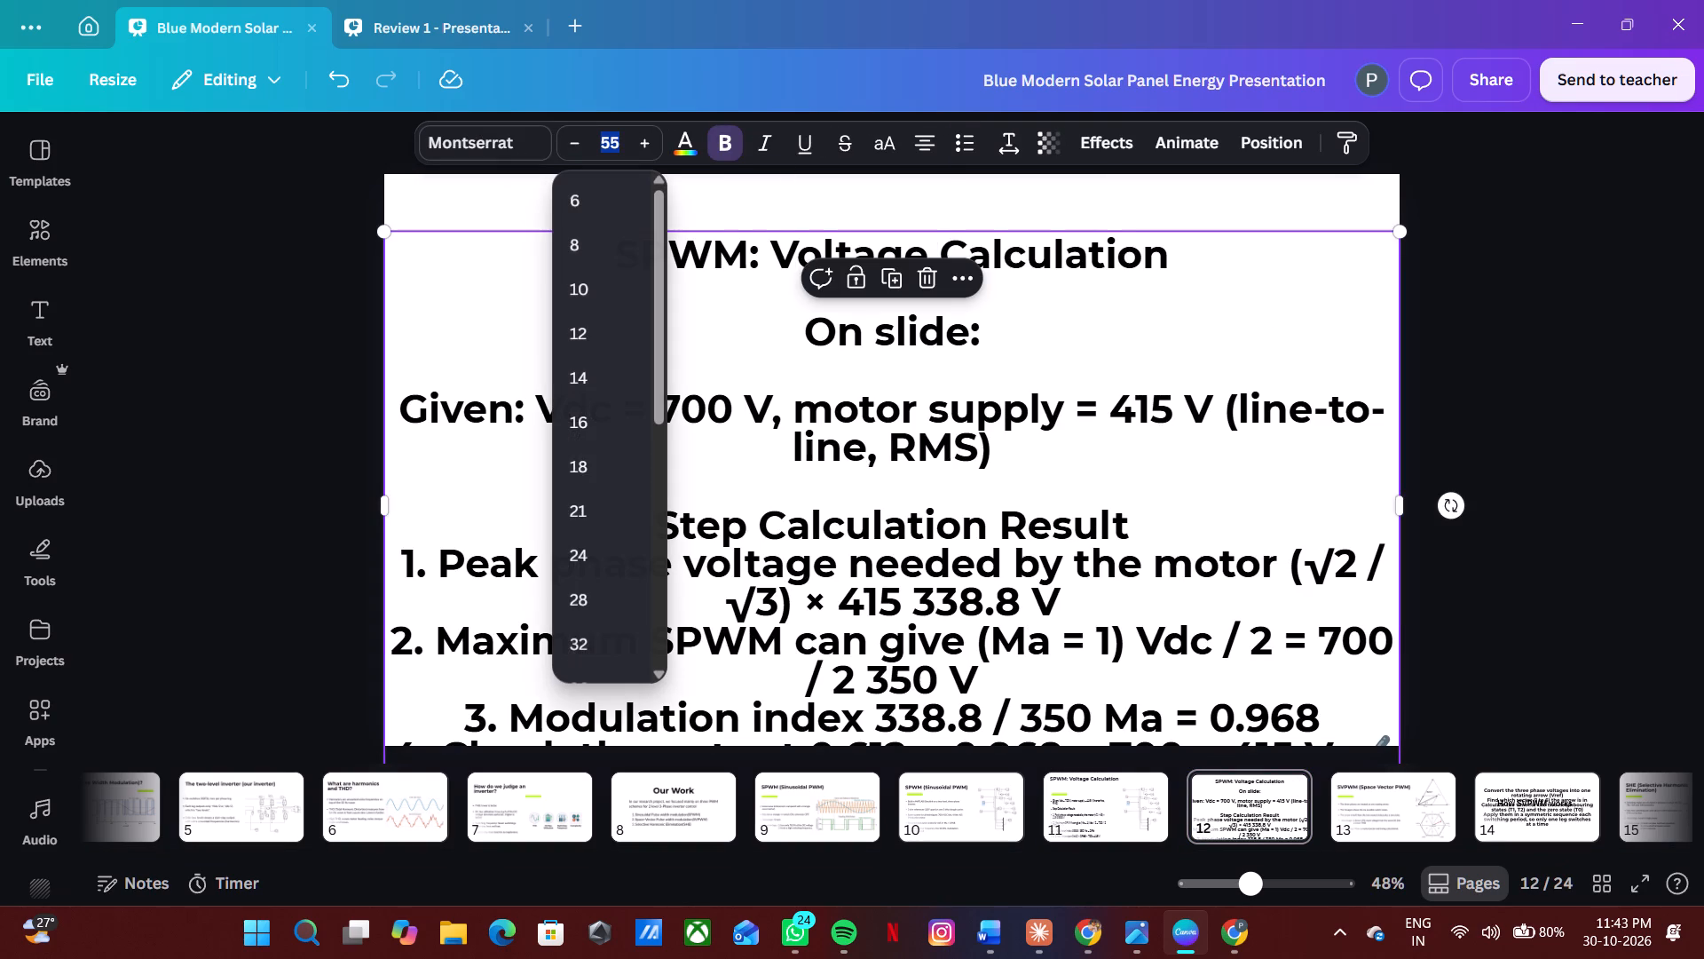
pyautogui.press('Return')
pyautogui.press('BackSpace')
pyautogui.write('30')
pyautogui.press('Return')
pyautogui.click(1567, 479)
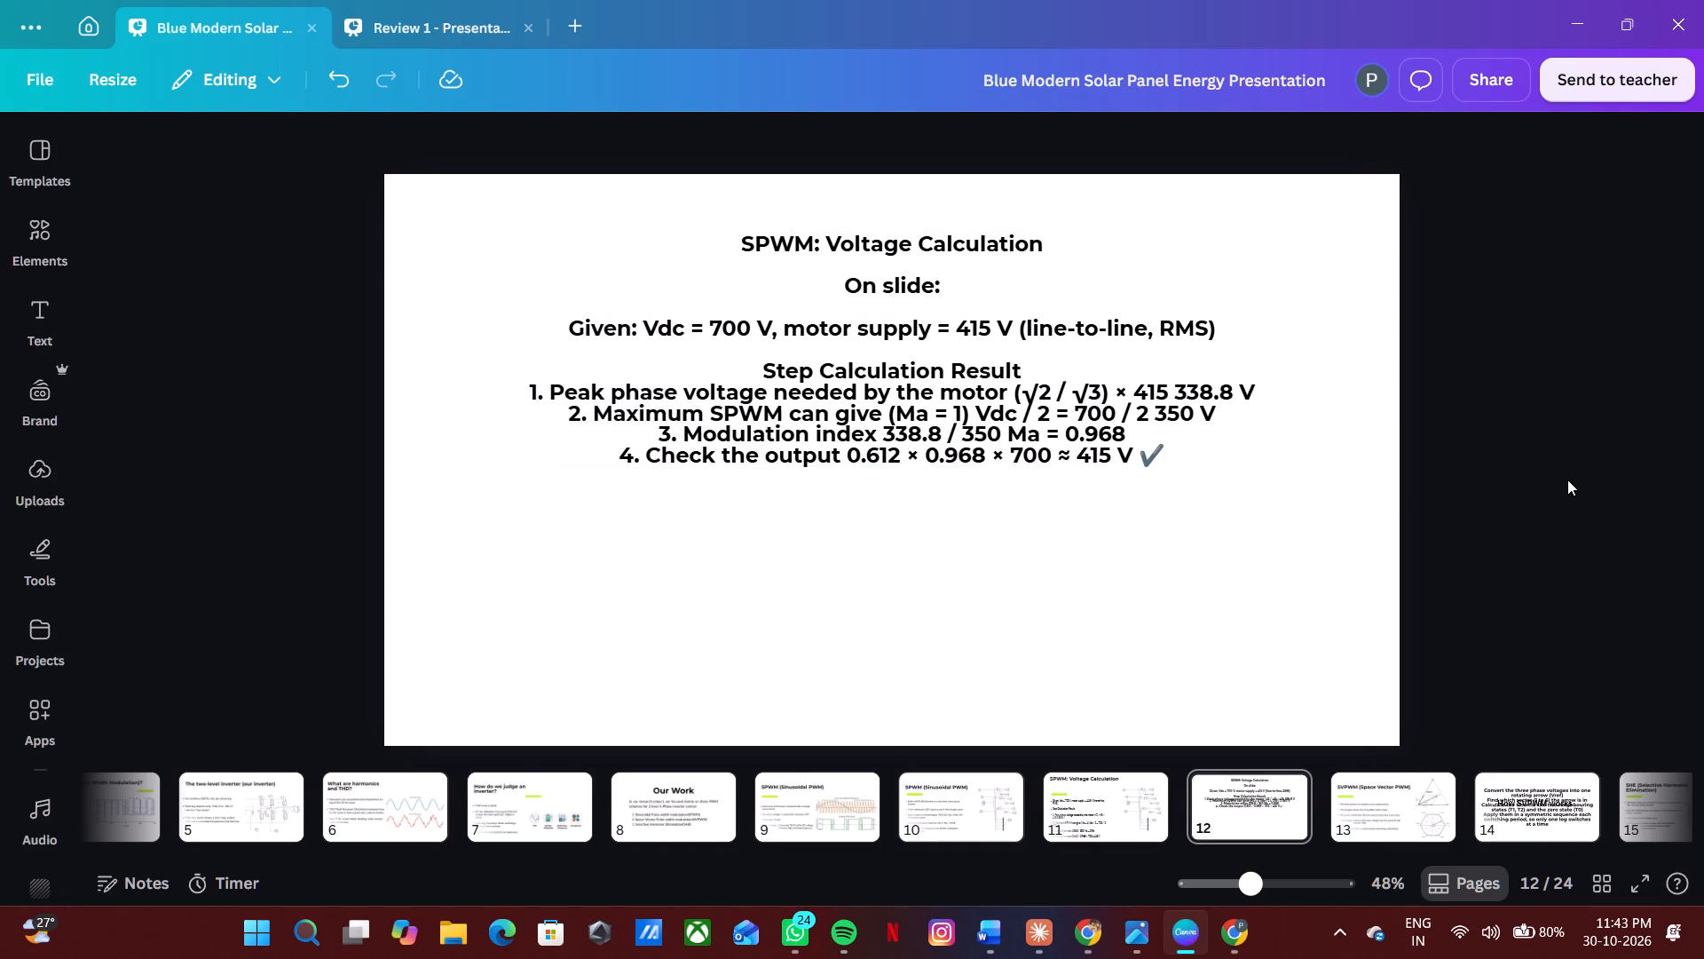
pyautogui.moveTo(801, 306); pyautogui.dragTo(784, 349)
# Move slide 11's green accent bar up to sit just beneath the "SPWM: Voltage Calculation" title, aligned with the title's left edge.
pyautogui.click(1119, 786)
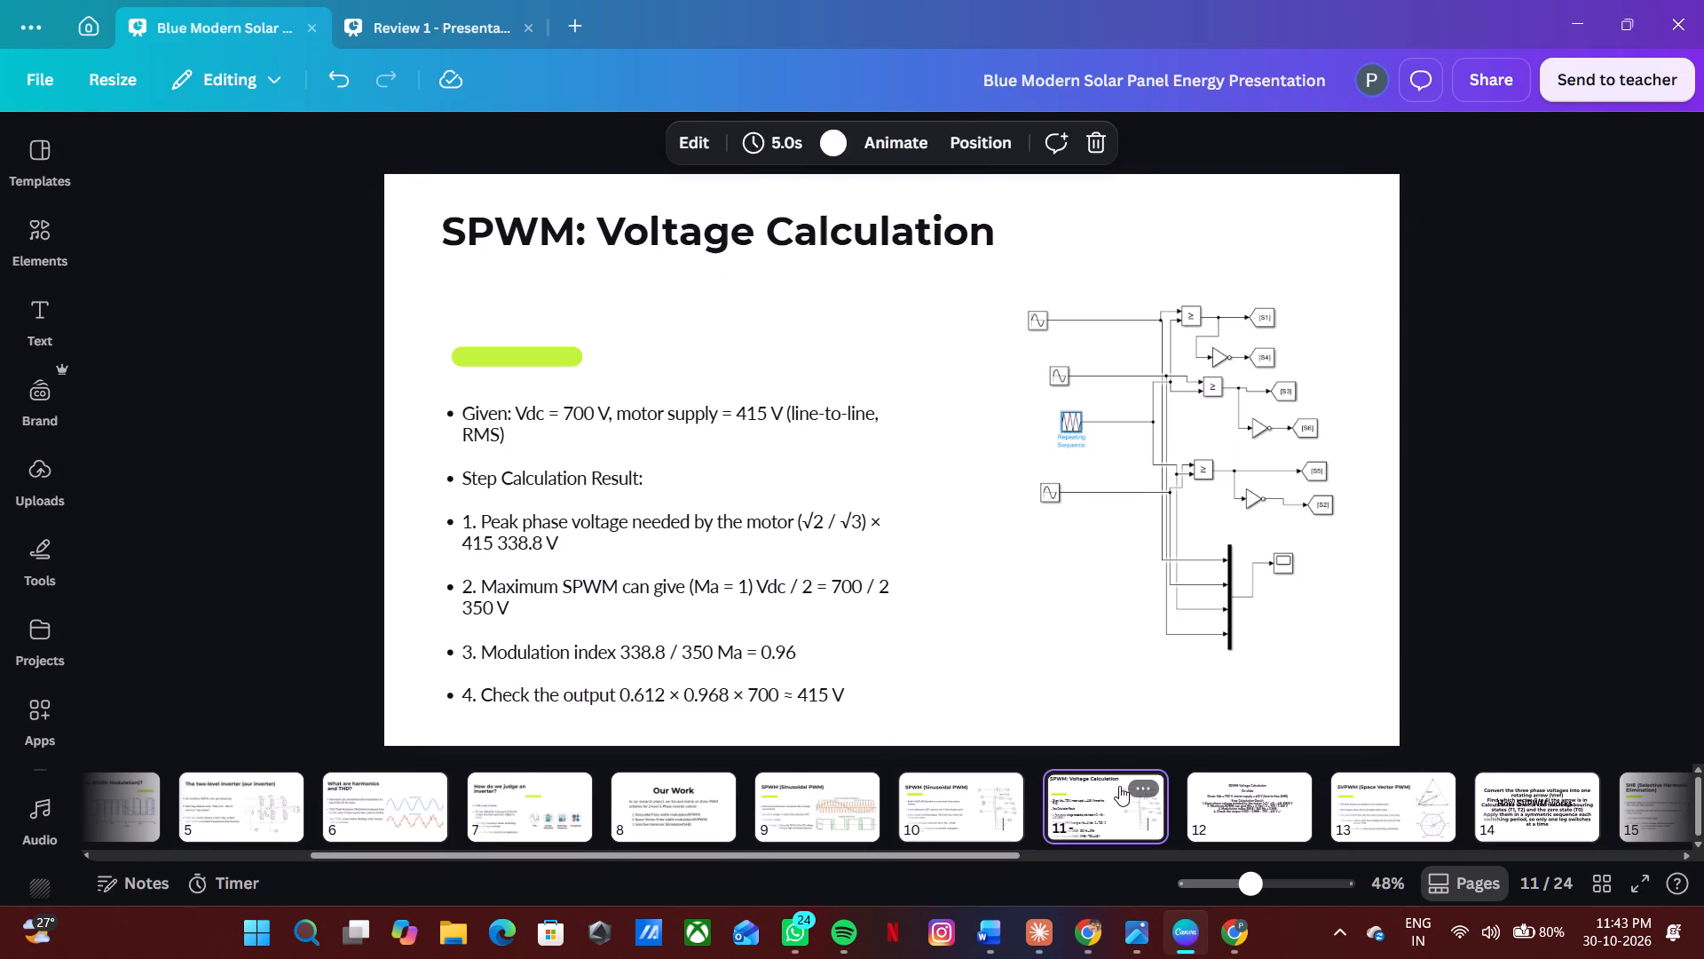
pyautogui.moveTo(564, 363); pyautogui.dragTo(559, 328)
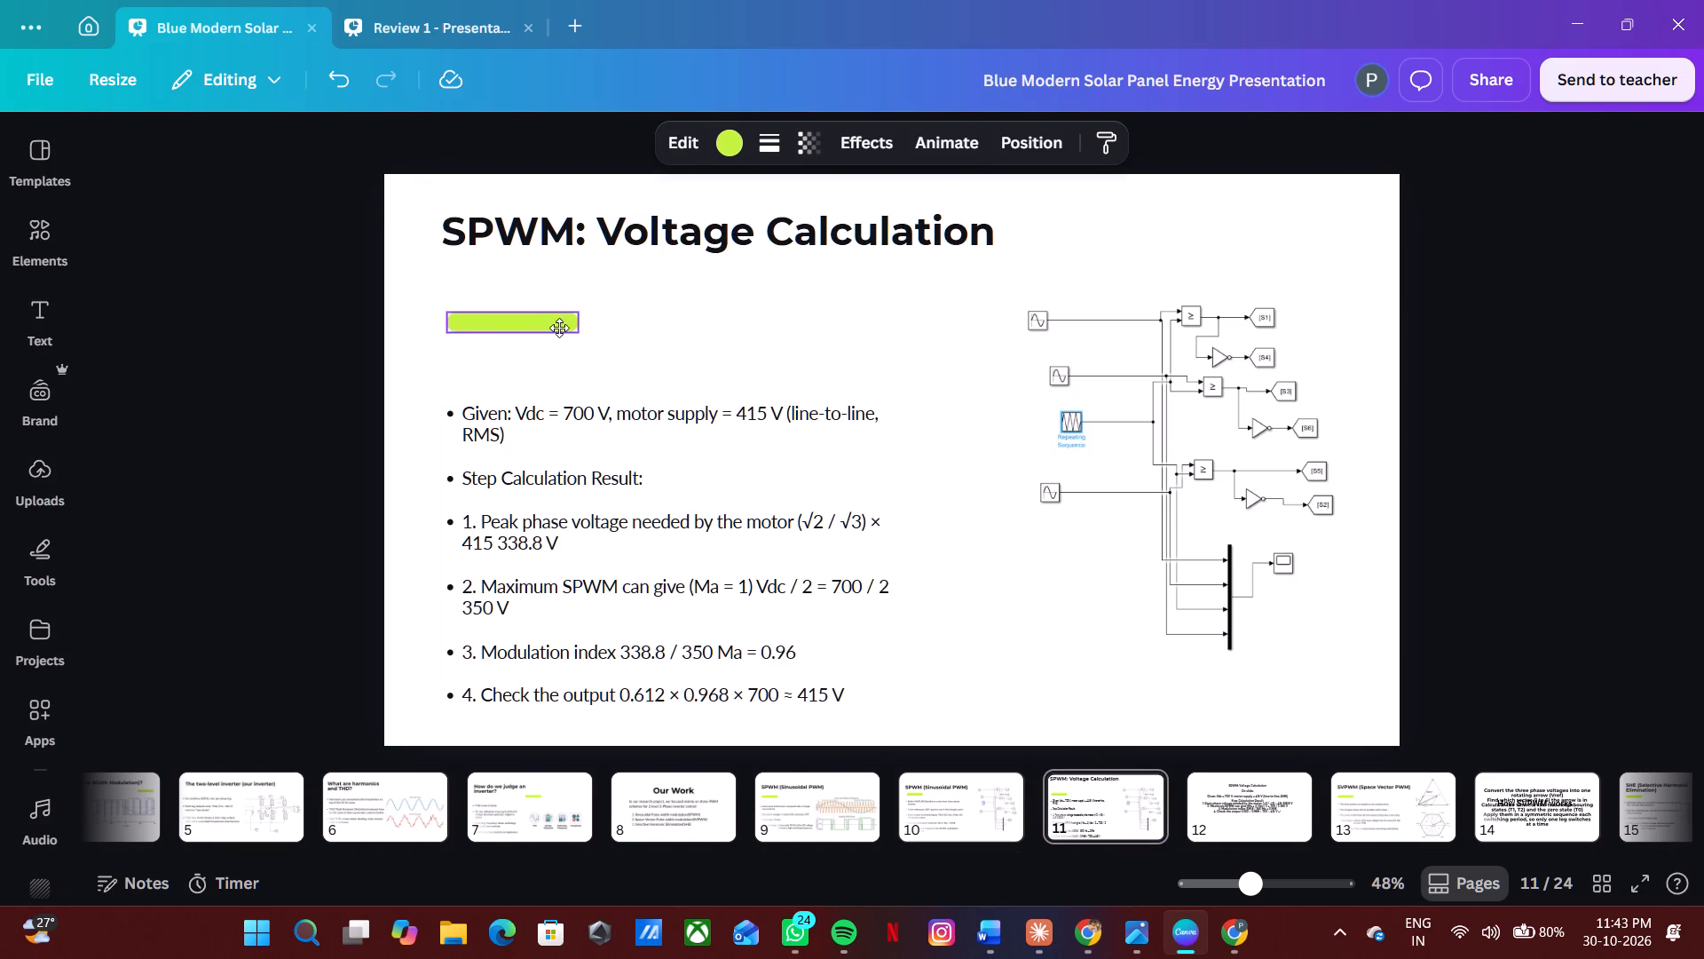
pyautogui.moveTo(559, 328); pyautogui.dragTo(558, 311)
# Move slide 11's calculation list up beneath the green bar and scale it to font size 29.6, clear of the circuit diagram.
pyautogui.moveTo(610, 549); pyautogui.dragTo(603, 473)
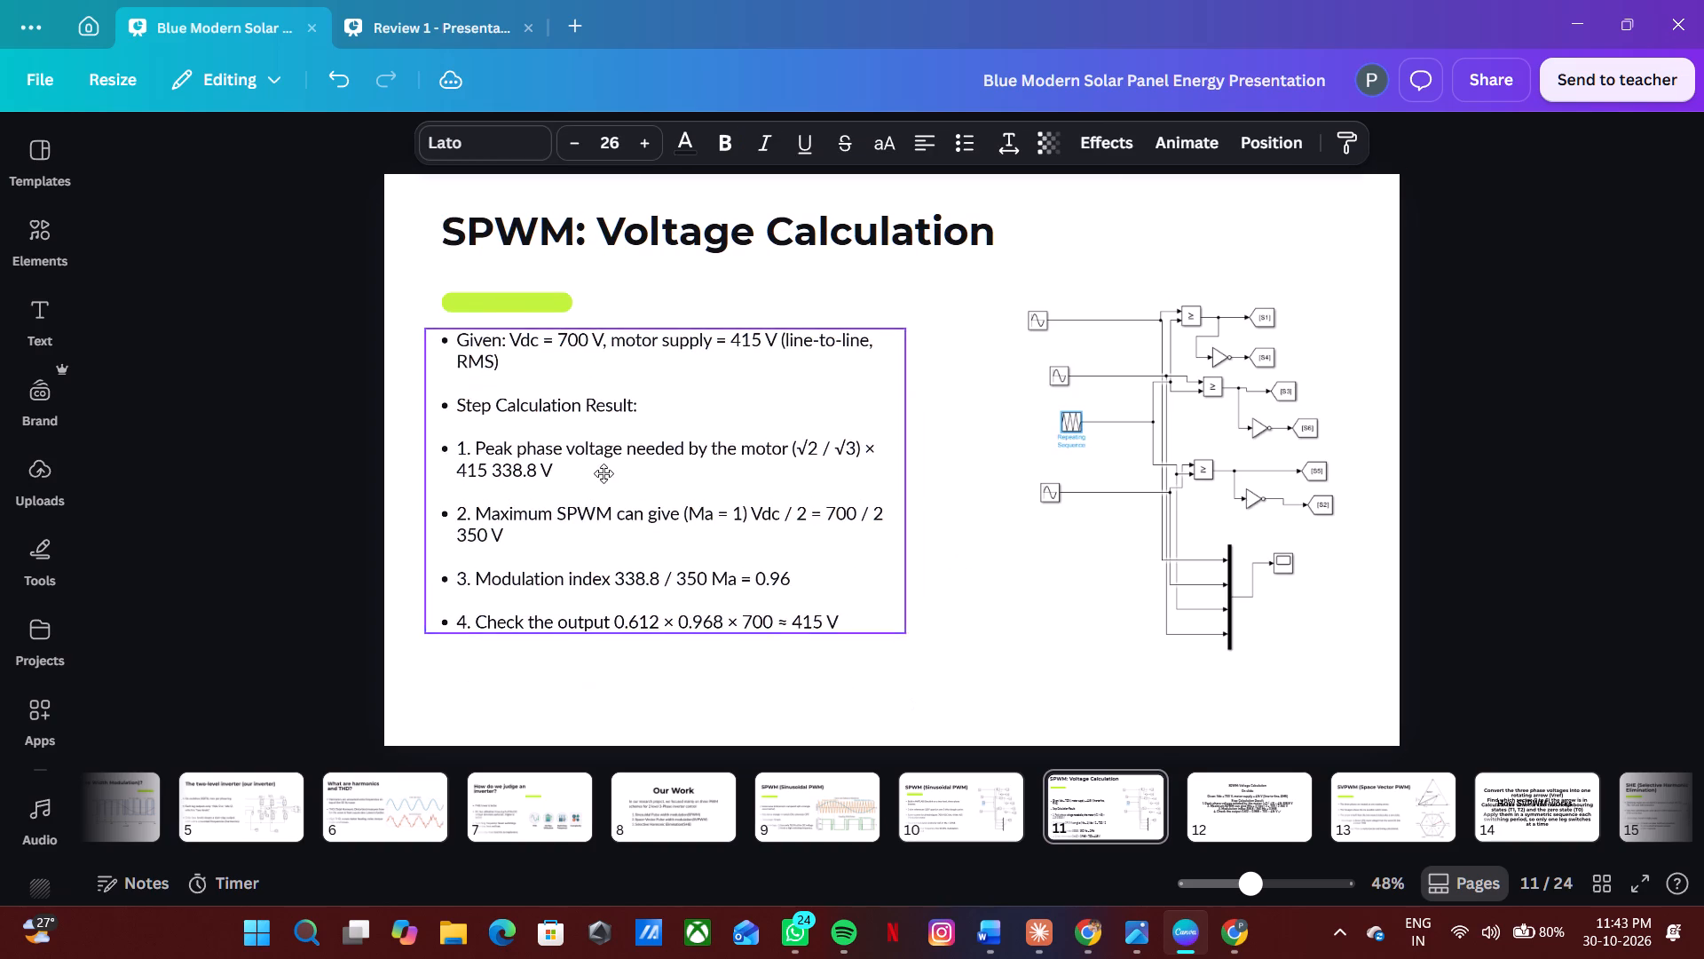
pyautogui.moveTo(603, 473); pyautogui.dragTo(598, 490)
pyautogui.moveTo(900, 654); pyautogui.dragTo(955, 687)
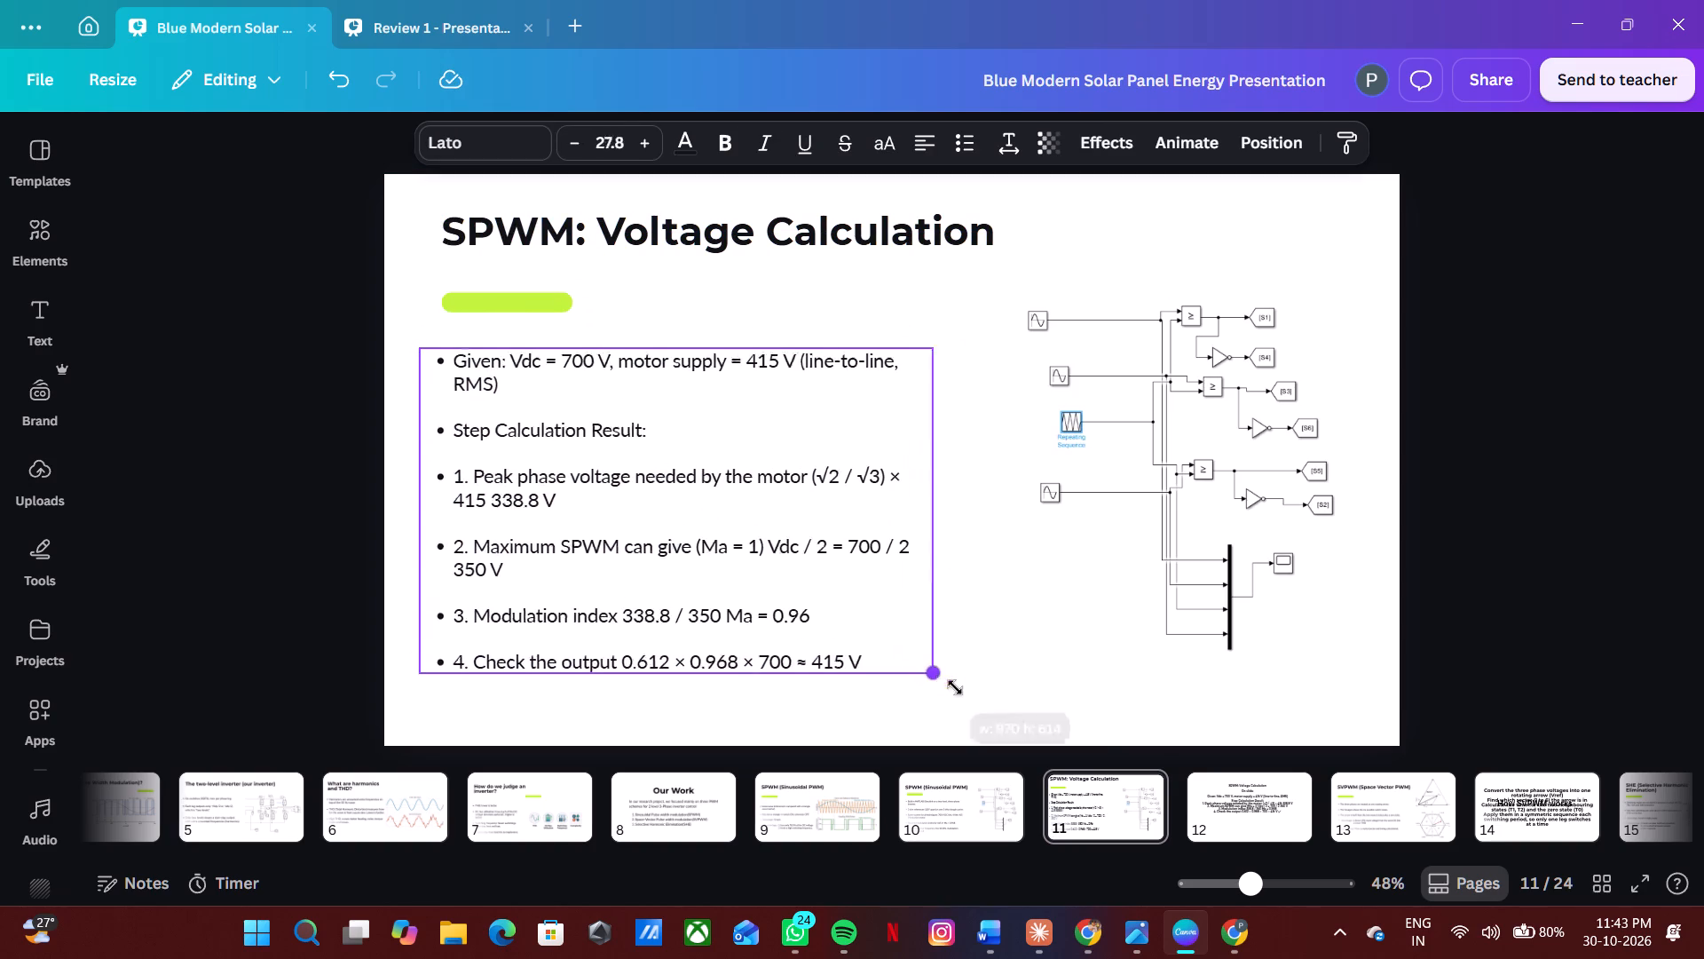
pyautogui.moveTo(955, 687); pyautogui.dragTo(965, 697)
pyautogui.click(1578, 511)
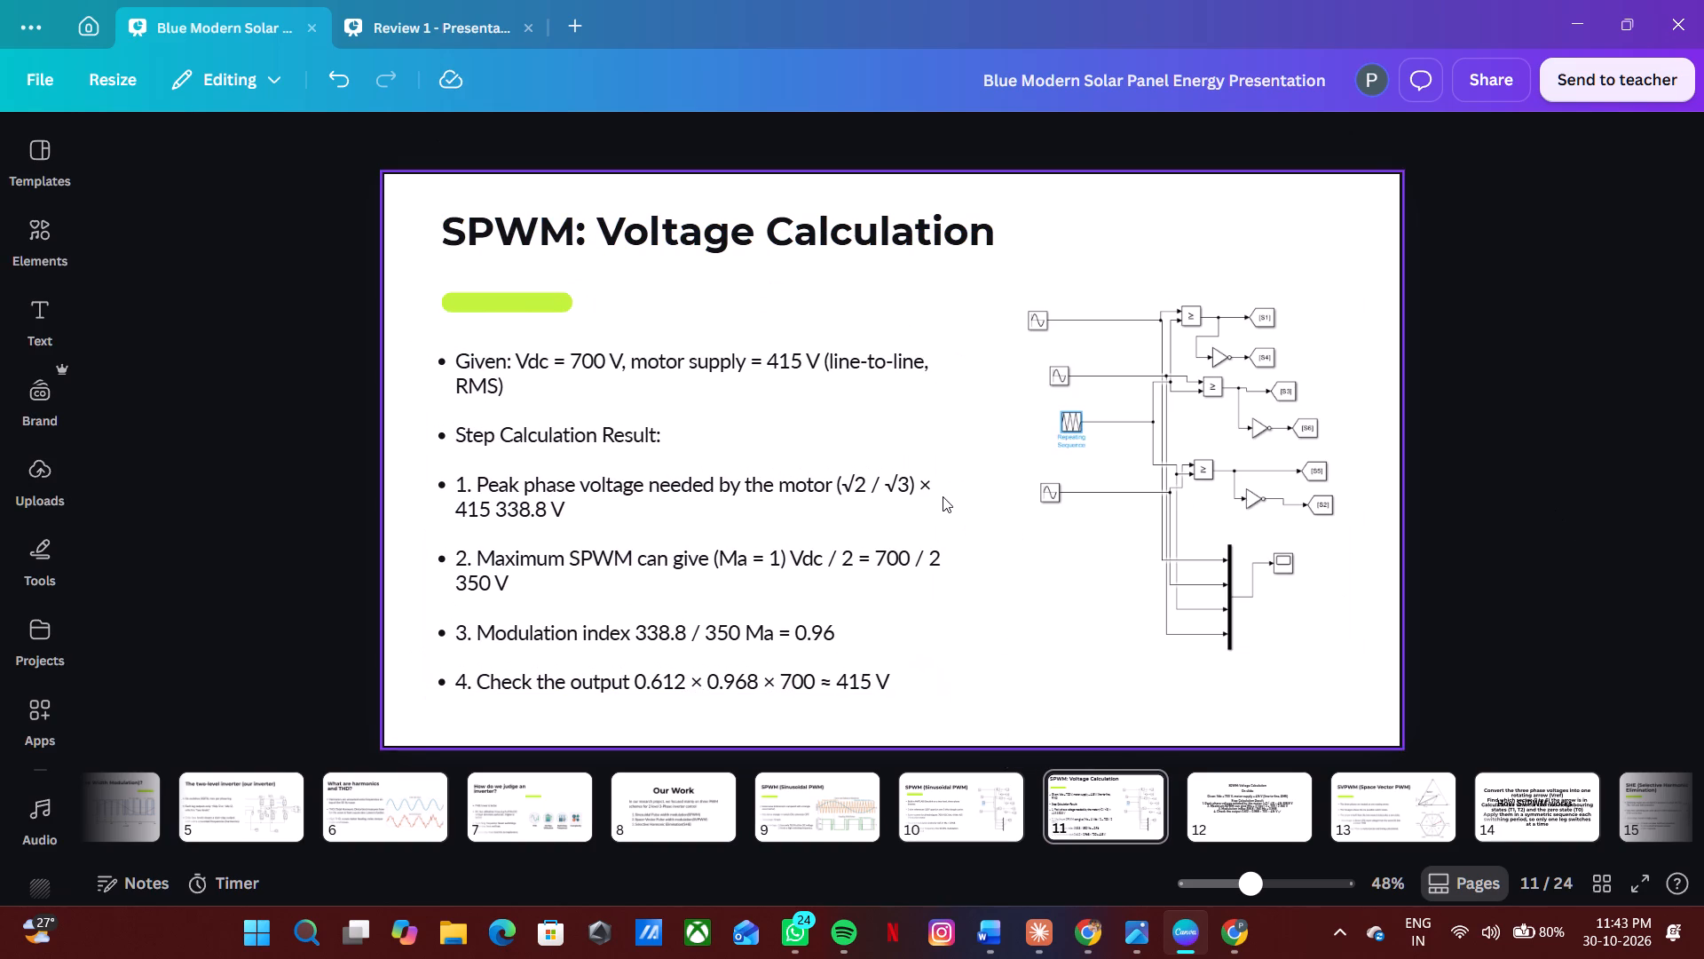
pyautogui.moveTo(943, 496); pyautogui.dragTo(942, 487)
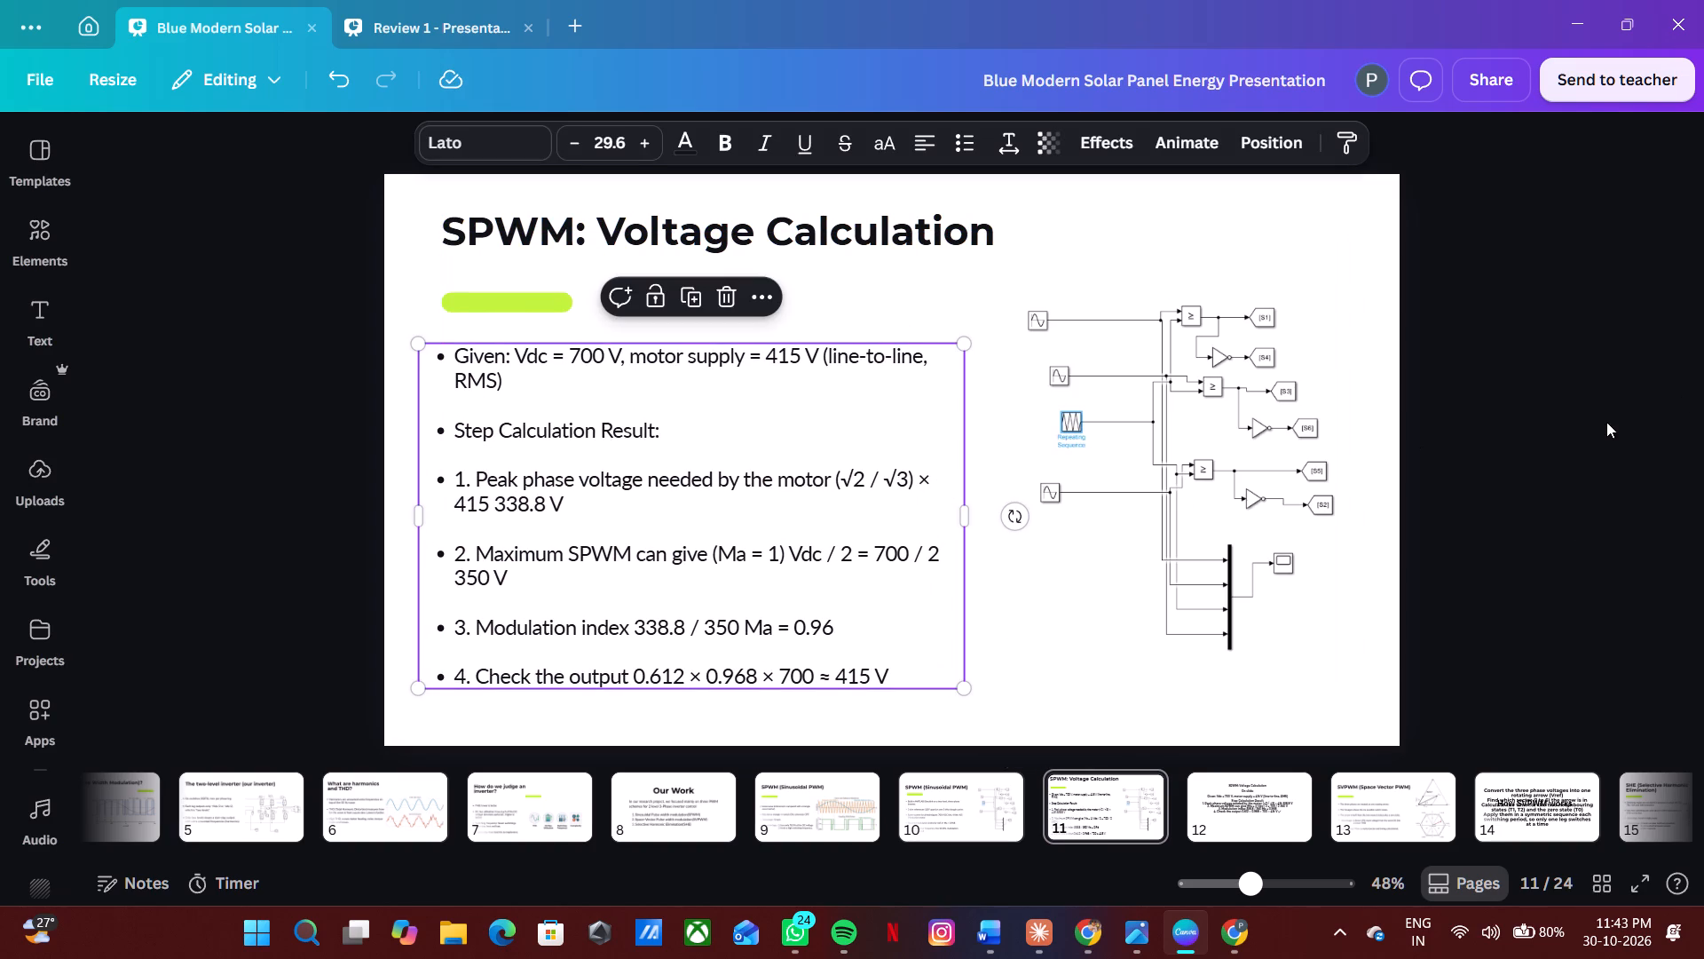
pyautogui.click(1606, 422)
# Nudge the Simulink circuit diagram on slide 11 slightly downward.
pyautogui.moveTo(1240, 432); pyautogui.dragTo(1239, 443)
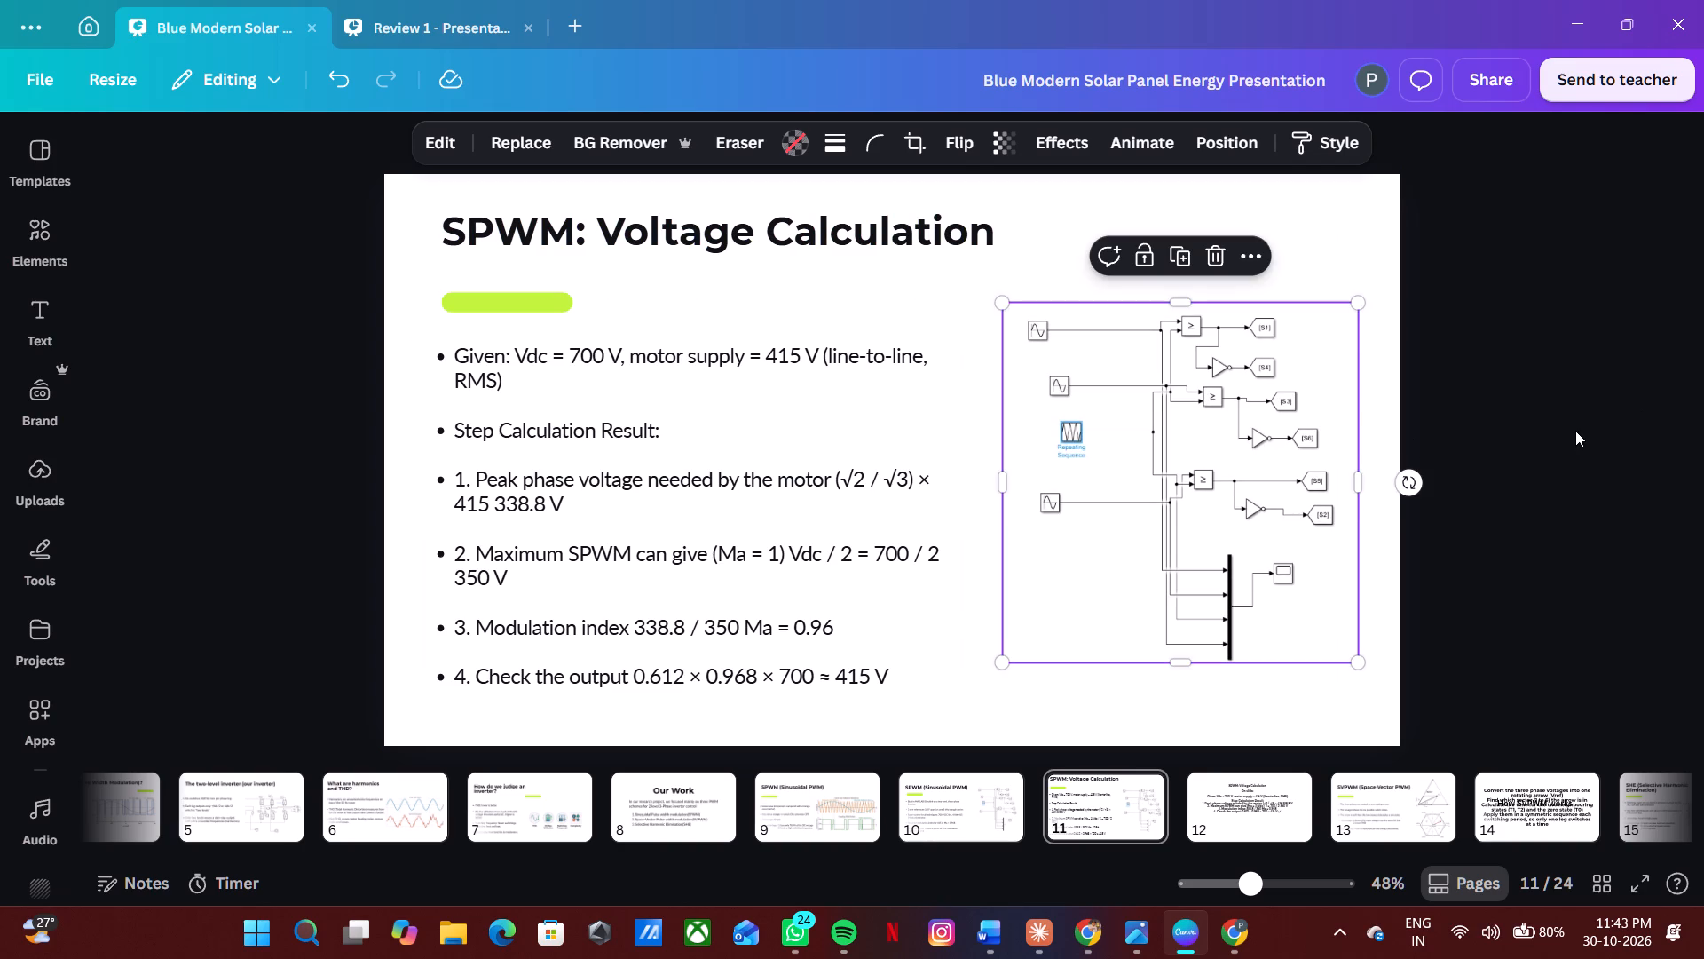
pyautogui.click(1575, 431)
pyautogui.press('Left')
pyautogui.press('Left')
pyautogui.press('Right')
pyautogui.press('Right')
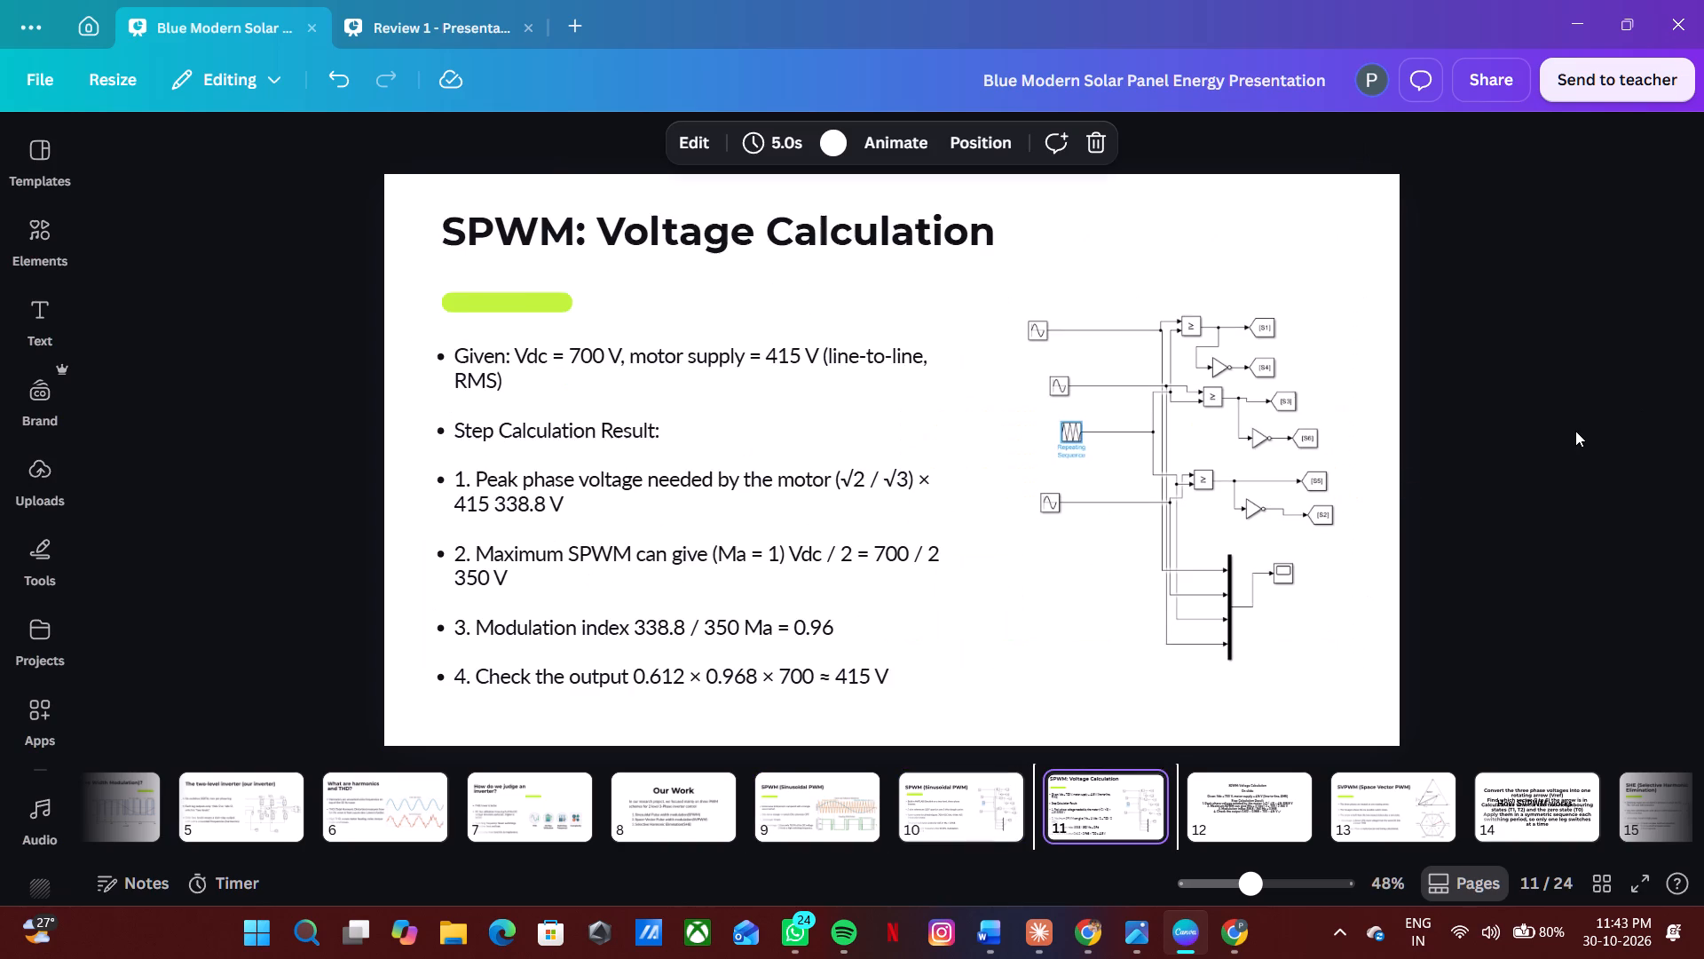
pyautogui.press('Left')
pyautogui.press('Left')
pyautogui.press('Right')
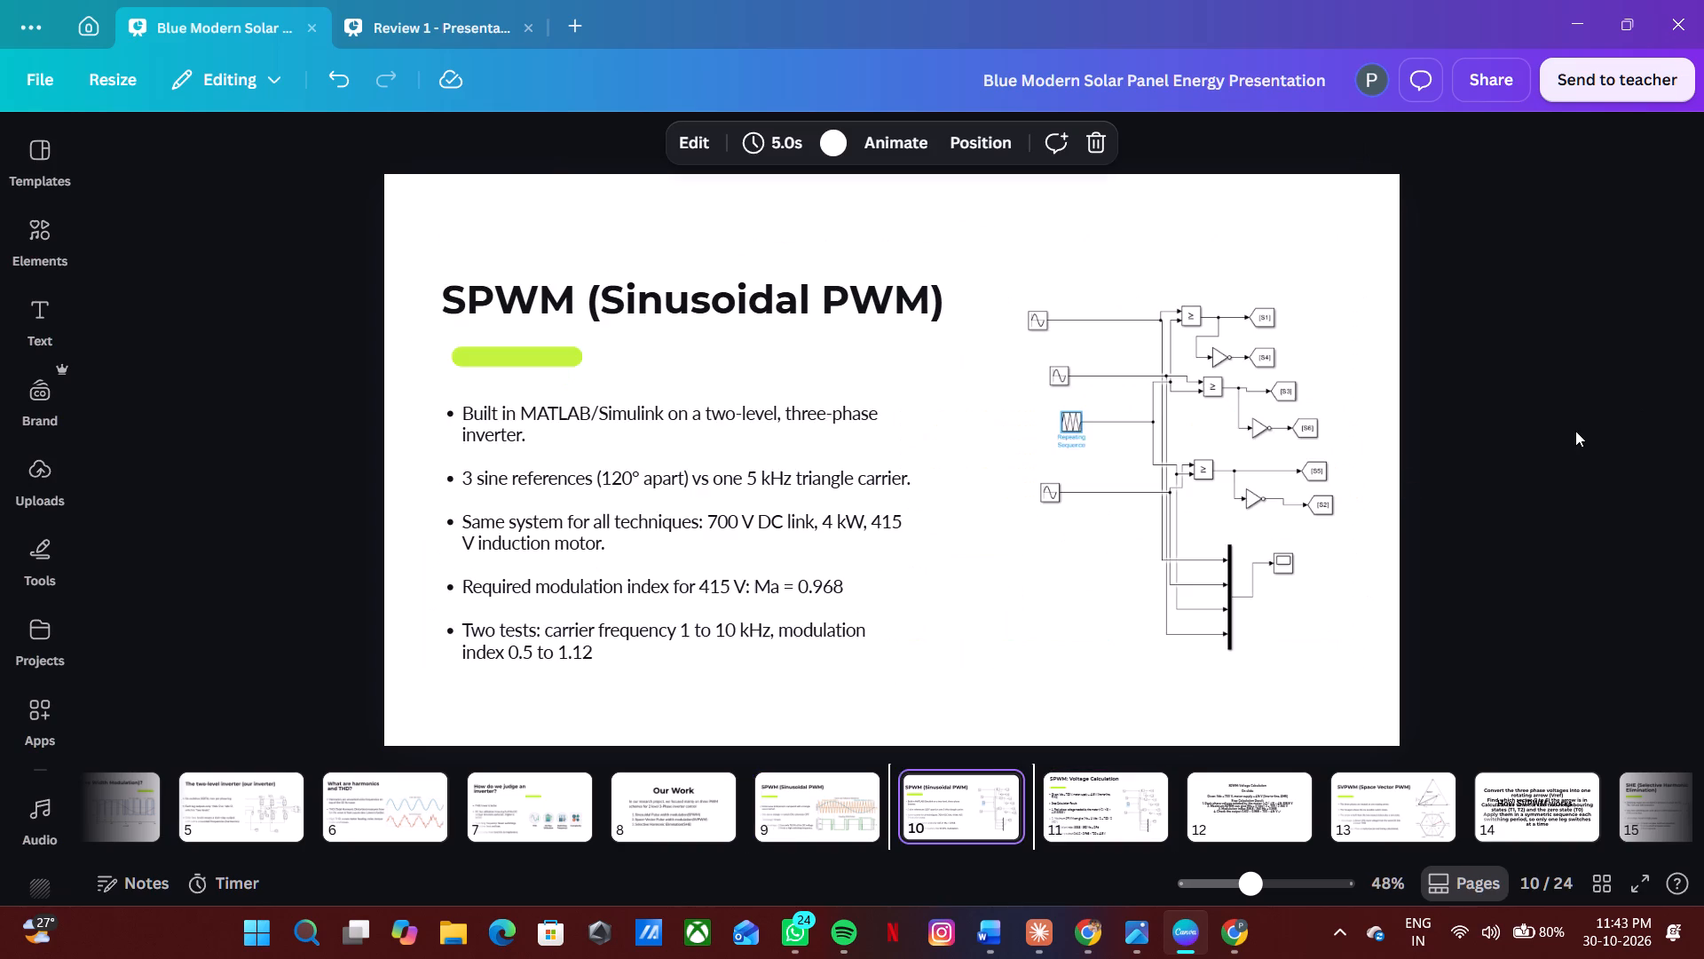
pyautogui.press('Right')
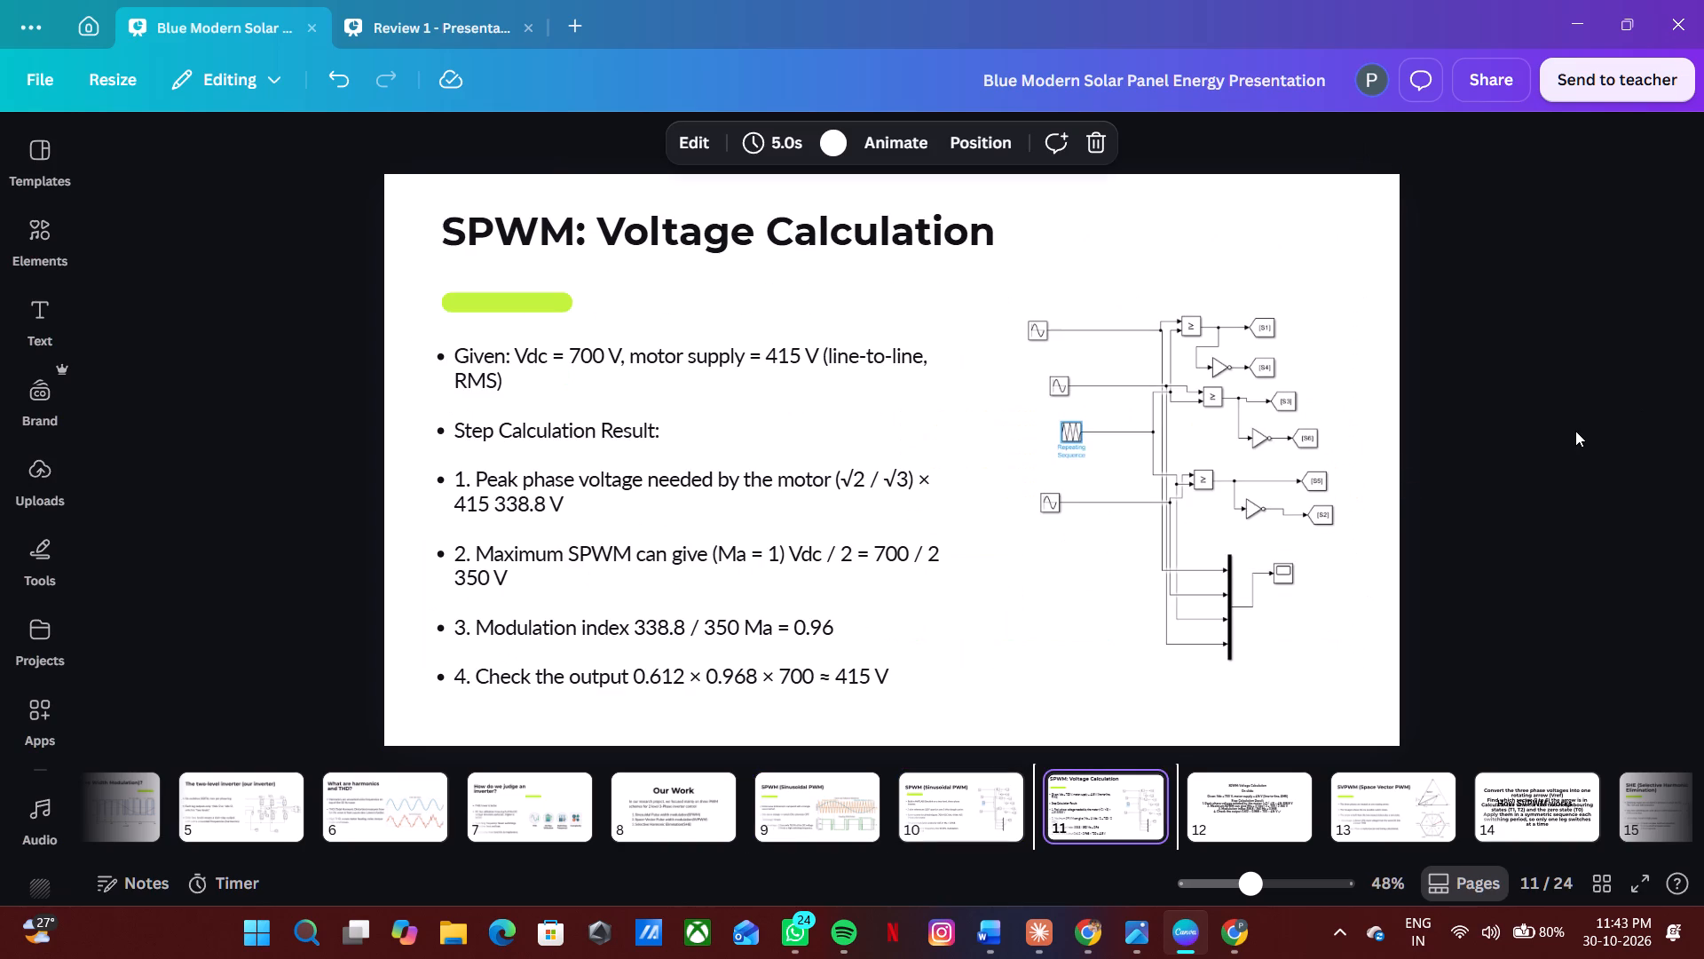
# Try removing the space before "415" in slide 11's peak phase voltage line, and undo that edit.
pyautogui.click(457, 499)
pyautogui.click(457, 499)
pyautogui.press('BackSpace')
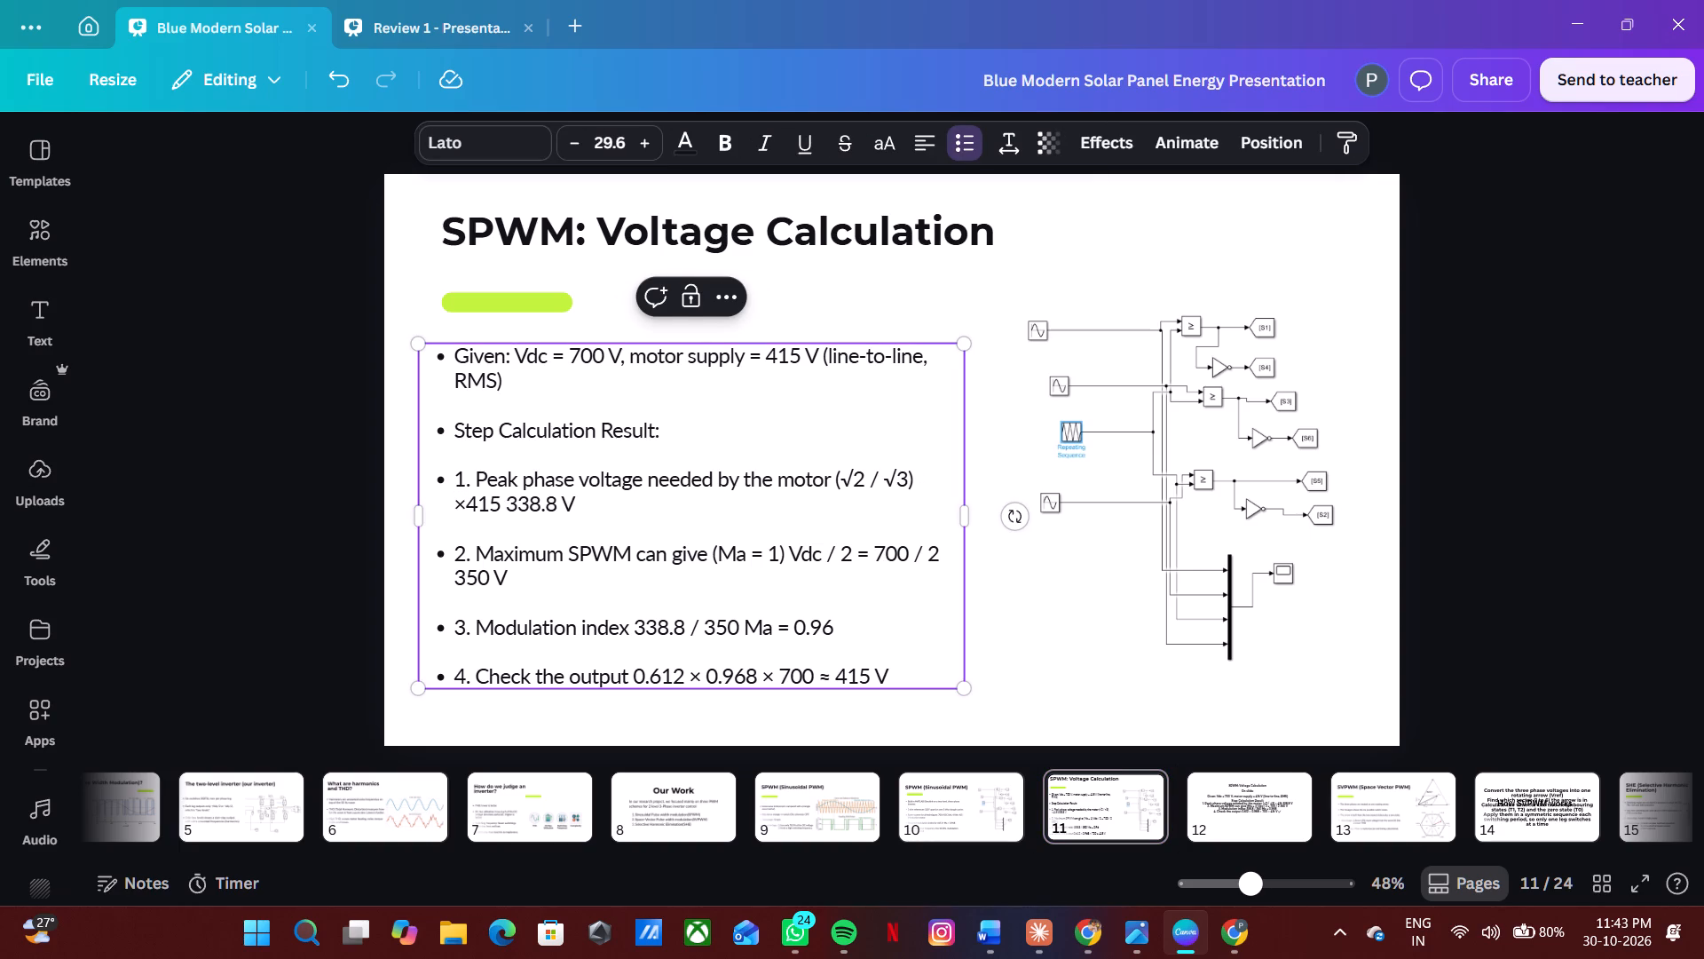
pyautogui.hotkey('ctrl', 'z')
# Justify all the text in slide 11's calculation list.
pyautogui.click(639, 549)
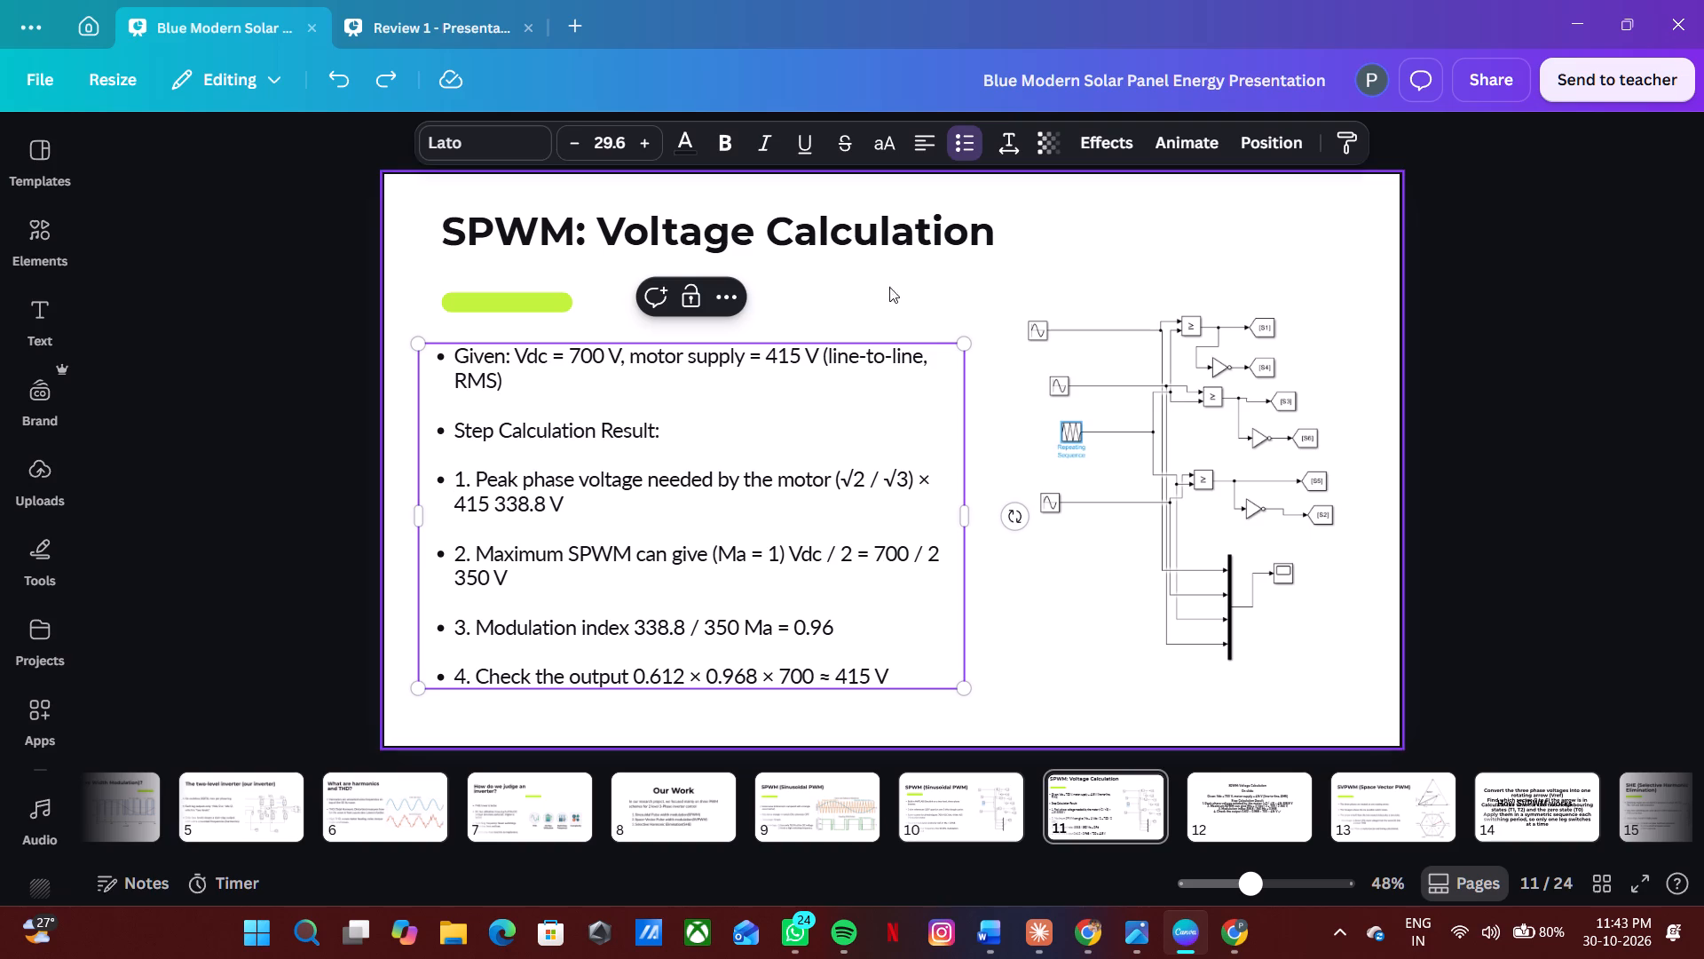
pyautogui.hotkey('ctrl', 'a')
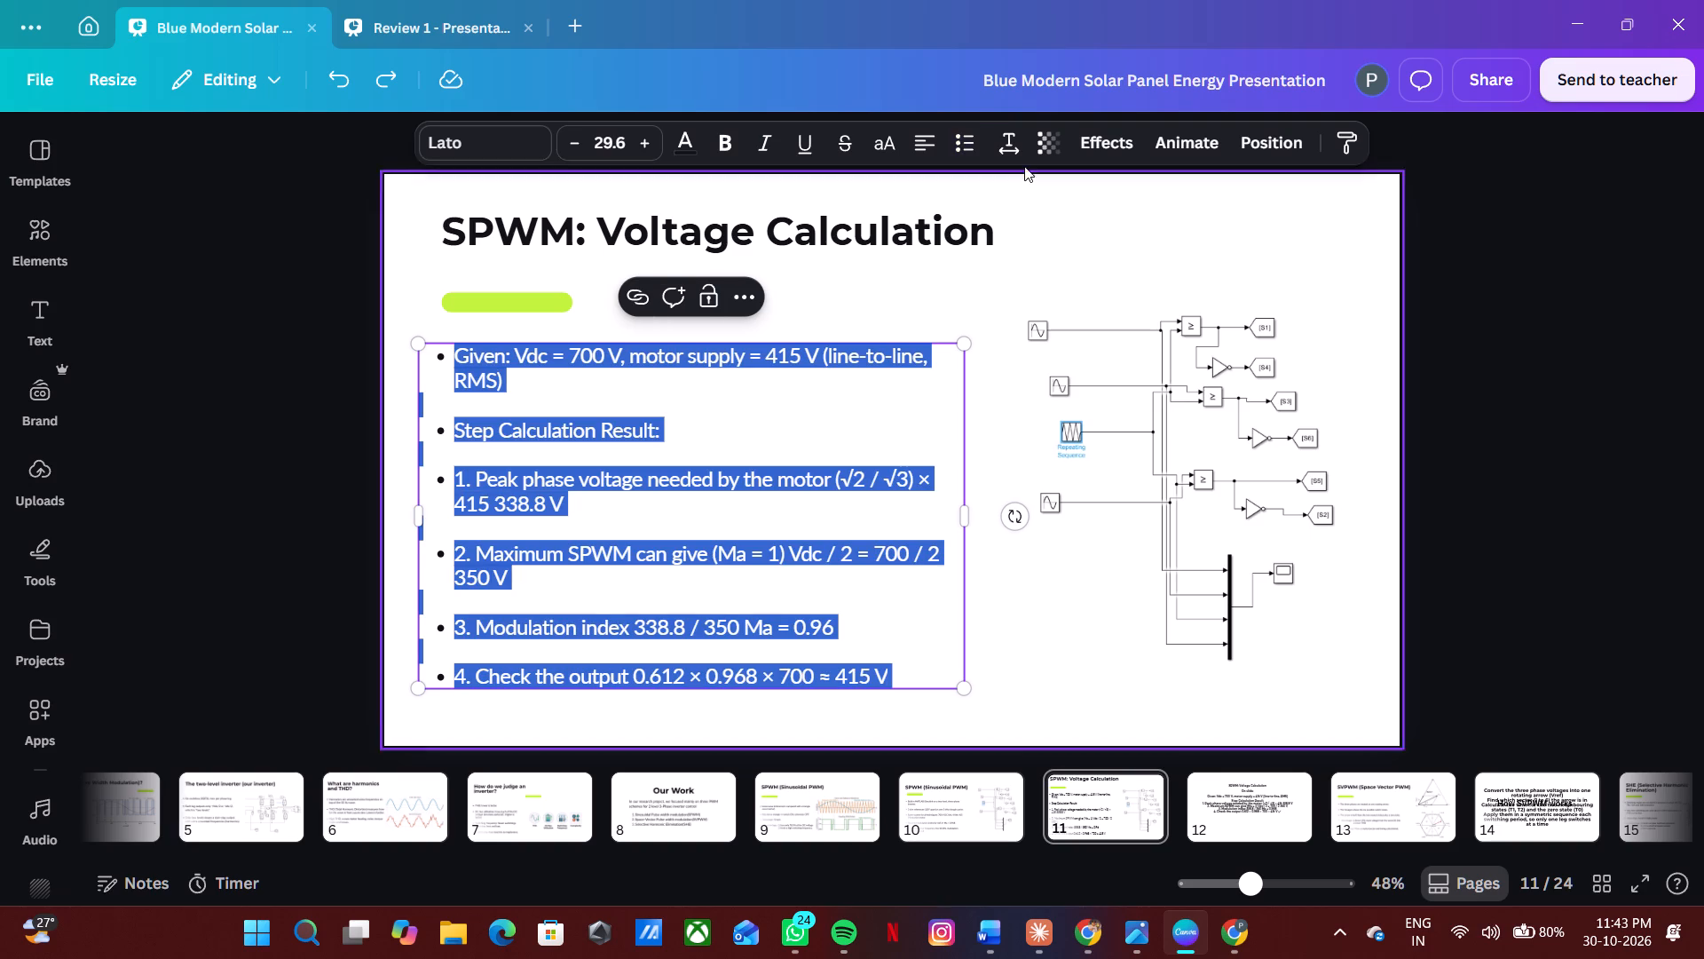
pyautogui.click(930, 140)
pyautogui.click(930, 140)
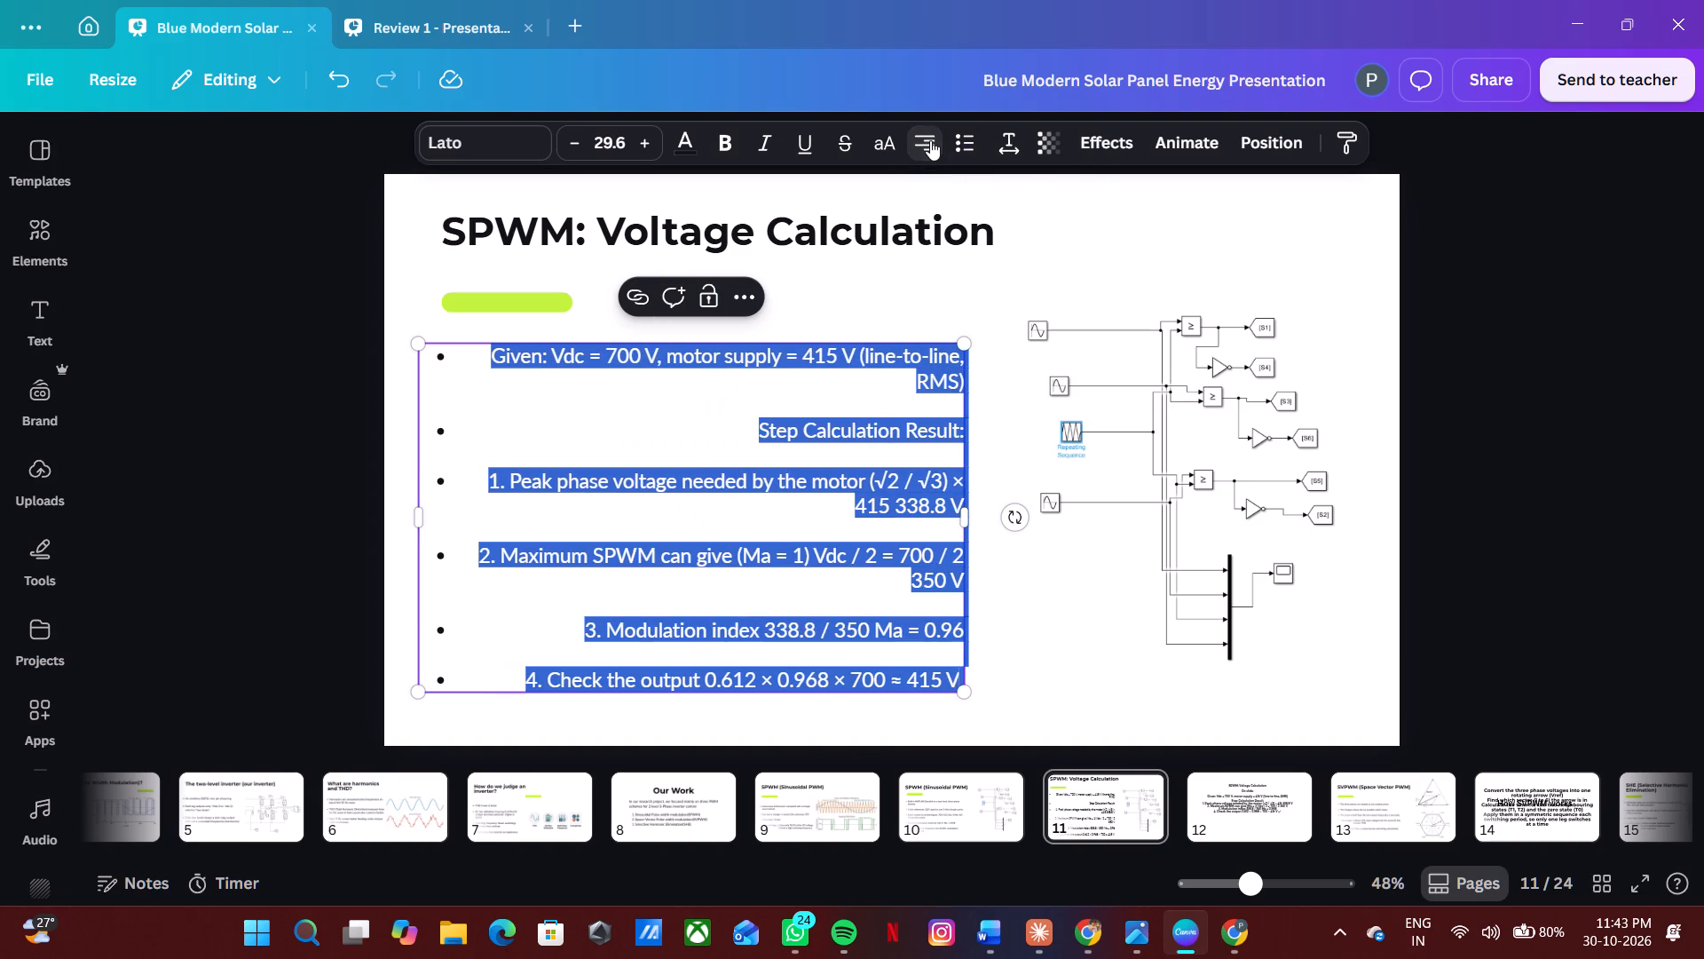
pyautogui.click(930, 140)
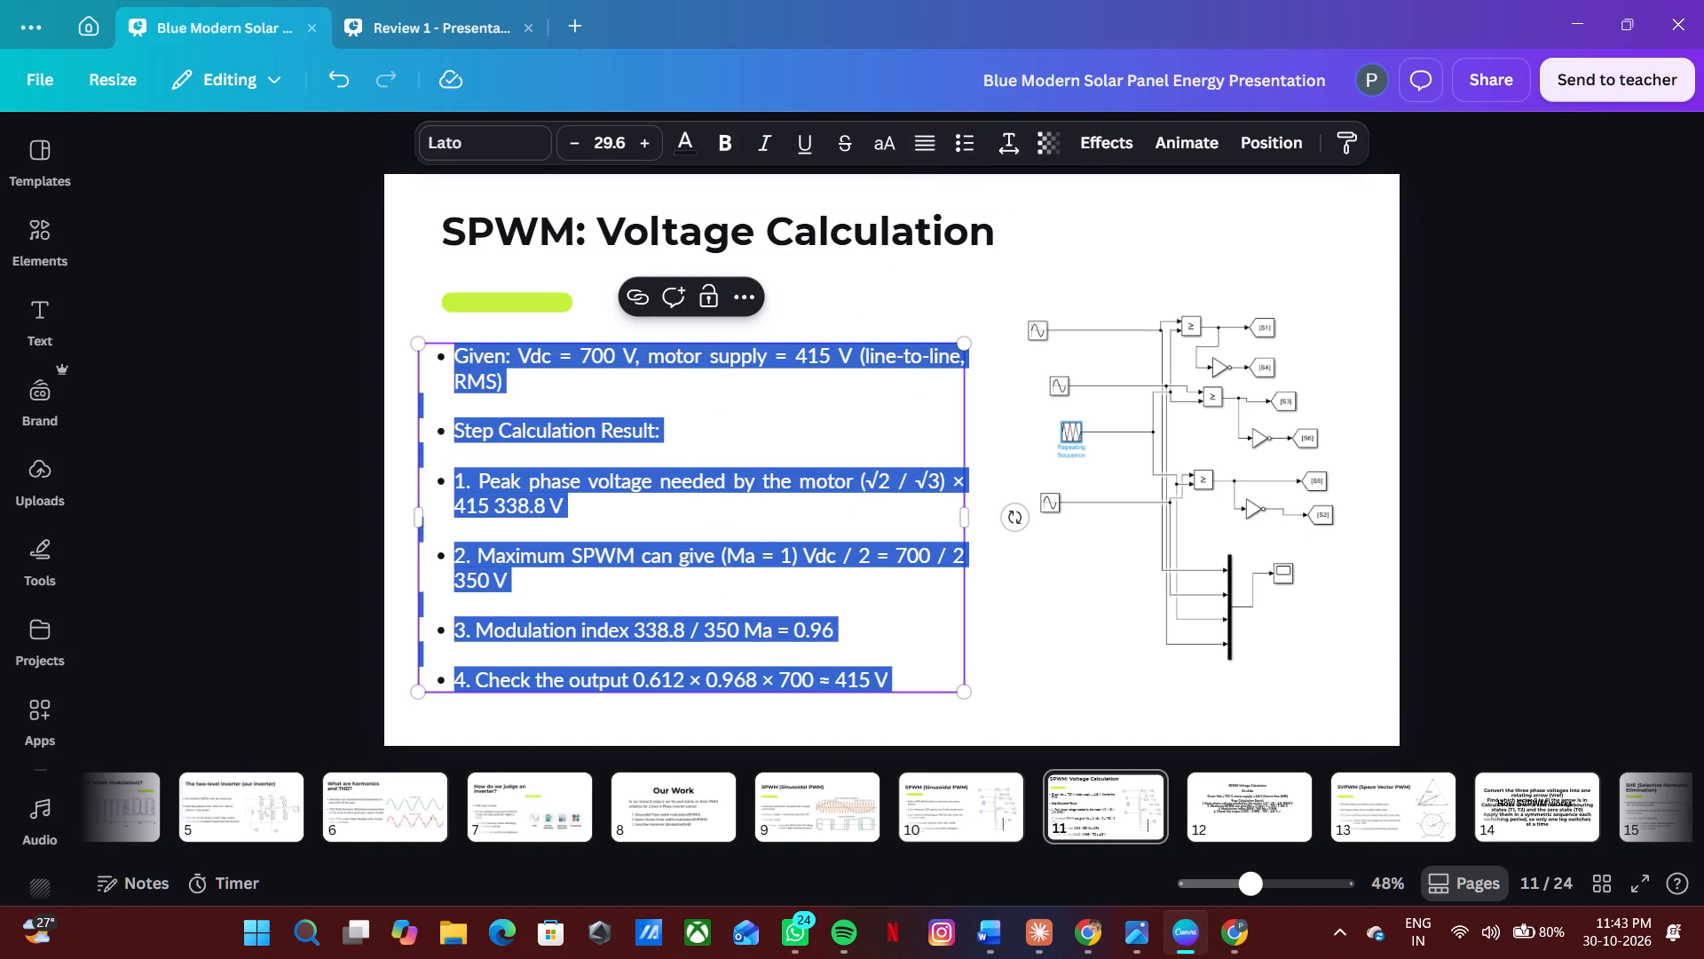
# Widen the calculation list's text box to about 1,208 so each item fits on one line, and shift it slightly down and left.
pyautogui.moveTo(969, 512); pyautogui.dragTo(1042, 510)
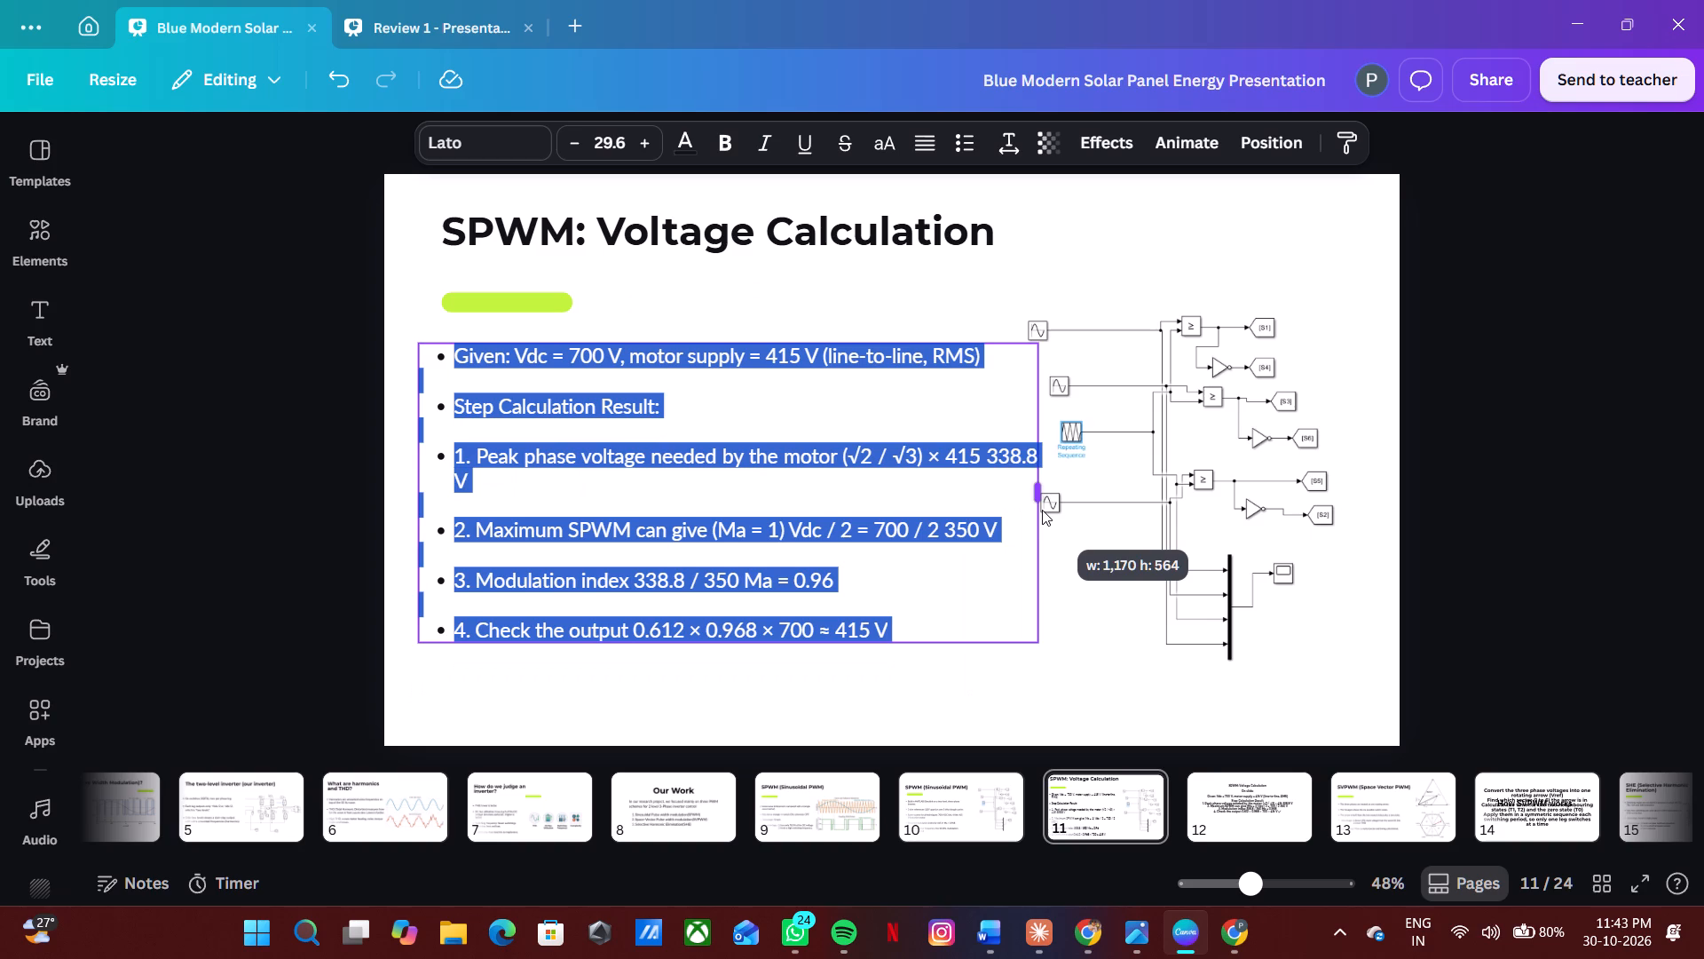
pyautogui.moveTo(1042, 510); pyautogui.dragTo(1063, 509)
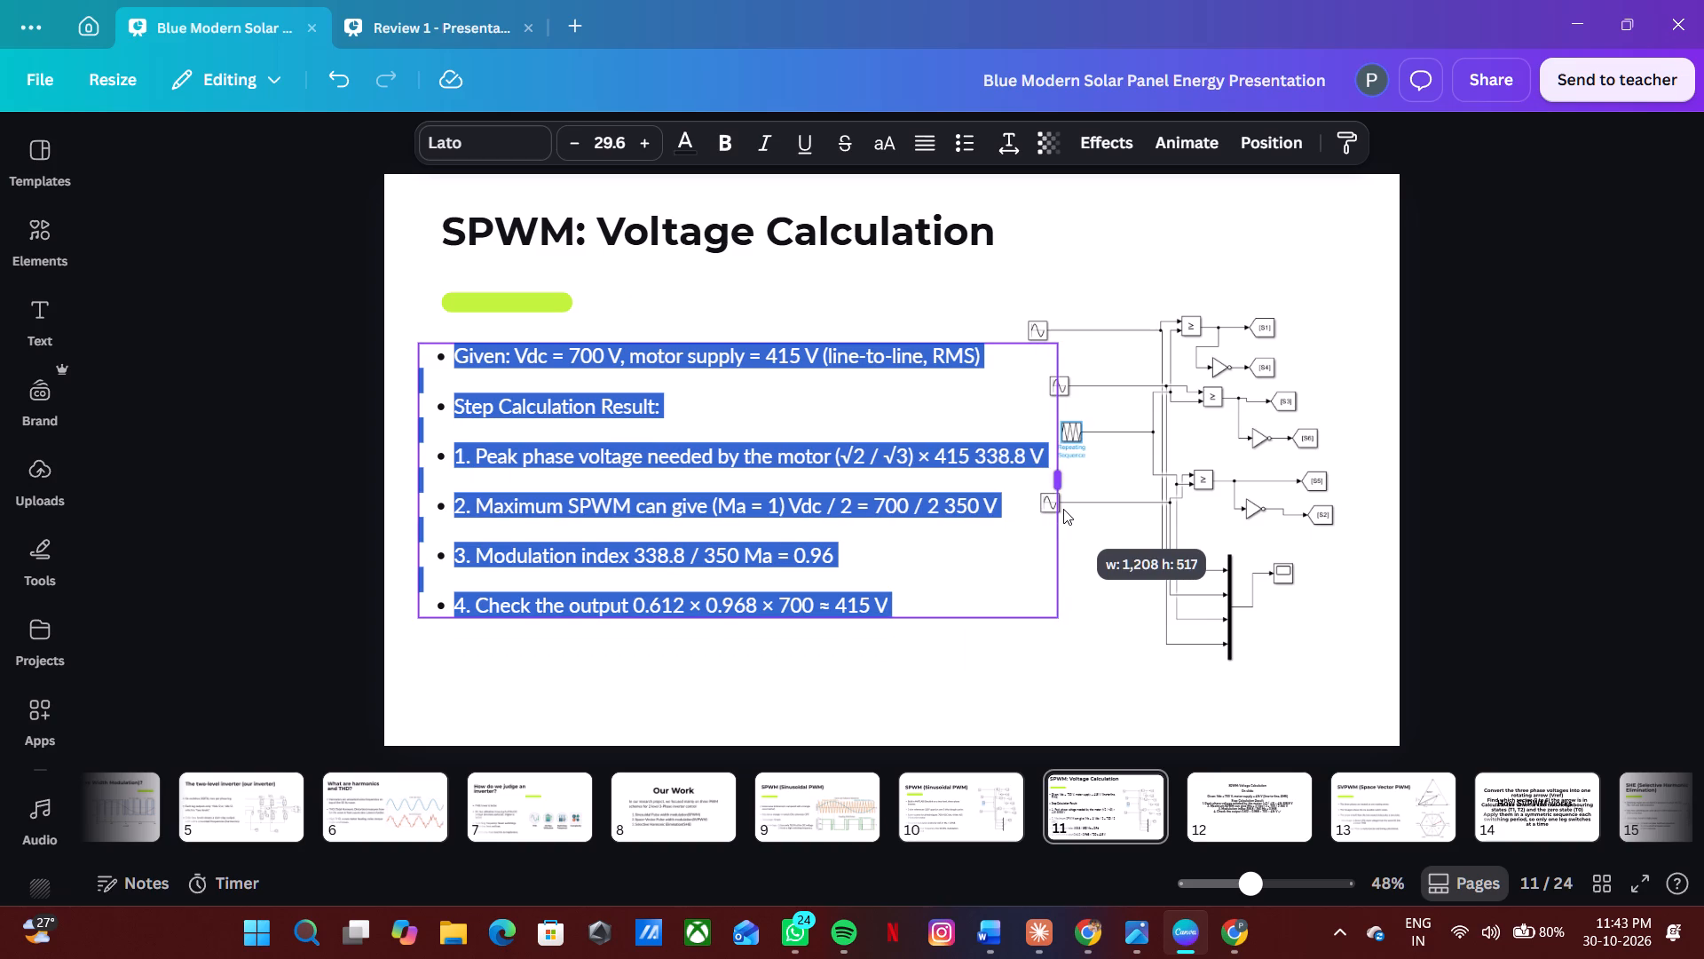
pyautogui.moveTo(1063, 509); pyautogui.dragTo(1064, 508)
pyautogui.click(1537, 439)
pyautogui.moveTo(900, 491); pyautogui.dragTo(887, 506)
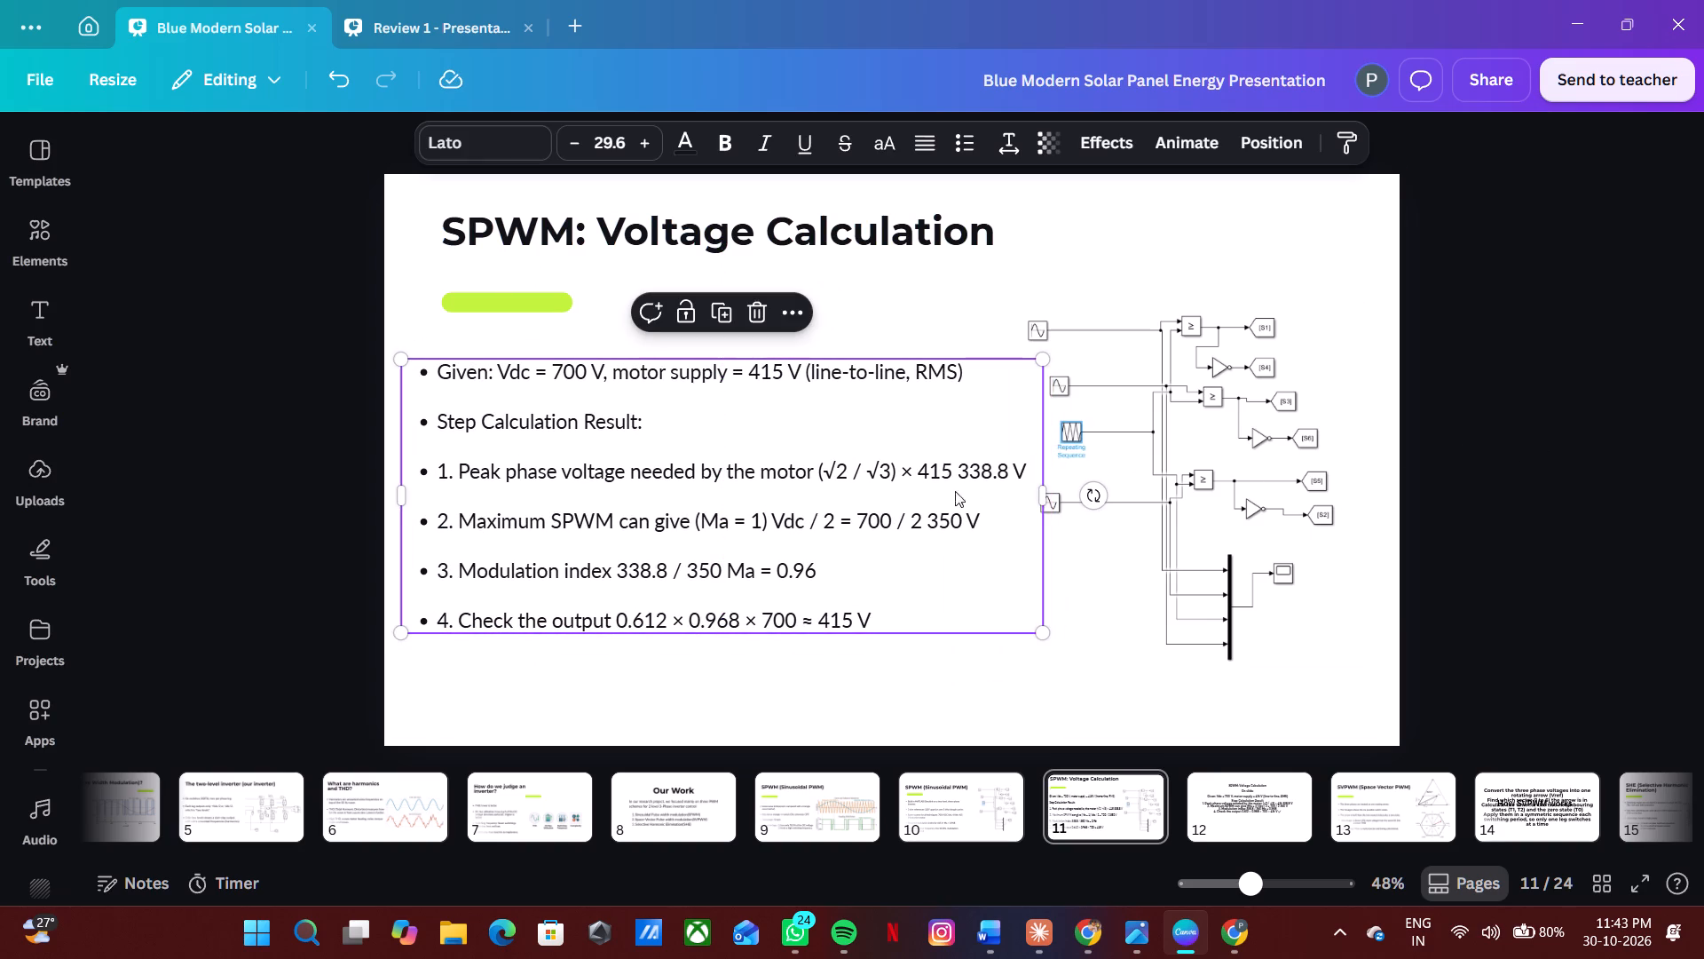
pyautogui.click(1475, 394)
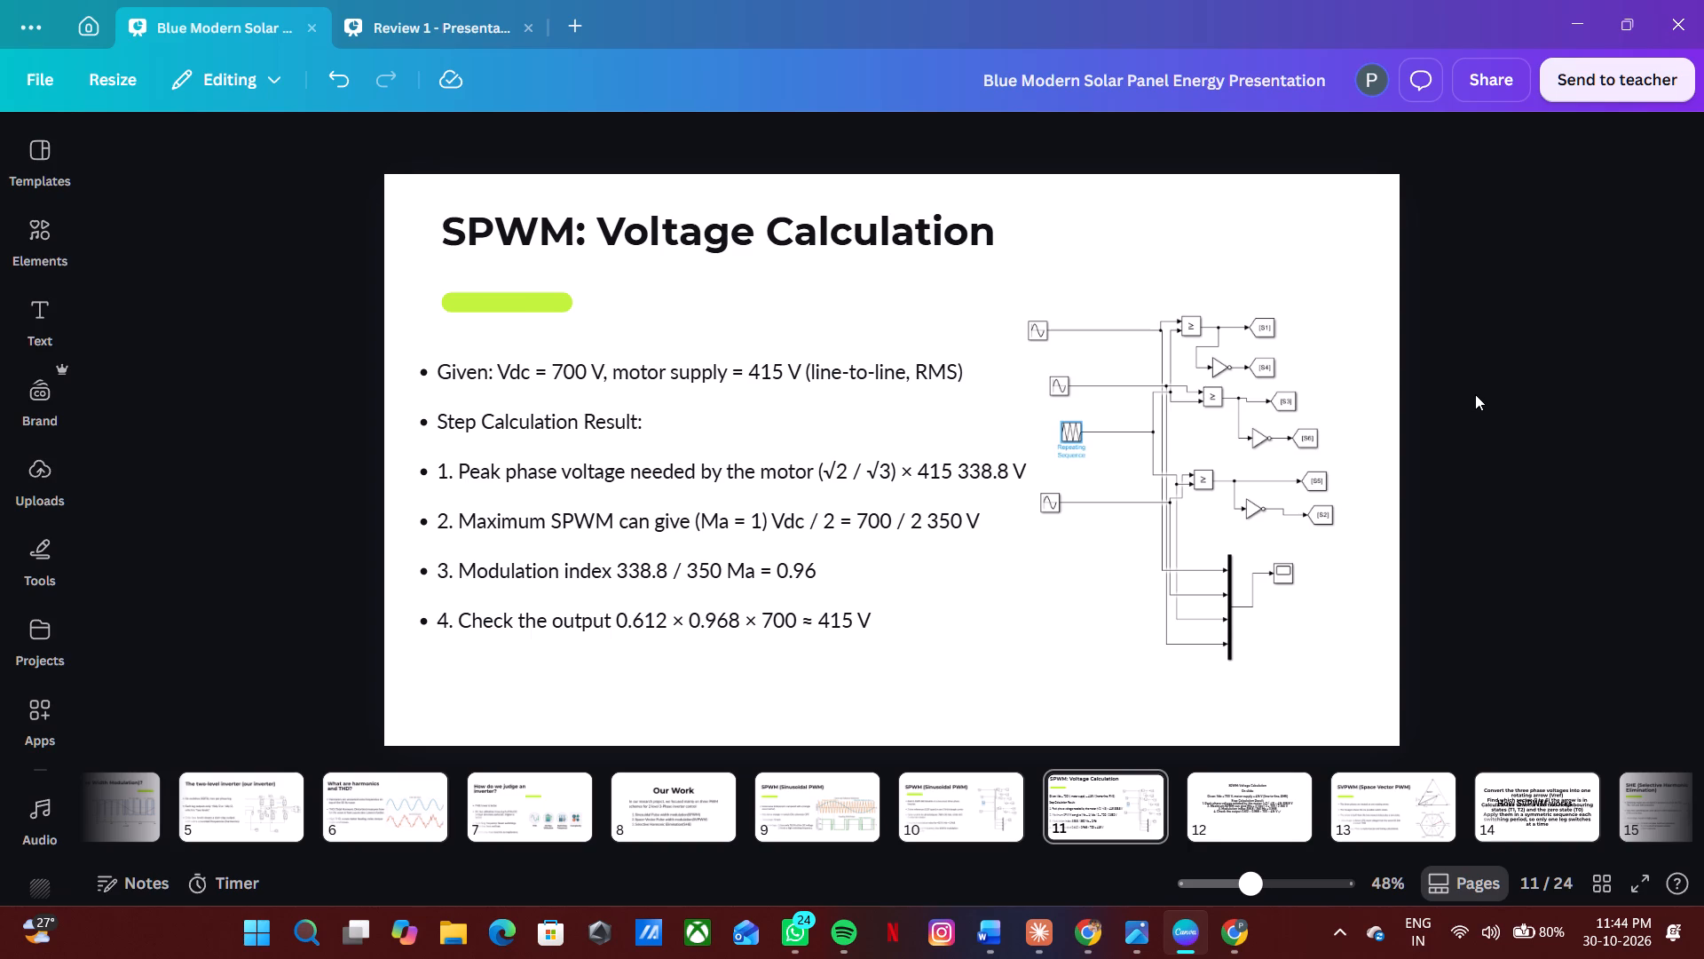
# Compare slide 11's layout and content with the neighbouring SPWM slides and the pasted calculation text on slide 12.
pyautogui.press('Left')
pyautogui.press('Left')
pyautogui.press('Right')
pyautogui.press('Right')
pyautogui.press('Right')
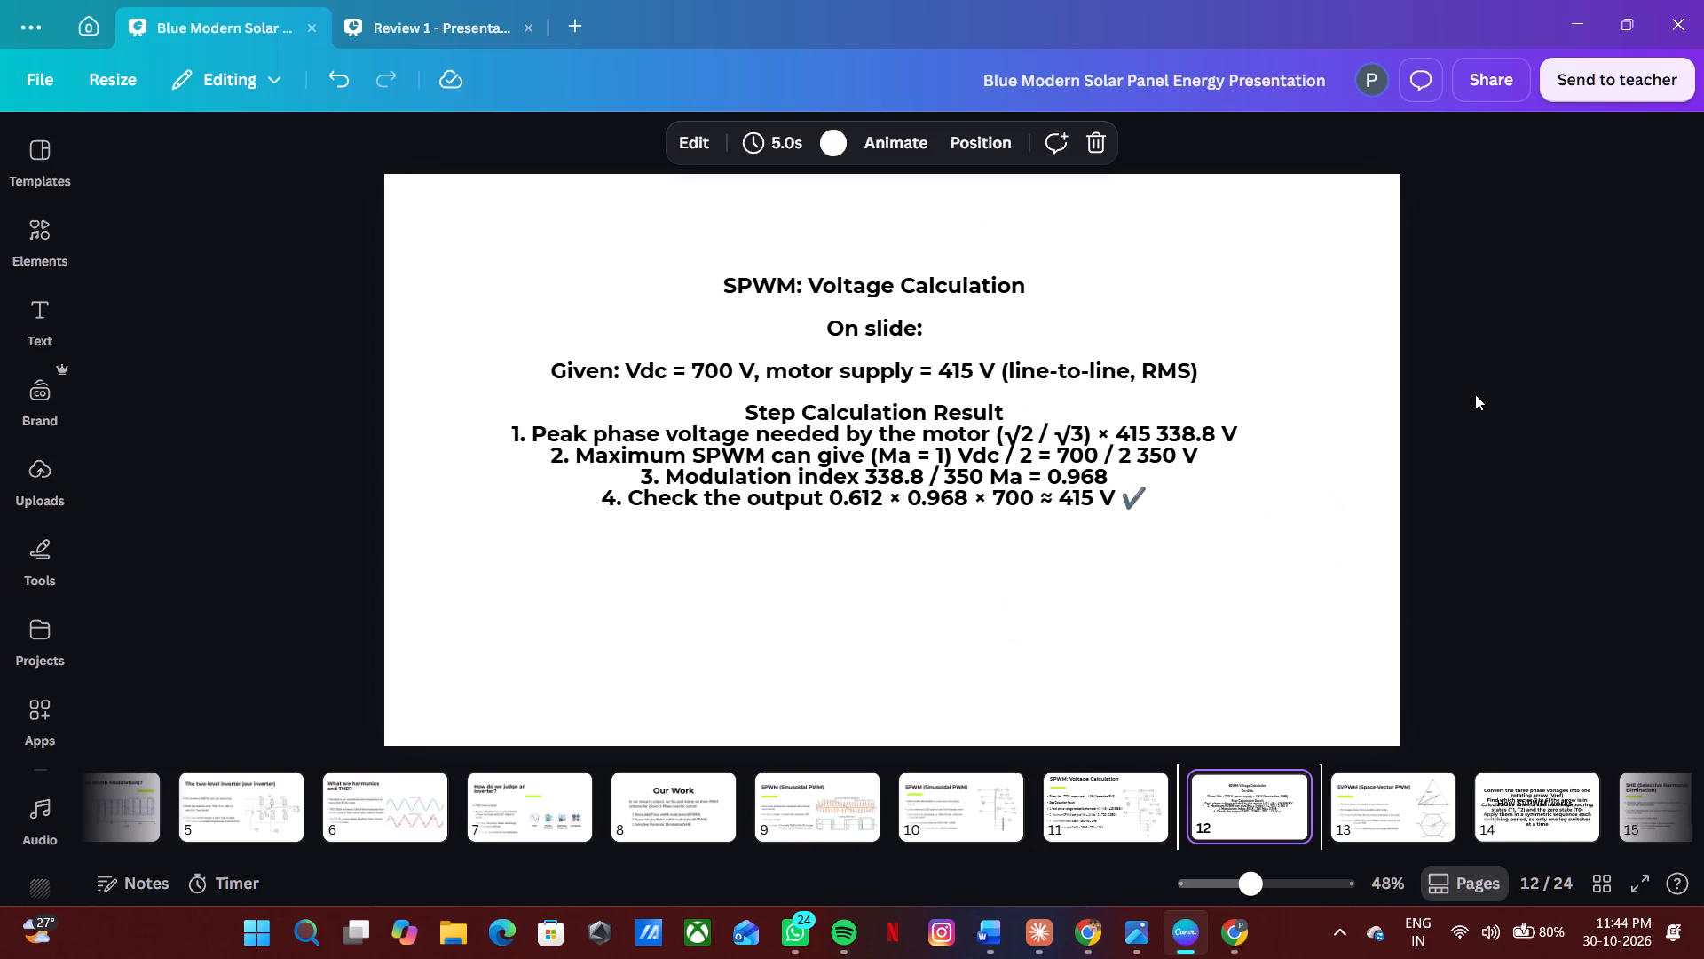
pyautogui.press('Left')
pyautogui.press('Left')
pyautogui.press('Left')
pyautogui.press('Right')
pyautogui.press('Right')
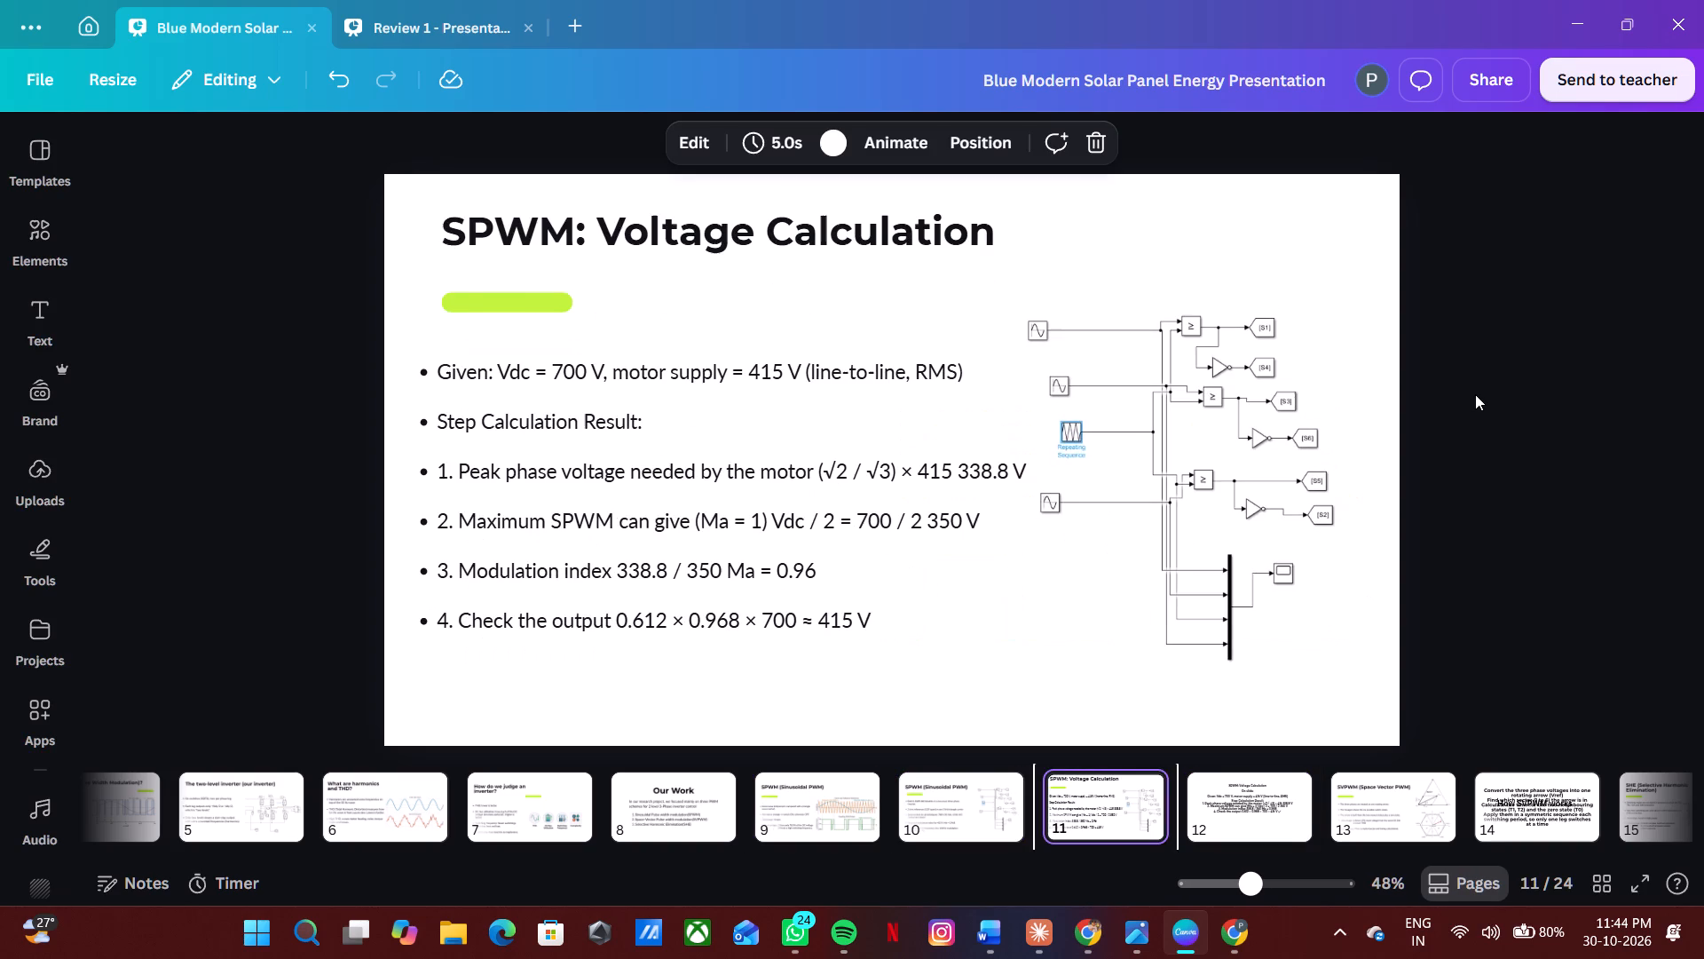
pyautogui.press('Left')
pyautogui.rightClick(1475, 394)
pyautogui.press('Left')
pyautogui.rightClick(1475, 394)
pyautogui.press('Left')
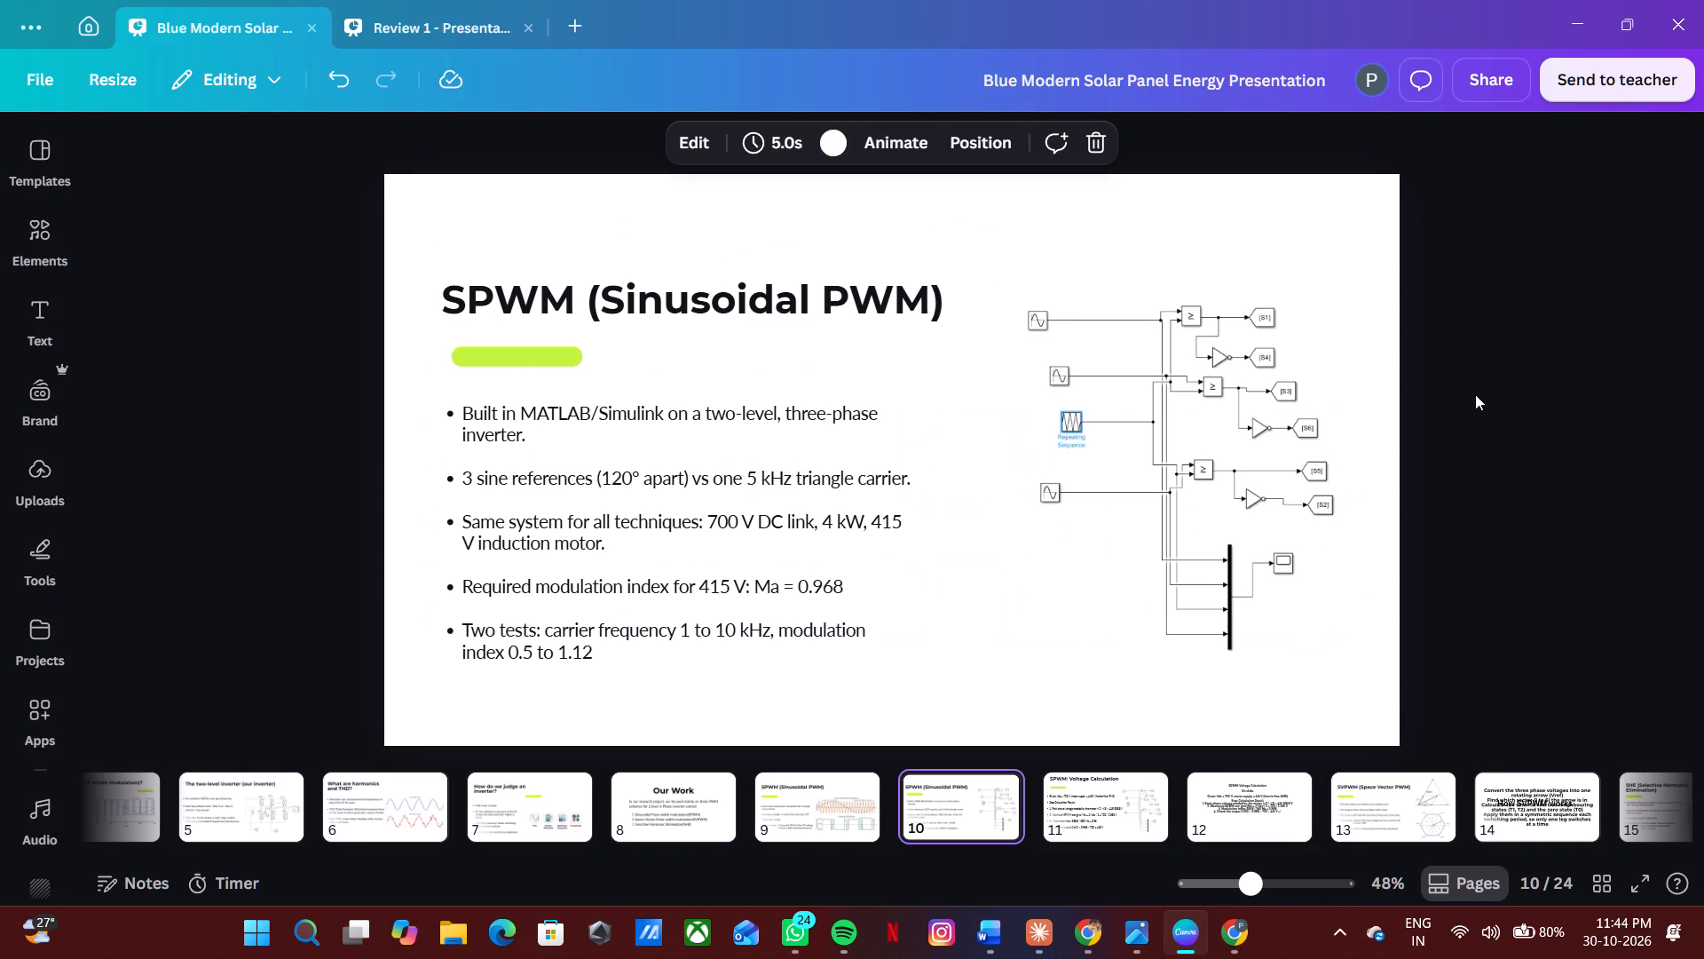
pyautogui.click(668, 828)
pyautogui.press('Right')
pyautogui.press('Right')
pyautogui.press('Right')
pyautogui.press('Right')
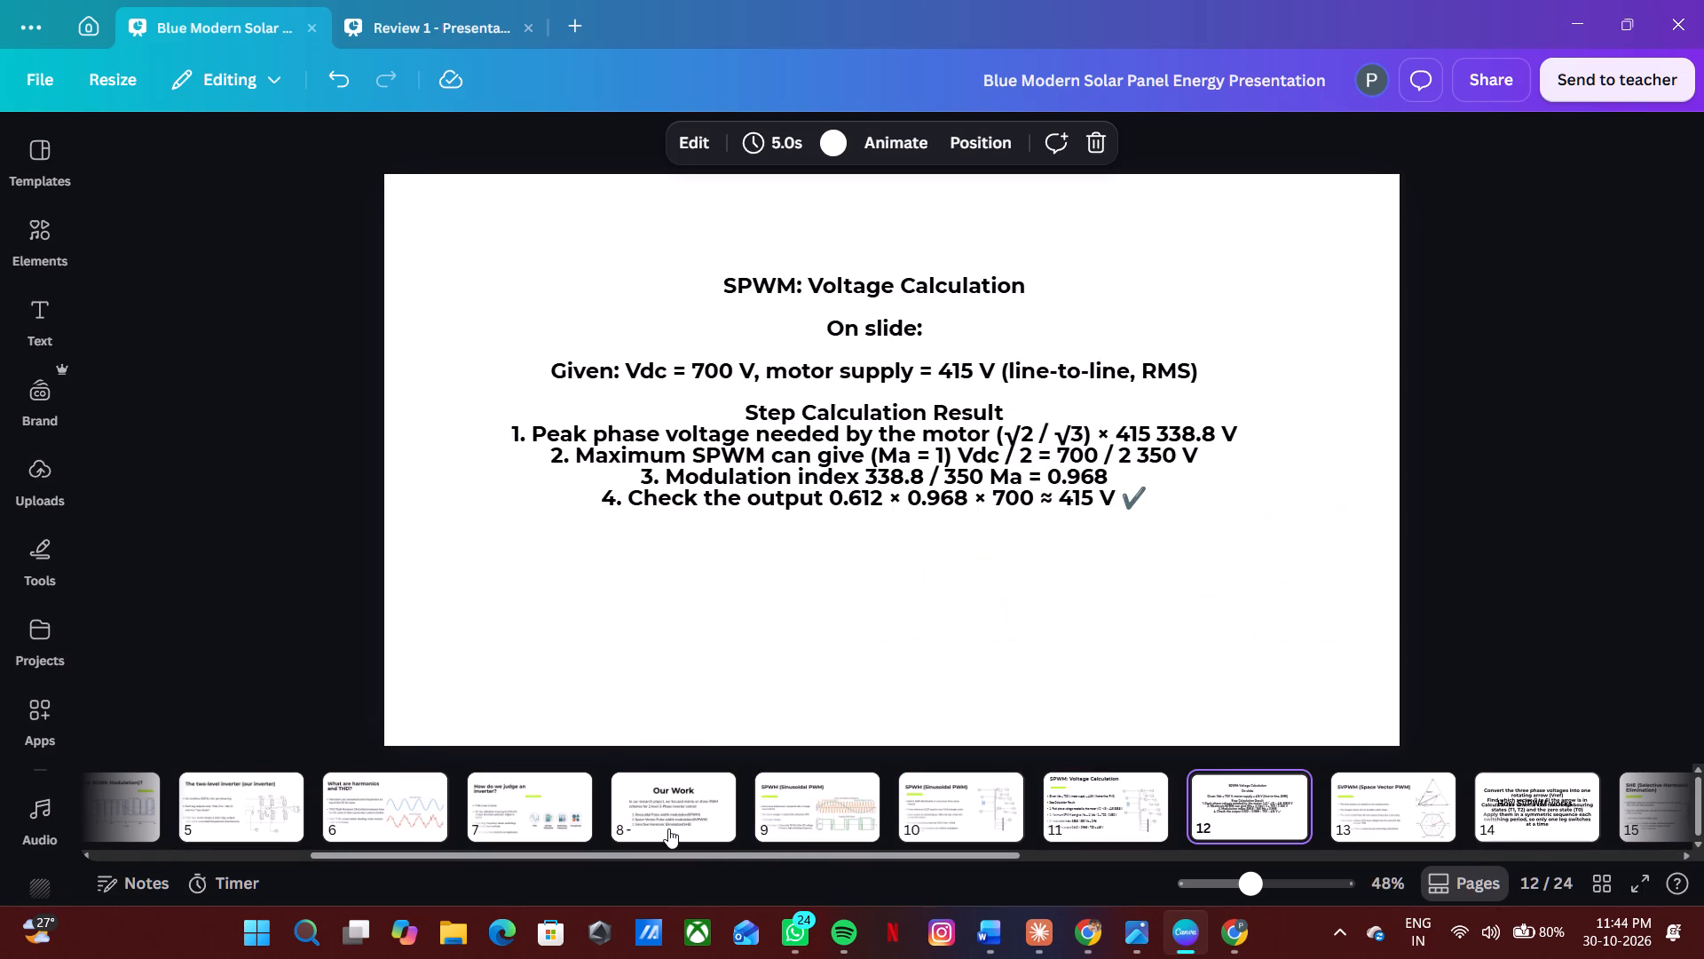
pyautogui.press('Left')
pyautogui.press('Left')
pyautogui.press('Right')
pyautogui.press('Right')
pyautogui.press('Left')
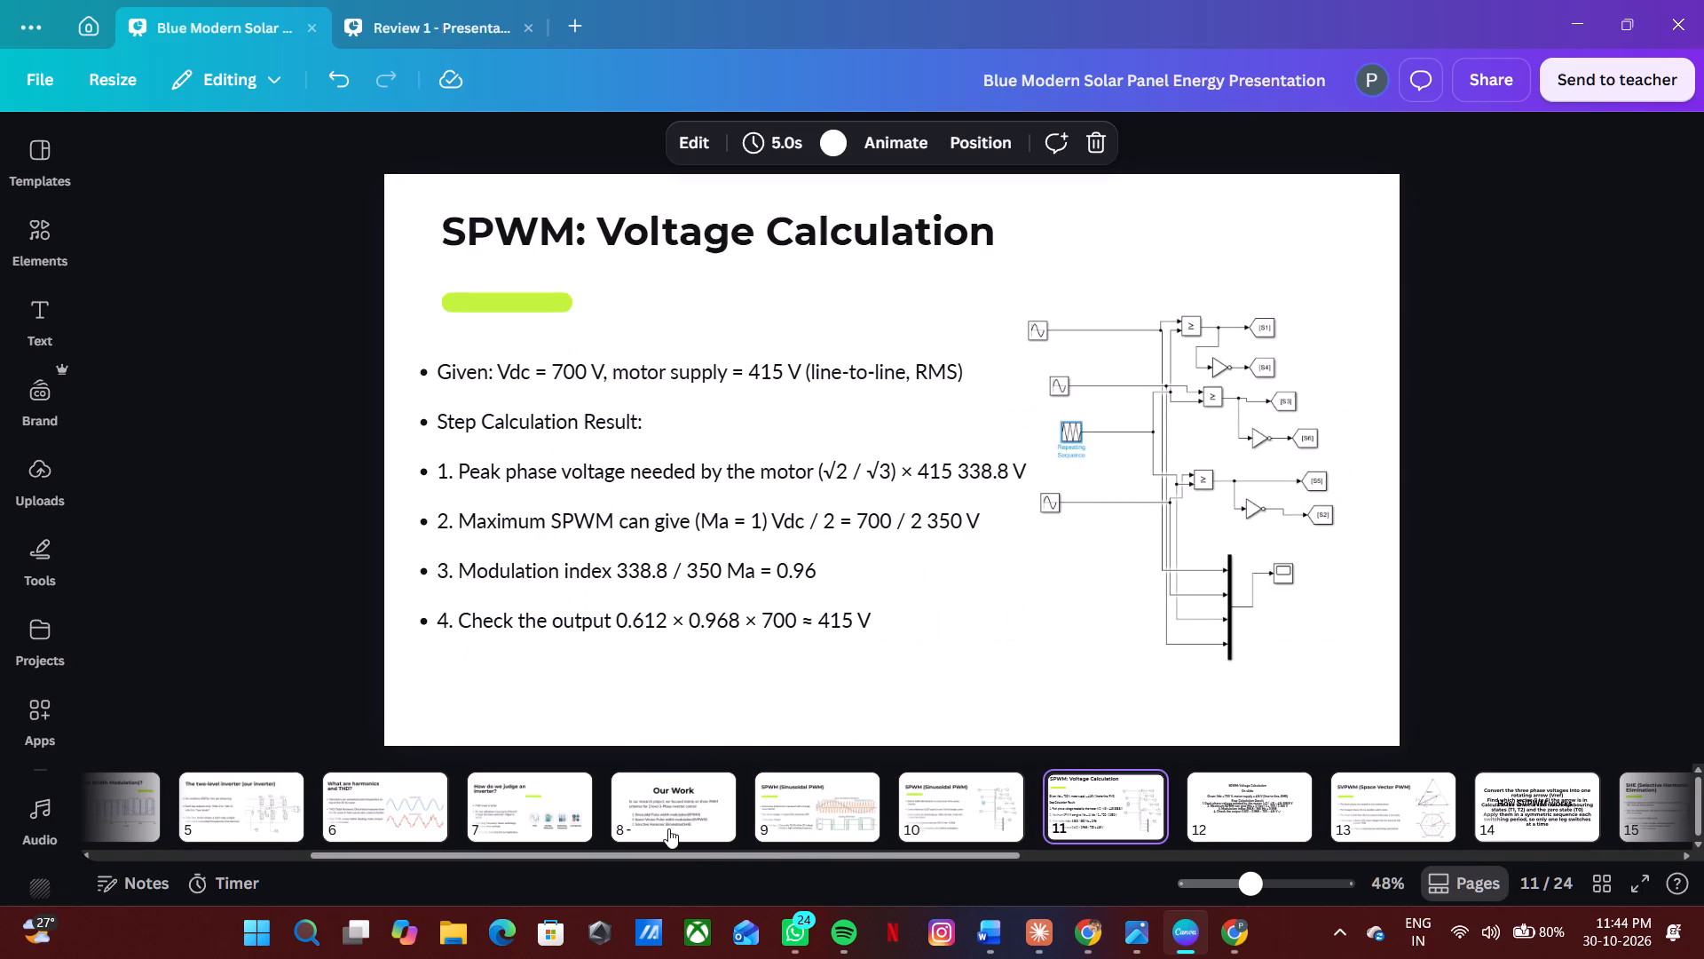
# Delete the Simulink circuit diagram and its empty frame from slide 11.
pyautogui.click(1221, 523)
pyautogui.press('BackSpace')
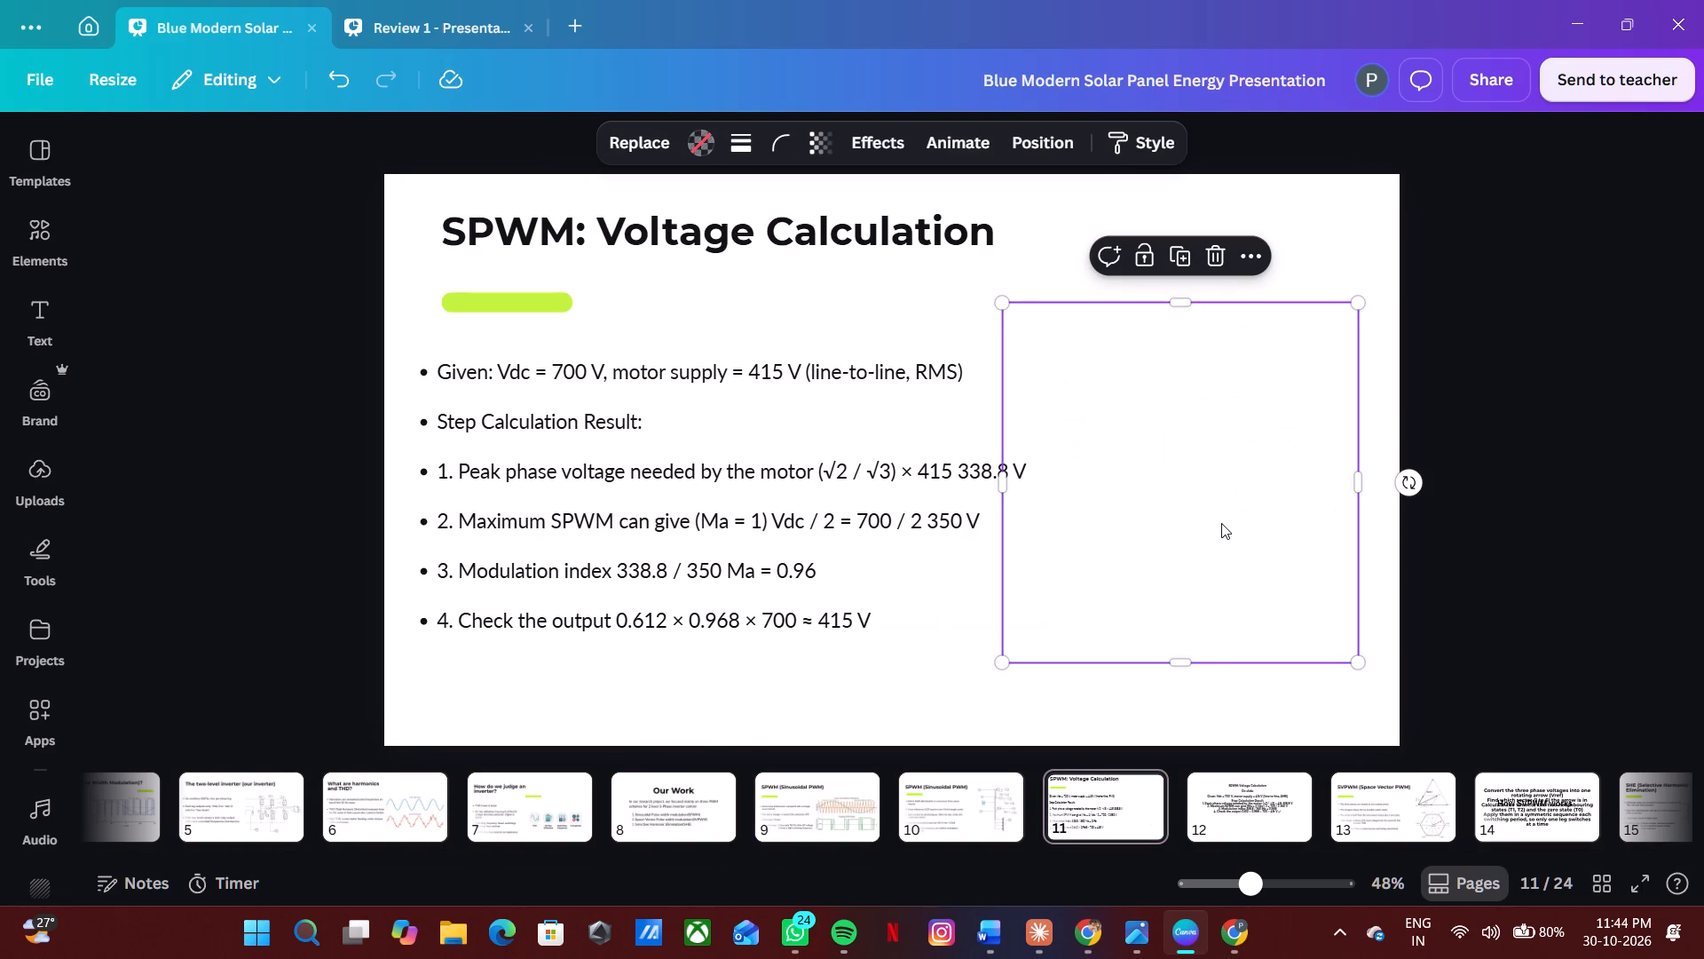
pyautogui.press('BackSpace')
# Shift slide 11's calculation list slightly to the right and fit its text box width just past the longest line.
pyautogui.click(640, 468)
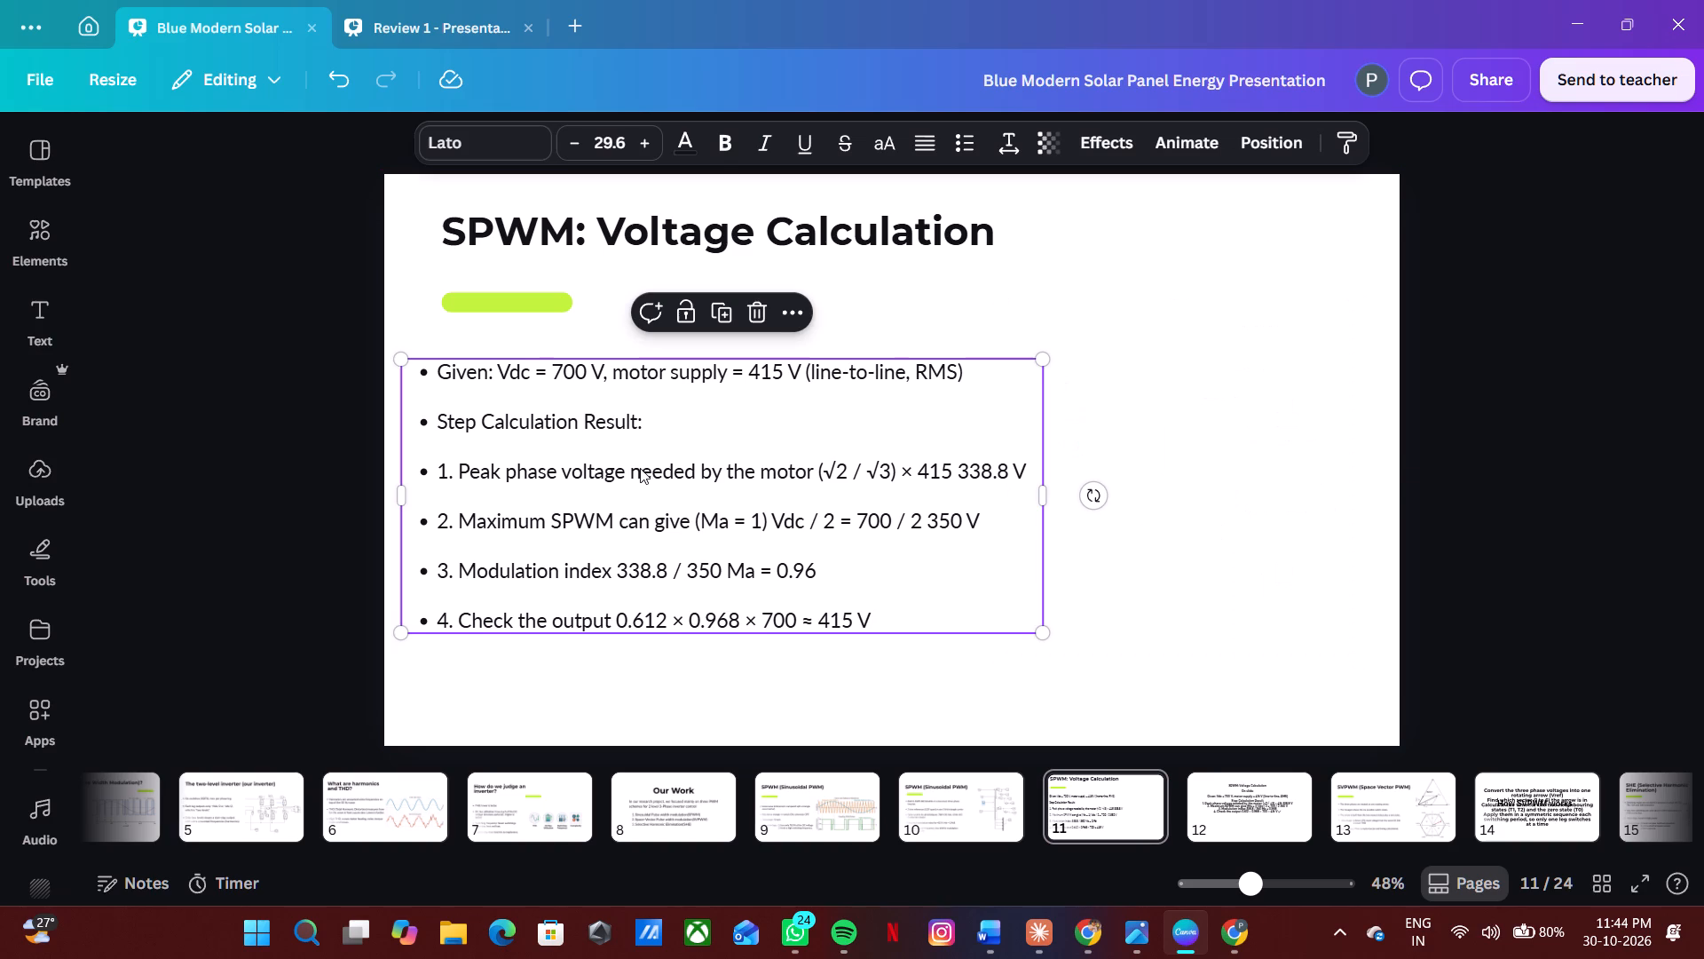
pyautogui.moveTo(1043, 499); pyautogui.dragTo(1321, 520)
pyautogui.click(1179, 662)
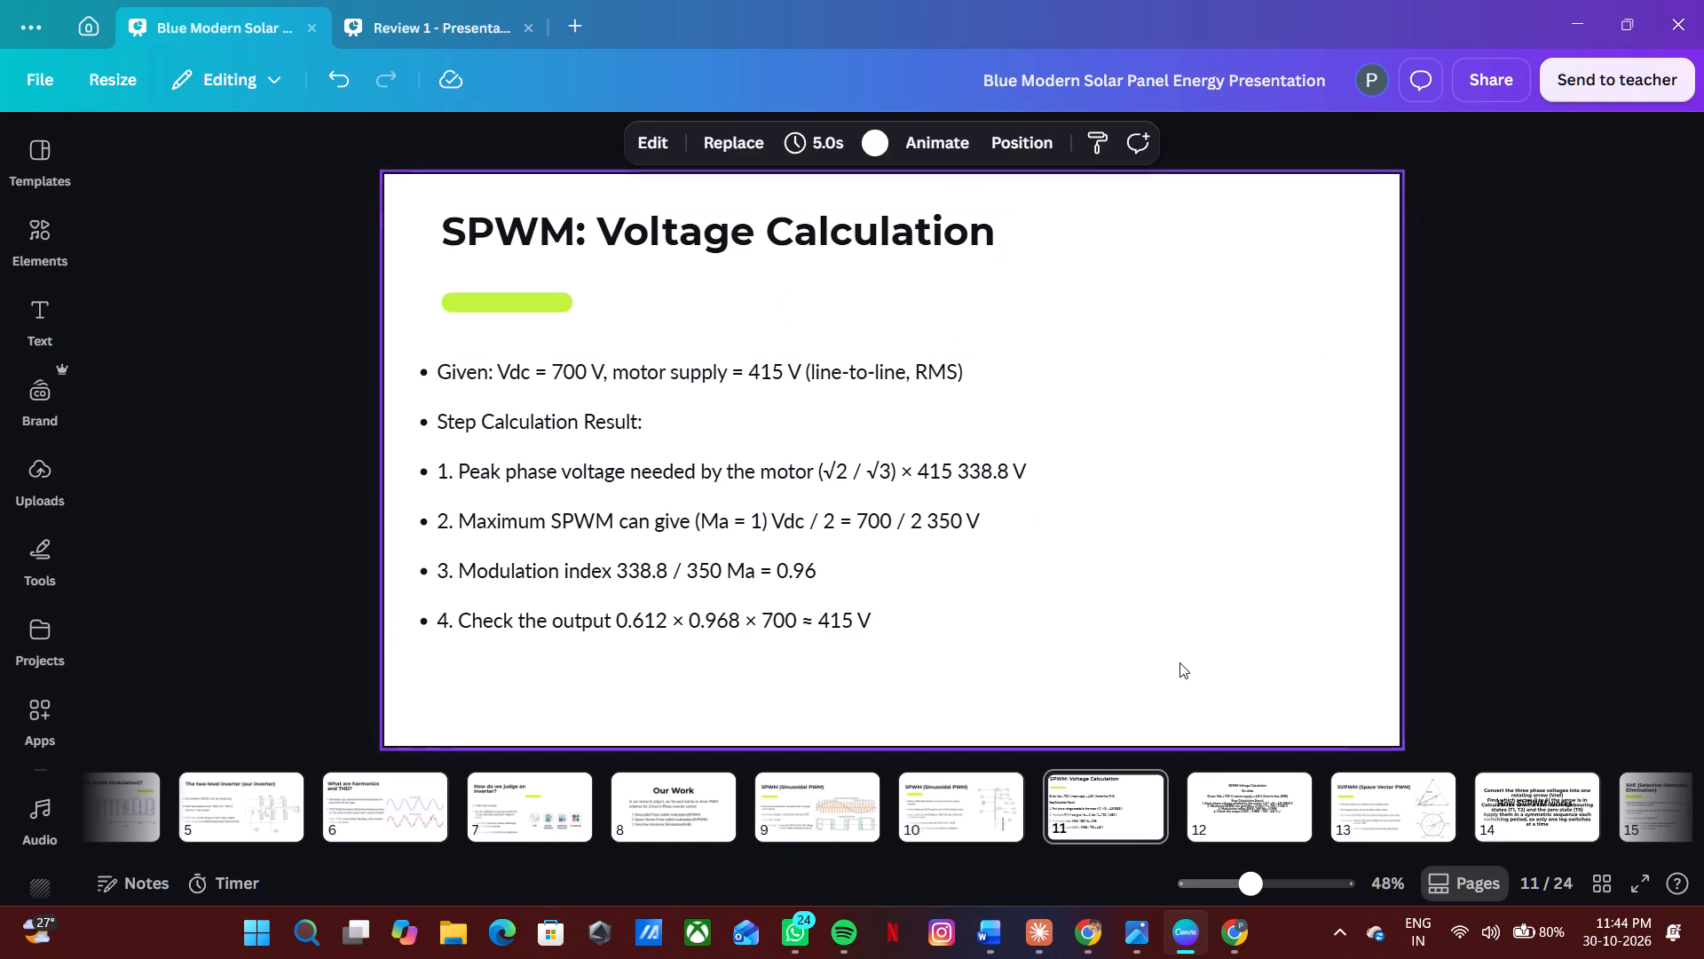
pyautogui.moveTo(990, 556); pyautogui.dragTo(1023, 553)
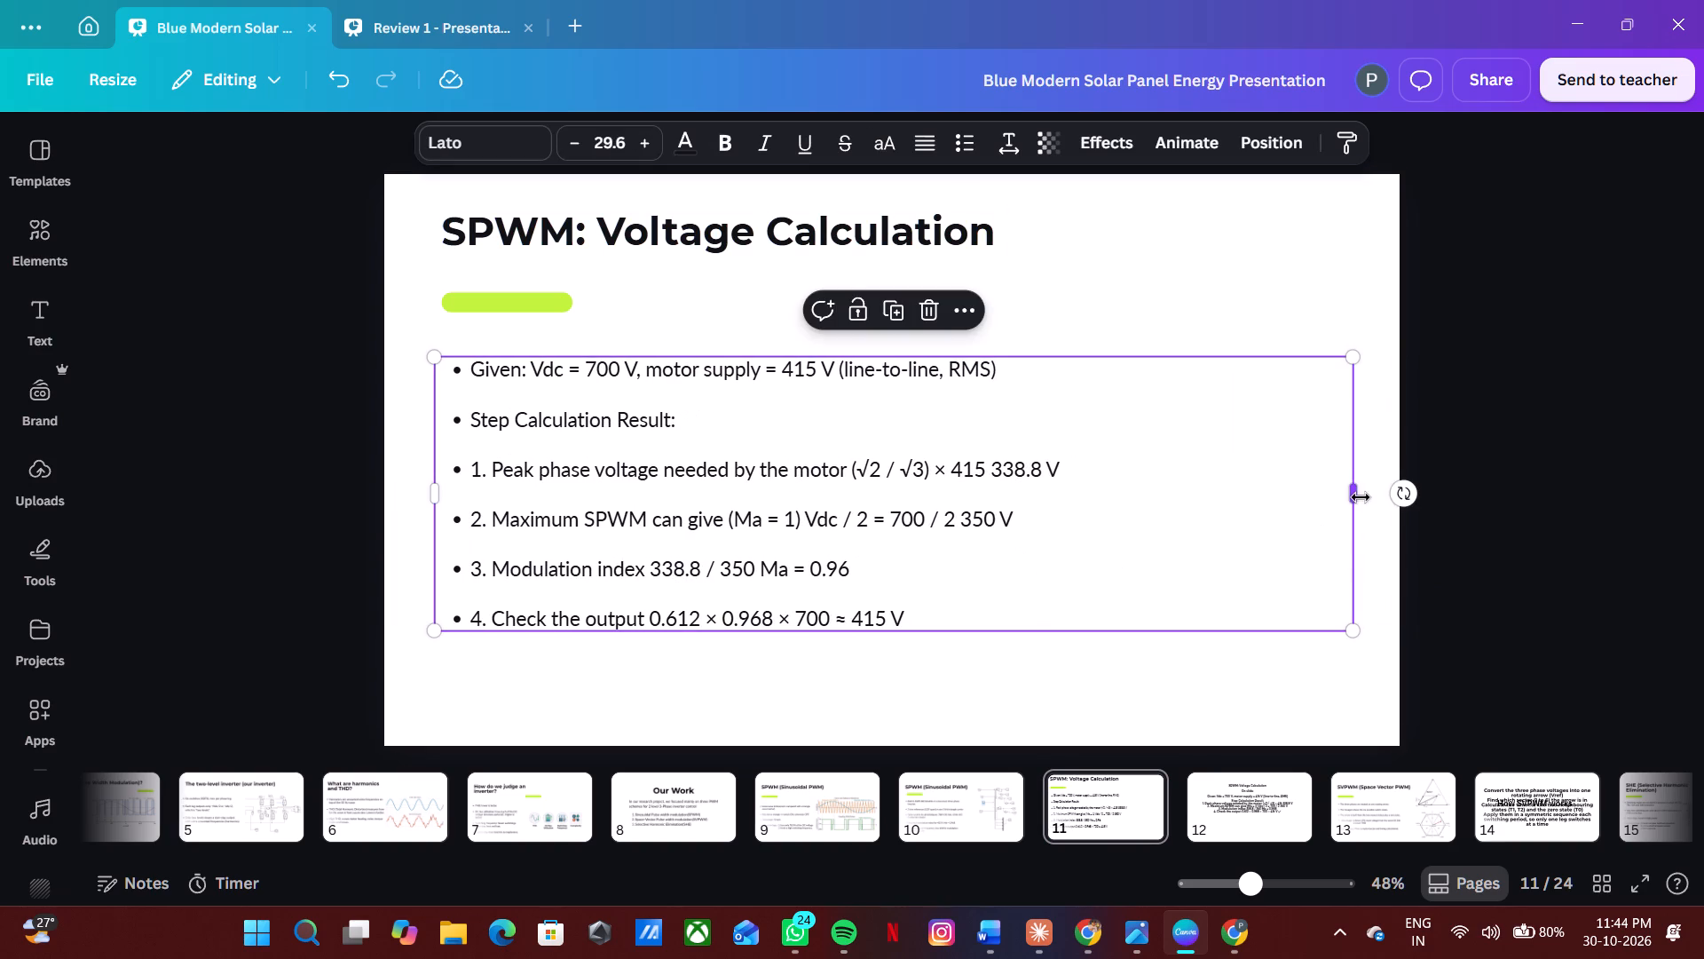
pyautogui.moveTo(1361, 497); pyautogui.dragTo(1103, 511)
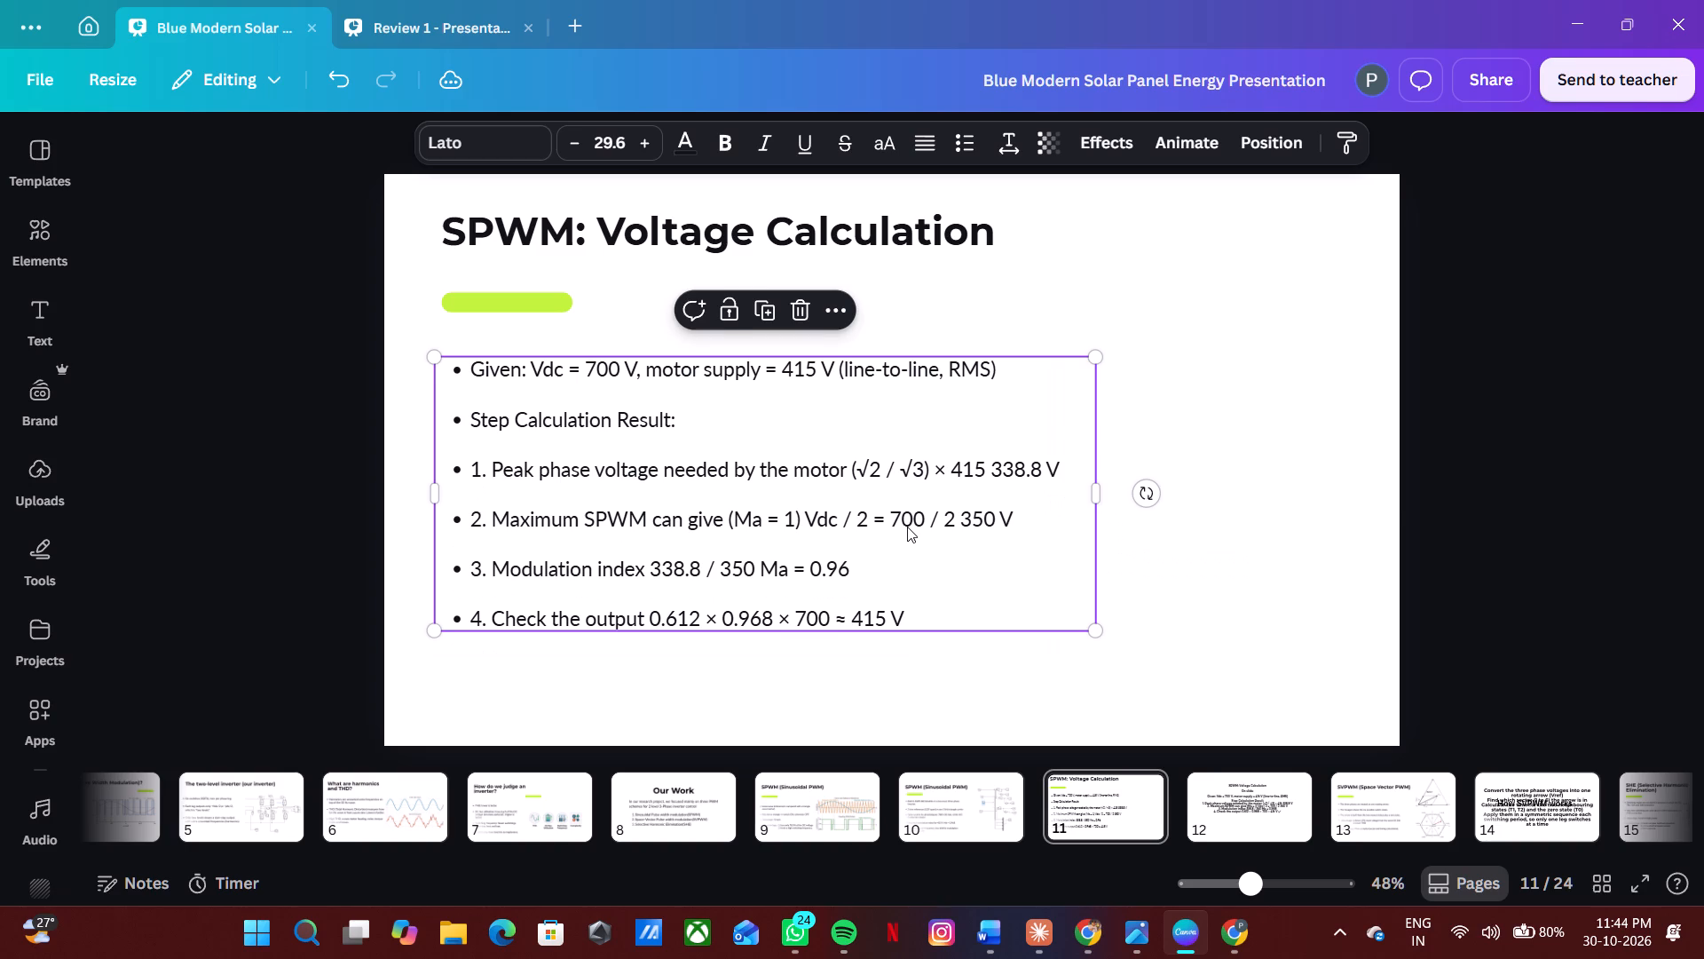
# Scale the calculation list up to font size 38.2 to fill the space freed on slide 11.
pyautogui.click(907, 527)
pyautogui.moveTo(1094, 632); pyautogui.dragTo(1295, 672)
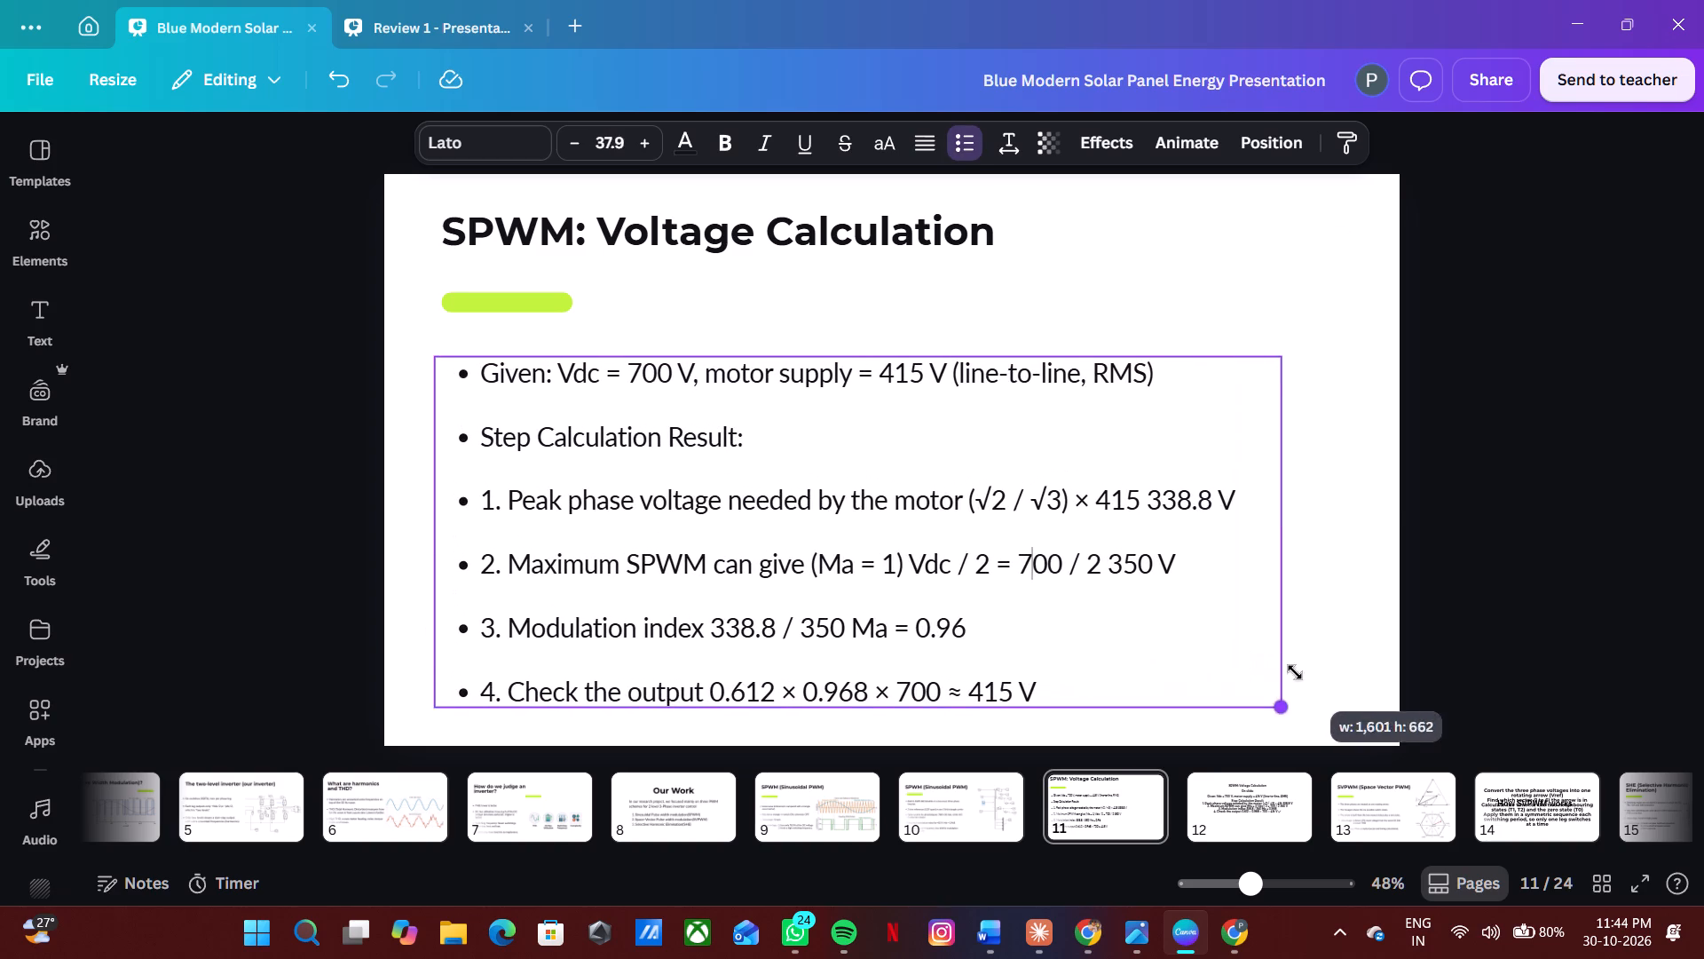
pyautogui.moveTo(1295, 672); pyautogui.dragTo(1304, 669)
pyautogui.click(1568, 447)
# Move the enlarged calculation list up beneath the green accent bar and centre it horizontally on slide 11.
pyautogui.moveTo(850, 432); pyautogui.dragTo(893, 419)
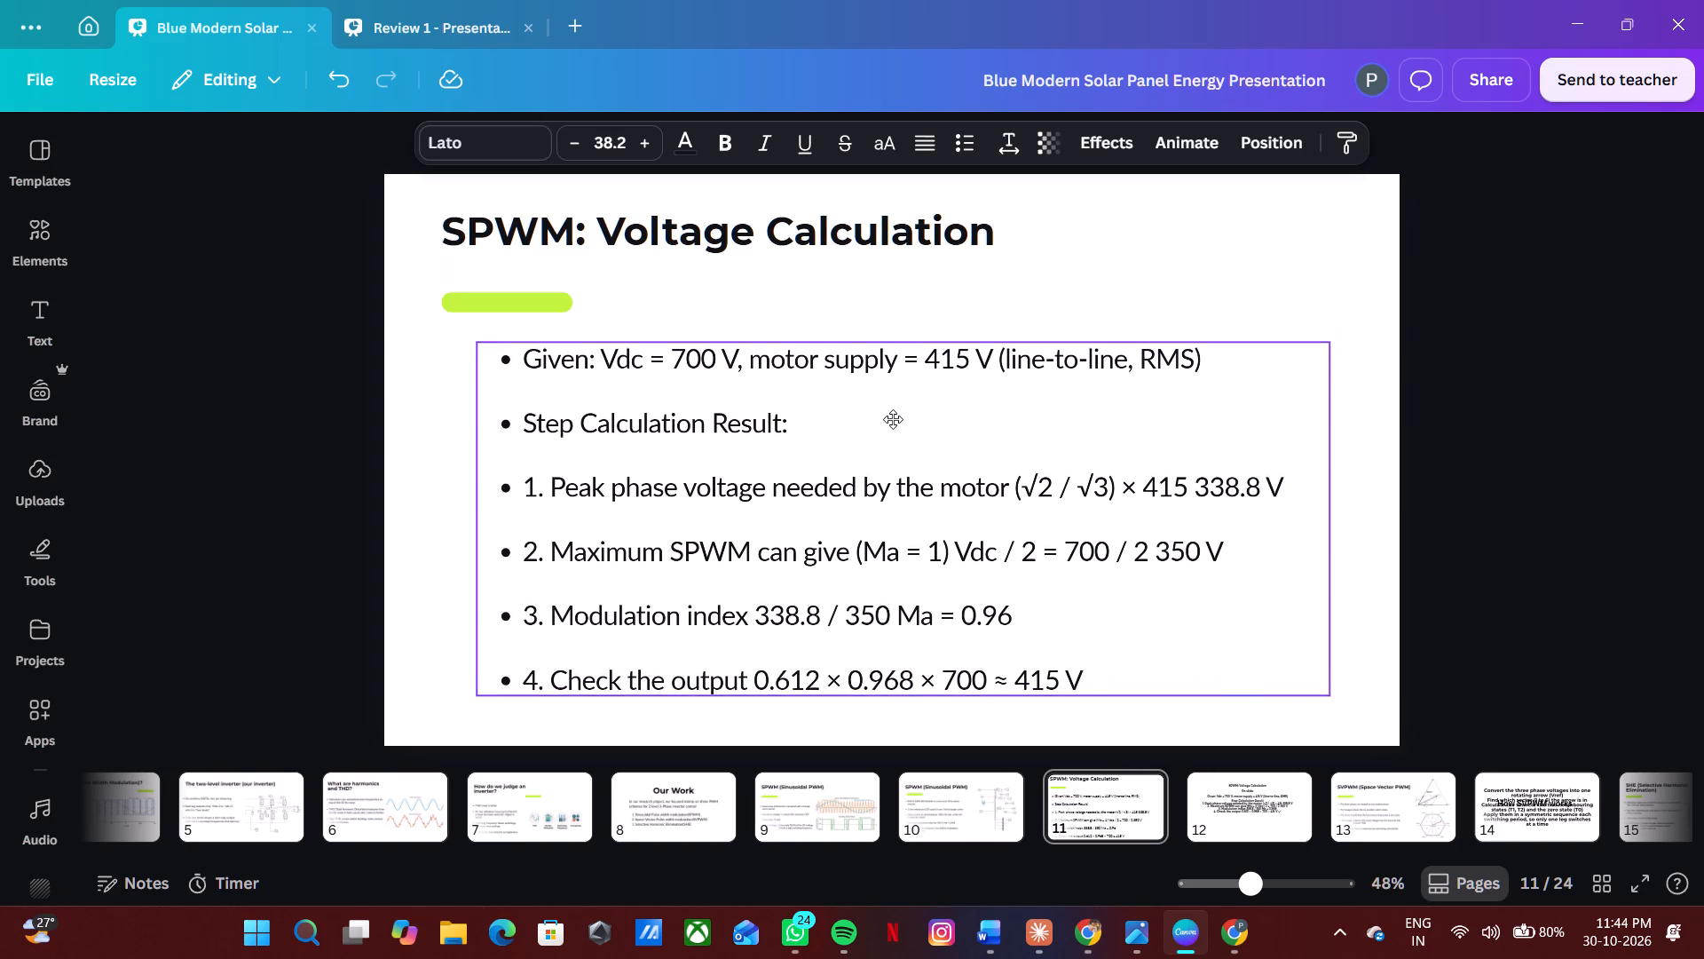
pyautogui.moveTo(893, 419); pyautogui.dragTo(890, 415)
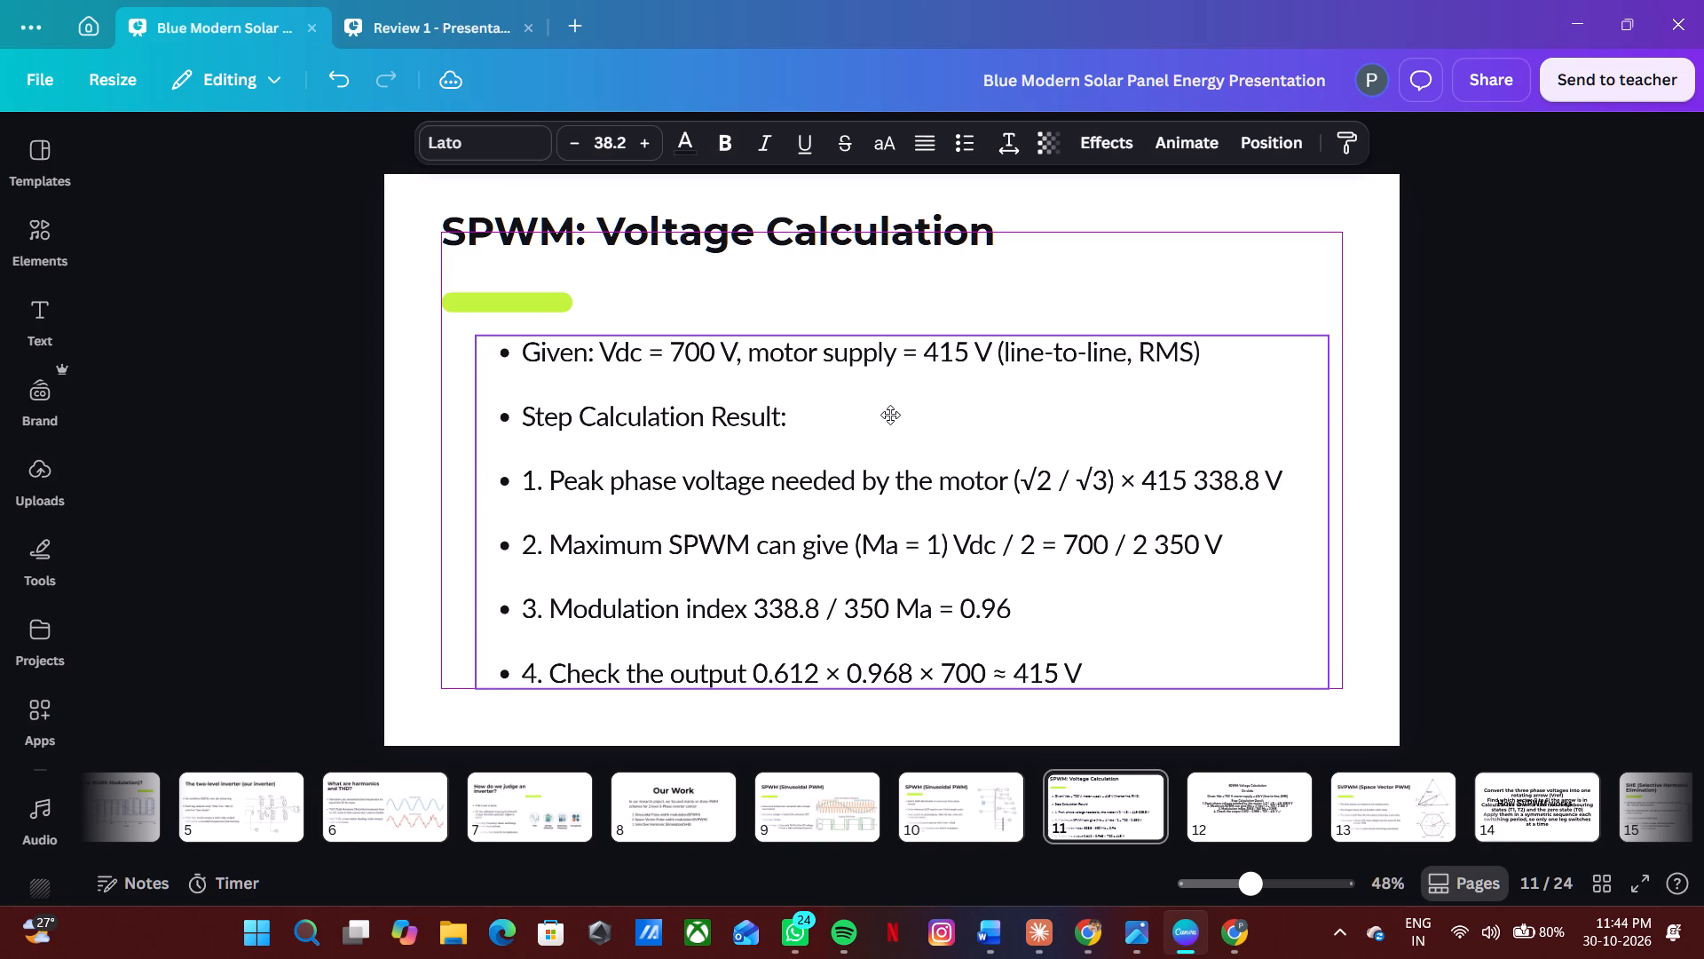
pyautogui.moveTo(890, 415); pyautogui.dragTo(897, 407)
pyautogui.click(1621, 451)
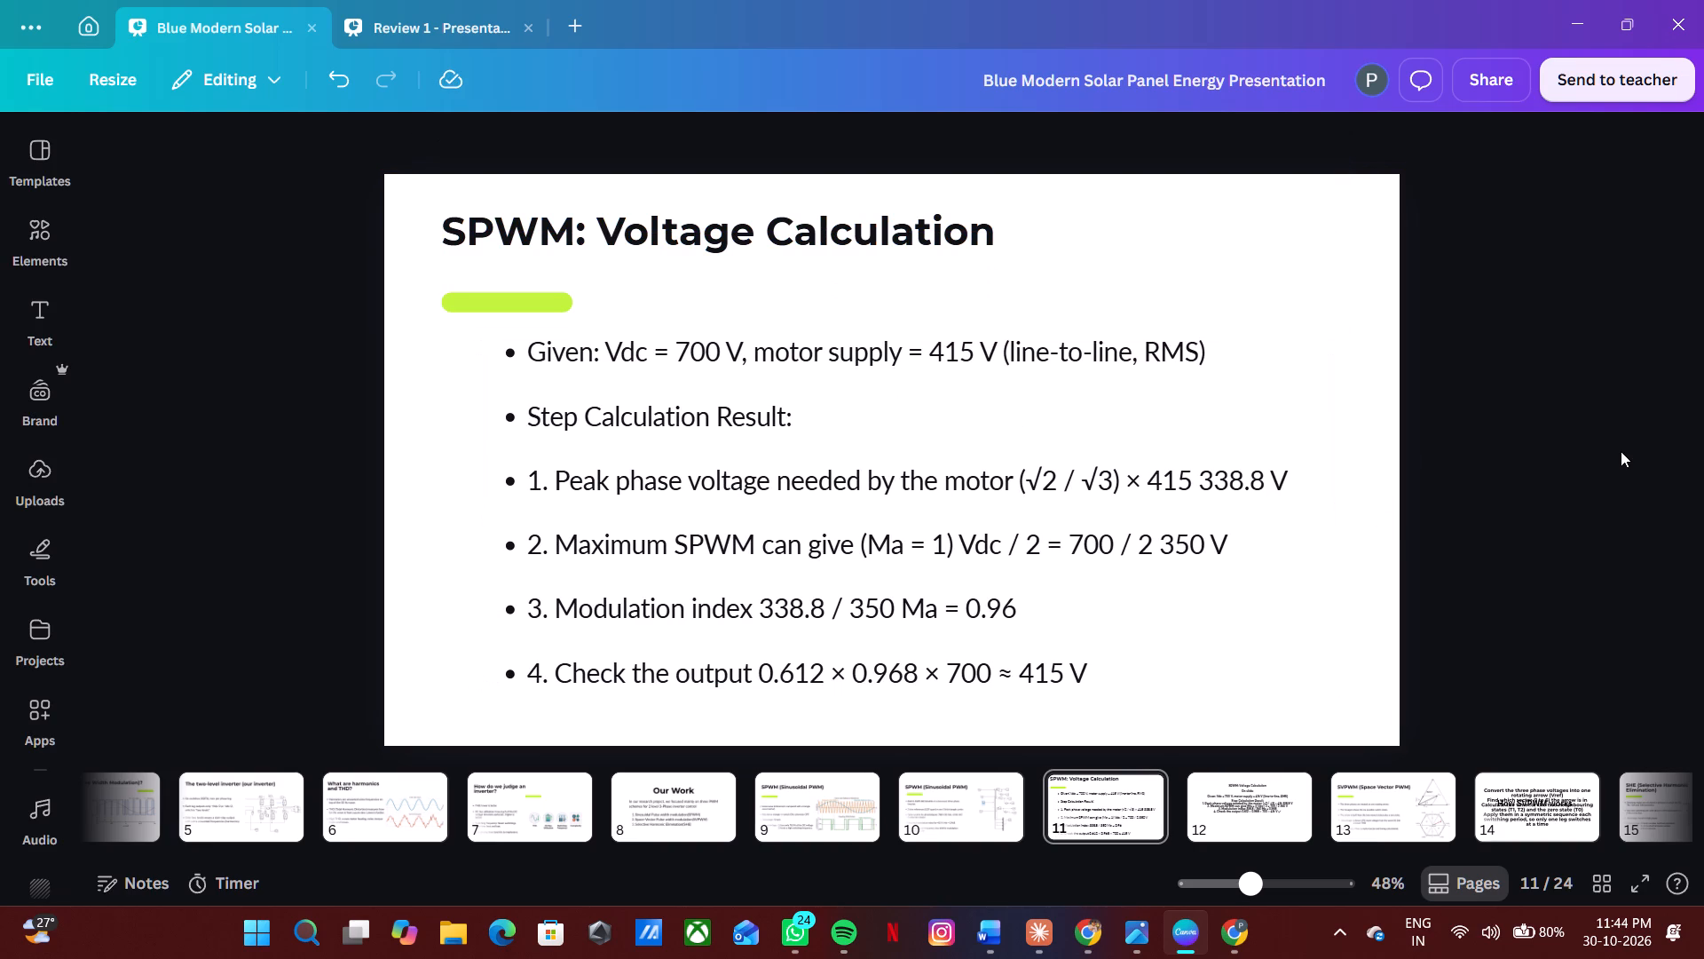
pyautogui.moveTo(1151, 483); pyautogui.dragTo(1136, 477)
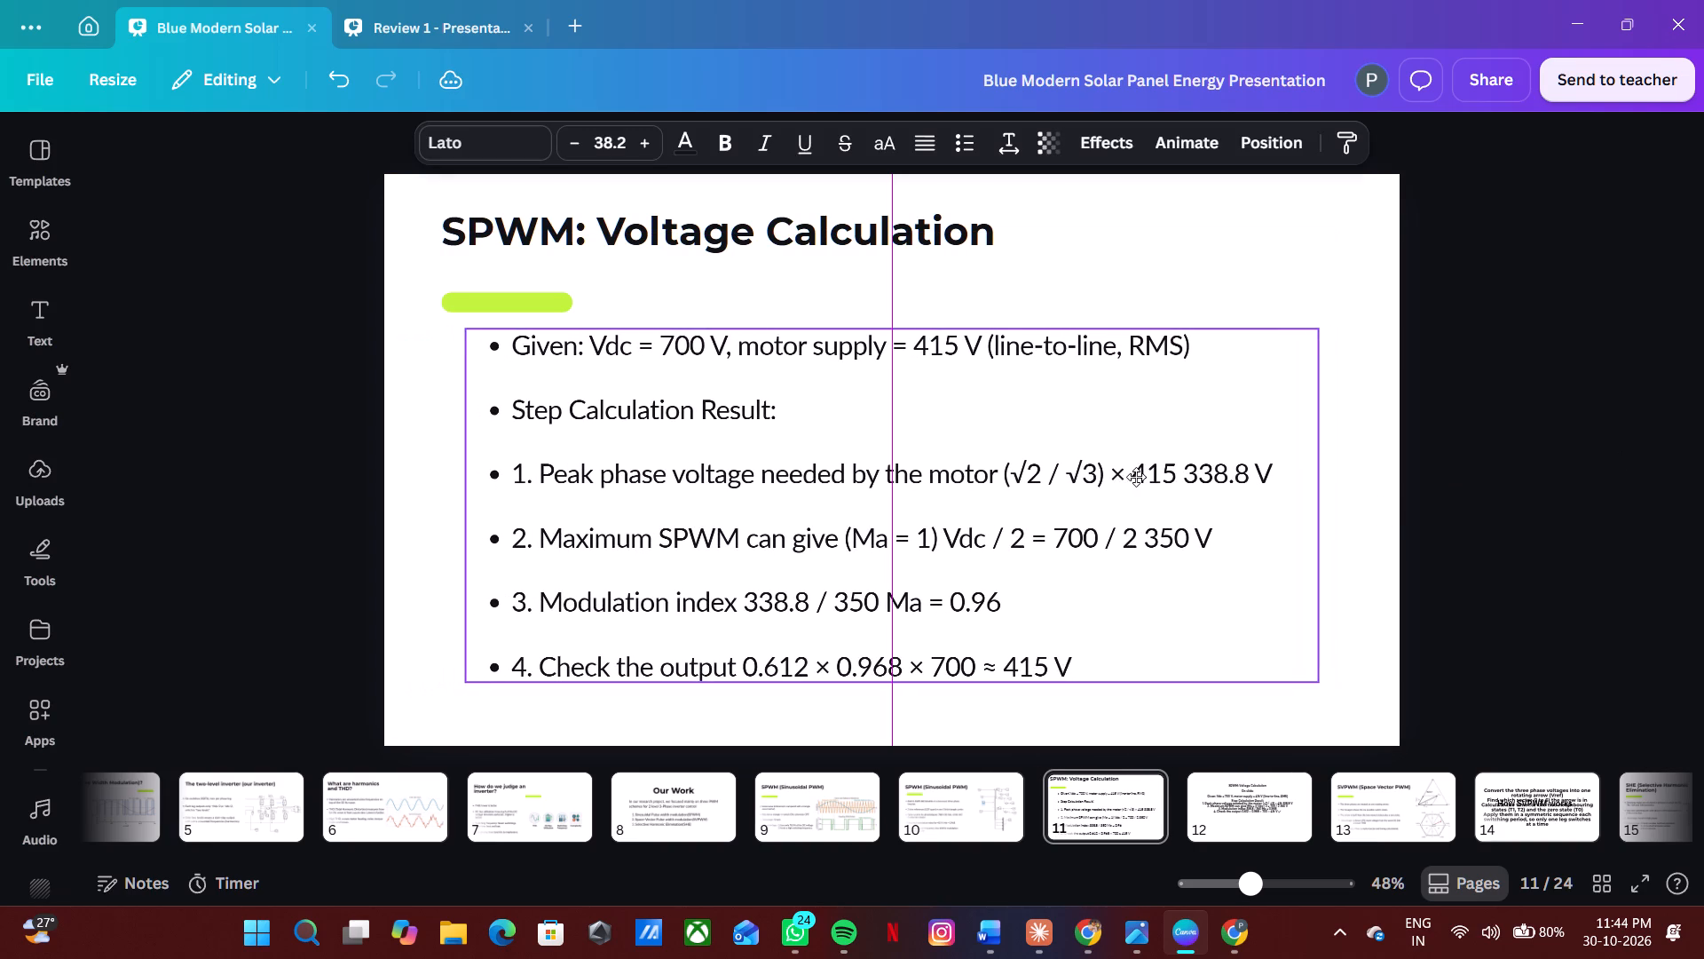
pyautogui.moveTo(1136, 477); pyautogui.dragTo(1136, 479)
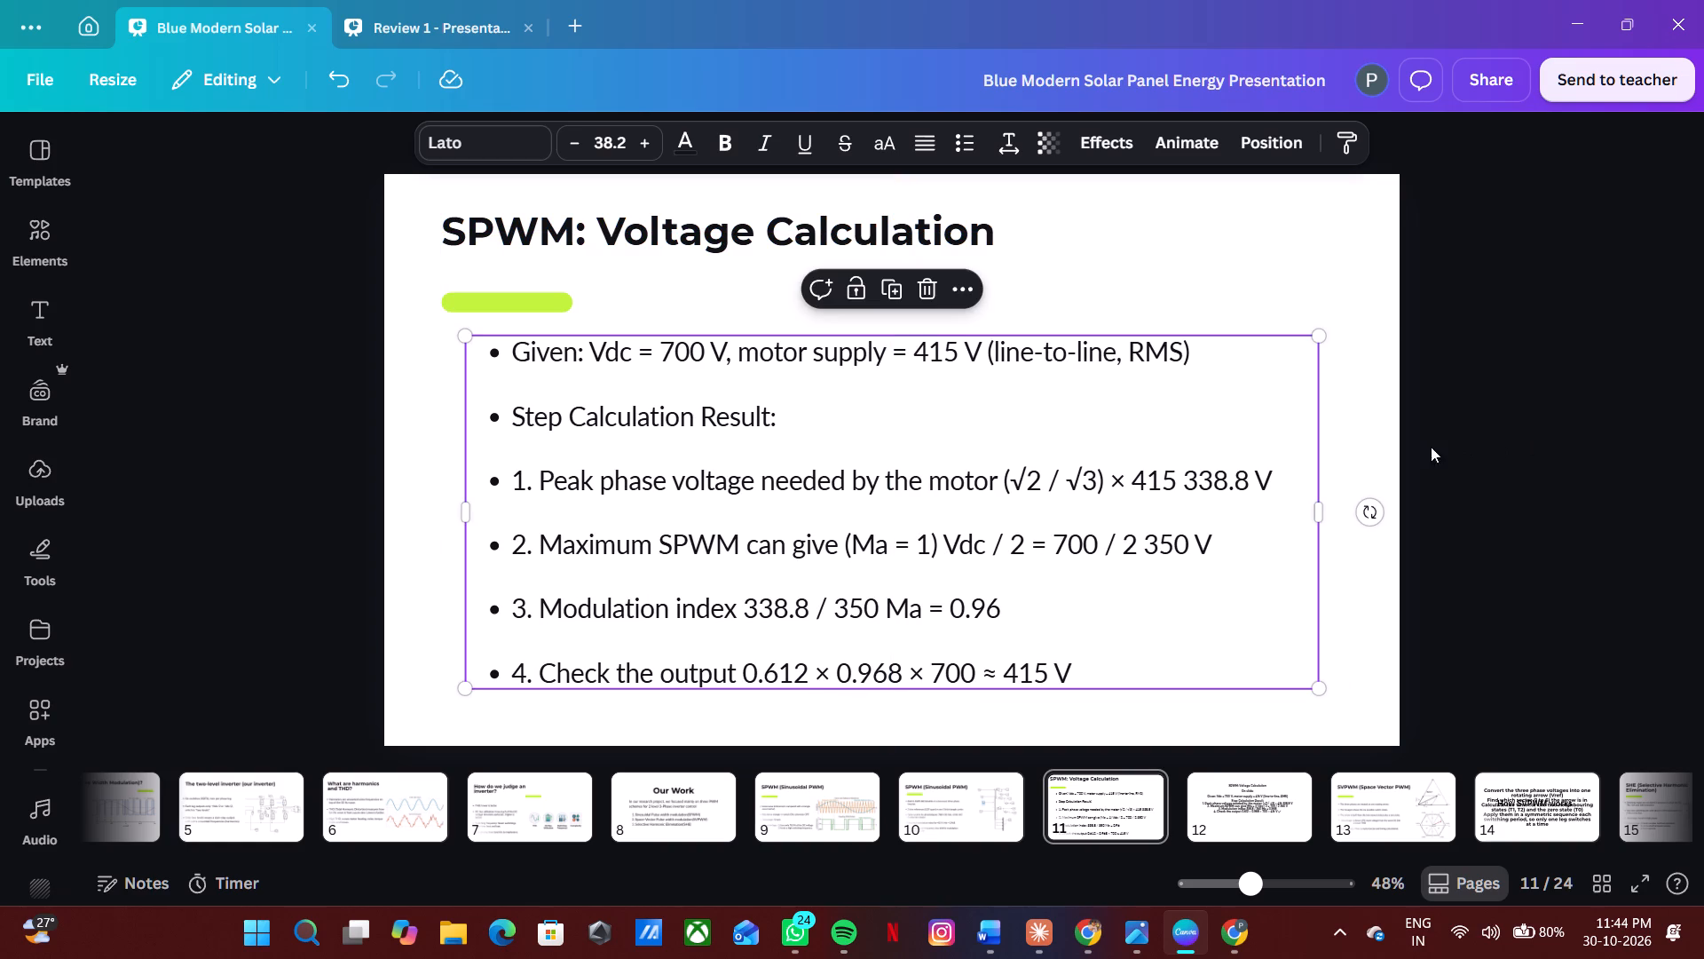
pyautogui.click(977, 442)
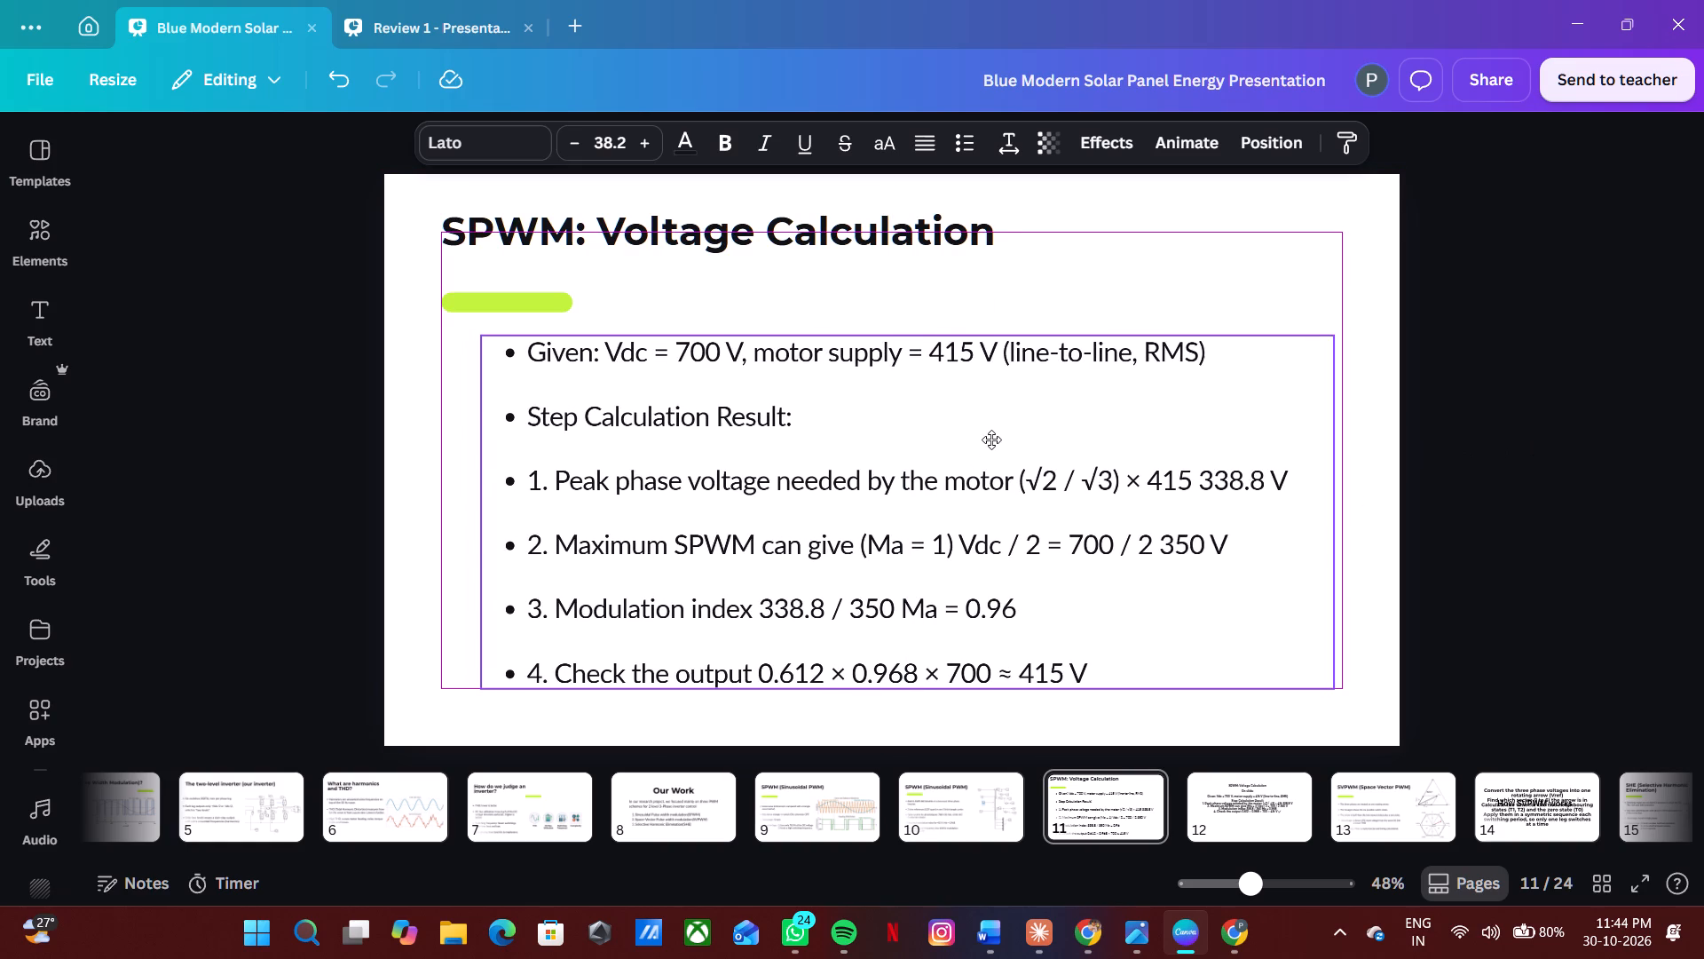
pyautogui.click(1542, 368)
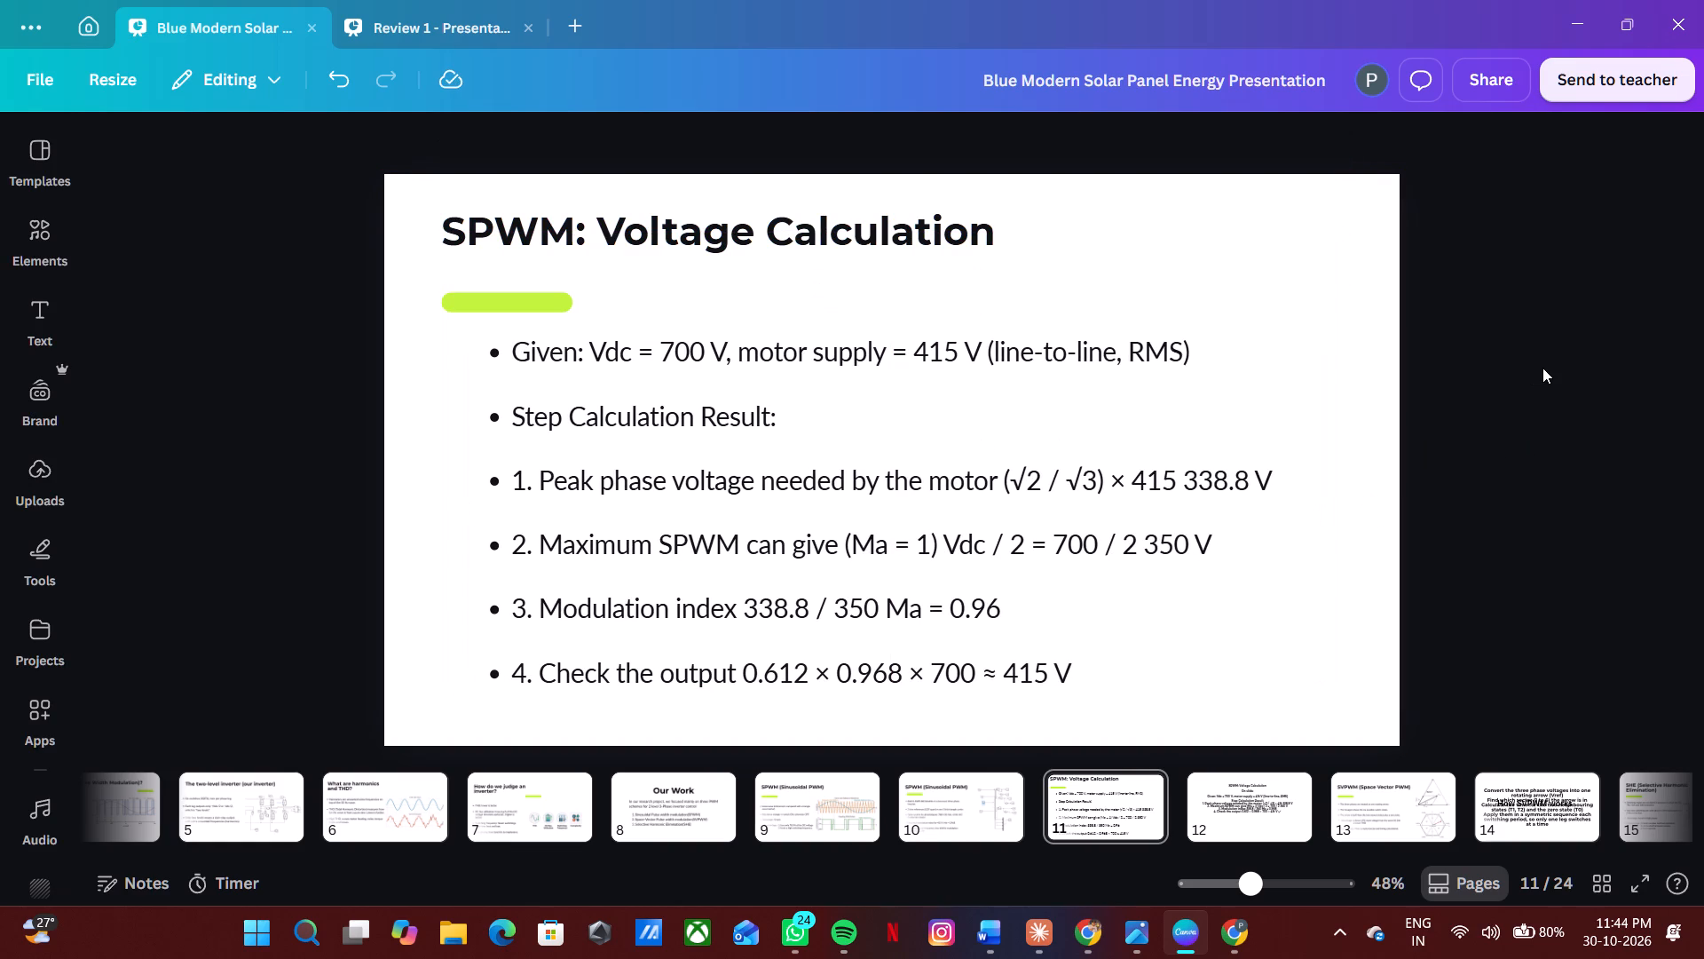
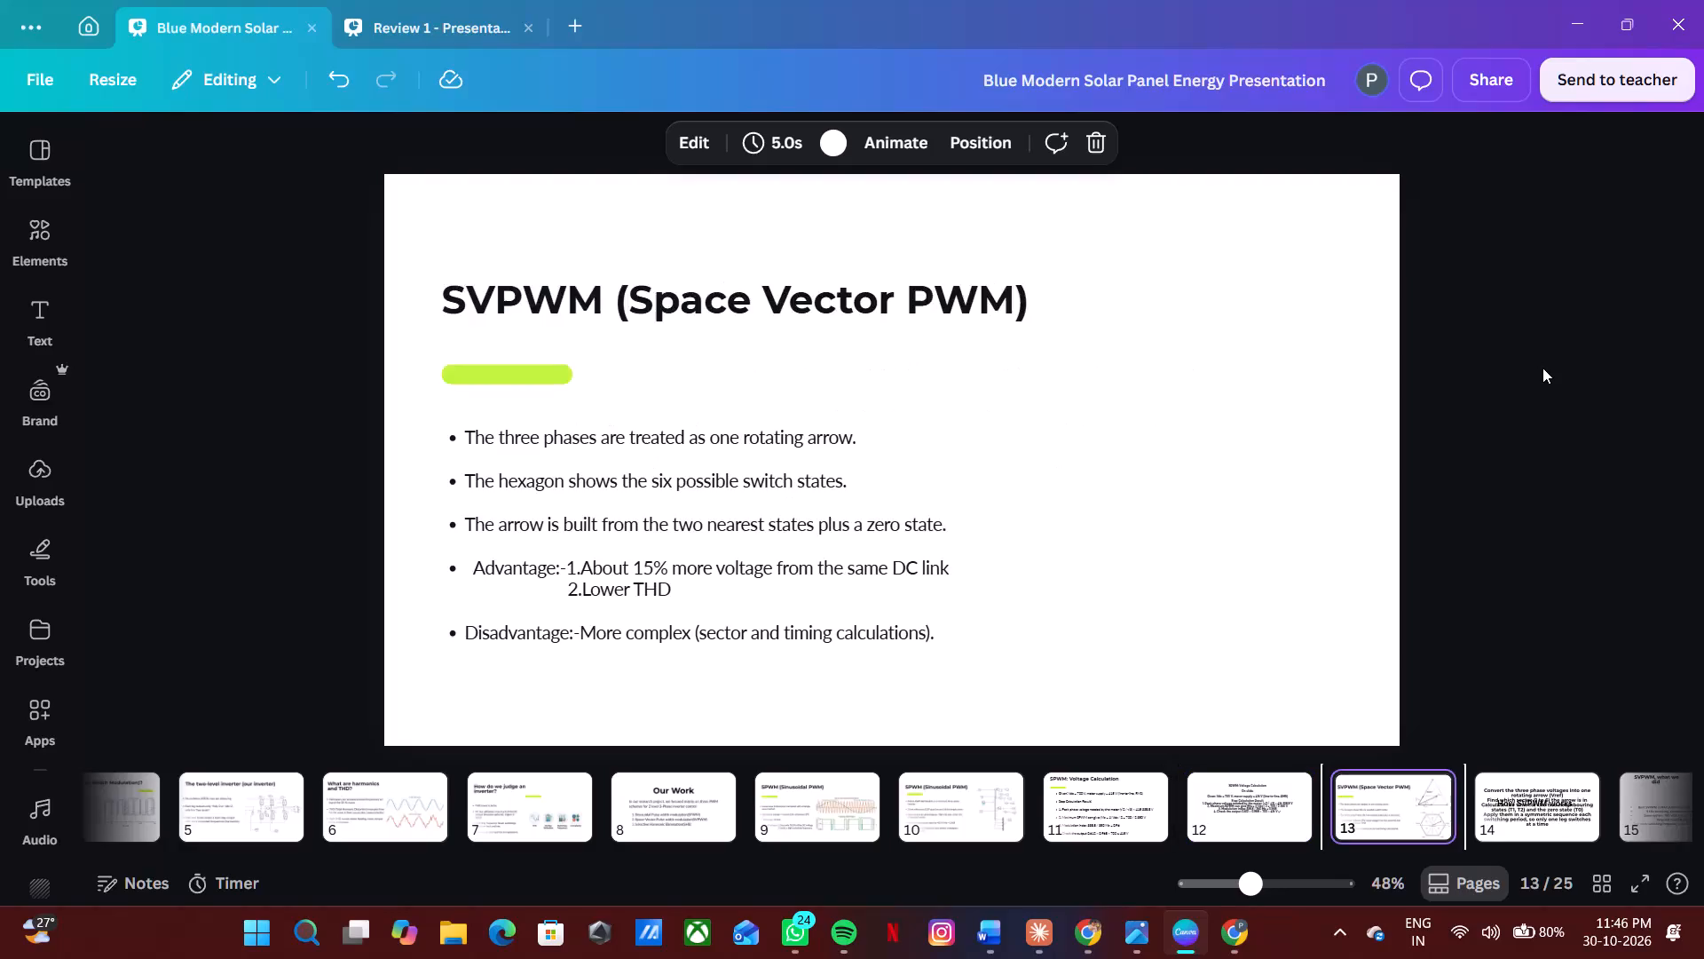
# Delete slide 12, the leftover page holding the unformatted SPWM voltage calculation text.
pyautogui.press('Right')
pyautogui.press('Right')
pyautogui.press('Left')
pyautogui.press('Left')
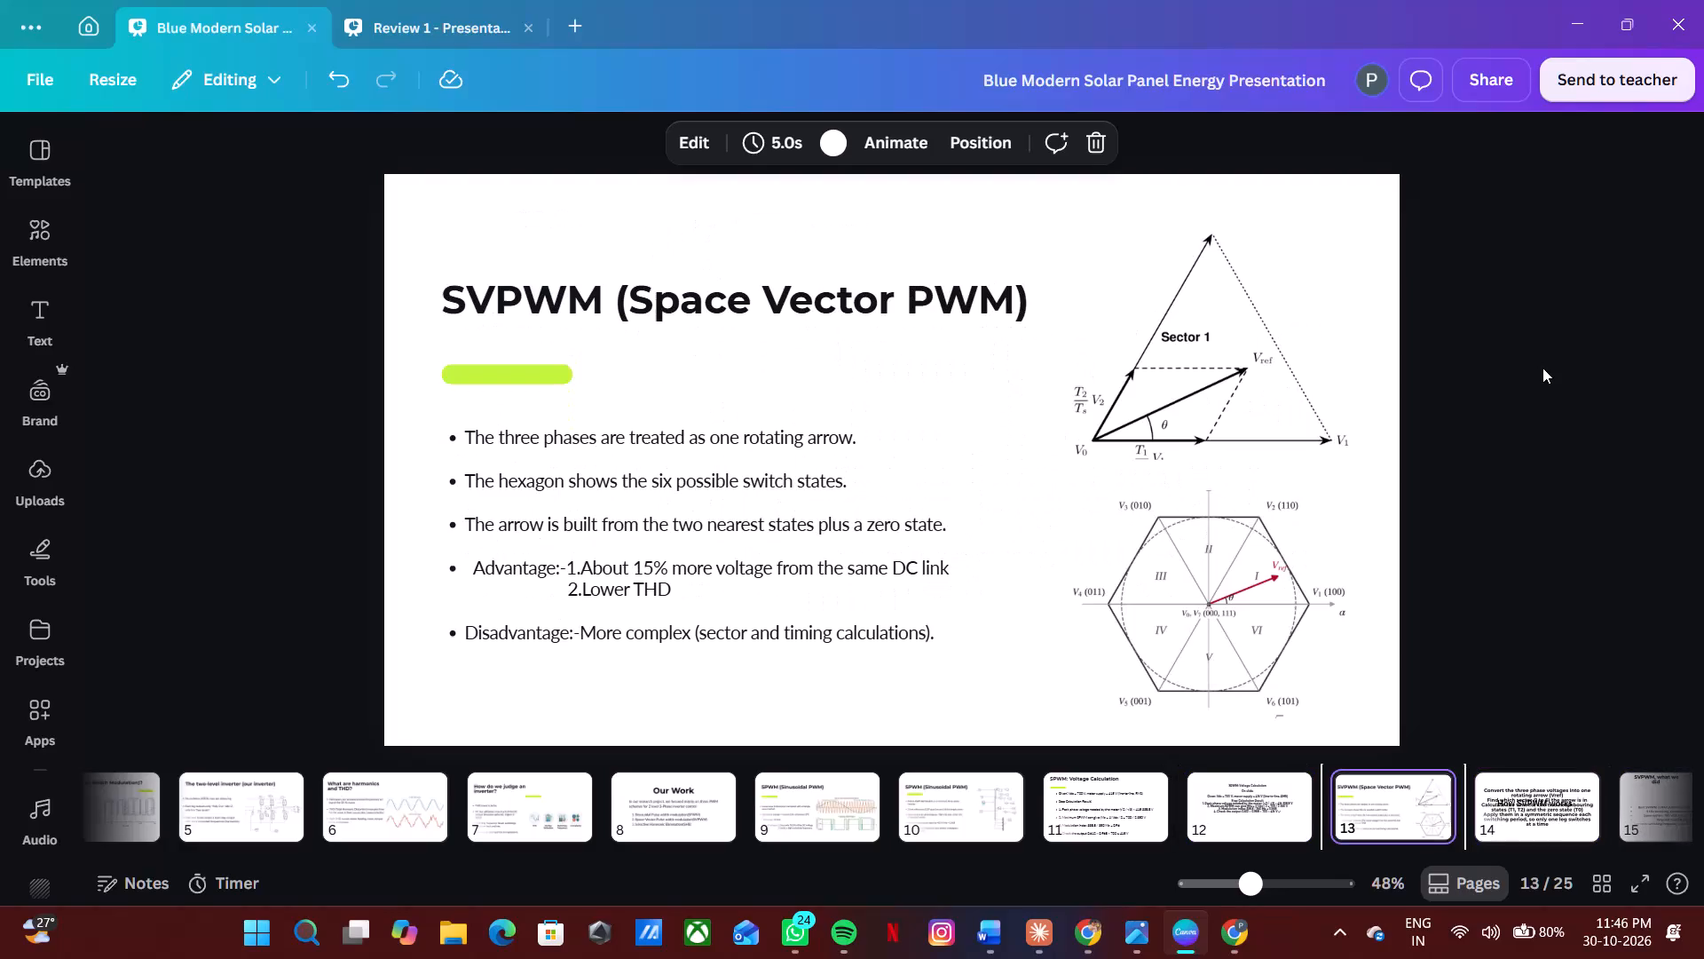
pyautogui.press('Left')
pyautogui.press('BackSpace')
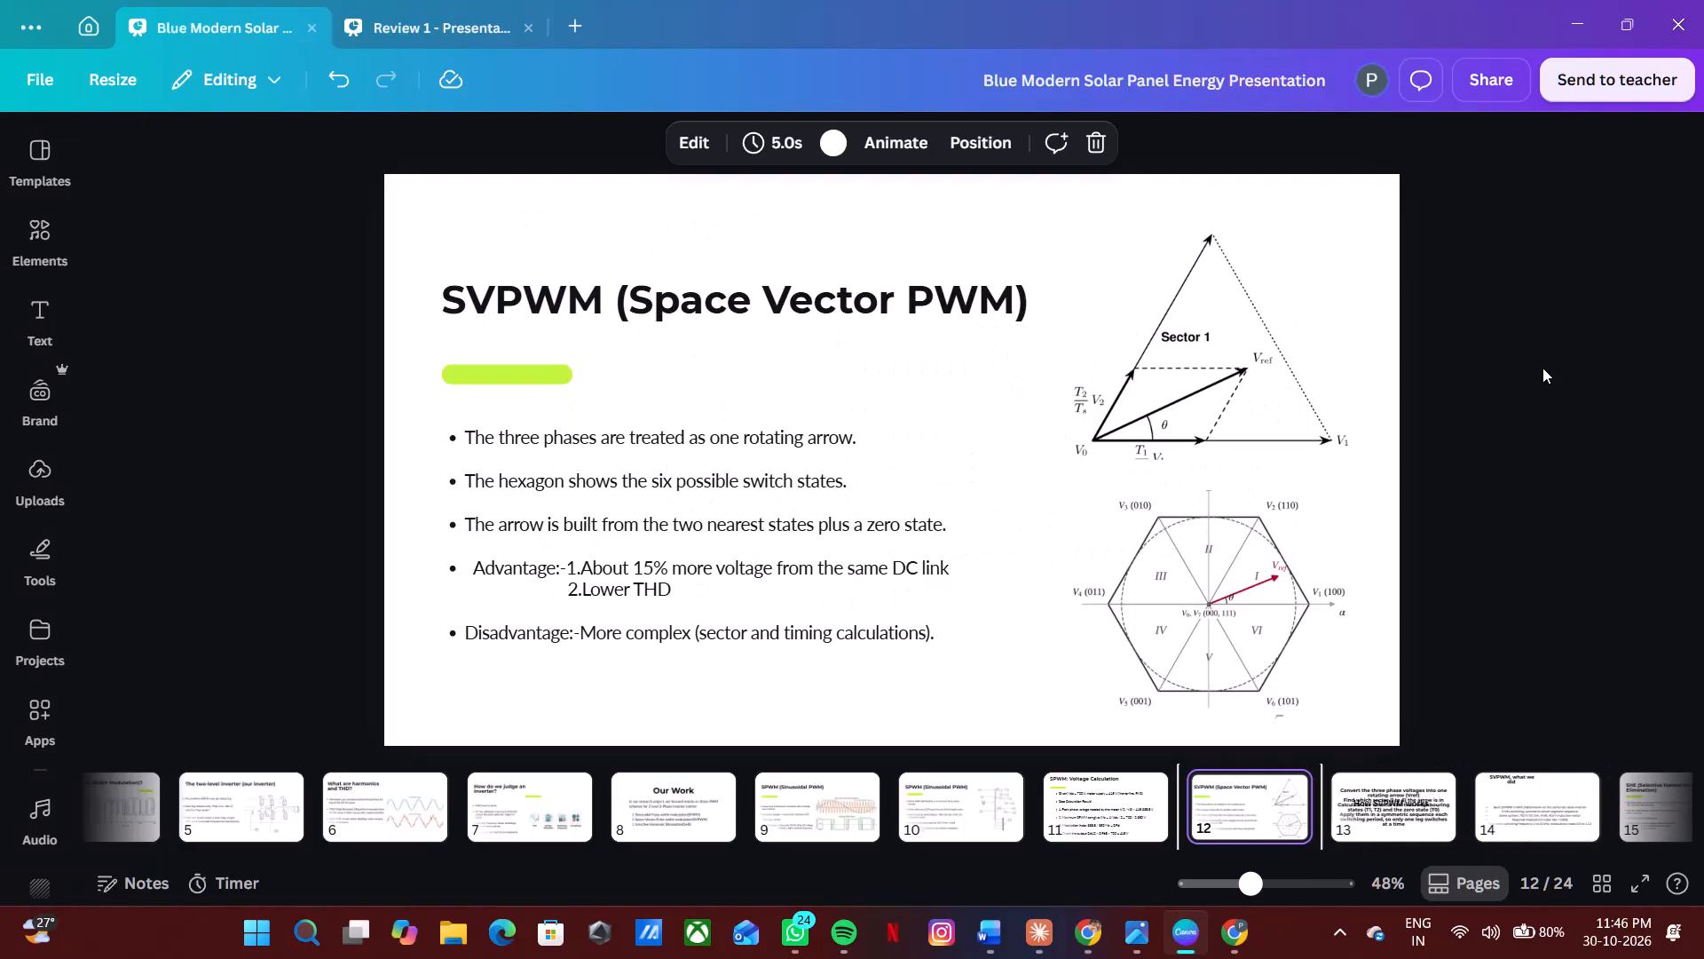
# Copy the whole explanatory text block from slide 13, How SVPWM works.
pyautogui.press('Right')
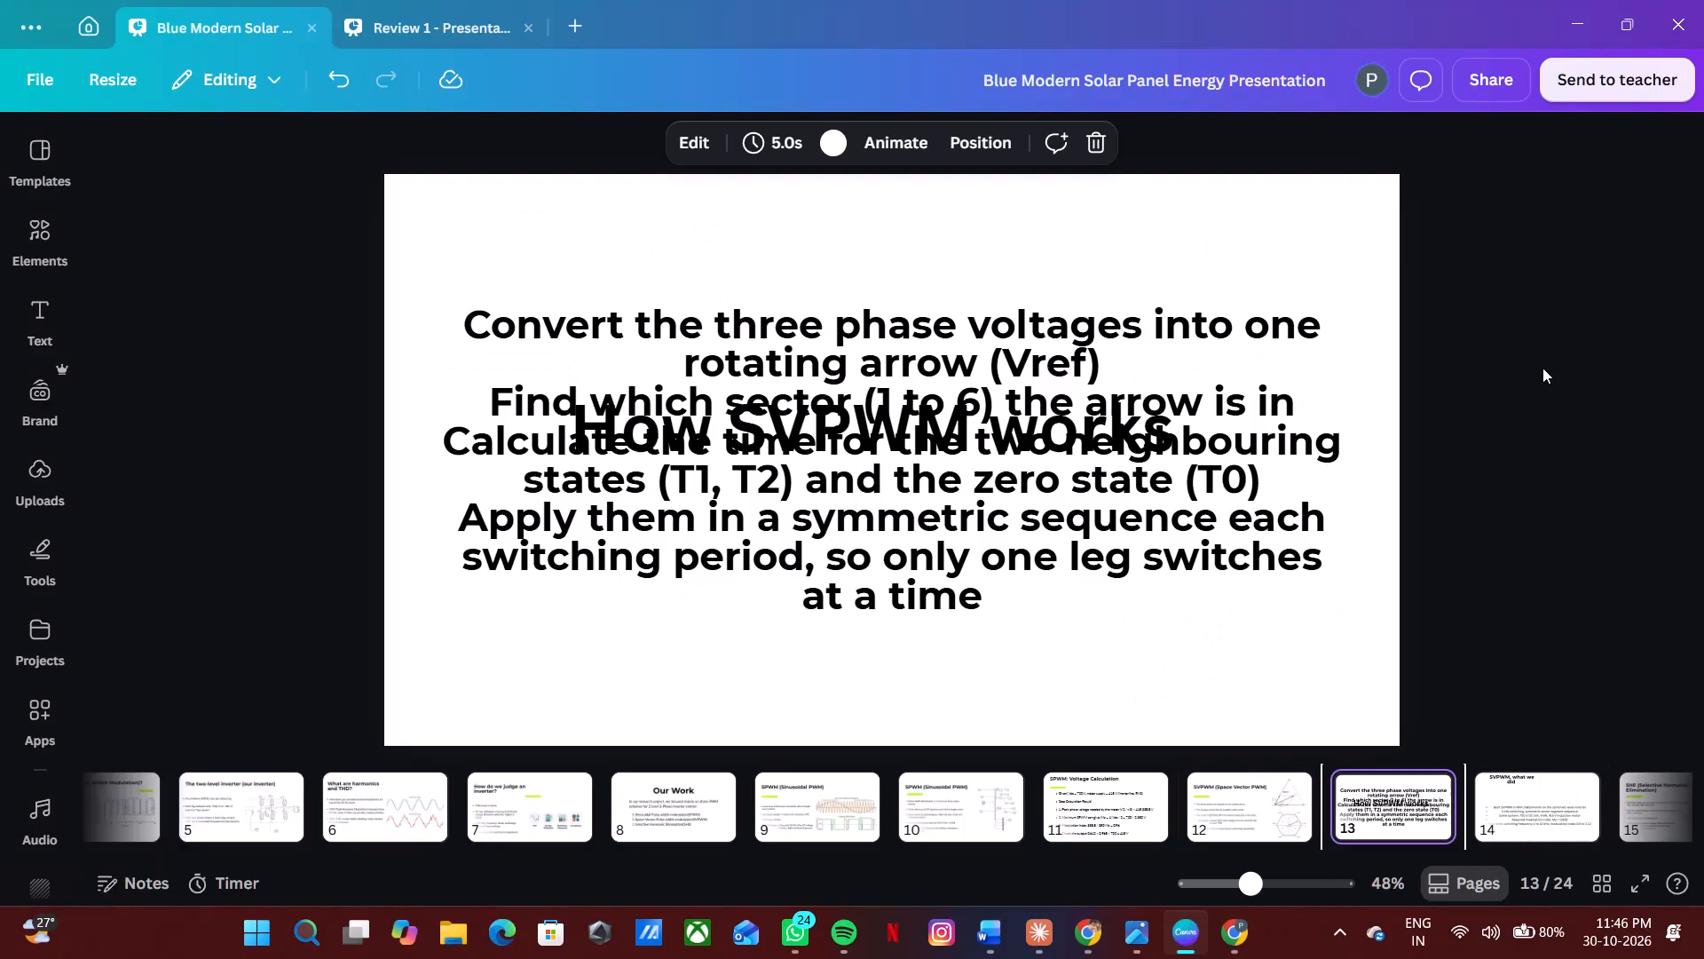
pyautogui.doubleClick(1132, 426)
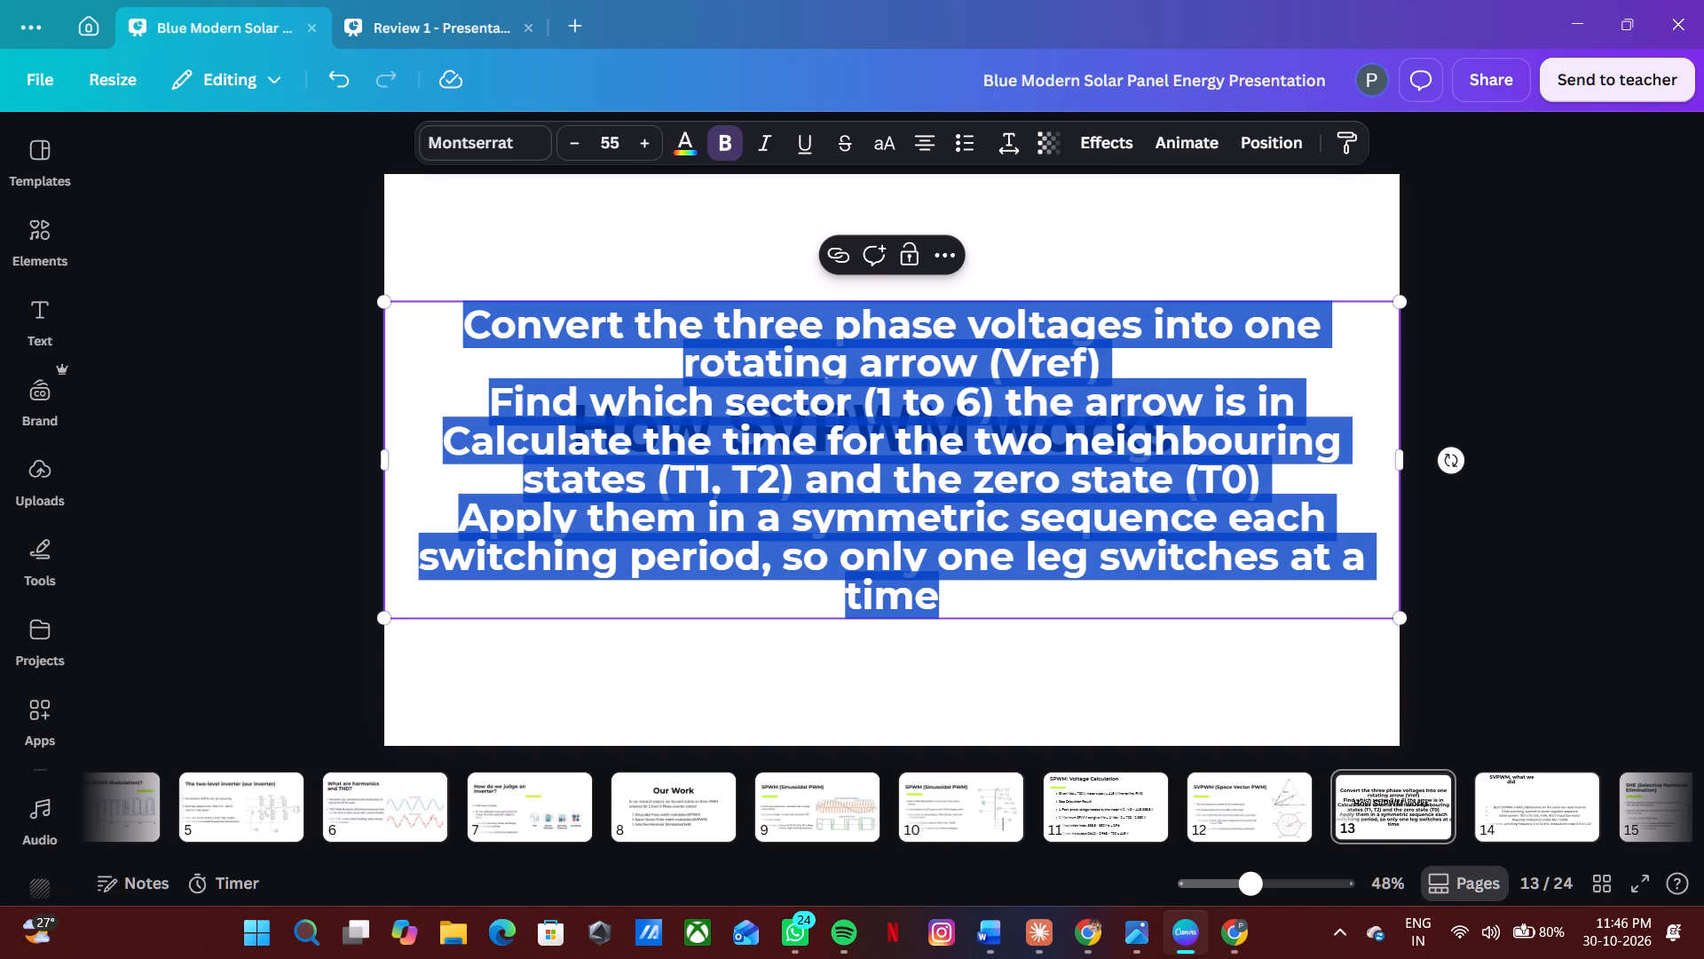
pyautogui.hotkey('ctrl', 'c')
pyautogui.hotkey('ctrl', 'c')
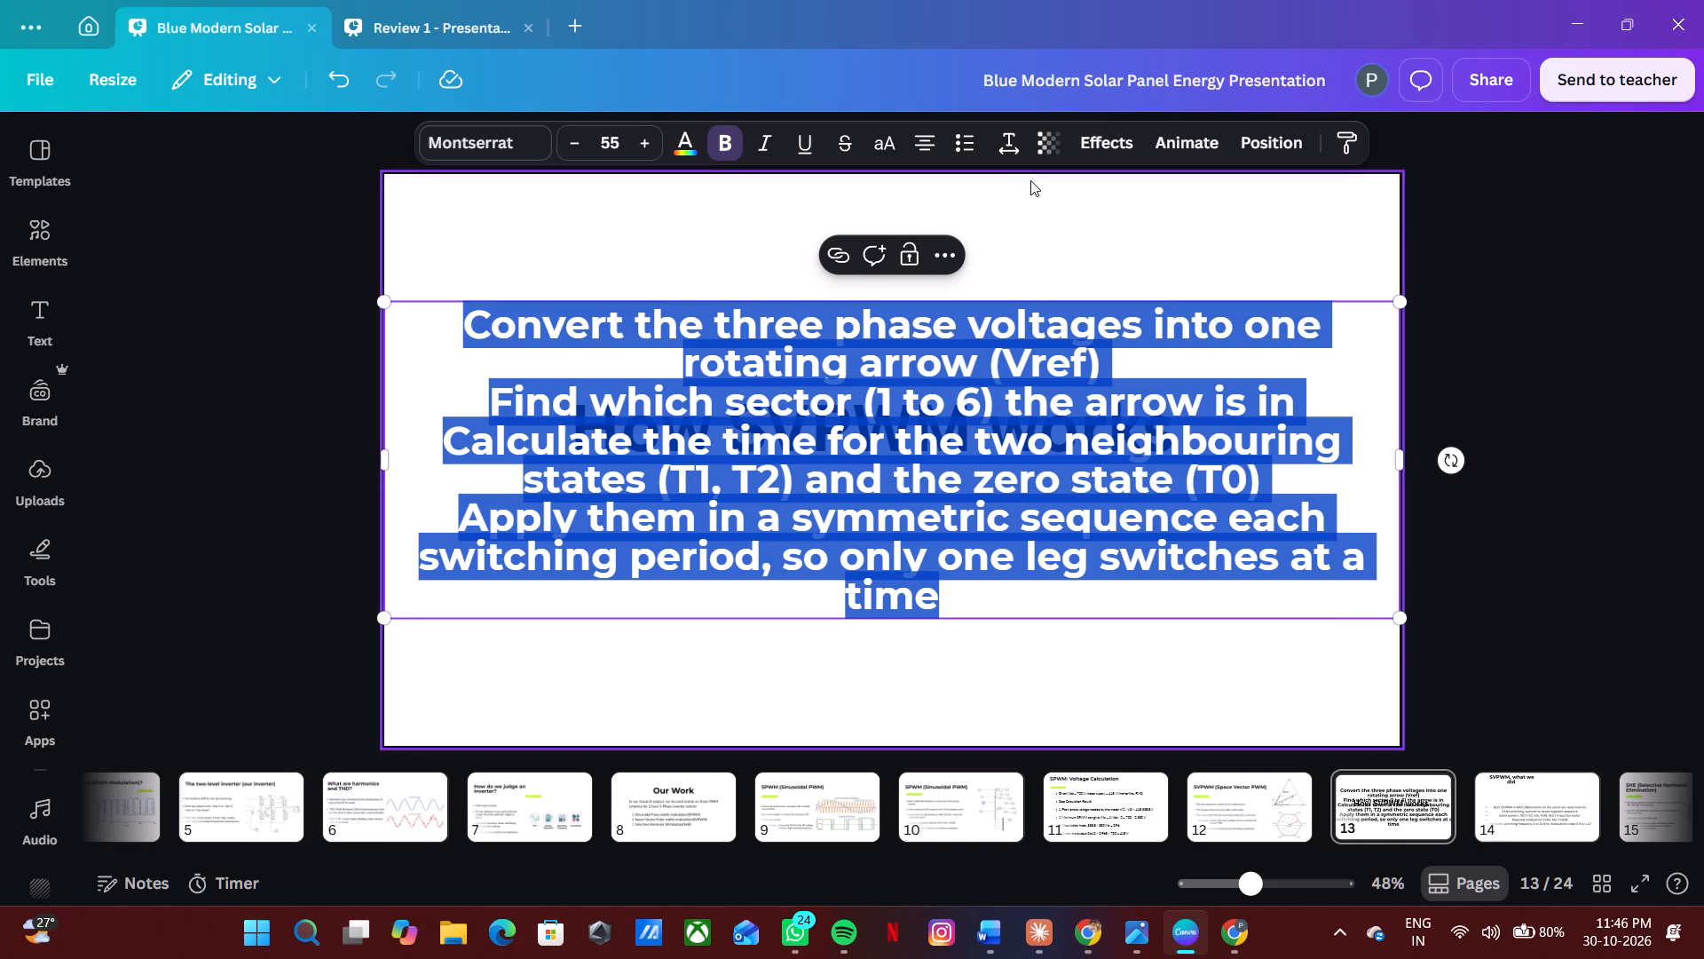
pyautogui.click(1100, 678)
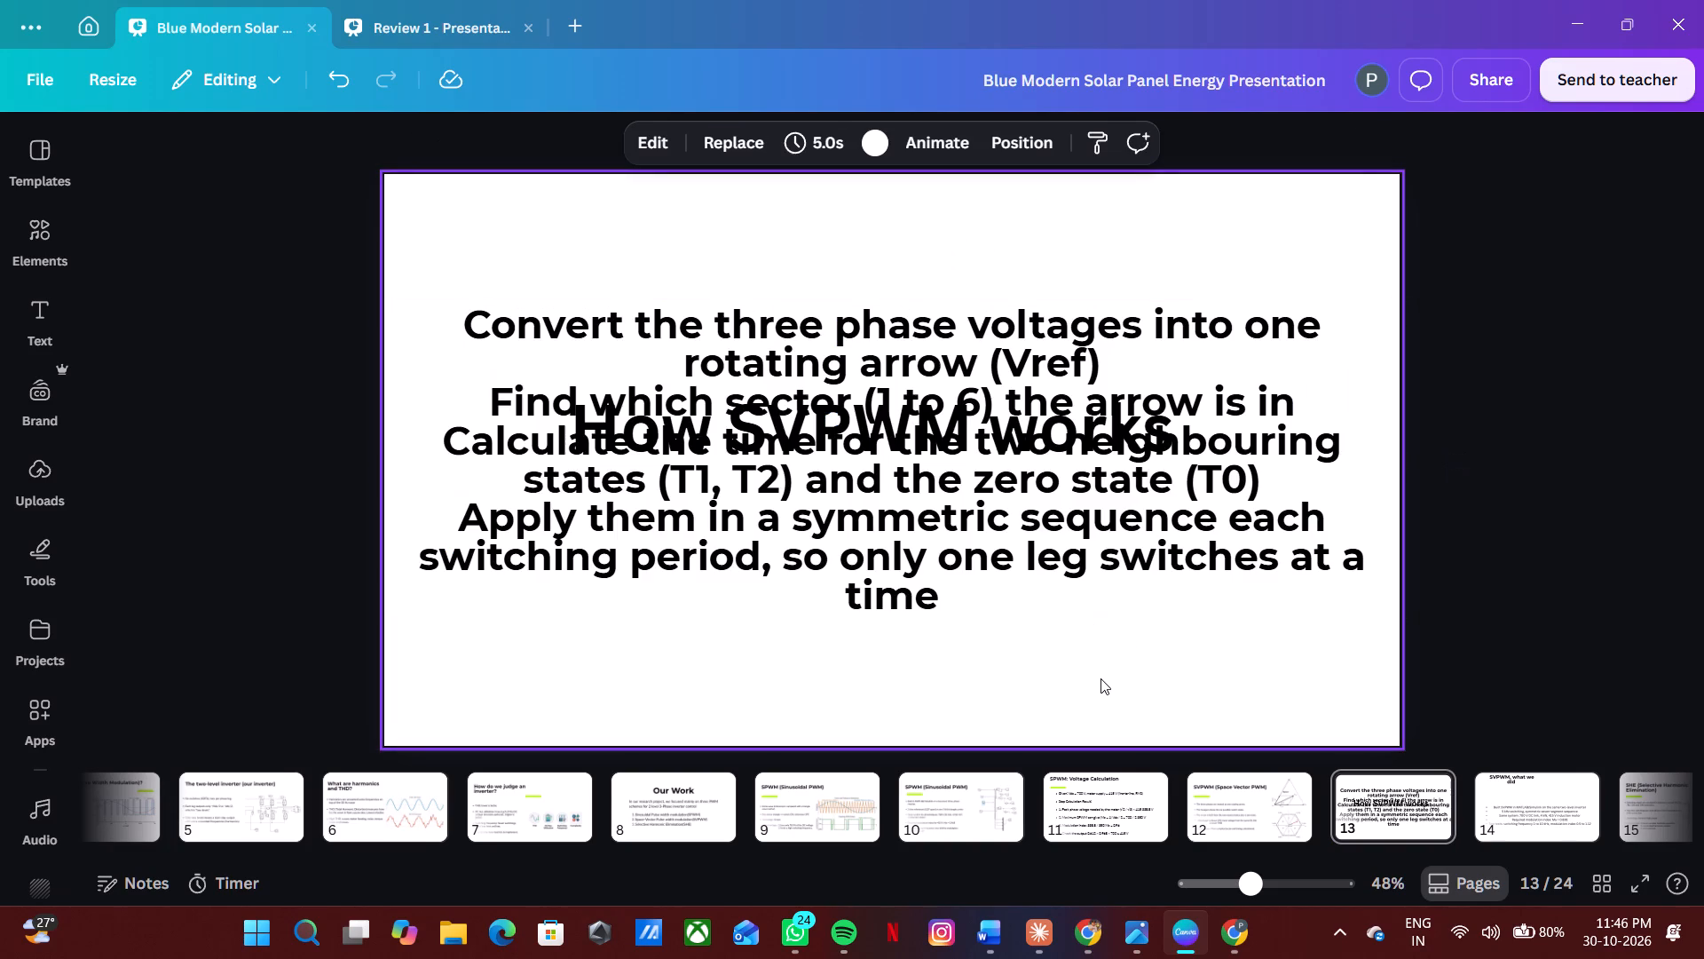
# Duplicate slide 12, SVPWM (Space Vector PWM), and open the copy as slide 13.
pyautogui.click(1510, 819)
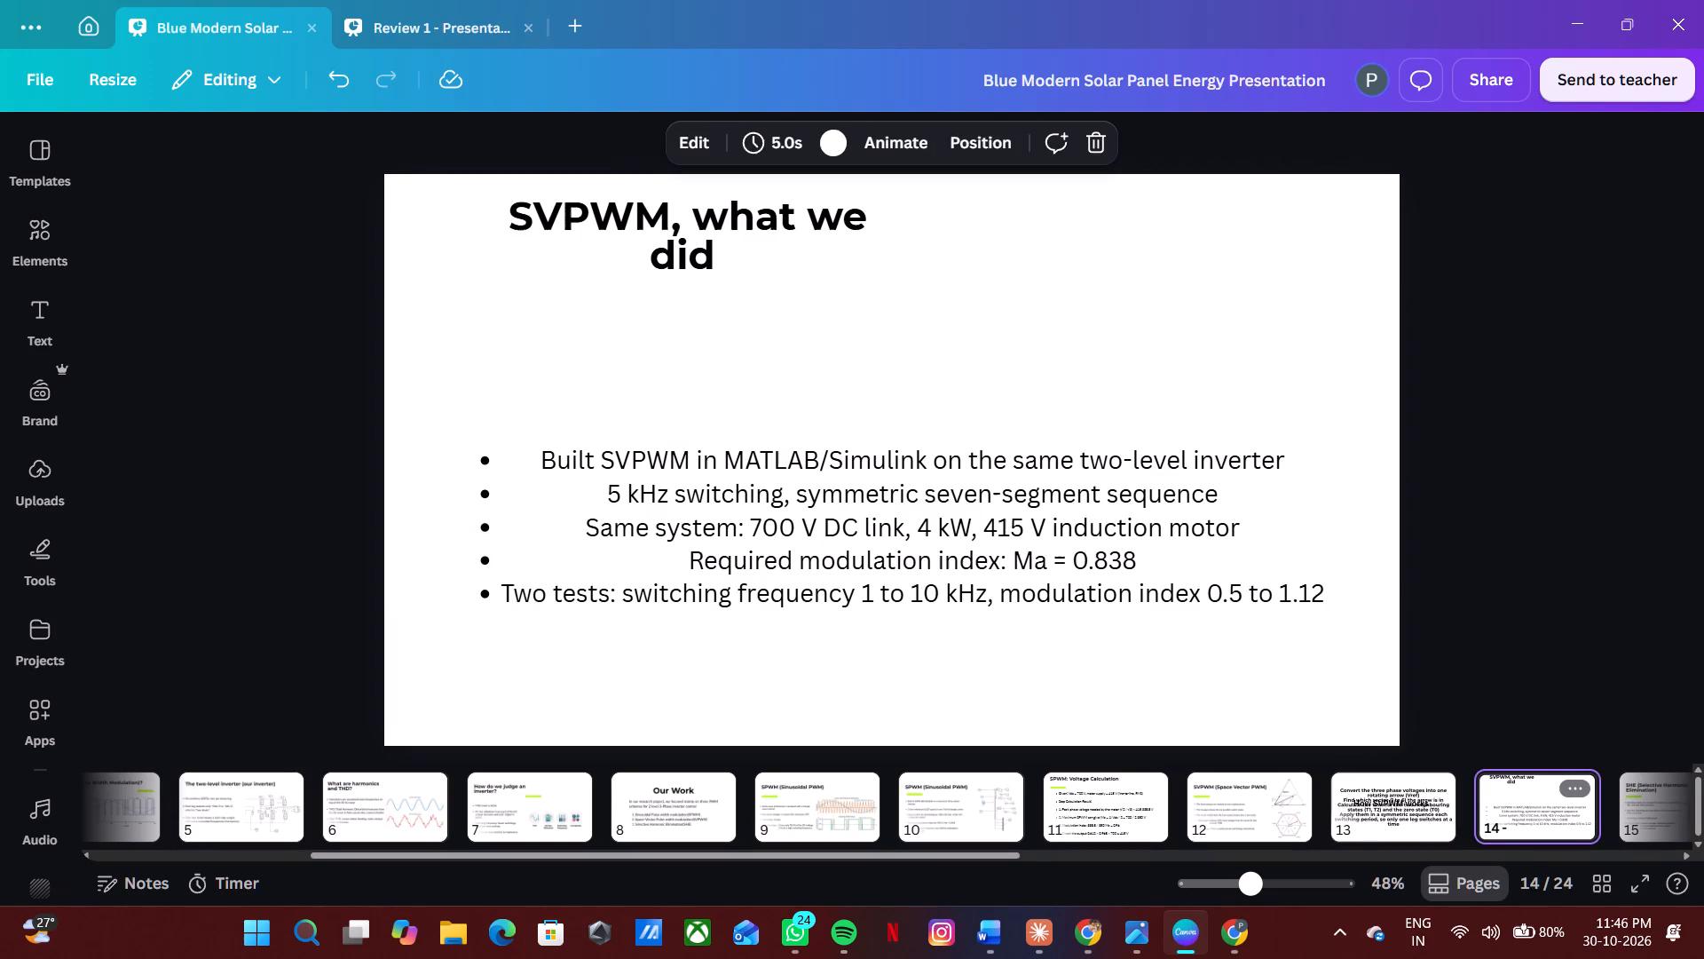
pyautogui.click(1648, 820)
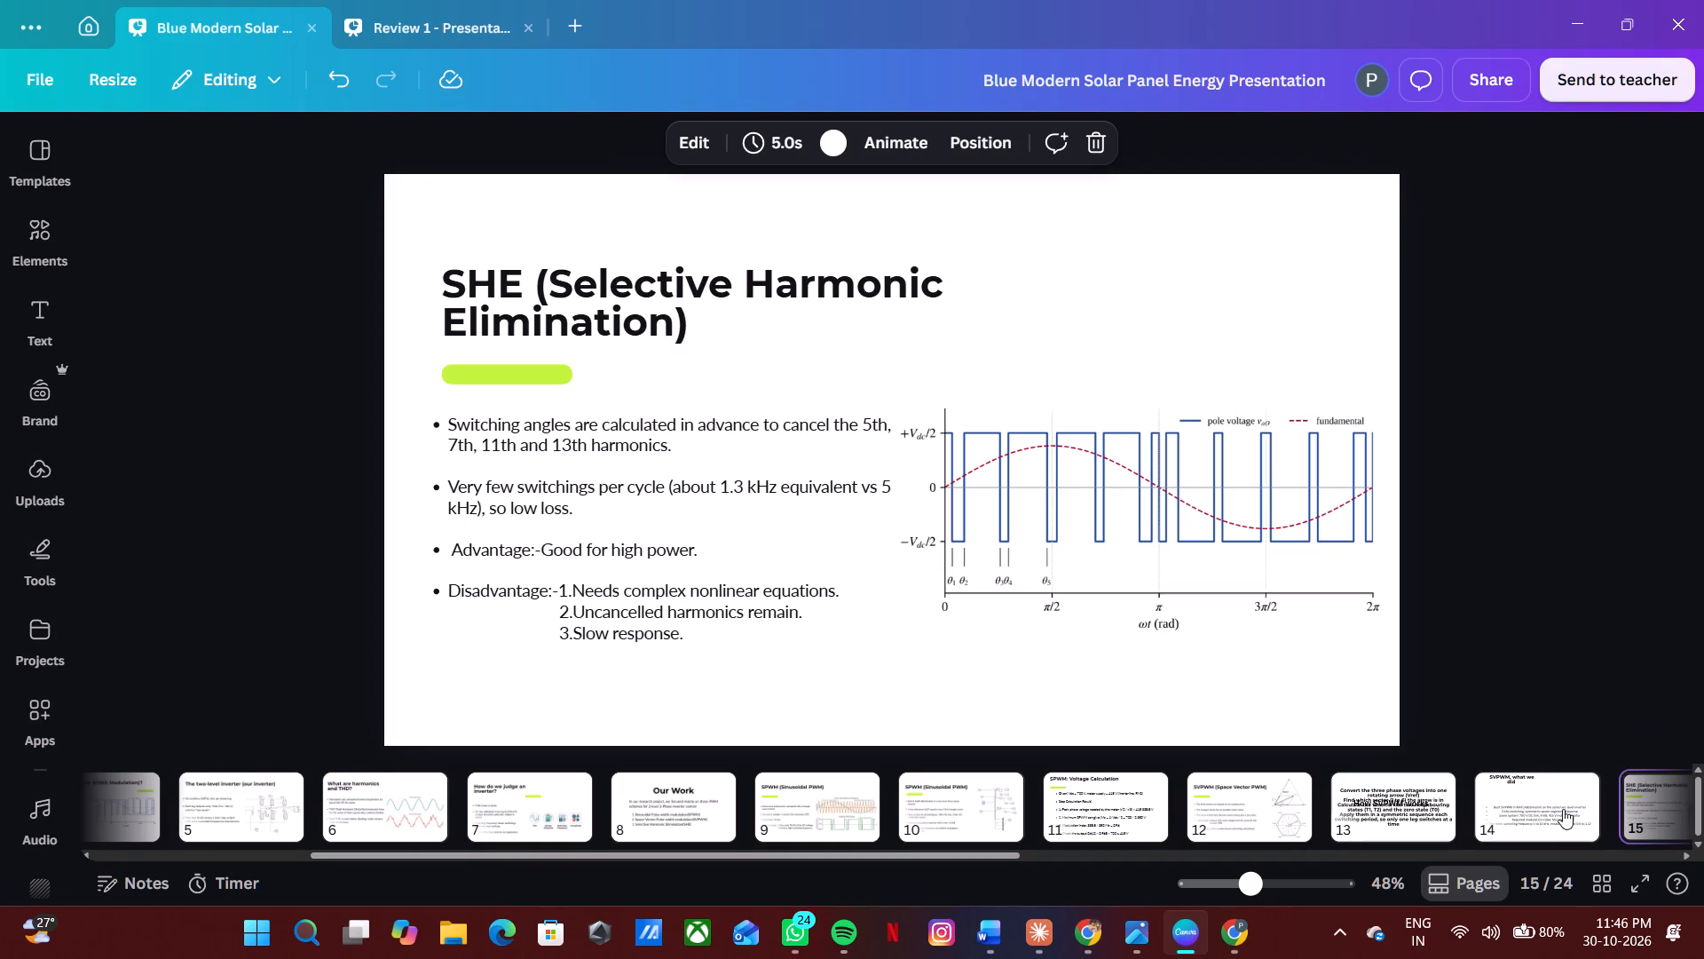
pyautogui.click(1227, 816)
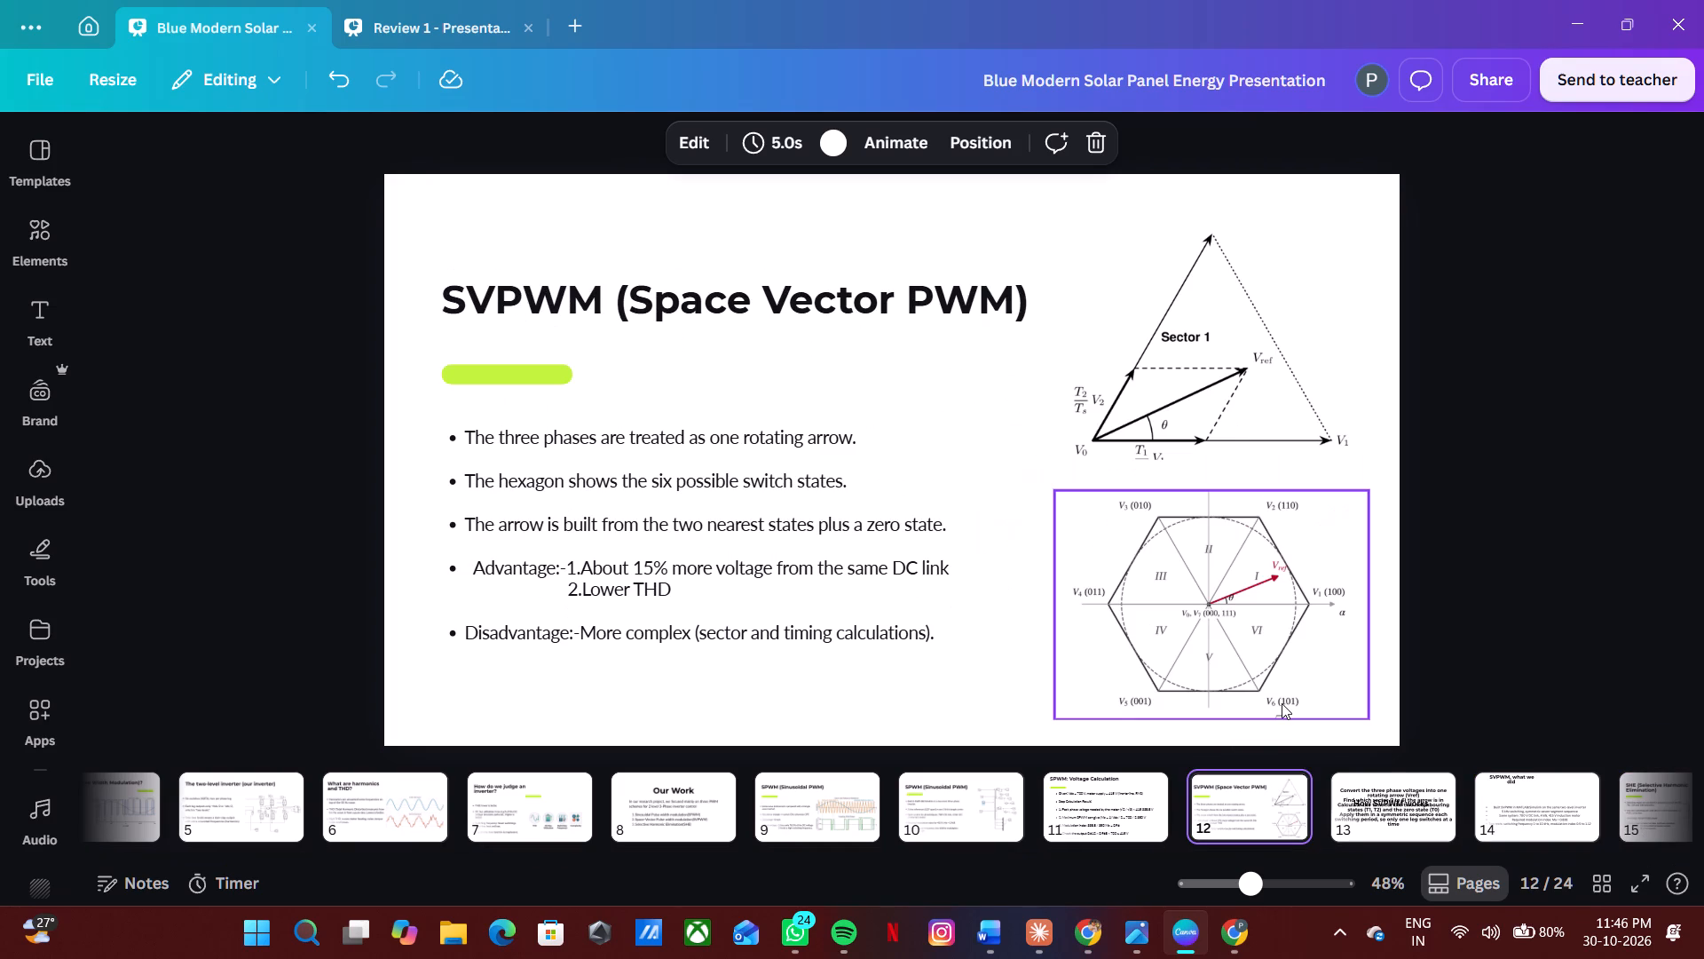
pyautogui.hotkey('ctrl', 'd')
pyautogui.click(1392, 823)
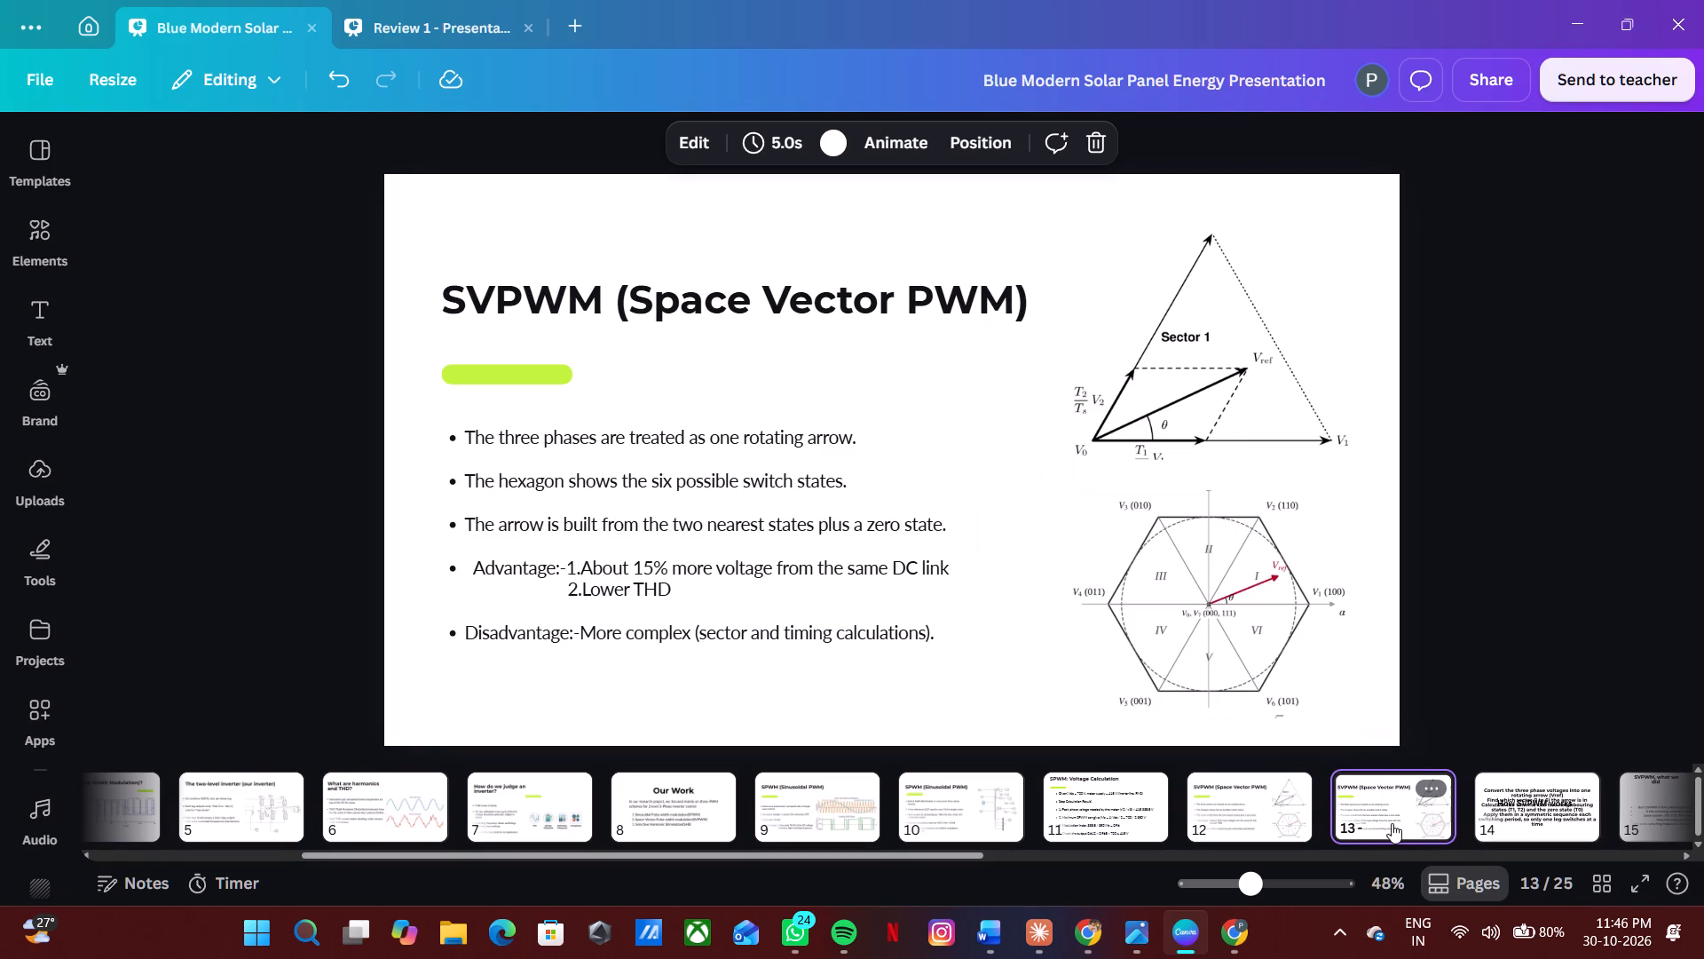
# Replace the bullet list on slide 13 with the copied SVPWM working steps and remove the trailing empty bullet.
pyautogui.doubleClick(884, 527)
pyautogui.hotkey('ctrl', 'v')
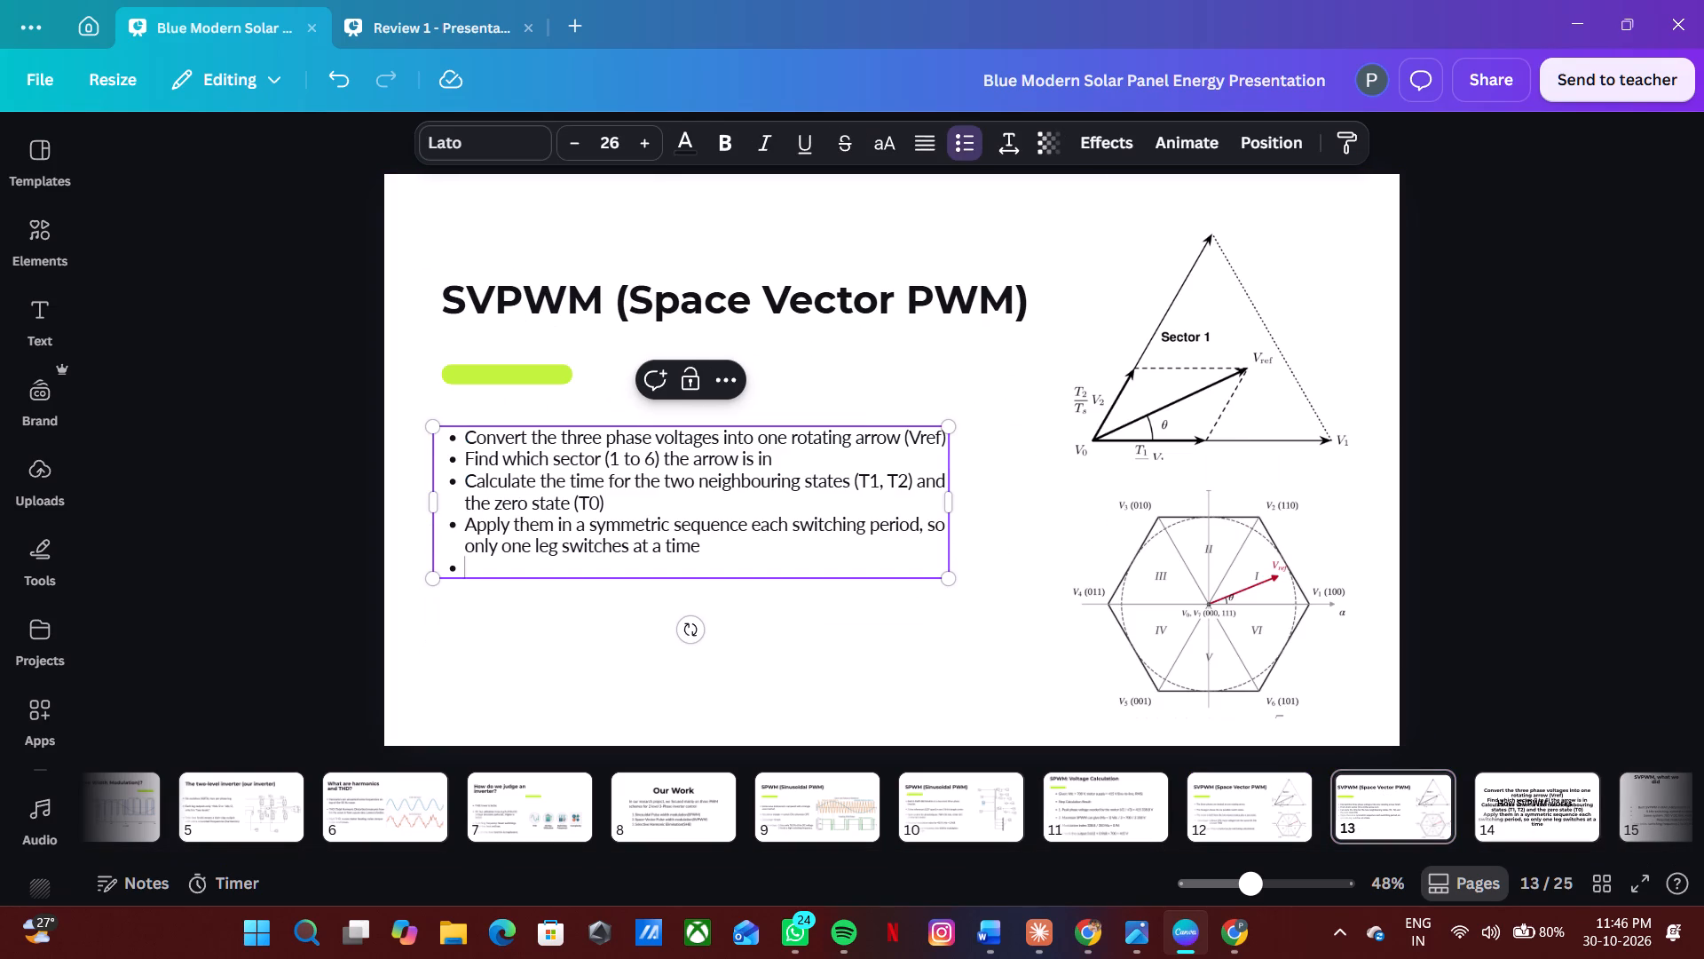
pyautogui.click(884, 527)
pyautogui.press('BackSpace')
pyautogui.hotkey('ctrl', 'z')
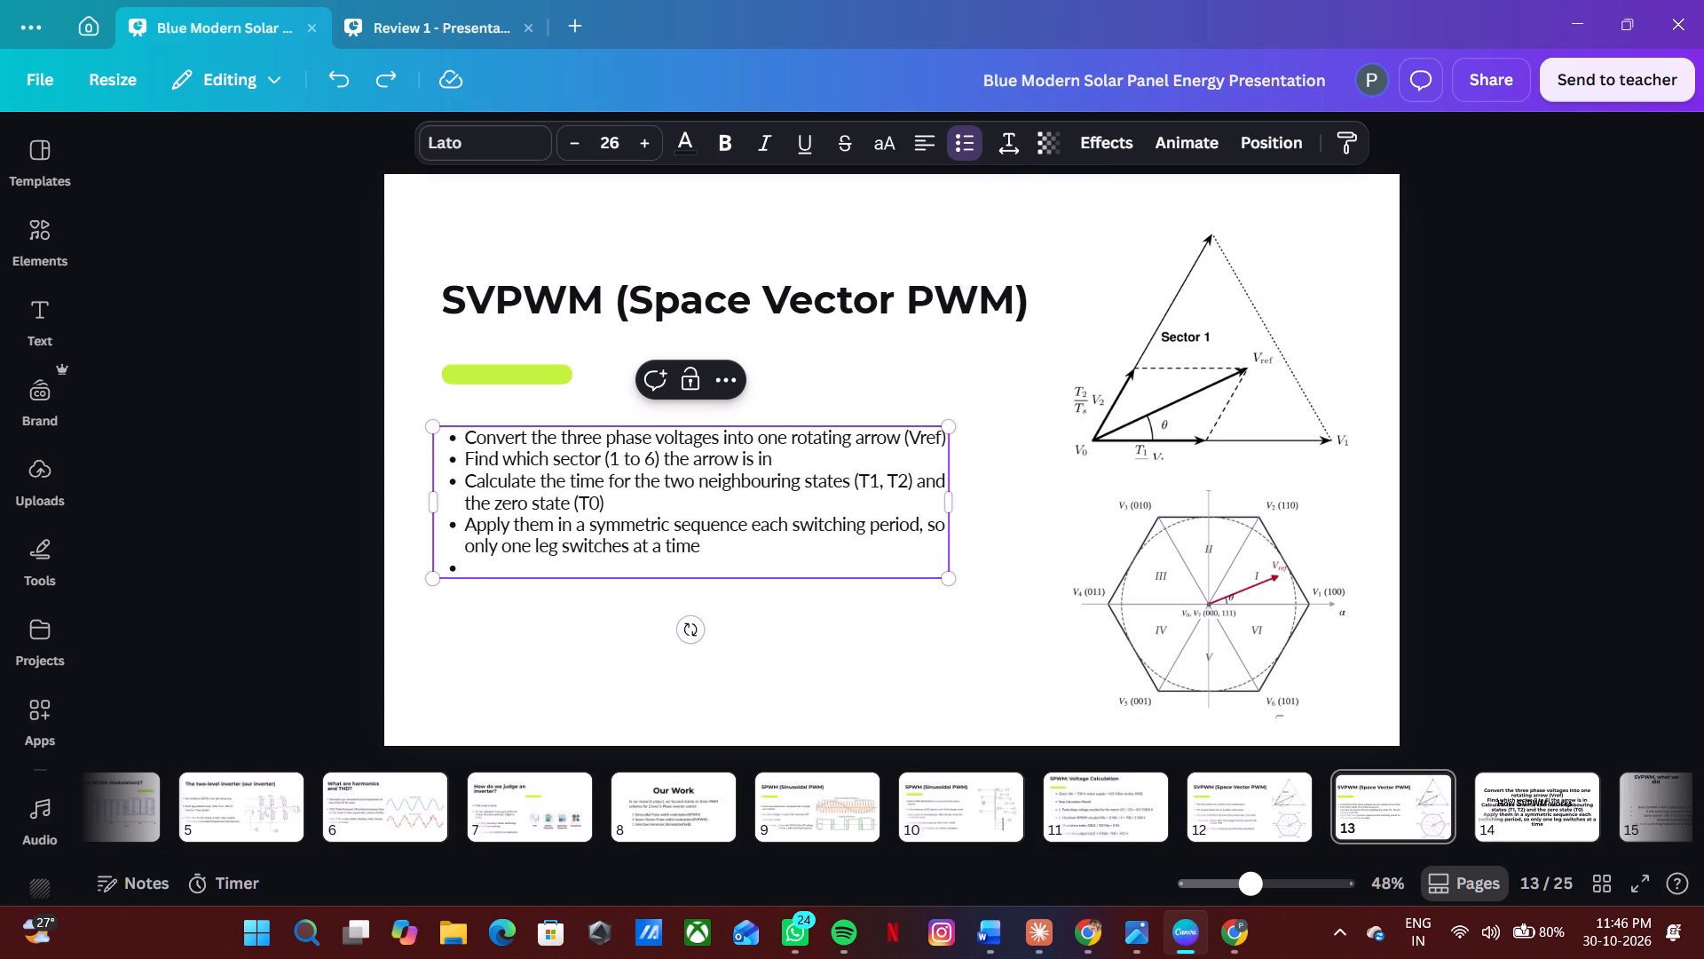
pyautogui.click(850, 559)
pyautogui.press('BackSpace')
pyautogui.press('BackSpace')
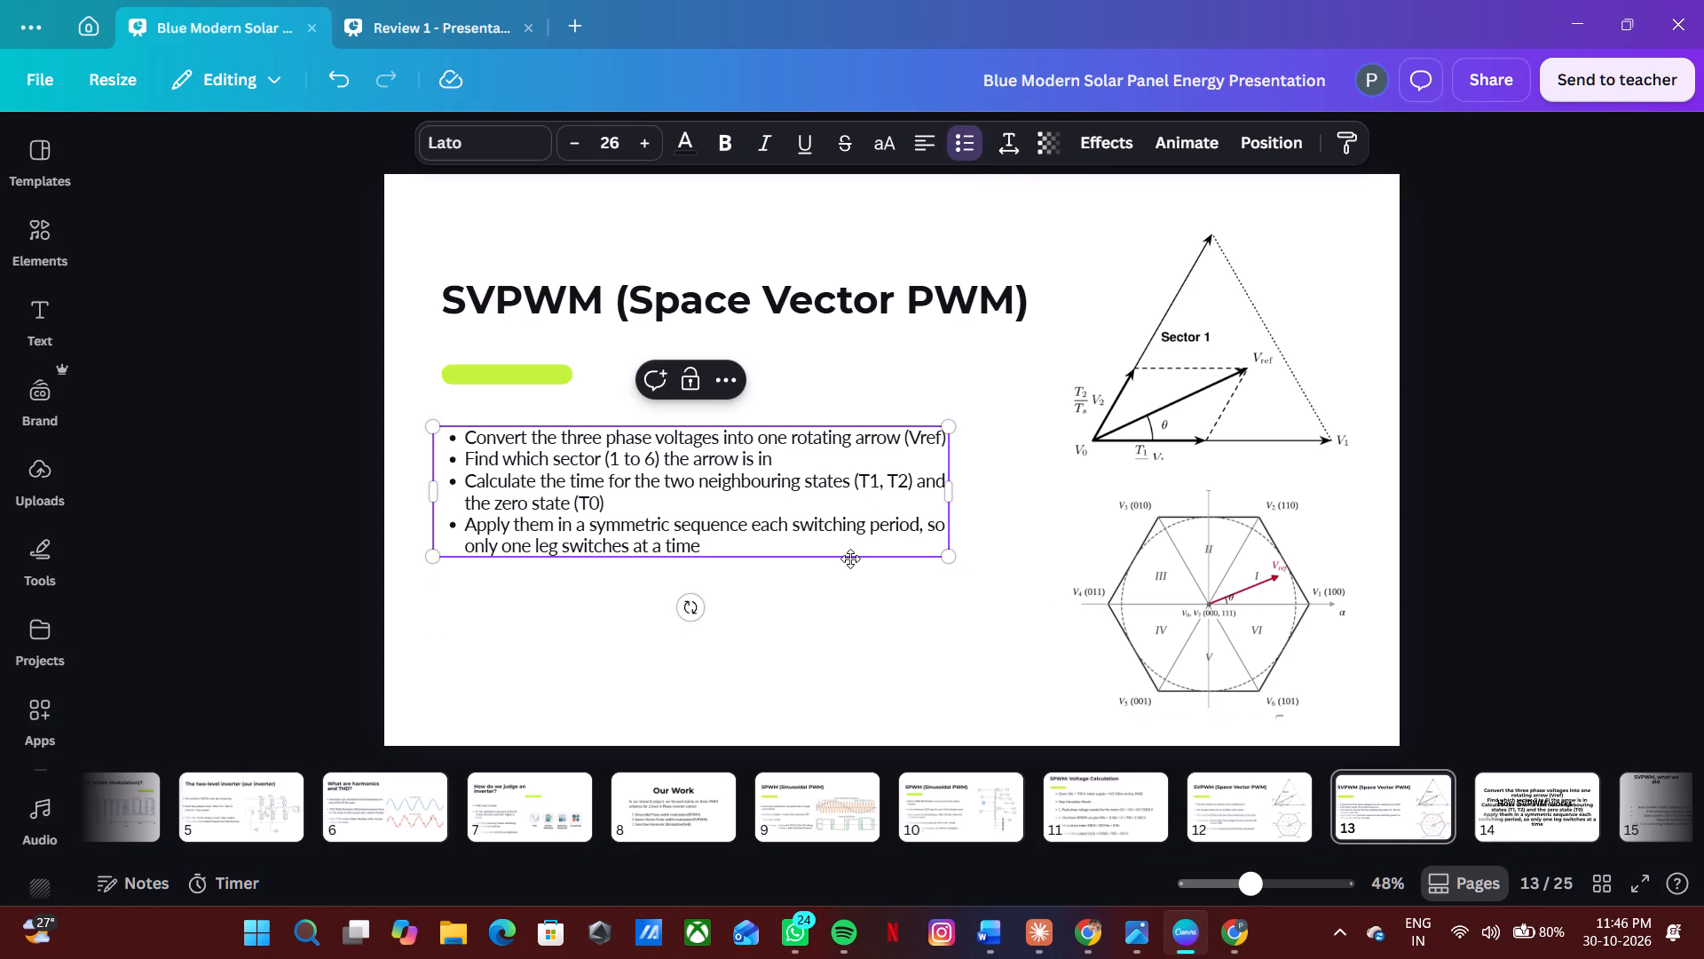
# Insert an unbulleted blank line before the "Apply them in a symmetric sequence" bullet.
pyautogui.press('Up')
pyautogui.press('Up')
pyautogui.press('Return')
pyautogui.press('BackSpace')
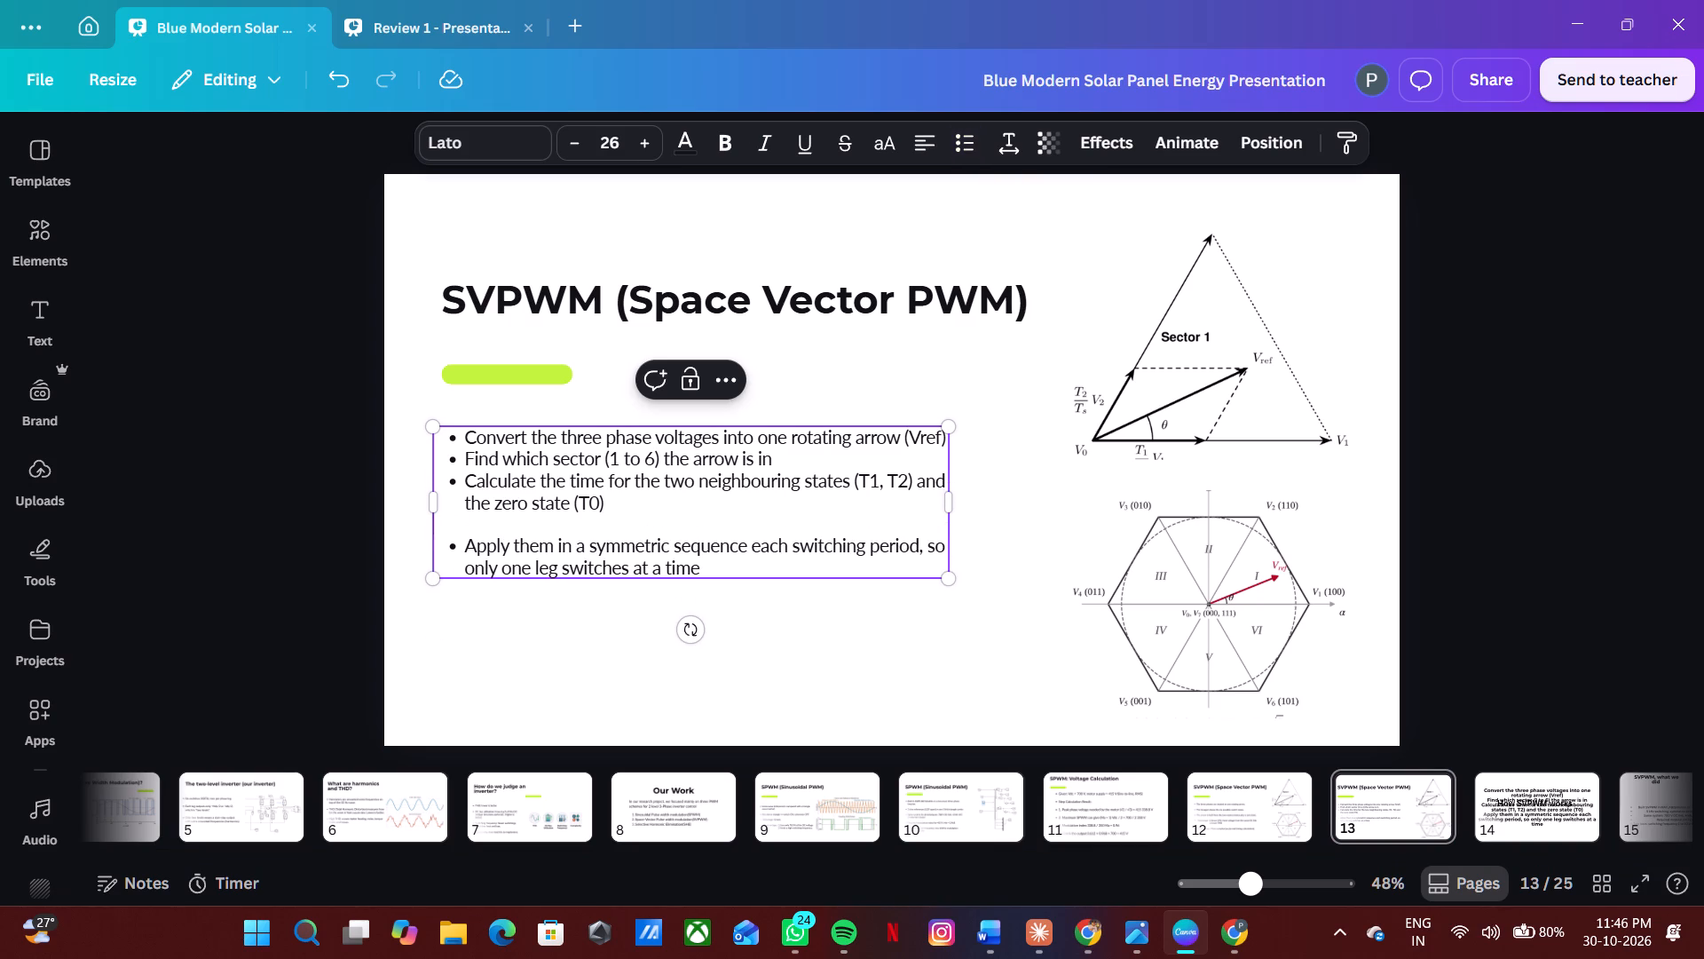
# Insert an unbulleted blank line between the "Find which sector" and "Calculate the time" bullets.
pyautogui.press('Up')
pyautogui.press('Up')
pyautogui.press('Up')
pyautogui.press('Right')
pyautogui.press('Right')
pyautogui.press('Right')
pyautogui.press('Right')
pyautogui.press('Right')
pyautogui.press('Right')
pyautogui.press('Right')
pyautogui.press('Right')
pyautogui.press('Right')
pyautogui.press('Right')
pyautogui.press('Right')
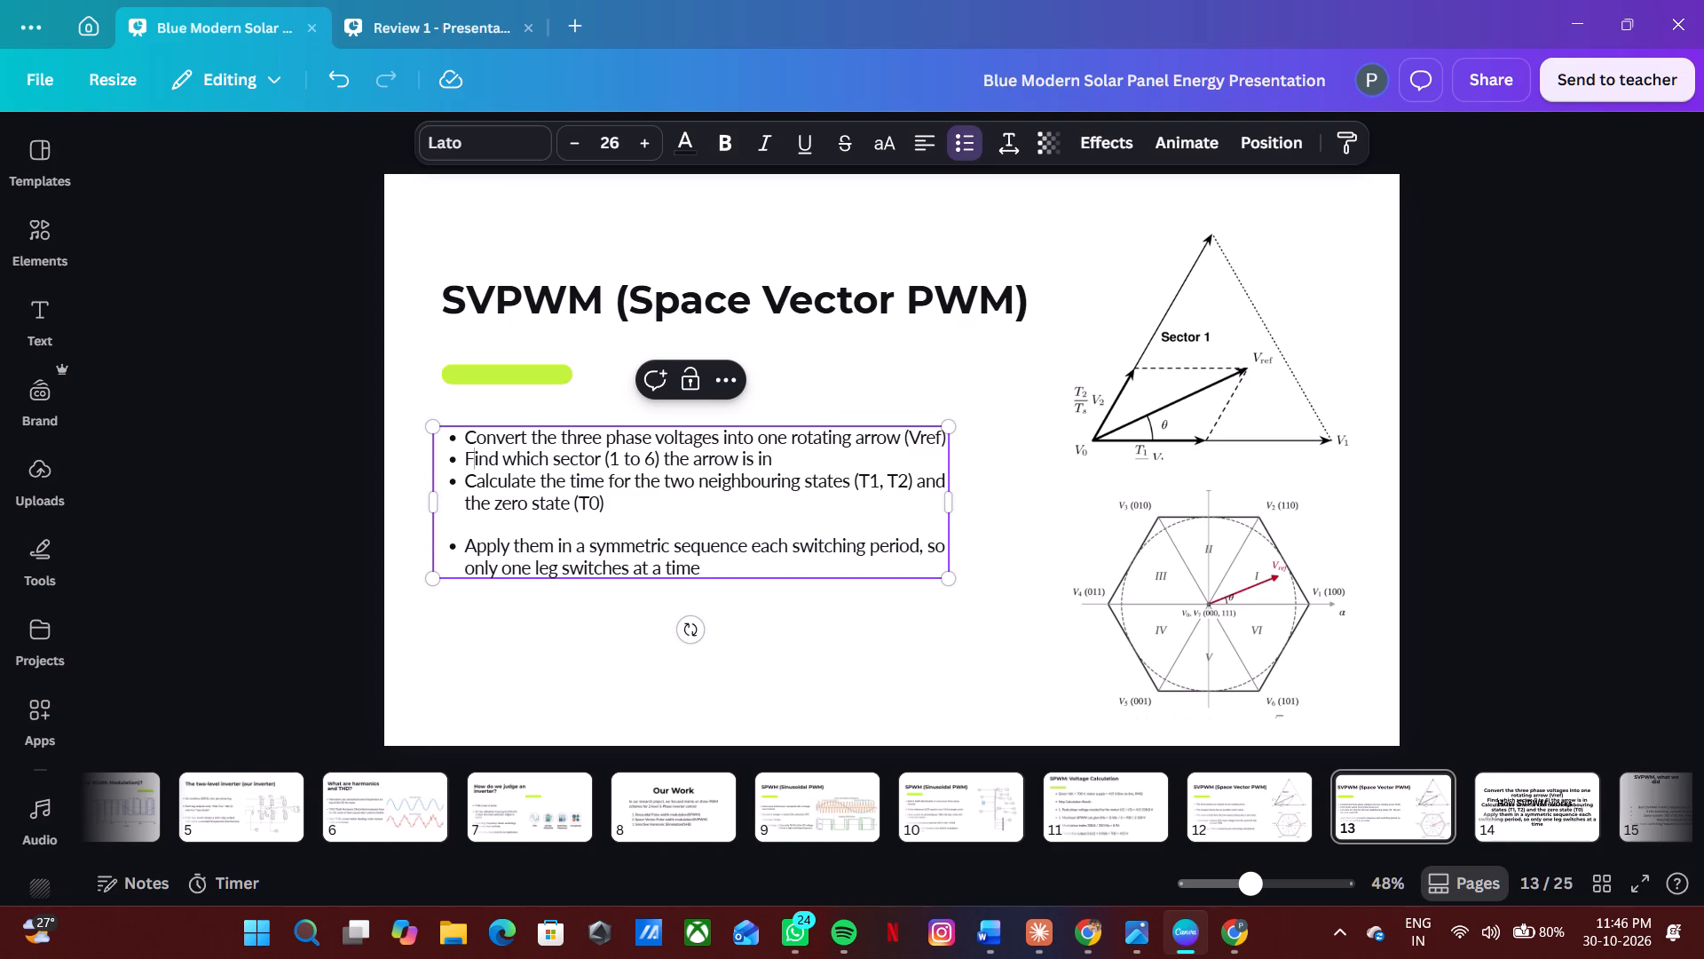
pyautogui.press('Right')
pyautogui.press('Right')
pyautogui.press('Right')
pyautogui.press('Right')
pyautogui.press('Right')
pyautogui.press('Right')
pyautogui.press('Right')
pyautogui.press('Right')
pyautogui.press('Right')
pyautogui.press('Right')
pyautogui.press('Right')
pyautogui.press('Right')
pyautogui.press('Right')
pyautogui.press('Right')
pyautogui.press('Right')
pyautogui.press('Right')
pyautogui.press('Right')
pyautogui.press('Right')
pyautogui.press('Right')
pyautogui.press('Right')
pyautogui.press('Right')
pyautogui.press('Return')
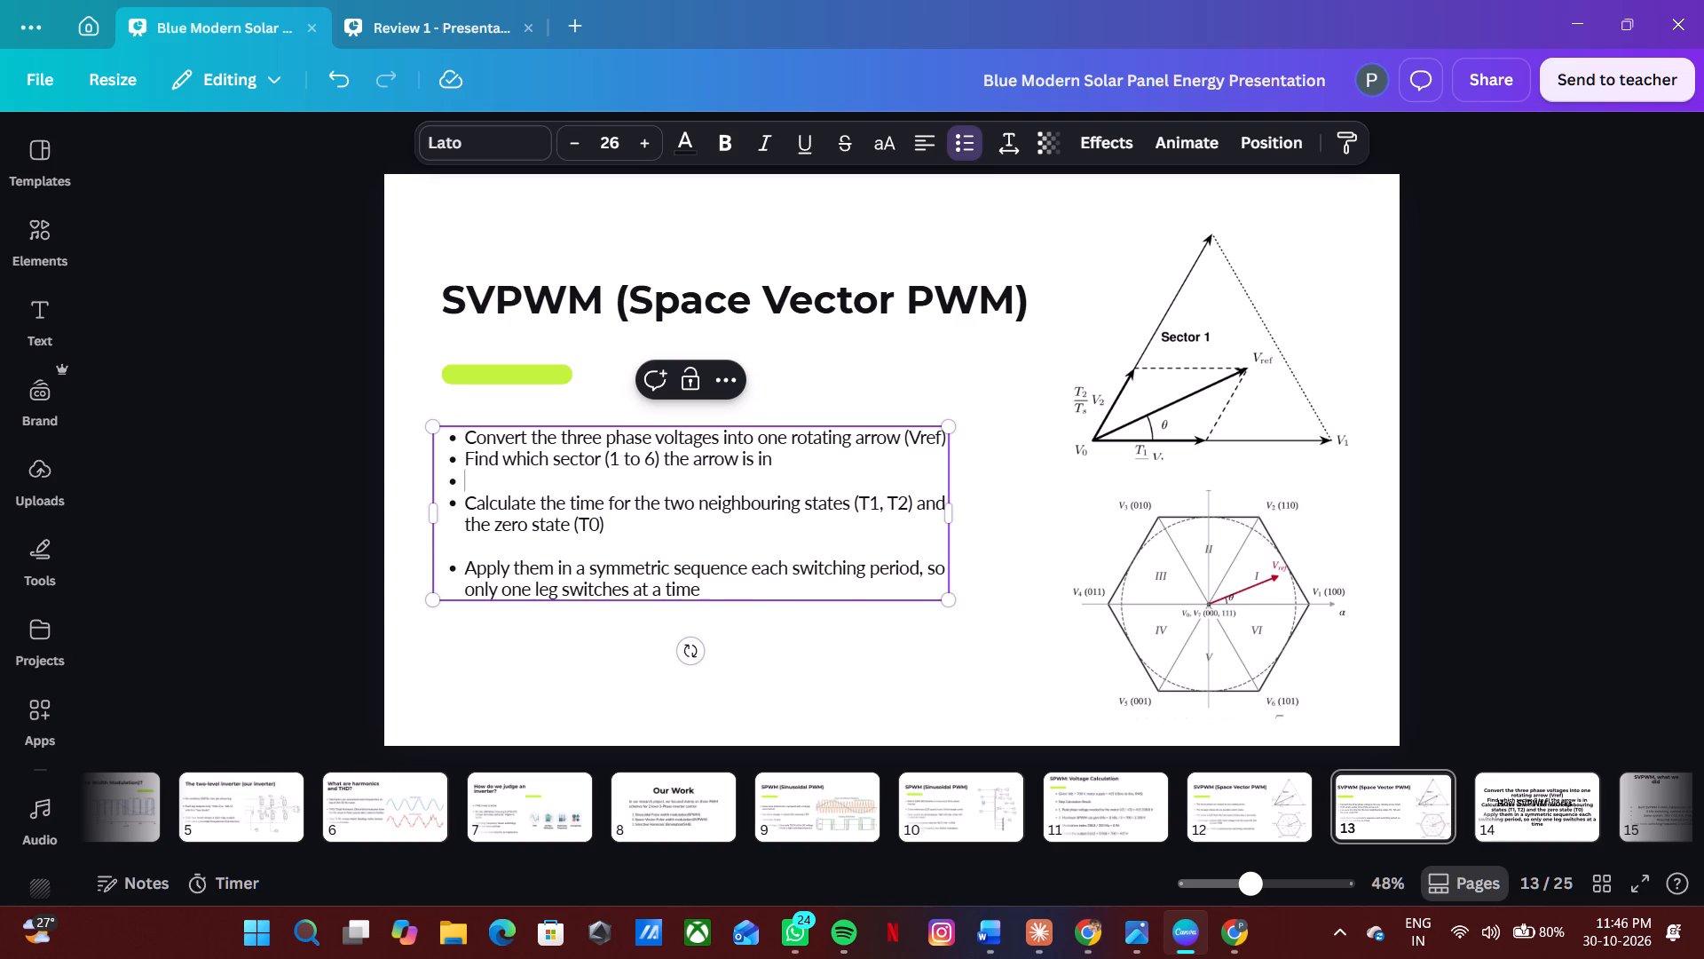
pyautogui.press('BackSpace')
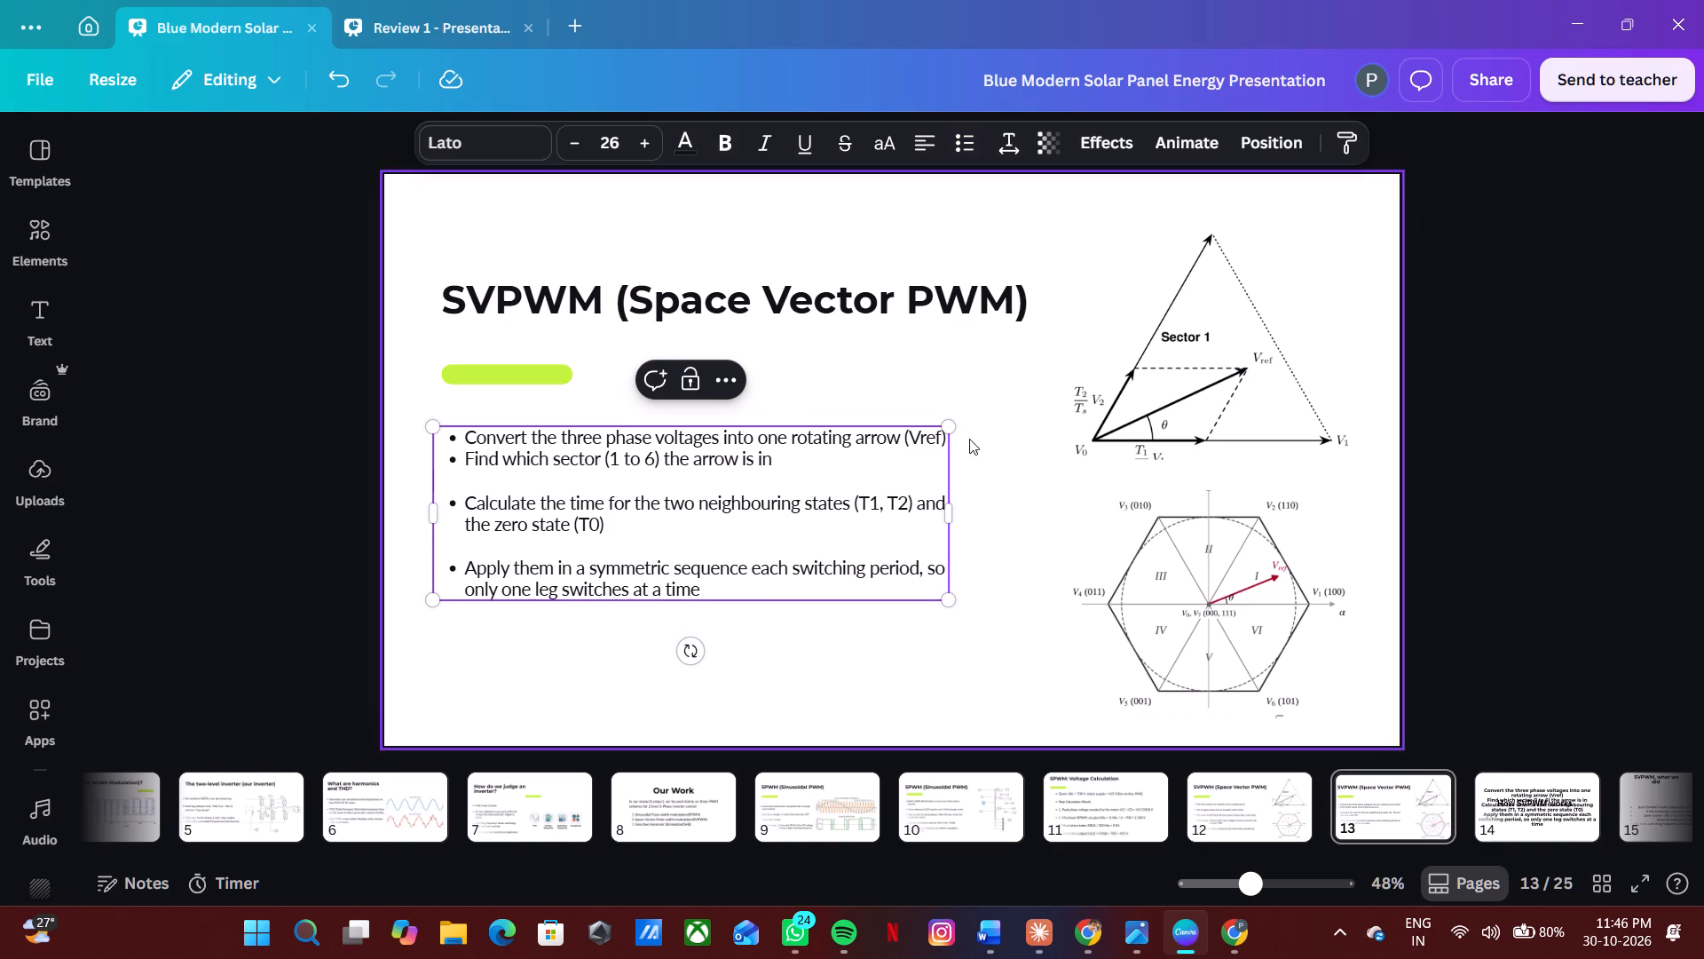
# Insert an unbulleted blank line between the "Convert the three phase voltages" and "Find which sector" bullets.
pyautogui.click(942, 444)
pyautogui.press('Return')
pyautogui.press('BackSpace')
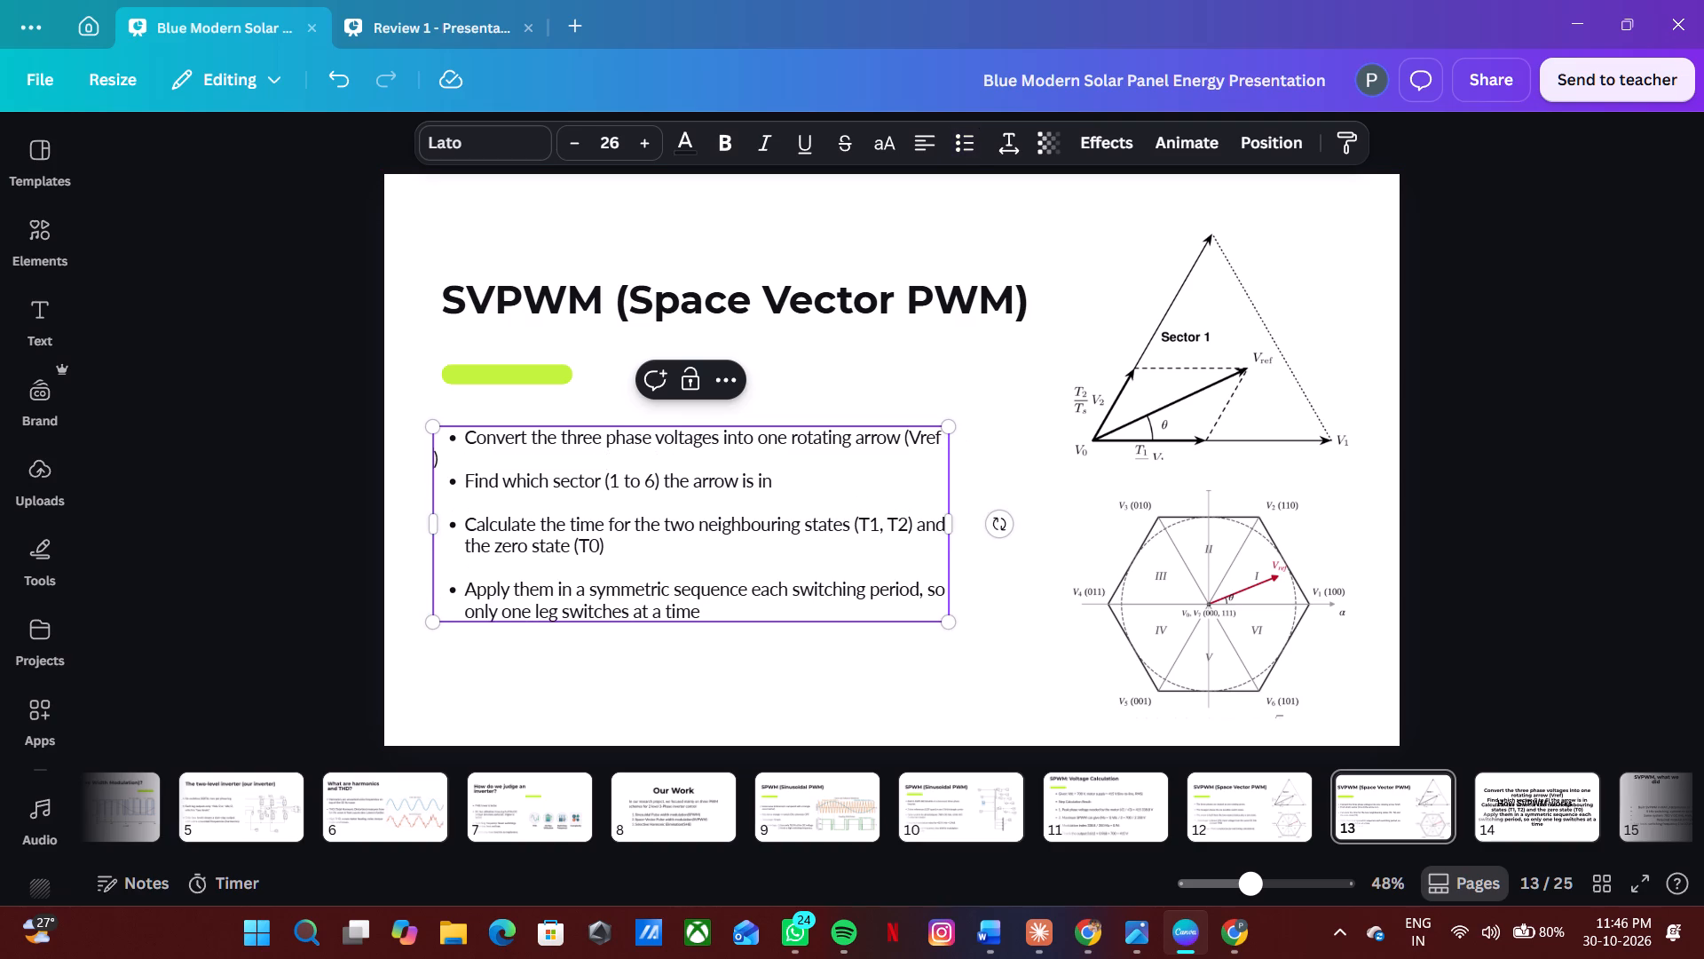
pyautogui.press('BackSpace')
pyautogui.press('Right')
pyautogui.press('Right')
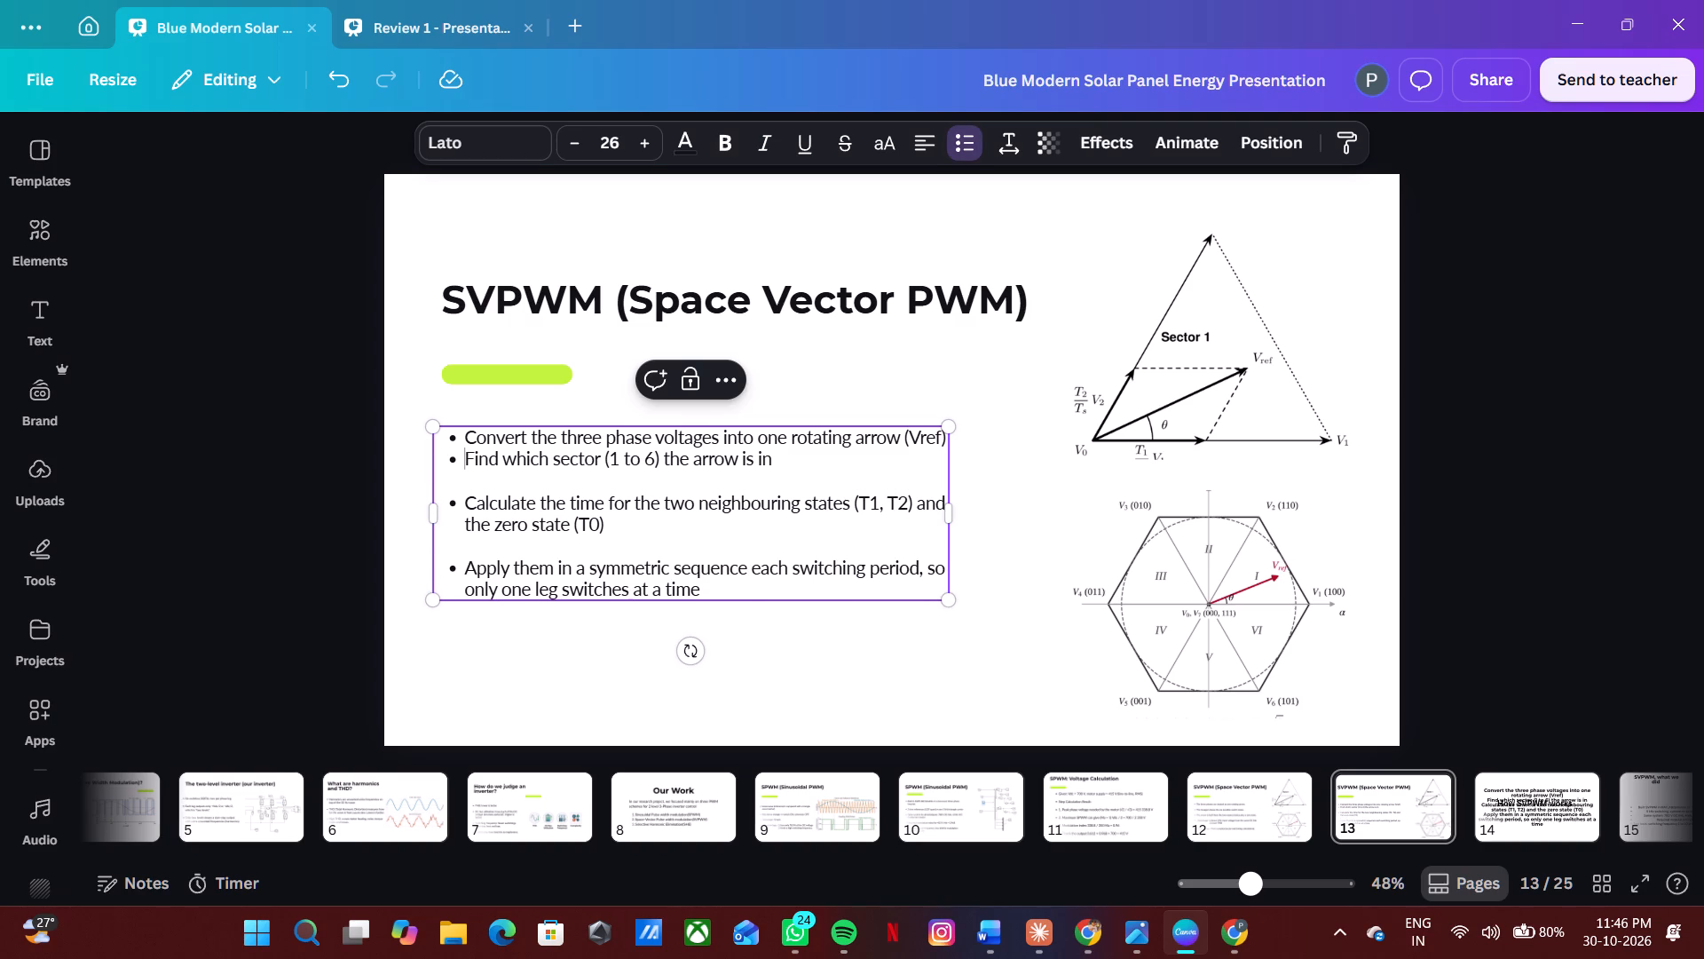
pyautogui.press('Return')
pyautogui.press('BackSpace')
pyautogui.press('BackSpace')
pyautogui.press('\\')
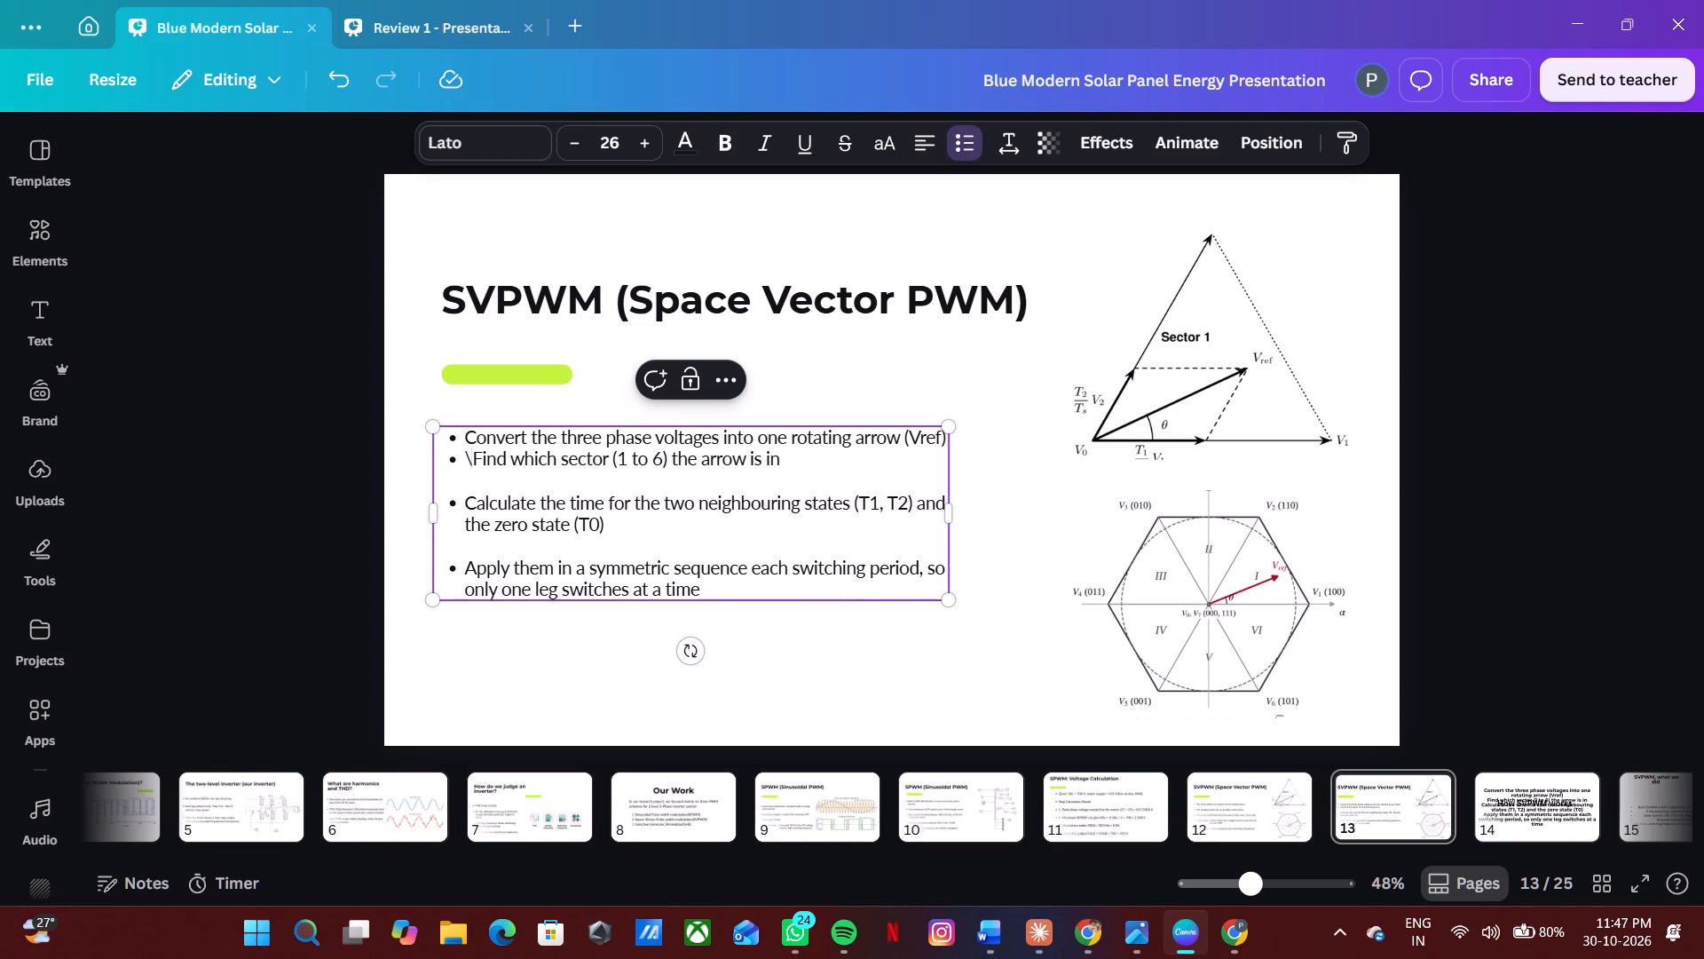
pyautogui.press('BackSpace')
pyautogui.press('Return')
pyautogui.press('Up')
pyautogui.write('\\\\')
pyautogui.press('BackSpace')
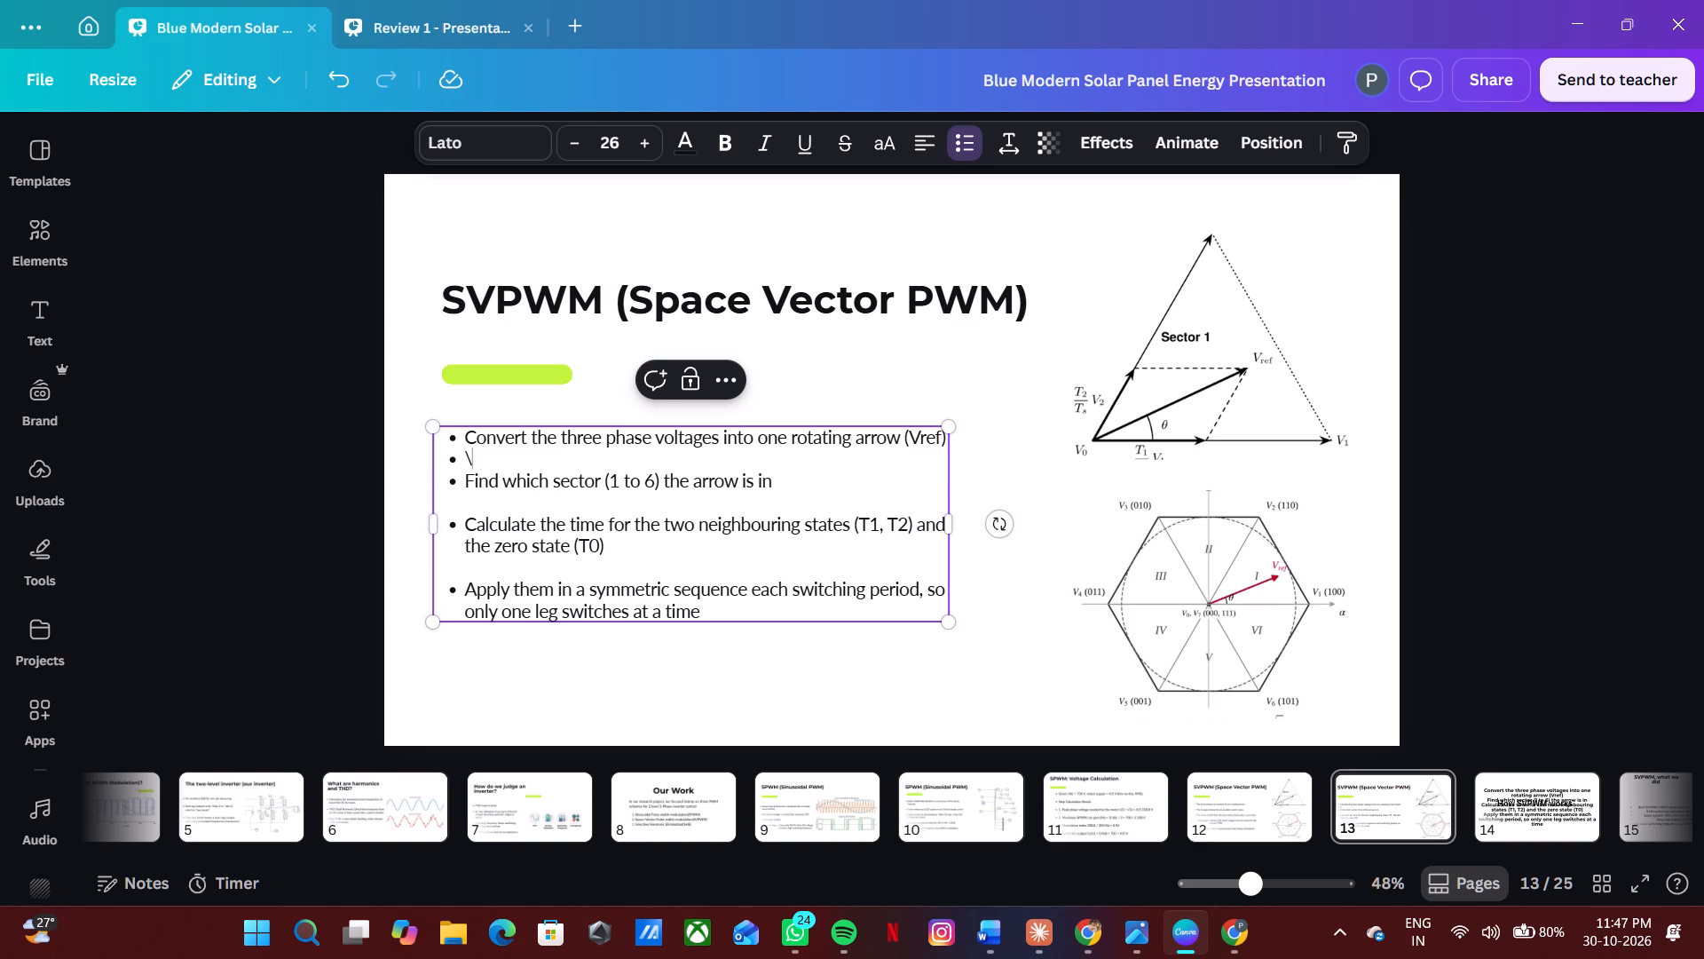
pyautogui.press('BackSpace')
pyautogui.press('BackSpace')
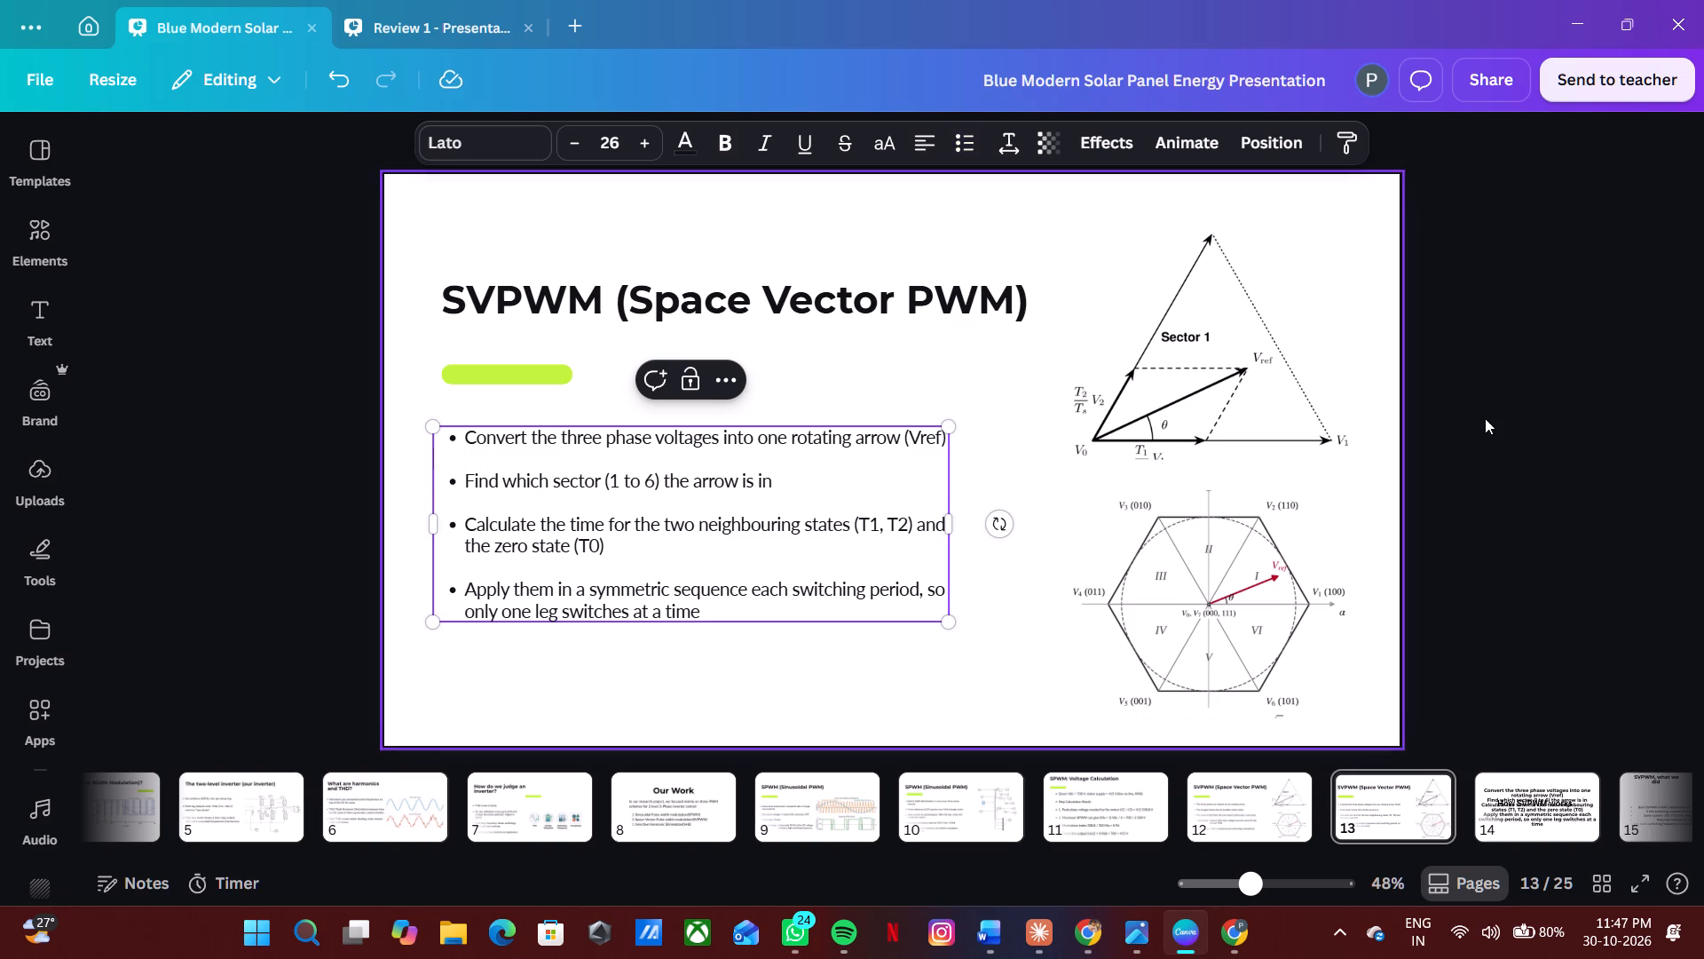
# Scale slide 13's list up to font size 32.4, move it up and left beneath the accent bar, and narrow its text box slightly.
pyautogui.click(1485, 418)
pyautogui.click(644, 556)
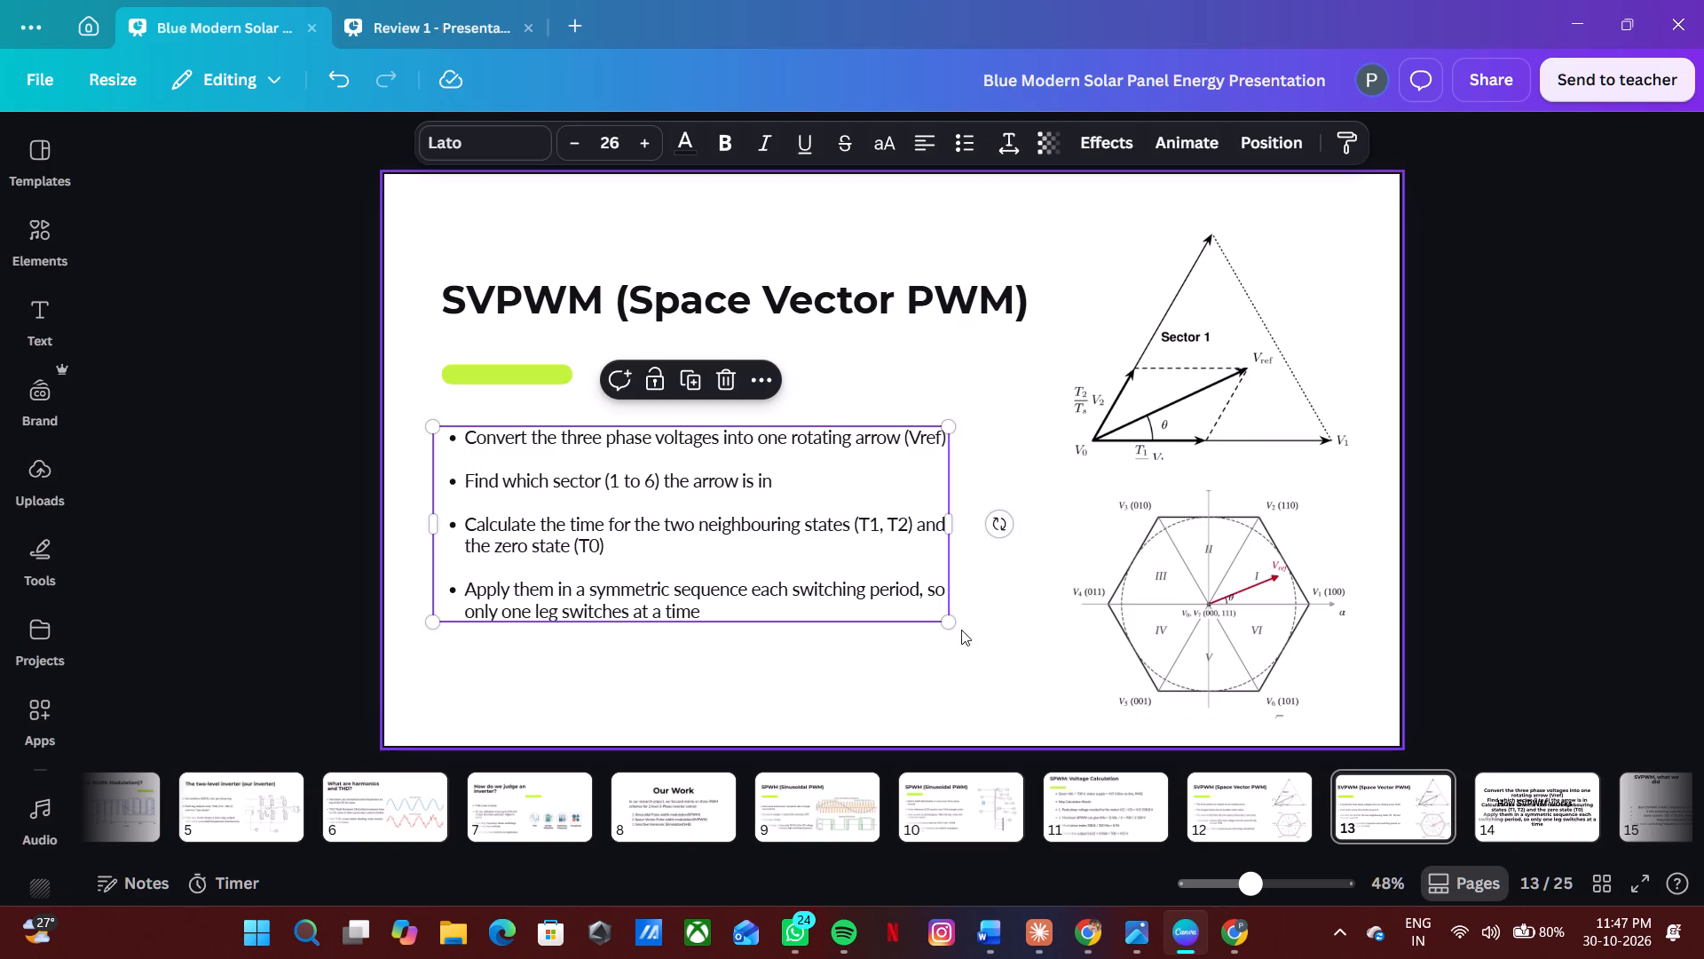
pyautogui.moveTo(952, 622); pyautogui.dragTo(1069, 693)
pyautogui.moveTo(930, 605); pyautogui.dragTo(915, 590)
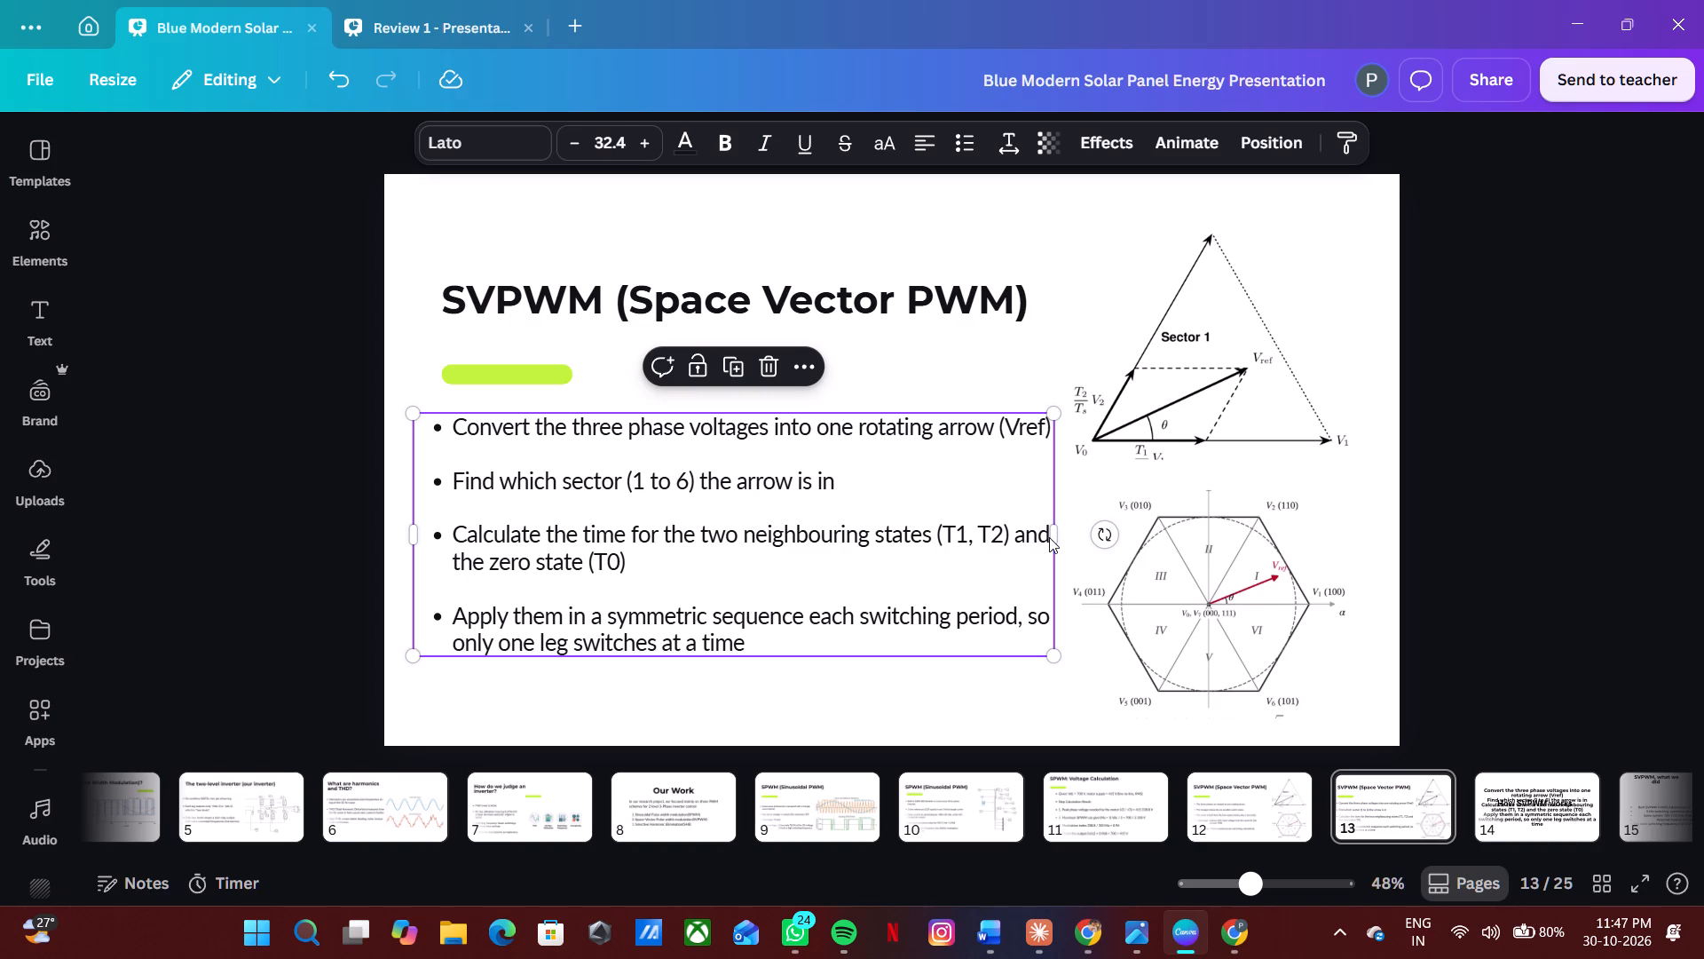
pyautogui.click(1059, 538)
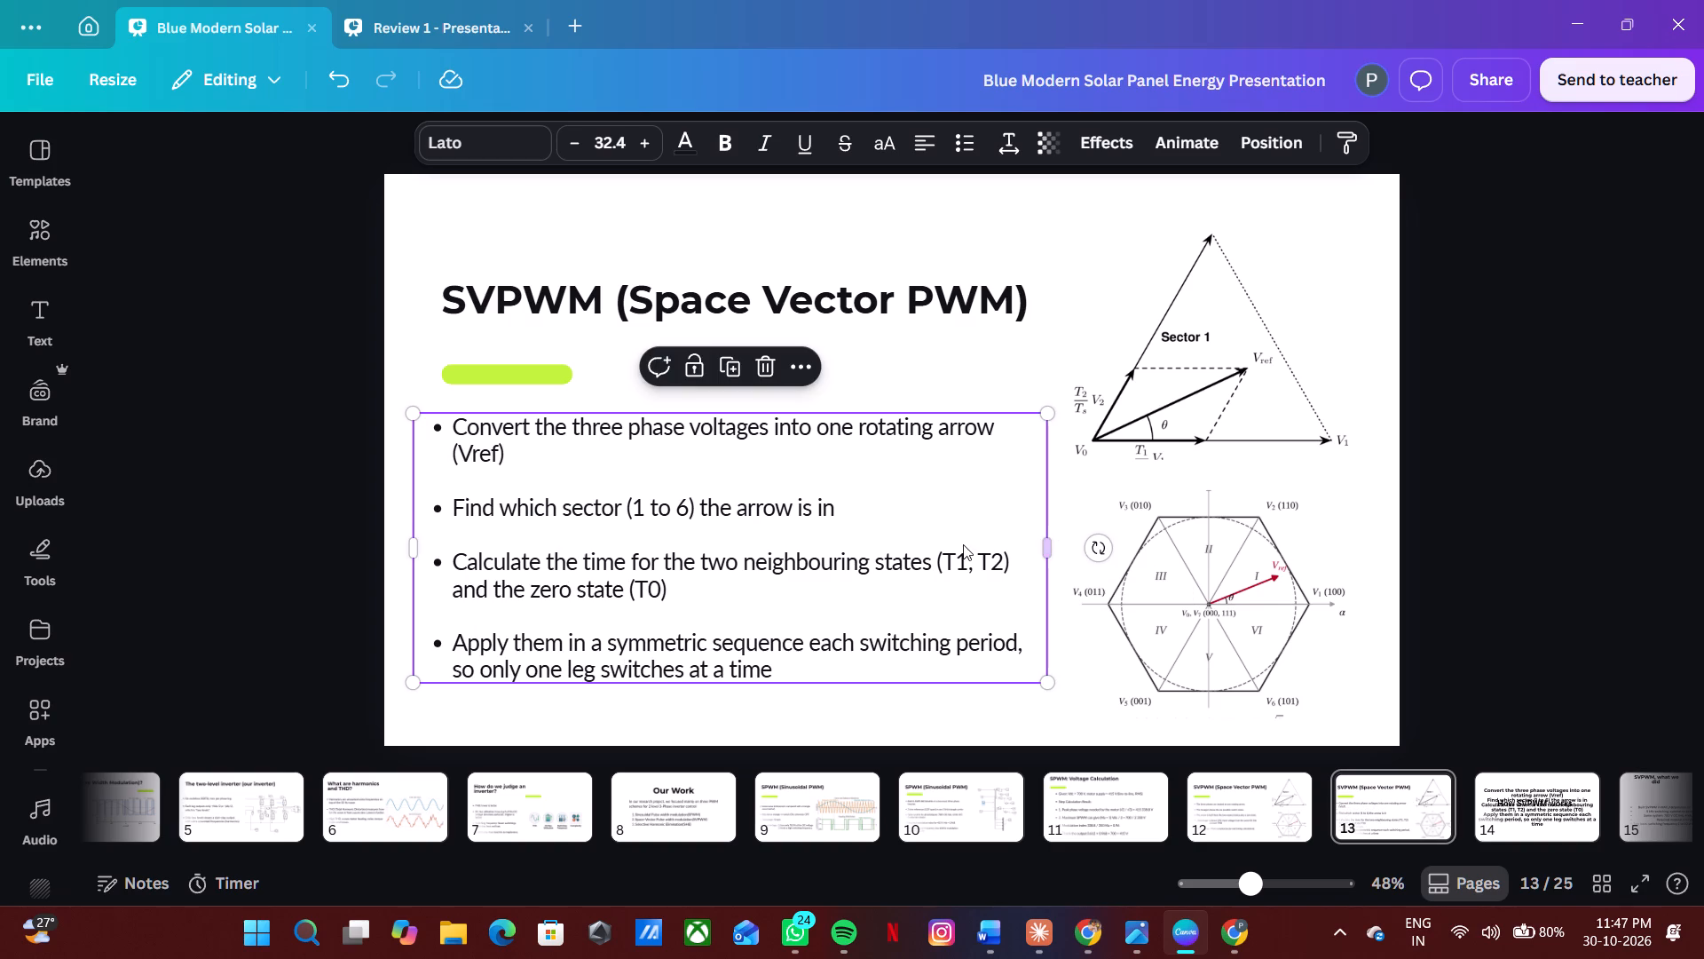
# Justify all the text of the SVPWM working steps list on slide 13.
pyautogui.click(963, 544)
pyautogui.hotkey('ctrl', 'a')
pyautogui.tripleClick(931, 155)
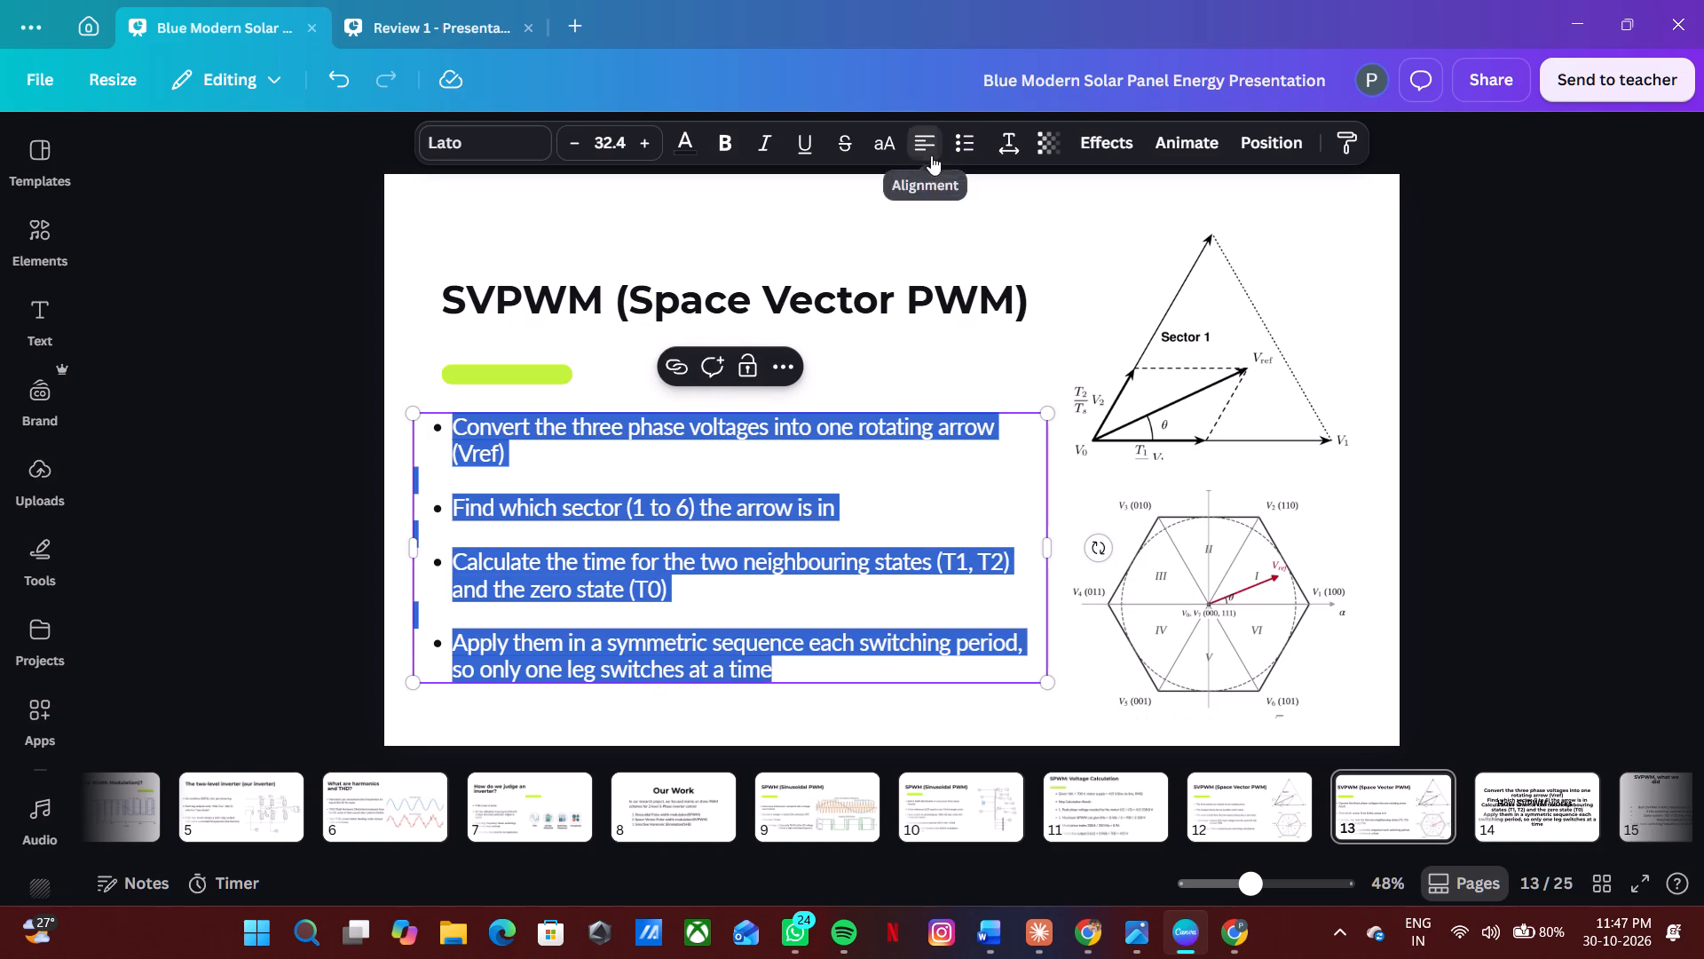
pyautogui.click(1625, 349)
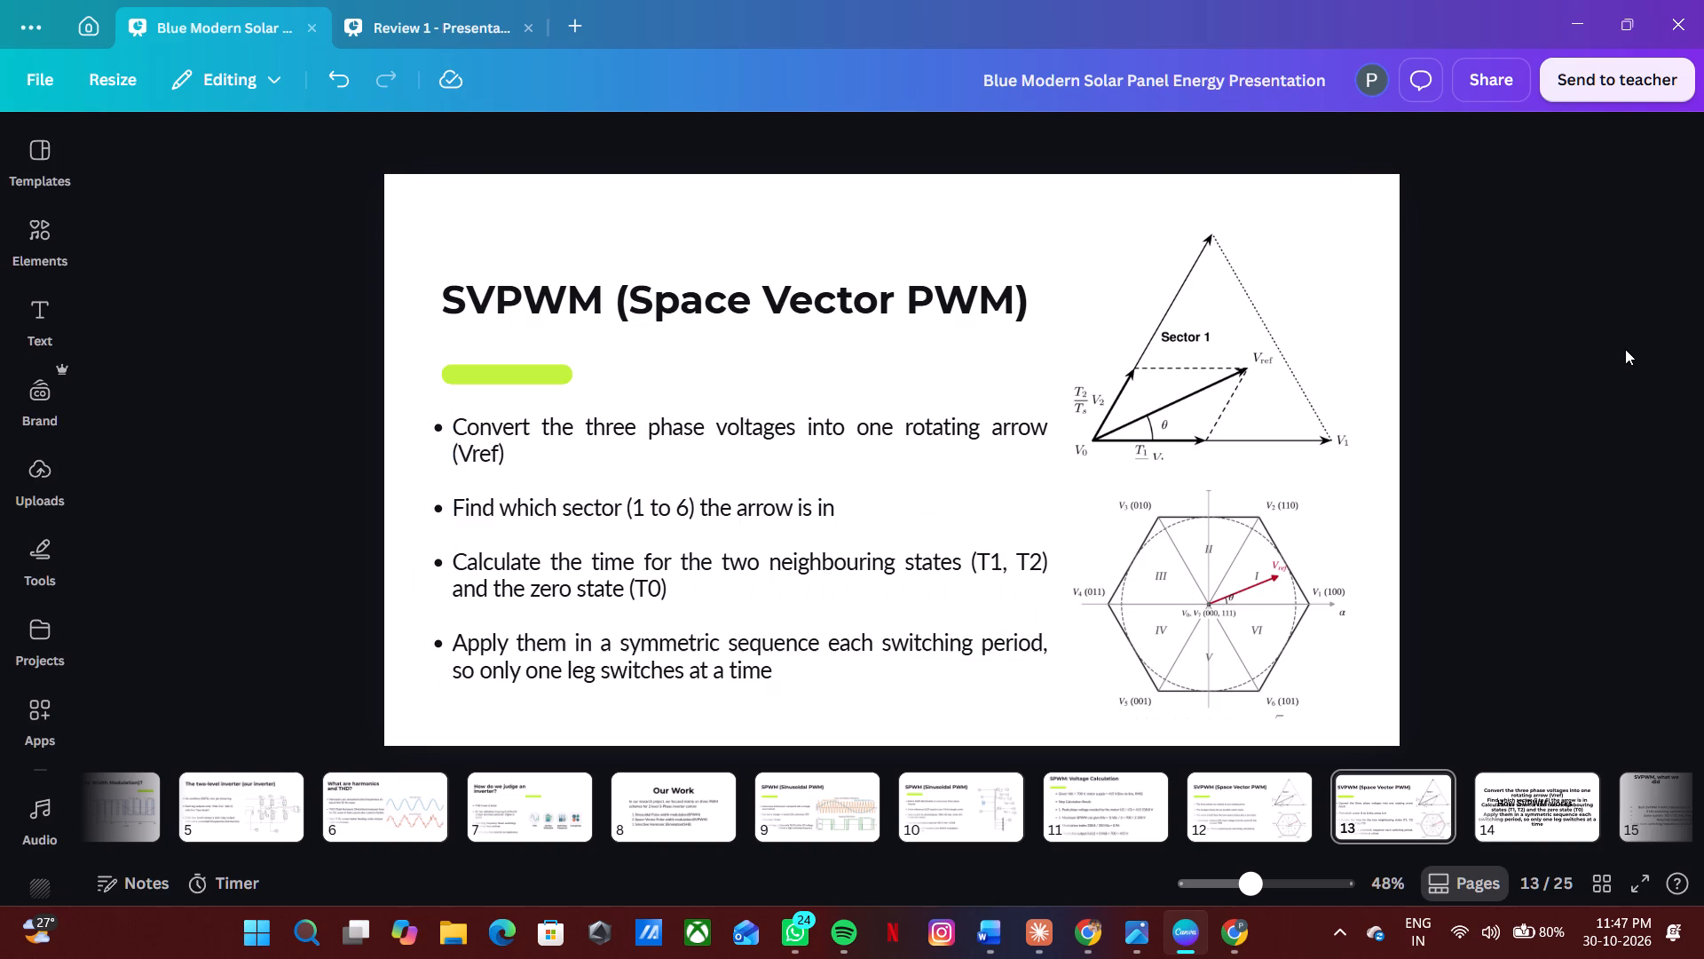
# Shift the justified list slightly up and left so its bullet text lines up with the title's left edge.
pyautogui.moveTo(1021, 559); pyautogui.dragTo(1011, 554)
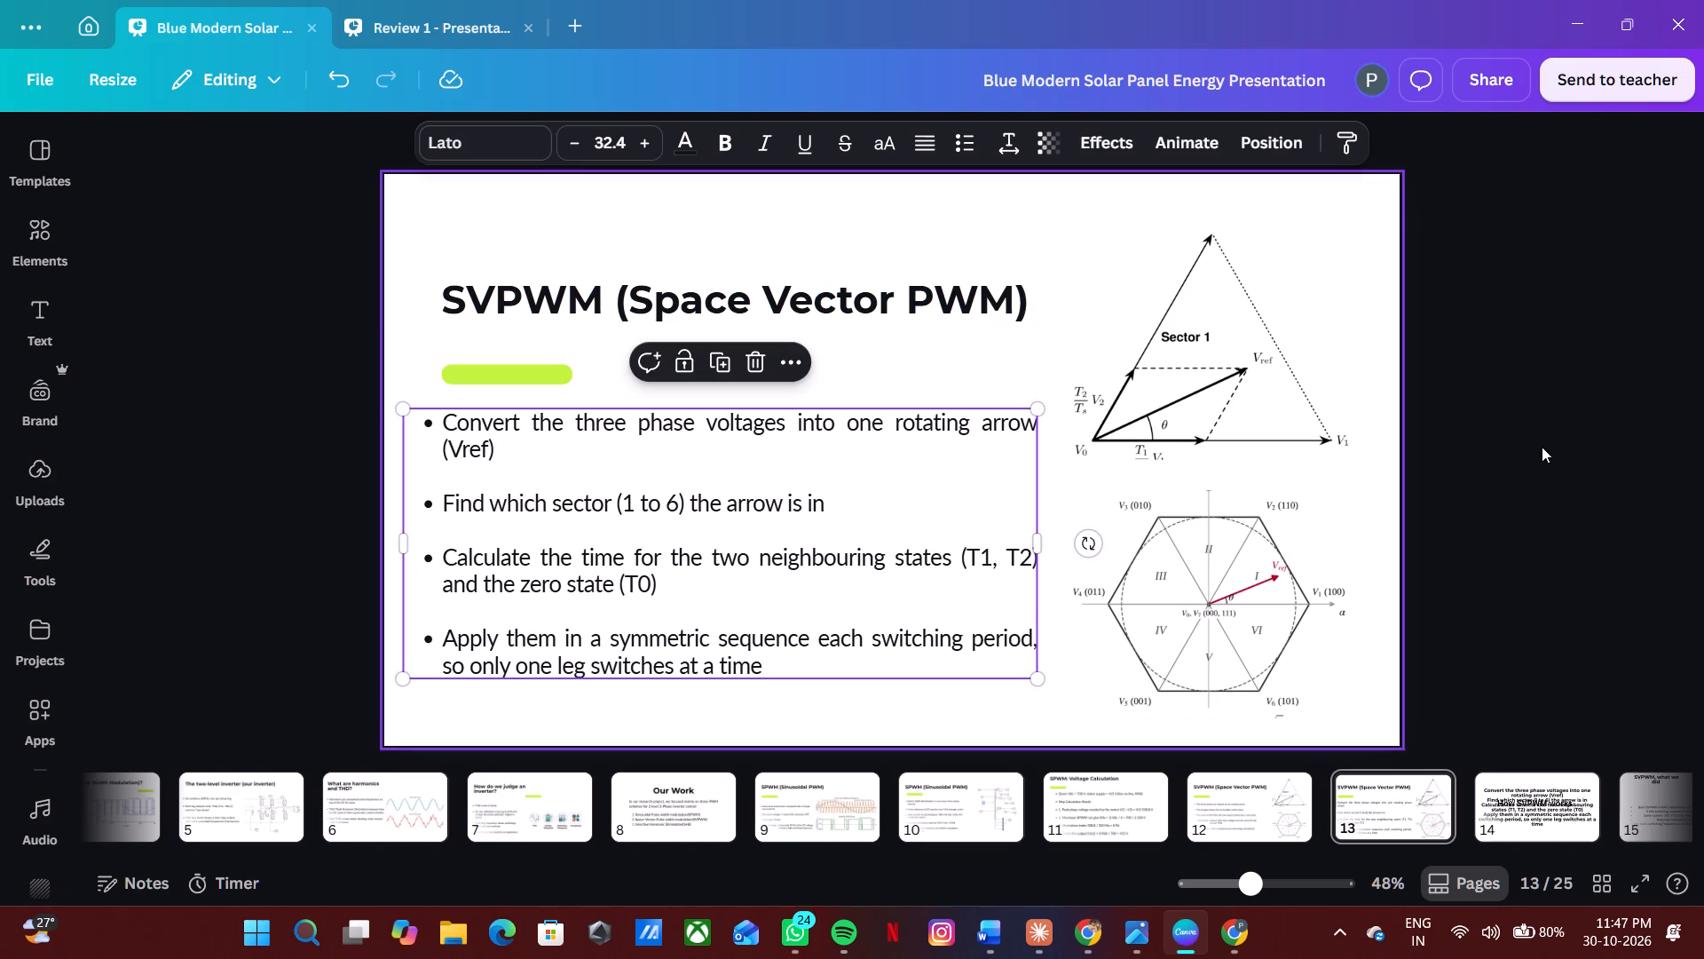
pyautogui.click(1542, 447)
# Raise the SVPWM (Space Vector PWM) title and the green accent bar slightly on slide 13.
pyautogui.moveTo(906, 292); pyautogui.dragTo(903, 277)
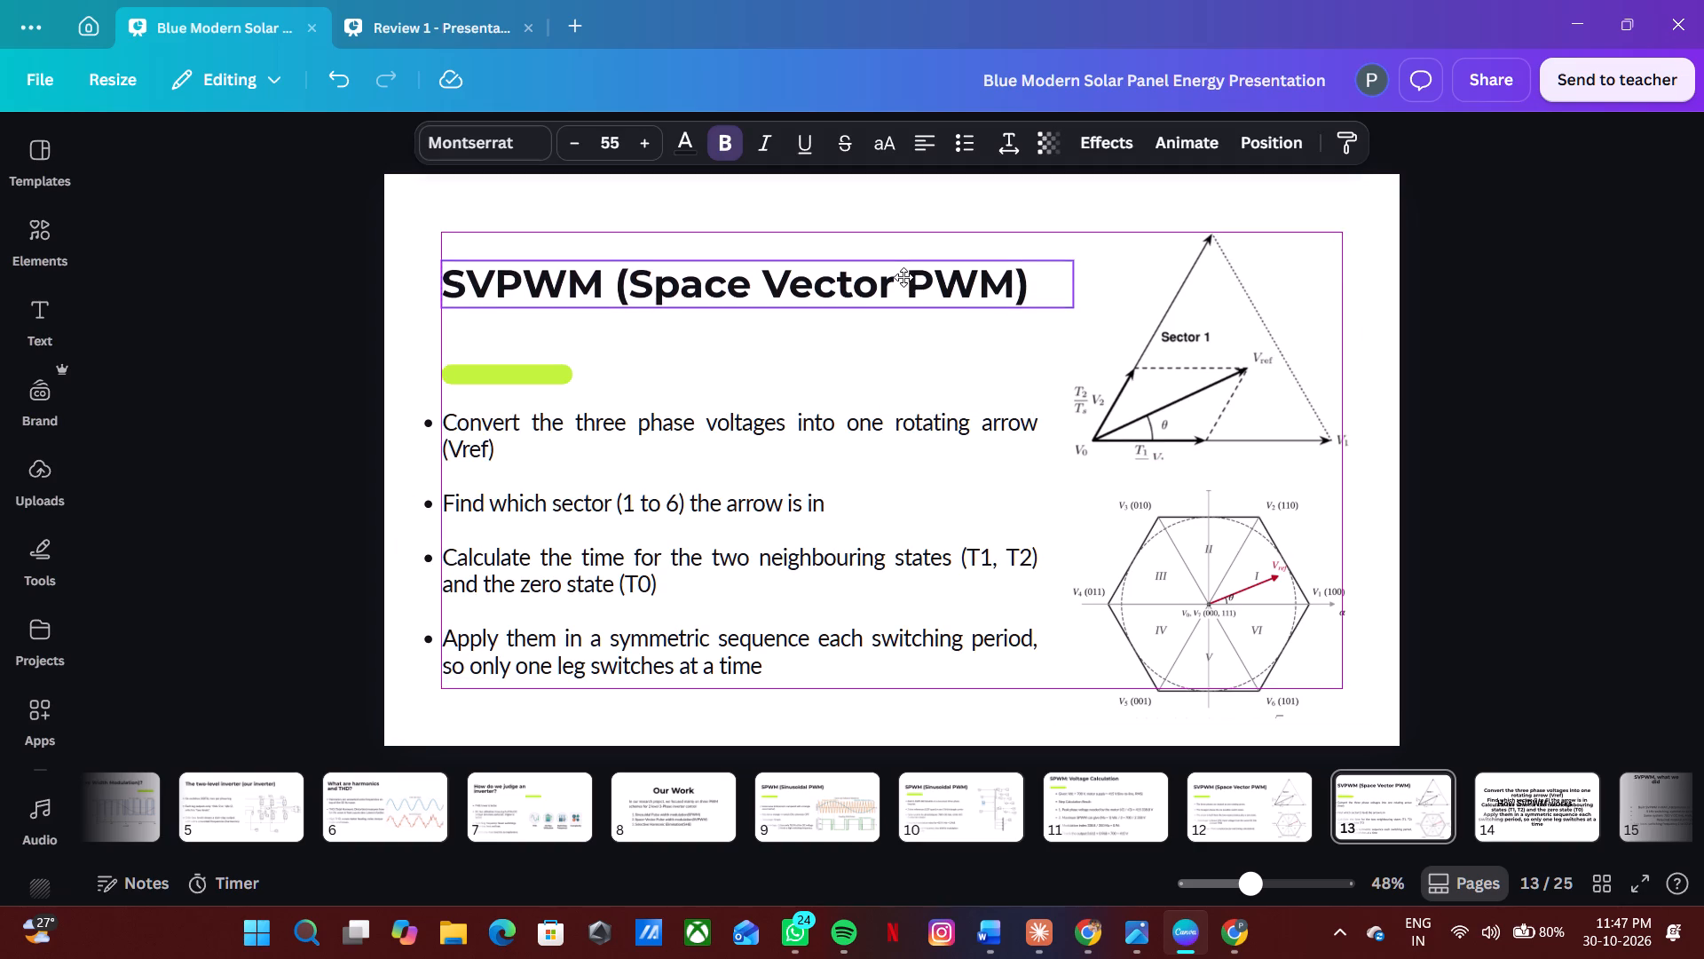
pyautogui.moveTo(903, 277); pyautogui.dragTo(903, 275)
pyautogui.moveTo(563, 372); pyautogui.dragTo(561, 359)
pyautogui.click(1463, 361)
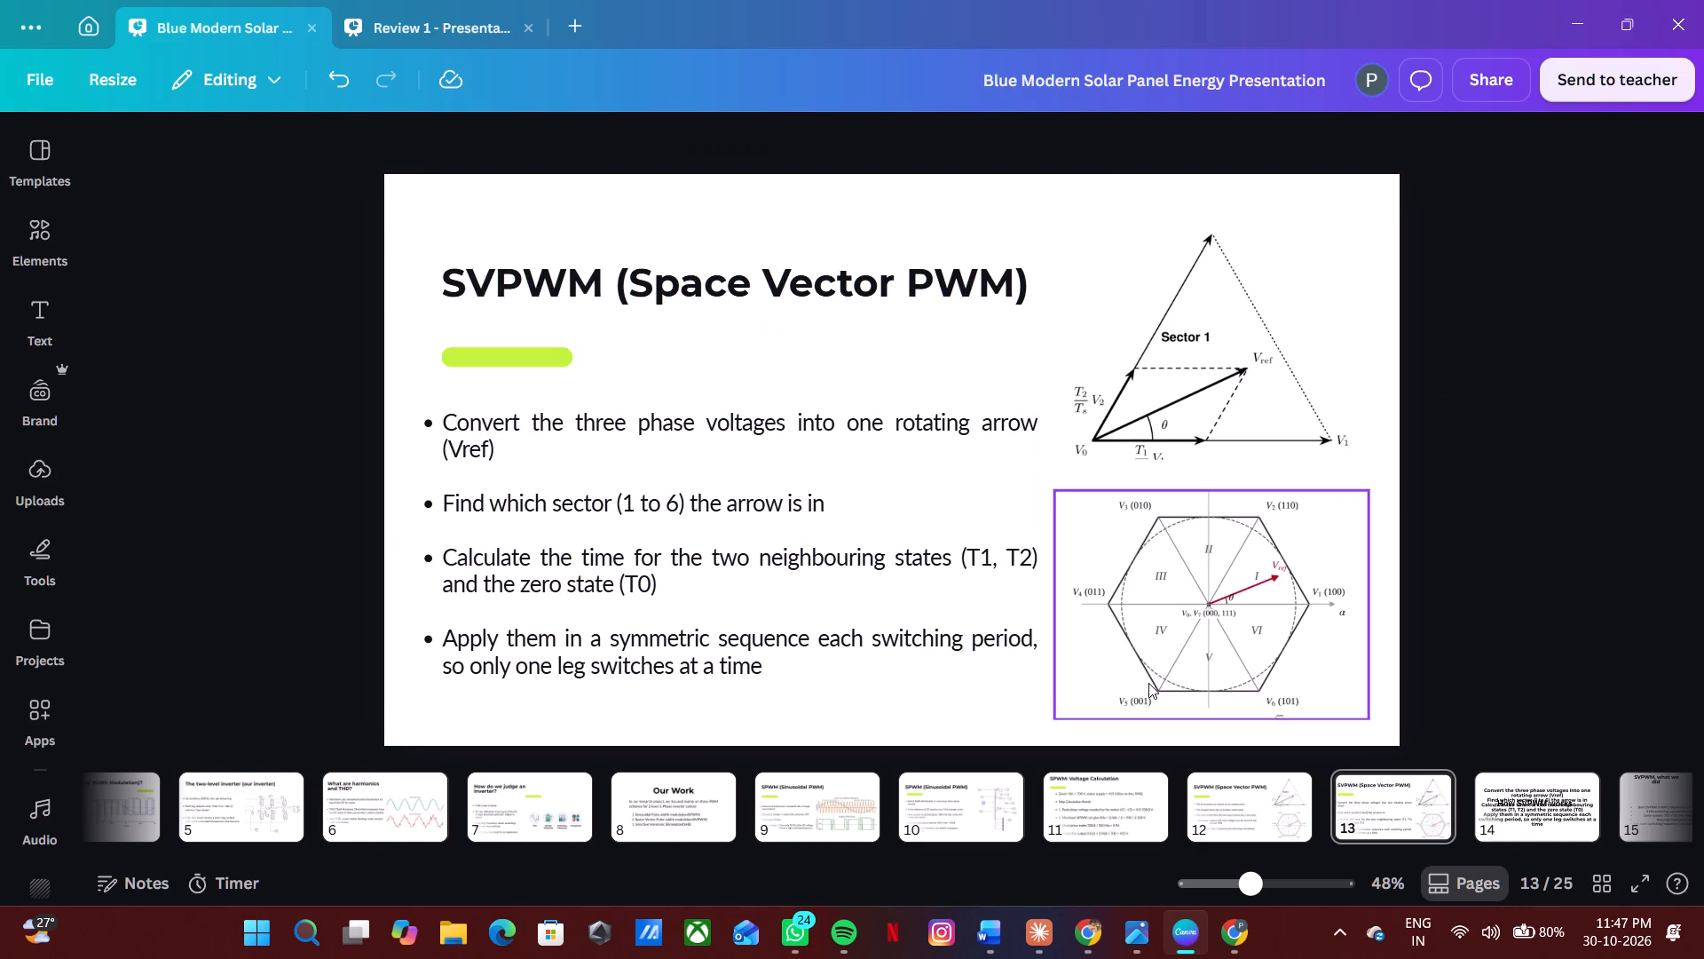
# Delete the raw SVPWM working steps text box overlapping the How SVPWM works heading on slide 14.
pyautogui.click(1500, 817)
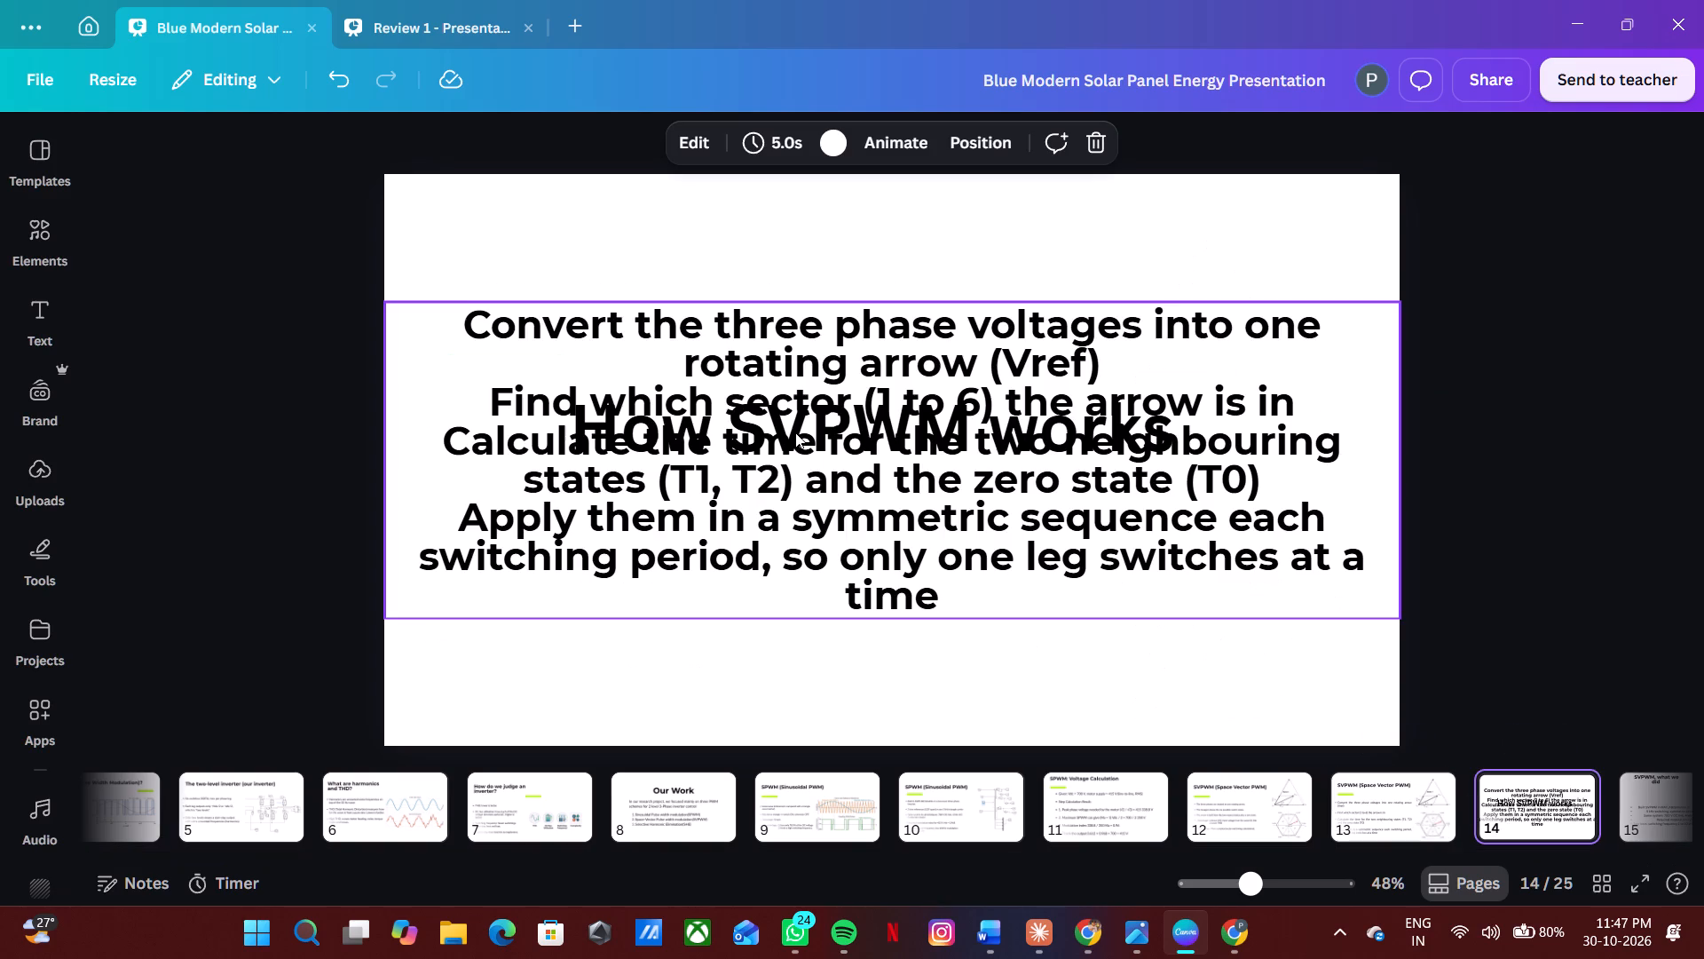
pyautogui.click(814, 562)
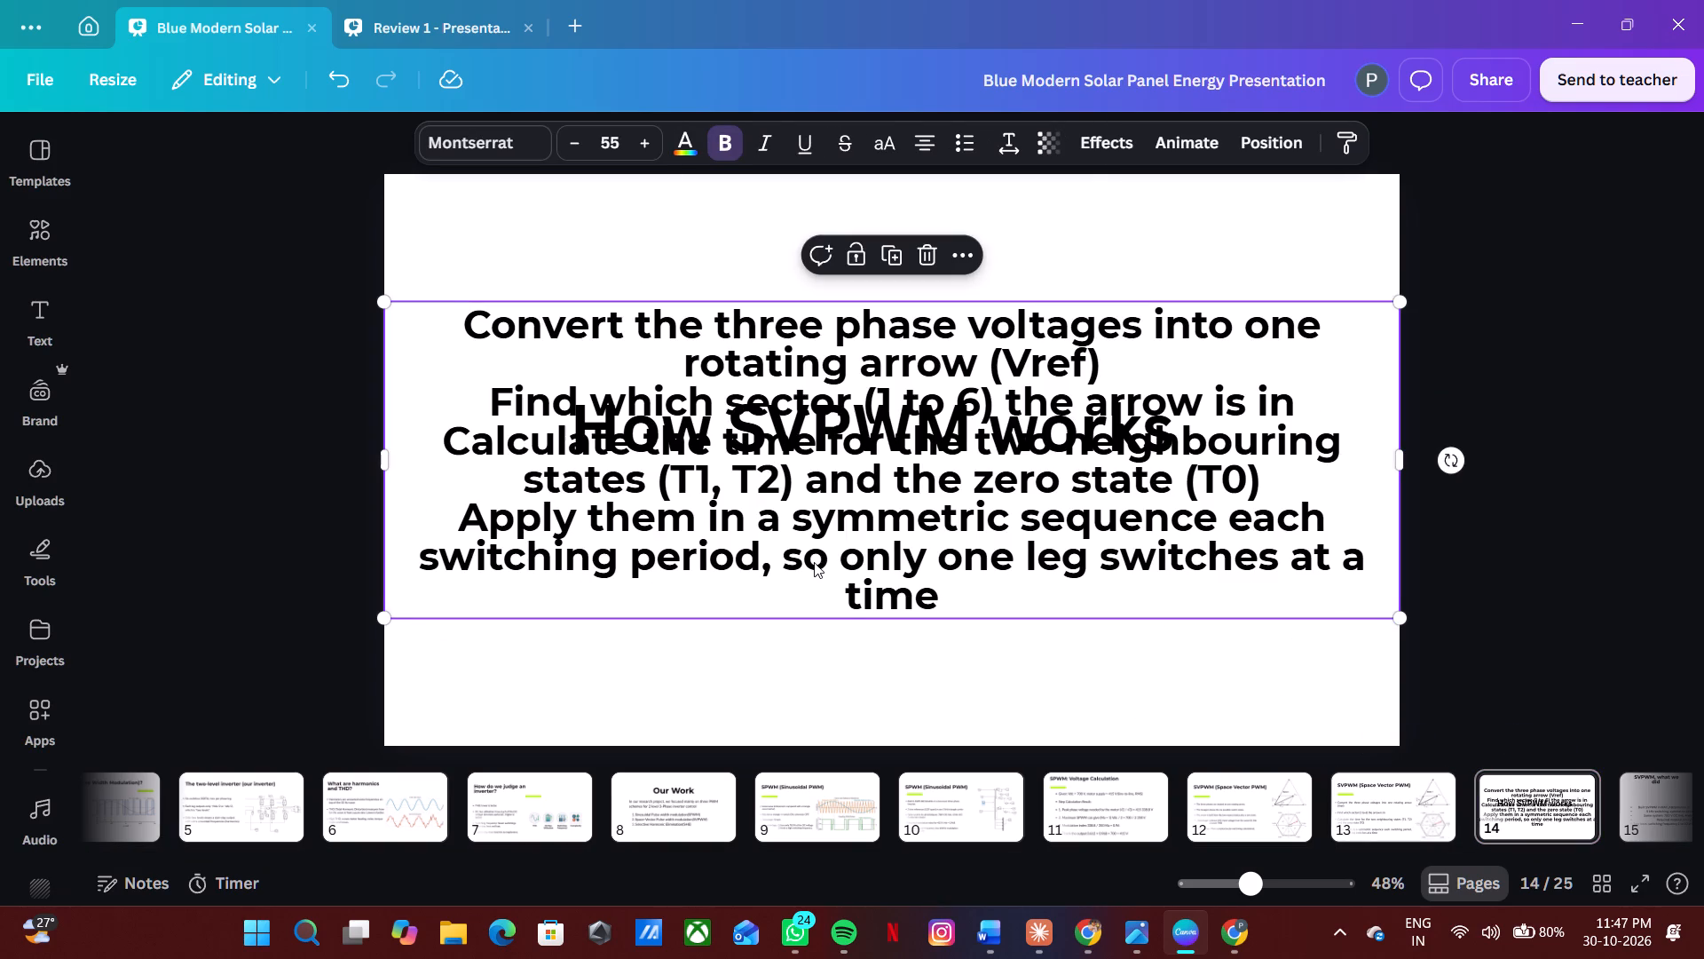
pyautogui.press('BackSpace')
# Copy slide 14's heading and replace slide 13's title with it, so that it reads How SVPWM works.
pyautogui.doubleClick(909, 452)
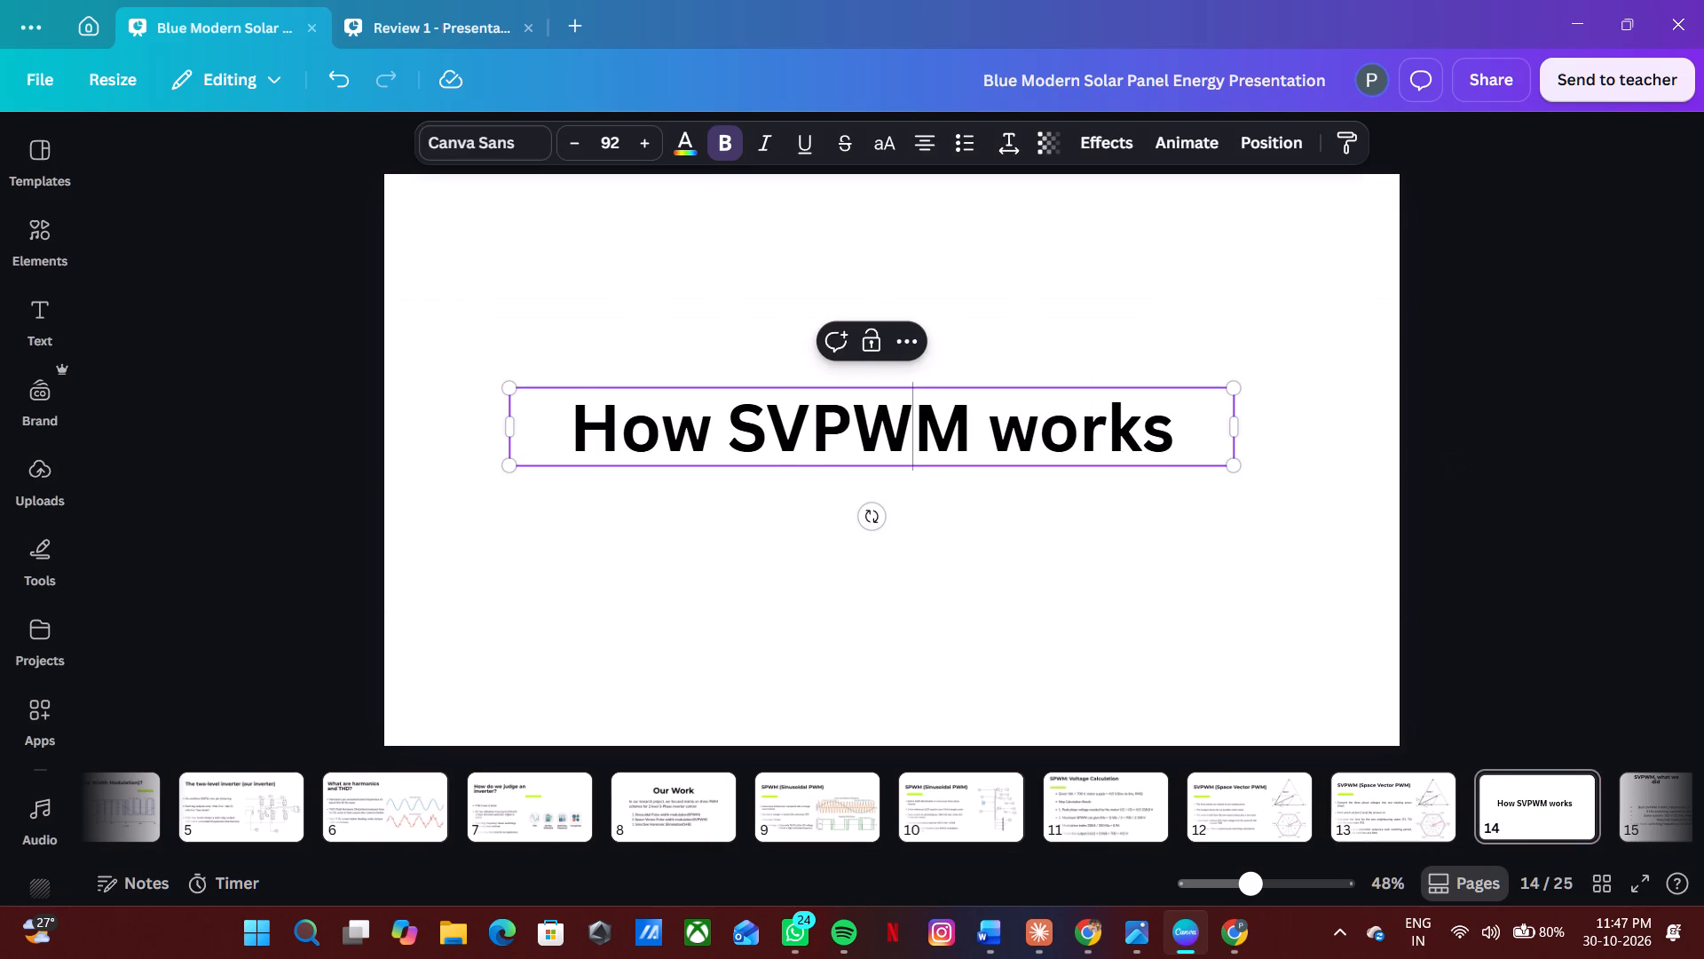
pyautogui.hotkey('ctrl', 'a')
pyautogui.hotkey('ctrl', 'c')
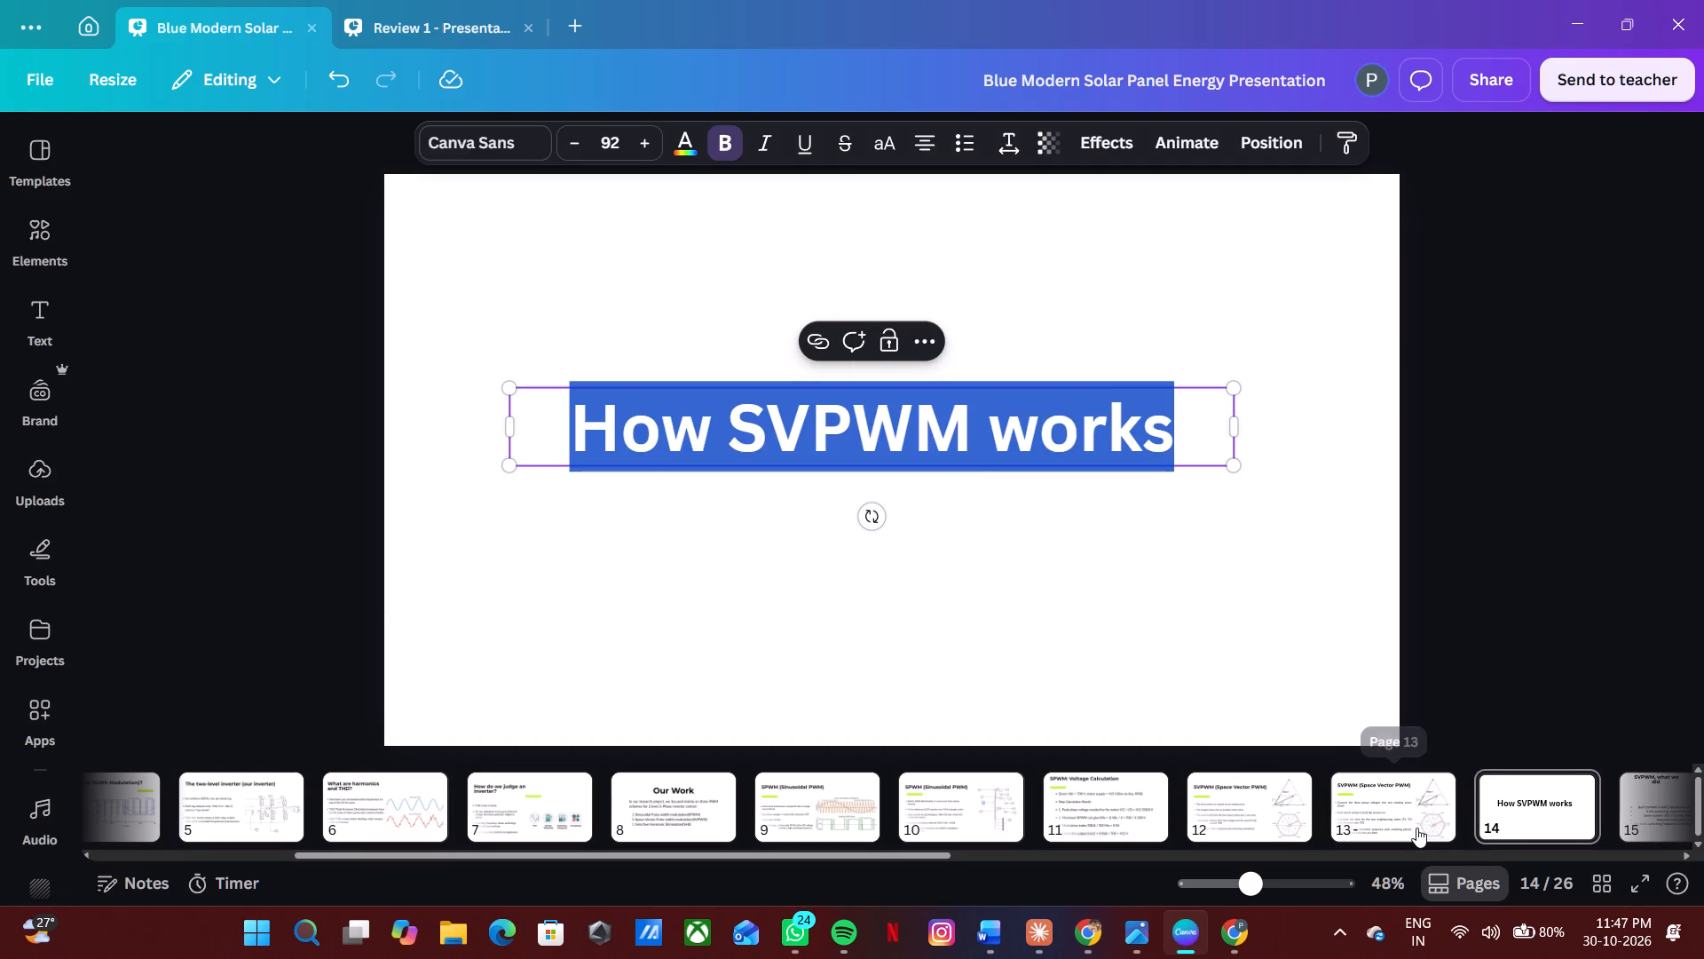
pyautogui.click(1416, 828)
pyautogui.doubleClick(837, 289)
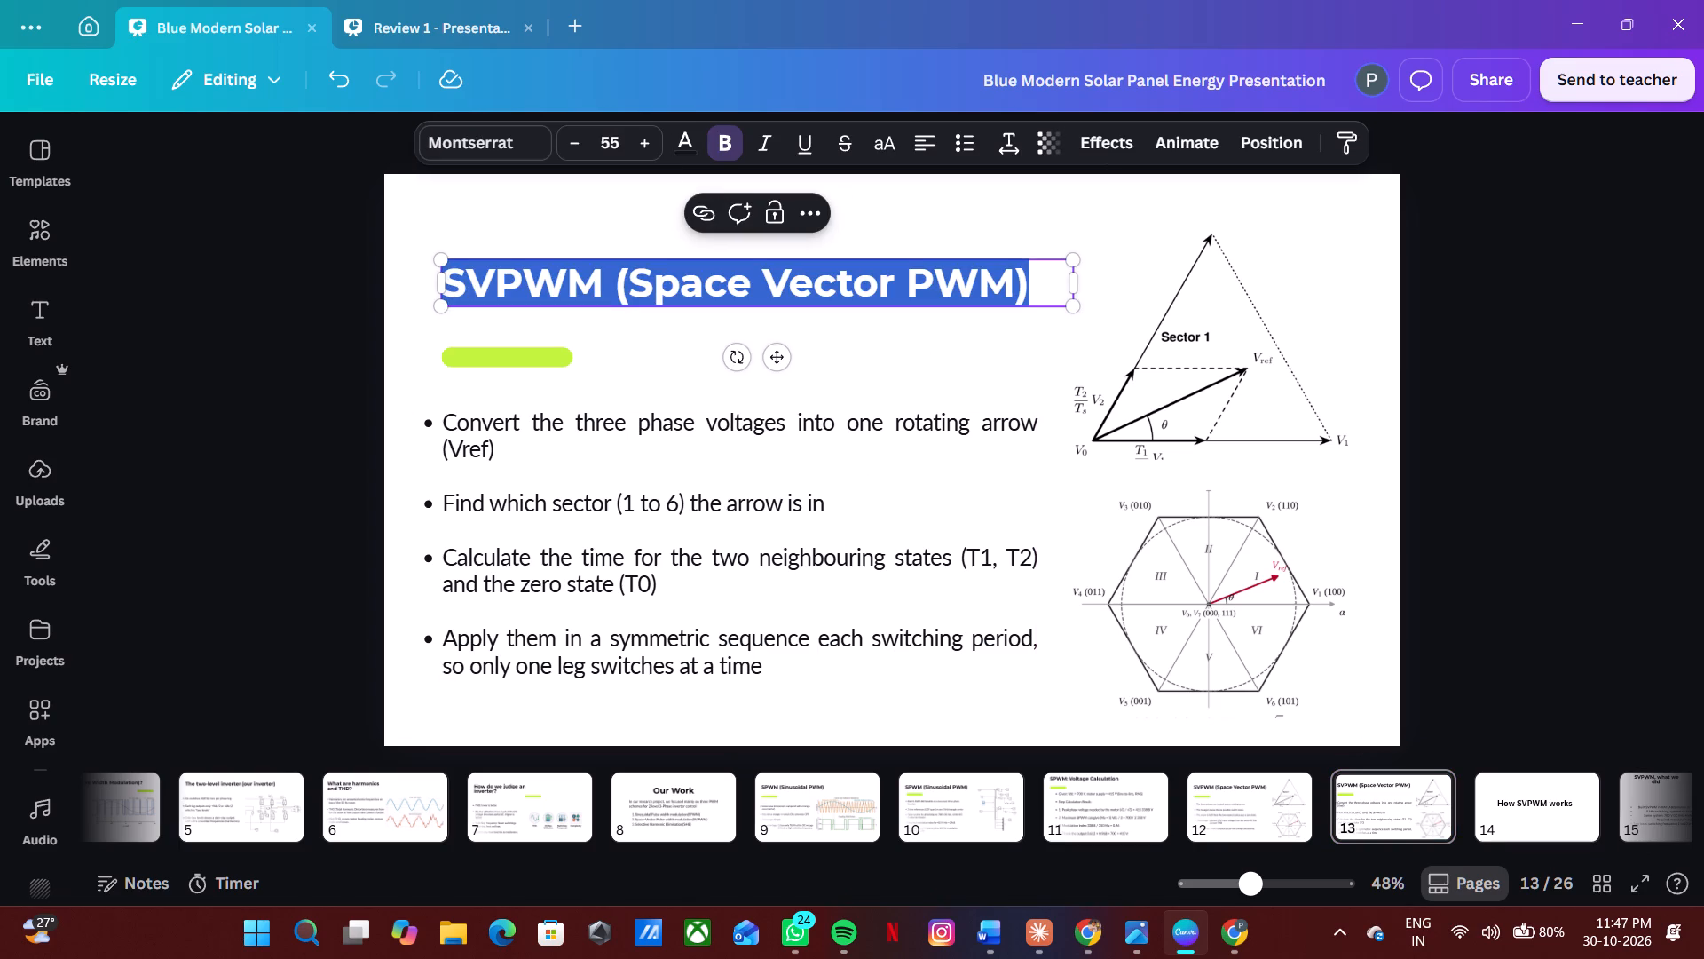
pyautogui.hotkey('ctrl', 'v')
pyautogui.click(1561, 347)
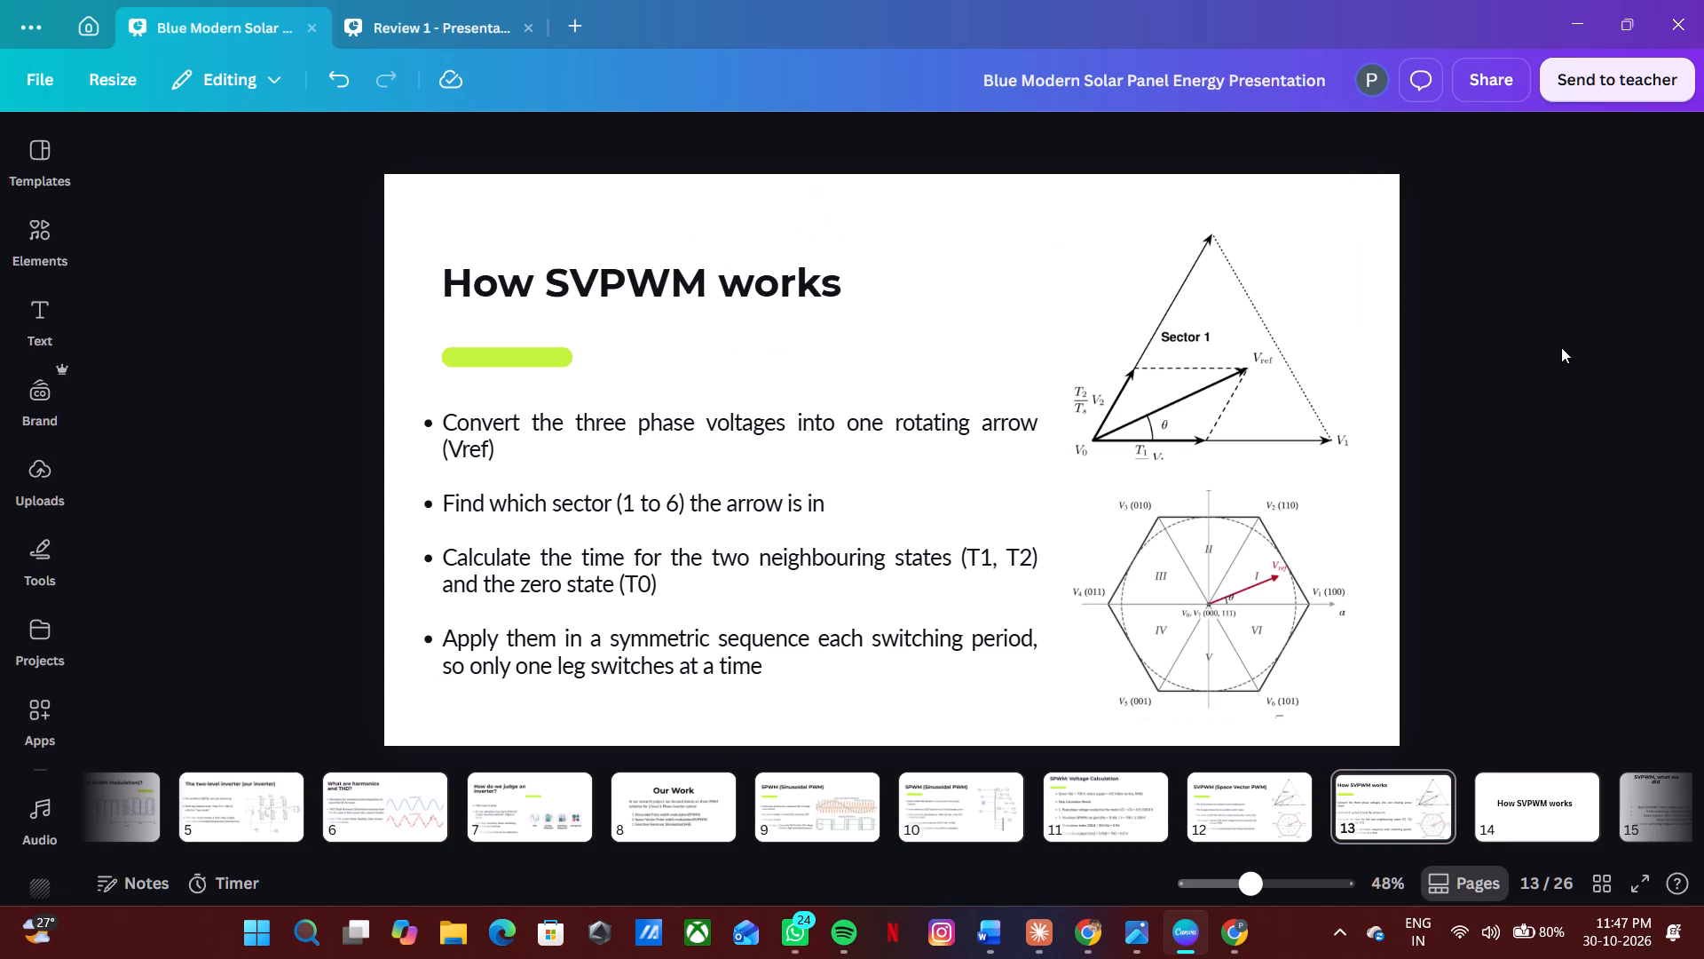
# Scale slide 12's bullet list up to font size 32.6 and move it slightly up and left beneath the accent bar.
pyautogui.click(1206, 797)
pyautogui.click(1377, 815)
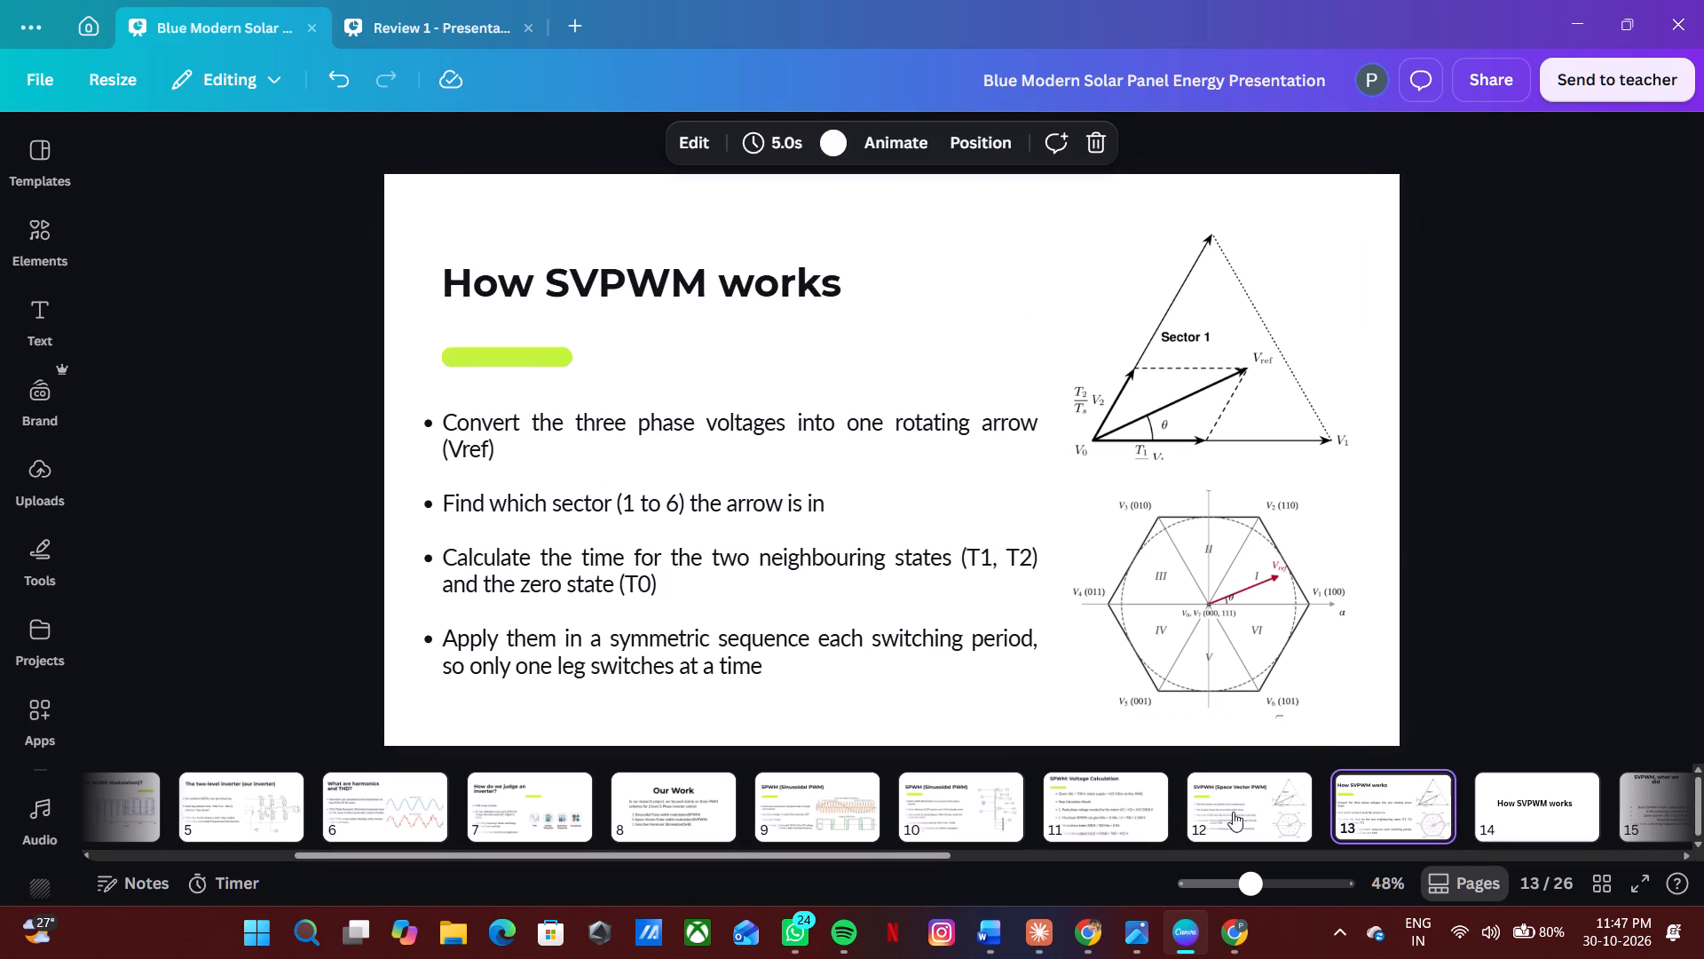
pyautogui.click(1215, 812)
pyautogui.click(792, 544)
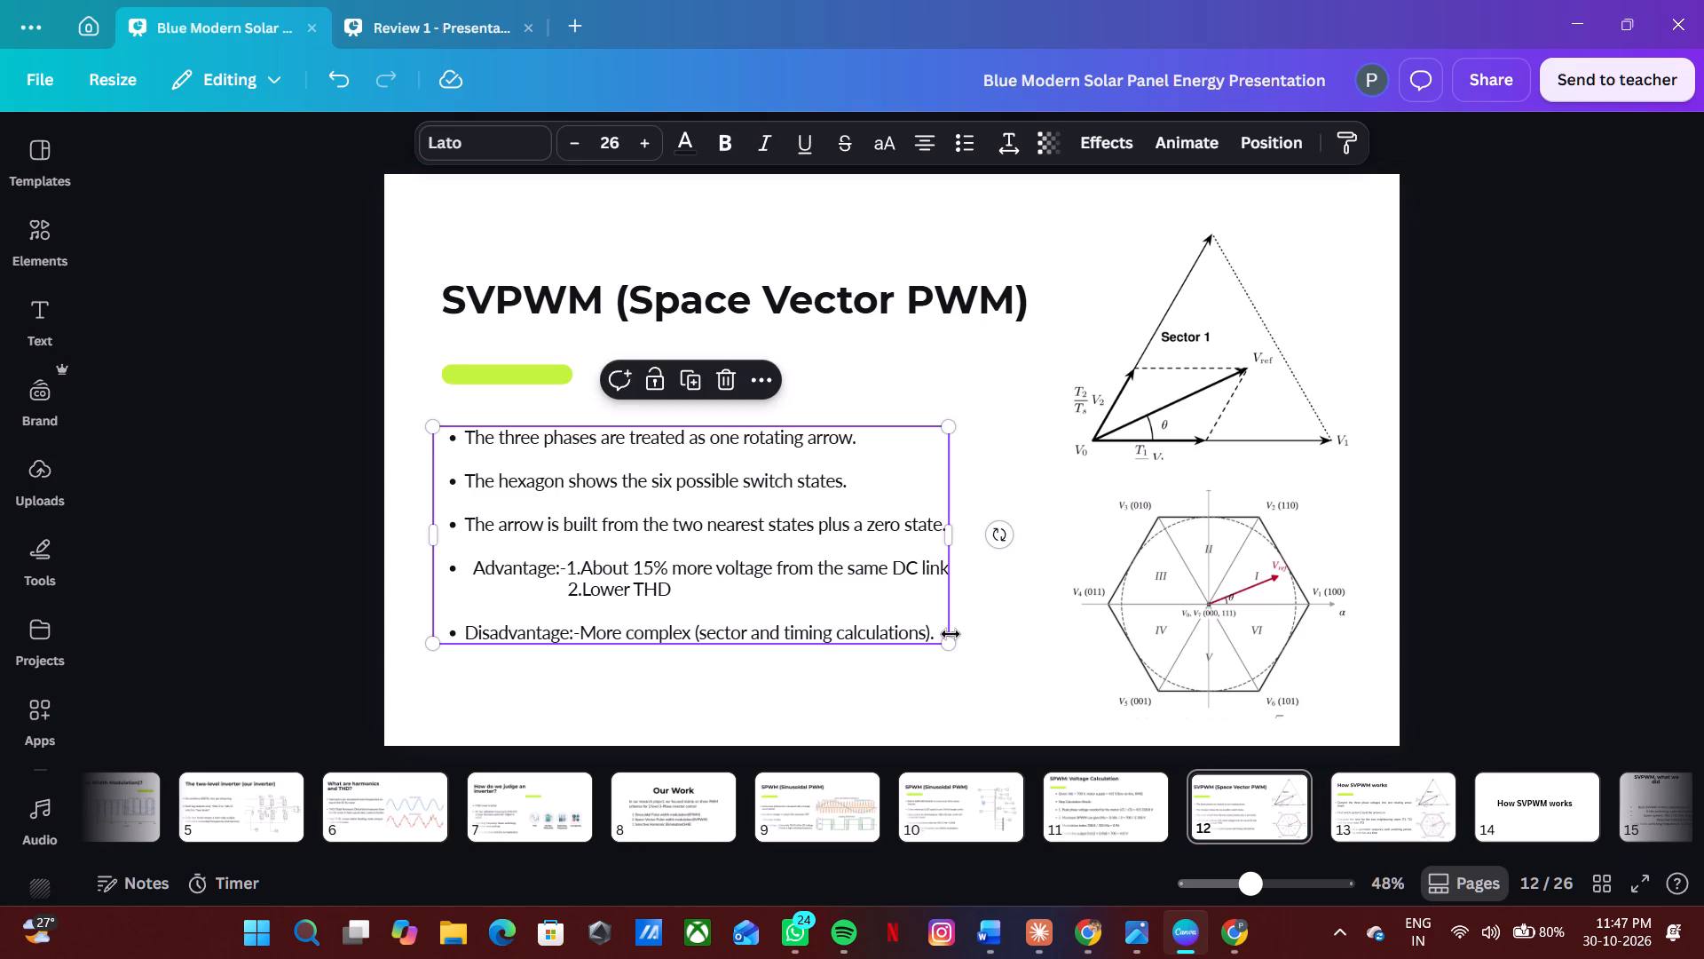
pyautogui.moveTo(949, 642); pyautogui.dragTo(1096, 655)
pyautogui.moveTo(775, 578); pyautogui.dragTo(773, 577)
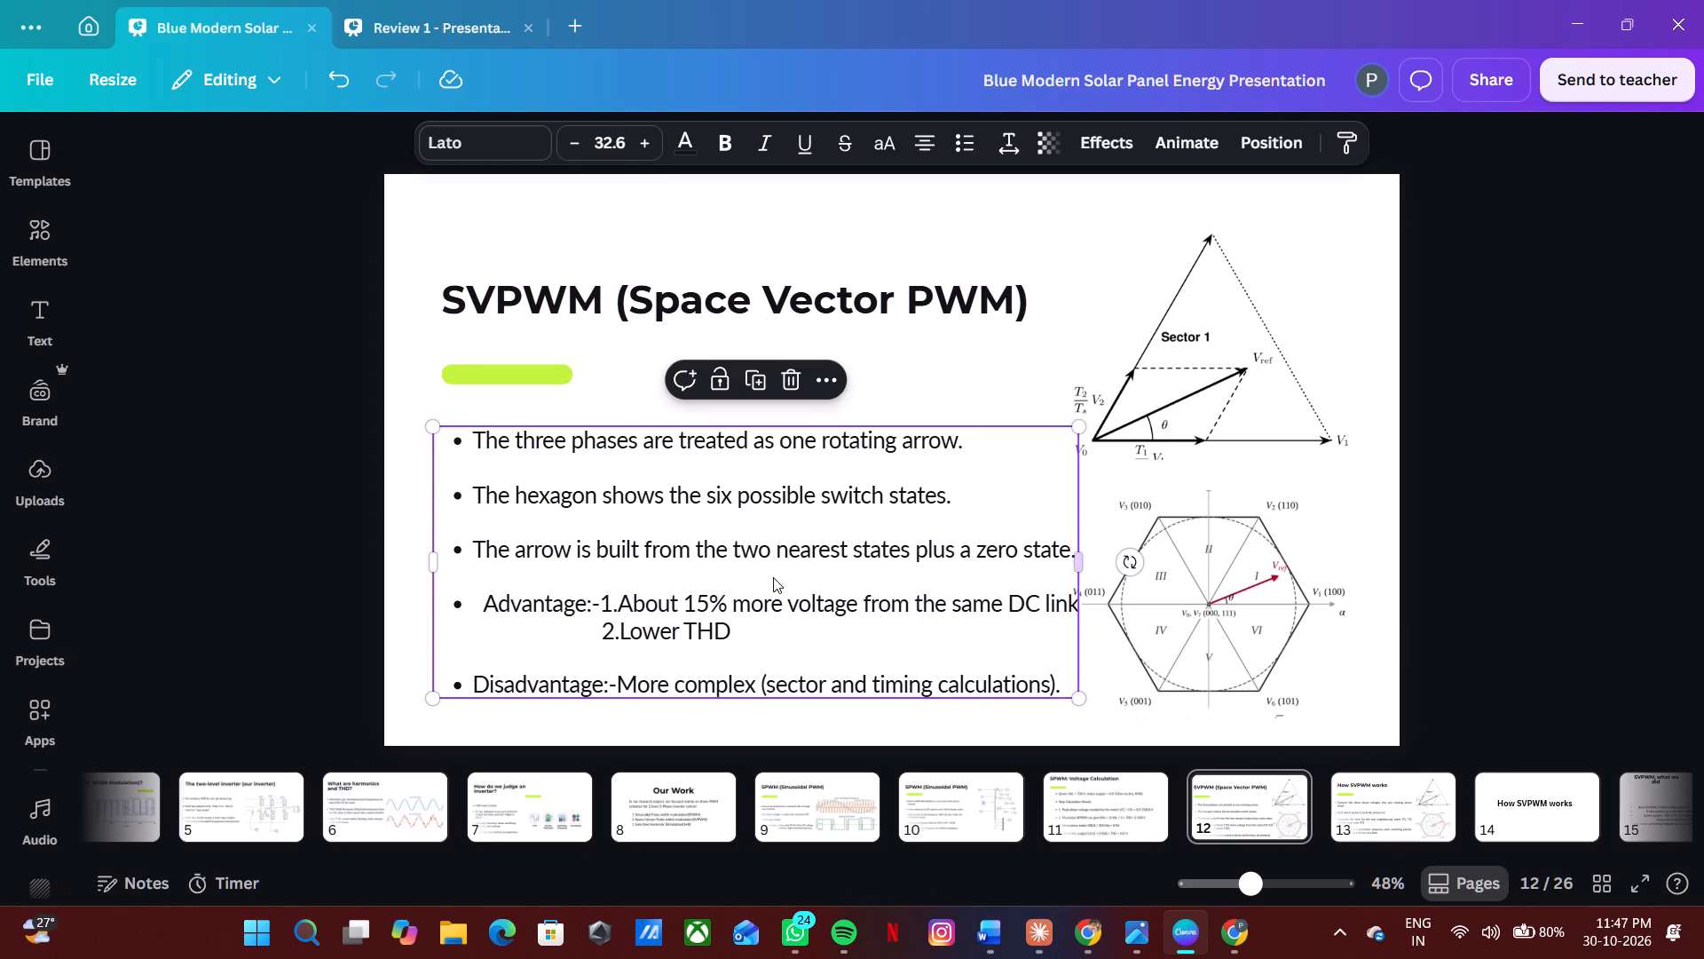
pyautogui.moveTo(773, 577); pyautogui.dragTo(752, 558)
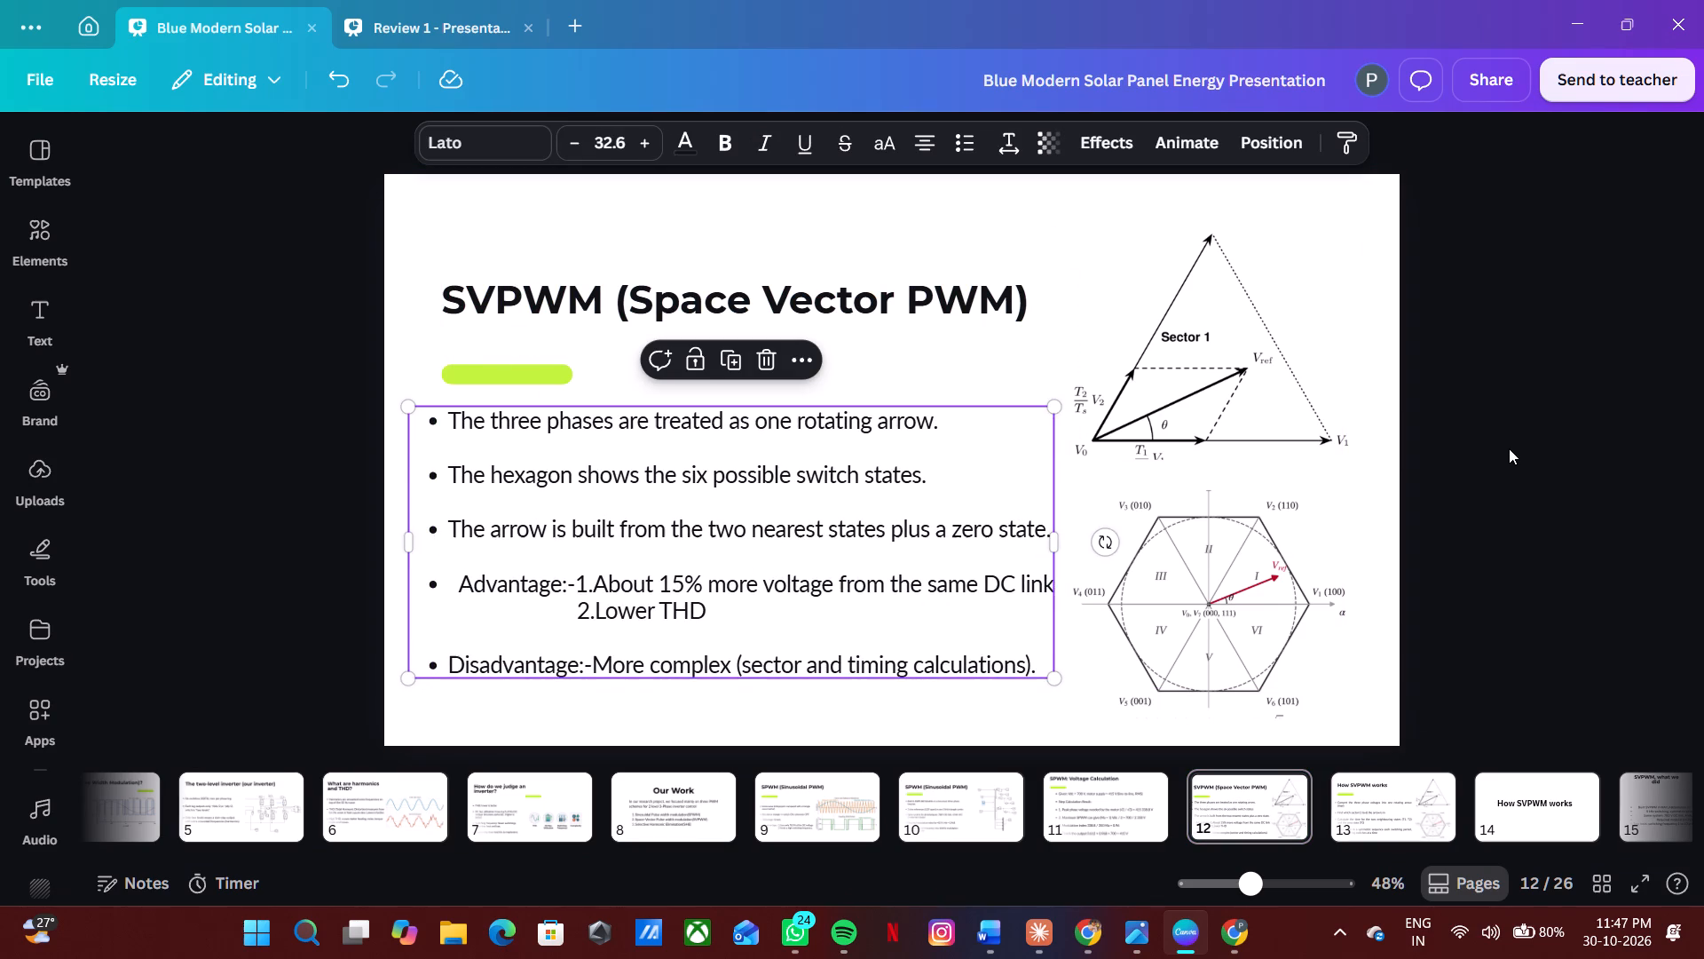
pyautogui.click(1509, 448)
# Raise the SVPWM (Space Vector PWM) title and the green accent bar on slide 12 to leave space above the list.
pyautogui.press('Left')
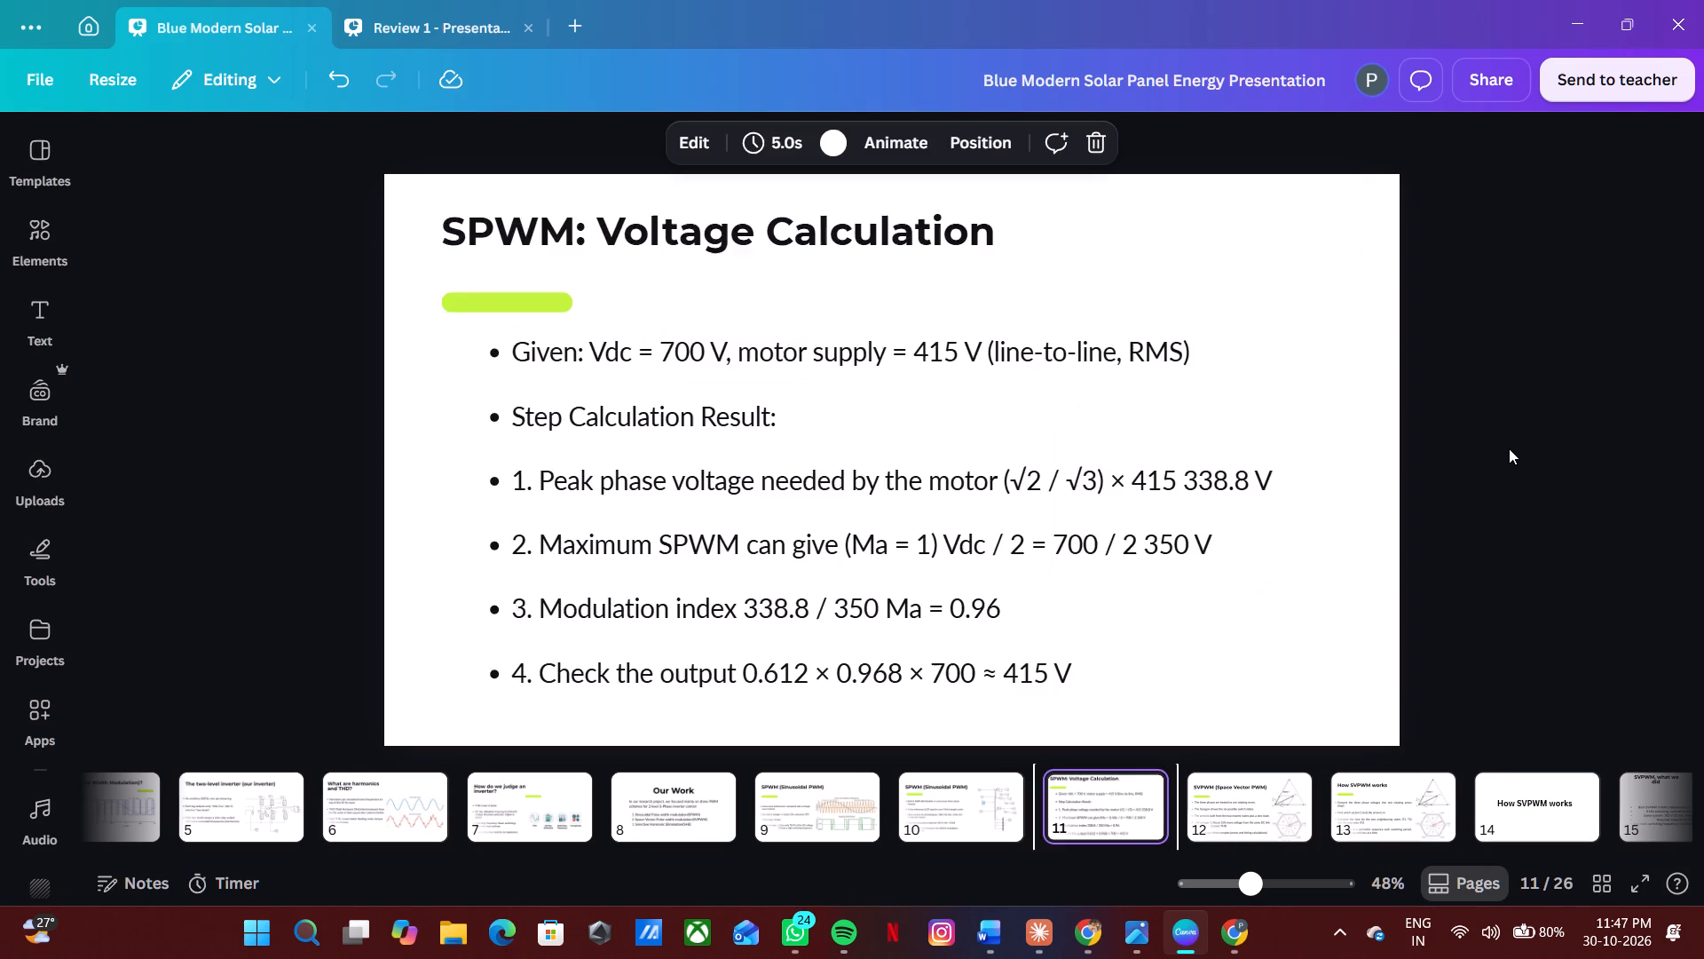
pyautogui.press('Right')
pyautogui.press('Right')
pyautogui.press('Left')
pyautogui.press('Left')
pyautogui.press('Right')
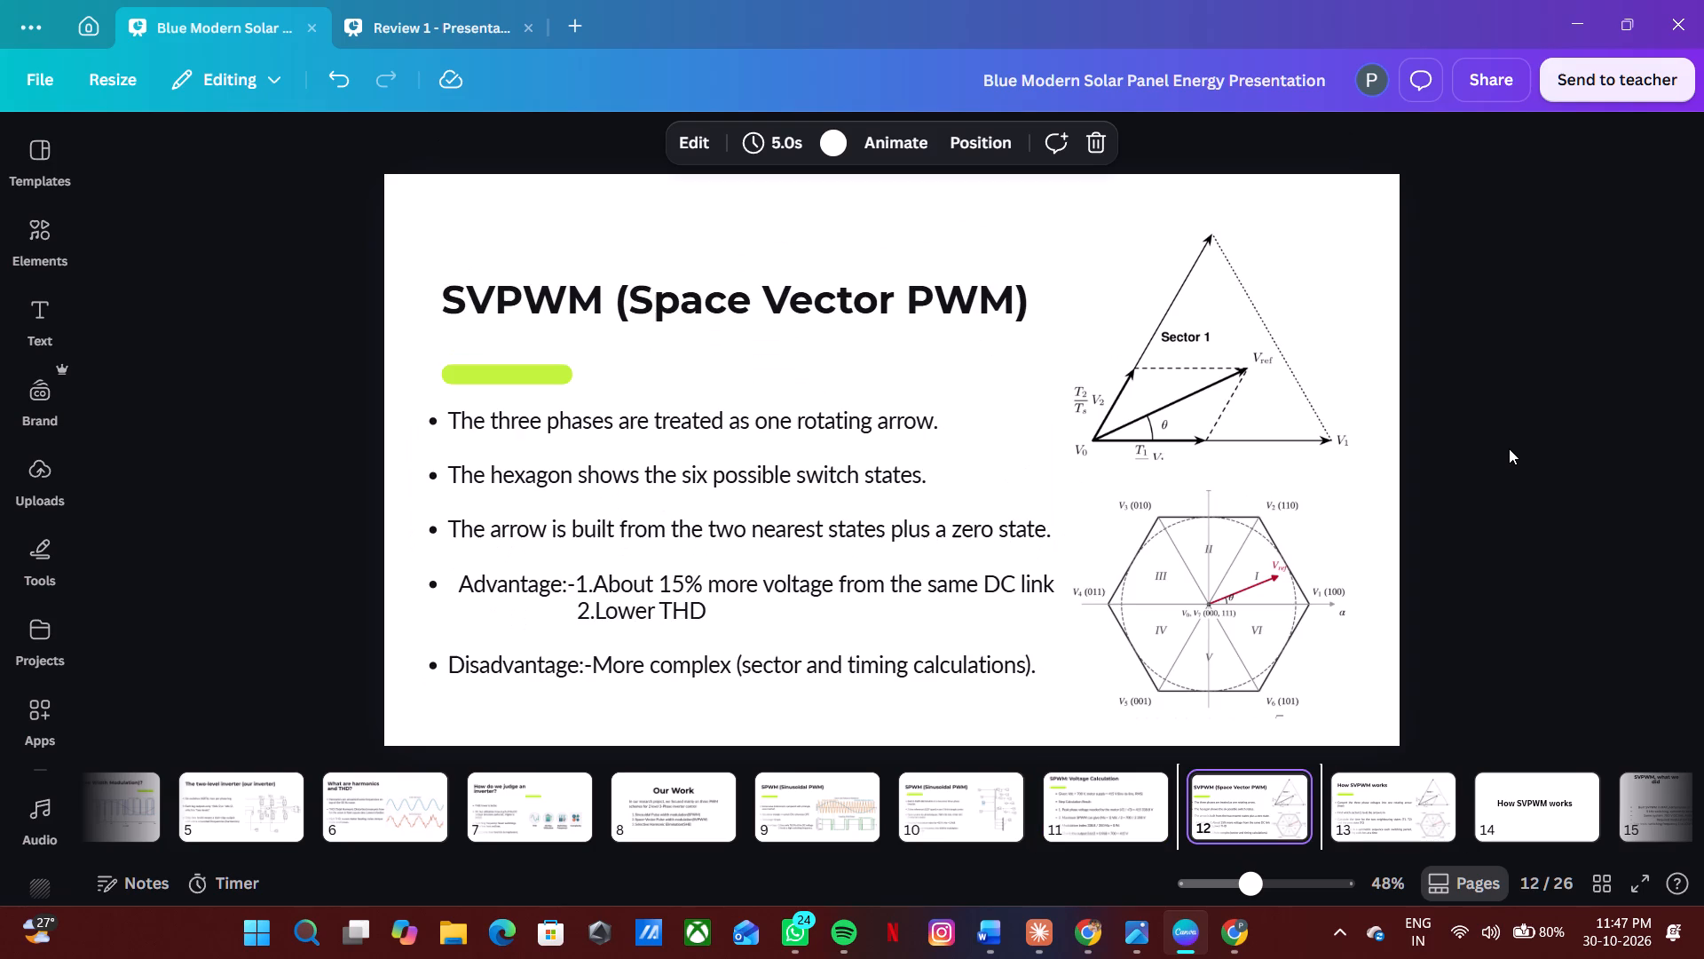
pyautogui.moveTo(932, 296); pyautogui.dragTo(928, 277)
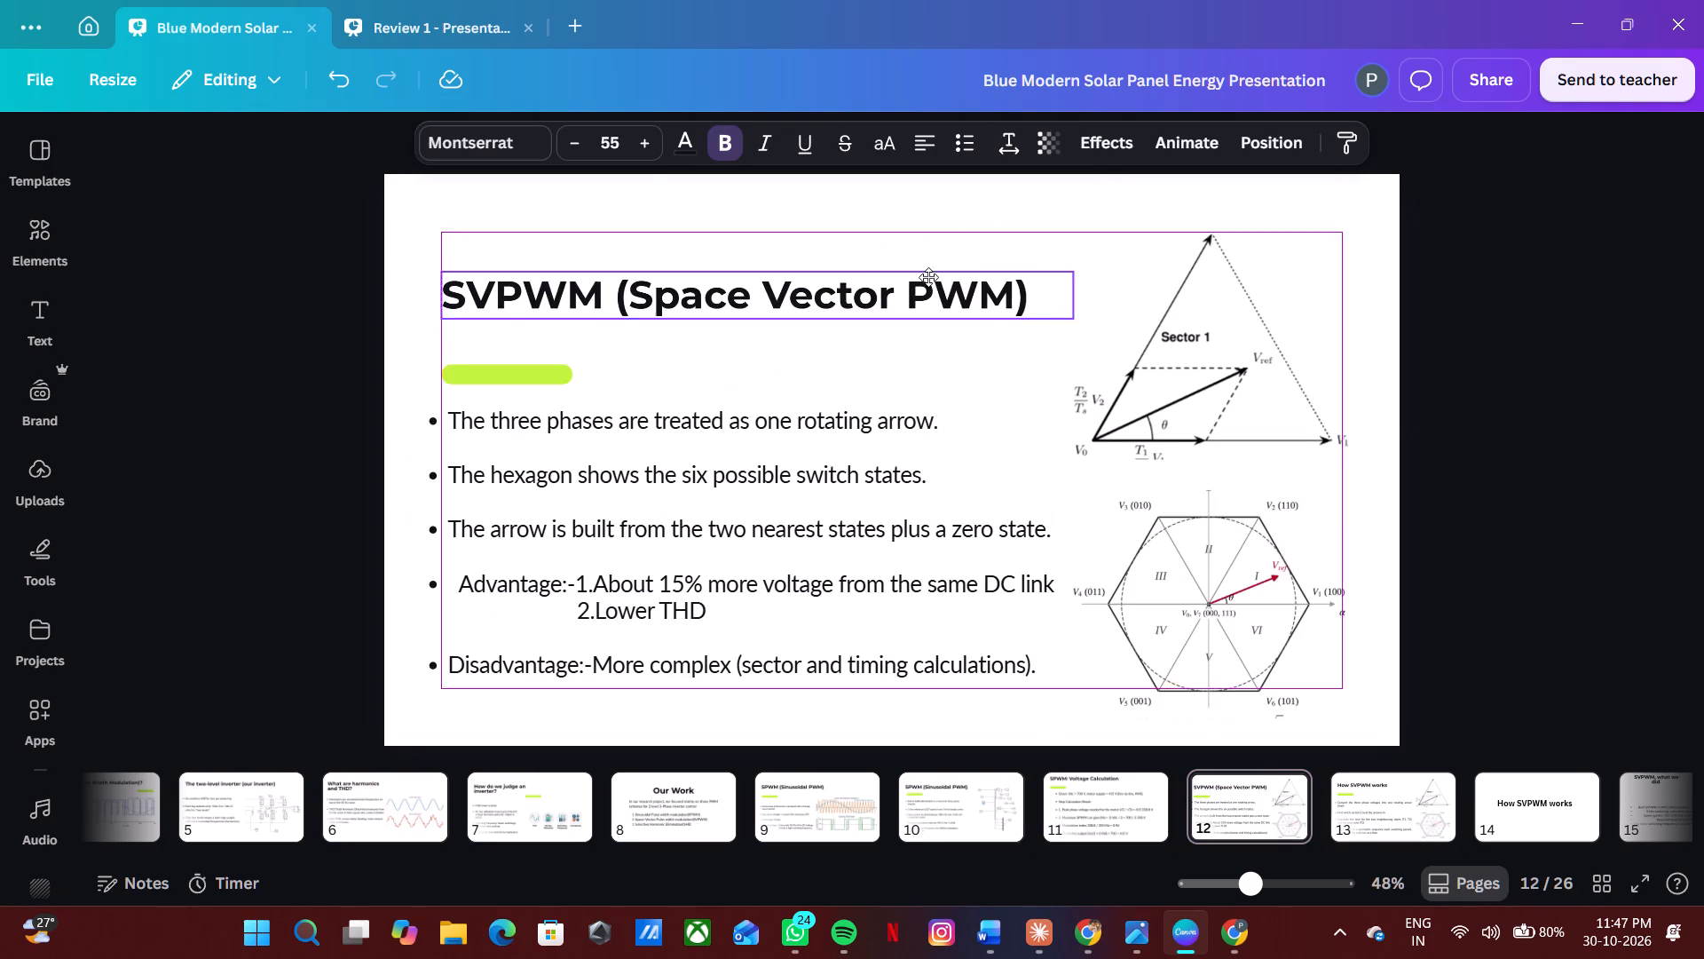
pyautogui.moveTo(928, 277); pyautogui.dragTo(926, 258)
pyautogui.moveTo(530, 370); pyautogui.dragTo(523, 343)
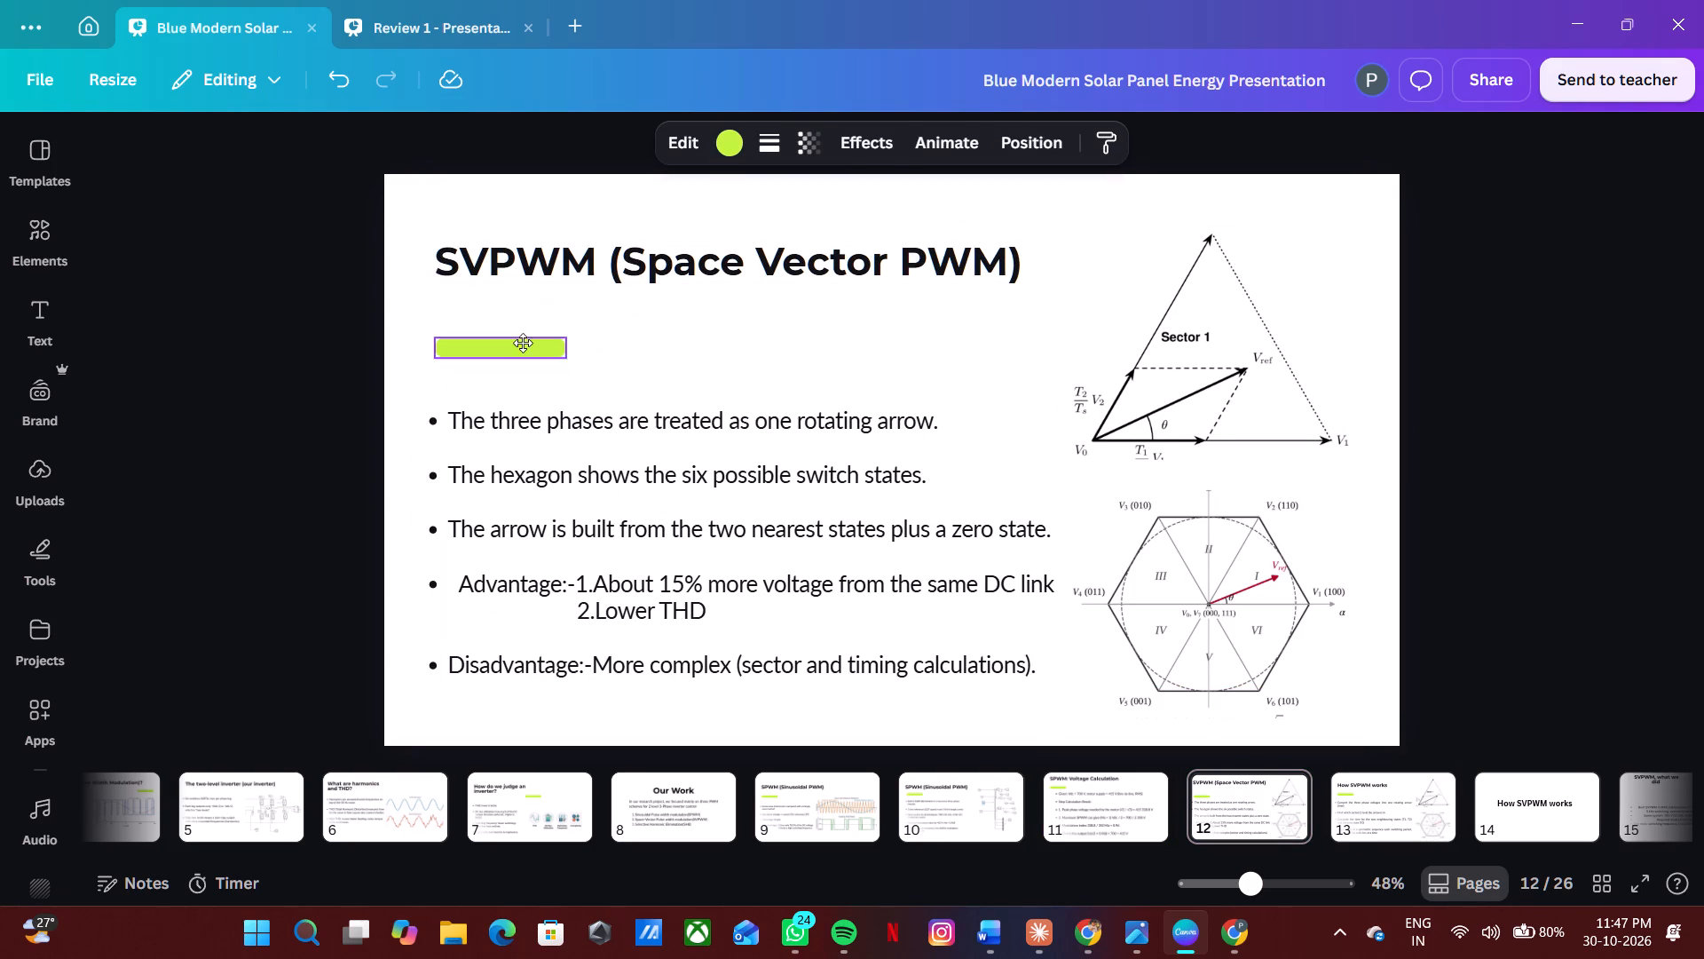
pyautogui.moveTo(523, 343); pyautogui.dragTo(528, 325)
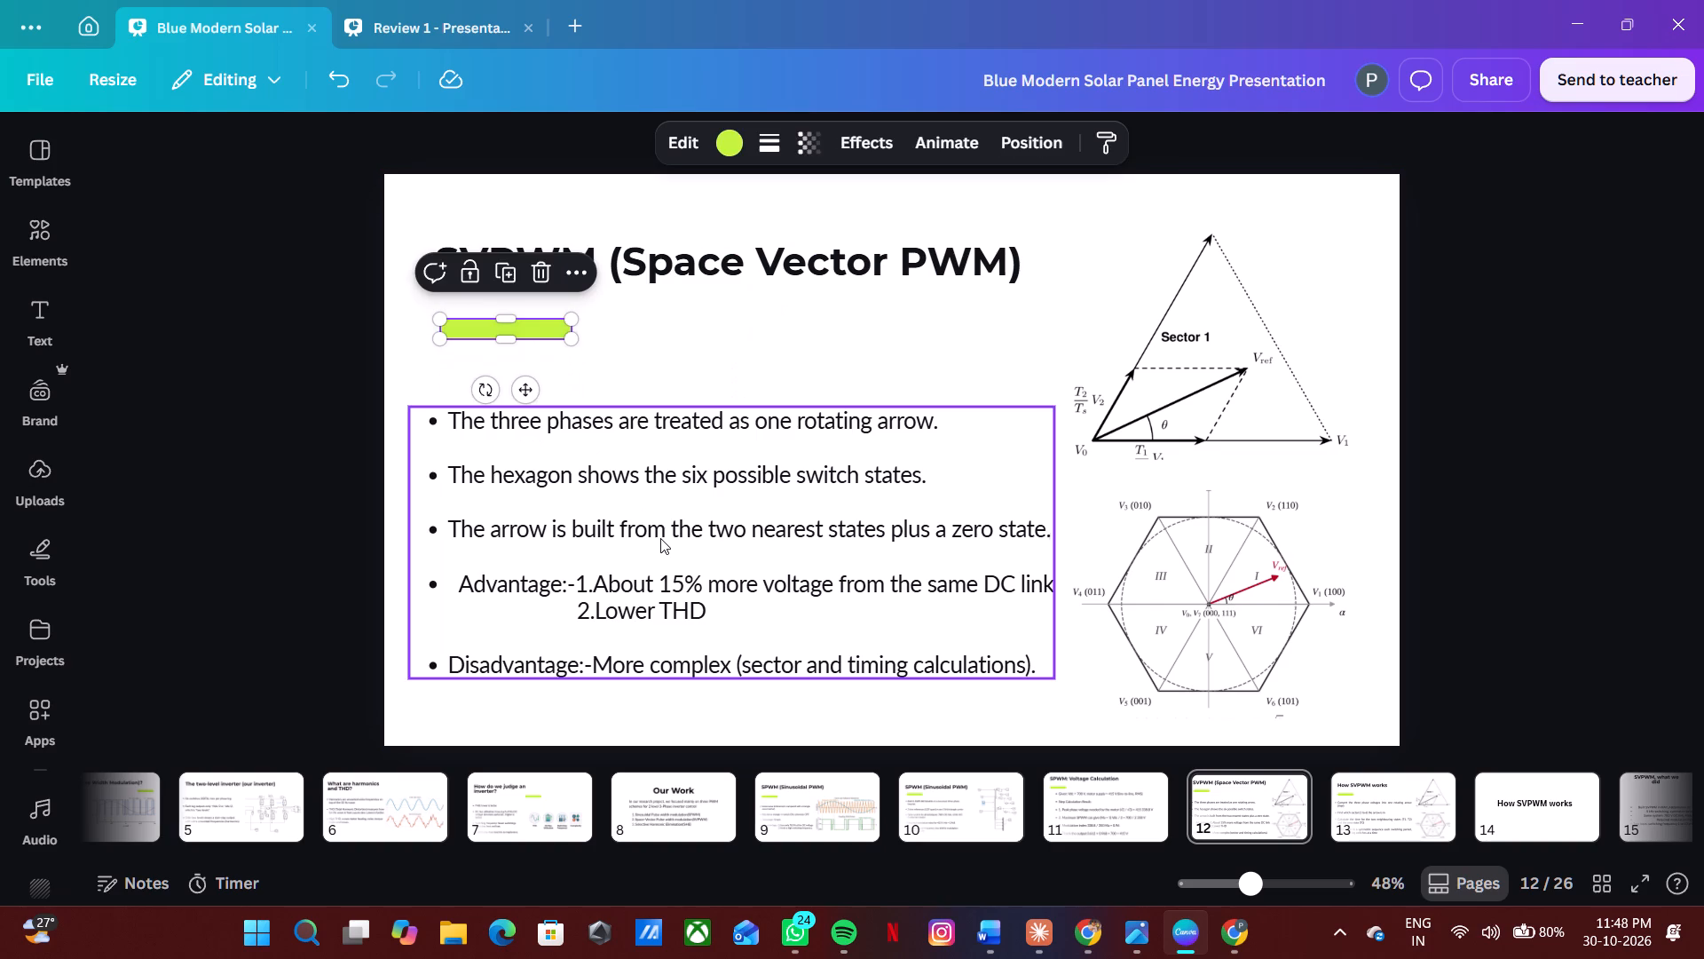
# Compare slide 12's title, accent bar and list placement with the neighbouring slides.
pyautogui.click(660, 538)
pyautogui.click(1433, 405)
pyautogui.press('Left')
pyautogui.press('Right')
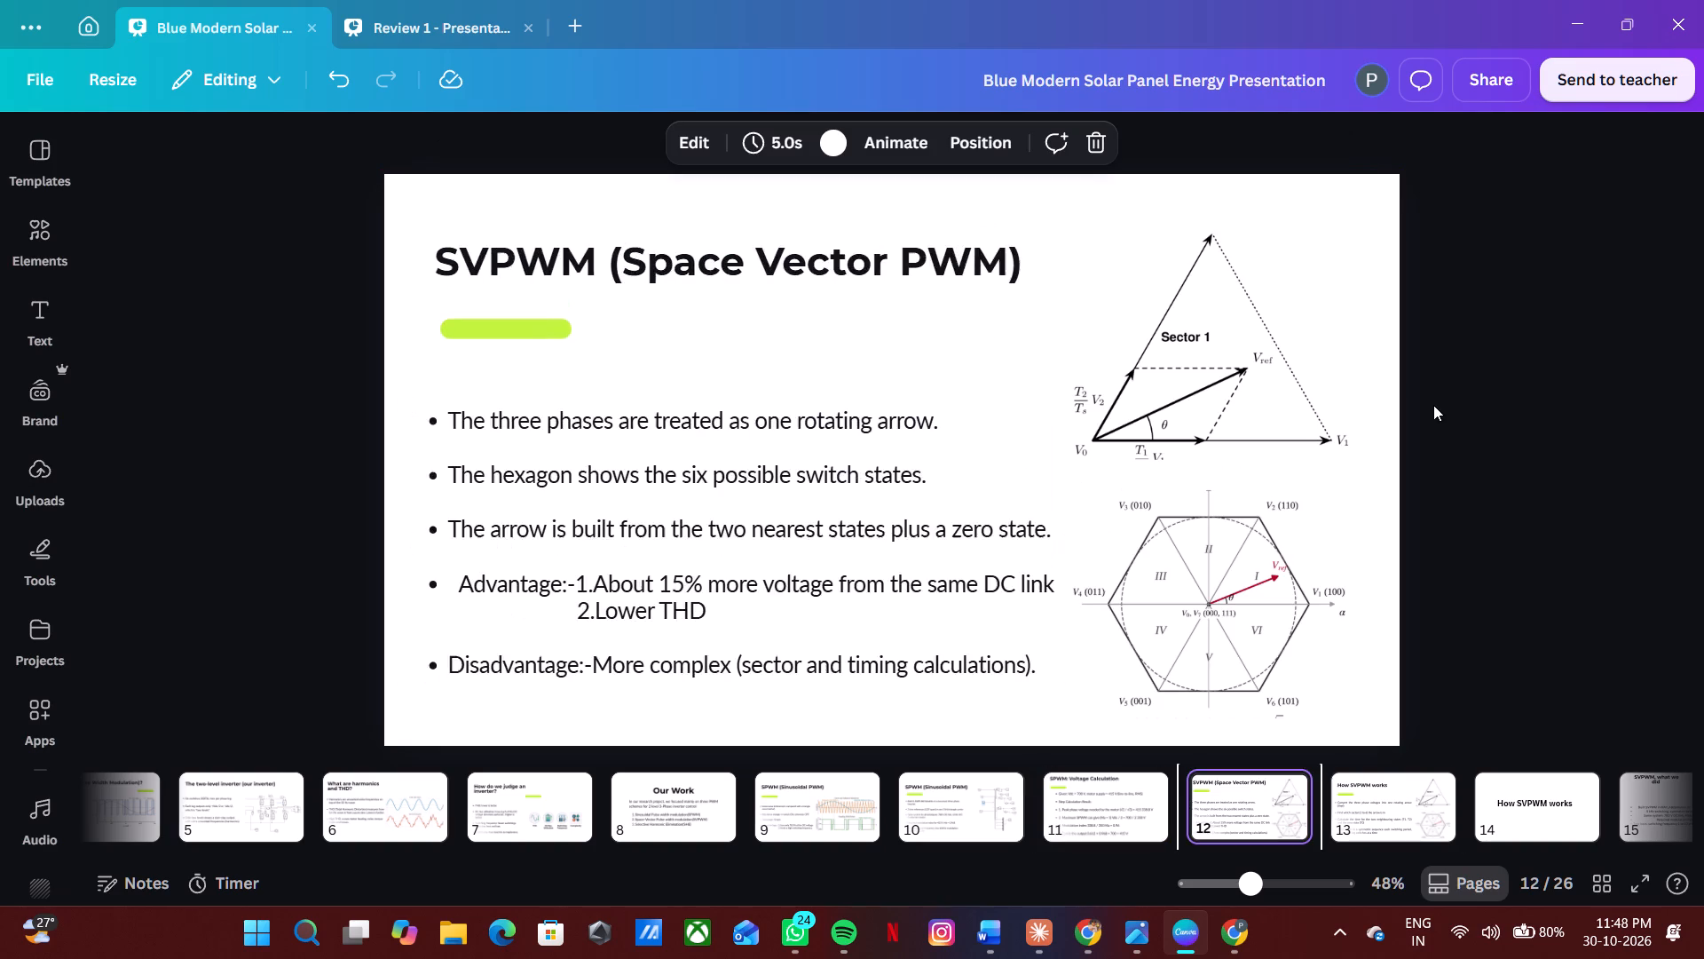
pyautogui.press('Right')
pyautogui.press('Left')
pyautogui.press('Right')
pyautogui.press('Left')
# Delete the leftover slide 14 that holds only the How SVPWM works heading.
pyautogui.press('Right')
pyautogui.press('Right')
pyautogui.press('Right')
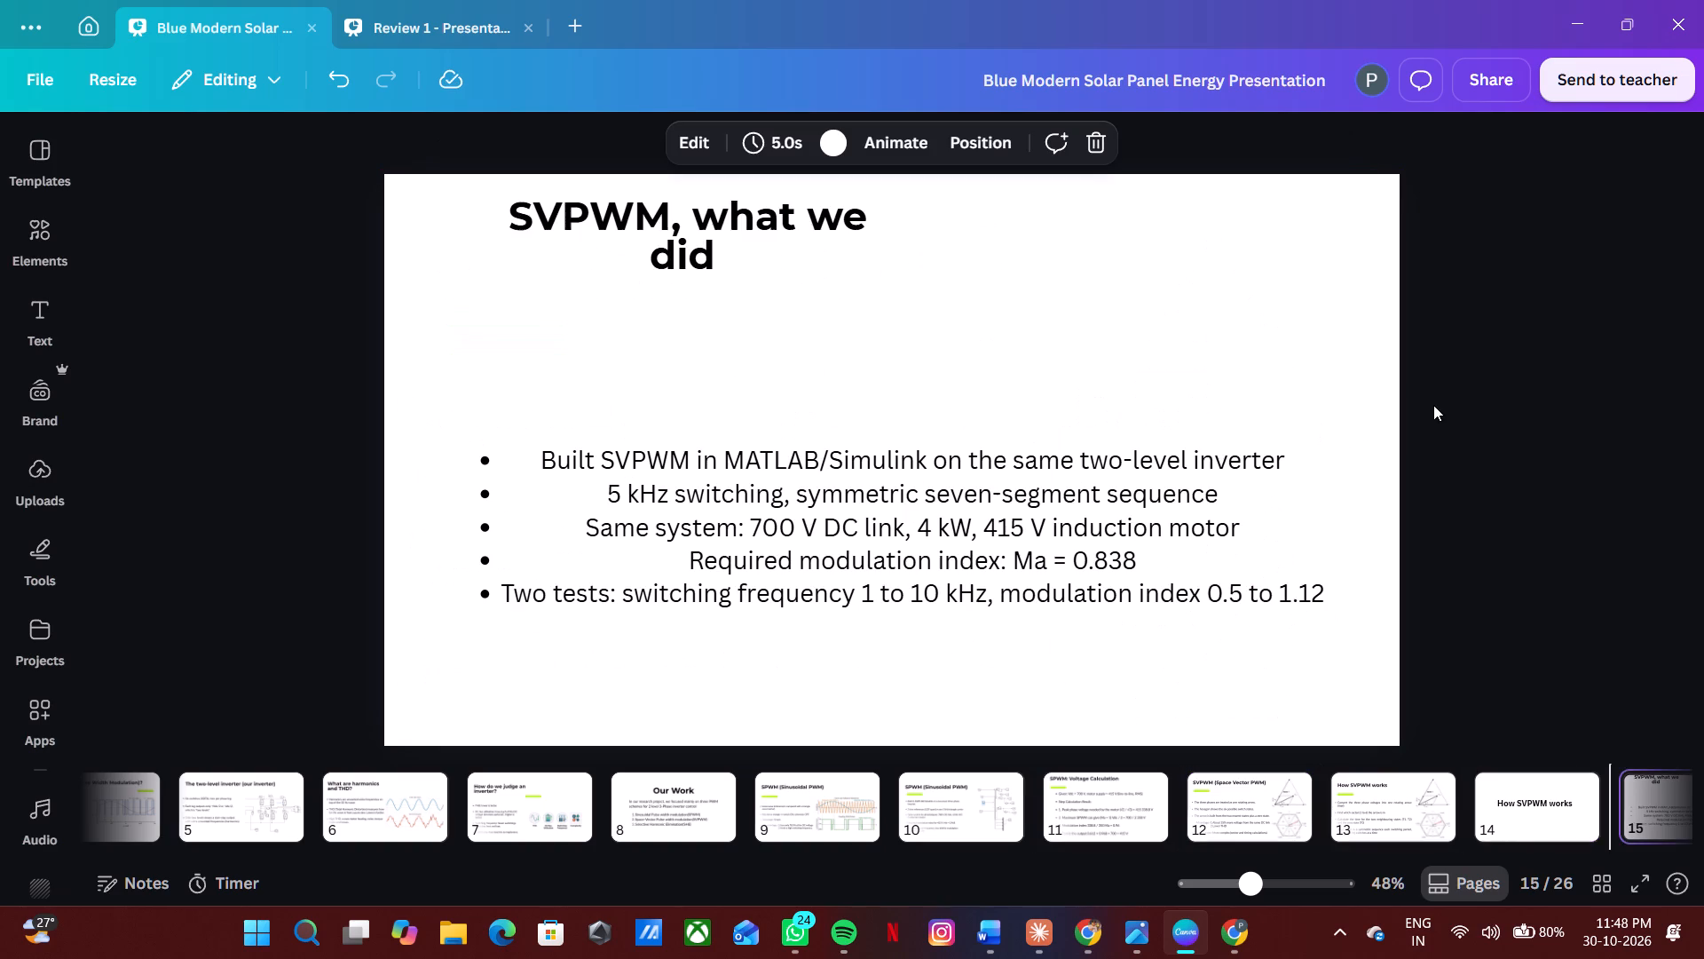
pyautogui.press('Left')
pyautogui.click(1547, 798)
pyautogui.press('BackSpace')
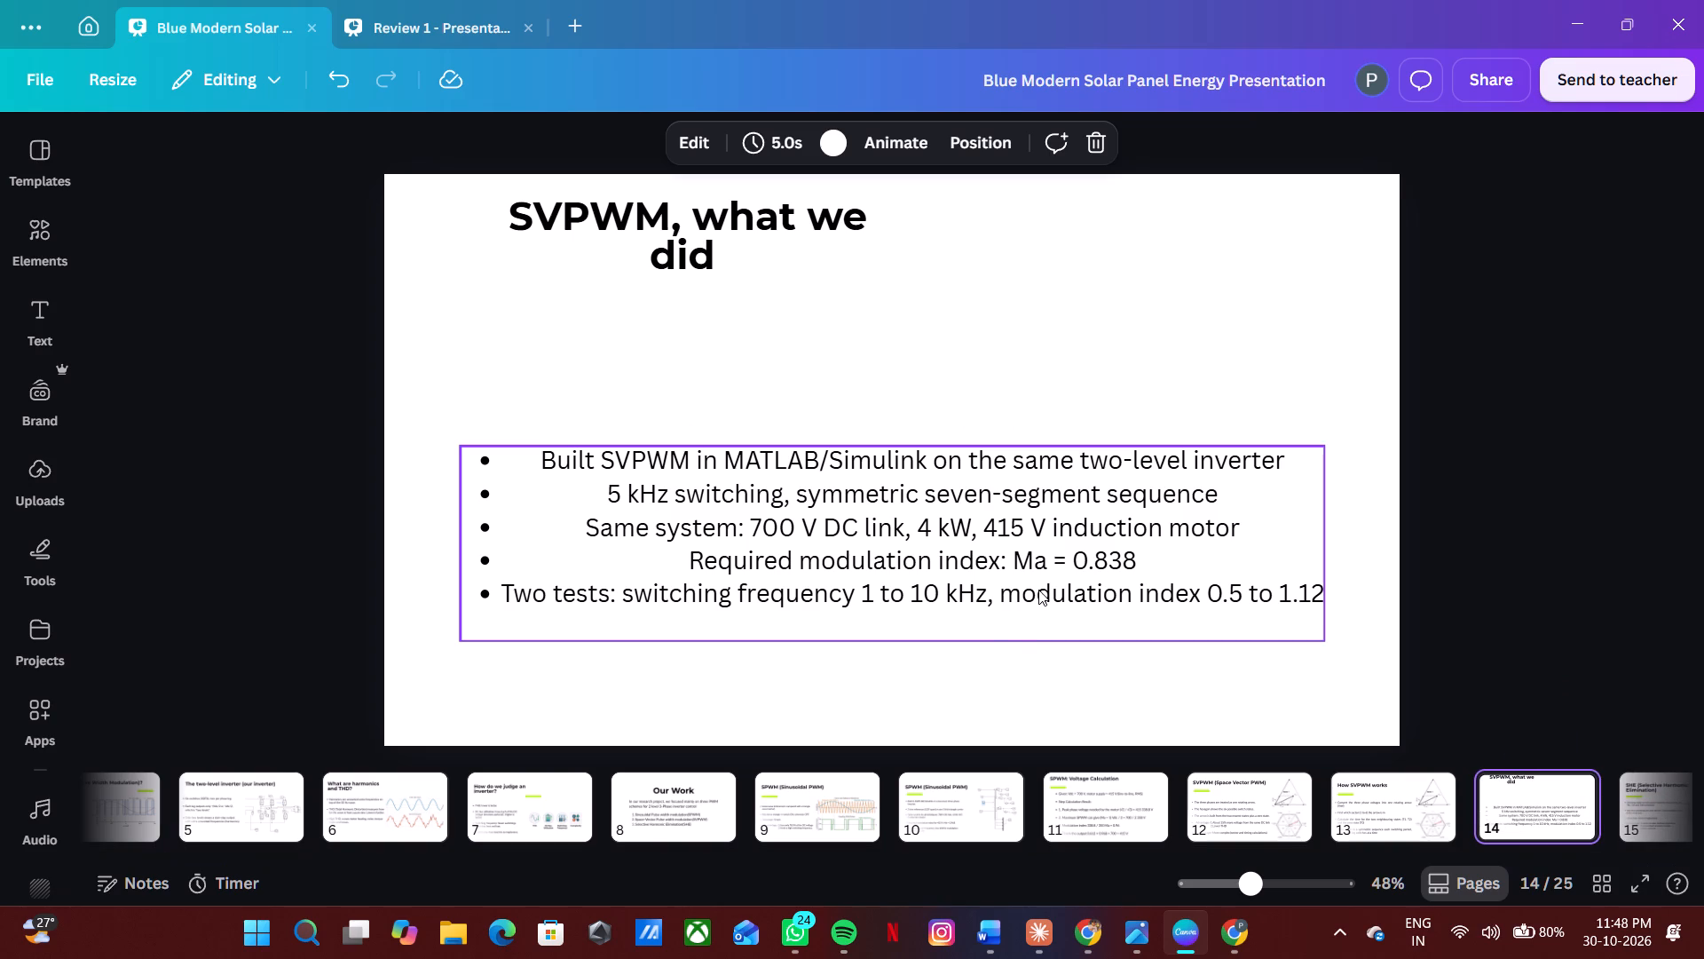
# Duplicate slide 13, How SVPWM works, as the base for another slide.
pyautogui.click(1346, 810)
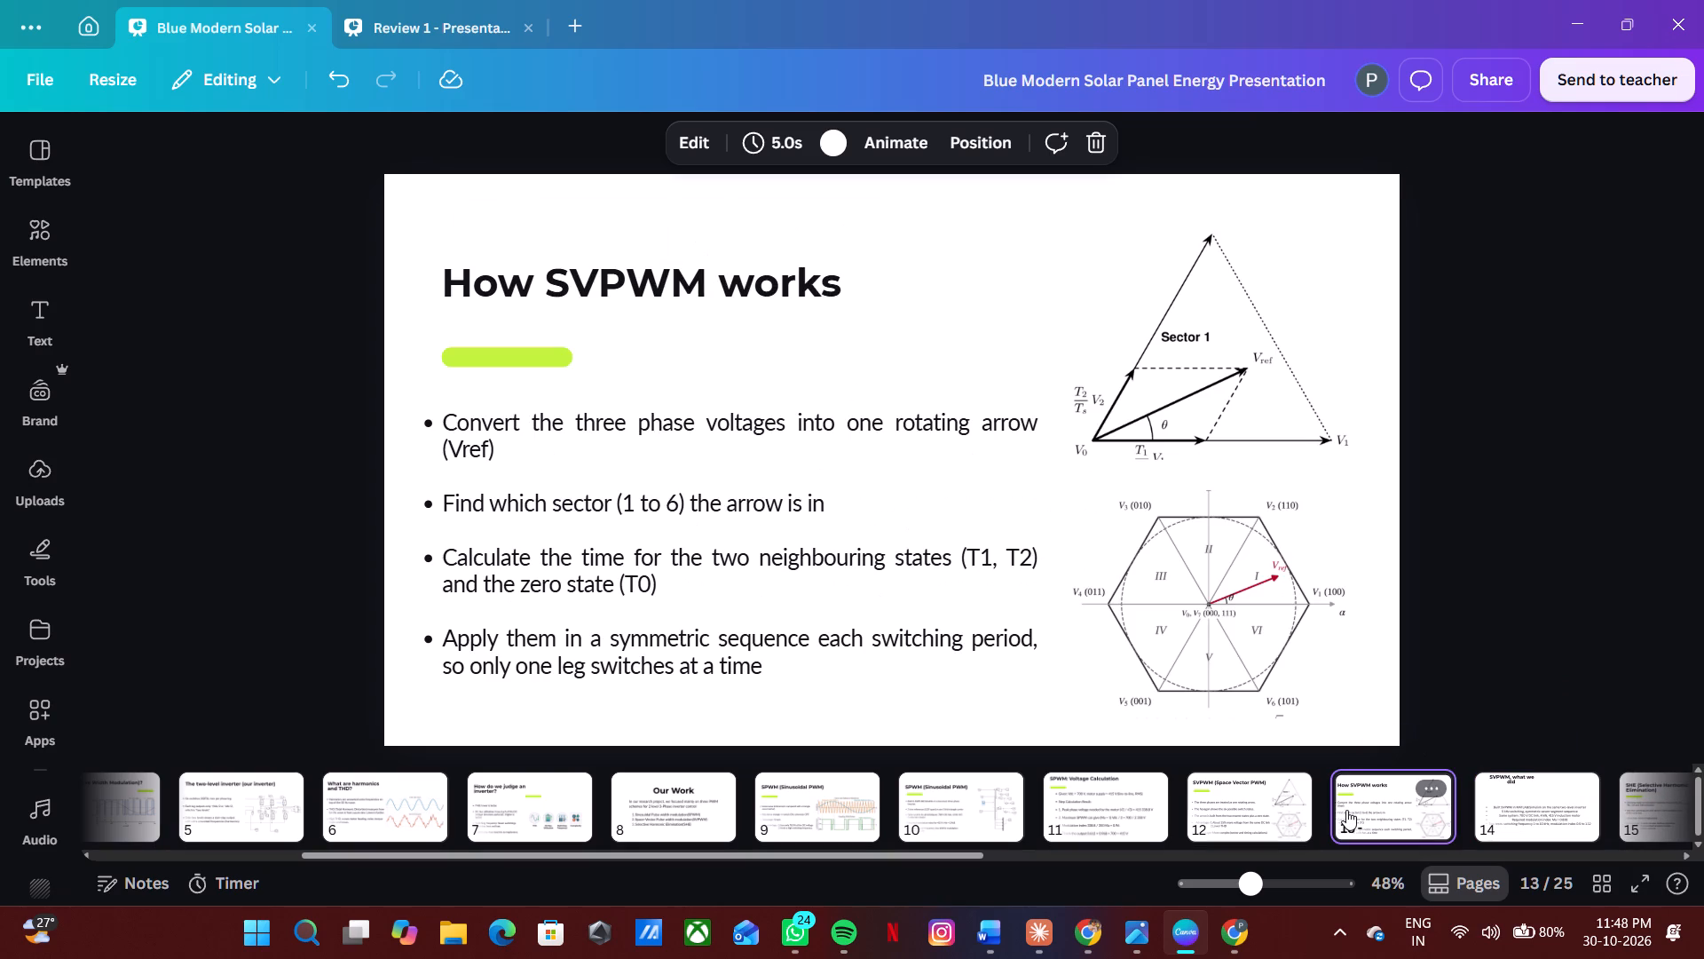
pyautogui.hotkey('ctrl', 'd')
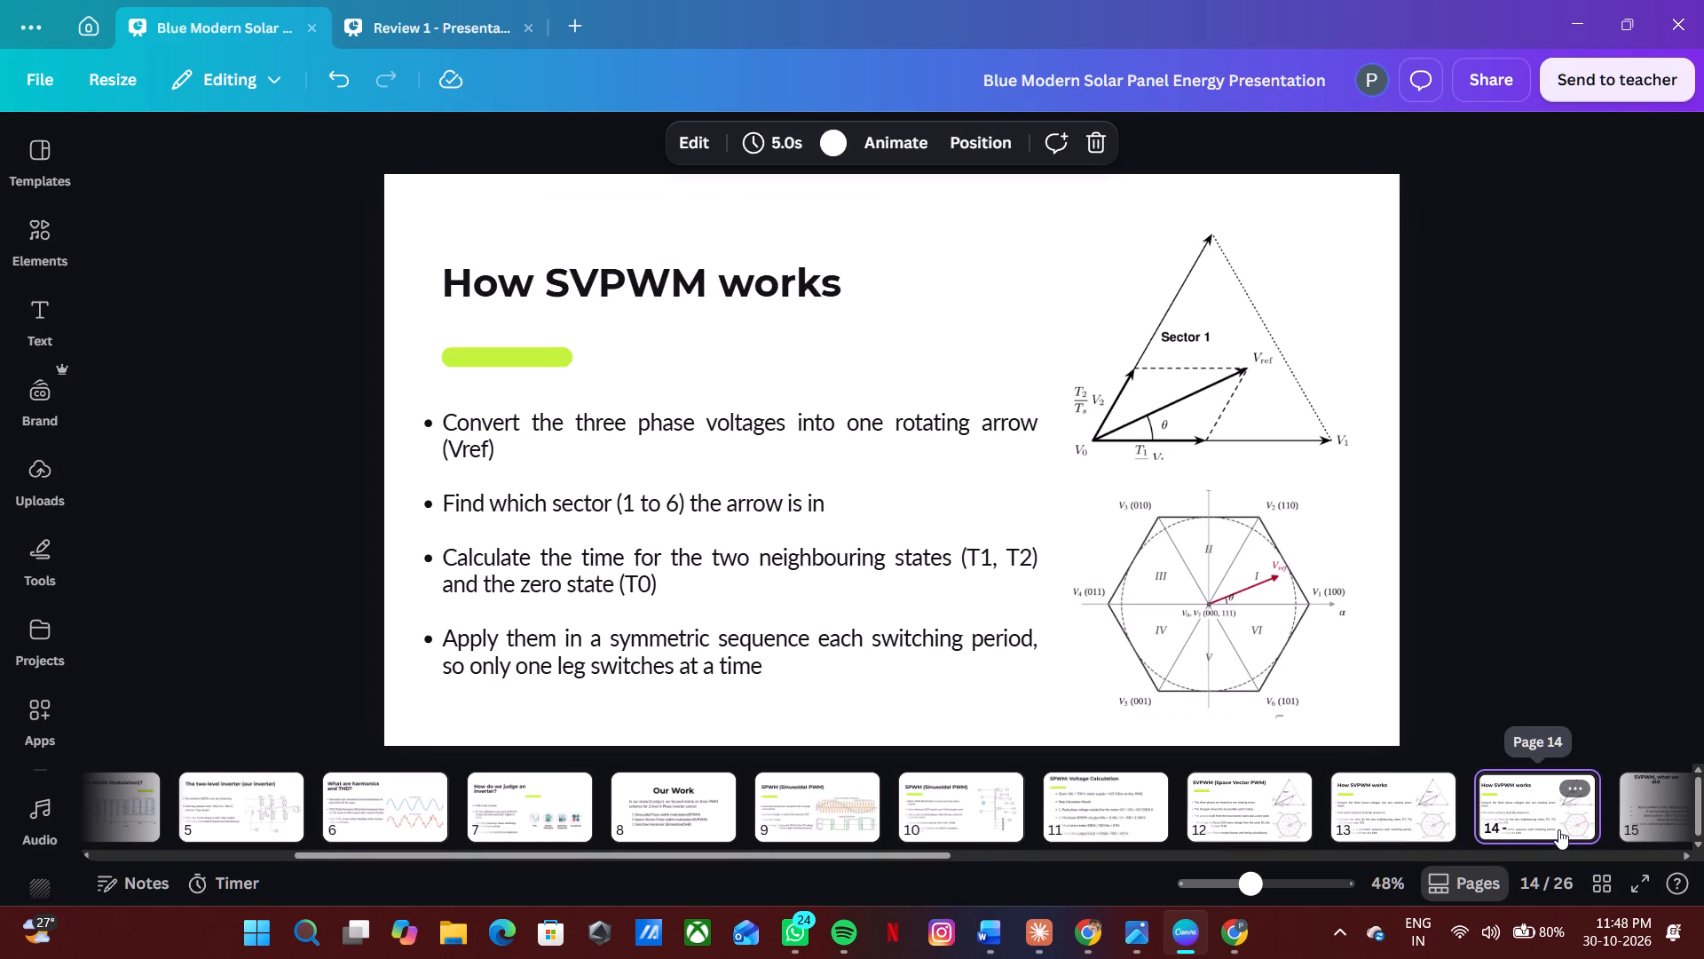
# Copy the heading SVPWM, what we did from slide 15 and replace the duplicated slide 14's title with it.
pyautogui.press('Left')
pyautogui.press('Left')
pyautogui.press('Right')
pyautogui.press('Right')
pyautogui.press('Right')
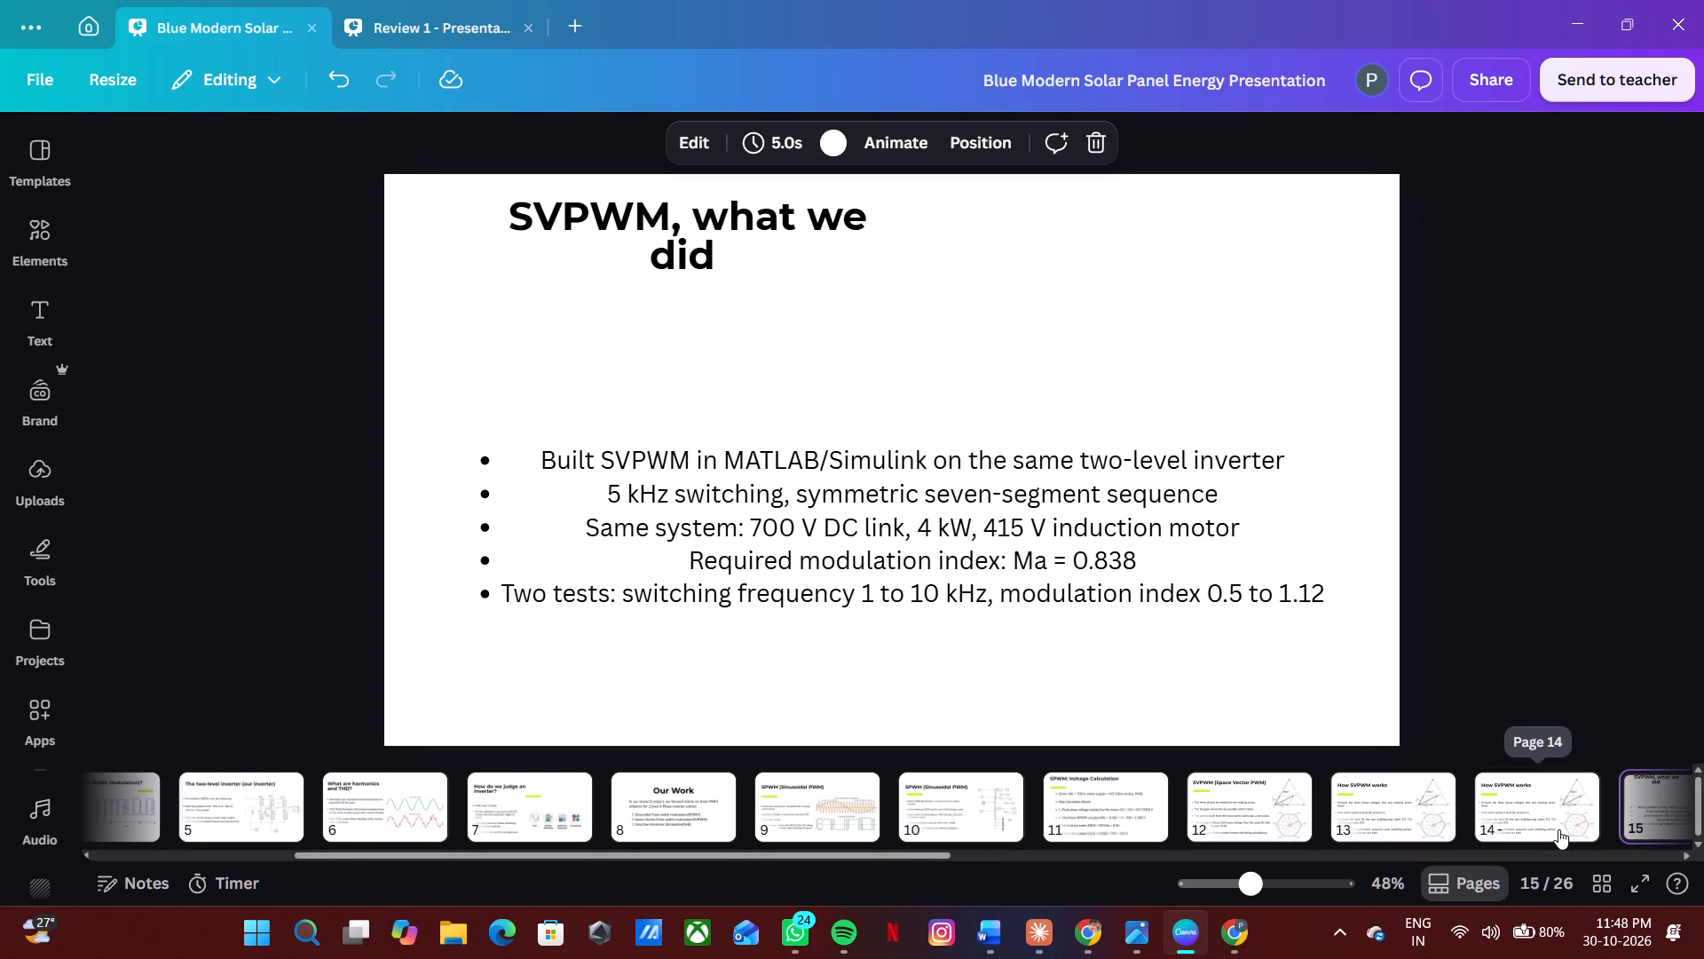
pyautogui.click(815, 218)
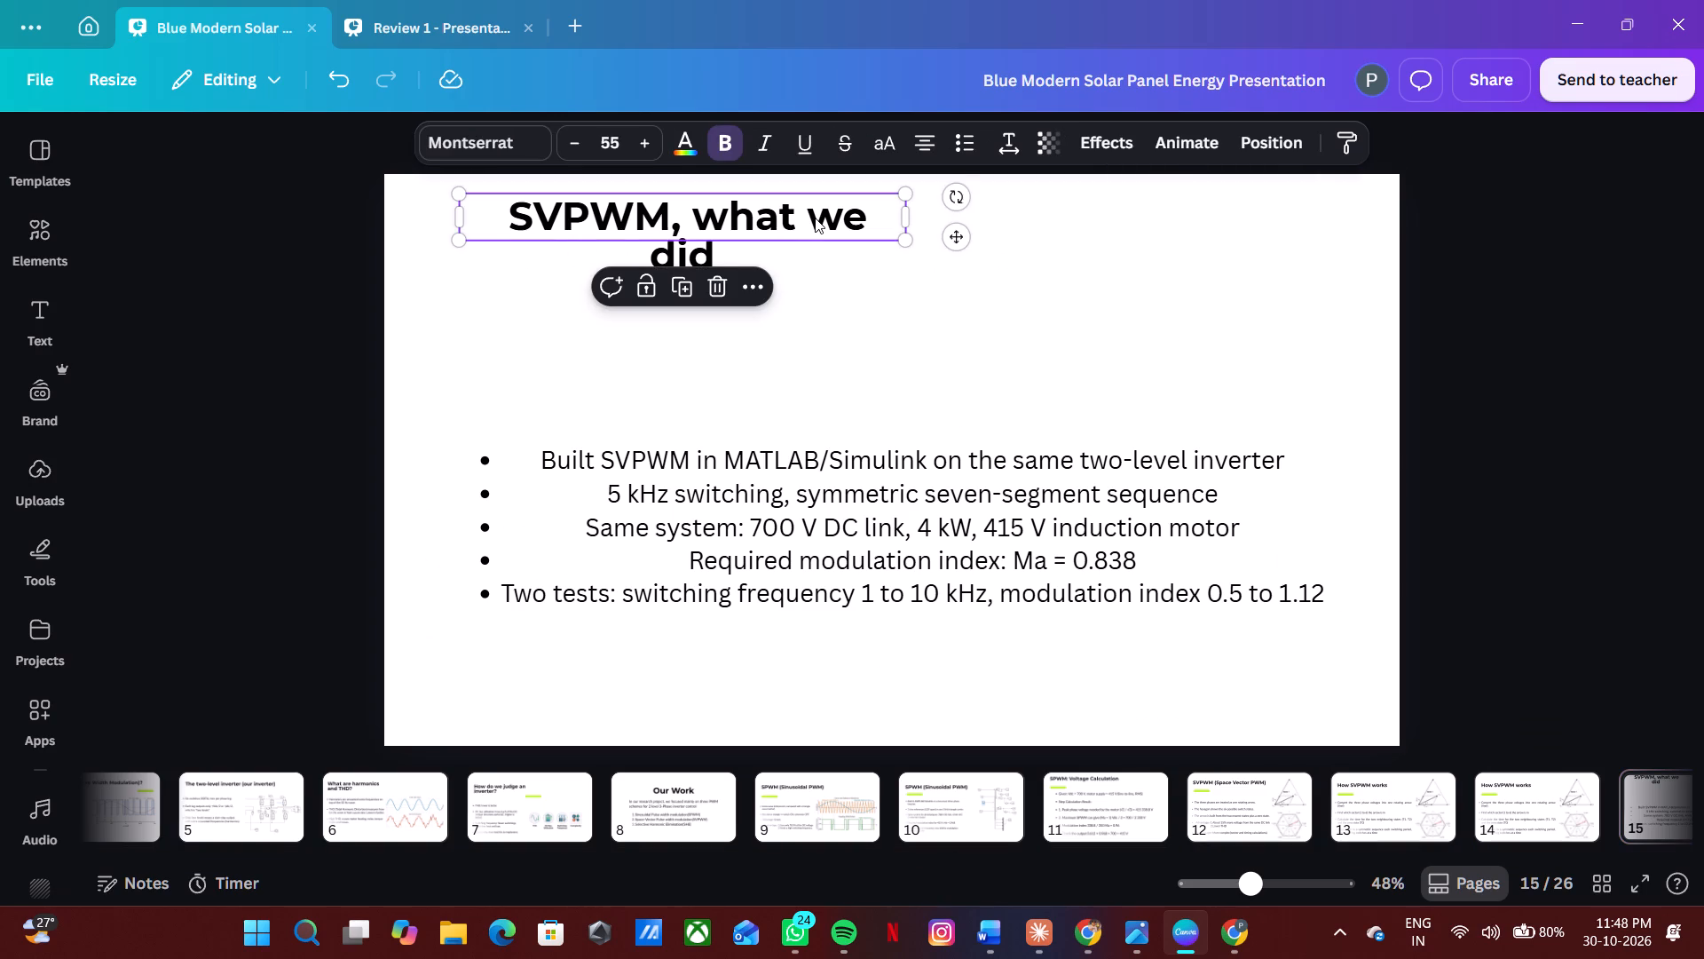
pyautogui.click(809, 249)
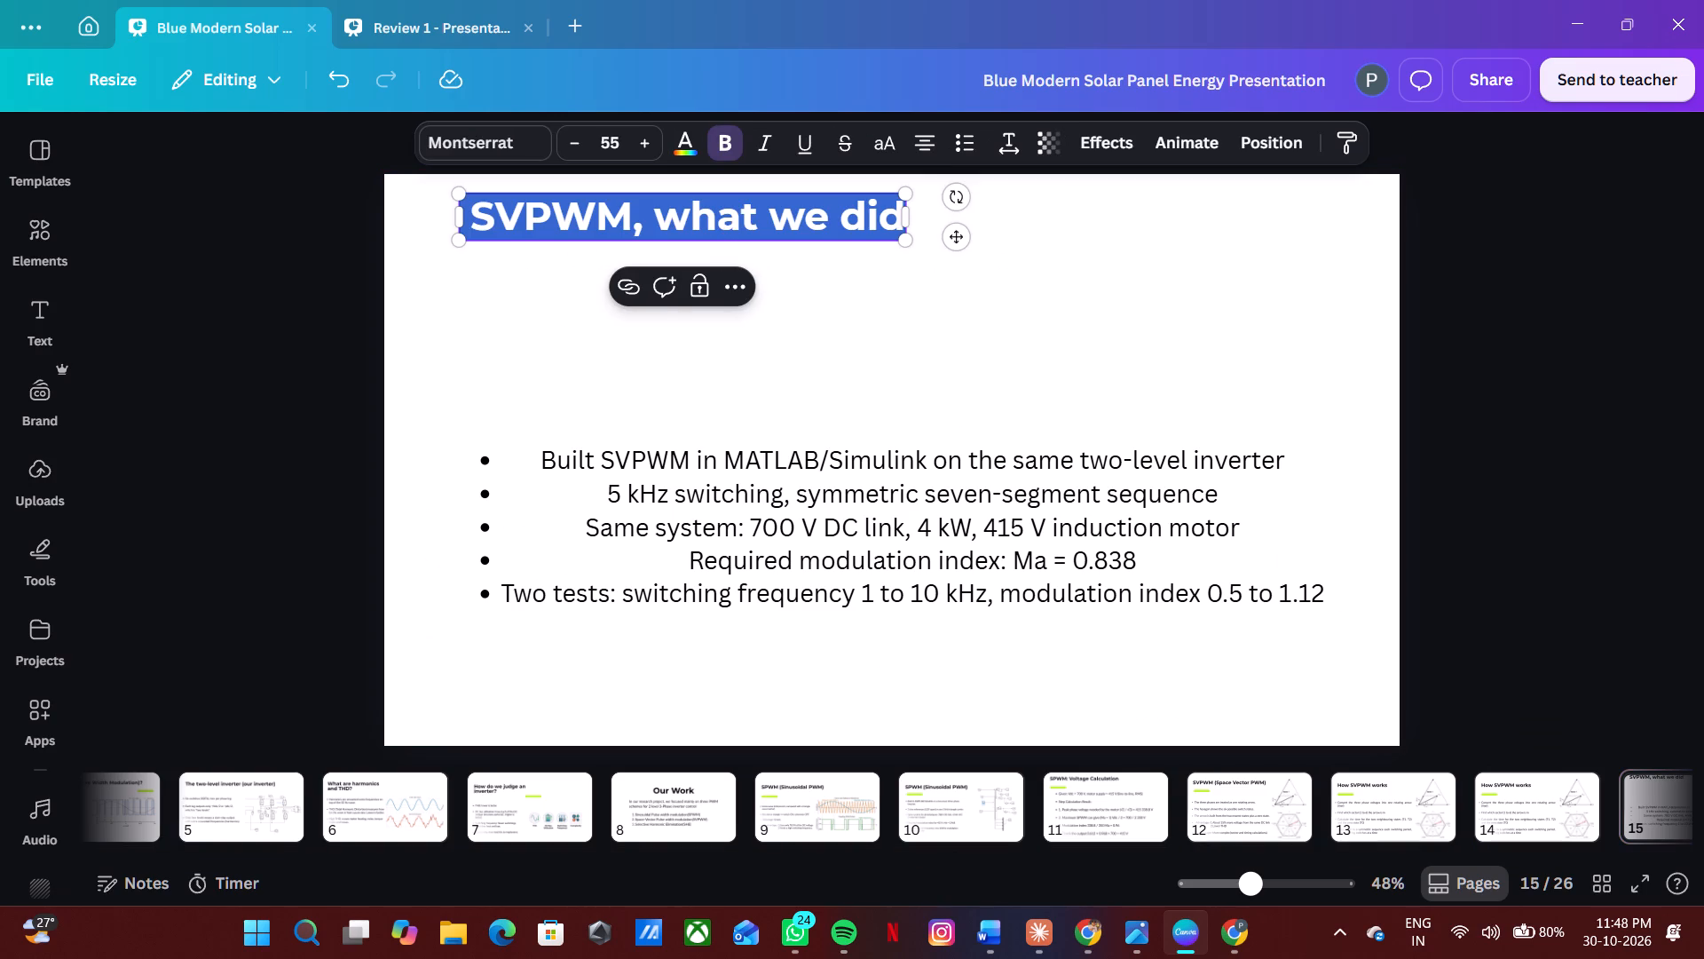
pyautogui.click(1041, 477)
pyautogui.click(799, 205)
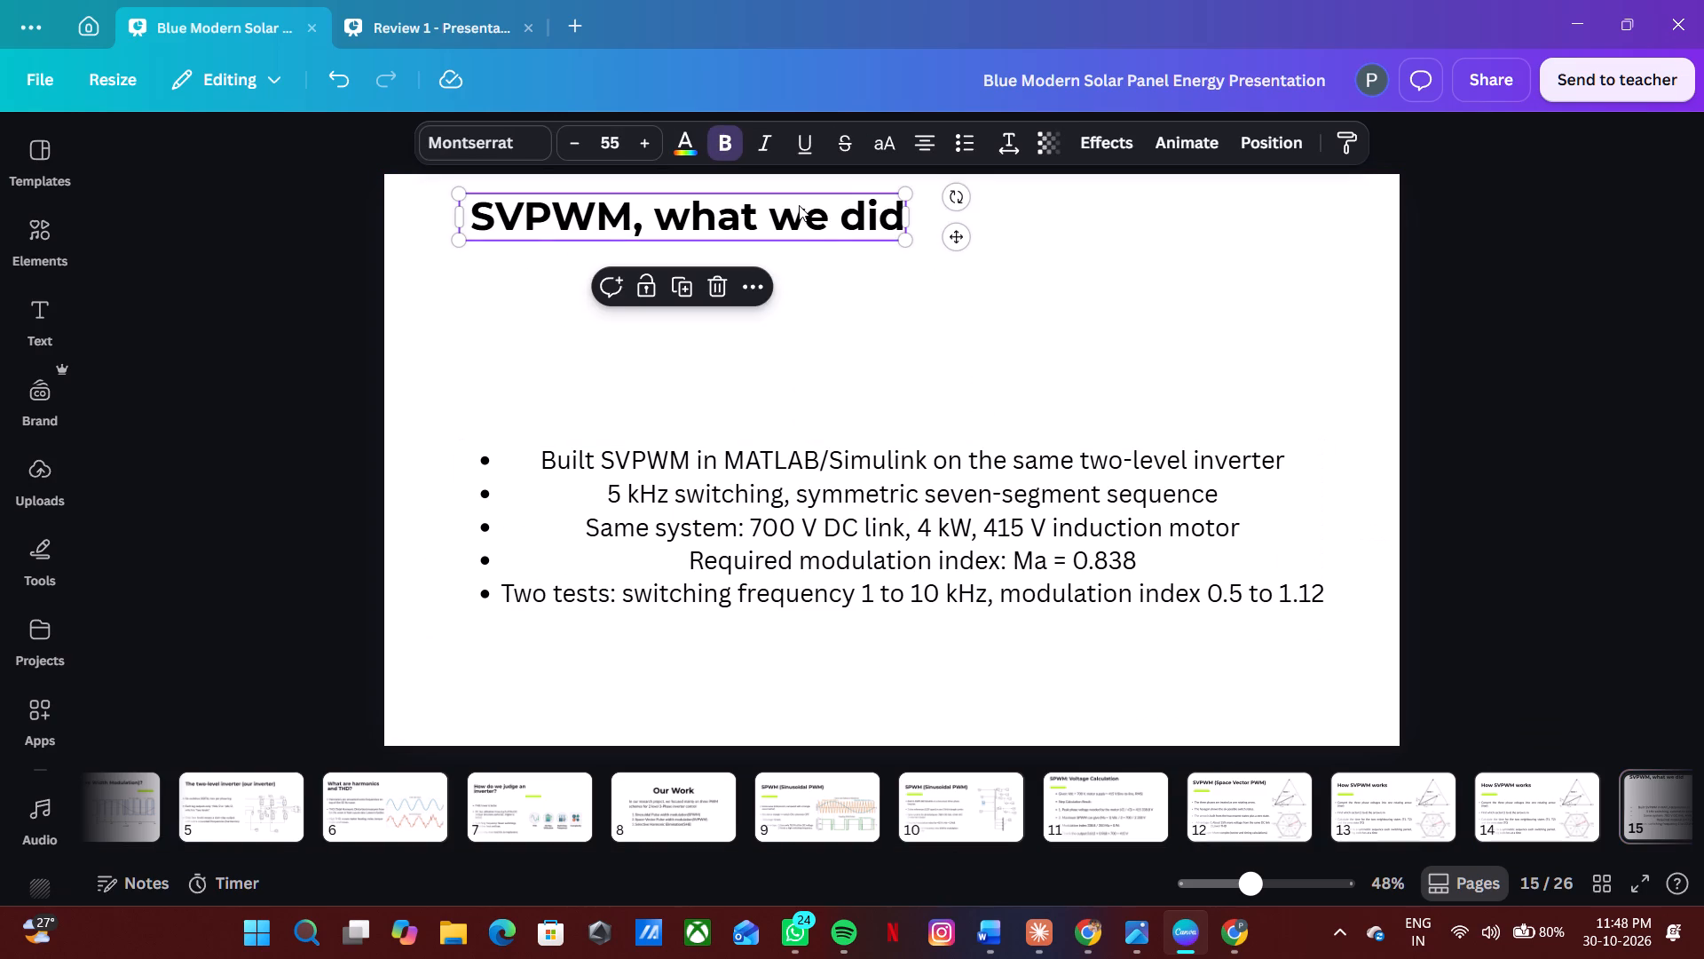
pyautogui.click(799, 205)
pyautogui.hotkey('ctrl', 'c')
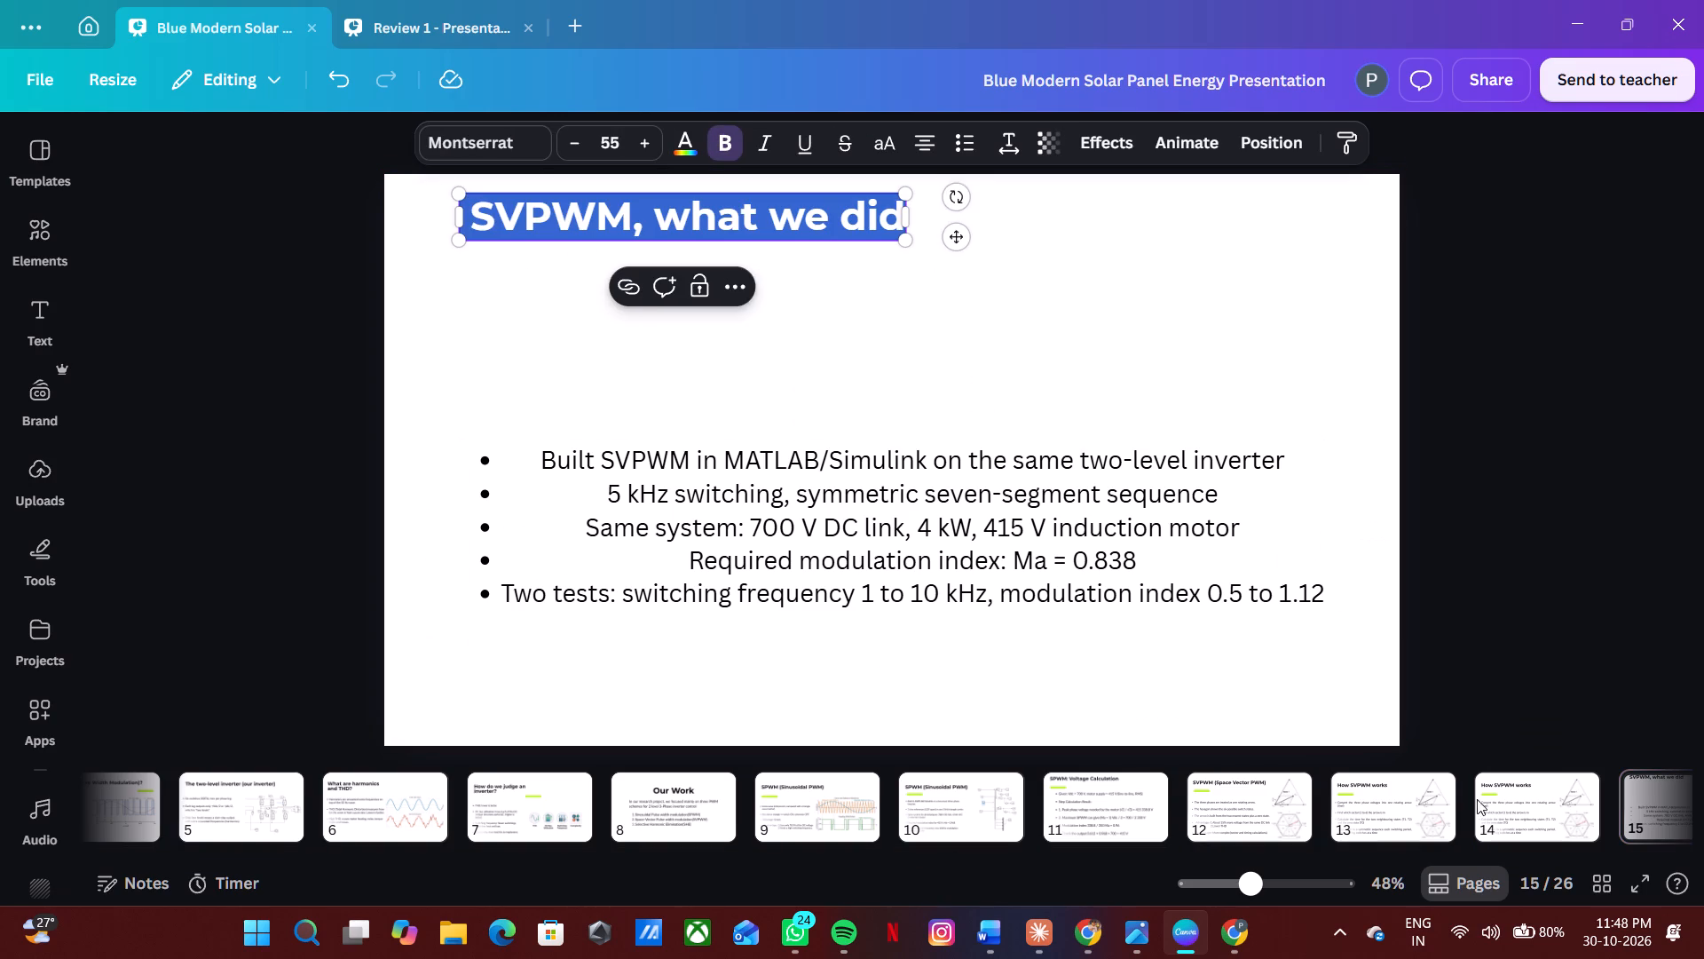
pyautogui.click(1530, 809)
pyautogui.doubleClick(670, 277)
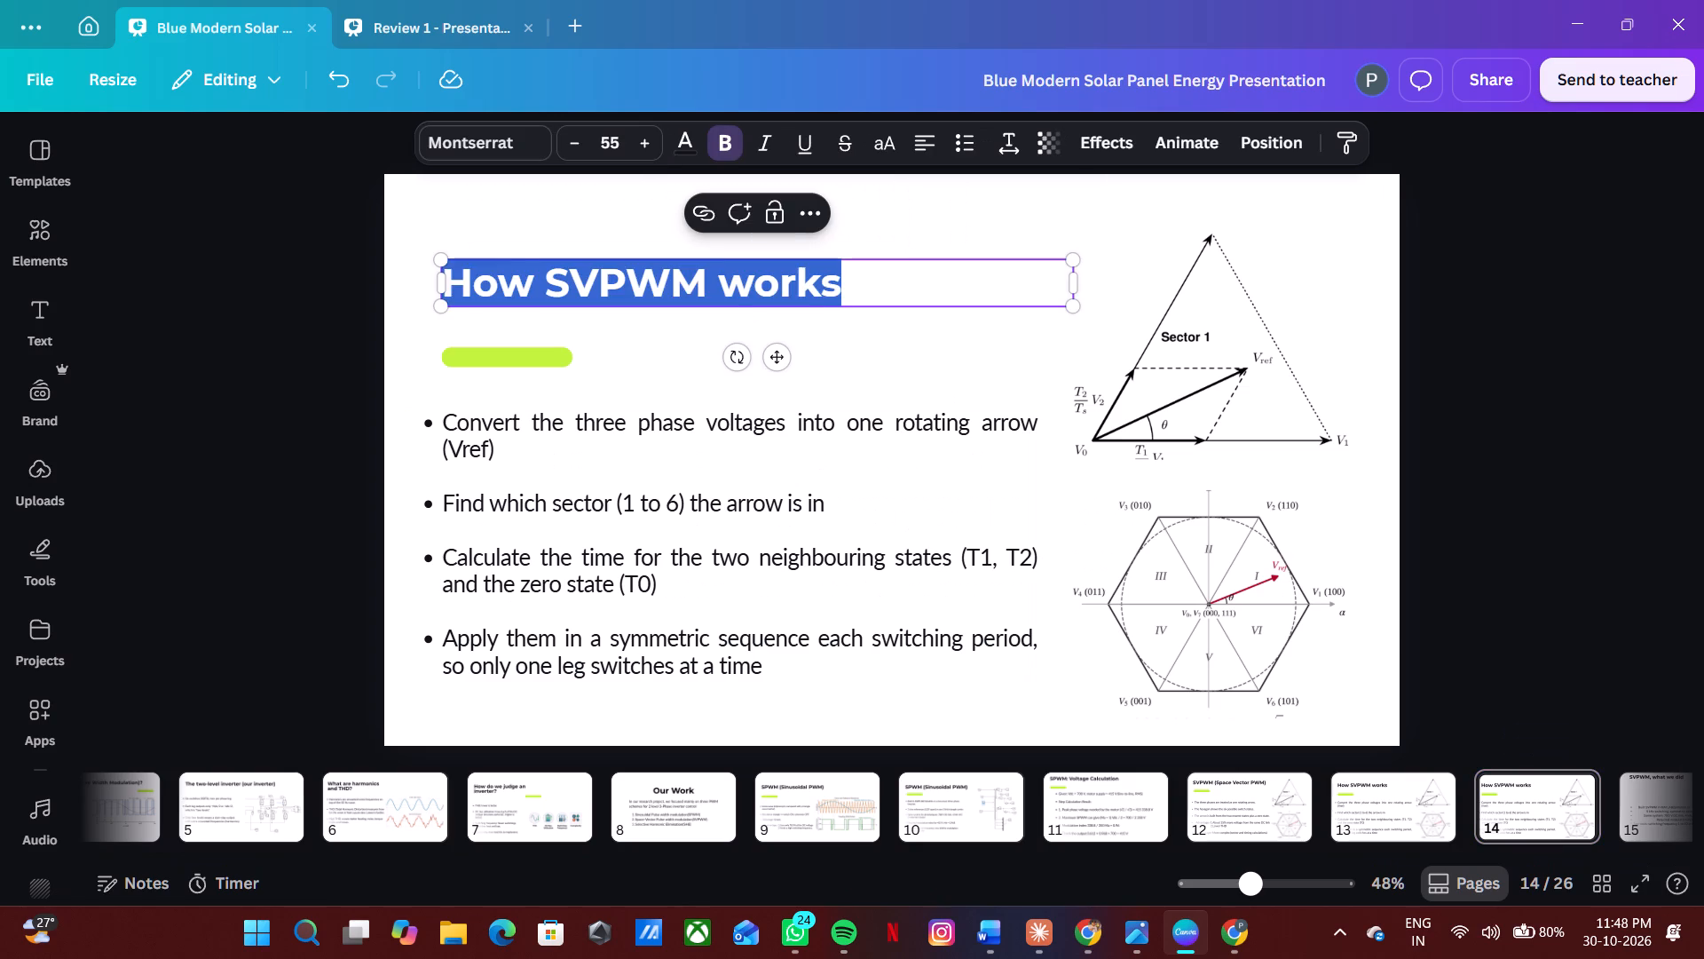
pyautogui.hotkey('ctrl', 'v')
# Copy slide 15's bullet list on the MATLAB/Simulink SVPWM work and replace slide 14's list text with it.
pyautogui.click(1643, 786)
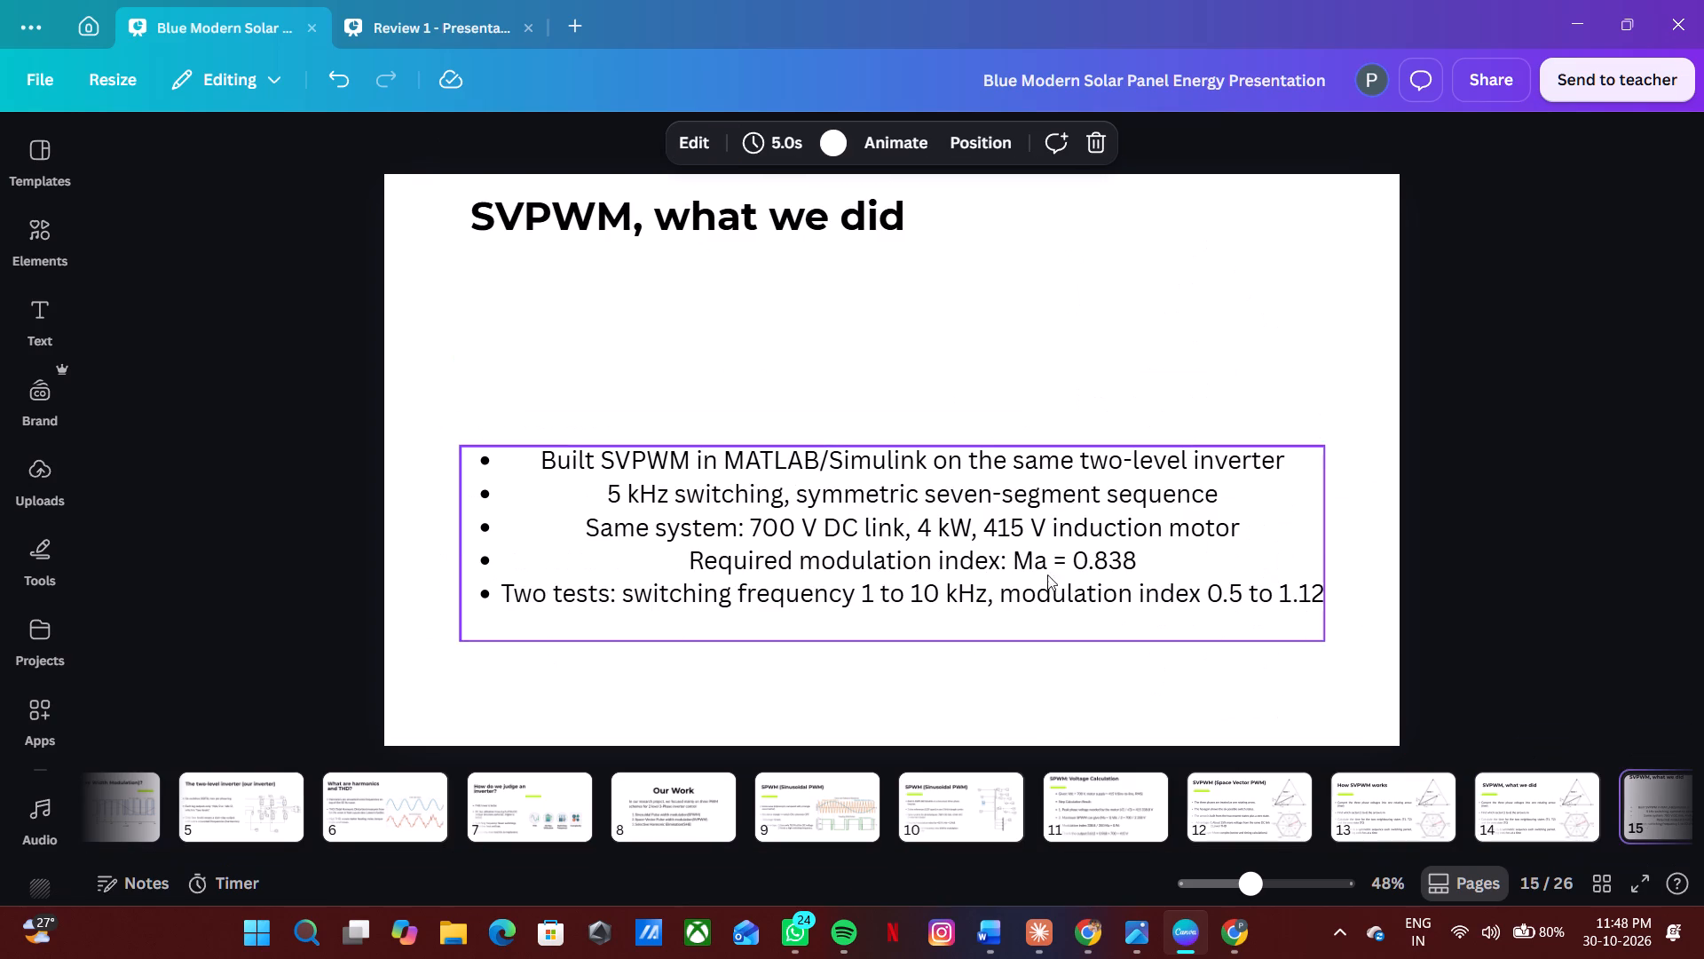
pyautogui.doubleClick(935, 538)
pyautogui.hotkey('ctrl', 'a')
pyautogui.hotkey('ctrl', 'c')
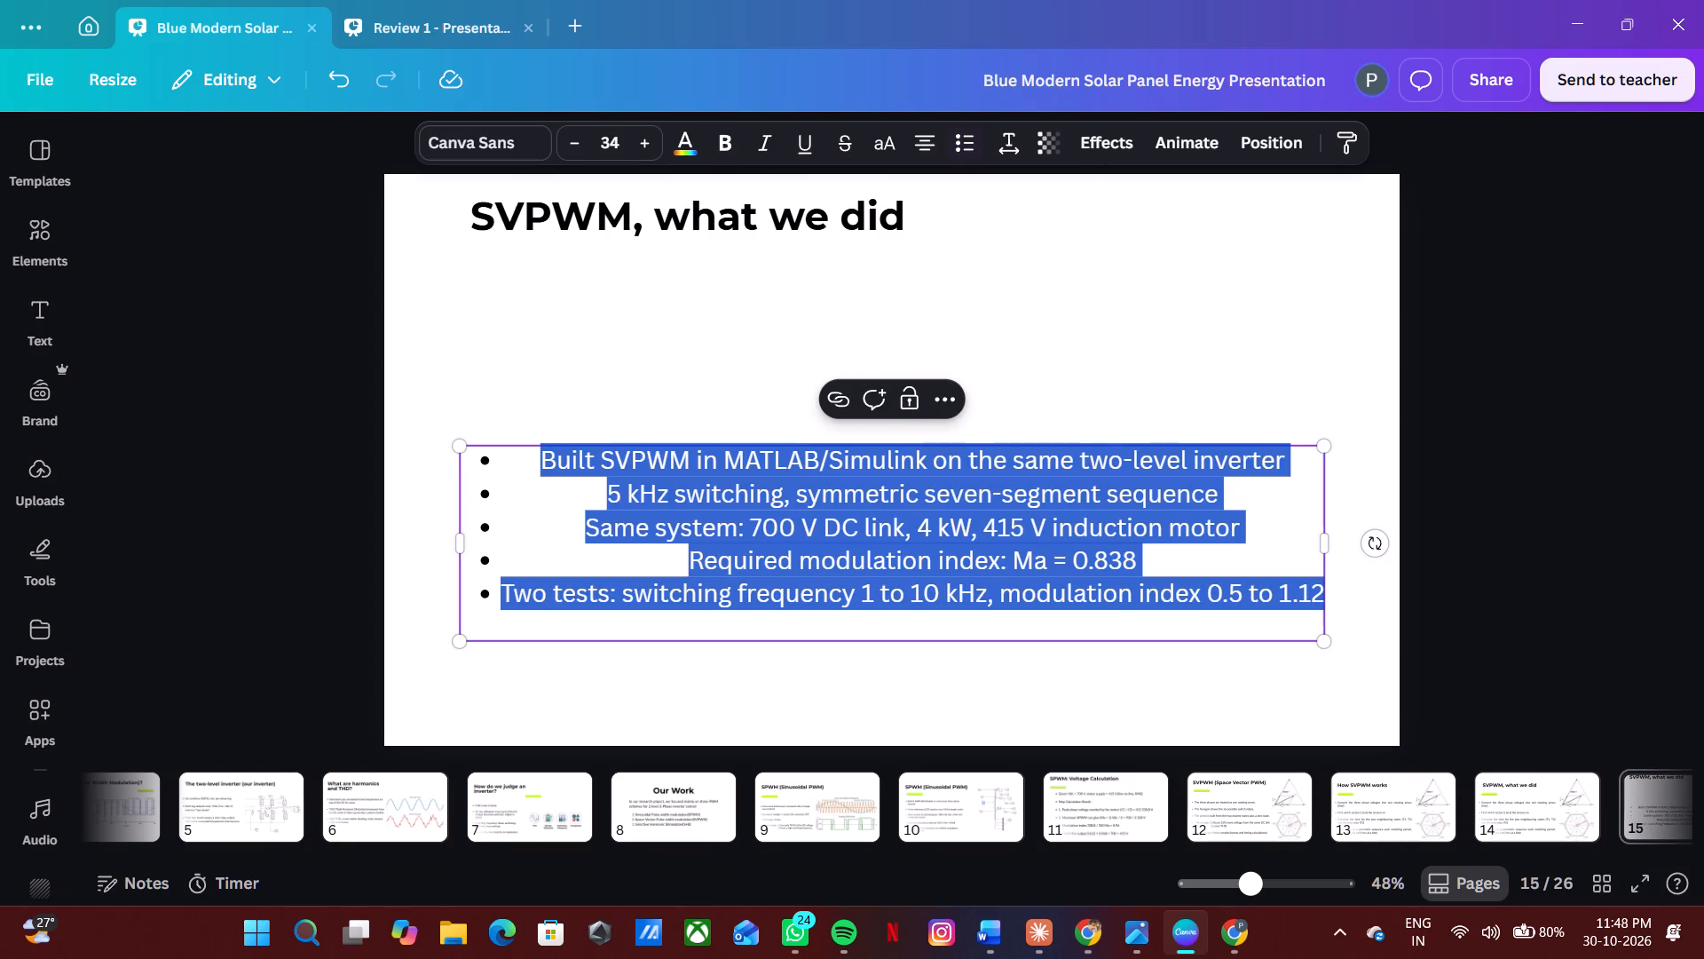
pyautogui.click(1519, 822)
pyautogui.doubleClick(832, 620)
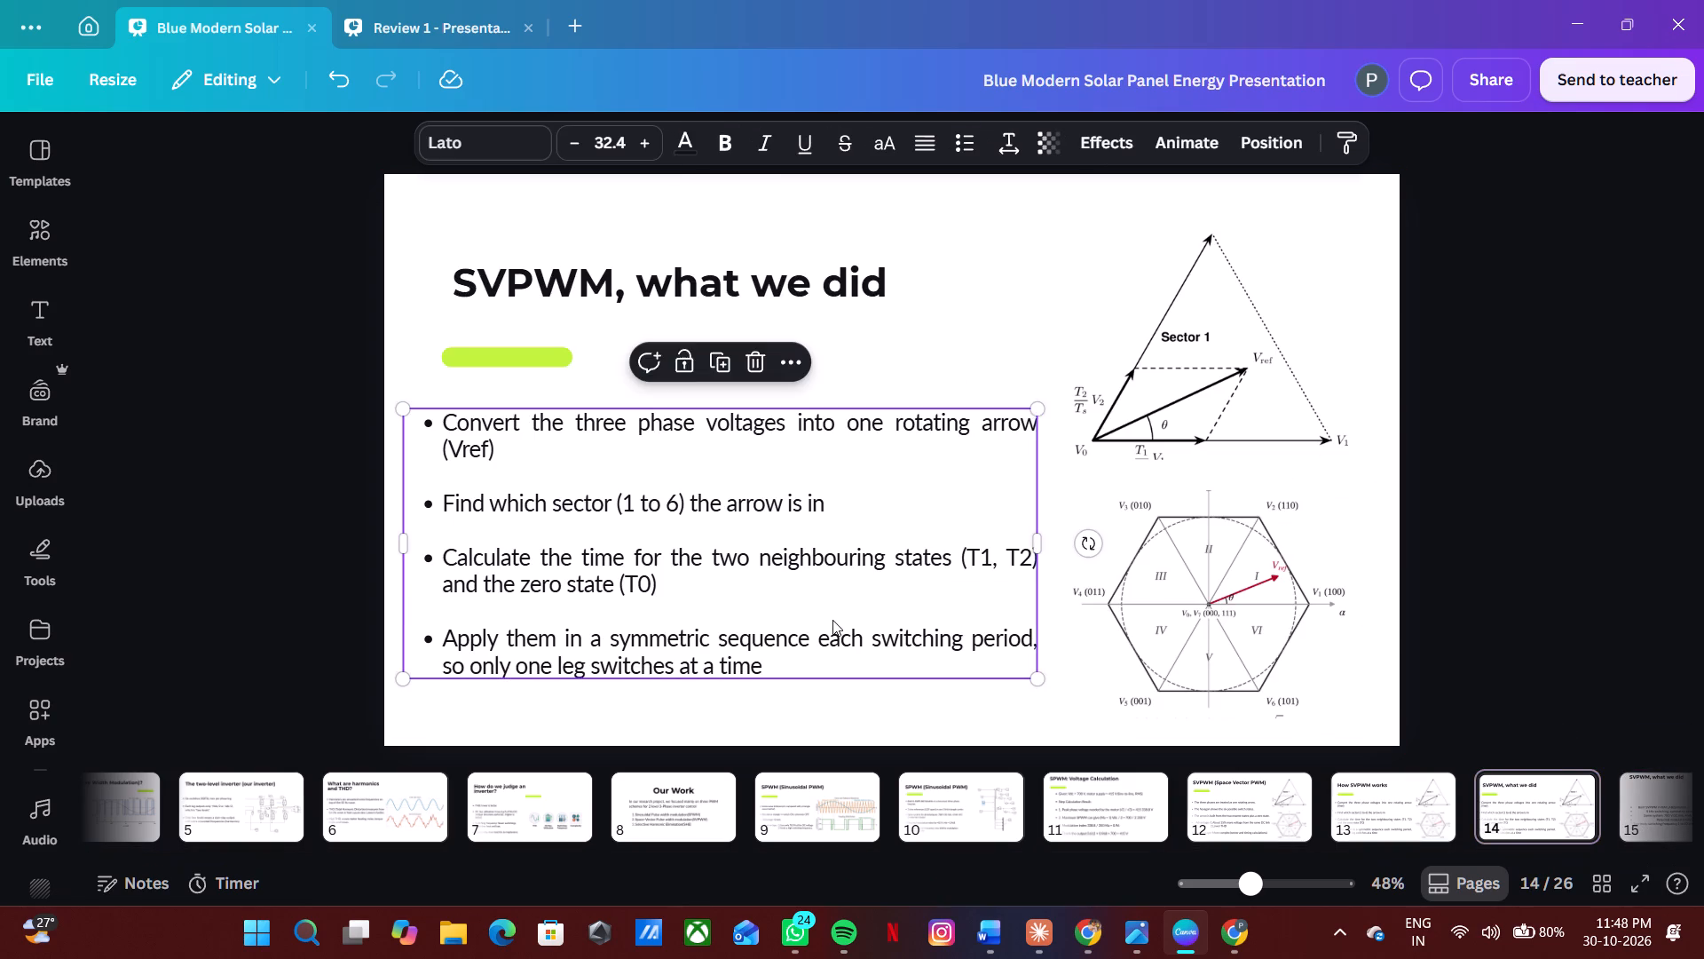
pyautogui.hotkey('ctrl', 'v')
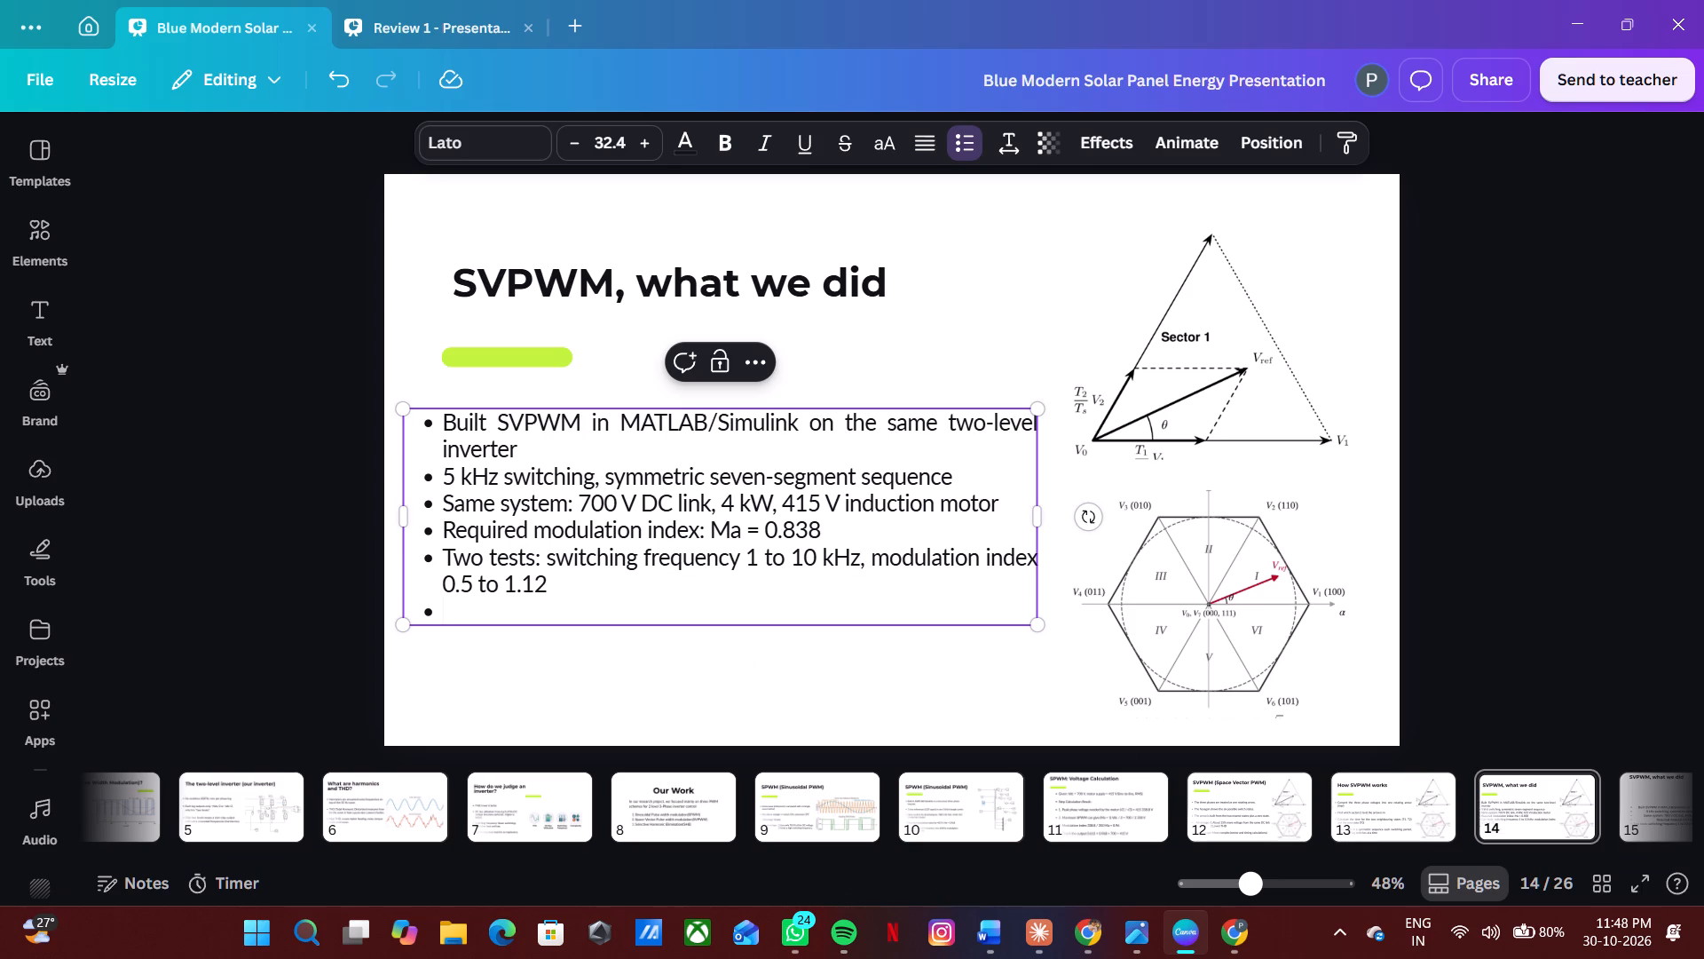
# Add a blank line after slide 14's first bullet, Built SVPWM in MATLAB/Simulink, and end that bullet with a full stop.
pyautogui.click(562, 458)
pyautogui.press('Return')
pyautogui.press('BackSpace')
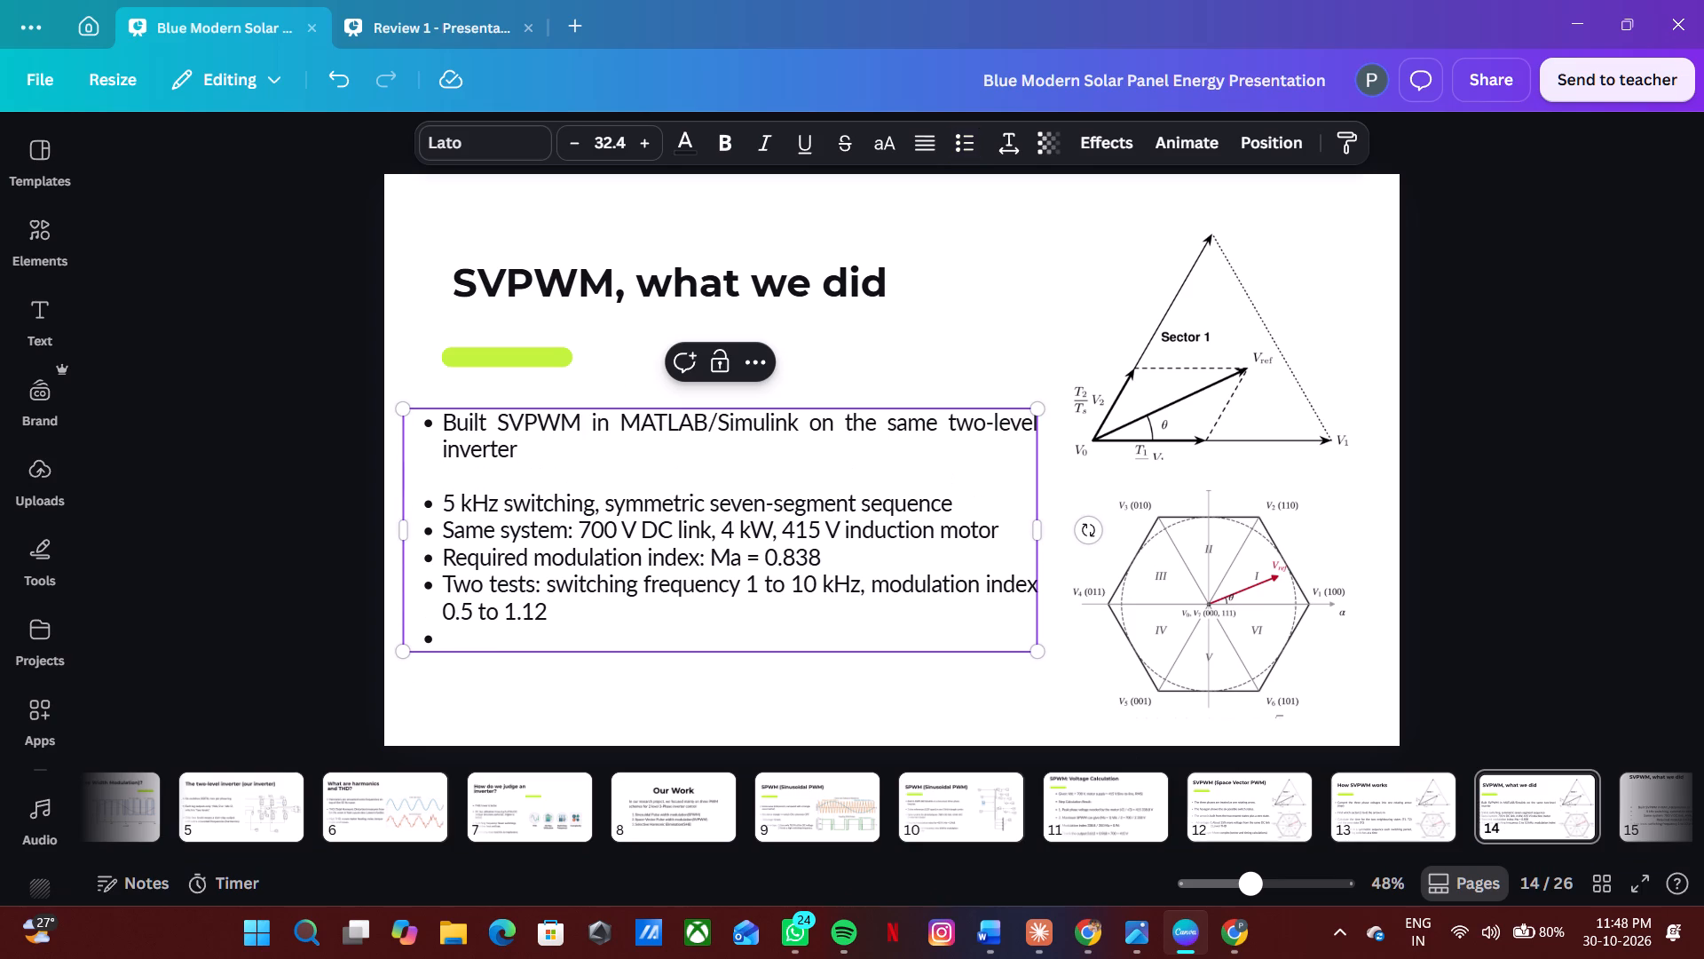
pyautogui.press('Up')
pyautogui.press('Right')
pyautogui.press('Right')
pyautogui.press('Right')
pyautogui.press('Right')
pyautogui.press('Right')
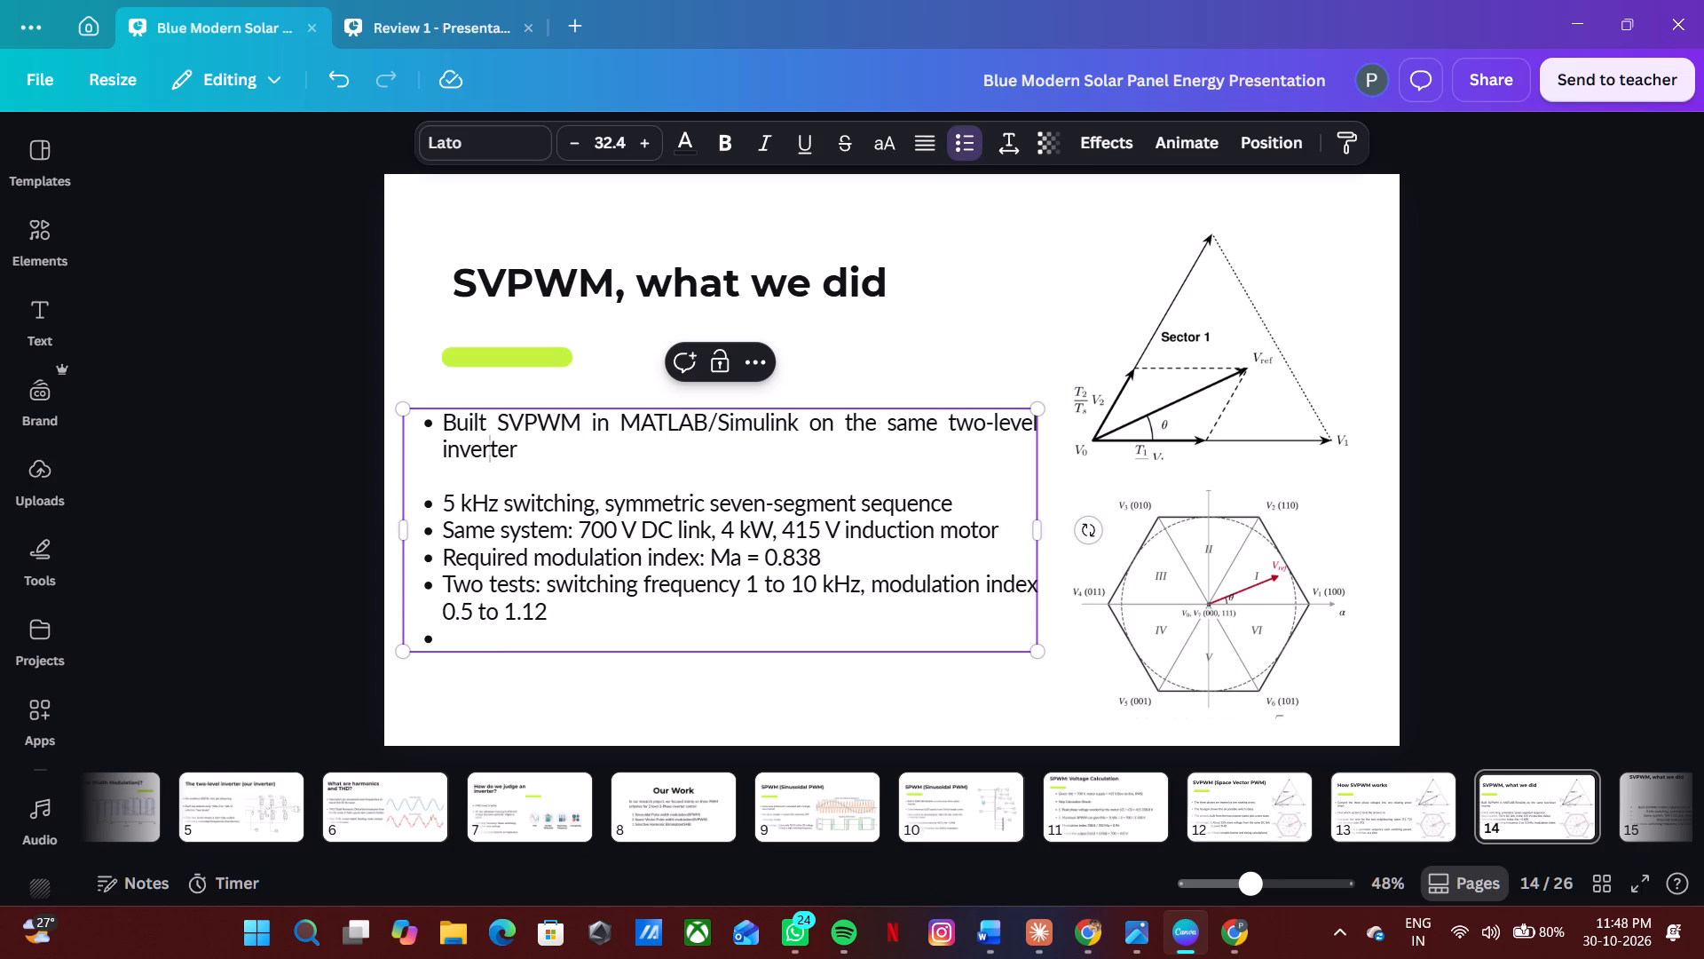
pyautogui.press('Right')
pyautogui.press('Right')
pyautogui.press('Right')
pyautogui.press('Right')
pyautogui.press('Left')
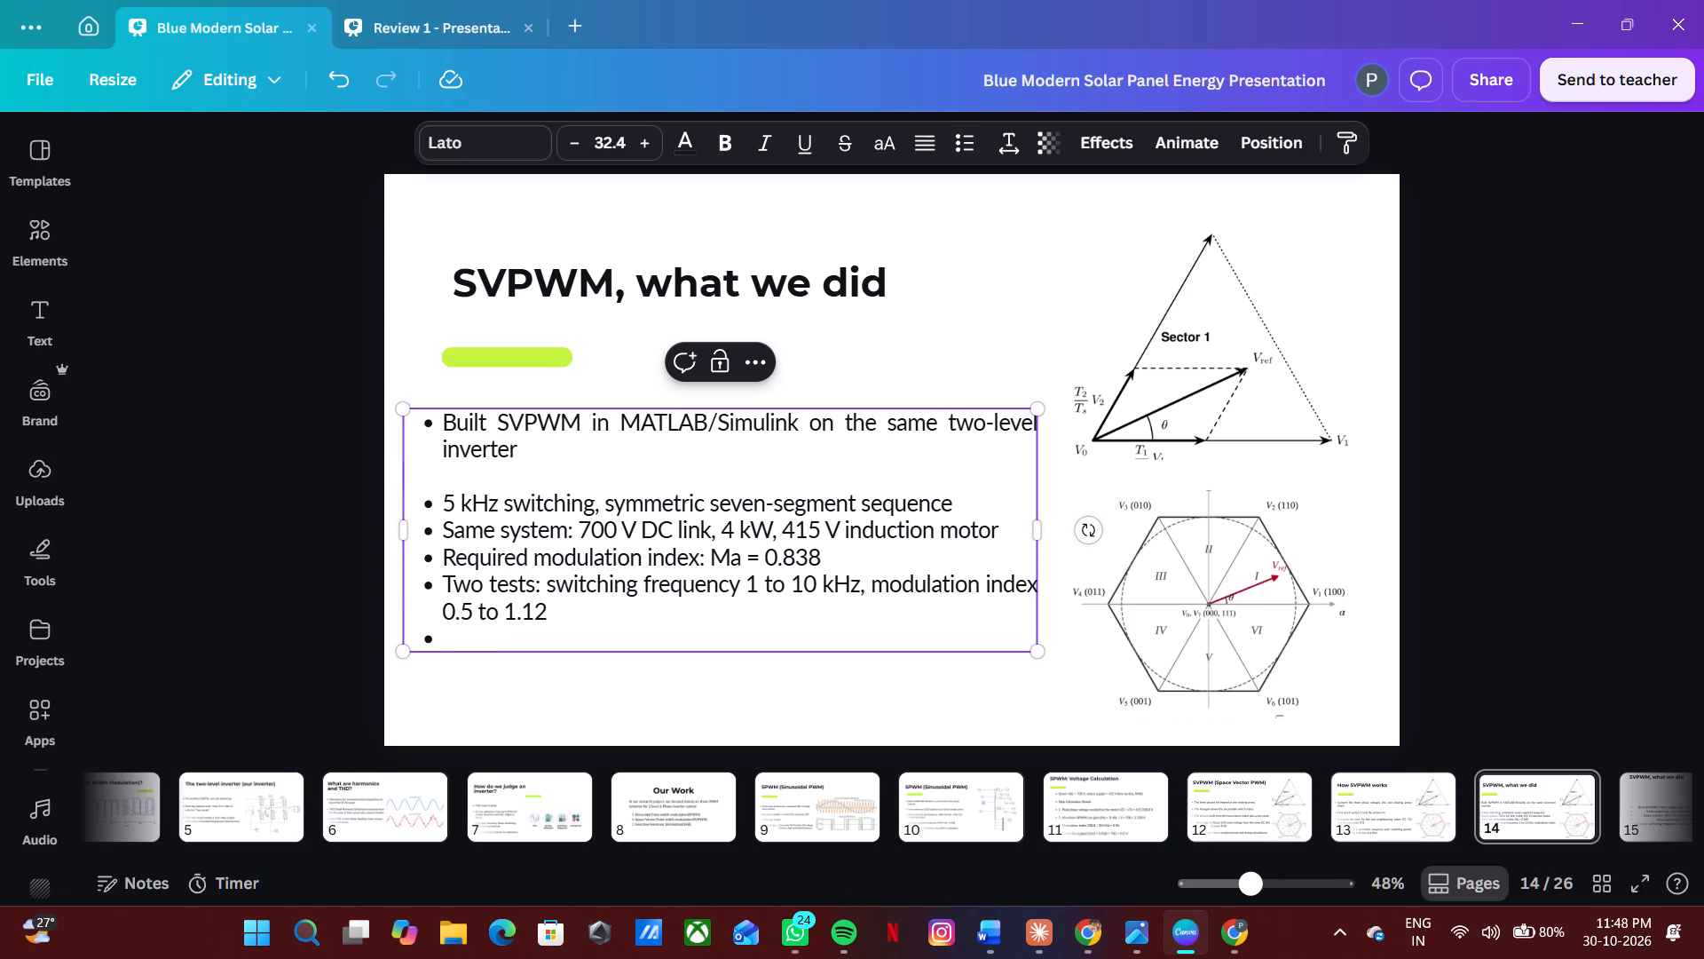
pyautogui.click(519, 463)
pyautogui.click(543, 451)
pyautogui.press('.')
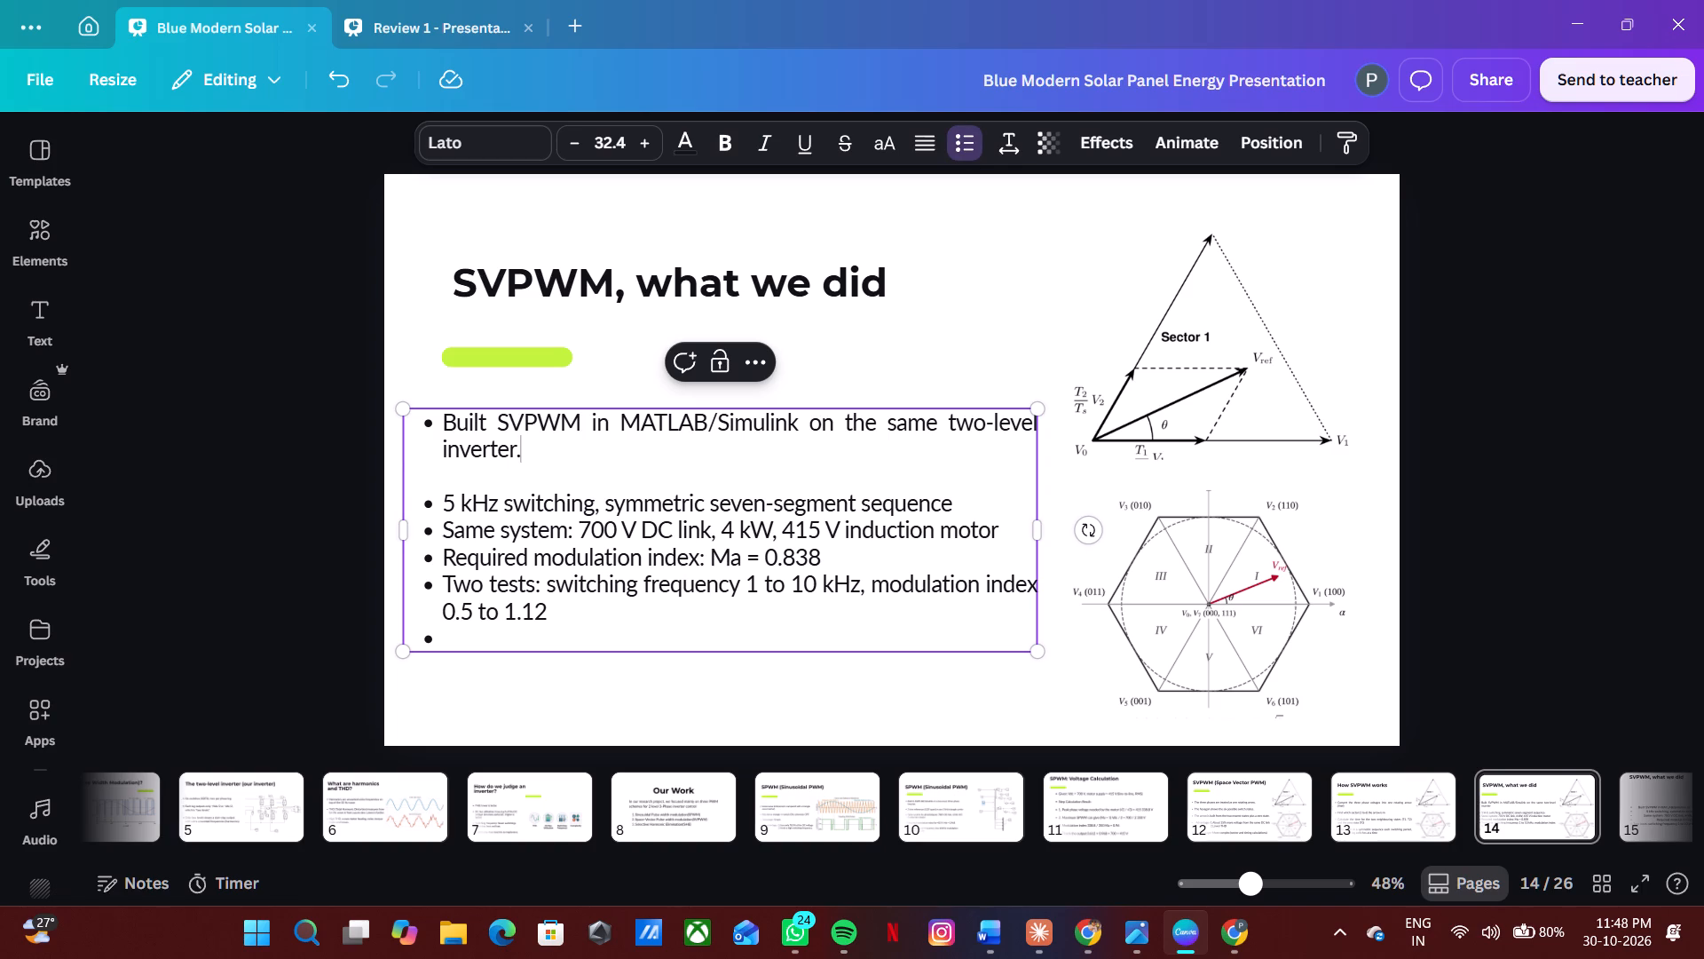
# End slide 14's 5 kHz switching and Same system bullets with full stops and add a blank line after each.
pyautogui.click(988, 521)
pyautogui.click(987, 512)
pyautogui.press('.')
pyautogui.press('Return')
pyautogui.press('BackSpace')
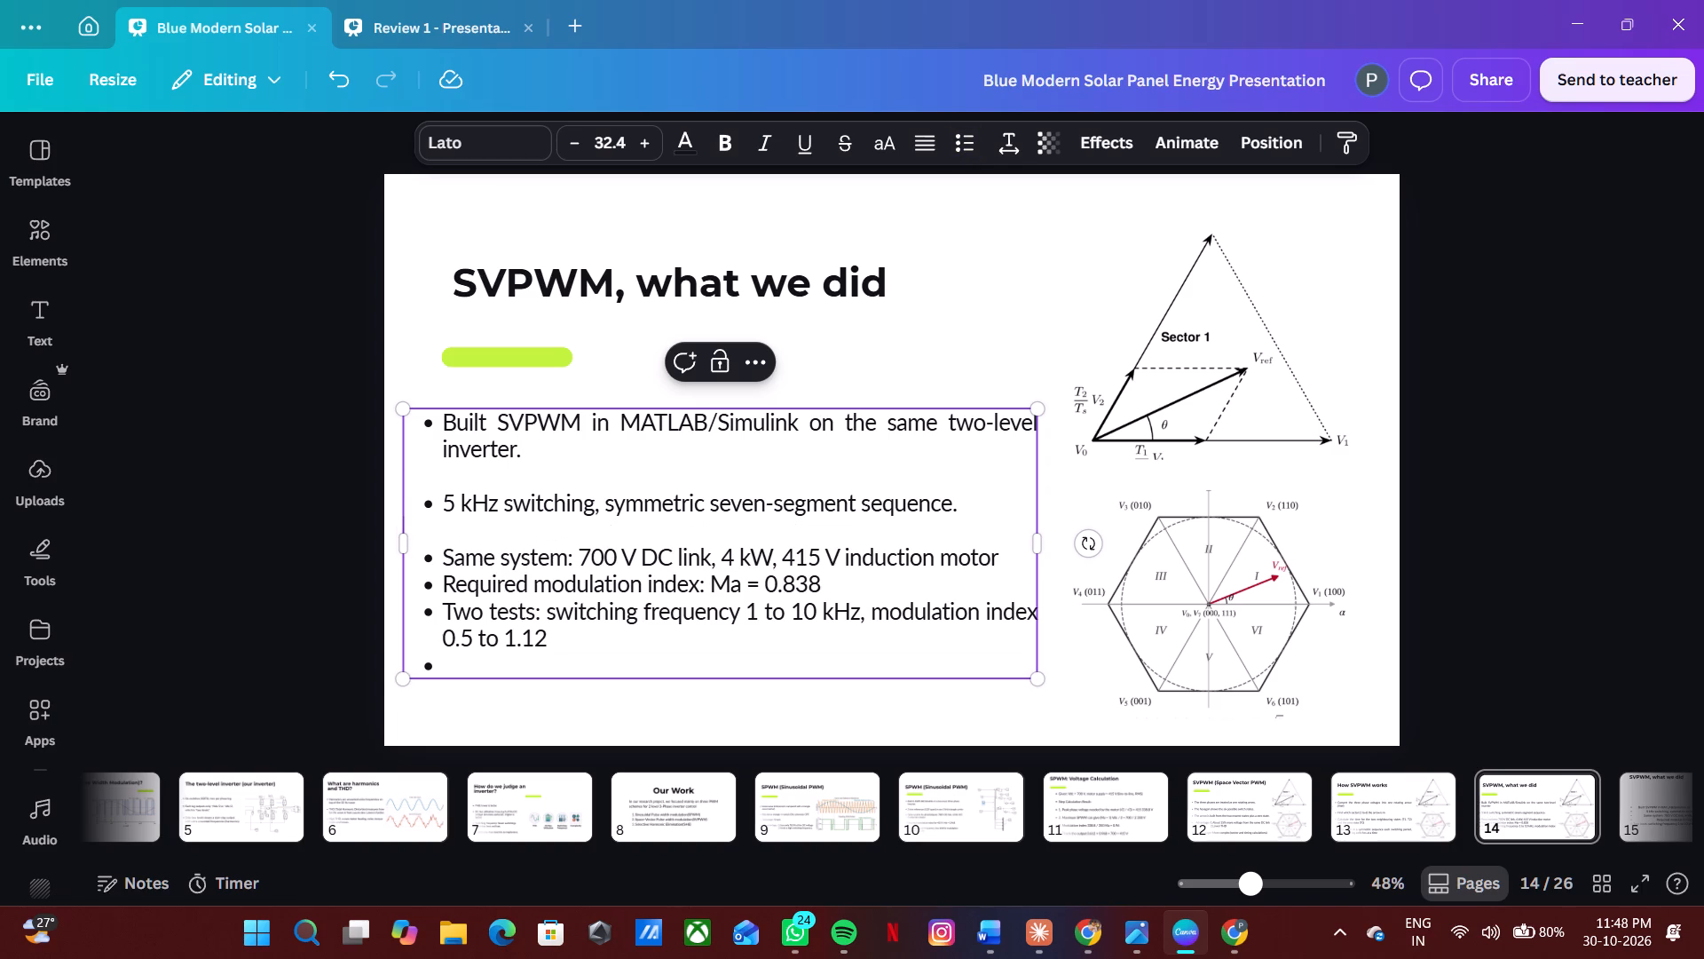
pyautogui.click(1006, 551)
pyautogui.press('Return')
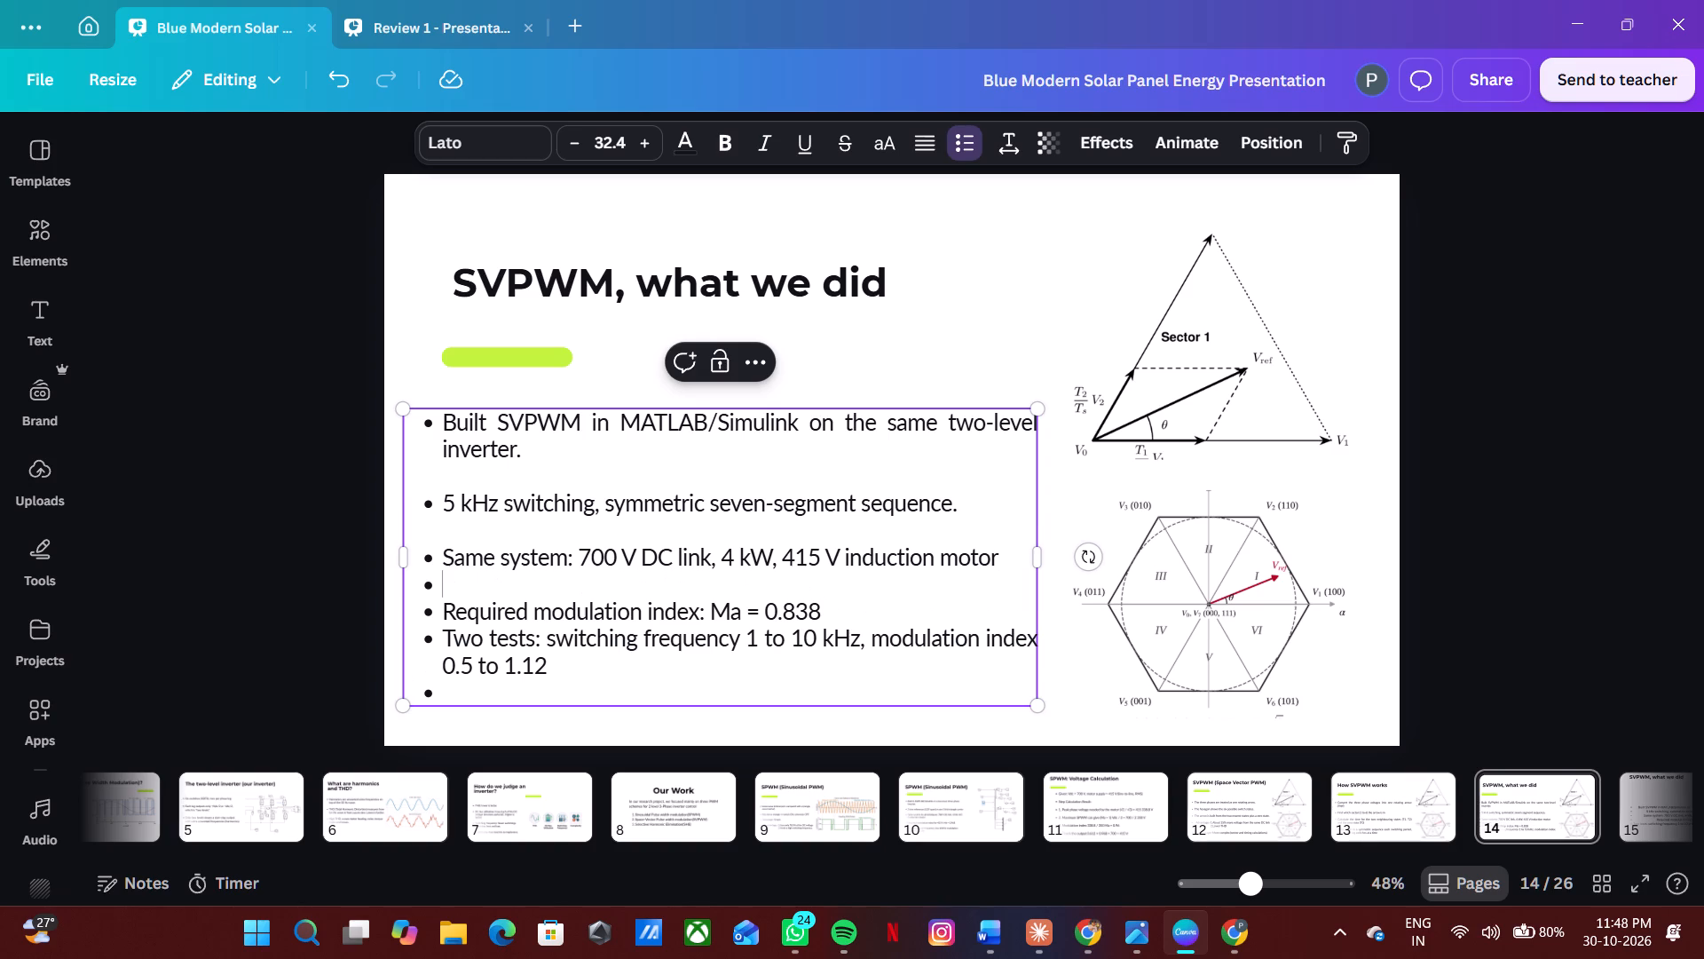
pyautogui.press('BackSpace')
pyautogui.click(1006, 551)
pyautogui.press('.')
# Add a blank line after the Required modulation index bullet on slide 14.
pyautogui.click(942, 600)
pyautogui.press('Return')
pyautogui.press('BackSpace')
pyautogui.click(908, 606)
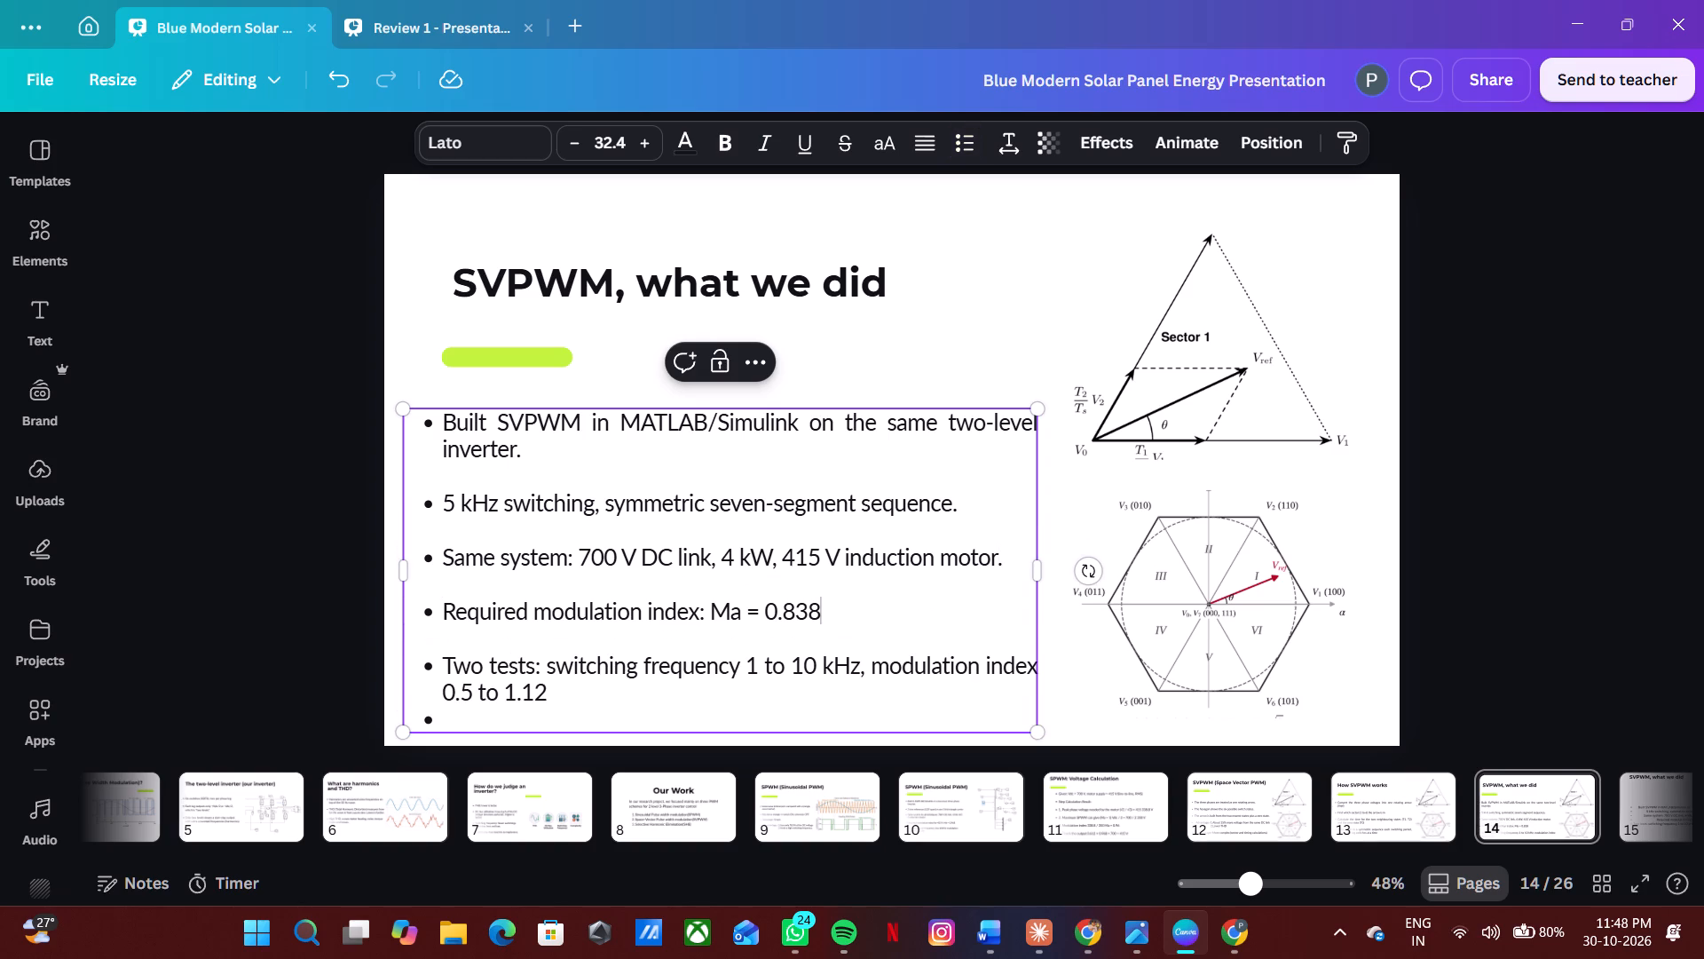
# Remove the empty bullet at the end of slide 14's list.
pyautogui.click(564, 704)
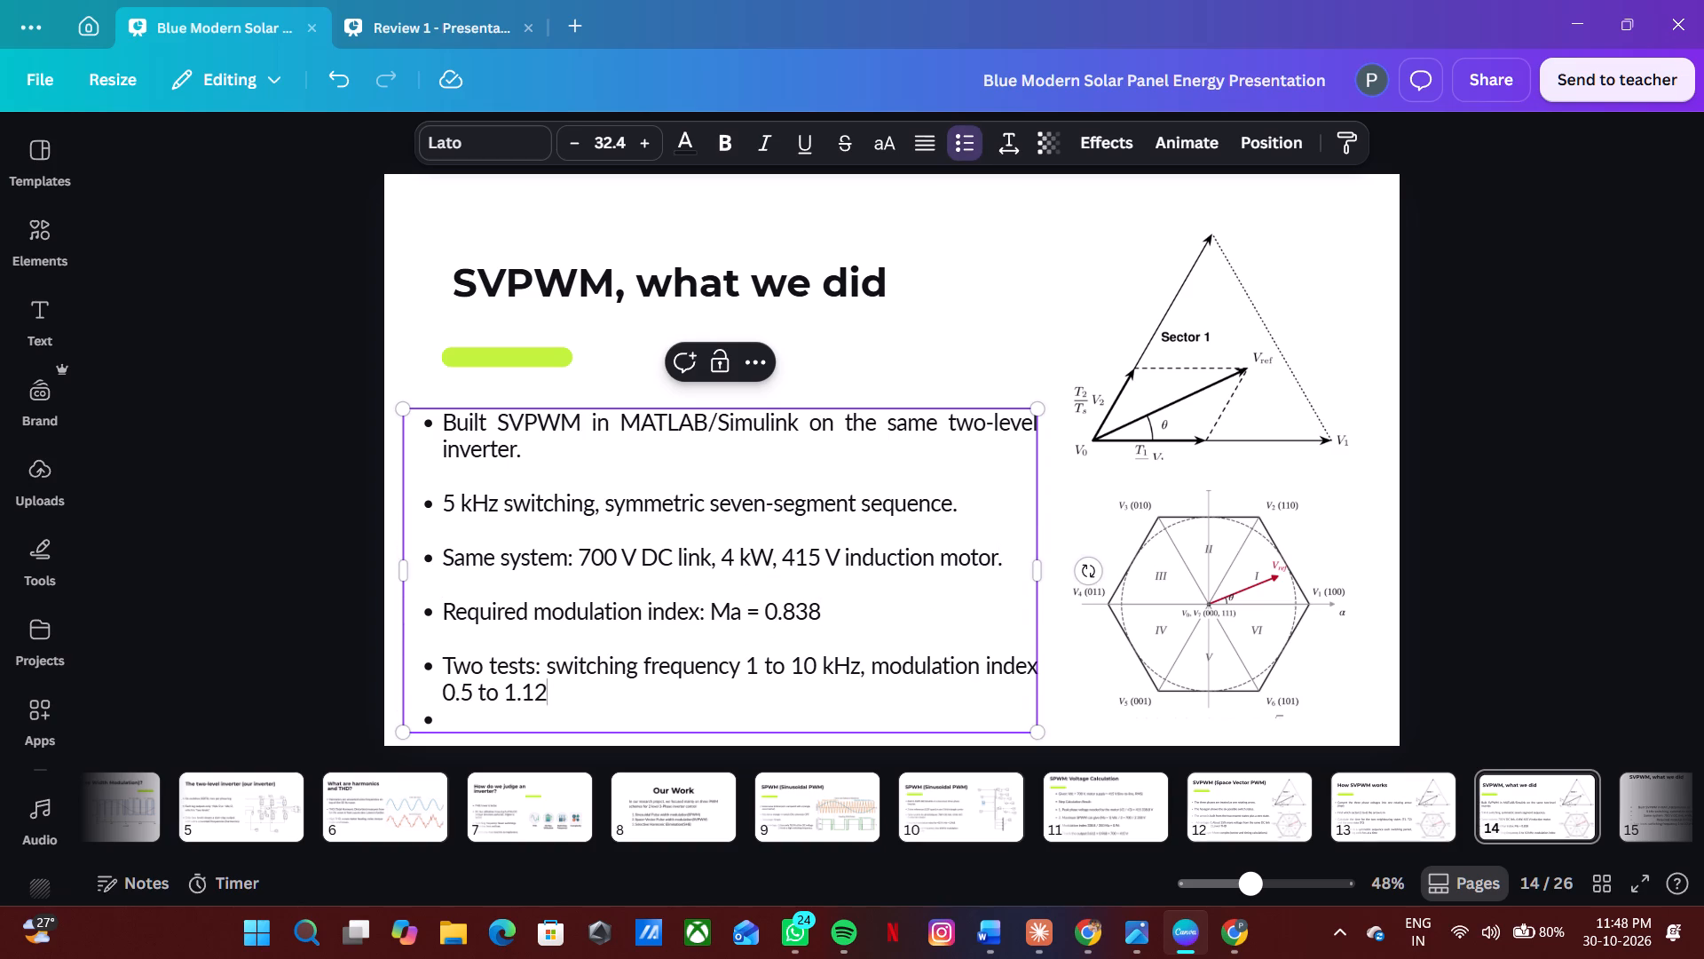
pyautogui.click(563, 714)
pyautogui.press('BackSpace')
pyautogui.press('BackSpace')
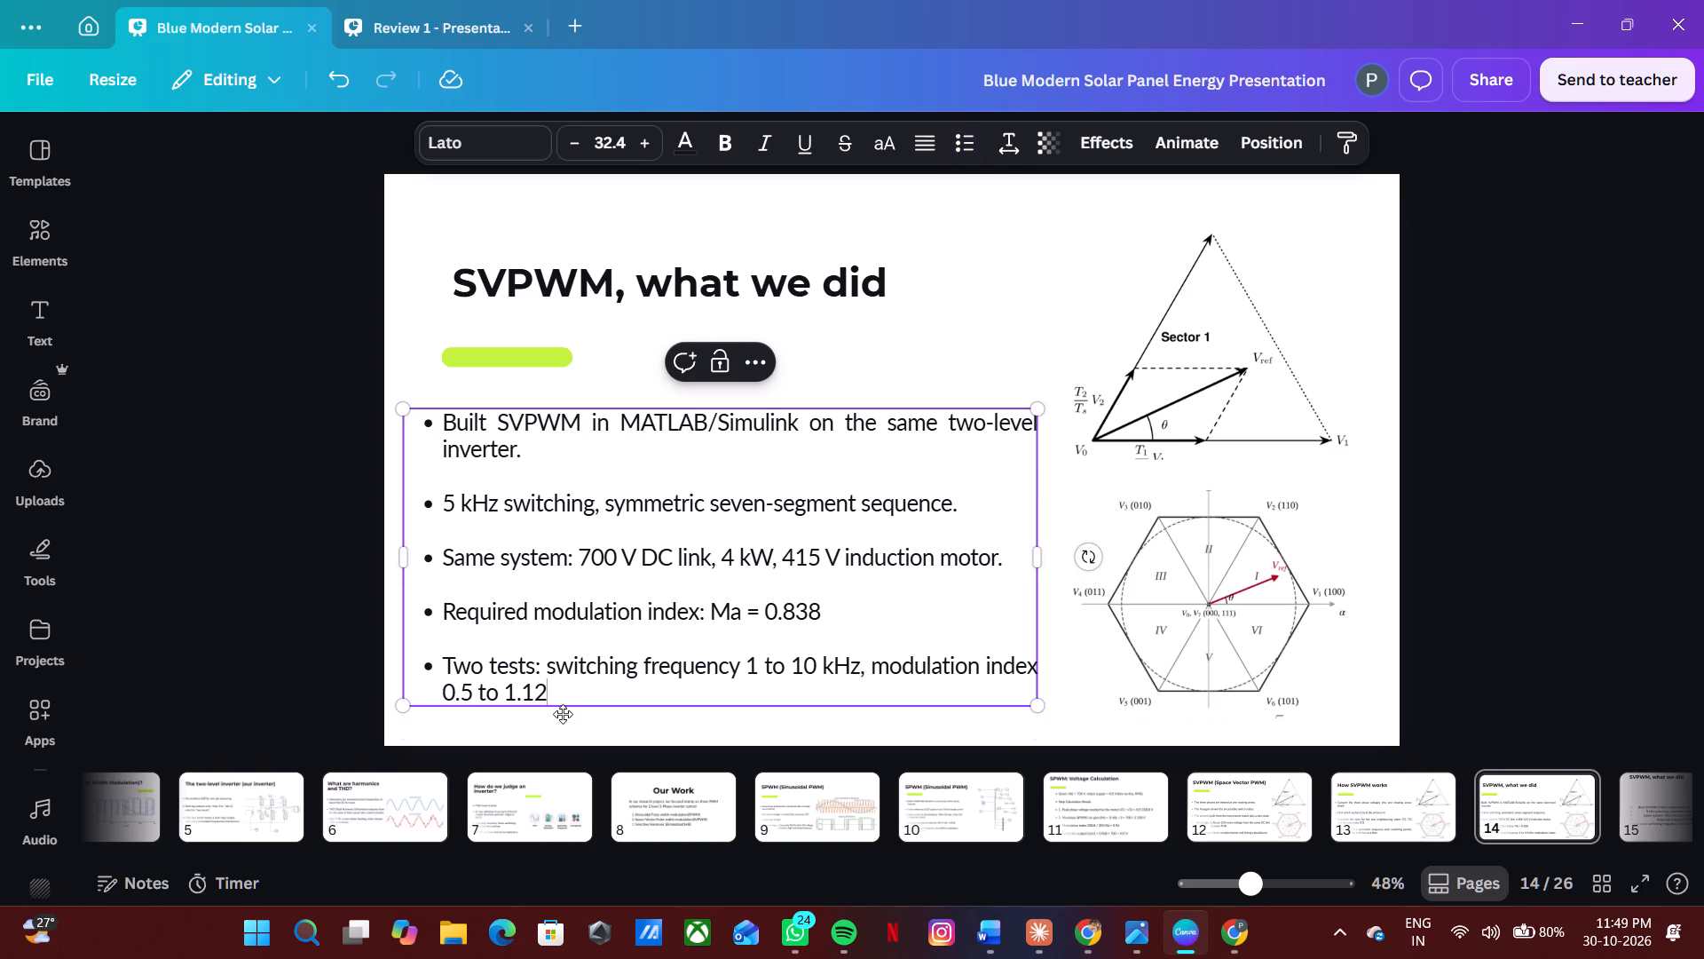
pyautogui.click(1590, 437)
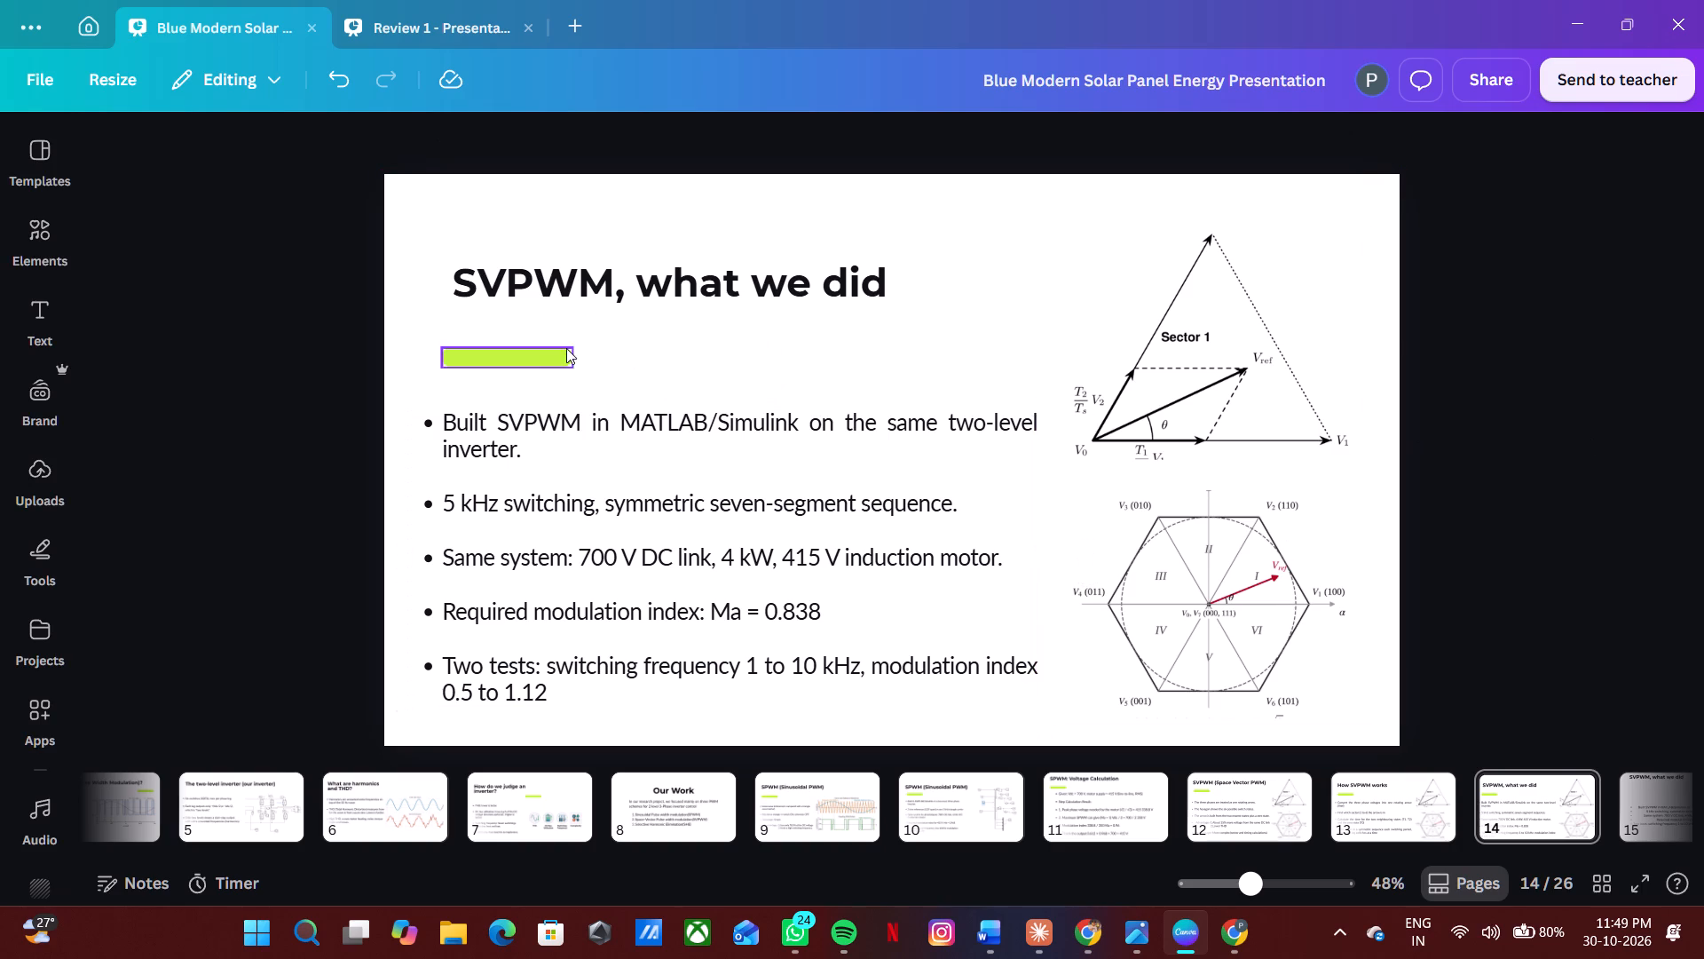
# Delete the leftover raw-text slide 15, SVPWM, what we did.
pyautogui.click(1572, 338)
pyautogui.press('Right')
pyautogui.press('Right')
pyautogui.press('Left')
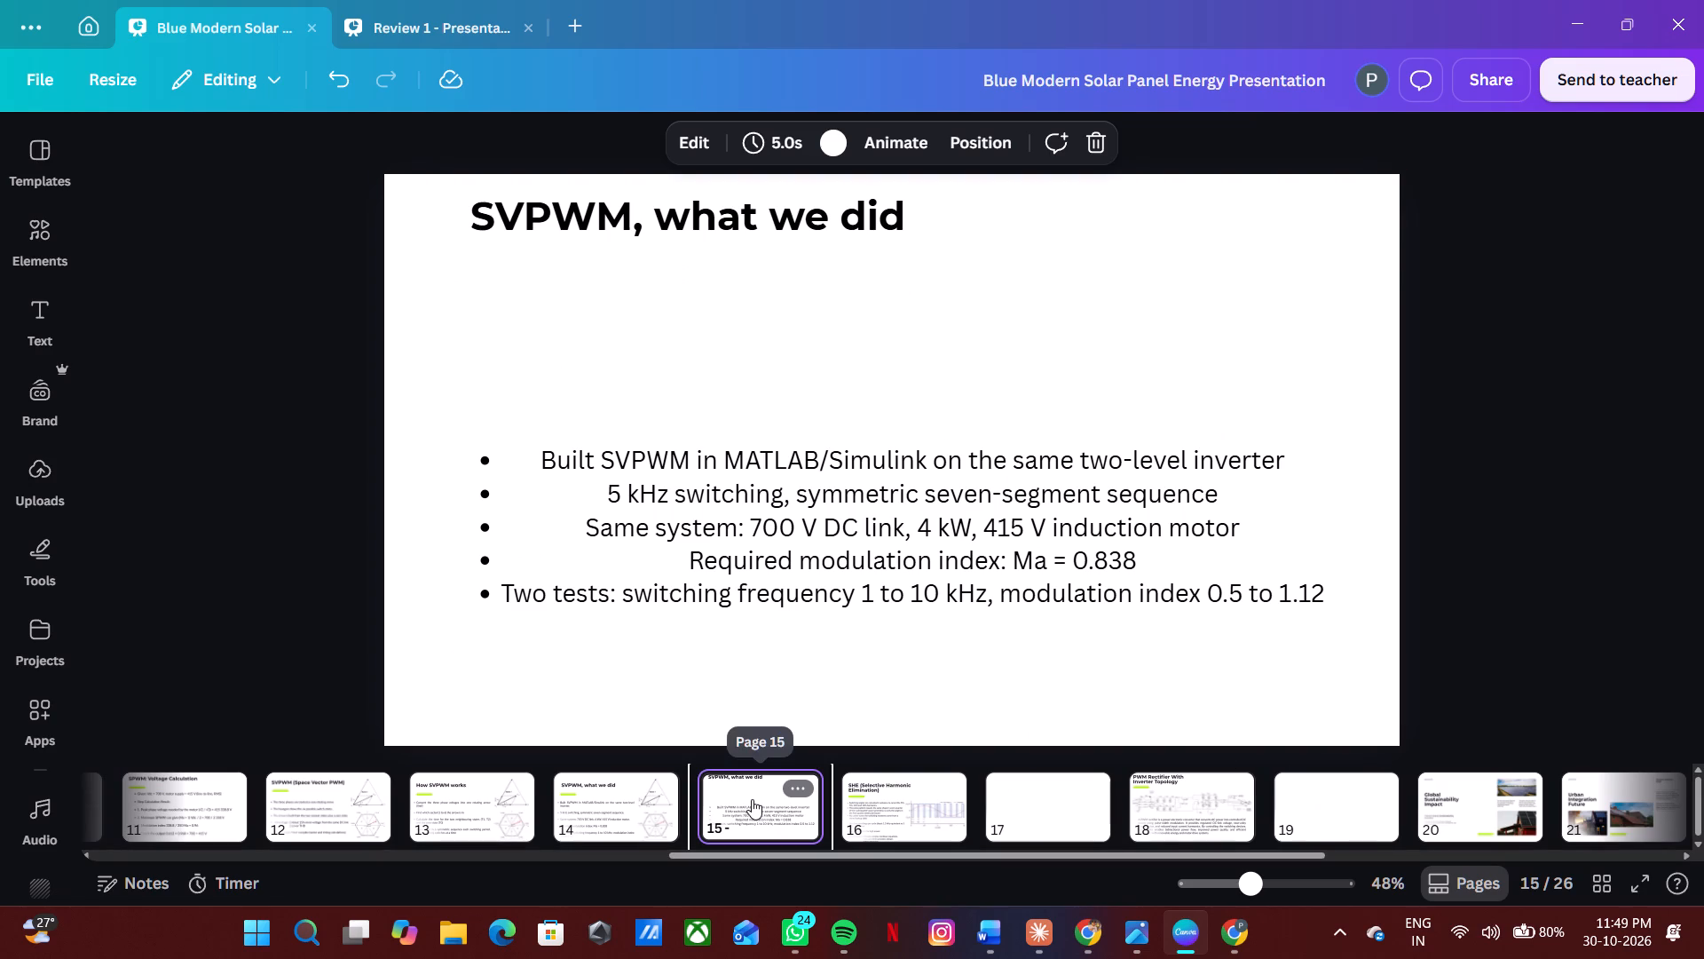
pyautogui.press('BackSpace')
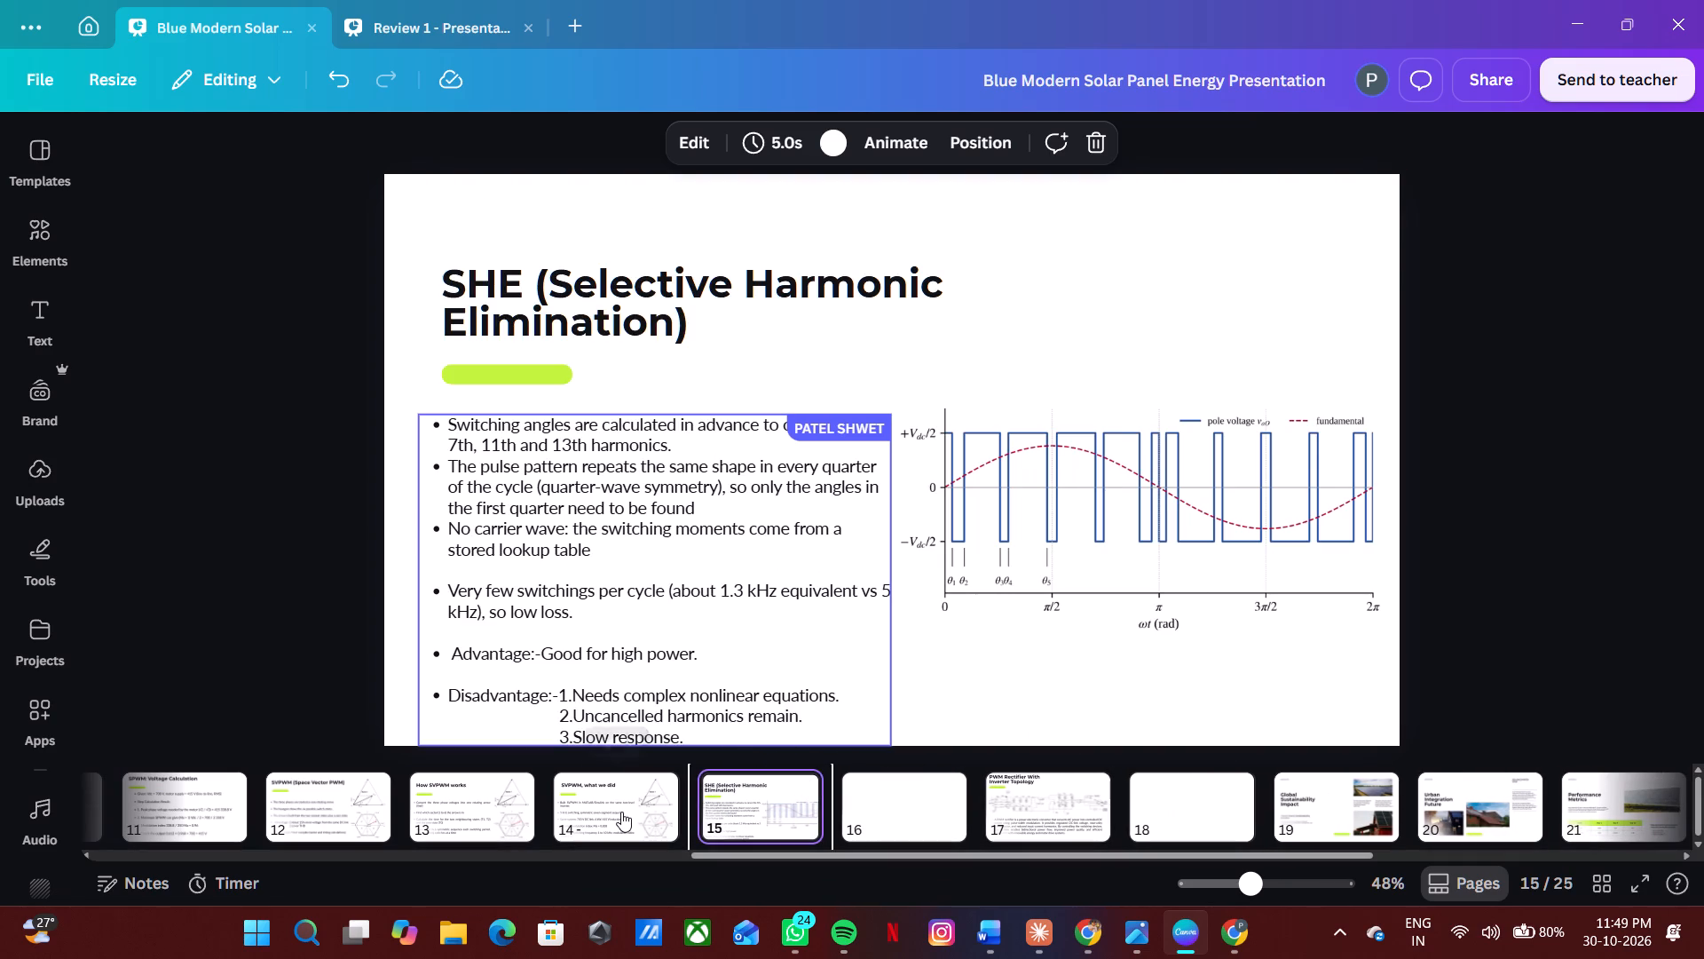
# Move the bullet list on slide 14 slightly upward, closer to the green accent bar.
pyautogui.click(621, 812)
pyautogui.moveTo(693, 598); pyautogui.dragTo(694, 588)
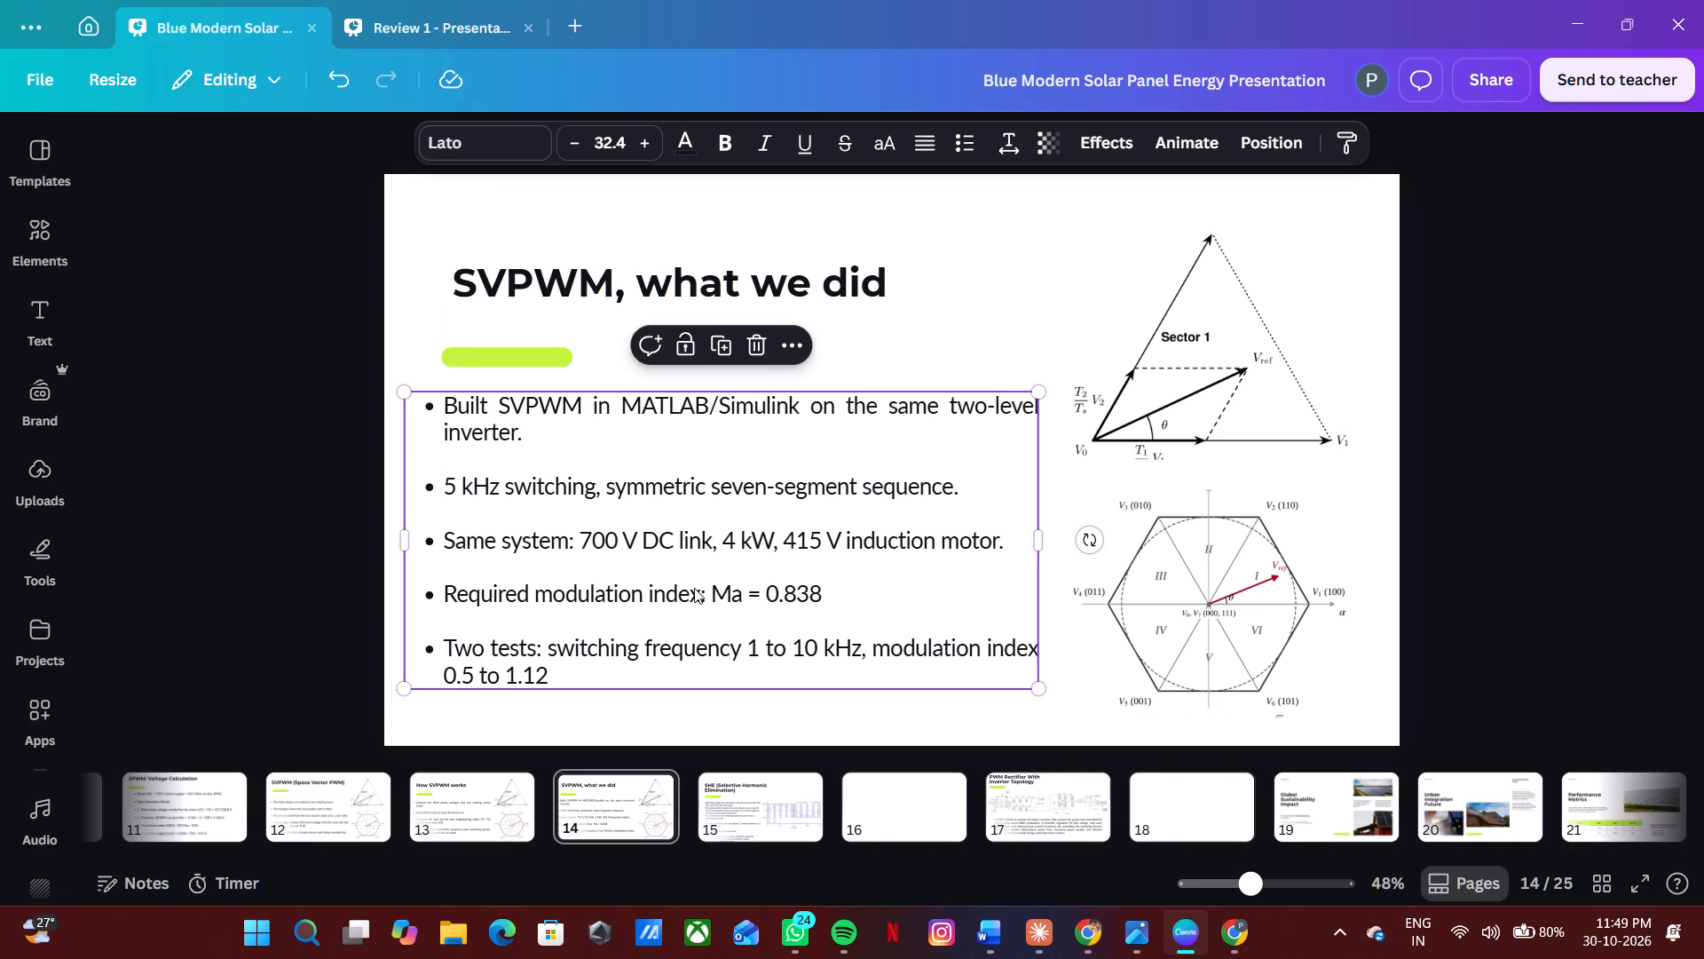
pyautogui.click(1642, 330)
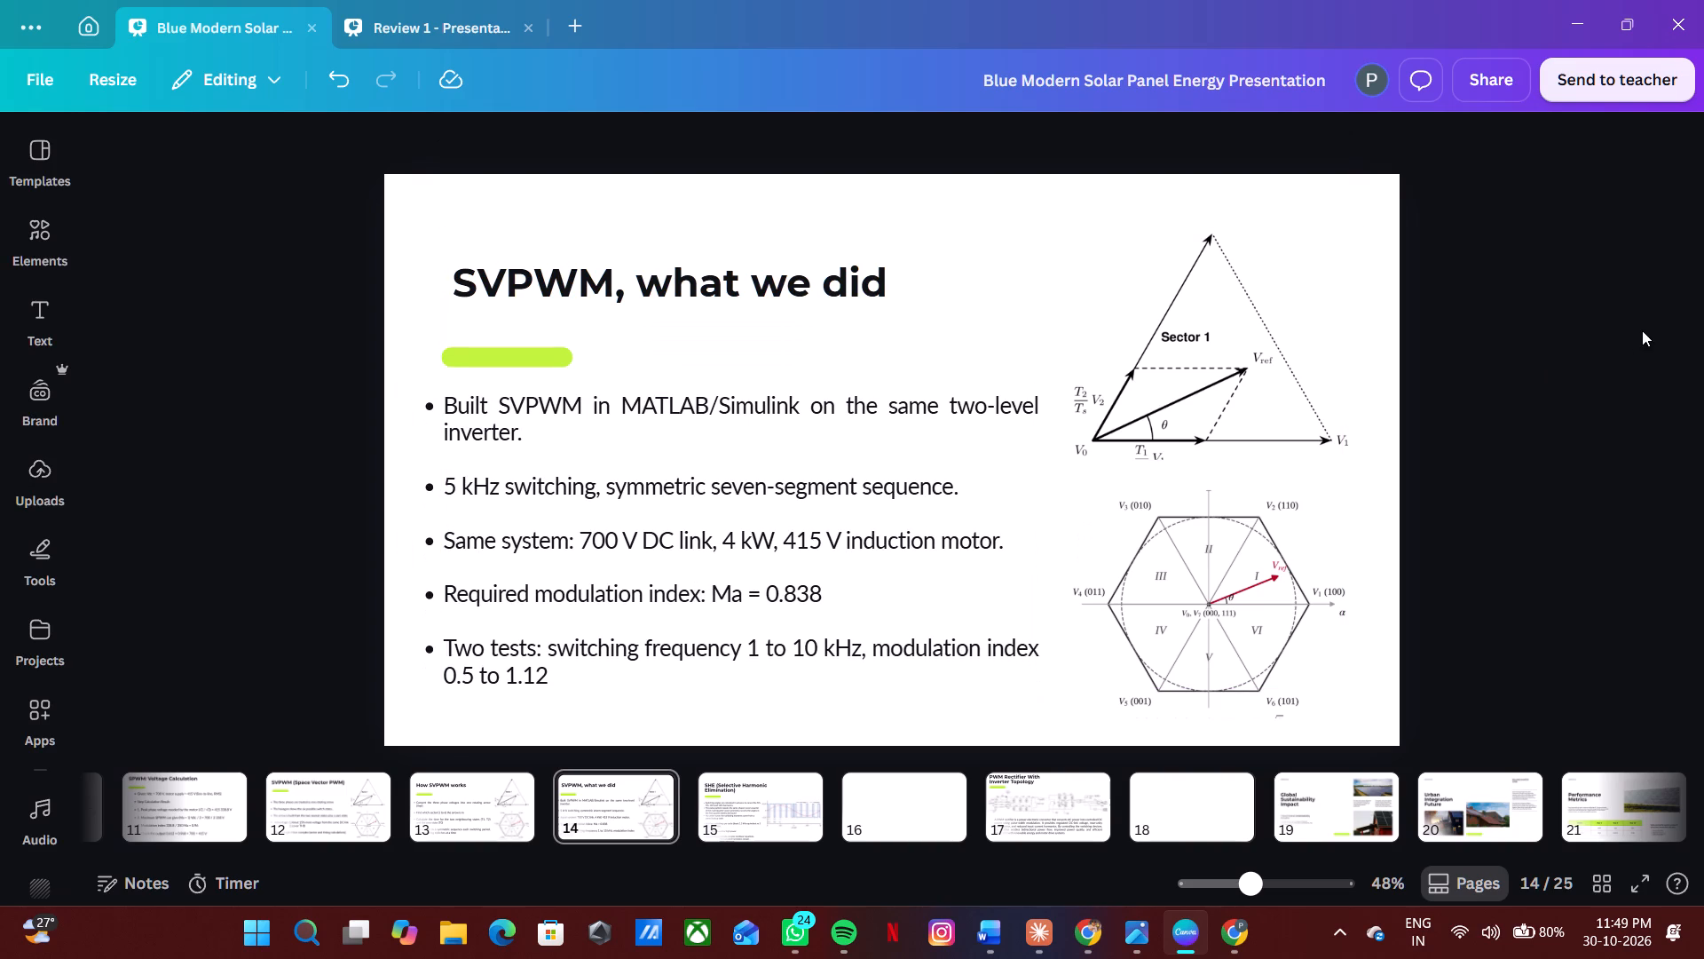
# Switch to the Review 1 presentation and look through its slides, from the SVPWM comparisons to the references, for reusable content.
pyautogui.click(452, 6)
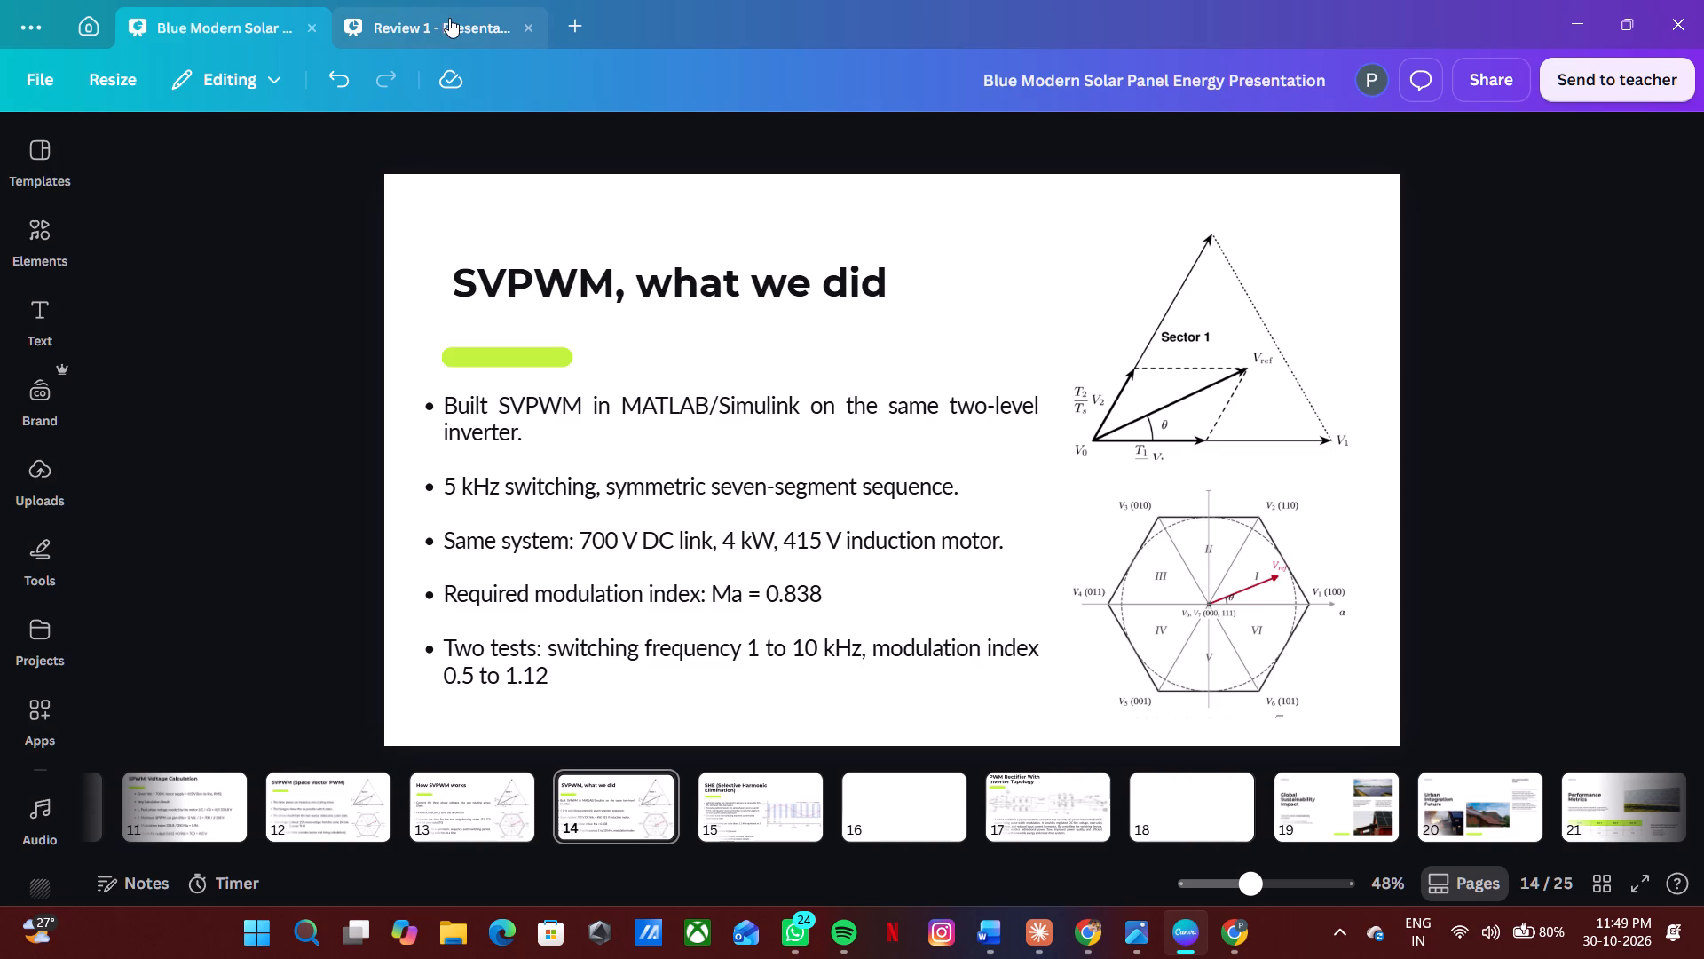
pyautogui.click(449, 18)
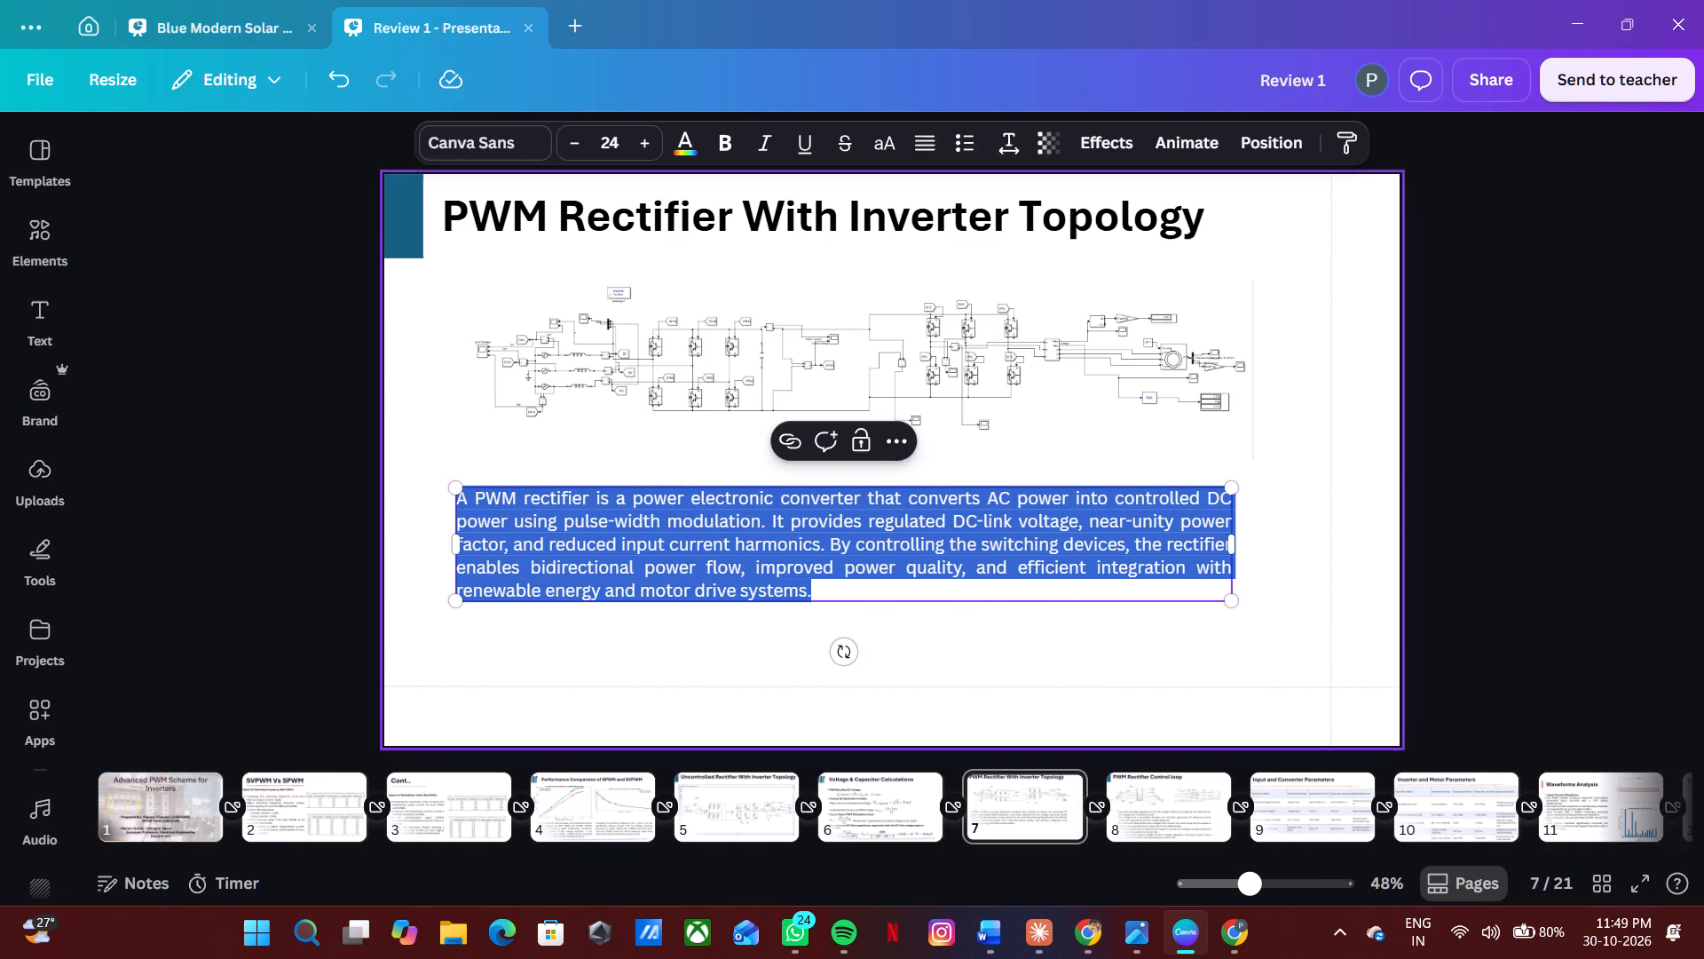
pyautogui.press('Escape')
pyautogui.press('Escape')
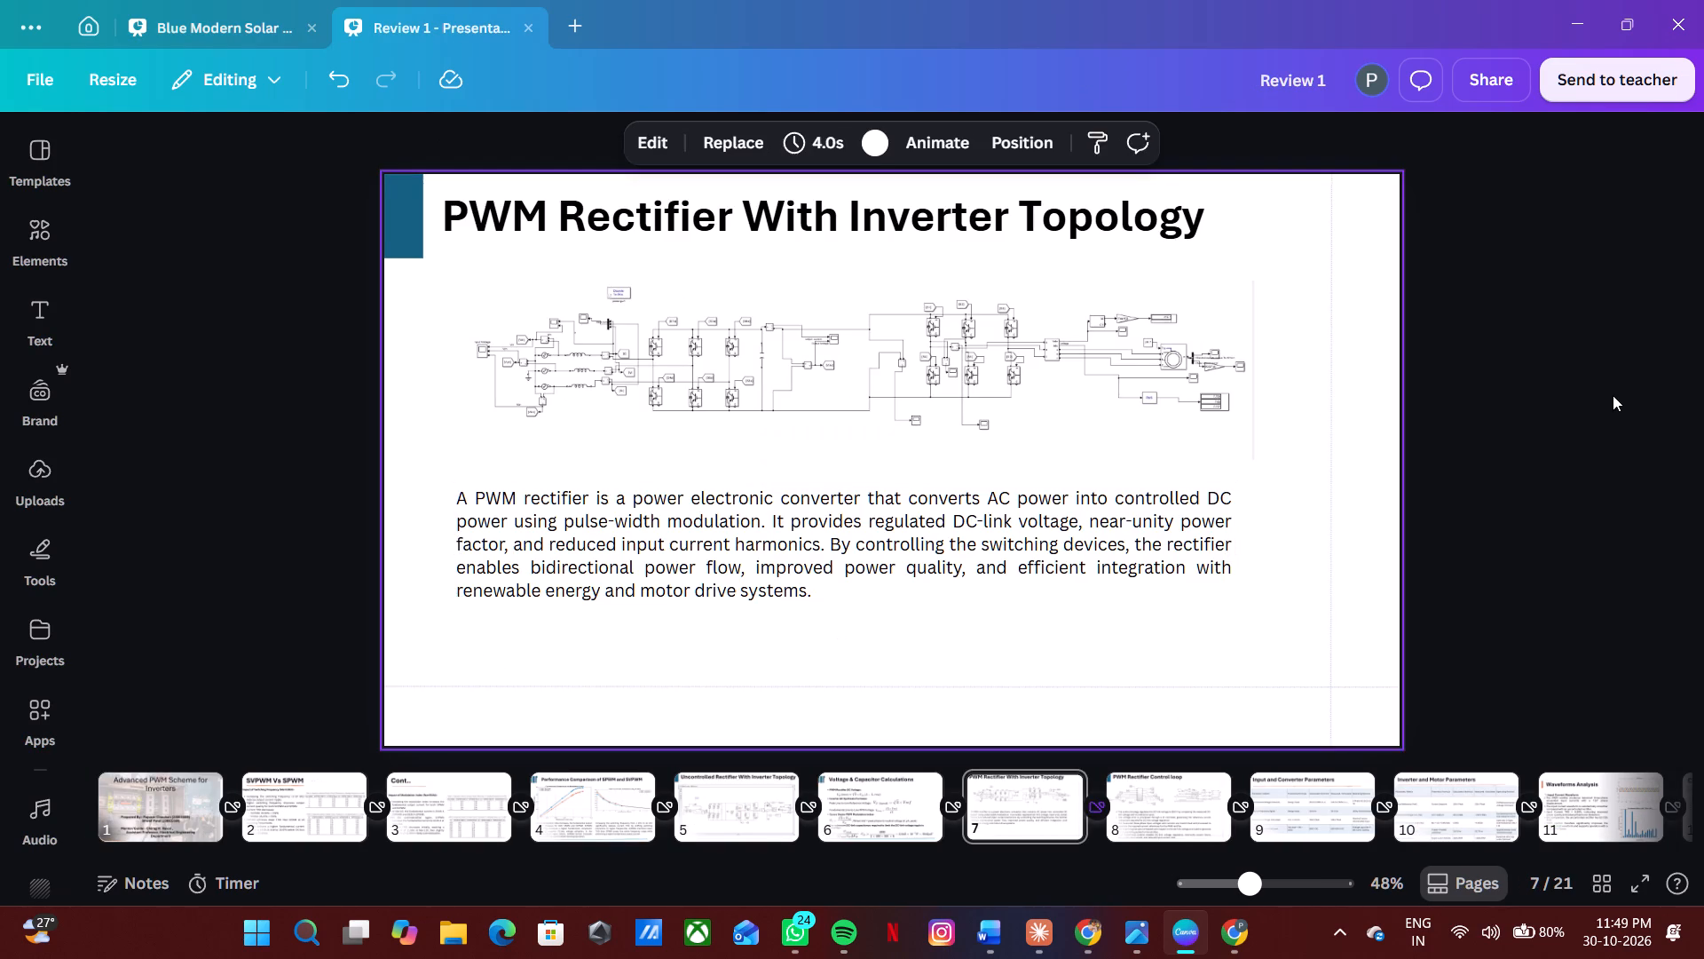
pyautogui.press('Left')
pyautogui.press('Left')
pyautogui.press('Left')
pyautogui.press('Right')
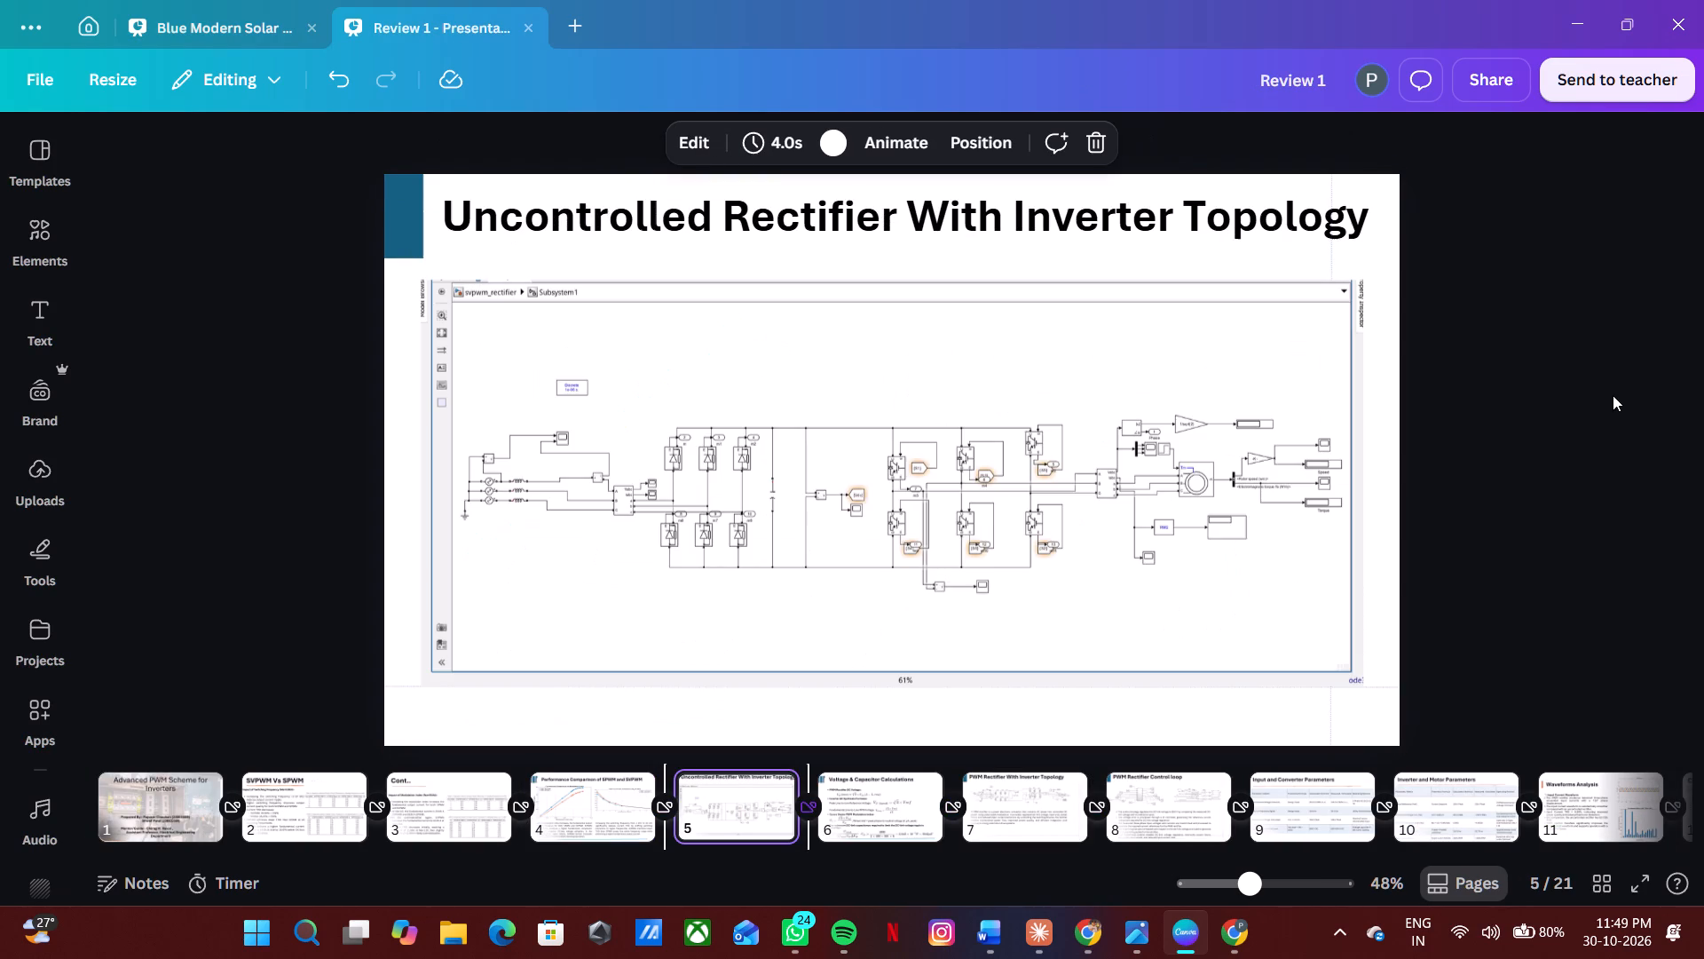
pyautogui.press('Left')
pyautogui.press('Left')
pyautogui.press('Left')
pyautogui.press('Left')
pyautogui.press('Right')
pyautogui.press('Right')
pyautogui.press('Right')
pyautogui.press('Right')
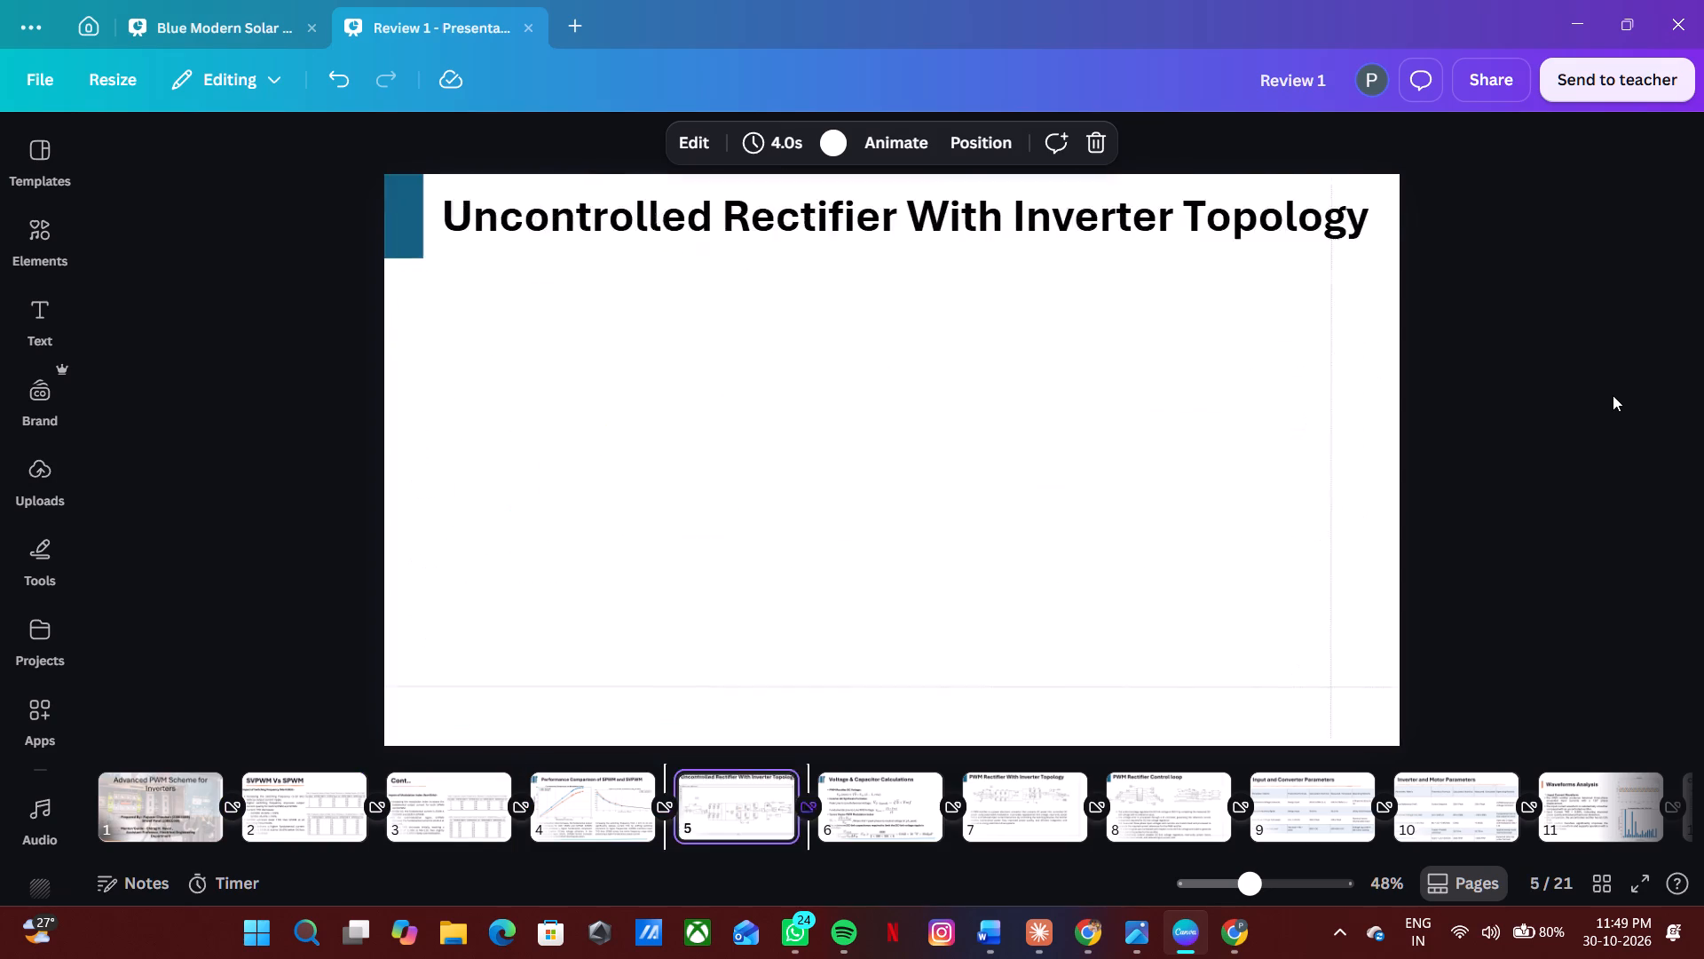
pyautogui.press('Right')
pyautogui.press('Right')
pyautogui.press('Left')
pyautogui.press('Right')
pyautogui.press('Right')
pyautogui.press('Right')
pyautogui.press('Right')
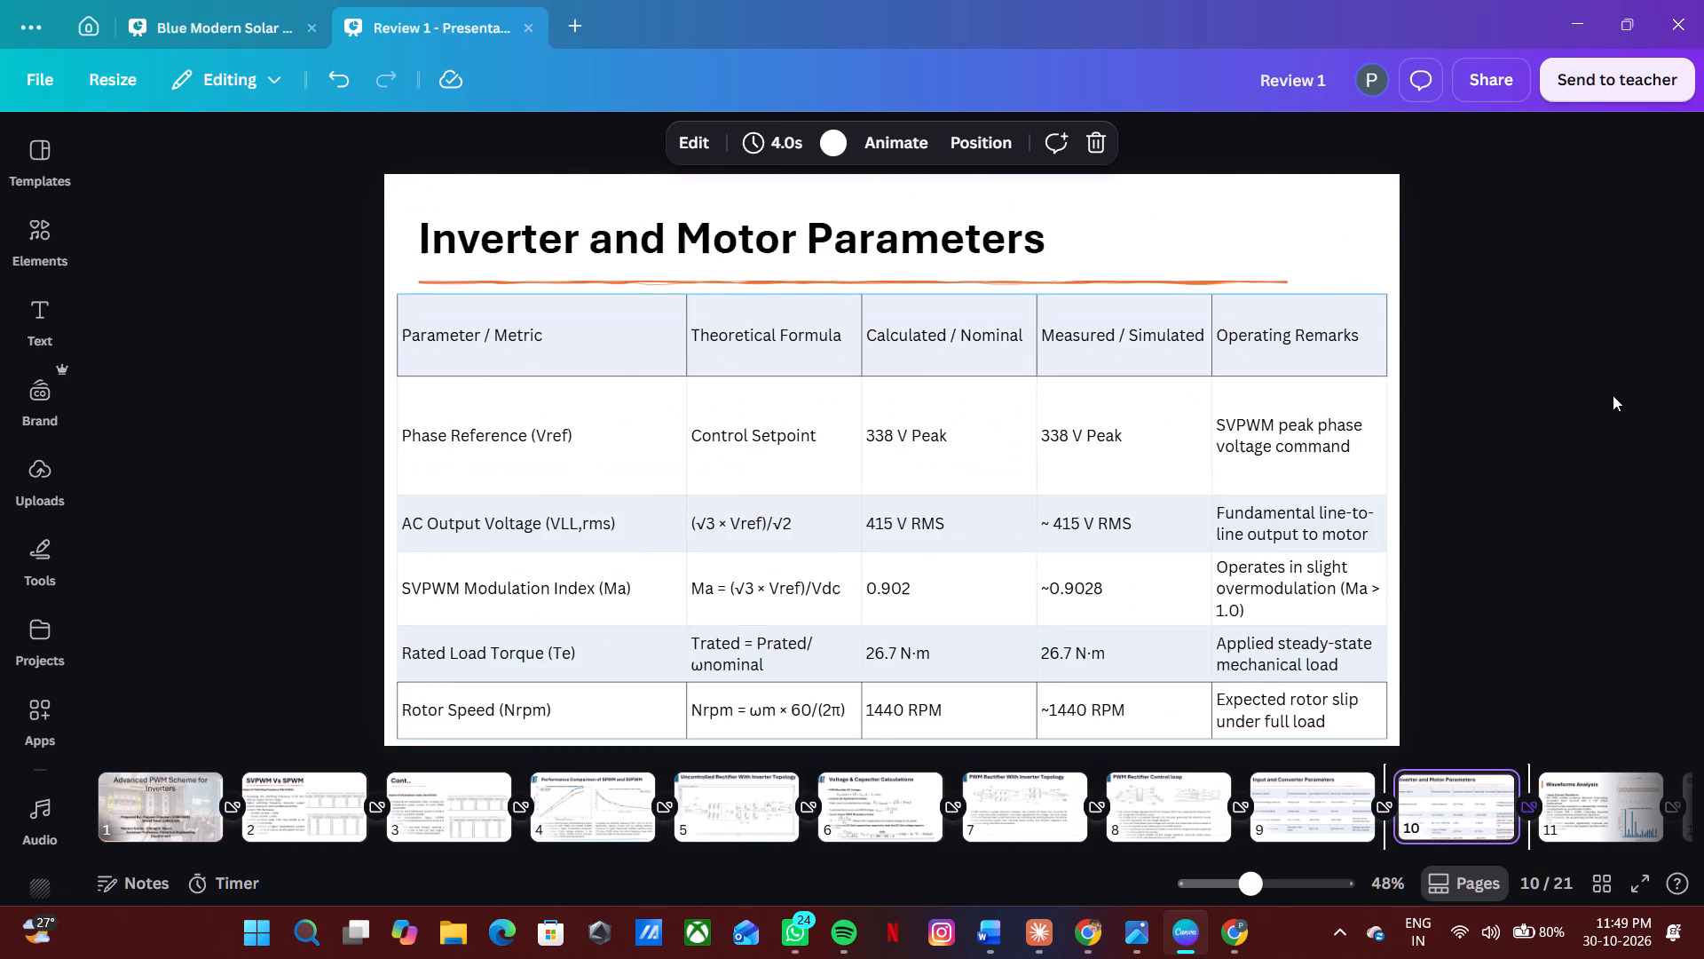
pyautogui.press('Right')
pyautogui.press('Right')
pyautogui.press('Right')
pyautogui.press('Right')
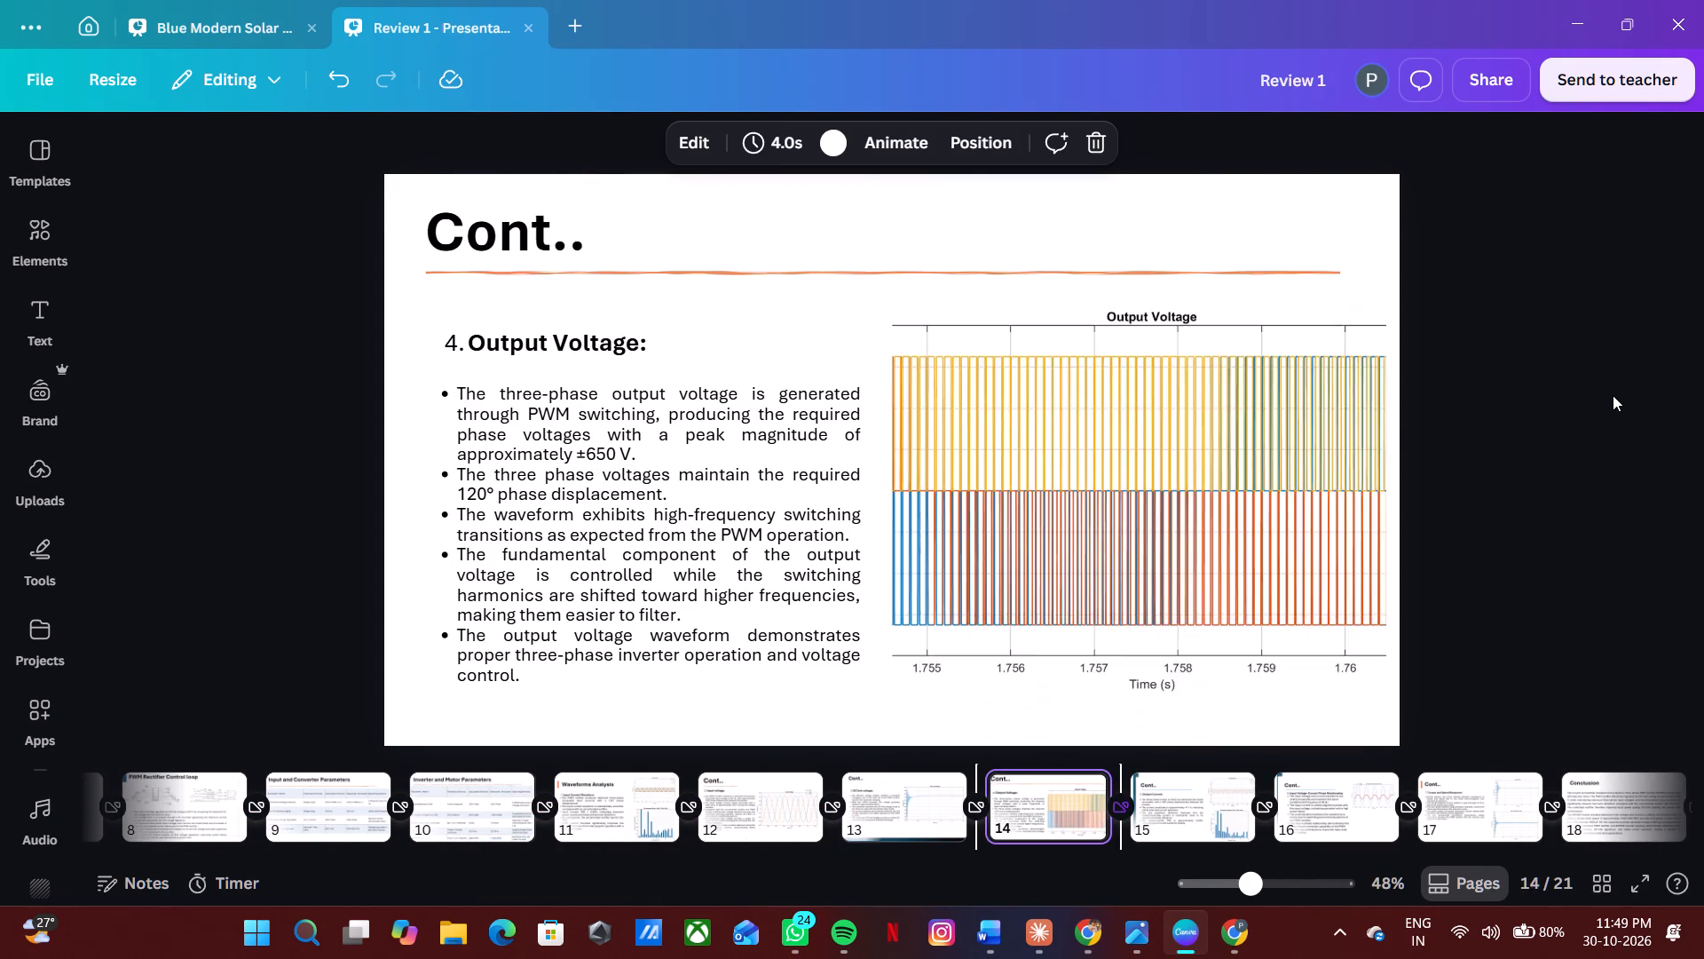
pyautogui.press('Right')
pyautogui.press('Right')
pyautogui.press('Right')
pyautogui.press('Right')
pyautogui.press('Right')
pyautogui.press('Right')
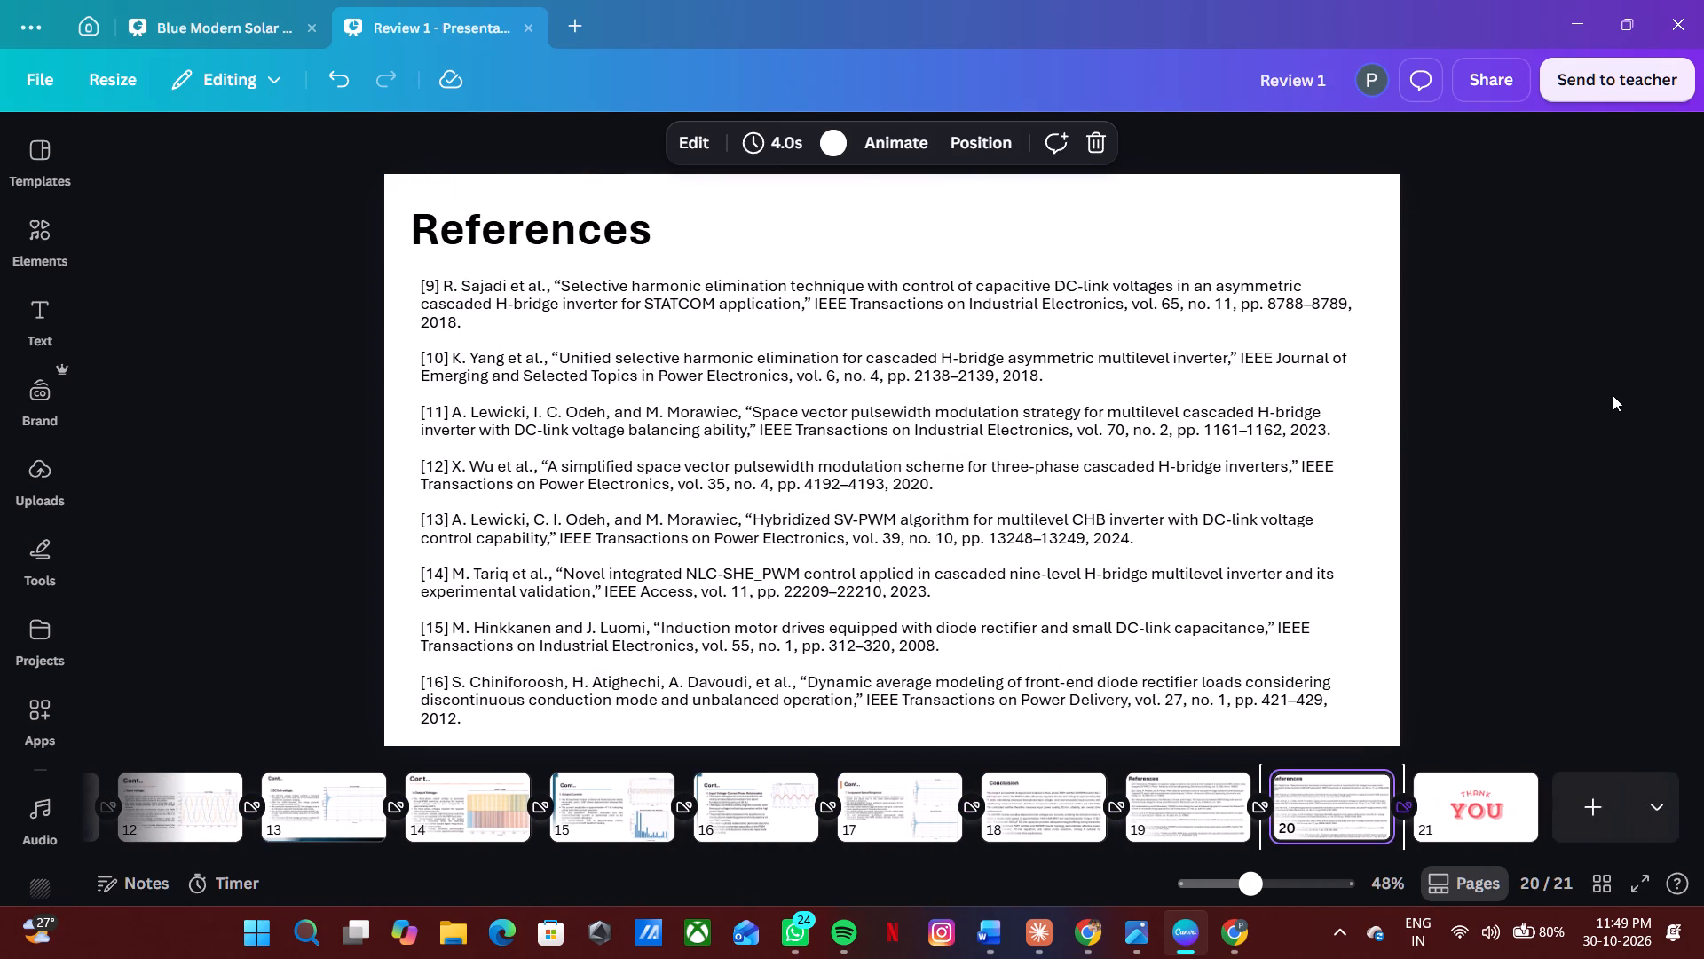
# Return to the Blue Modern Solar Panel Energy Presentation and delete the sector triangle and hexagon vector diagrams from slide 14.
pyautogui.click(277, 12)
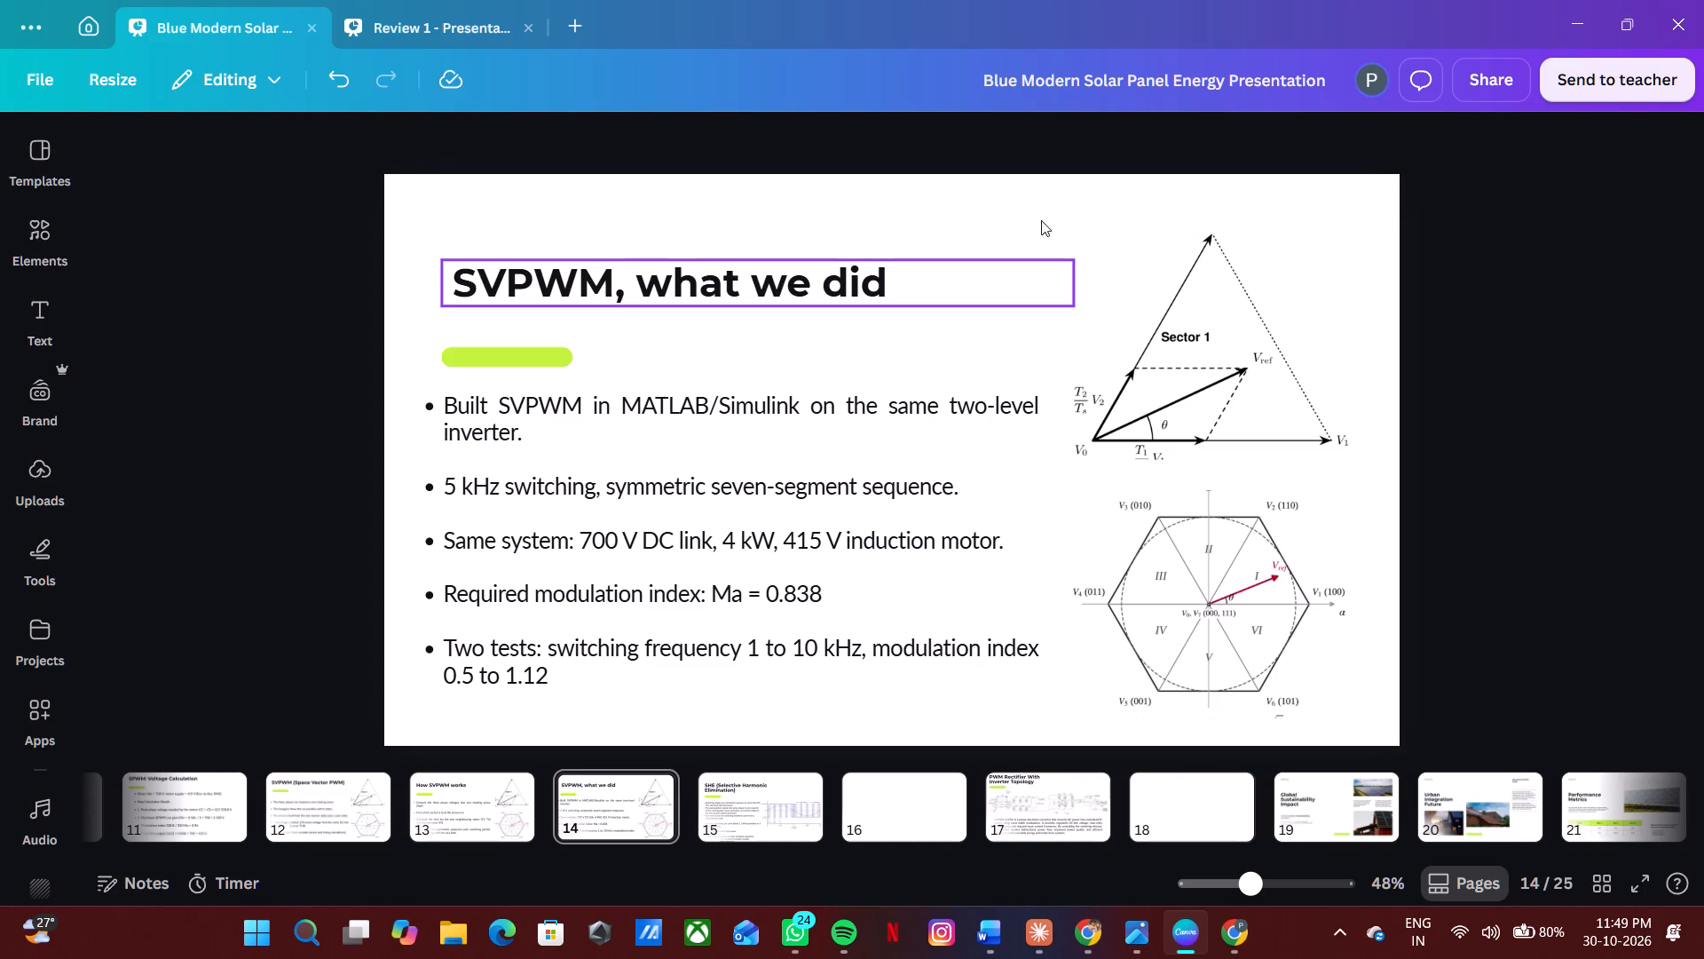
pyautogui.moveTo(1057, 217); pyautogui.dragTo(1322, 679)
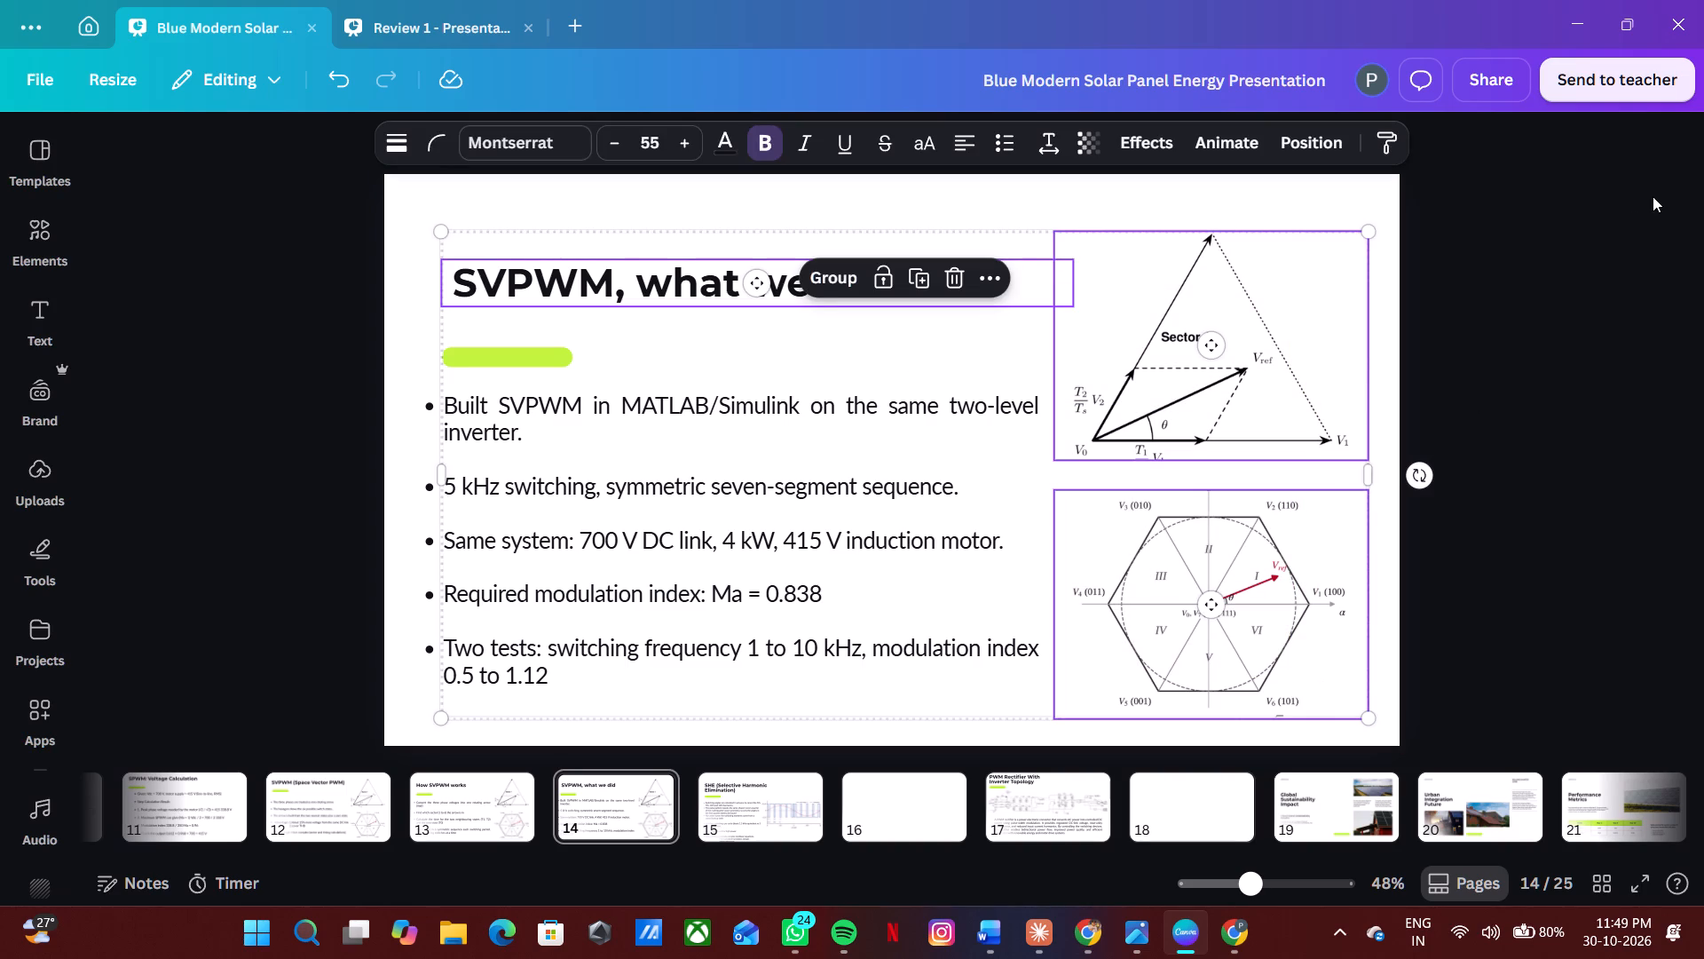
pyautogui.click(1653, 196)
pyautogui.moveTo(1149, 202); pyautogui.dragTo(1235, 692)
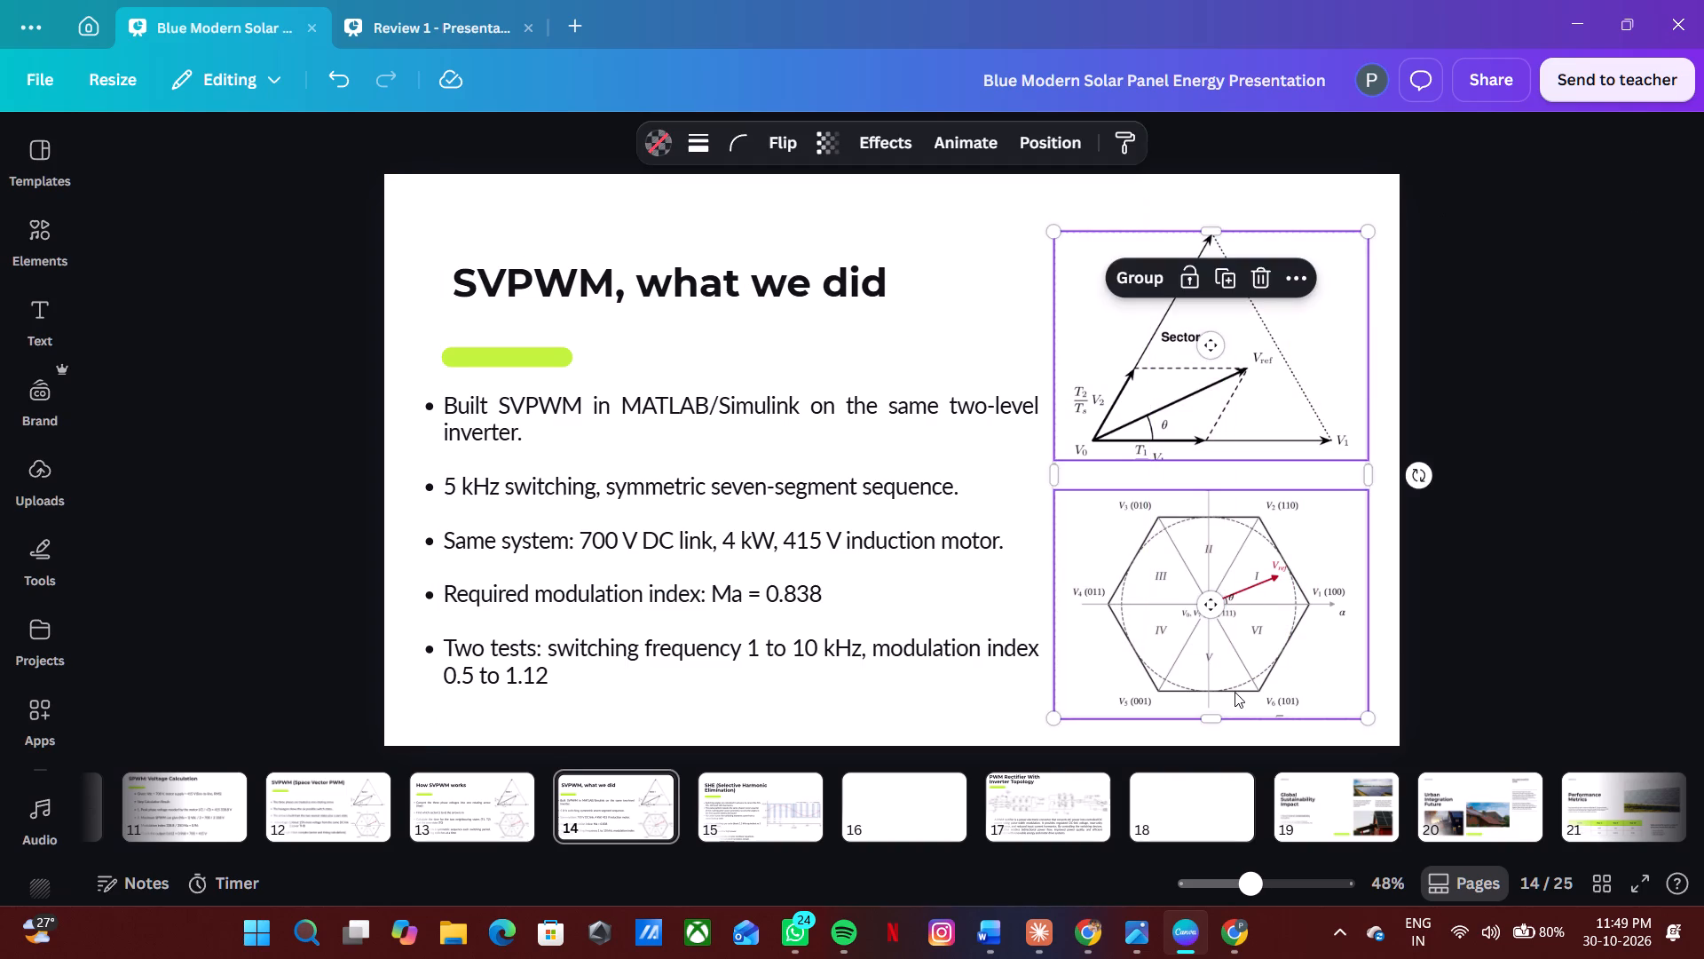
pyautogui.press('BackSpace')
# Widen slide 14's bullet list box to about 1,774 and shift it slightly right so the bullets line up under the accent bar.
pyautogui.click(770, 582)
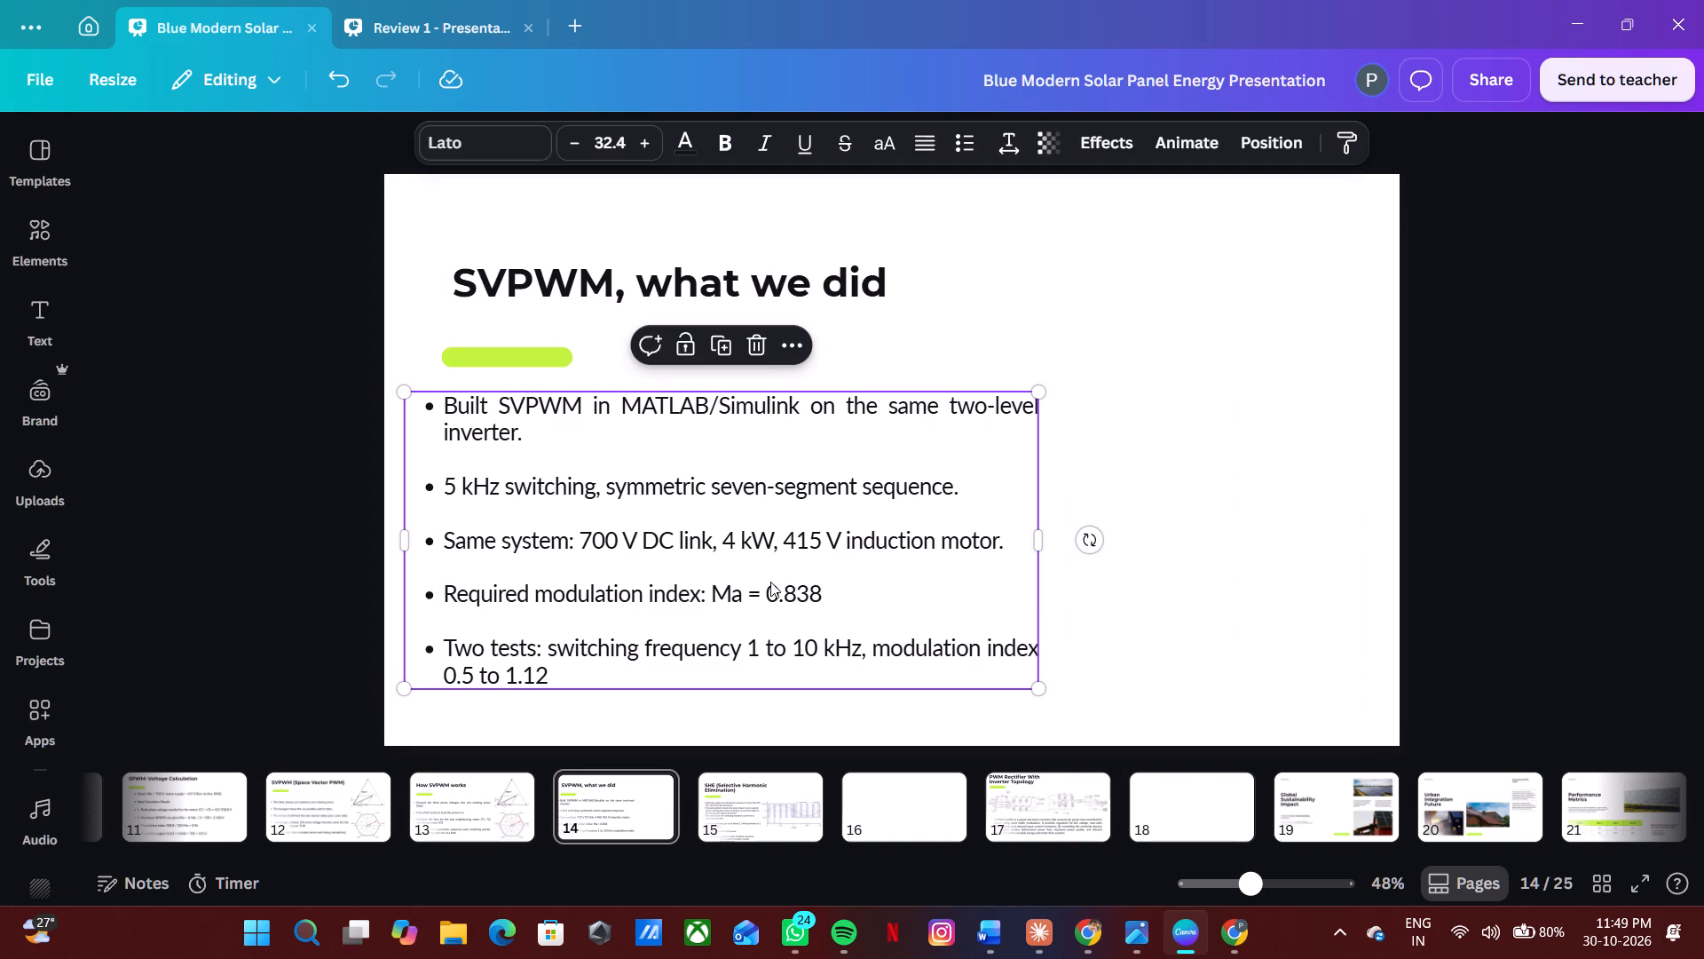
pyautogui.moveTo(1046, 549); pyautogui.dragTo(1355, 565)
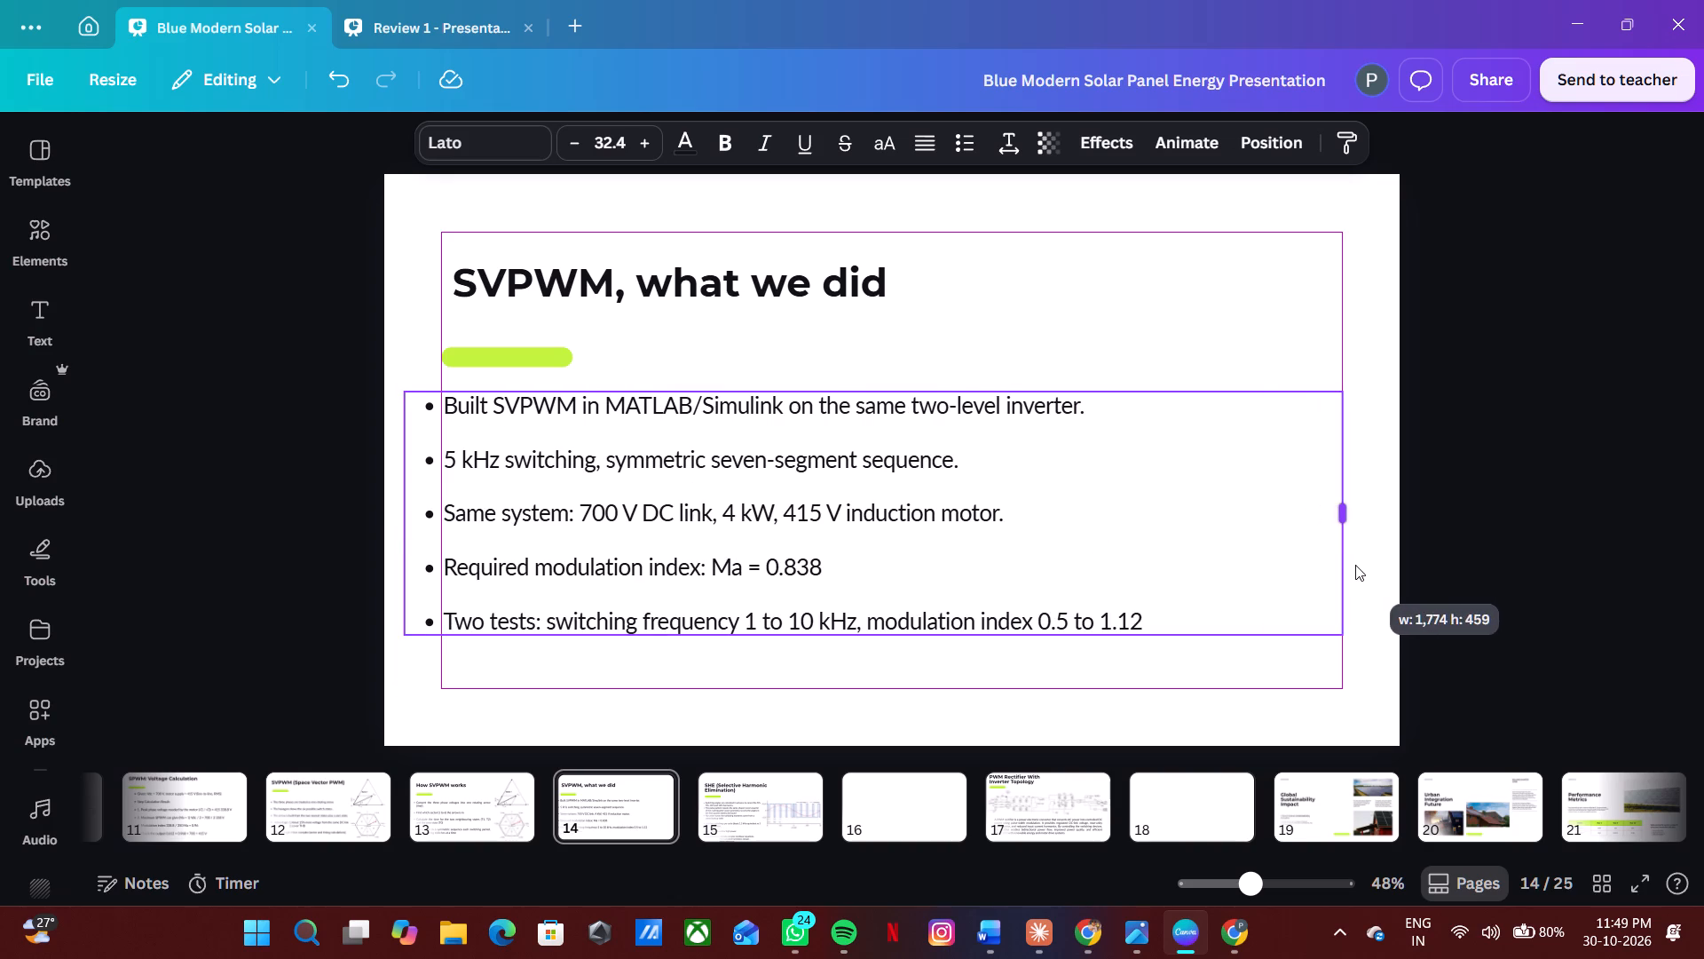
pyautogui.moveTo(1355, 565); pyautogui.dragTo(1356, 565)
pyautogui.click(1503, 519)
pyautogui.moveTo(712, 516); pyautogui.dragTo(728, 518)
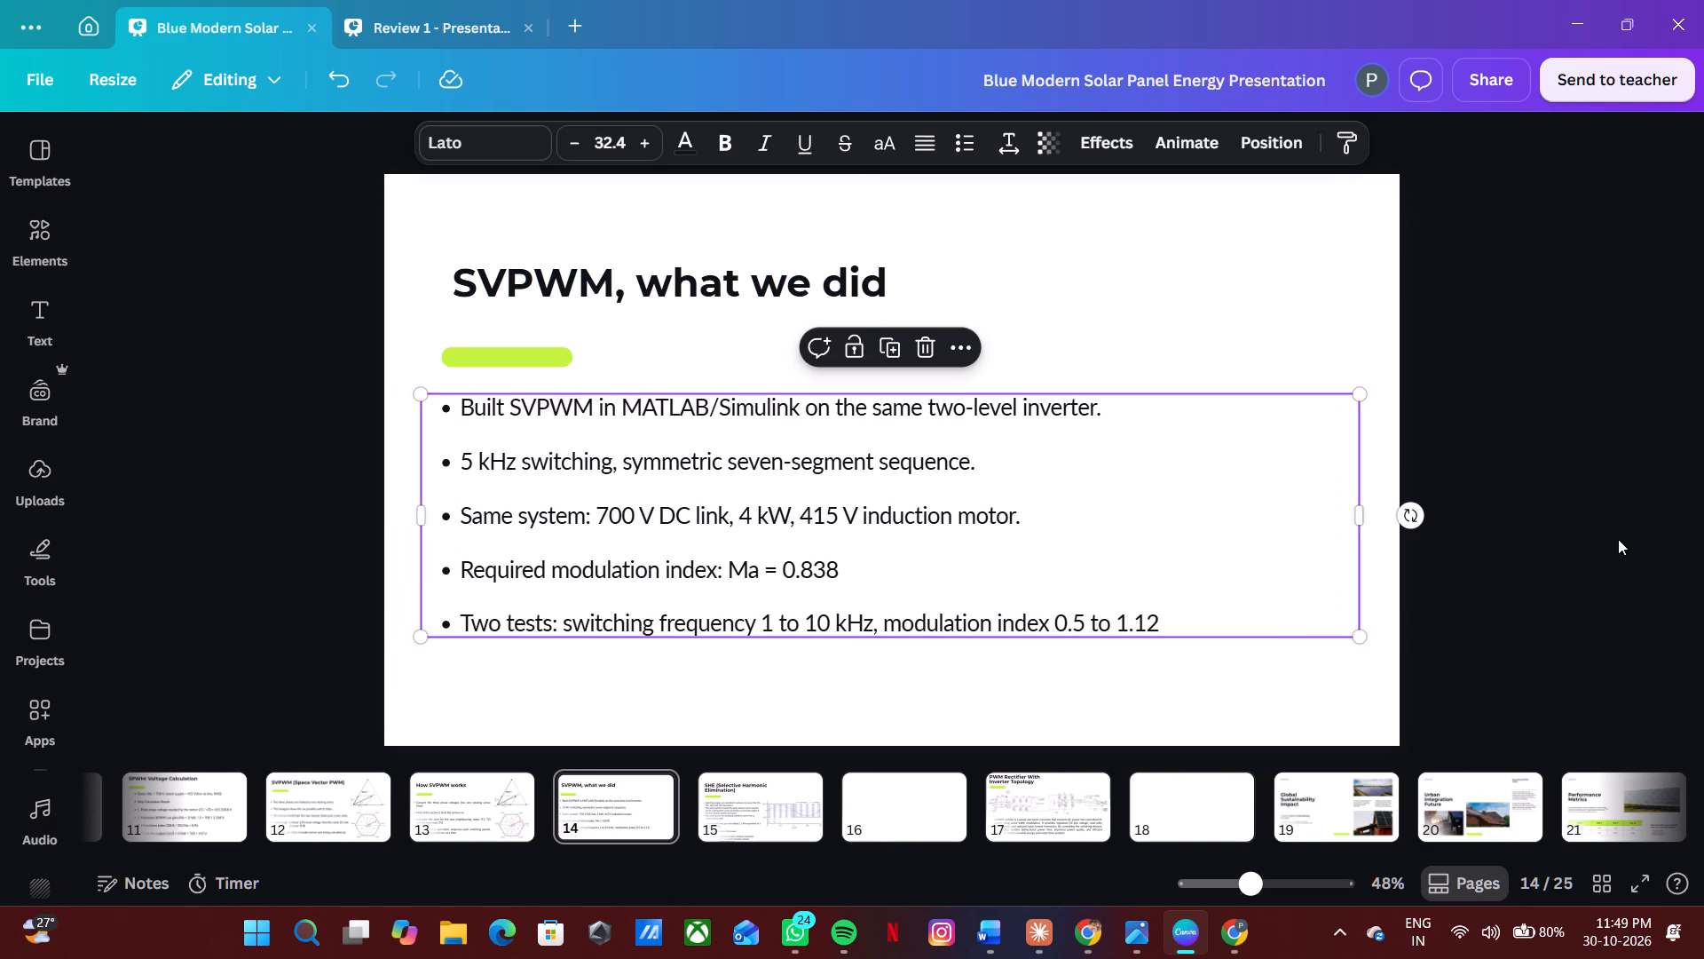
pyautogui.click(1618, 539)
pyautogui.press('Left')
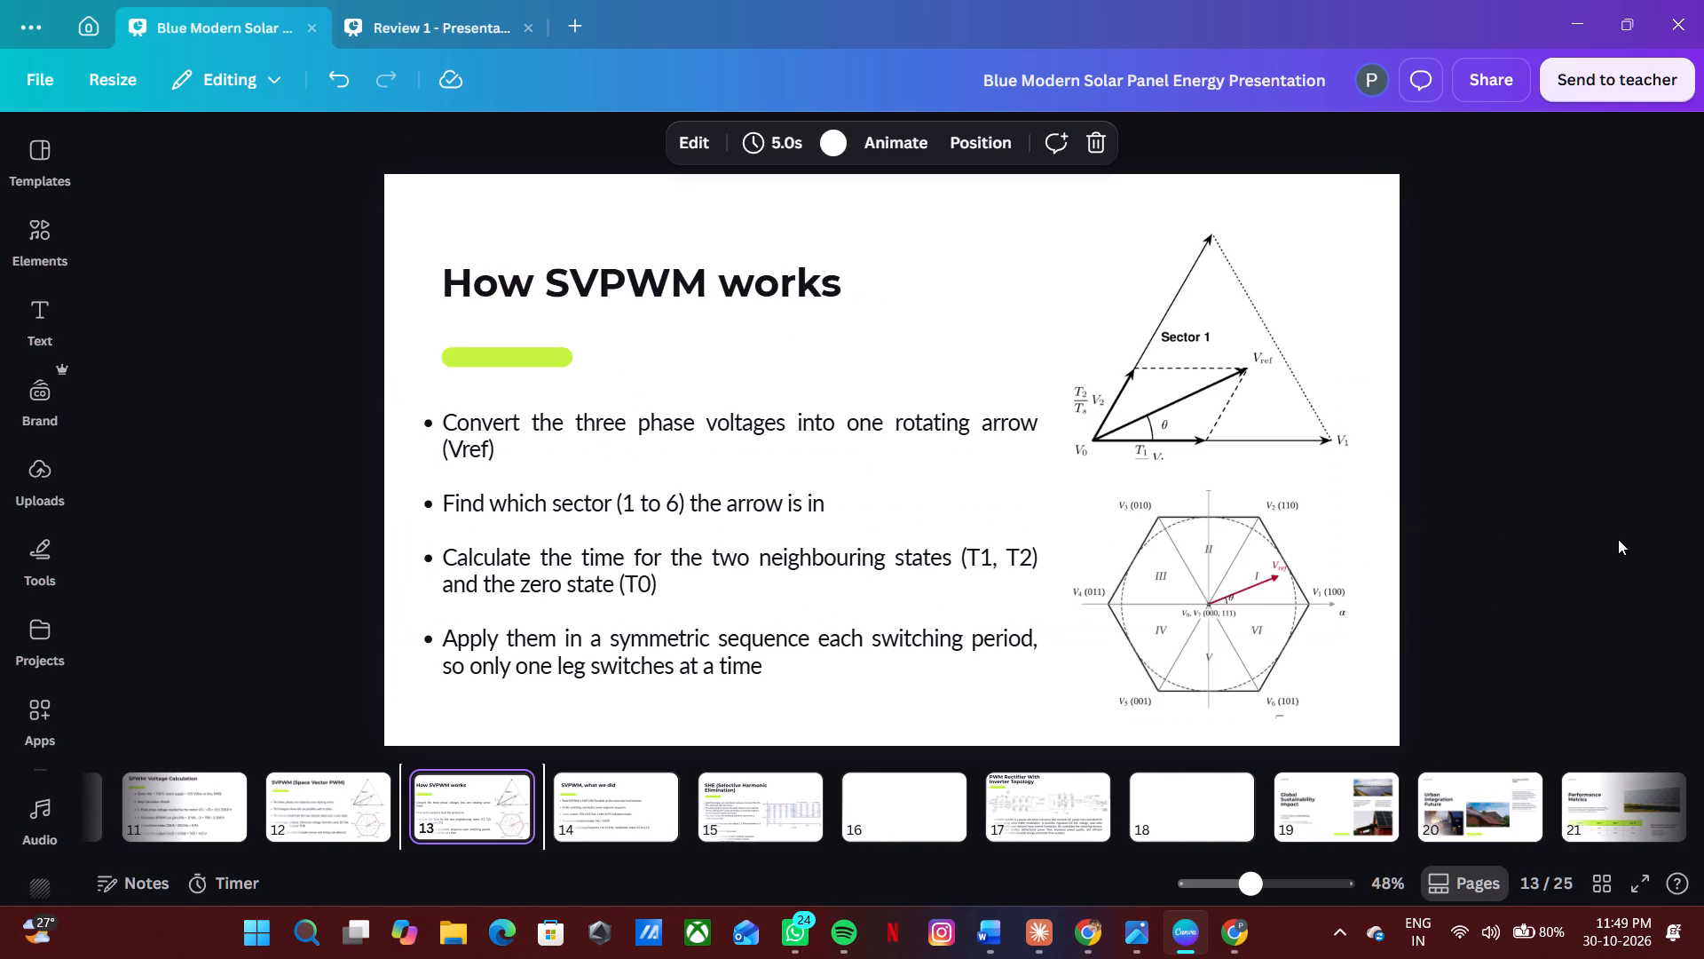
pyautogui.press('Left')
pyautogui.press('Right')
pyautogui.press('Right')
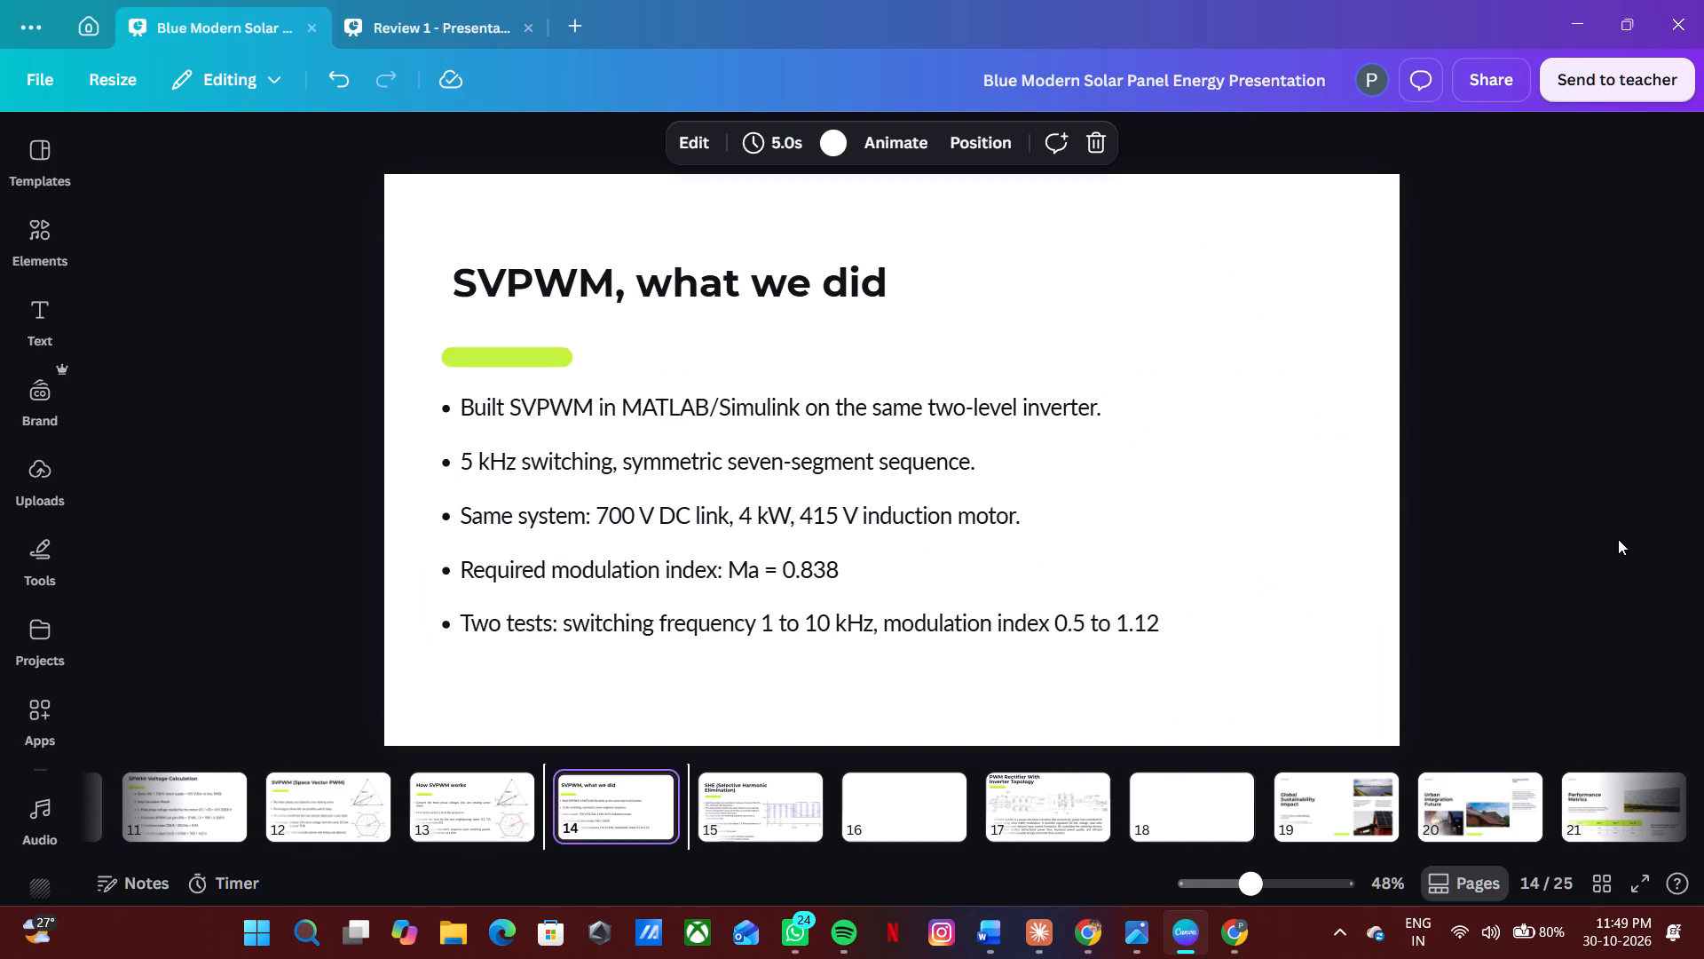
# Check the slides following slide 14, from SHE (Selective Harmonic Elimination) to PWM Rectifier With Inverter Topology, and return to slide 14.
pyautogui.press('Right')
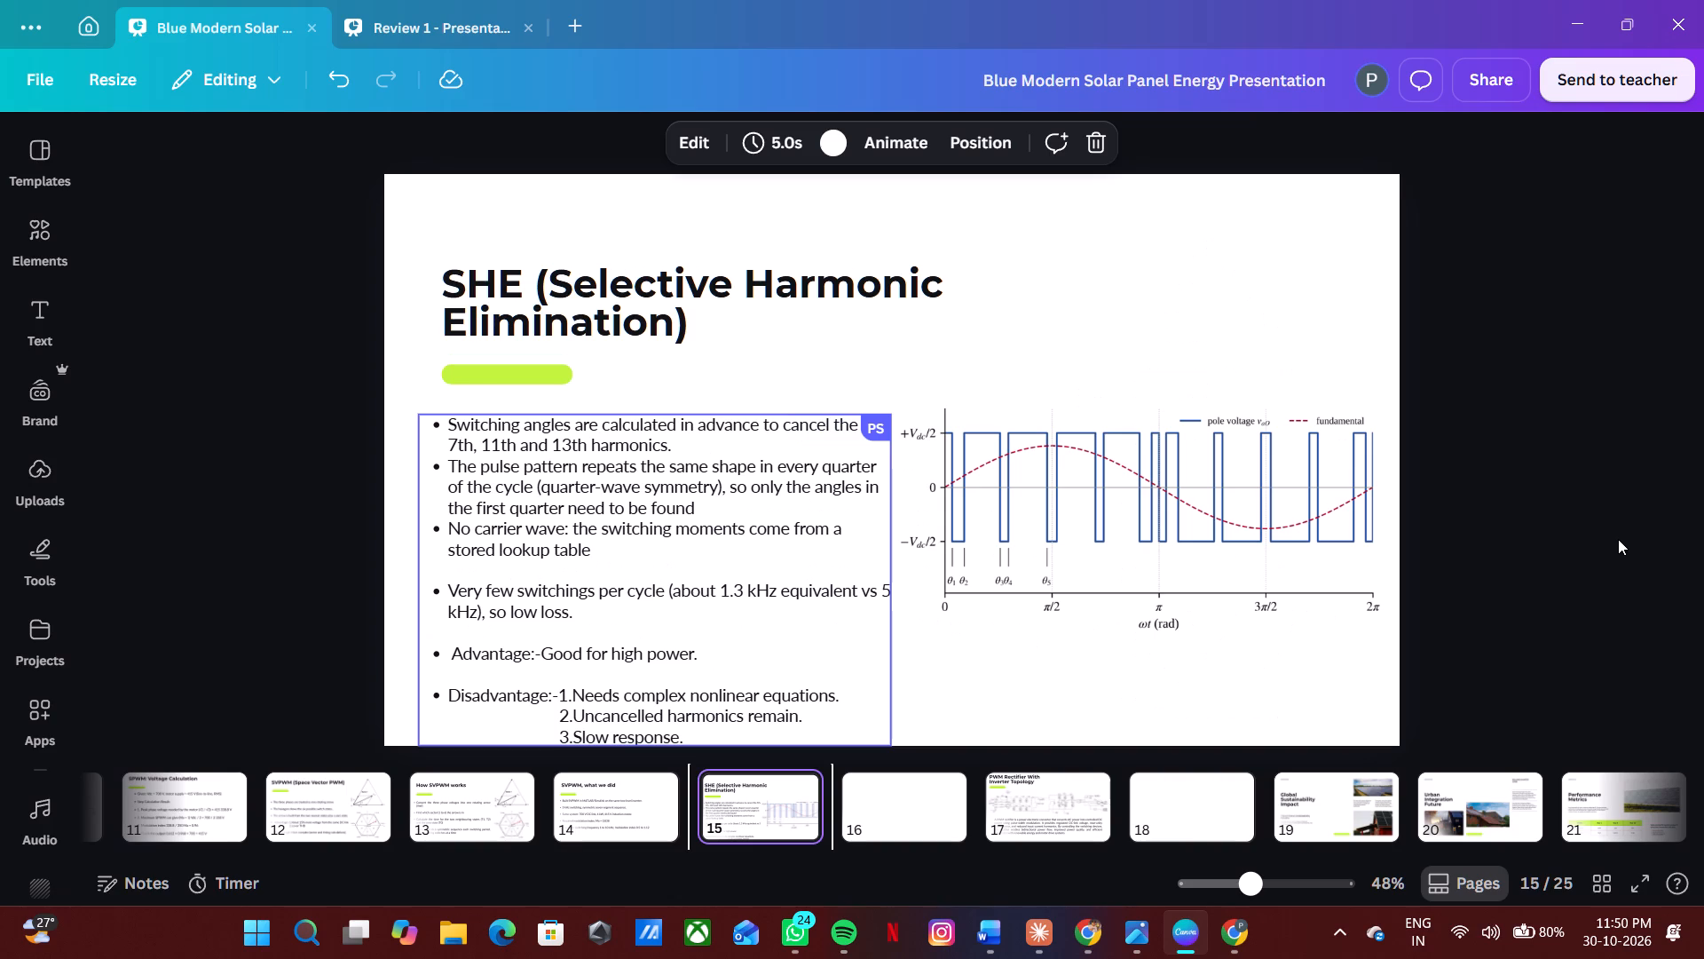
pyautogui.press('Left')
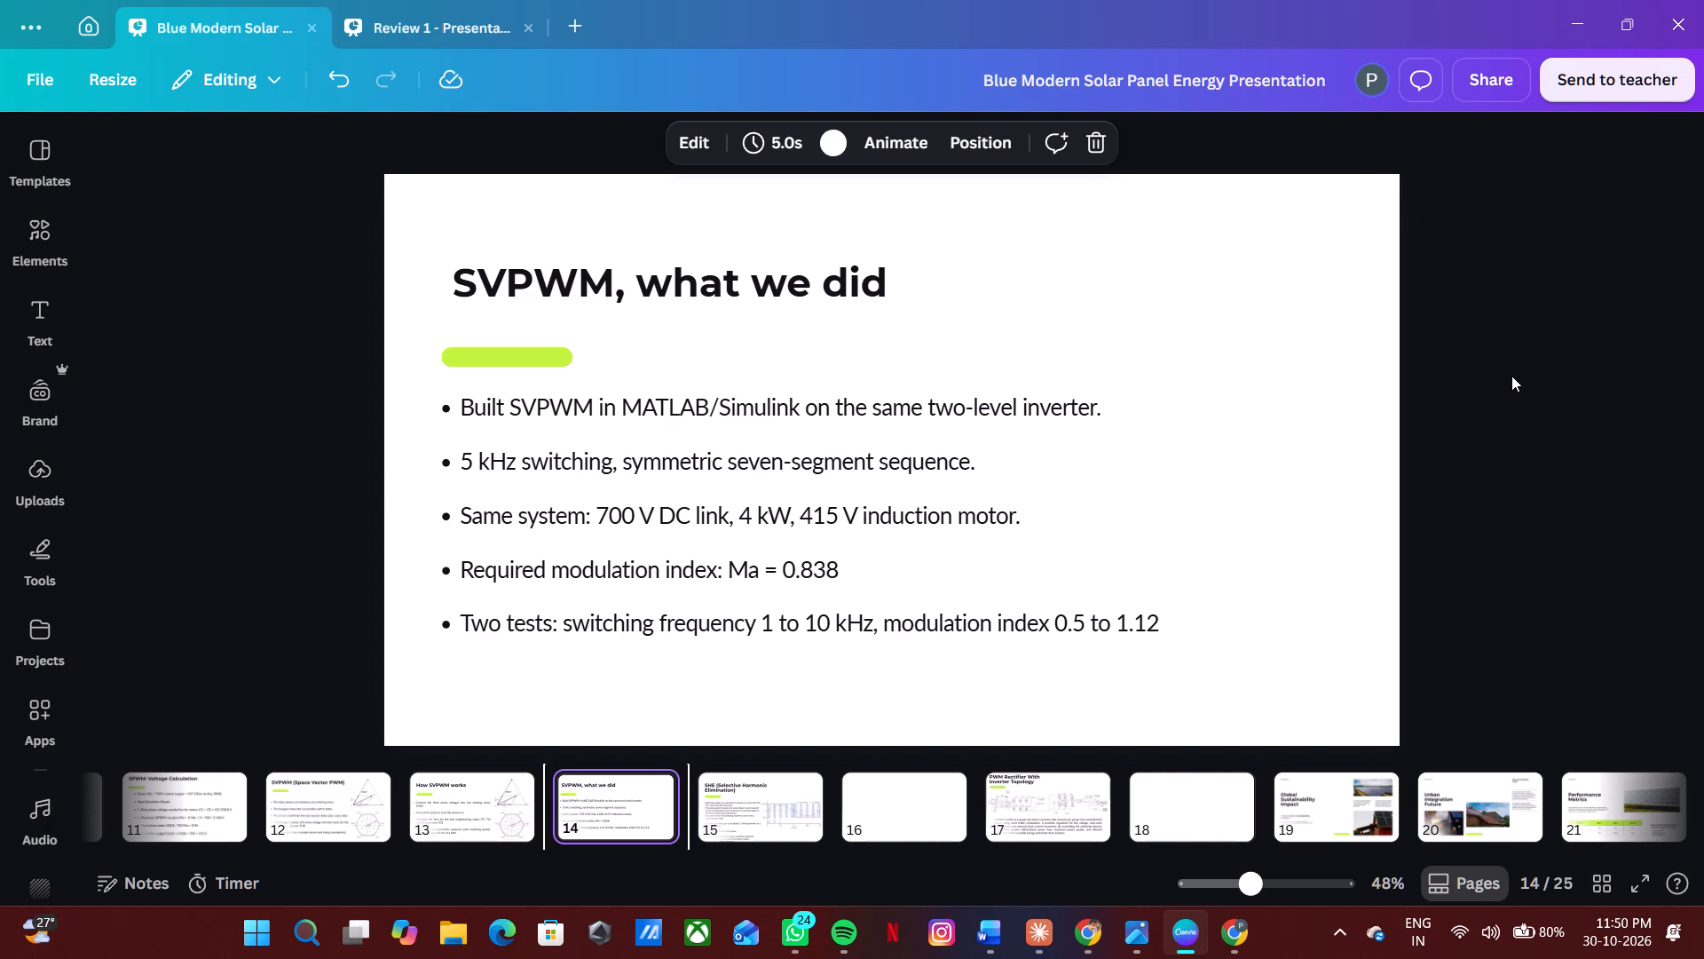
pyautogui.click(1511, 376)
pyautogui.press('Right')
pyautogui.press('Right')
pyautogui.press('Right')
pyautogui.press('Right')
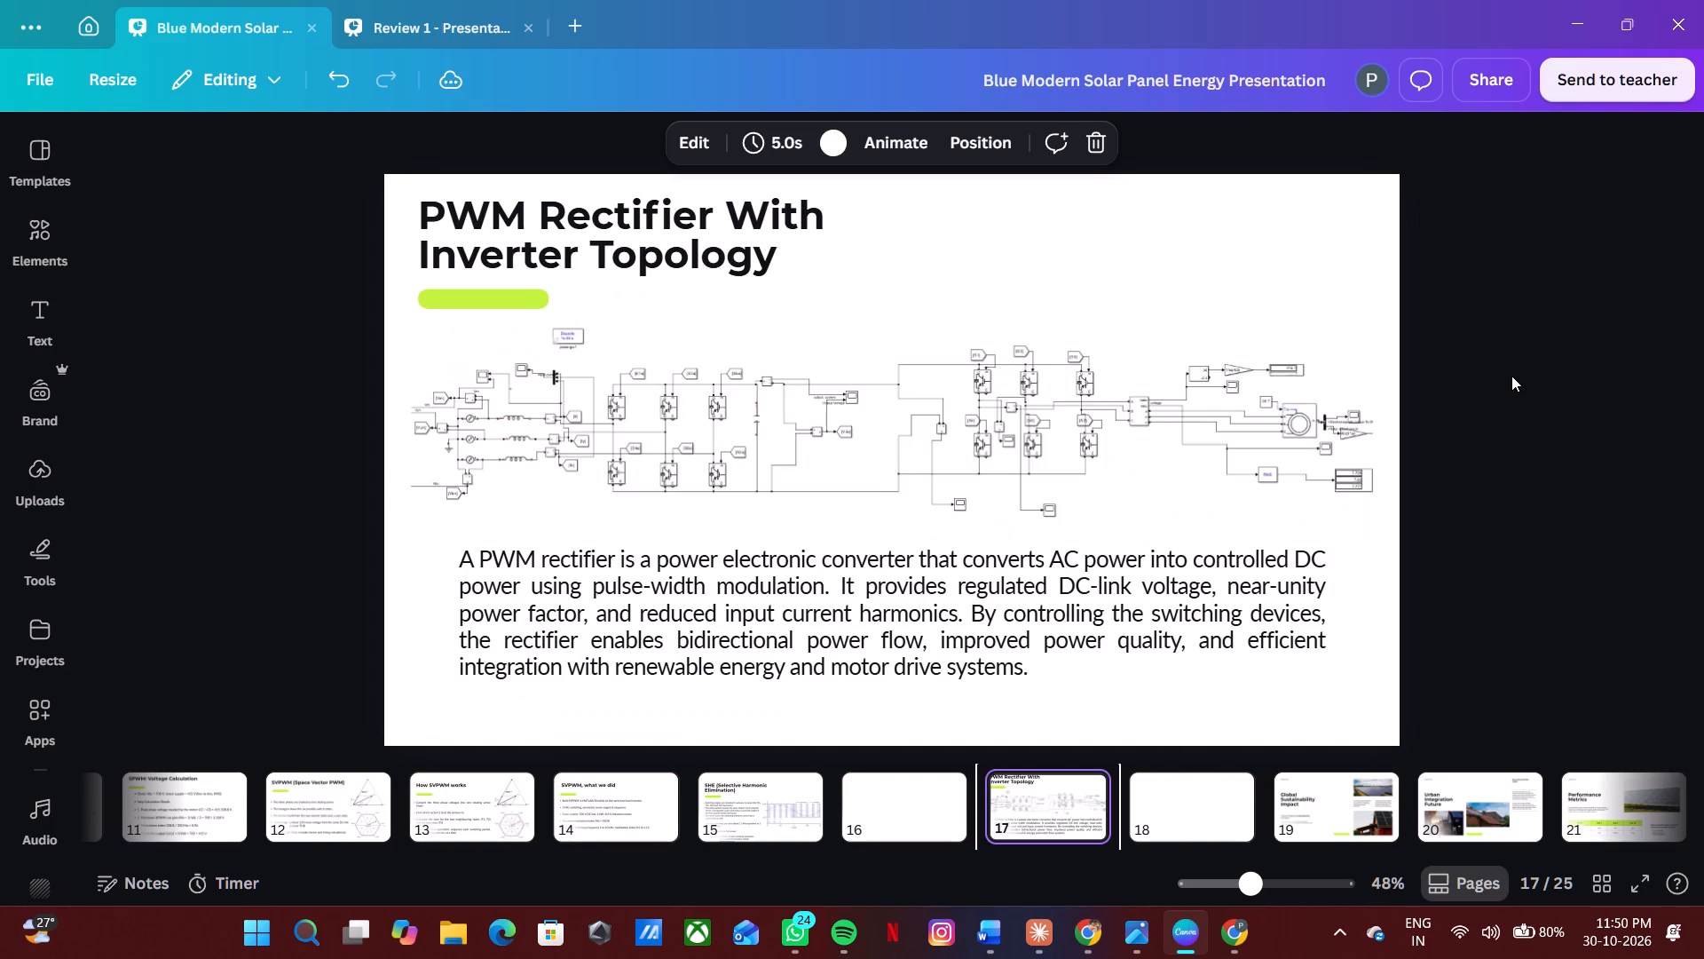
pyautogui.press('Left')
pyautogui.press('Left')
pyautogui.press('Left')
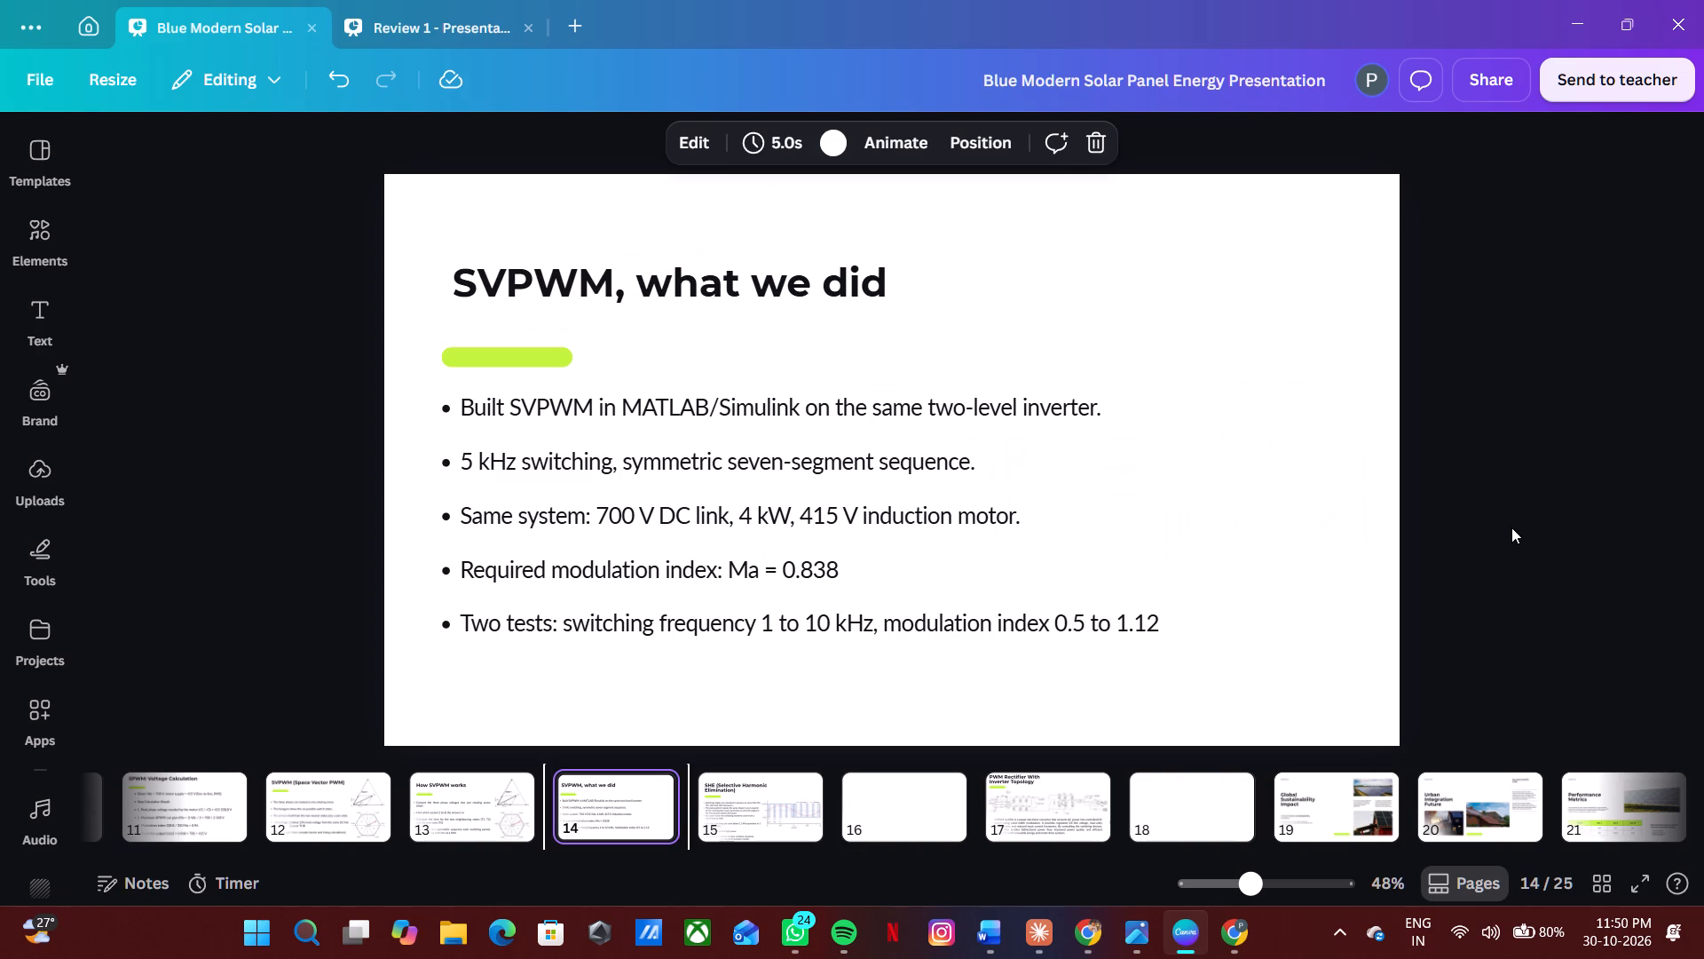
# Review slides 11 to 15, comparing the layout and content of the SVPWM slides with each other and with the SHE slide.
pyautogui.press('Left')
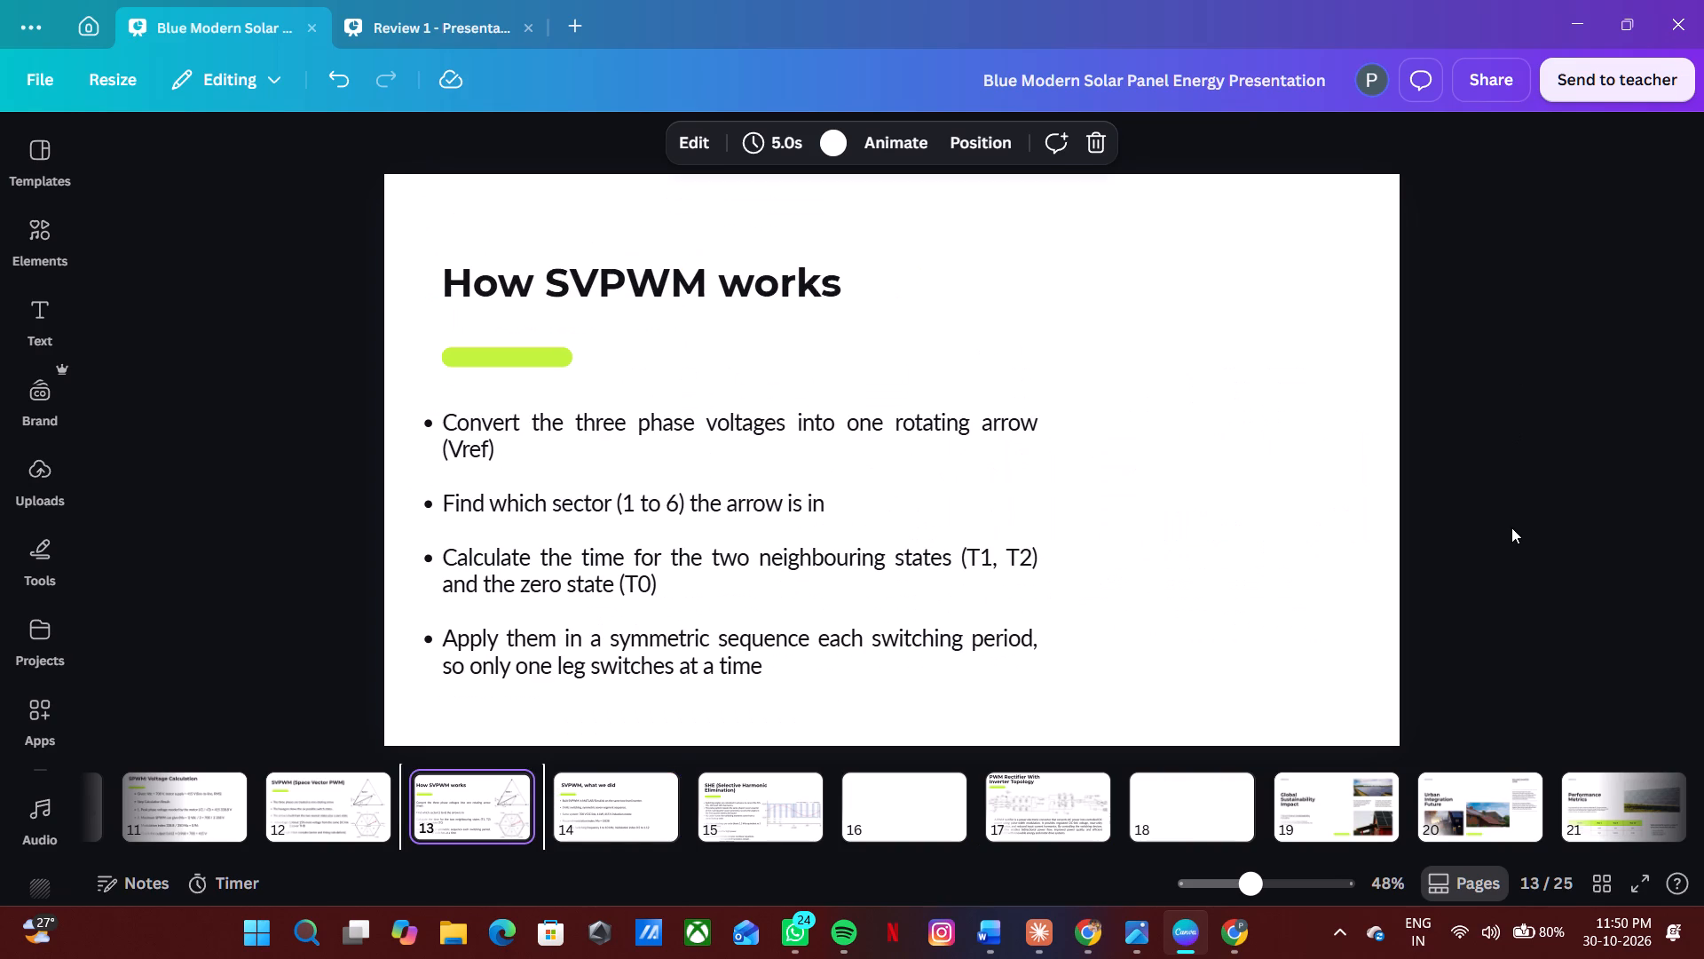
pyautogui.press('Left')
pyautogui.press('Left')
pyautogui.press('Right')
pyautogui.press('Right')
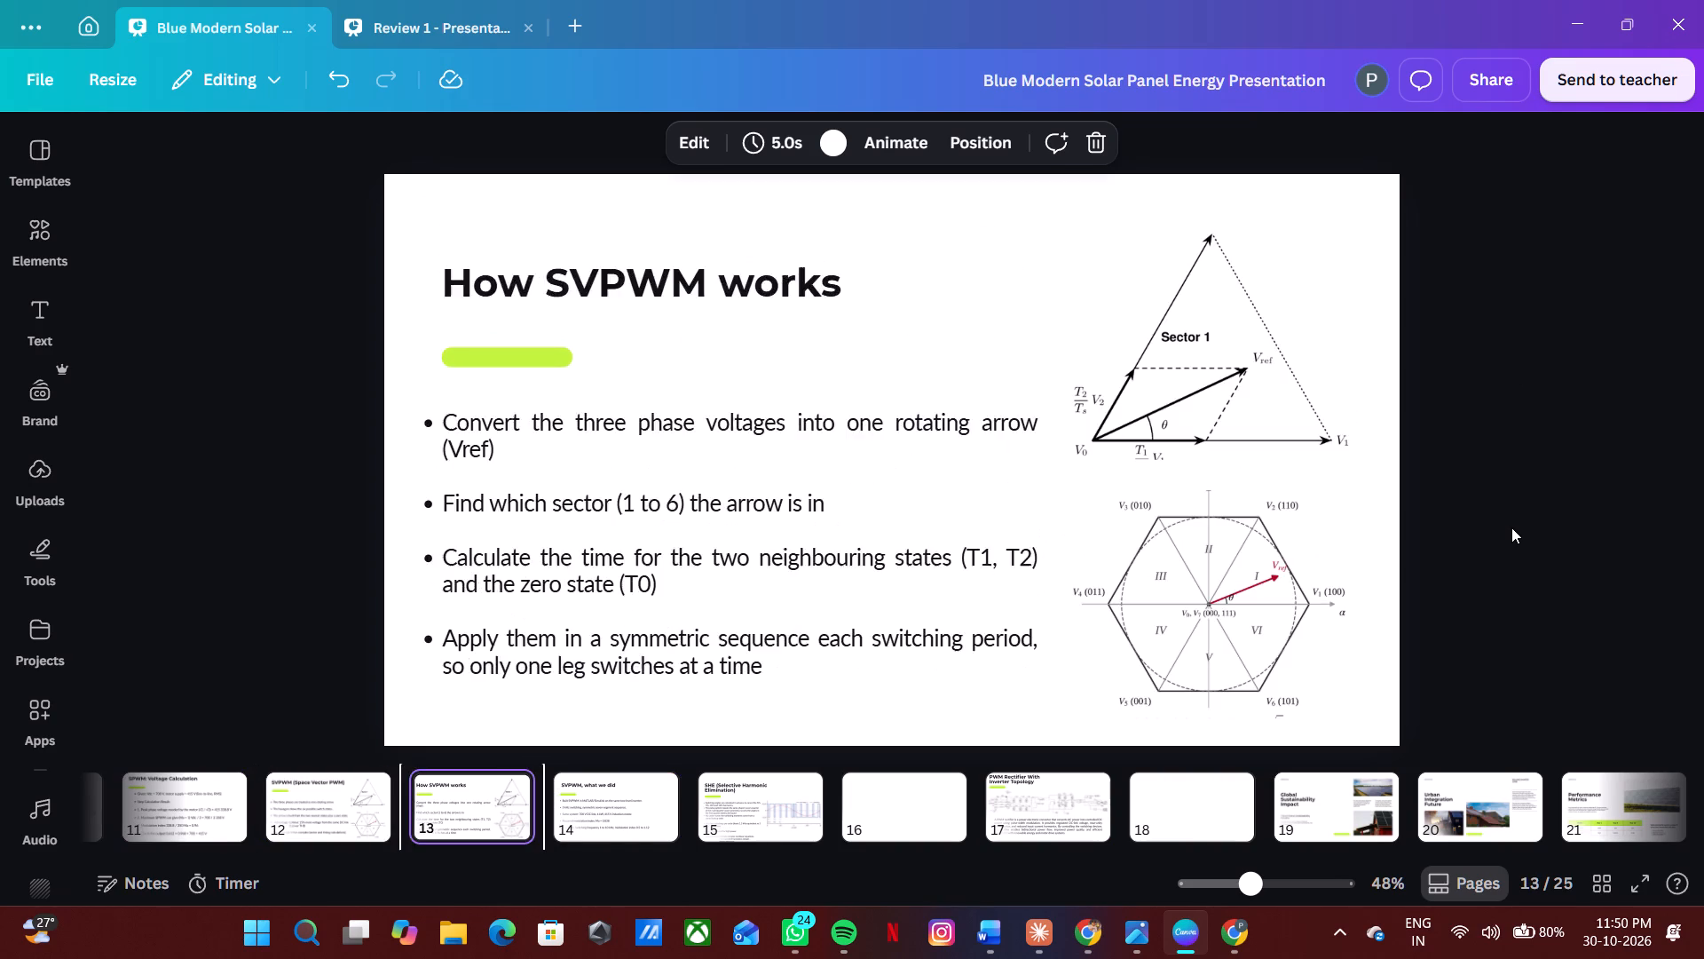
pyautogui.press('Right')
pyautogui.press('Left')
pyautogui.press('Left')
pyautogui.press('Left')
pyautogui.press('Right')
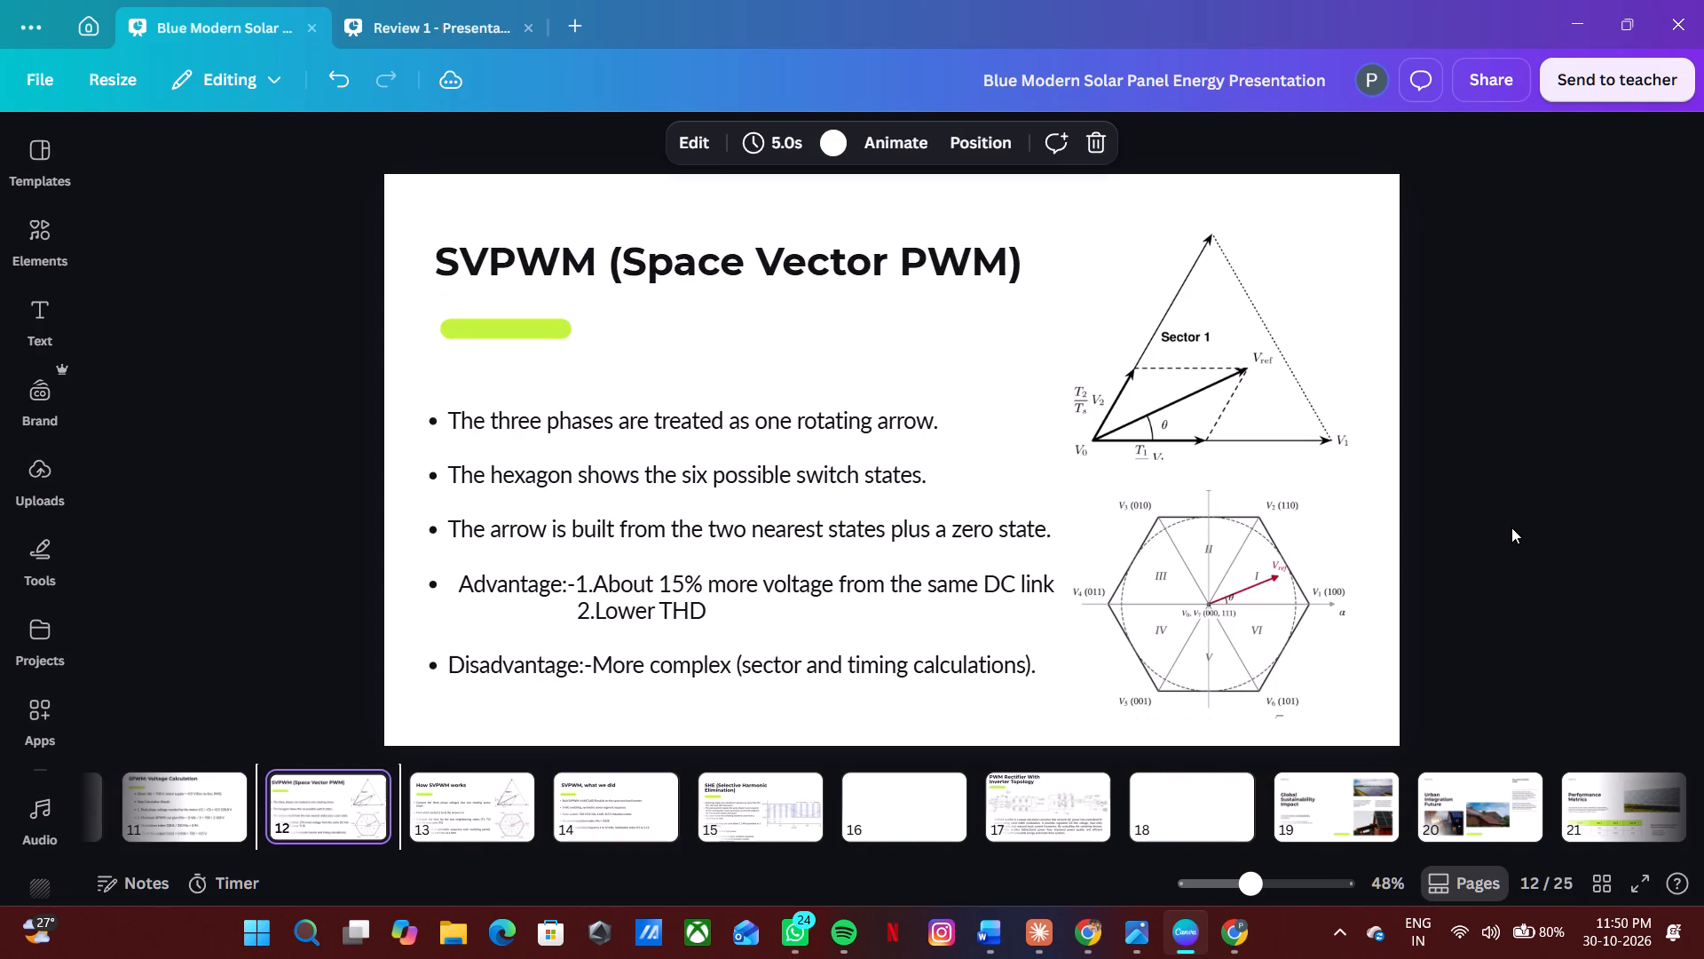
pyautogui.press('Right')
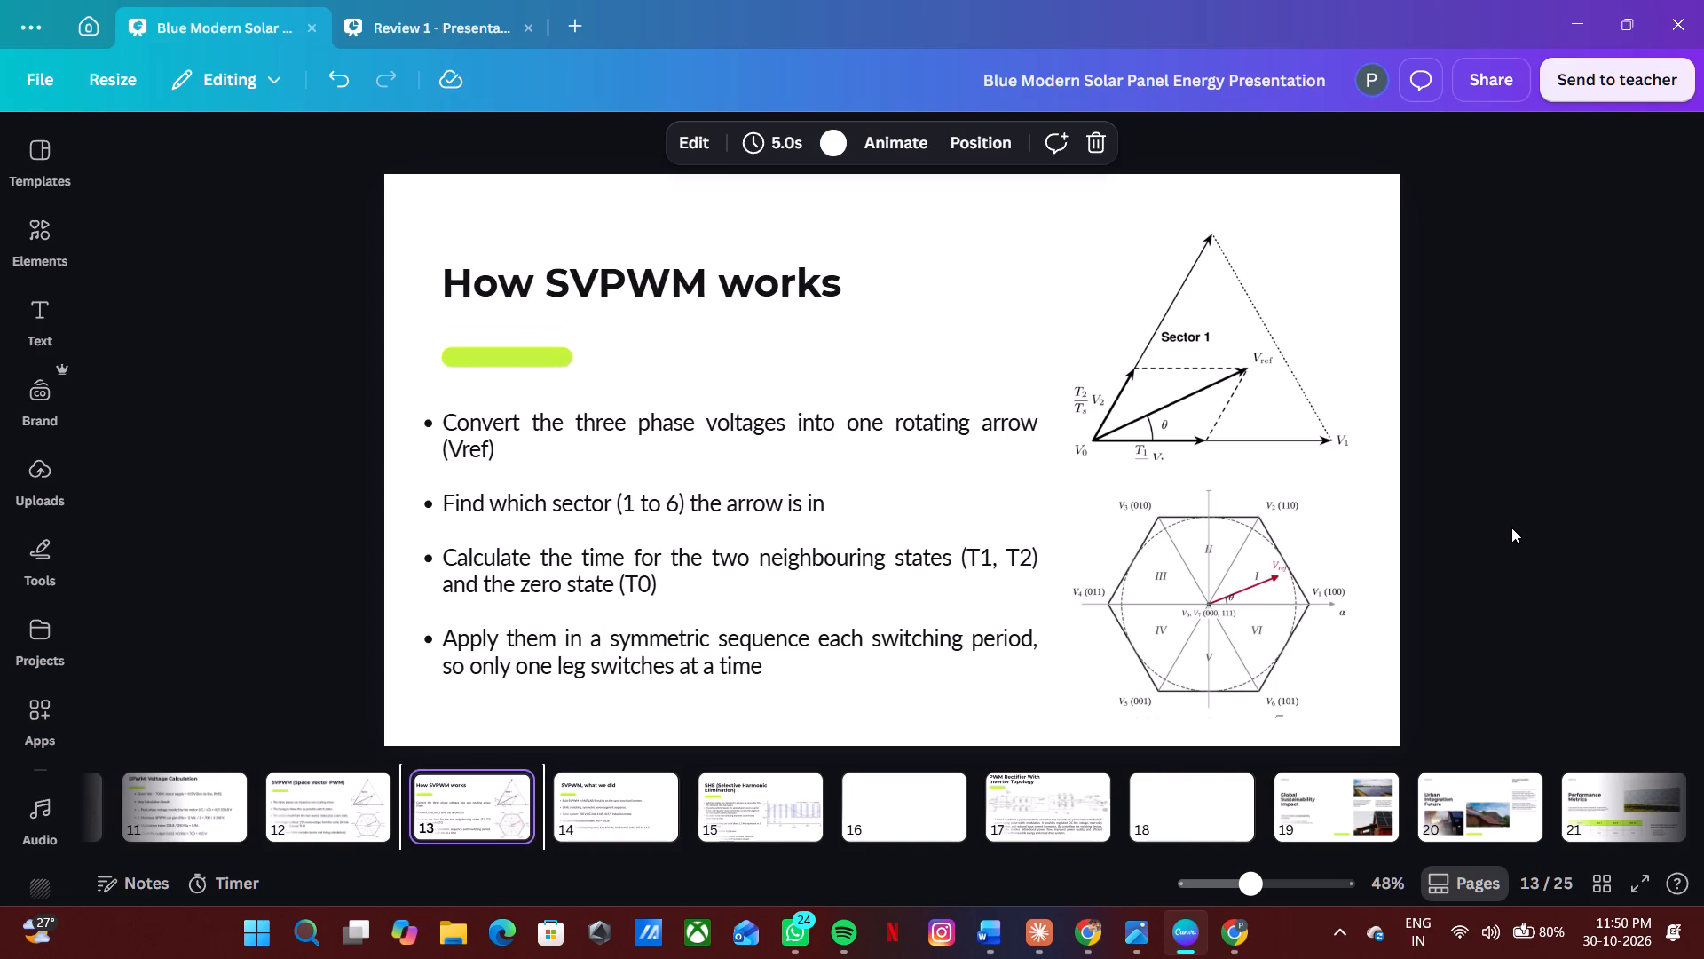
pyautogui.press('Right')
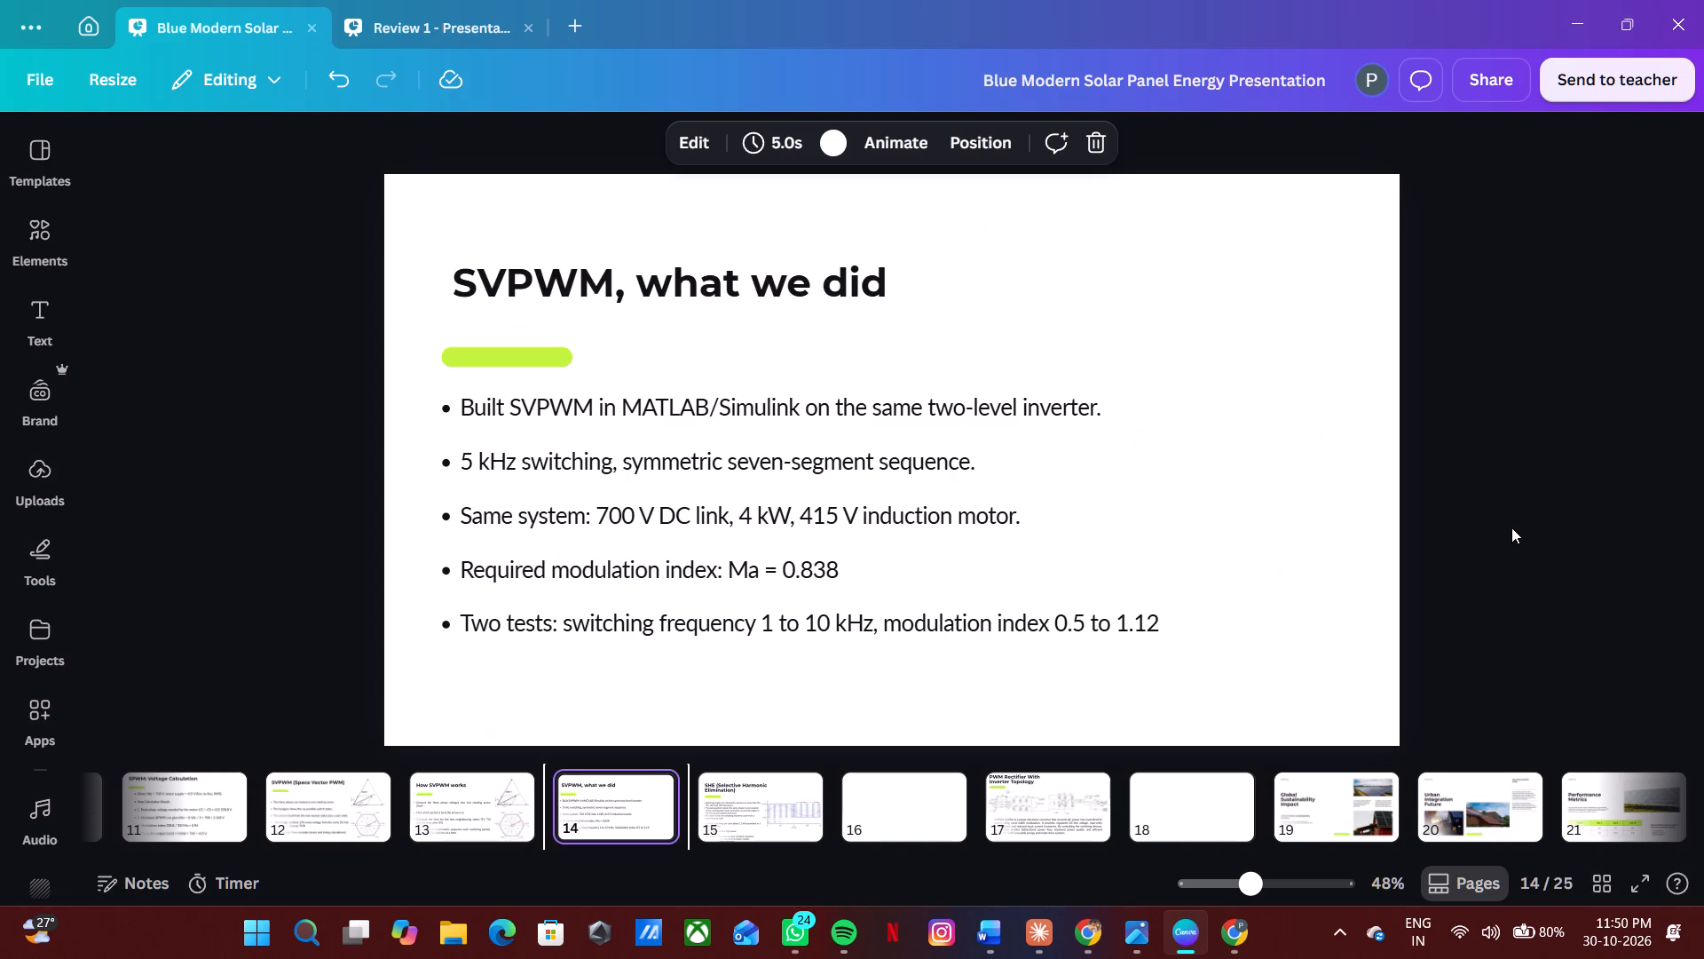
pyautogui.press('Right')
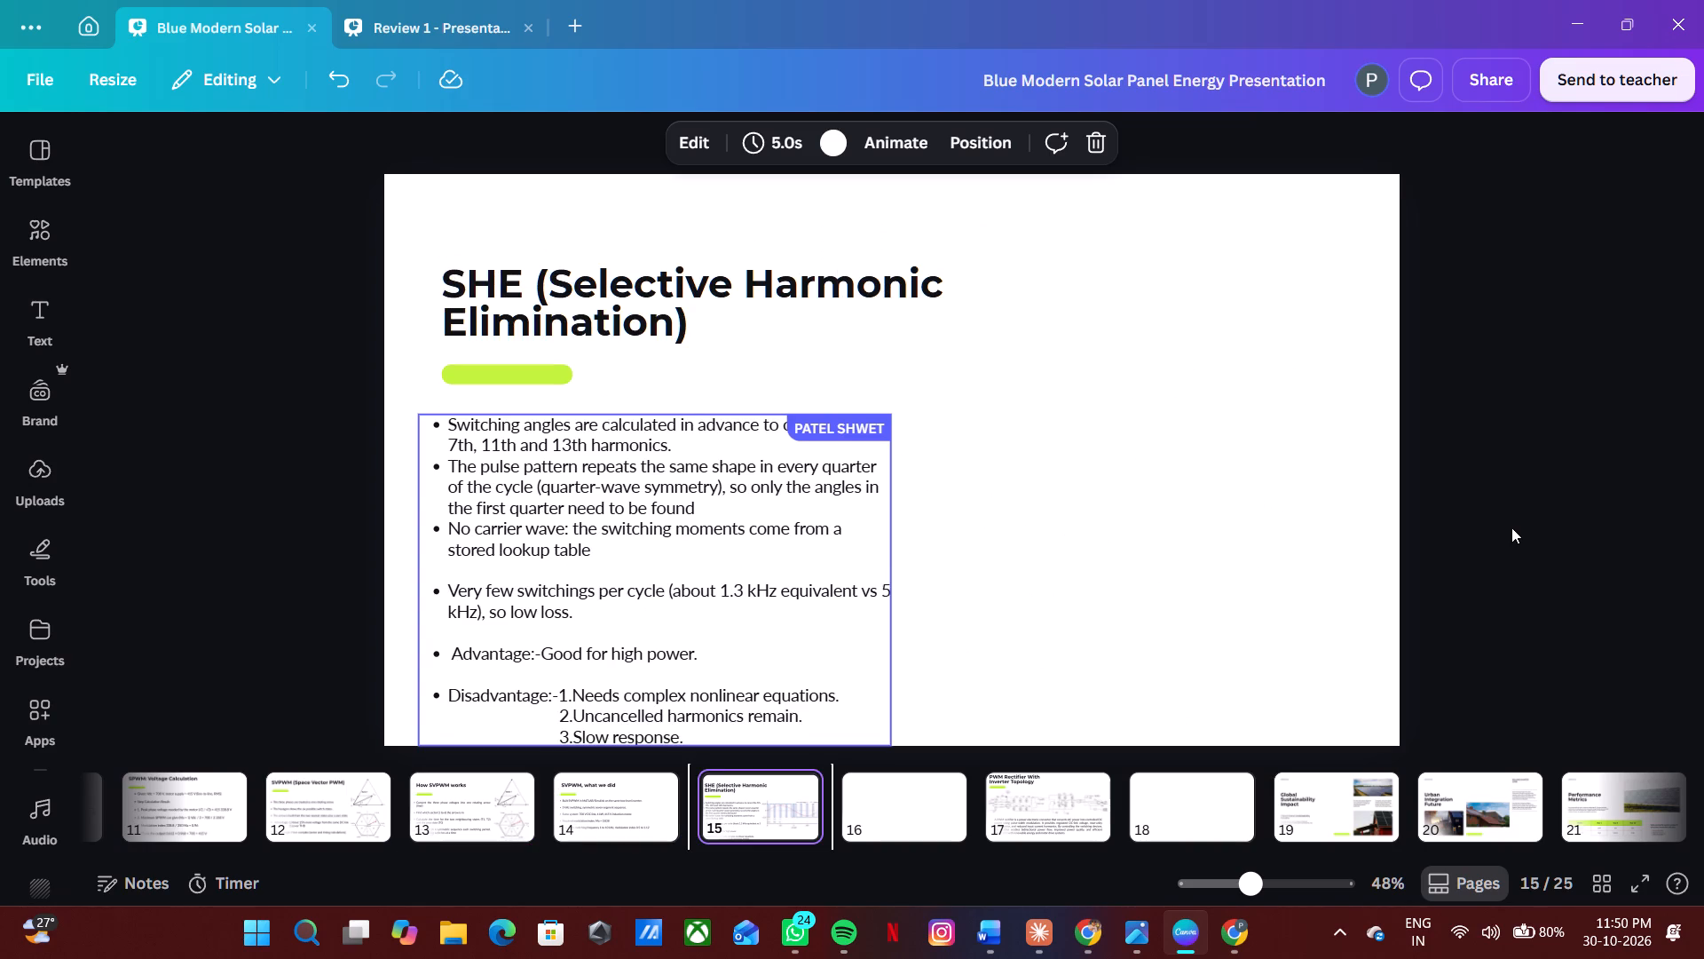
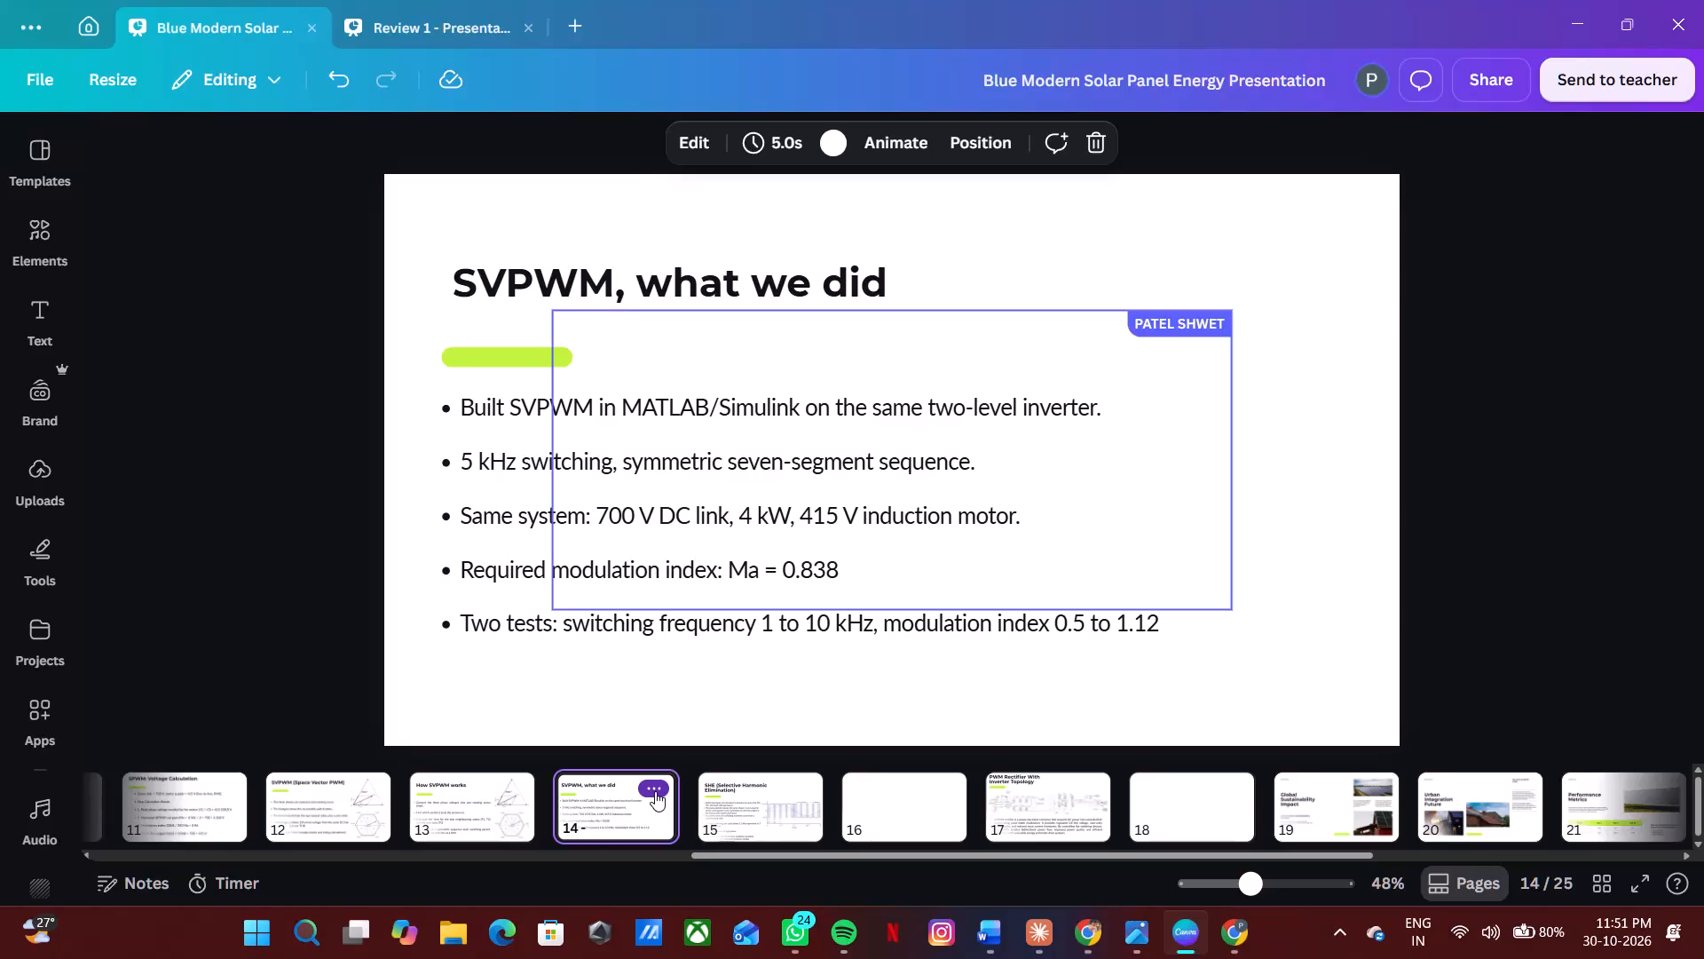
# Shrink slide 14's Simulink model diagram, narrow the bullet list box, and place the diagram to the right of the bullets.
pyautogui.click(1140, 378)
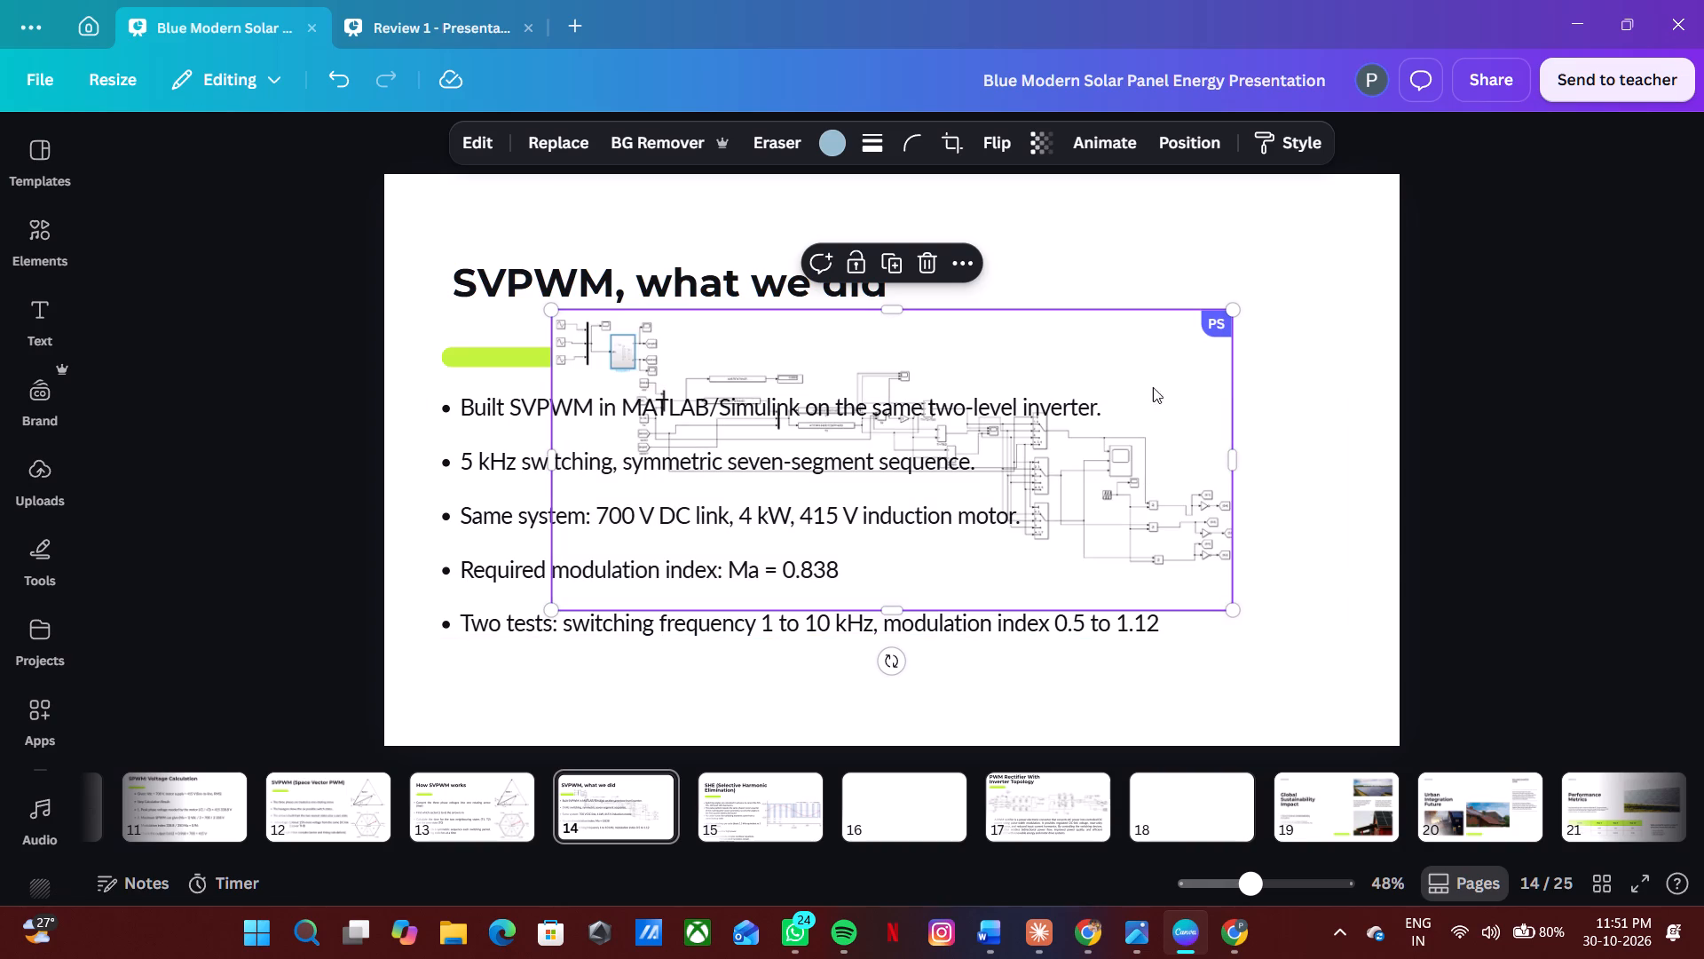
pyautogui.moveTo(1134, 342); pyautogui.dragTo(1275, 340)
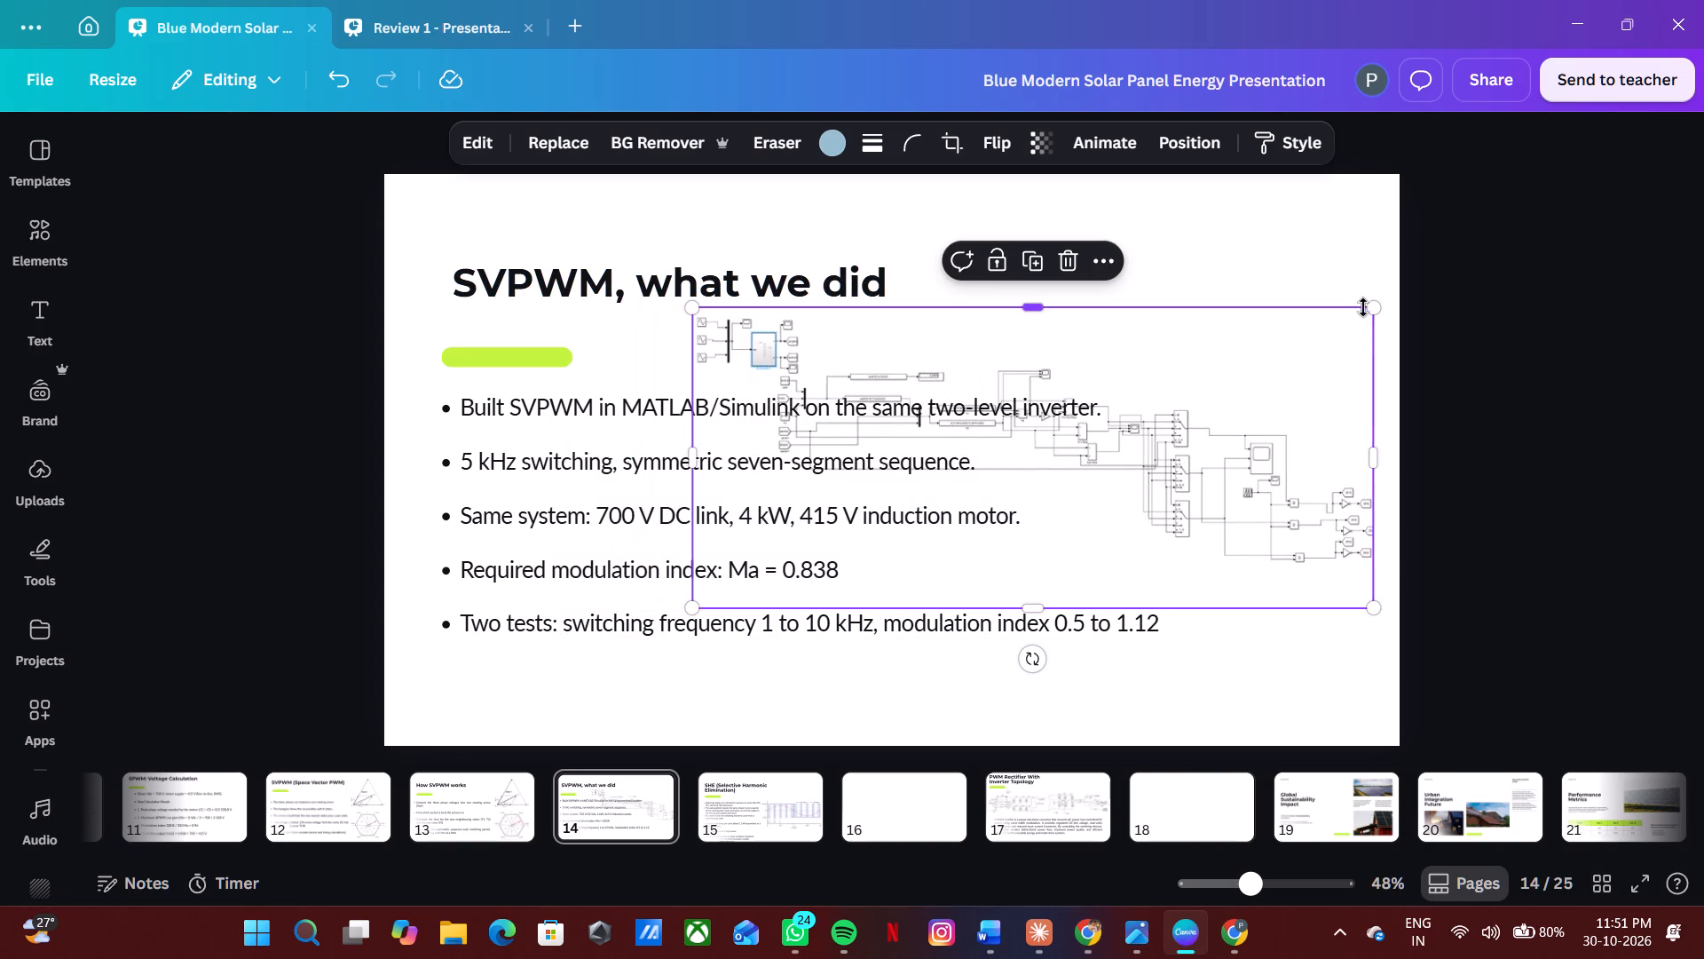
pyautogui.moveTo(1373, 309); pyautogui.dragTo(1141, 409)
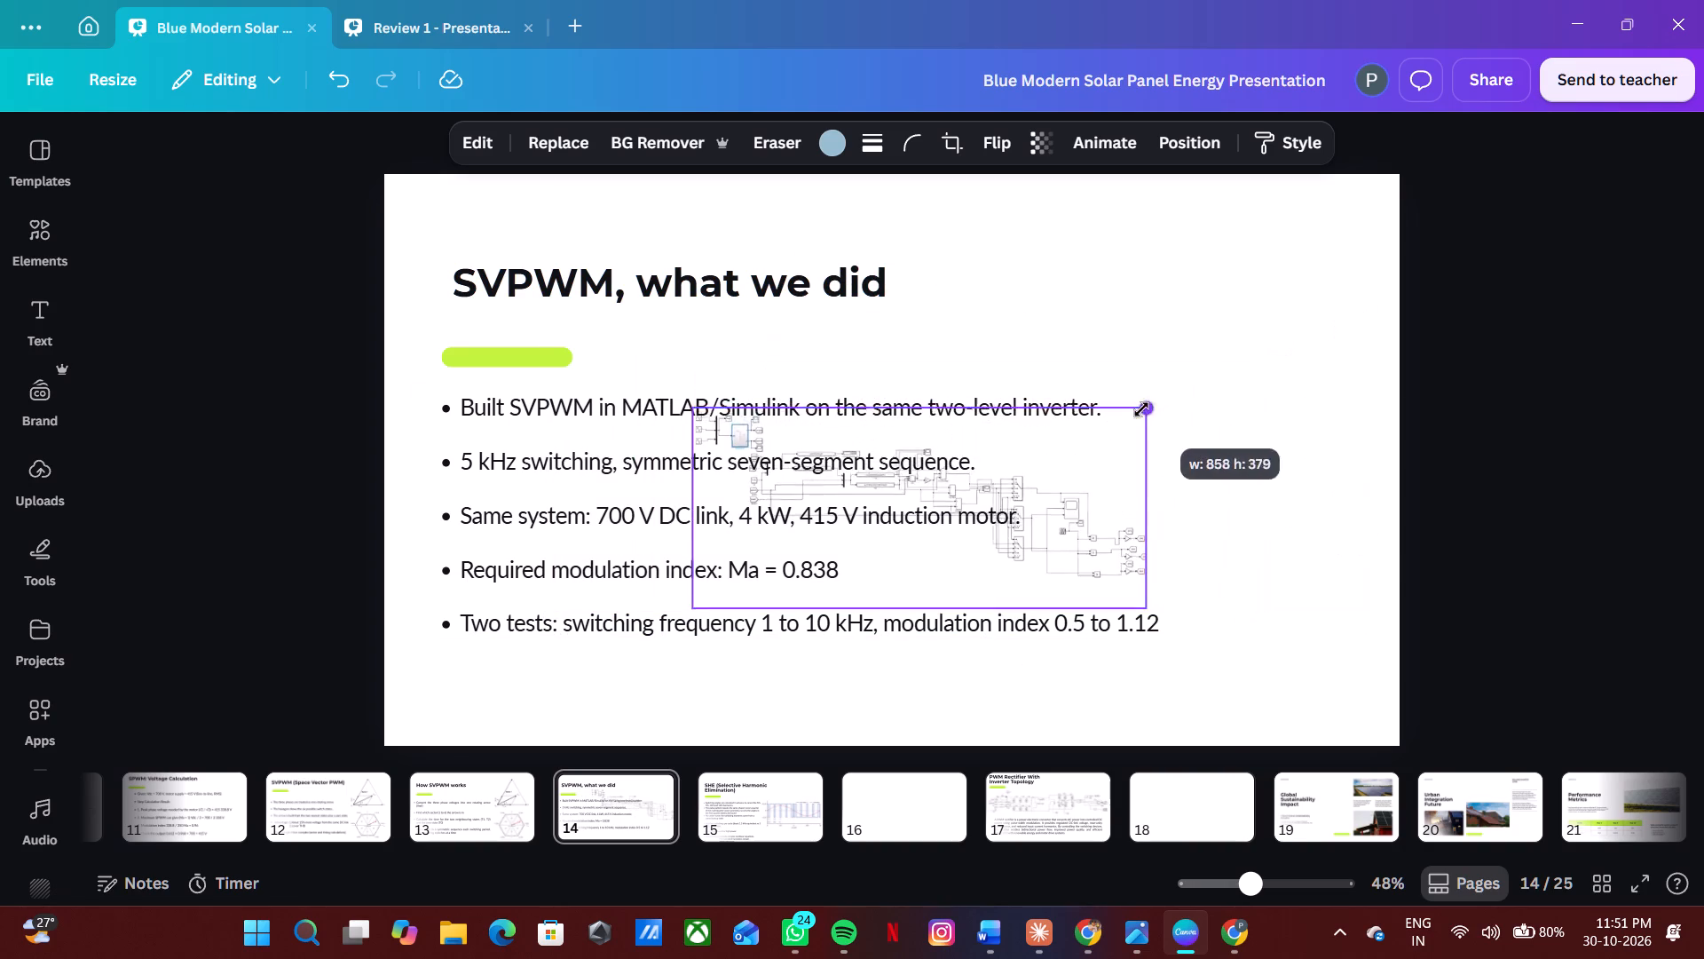
pyautogui.moveTo(1141, 409); pyautogui.dragTo(1131, 416)
pyautogui.click(1251, 506)
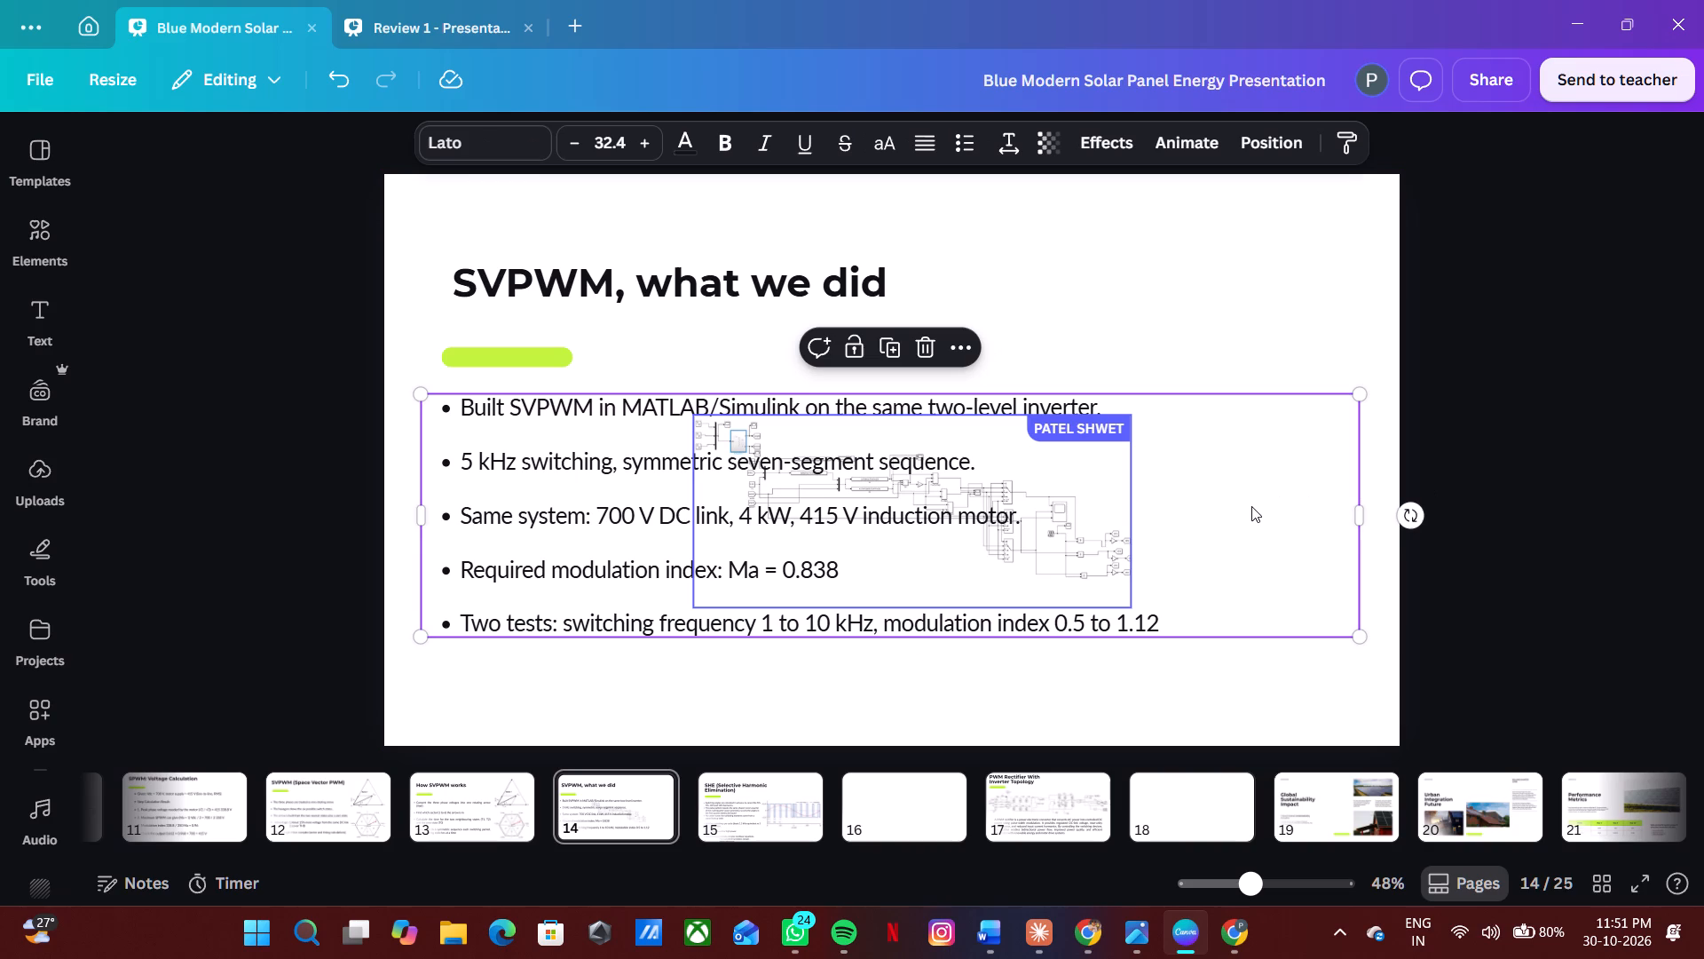
pyautogui.moveTo(1362, 511); pyautogui.dragTo(1341, 512)
pyautogui.moveTo(1341, 512); pyautogui.dragTo(834, 481)
pyautogui.moveTo(1022, 450); pyautogui.dragTo(1146, 372)
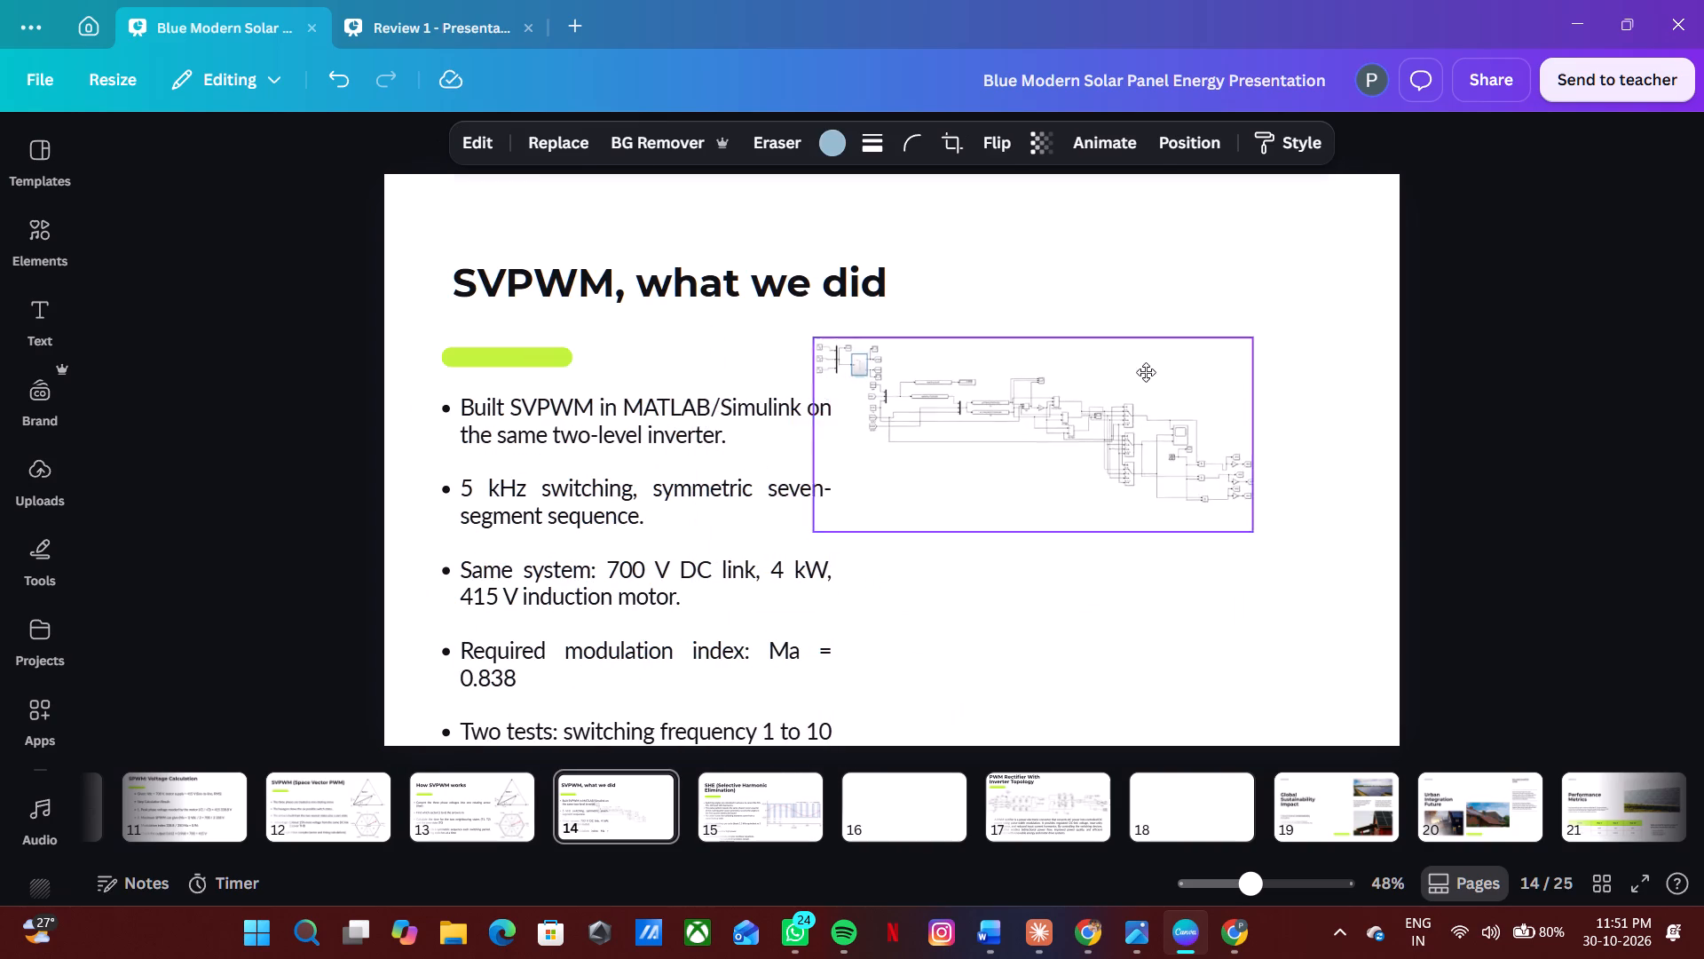
pyautogui.moveTo(1146, 372); pyautogui.dragTo(1274, 367)
# Move slide 14's title, green accent bar and bullet list up so all the bullets fit on the slide.
pyautogui.click(667, 605)
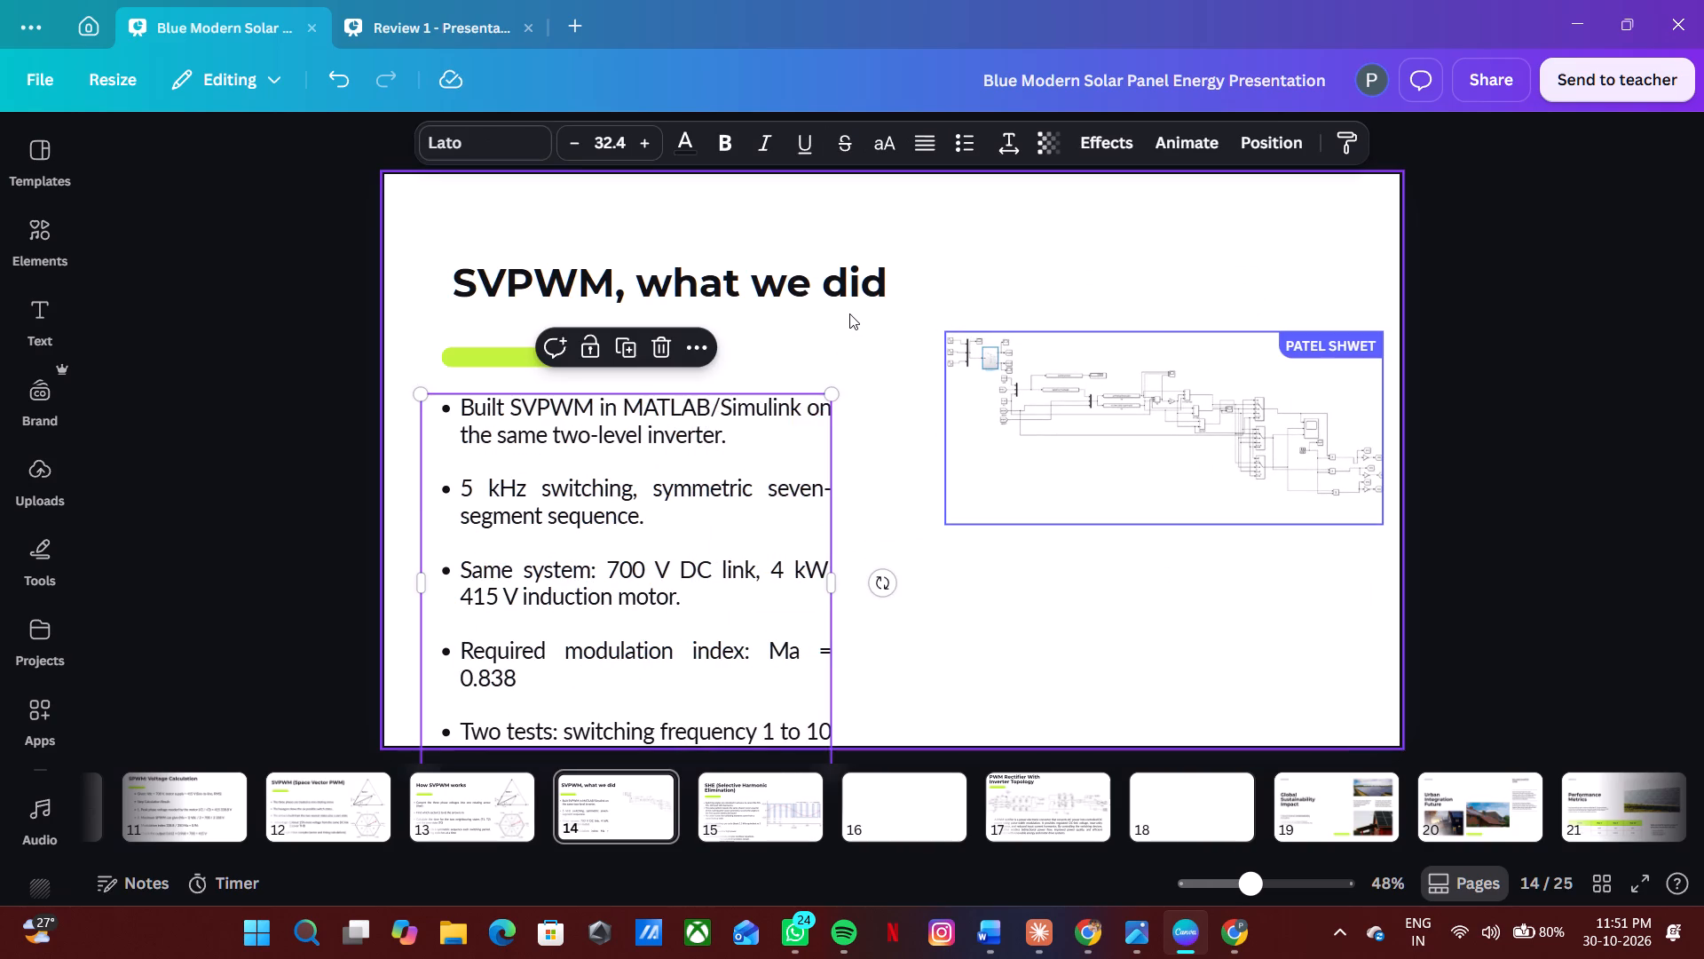
pyautogui.click(849, 309)
pyautogui.moveTo(837, 295); pyautogui.dragTo(827, 265)
pyautogui.moveTo(542, 358); pyautogui.dragTo(545, 309)
pyautogui.moveTo(667, 572); pyautogui.dragTo(658, 513)
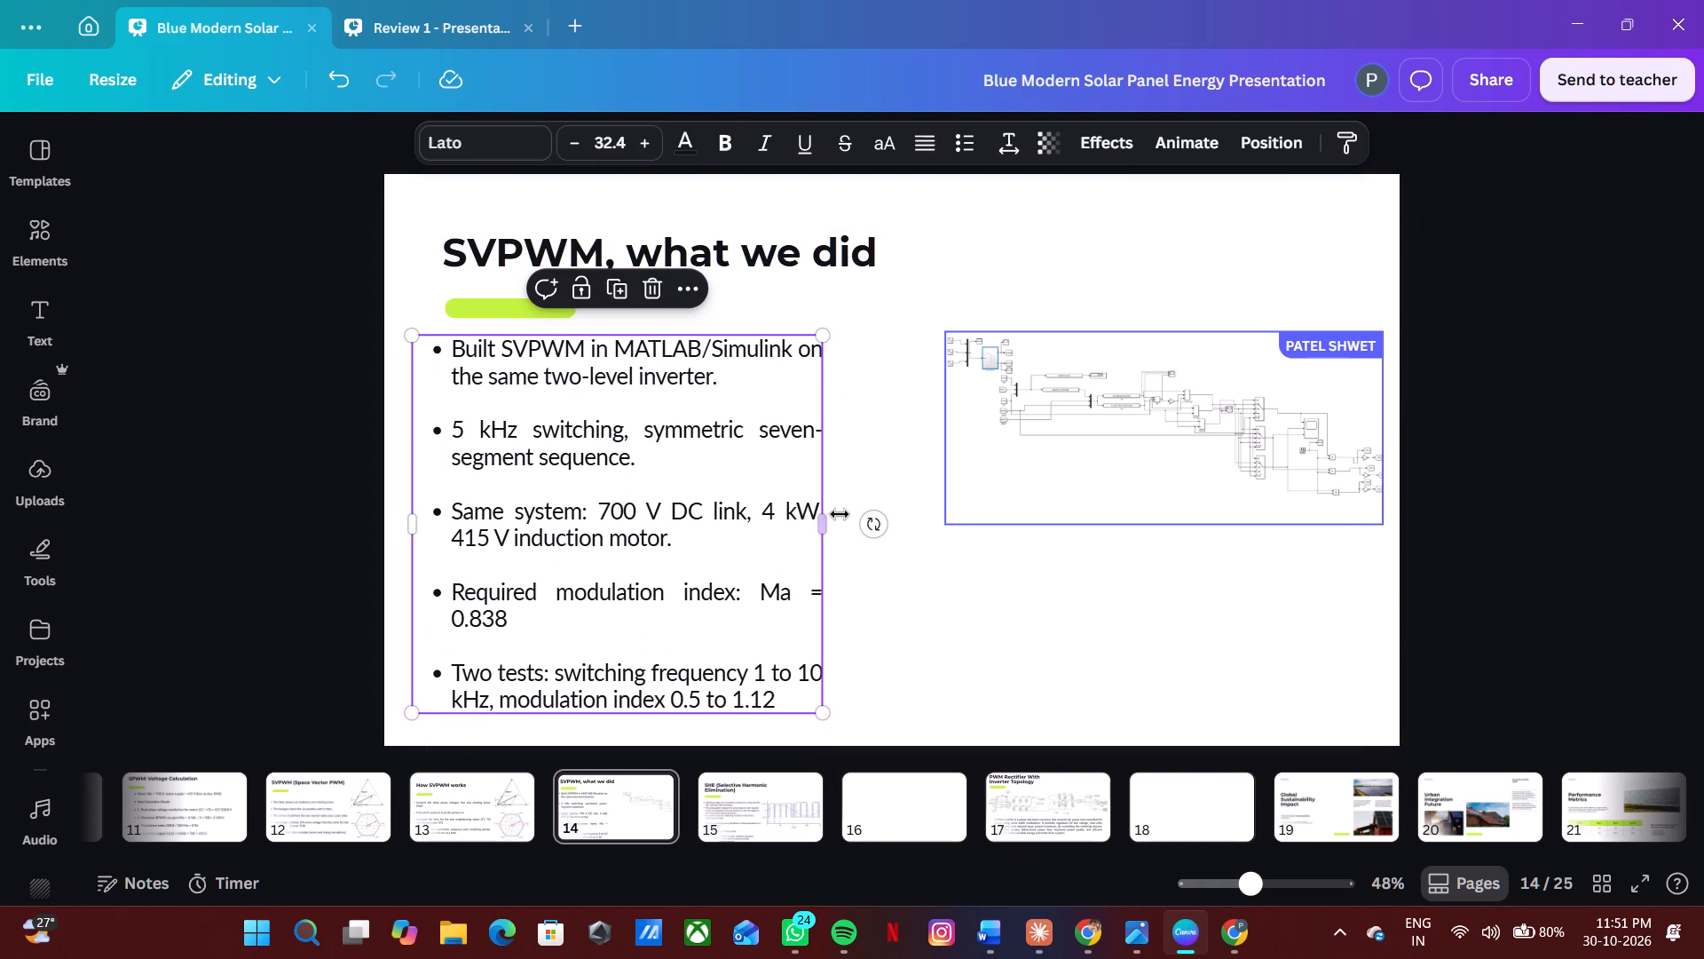
# Widen slide 14's bullet list box slightly, then scale the whole box down to font size 23.9.
pyautogui.moveTo(825, 521); pyautogui.dragTo(921, 517)
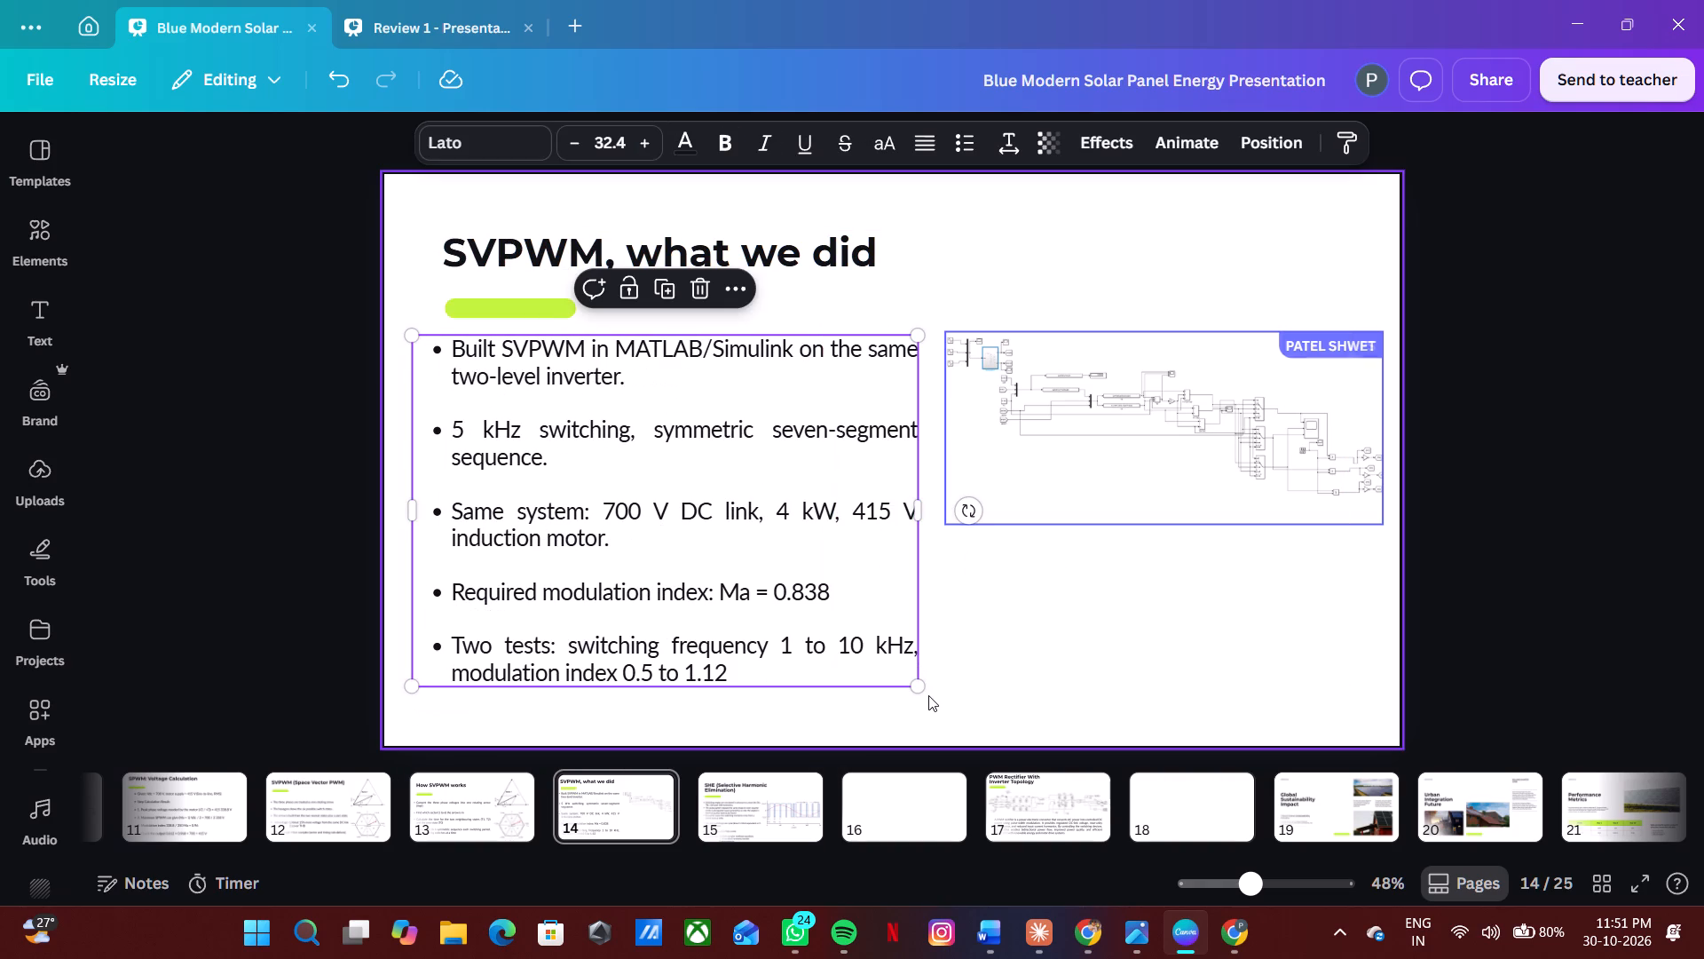
pyautogui.moveTo(924, 693); pyautogui.dragTo(803, 583)
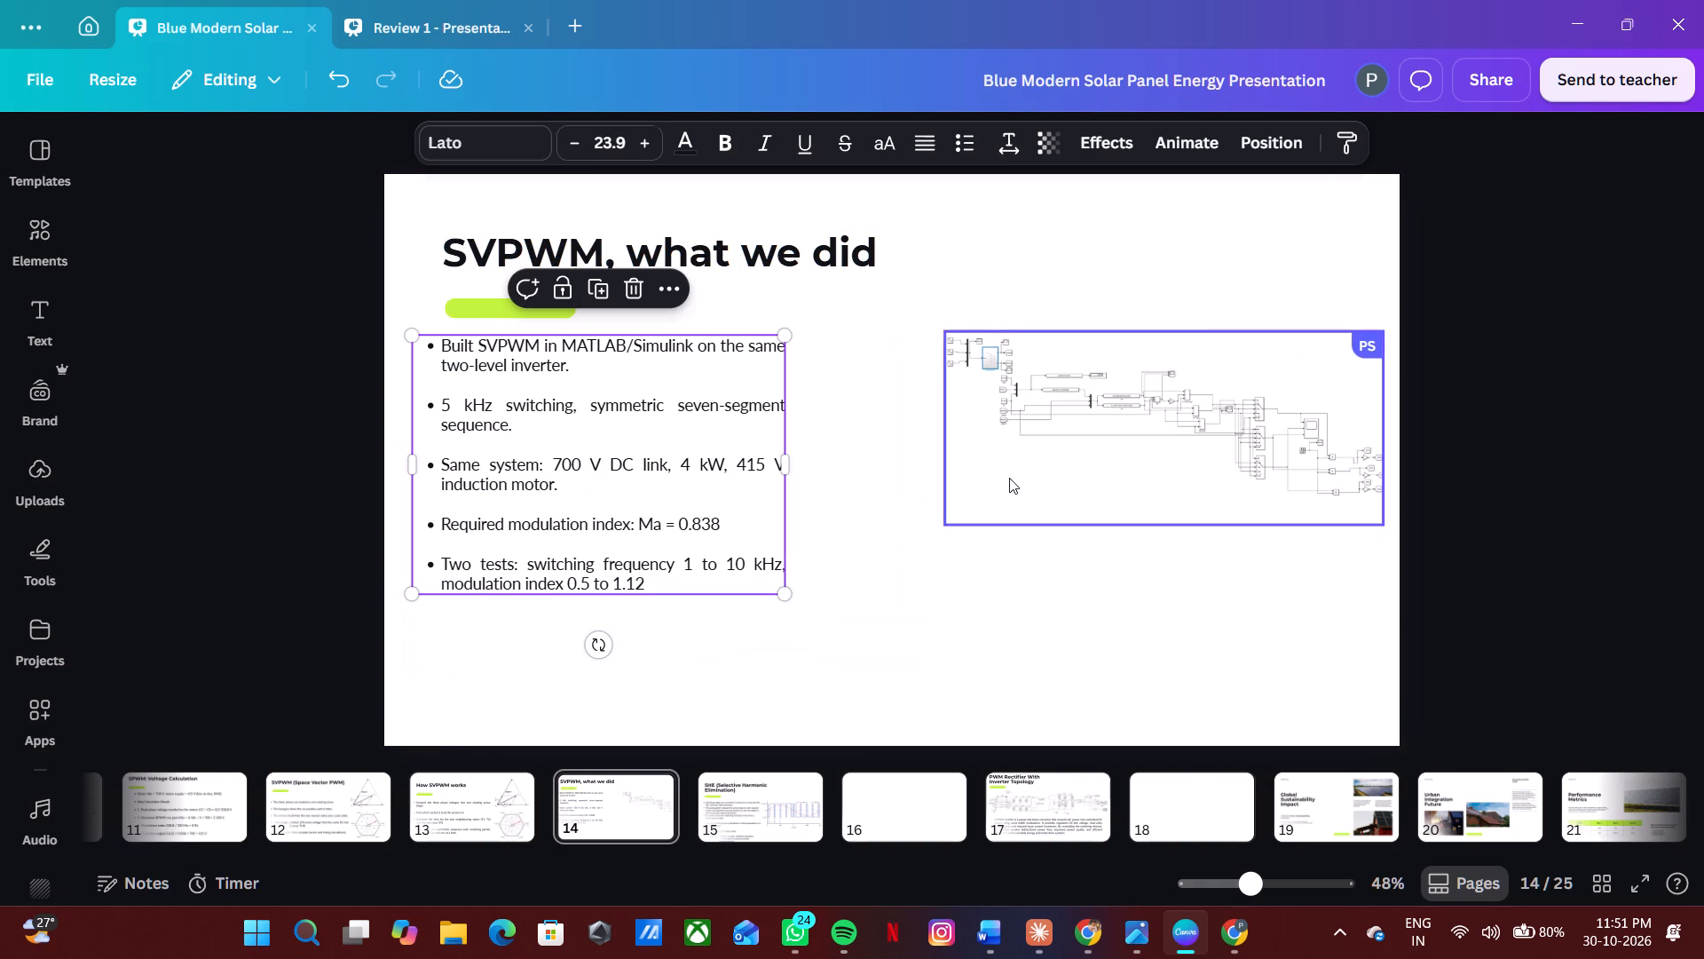
# Enlarge slide 14's Simulink diagram to fill the space beside the bullets and align its centre vertically with the list.
pyautogui.click(1009, 478)
pyautogui.moveTo(951, 524); pyautogui.dragTo(843, 683)
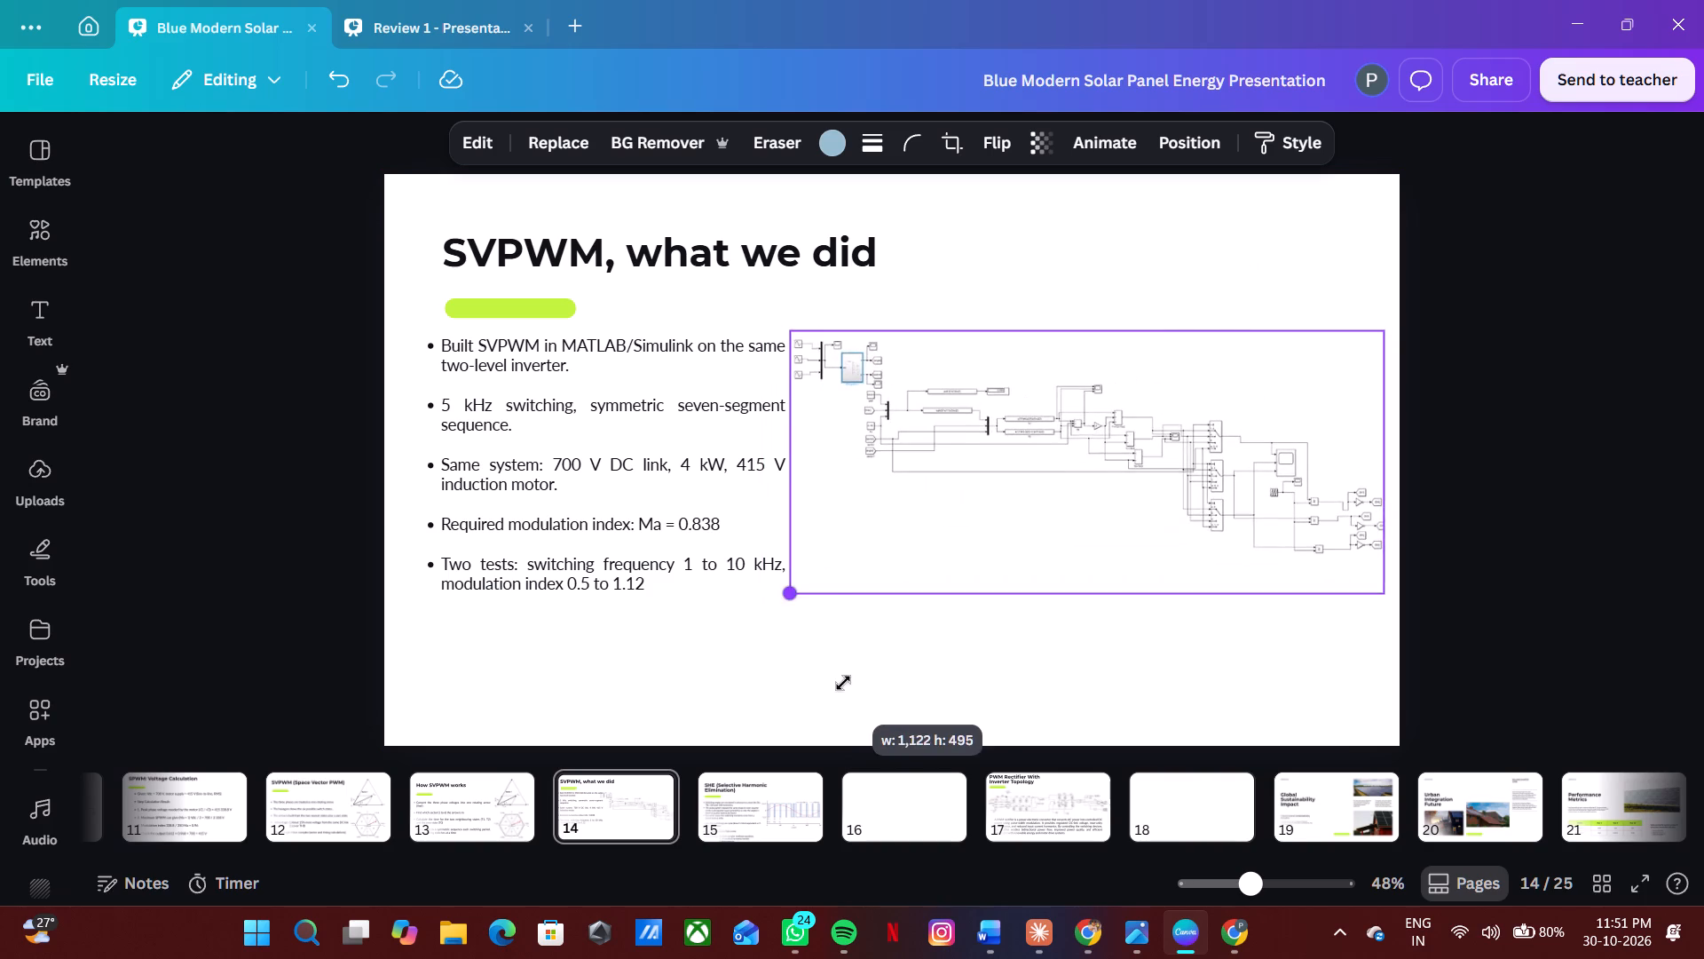
pyautogui.moveTo(843, 683); pyautogui.dragTo(867, 670)
pyautogui.moveTo(1113, 532); pyautogui.dragTo(1117, 544)
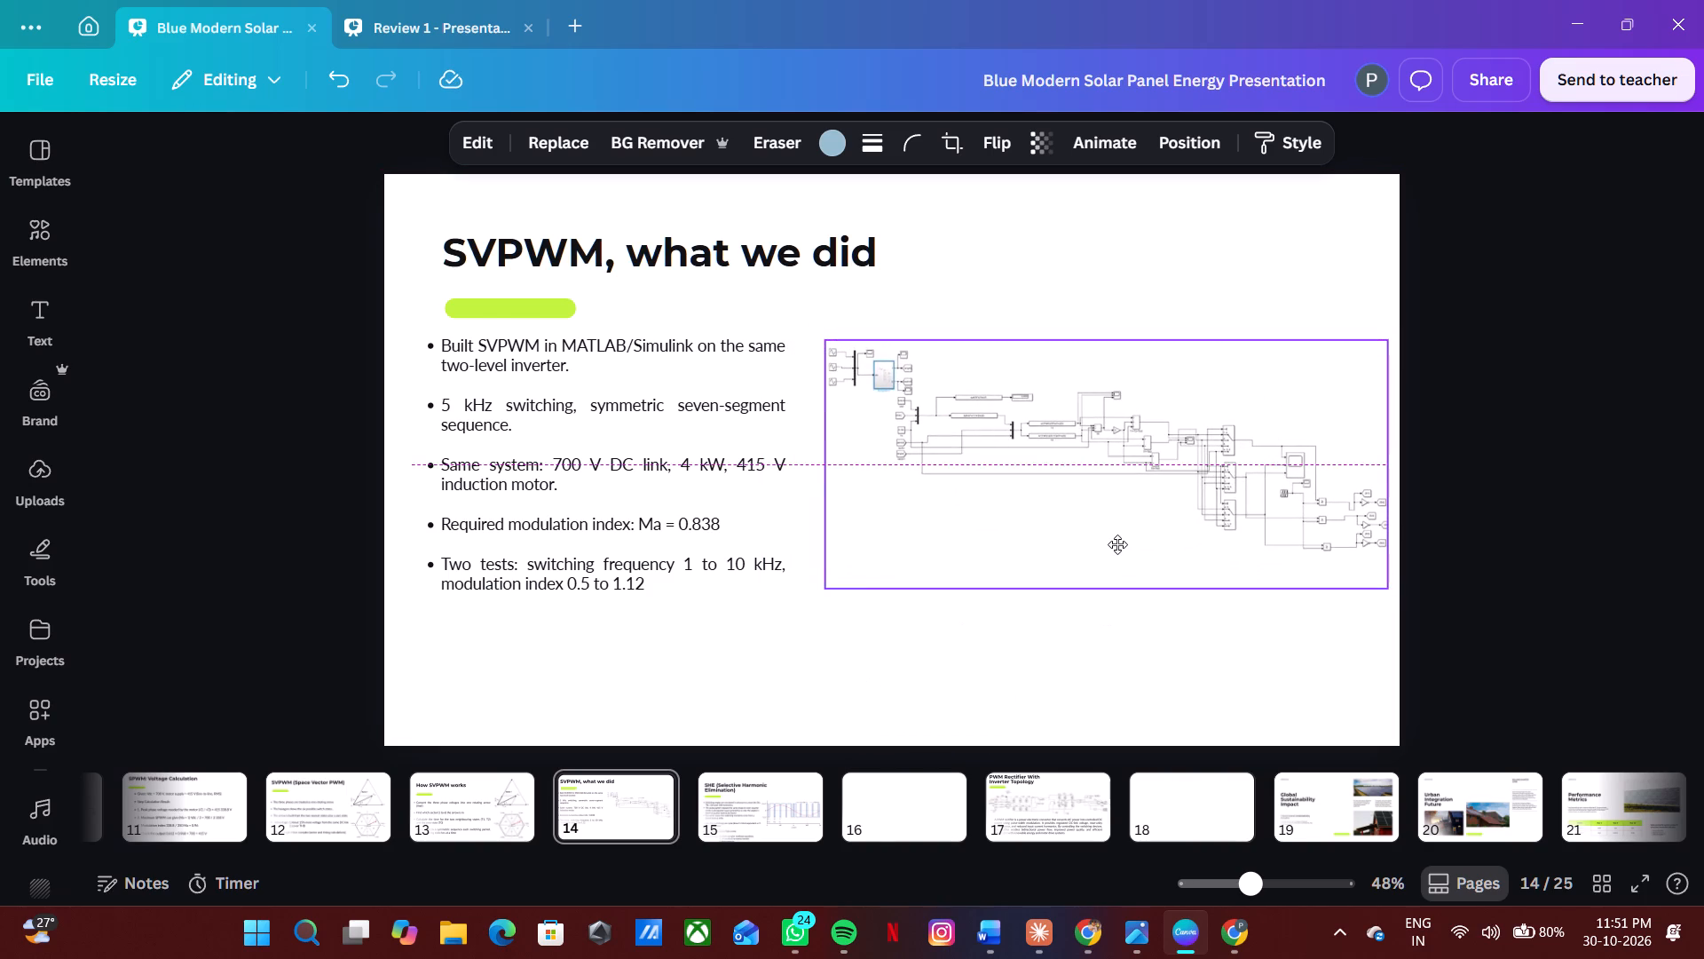
pyautogui.moveTo(1117, 544); pyautogui.dragTo(1118, 543)
# Scale slide 14's bullet list up to font size 25.9 and move it down a little below the accent bar.
pyautogui.click(628, 421)
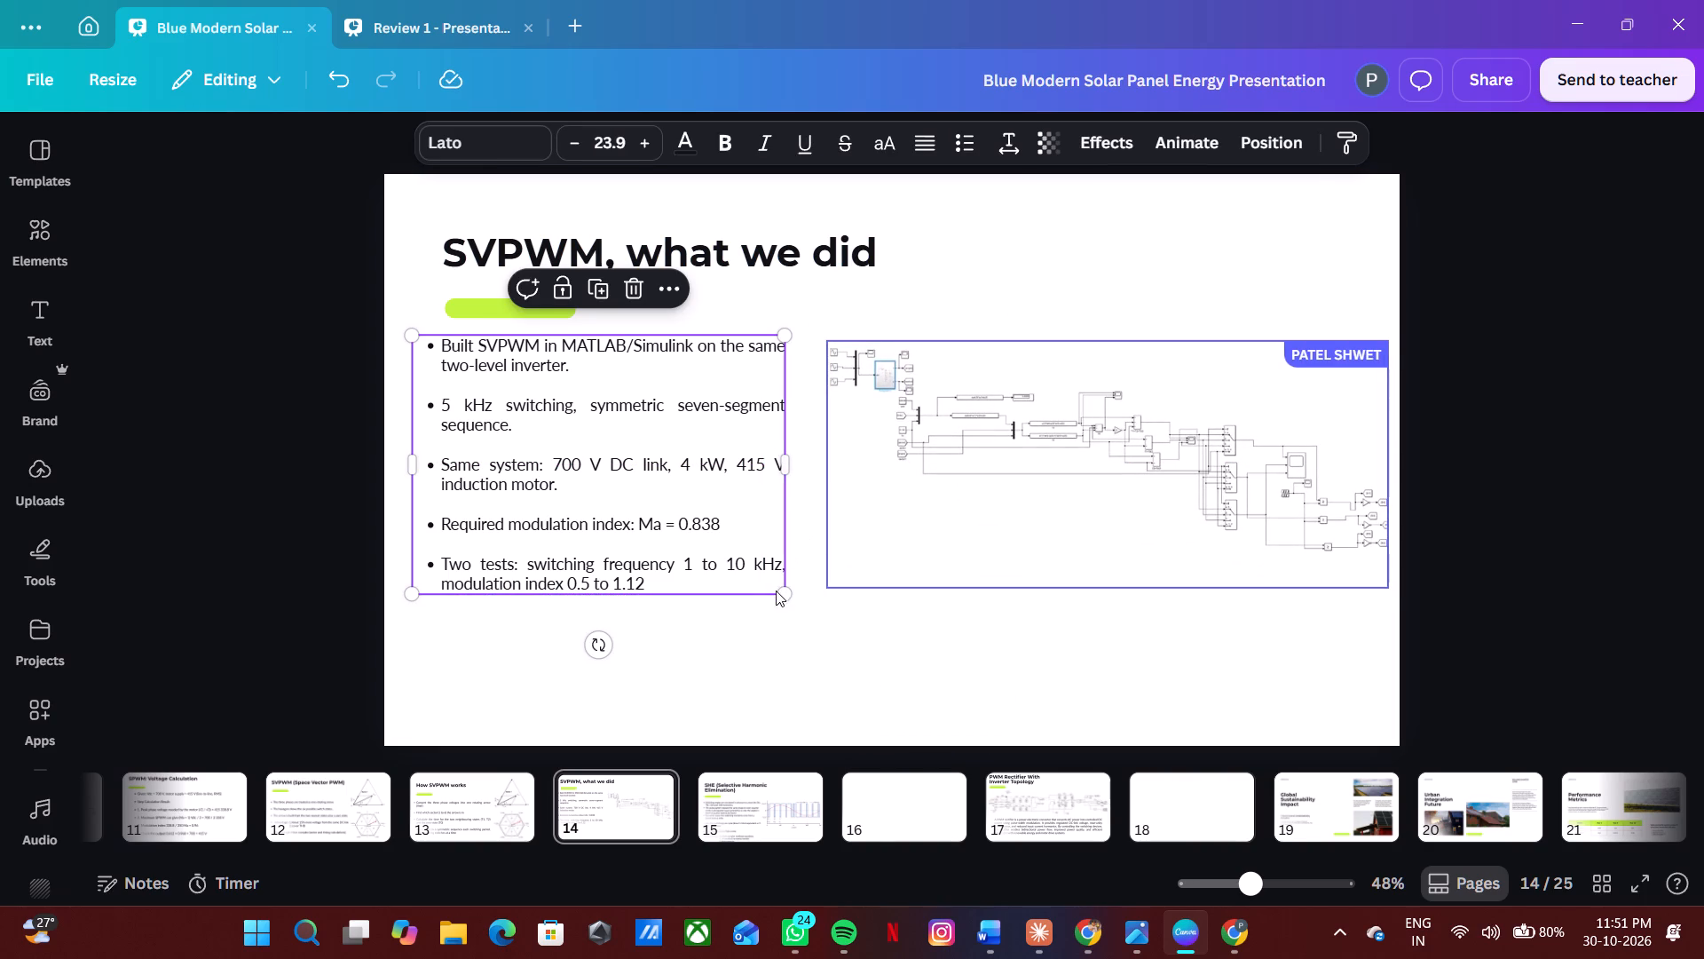
pyautogui.moveTo(785, 591); pyautogui.dragTo(812, 622)
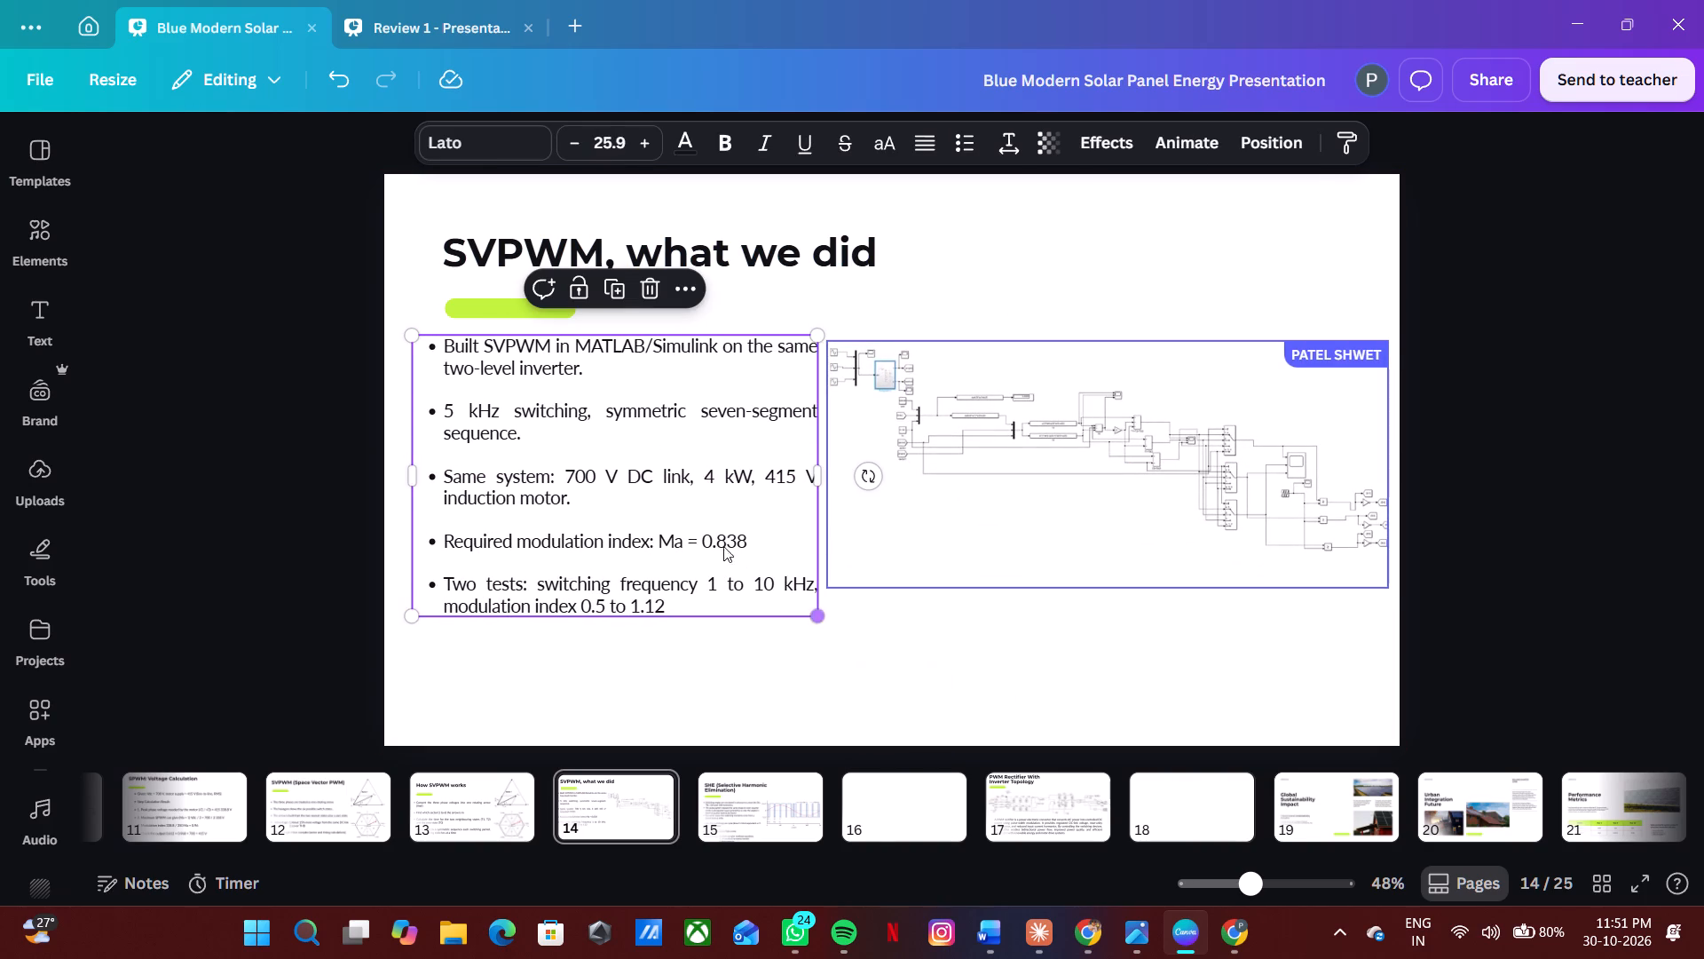
pyautogui.moveTo(691, 527); pyautogui.dragTo(683, 559)
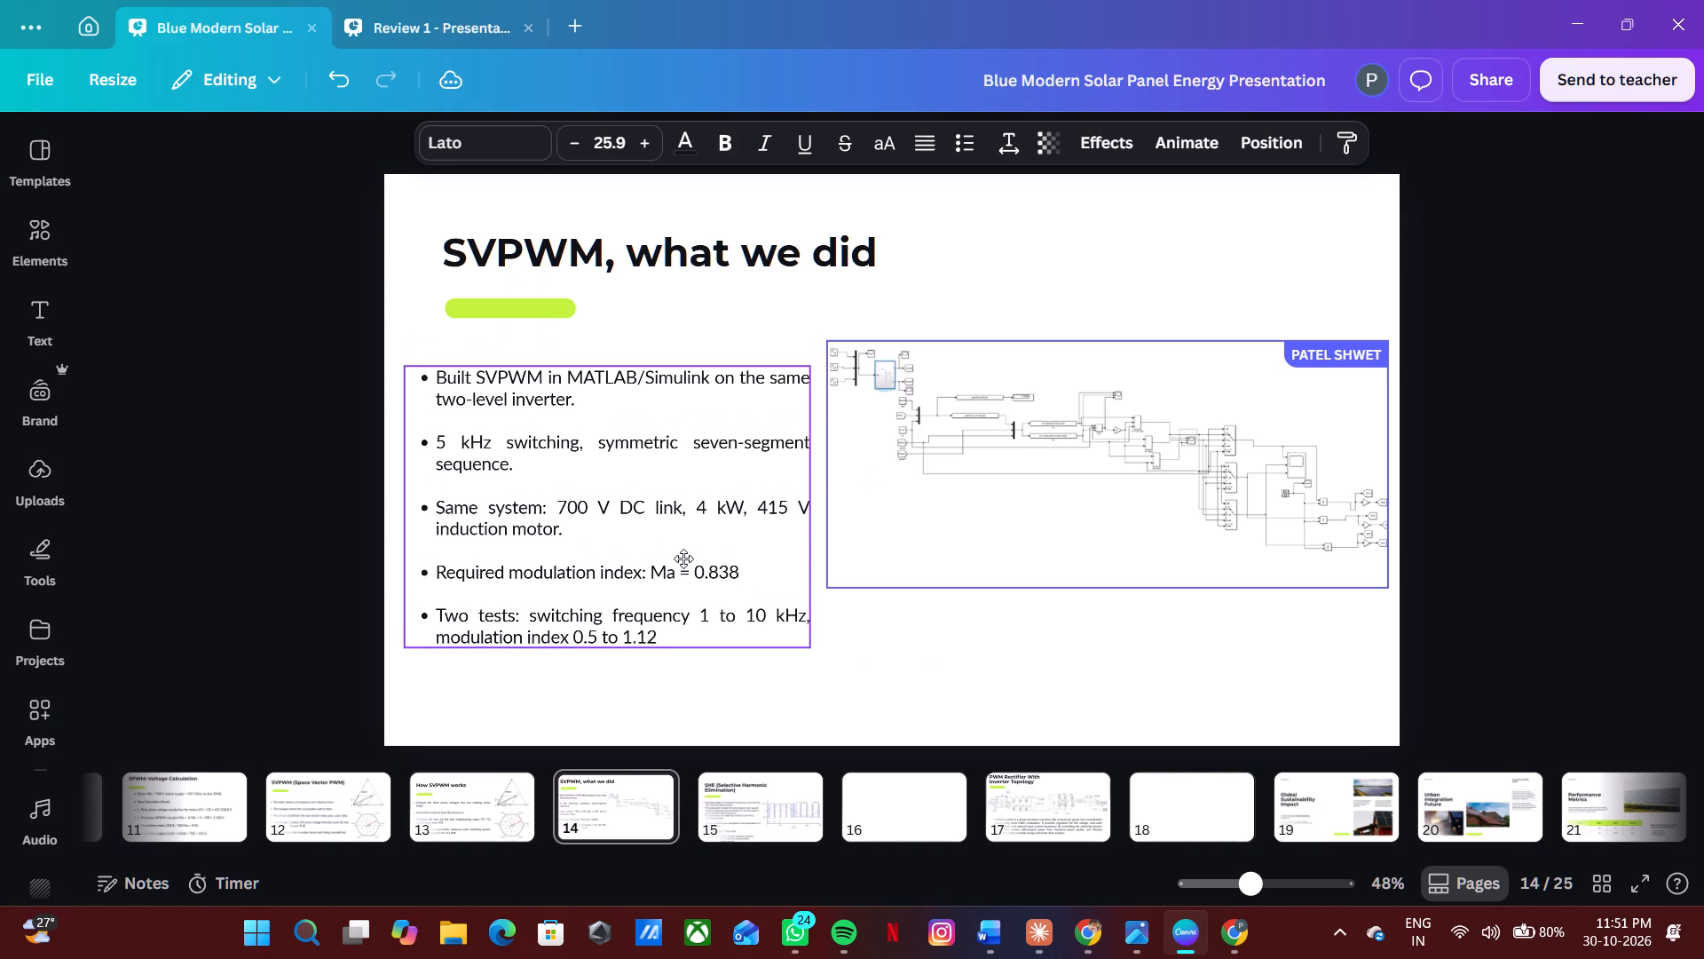
pyautogui.moveTo(683, 559); pyautogui.dragTo(682, 555)
# Reduce the Simulink diagram slightly and lower it, leaving room between it and the bullet list.
pyautogui.click(1057, 470)
pyautogui.moveTo(1057, 470); pyautogui.dragTo(1064, 486)
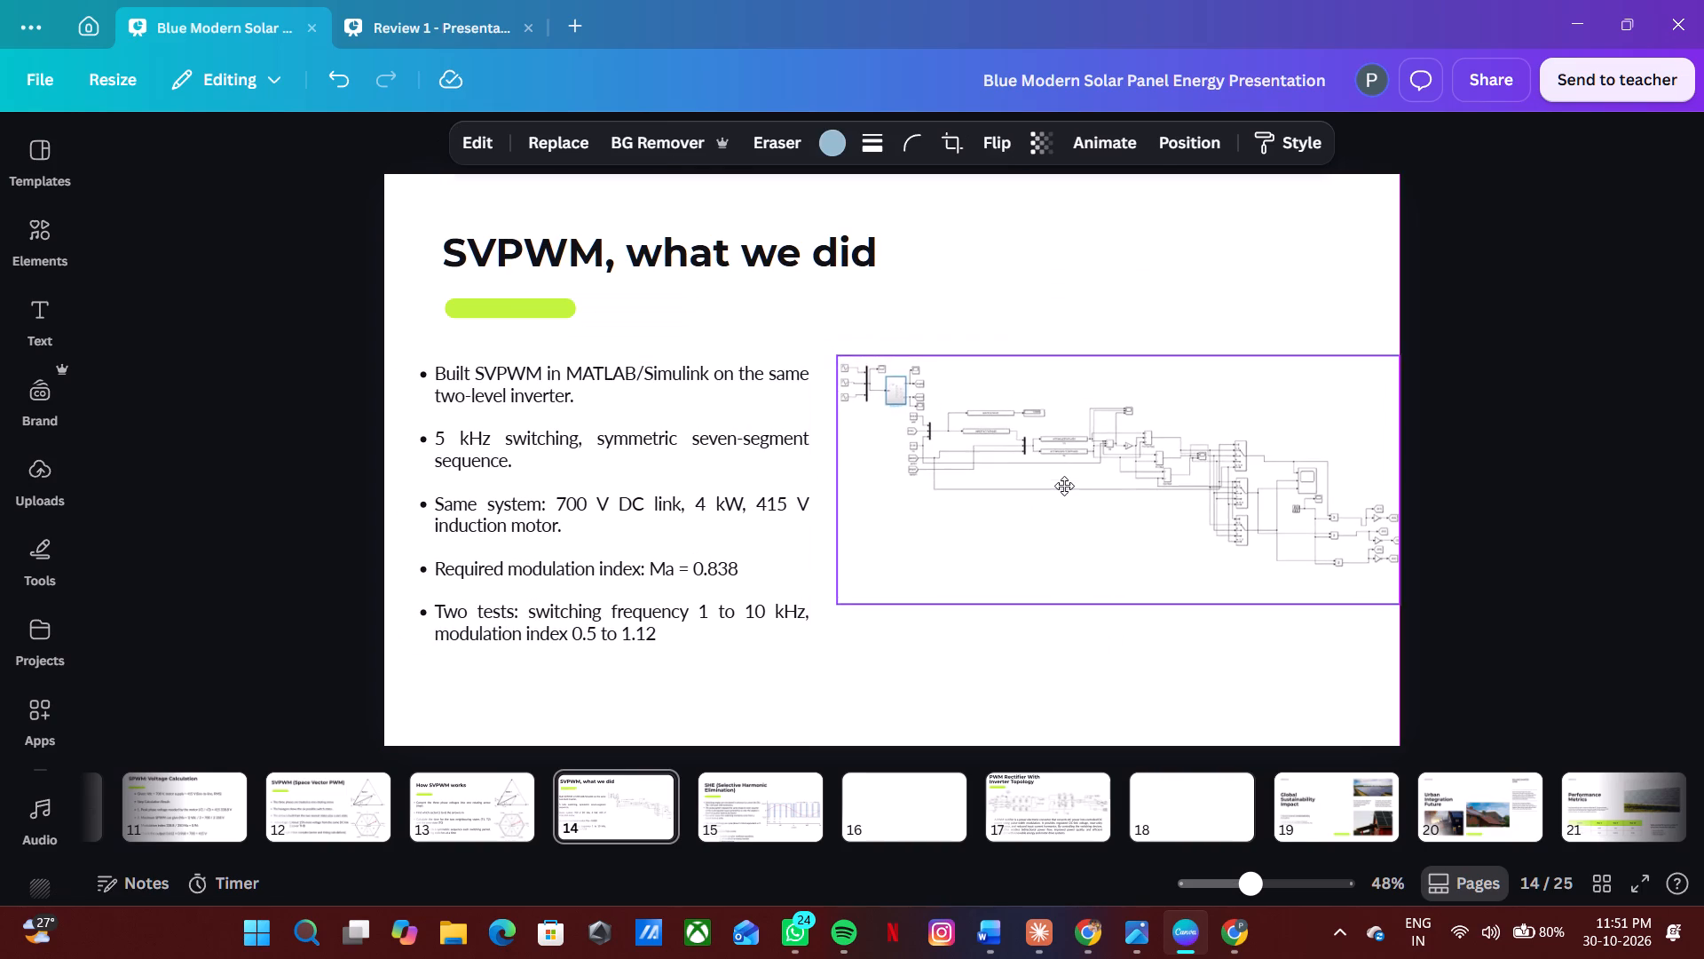
pyautogui.moveTo(1064, 486); pyautogui.dragTo(1044, 491)
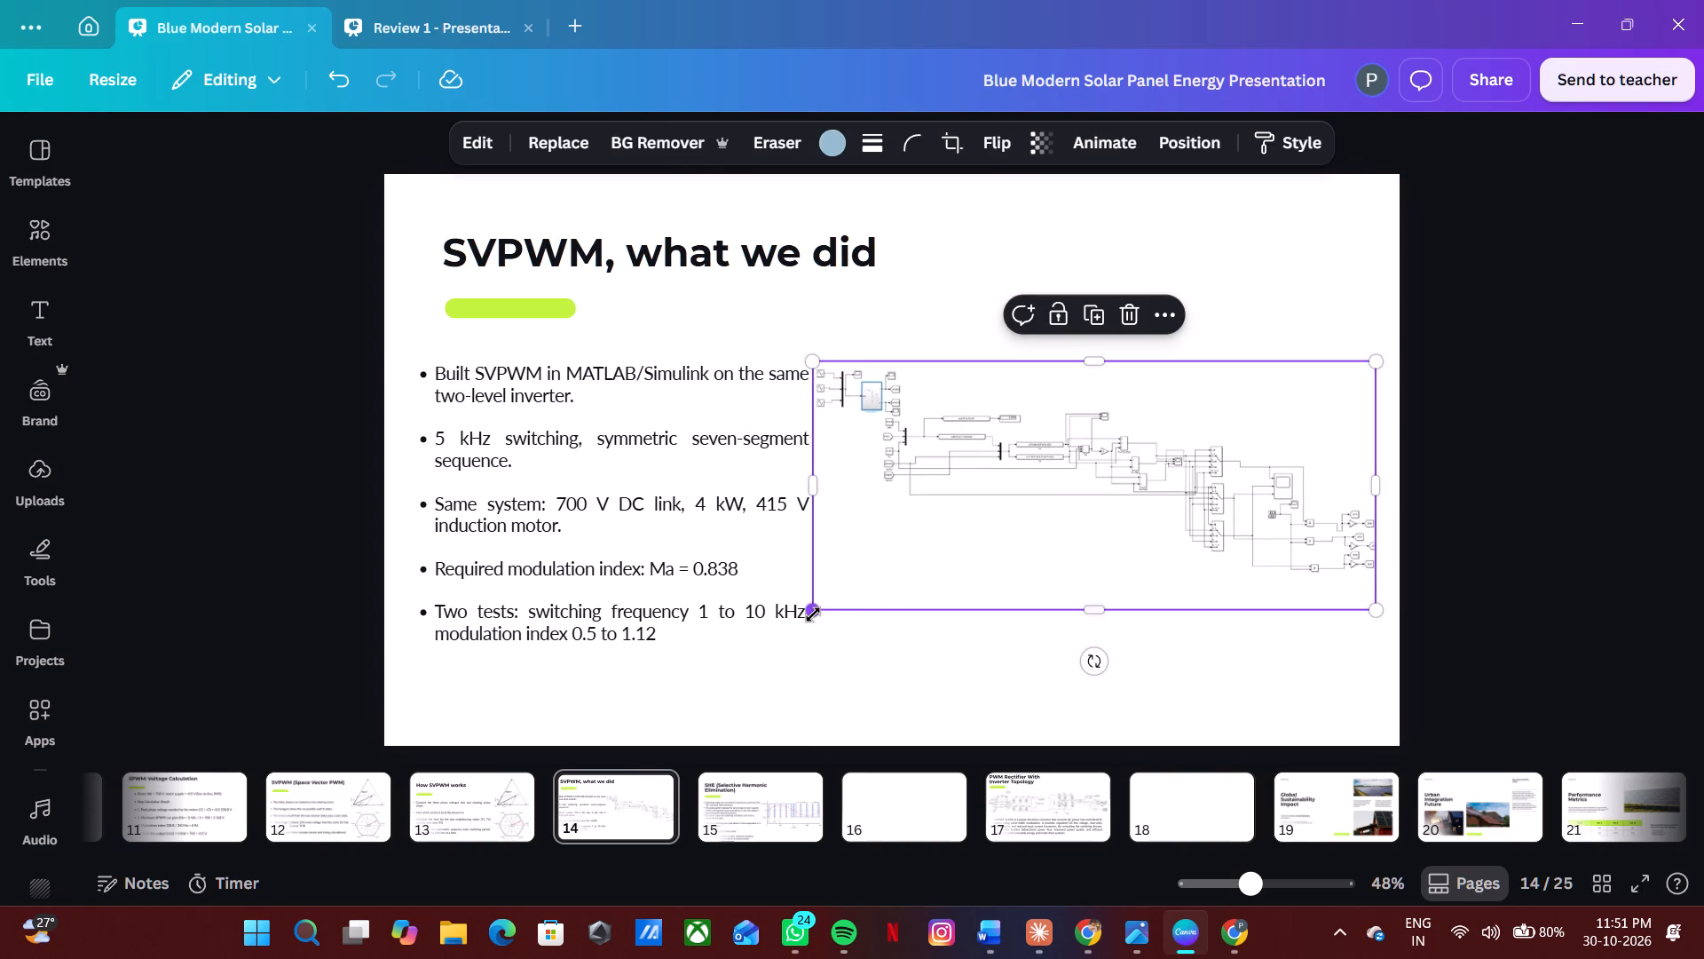
pyautogui.moveTo(813, 614); pyautogui.dragTo(870, 599)
pyautogui.moveTo(1135, 493); pyautogui.dragTo(1141, 507)
# Widen slide 14's bullet list box almost to the diagram's edge and nudge the list slightly down.
pyautogui.click(674, 473)
pyautogui.moveTo(817, 499); pyautogui.dragTo(870, 494)
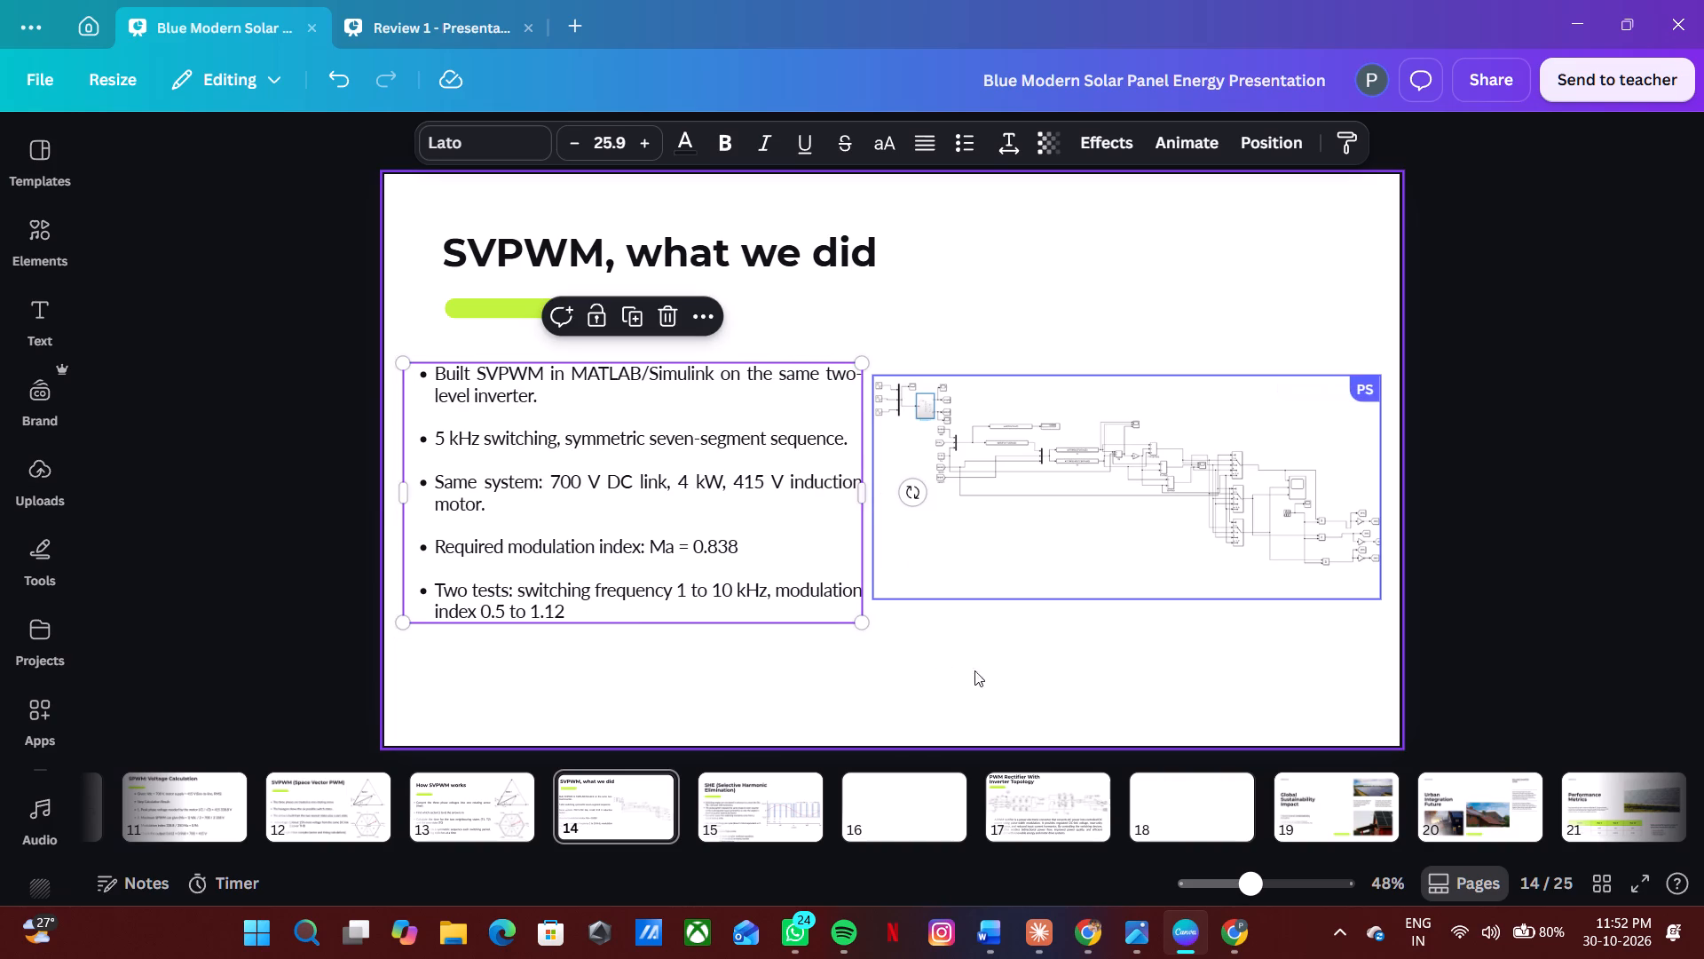
pyautogui.click(983, 670)
pyautogui.moveTo(600, 448); pyautogui.dragTo(598, 456)
pyautogui.click(1078, 648)
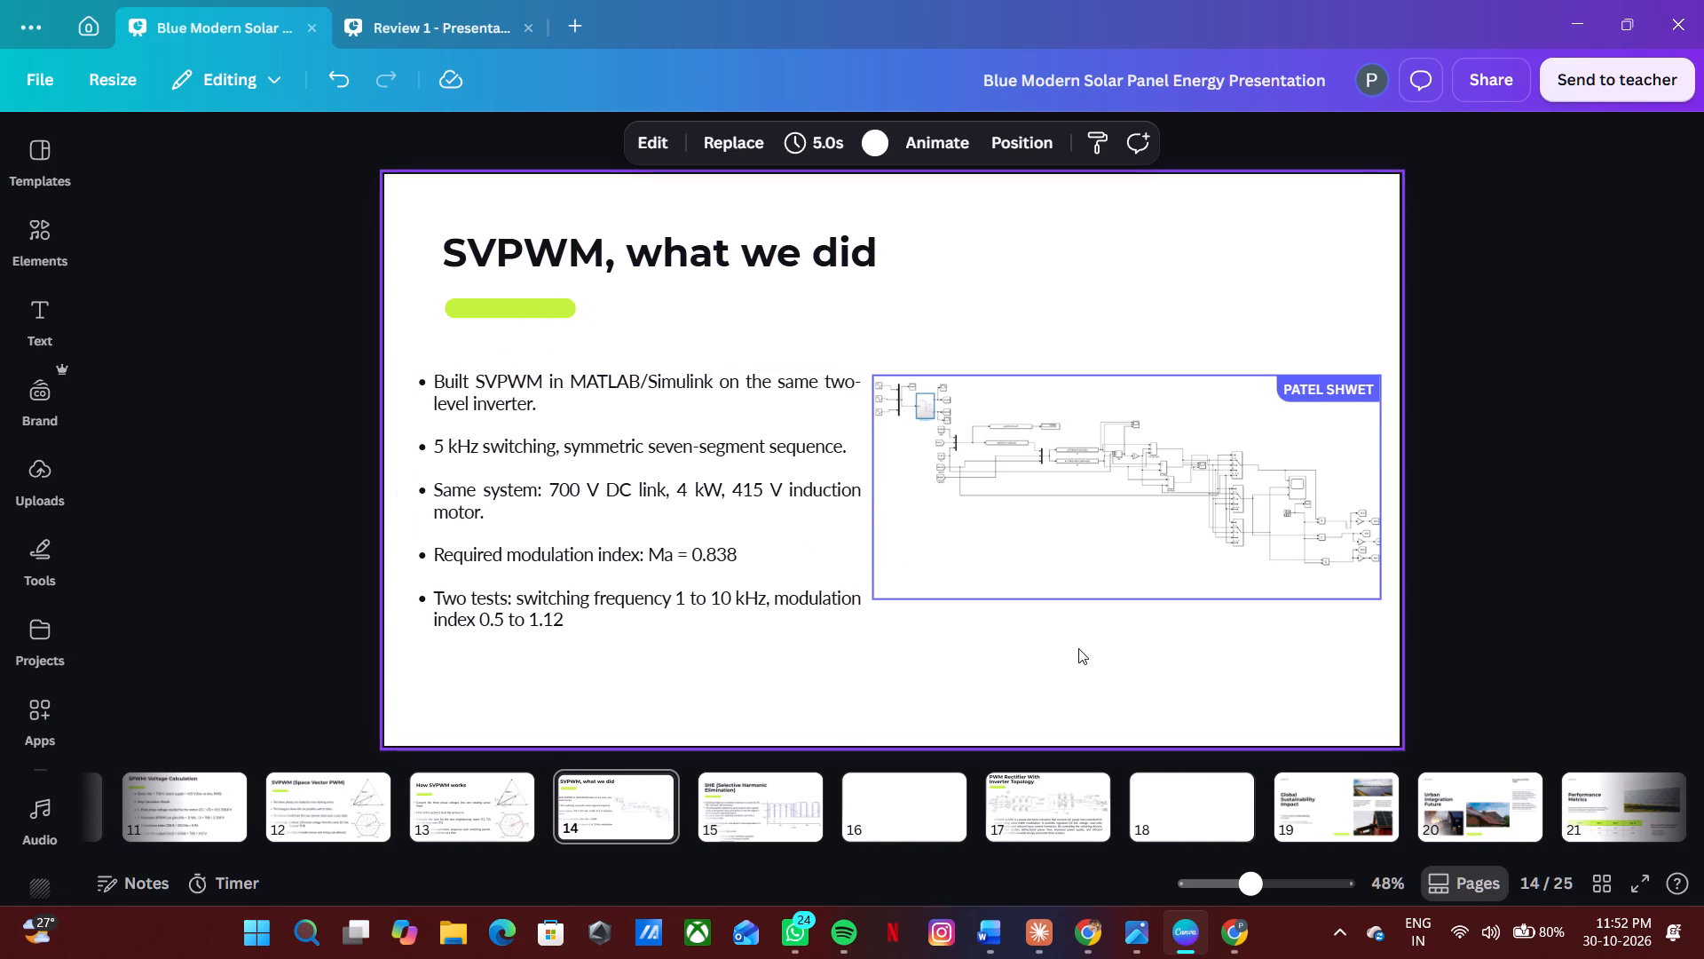
# On slide 15, move the SHE title, green accent bar and bullet list up and slightly left, in line with slide 14's layout.
pyautogui.press('Left')
pyautogui.press('Right')
pyautogui.press('Right')
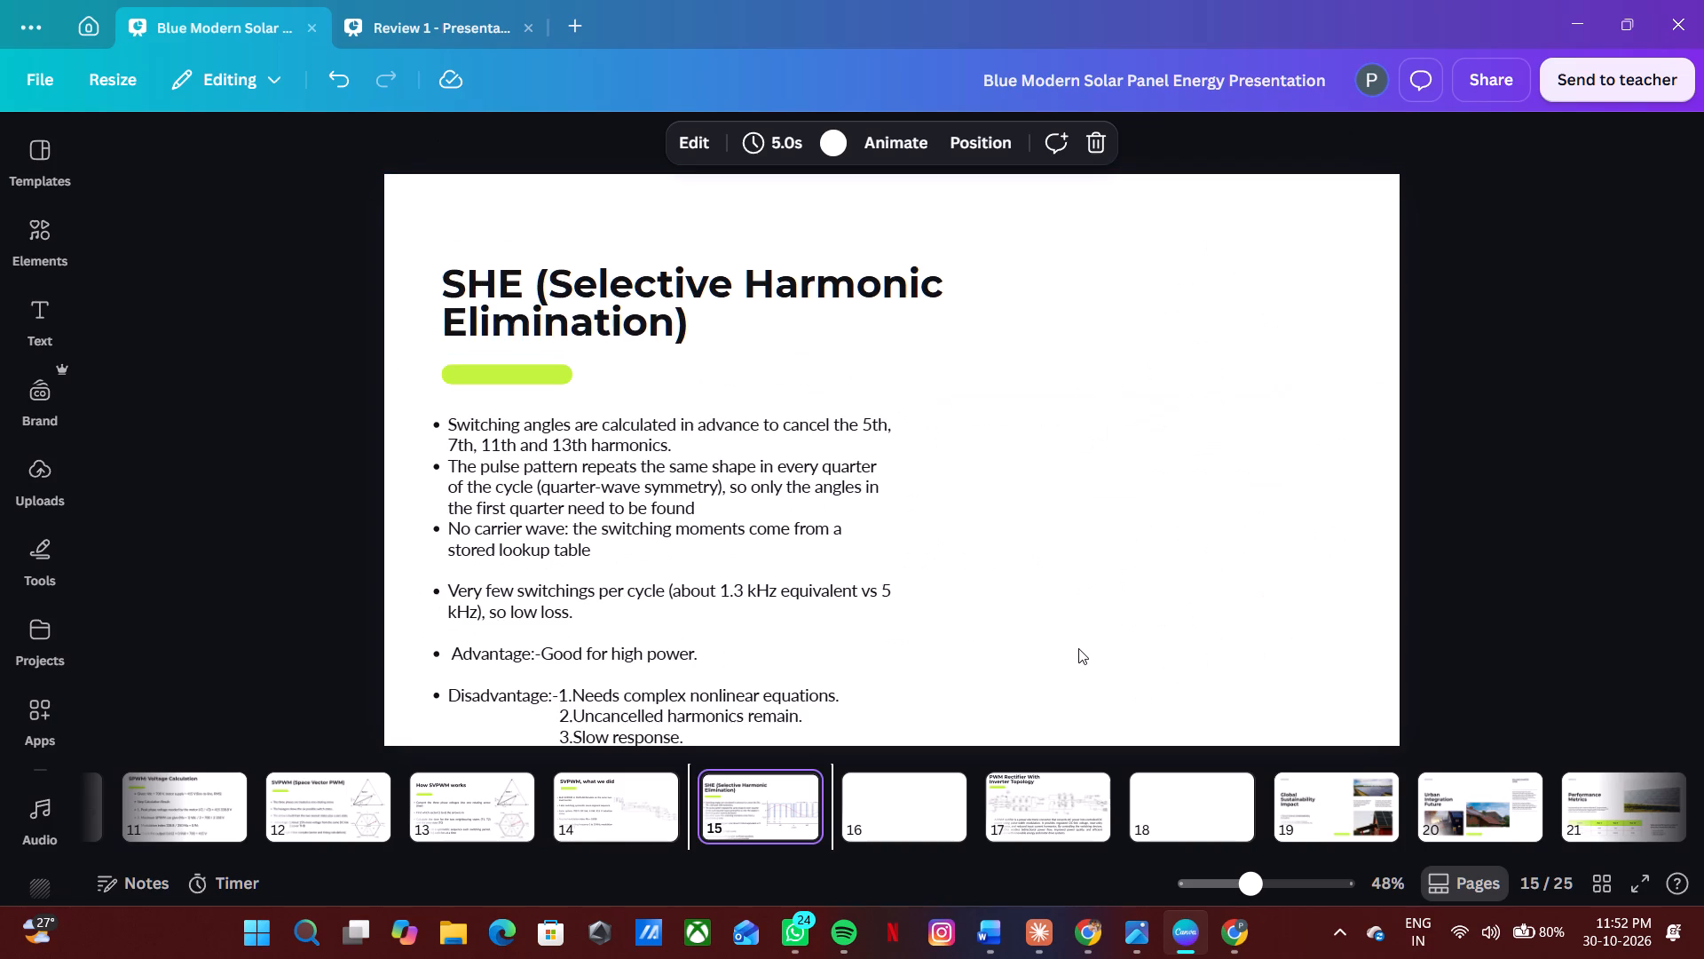
pyautogui.press('Left')
pyautogui.press('Left')
pyautogui.press('Right')
pyautogui.press('Right')
pyautogui.doubleClick(729, 595)
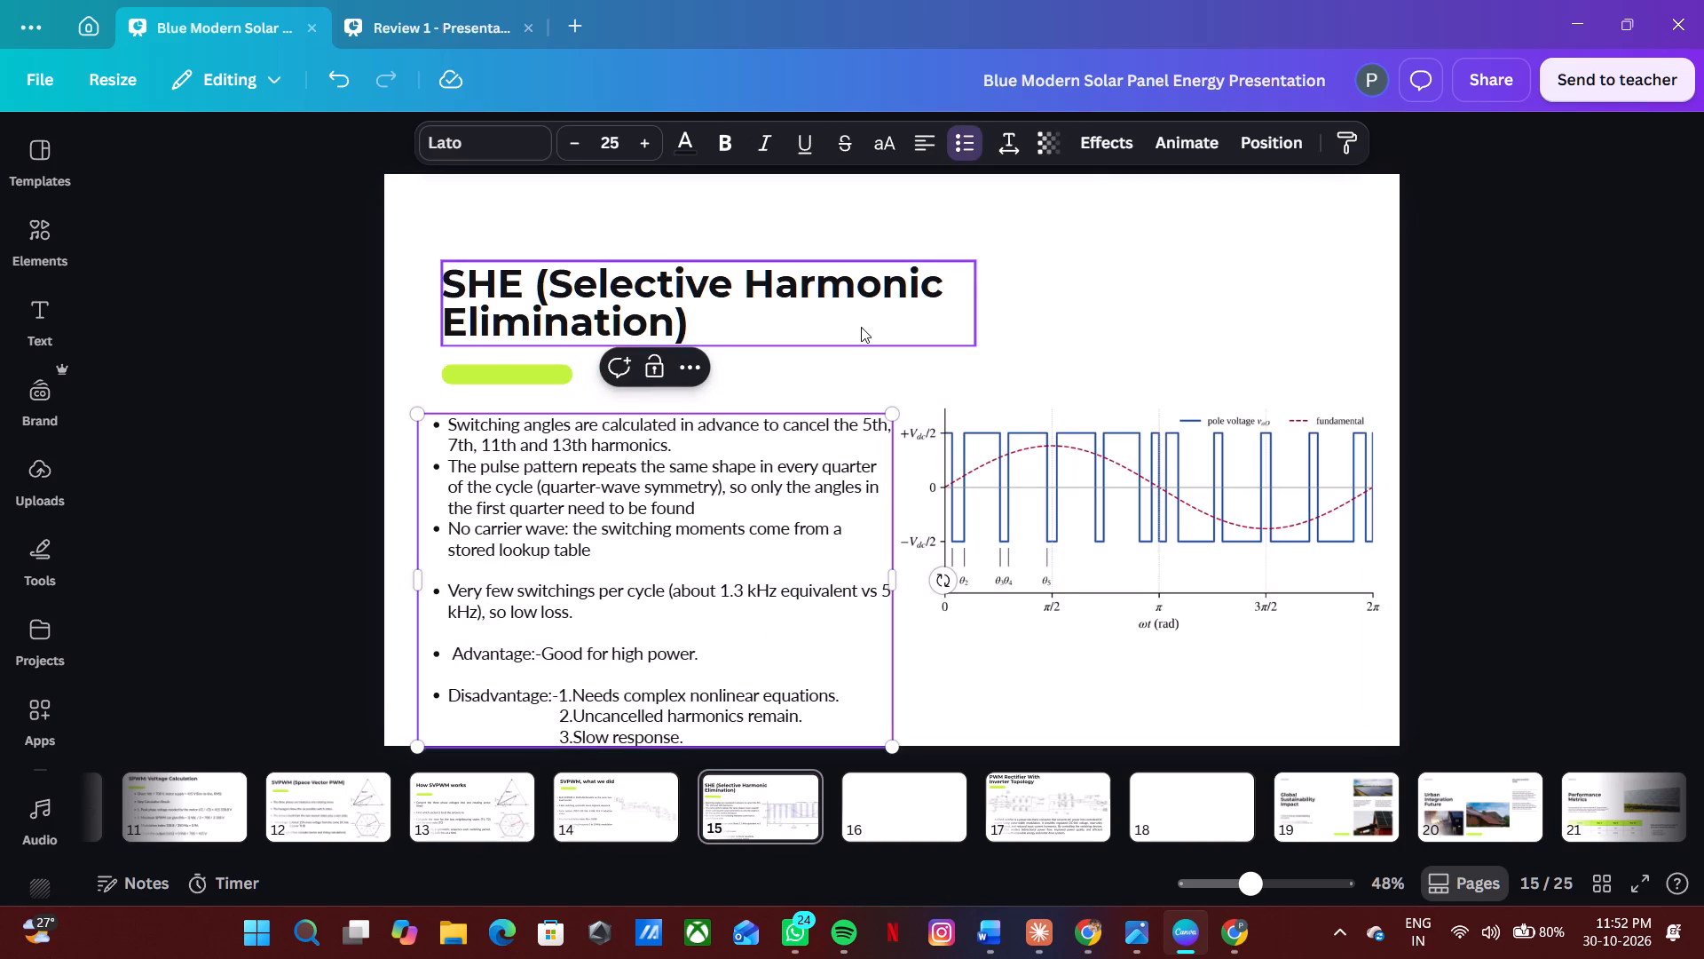
pyautogui.moveTo(861, 327); pyautogui.dragTo(850, 274)
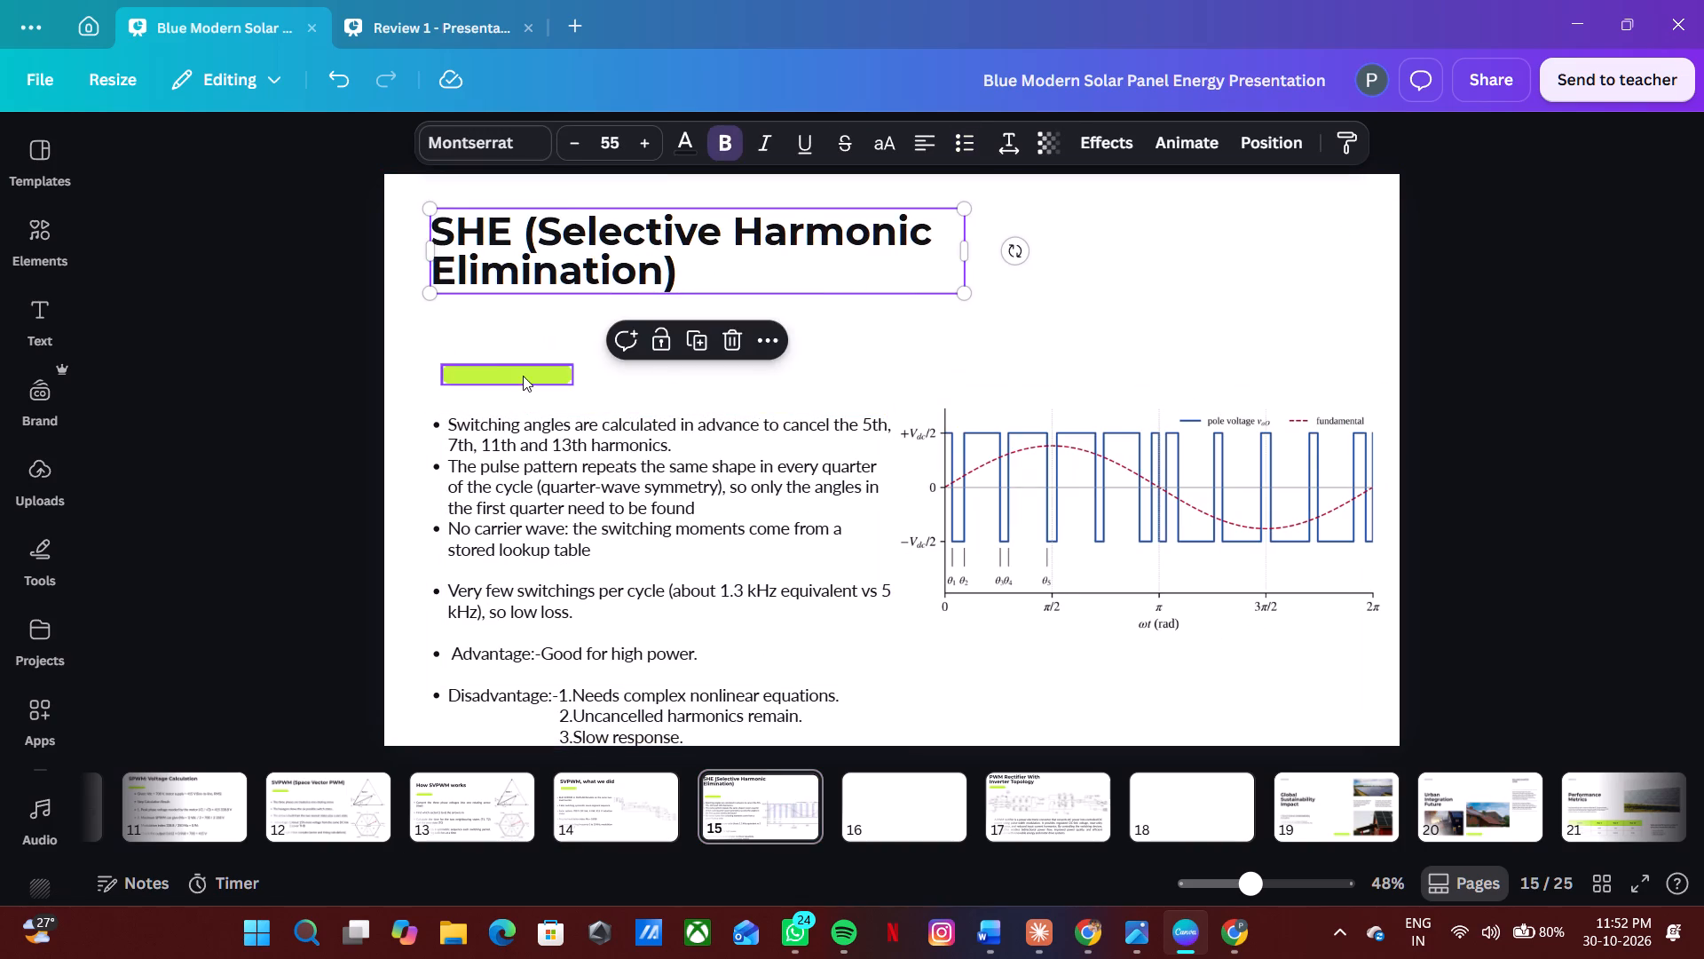
pyautogui.moveTo(523, 376); pyautogui.dragTo(512, 324)
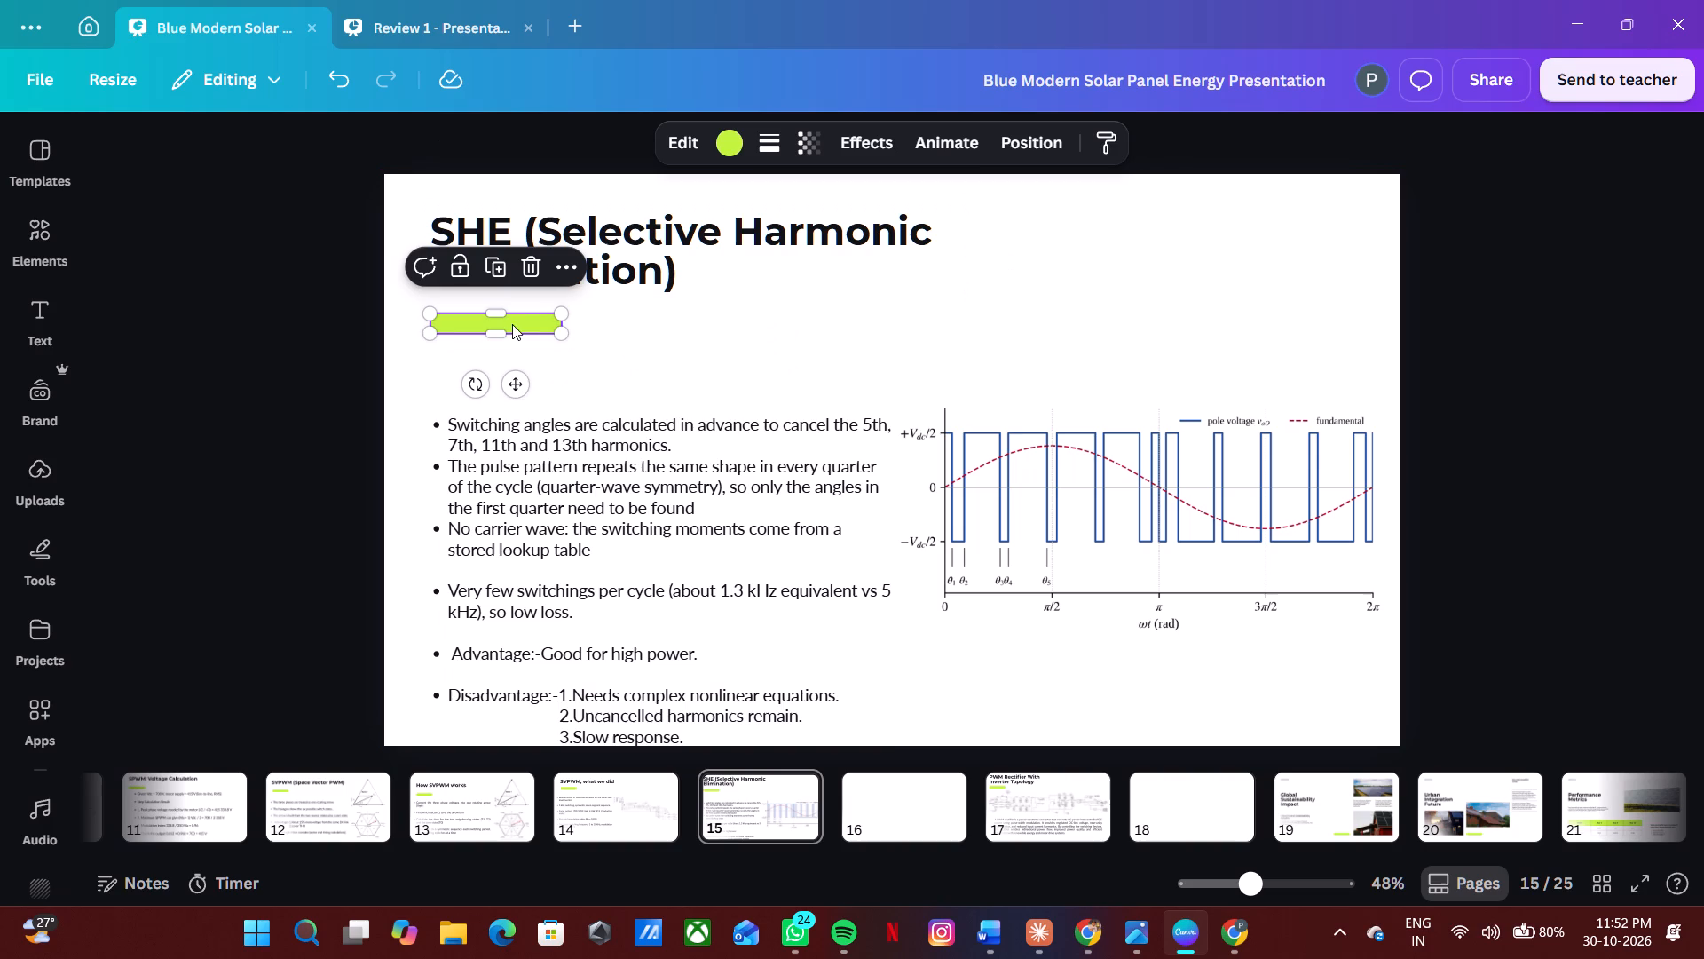
pyautogui.moveTo(592, 611); pyautogui.dragTo(582, 553)
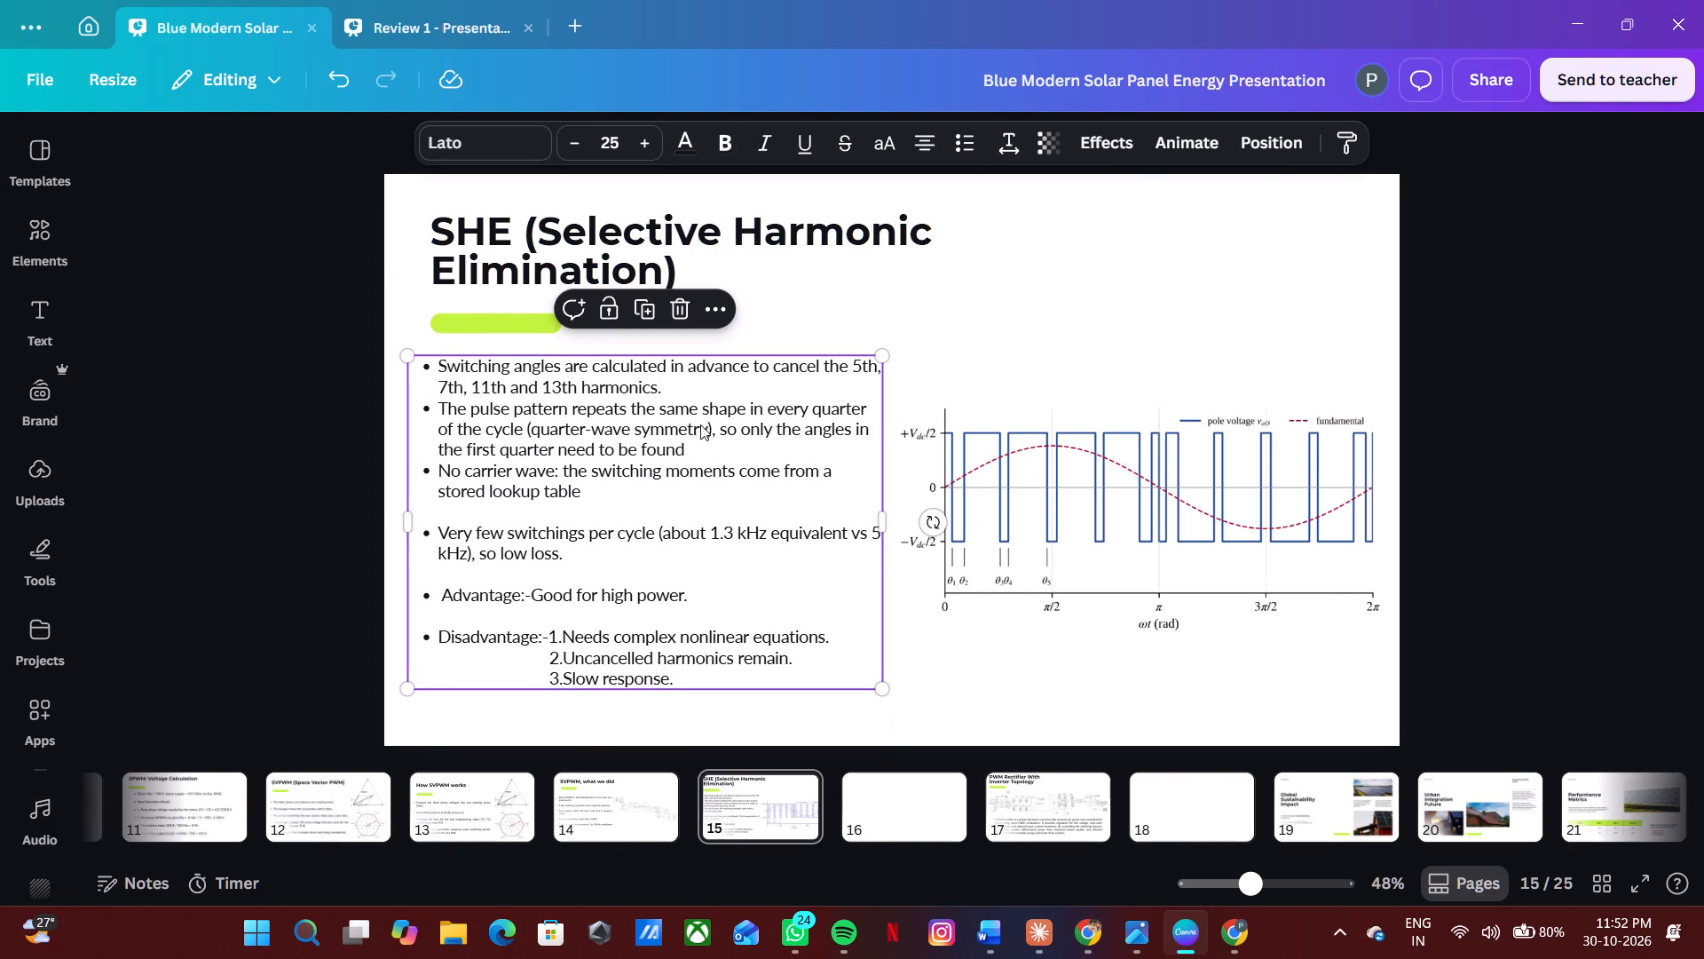
# Insert a blank line after the first and second SHE bullets so they are spaced like the remaining ones.
pyautogui.doubleClick(693, 393)
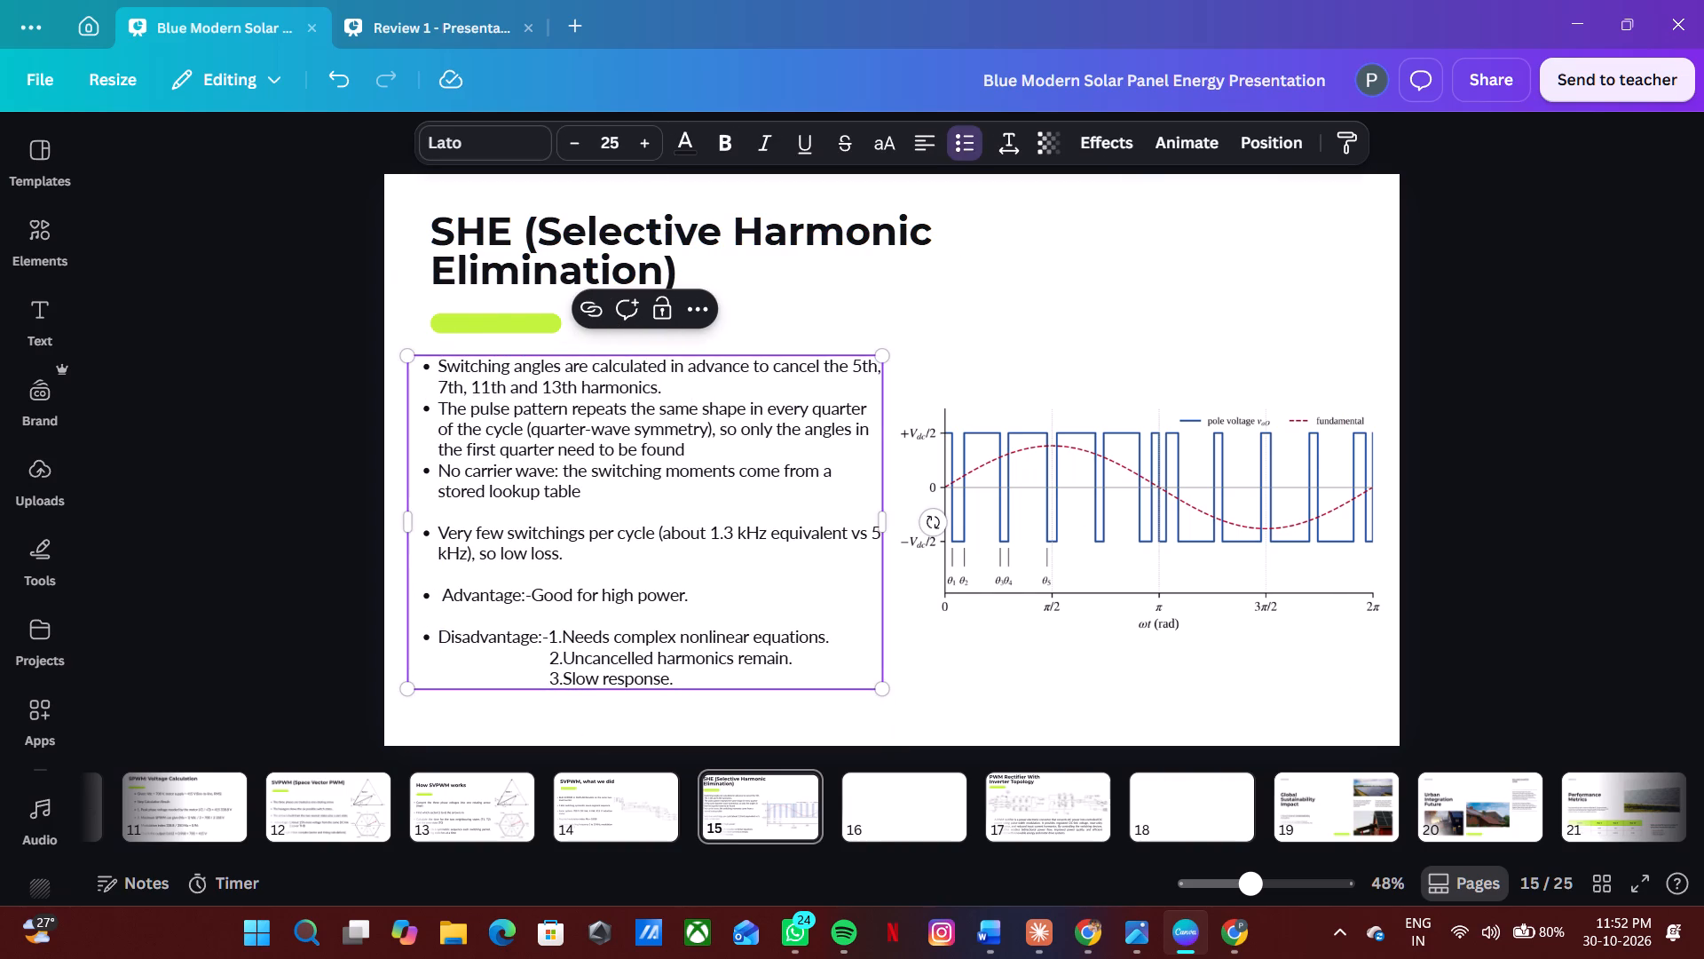
pyautogui.click(693, 393)
pyautogui.press('Return')
pyautogui.press('BackSpace')
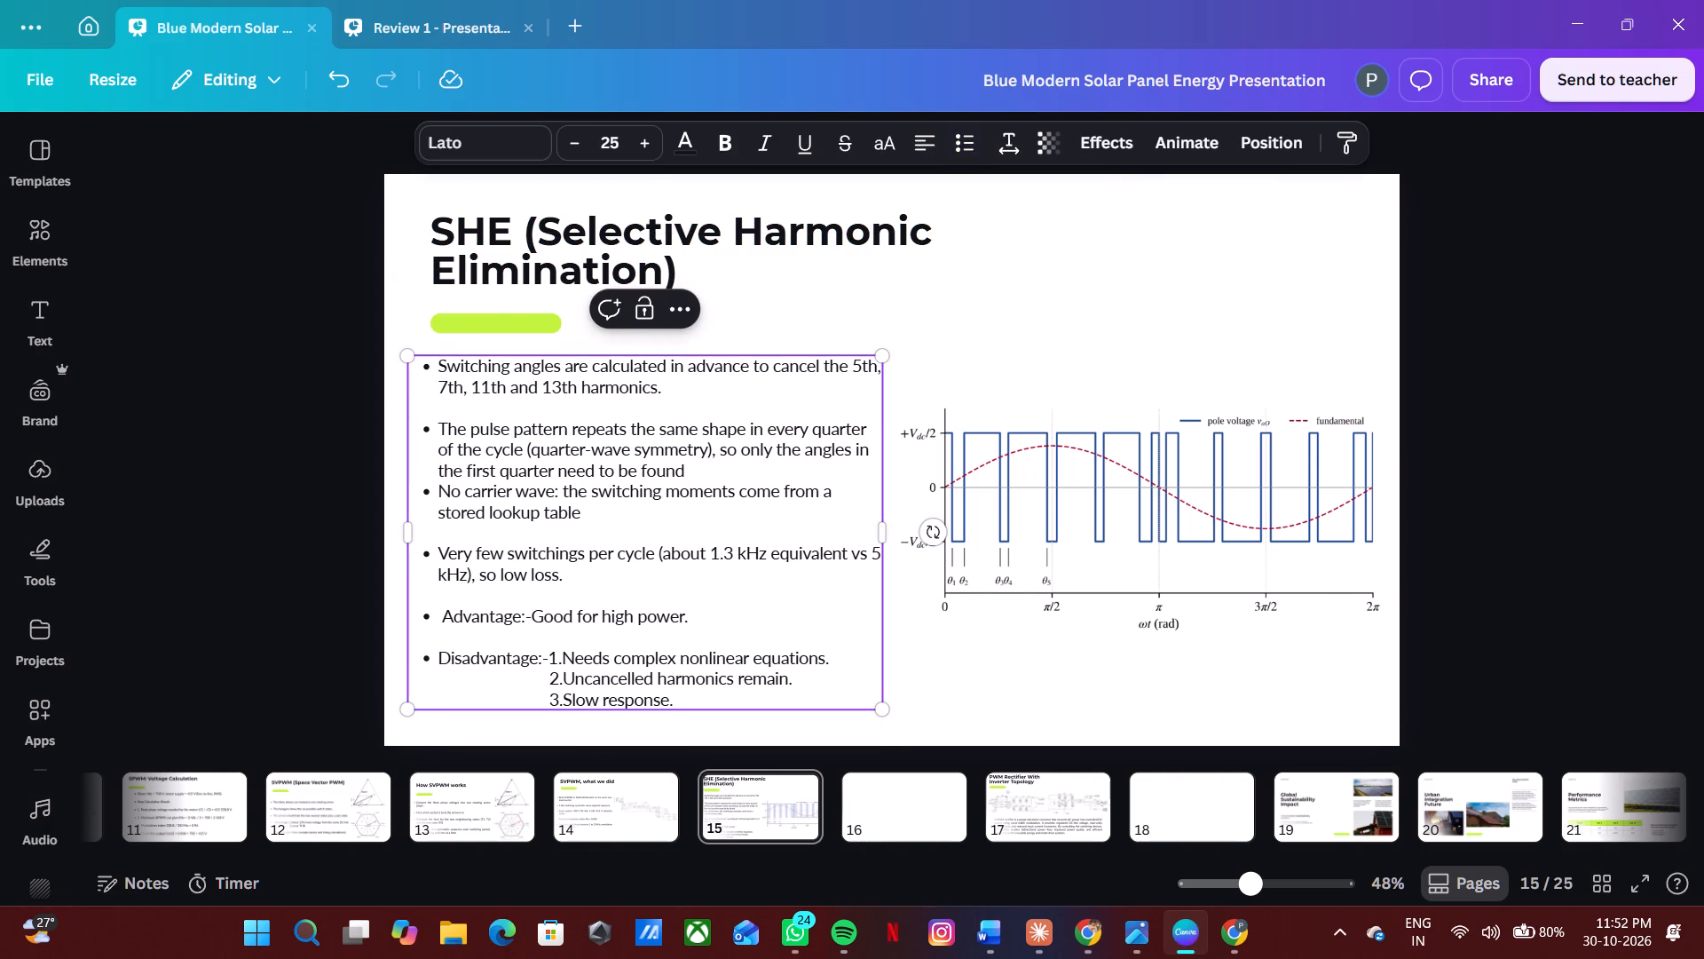
pyautogui.click(720, 472)
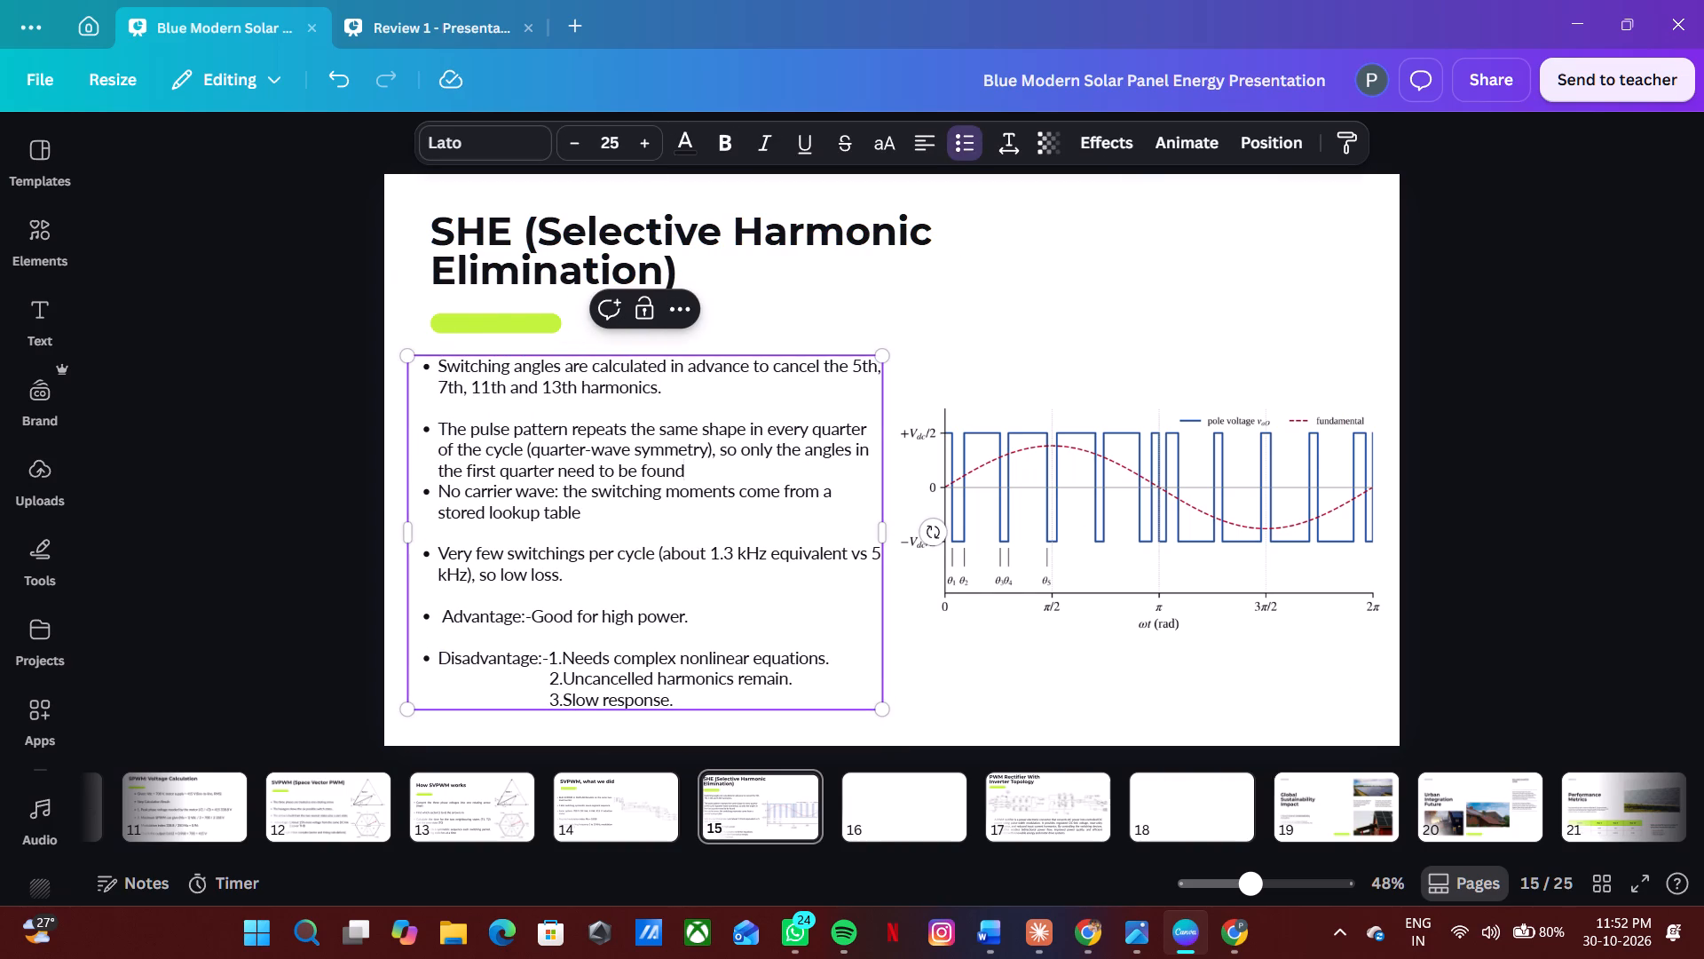
pyautogui.press('Return')
pyautogui.press('BackSpace')
# Add a full stop after "the first quarter need to be found" in the second SHE bullet and leave the text box.
pyautogui.click(720, 472)
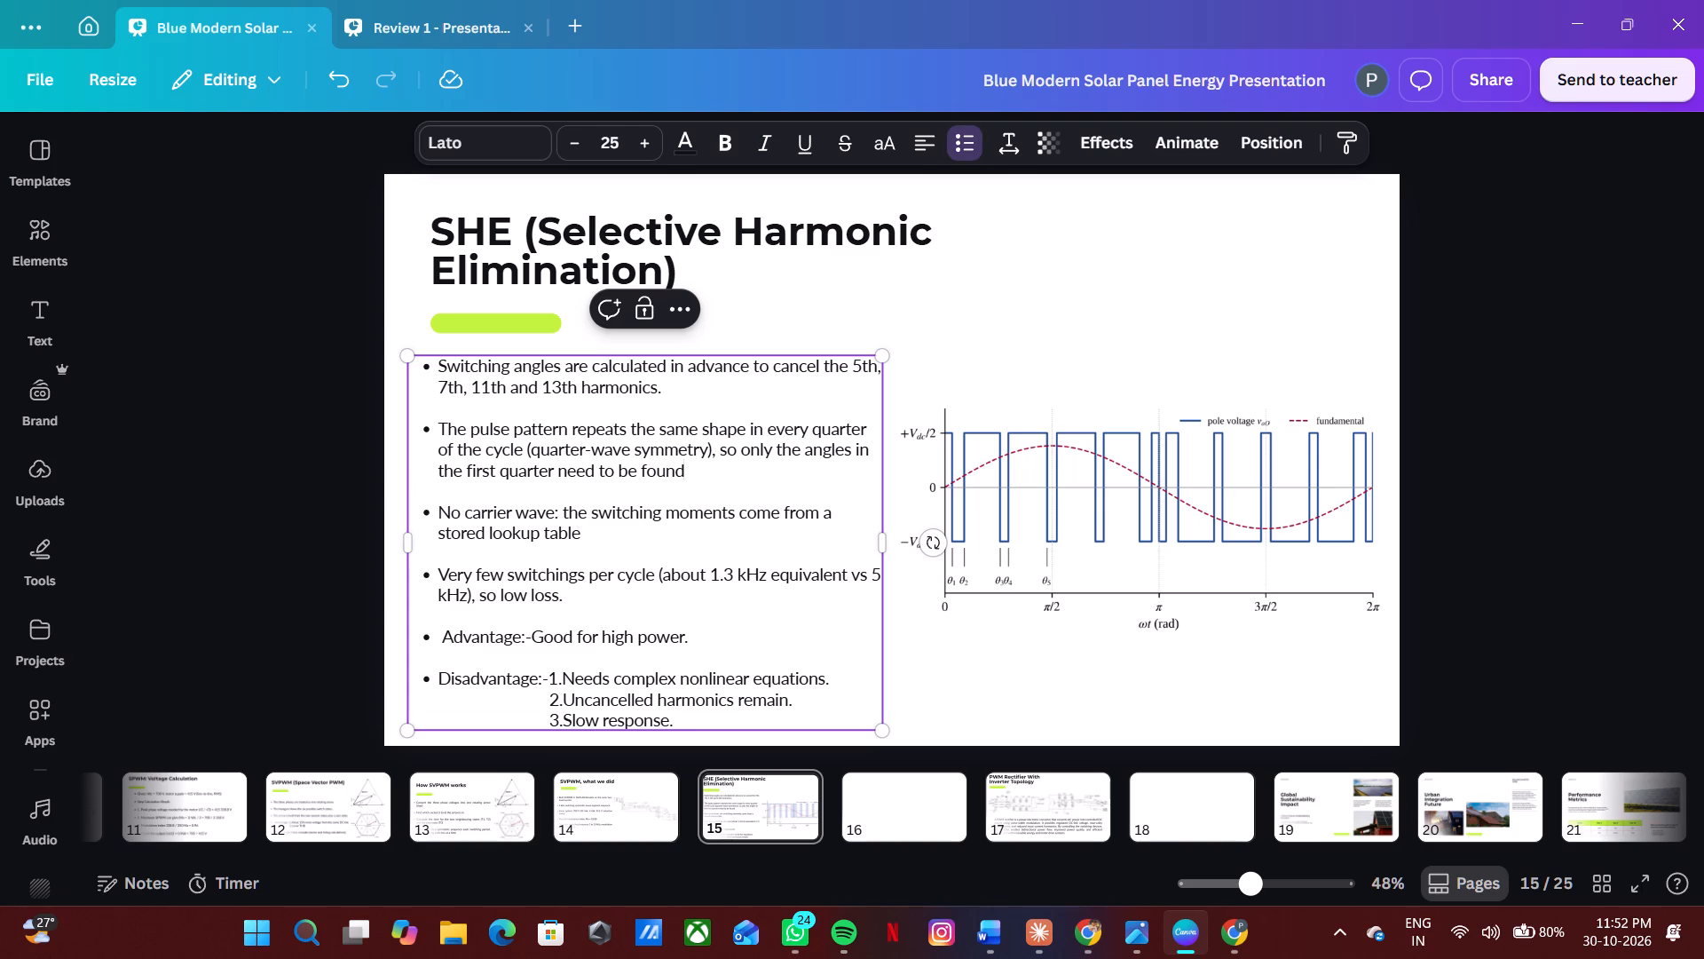
pyautogui.press('.')
pyautogui.click(1047, 642)
pyautogui.click(750, 560)
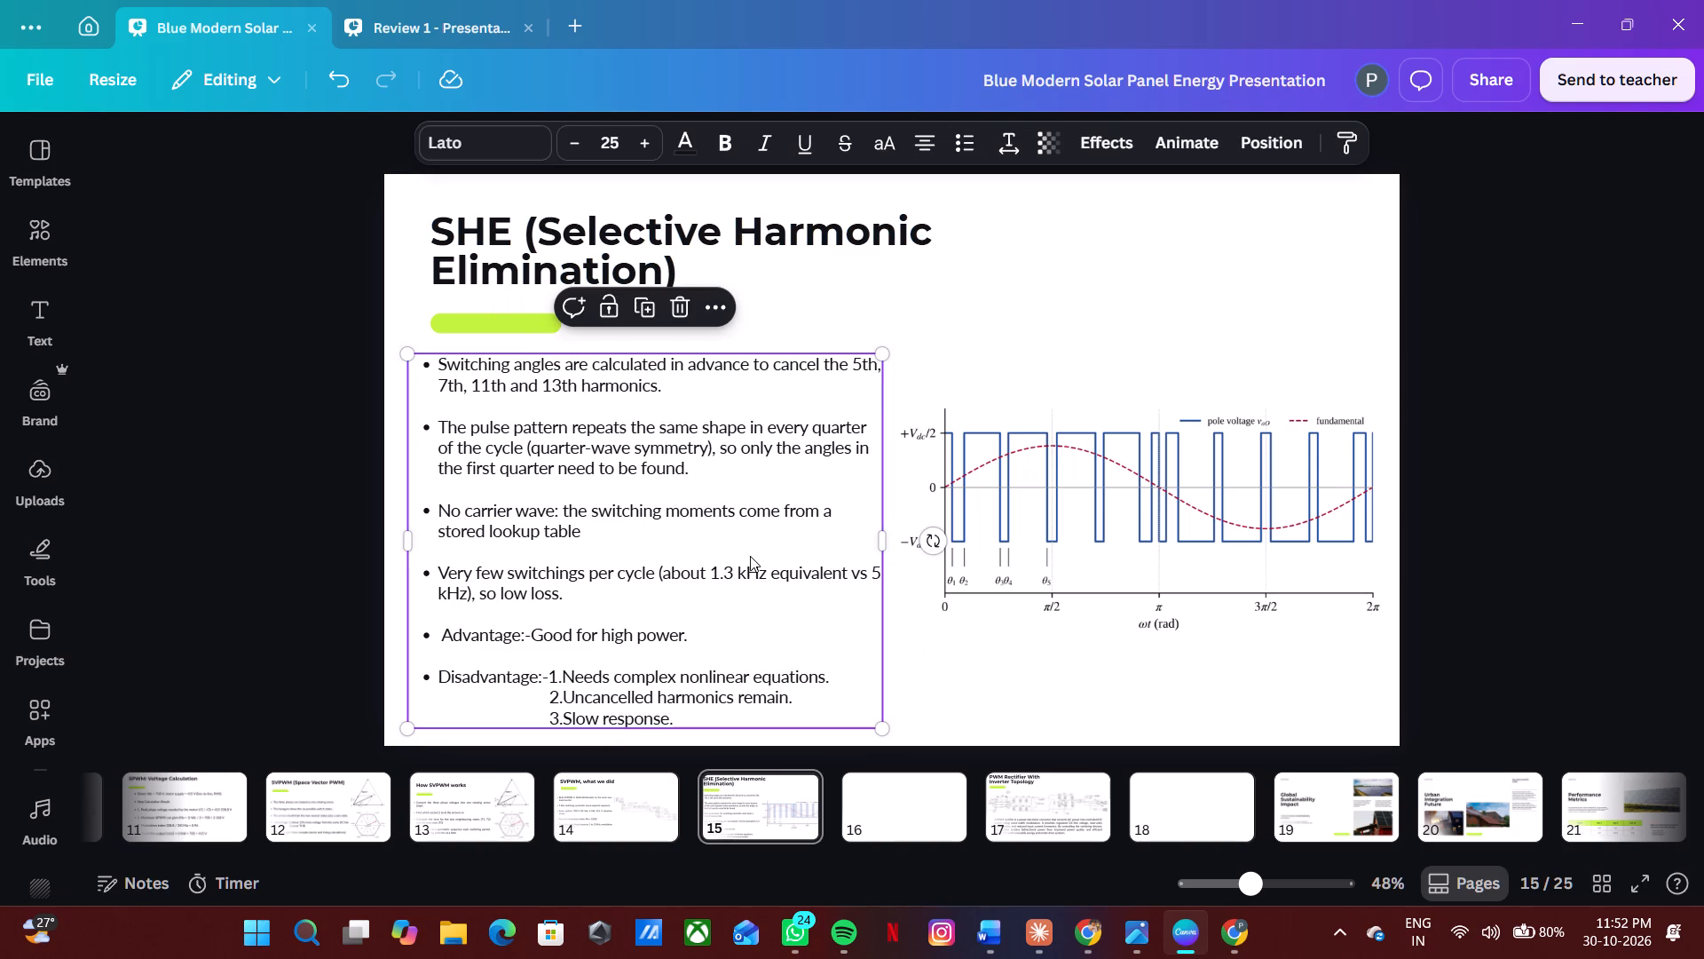
pyautogui.click(1639, 436)
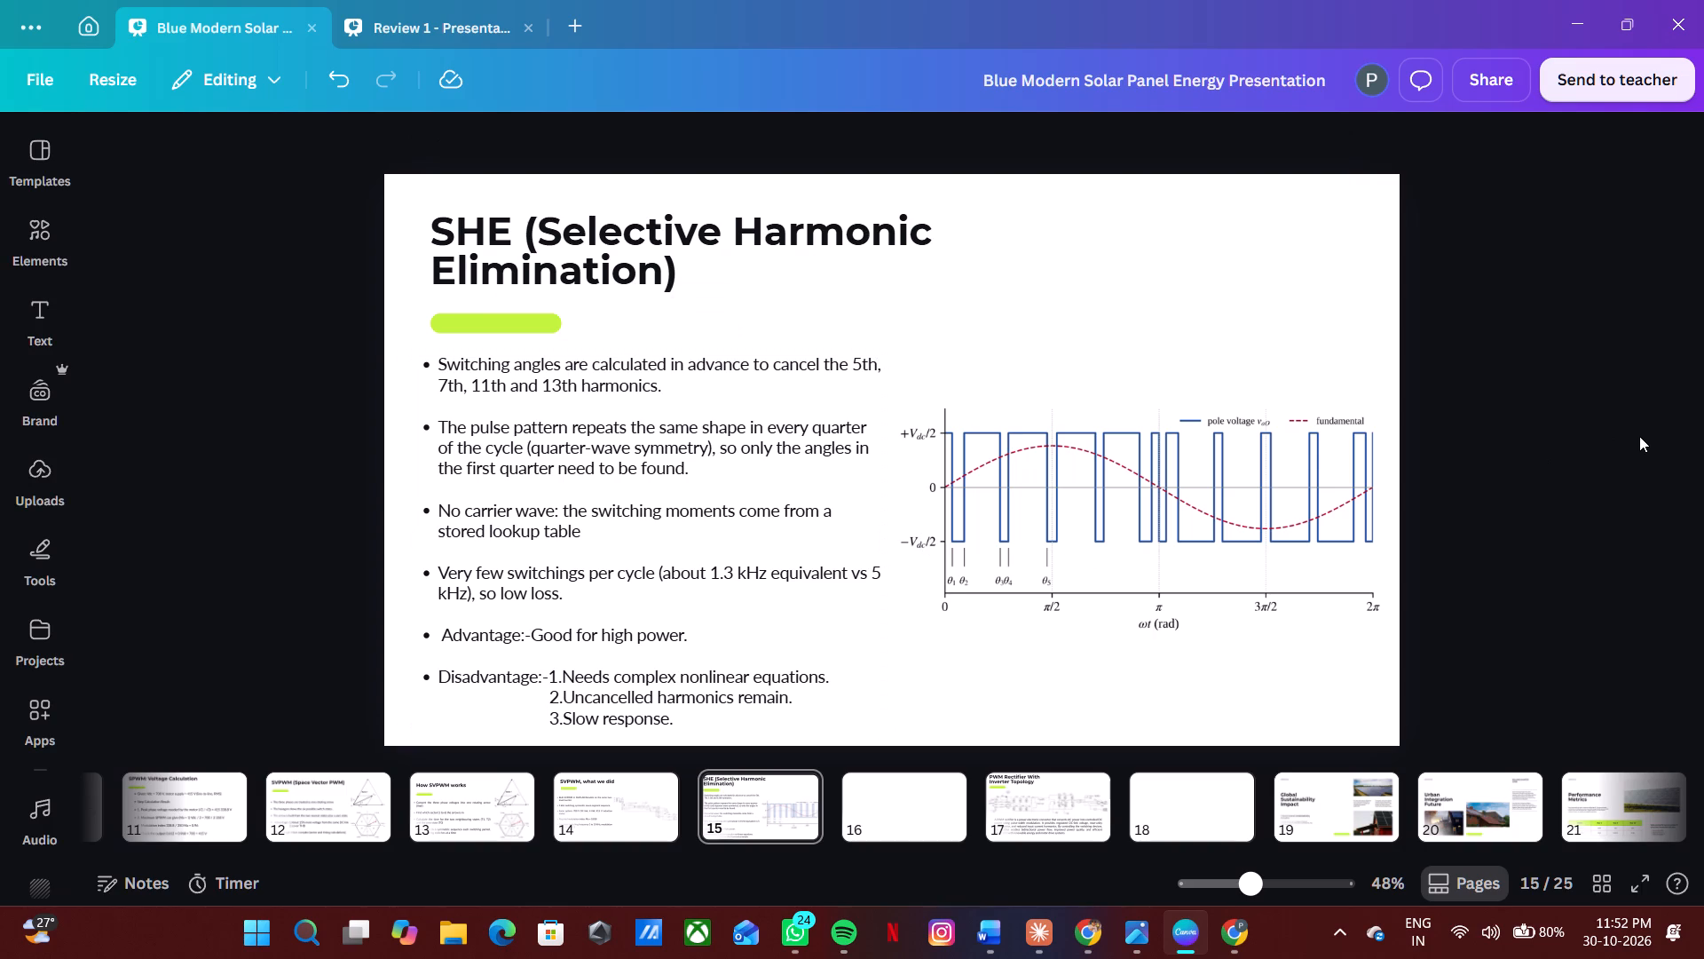
# Check the slides around SHE, from slide 14 to slide 18, and return to slide 17, PWM Rectifier With Inverter Topology.
pyautogui.press('Left')
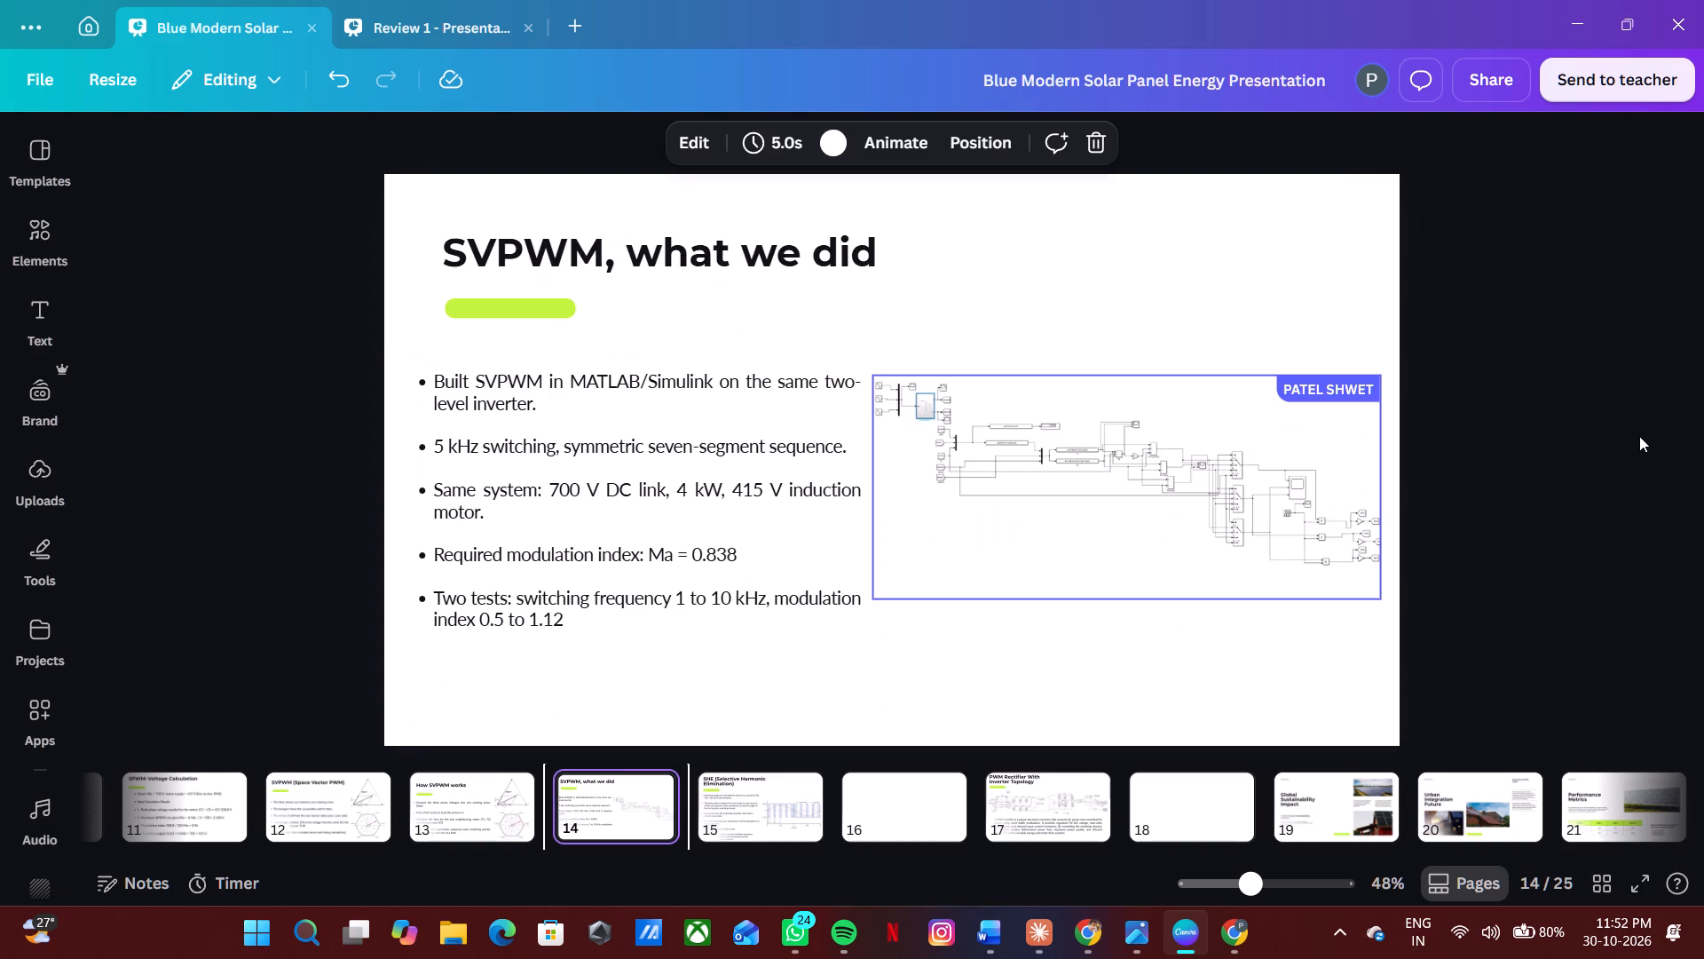
pyautogui.press('Right')
pyautogui.press('Right')
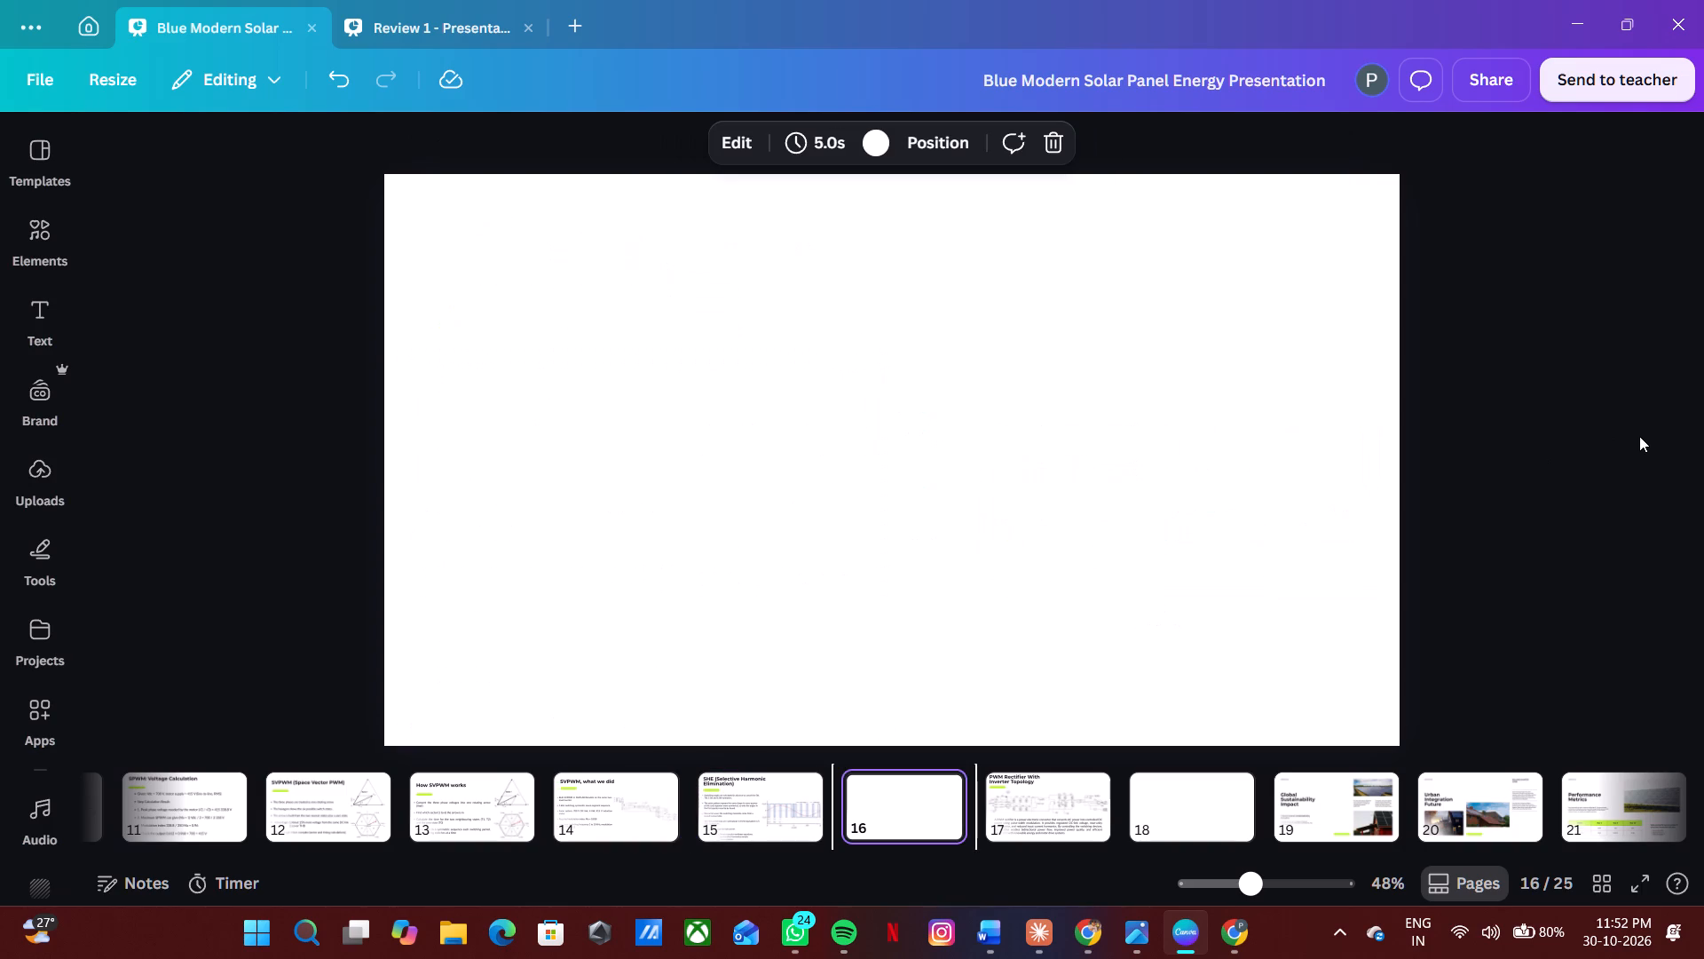
pyautogui.press('Right')
pyautogui.press('Right')
pyautogui.press('Left')
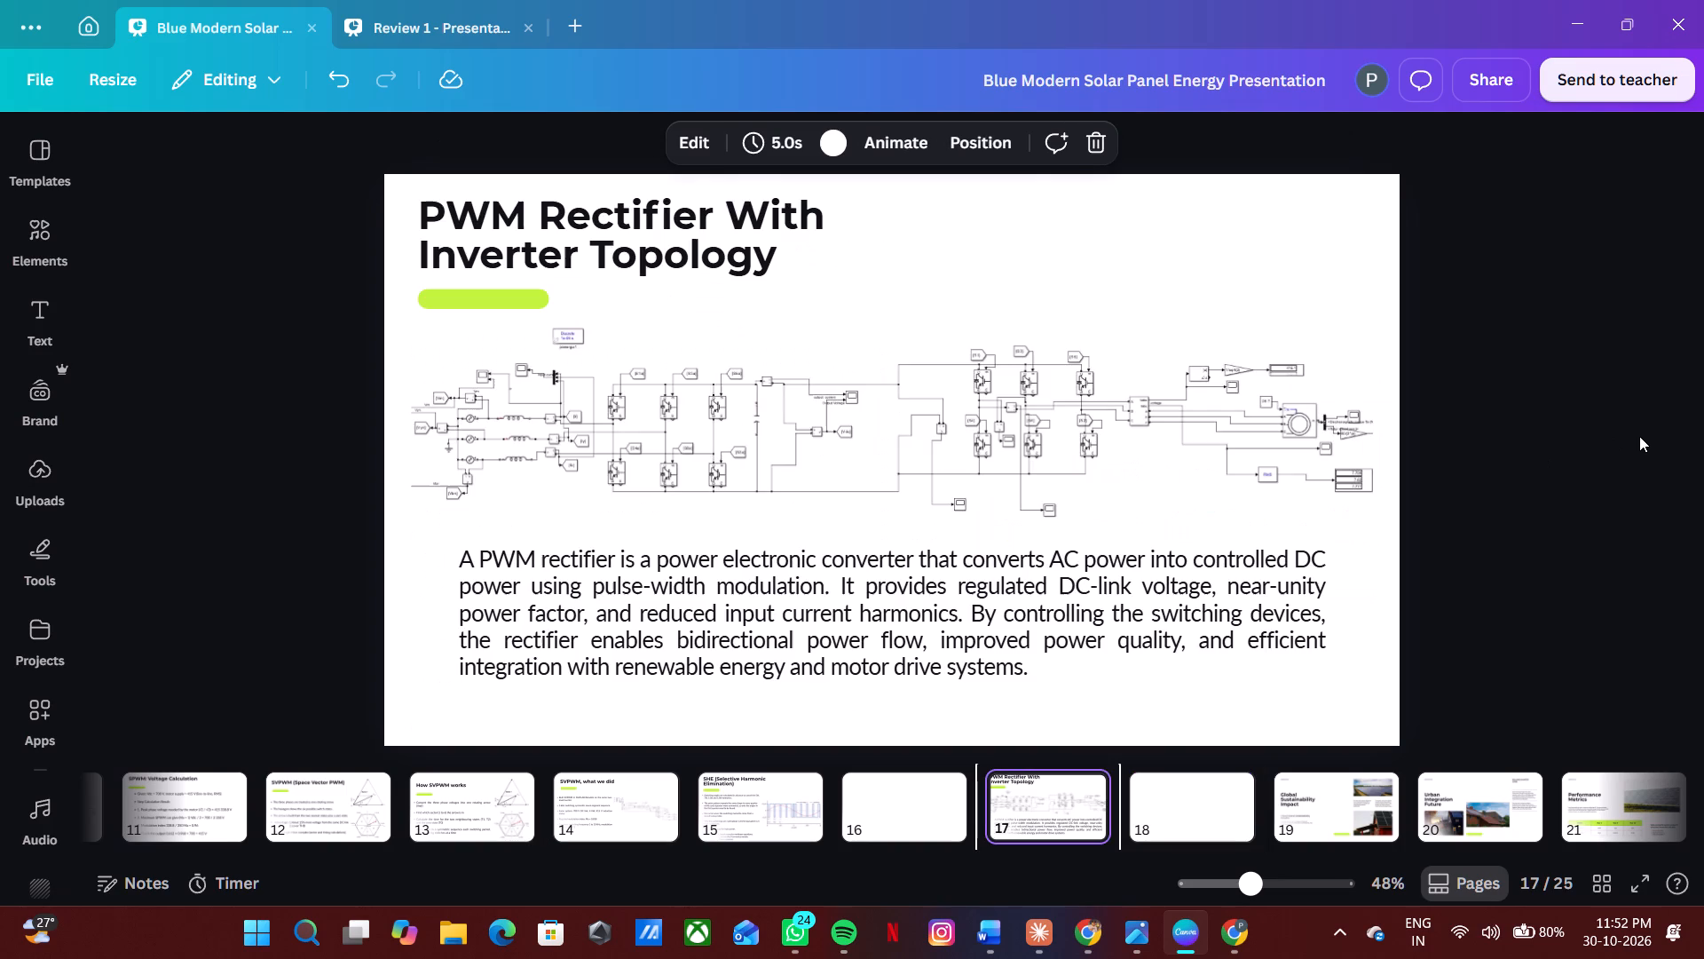
# Delete the two blank slides, 18 and 16, on either side of the PWM Rectifier With Inverter Topology slide.
pyautogui.press('Left')
pyautogui.press('Right')
pyautogui.press('Right')
pyautogui.press('Left')
pyautogui.press('Right')
pyautogui.press('BackSpace')
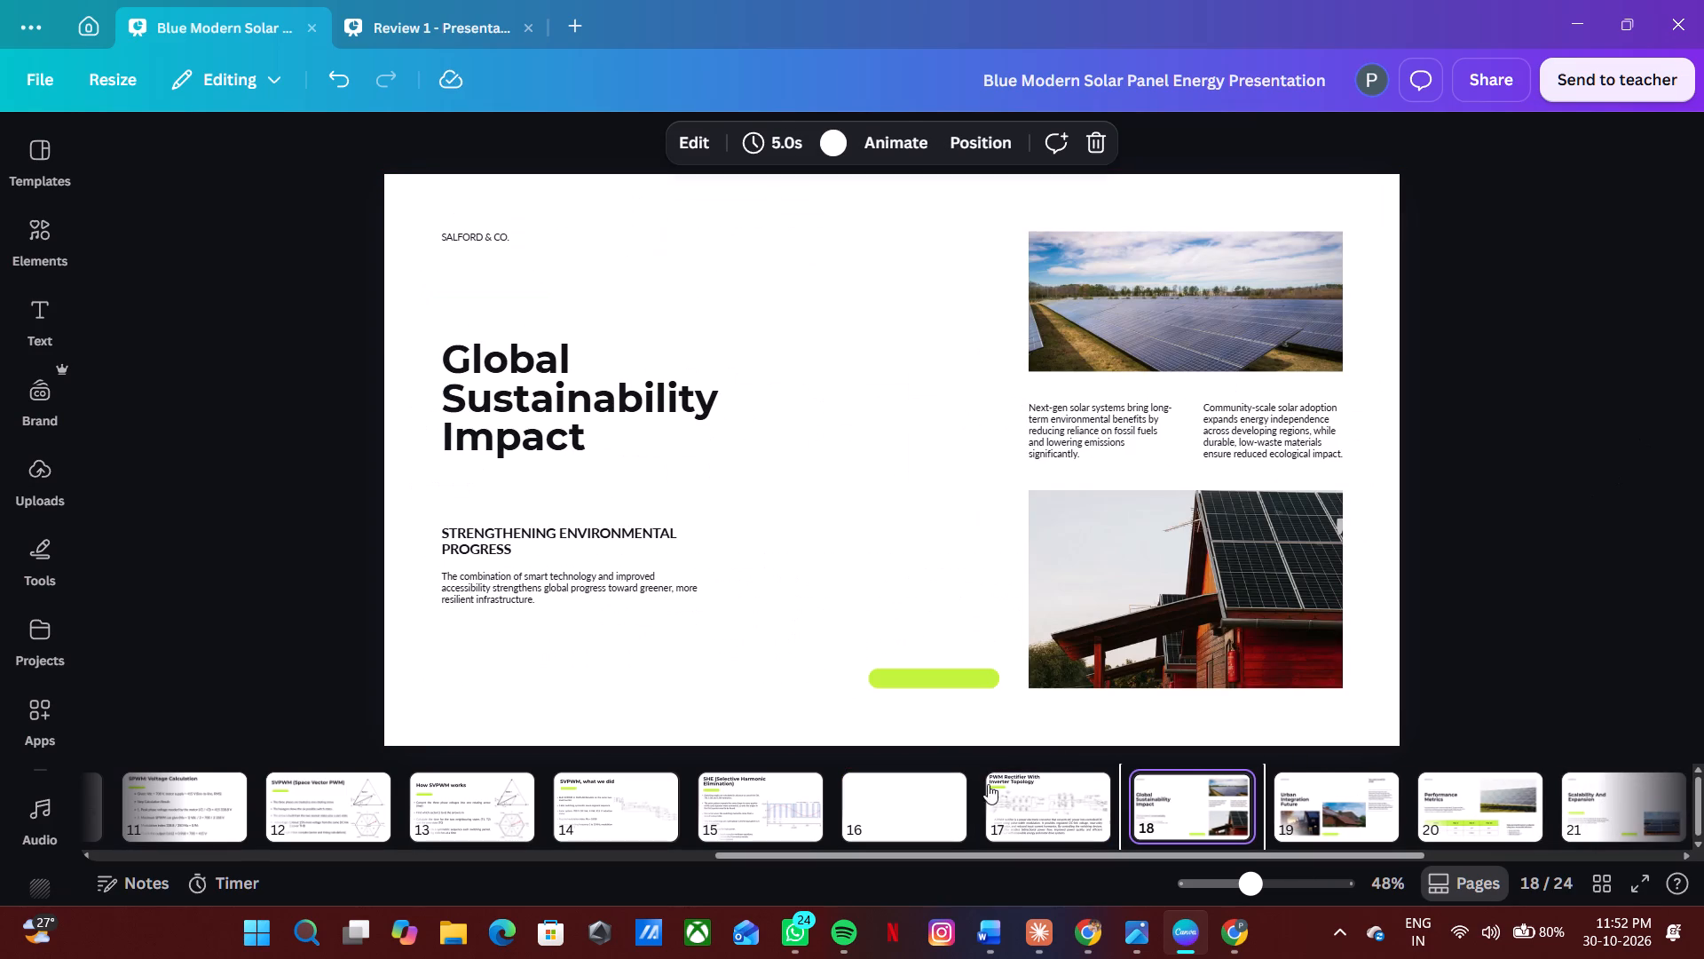
pyautogui.click(966, 797)
pyautogui.press('BackSpace')
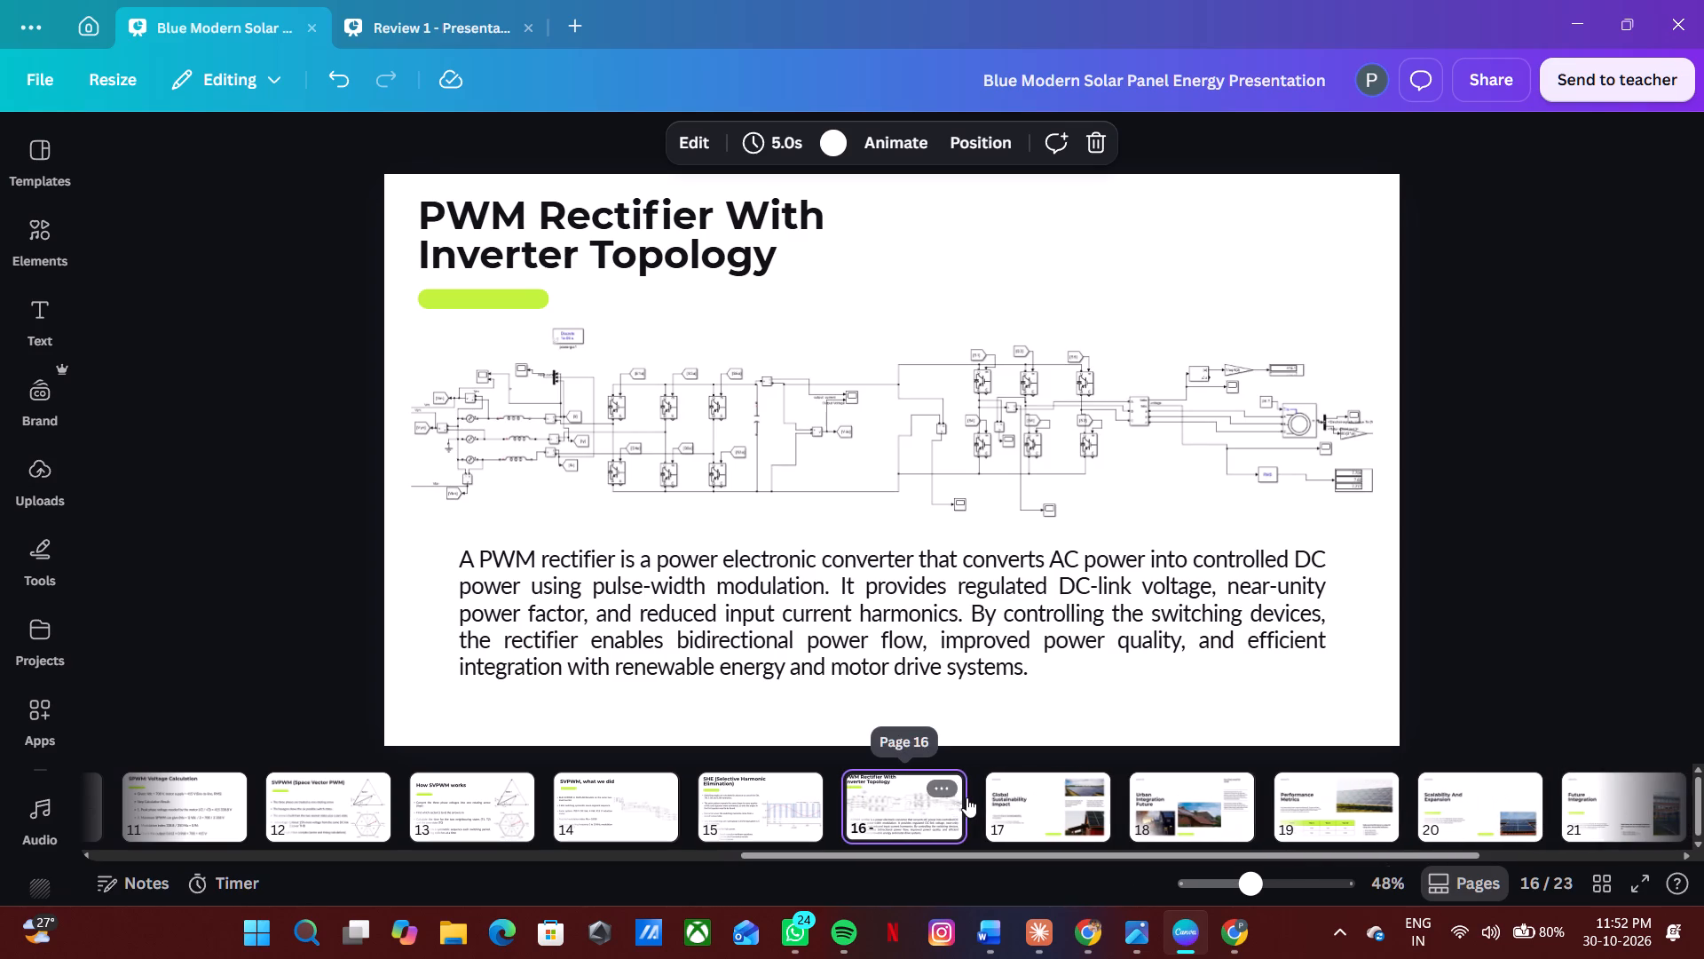
# Review the slides from Our Work on slide 8 through the SPWM, SVPWM, SHE and PWM rectifier slides, returning to slide 15.
pyautogui.press('Left')
pyautogui.press('Left')
pyautogui.press('Left')
pyautogui.press('Left')
pyautogui.press('Left')
pyautogui.press('Left')
pyautogui.press('Left')
pyautogui.press('Left')
pyautogui.press('Left')
pyautogui.press('Left')
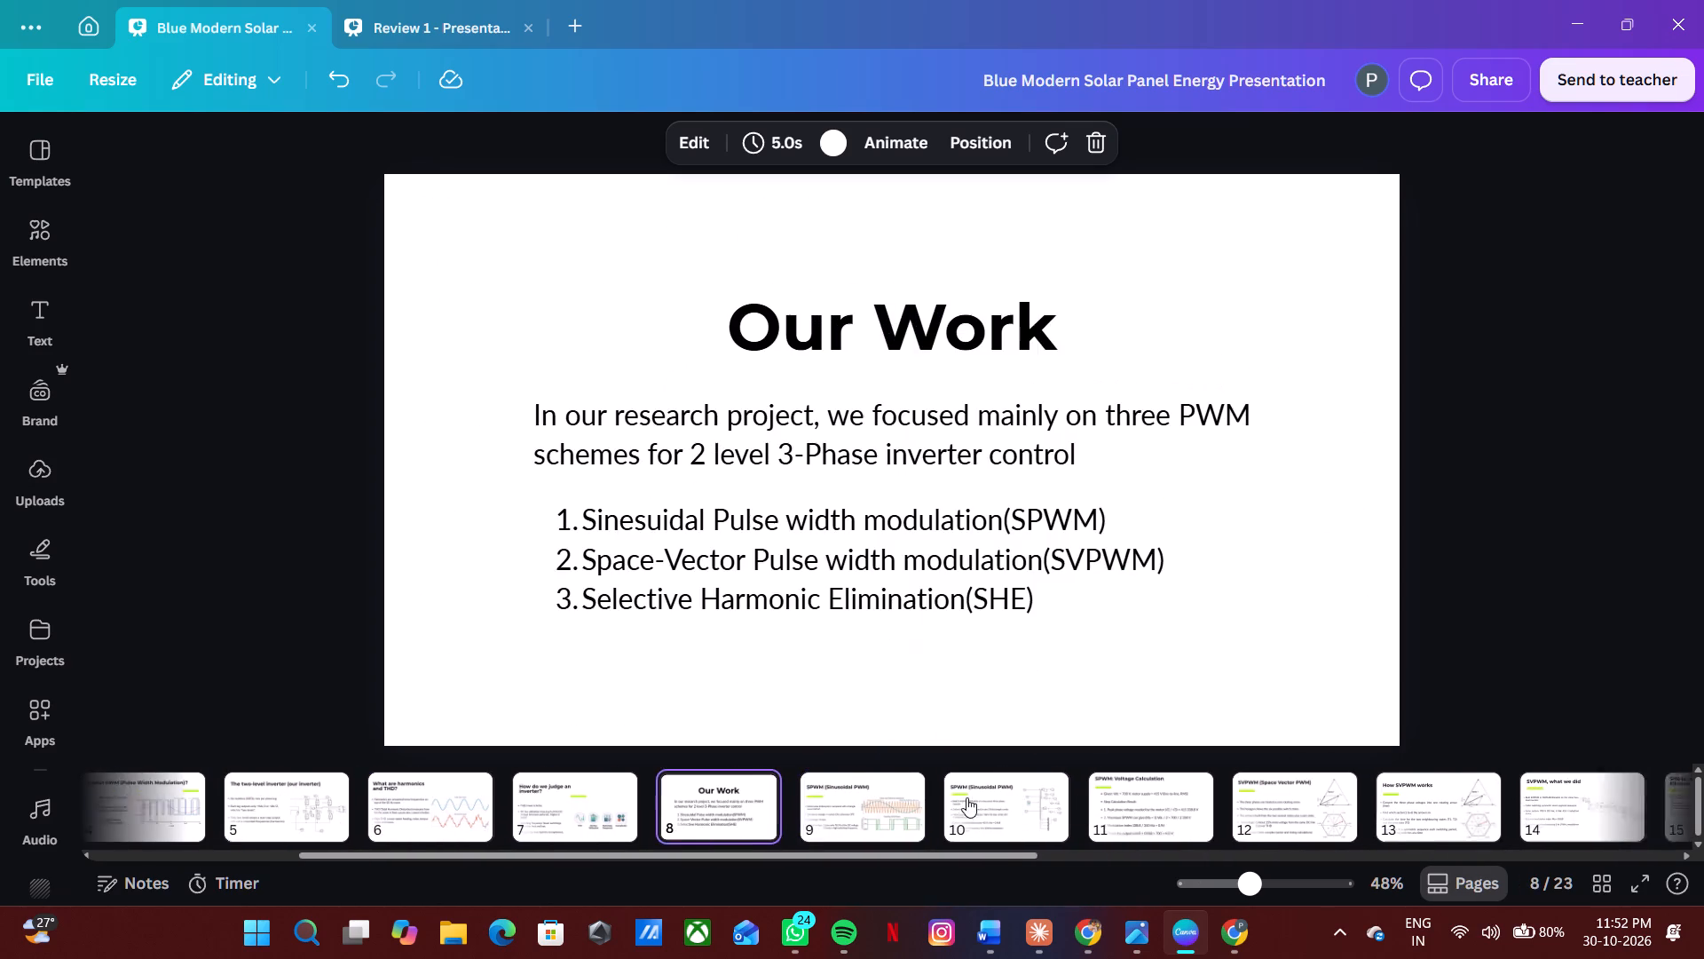
pyautogui.press('Right')
pyautogui.press('Right')
pyautogui.press('Right')
pyautogui.press('Right')
pyautogui.press('Right')
pyautogui.press('Right')
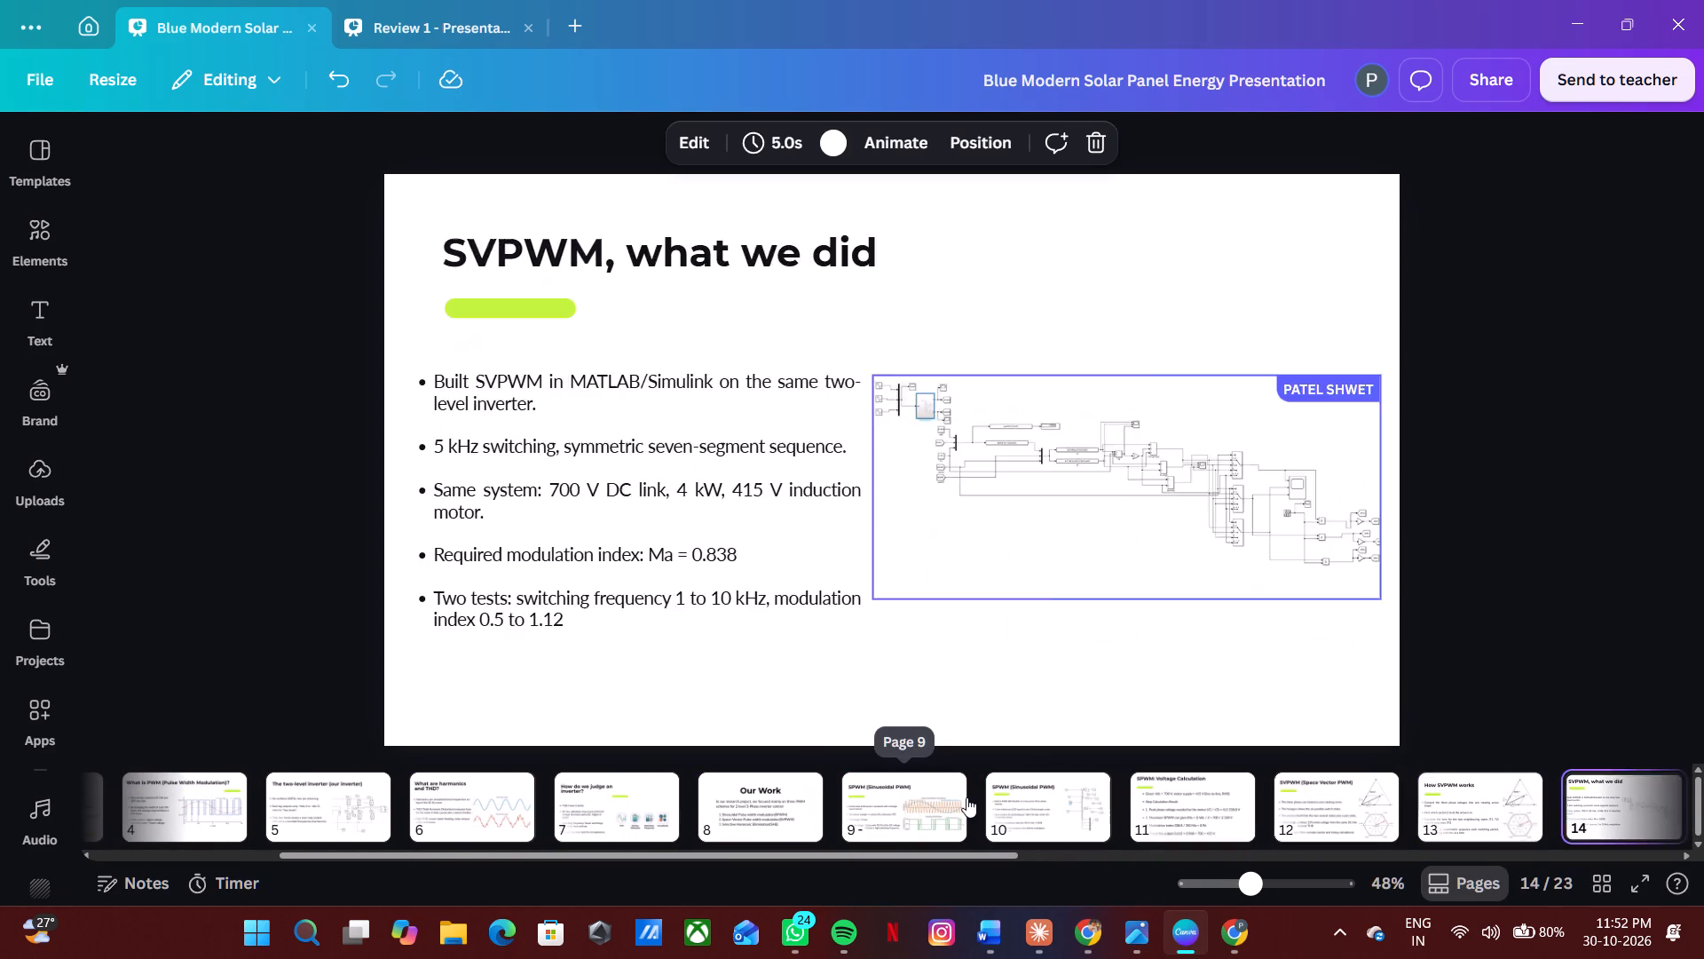
pyautogui.press('Right')
pyautogui.press('Left')
pyautogui.press('Left')
pyautogui.press('Left')
pyautogui.press('Right')
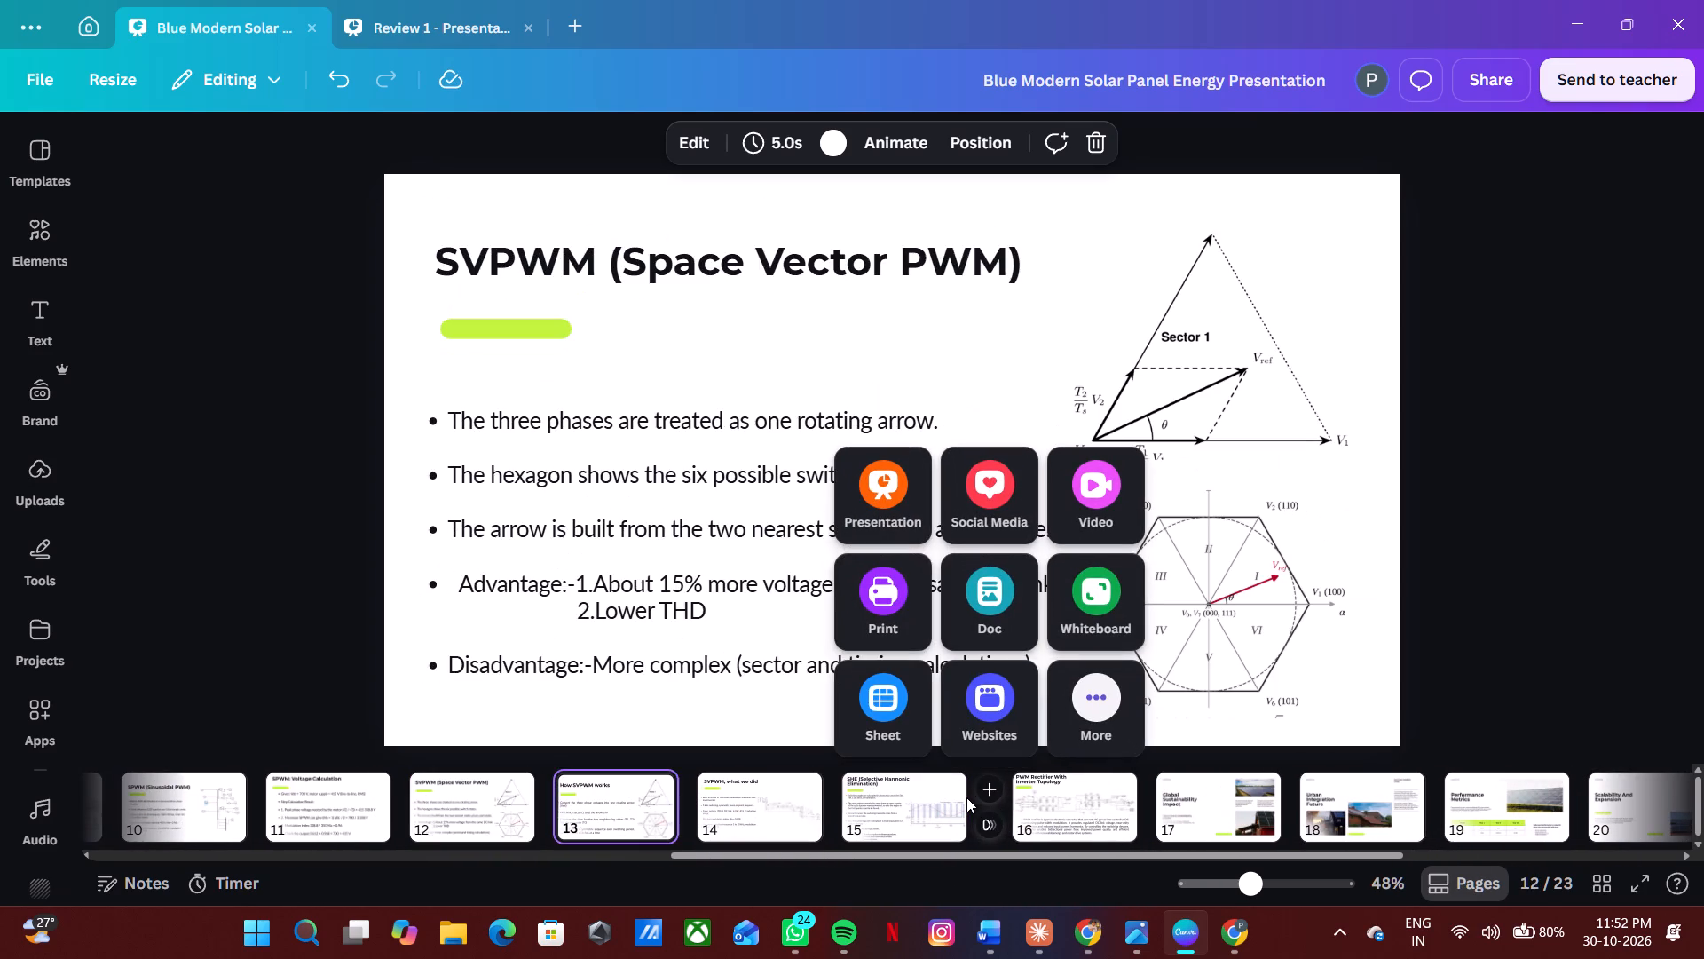
pyautogui.press('Right')
pyautogui.press('Right')
pyautogui.press('Right')
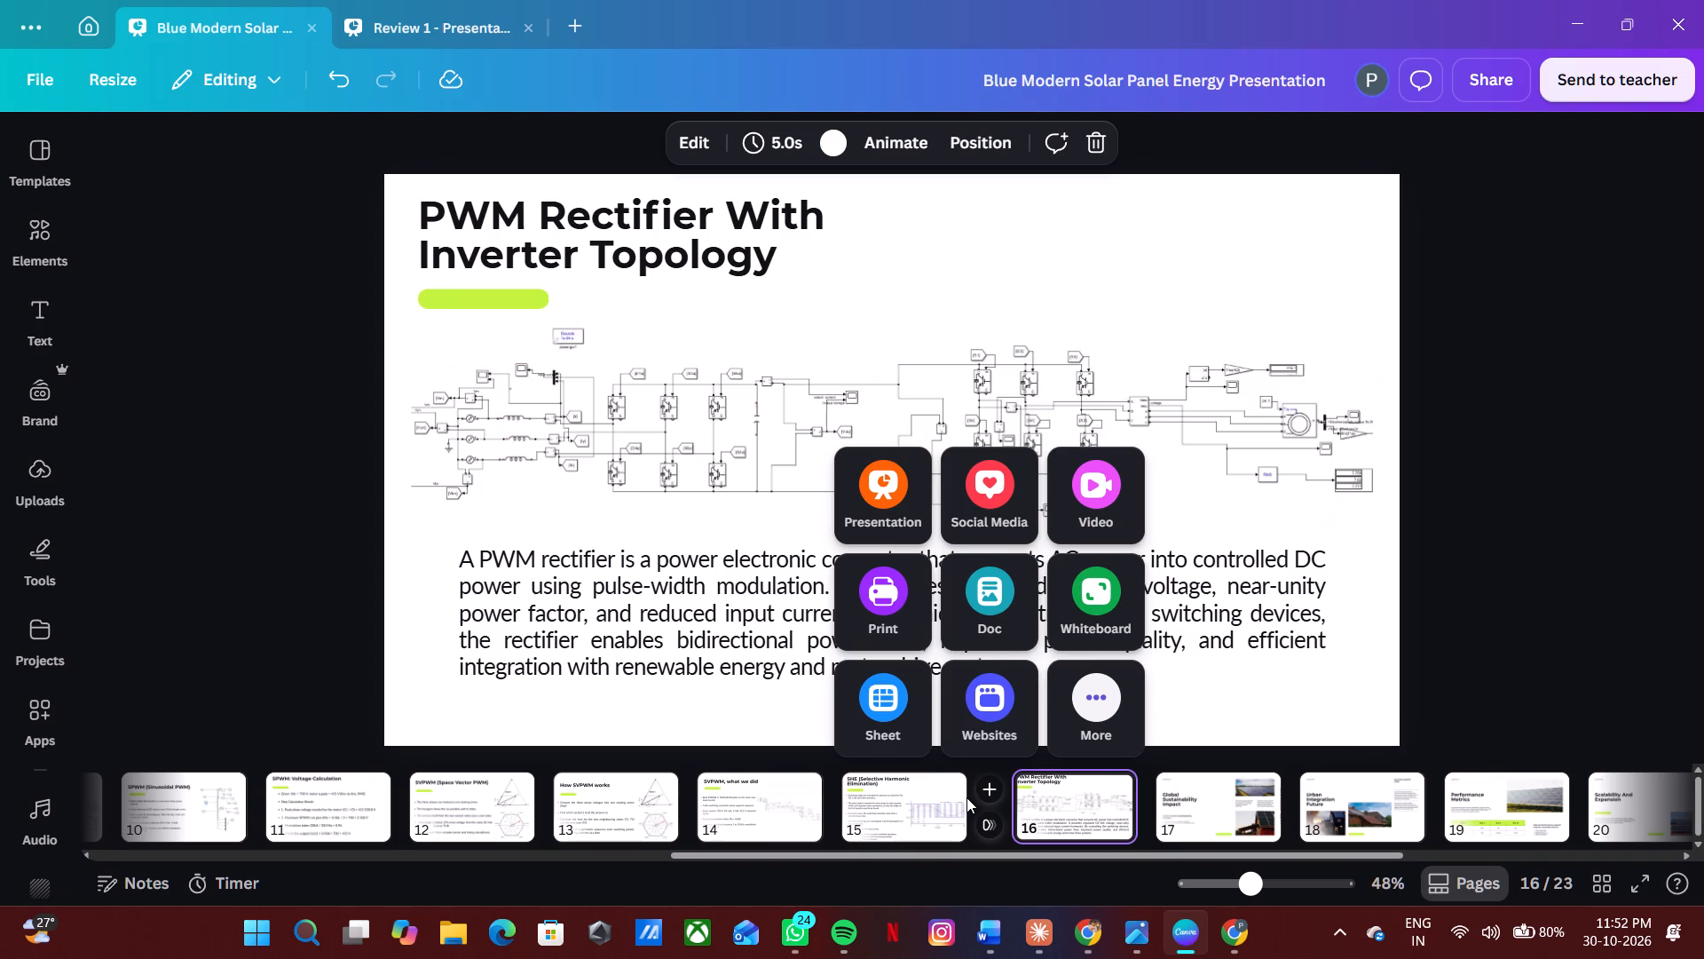
pyautogui.press('Right')
pyautogui.press('Left')
pyautogui.press('Left')
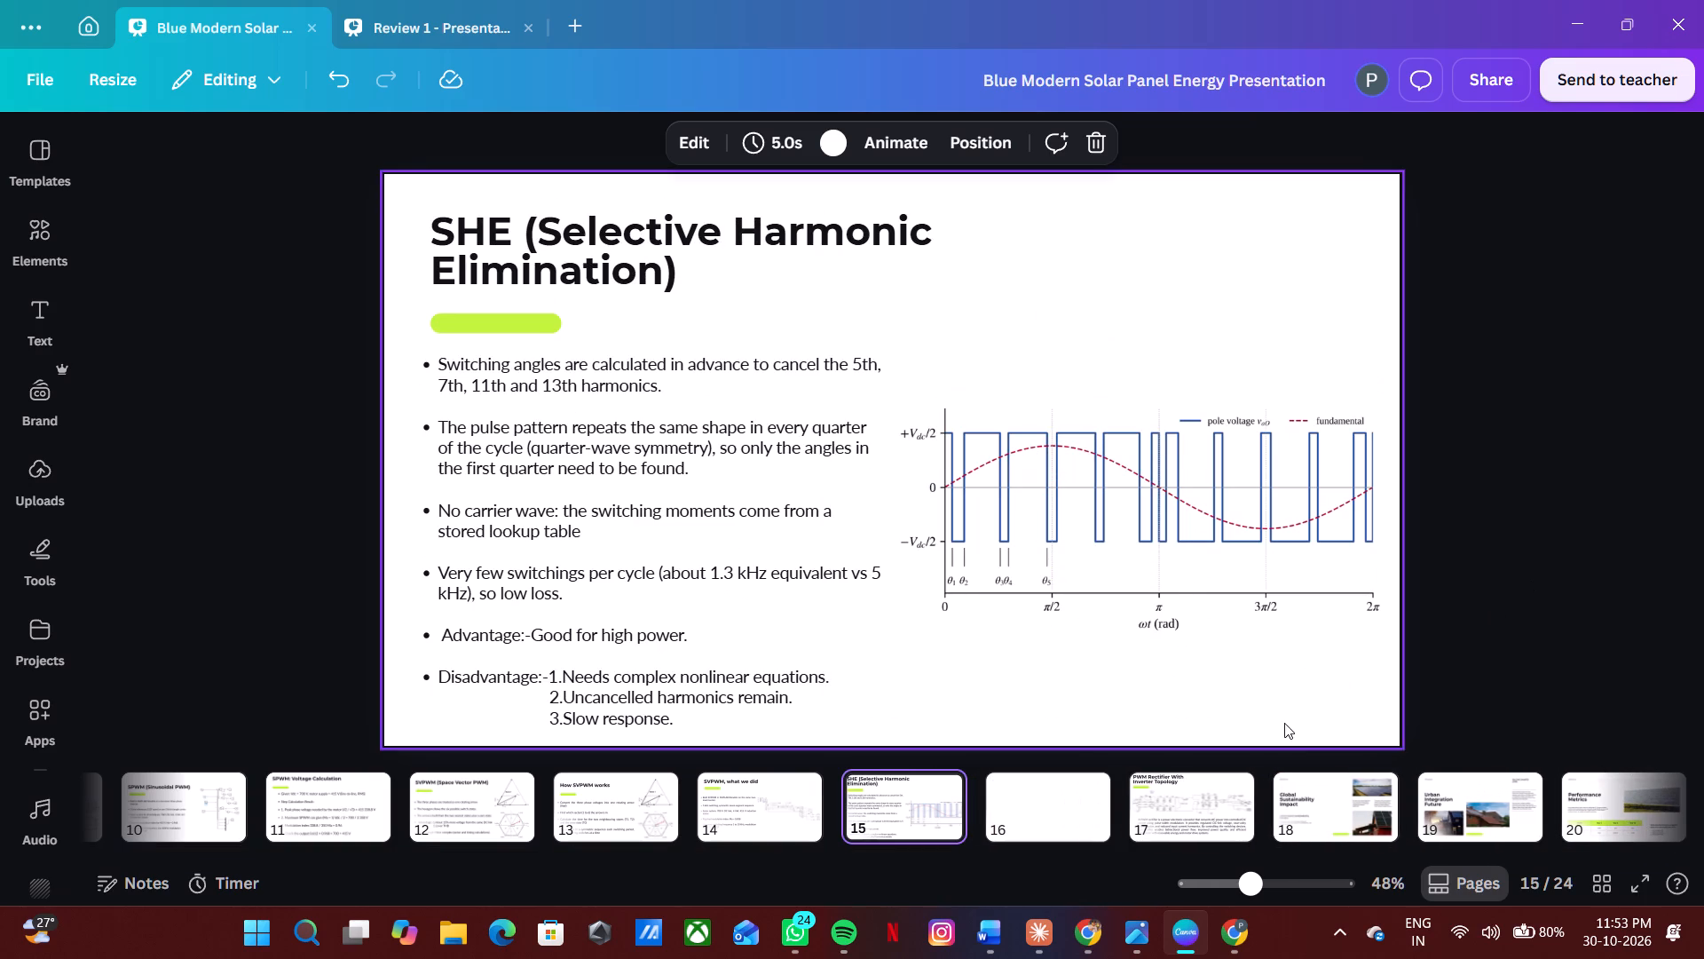
# Check the new notes text on slide 16, then duplicate the SHE slide 15.
pyautogui.click(1051, 812)
pyautogui.click(899, 768)
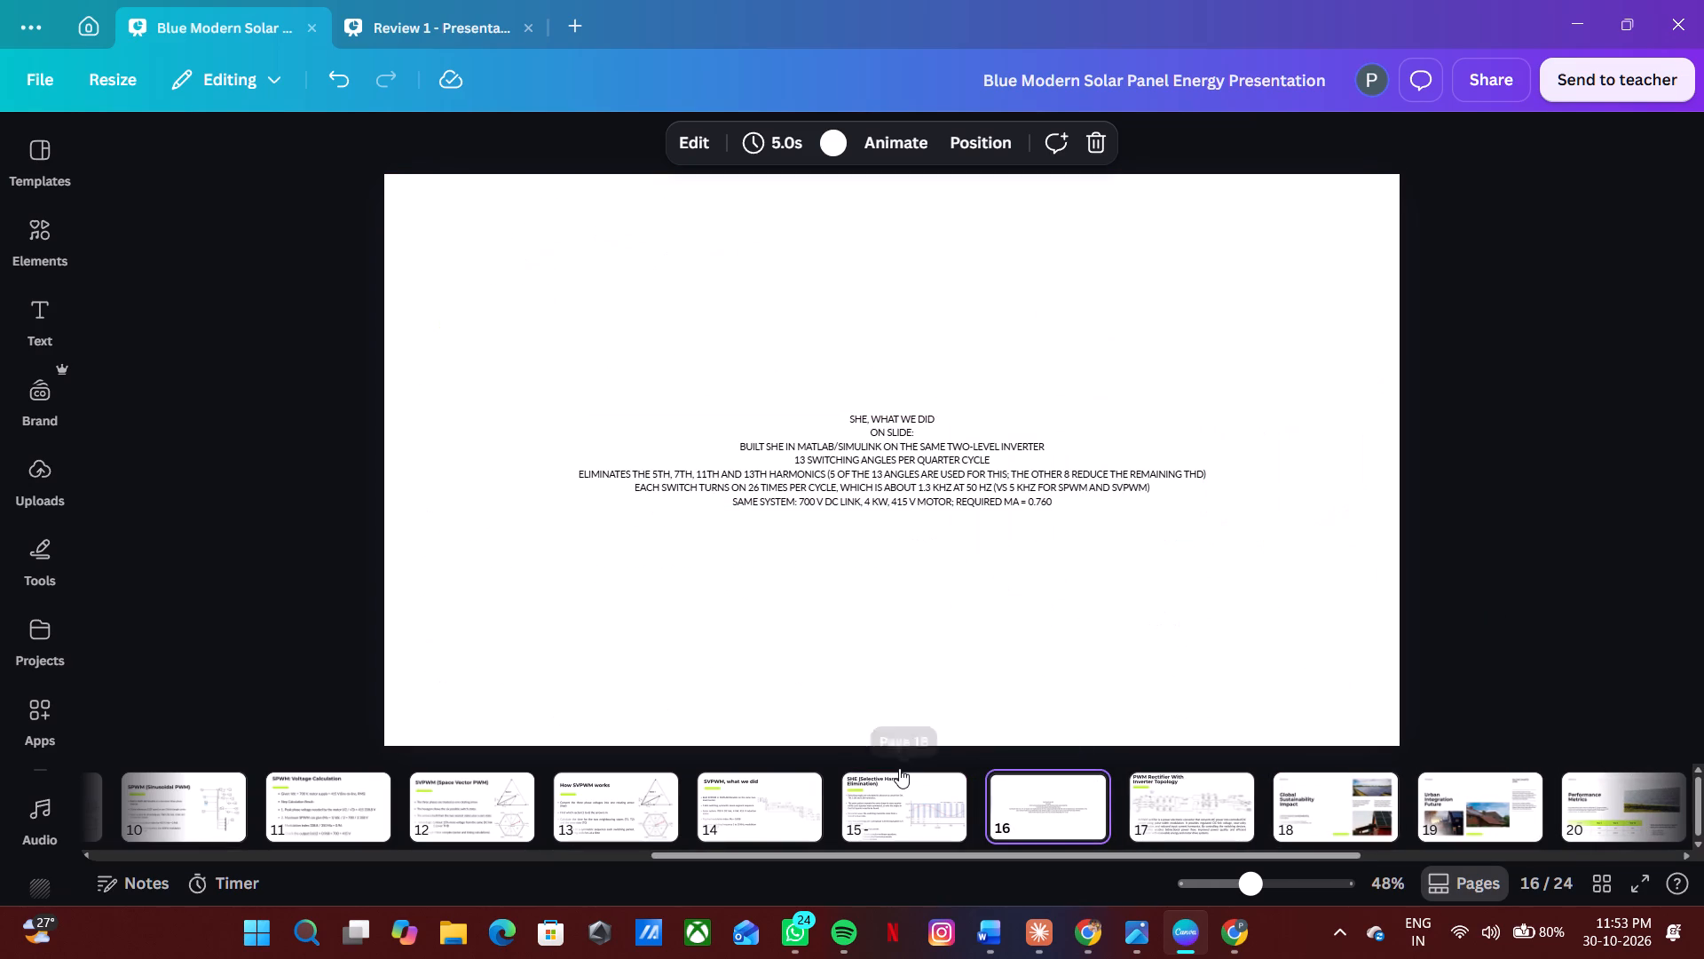
pyautogui.click(900, 791)
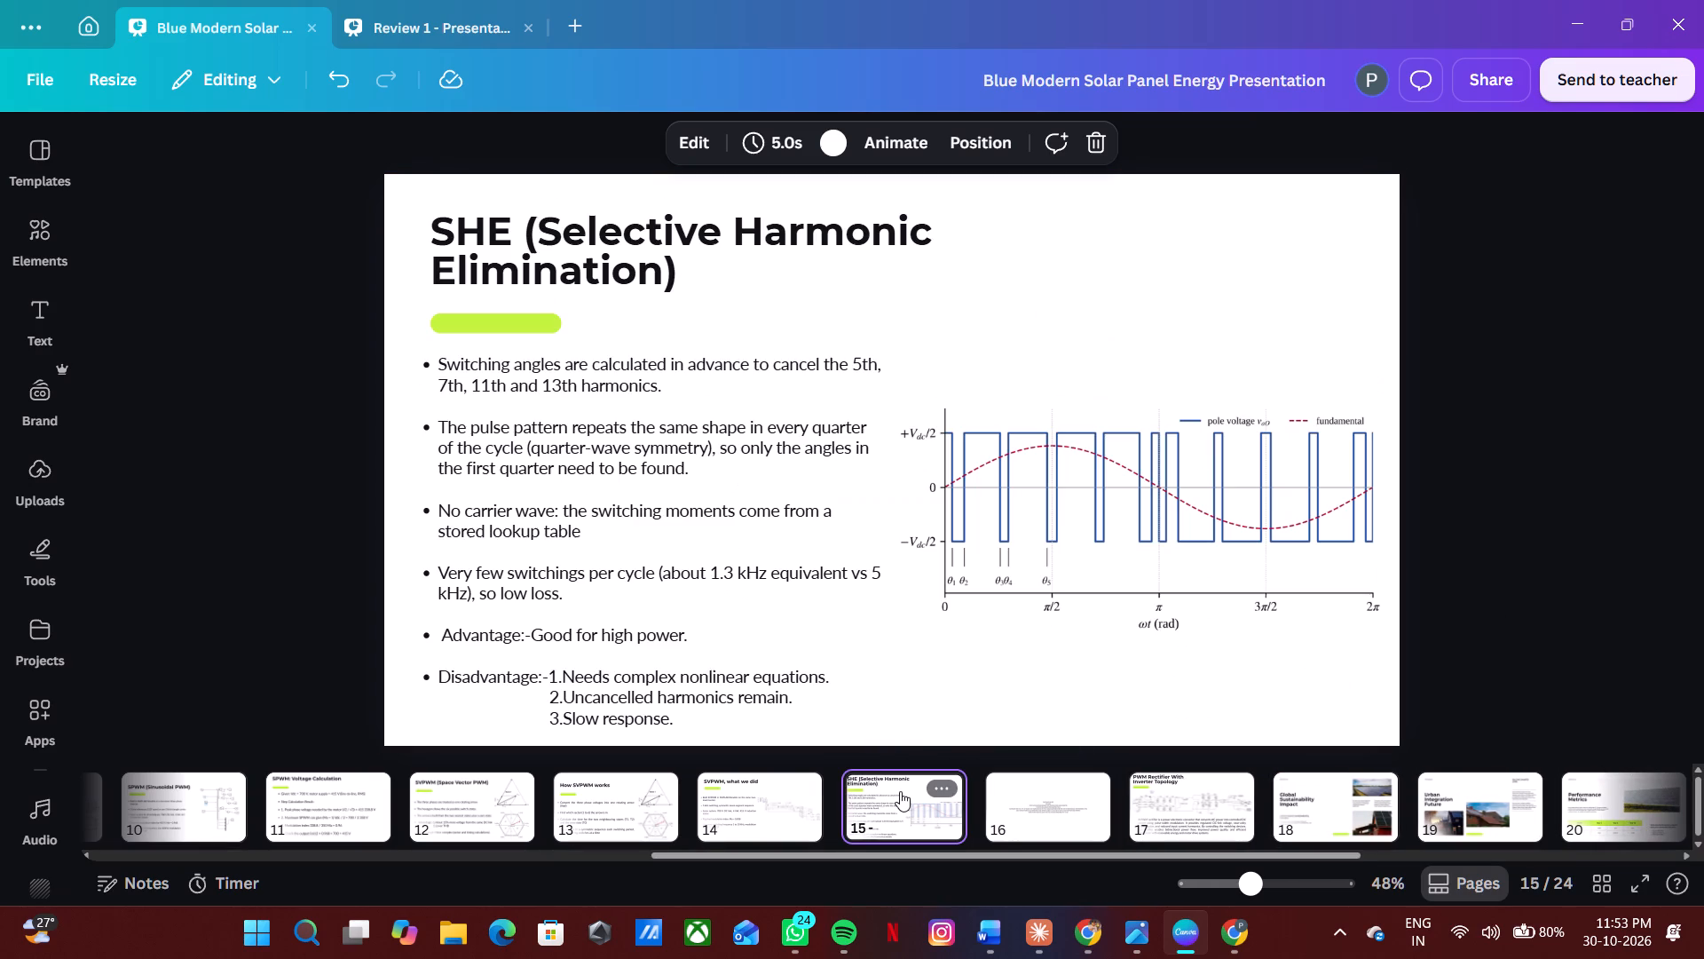
pyautogui.hotkey('ctrl', 'd')
# Copy the line "SHE, what we did" from slide 17's notes text and replace the title of duplicated slide 16 with it.
pyautogui.click(1190, 848)
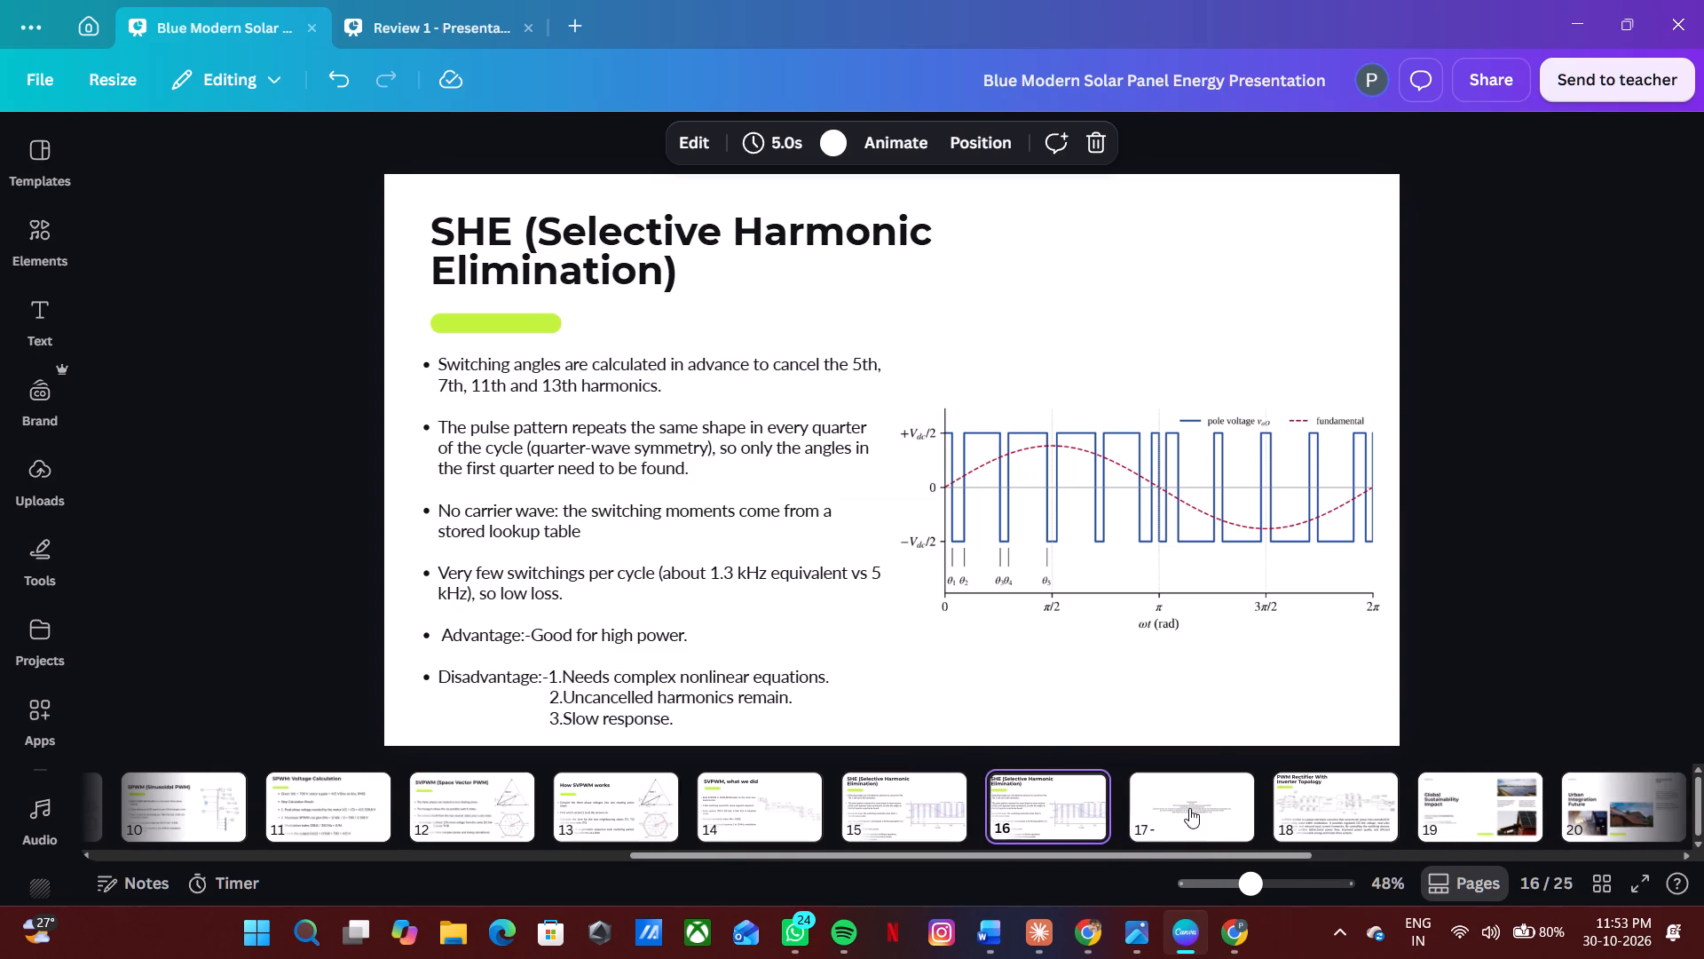
pyautogui.click(1189, 808)
pyautogui.click(938, 413)
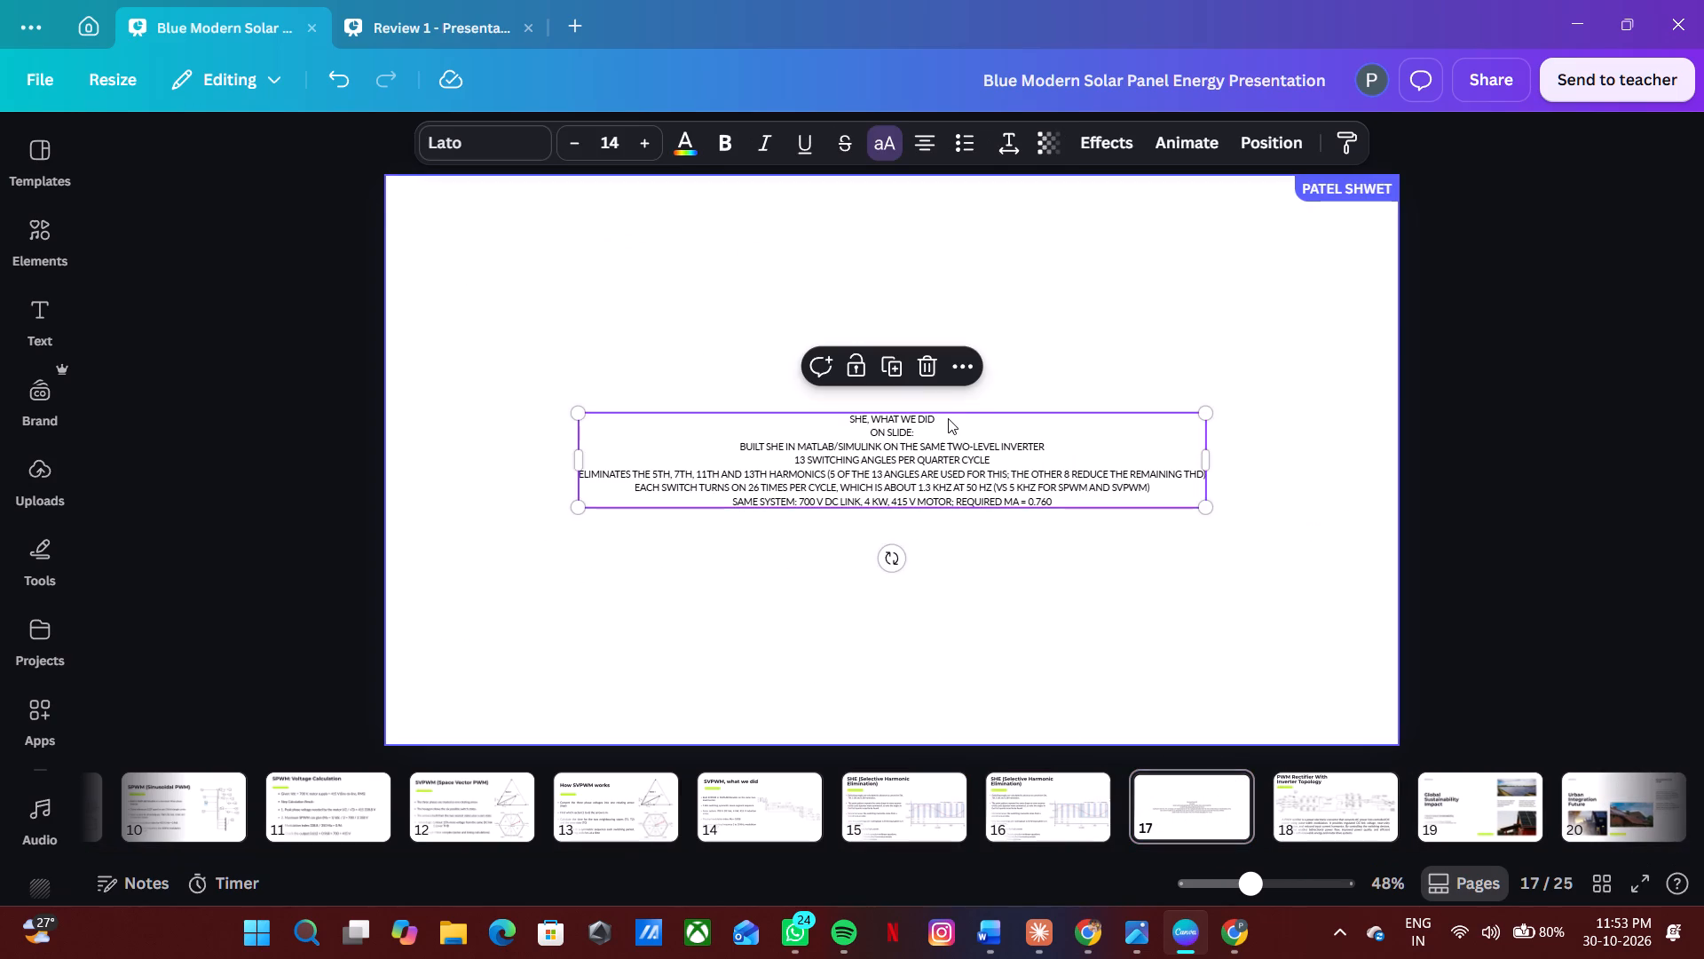
pyautogui.moveTo(948, 418); pyautogui.dragTo(911, 423)
pyautogui.doubleClick(911, 423)
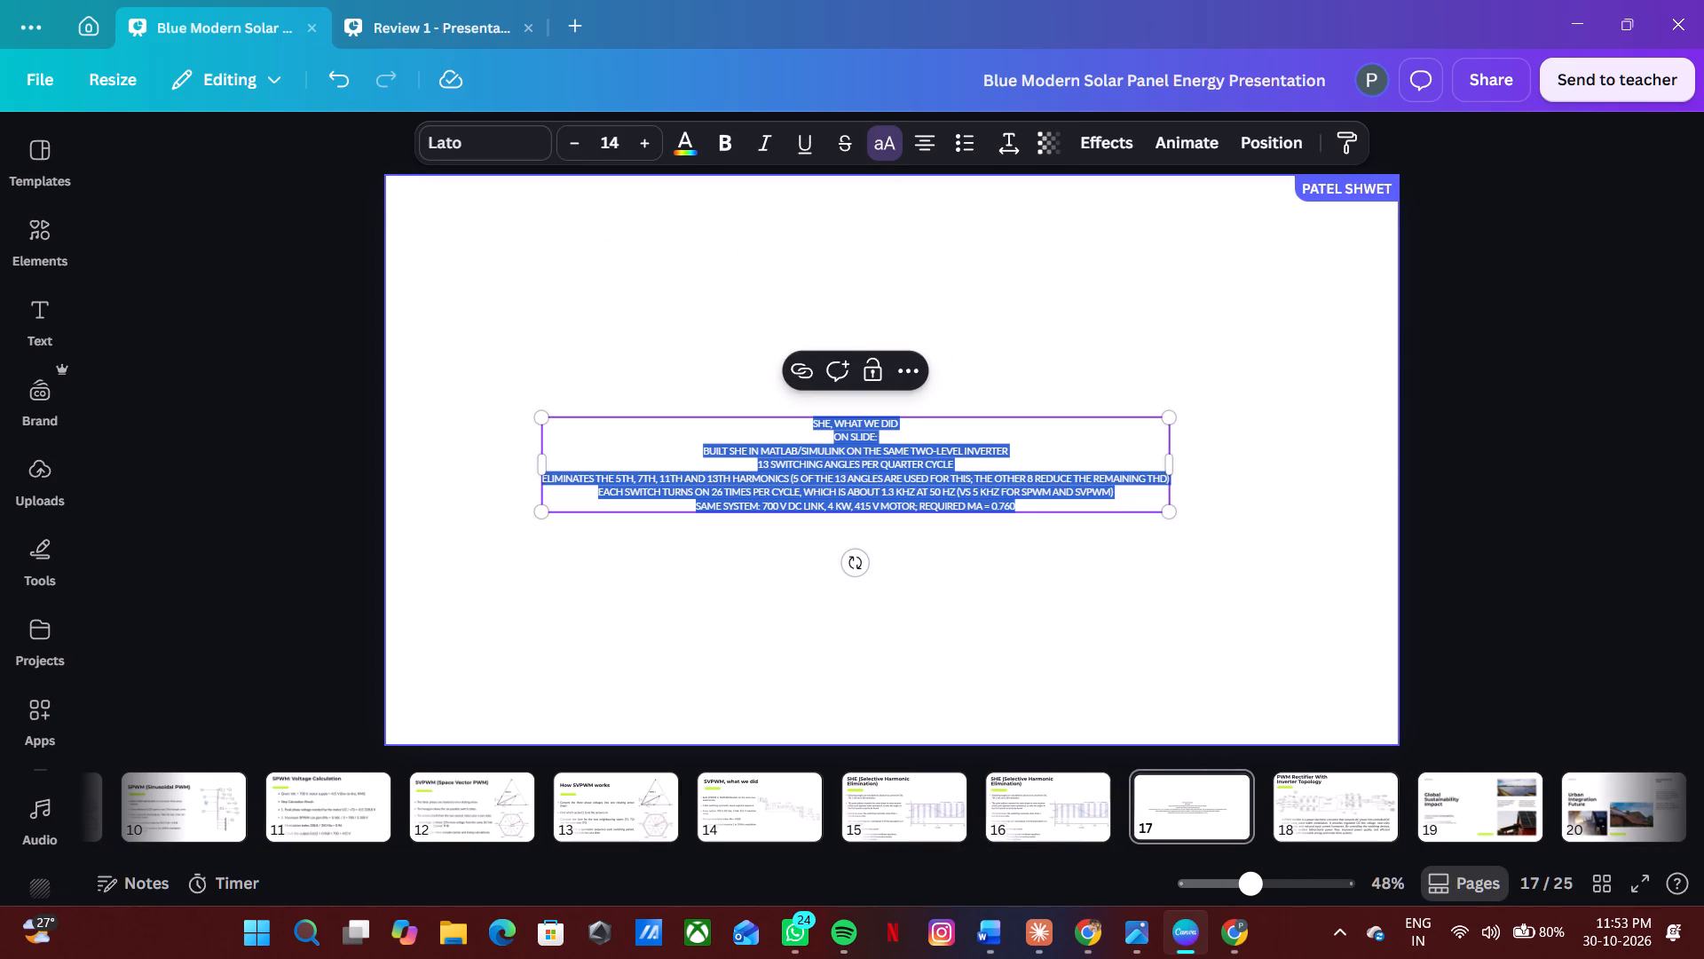
pyautogui.click(911, 423)
pyautogui.moveTo(911, 423); pyautogui.dragTo(792, 419)
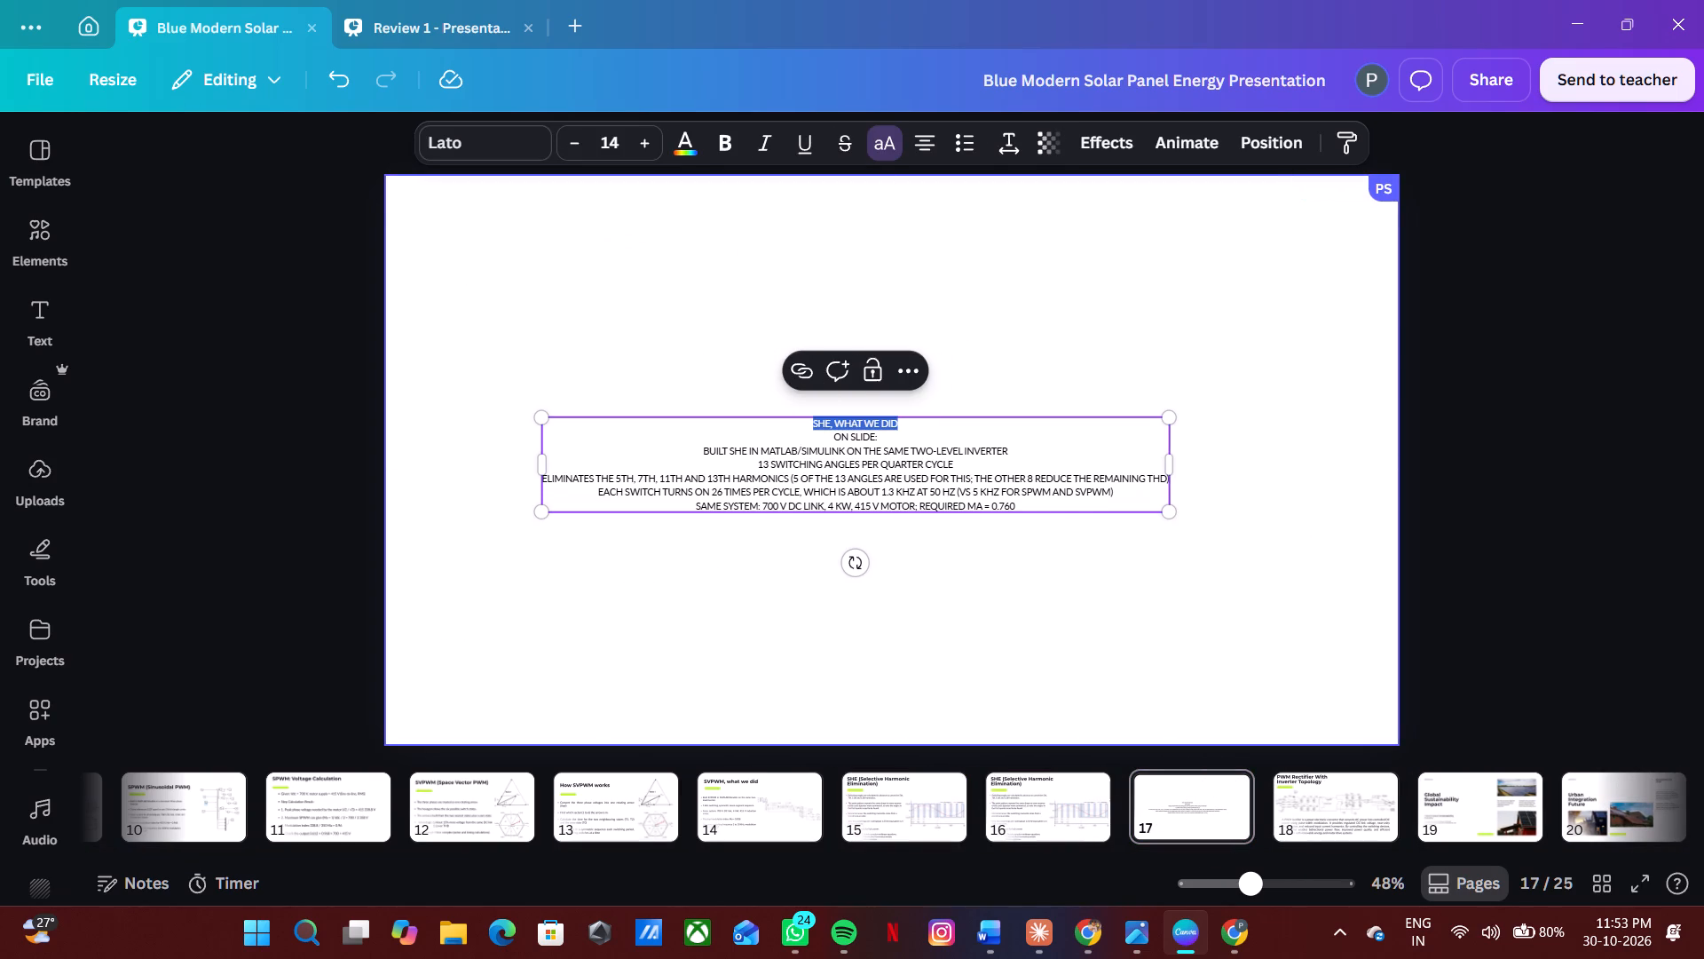
pyautogui.hotkey('ctrl', 'c')
pyautogui.click(1050, 796)
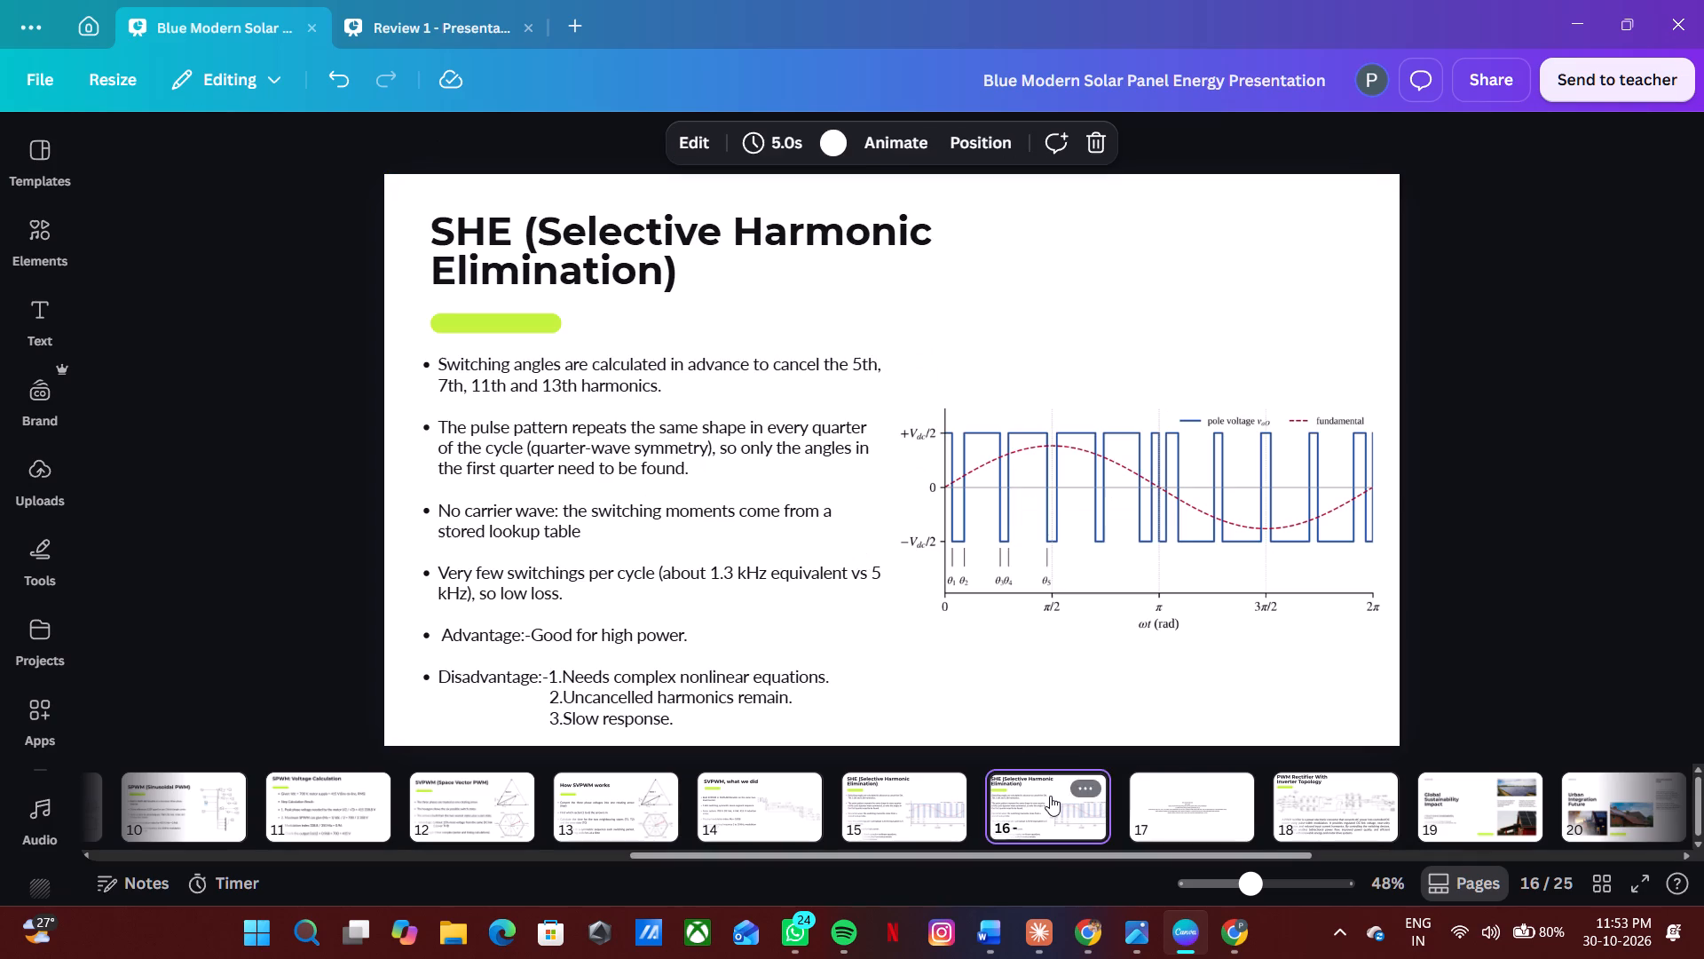
pyautogui.doubleClick(629, 271)
pyautogui.hotkey('ctrl', 'v')
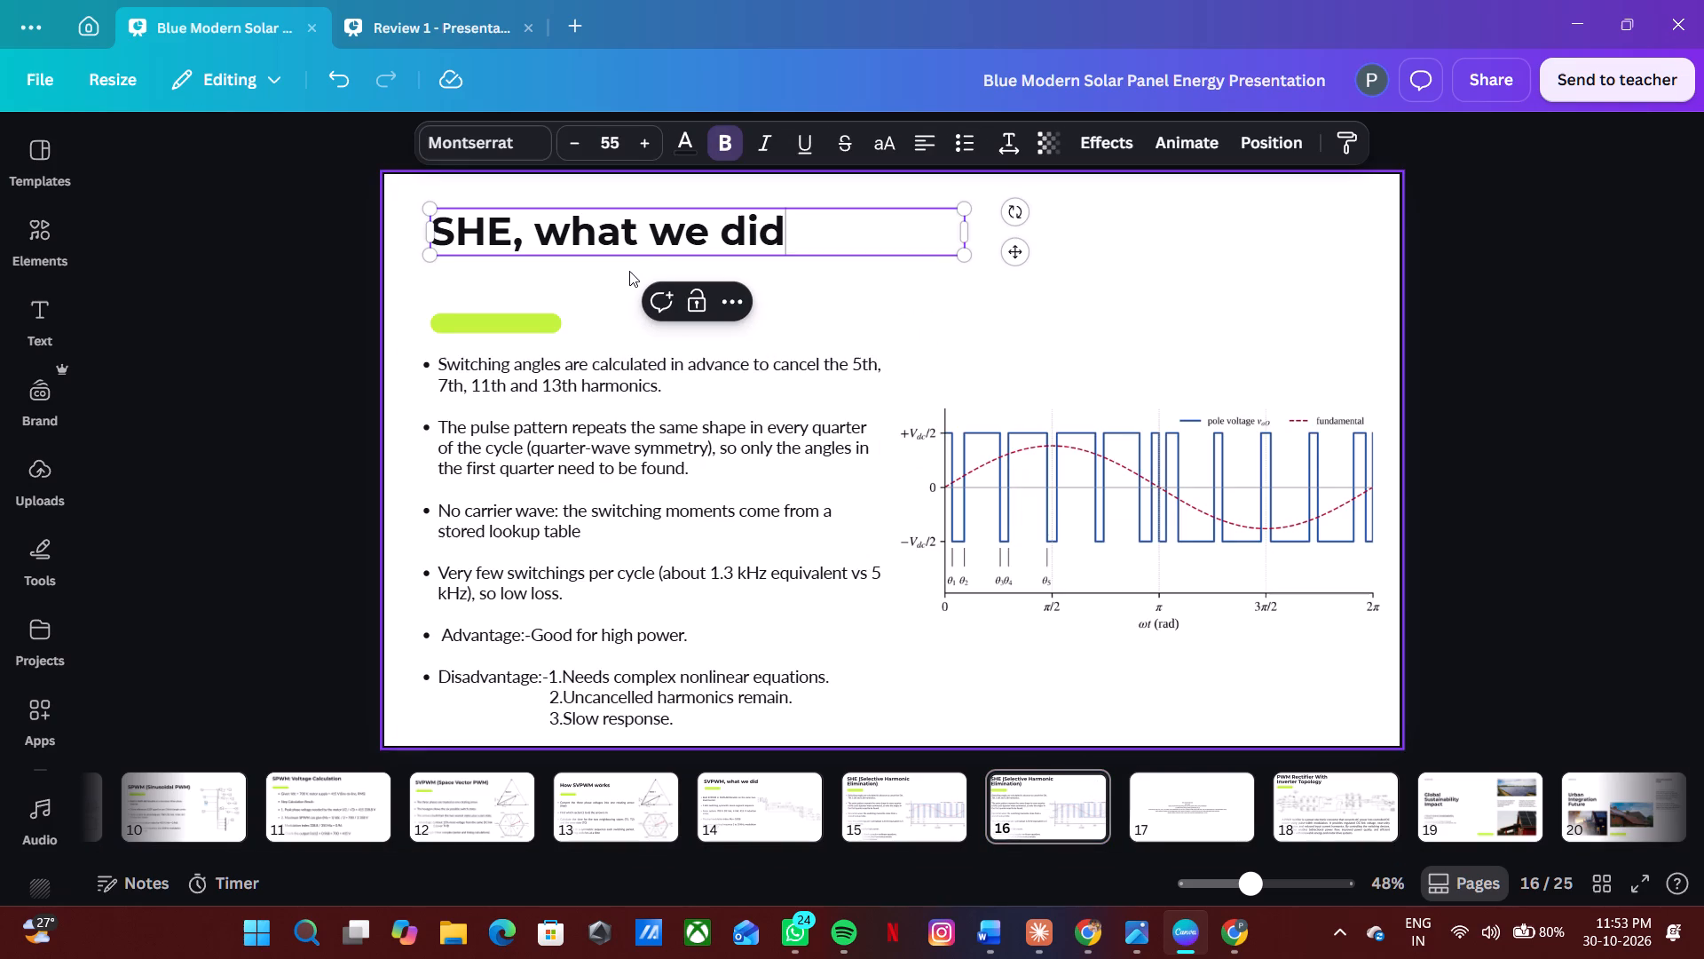
pyautogui.click(1532, 331)
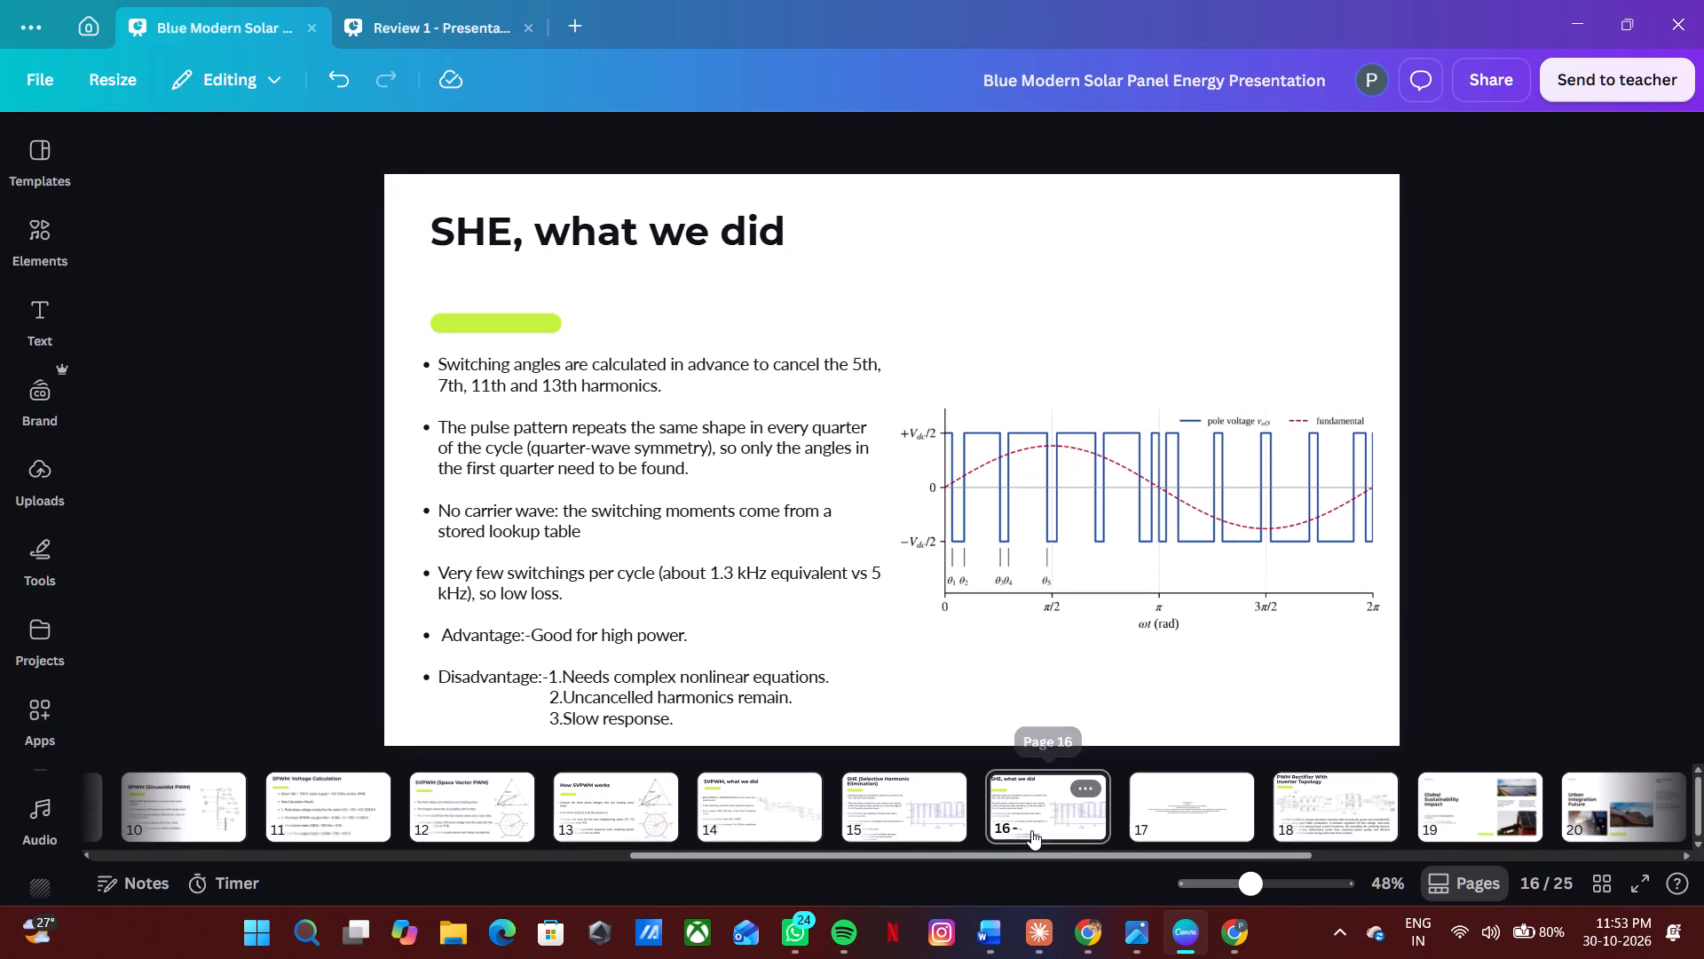
# Replace slide 16's bullet list with slide 17's lines from "Built SHE in MATLAB/Simulink" through "required Ma = 0.760".
pyautogui.click(1208, 830)
pyautogui.doubleClick(867, 497)
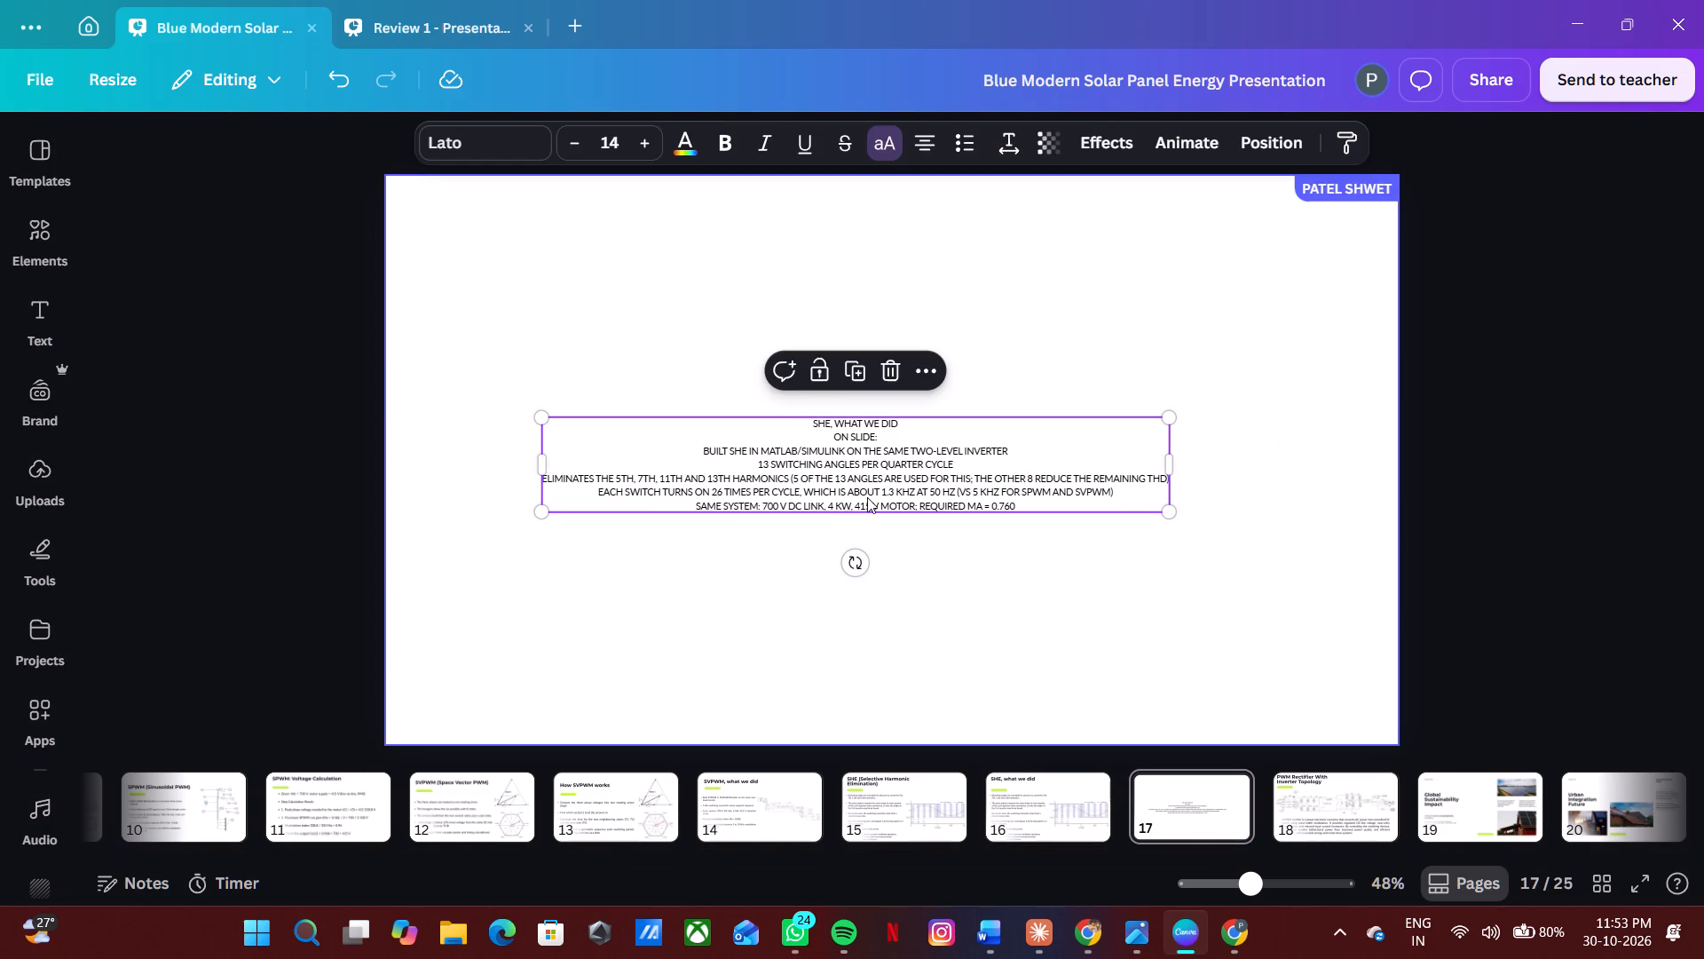
pyautogui.click(738, 442)
pyautogui.moveTo(694, 446); pyautogui.dragTo(1055, 489)
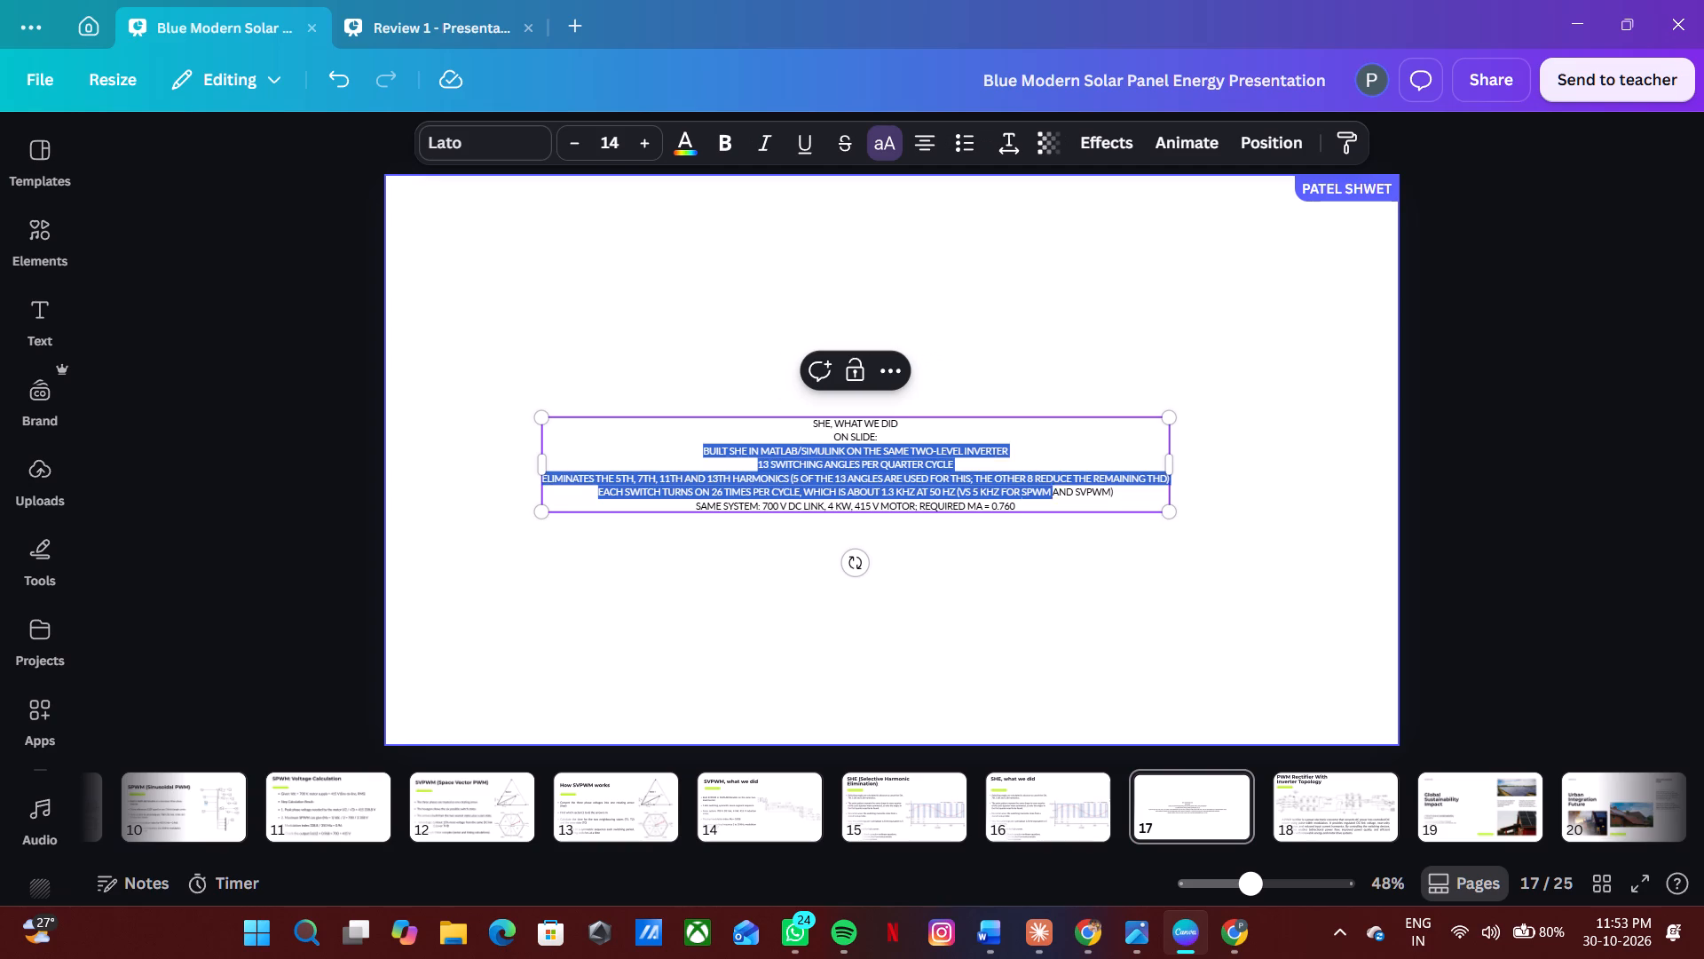
pyautogui.moveTo(1055, 489); pyautogui.dragTo(1061, 511)
pyautogui.hotkey('ctrl', 'c')
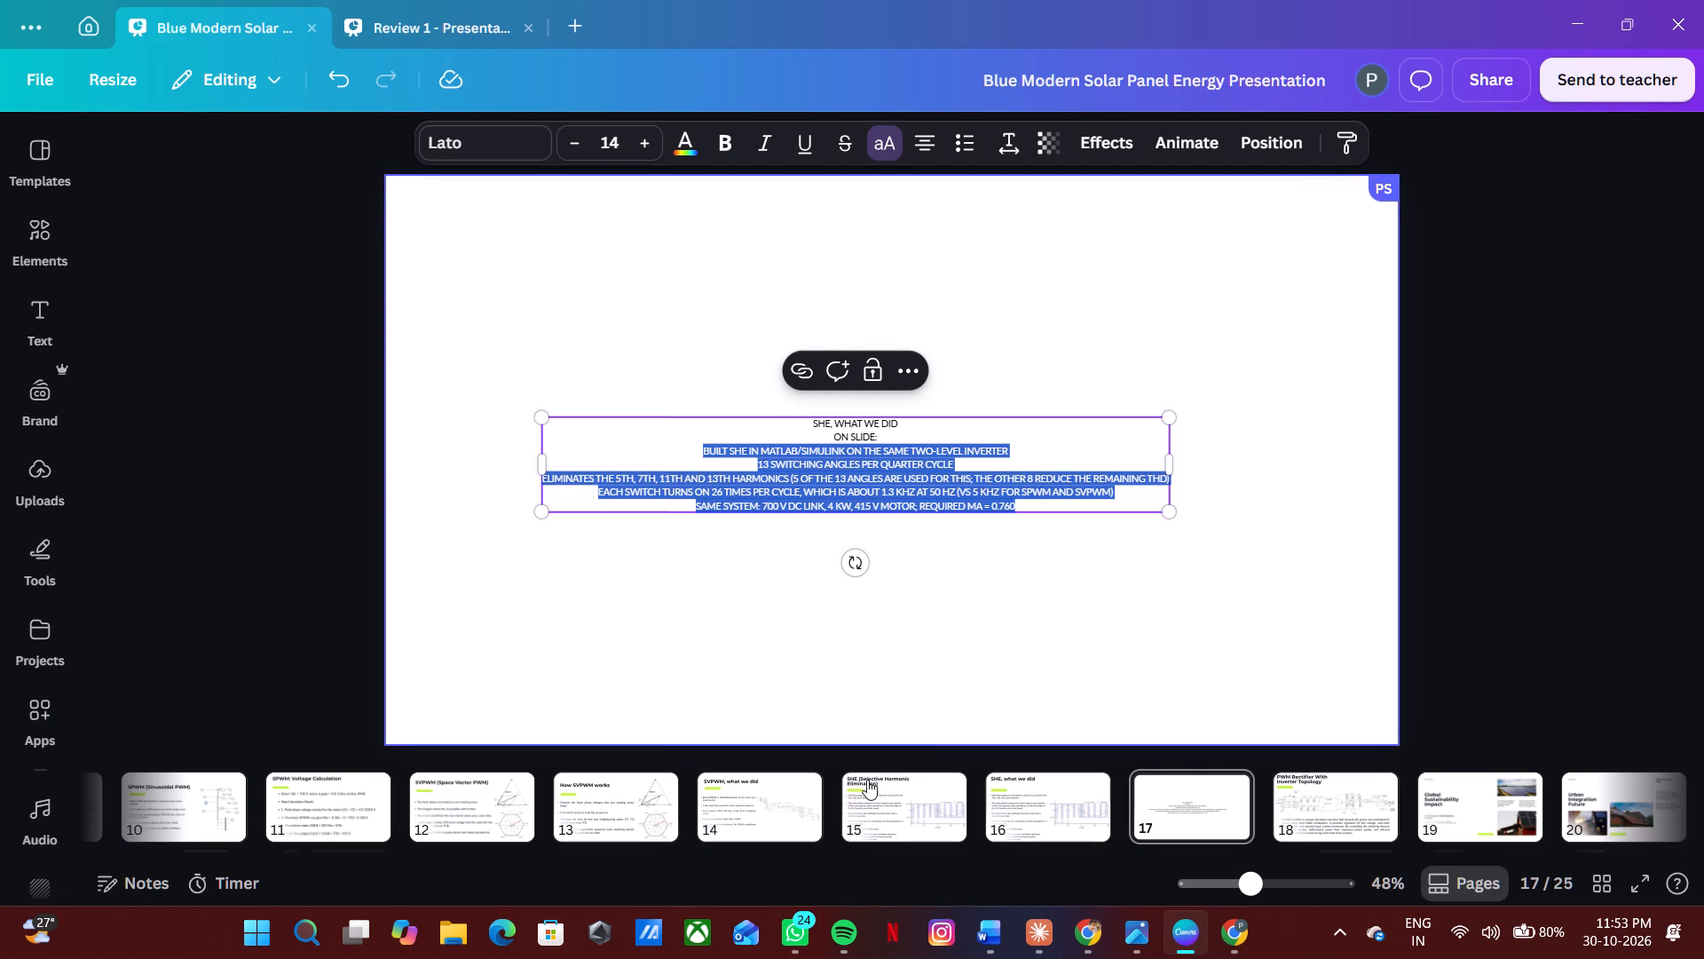
pyautogui.click(1055, 812)
pyautogui.doubleClick(686, 564)
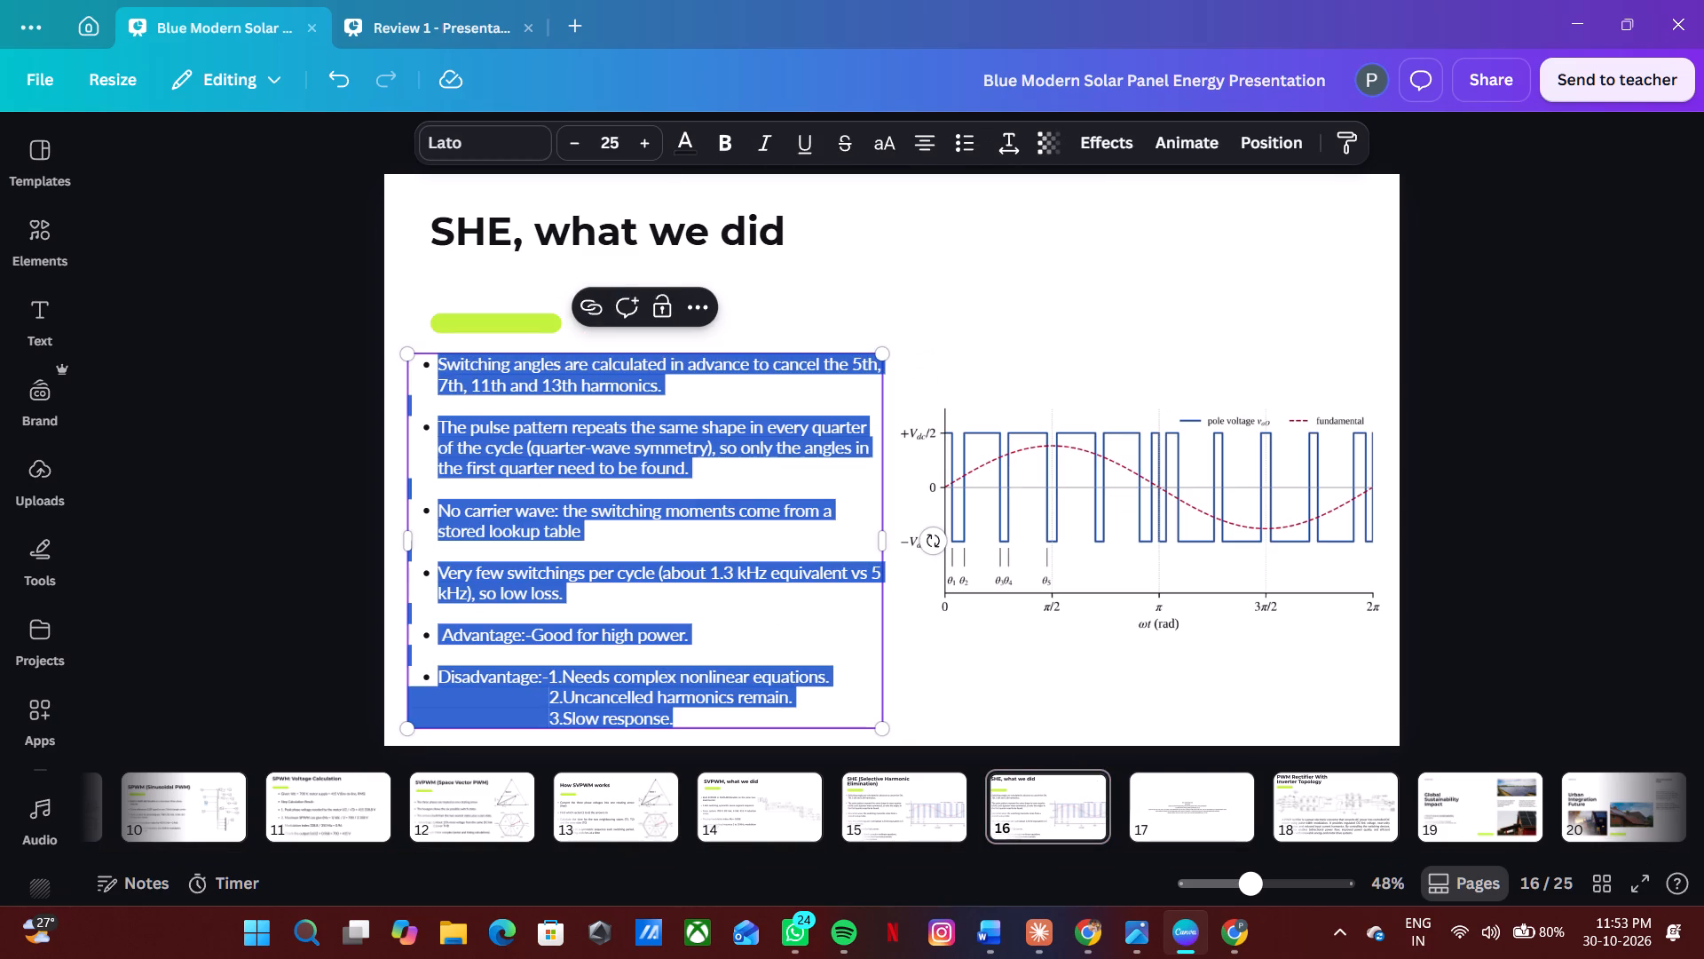
pyautogui.hotkey('ctrl', 'v')
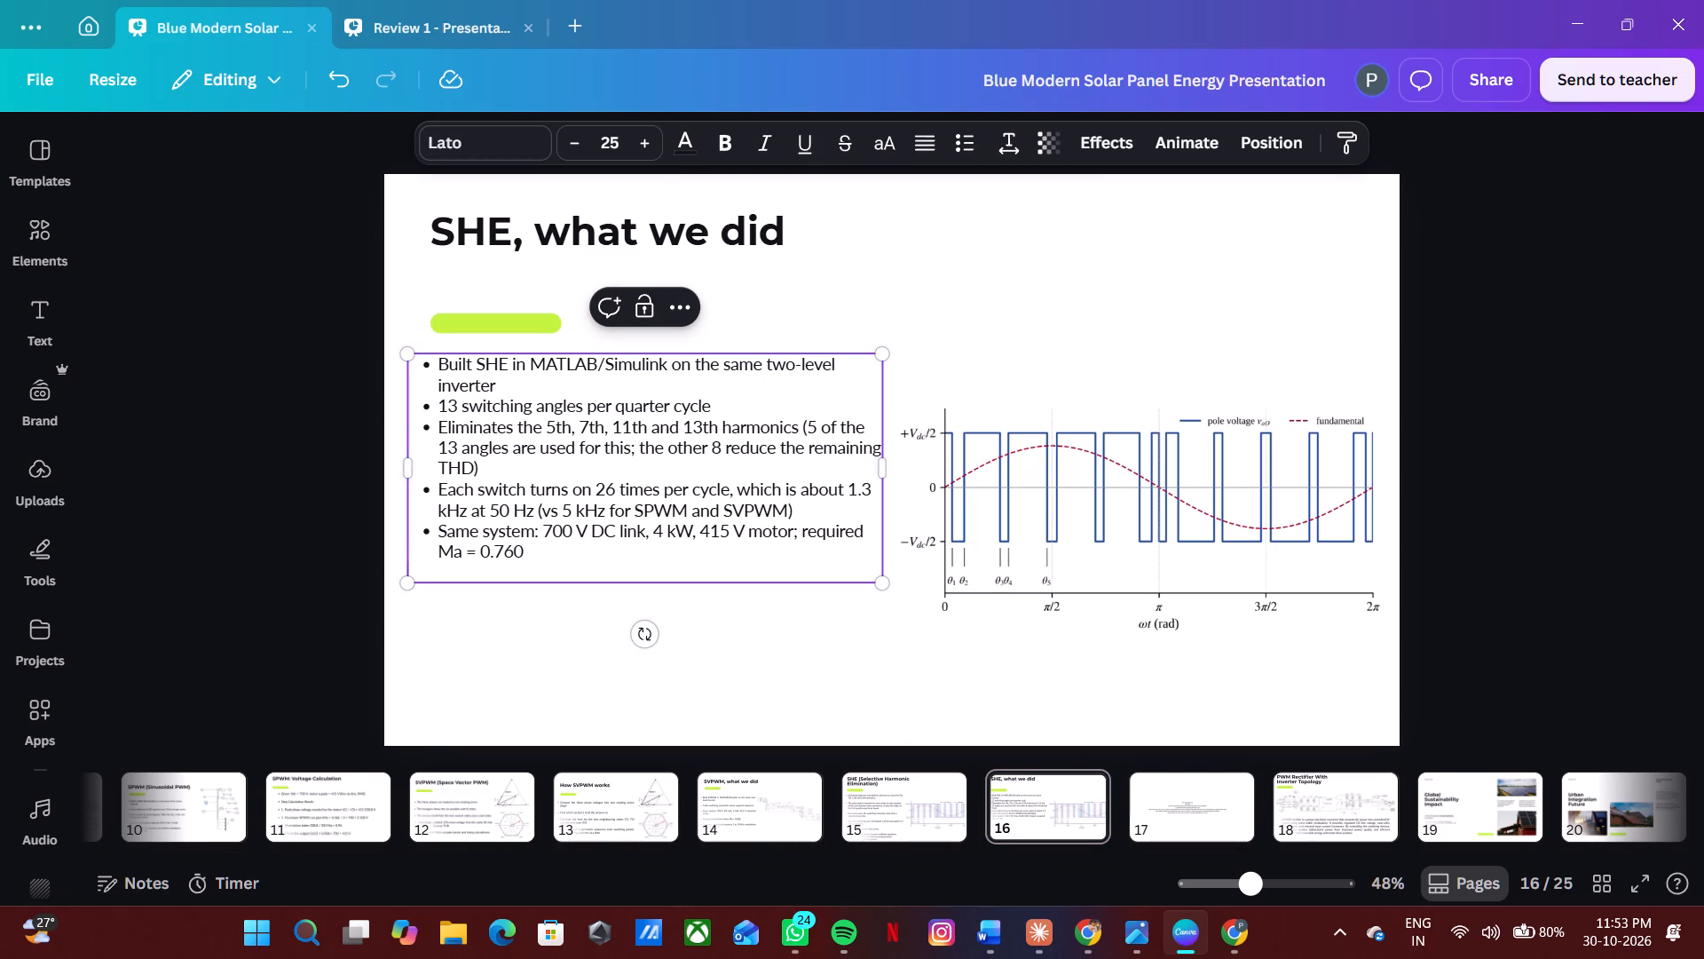
# On slide 16, insert a blank line after the first bullet and end it with a full stop after "two-level inverter".
pyautogui.click(653, 384)
pyautogui.press('Return')
pyautogui.press('BackSpace')
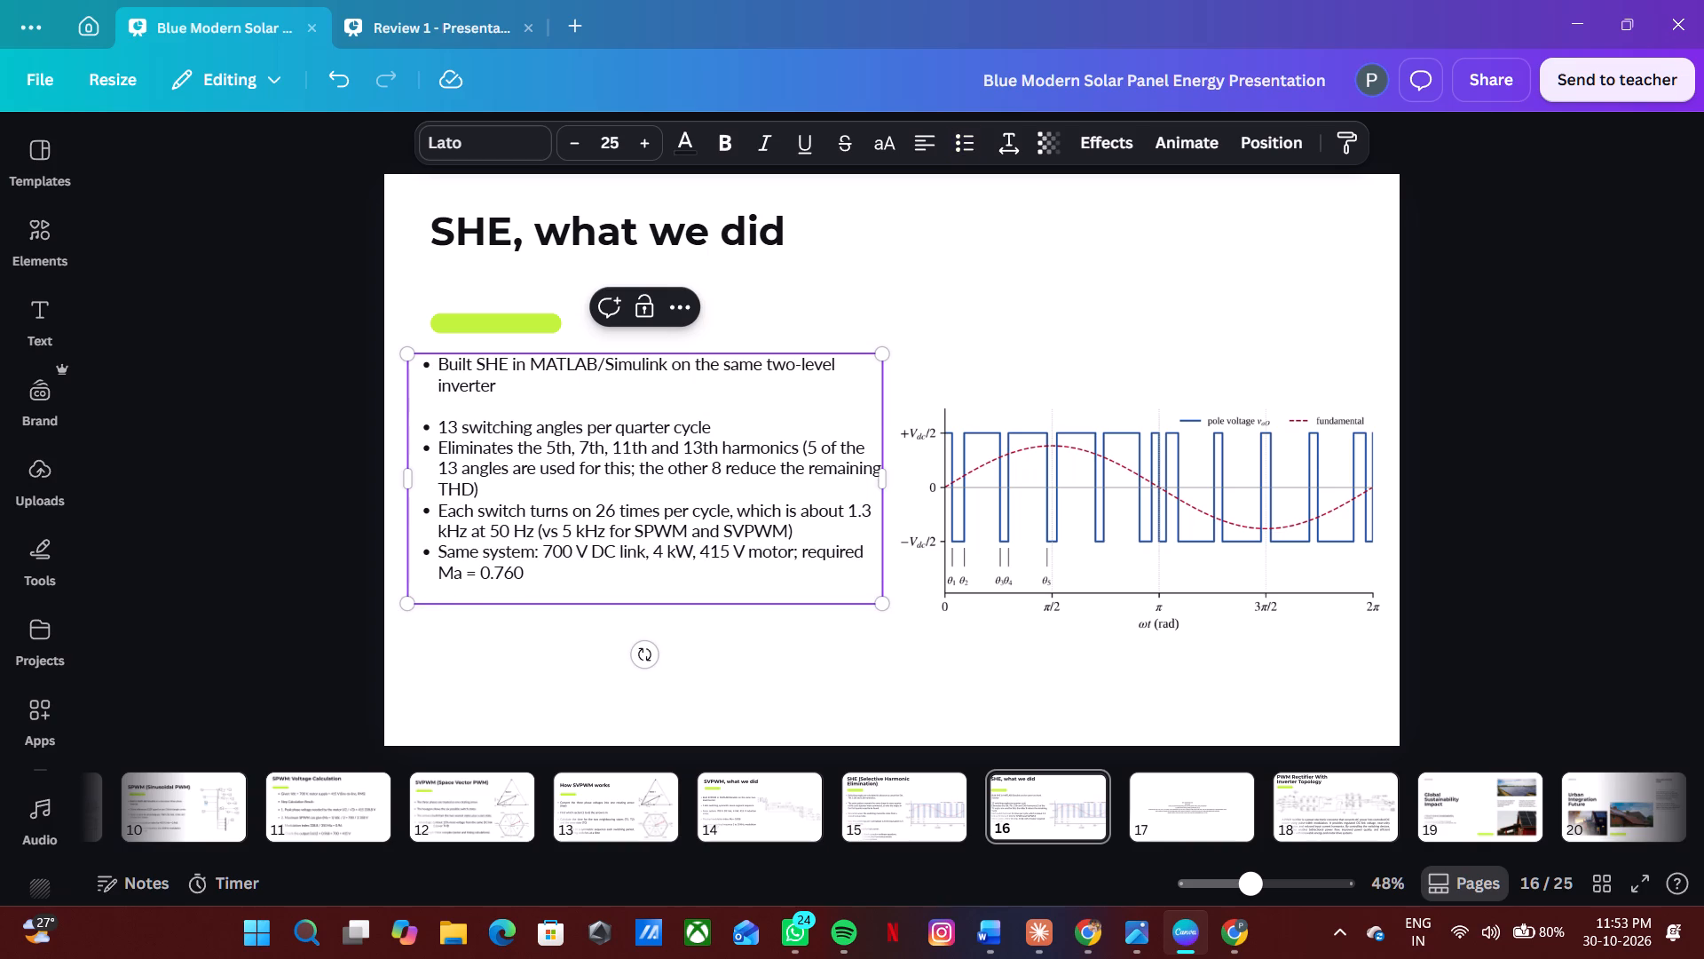
pyautogui.press('Up')
pyautogui.press('Right')
pyautogui.press('Right')
pyautogui.press('Right')
pyautogui.press('Right')
pyautogui.press('Right')
pyautogui.press('Right')
pyautogui.press('Right')
pyautogui.press('Right')
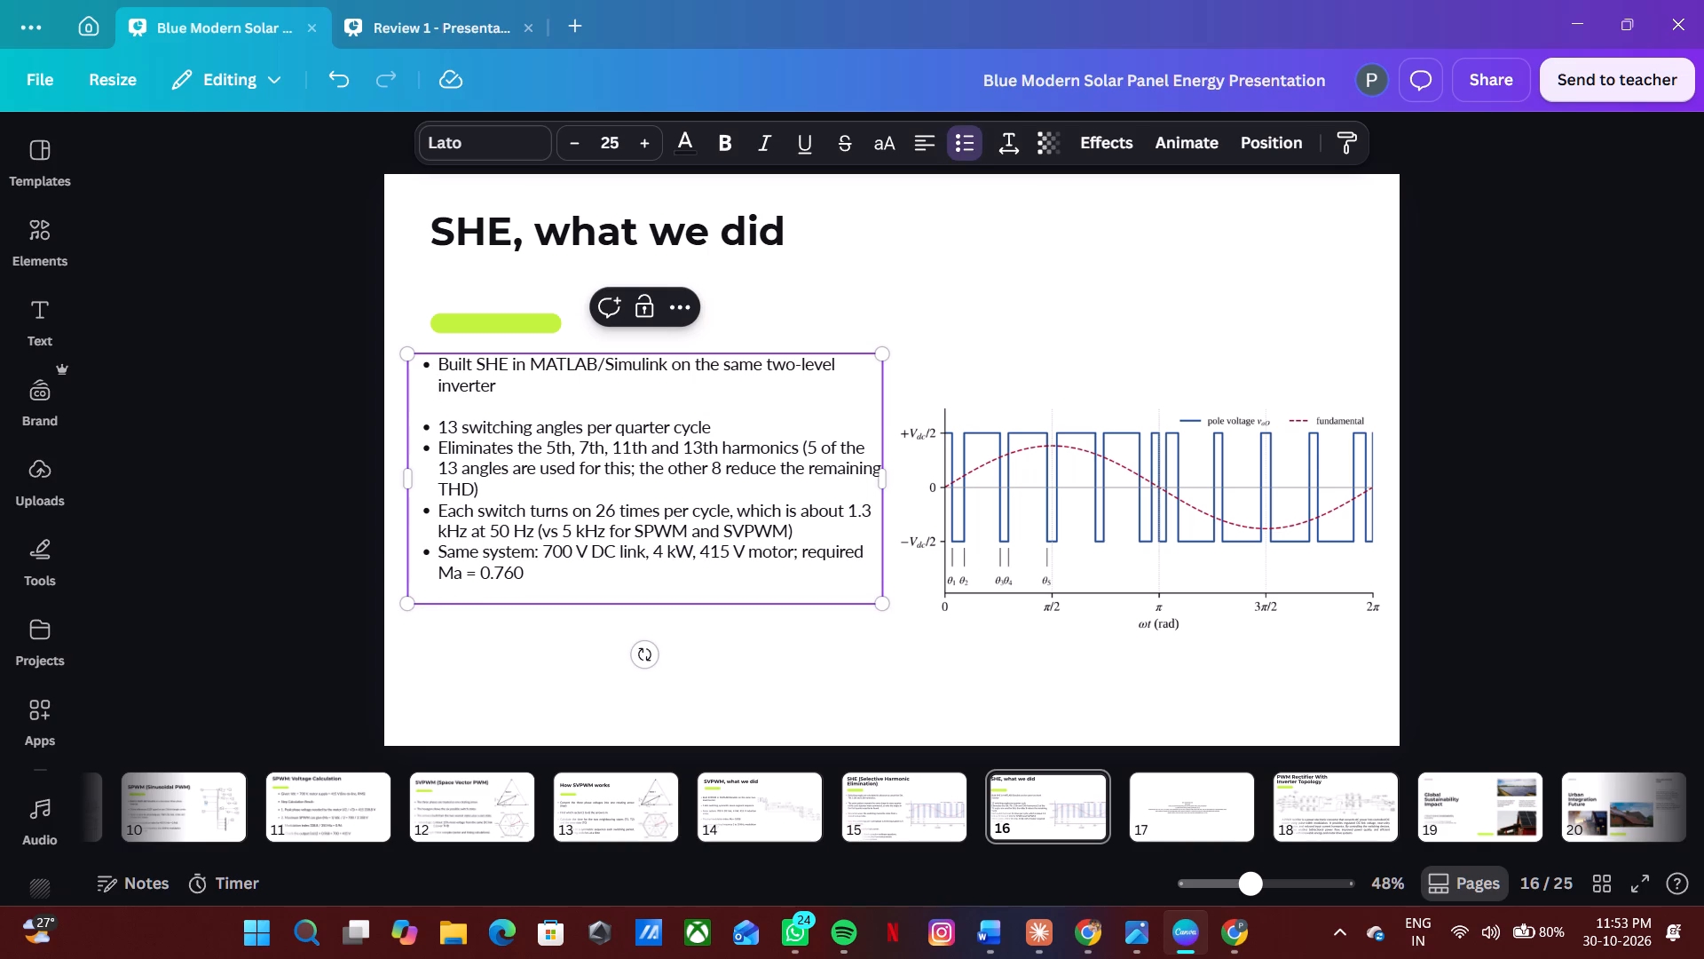
pyautogui.press('.')
# End the bullet "13 switching angles per quarter cycle" with a full stop and insert a blank line after it.
pyautogui.click(749, 424)
pyautogui.press('.')
pyautogui.press('Return')
pyautogui.press('BackSpace')
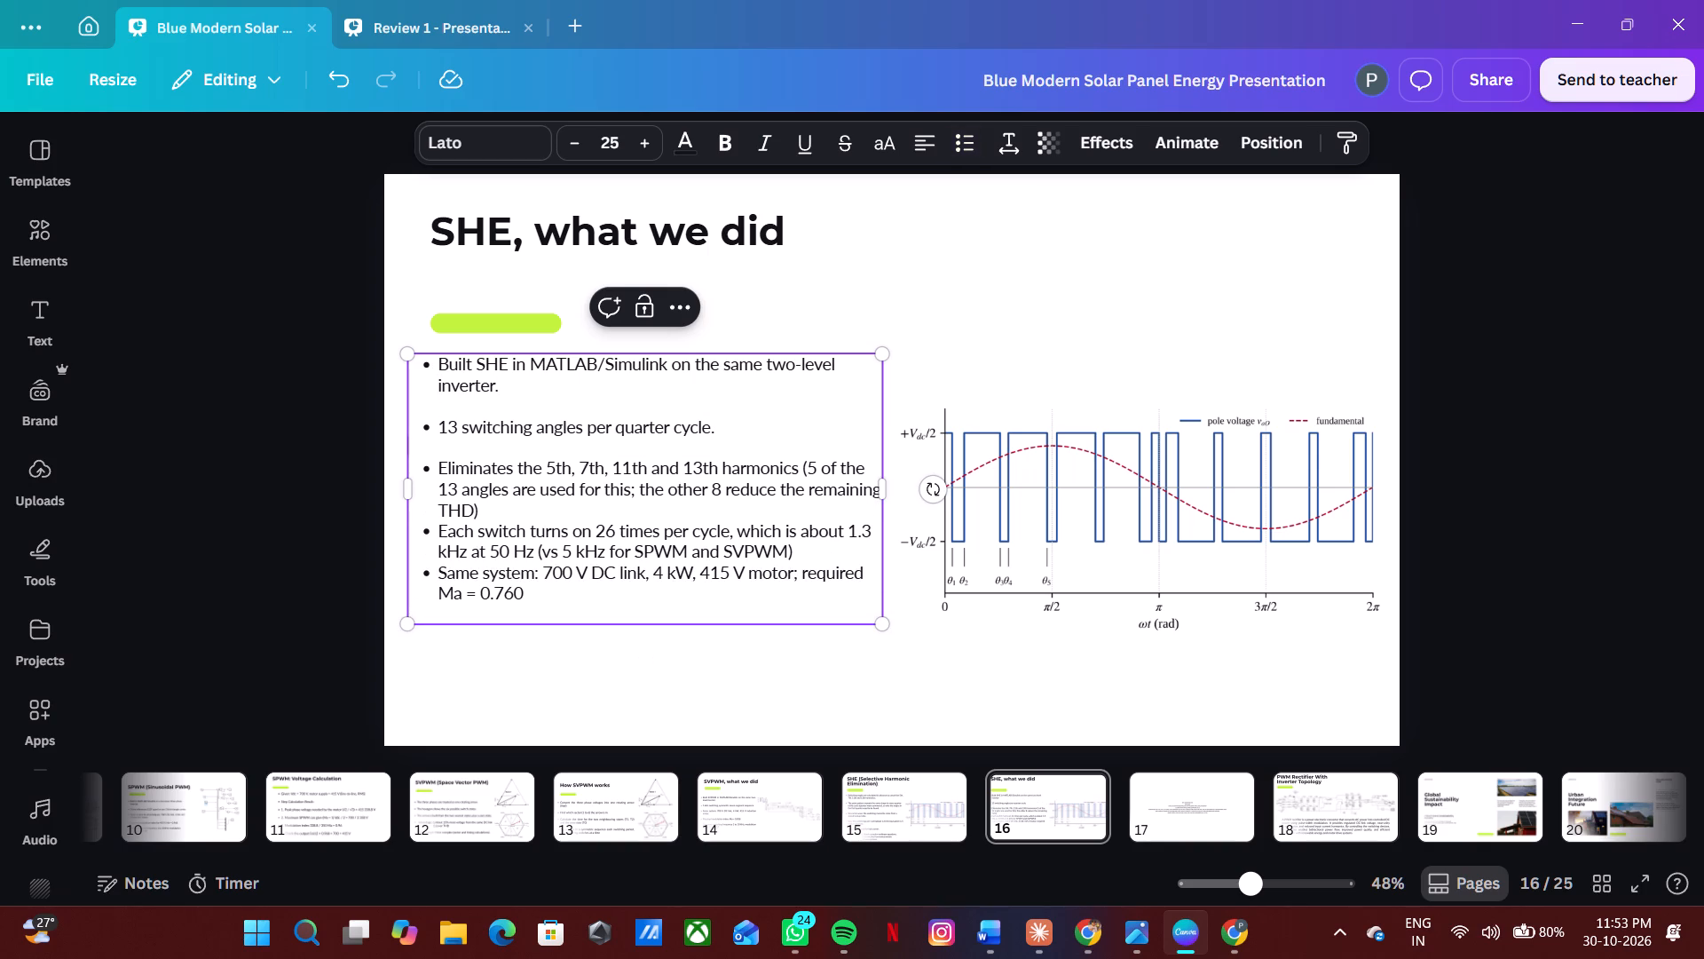
# Insert blank lines after the third and fourth bullets on slide 16 and leave the text box.
pyautogui.click(592, 519)
pyautogui.click(562, 513)
pyautogui.press('Return')
pyautogui.press('BackSpace')
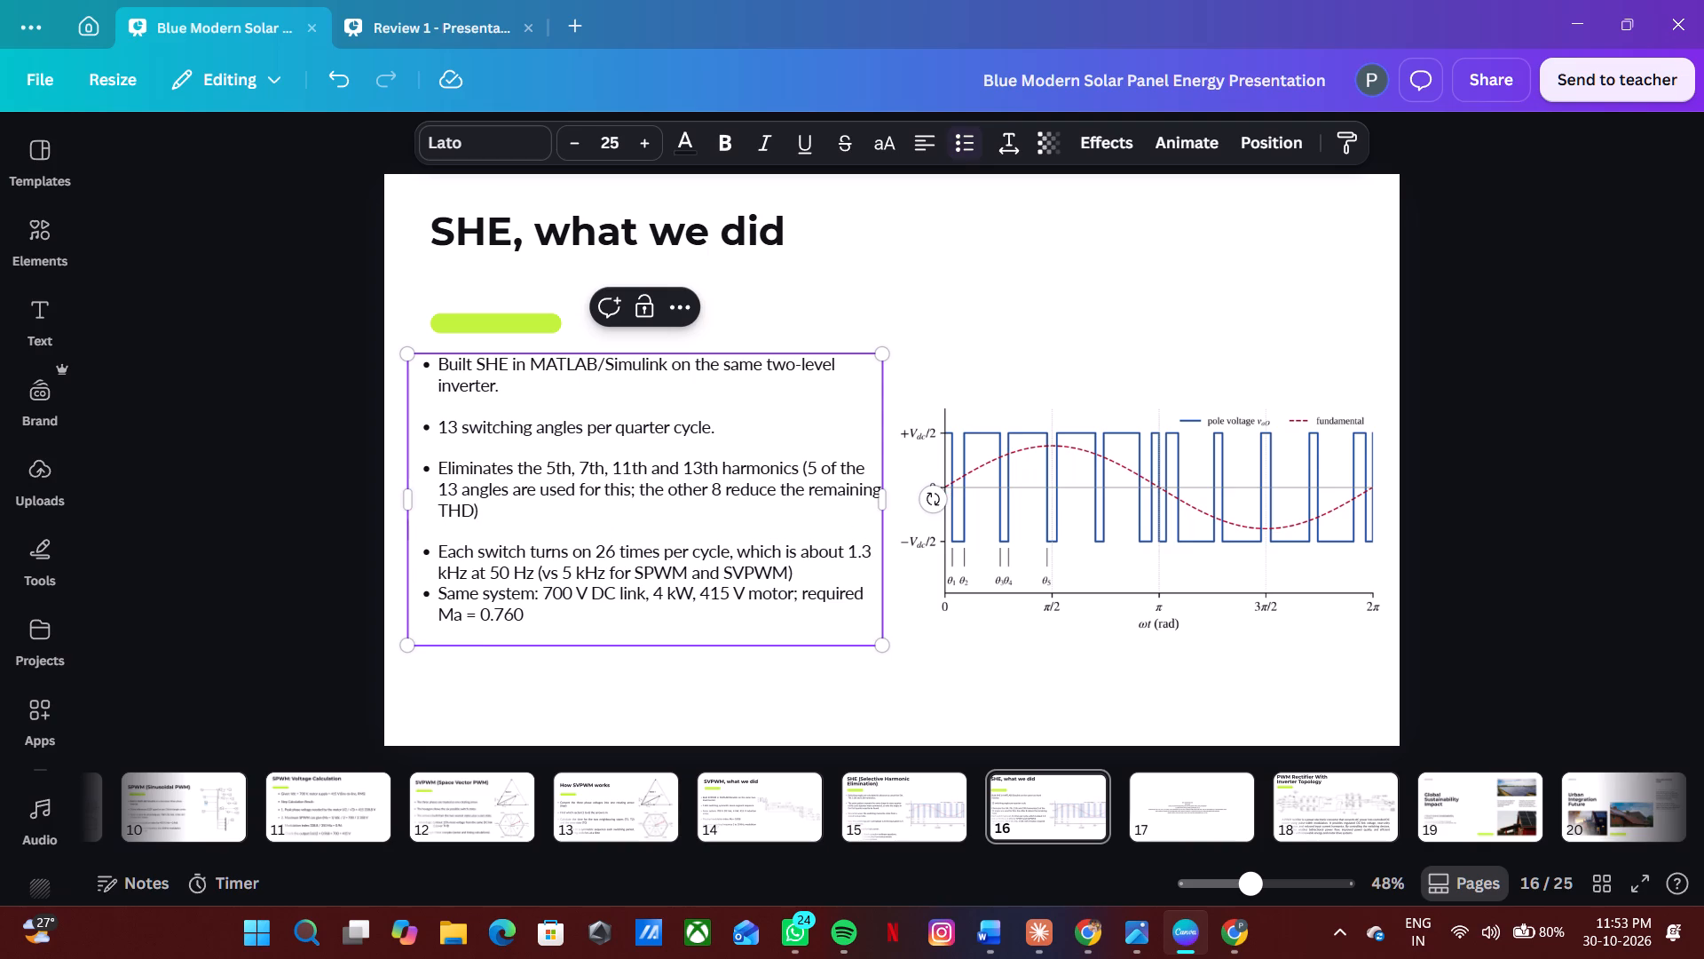
pyautogui.click(832, 562)
pyautogui.press('Return')
pyautogui.press('BackSpace')
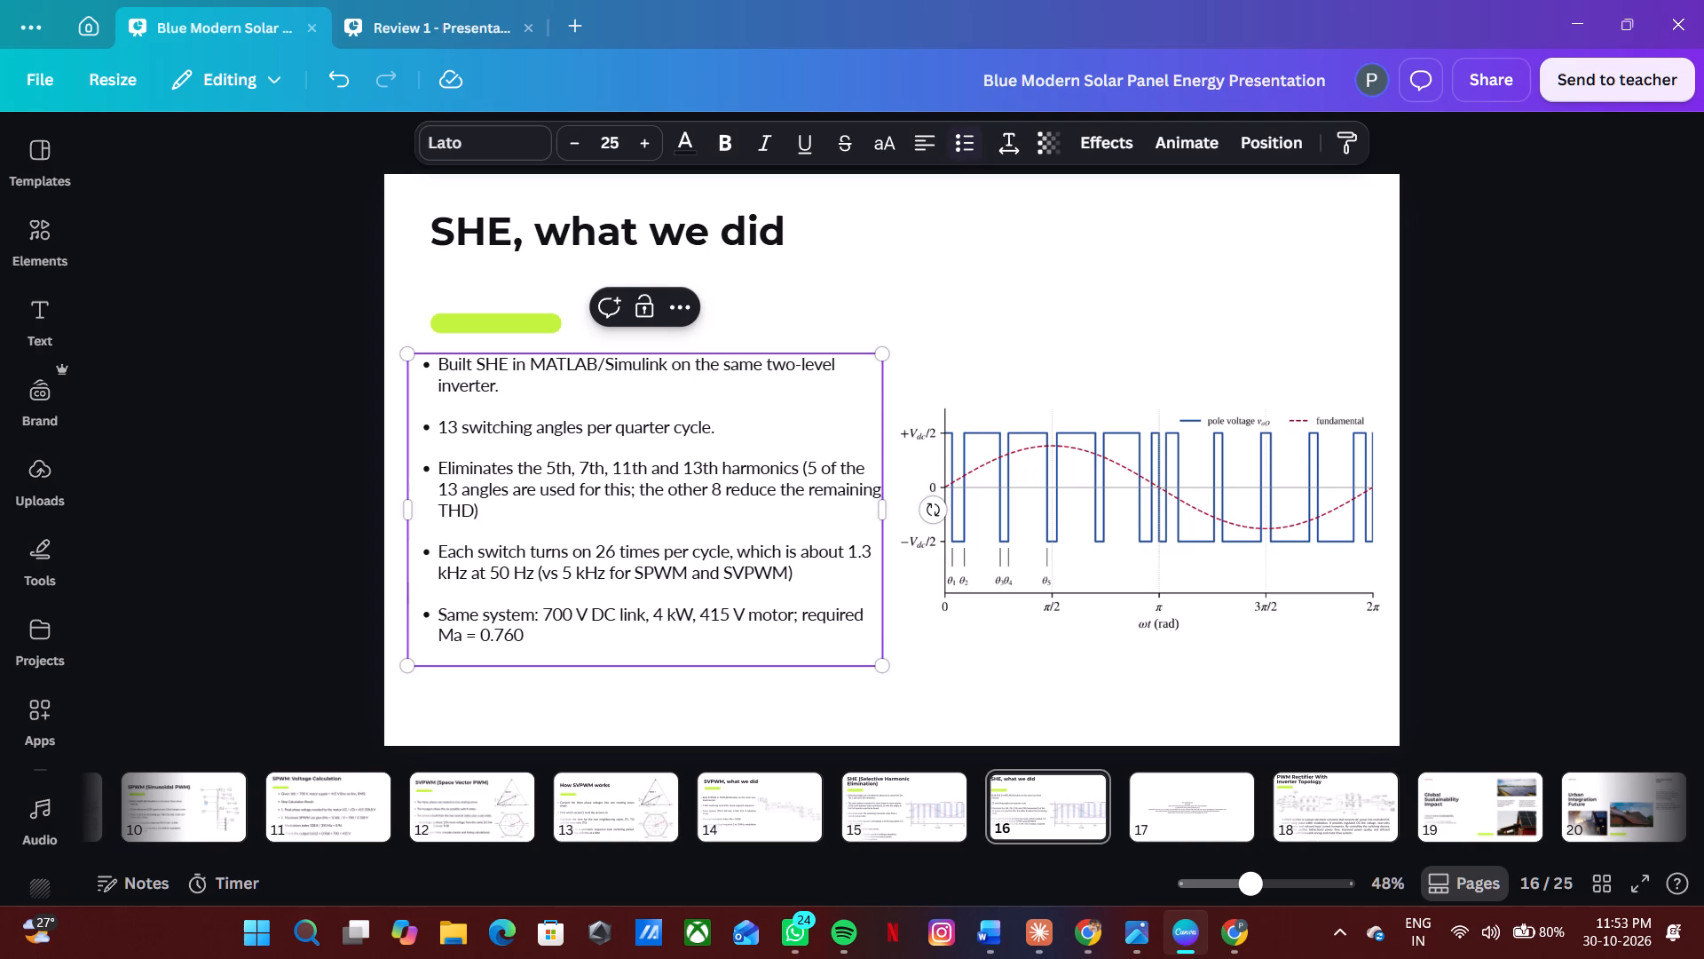
pyautogui.click(1422, 437)
# Widen the bullet text box on slide 16 and scale it up to a font size of about 27.3.
pyautogui.click(726, 485)
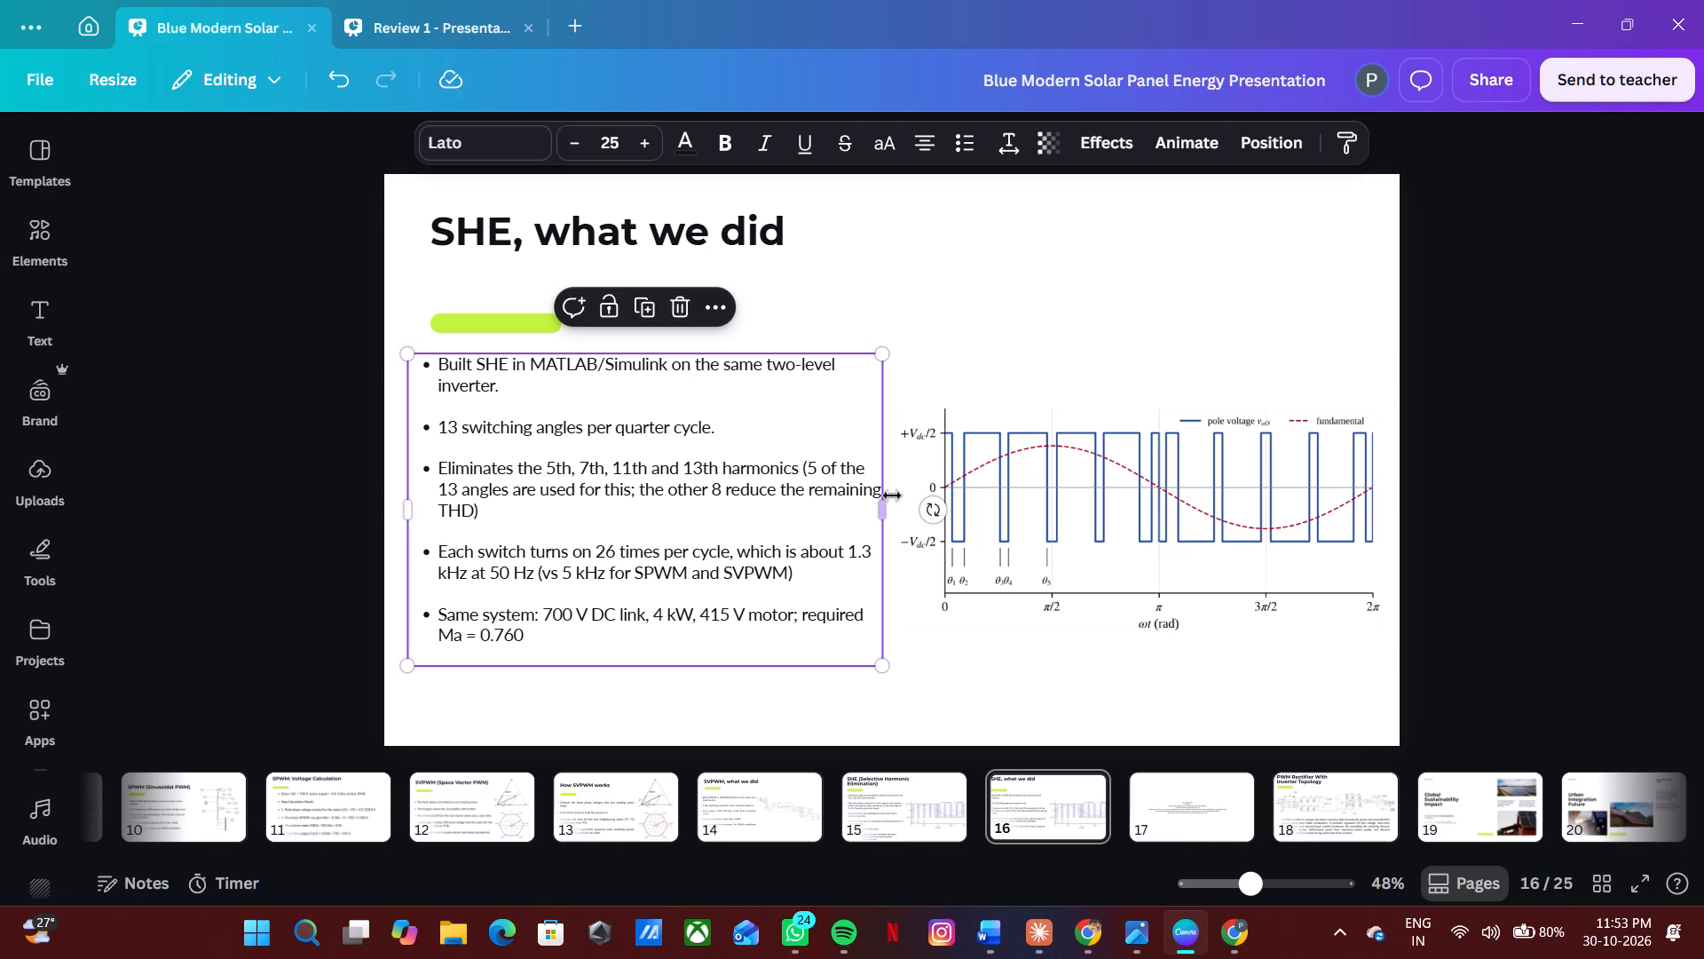
pyautogui.moveTo(887, 508); pyautogui.dragTo(890, 523)
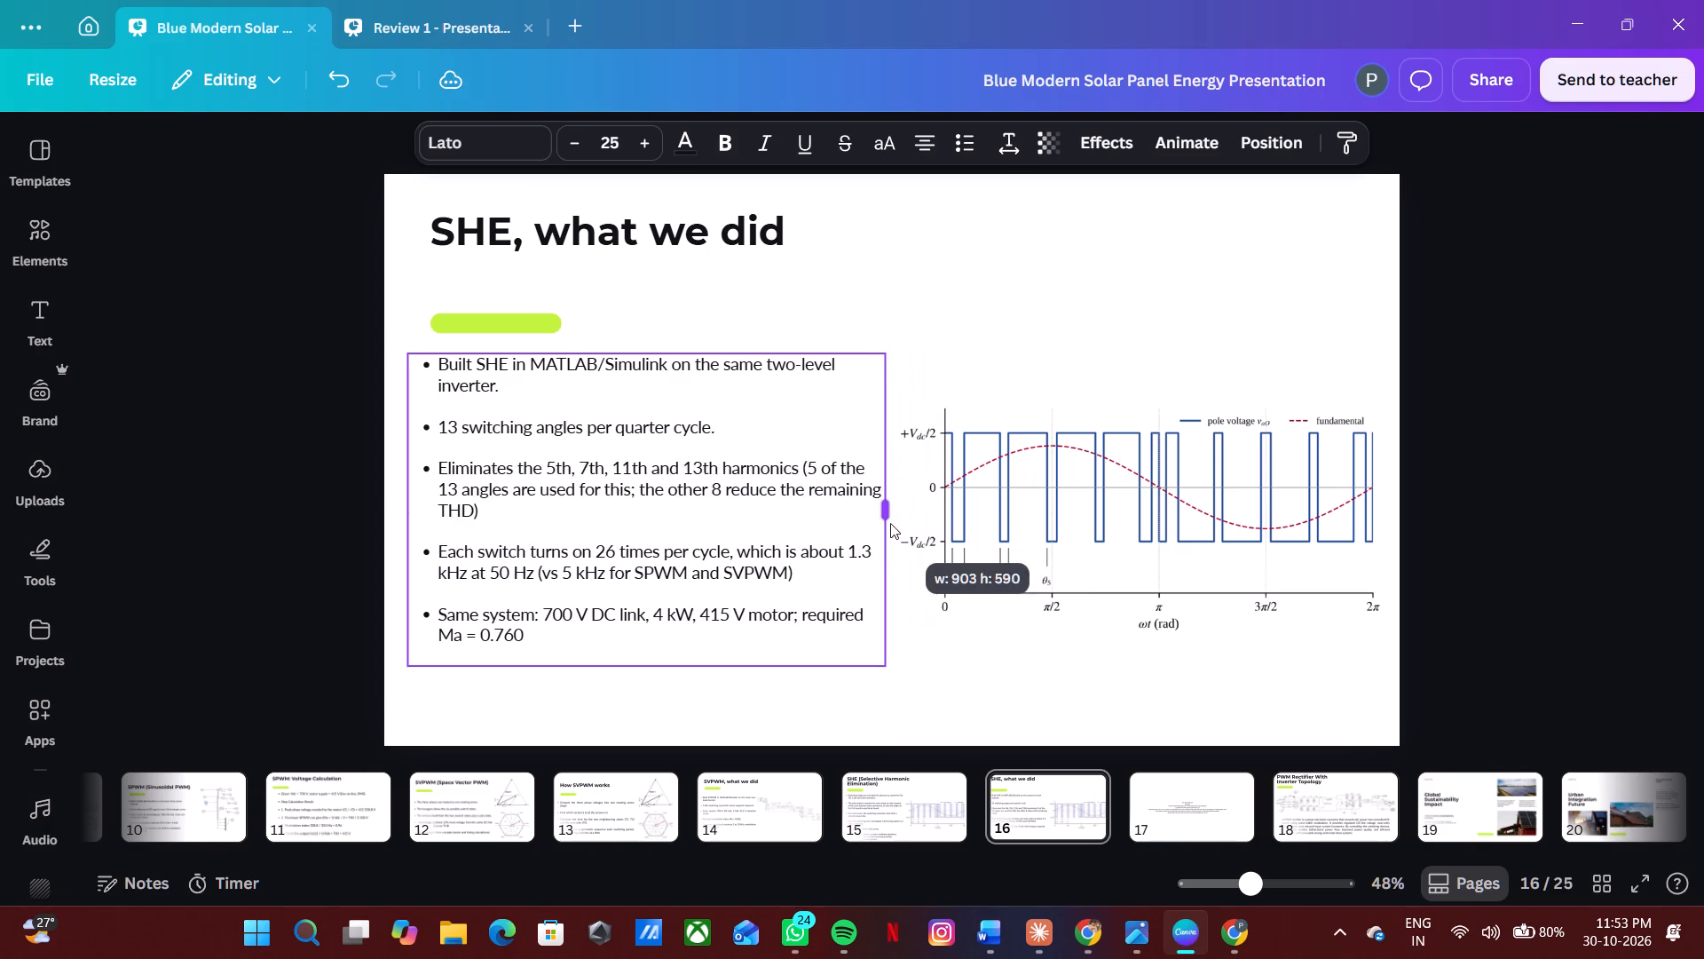
pyautogui.moveTo(890, 523); pyautogui.dragTo(935, 513)
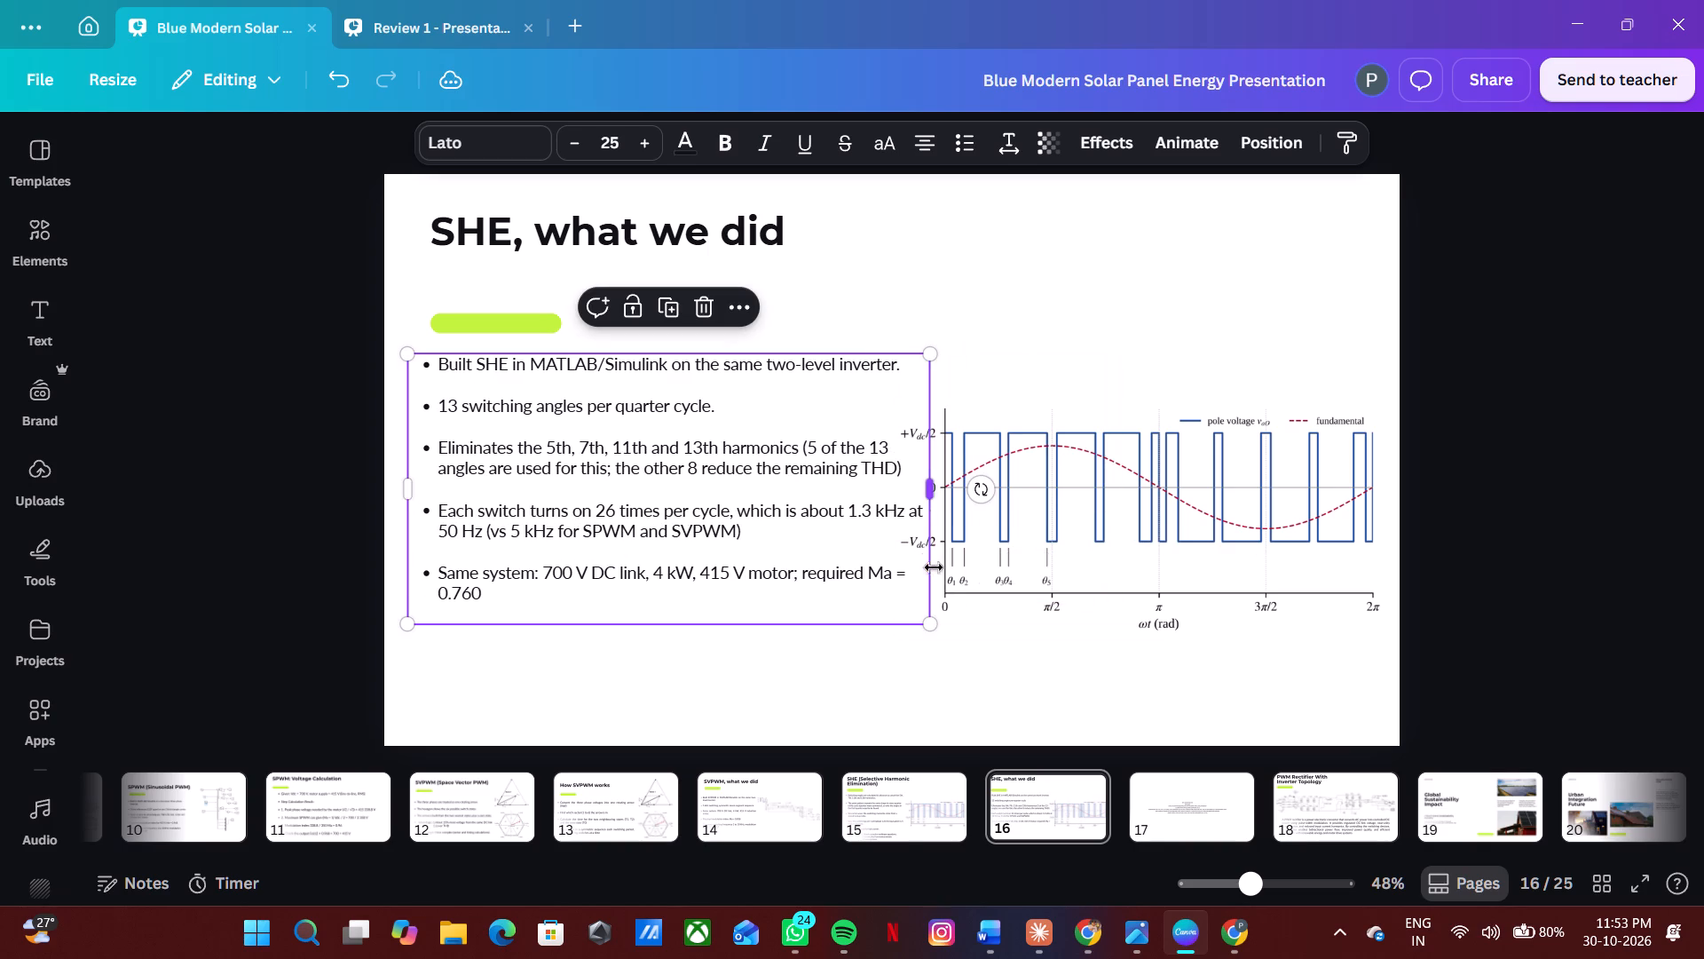
pyautogui.moveTo(934, 626); pyautogui.dragTo(973, 670)
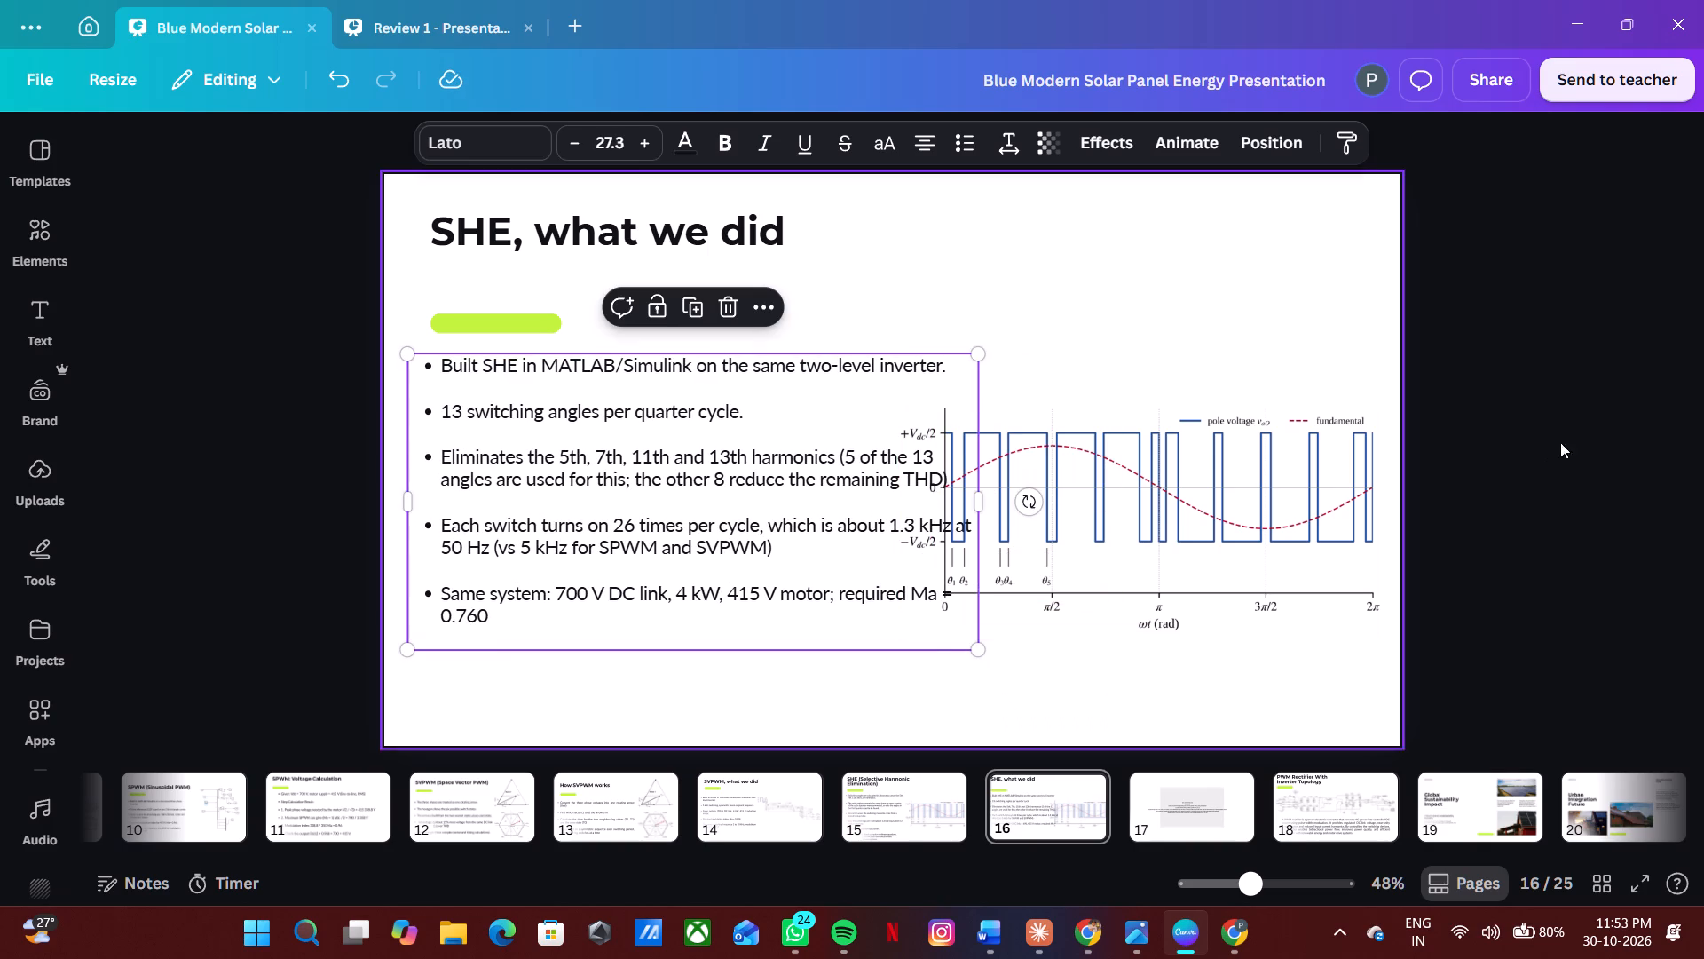
pyautogui.click(1585, 436)
# Move slide 16's bullet text box slightly down and left, and narrow it so it clears the waveform chart.
pyautogui.moveTo(783, 496); pyautogui.dragTo(775, 510)
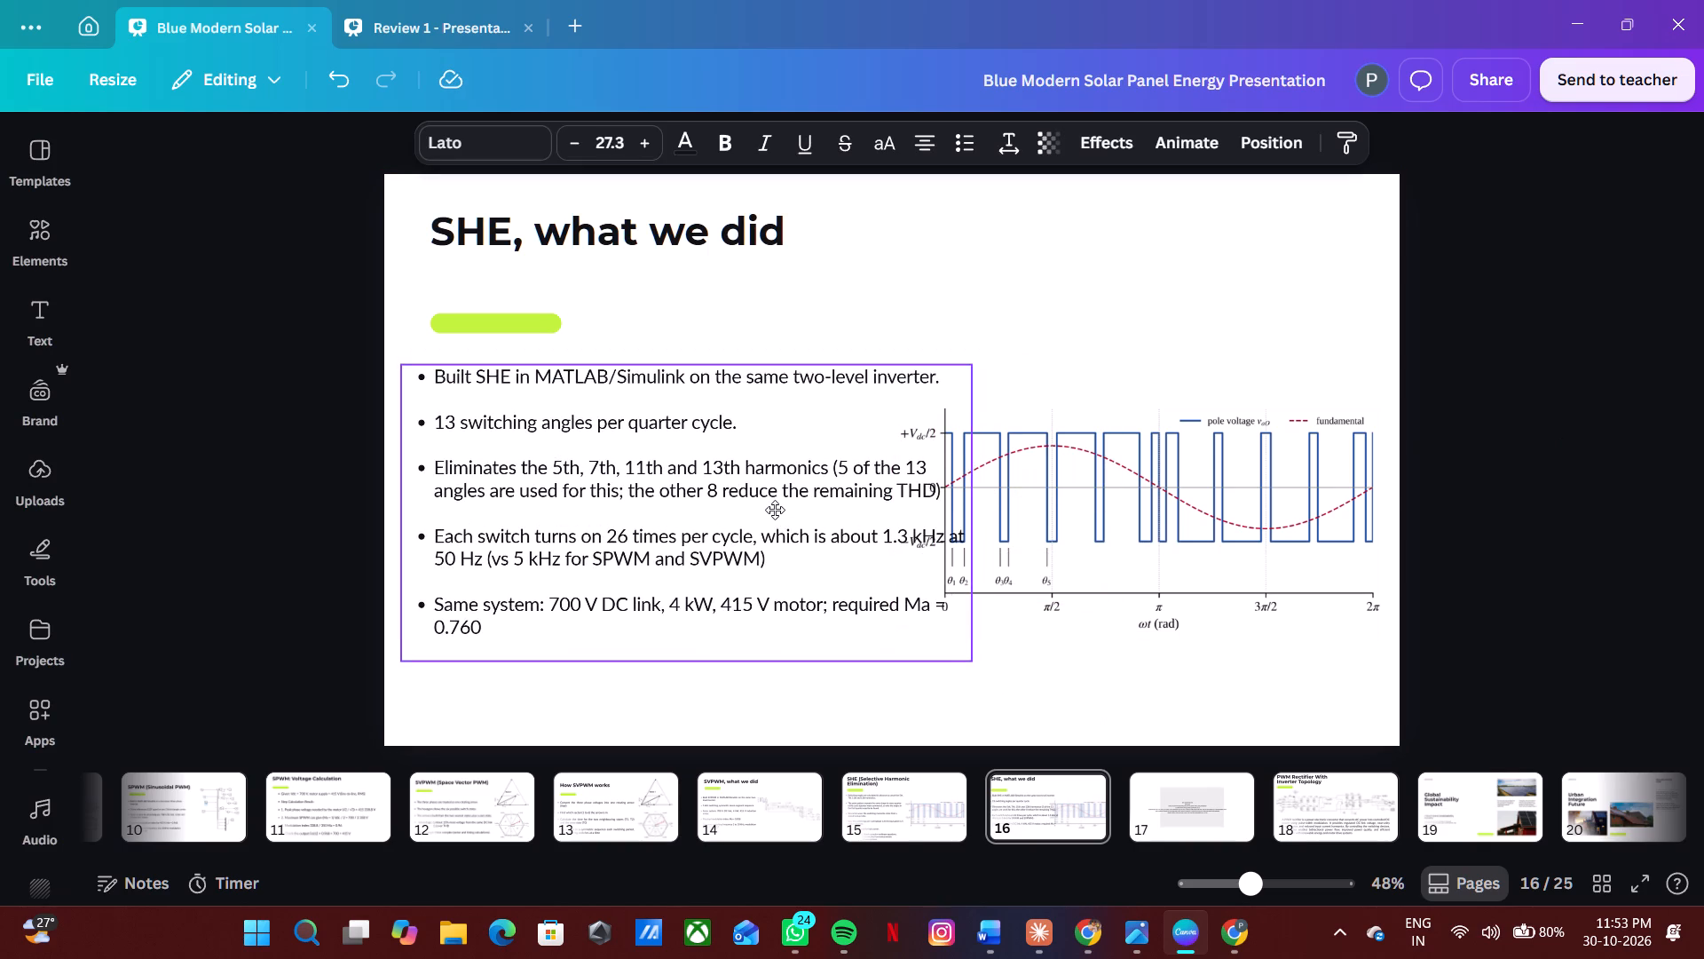
pyautogui.moveTo(775, 510); pyautogui.dragTo(770, 514)
pyautogui.moveTo(970, 514); pyautogui.dragTo(917, 516)
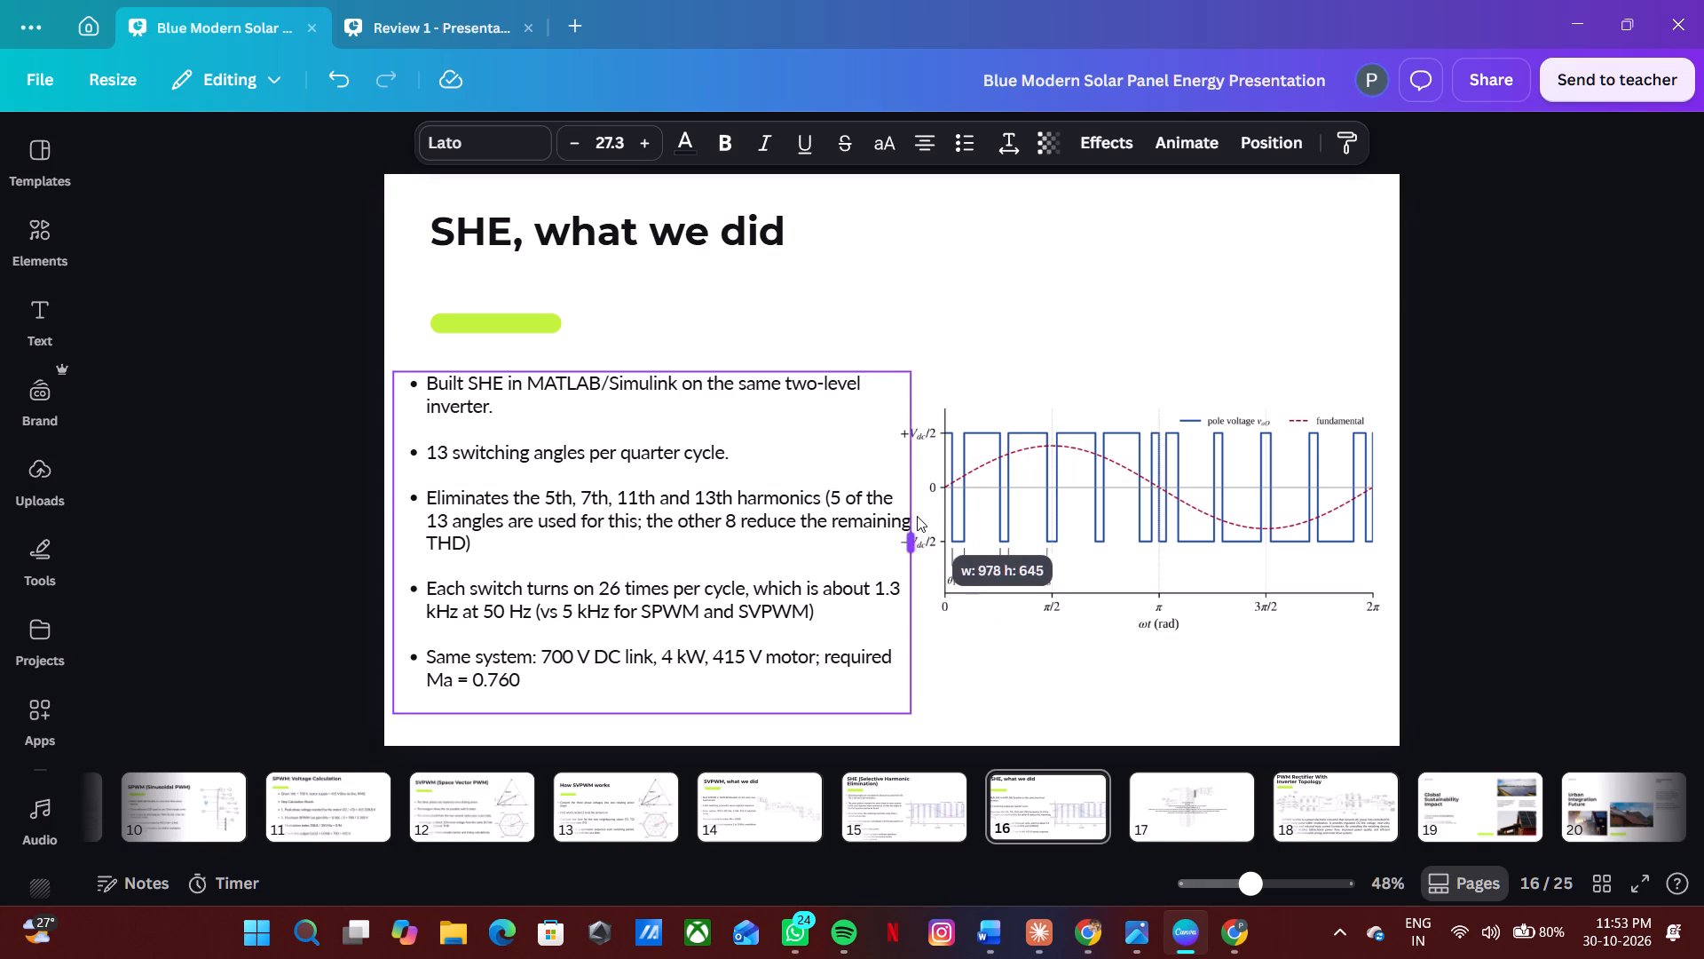
pyautogui.moveTo(917, 516); pyautogui.dragTo(876, 521)
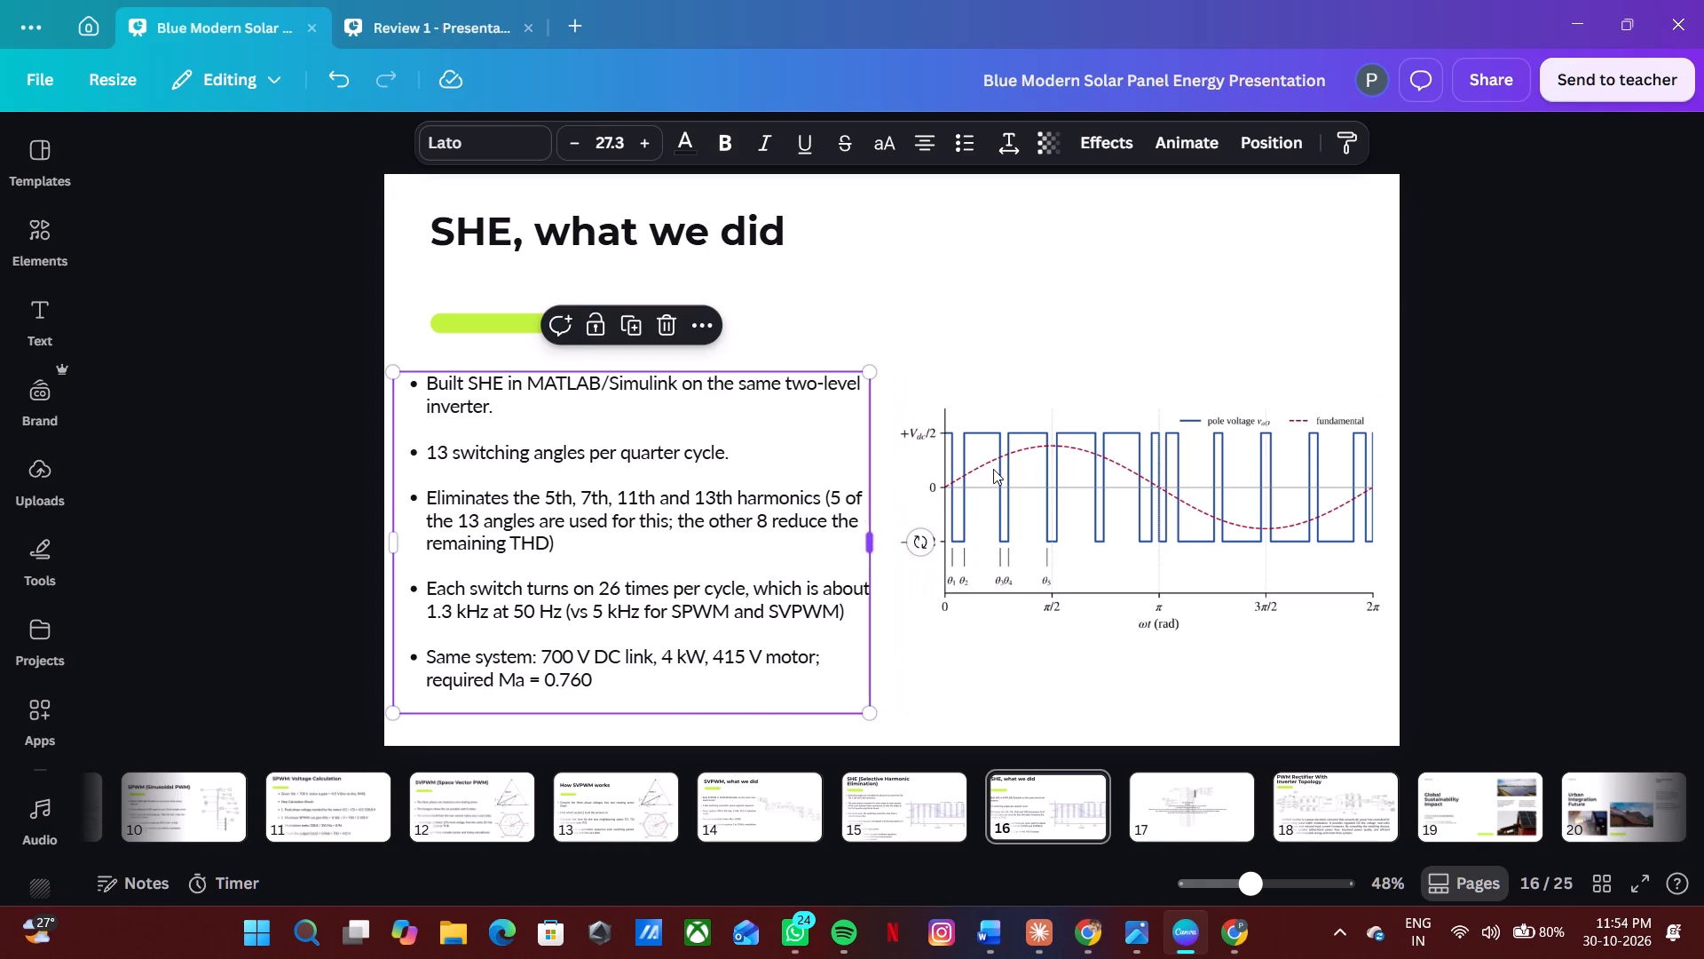
# Move slide 16's green accent bar and bullet text box up beneath the title, and widen the text box slightly.
pyautogui.click(1631, 281)
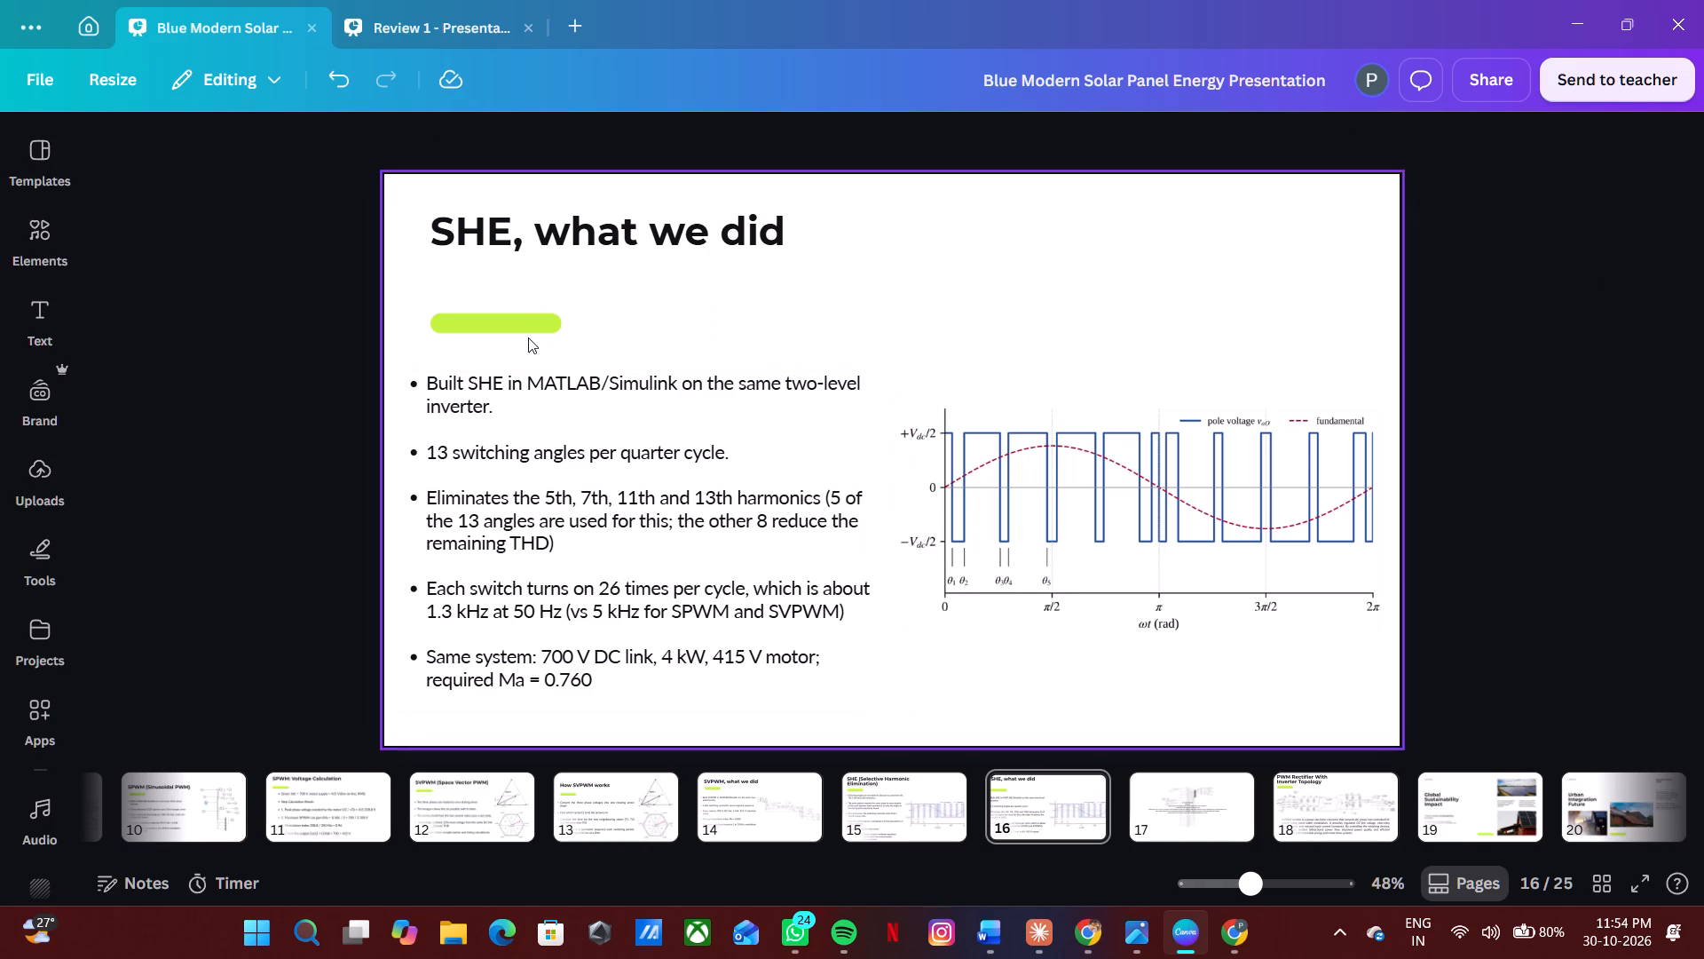
pyautogui.moveTo(525, 324); pyautogui.dragTo(519, 294)
pyautogui.moveTo(585, 478); pyautogui.dragTo(585, 442)
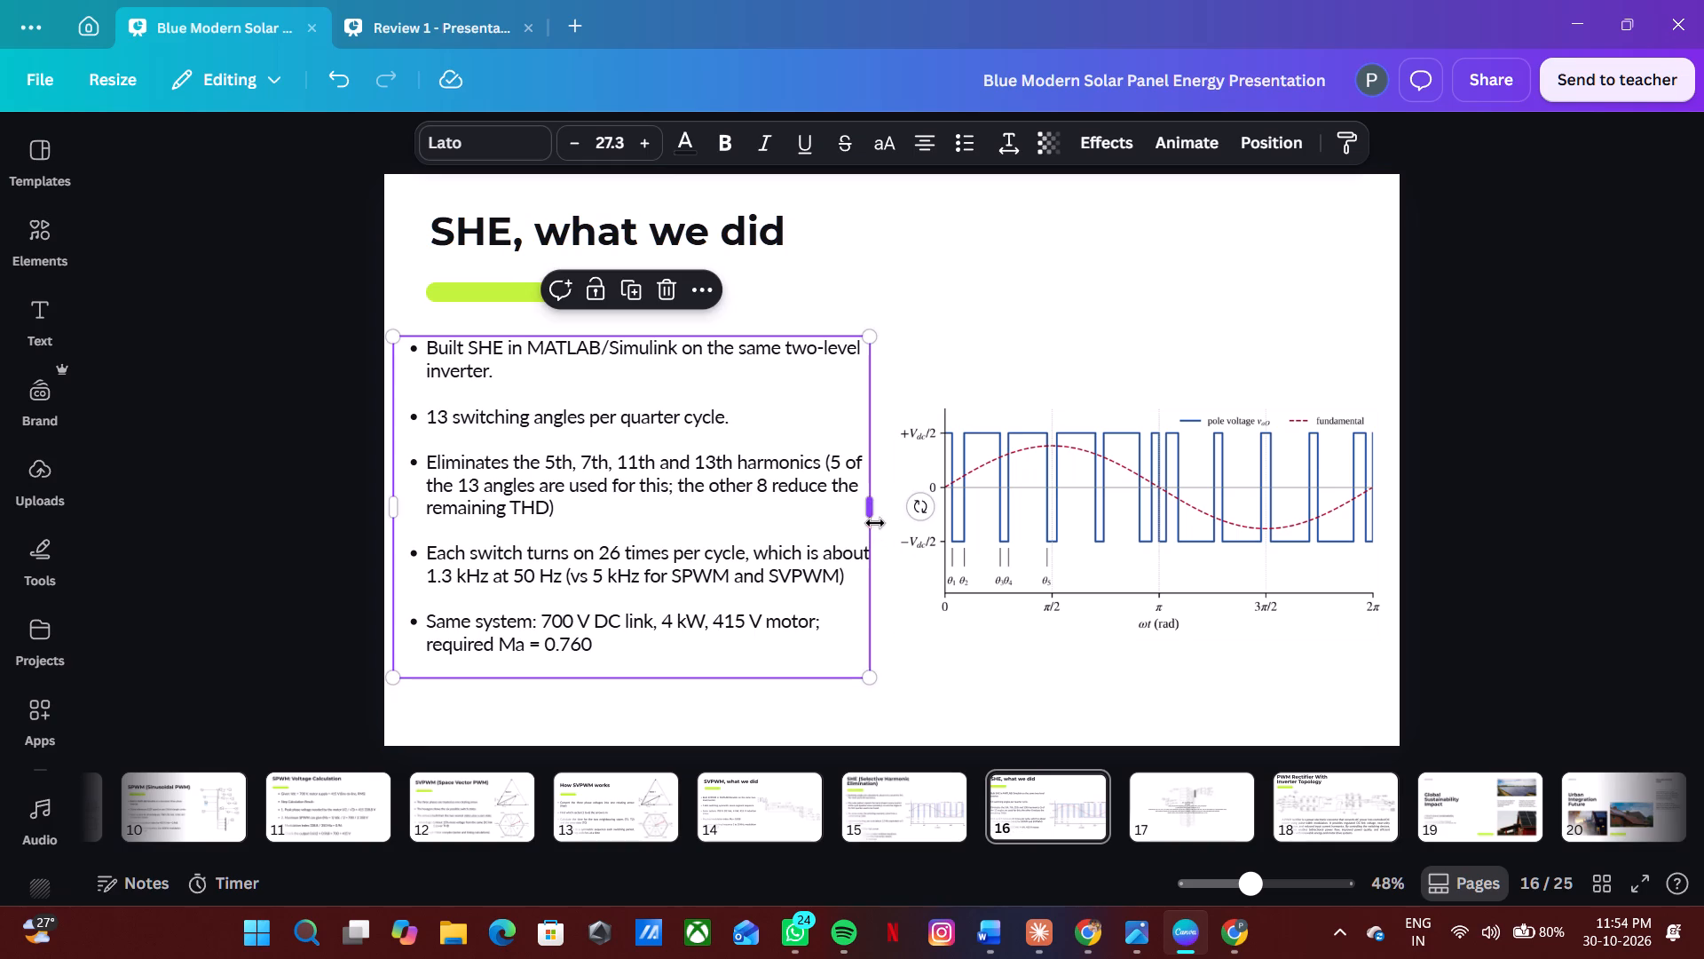
pyautogui.moveTo(875, 523); pyautogui.dragTo(899, 524)
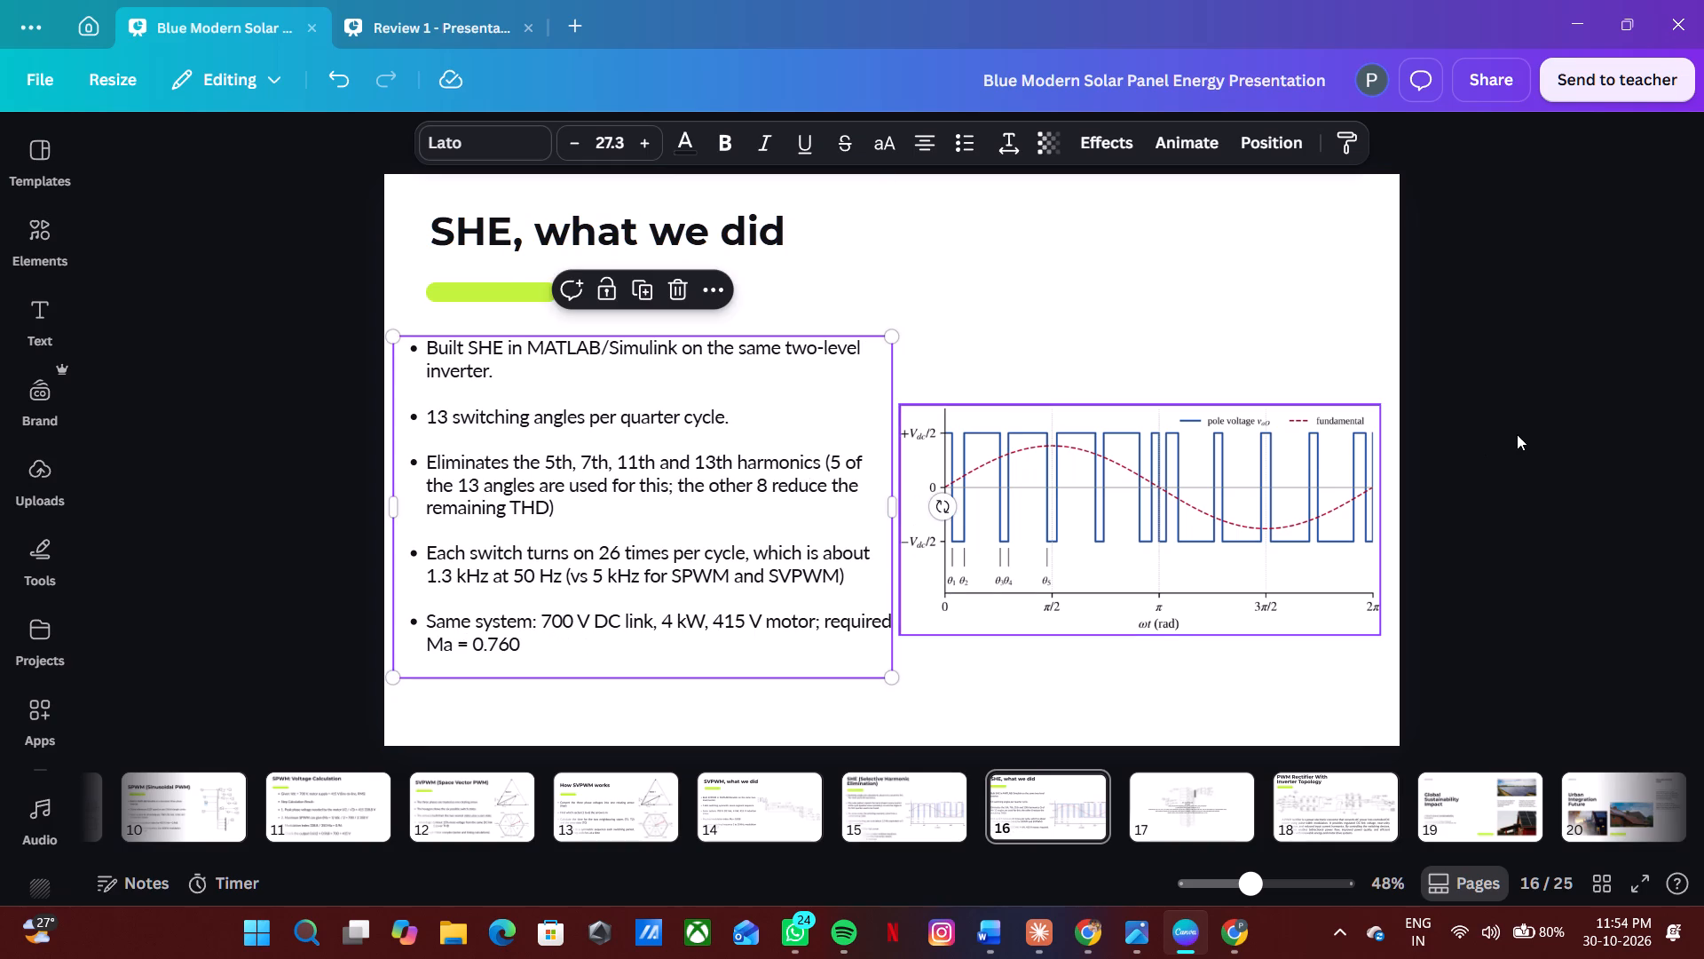
pyautogui.click(1519, 434)
# Nudge the waveform chart on slide 16 slightly up and to the right, beside the bullets.
pyautogui.moveTo(1155, 544); pyautogui.dragTo(1160, 527)
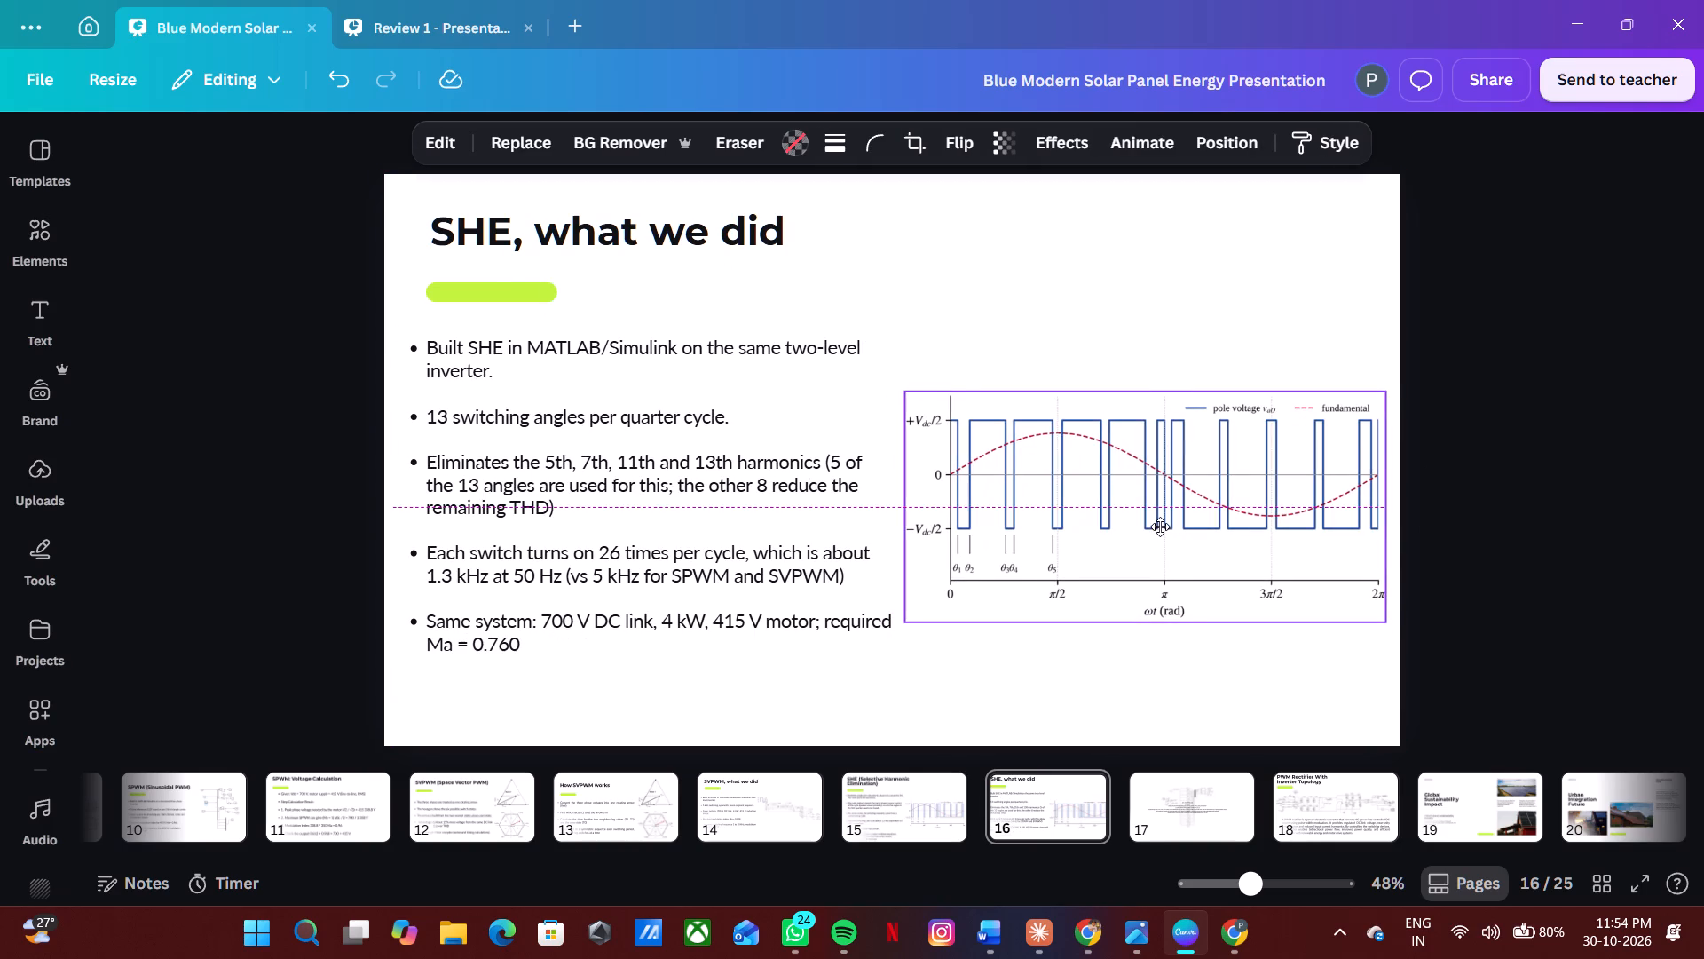
pyautogui.moveTo(1160, 527); pyautogui.dragTo(1159, 526)
pyautogui.click(1526, 478)
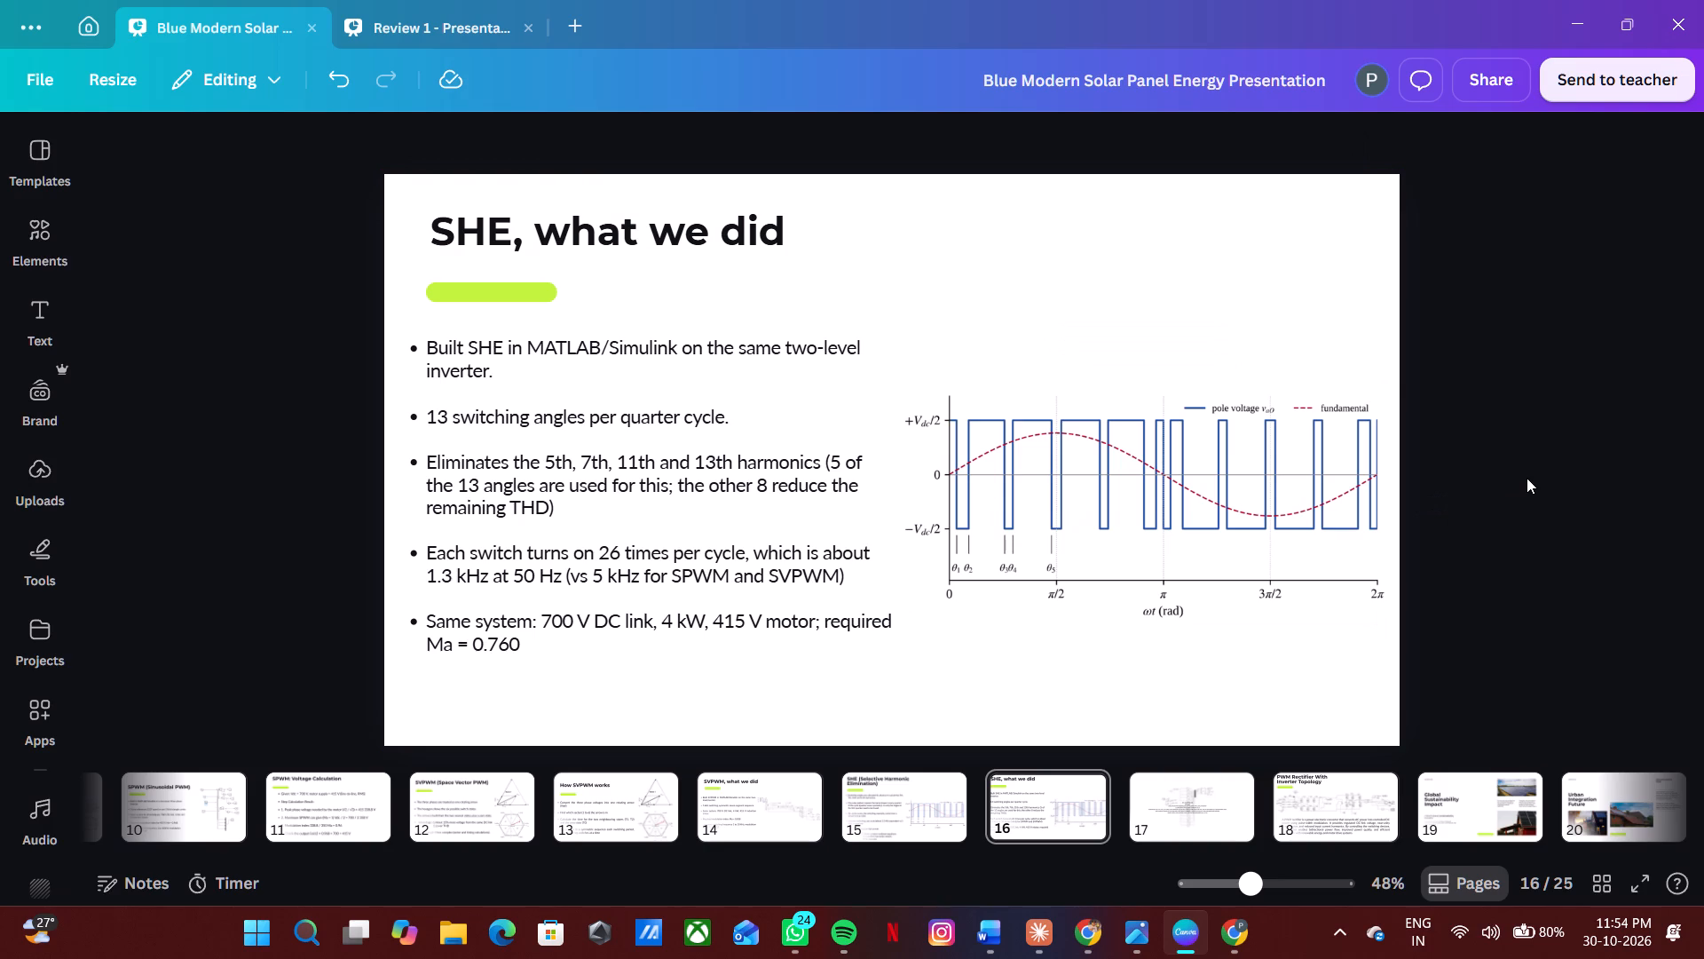
# Copy the Simulink block diagram from slide 17 onto slide 16 and place it in the waveform chart's frame, replacing the chart.
pyautogui.press('Left')
pyautogui.press('Right')
pyautogui.press('Right')
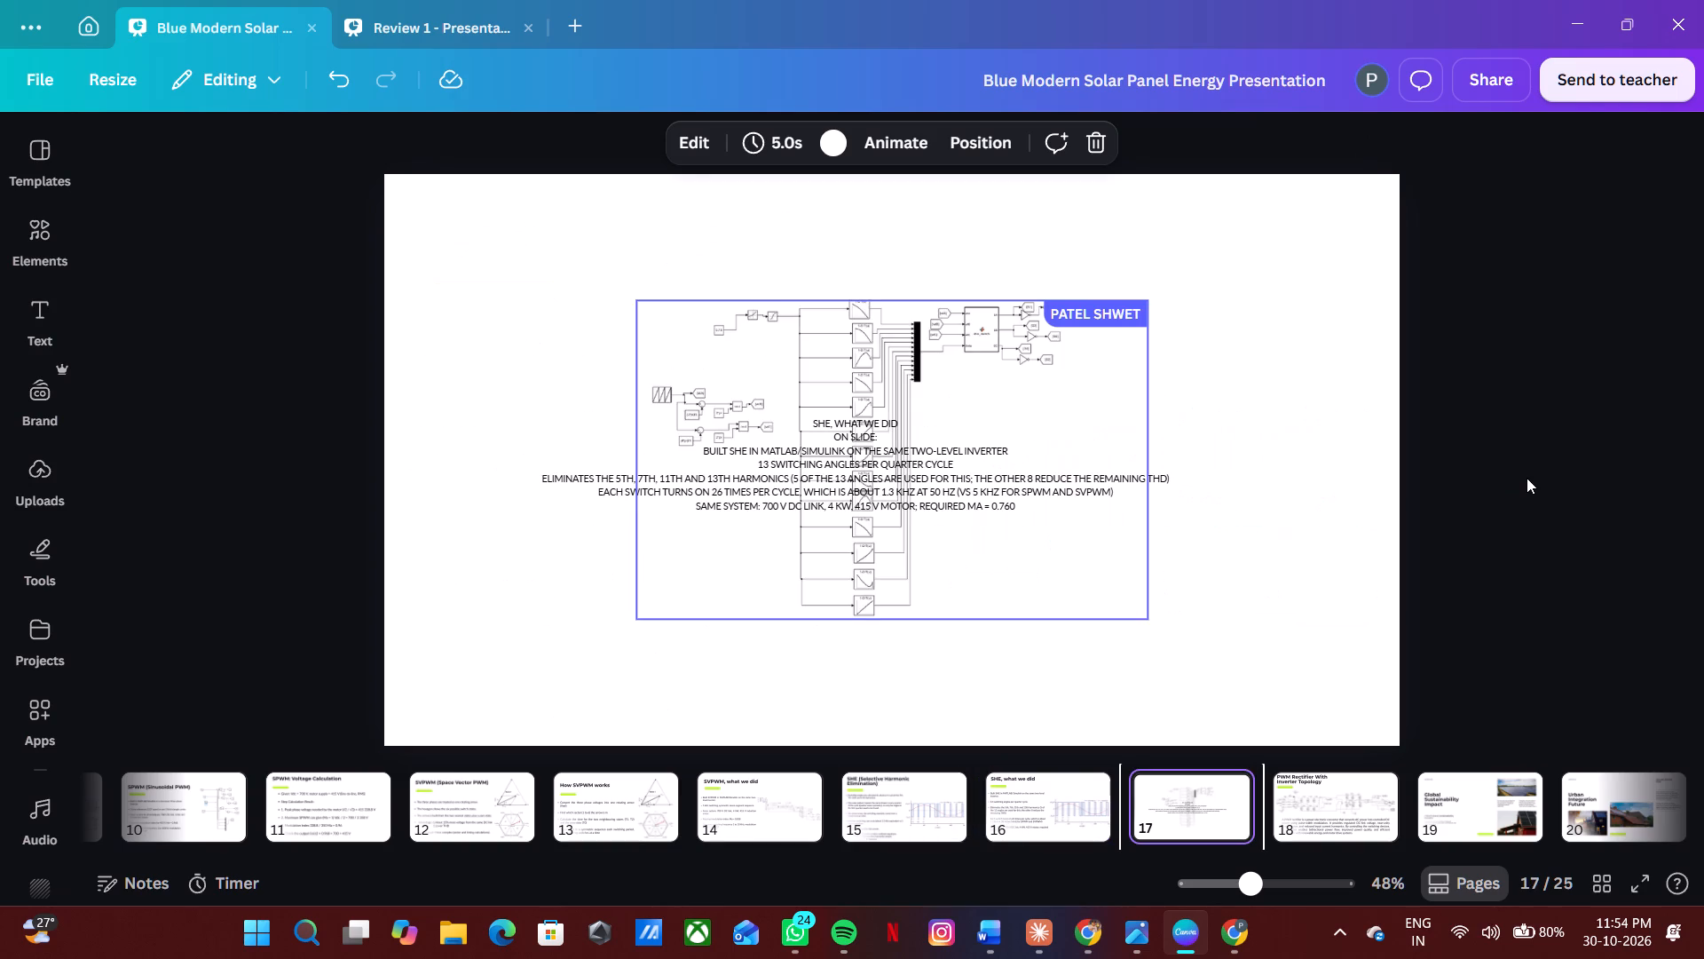
pyautogui.click(1039, 394)
pyautogui.hotkey('ctrl', 'c')
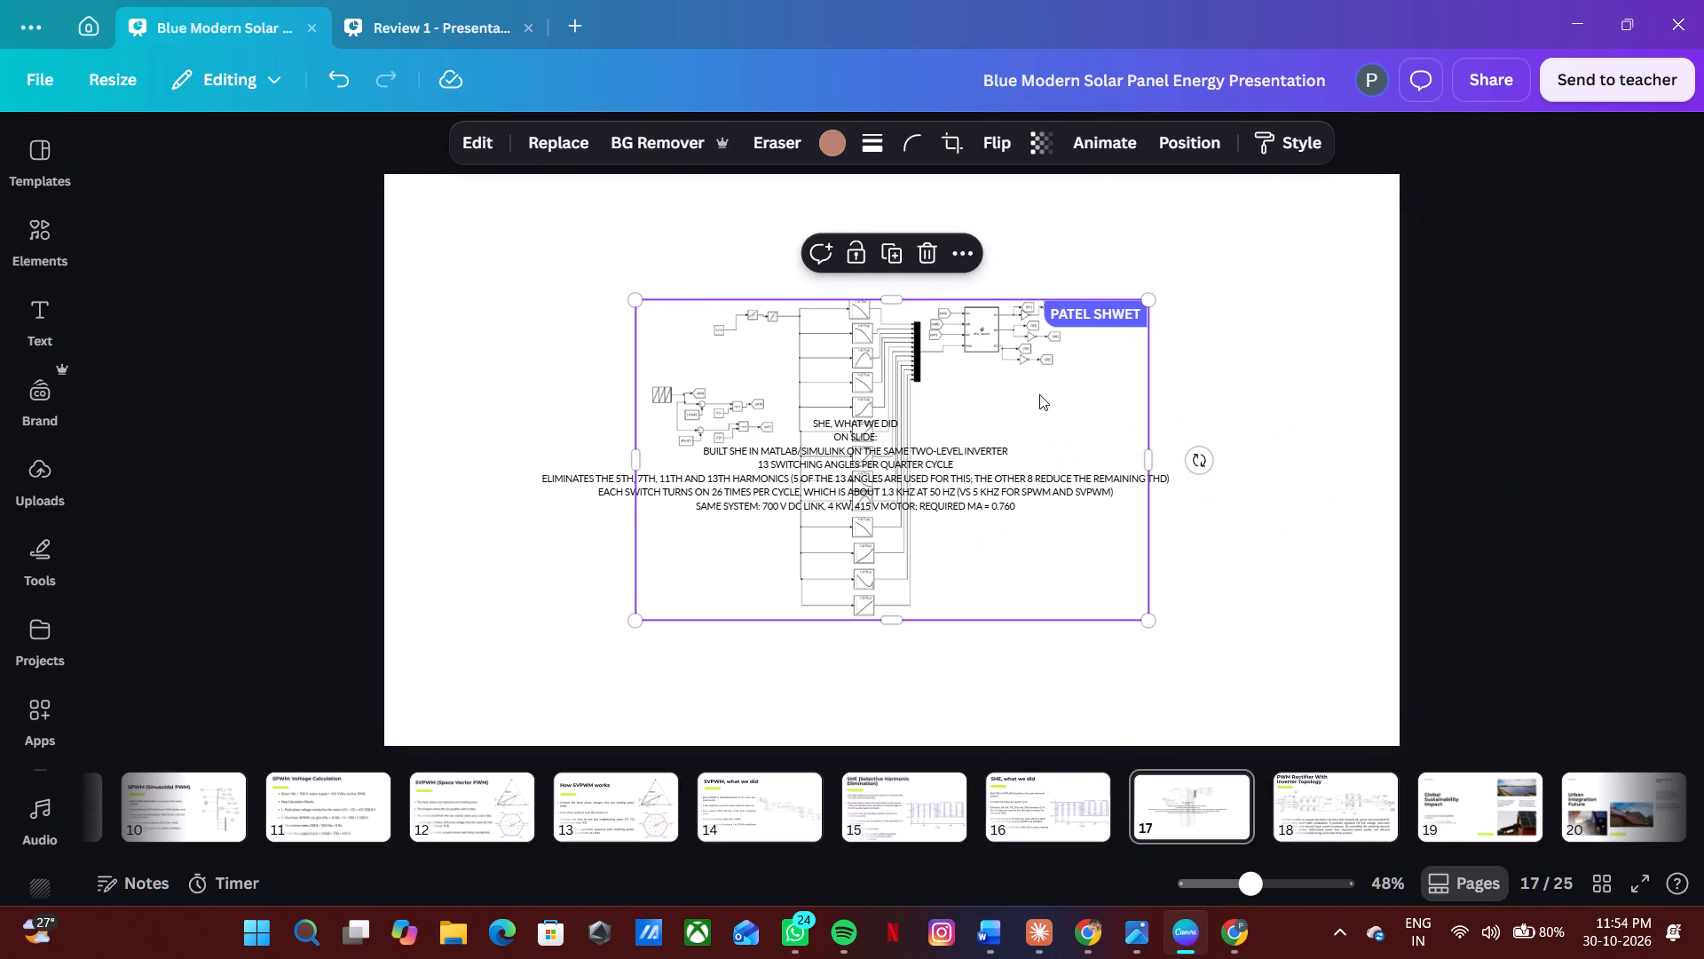
pyautogui.click(1024, 813)
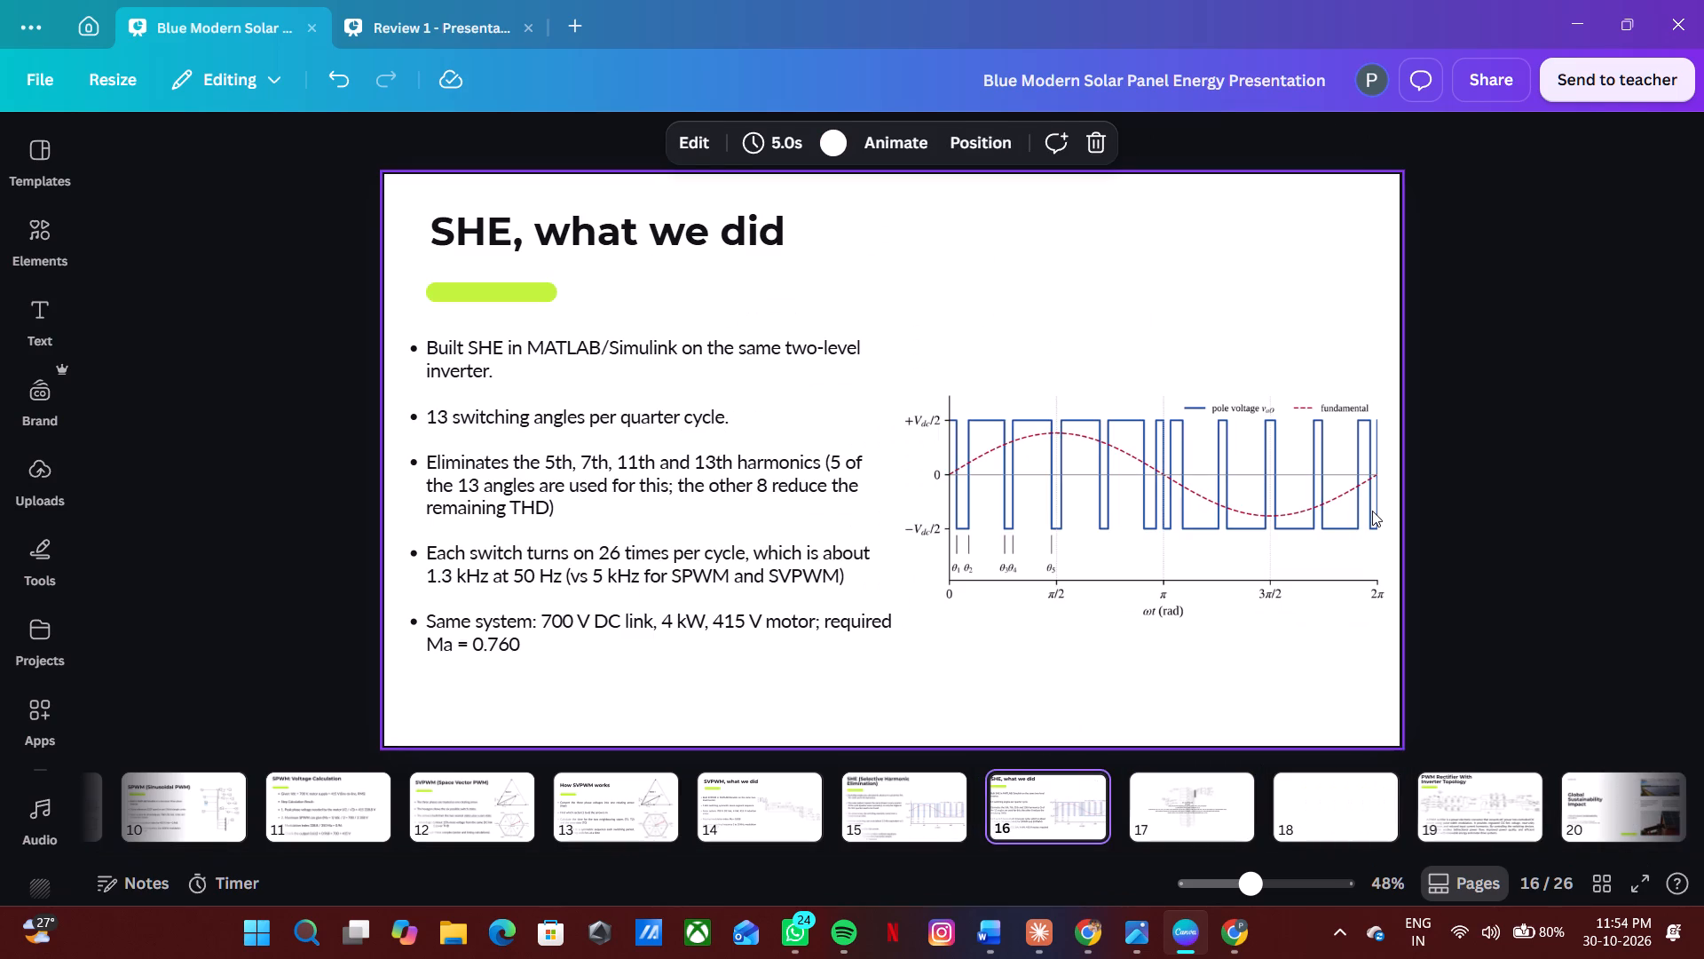
pyautogui.hotkey('ctrl', 'v')
pyautogui.moveTo(959, 376); pyautogui.dragTo(1232, 440)
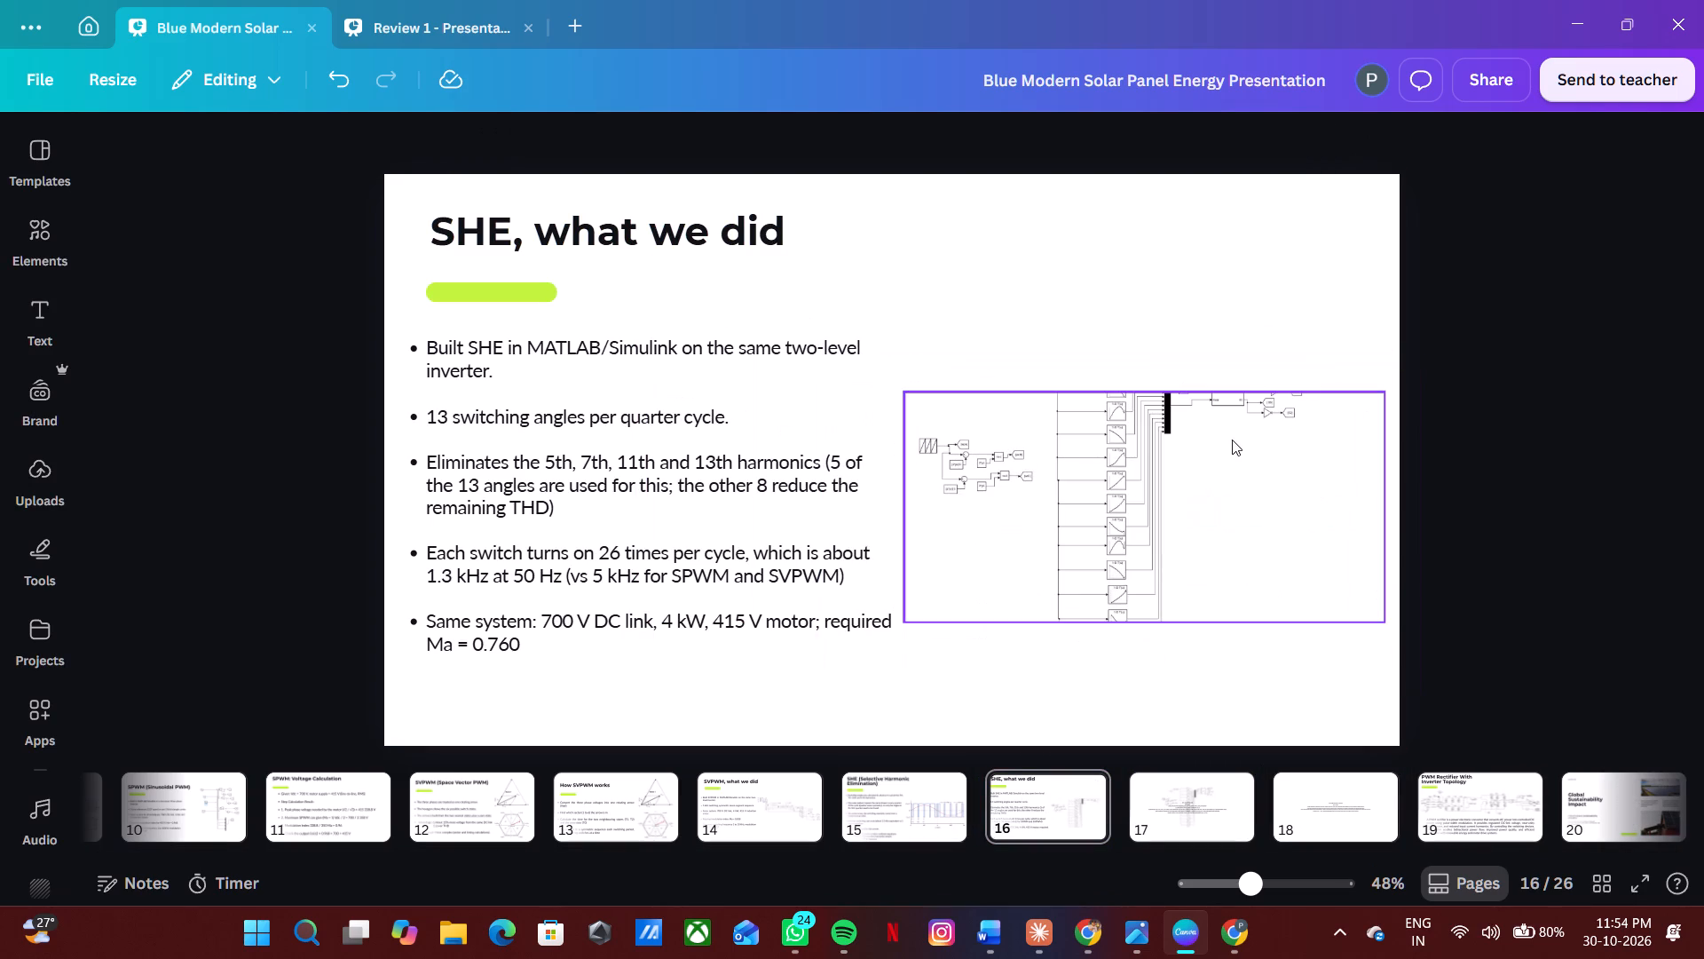
# Extend the Simulink diagram's frame upward on slide 16 to uncrop it, enlarge it, and position it beside the bullets.
pyautogui.click(1144, 421)
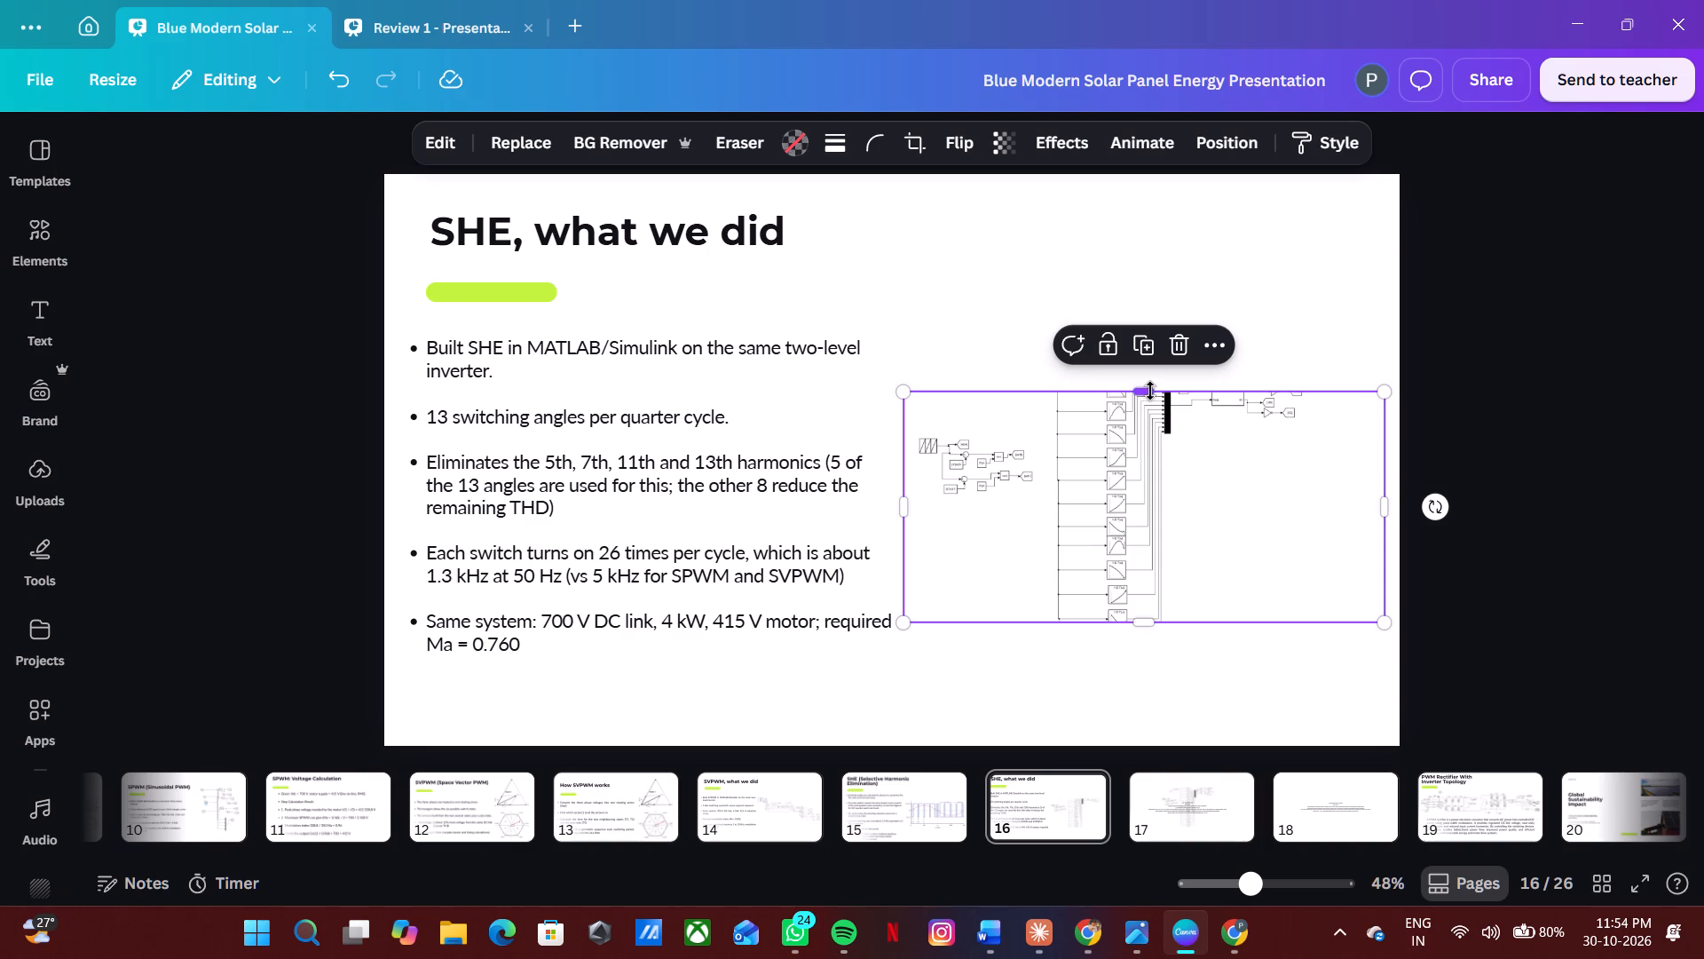
pyautogui.moveTo(1150, 391); pyautogui.dragTo(1145, 313)
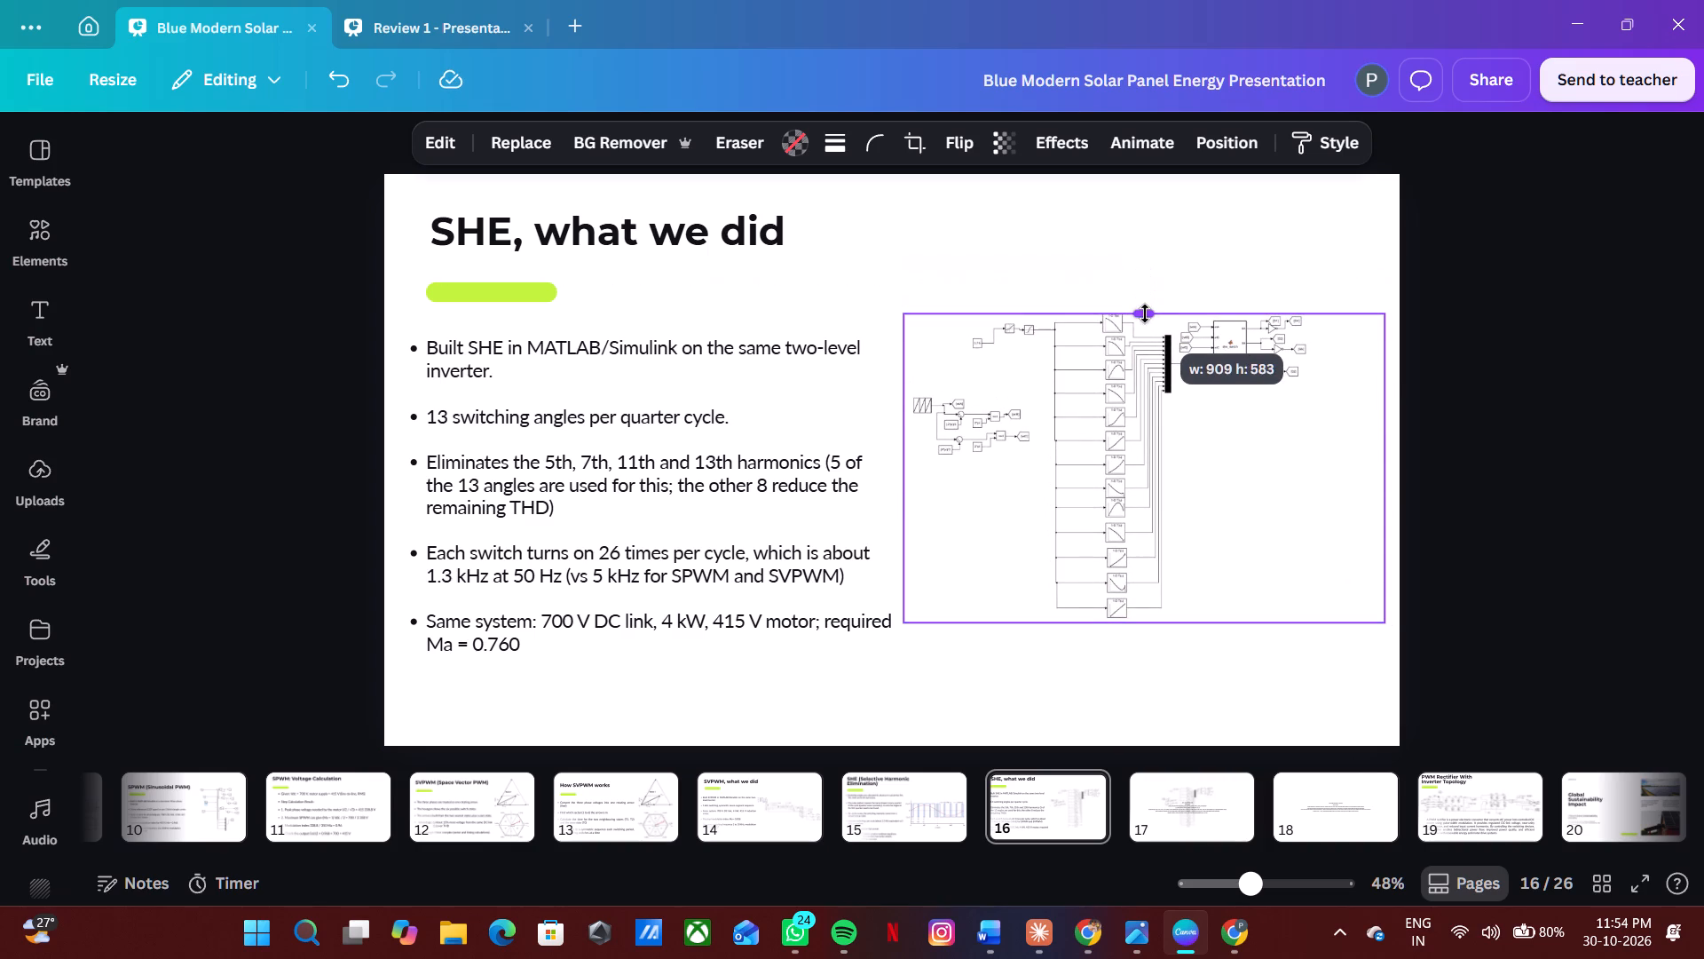
pyautogui.moveTo(1145, 313); pyautogui.dragTo(1149, 316)
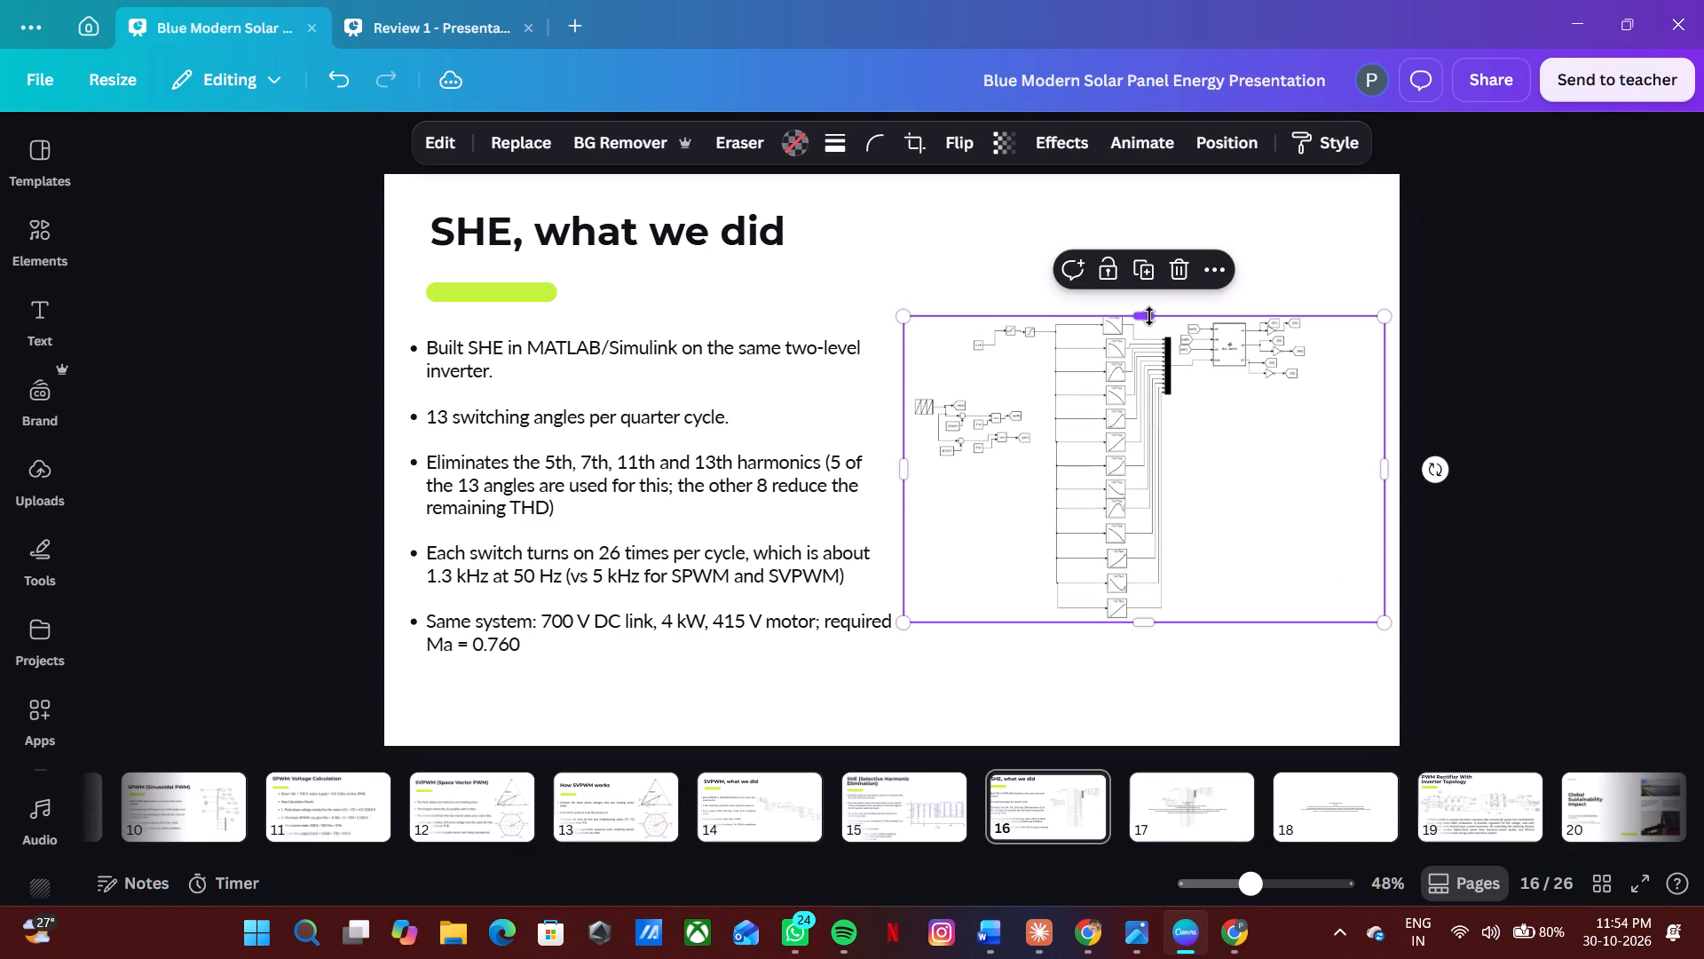
pyautogui.click(1127, 554)
pyautogui.click(983, 577)
pyautogui.moveTo(899, 626); pyautogui.dragTo(861, 687)
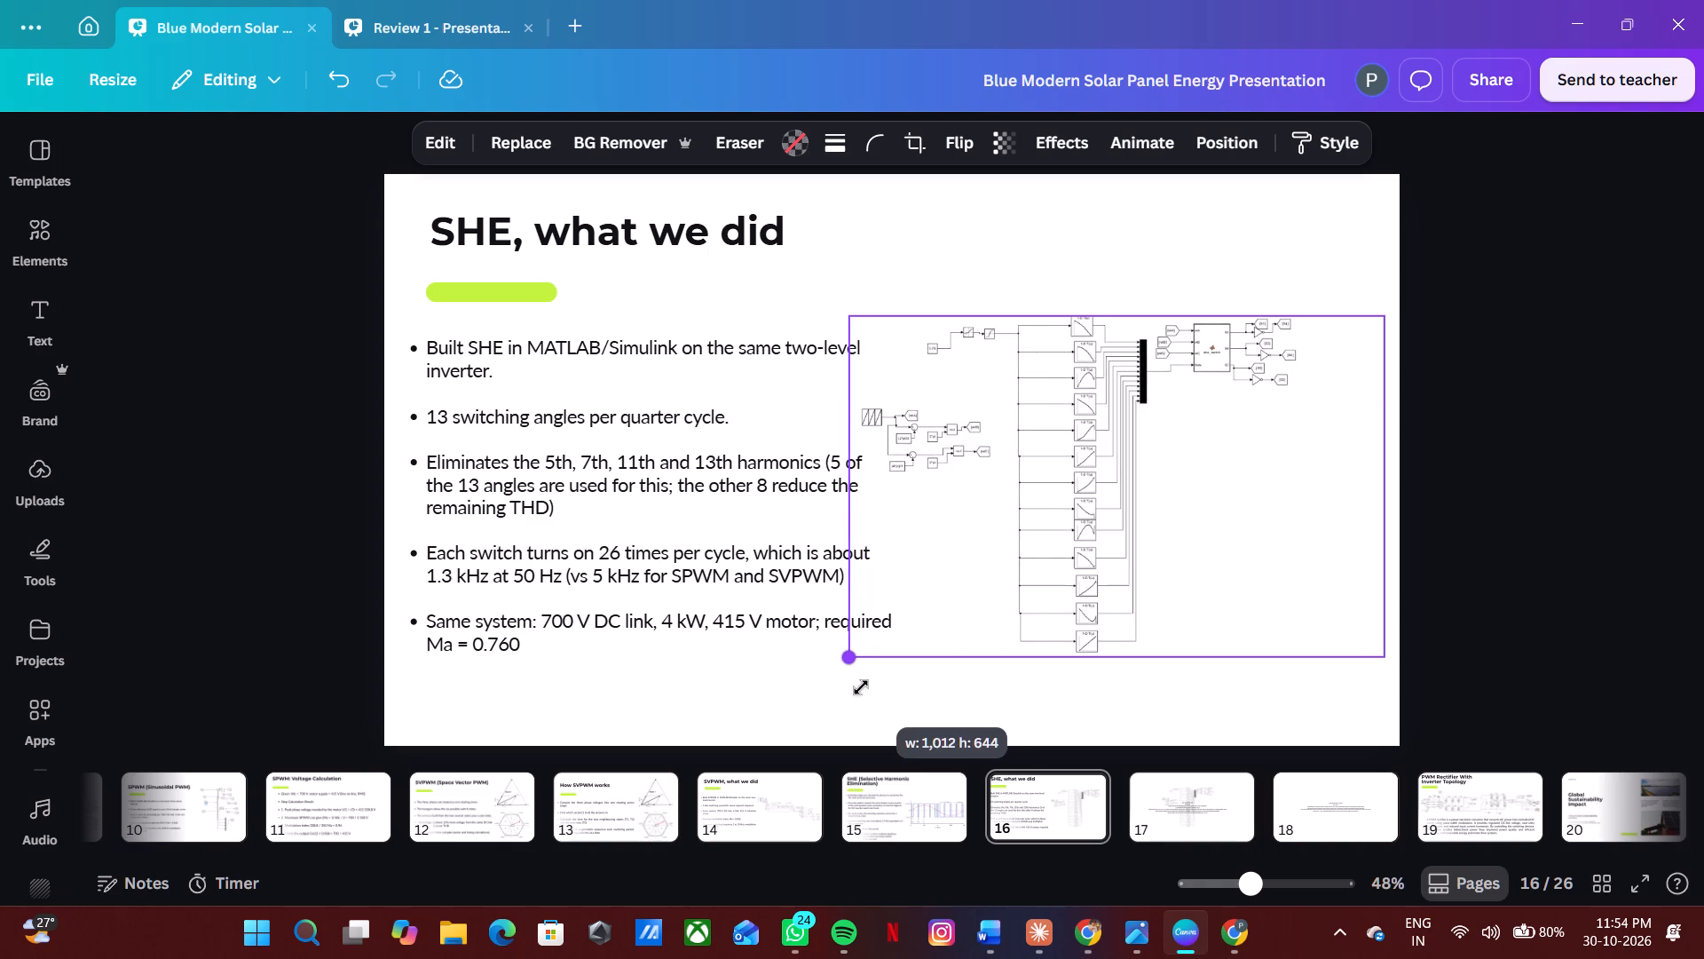
pyautogui.moveTo(861, 687); pyautogui.dragTo(894, 669)
pyautogui.click(1151, 526)
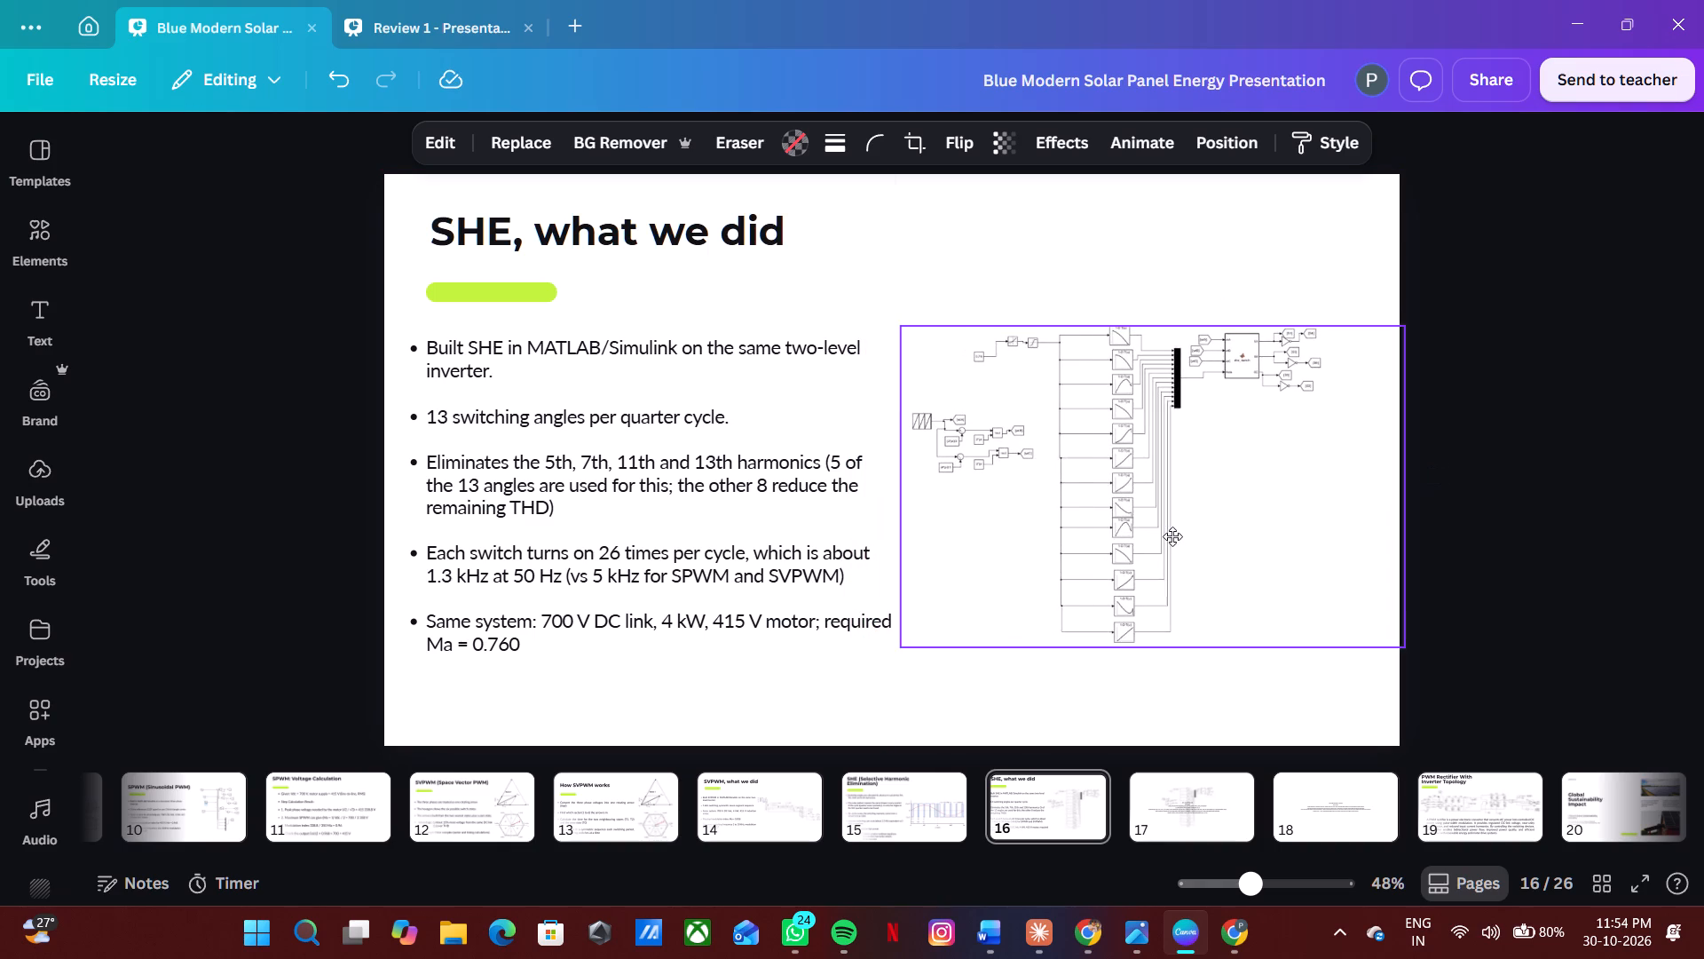
pyautogui.click(1703, 398)
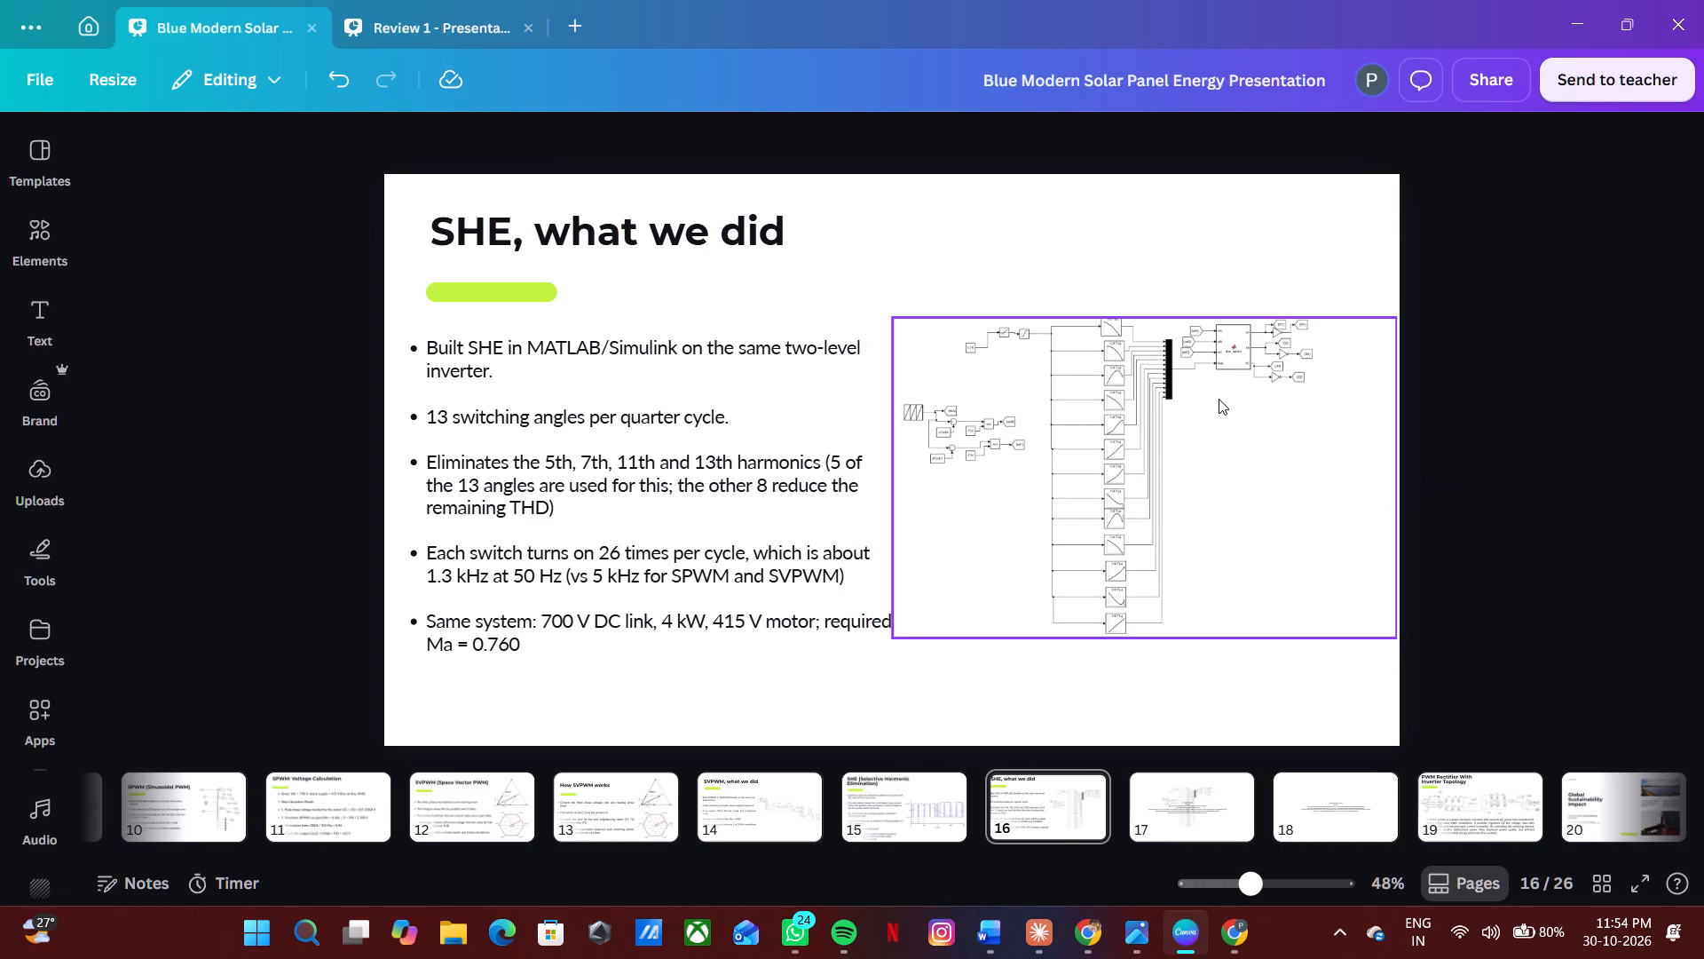
pyautogui.click(1640, 403)
pyautogui.click(1640, 403)
# Review the neighbouring slides to compare the SVPWM and SHE layouts and examine the raw content on slides 17 and 18.
pyautogui.press('Left')
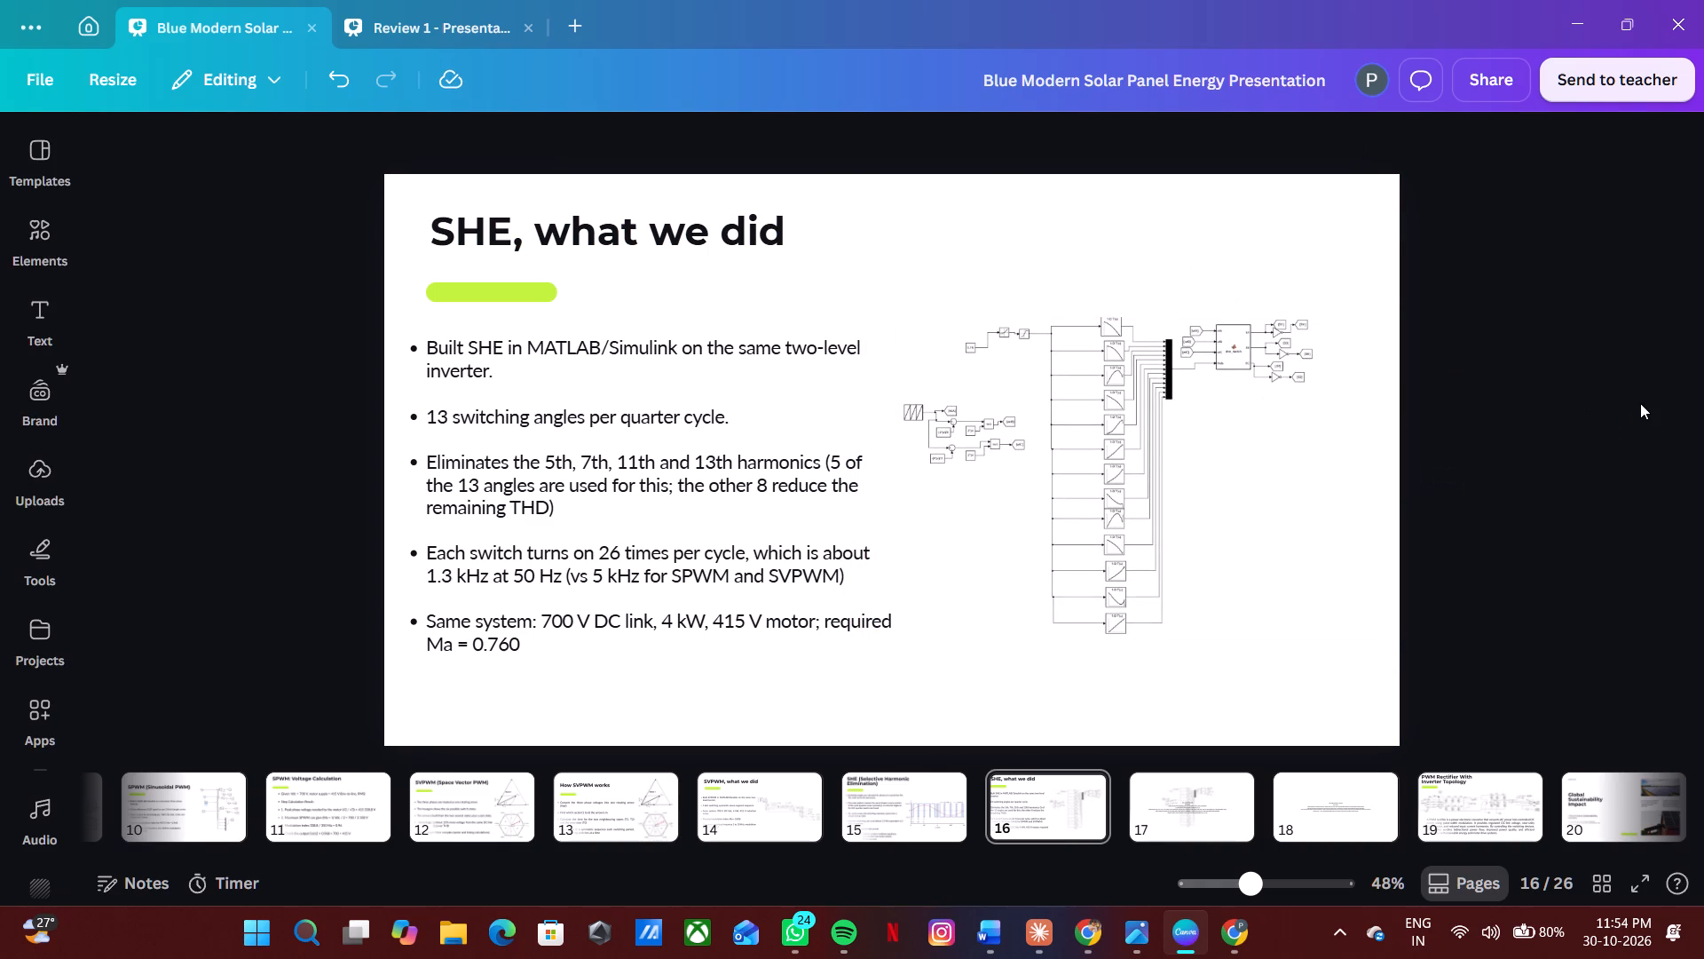
pyautogui.press('Left')
pyautogui.press('Left')
pyautogui.press('Right')
pyautogui.press('Left')
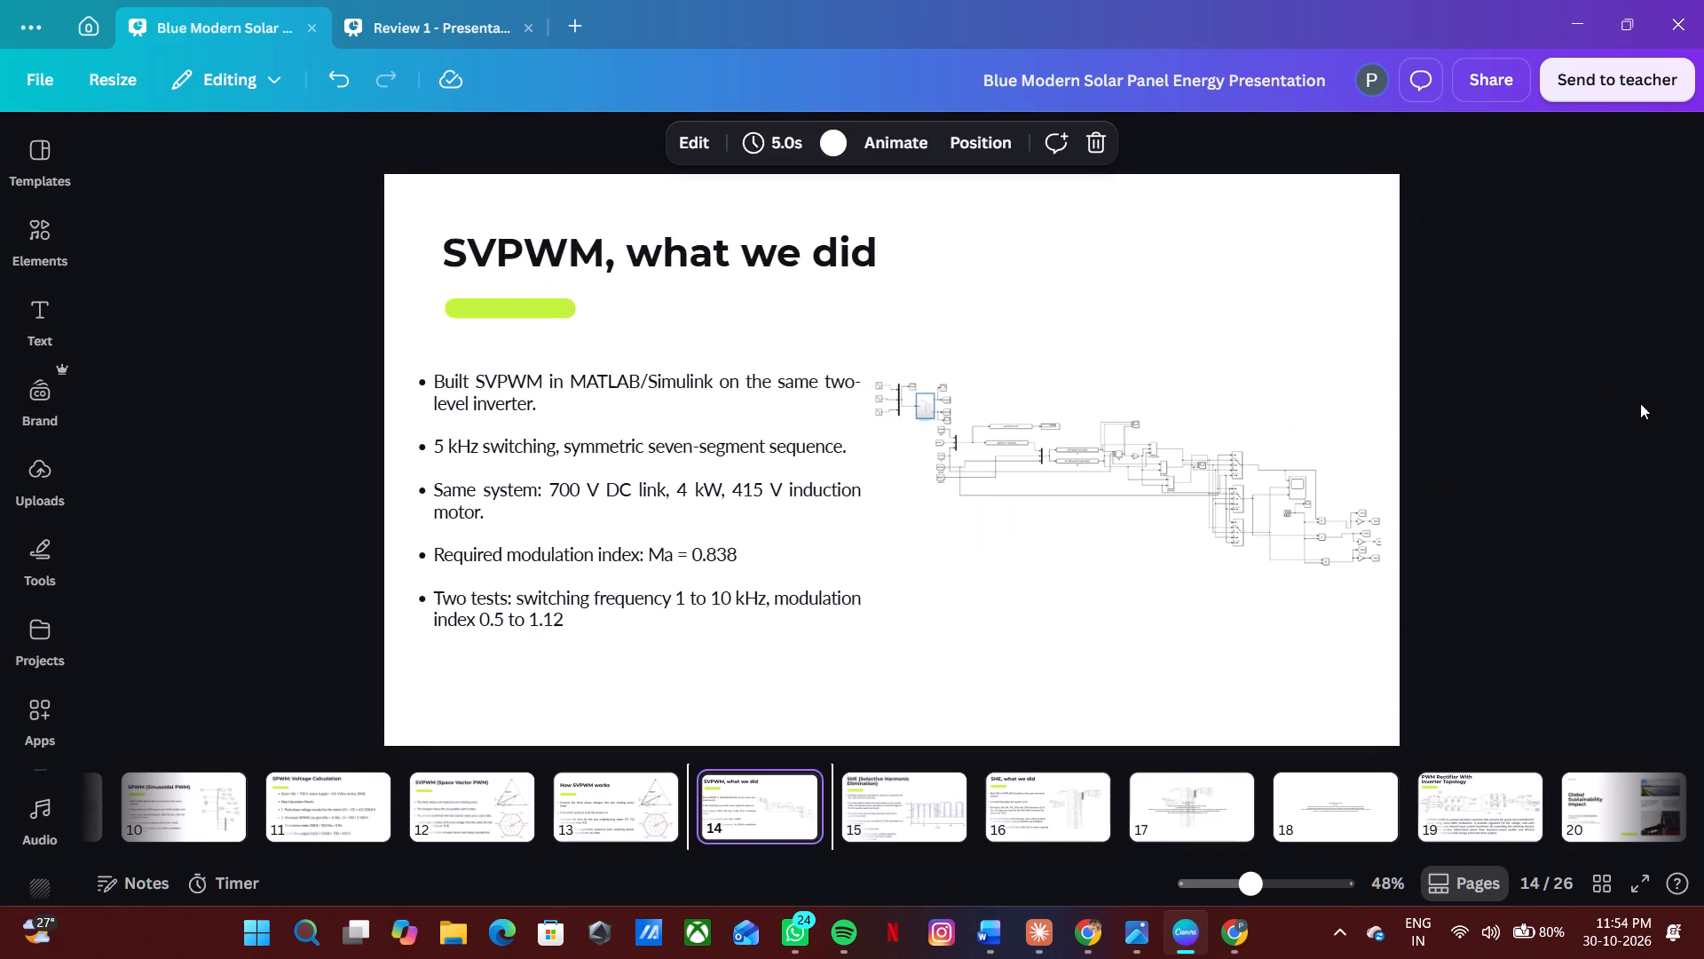
pyautogui.press('Left')
pyautogui.press('Right')
pyautogui.press('Right')
pyautogui.press('Right')
pyautogui.press('Right')
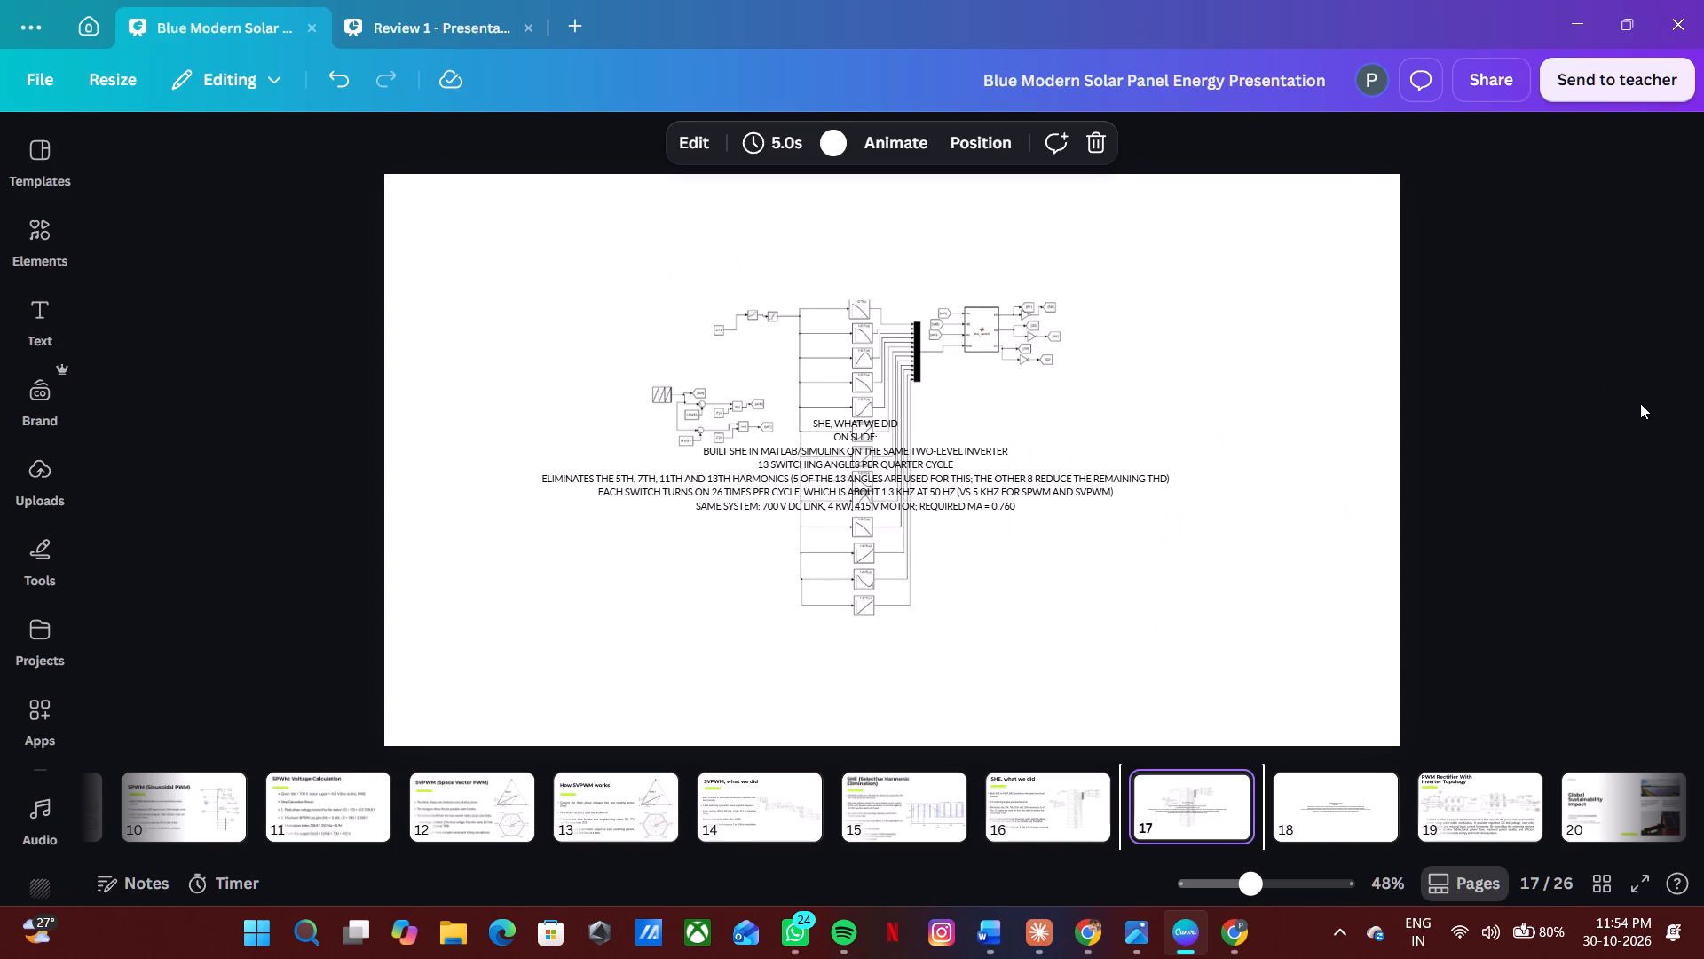
pyautogui.press('Right')
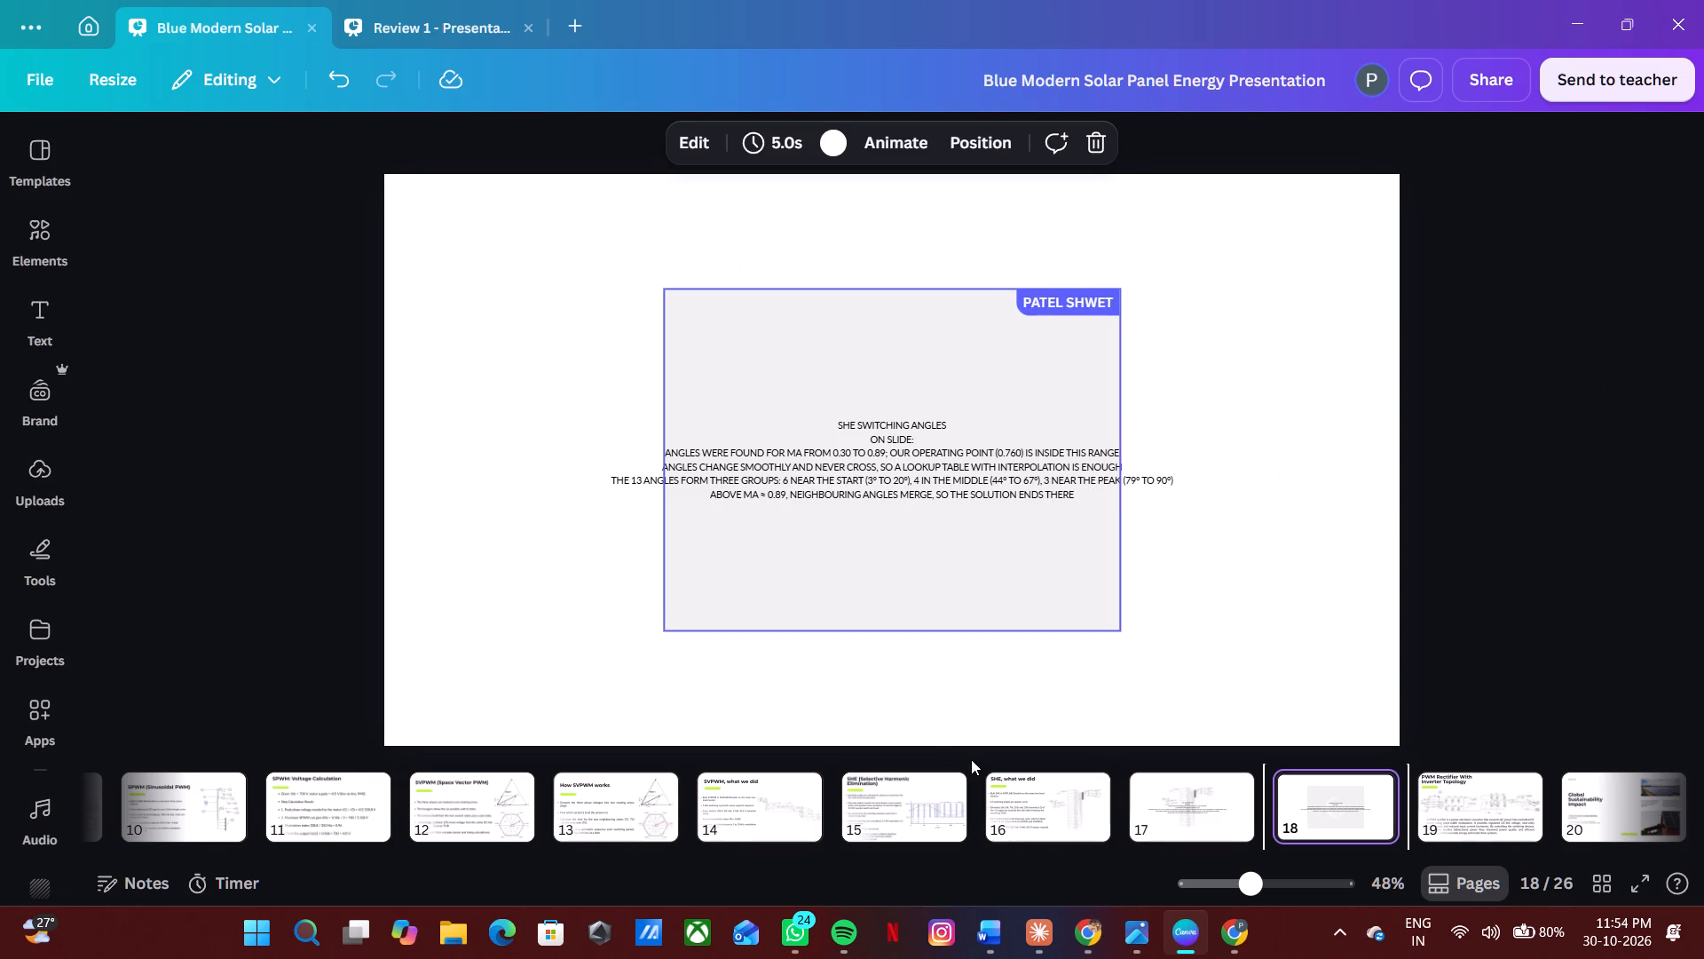
# Duplicate slide 15, "SHE (Selective Harmonic Elimination)", and place the copy after the "SHE, what we did" slide.
pyautogui.click(912, 805)
pyautogui.hotkey('ctrl', 'd')
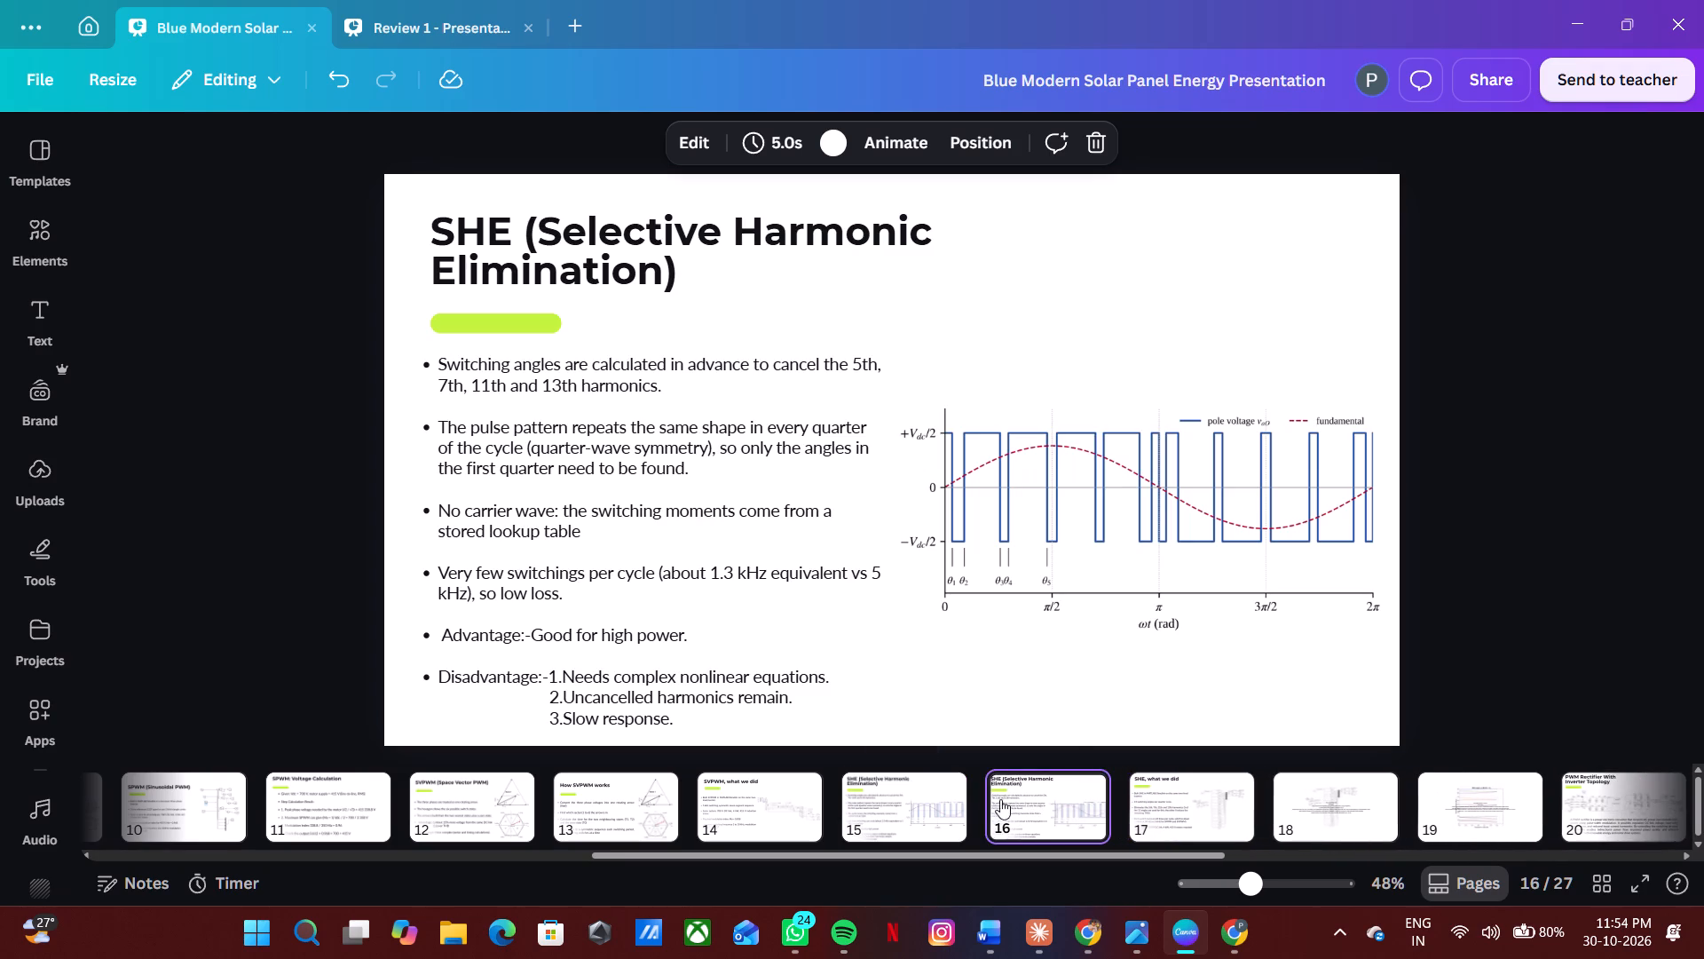
pyautogui.moveTo(1043, 803); pyautogui.dragTo(1266, 807)
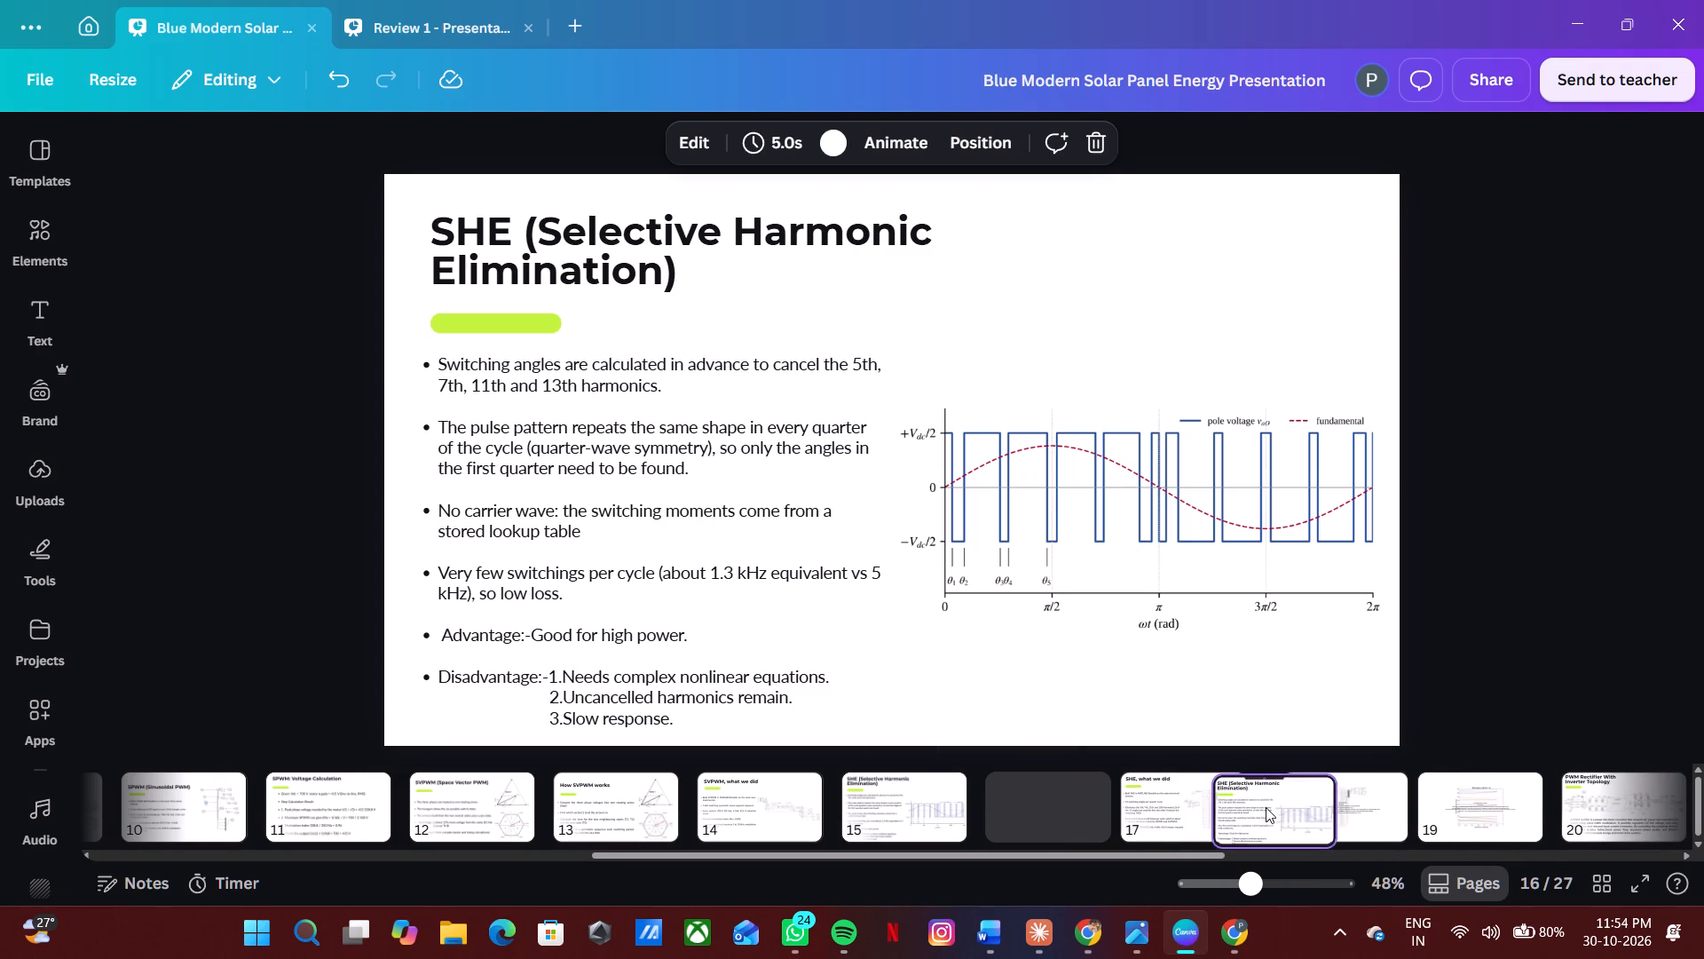
# Copy the "SHE angles vs Ma (N = 13)" plot from slide 19 into slide 17's image frame, replacing the waveform chart.
pyautogui.click(1347, 816)
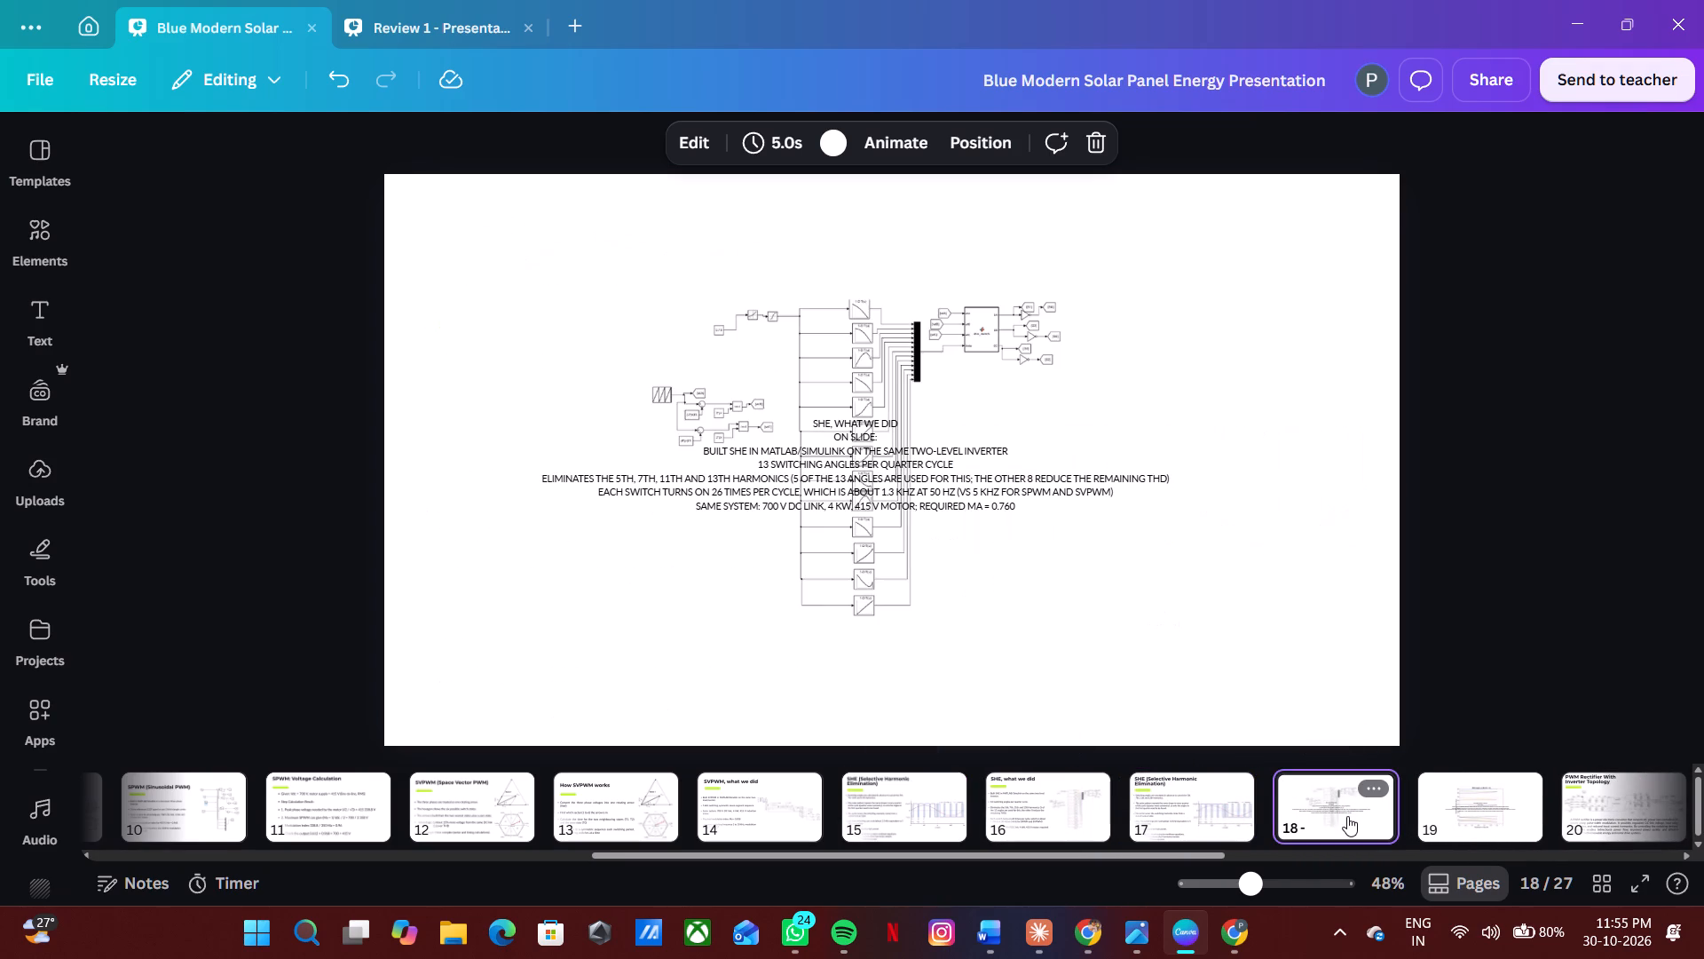
pyautogui.click(1495, 808)
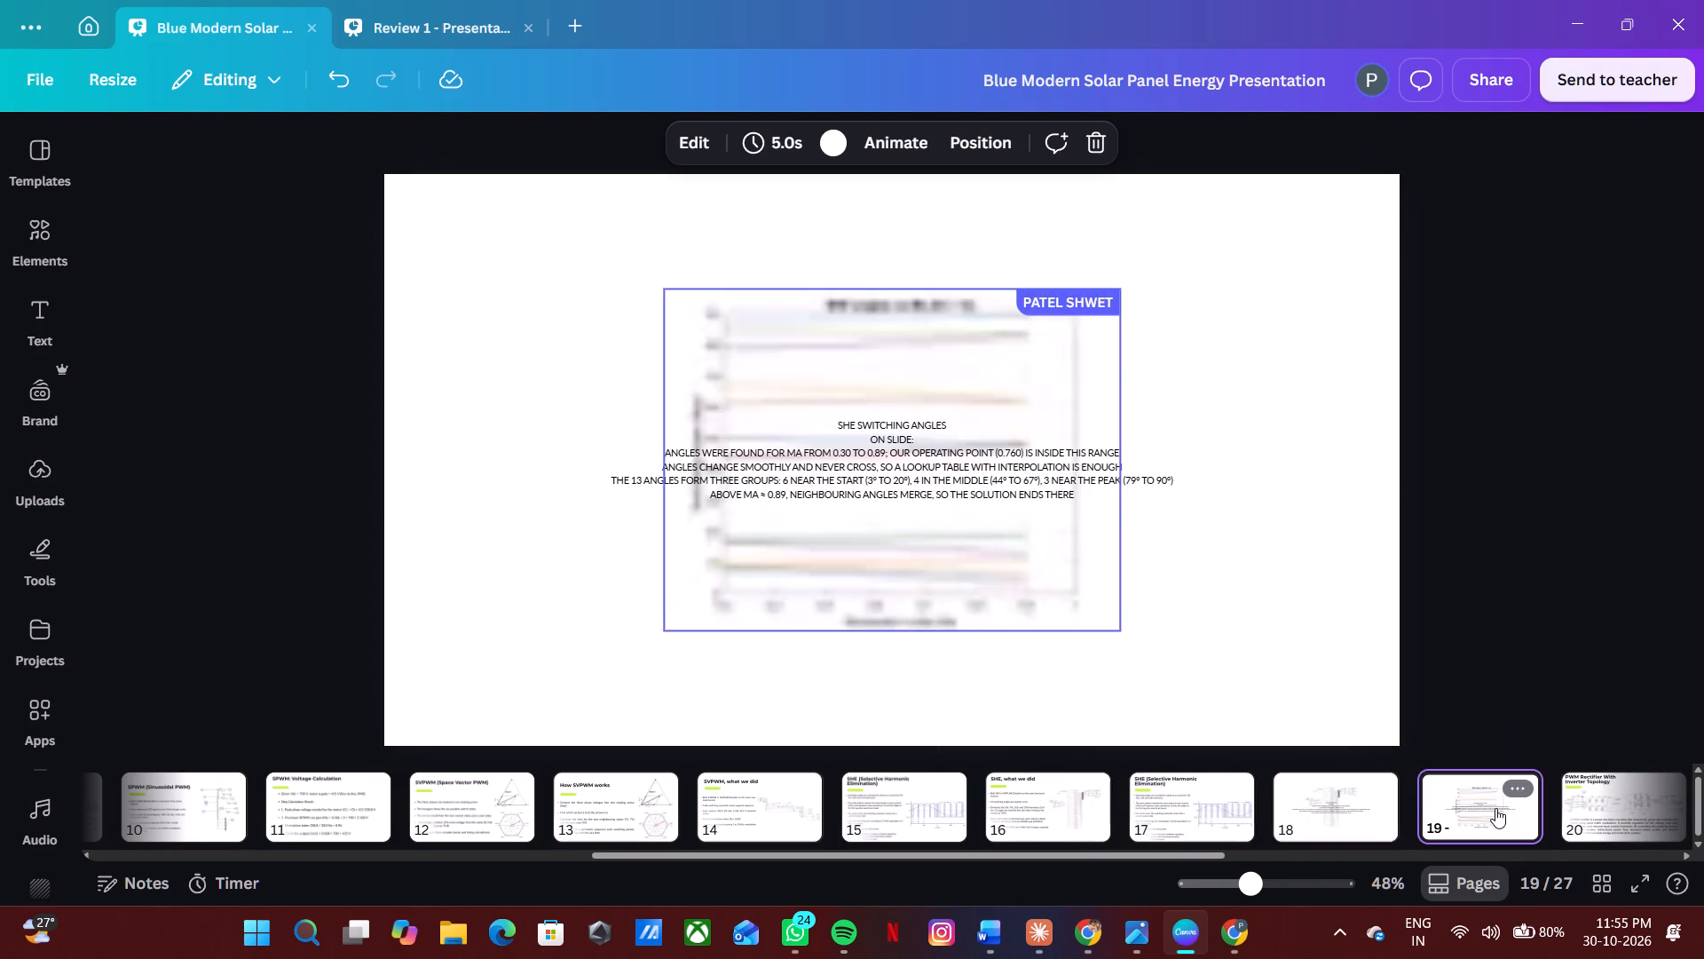
pyautogui.click(1019, 335)
pyautogui.hotkey('ctrl', 'c')
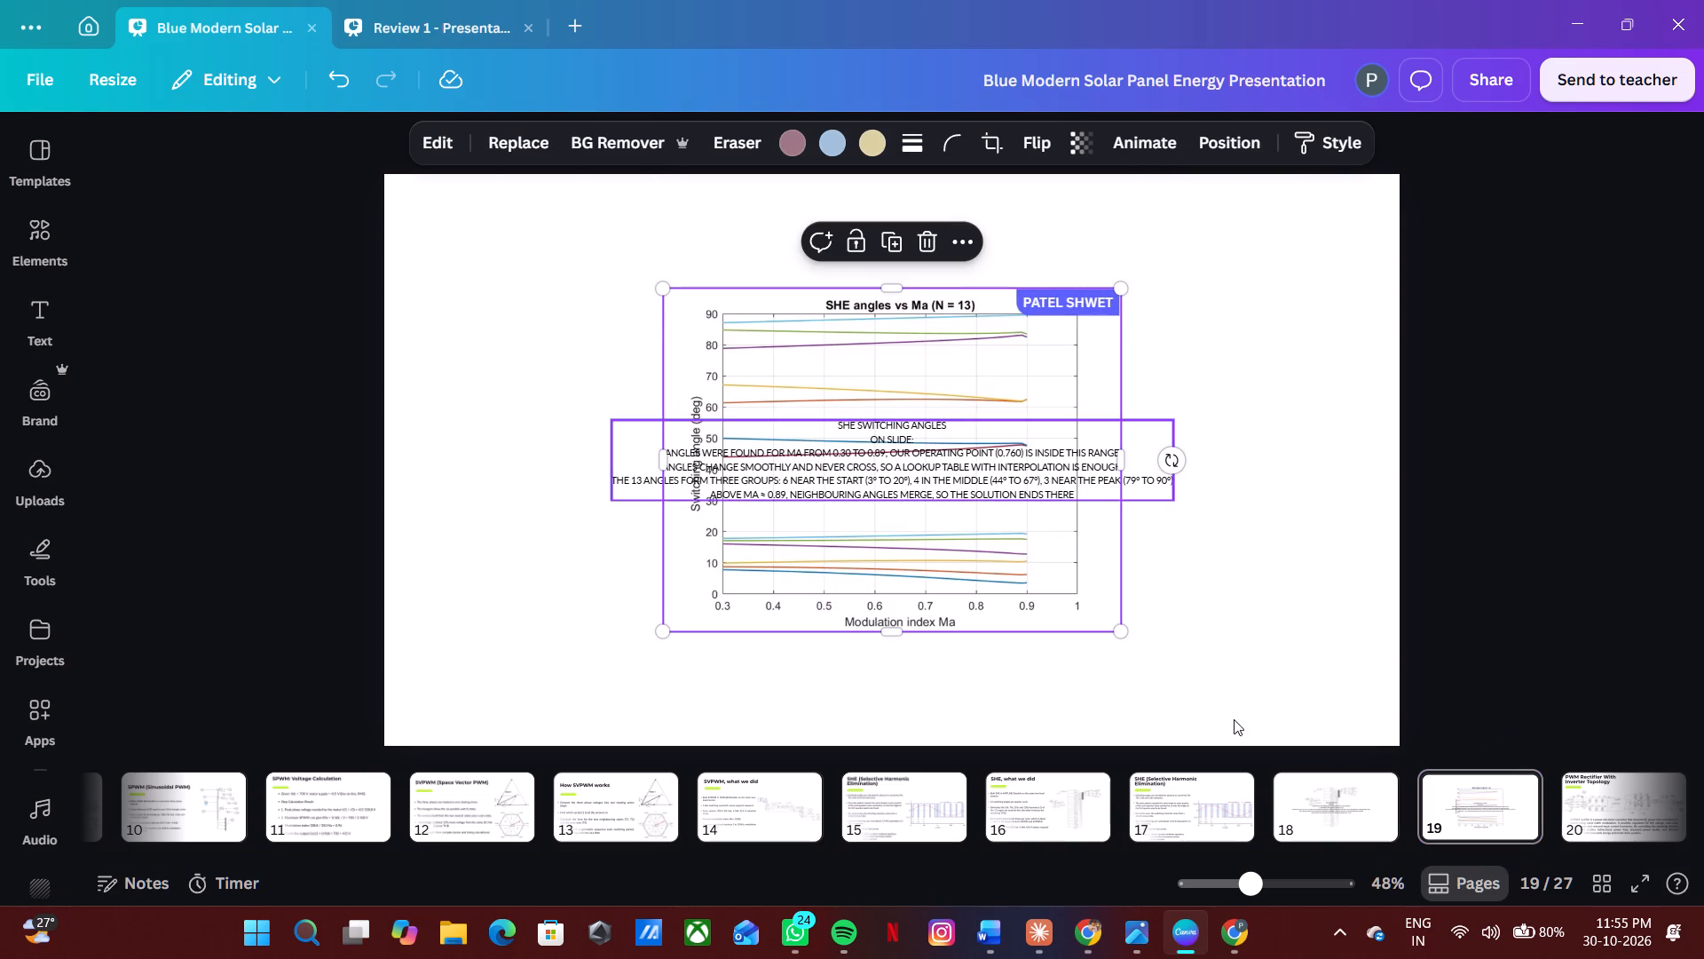
pyautogui.click(1187, 777)
pyautogui.hotkey('ctrl', 'v')
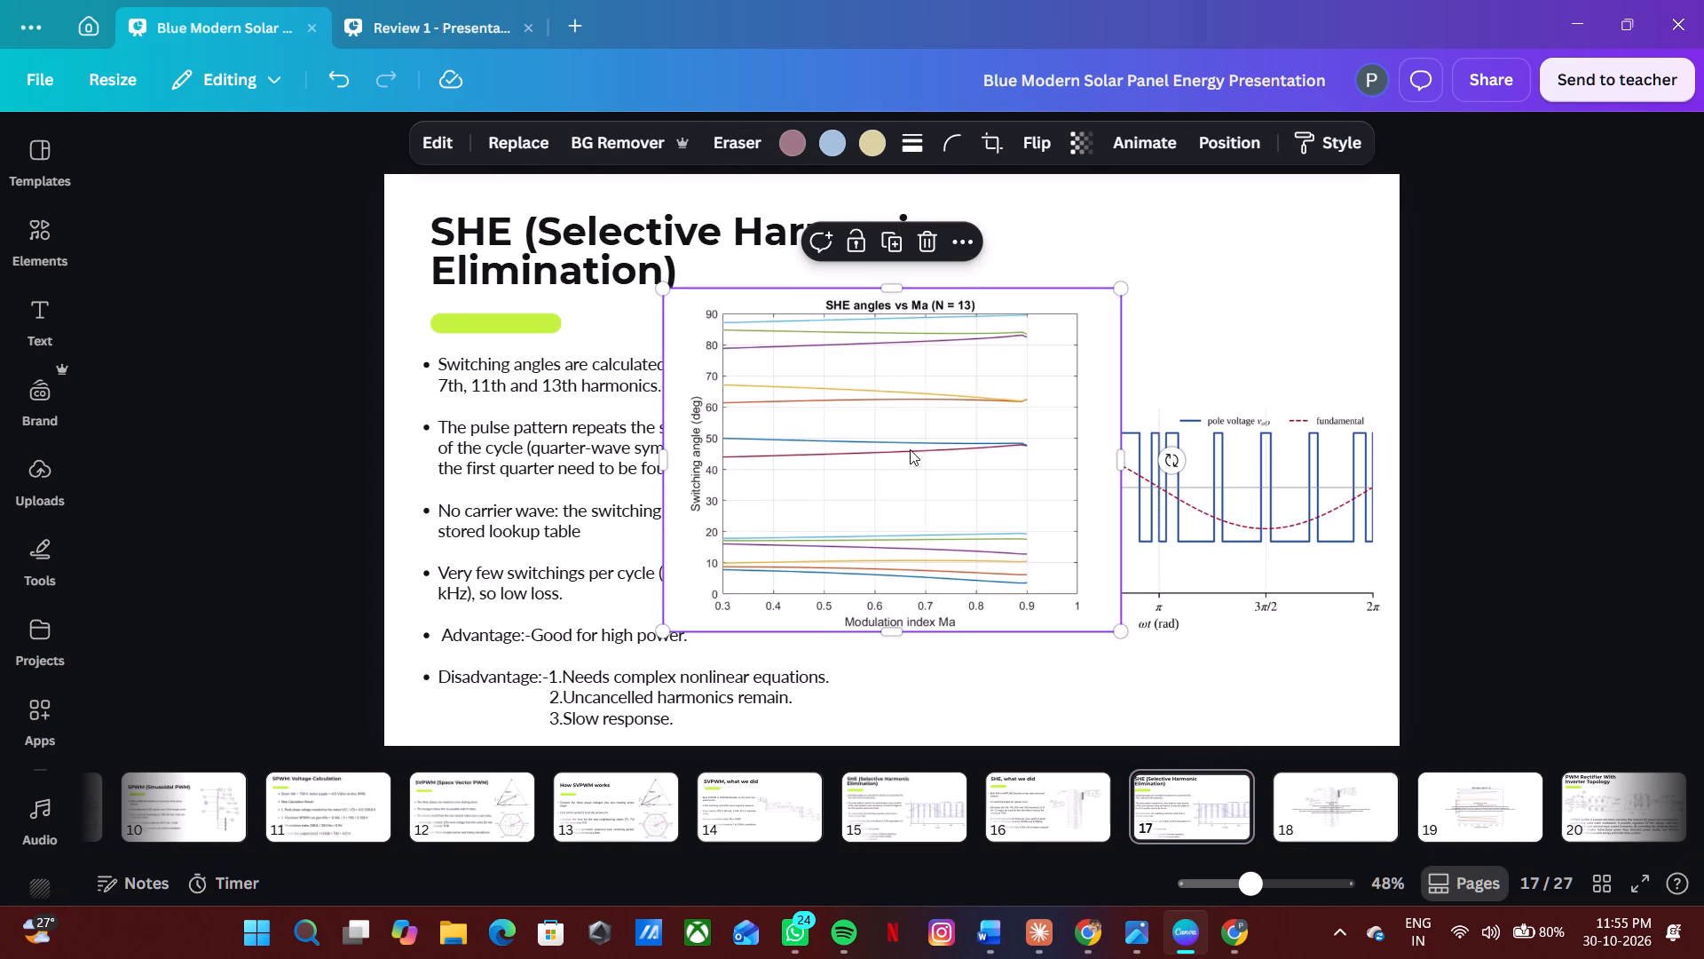
pyautogui.moveTo(900, 443); pyautogui.dragTo(1135, 456)
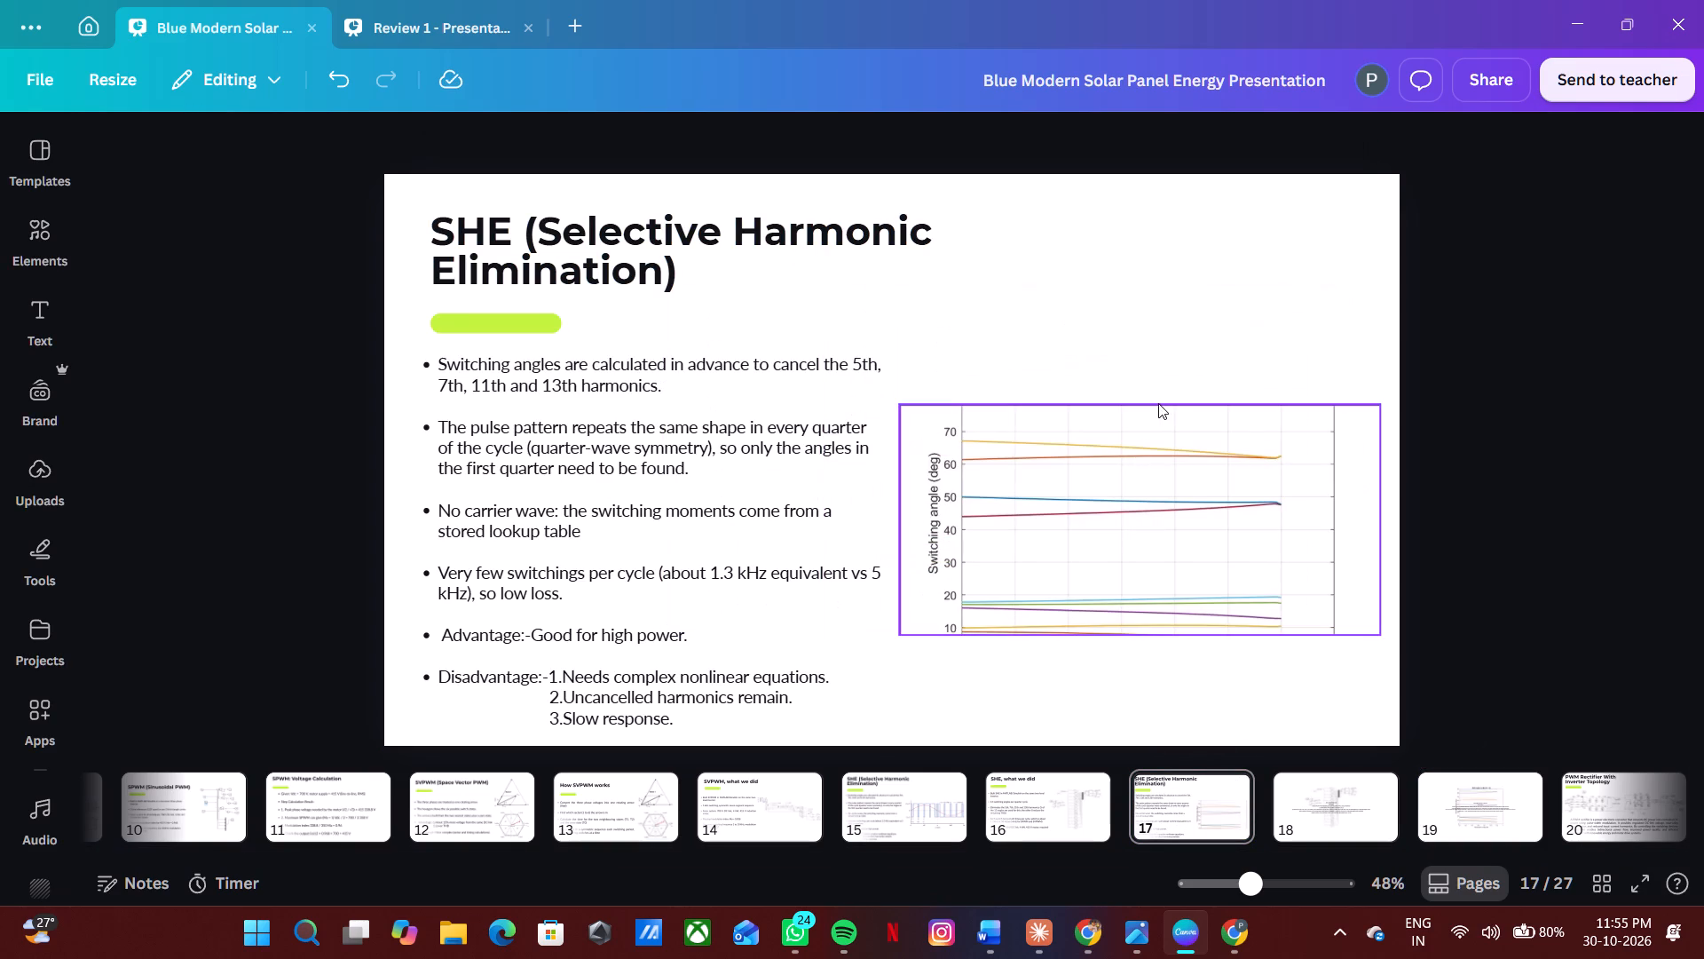
# Extend the plot's frame upward on slide 17 so the whole "SHE angles vs Ma" plot is uncropped.
pyautogui.click(1158, 403)
pyautogui.click(1148, 441)
pyautogui.moveTo(1144, 398); pyautogui.dragTo(1148, 250)
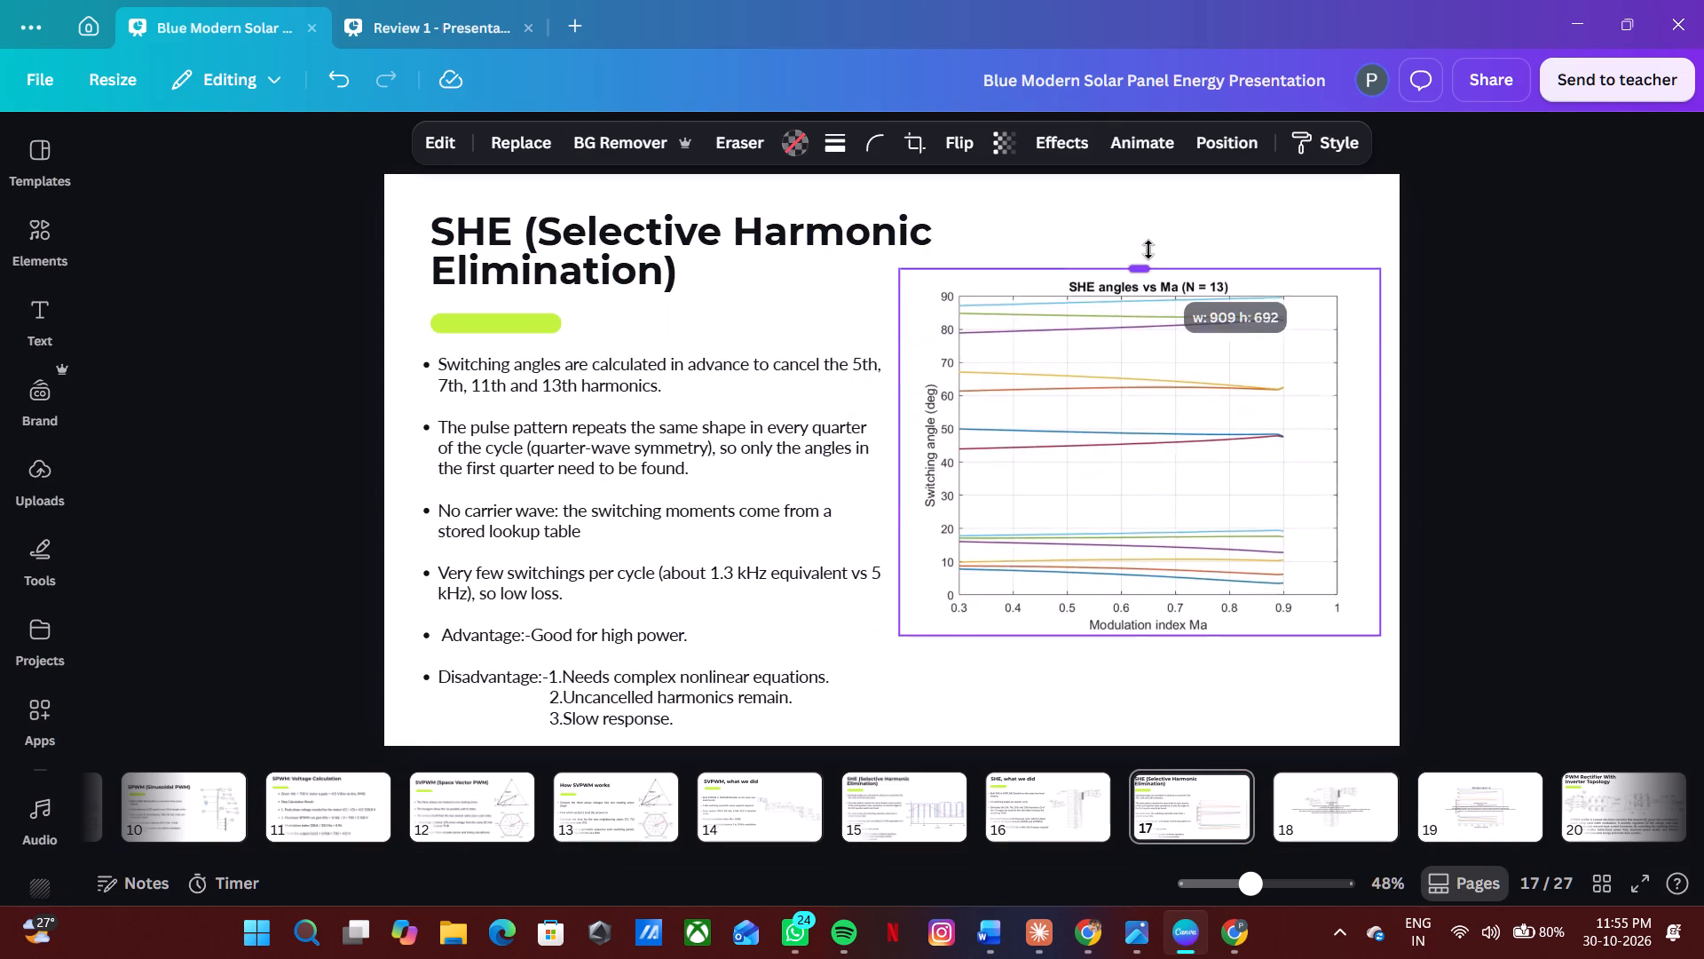
pyautogui.moveTo(1148, 250); pyautogui.dragTo(1148, 249)
pyautogui.click(1619, 457)
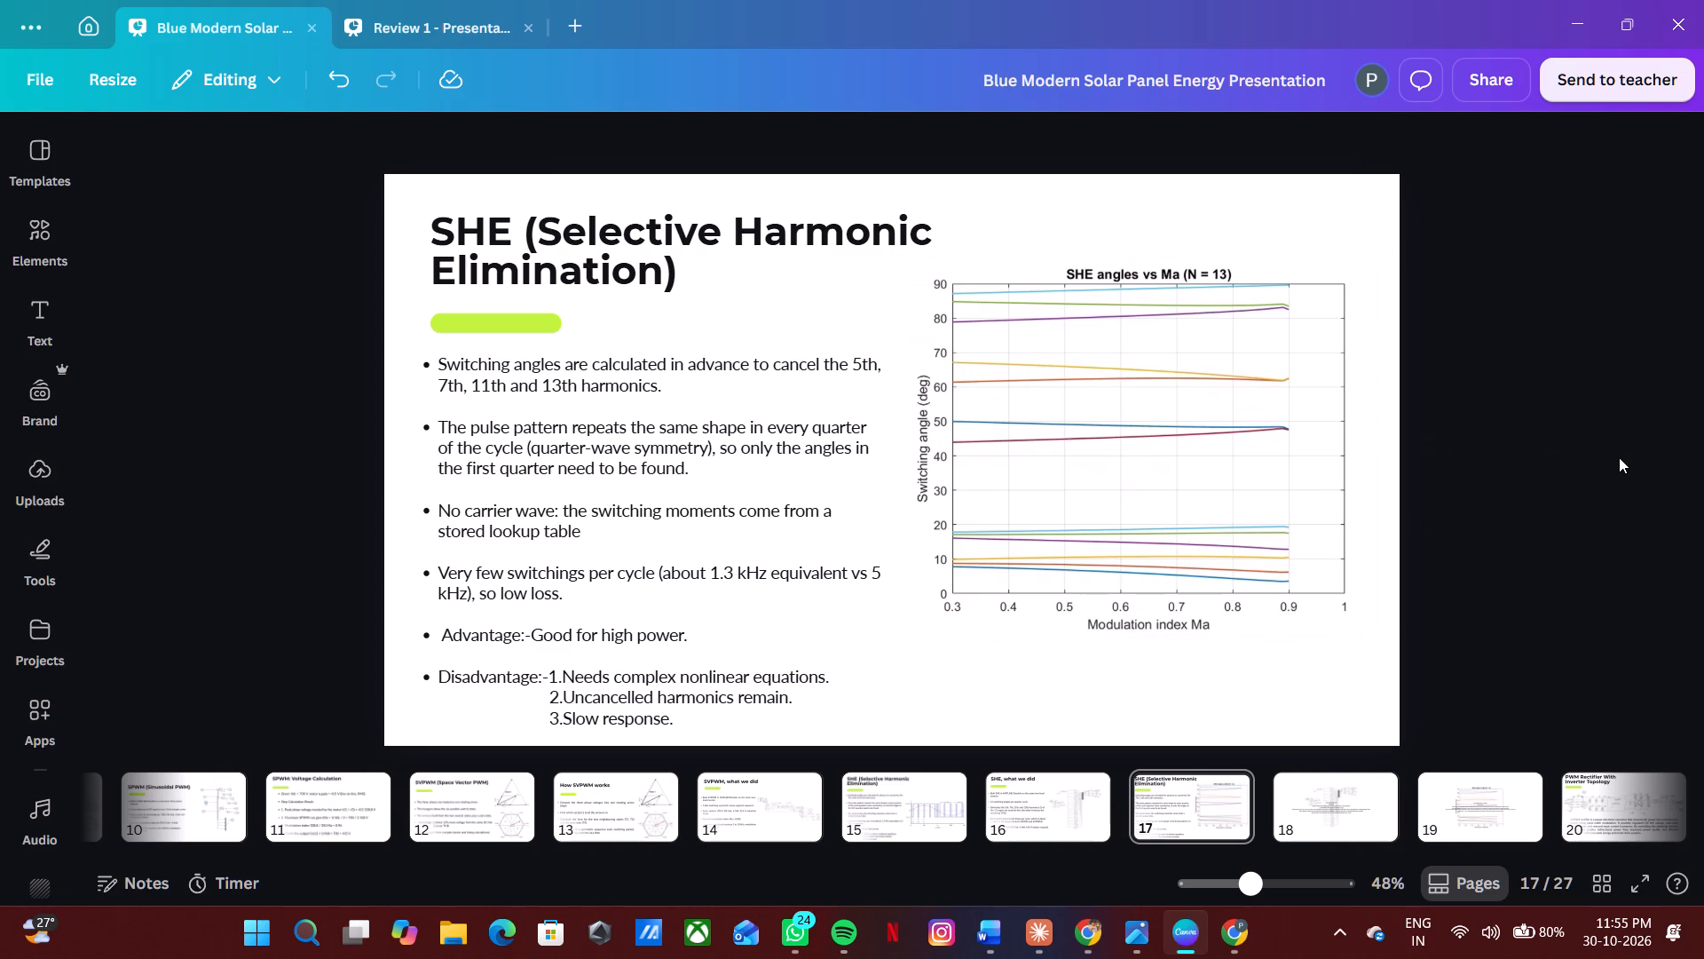
# Copy the heading "SHE switching angles" from slide 19's text and replace slide 17's title with it.
pyautogui.click(1557, 811)
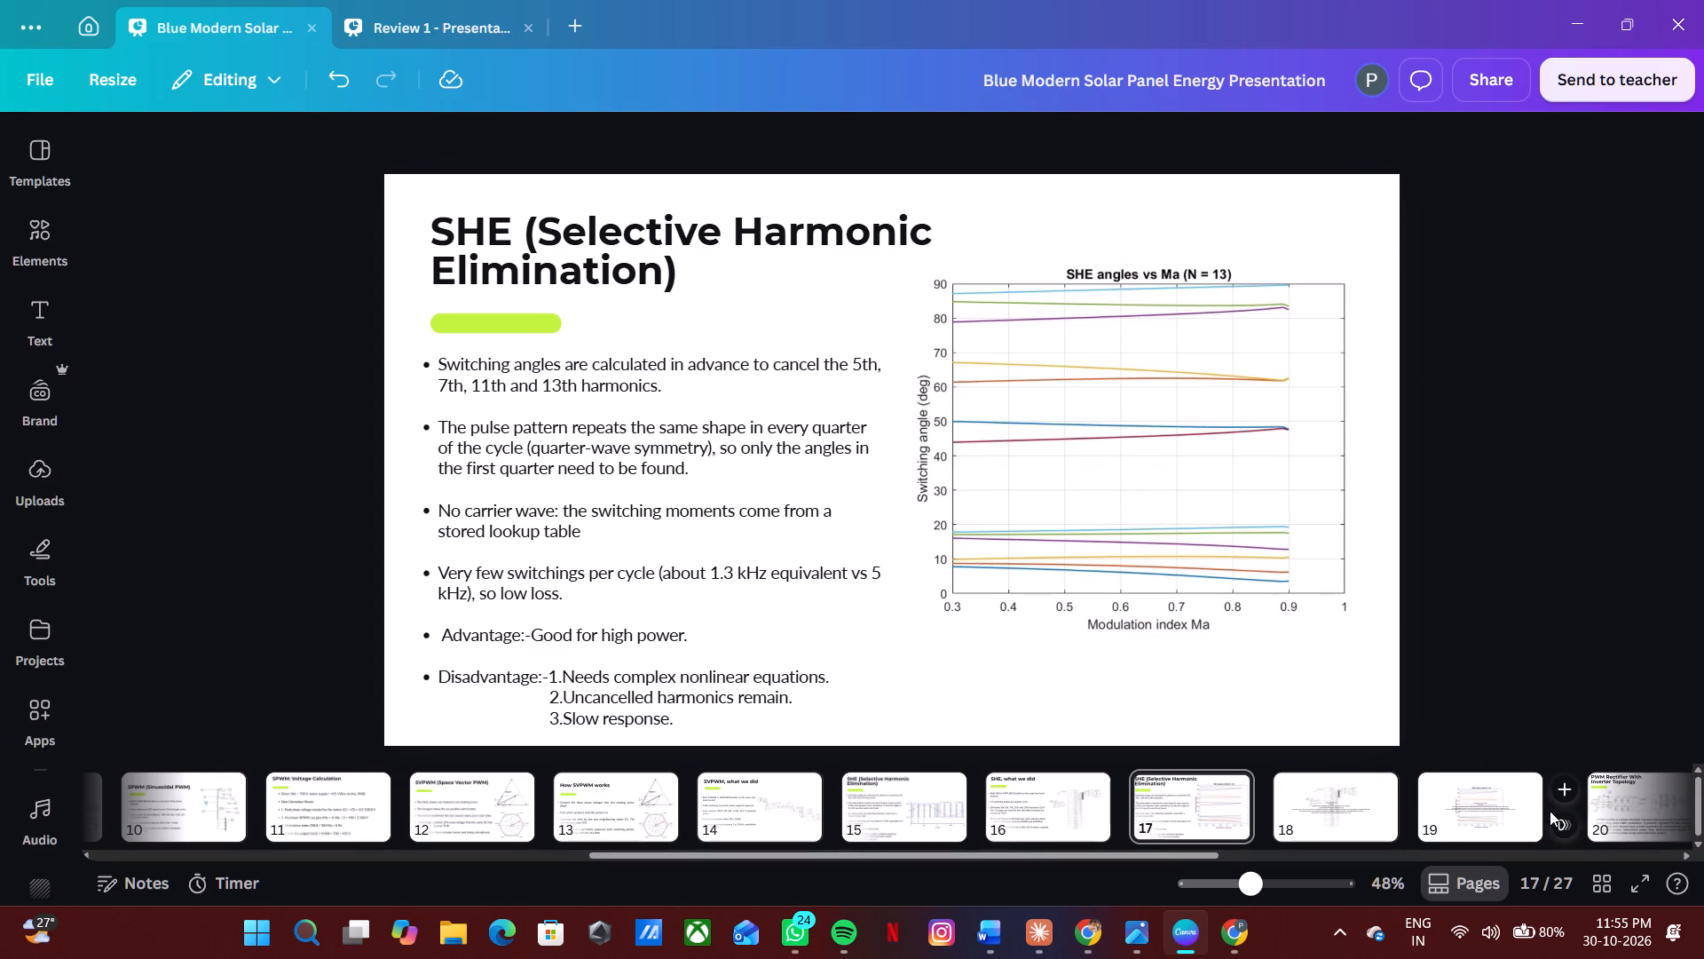
pyautogui.click(1503, 818)
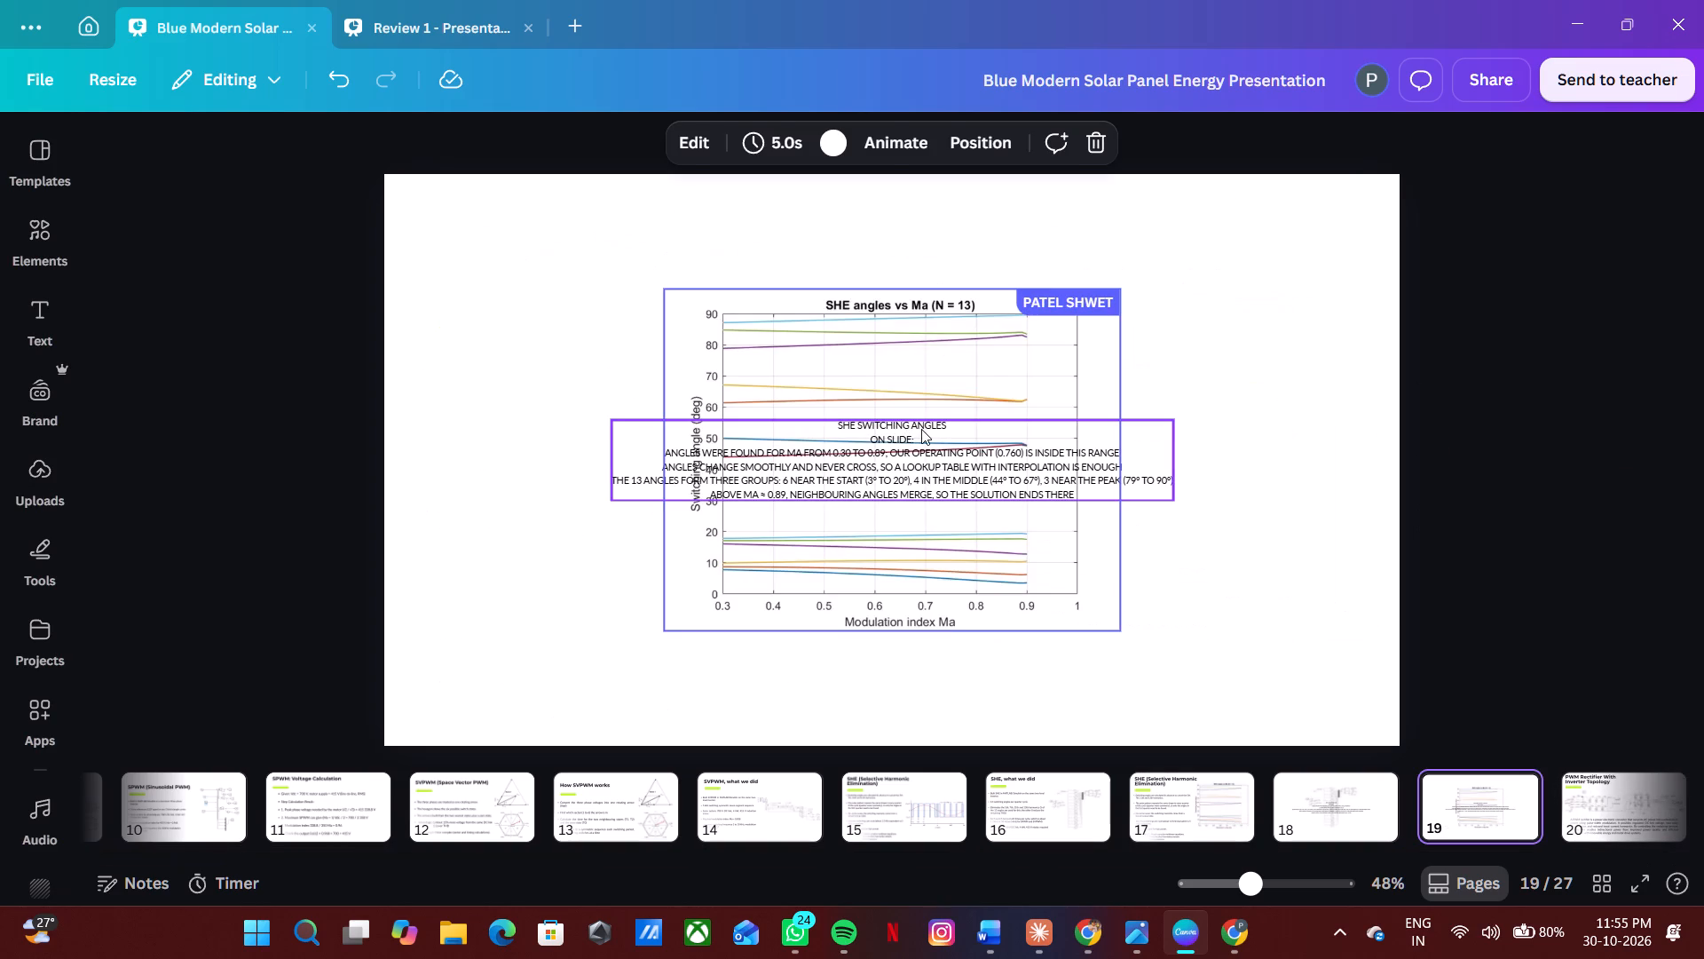
pyautogui.click(921, 429)
pyautogui.doubleClick(951, 432)
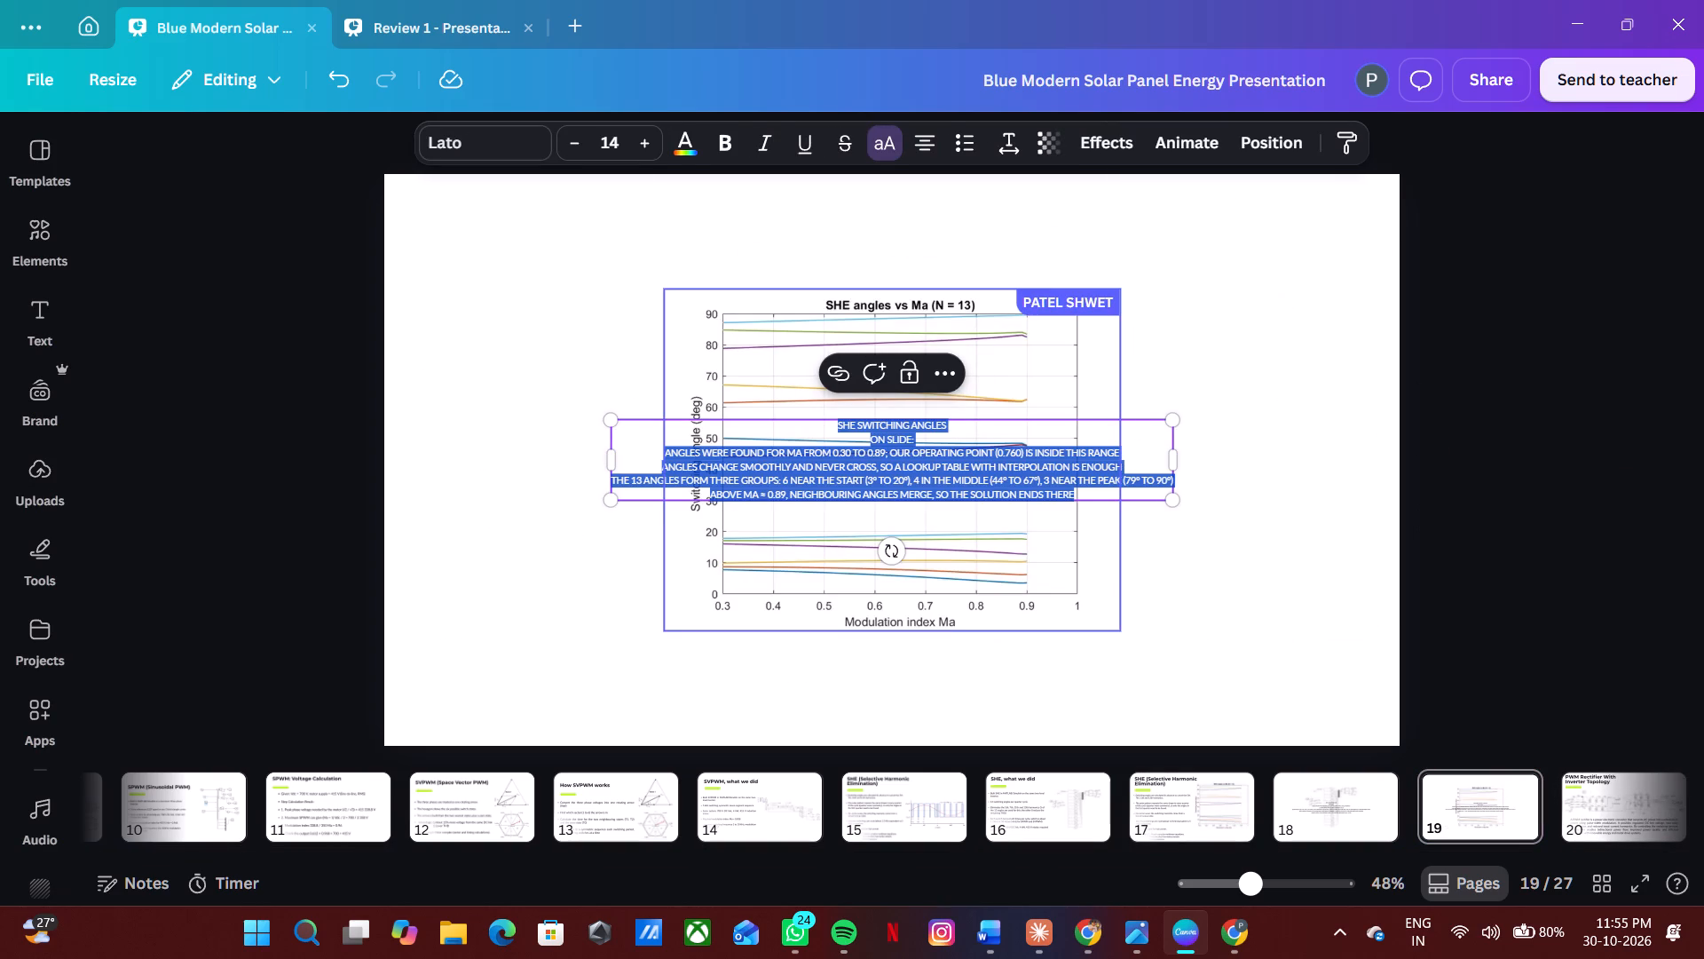
pyautogui.click(958, 426)
pyautogui.moveTo(958, 426); pyautogui.dragTo(818, 430)
pyautogui.hotkey('ctrl', 'c')
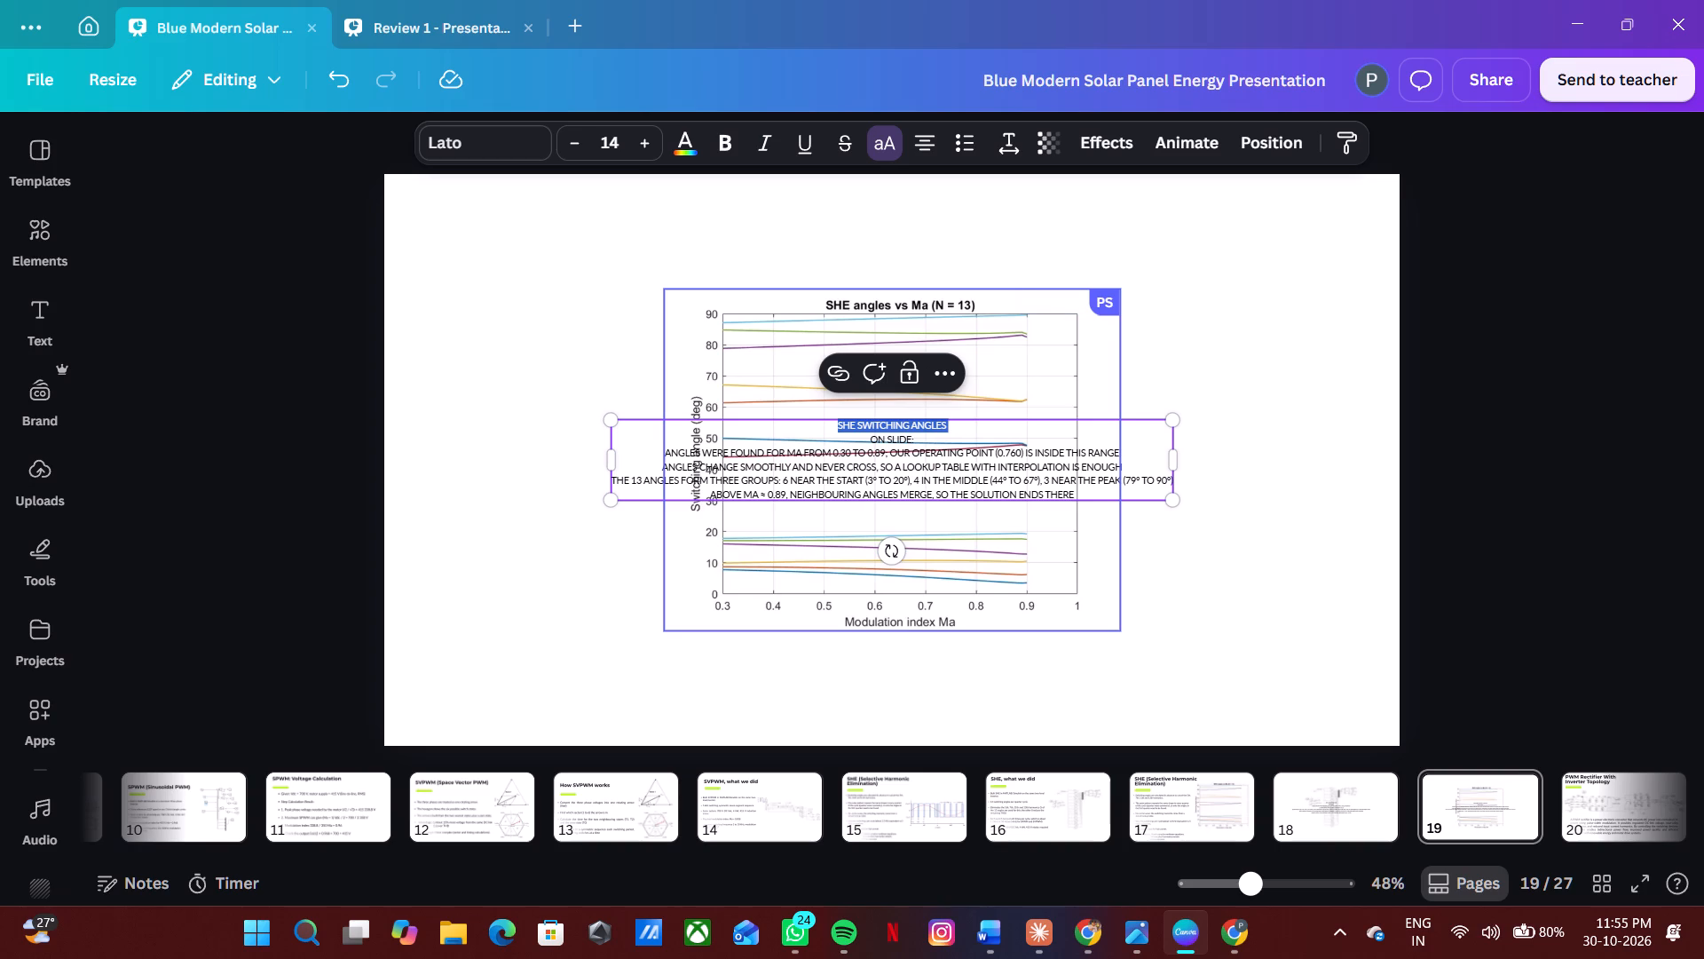
pyautogui.hscroll(-1, 1305, 807)
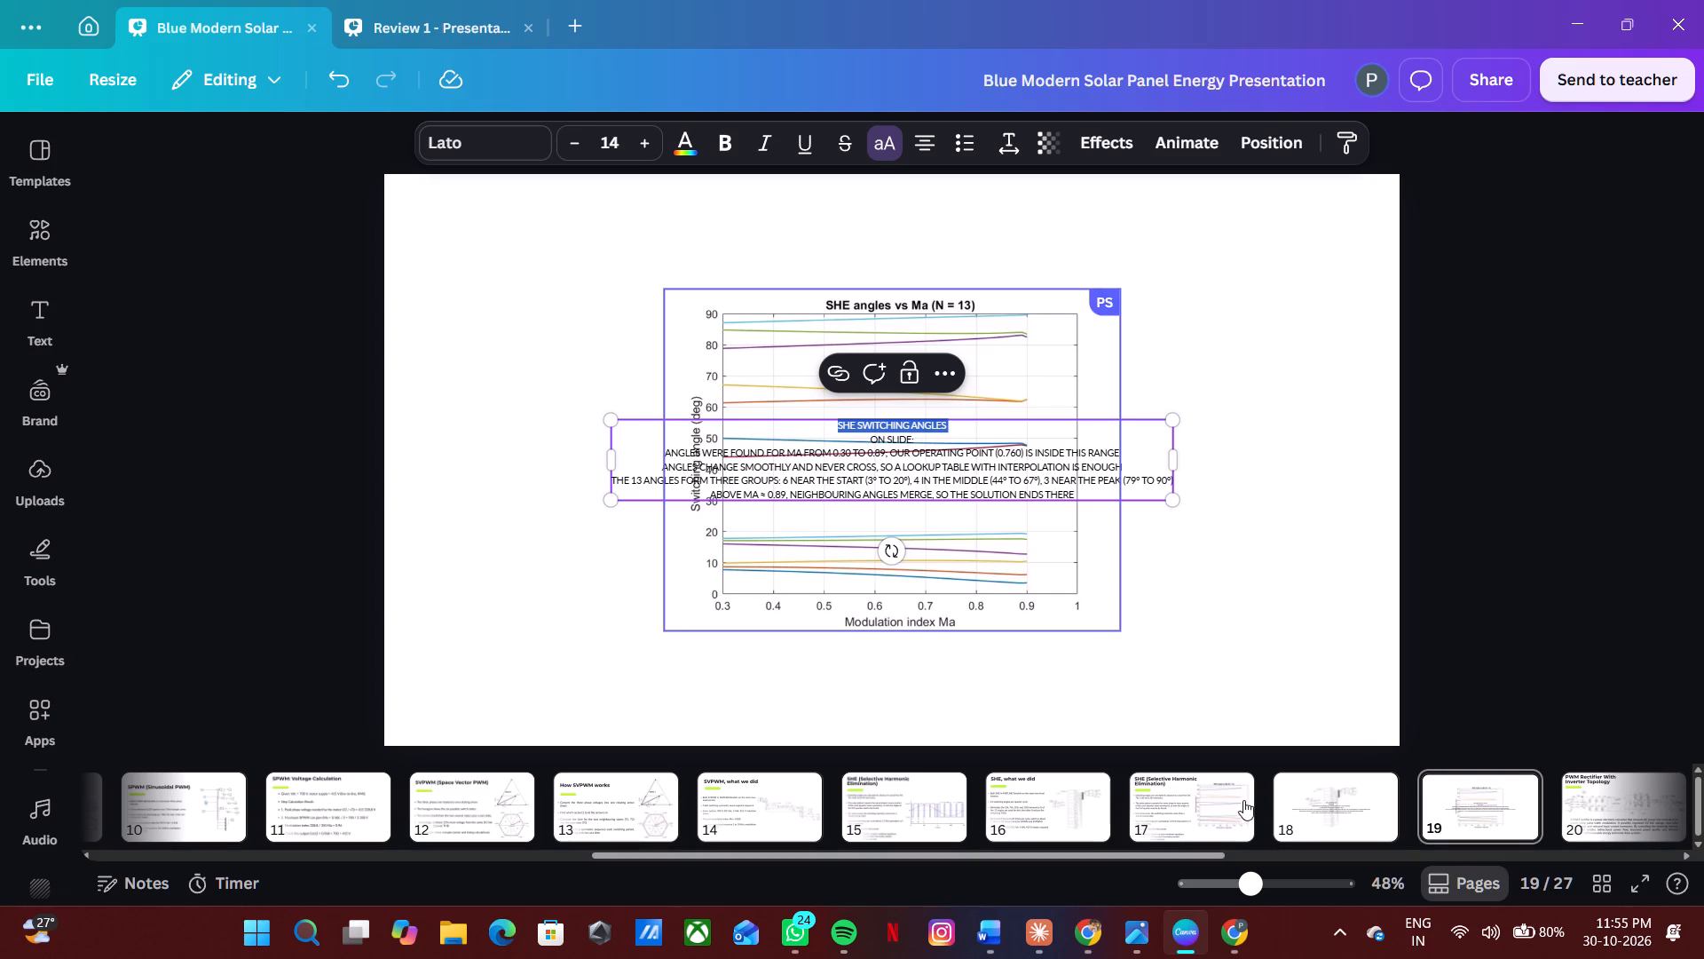
pyautogui.click(1239, 798)
pyautogui.doubleClick(742, 250)
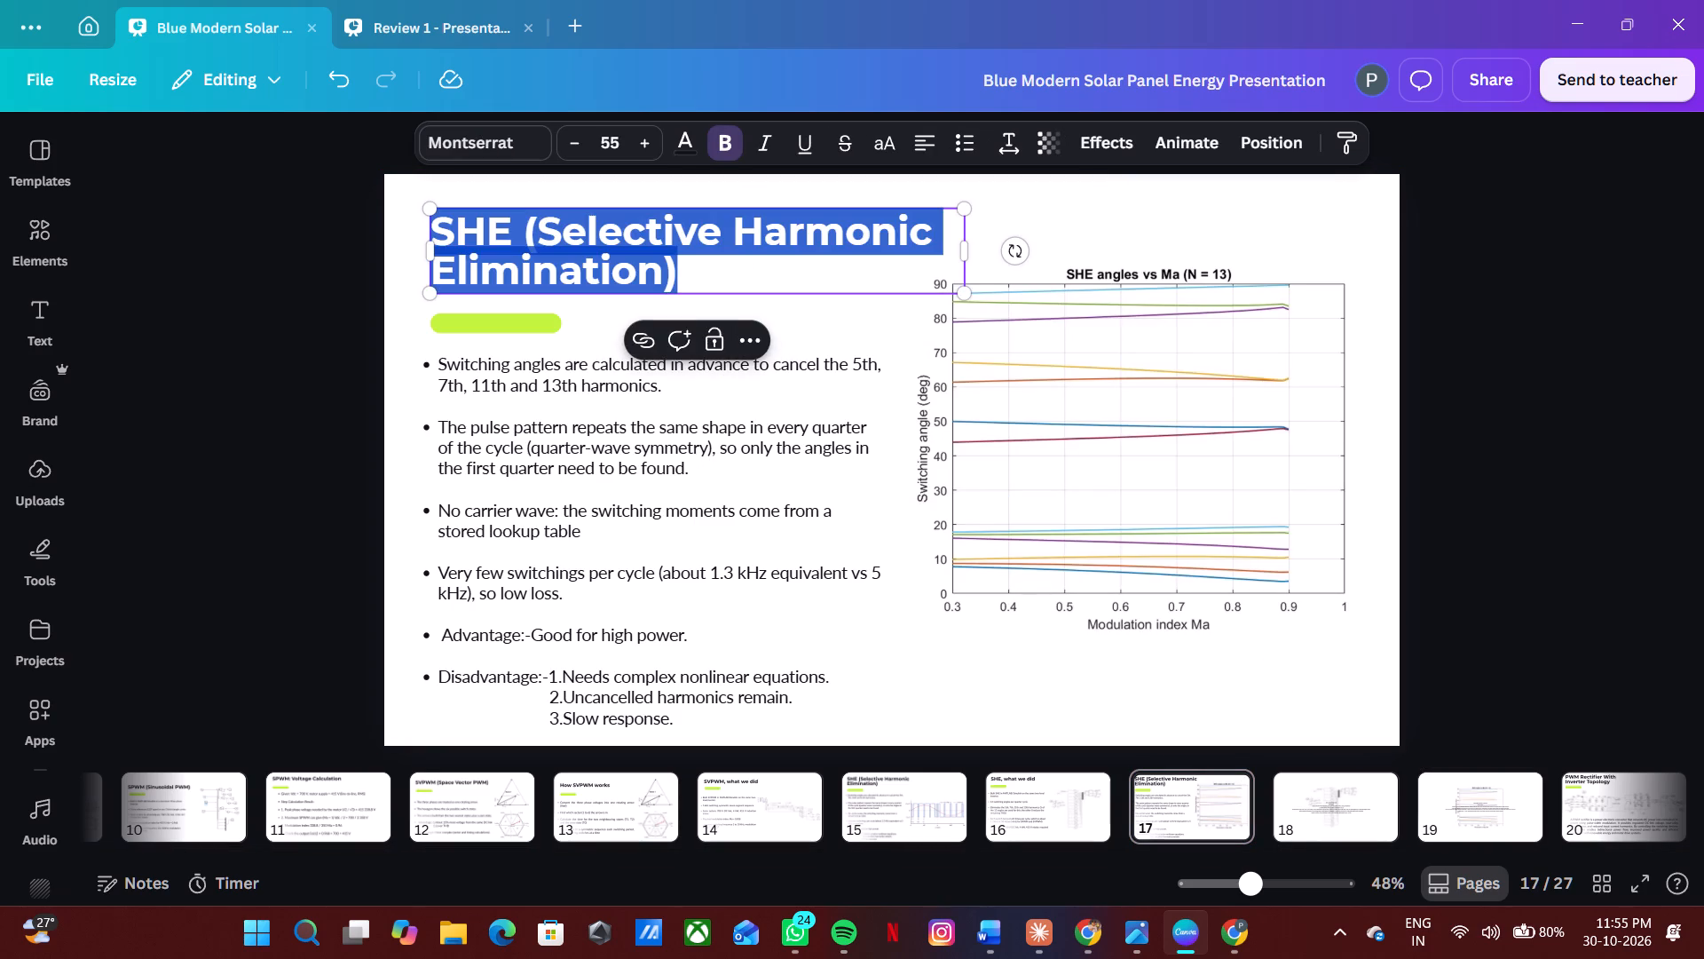
pyautogui.hotkey('ctrl', 'v')
pyautogui.click(1500, 341)
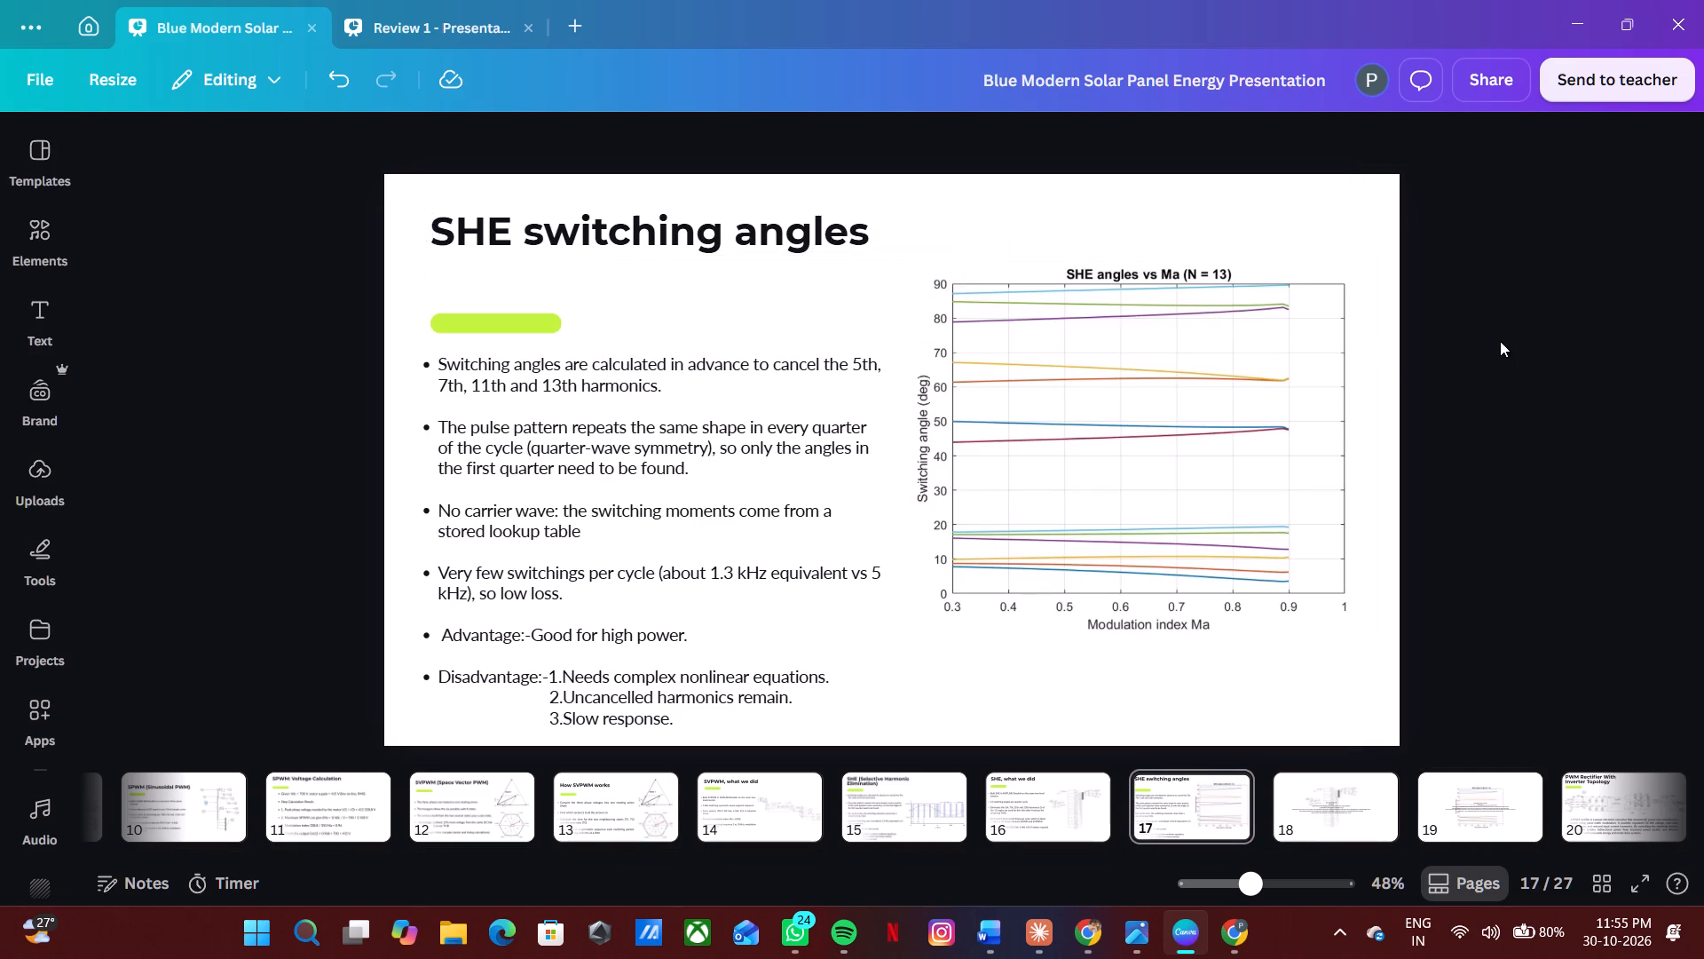
# Replace slide 17's bullet text with the four switching-angle points copied from slide 19, from "Angles were found" to "solution ends there".
pyautogui.click(1482, 804)
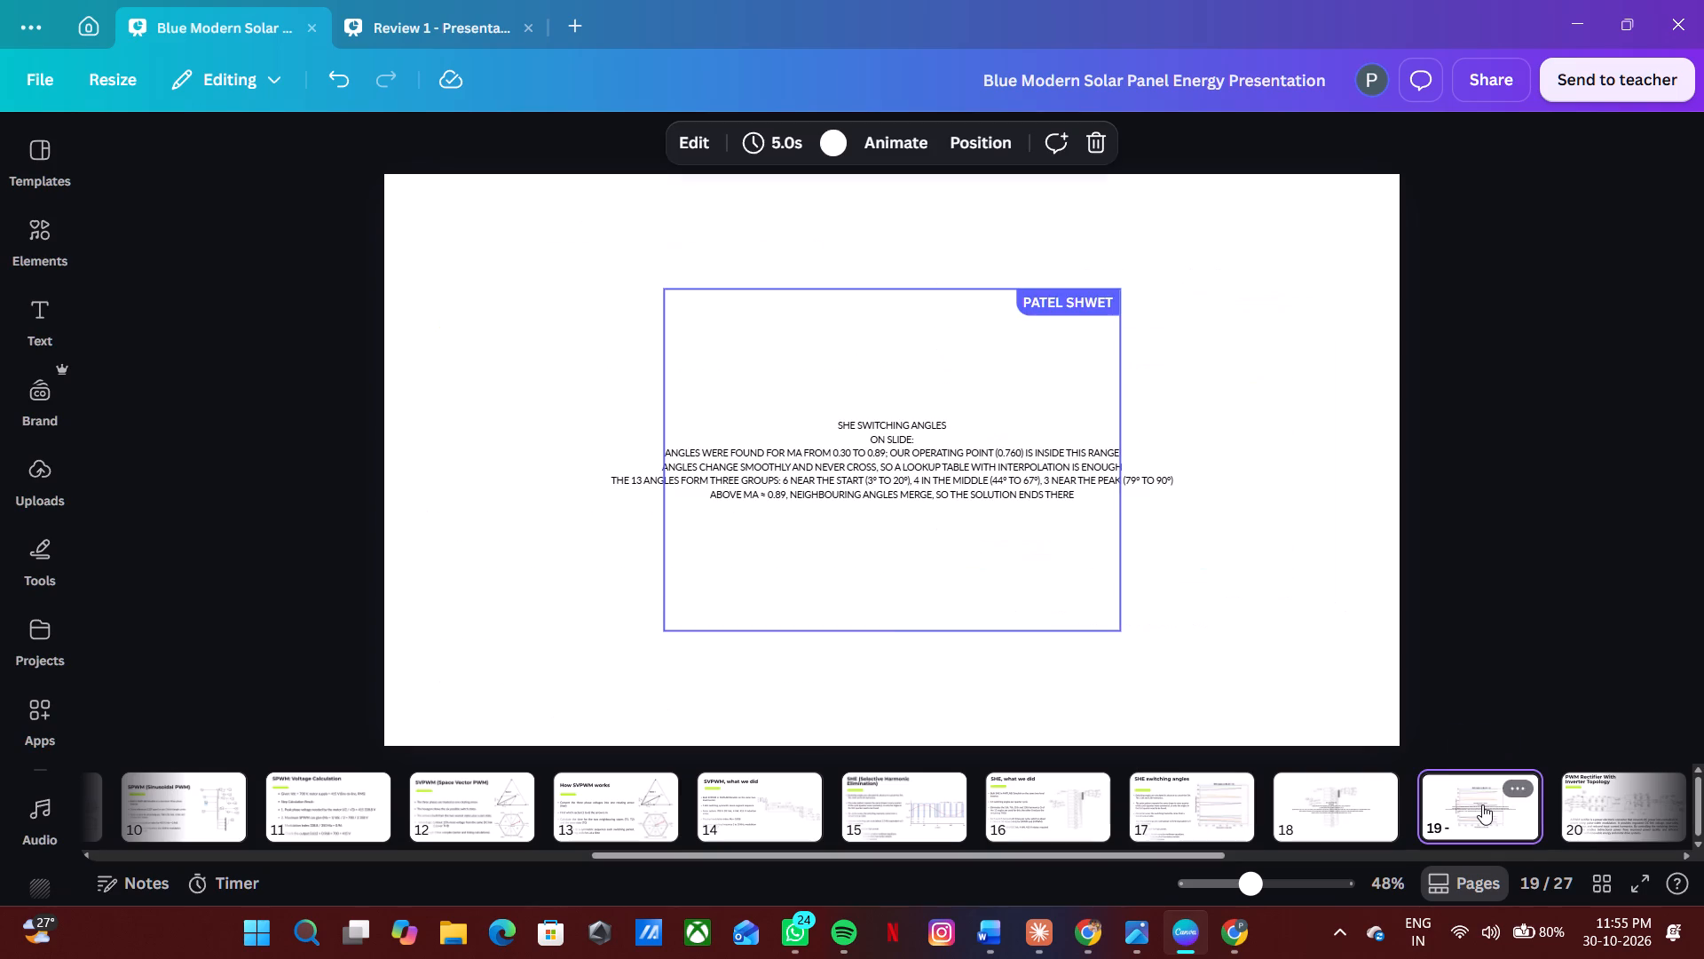
pyautogui.click(844, 466)
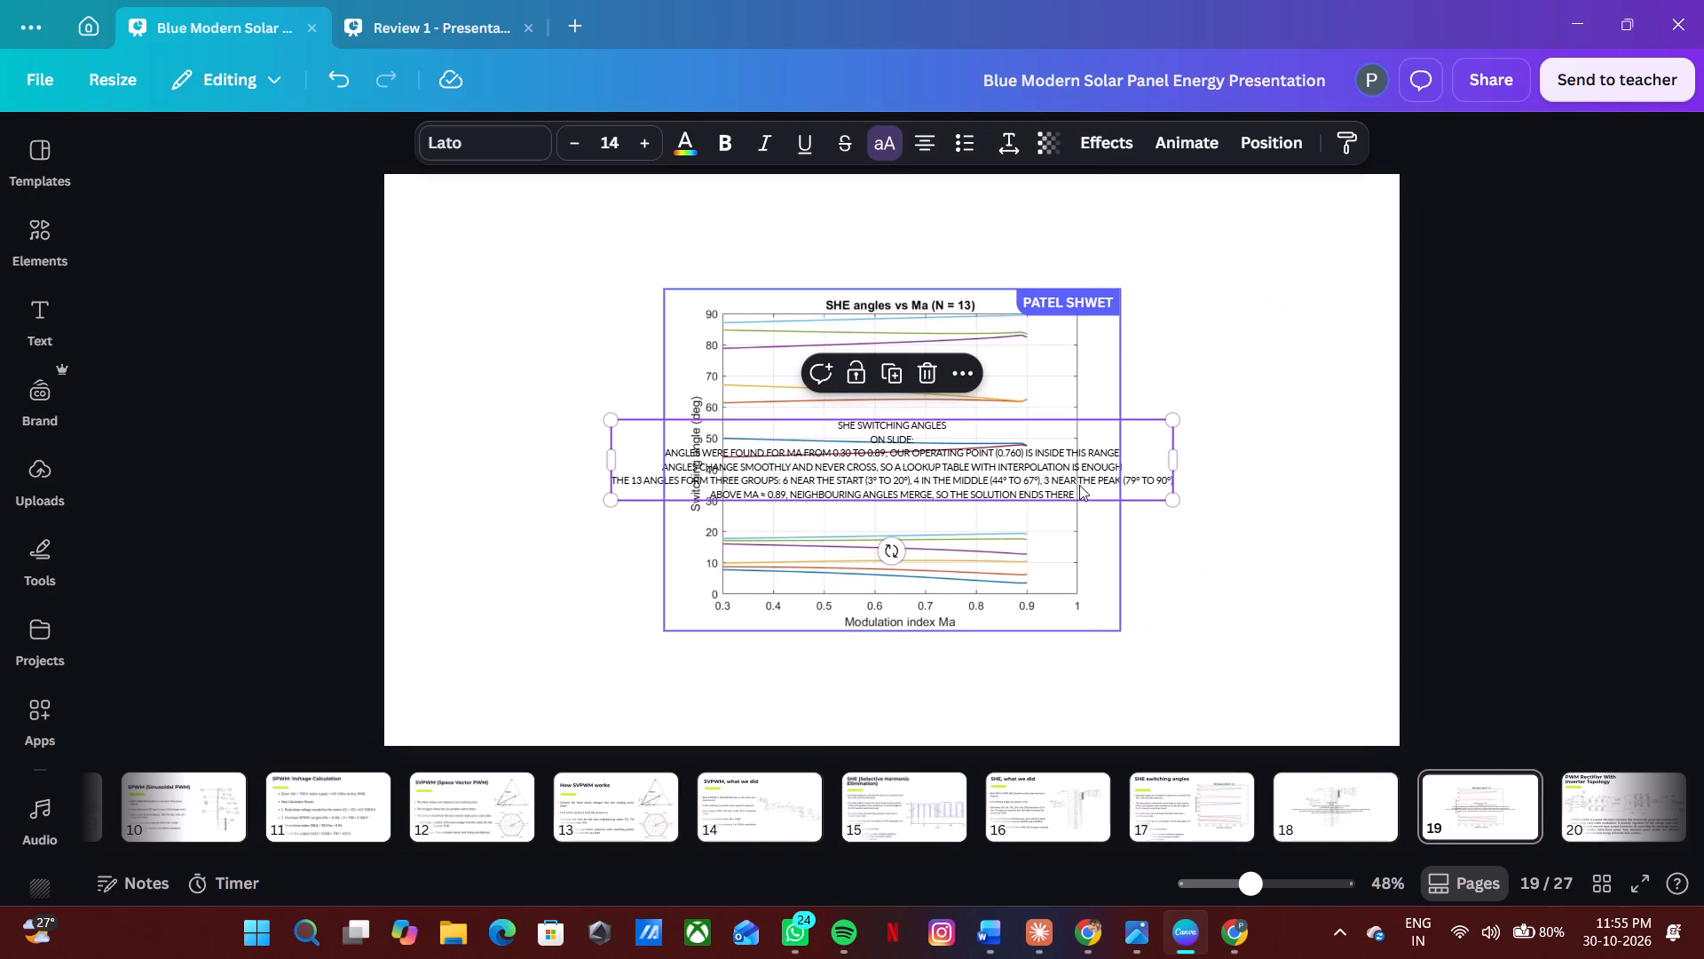
pyautogui.click(1079, 485)
pyautogui.click(1085, 497)
pyautogui.moveTo(1085, 497); pyautogui.dragTo(804, 431)
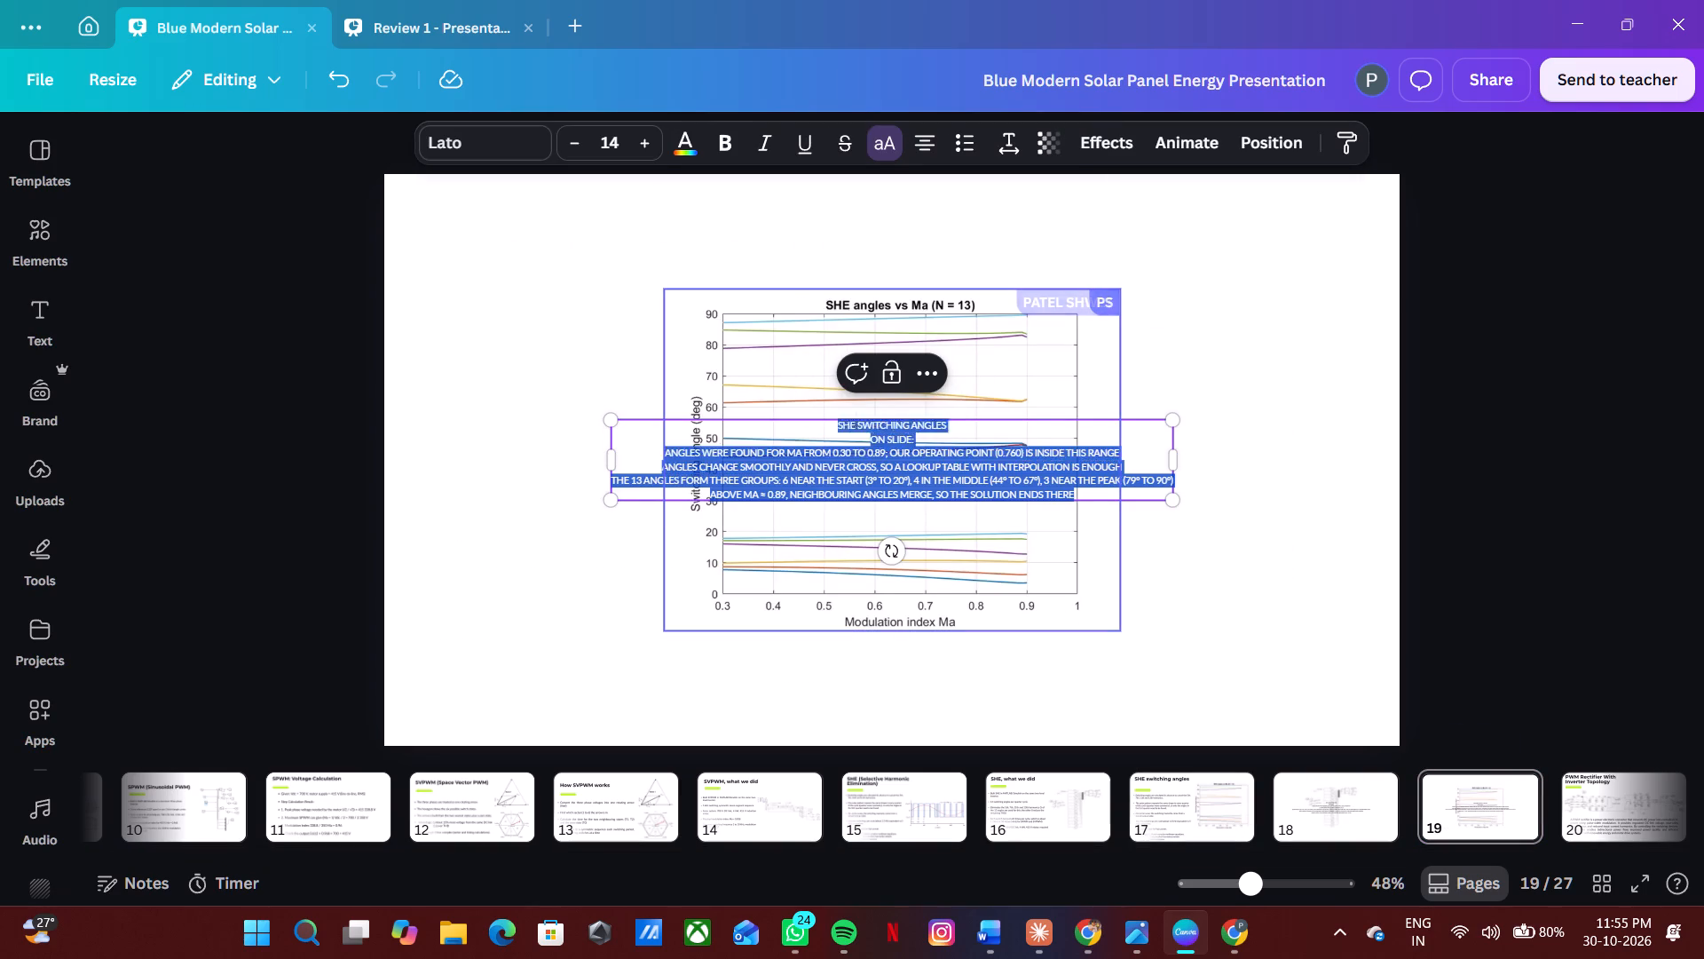
pyautogui.moveTo(804, 431); pyautogui.dragTo(660, 451)
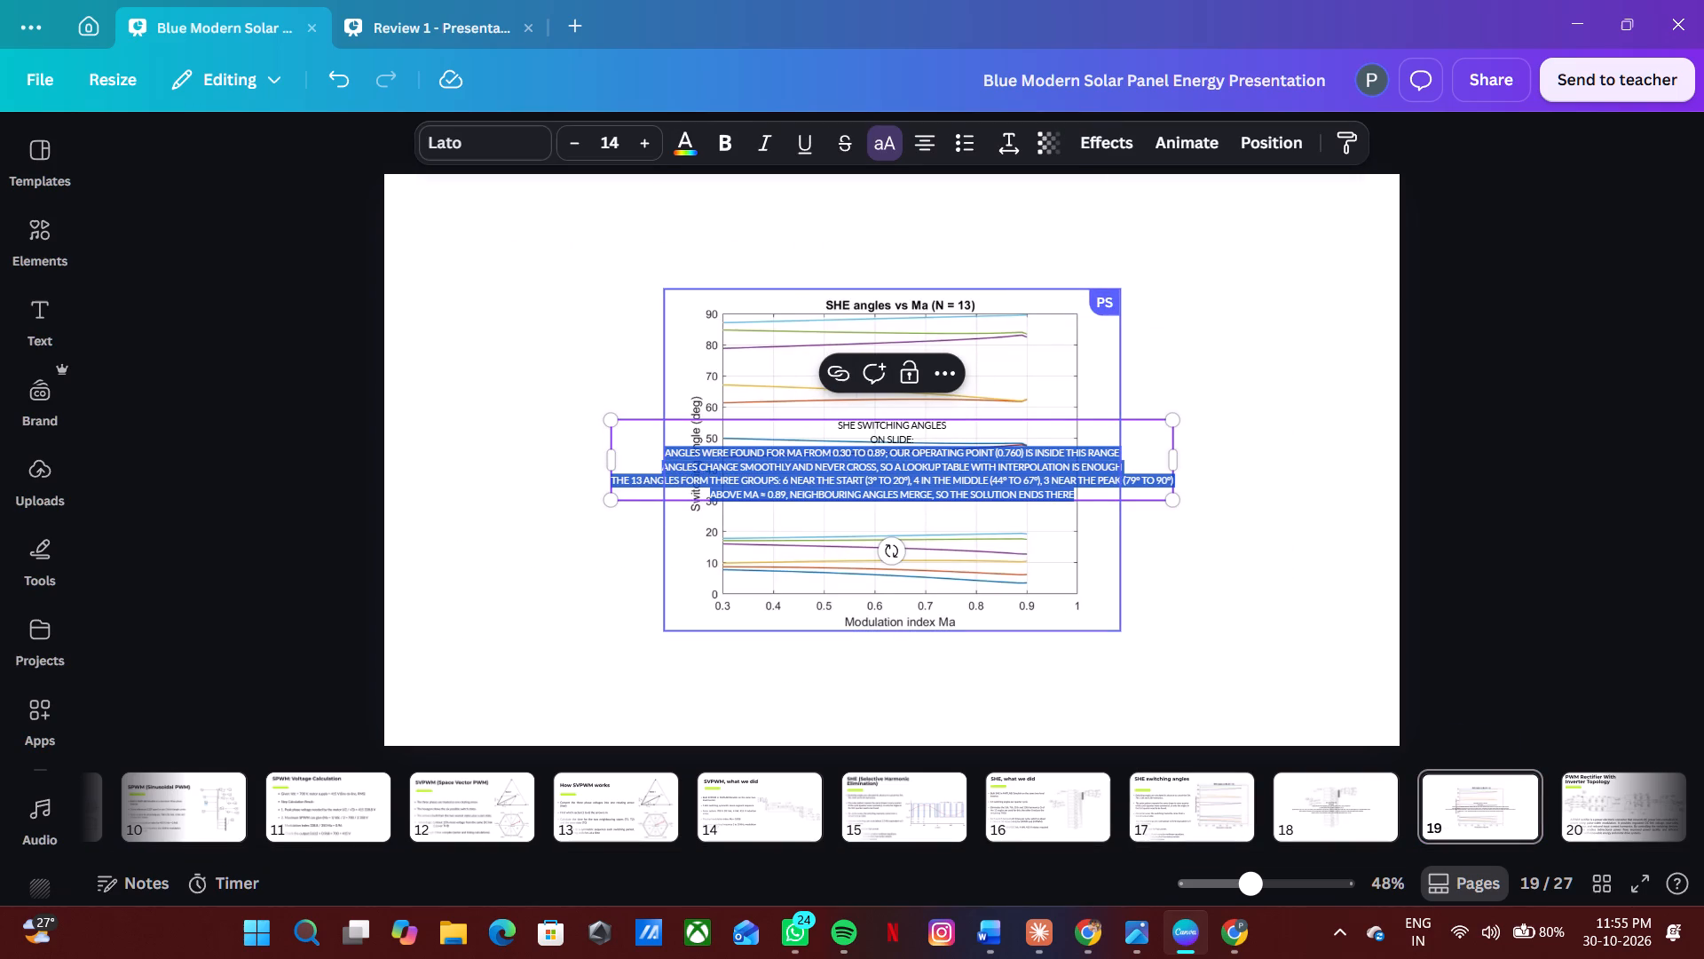
pyautogui.hotkey('ctrl', 'c')
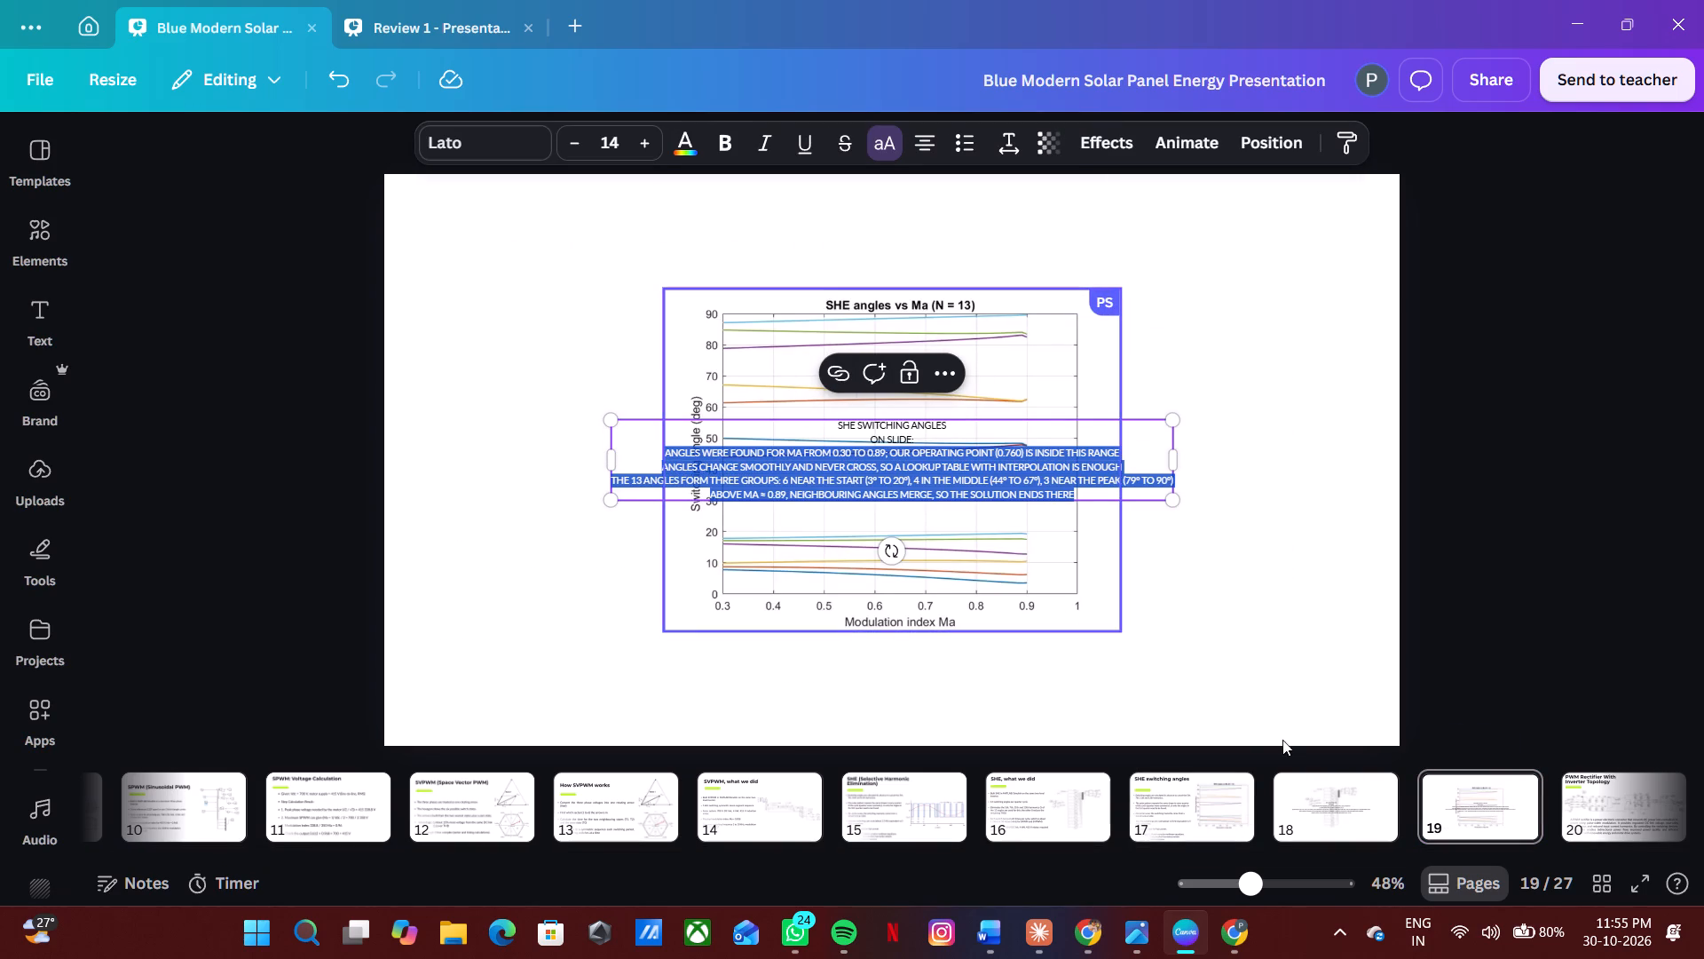
pyautogui.click(1218, 807)
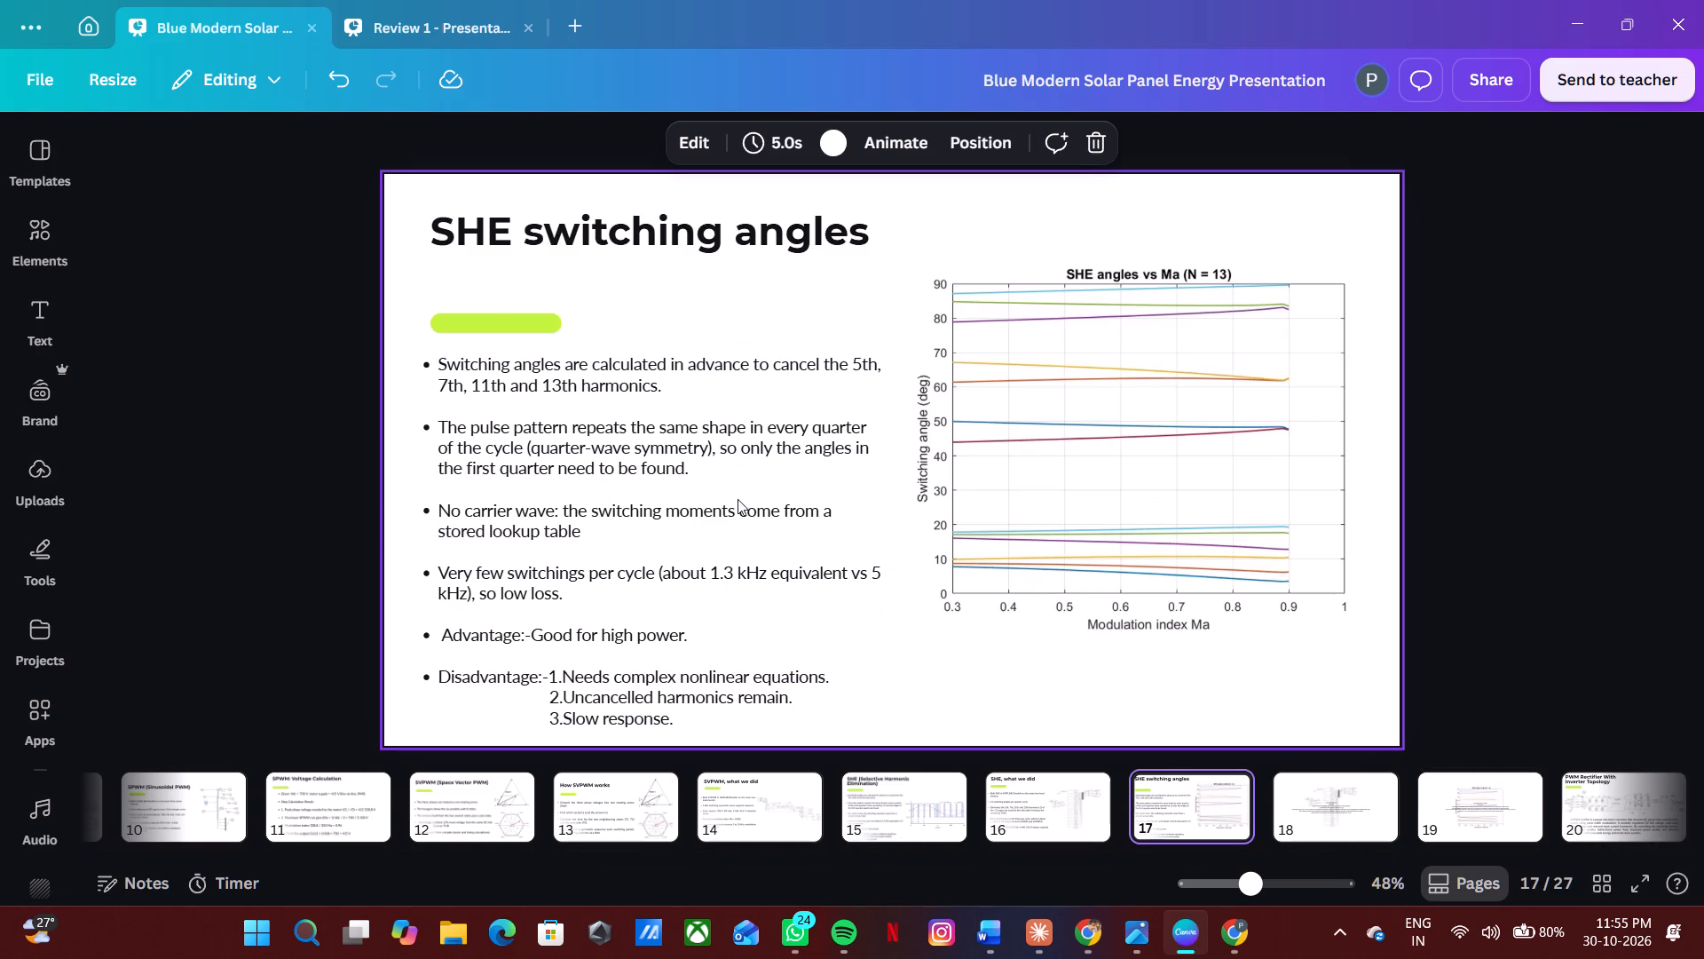
pyautogui.doubleClick(738, 499)
pyautogui.hotkey('ctrl', 'v')
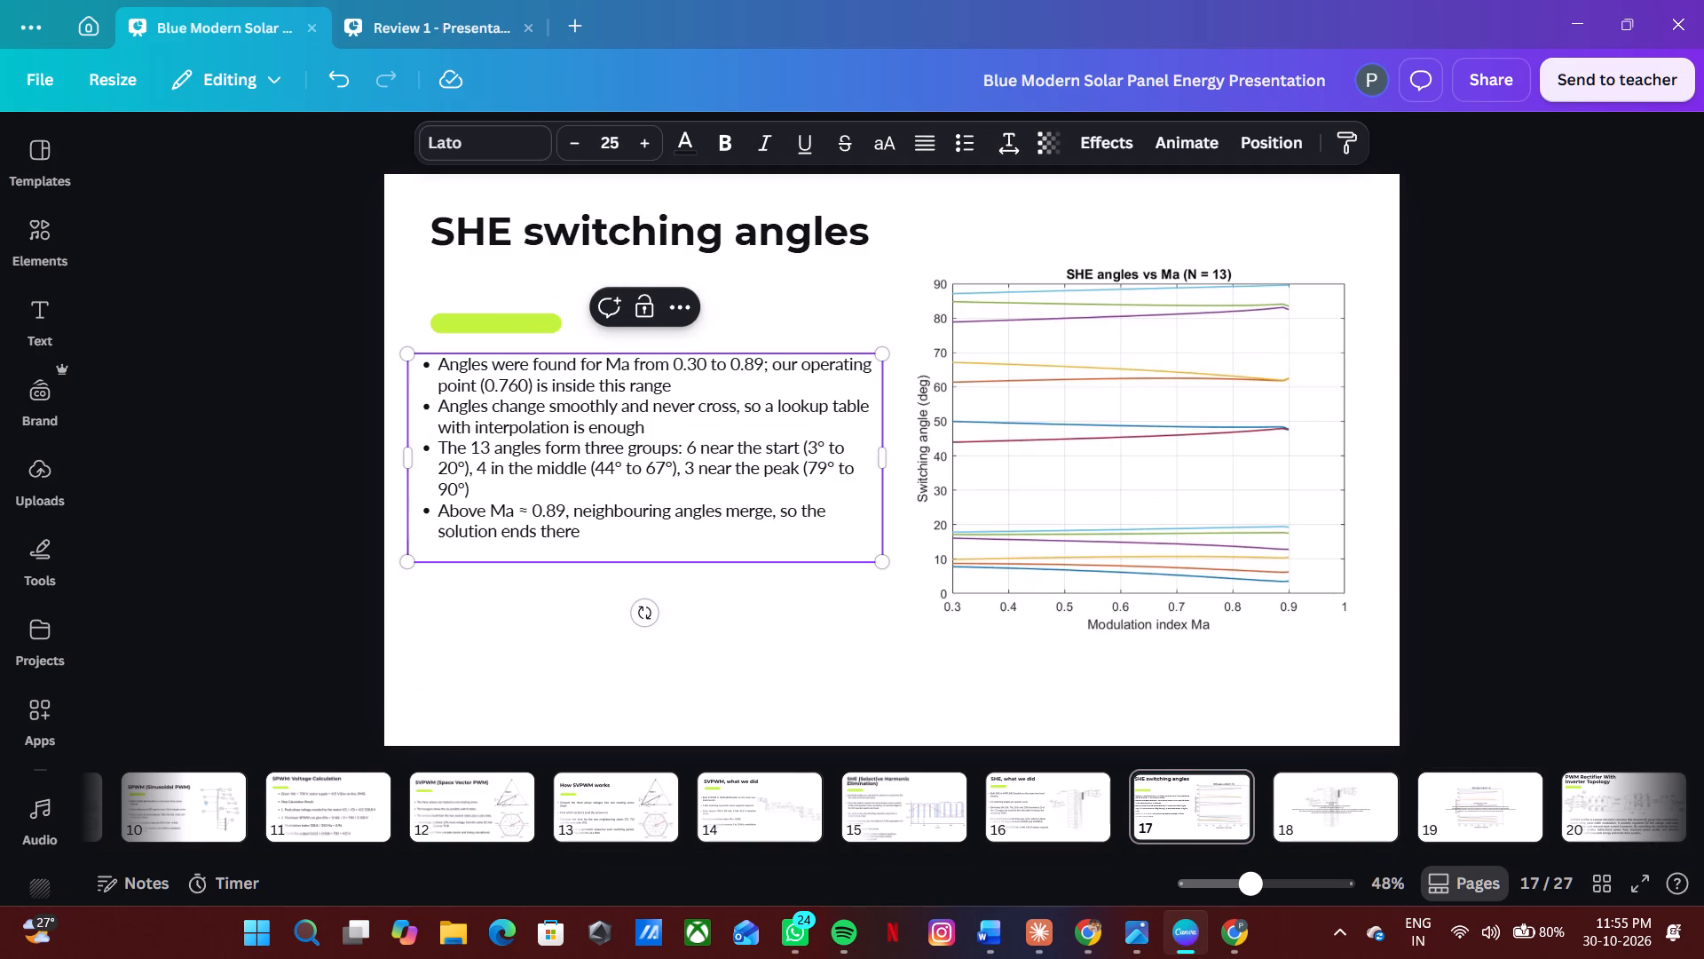
# End each of the first three bullets on slide 17 with a period and a blank line.
pyautogui.click(716, 386)
pyautogui.press('.')
pyautogui.press('Return')
pyautogui.press('BackSpace')
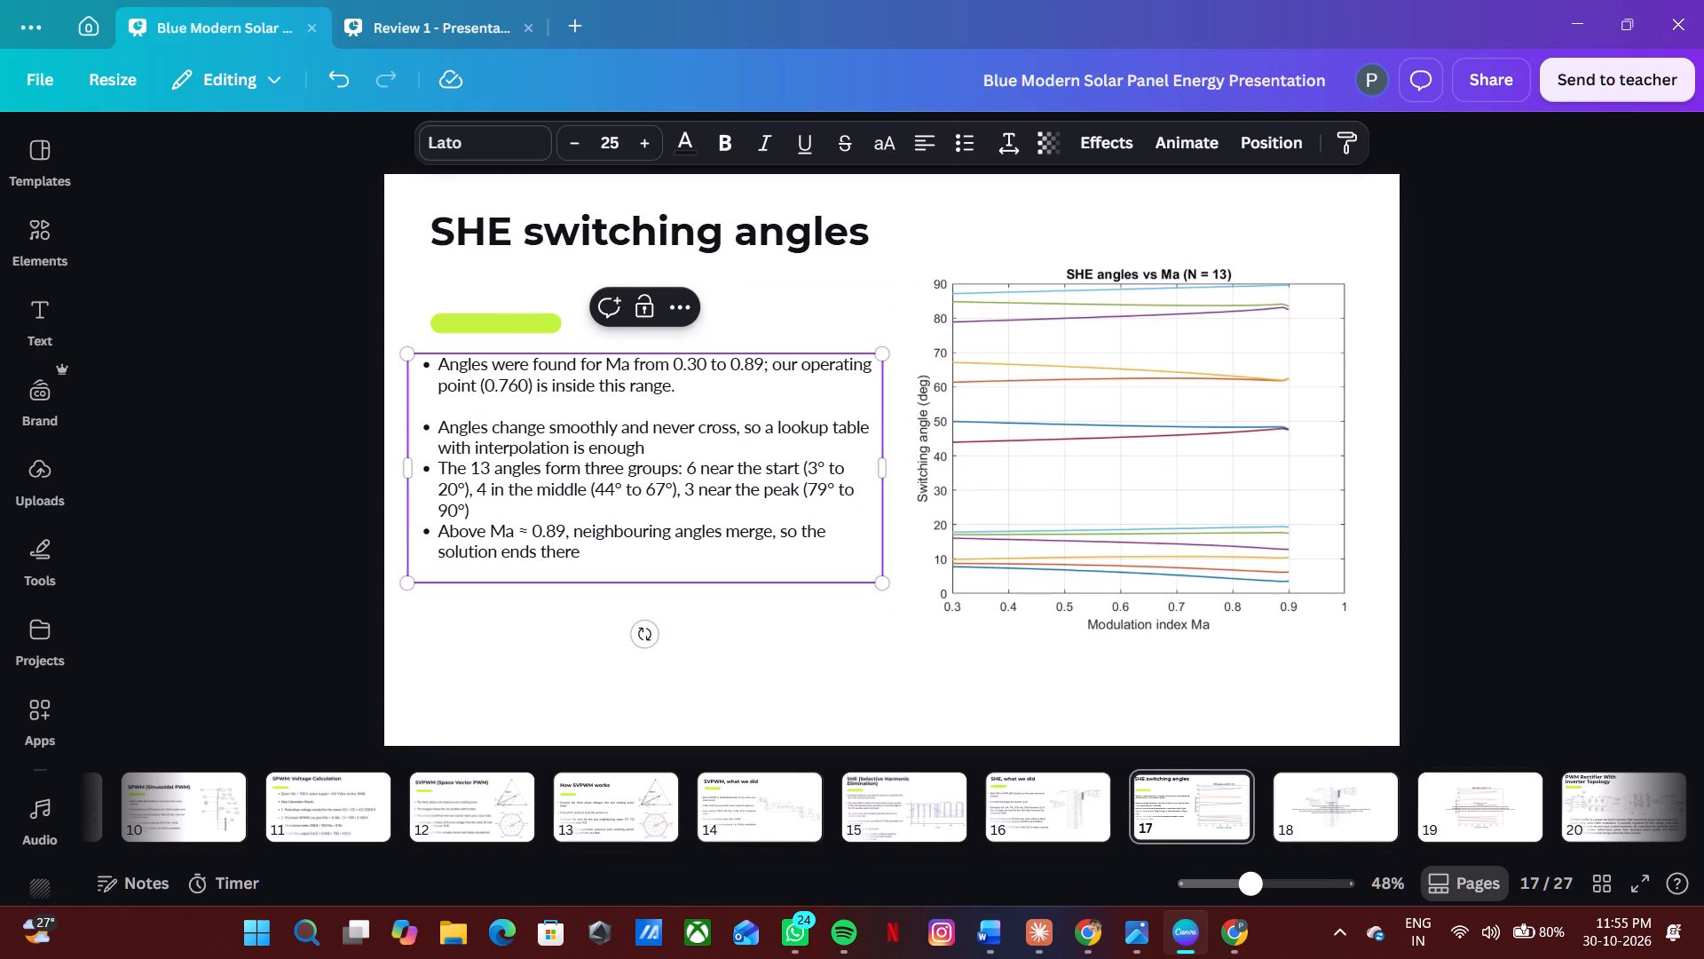
pyautogui.click(688, 462)
pyautogui.click(688, 448)
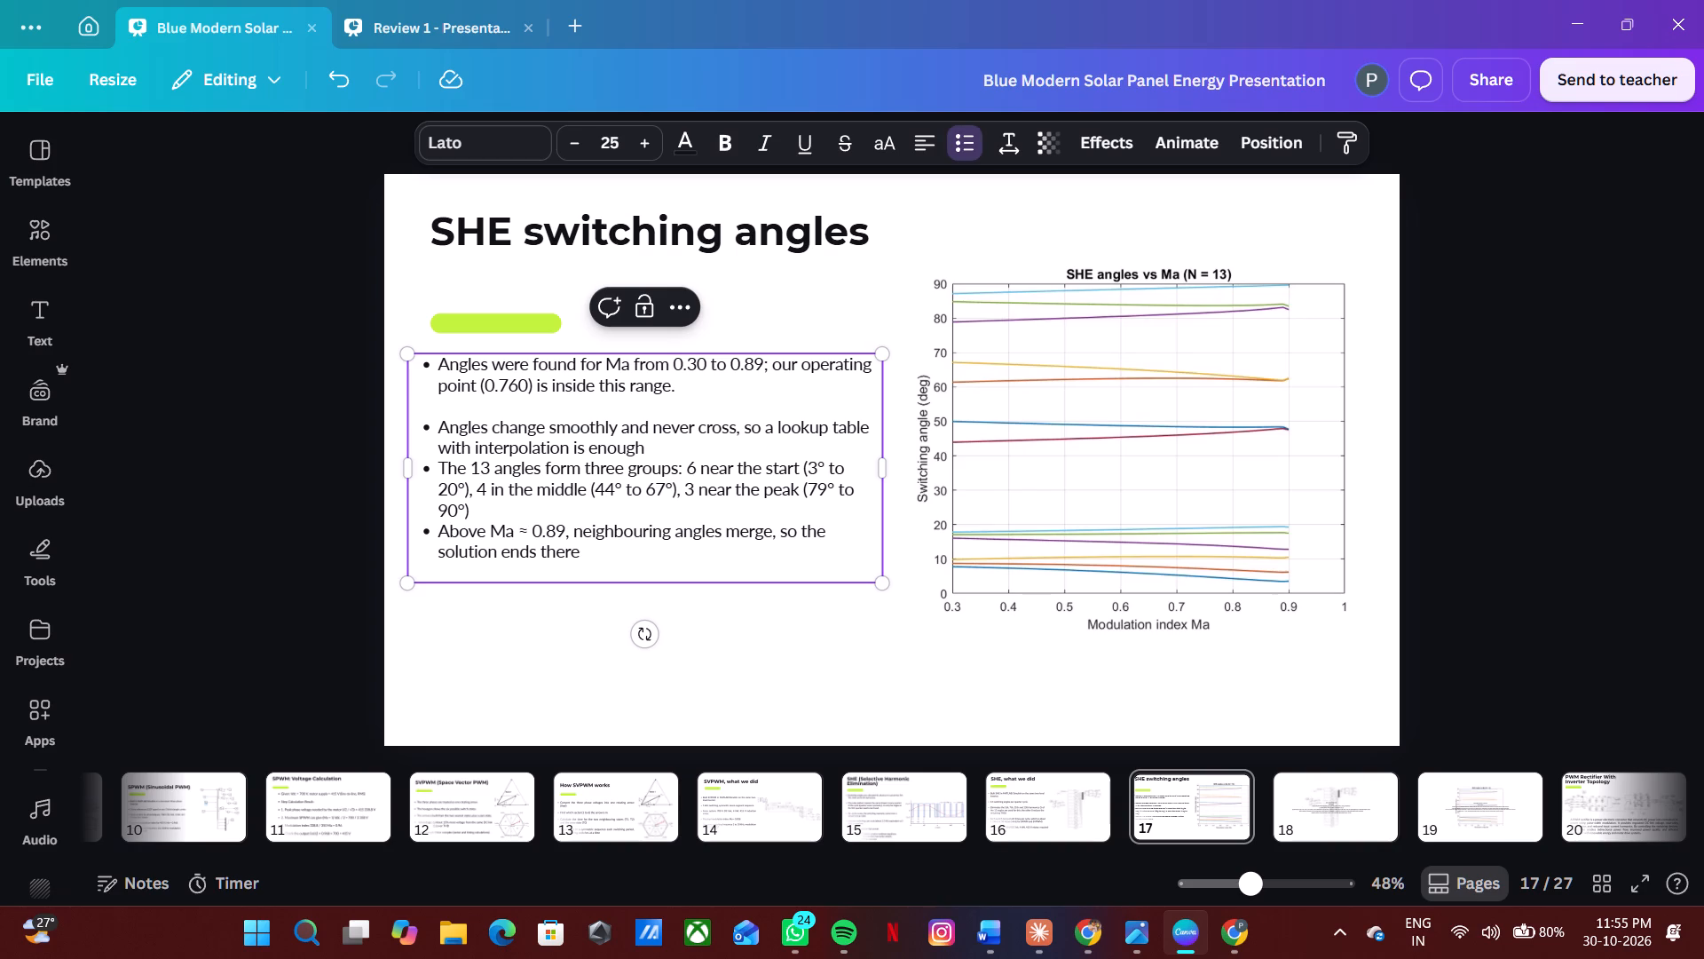
pyautogui.press('.')
pyautogui.press('Return')
pyautogui.press('BackSpace')
pyautogui.press('F12')
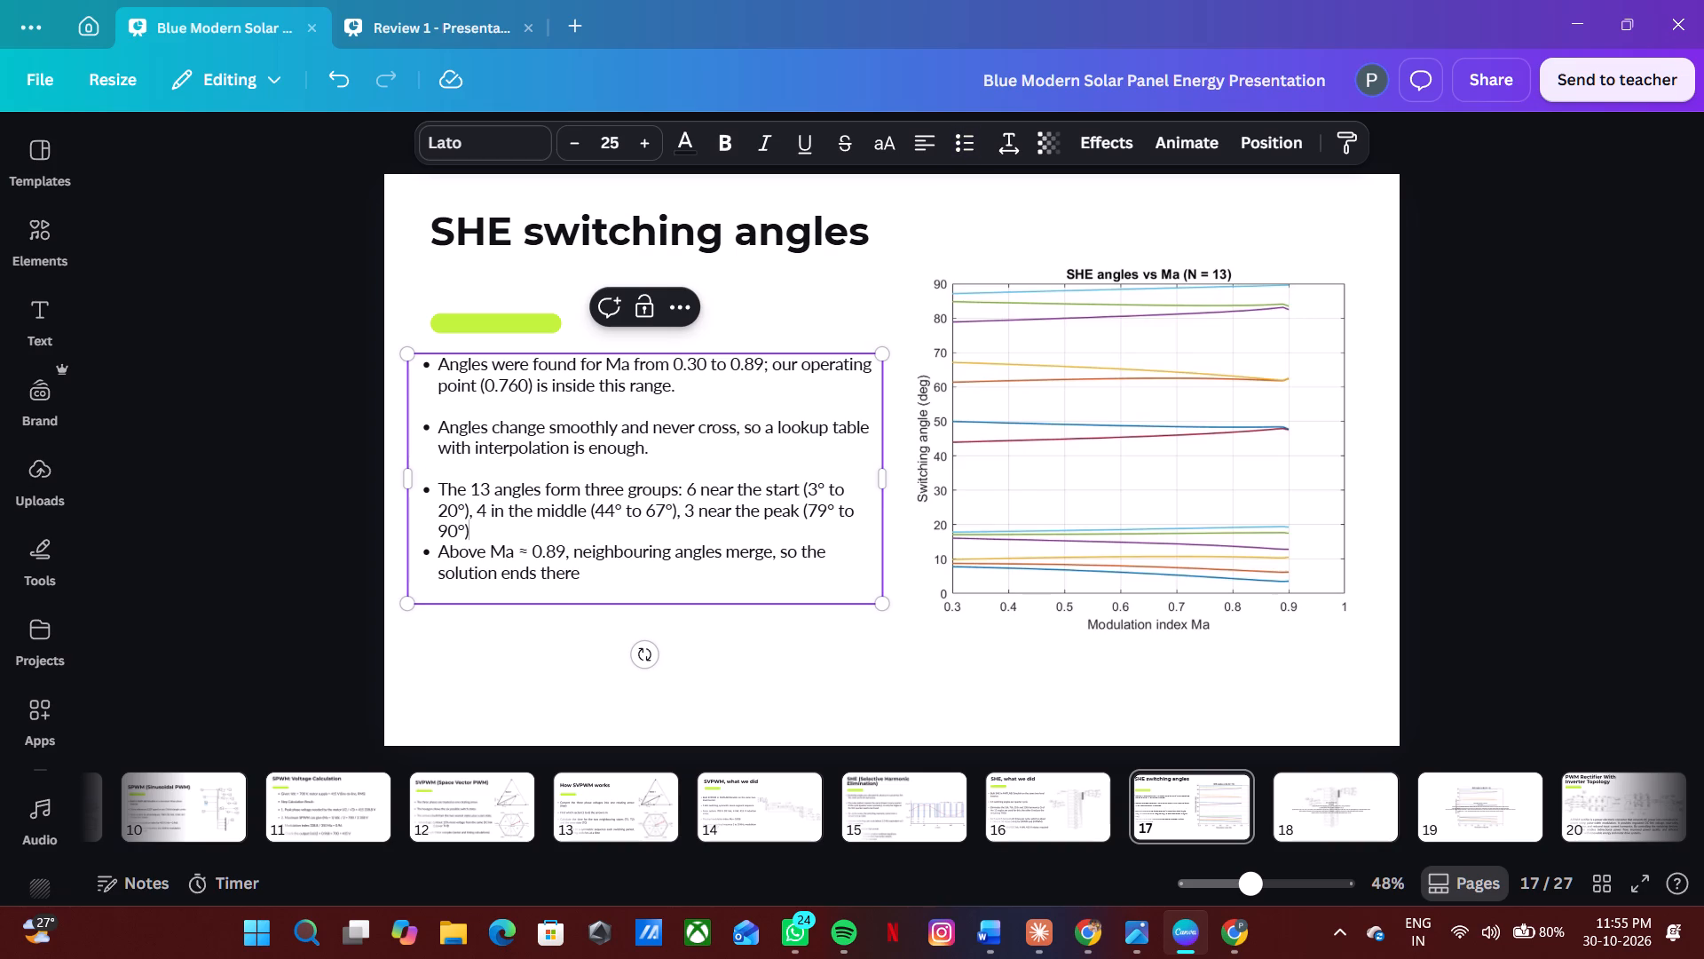
pyautogui.click(602, 520)
pyautogui.press('.')
pyautogui.press('Return')
pyautogui.press('BackSpace')
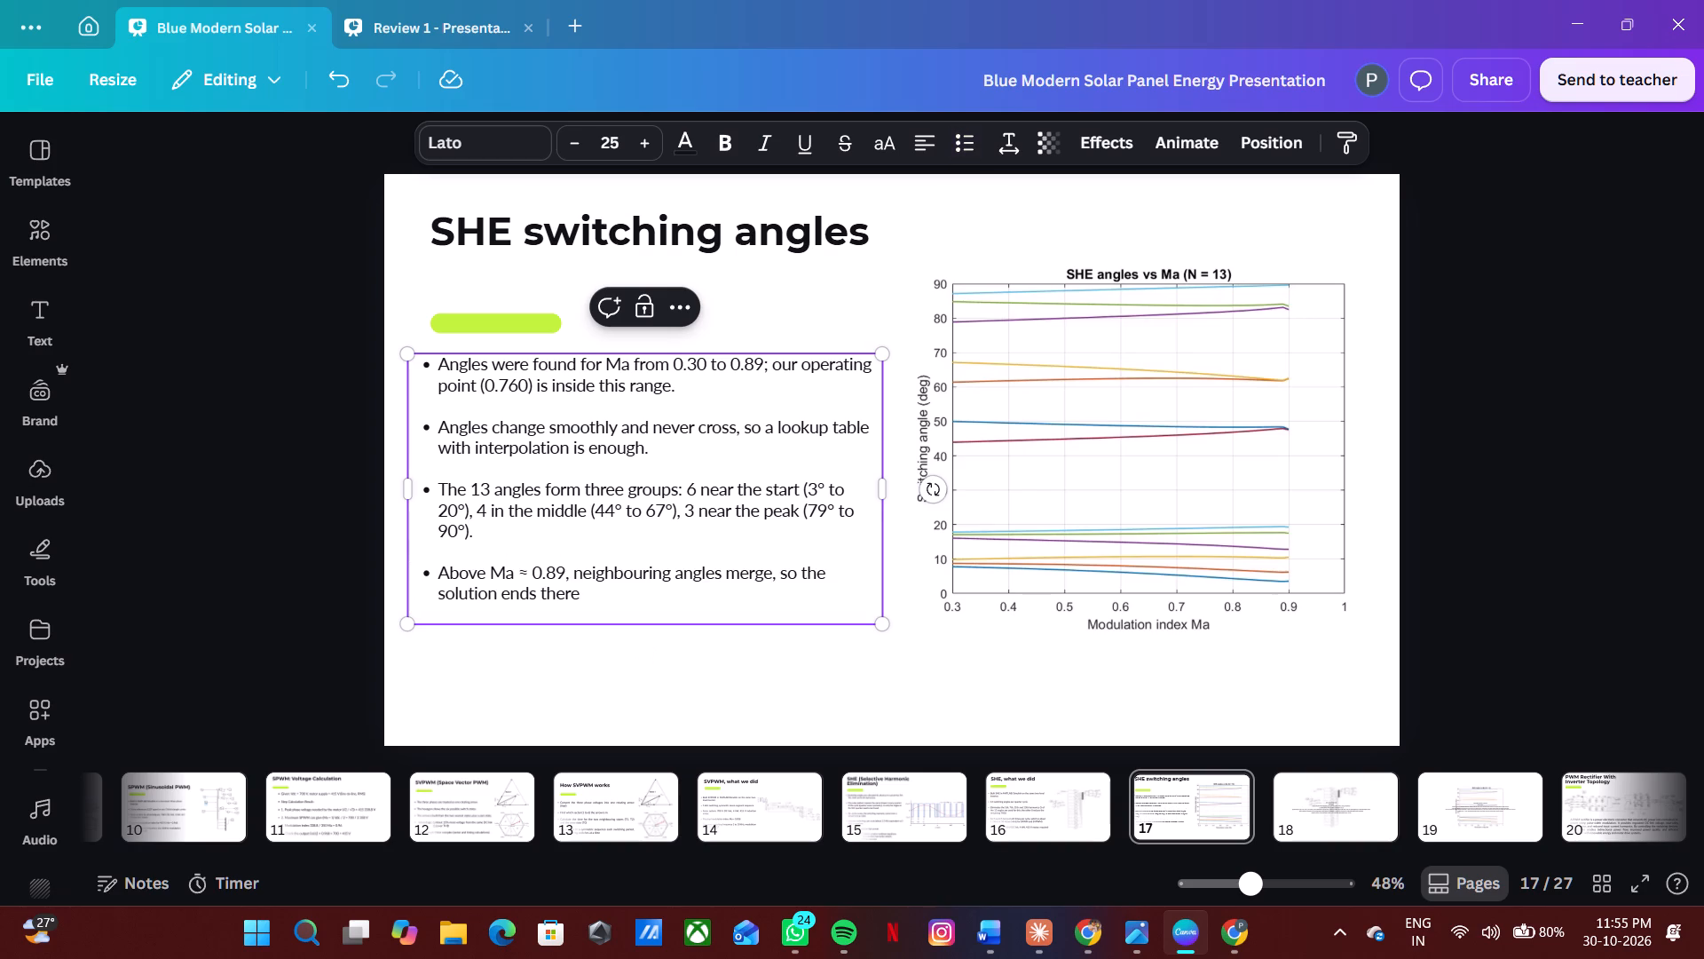
# Remove the empty line after slide 17's last bullet and end that bullet with a period.
pyautogui.click(610, 606)
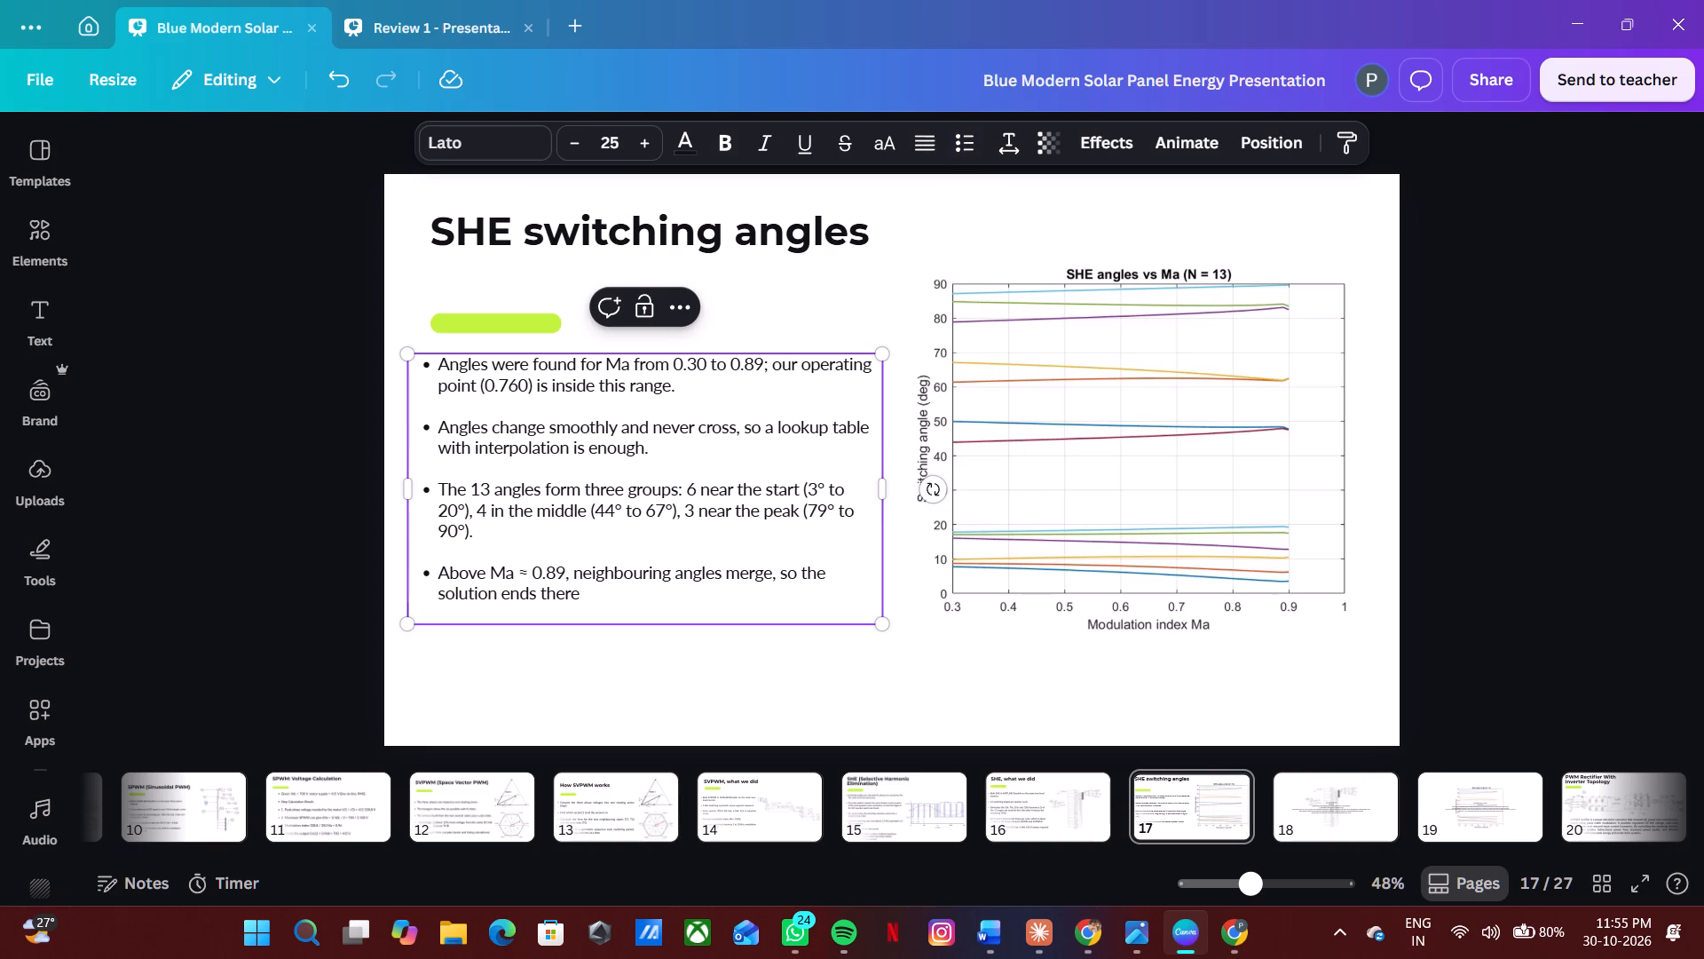
pyautogui.click(610, 606)
pyautogui.press('BackSpace')
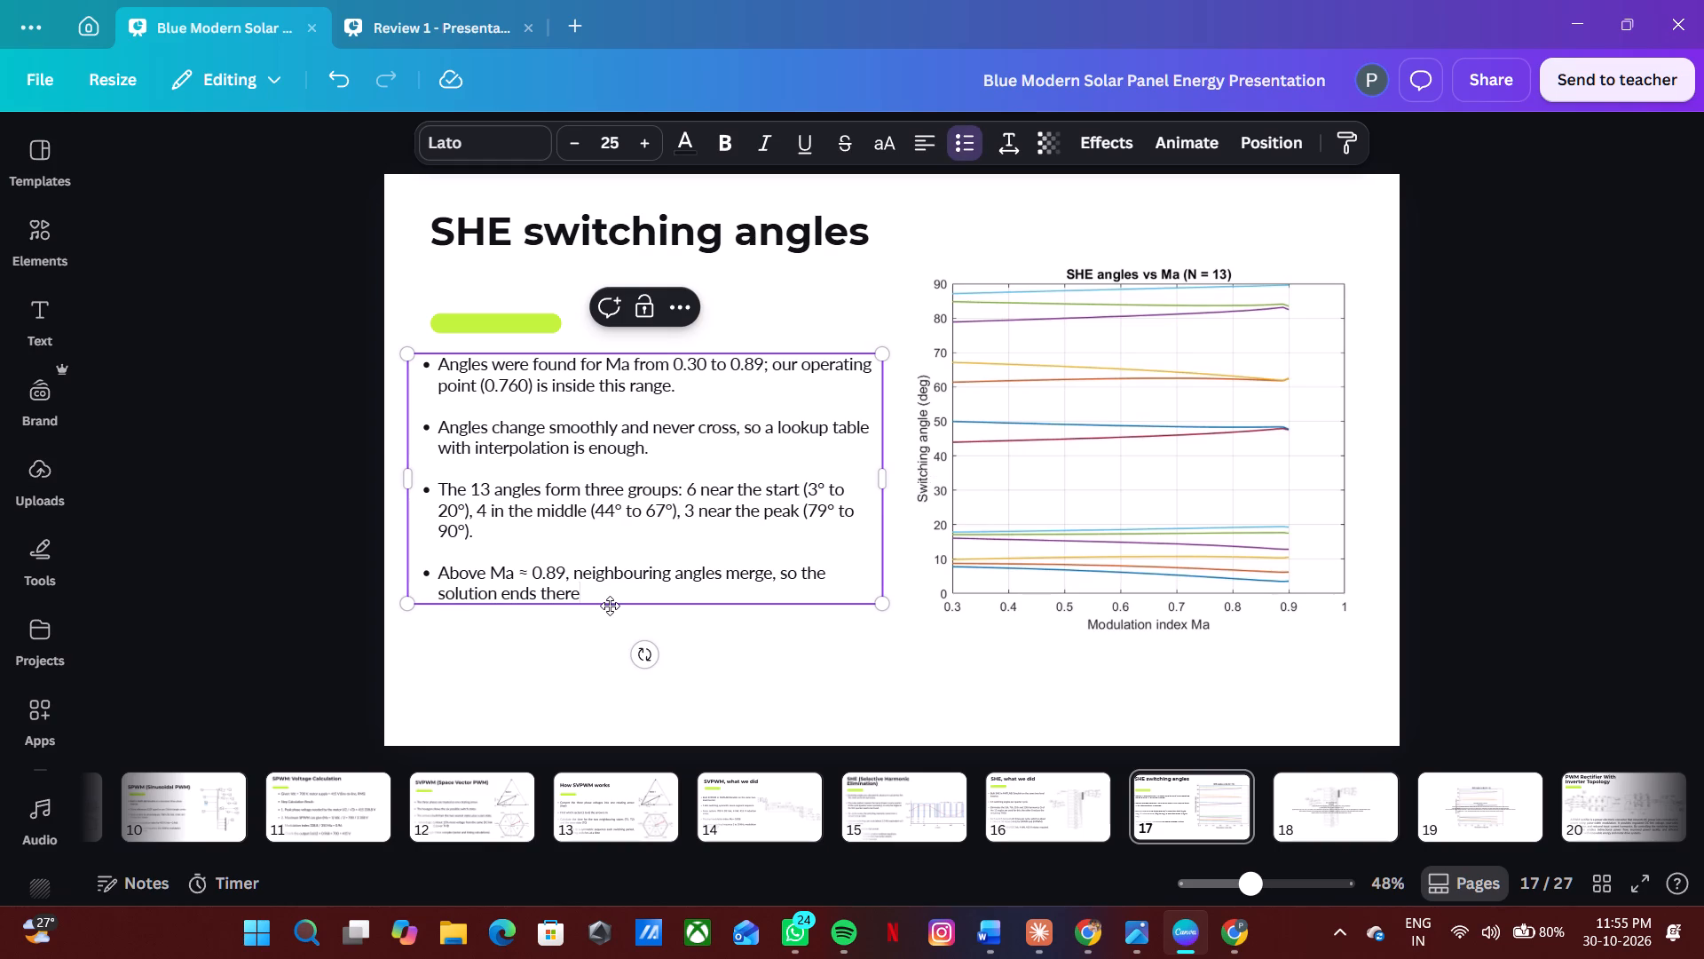
pyautogui.press('.')
pyautogui.click(1681, 305)
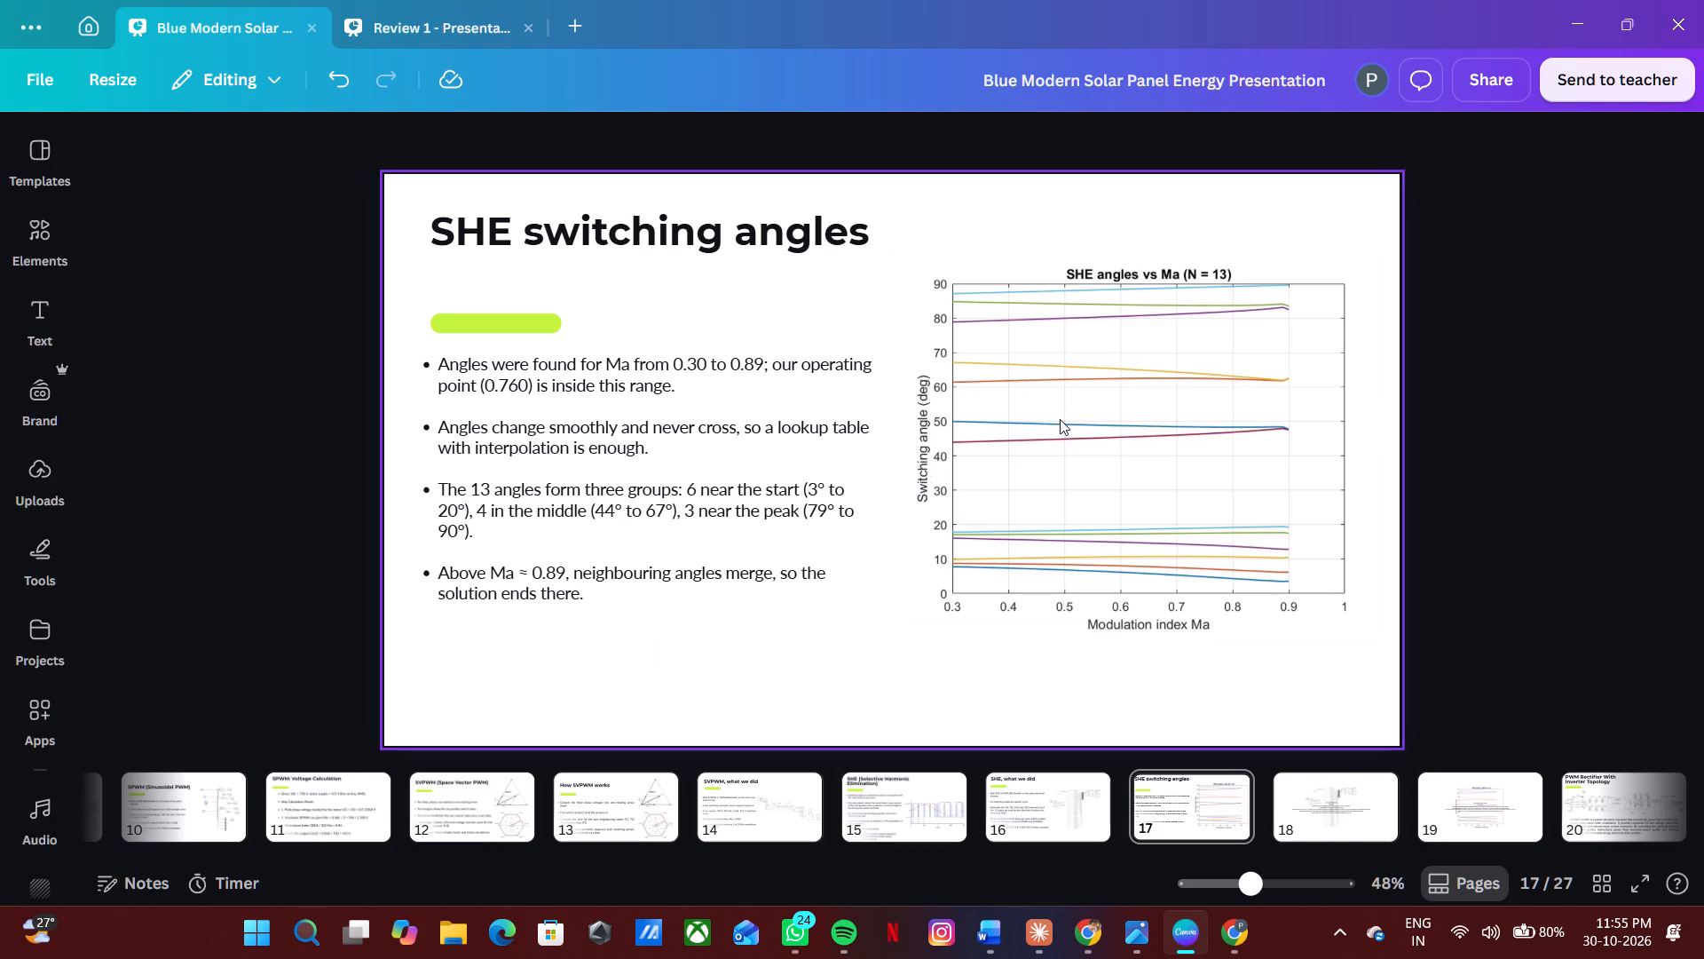
# Move the "SHE angles vs Ma" plot slightly down and toward the slide's right edge.
pyautogui.click(1060, 419)
pyautogui.moveTo(1110, 443); pyautogui.dragTo(1129, 475)
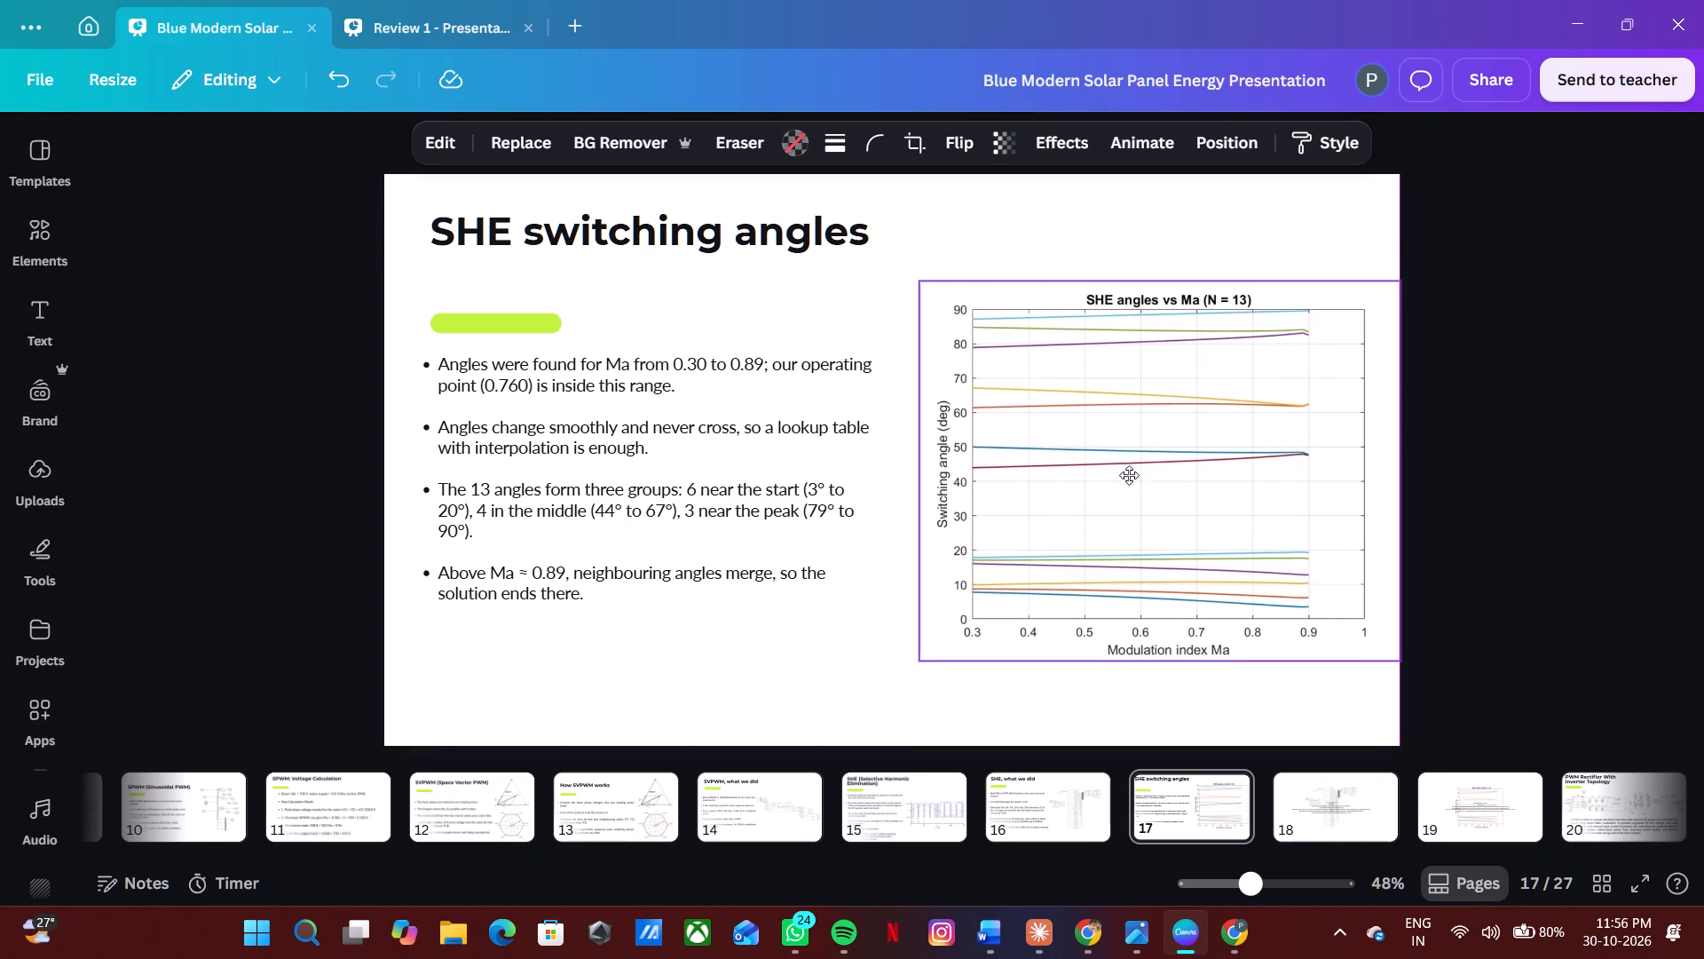
pyautogui.moveTo(1129, 475); pyautogui.dragTo(1129, 469)
# Enlarge slide 17's bullet text to size 32 and fit its text box into the space beside the plot.
pyautogui.click(785, 461)
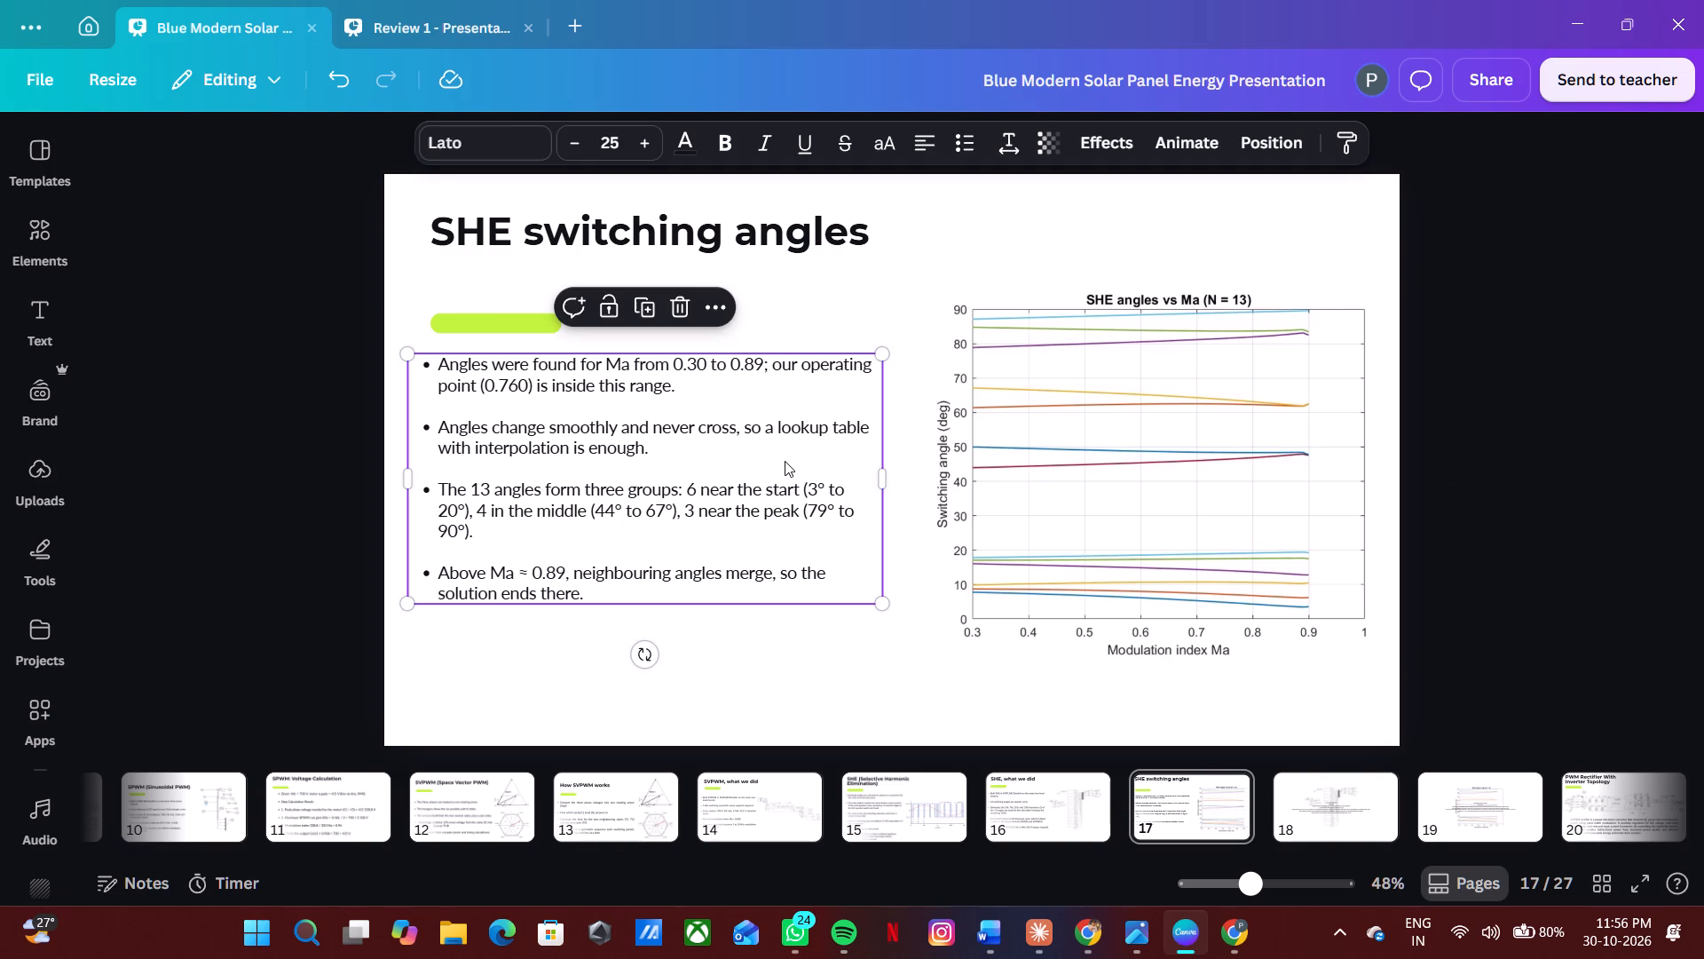
pyautogui.moveTo(882, 613); pyautogui.dragTo(932, 689)
pyautogui.moveTo(958, 501); pyautogui.dragTo(914, 508)
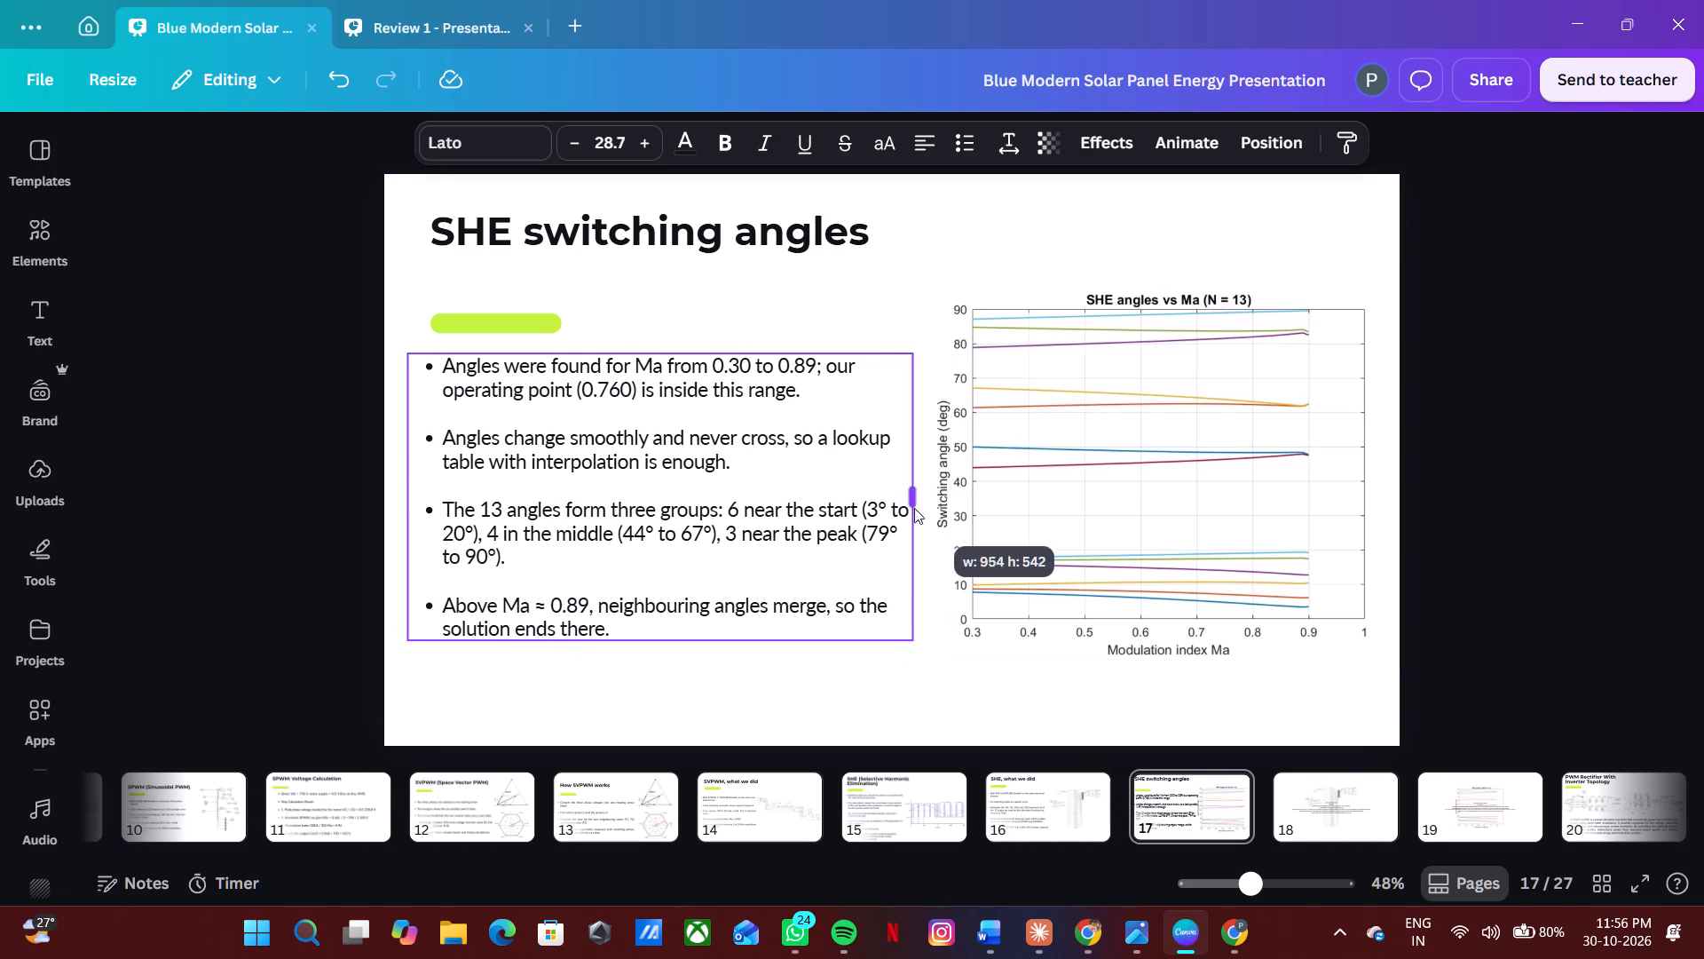
pyautogui.moveTo(914, 508); pyautogui.dragTo(884, 515)
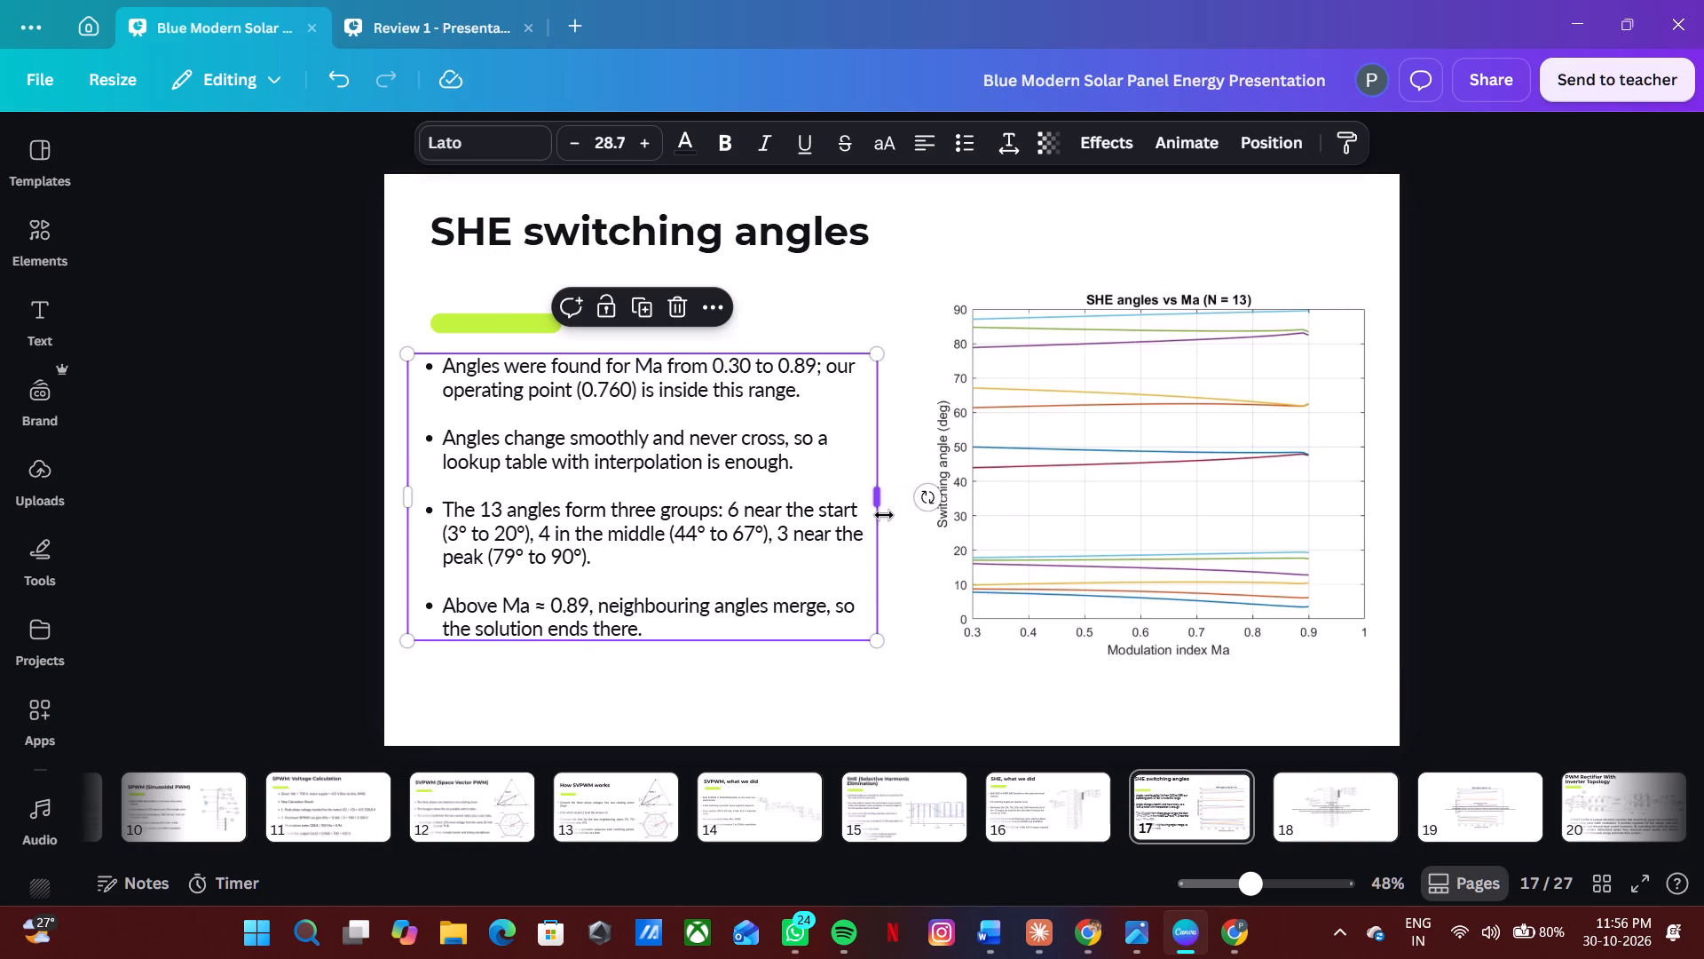
pyautogui.click(1507, 397)
pyautogui.click(761, 618)
pyautogui.moveTo(873, 639); pyautogui.dragTo(923, 679)
pyautogui.click(806, 586)
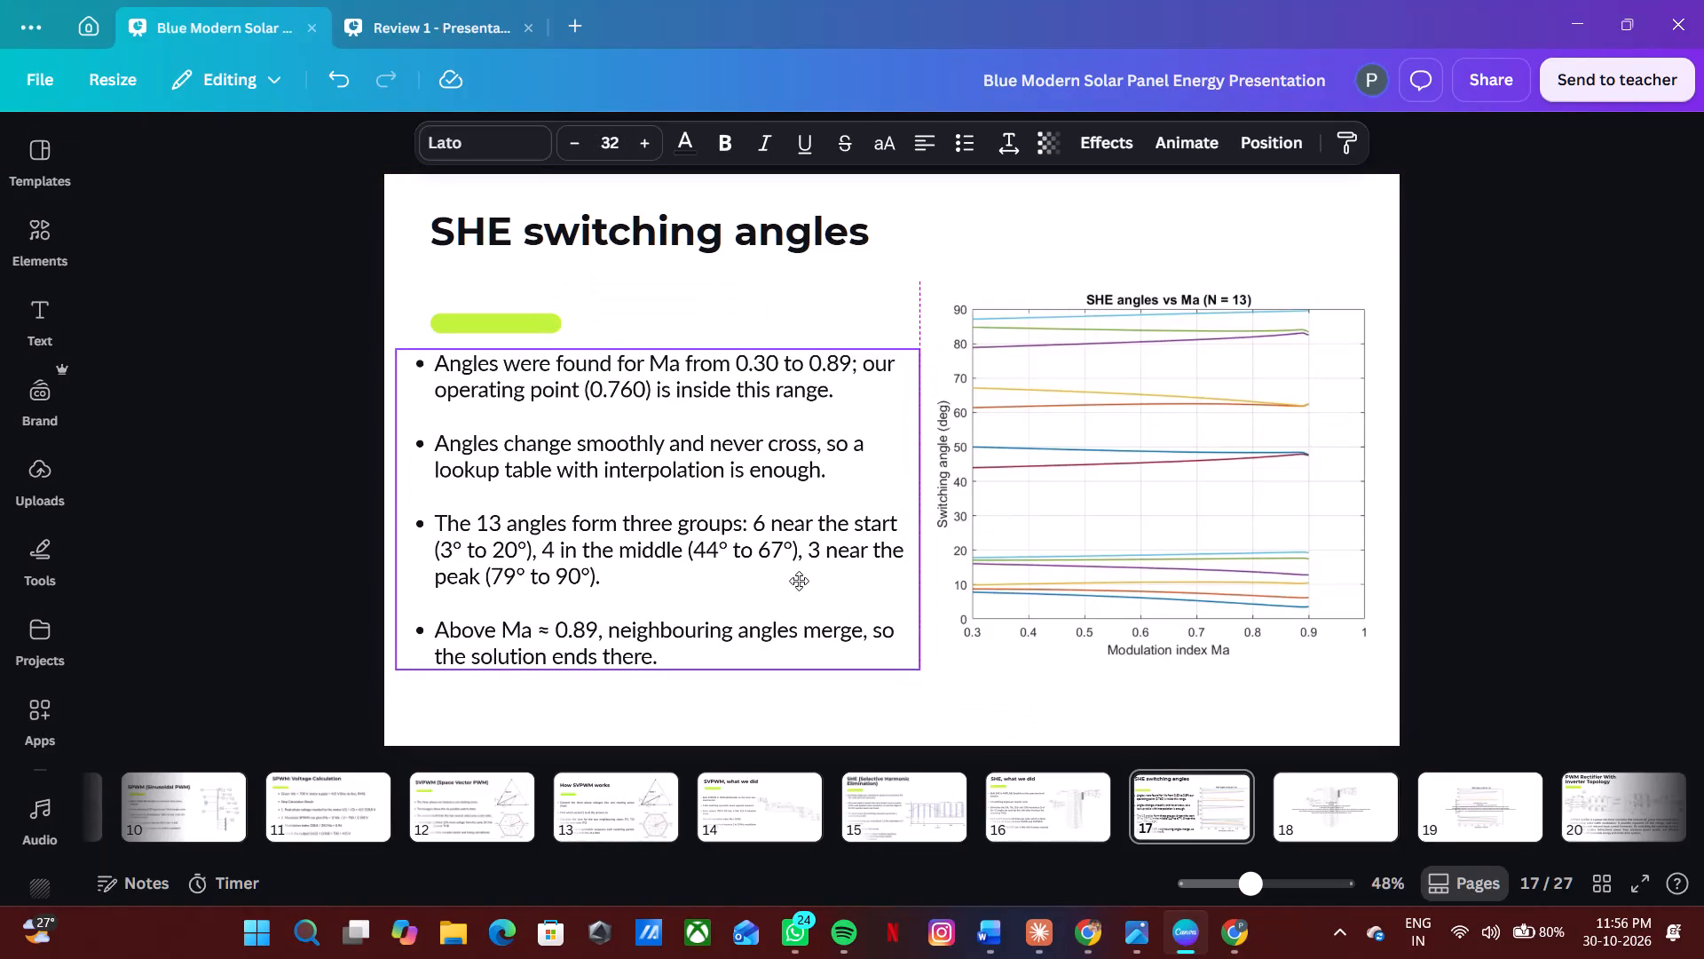
# Move the green accent bar up, closer beneath the "SHE switching angles" title.
pyautogui.moveTo(517, 332); pyautogui.dragTo(517, 325)
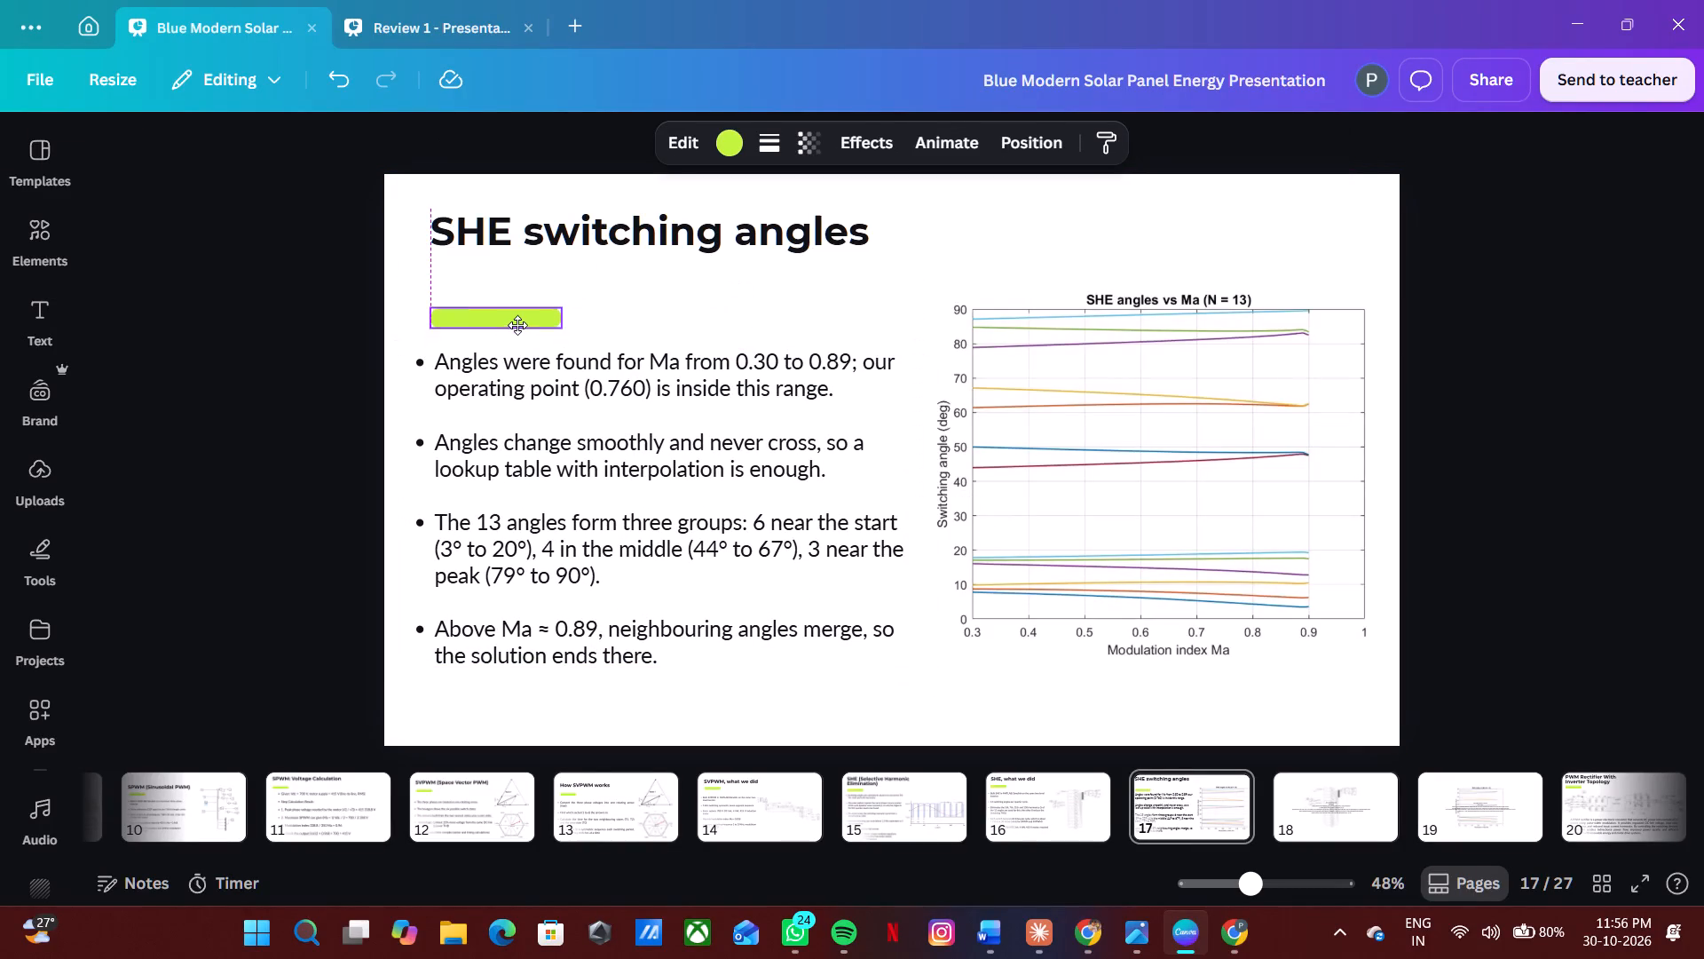
pyautogui.moveTo(517, 325); pyautogui.dragTo(515, 307)
pyautogui.click(1484, 297)
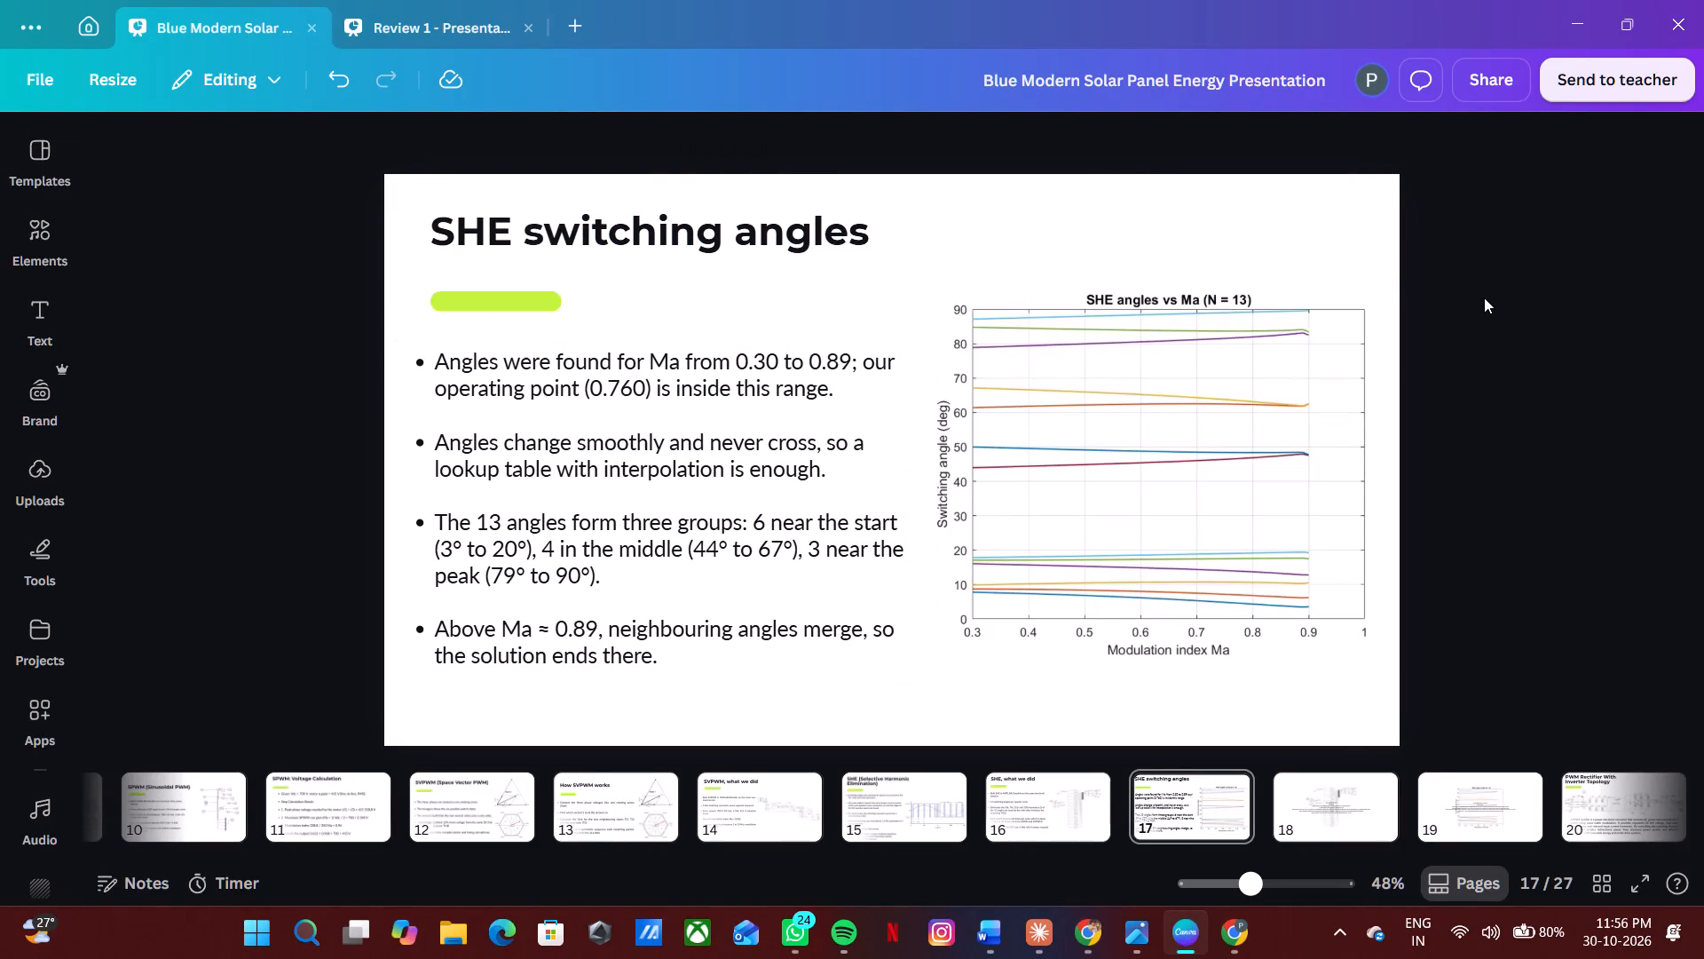
# Review slides 14 to 21 to compare the finished SHE slides with their neighbours and the raw content on slides 18 and 19.
pyautogui.press('Left')
pyautogui.press('Left')
pyautogui.press('Left')
pyautogui.press('Right')
pyautogui.press('Right')
pyautogui.press('Right')
pyautogui.press('Right')
pyautogui.press('Right')
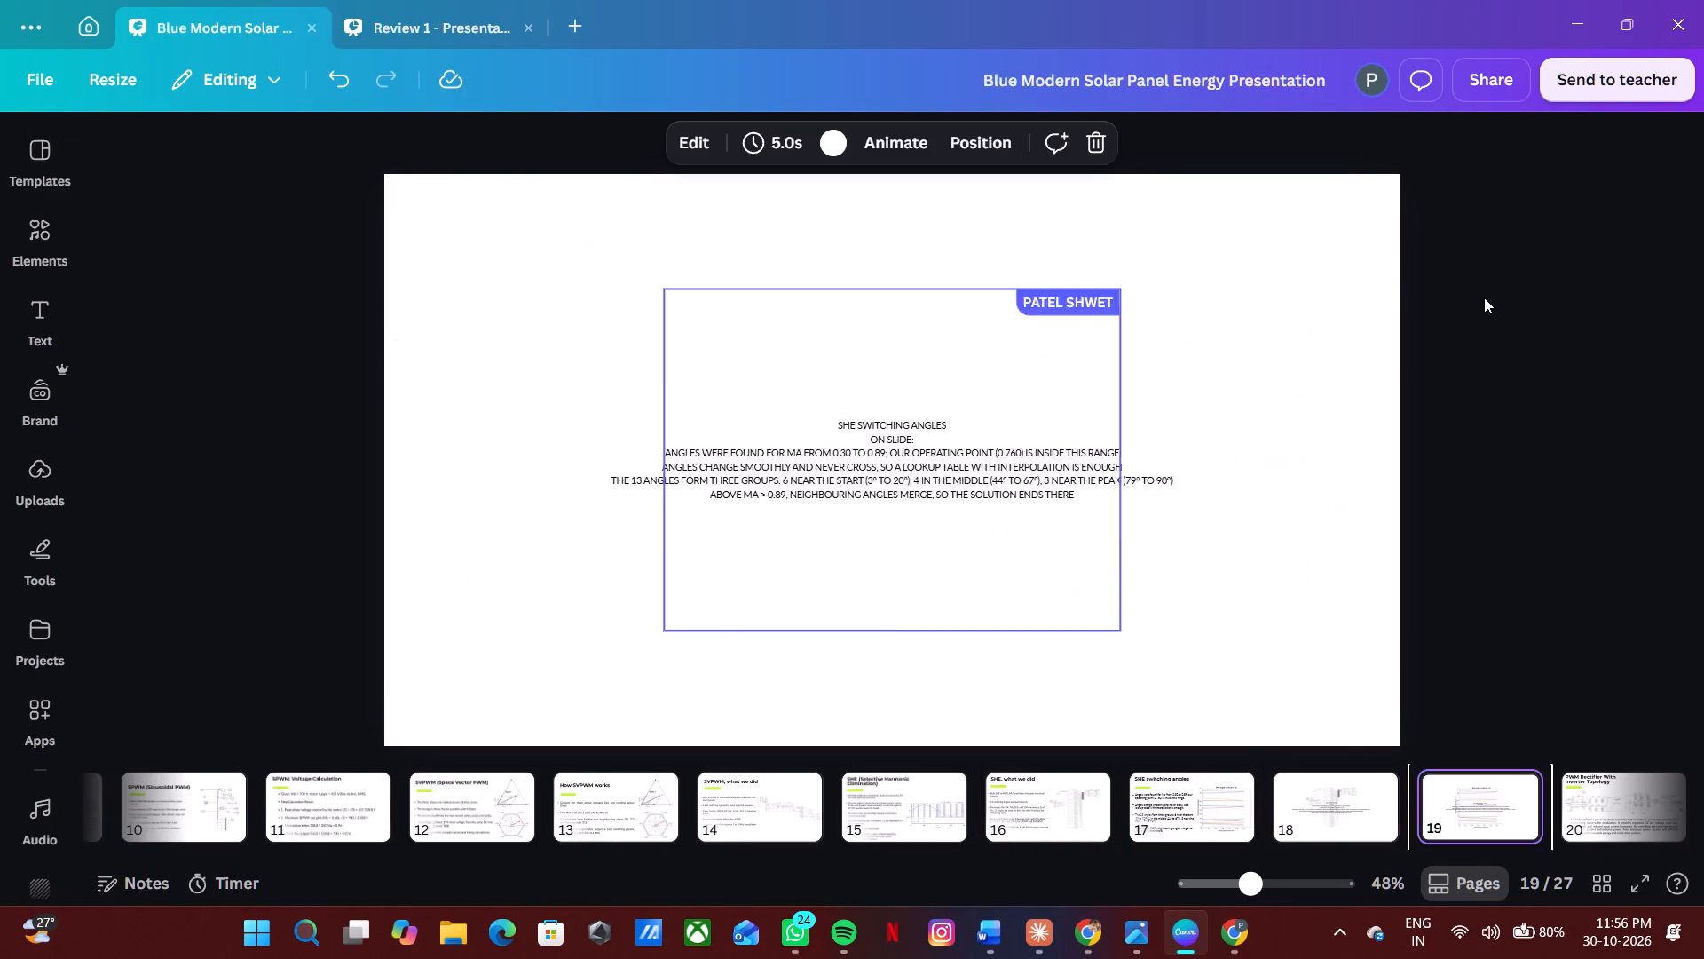
pyautogui.press('Right')
pyautogui.press('Right')
pyautogui.press('Left')
pyautogui.press('Left')
pyautogui.press('Left')
pyautogui.press('Left')
pyautogui.press('Left')
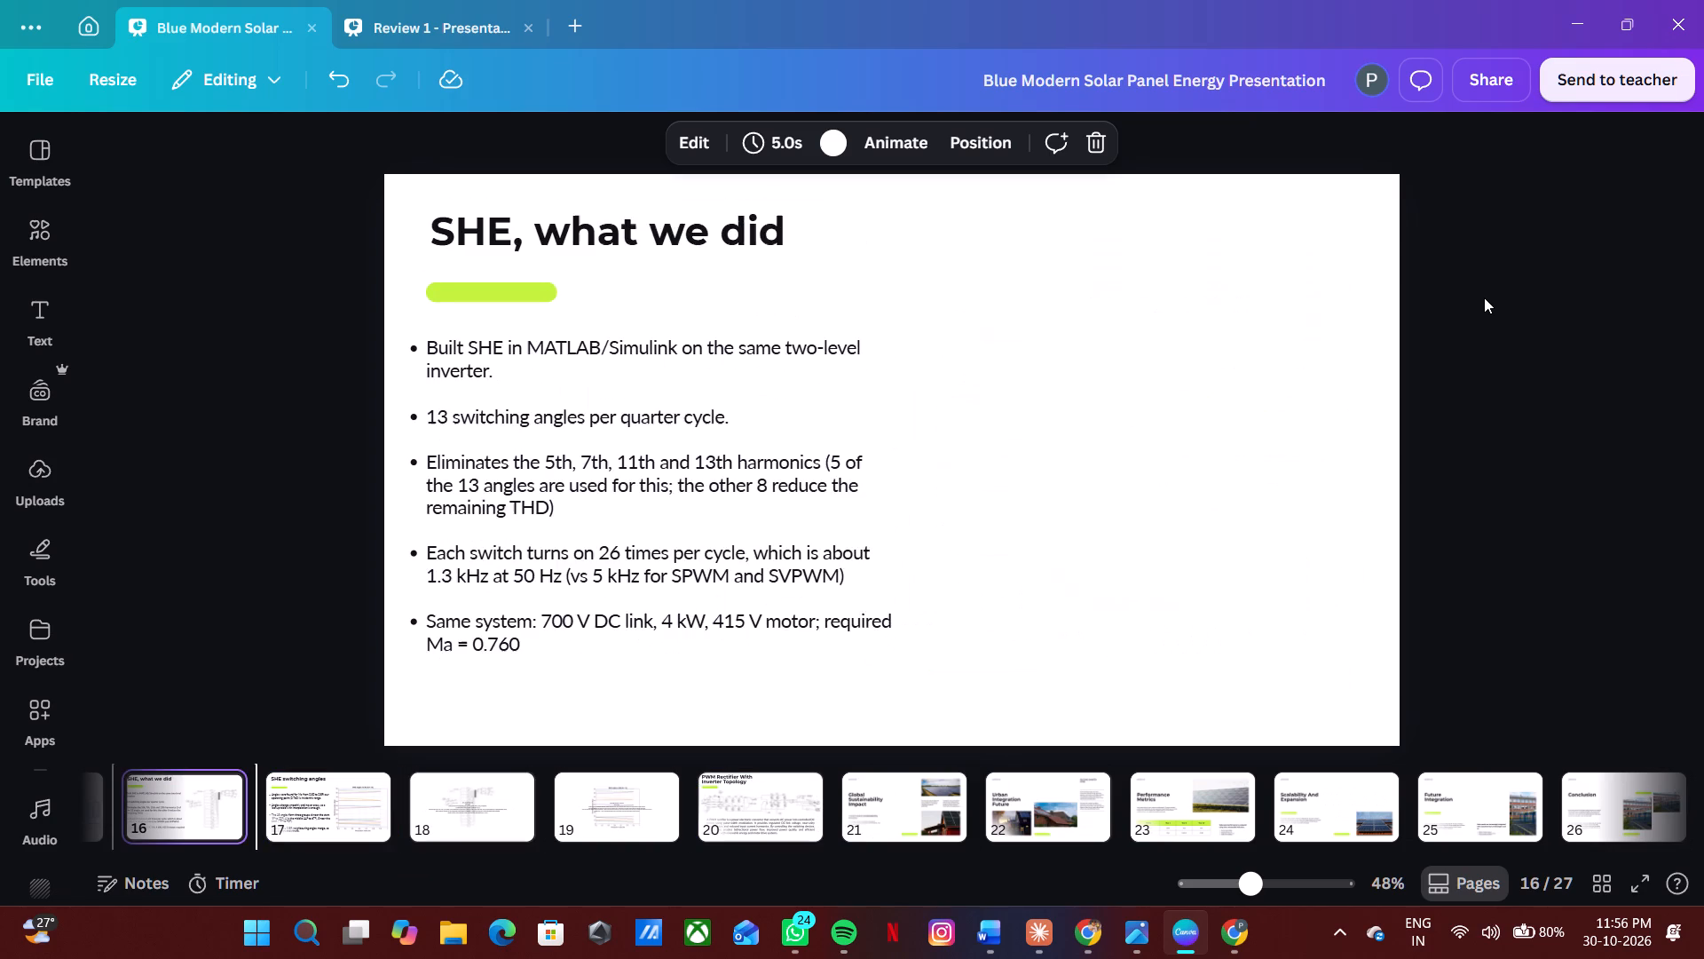
pyautogui.press('Left')
pyautogui.press('Left')
pyautogui.press('Right')
pyautogui.press('Right')
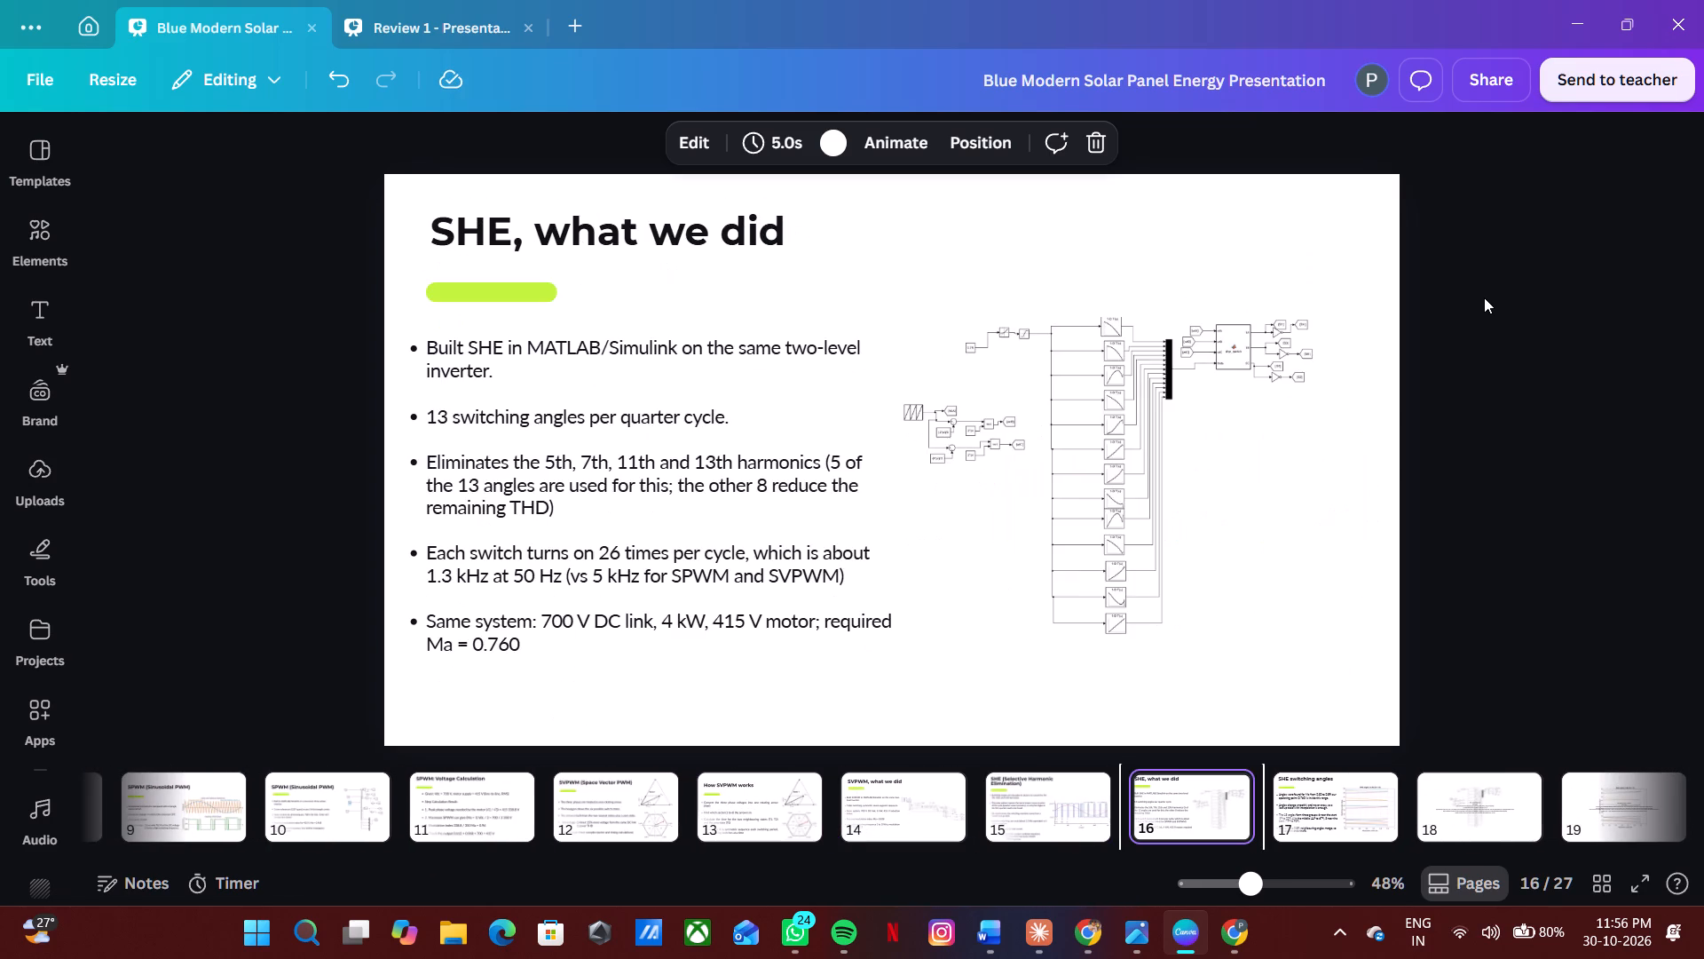
pyautogui.press('Right')
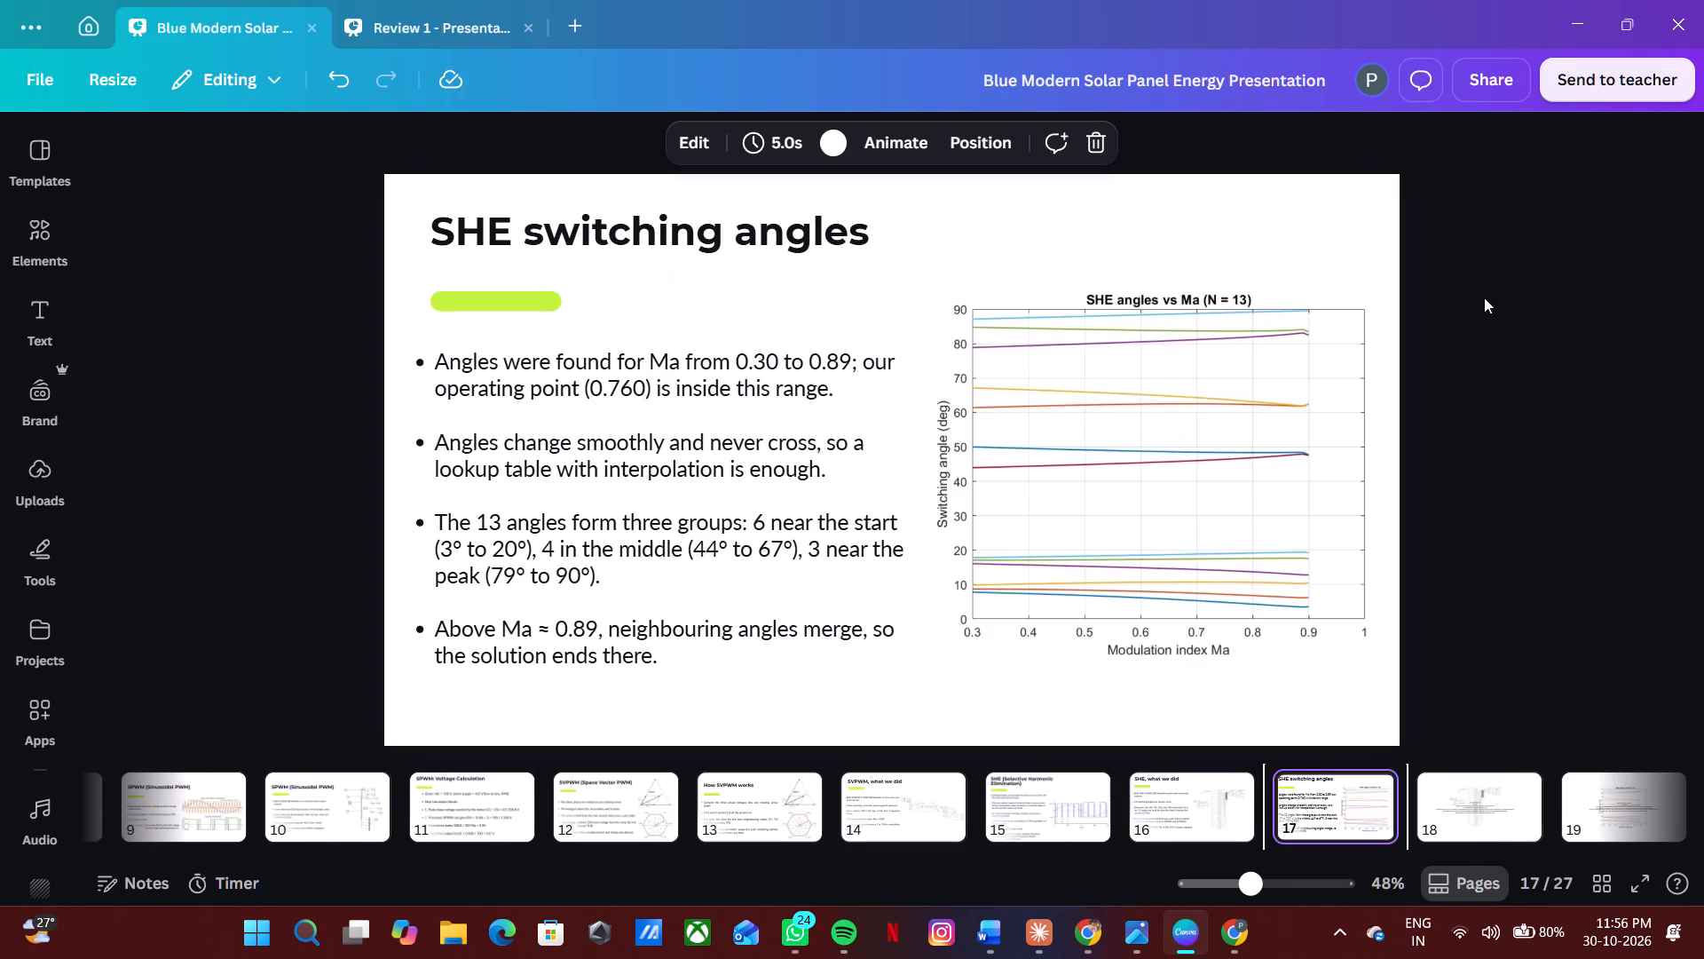
pyautogui.press('Right')
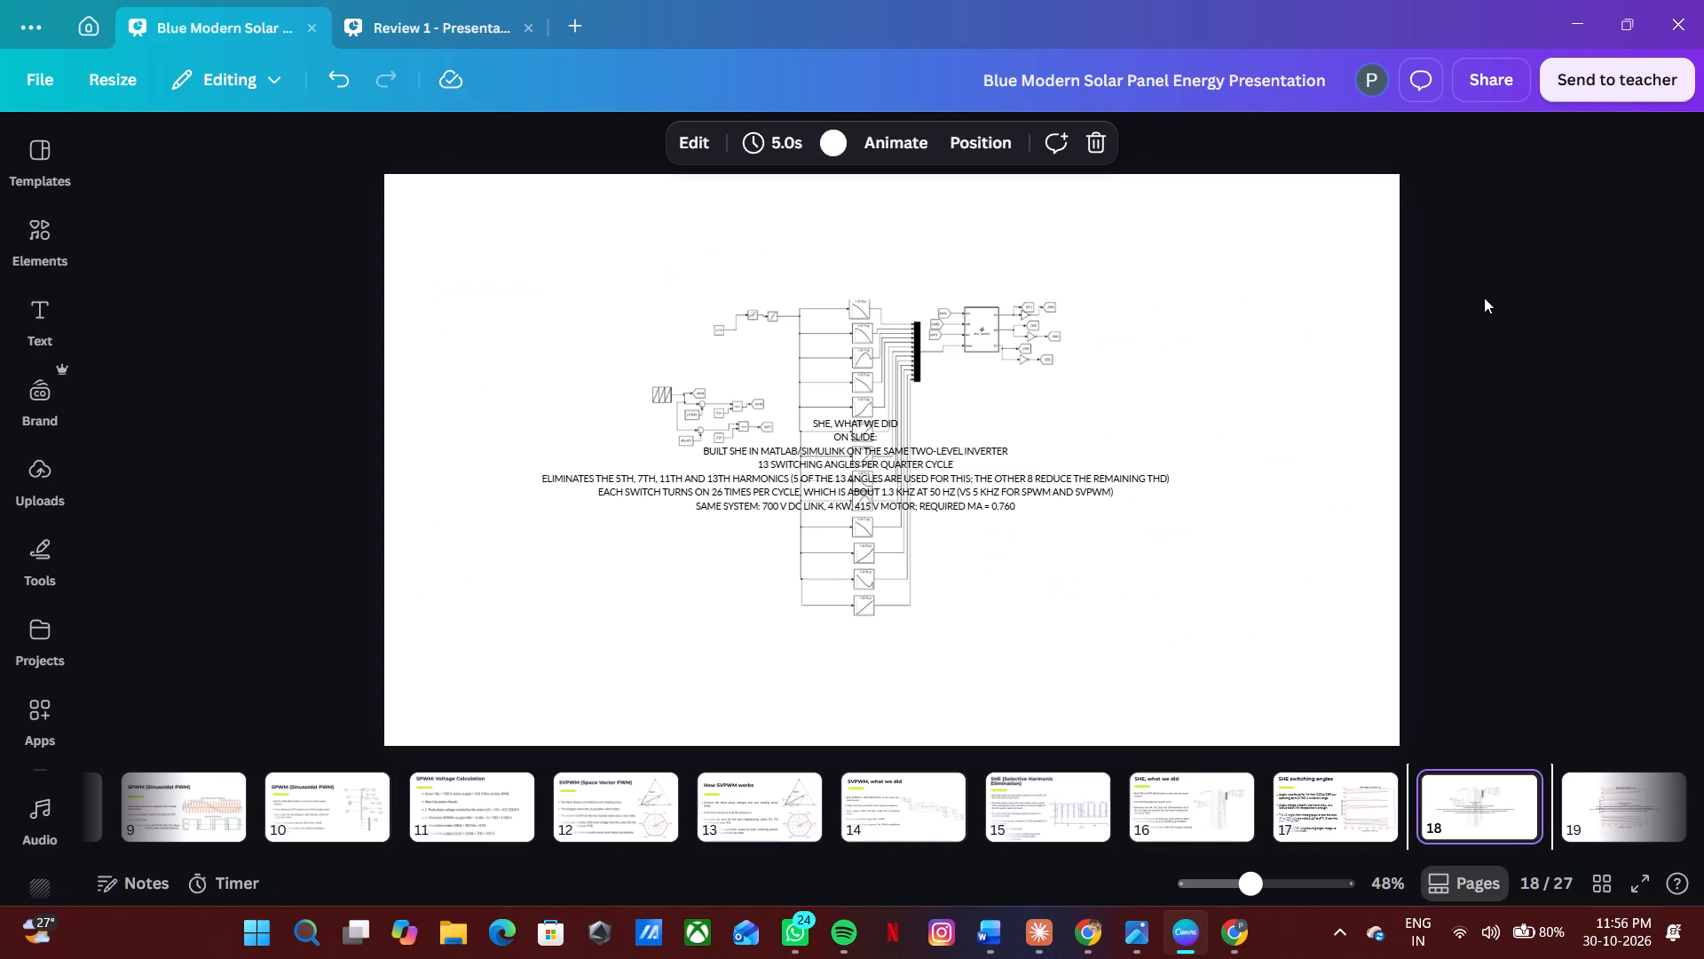
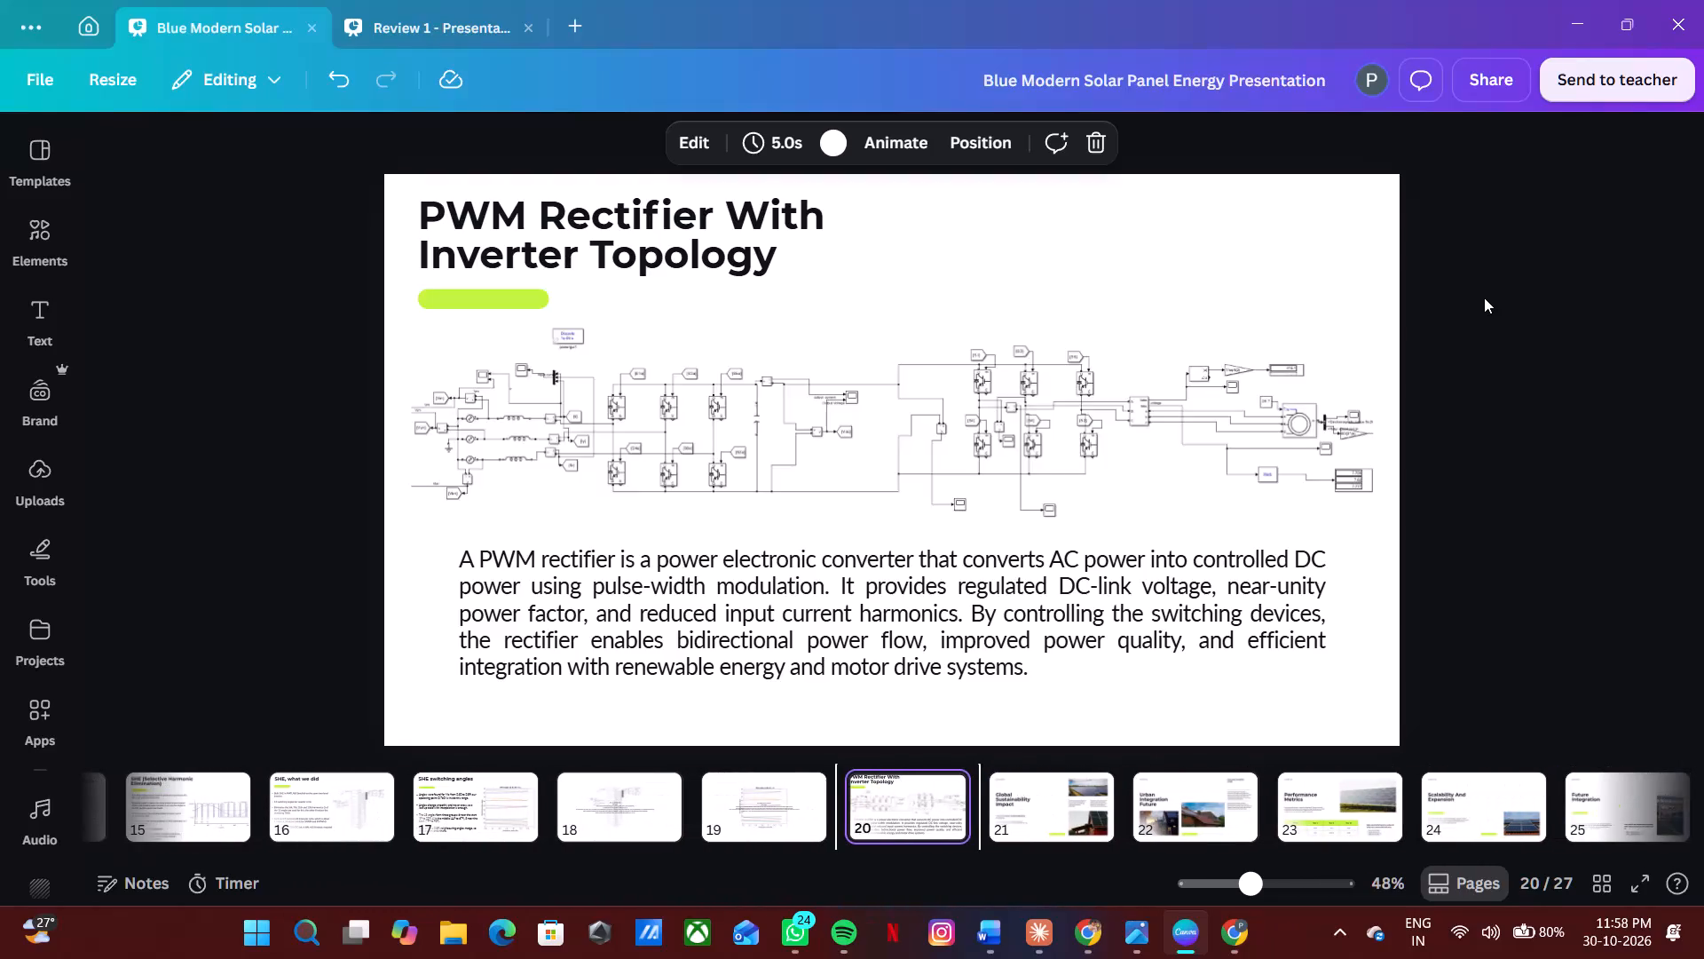
# Look through slides 17 to 22, checking the SHE slides, their raw-content copies and the slides that follow.
pyautogui.press('Right')
pyautogui.press('Right')
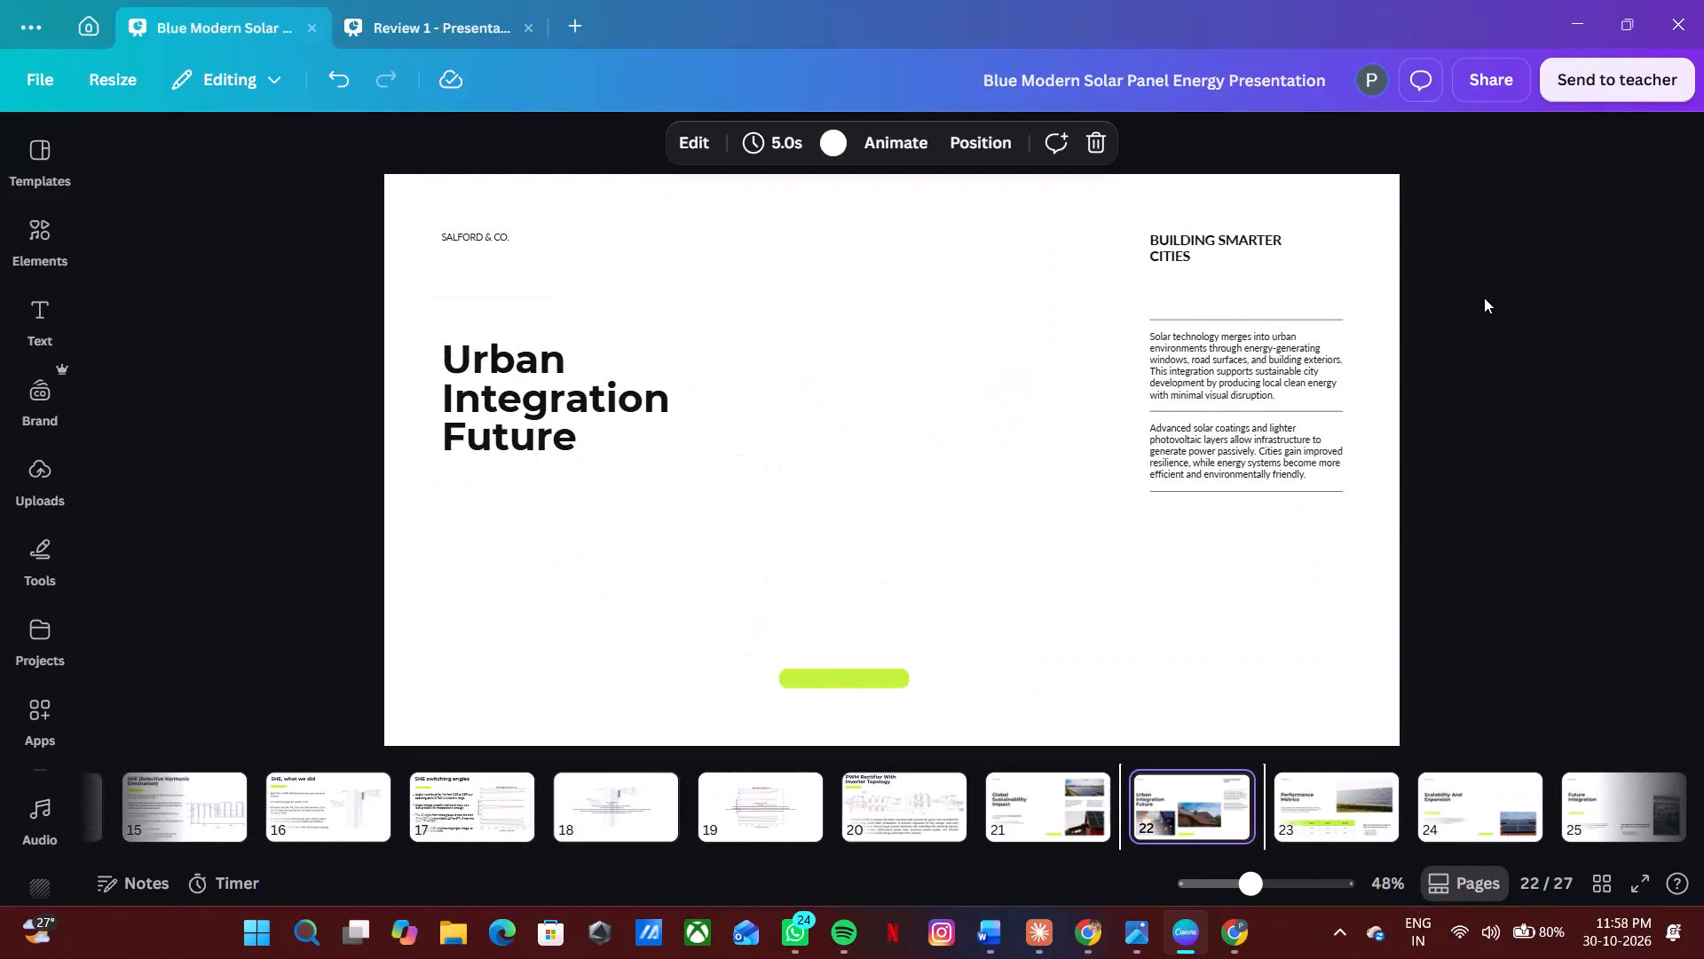
pyautogui.press('Left')
pyautogui.press('Left')
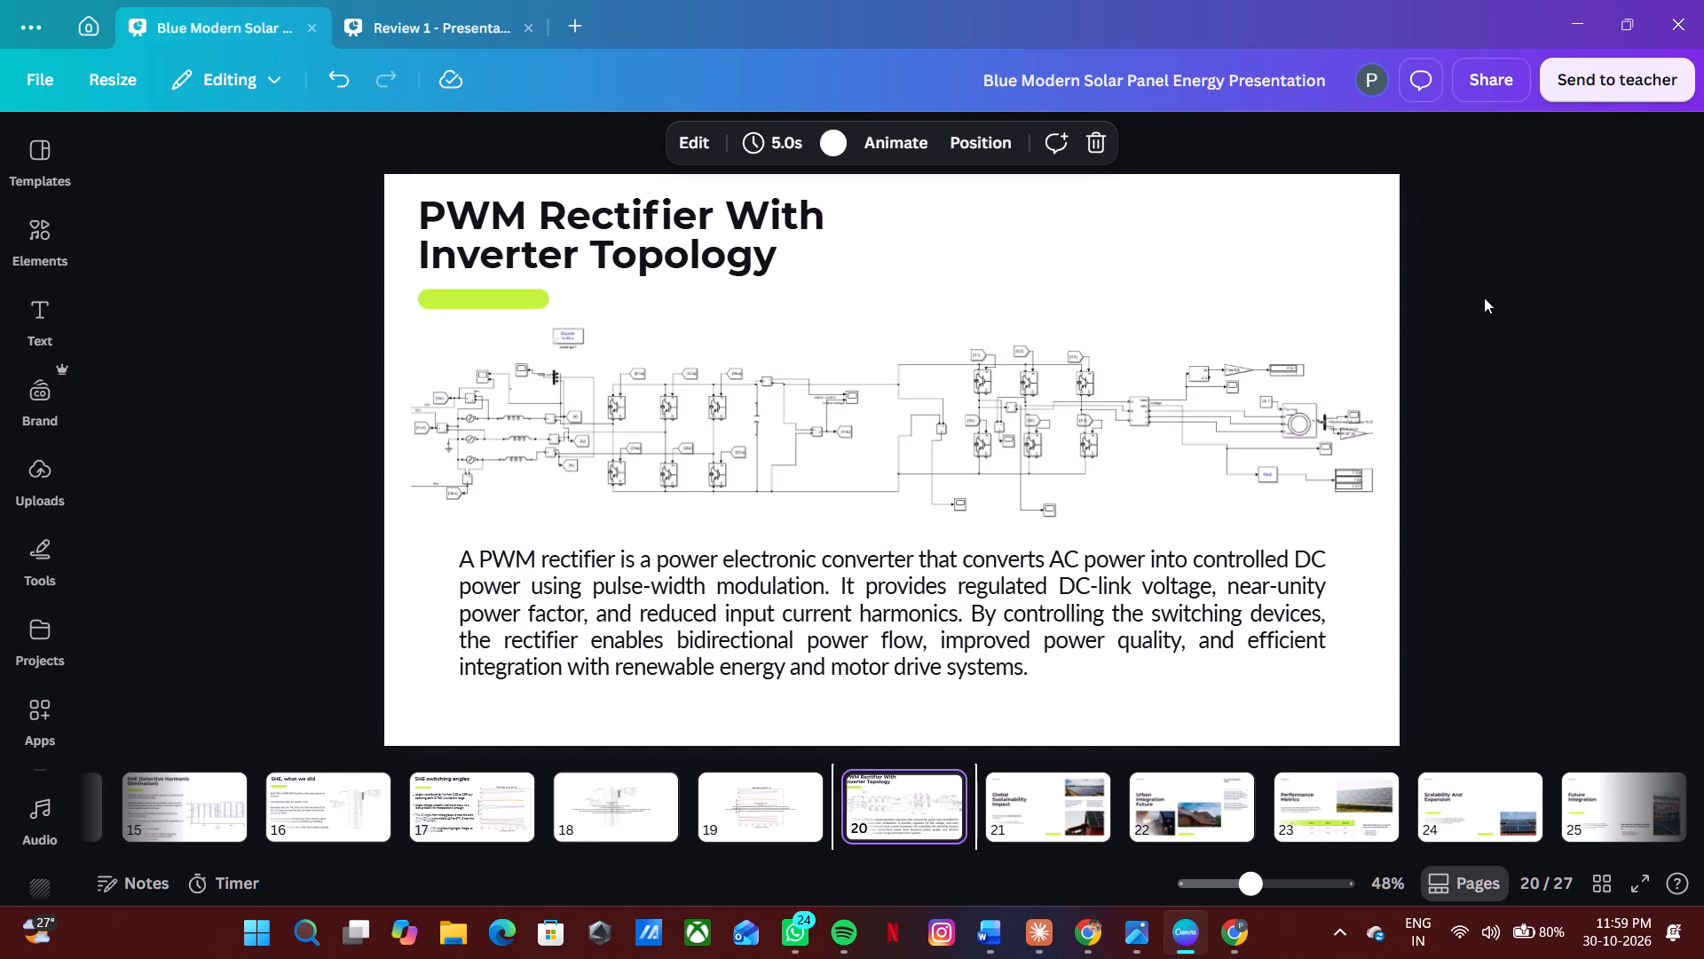
pyautogui.press('Left')
pyautogui.press('Left')
pyautogui.press('Left')
pyautogui.press('Right')
pyautogui.press('Right')
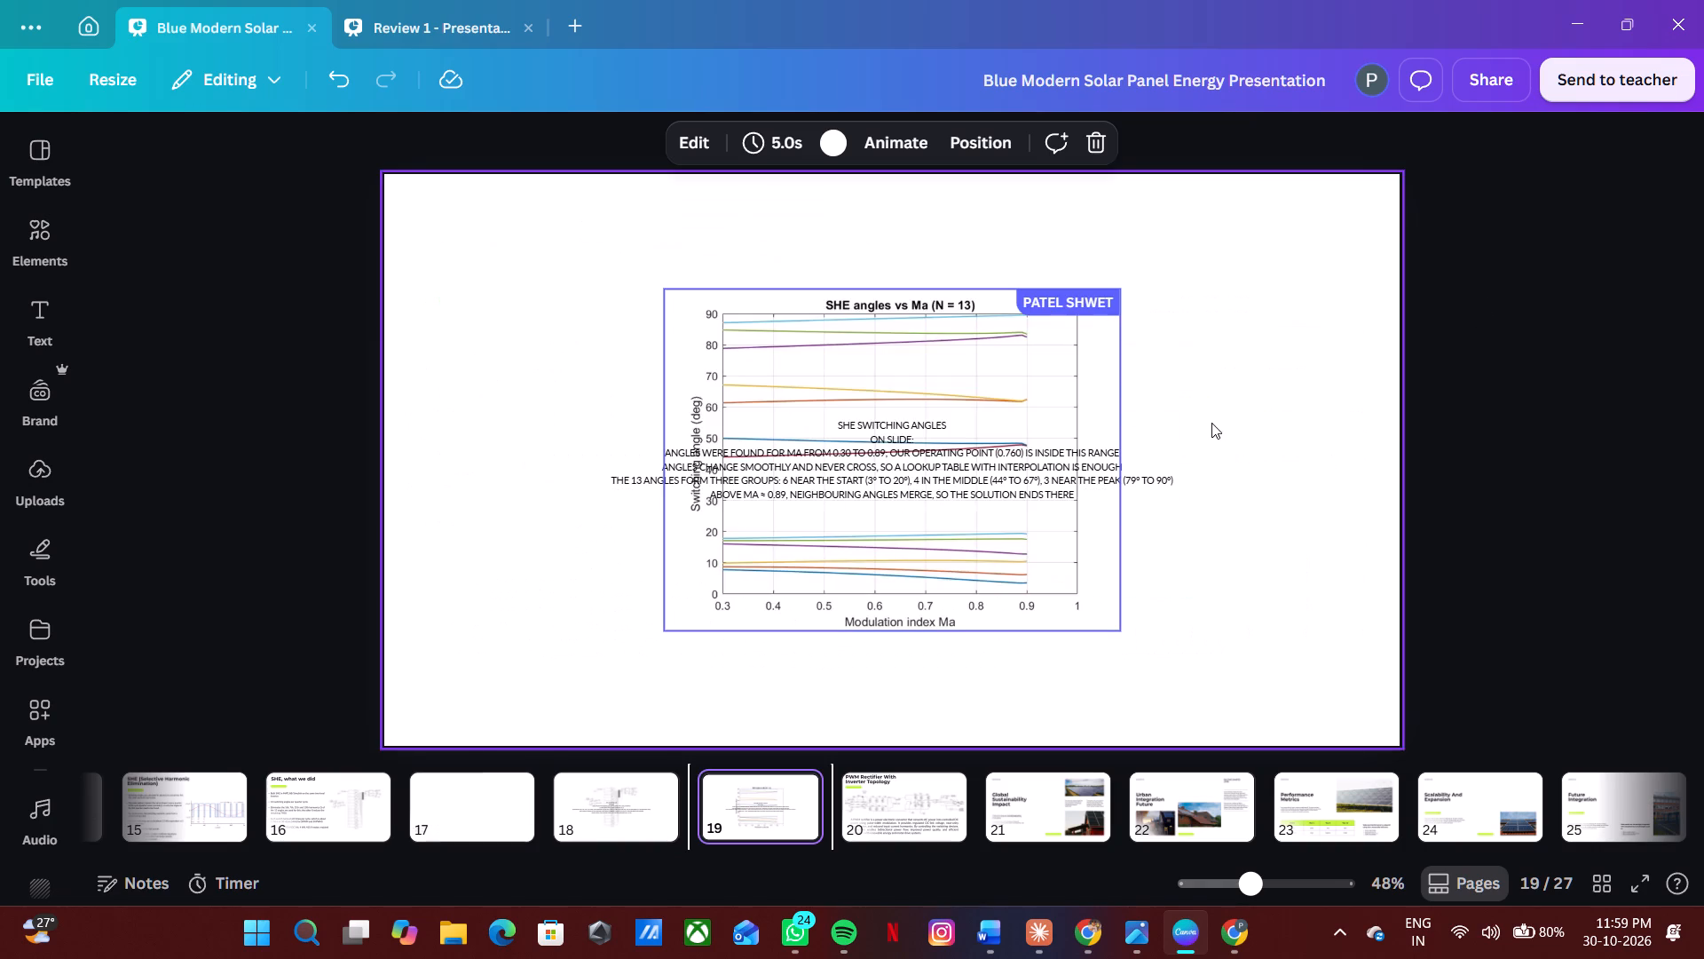
# Delete the raw-content slides 18 and 19 holding the unformatted SHE notes and figures, keeping the "PWM Rectifier With Inverter Topology" slide.
pyautogui.click(910, 793)
pyautogui.click(801, 814)
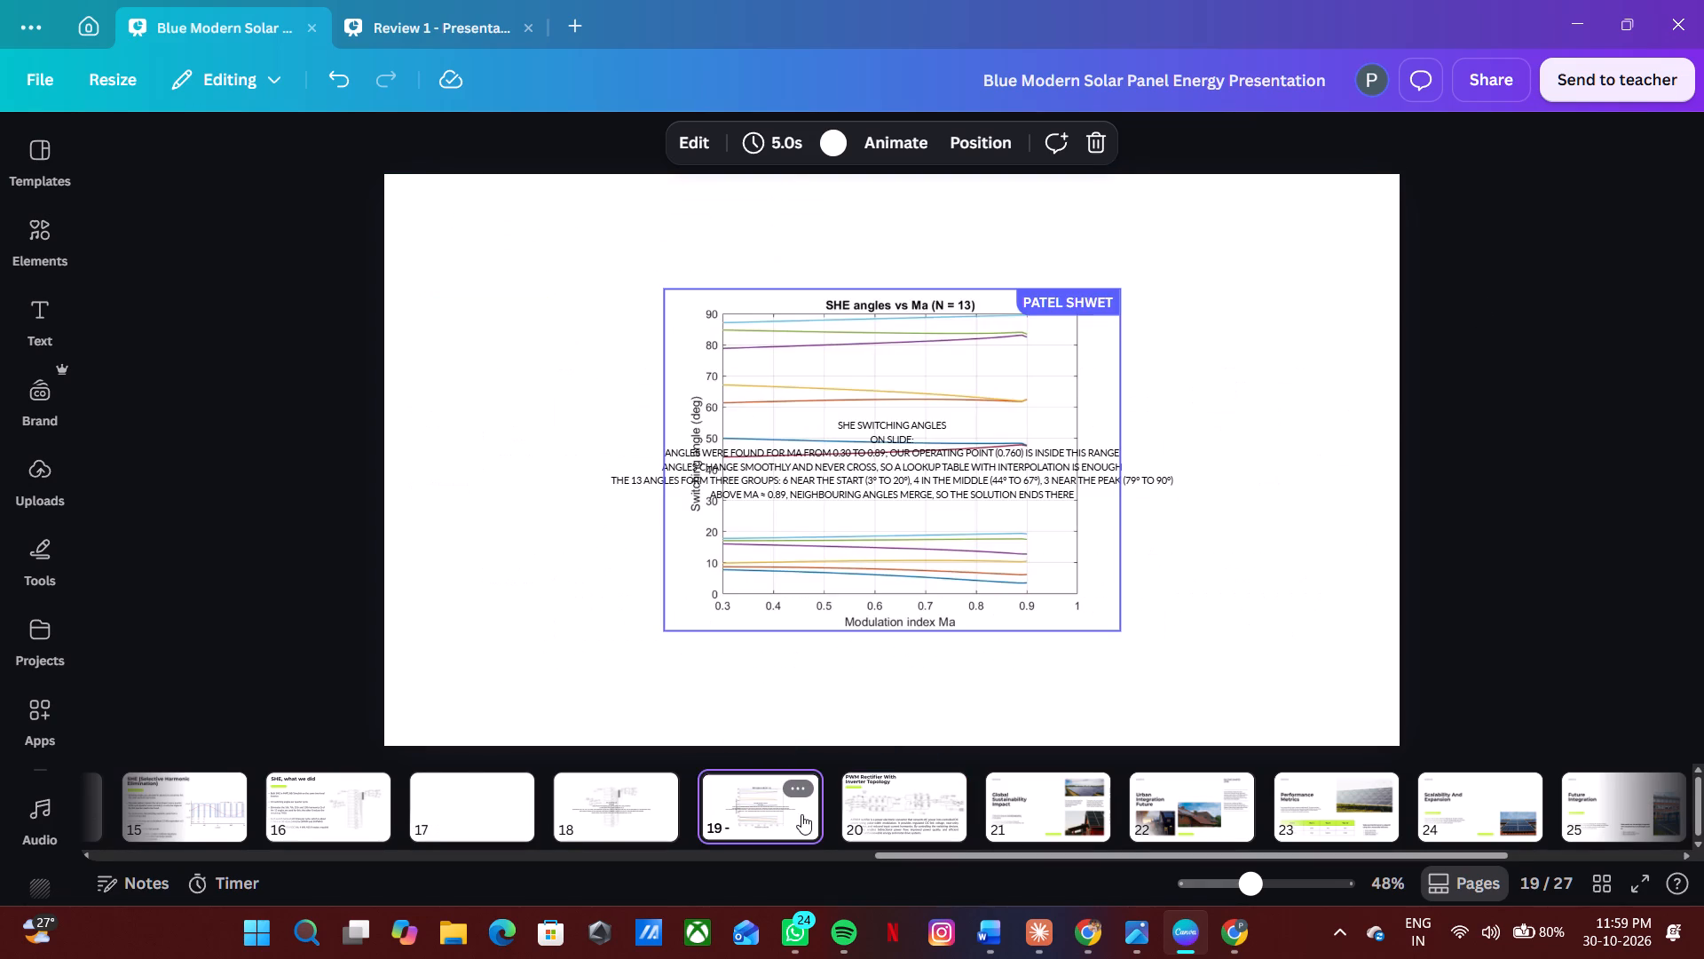
pyautogui.click(654, 818)
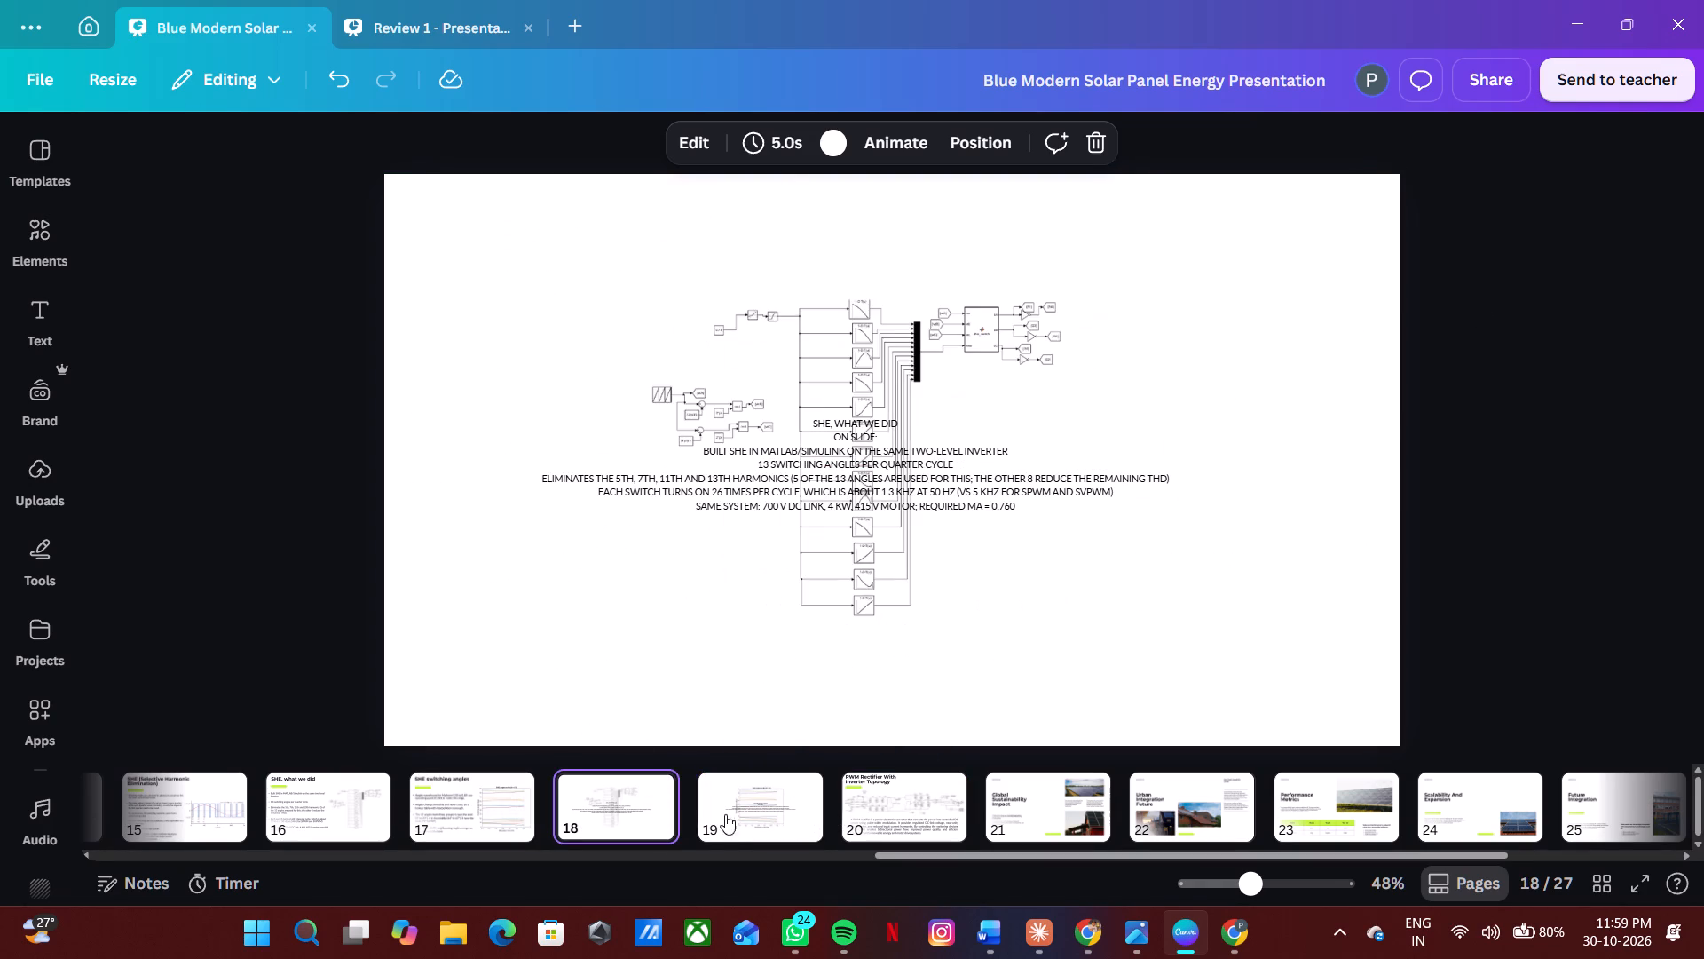
pyautogui.click(741, 808)
pyautogui.click(741, 808)
pyautogui.press('BackSpace')
pyautogui.click(623, 827)
pyautogui.press('BackSpace')
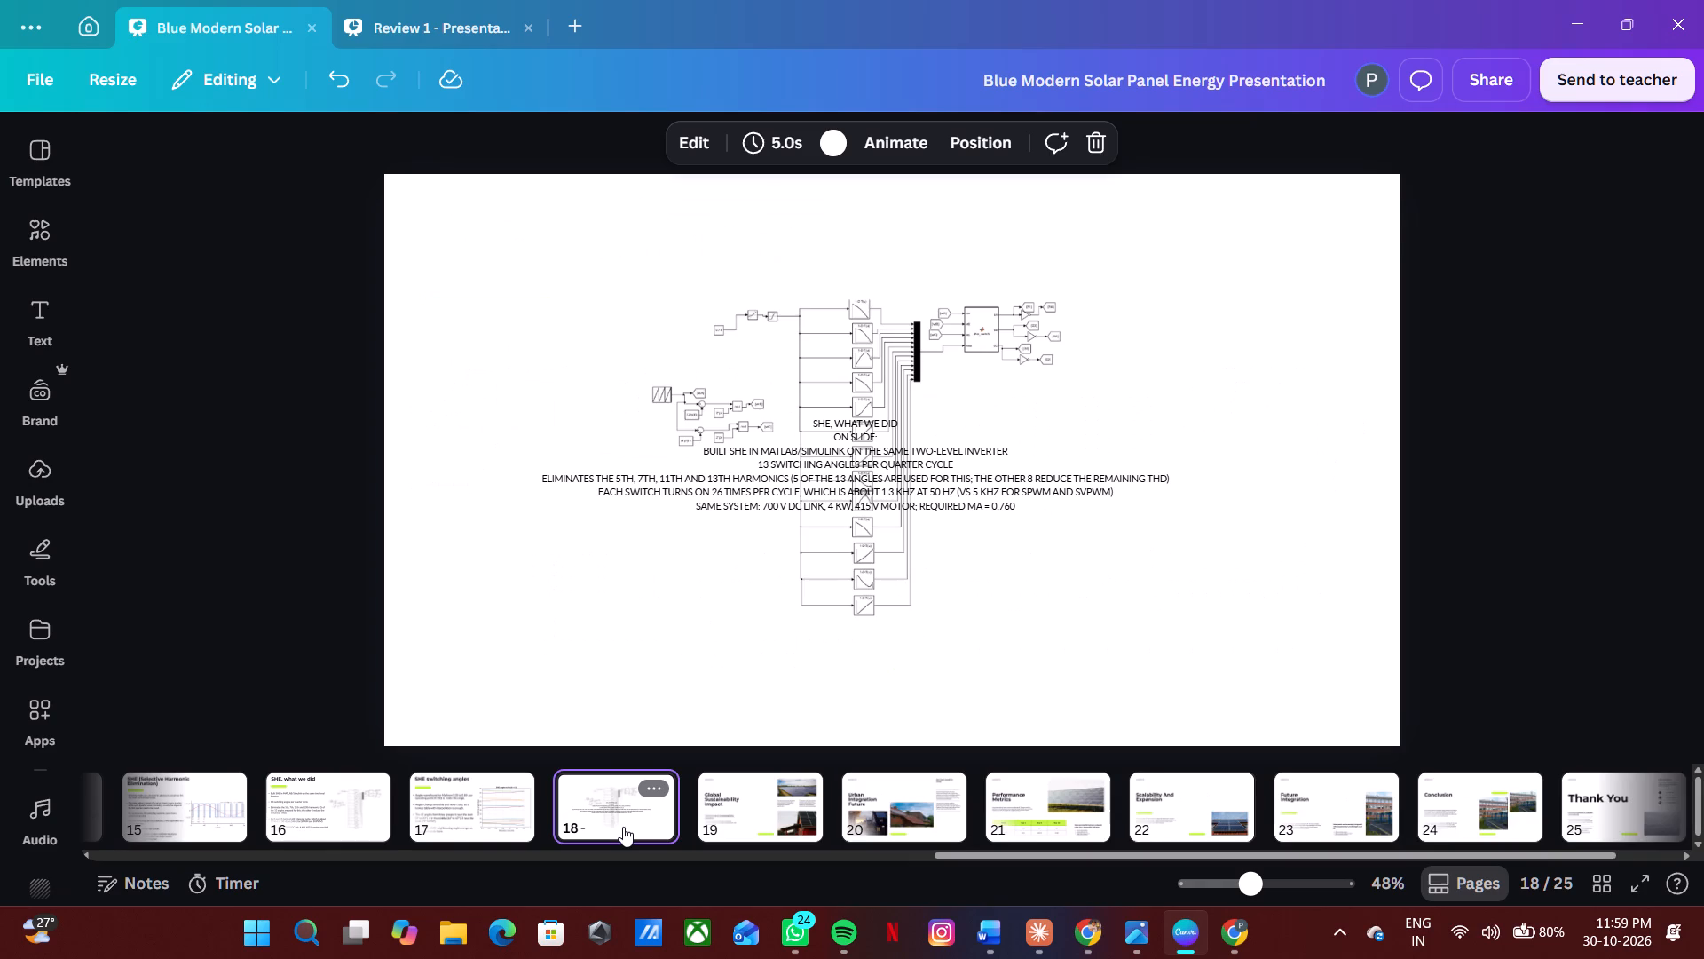
pyautogui.hotkey('ctrl', 'z')
pyautogui.click(602, 820)
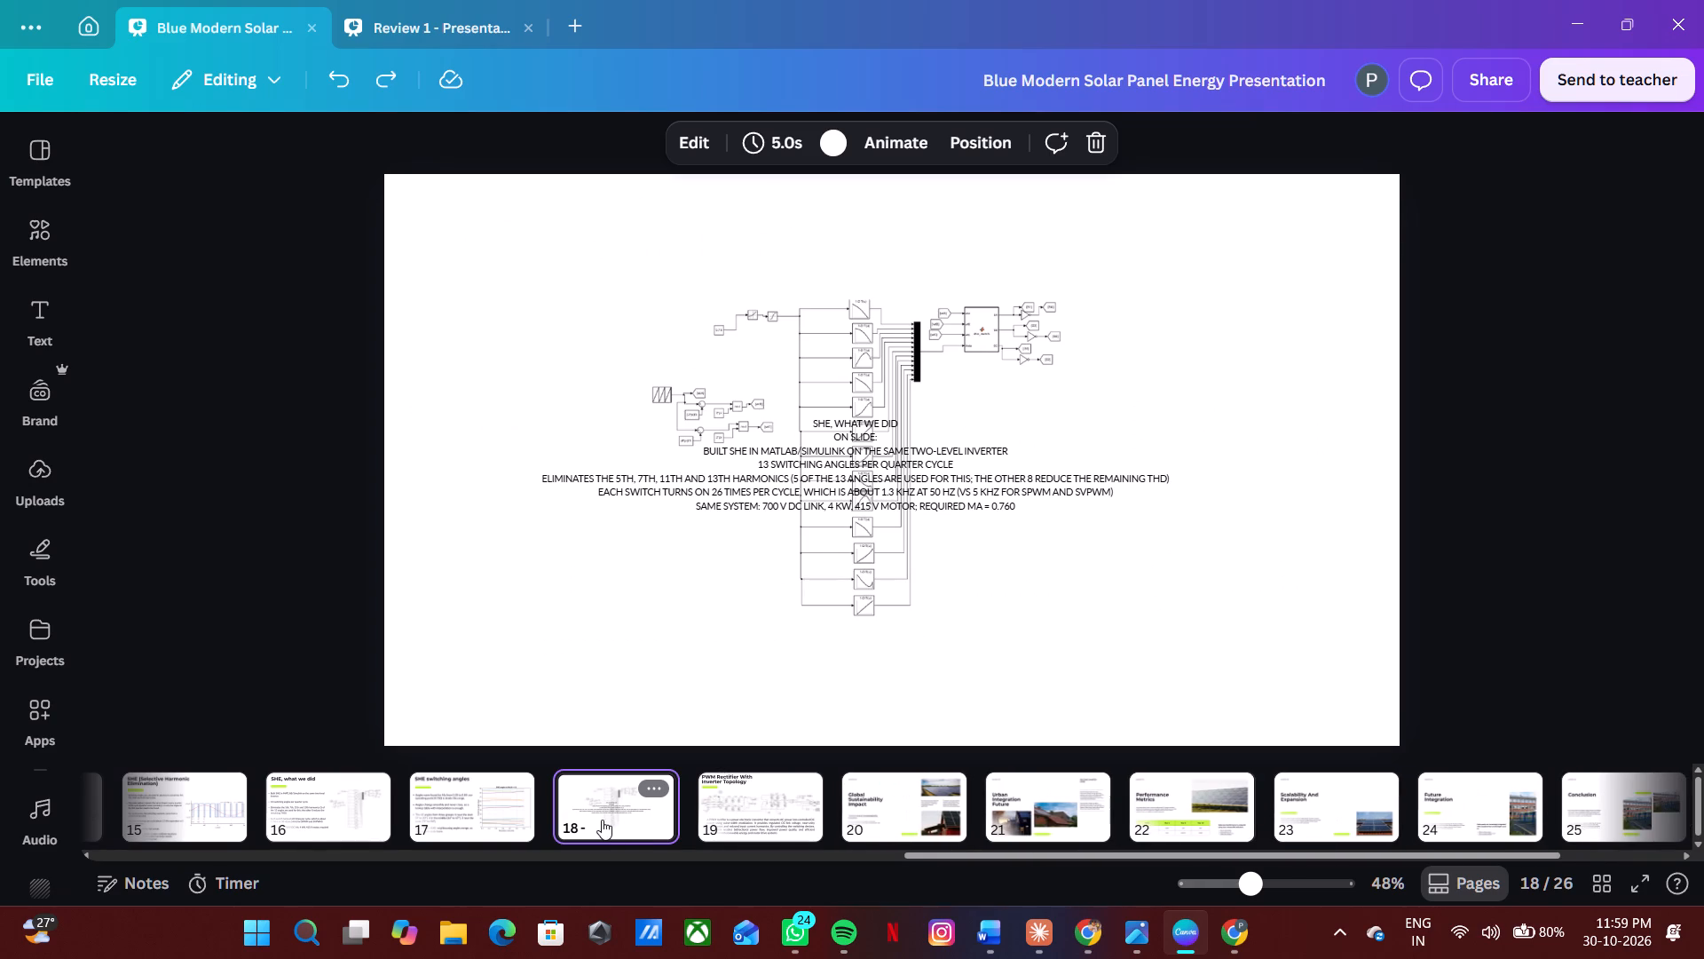
pyautogui.press('BackSpace')
# Check slides 14 to 19 to review how the SHE slides lead into the PWM rectifier slide.
pyautogui.click(489, 824)
pyautogui.click(489, 824)
pyautogui.press('Left')
pyautogui.press('Left')
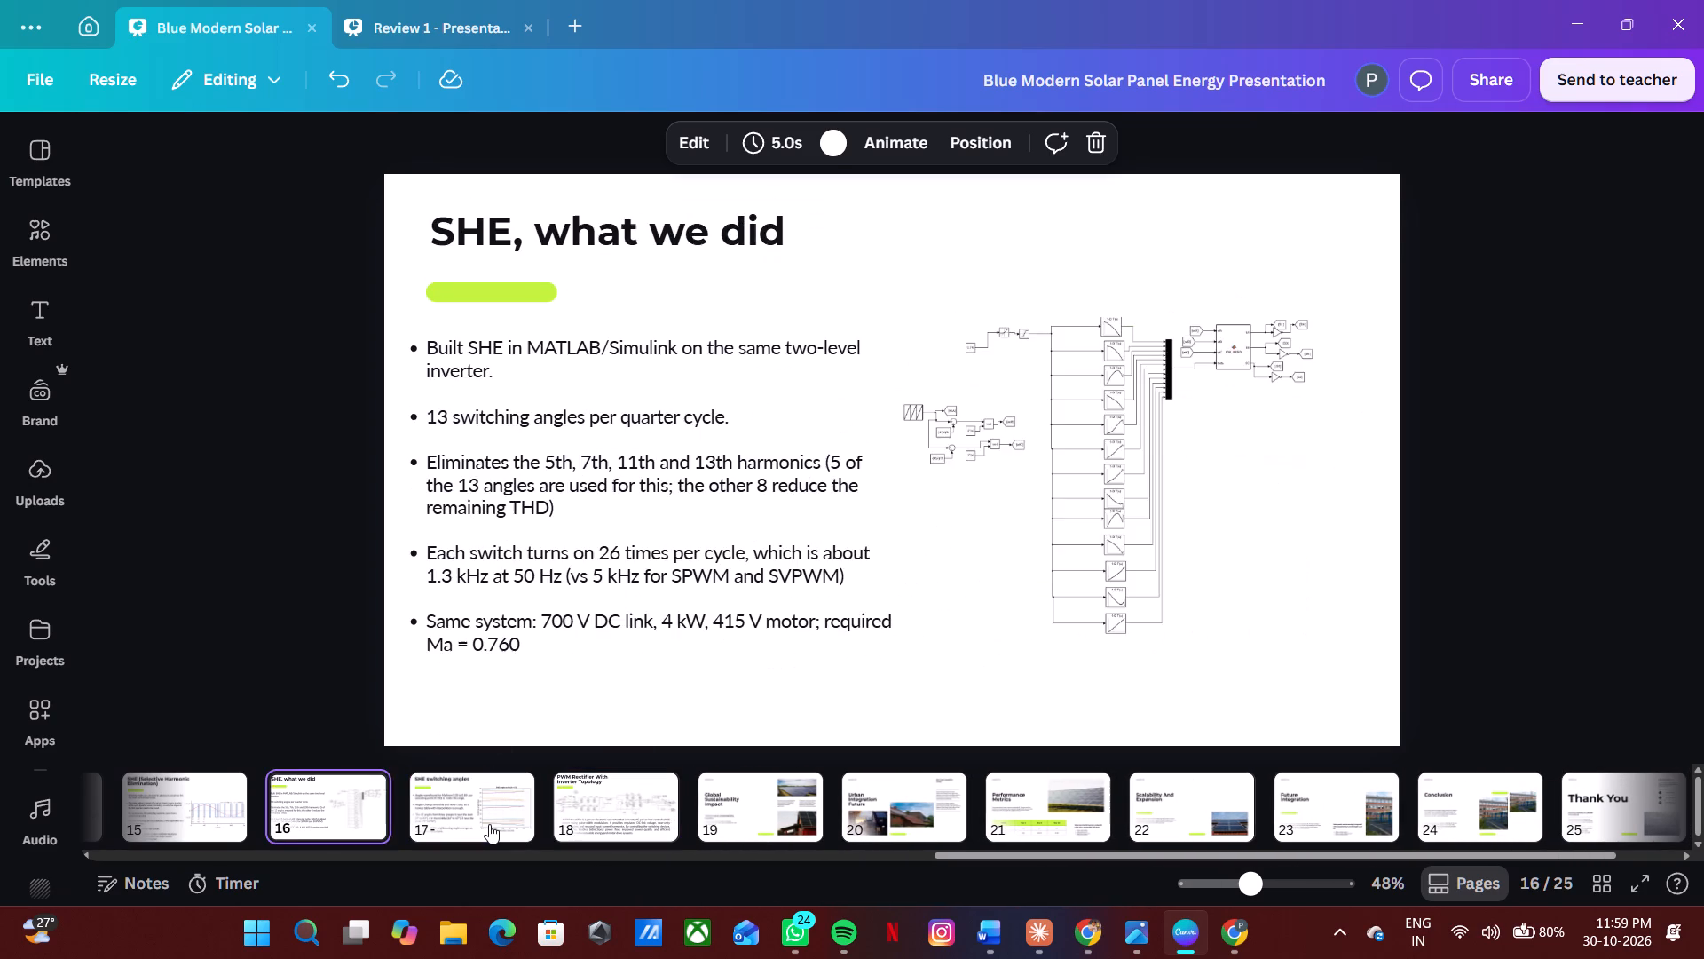
pyautogui.press('Left')
pyautogui.press('Left')
pyautogui.press('Right')
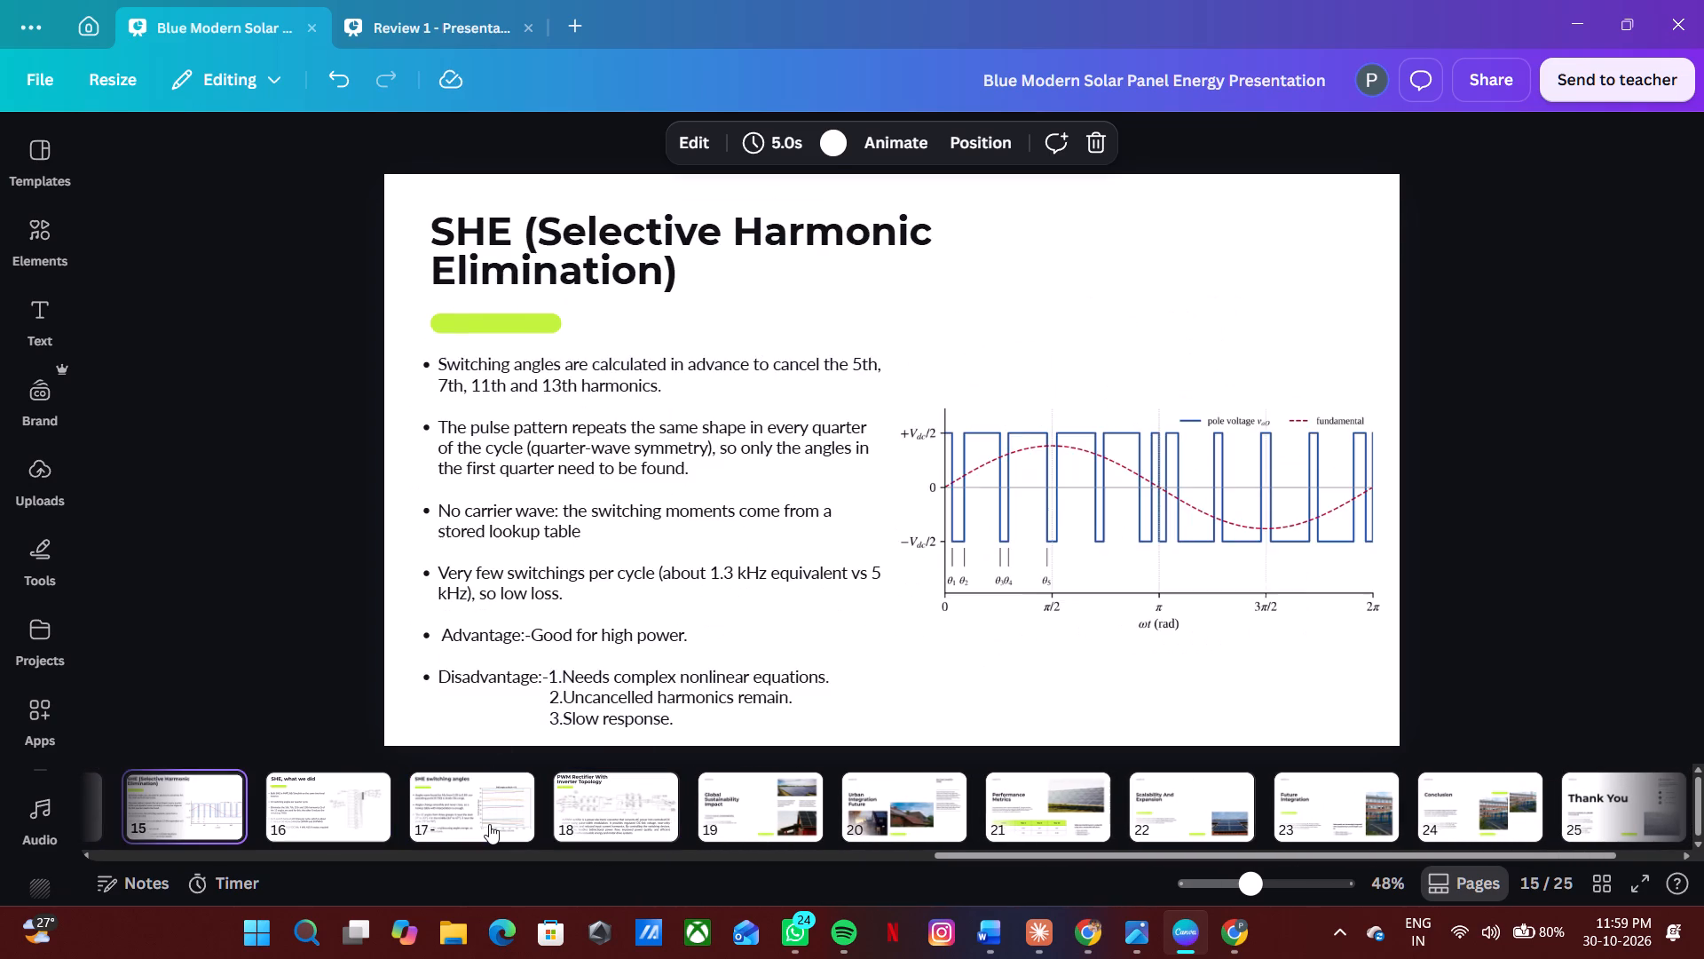
pyautogui.press('Right')
pyautogui.press('Right')
pyautogui.press('Right')
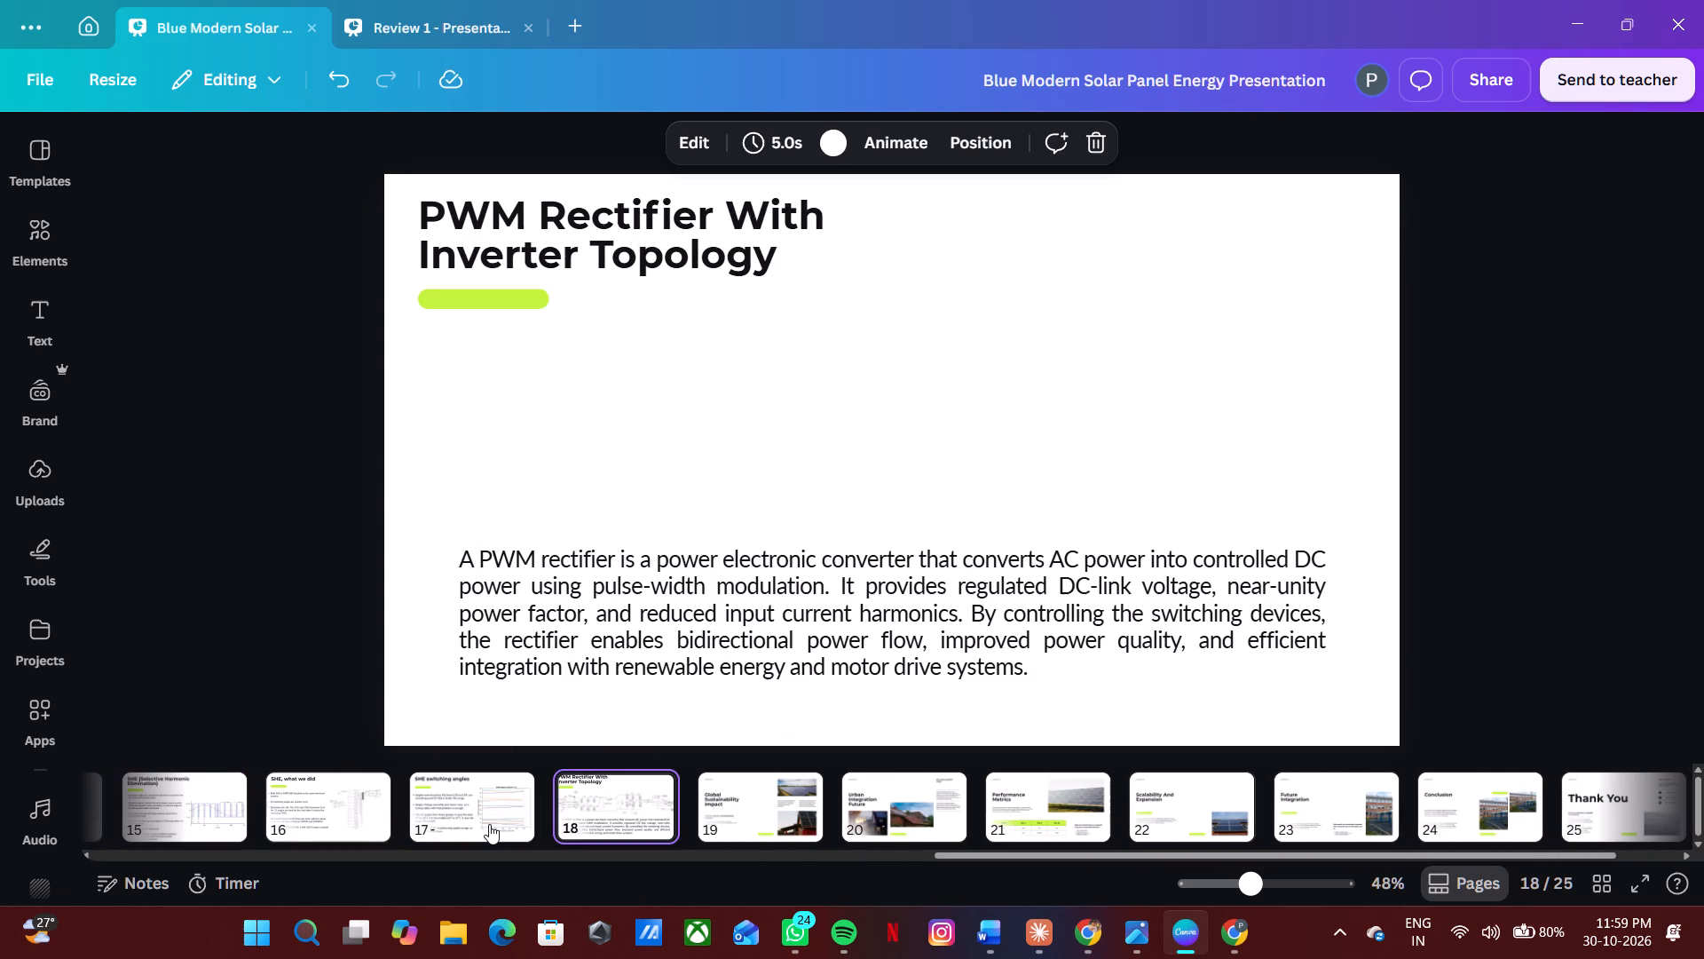
pyautogui.press('Right')
pyautogui.press('Left')
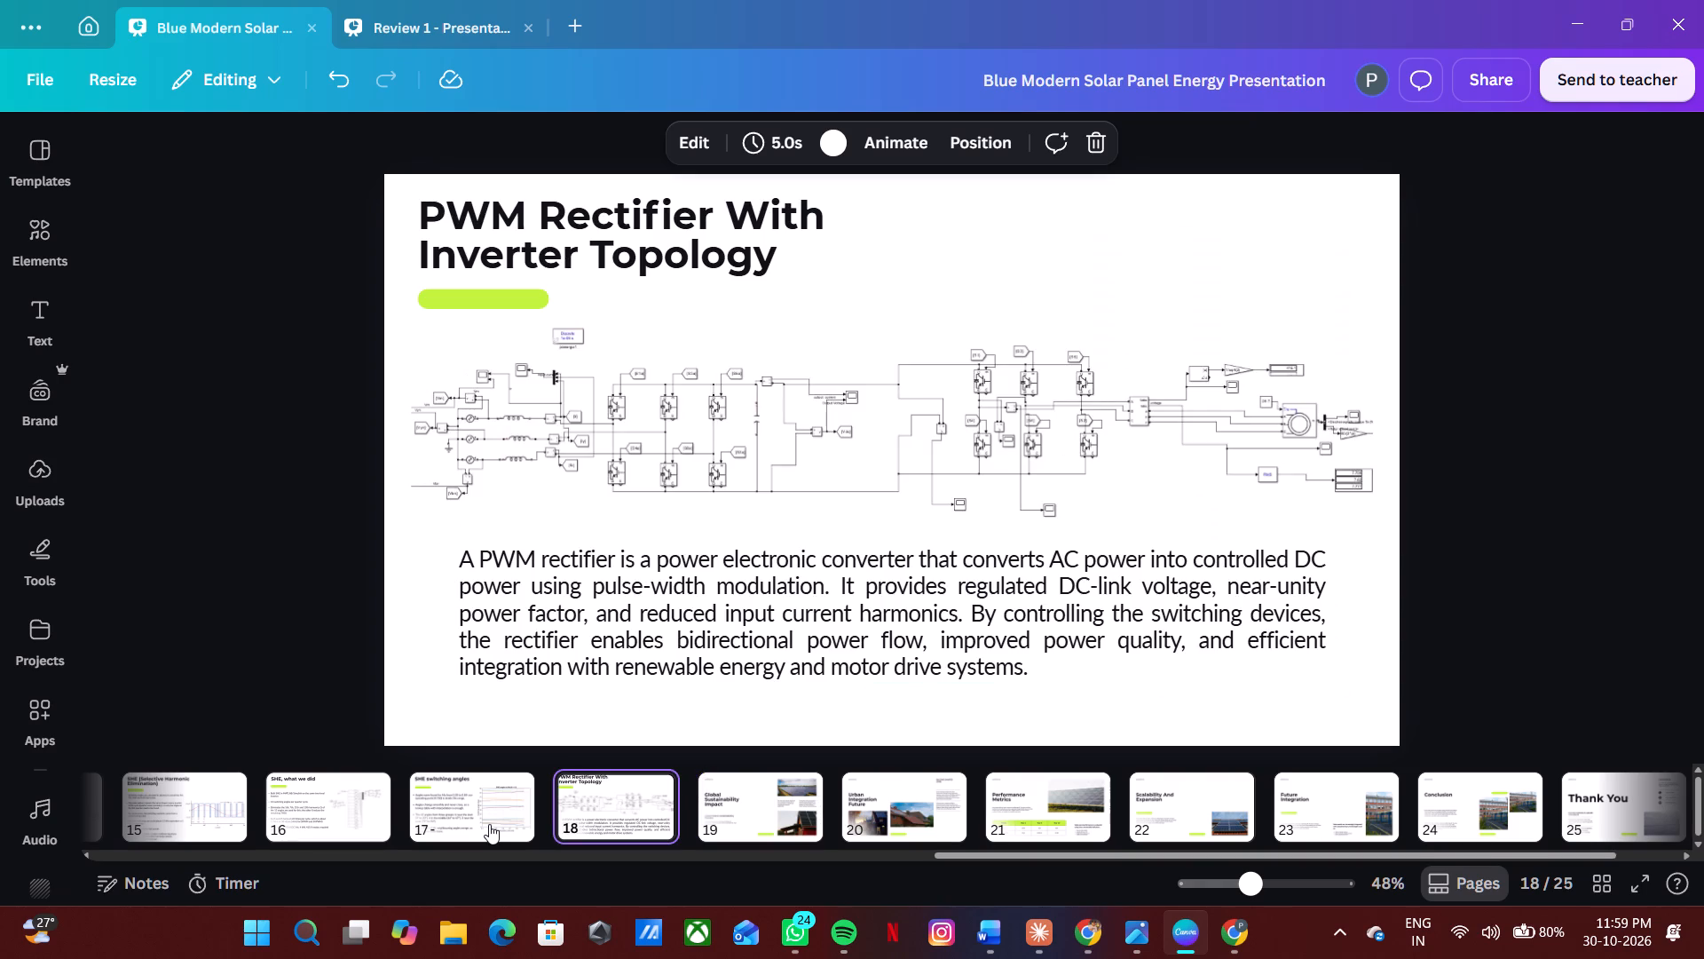
# Return to the title slide and review the deck in order from slide 1 through the PWM rectifier slide 18.
pyautogui.press('Left')
pyautogui.press('Left')
pyautogui.press('Left')
pyautogui.press('Left')
pyautogui.press('Left')
pyautogui.press('Left')
pyautogui.press('Left')
pyautogui.press('Left')
pyautogui.press('Left')
pyautogui.press('Left')
pyautogui.press('Left')
pyautogui.press('Left')
pyautogui.press('Left')
pyautogui.press('Left')
pyautogui.press('Left')
pyautogui.press('Left')
pyautogui.press('Left')
pyautogui.press('Left')
pyautogui.press('Left')
pyautogui.press('Left')
pyautogui.click(489, 824)
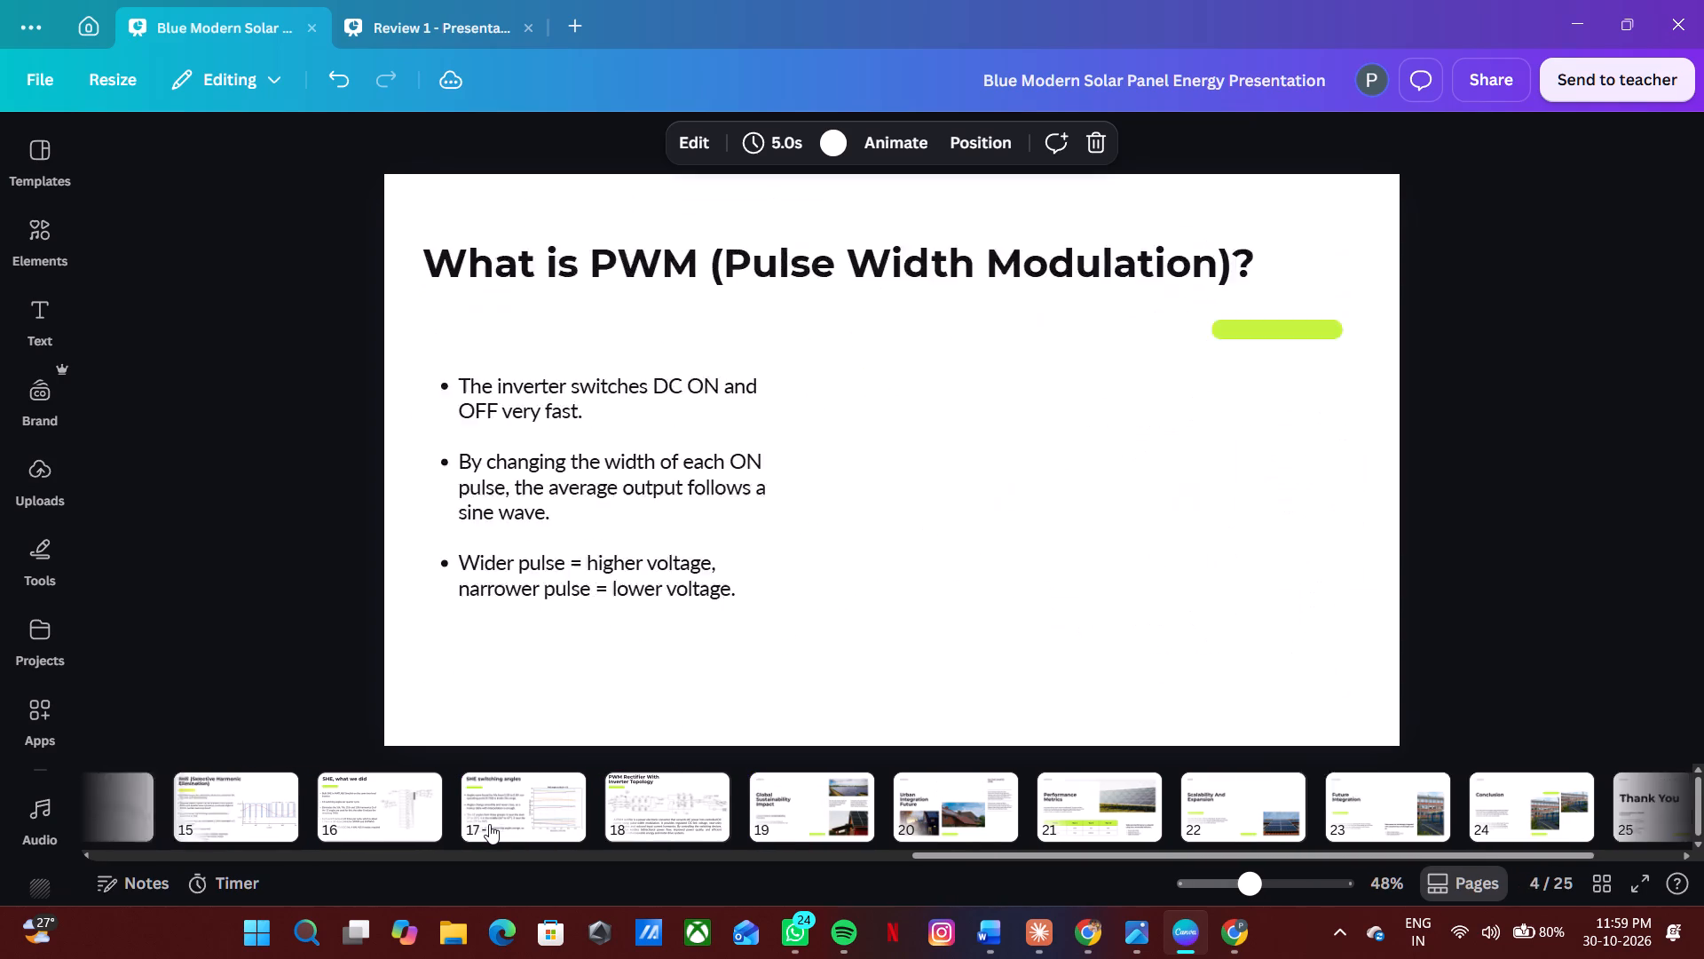
pyautogui.press('Right')
pyautogui.press('Right')
pyautogui.press('Right')
pyautogui.press('Right')
pyautogui.press('Right')
pyautogui.press('Right')
pyautogui.press('Right')
pyautogui.press('Right')
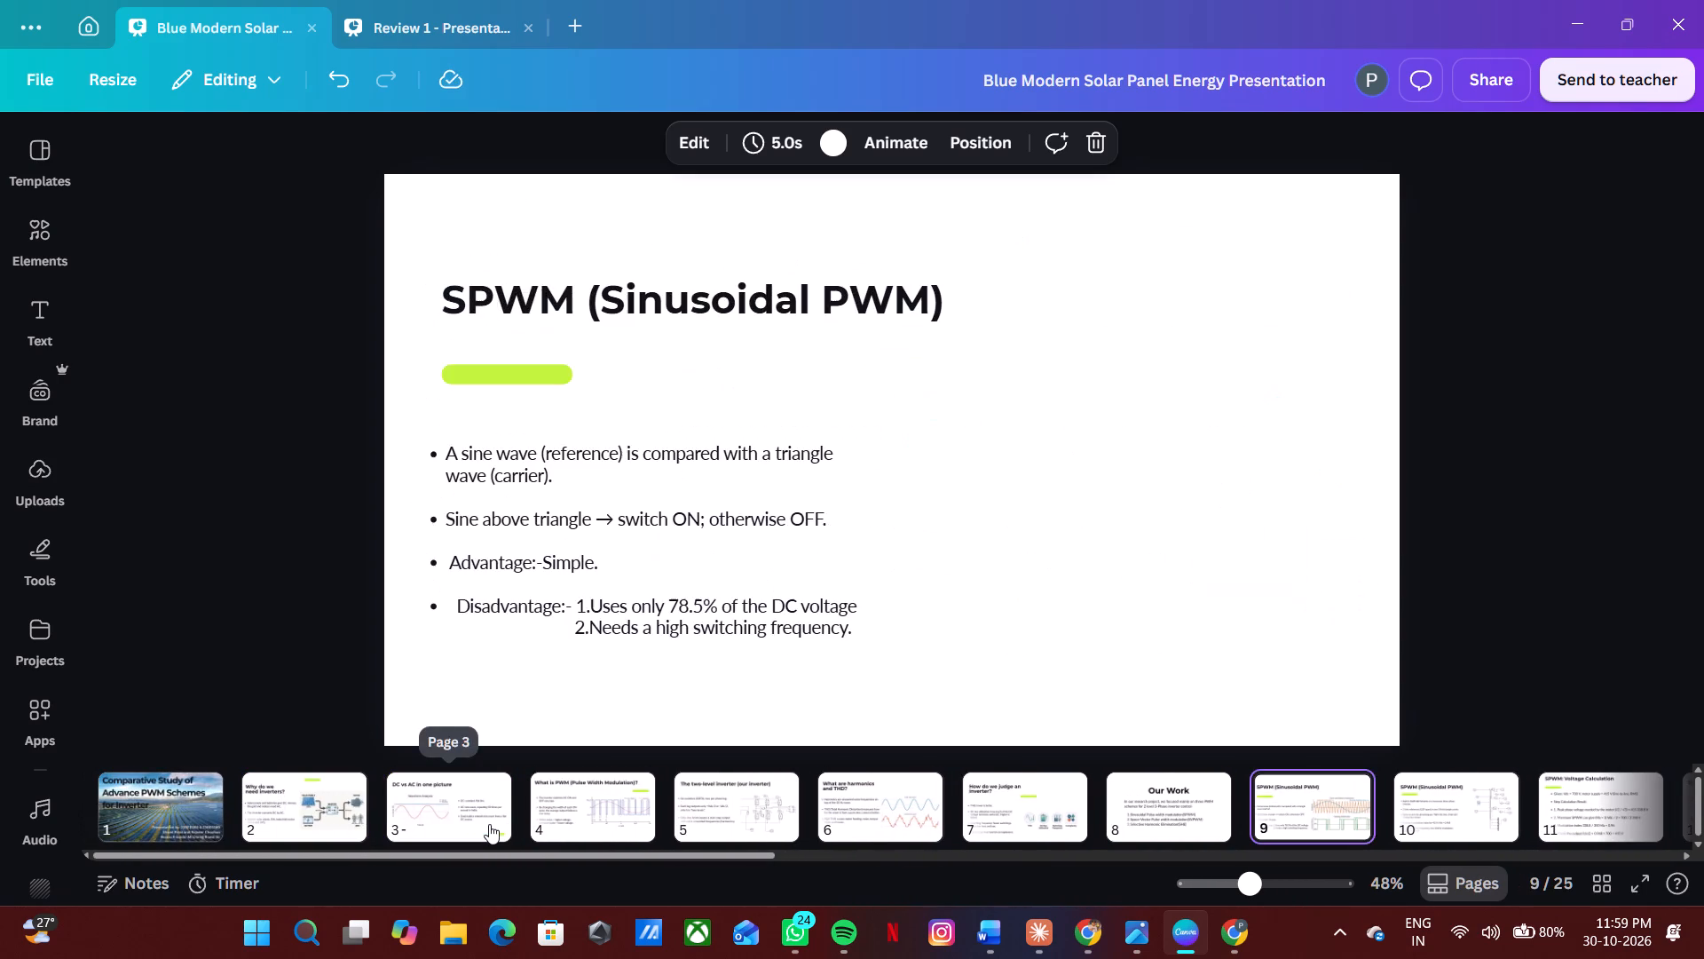
pyautogui.press('Right')
pyautogui.press('Right')
pyautogui.press('Right')
pyautogui.press('Right')
pyautogui.press('Right')
pyautogui.press('Right')
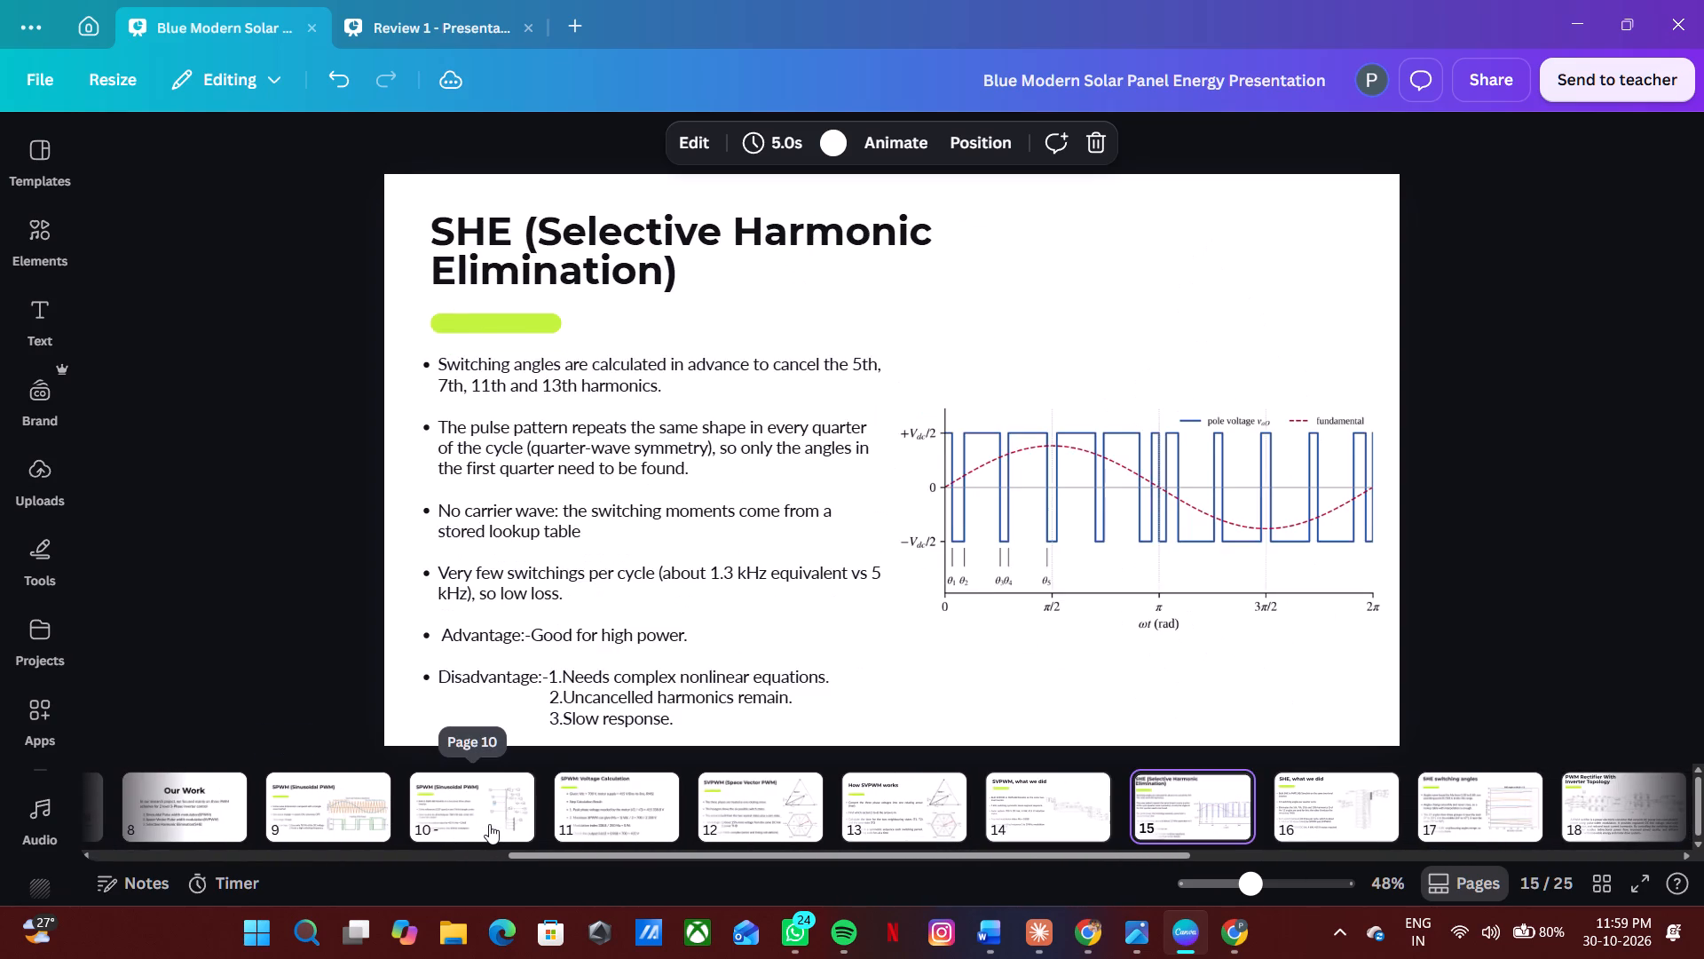
pyautogui.press('Right')
pyautogui.press('Left')
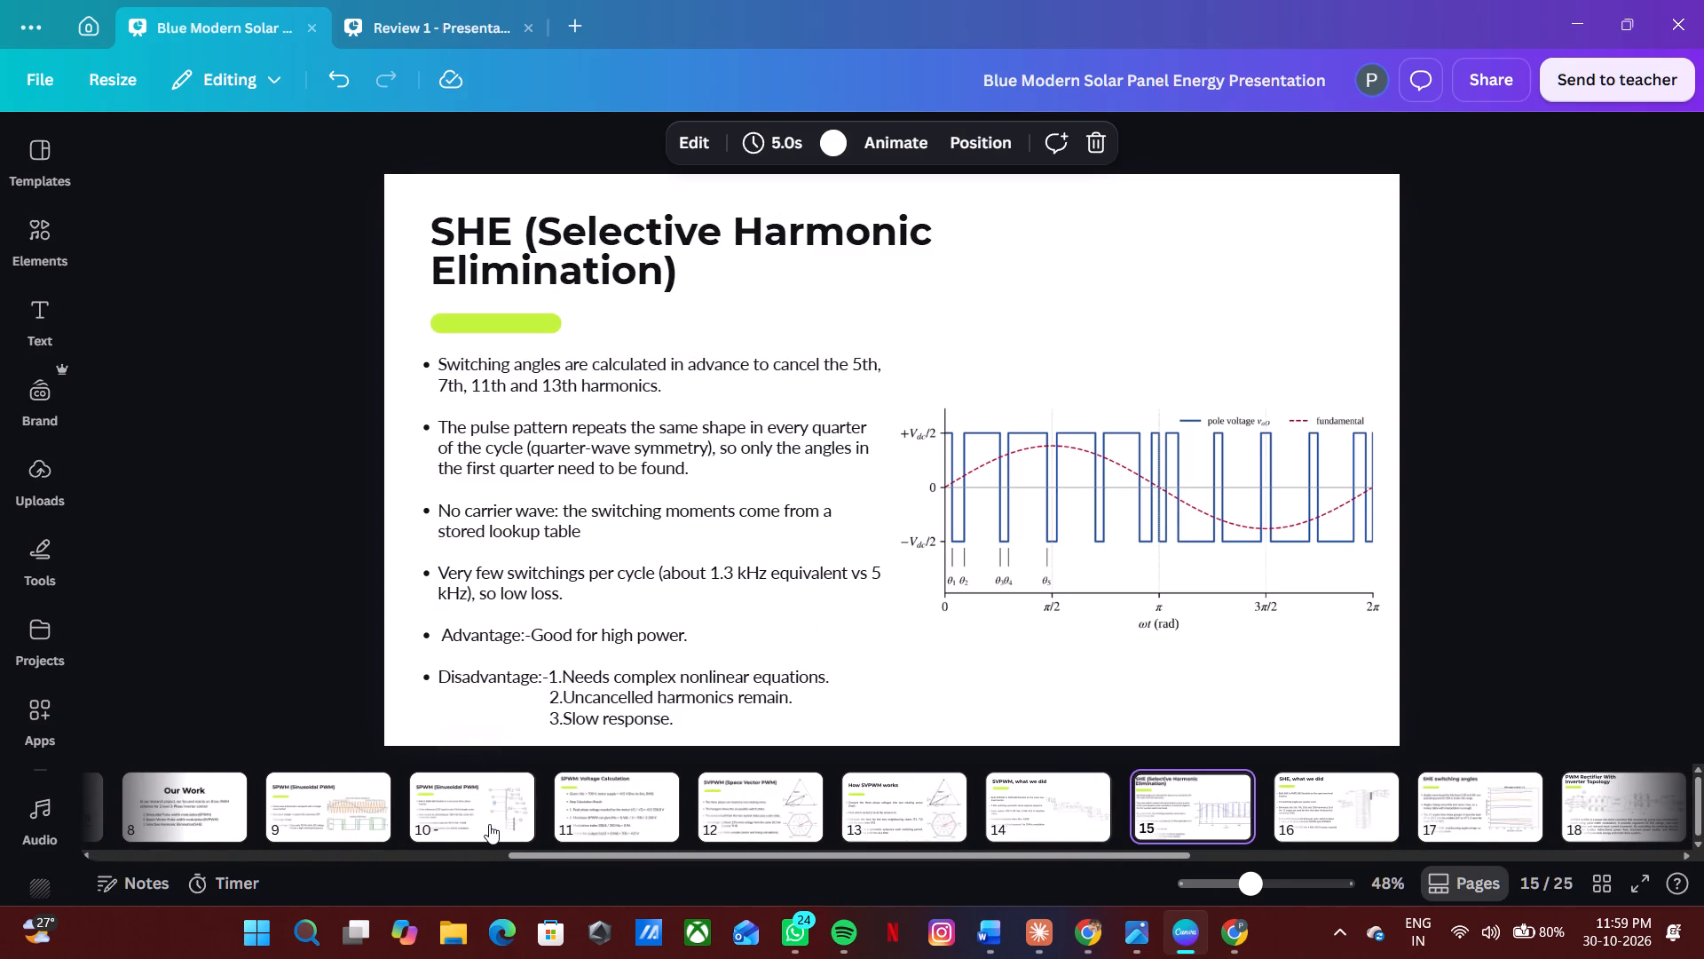
pyautogui.press('Right')
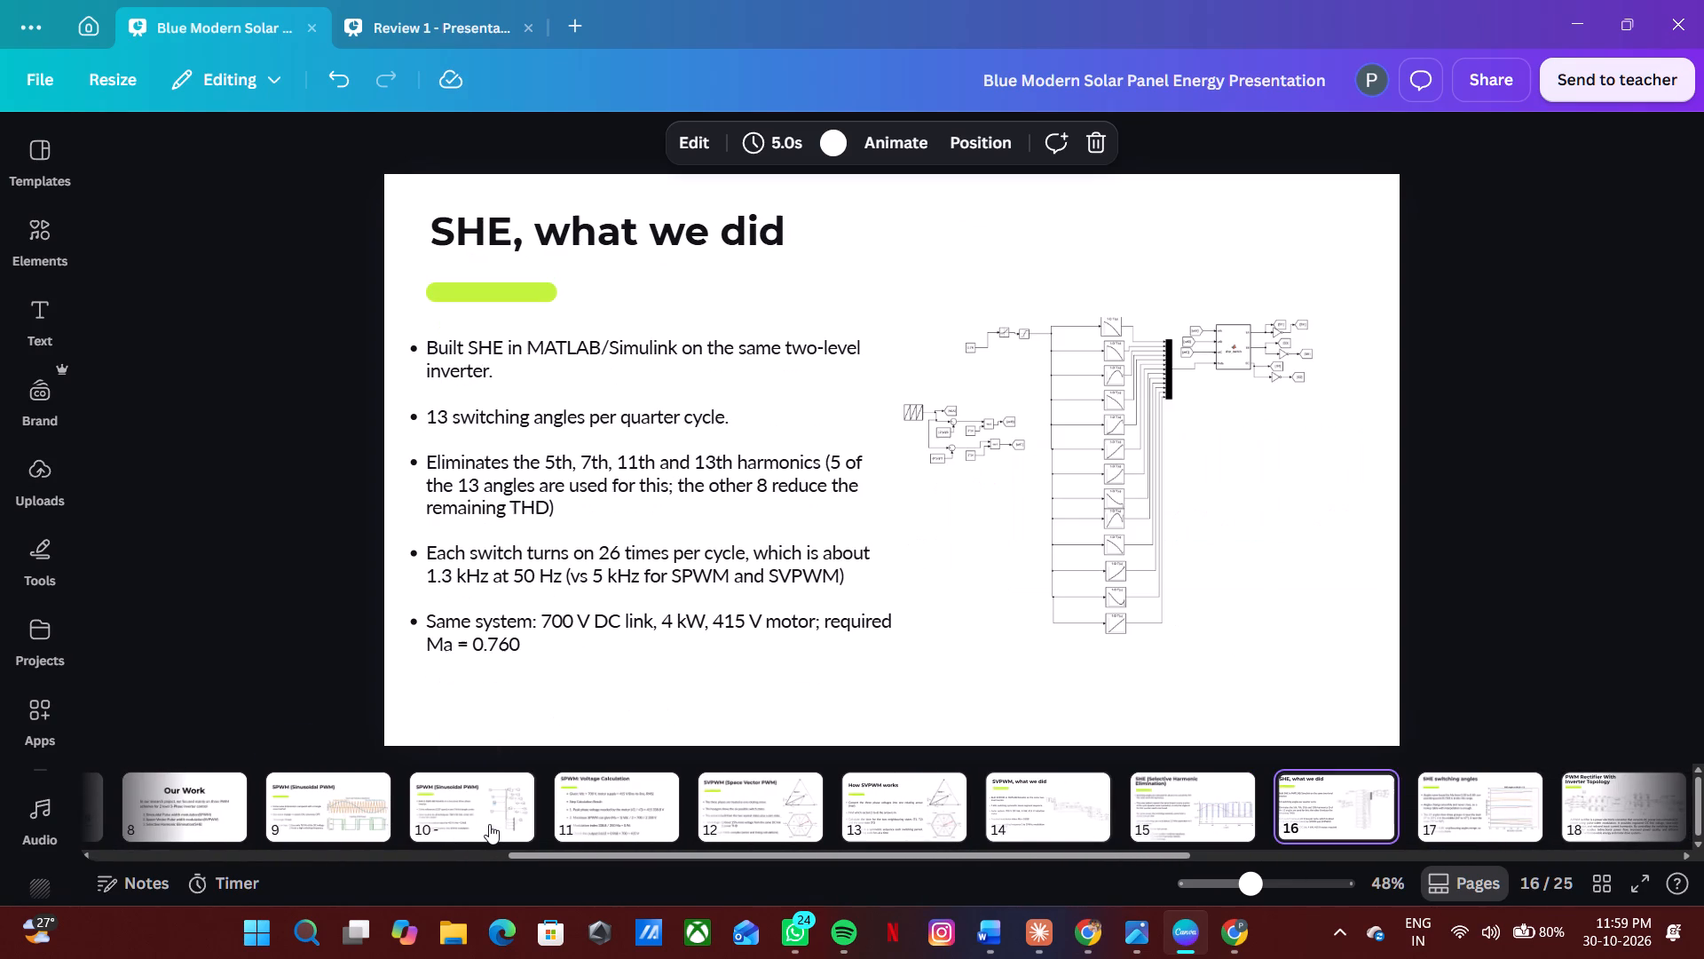
pyautogui.press('Right')
pyautogui.press('Right')
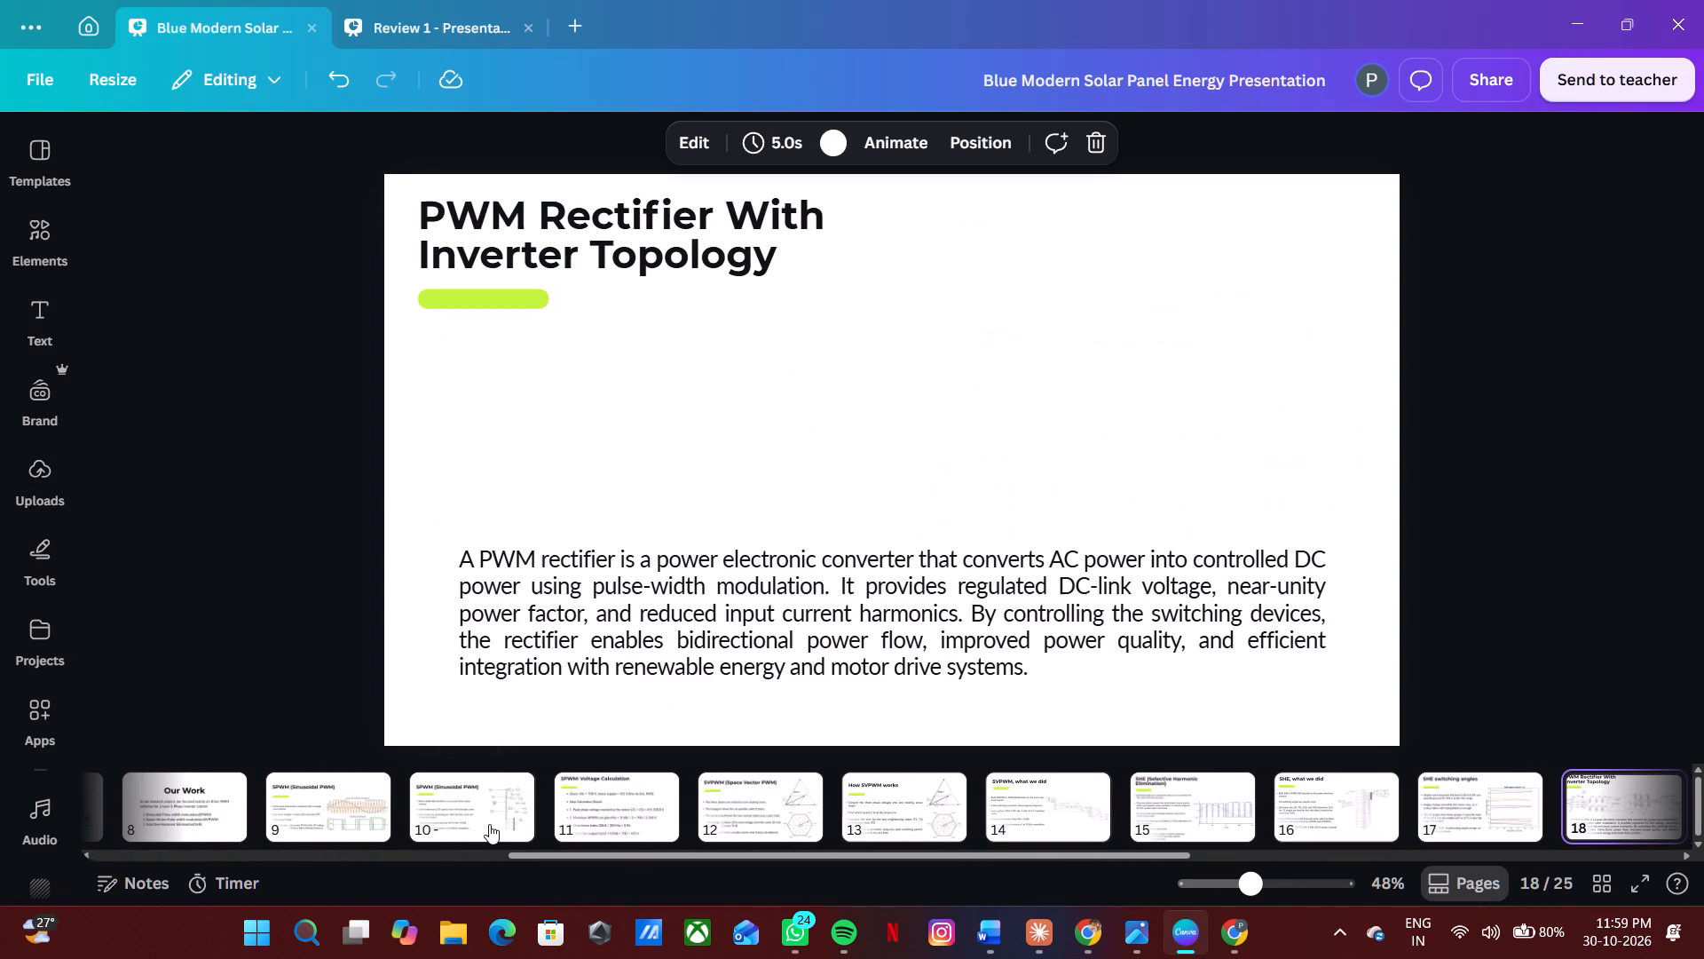
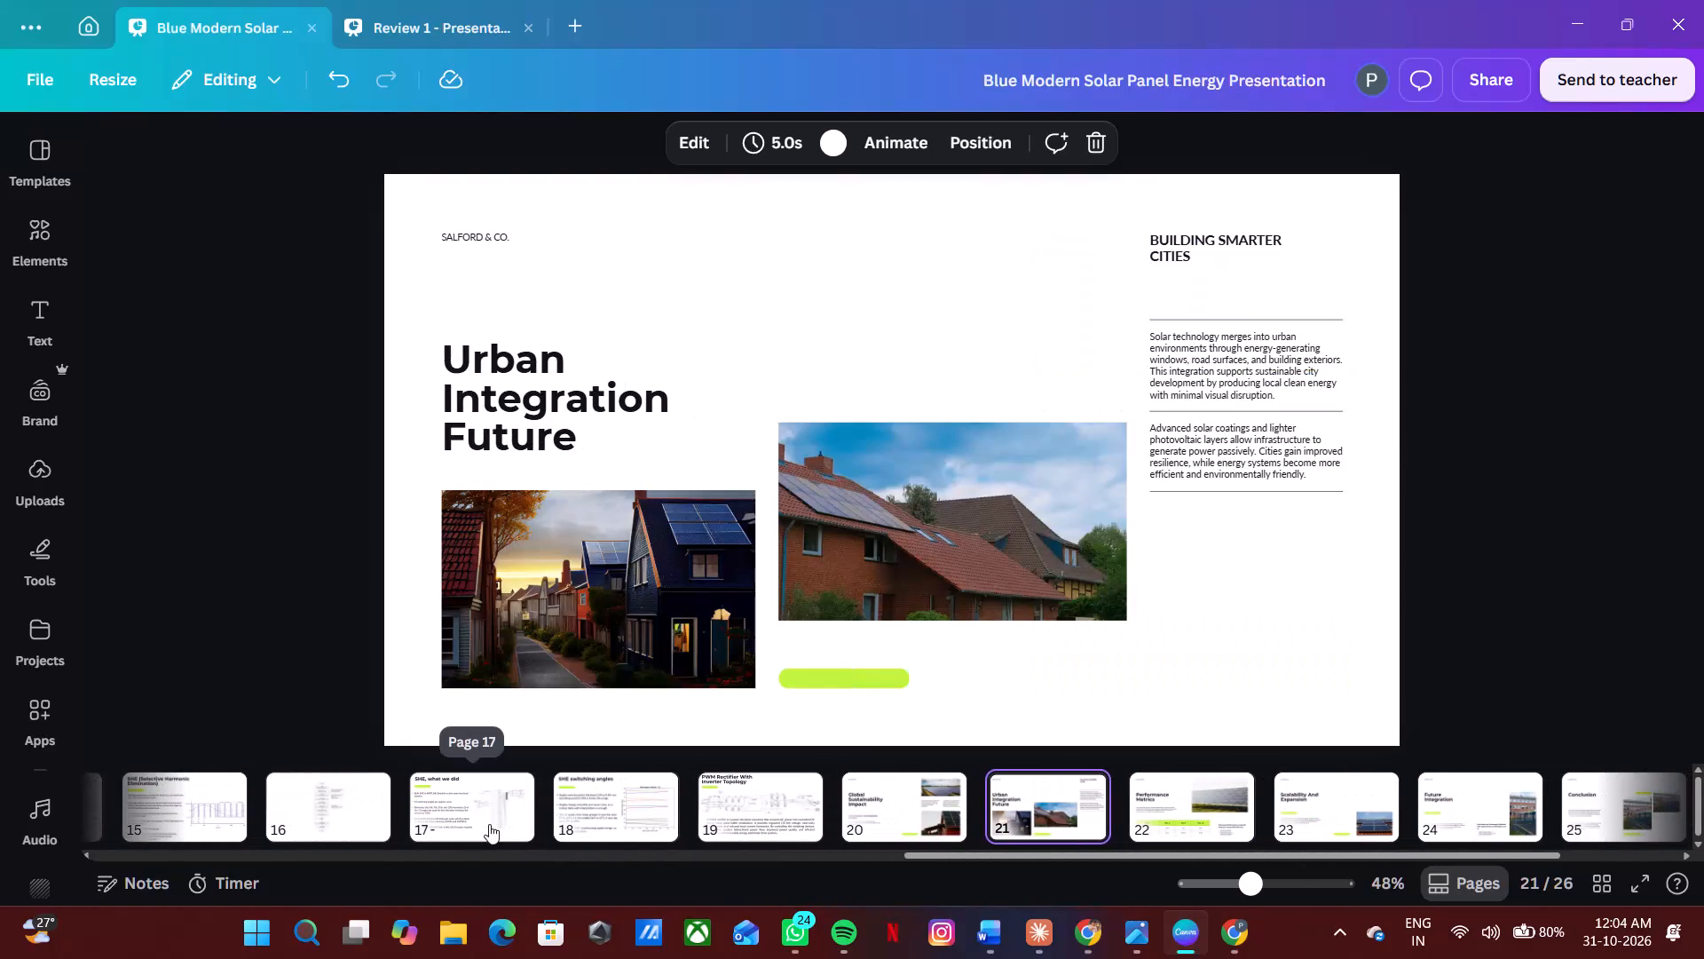
# Look back through slides 16 to 18, checking the flowchart slide against "SHE, what we did" and "SHE switching angles".
pyautogui.press('Left')
pyautogui.press('Left')
pyautogui.press('Left')
pyautogui.press('Left')
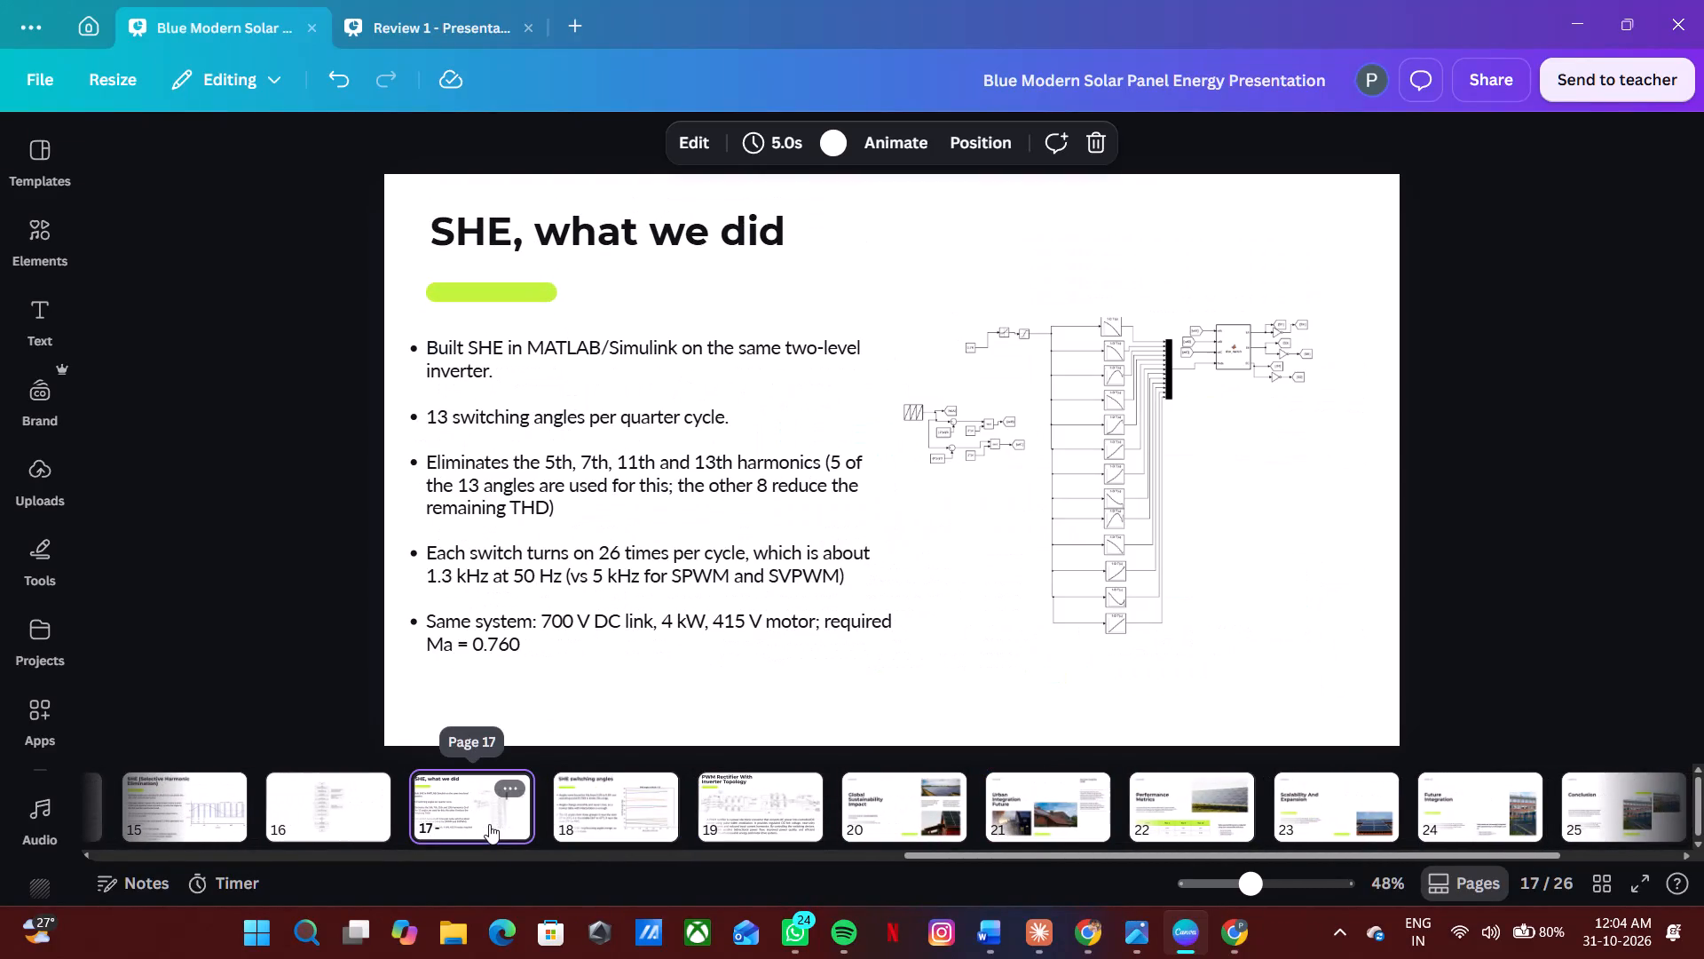
pyautogui.click(343, 821)
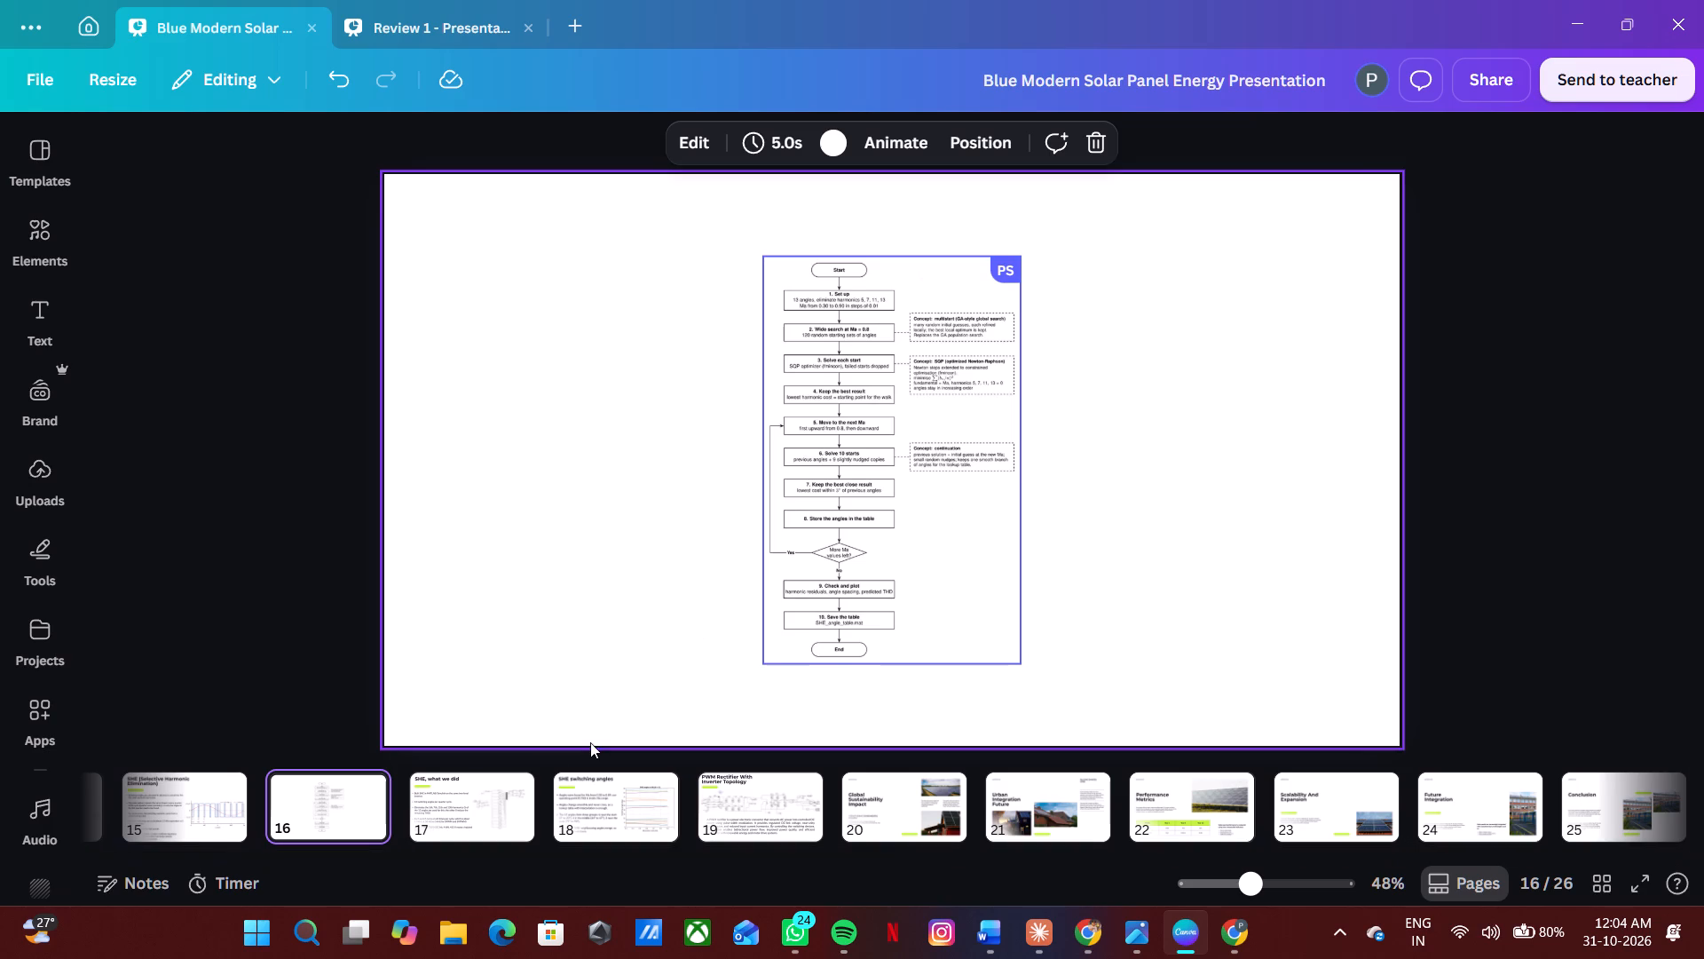
pyautogui.click(571, 805)
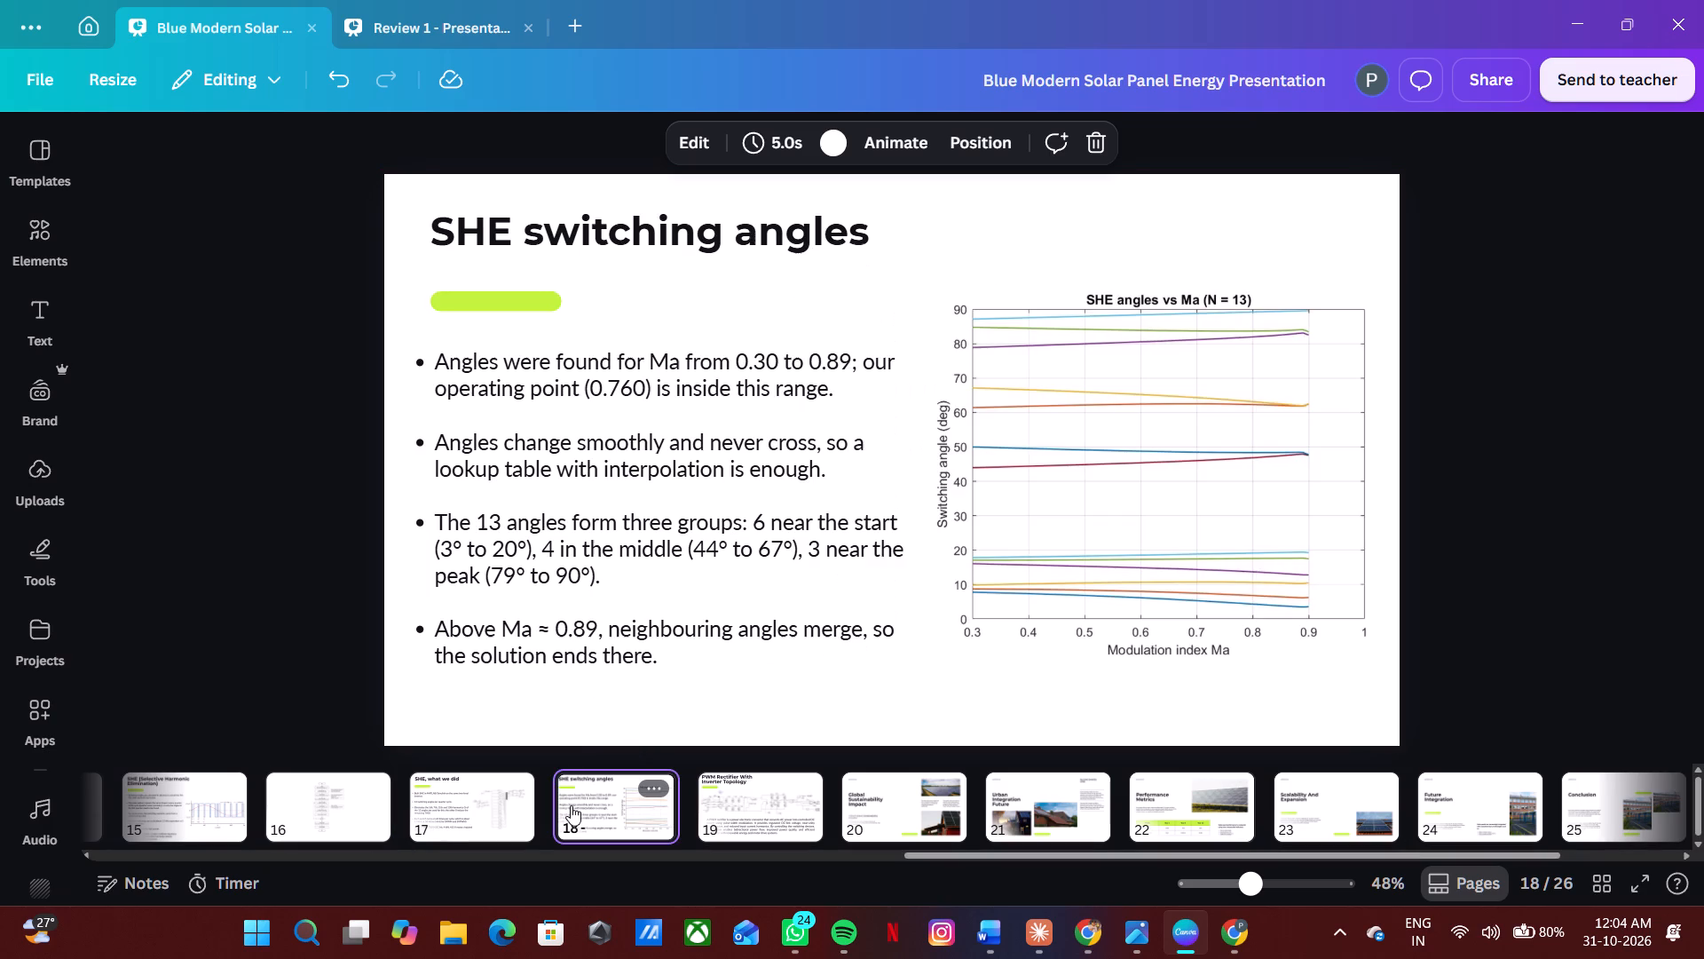
pyautogui.click(461, 815)
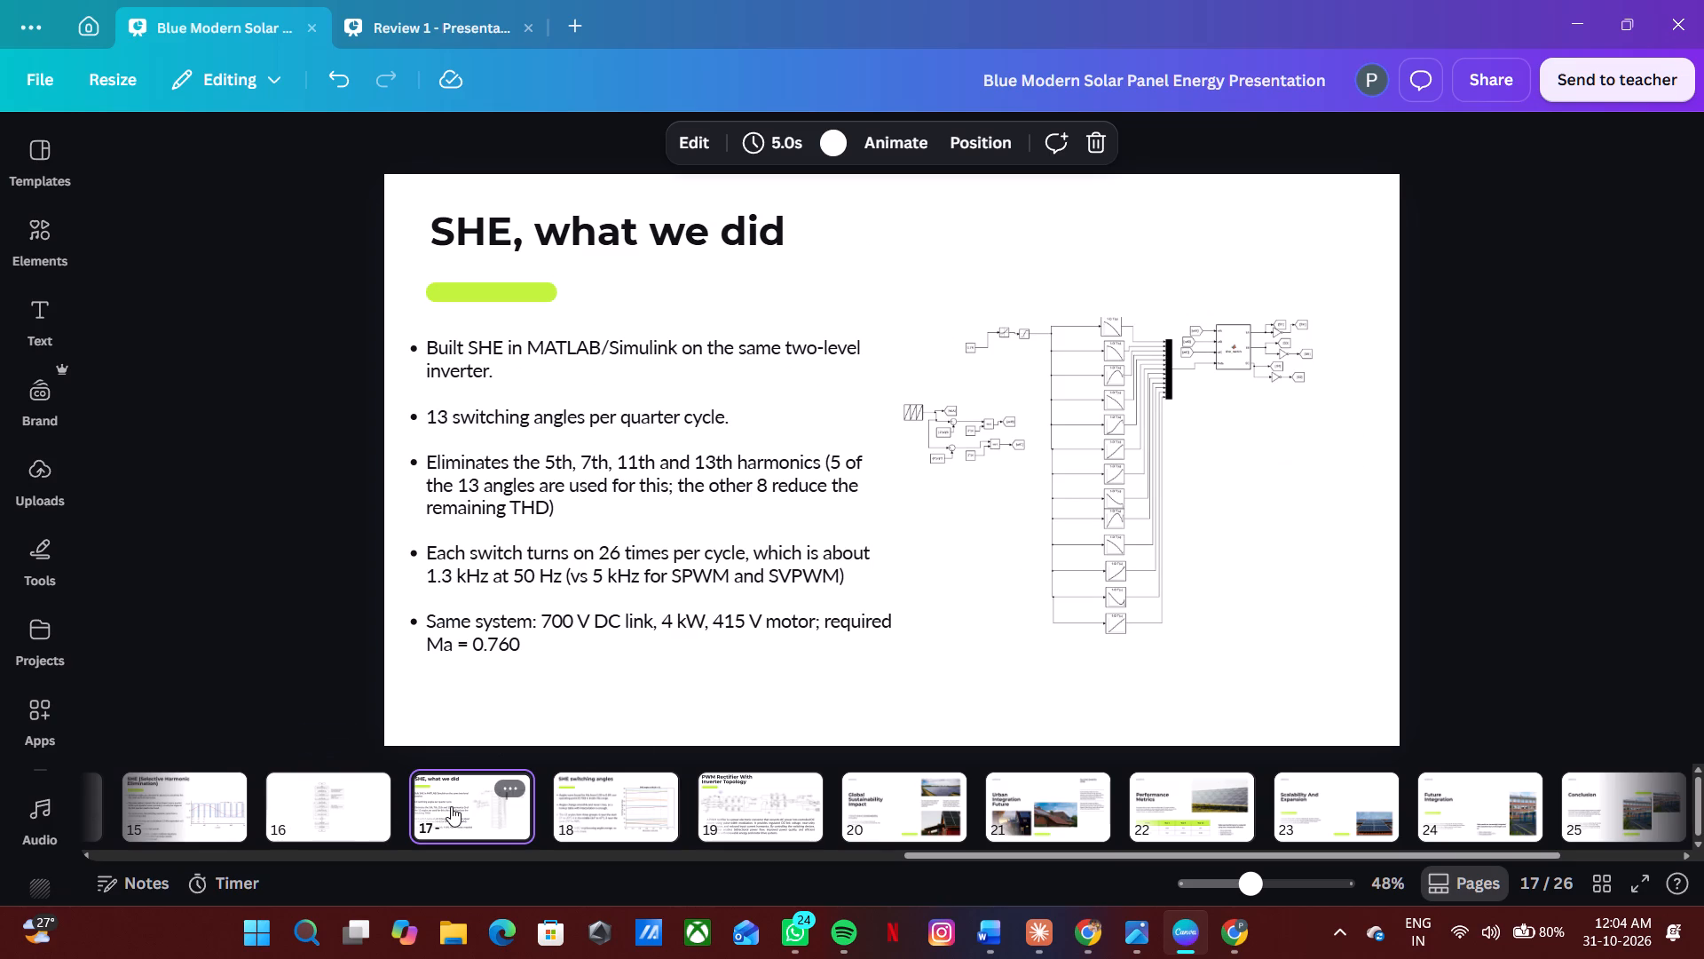
pyautogui.click(357, 798)
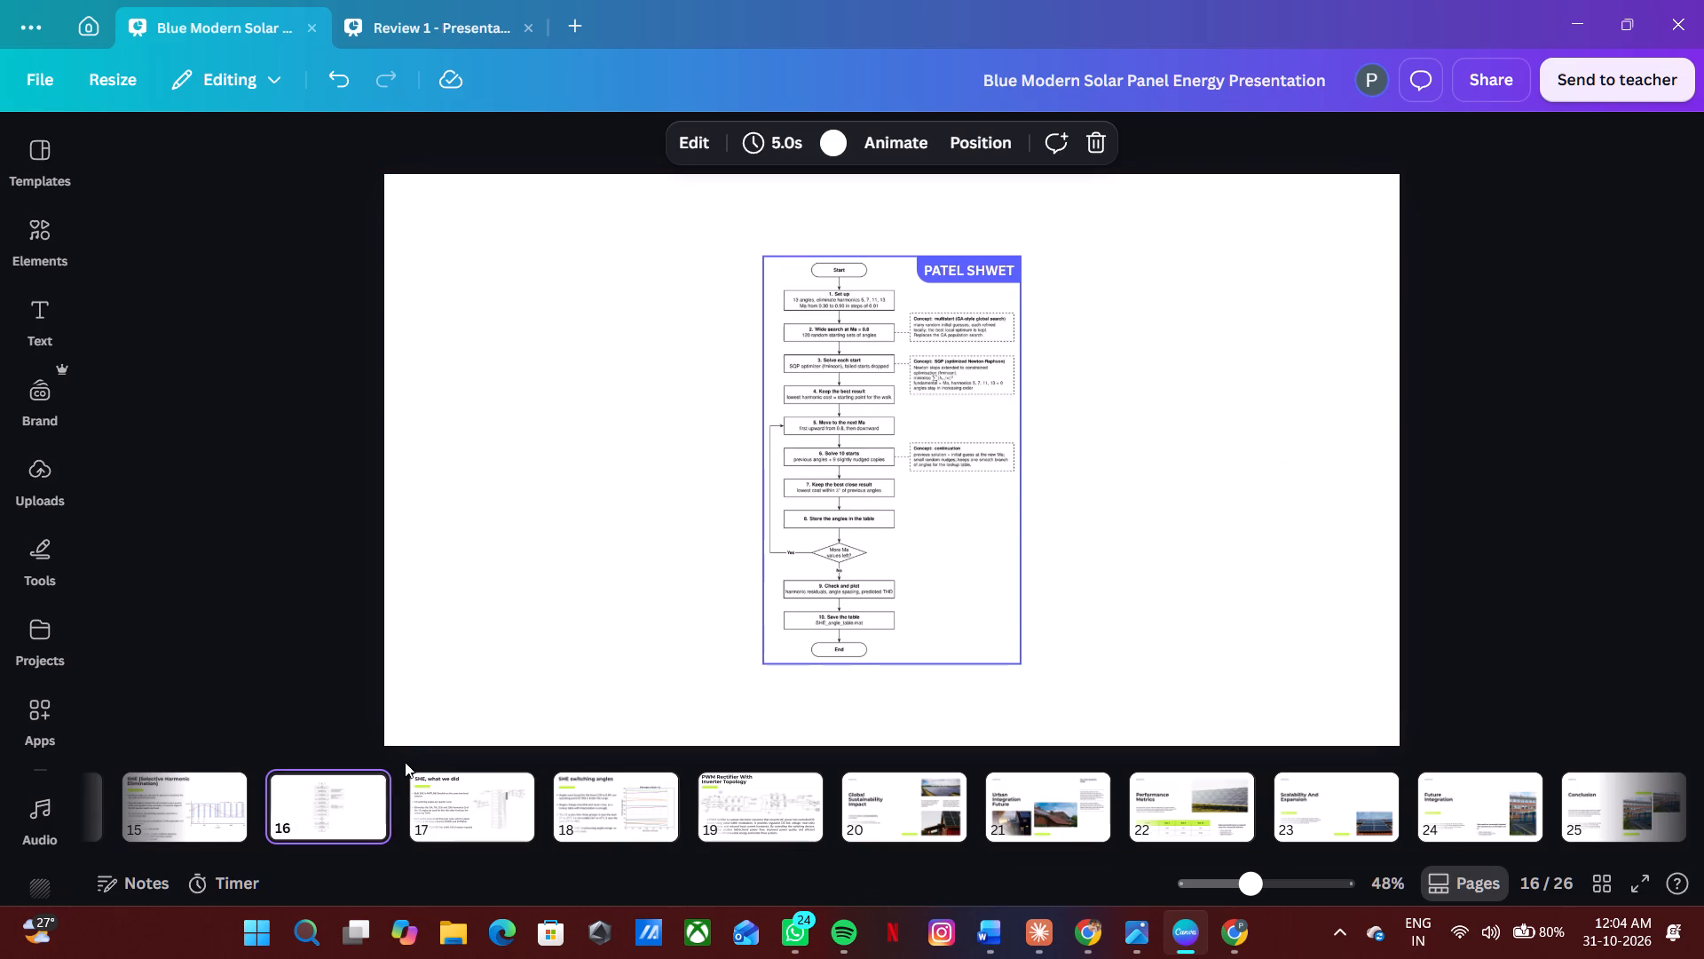
# Duplicate slide 15, "SHE (Selective Harmonic Elimination)".
pyautogui.click(205, 808)
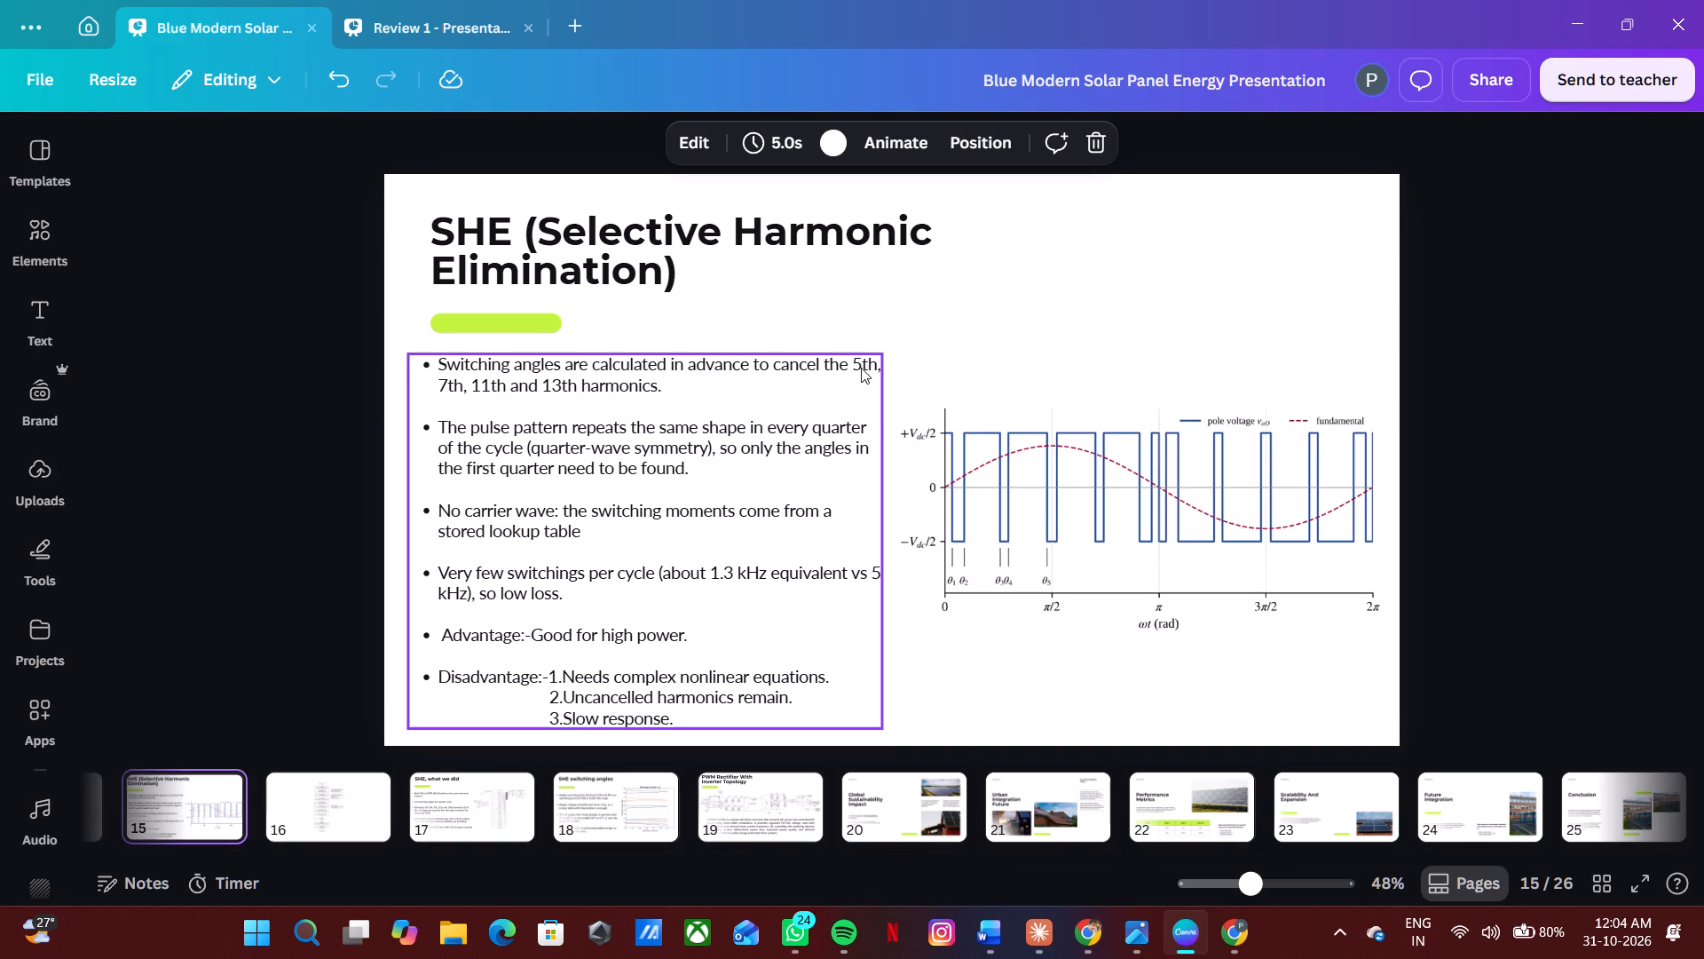
pyautogui.hotkey('ctrl', 'd')
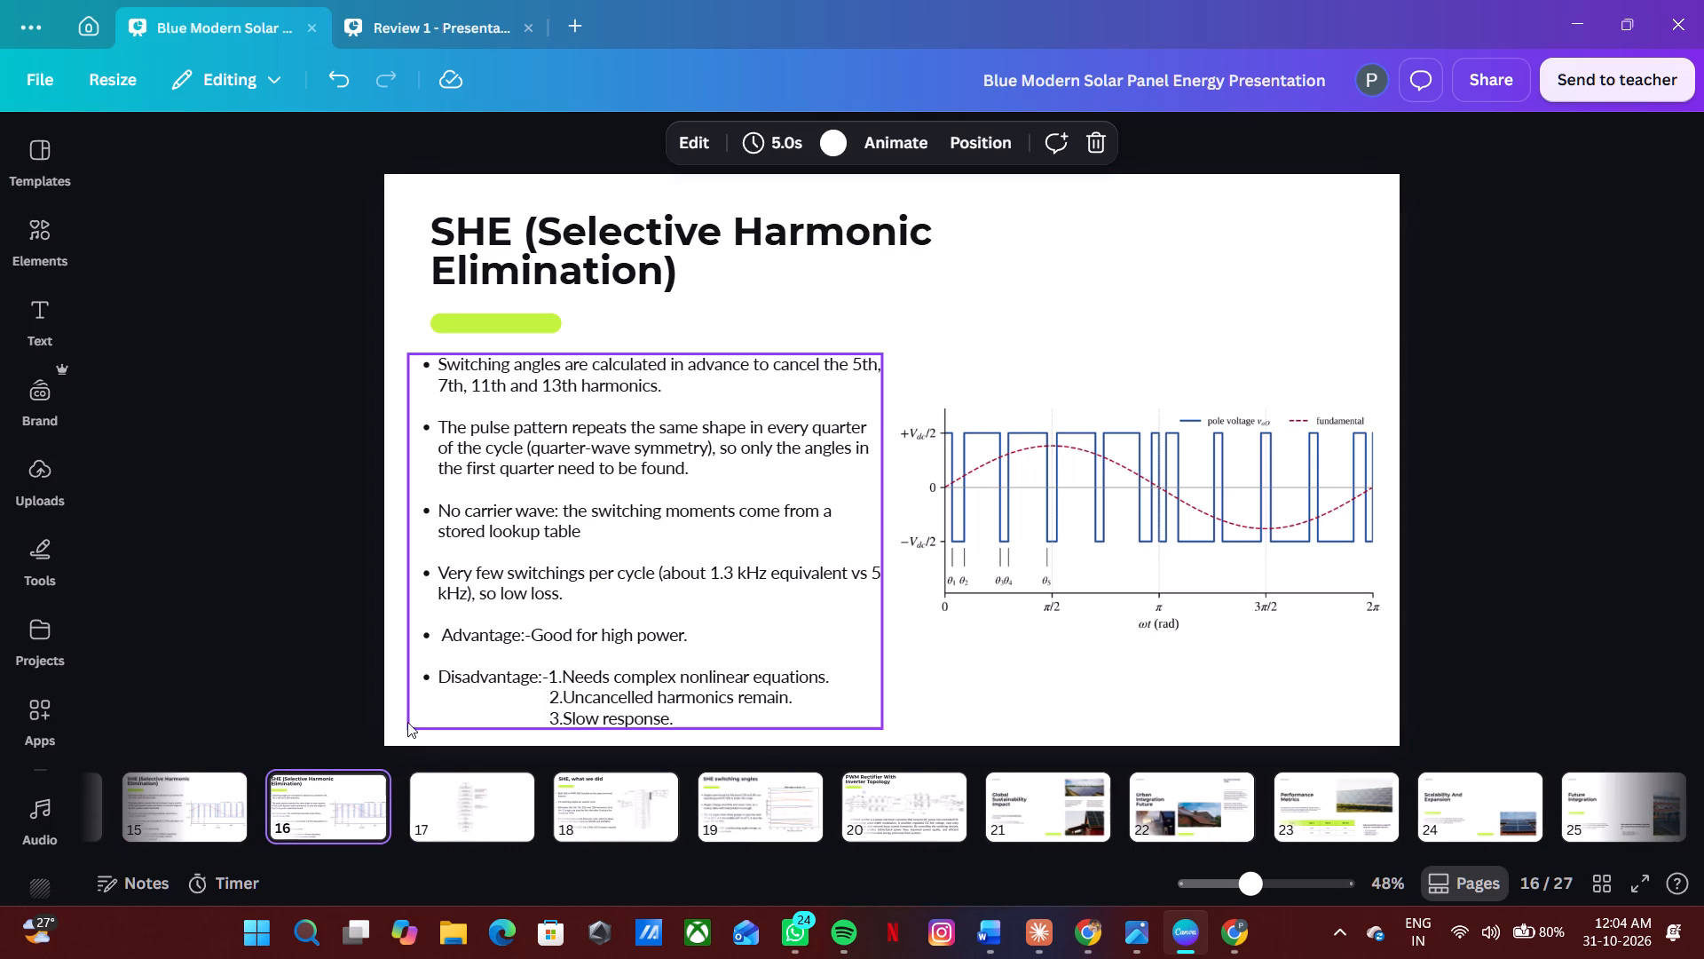
# Move the flowchart from slide 17 onto the duplicated SHE slide 16, replacing the pole-voltage waveform picture there.
pyautogui.click(493, 792)
pyautogui.moveTo(954, 556); pyautogui.dragTo(264, 862)
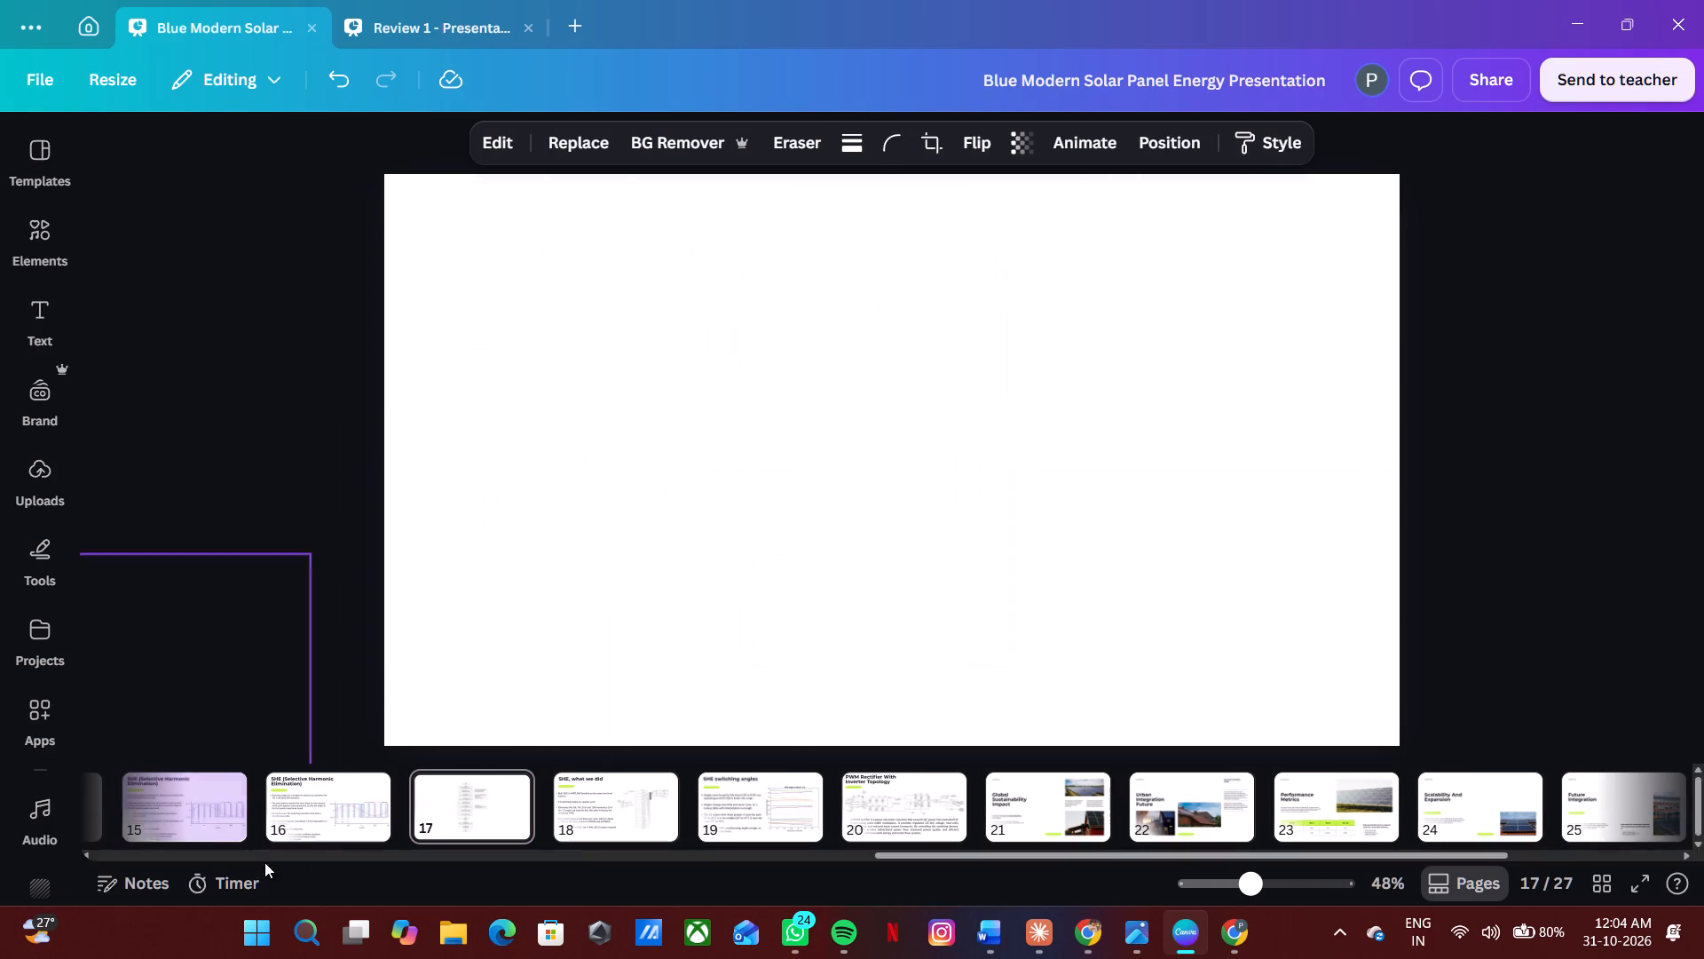
pyautogui.moveTo(264, 862); pyautogui.dragTo(1100, 511)
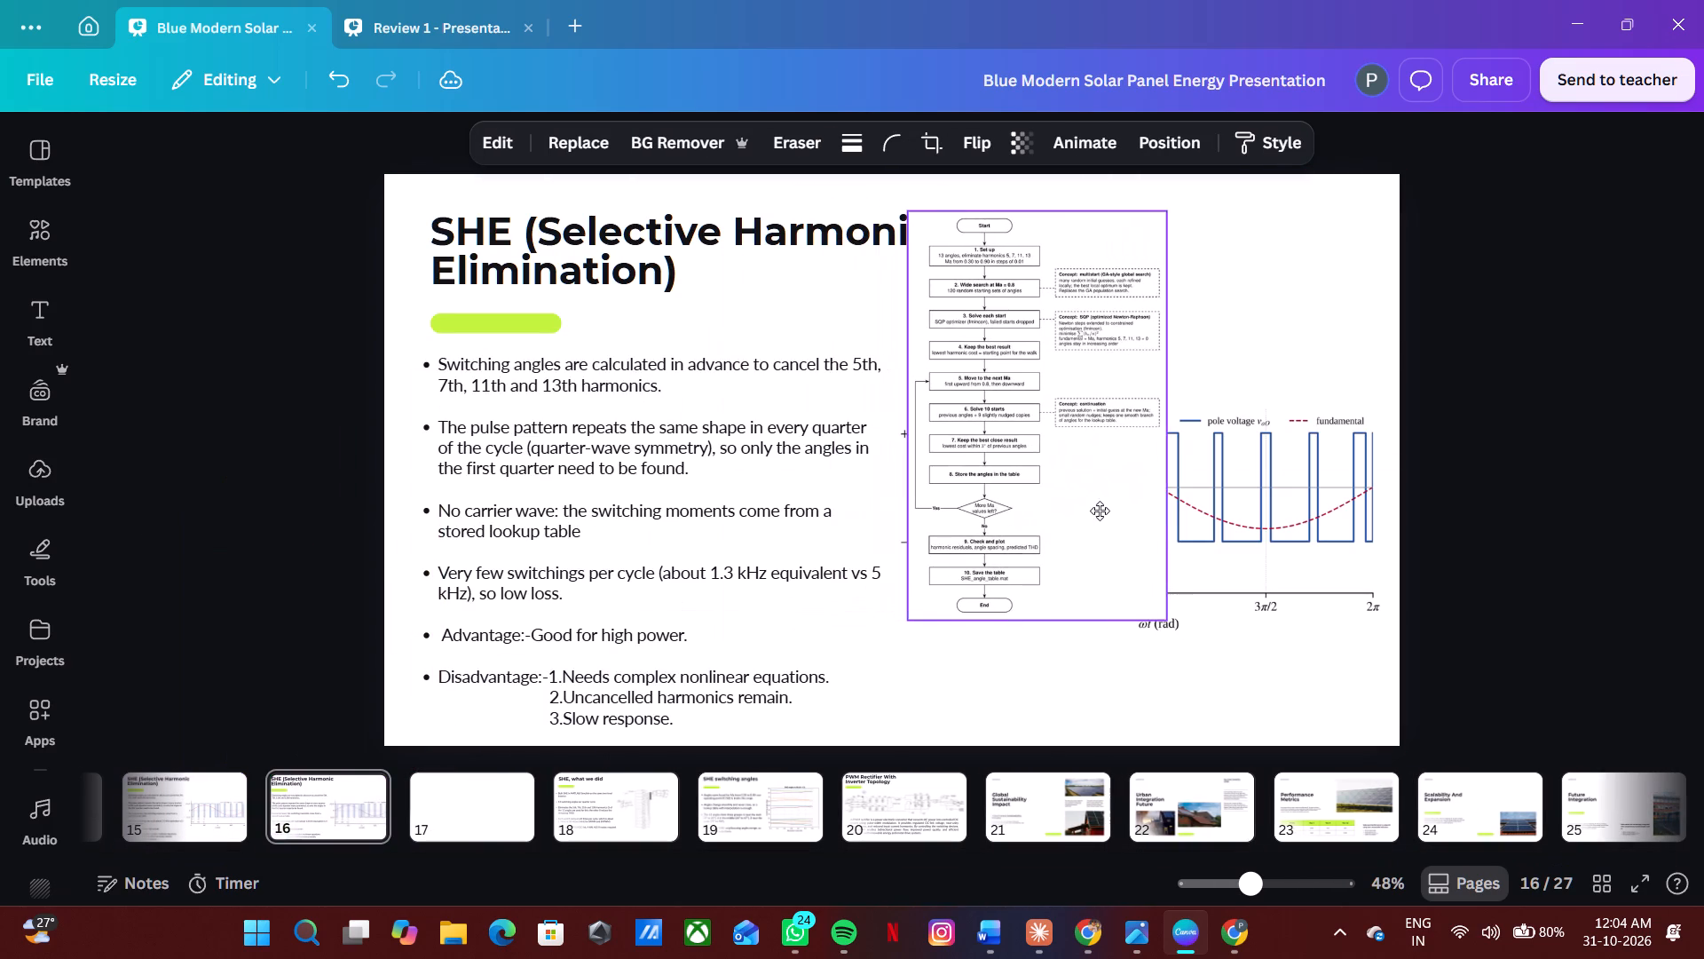
pyautogui.moveTo(1100, 511); pyautogui.dragTo(1100, 511)
pyautogui.moveTo(1047, 463); pyautogui.dragTo(1089, 483)
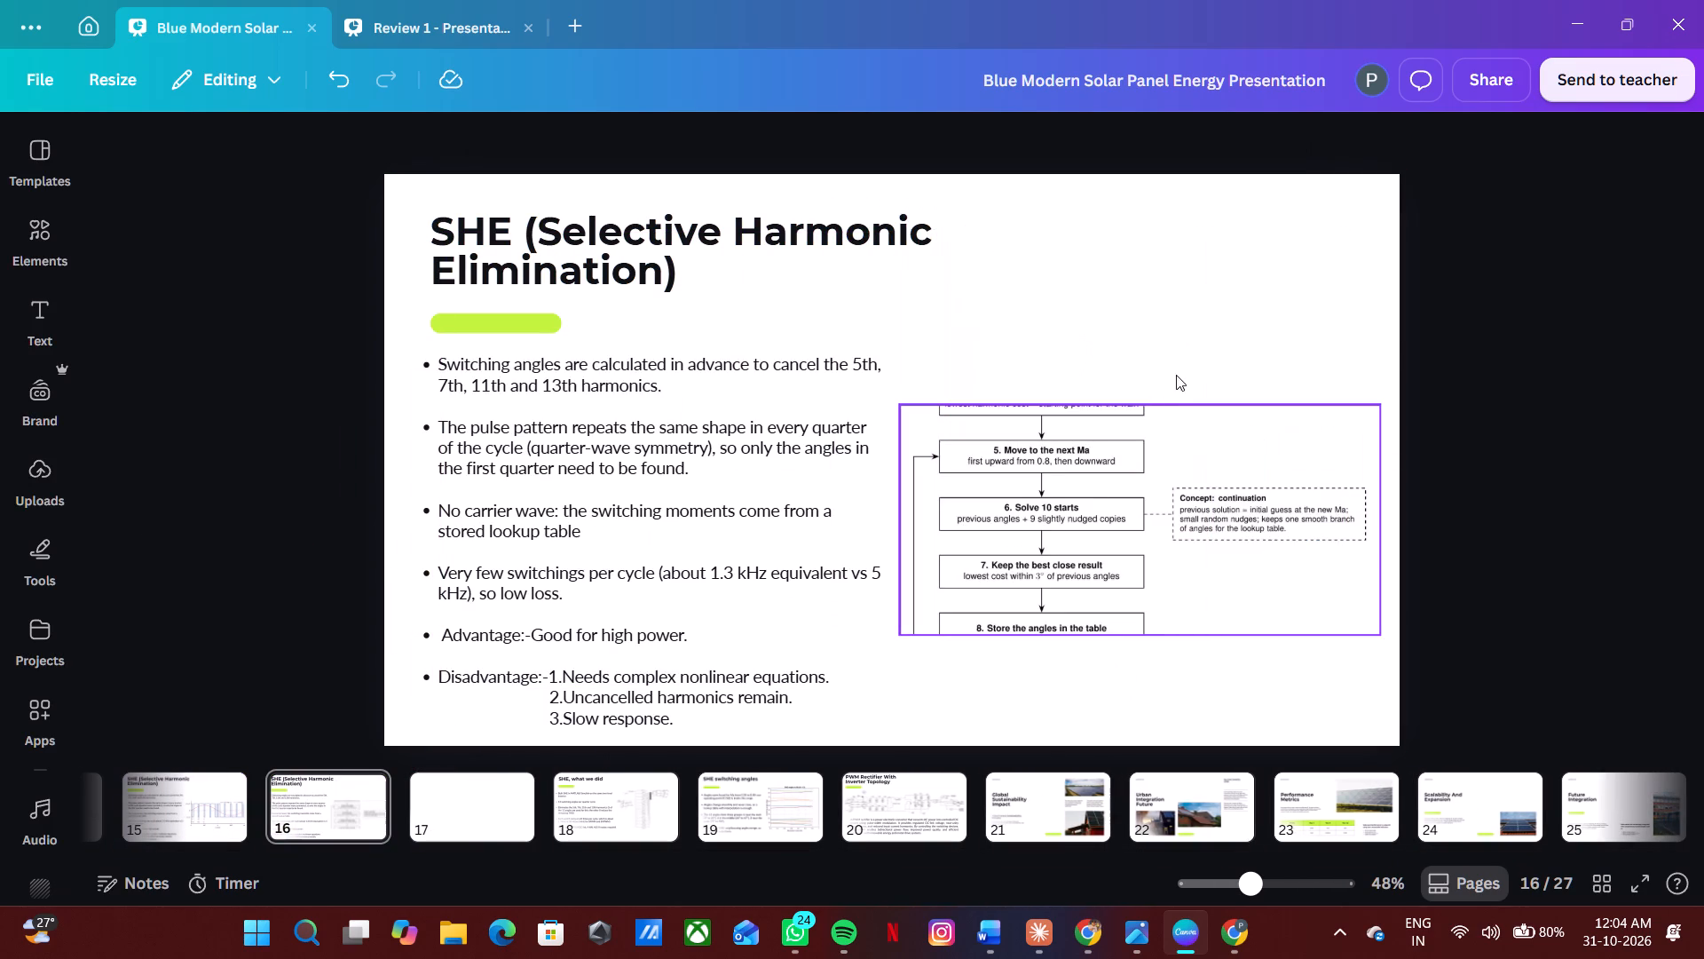
# Enlarge and uncrop the flowchart picture on slide 16 so its frame takes in the steps cut off above, below and at the side.
pyautogui.click(1150, 446)
pyautogui.moveTo(1142, 400); pyautogui.dragTo(1134, 181)
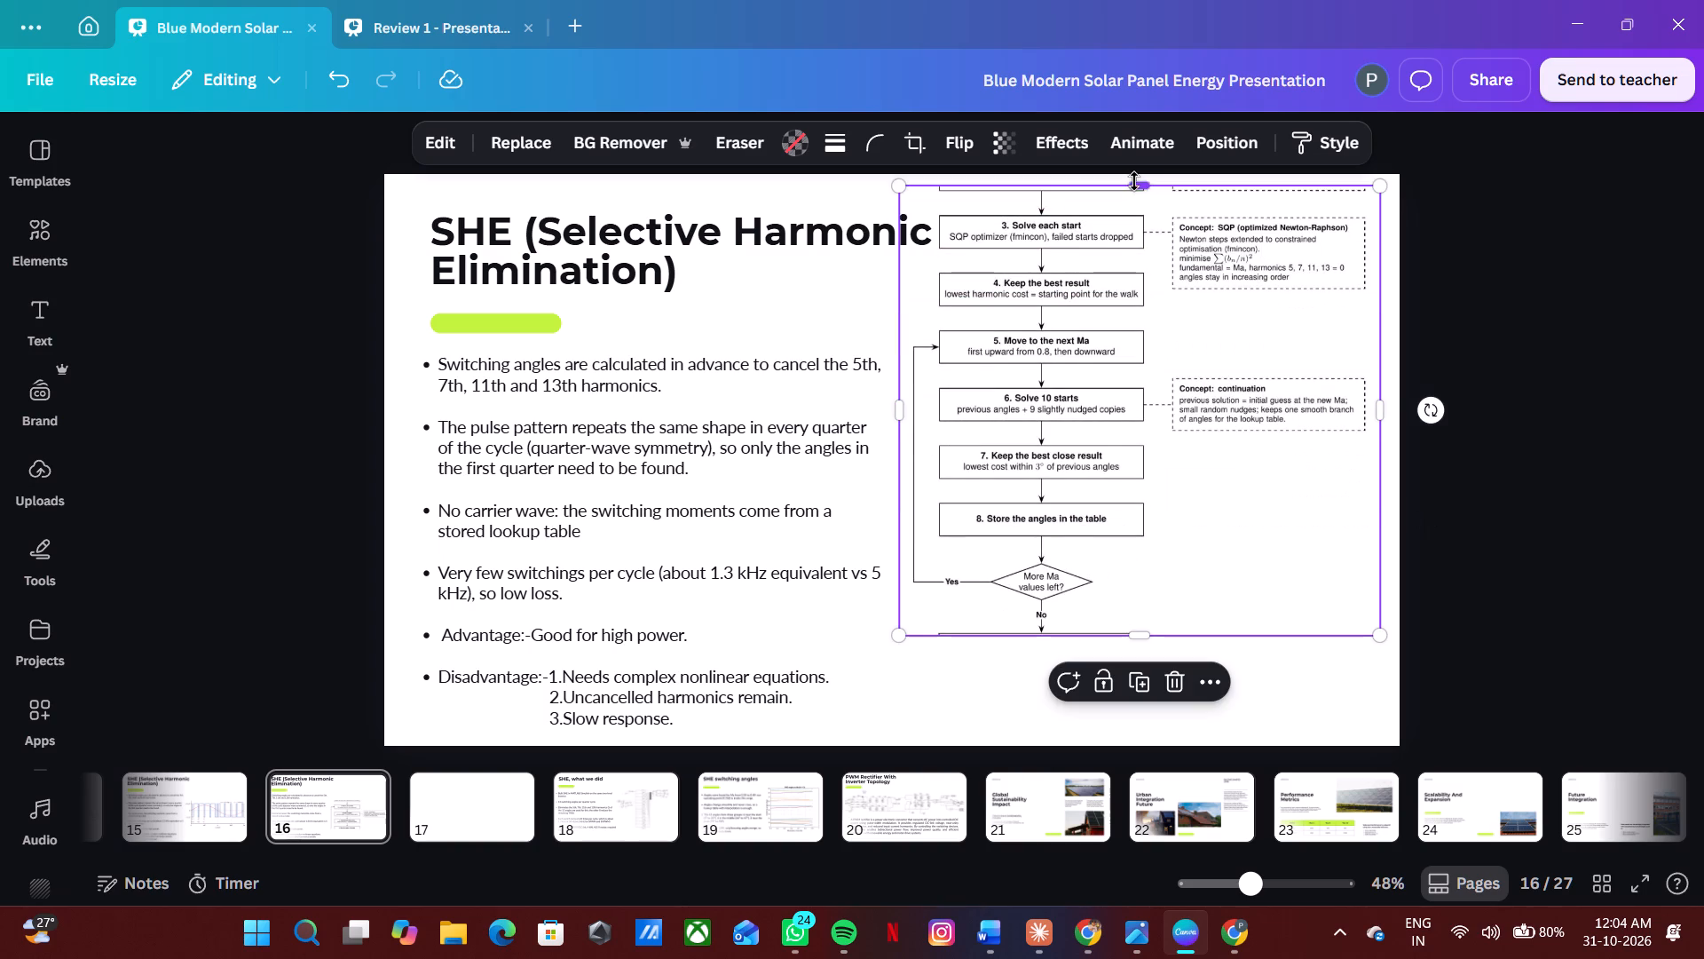
pyautogui.moveTo(1136, 635); pyautogui.dragTo(1132, 768)
pyautogui.moveTo(1163, 465); pyautogui.dragTo(1025, 511)
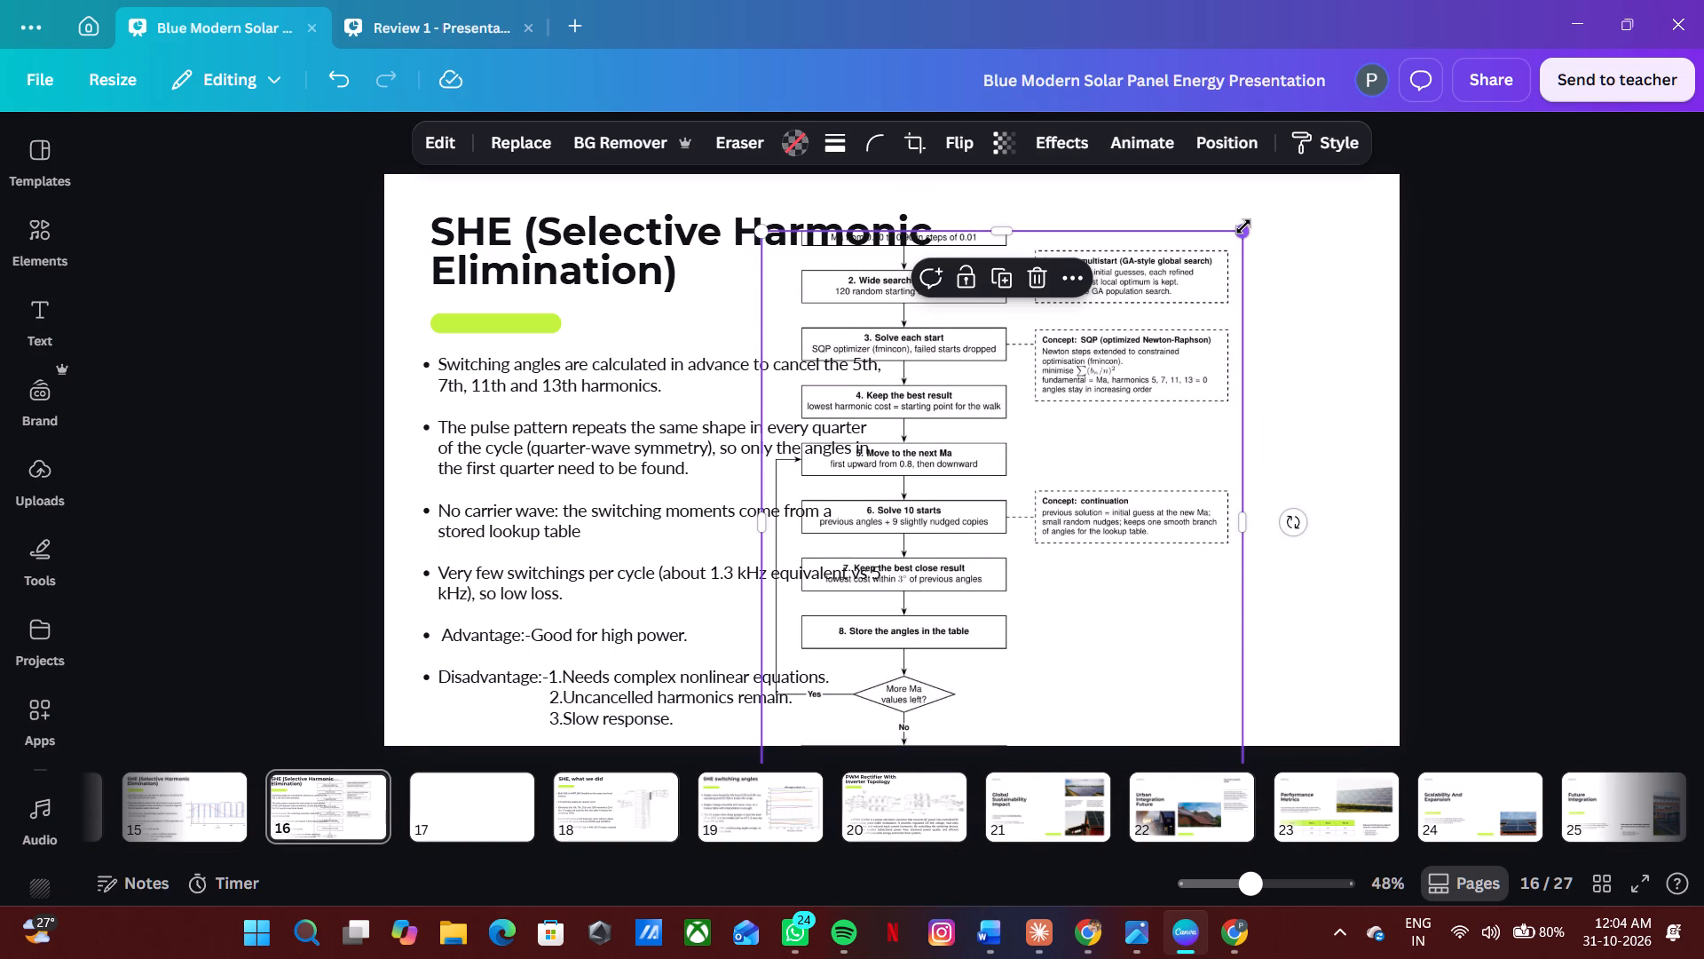
pyautogui.moveTo(1243, 226); pyautogui.dragTo(1080, 390)
pyautogui.moveTo(934, 535); pyautogui.dragTo(1178, 333)
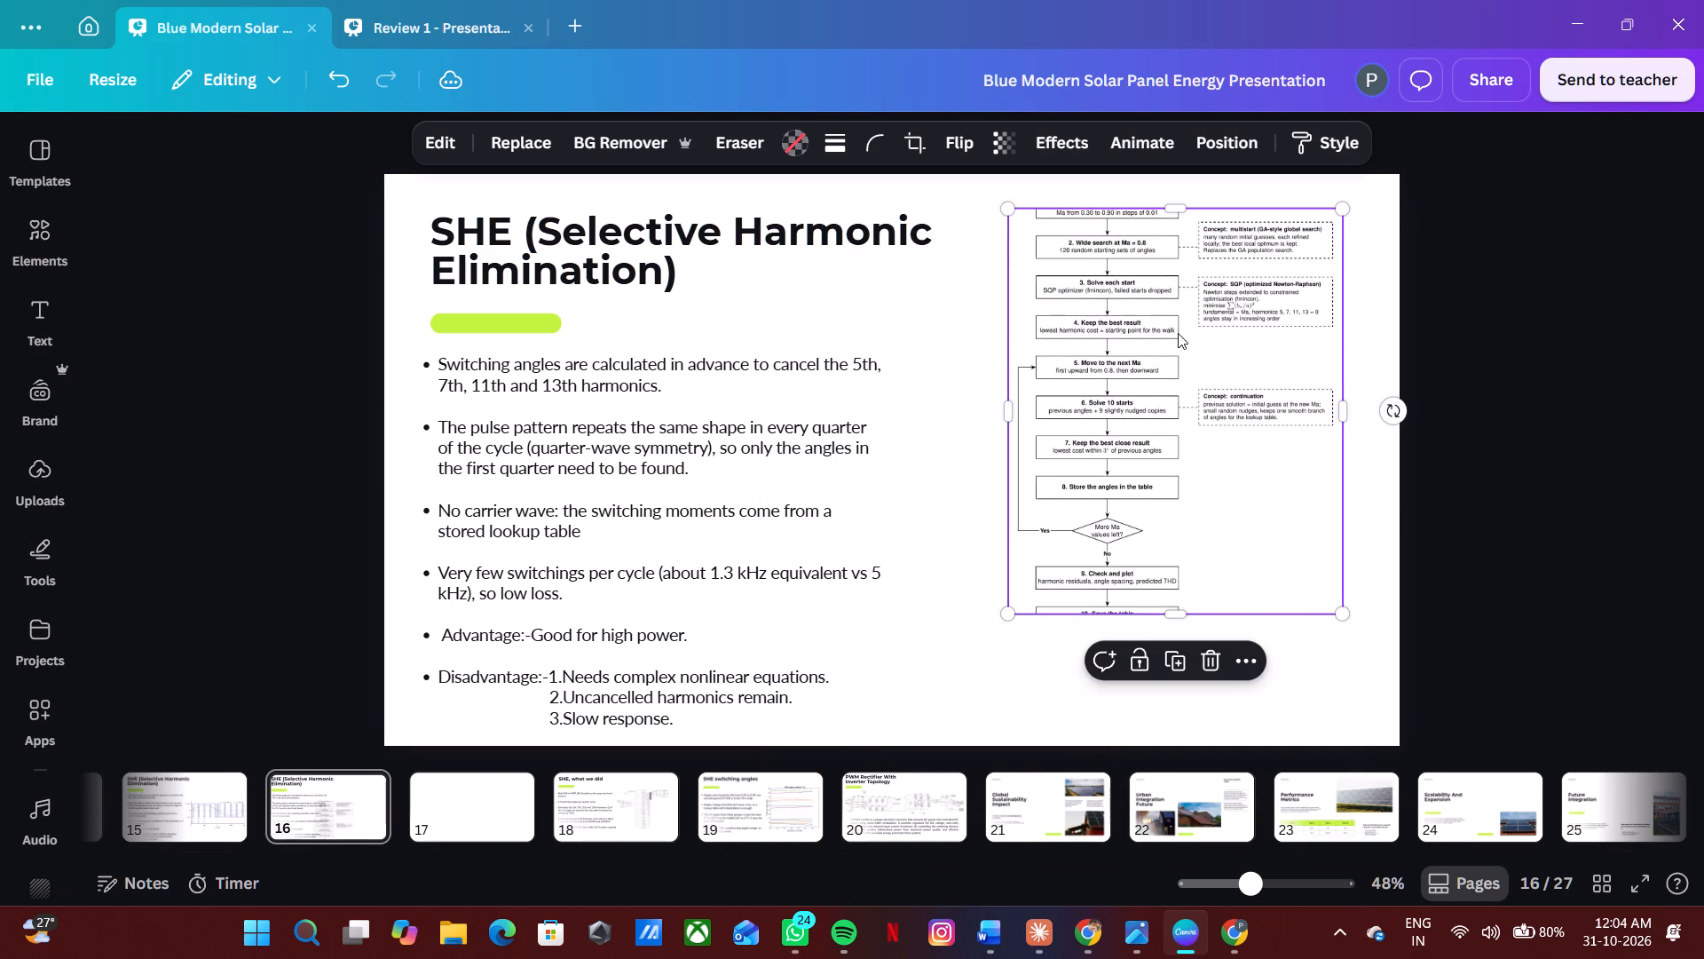
pyautogui.moveTo(1007, 203); pyautogui.dragTo(963, 178)
pyautogui.moveTo(1060, 521); pyautogui.dragTo(1040, 575)
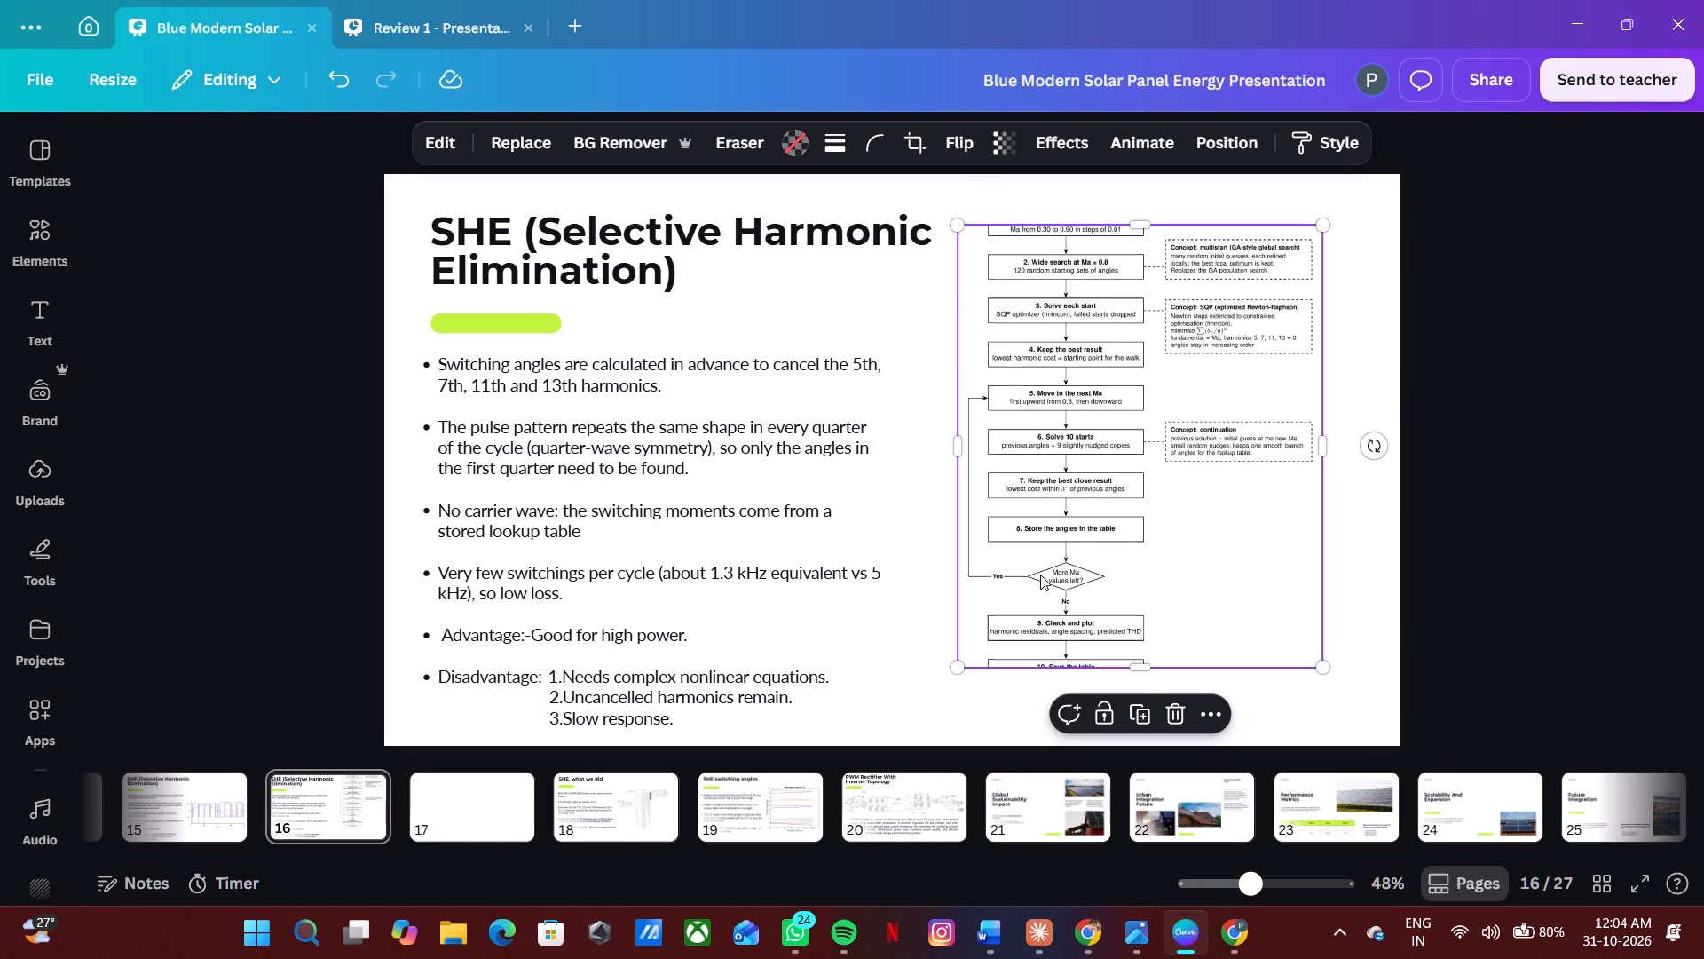
pyautogui.moveTo(1140, 670); pyautogui.dragTo(1144, 734)
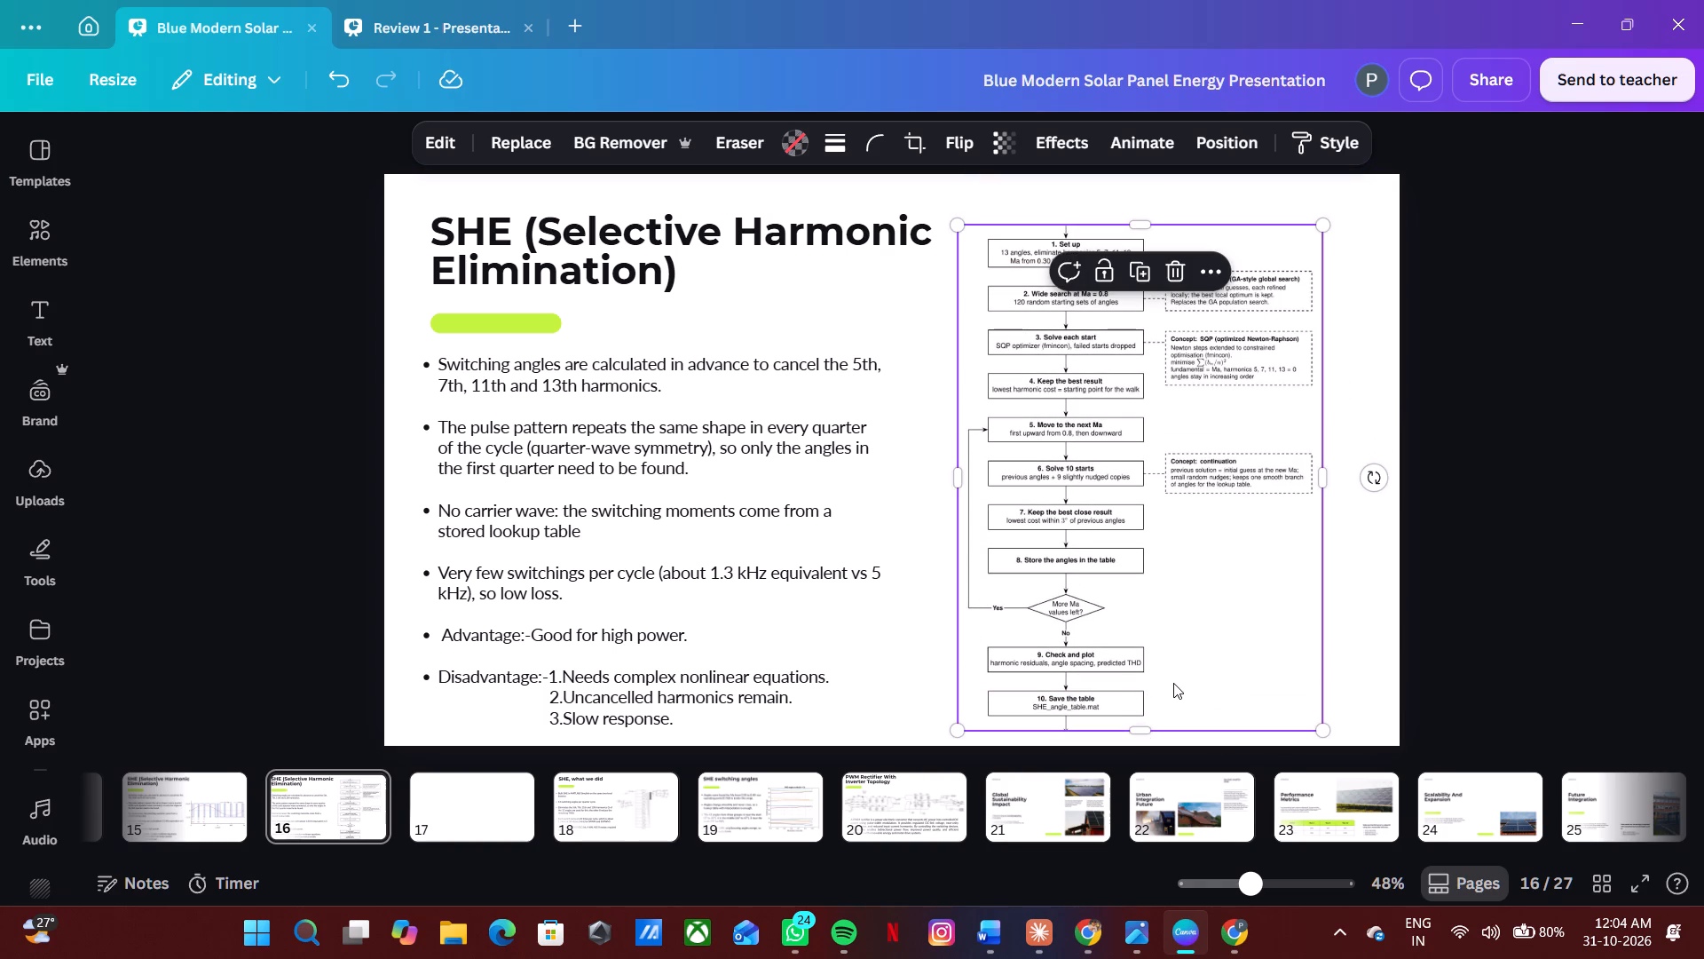
pyautogui.moveTo(1173, 683); pyautogui.dragTo(1173, 614)
pyautogui.moveTo(1150, 663); pyautogui.dragTo(1147, 701)
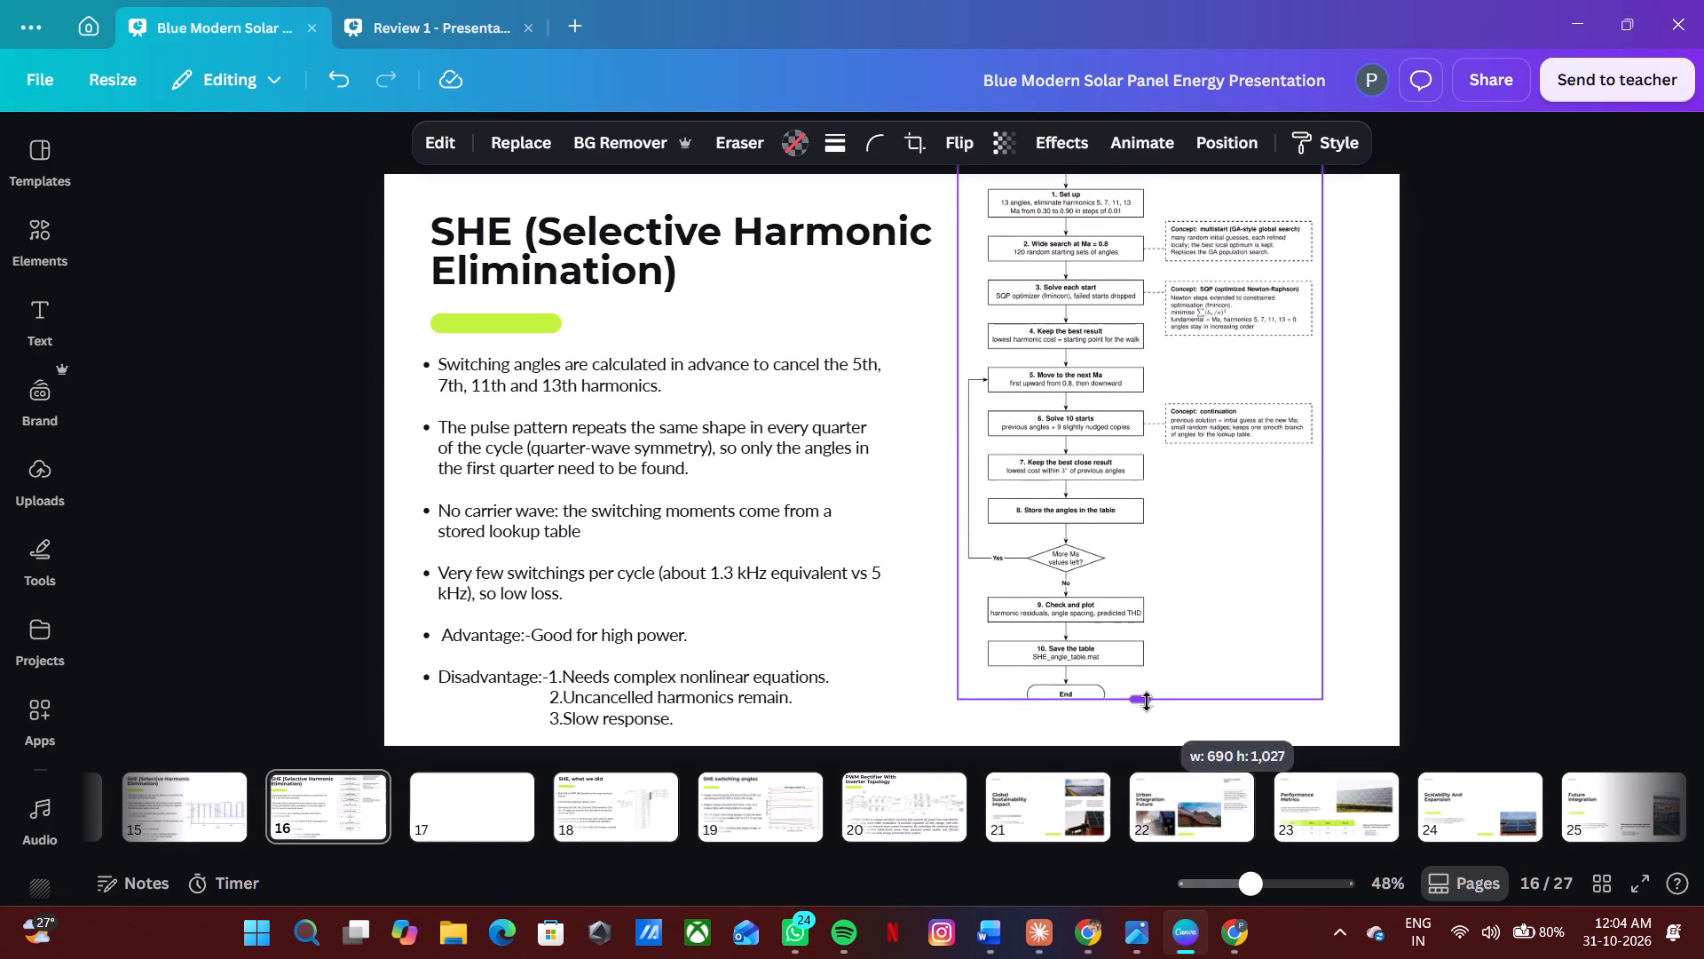
pyautogui.moveTo(1147, 701); pyautogui.dragTo(1146, 720)
pyautogui.moveTo(958, 430); pyautogui.dragTo(980, 435)
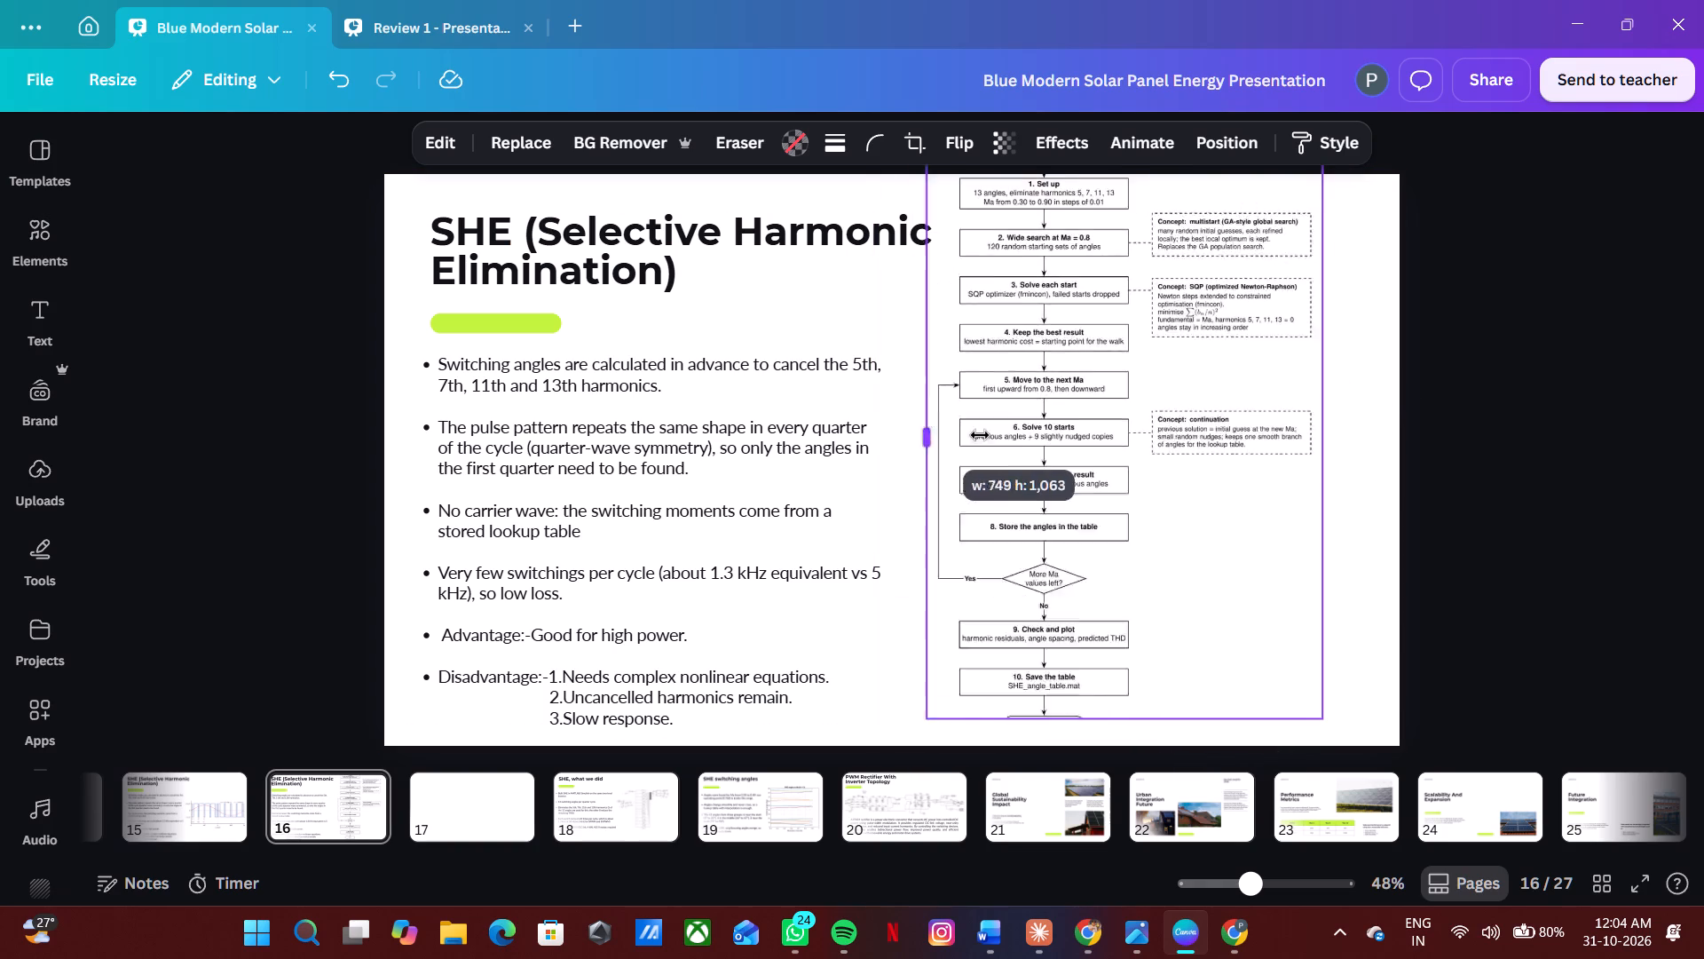
pyautogui.moveTo(980, 435); pyautogui.dragTo(984, 433)
# Scale the complete flowchart to nearly the full slide height, about 1,073 tall, and place it beside the SHE bullet text.
pyautogui.moveTo(1164, 425); pyautogui.dragTo(1140, 598)
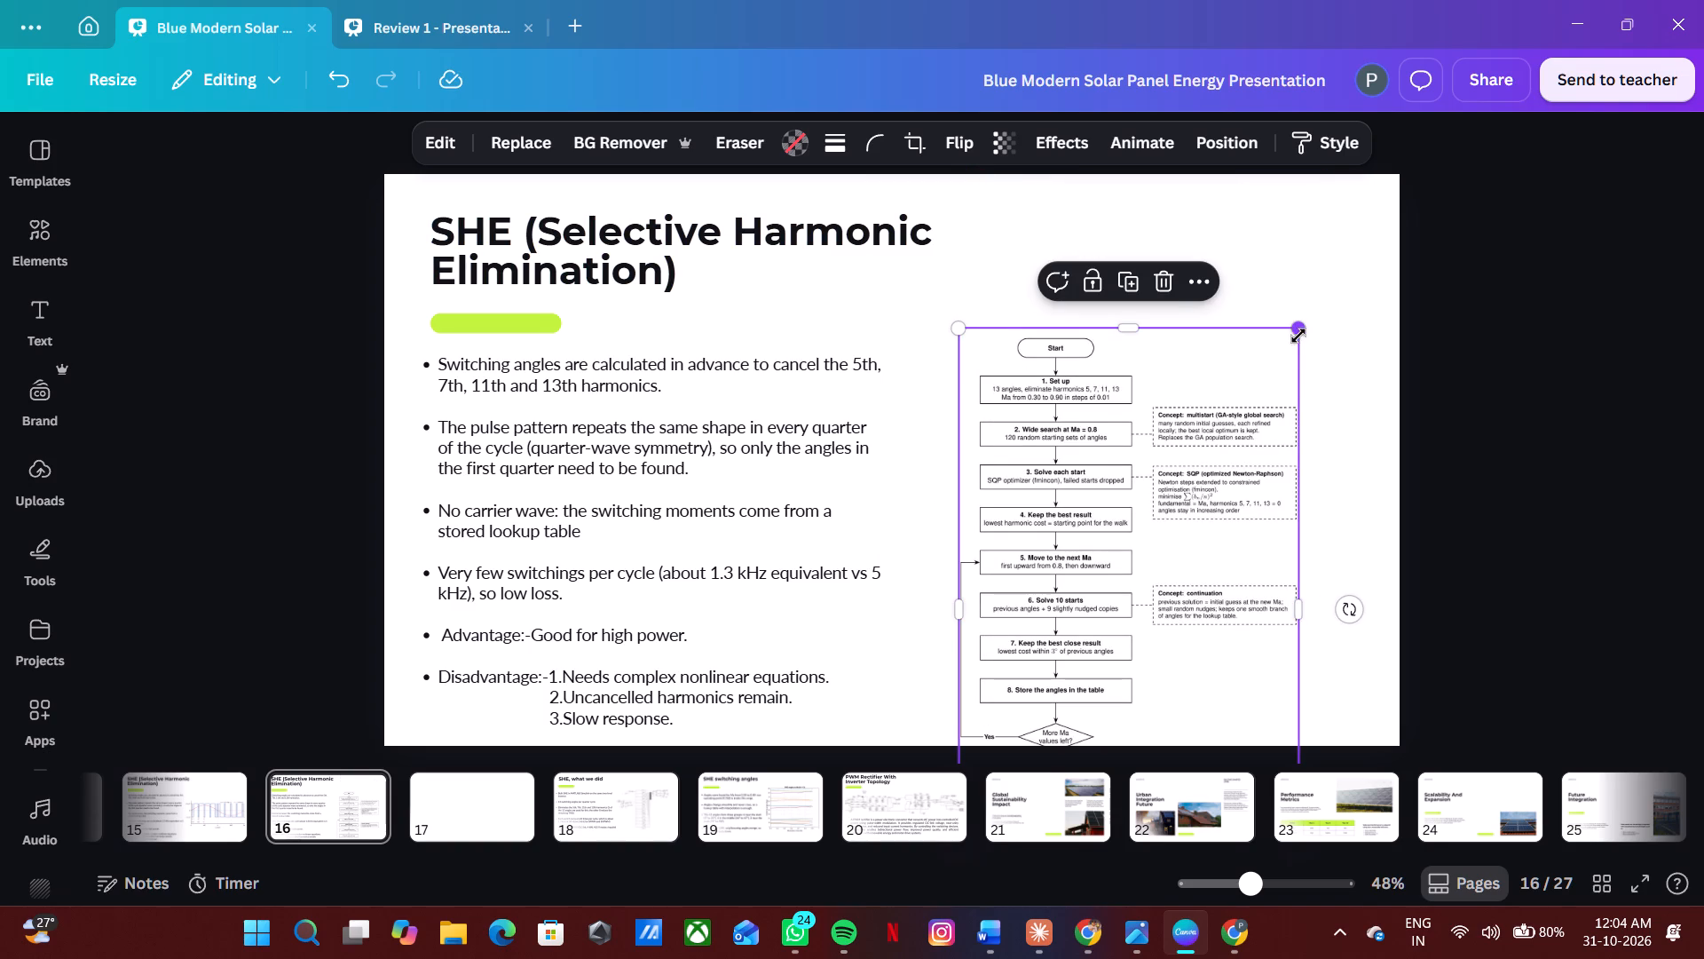
pyautogui.moveTo(1299, 334); pyautogui.dragTo(1217, 432)
pyautogui.moveTo(1053, 572); pyautogui.dragTo(1137, 351)
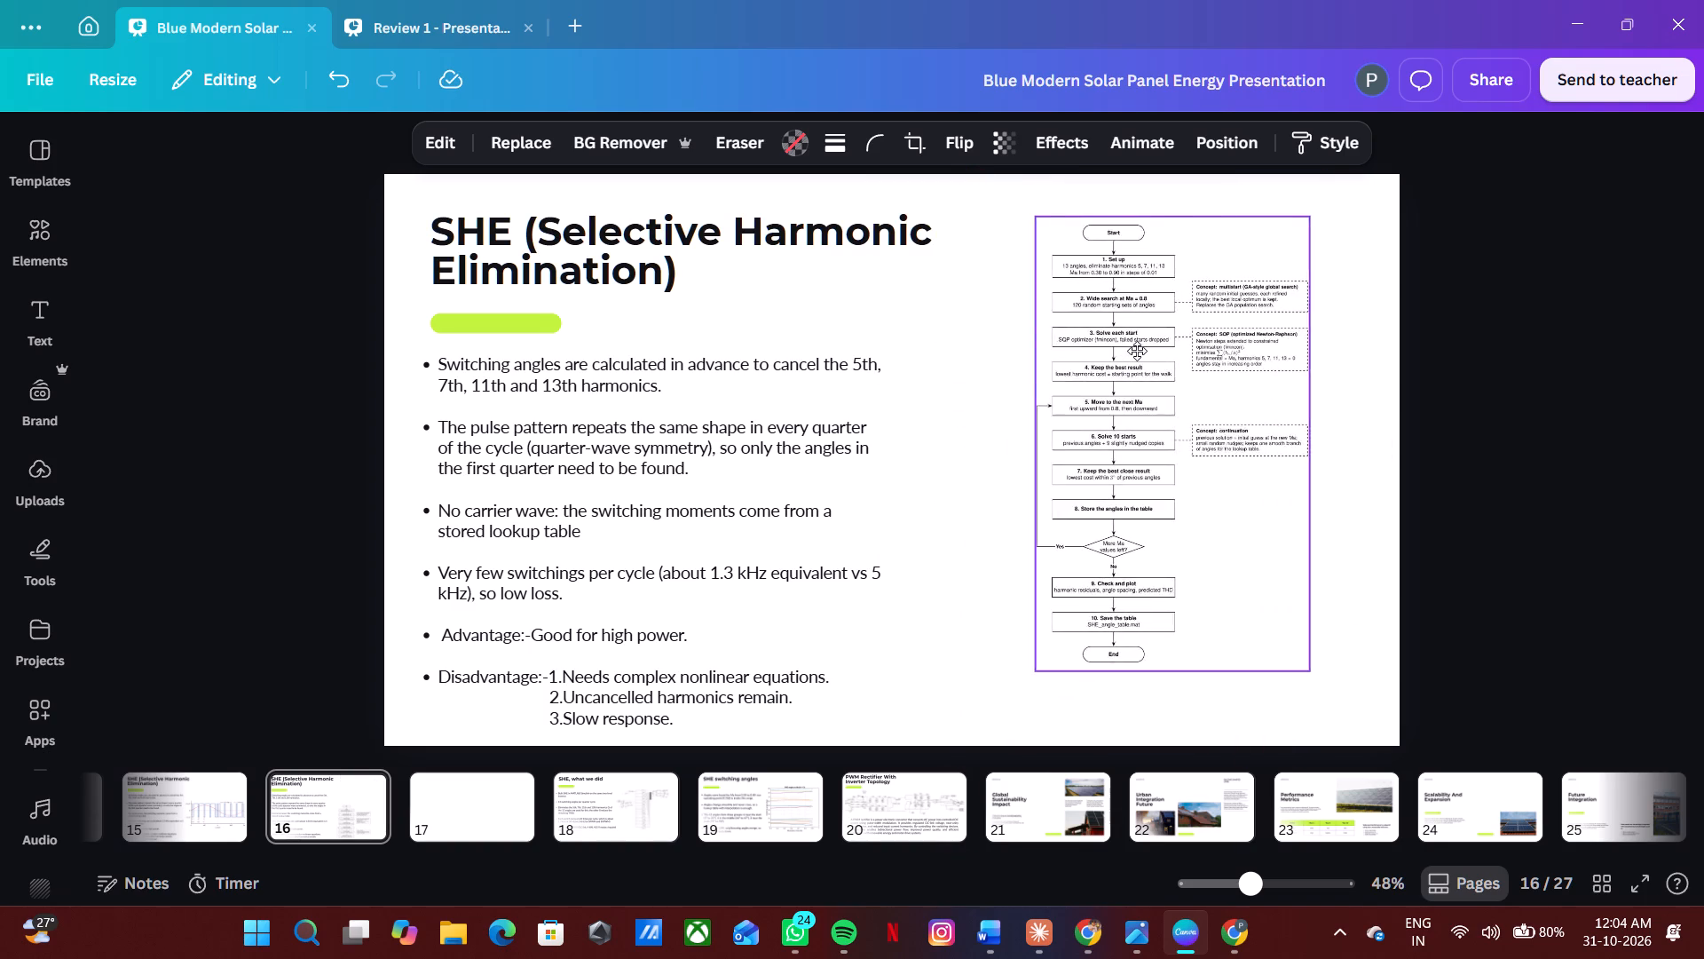
pyautogui.moveTo(1137, 351); pyautogui.dragTo(1192, 332)
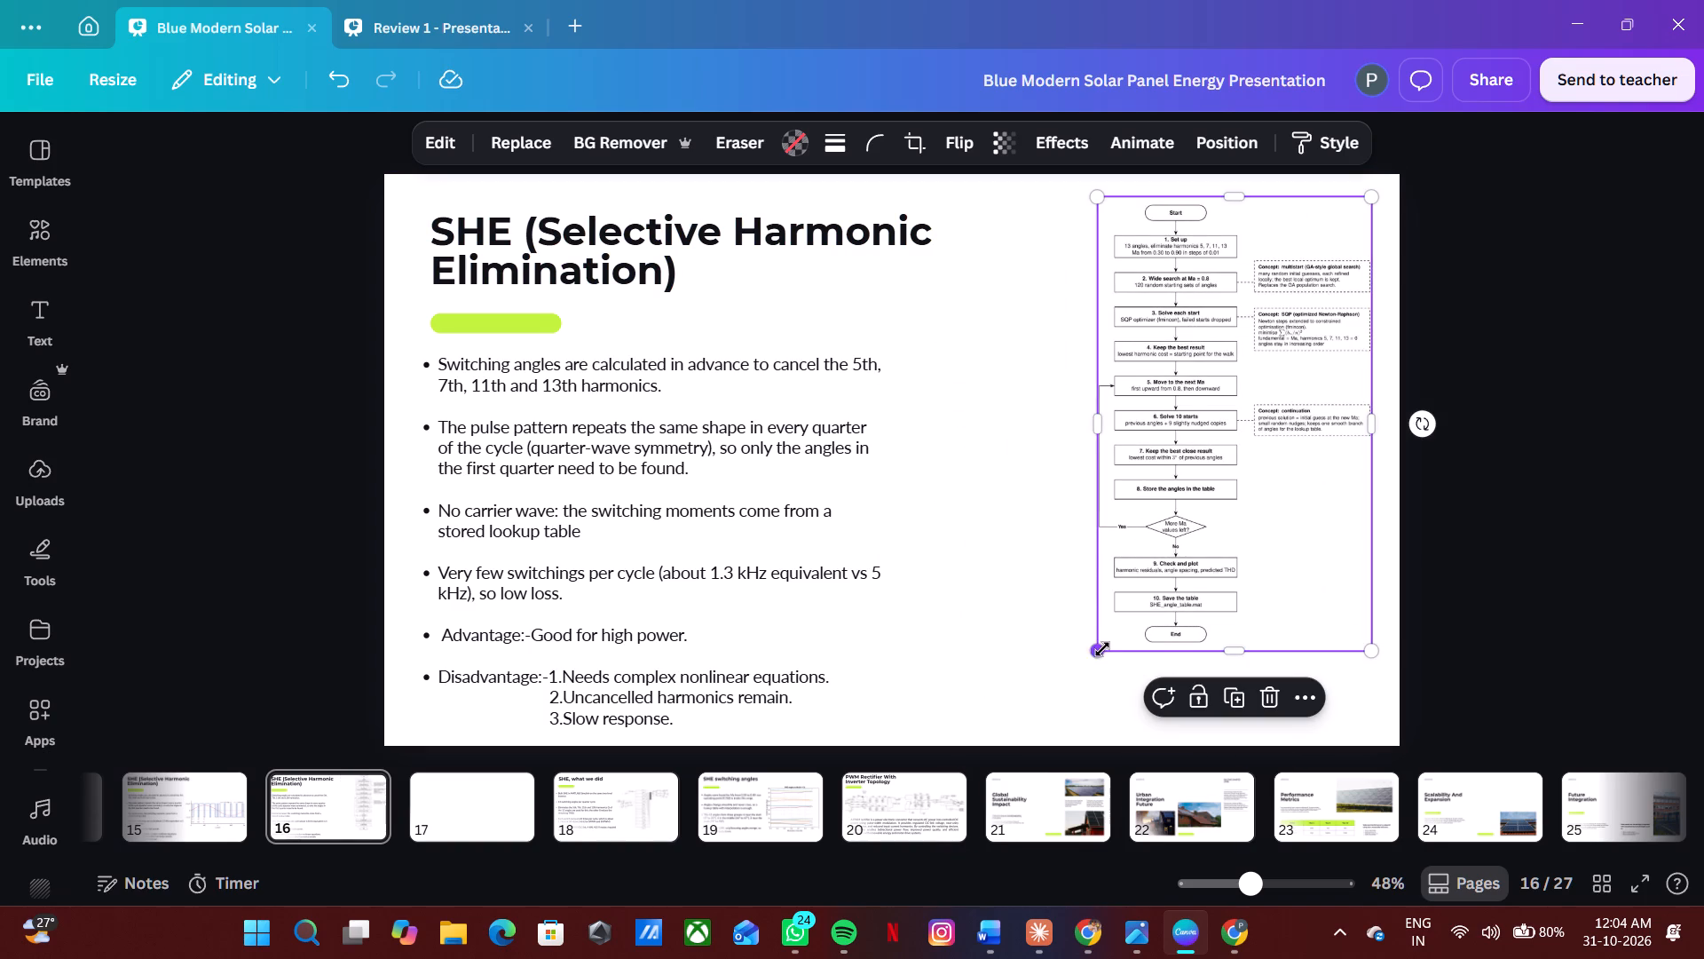
pyautogui.moveTo(1102, 649); pyautogui.dragTo(985, 703)
pyautogui.moveTo(1140, 618); pyautogui.dragTo(1070, 598)
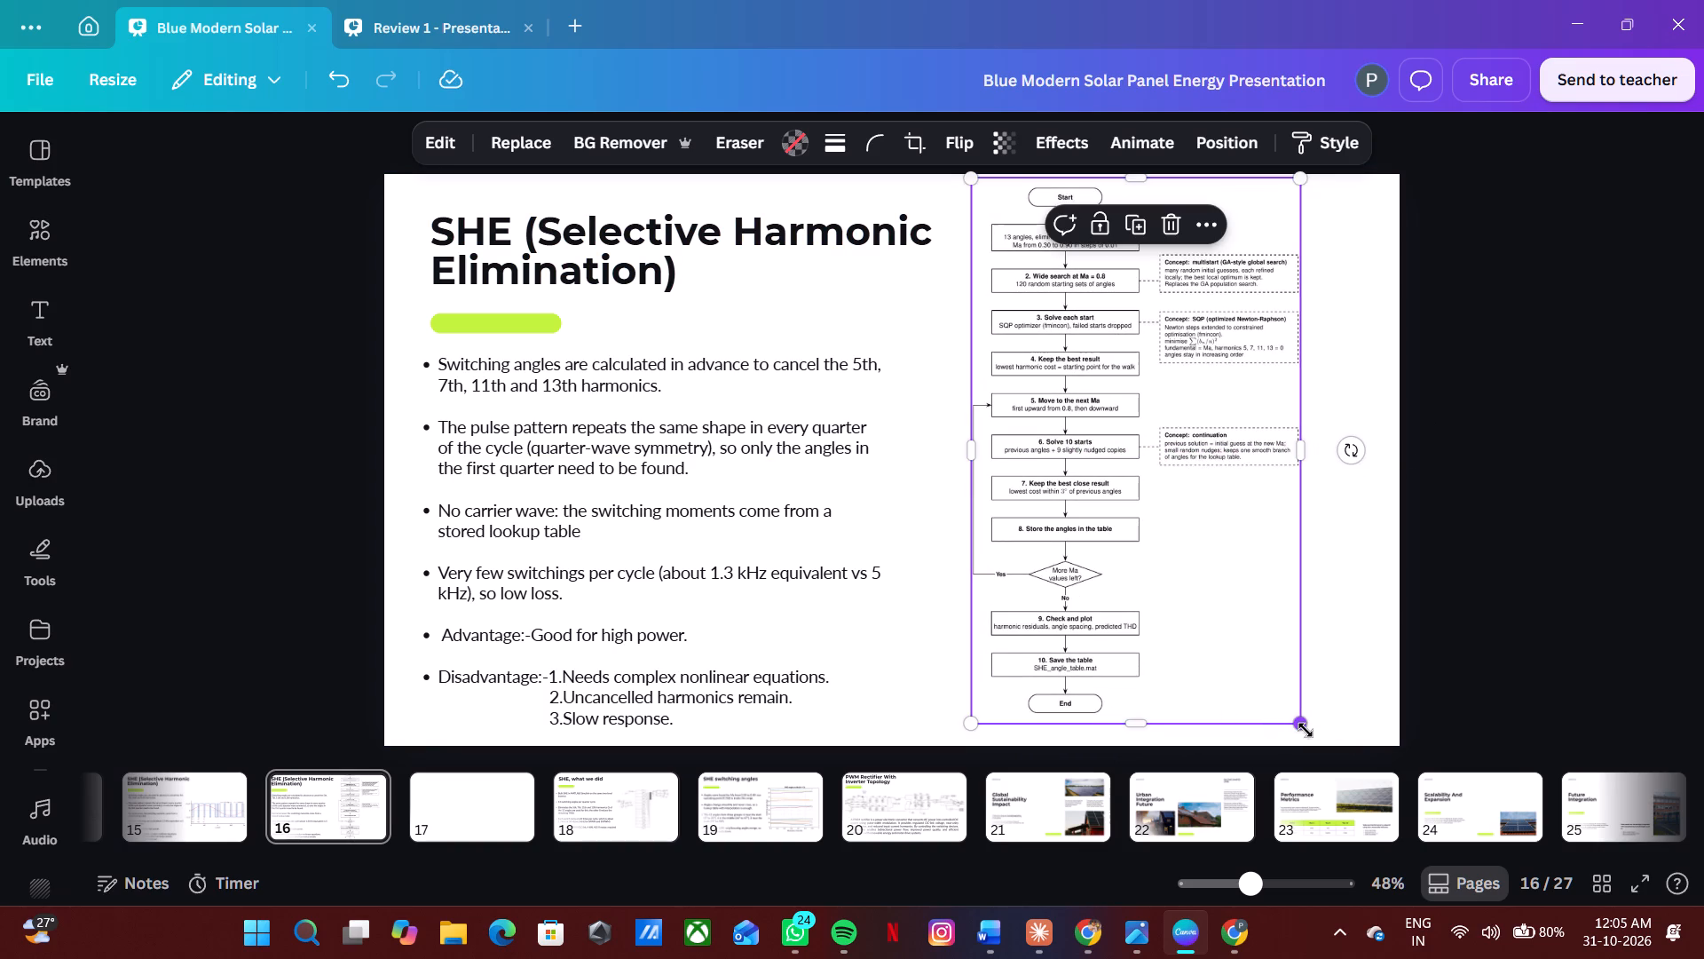
pyautogui.moveTo(1306, 730); pyautogui.dragTo(1364, 720)
pyautogui.moveTo(1226, 582); pyautogui.dragTo(1279, 585)
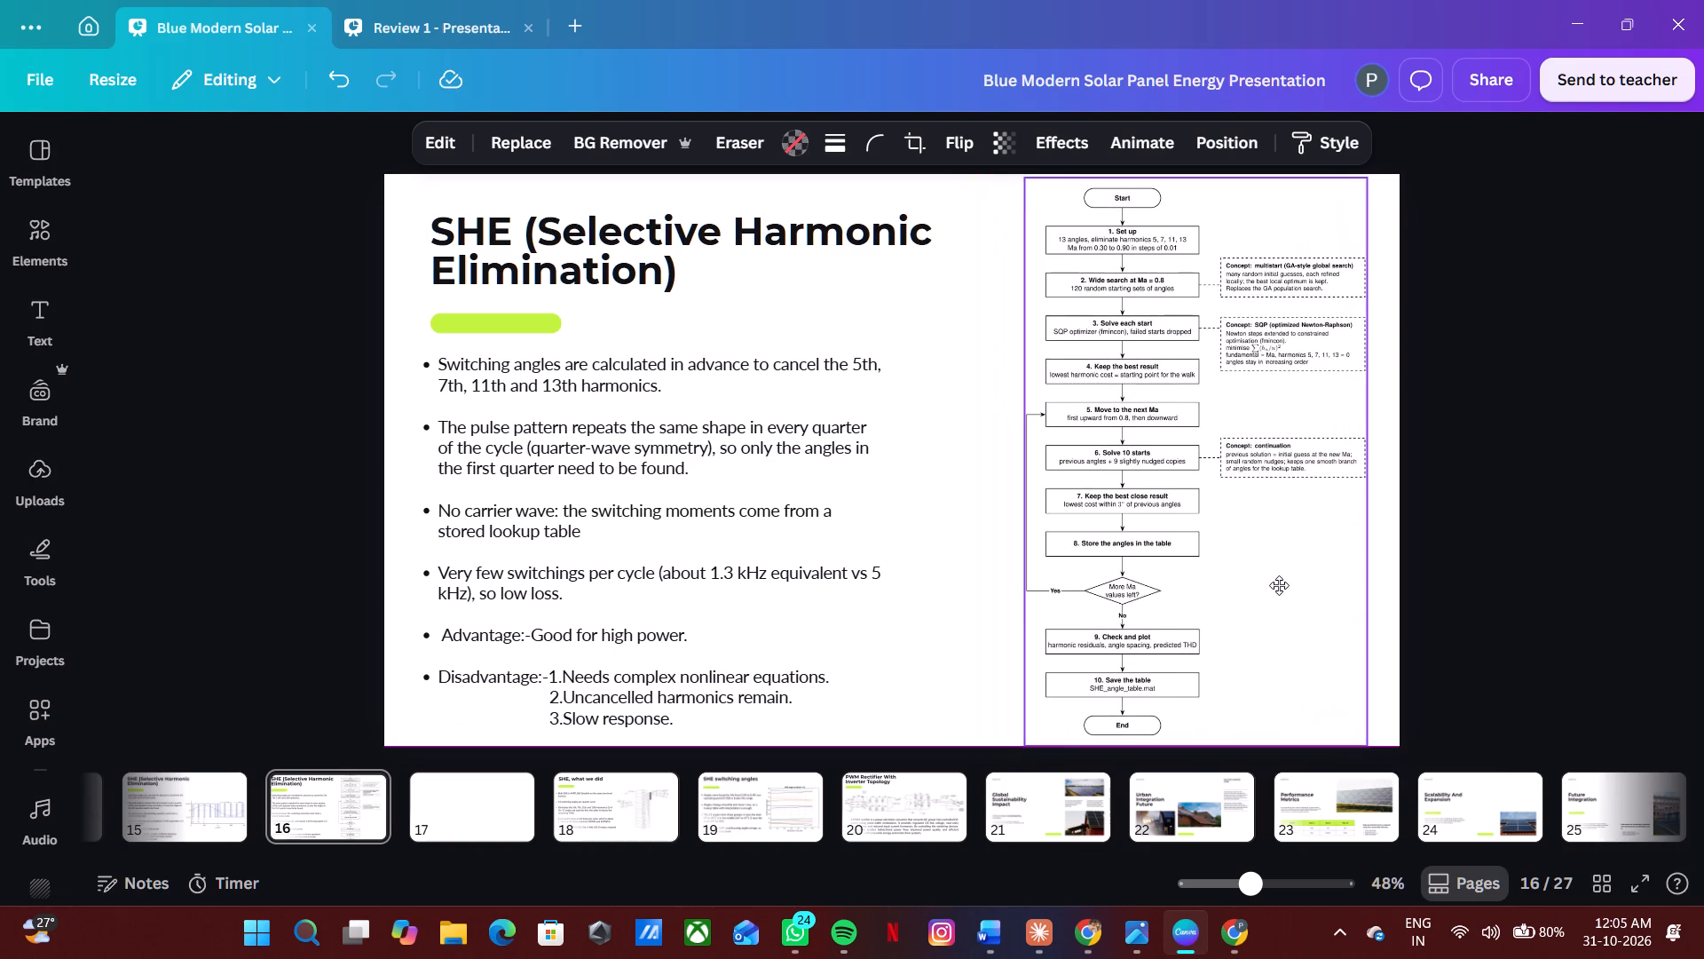
pyautogui.moveTo(1279, 585); pyautogui.dragTo(1280, 585)
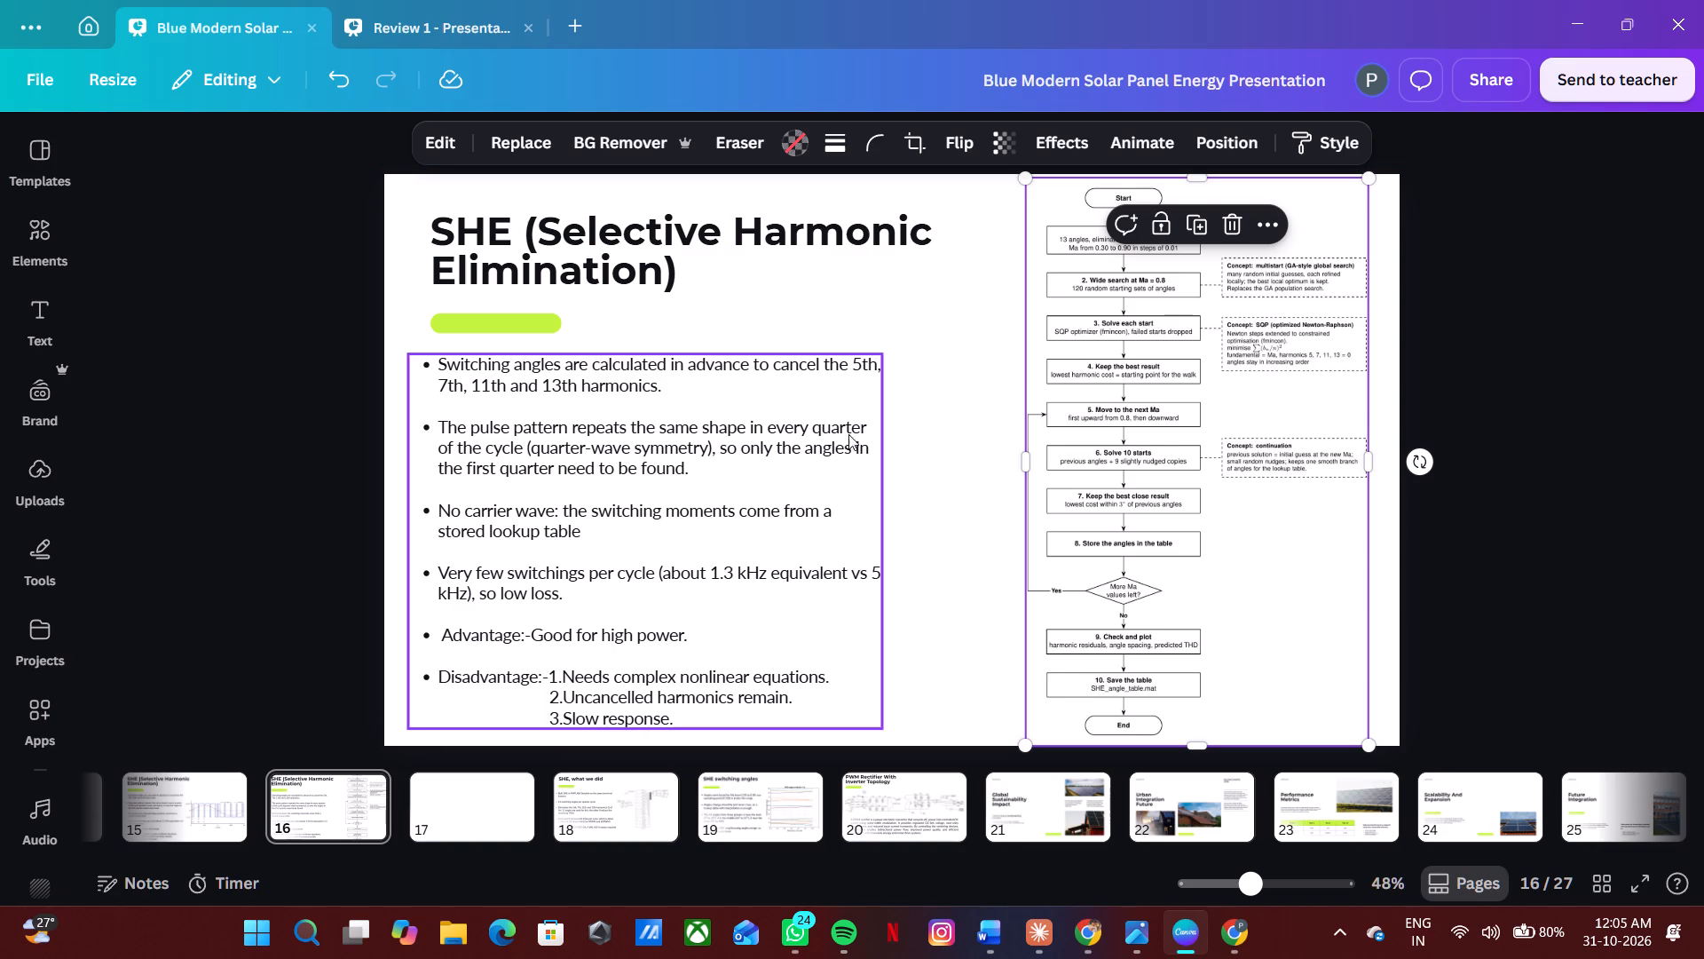
# Widen the flowchart frame on its loop-back side to about 685 so the "Yes" return line is clear of the edge.
pyautogui.click(1465, 383)
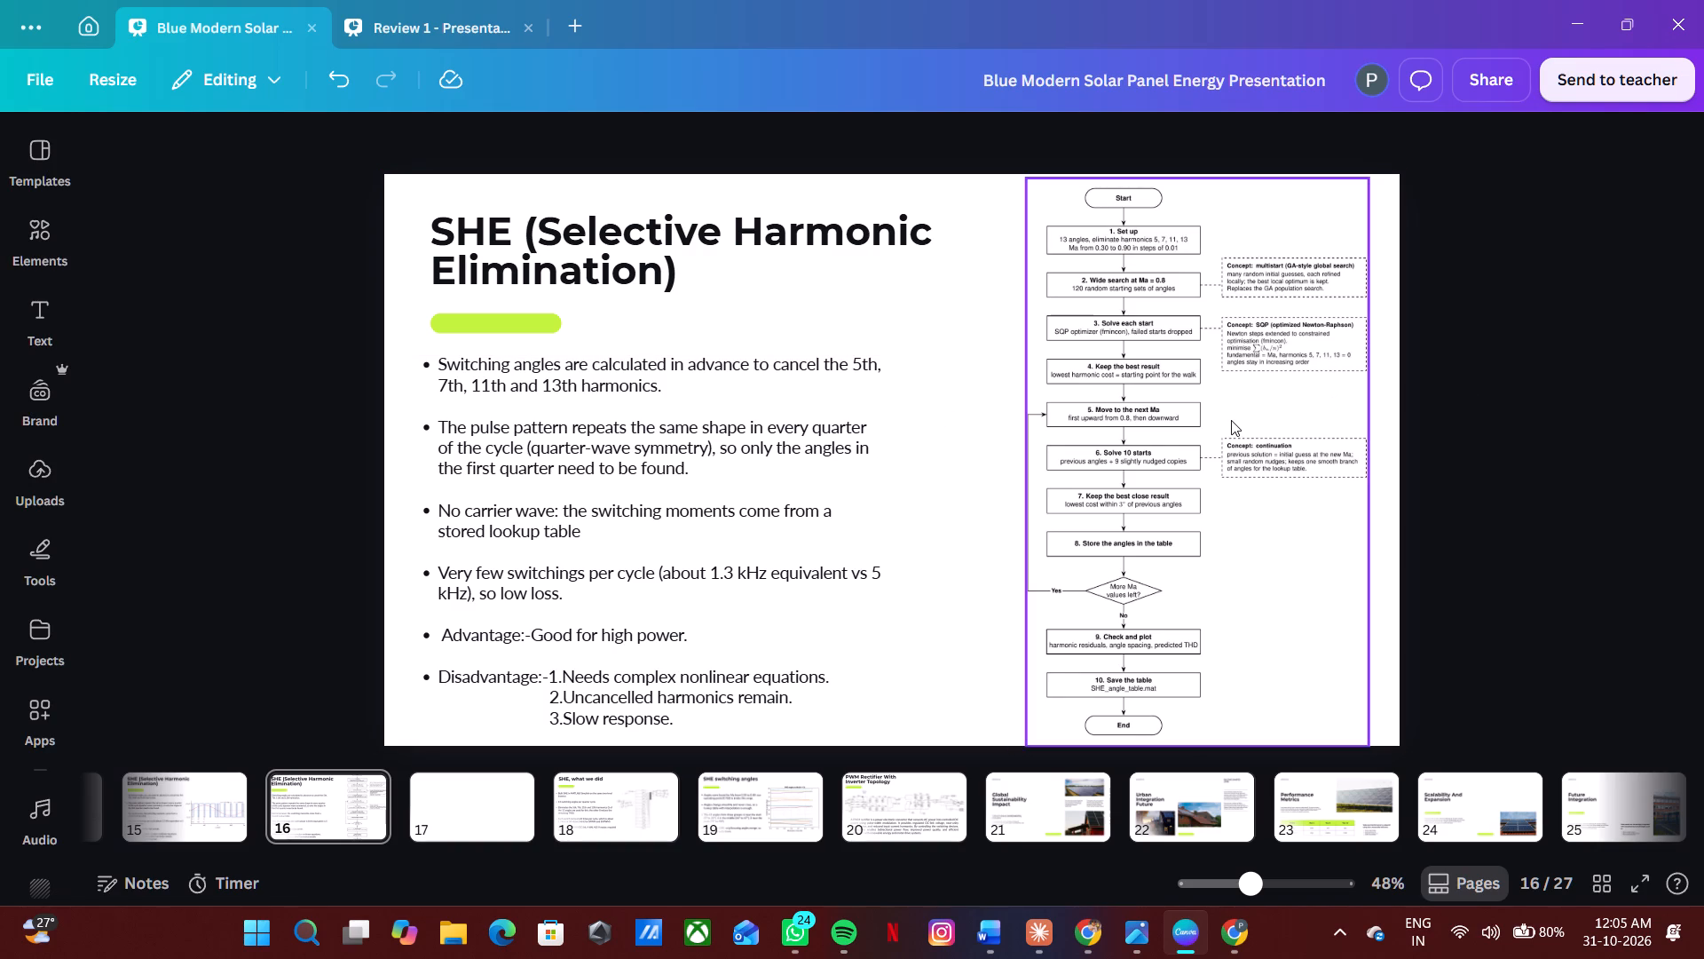
pyautogui.click(1092, 436)
pyautogui.moveTo(1028, 469); pyautogui.dragTo(1009, 469)
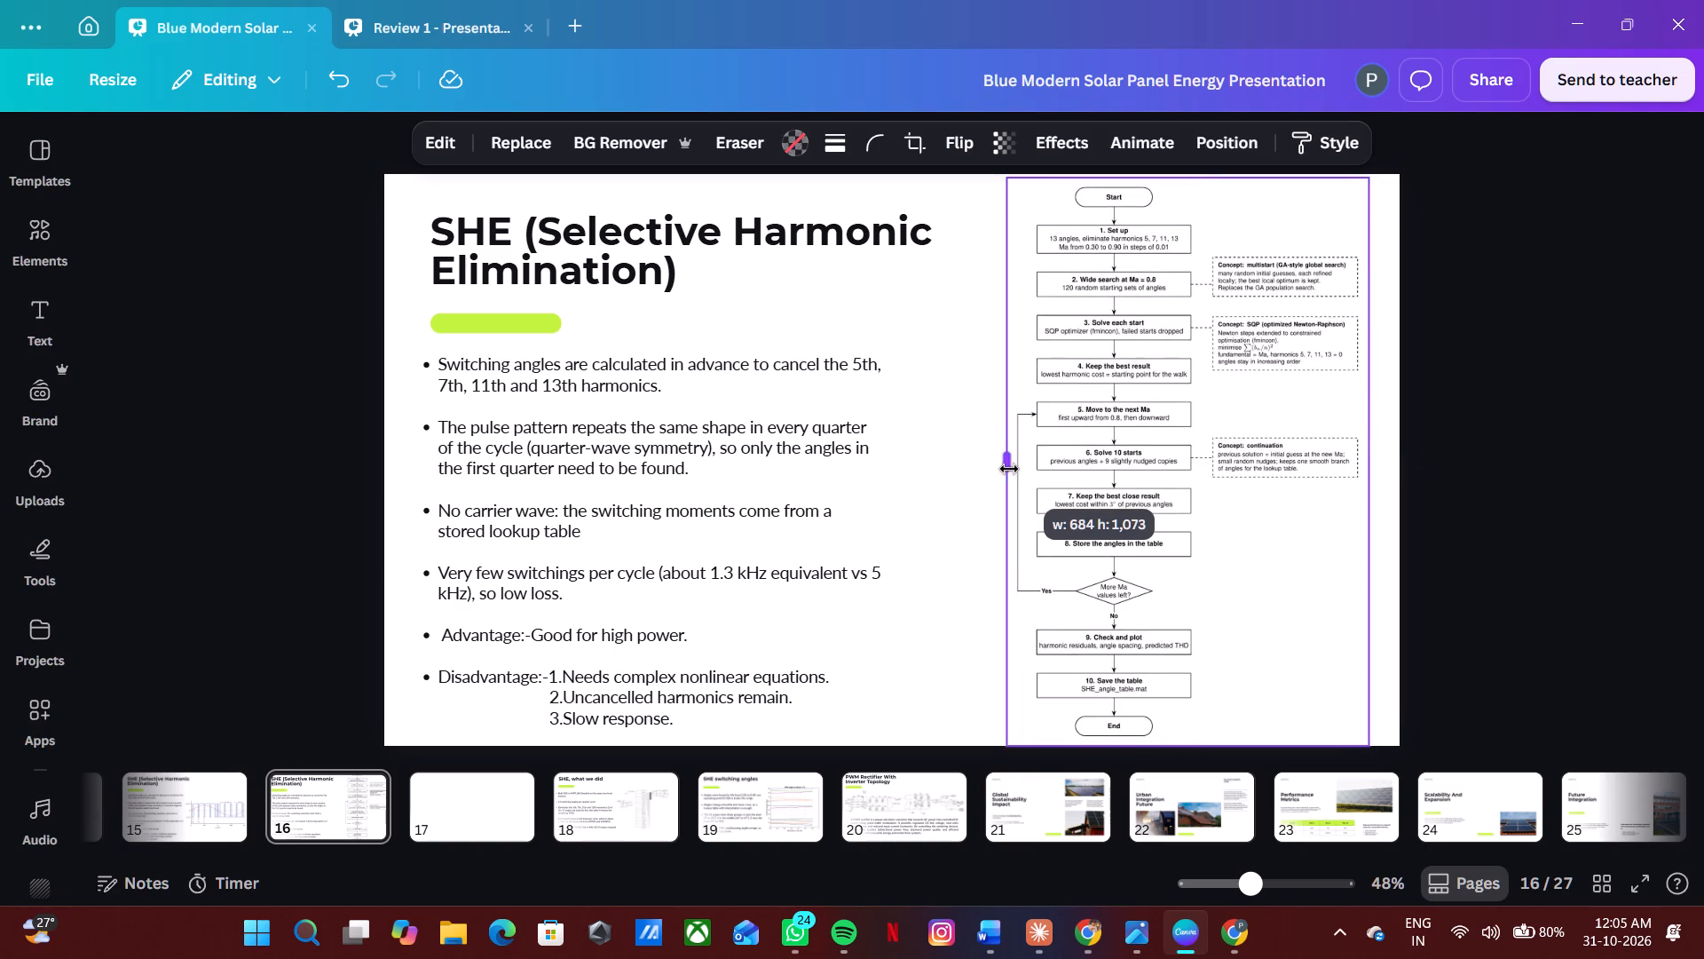
pyautogui.moveTo(1009, 469); pyautogui.dragTo(1015, 480)
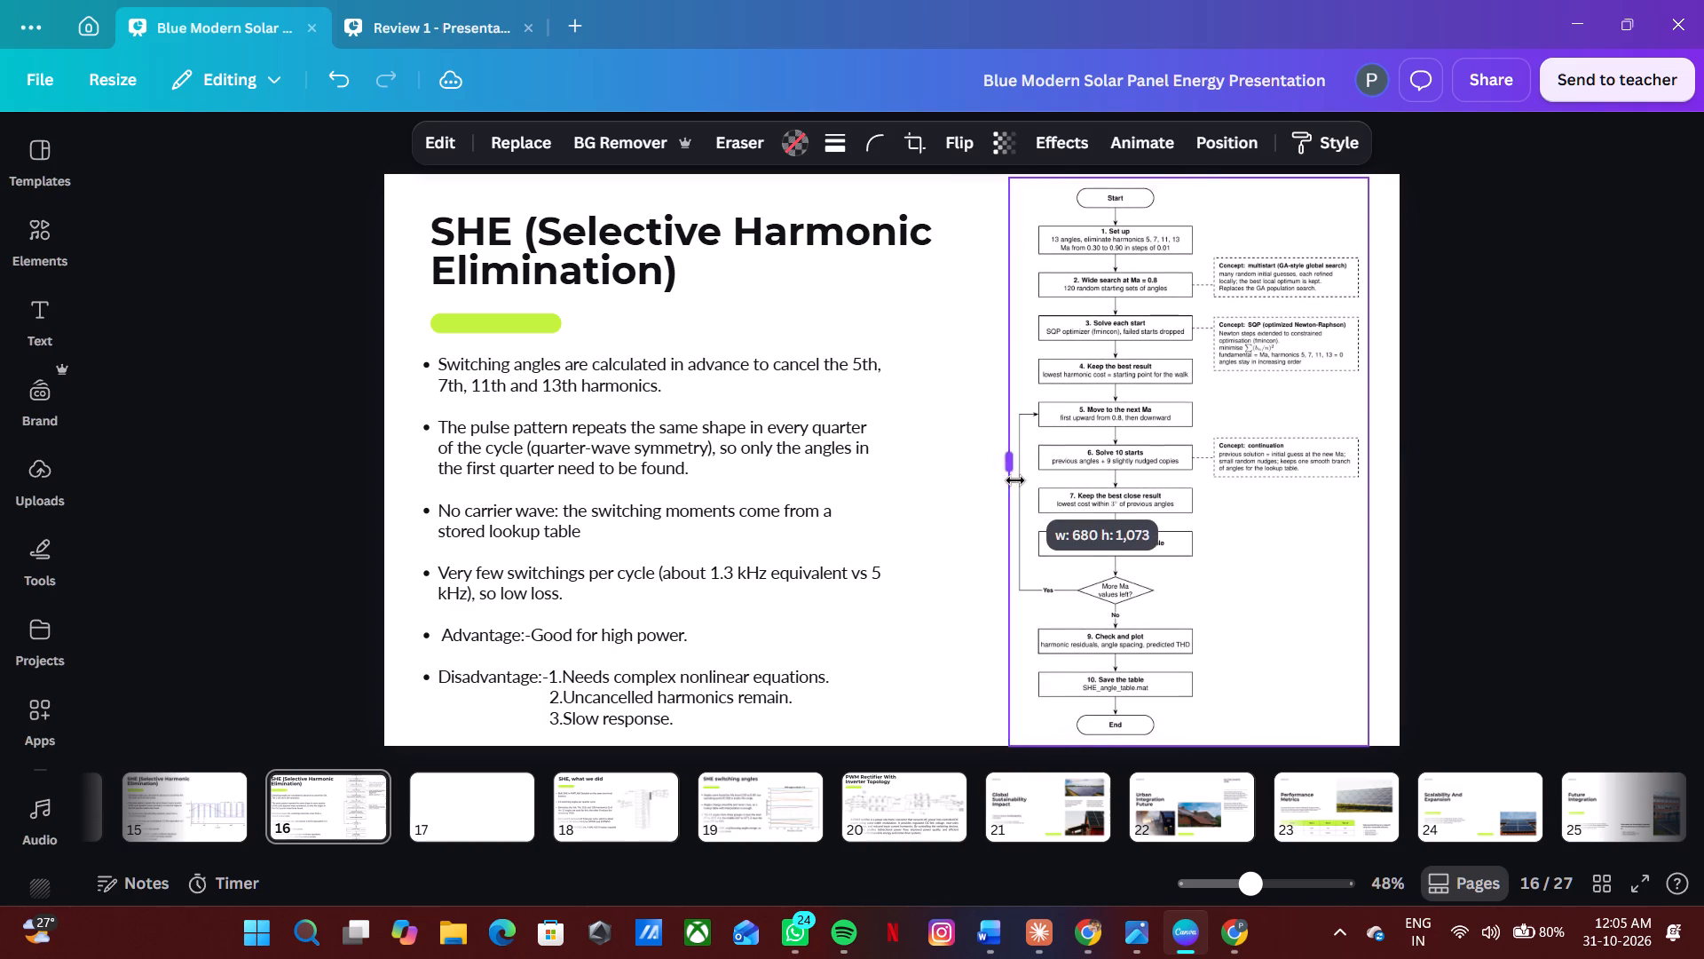
pyautogui.moveTo(1015, 480); pyautogui.dragTo(1008, 490)
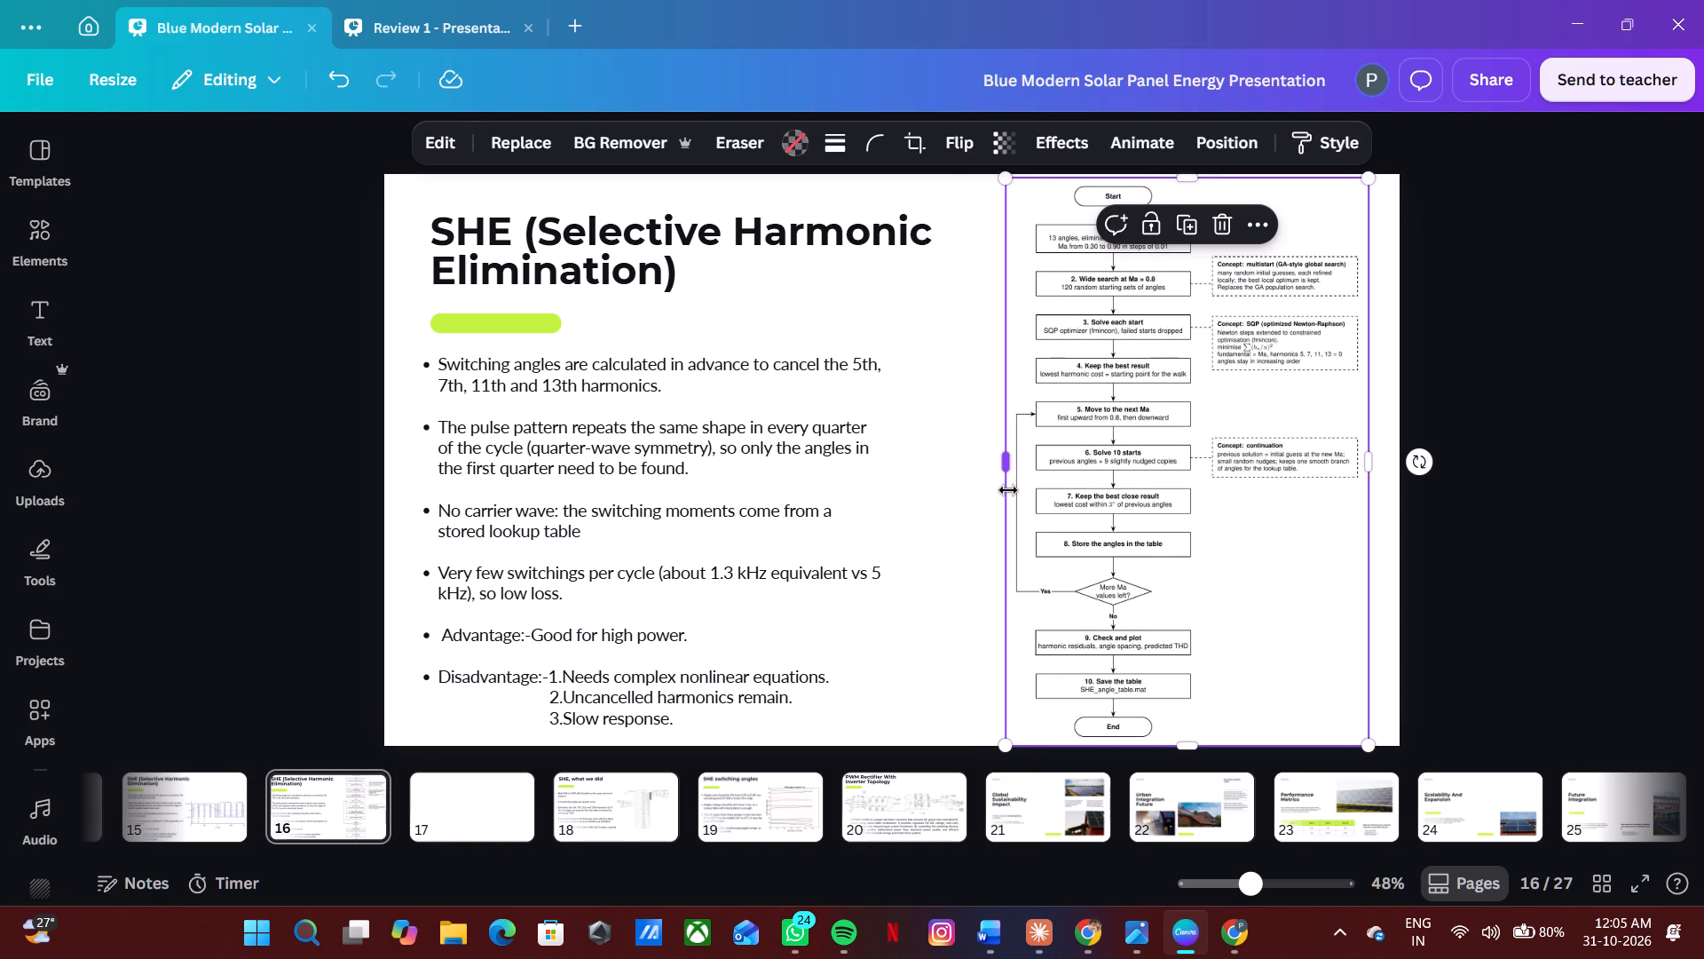
pyautogui.click(1458, 486)
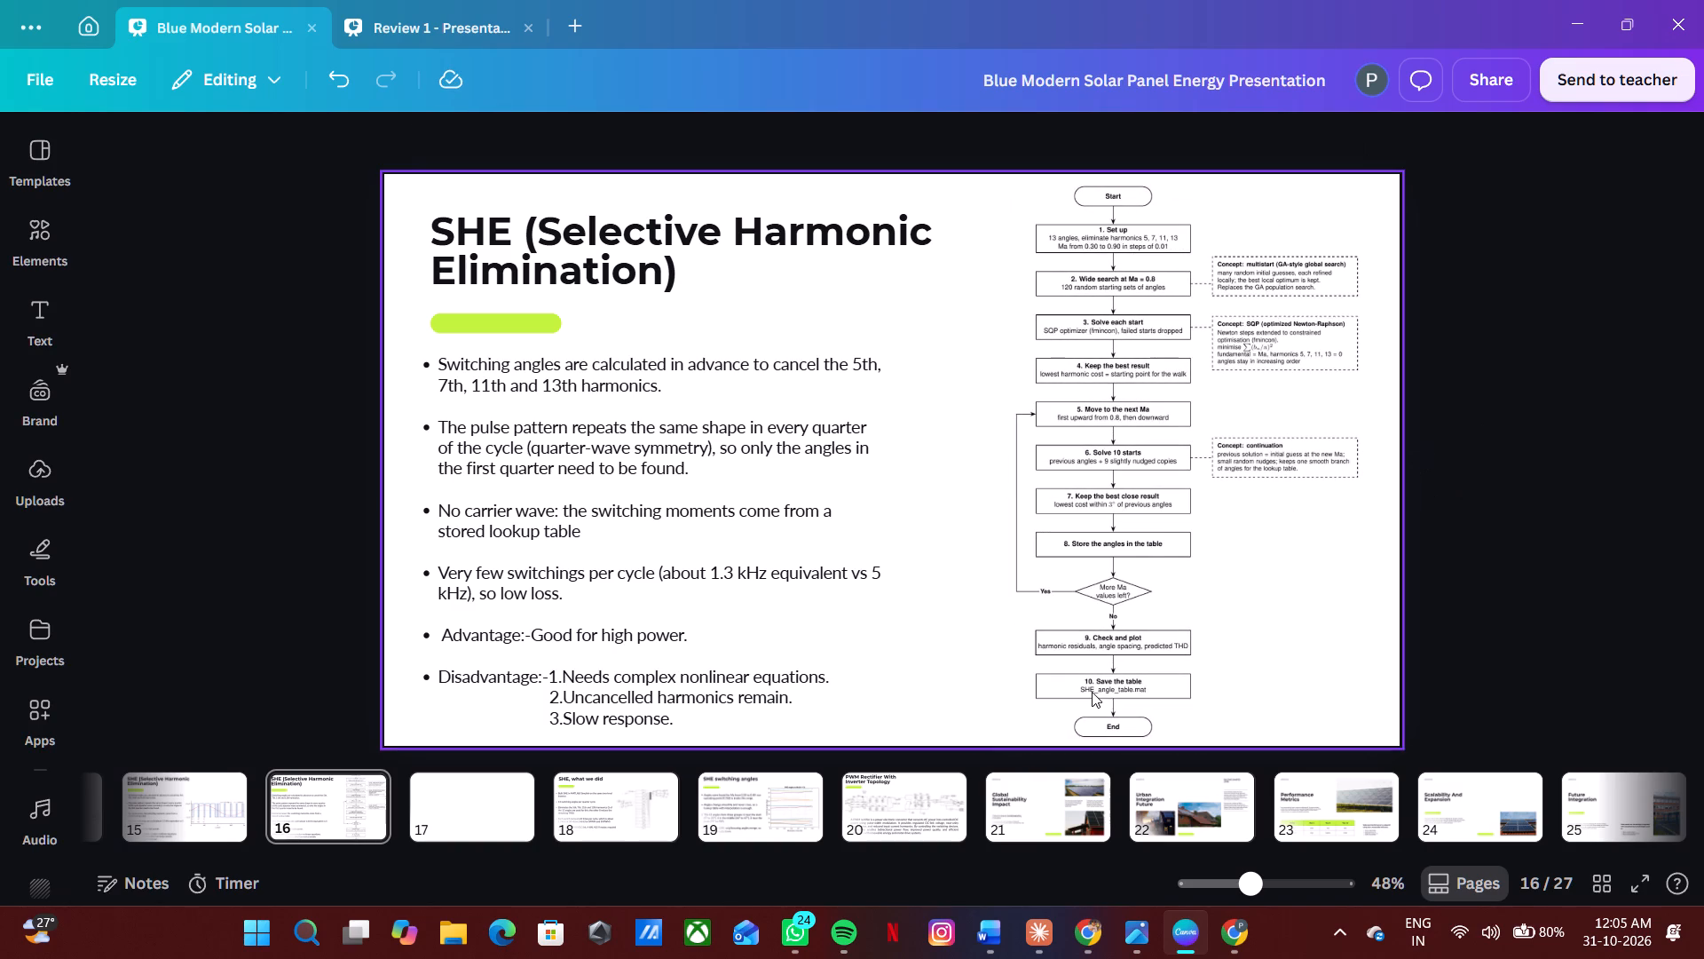
# Check the emptied slide 17 and return to the SHE flowchart slide 16.
pyautogui.click(438, 818)
pyautogui.click(295, 808)
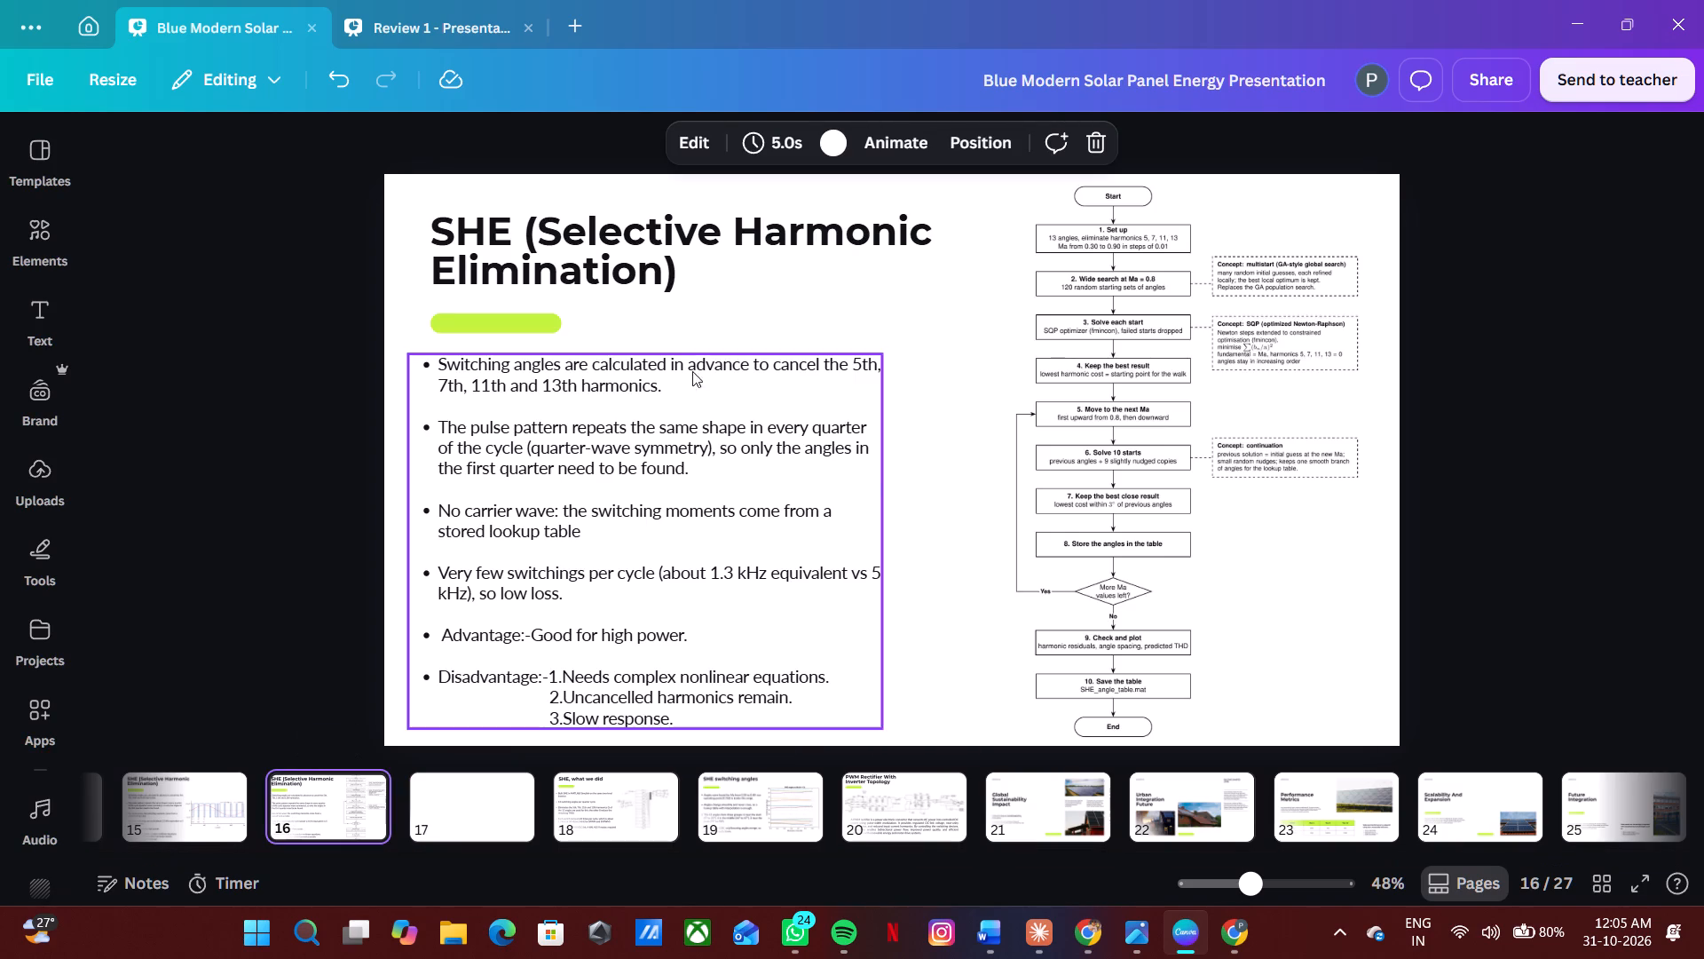
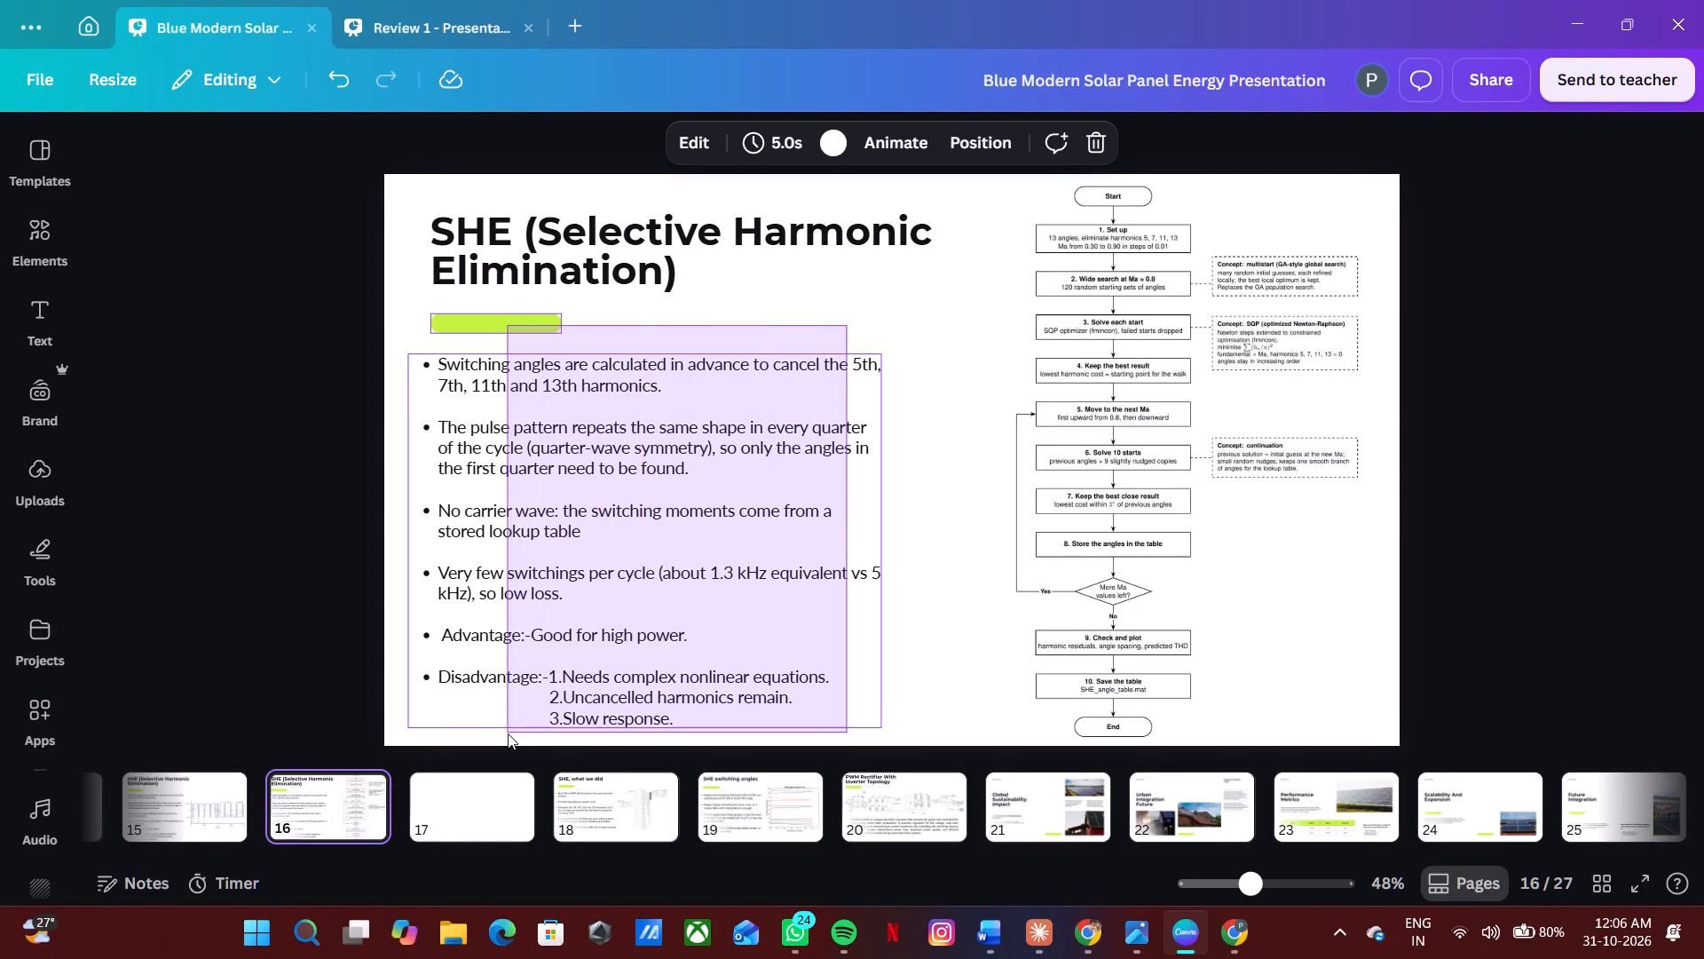
# Delete the SHE bullet text from slide 16, keeping the title and the green accent bar.
pyautogui.press('BackSpace')
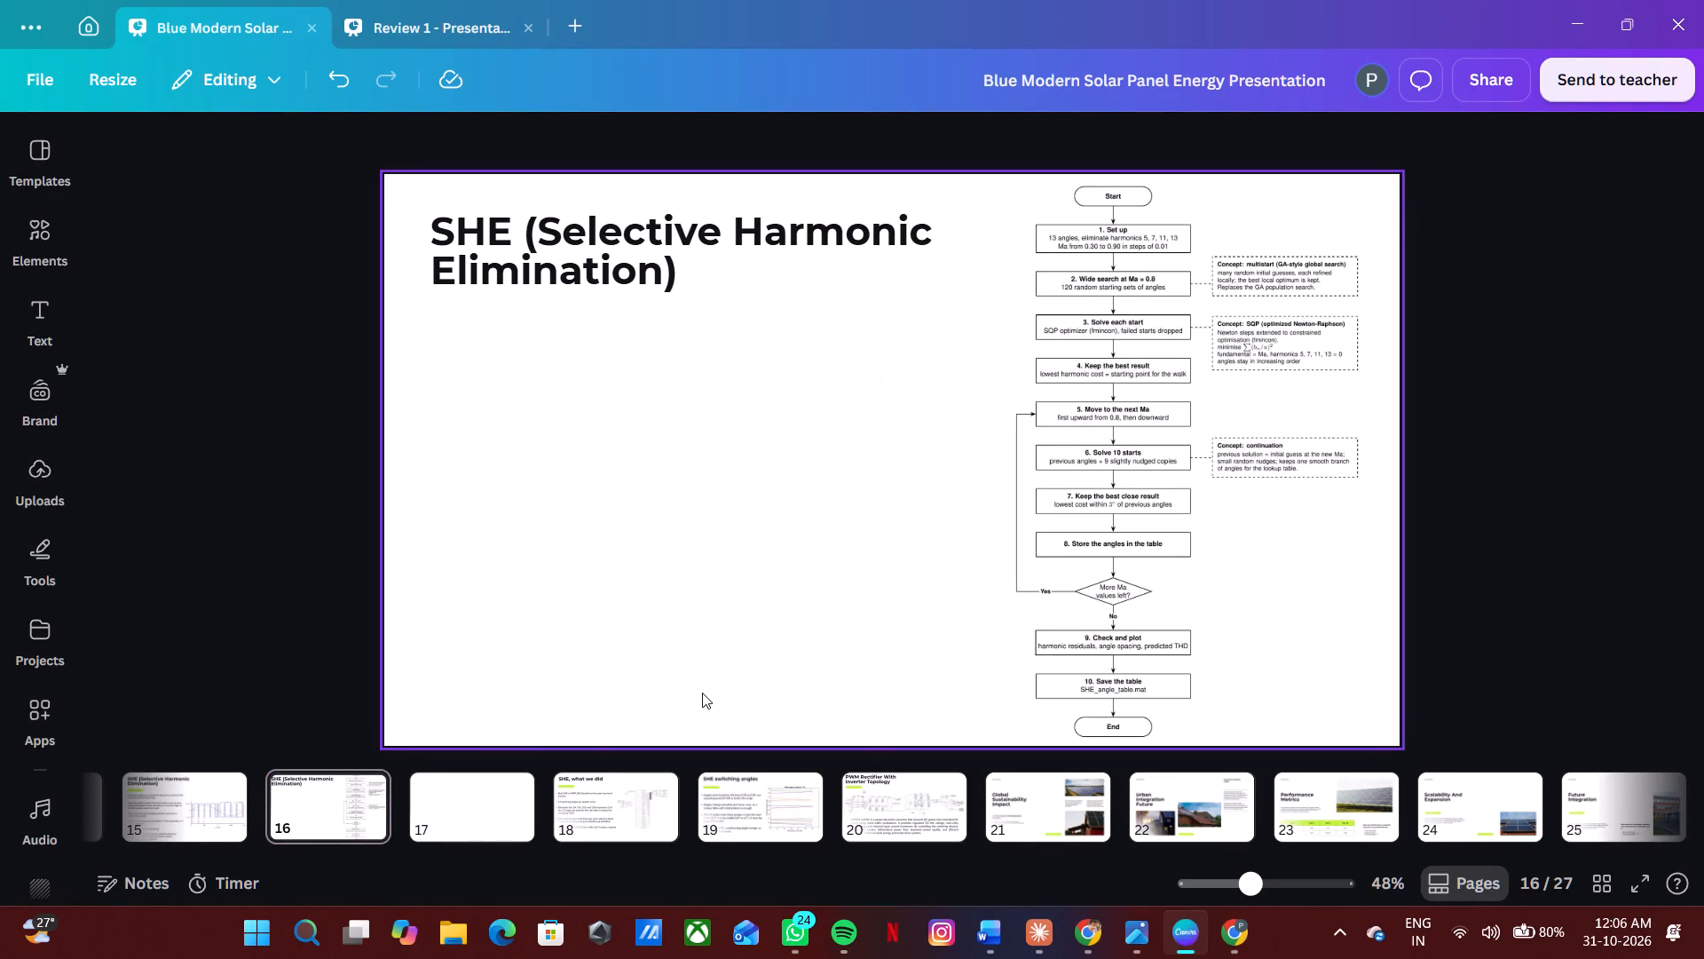
pyautogui.hotkey('ctrl', 'z')
pyautogui.moveTo(925, 344); pyautogui.dragTo(542, 711)
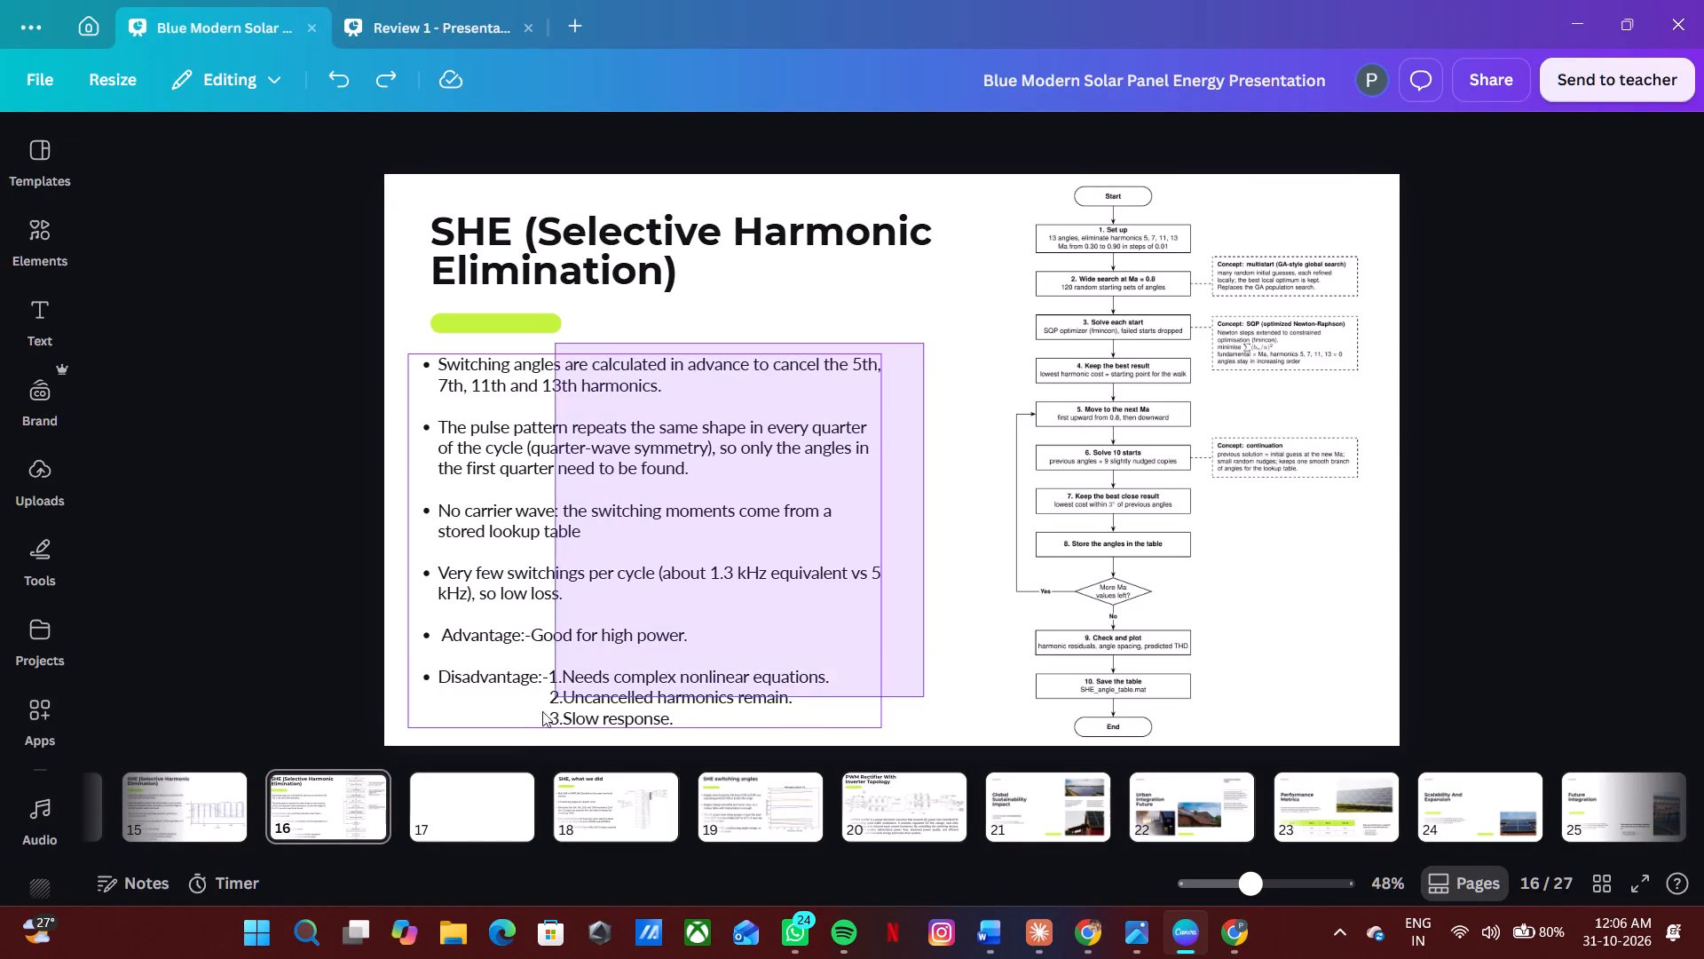
pyautogui.moveTo(542, 711); pyautogui.dragTo(515, 740)
pyautogui.press('BackSpace')
# Move the flowchart to the emptied area beneath the SHE title and green accent bar.
pyautogui.click(1076, 356)
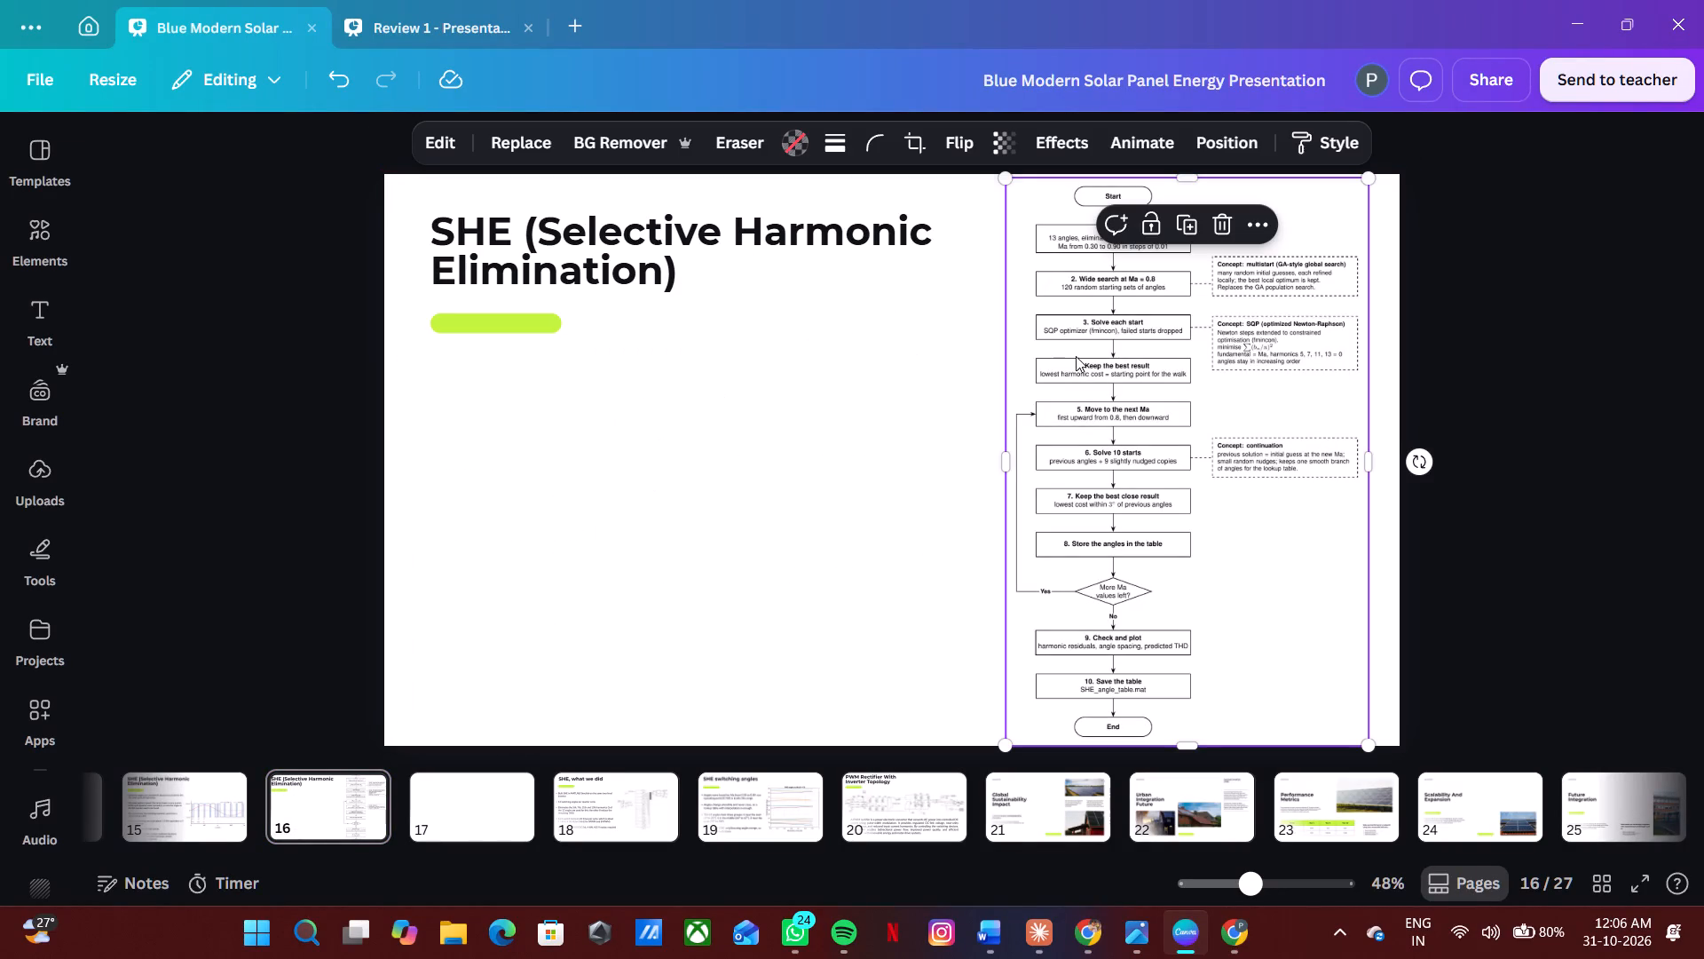
pyautogui.moveTo(1117, 403); pyautogui.dragTo(656, 567)
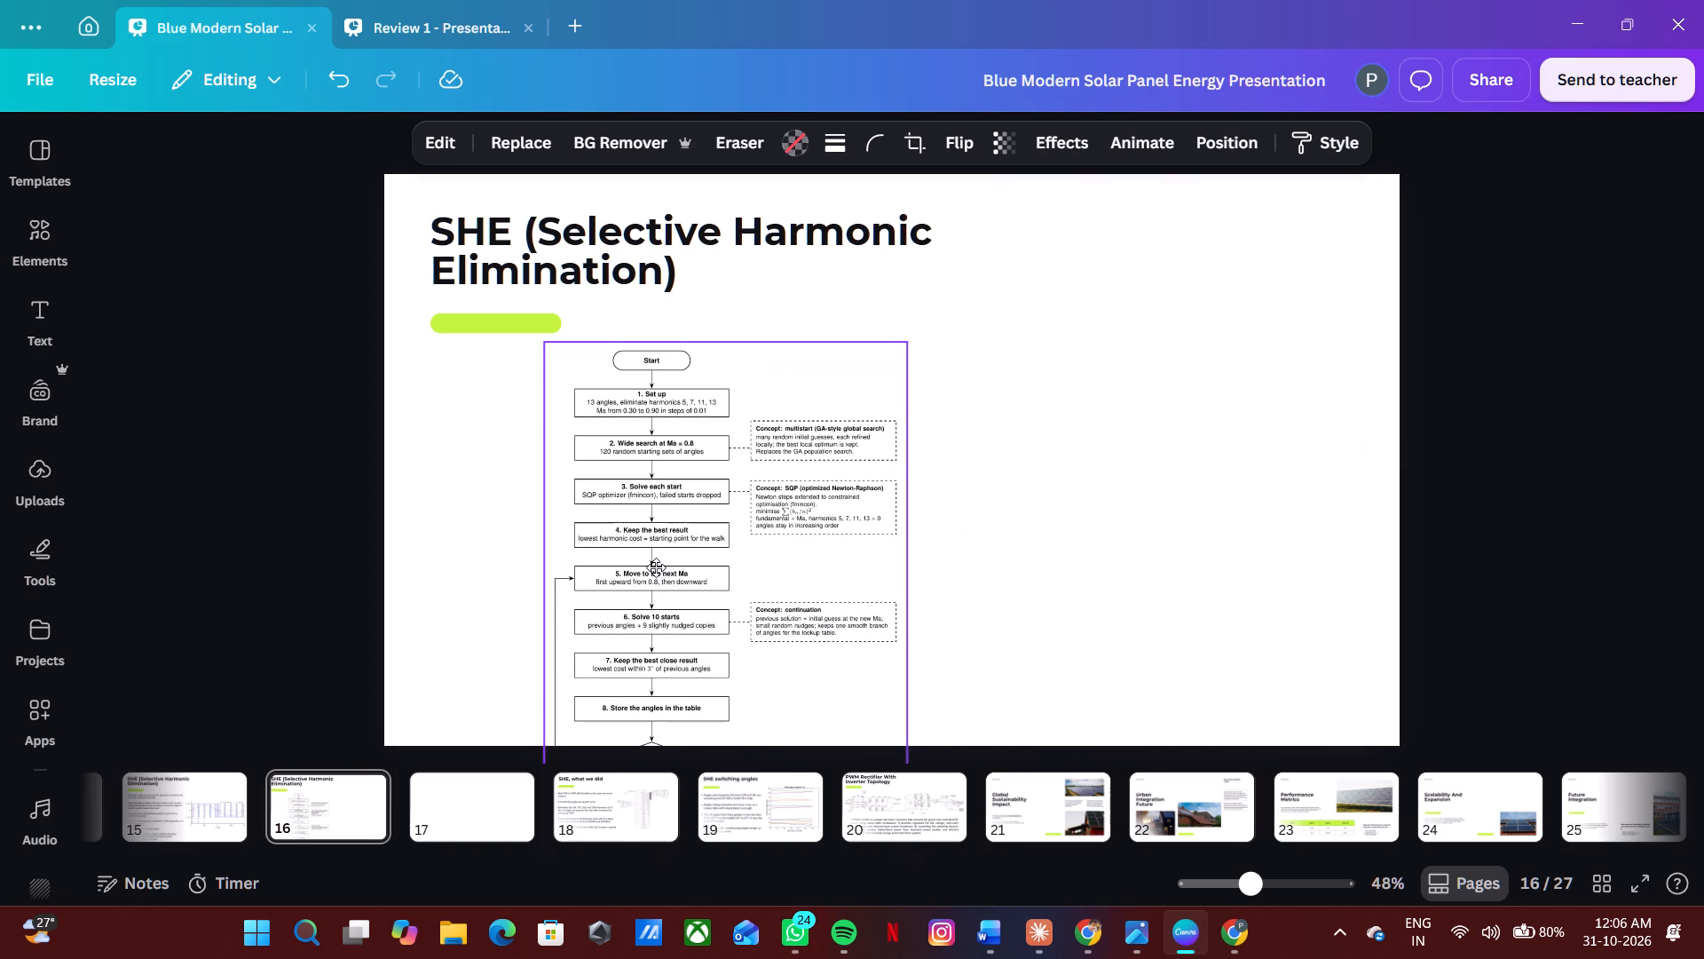
pyautogui.moveTo(656, 567); pyautogui.dragTo(565, 613)
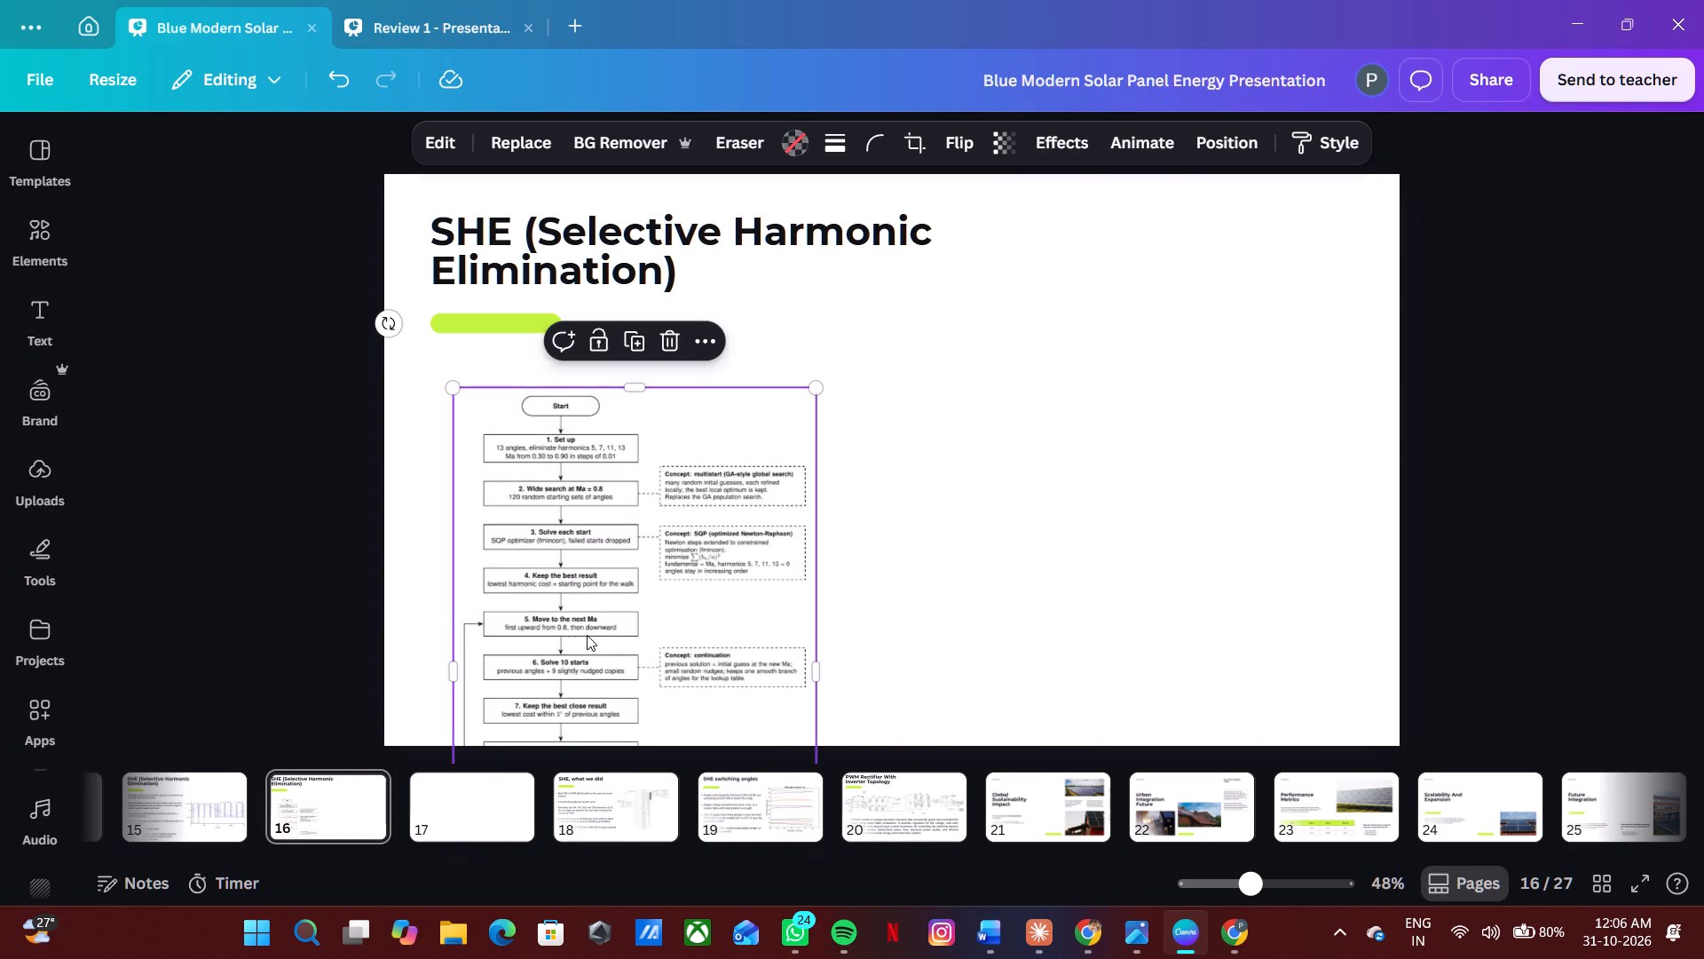
pyautogui.moveTo(587, 635); pyautogui.dragTo(593, 614)
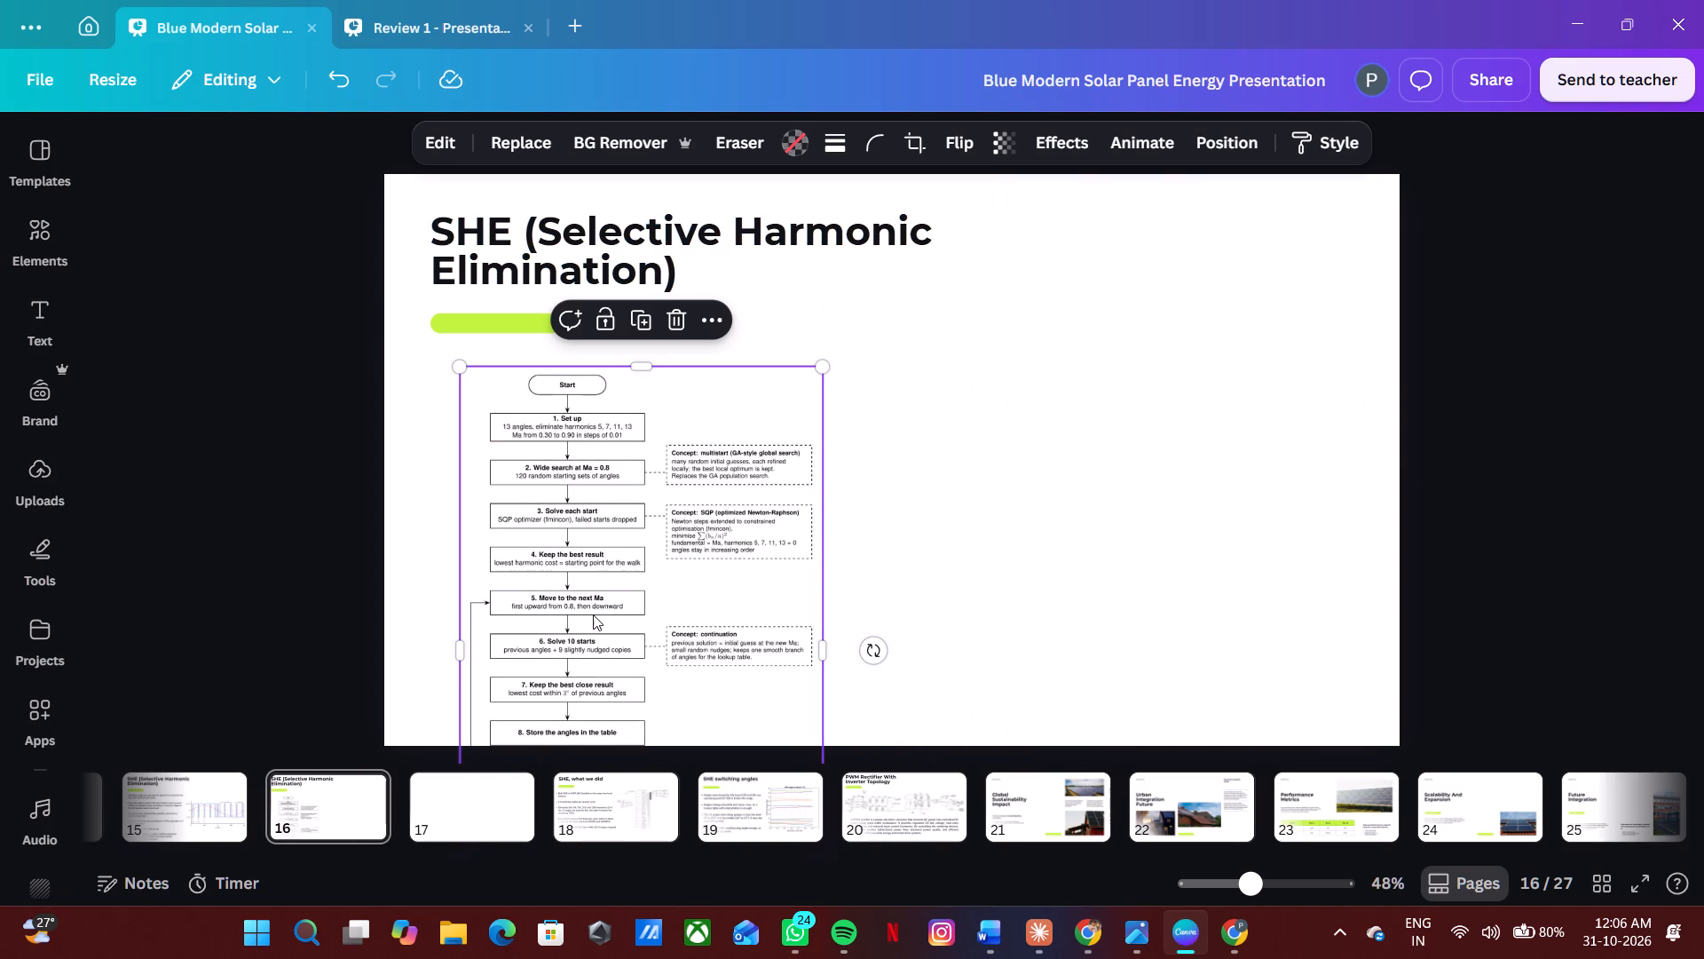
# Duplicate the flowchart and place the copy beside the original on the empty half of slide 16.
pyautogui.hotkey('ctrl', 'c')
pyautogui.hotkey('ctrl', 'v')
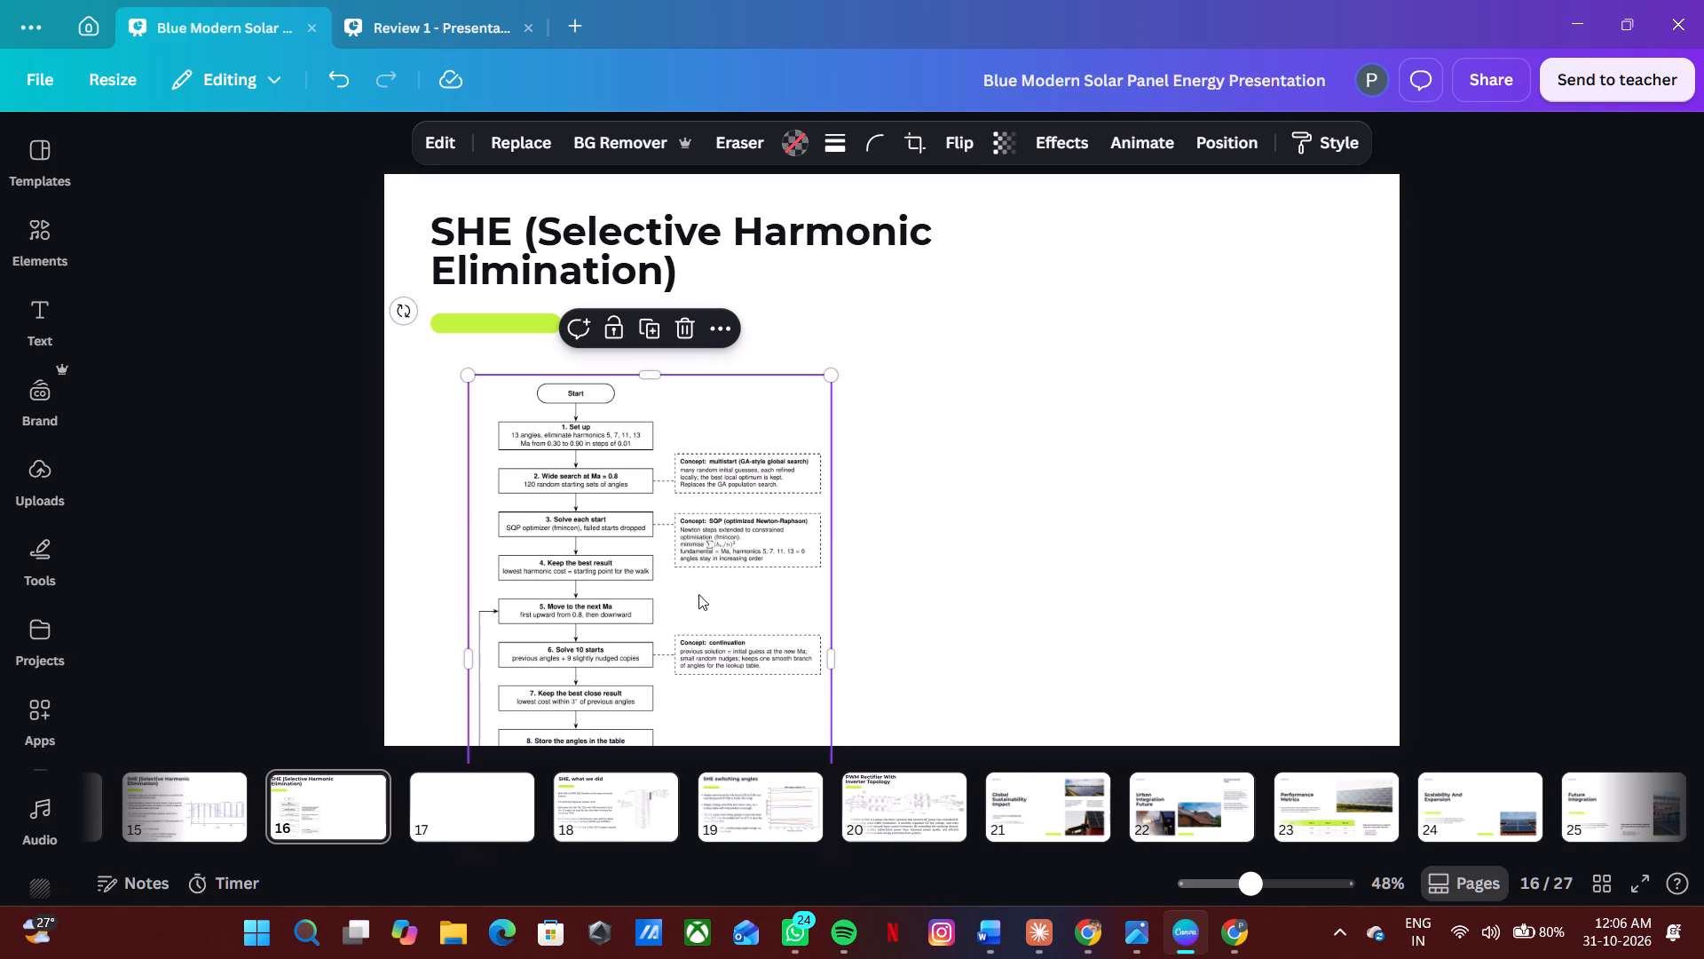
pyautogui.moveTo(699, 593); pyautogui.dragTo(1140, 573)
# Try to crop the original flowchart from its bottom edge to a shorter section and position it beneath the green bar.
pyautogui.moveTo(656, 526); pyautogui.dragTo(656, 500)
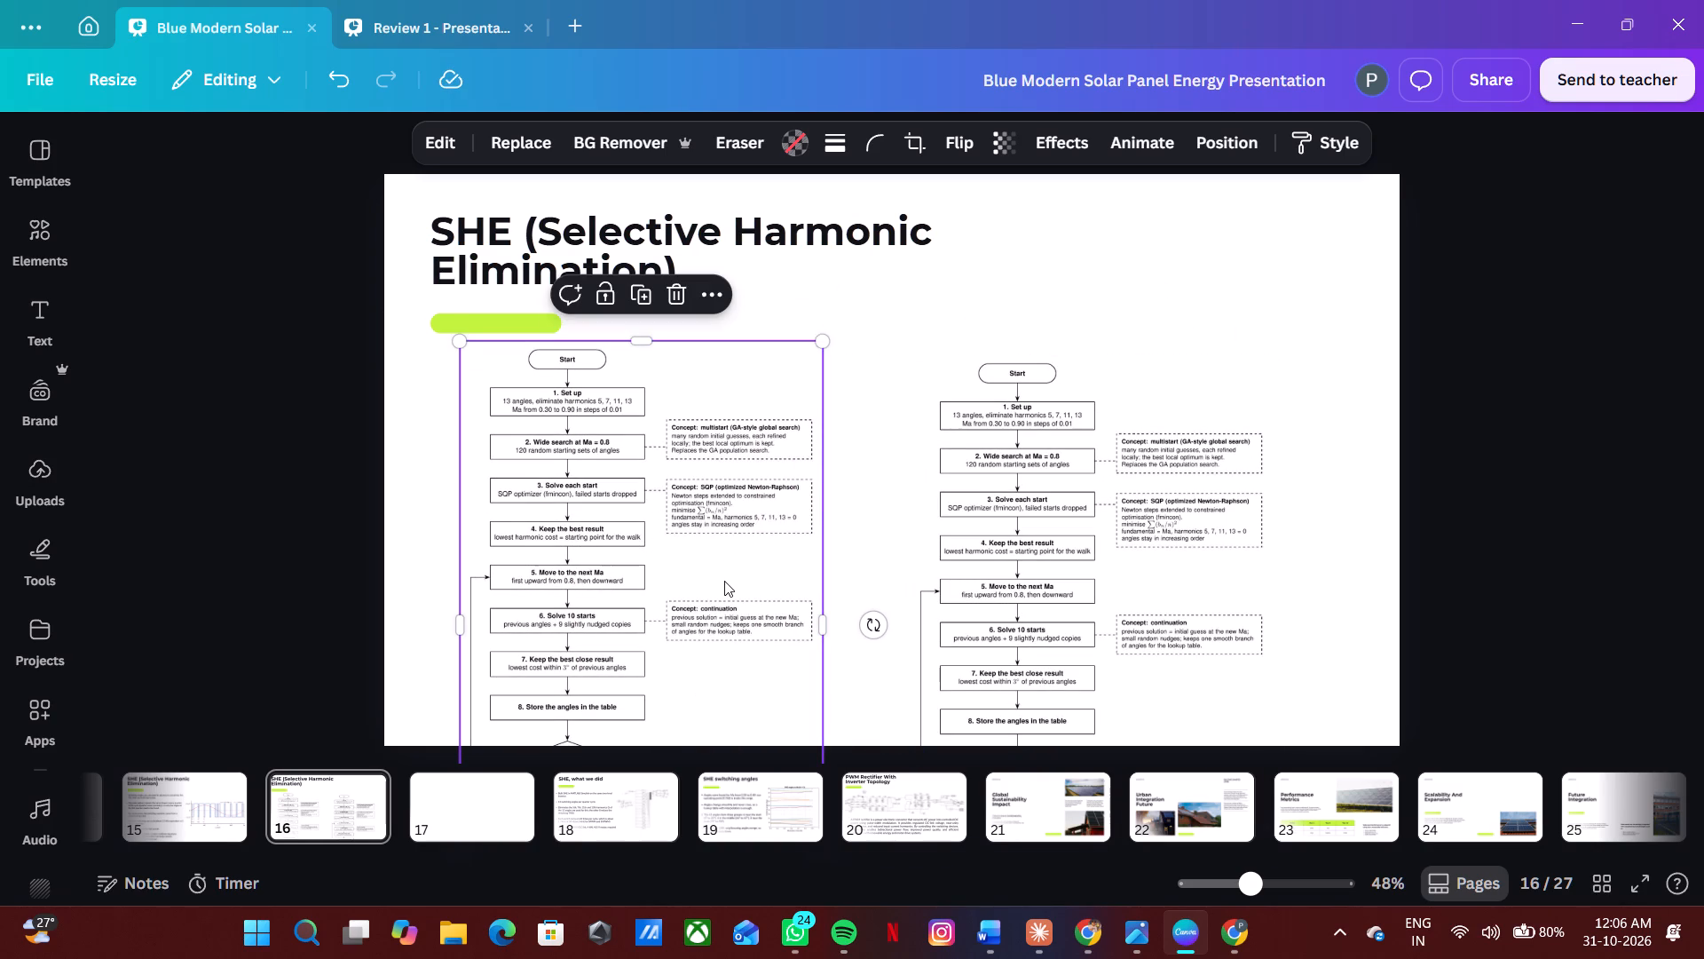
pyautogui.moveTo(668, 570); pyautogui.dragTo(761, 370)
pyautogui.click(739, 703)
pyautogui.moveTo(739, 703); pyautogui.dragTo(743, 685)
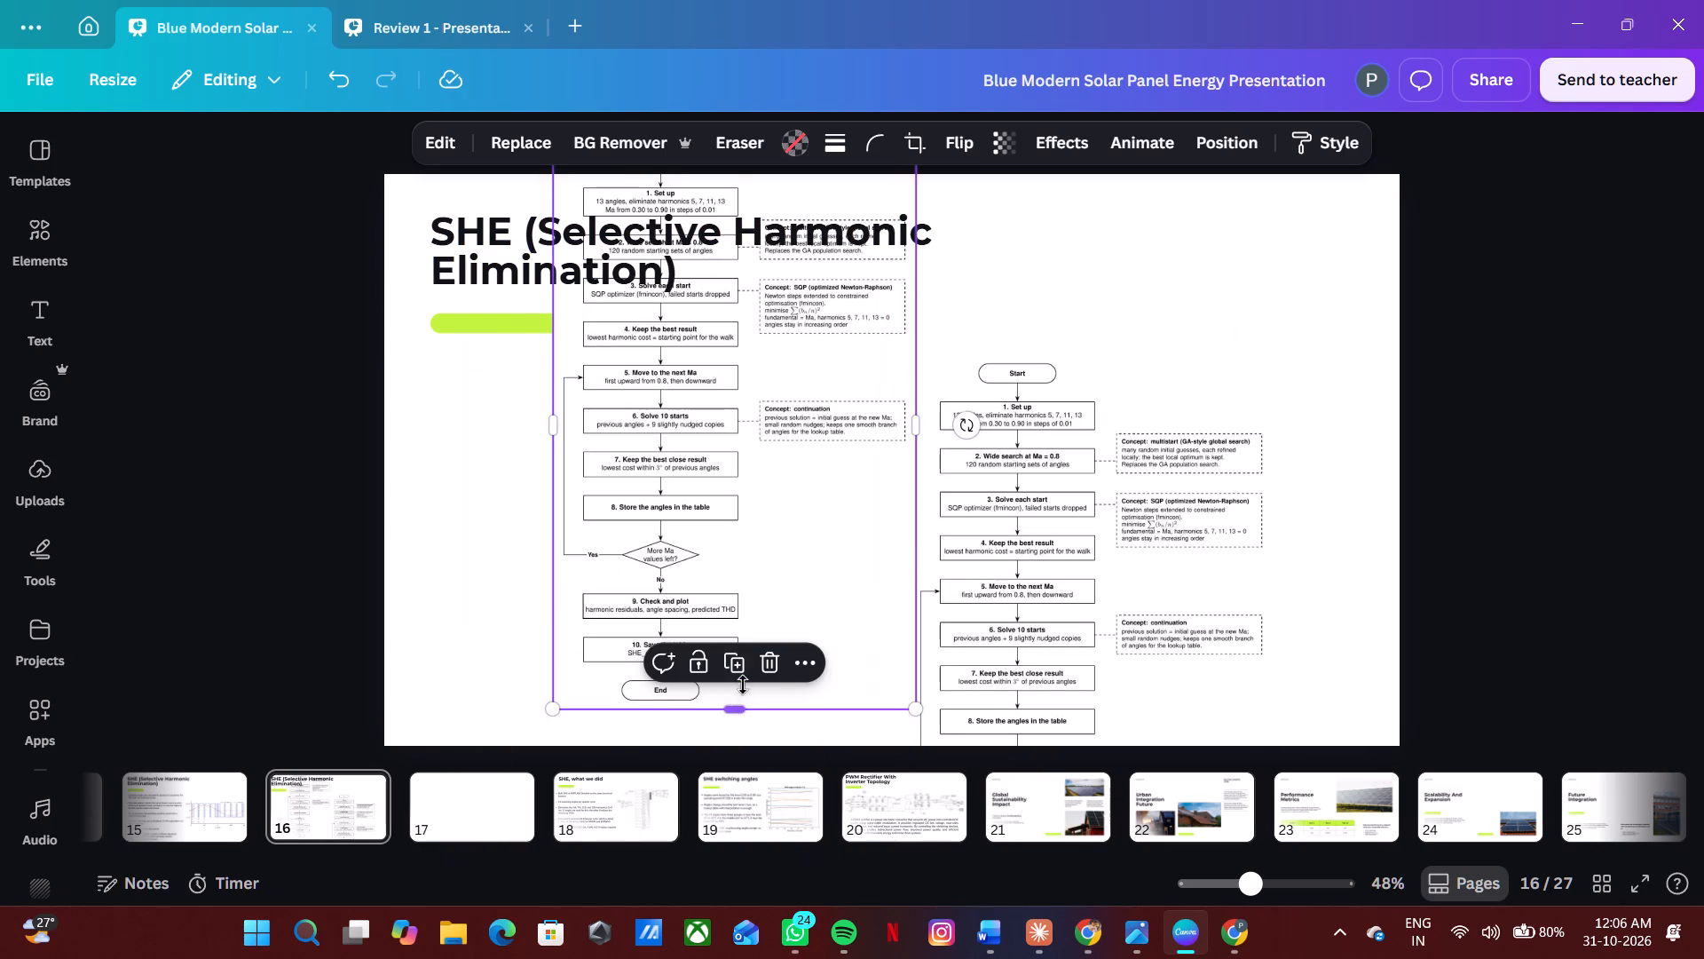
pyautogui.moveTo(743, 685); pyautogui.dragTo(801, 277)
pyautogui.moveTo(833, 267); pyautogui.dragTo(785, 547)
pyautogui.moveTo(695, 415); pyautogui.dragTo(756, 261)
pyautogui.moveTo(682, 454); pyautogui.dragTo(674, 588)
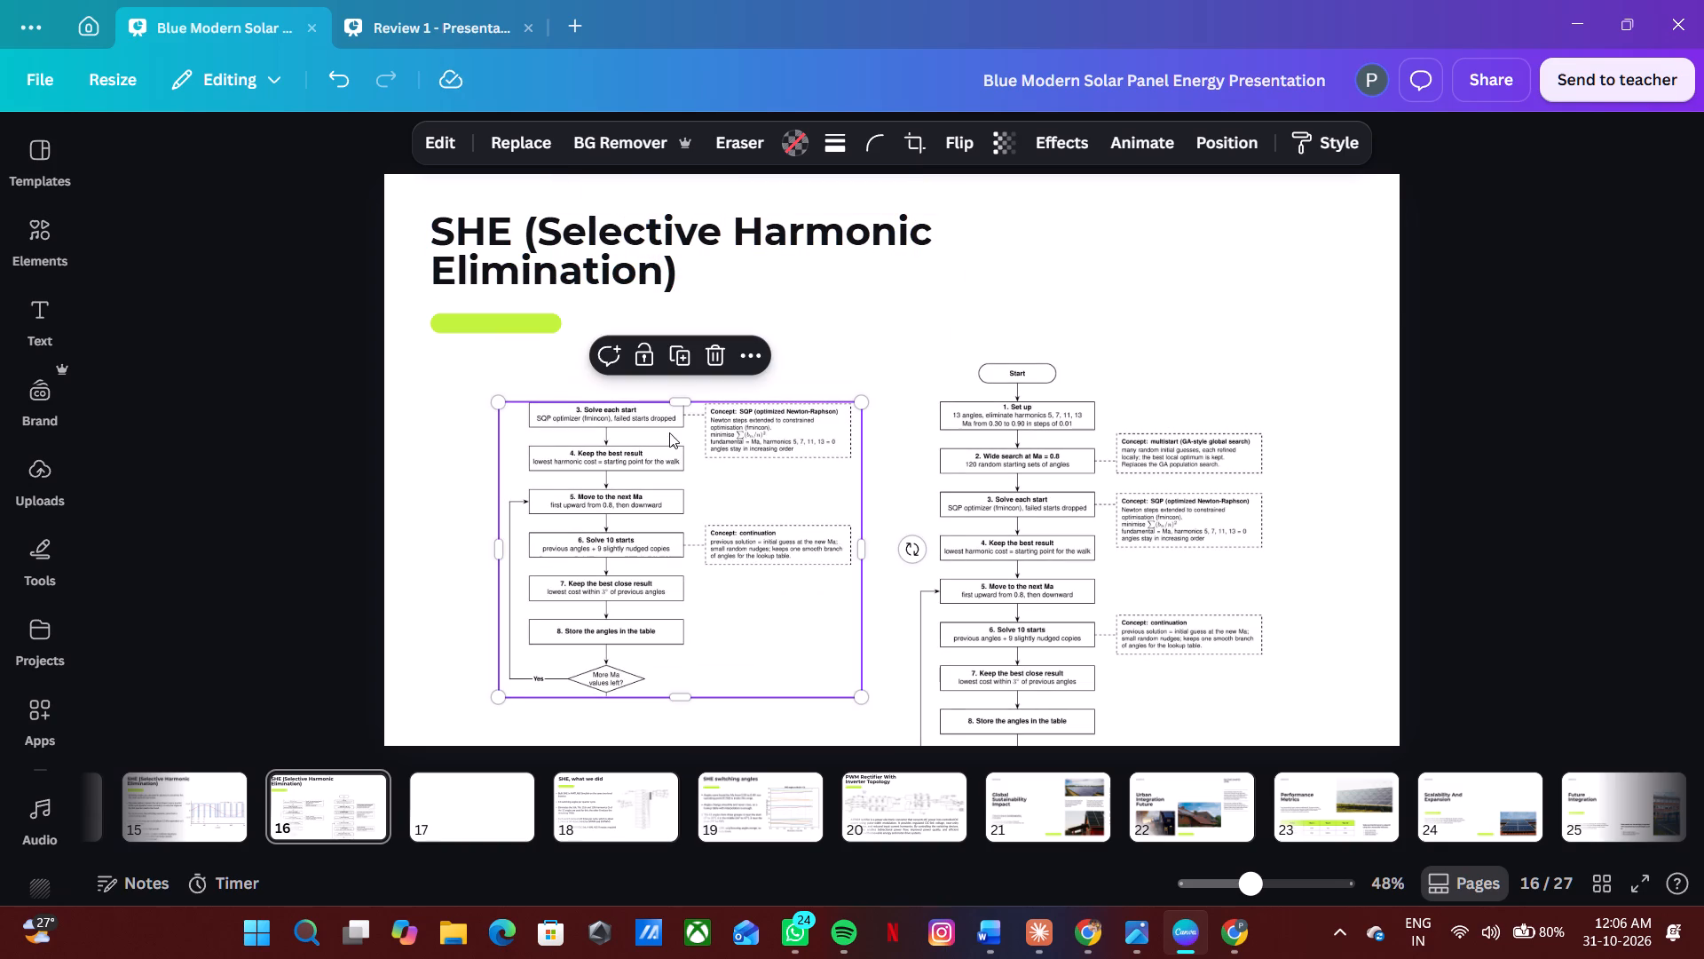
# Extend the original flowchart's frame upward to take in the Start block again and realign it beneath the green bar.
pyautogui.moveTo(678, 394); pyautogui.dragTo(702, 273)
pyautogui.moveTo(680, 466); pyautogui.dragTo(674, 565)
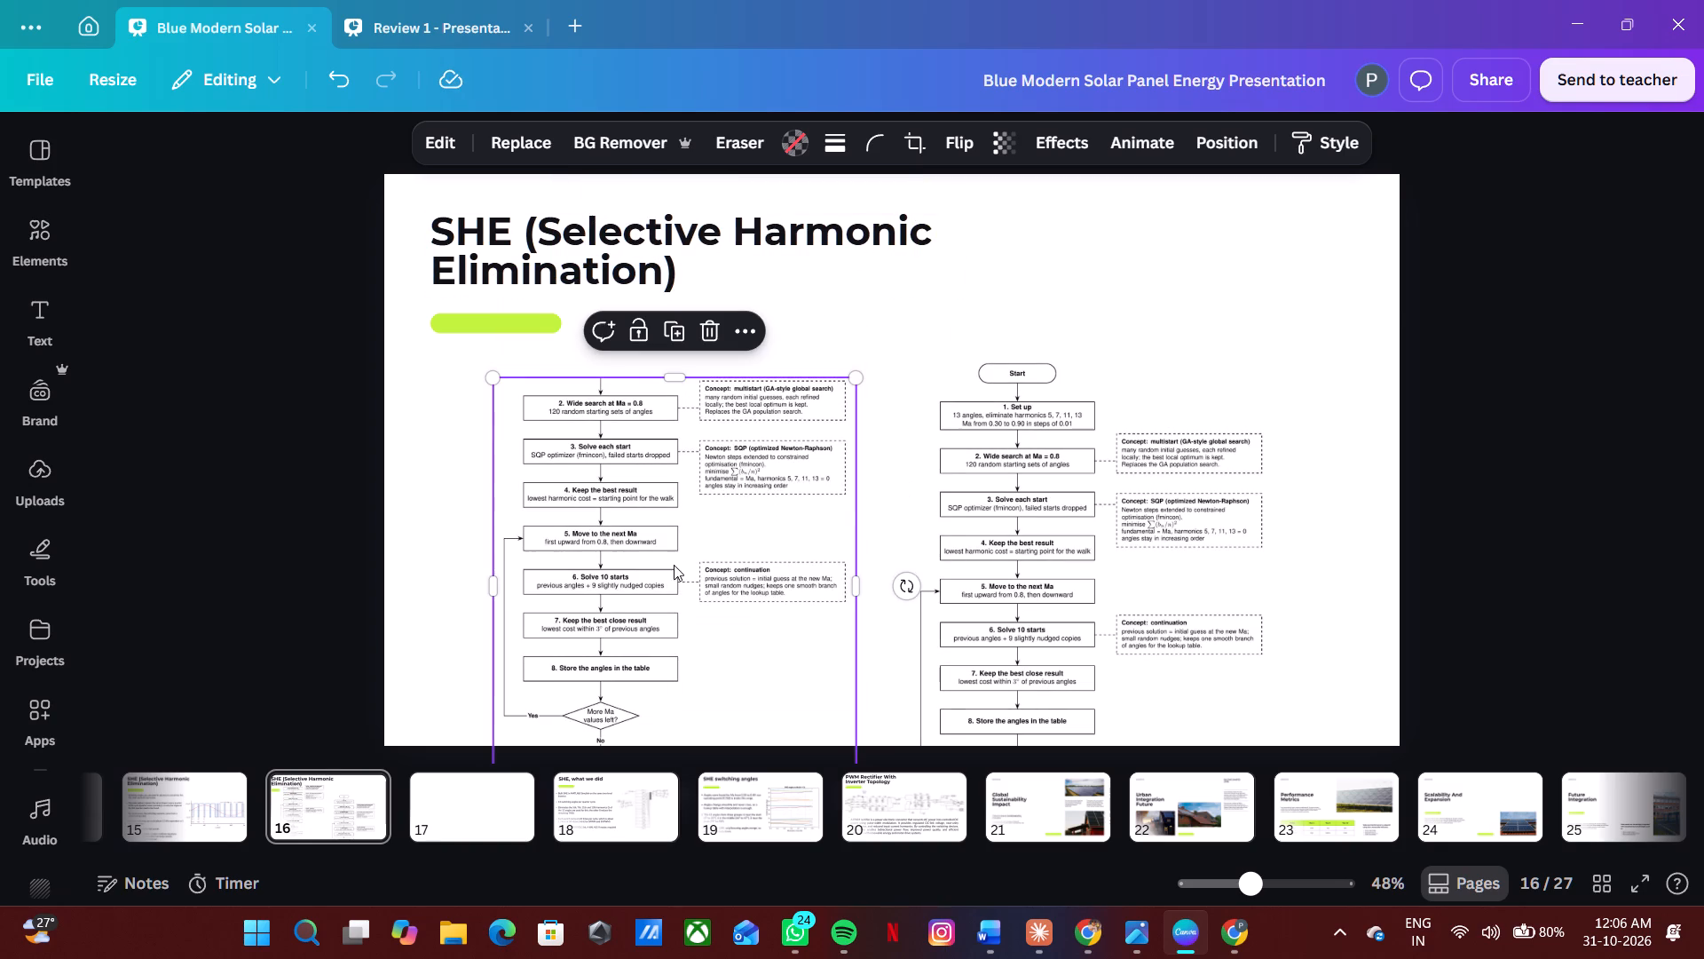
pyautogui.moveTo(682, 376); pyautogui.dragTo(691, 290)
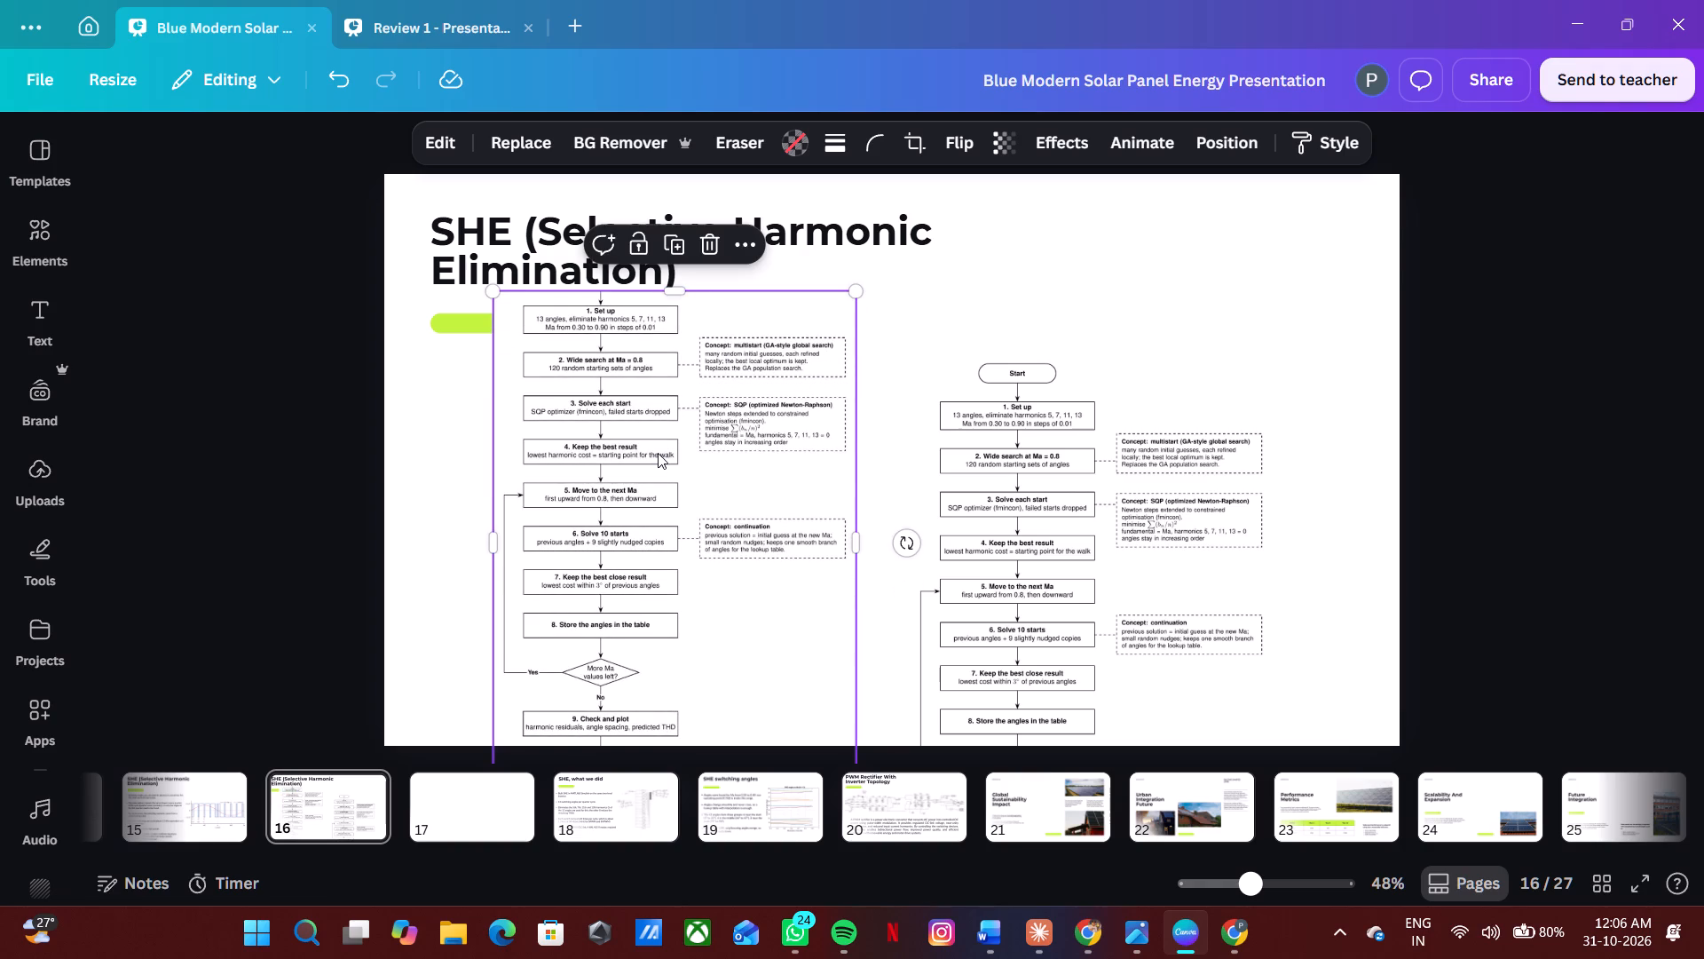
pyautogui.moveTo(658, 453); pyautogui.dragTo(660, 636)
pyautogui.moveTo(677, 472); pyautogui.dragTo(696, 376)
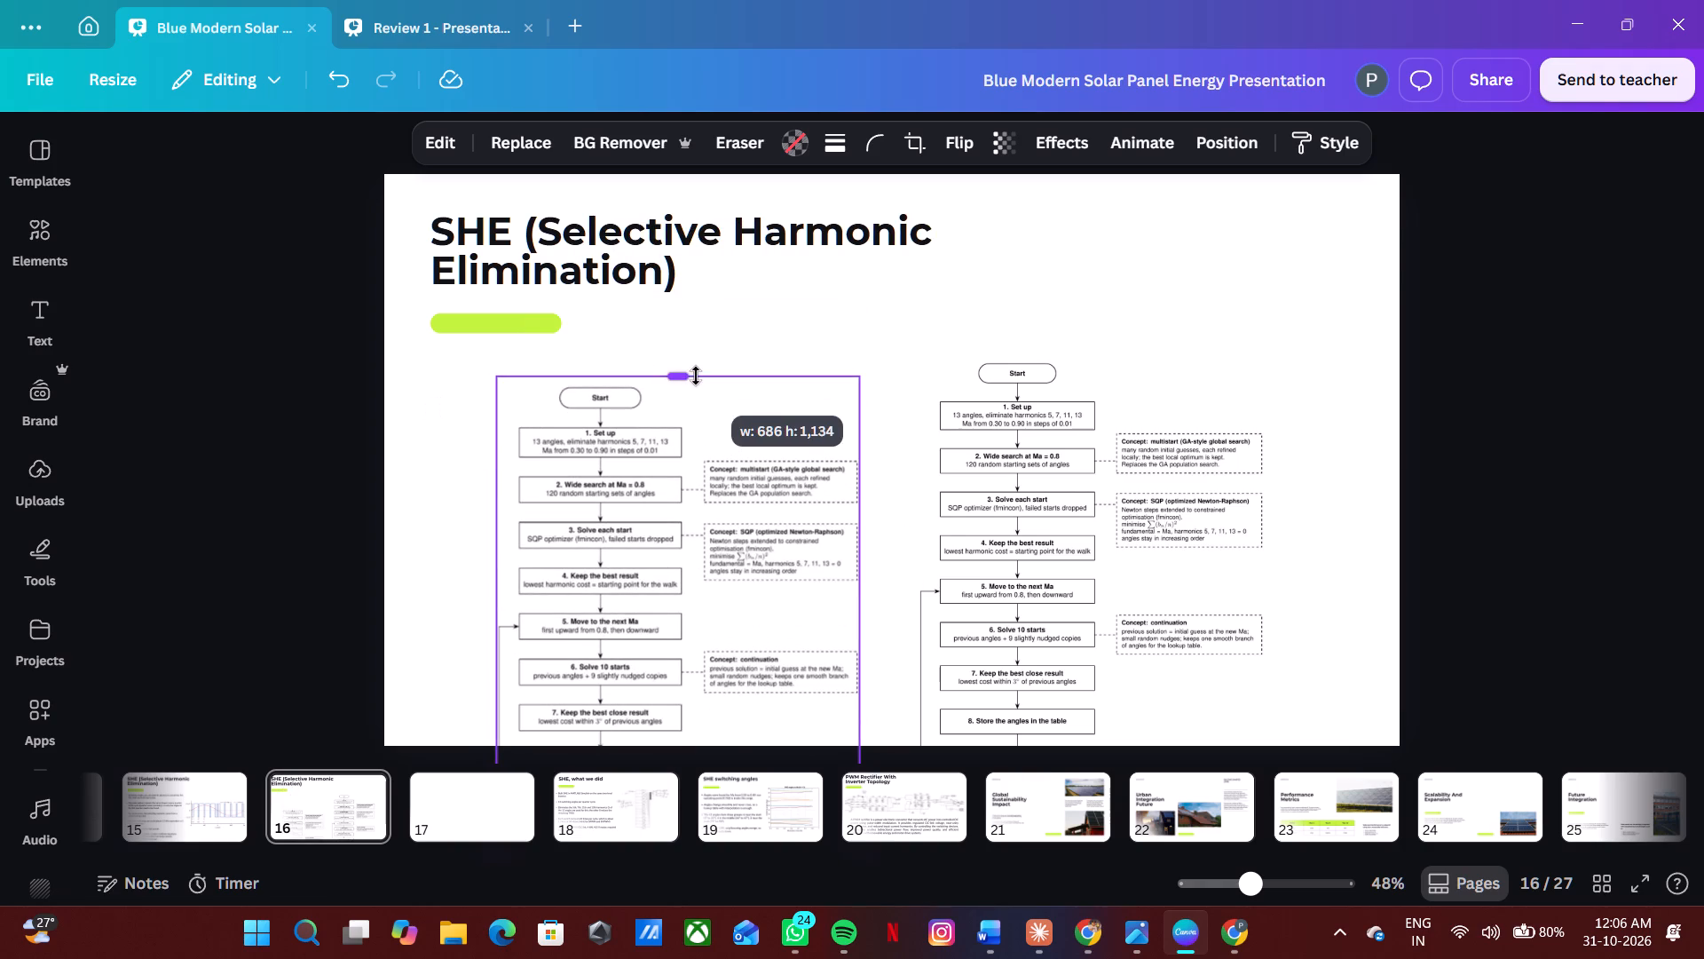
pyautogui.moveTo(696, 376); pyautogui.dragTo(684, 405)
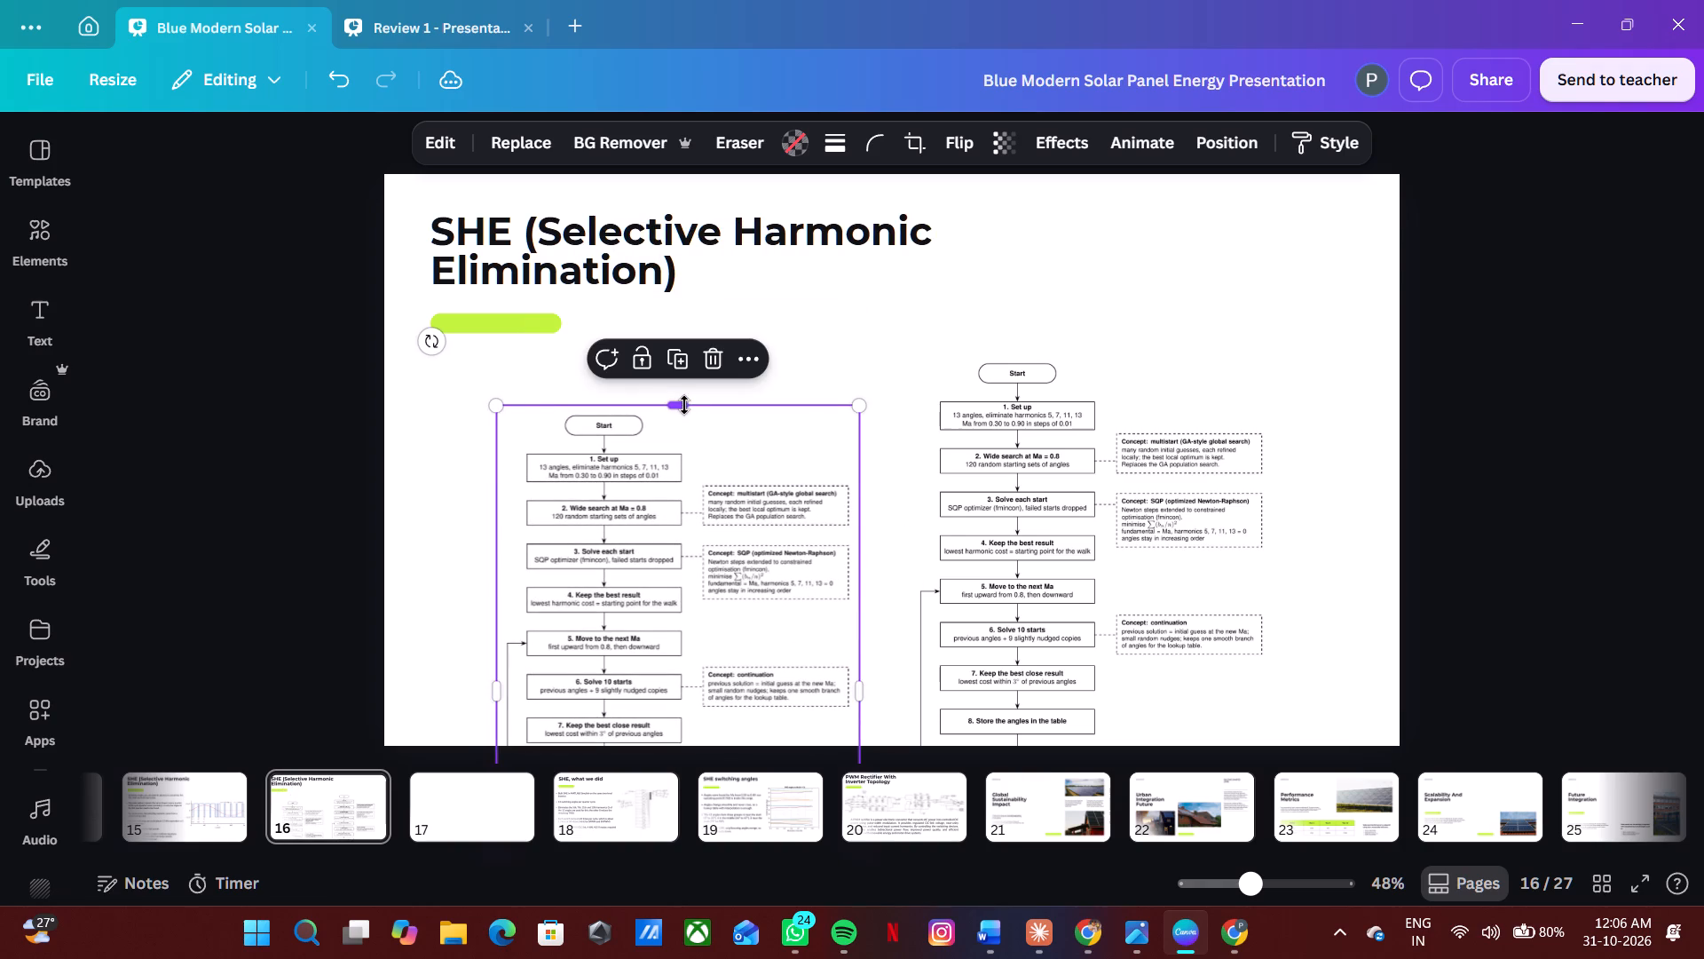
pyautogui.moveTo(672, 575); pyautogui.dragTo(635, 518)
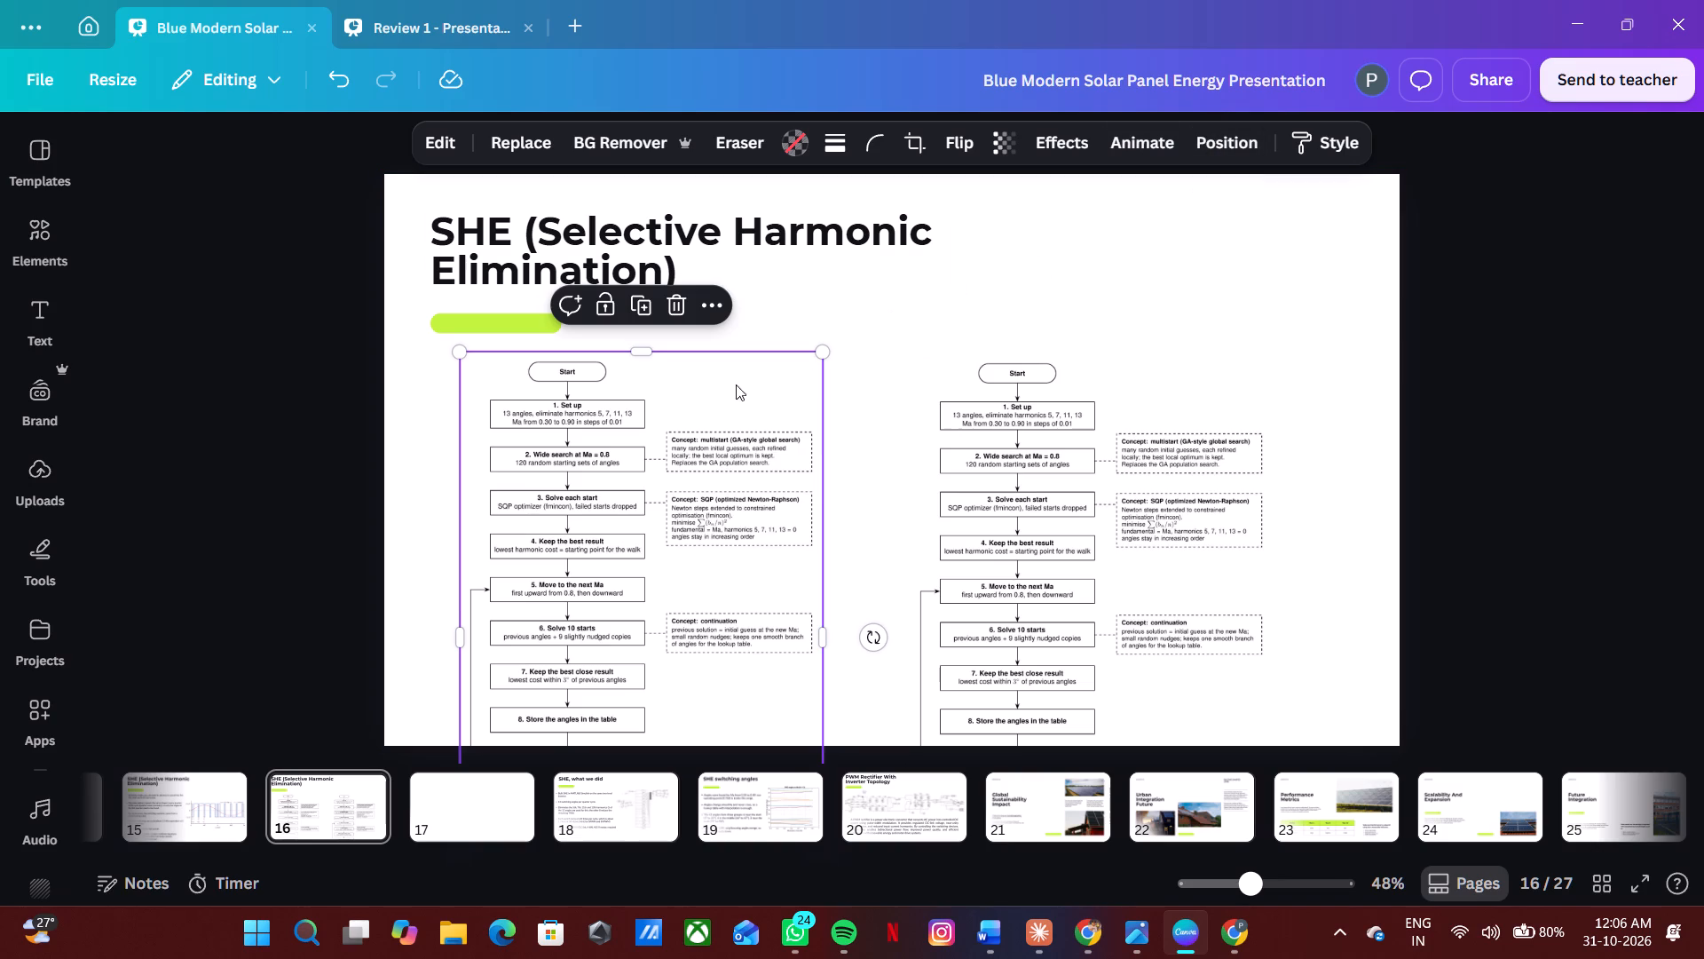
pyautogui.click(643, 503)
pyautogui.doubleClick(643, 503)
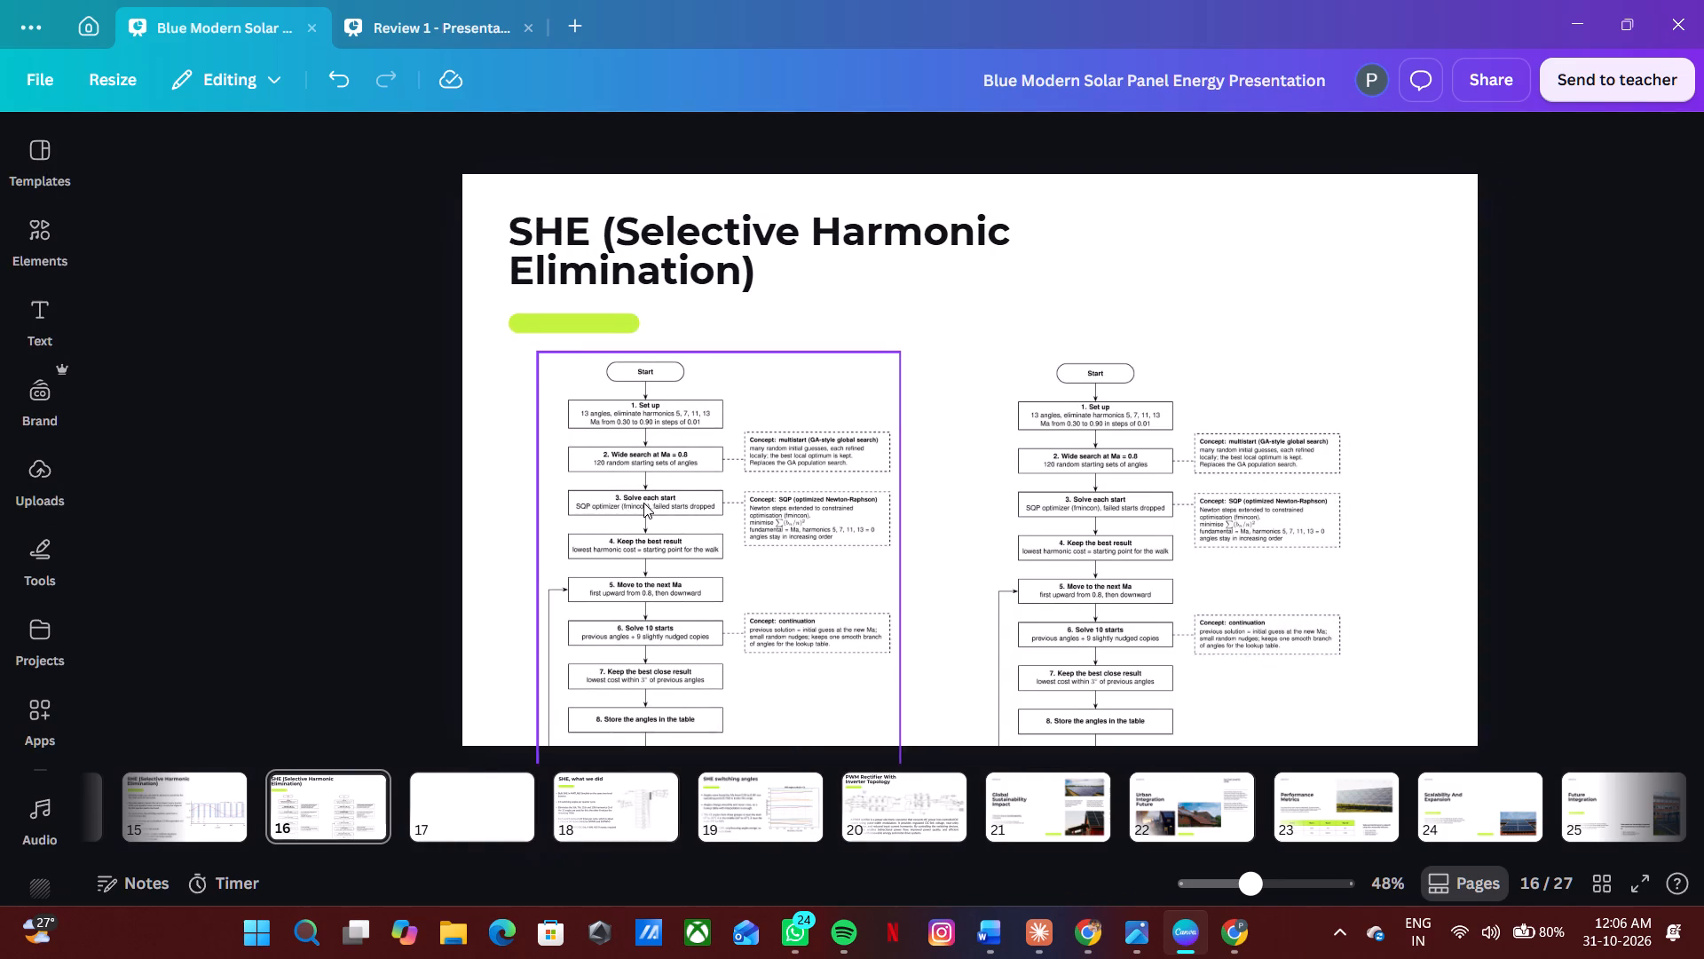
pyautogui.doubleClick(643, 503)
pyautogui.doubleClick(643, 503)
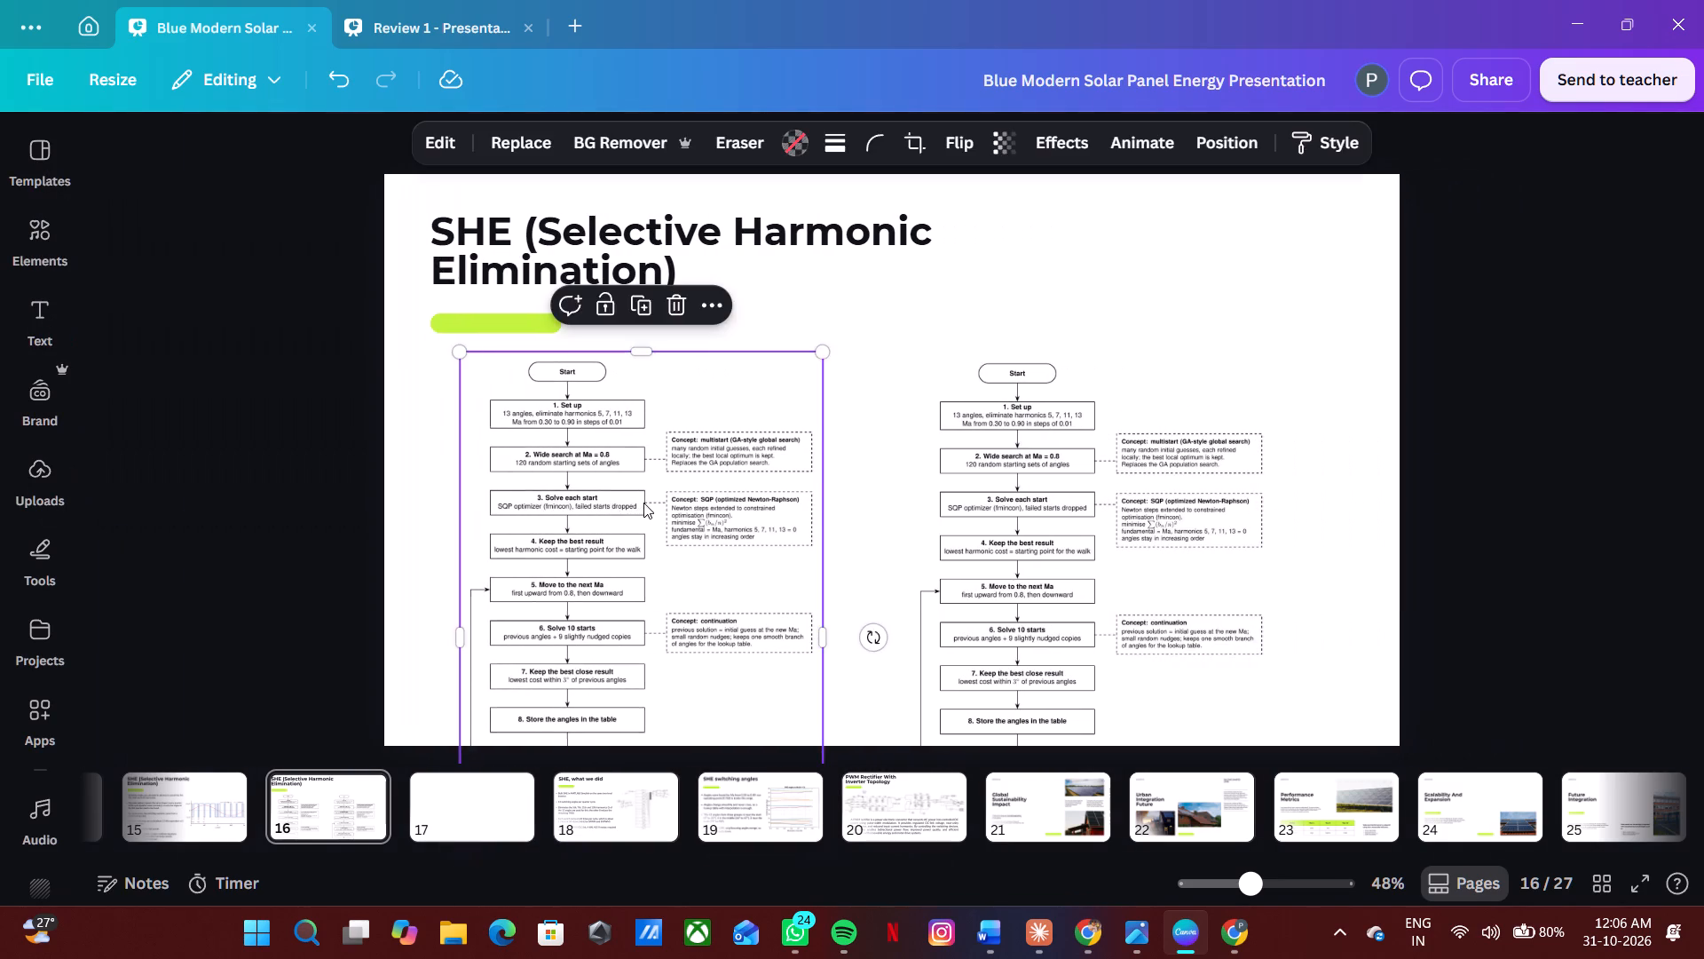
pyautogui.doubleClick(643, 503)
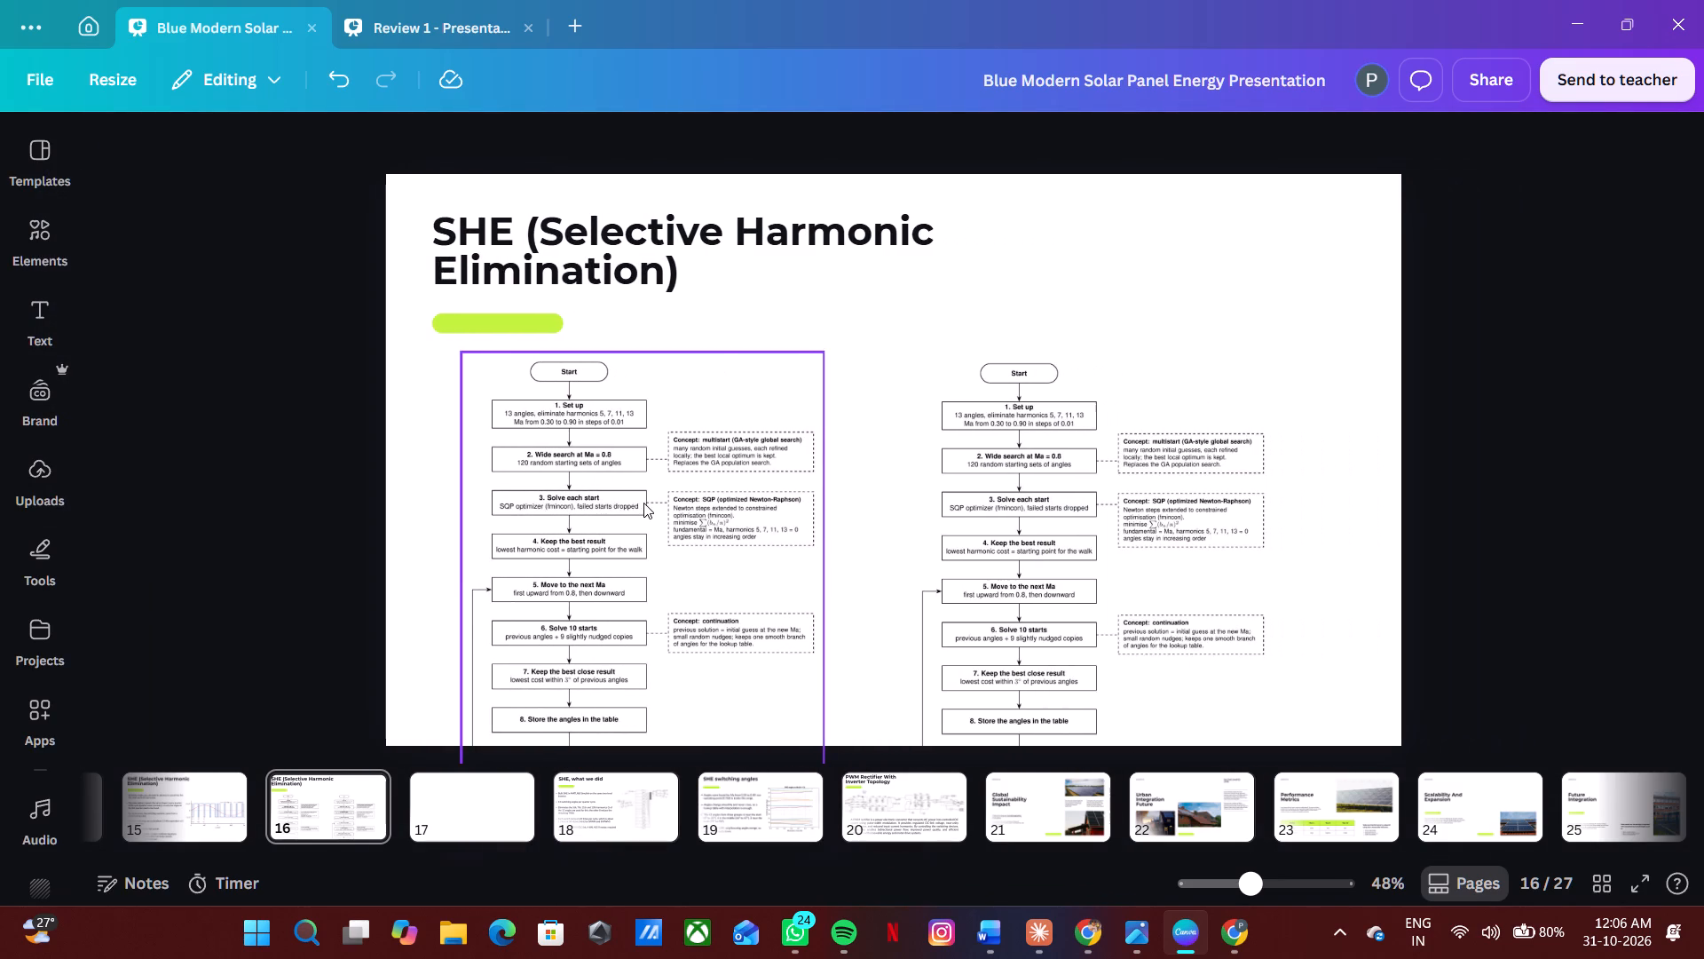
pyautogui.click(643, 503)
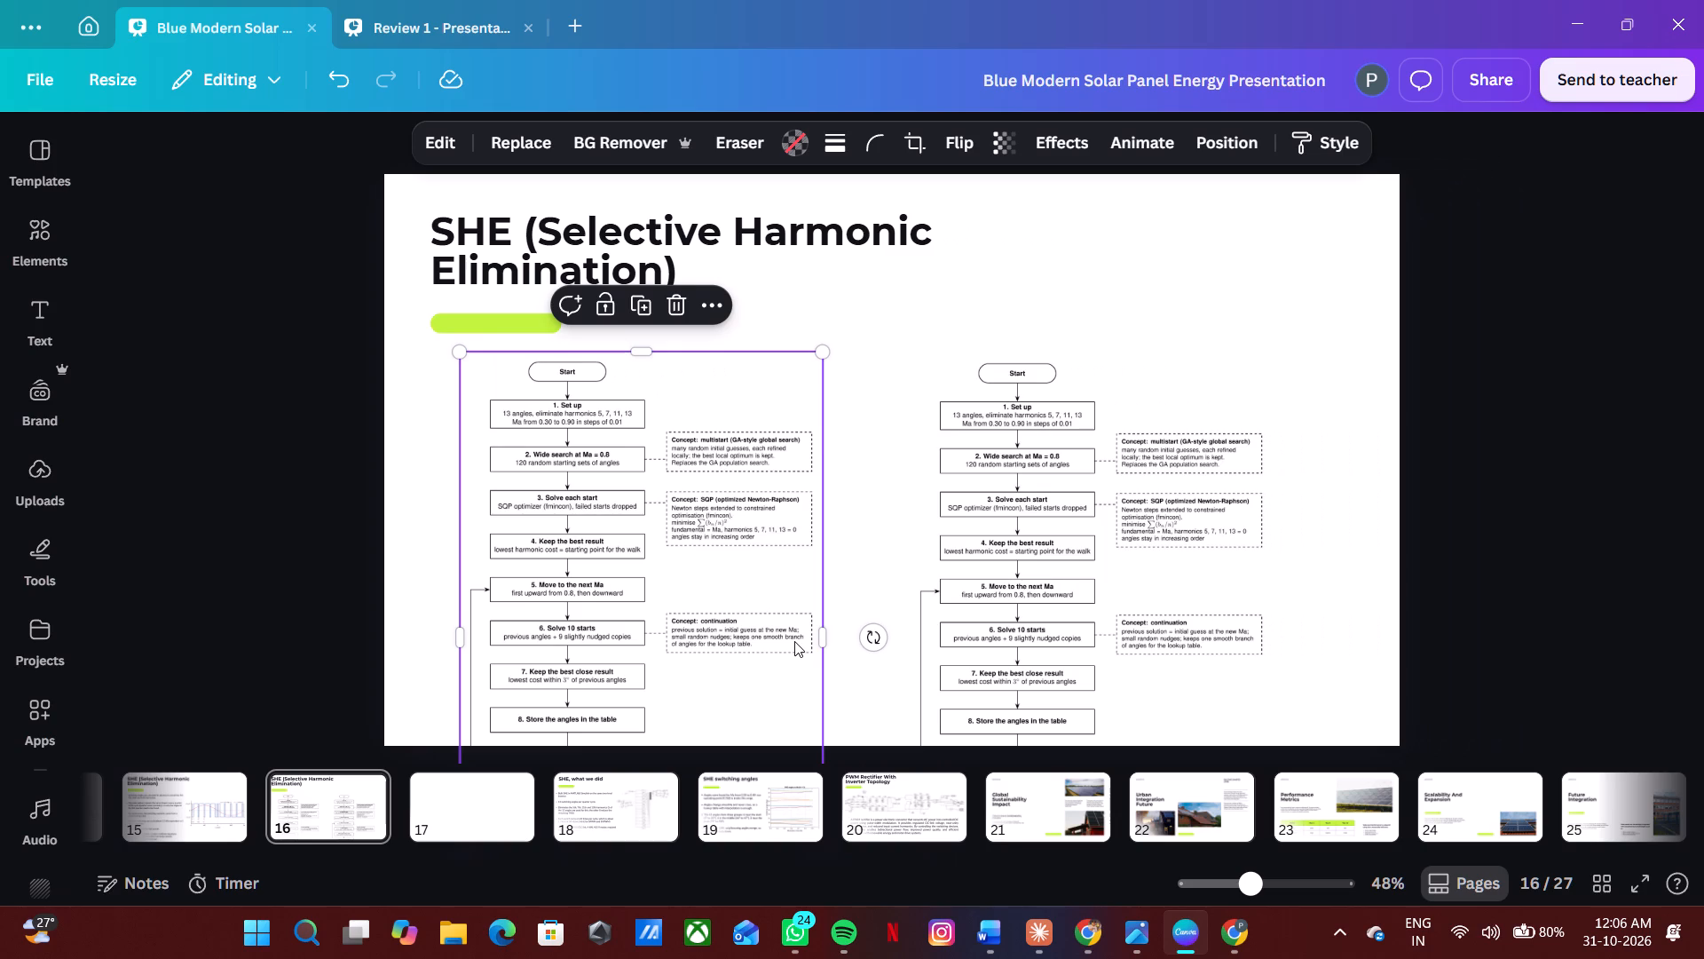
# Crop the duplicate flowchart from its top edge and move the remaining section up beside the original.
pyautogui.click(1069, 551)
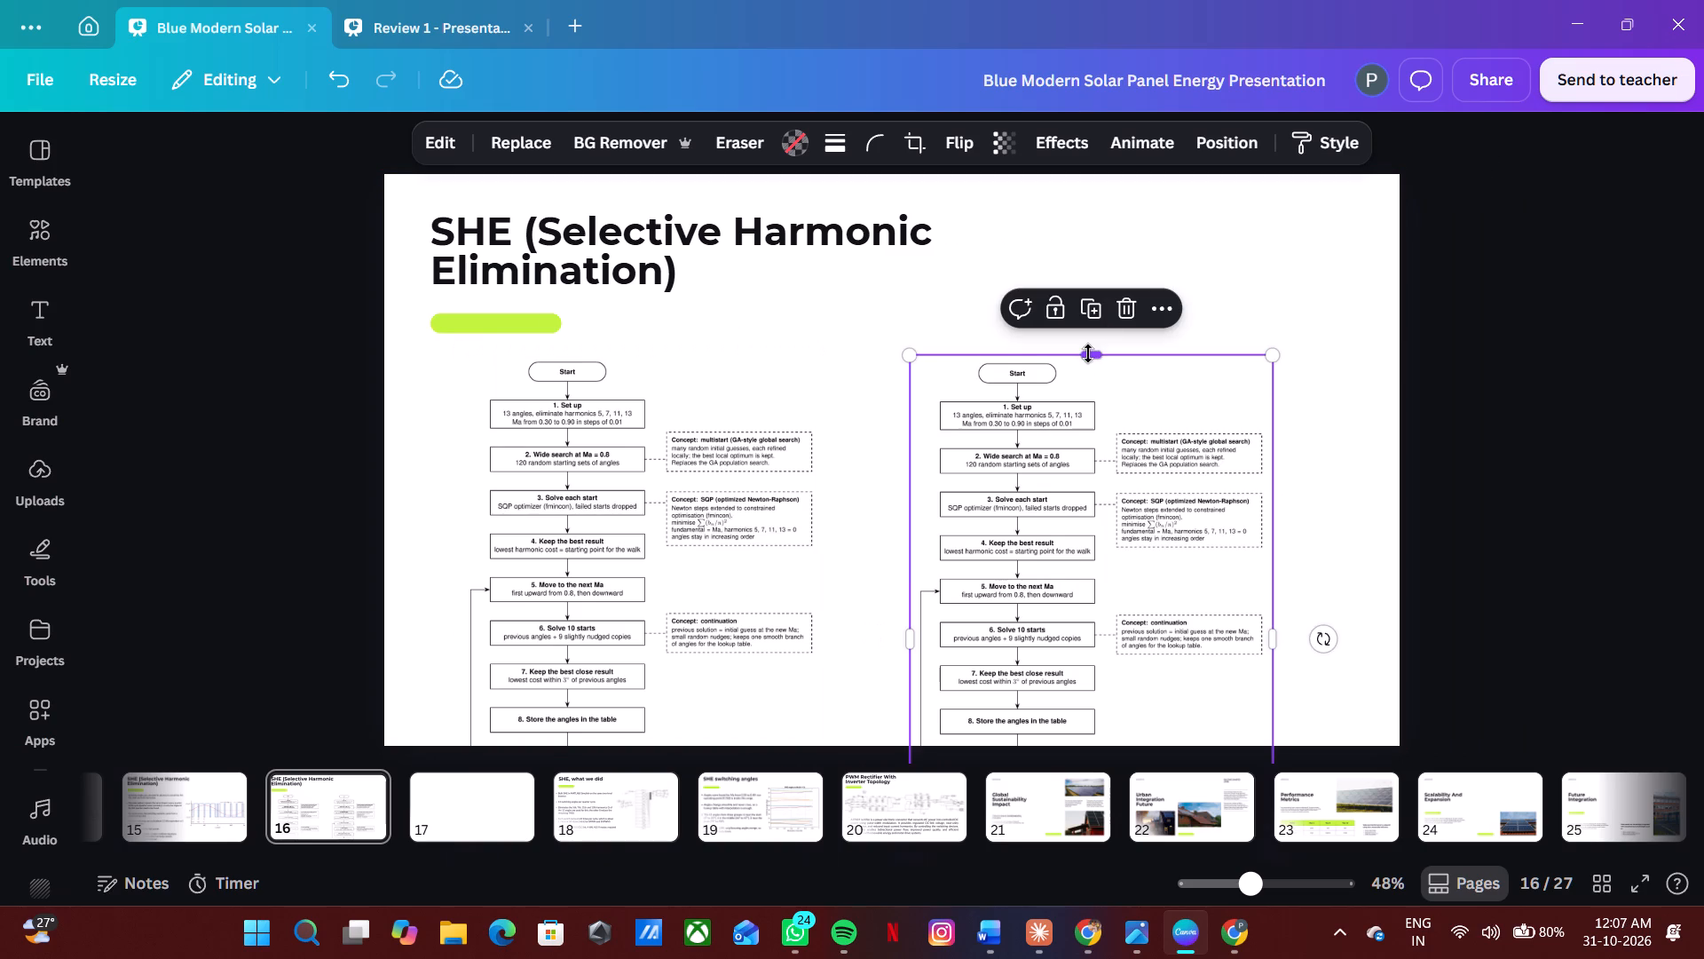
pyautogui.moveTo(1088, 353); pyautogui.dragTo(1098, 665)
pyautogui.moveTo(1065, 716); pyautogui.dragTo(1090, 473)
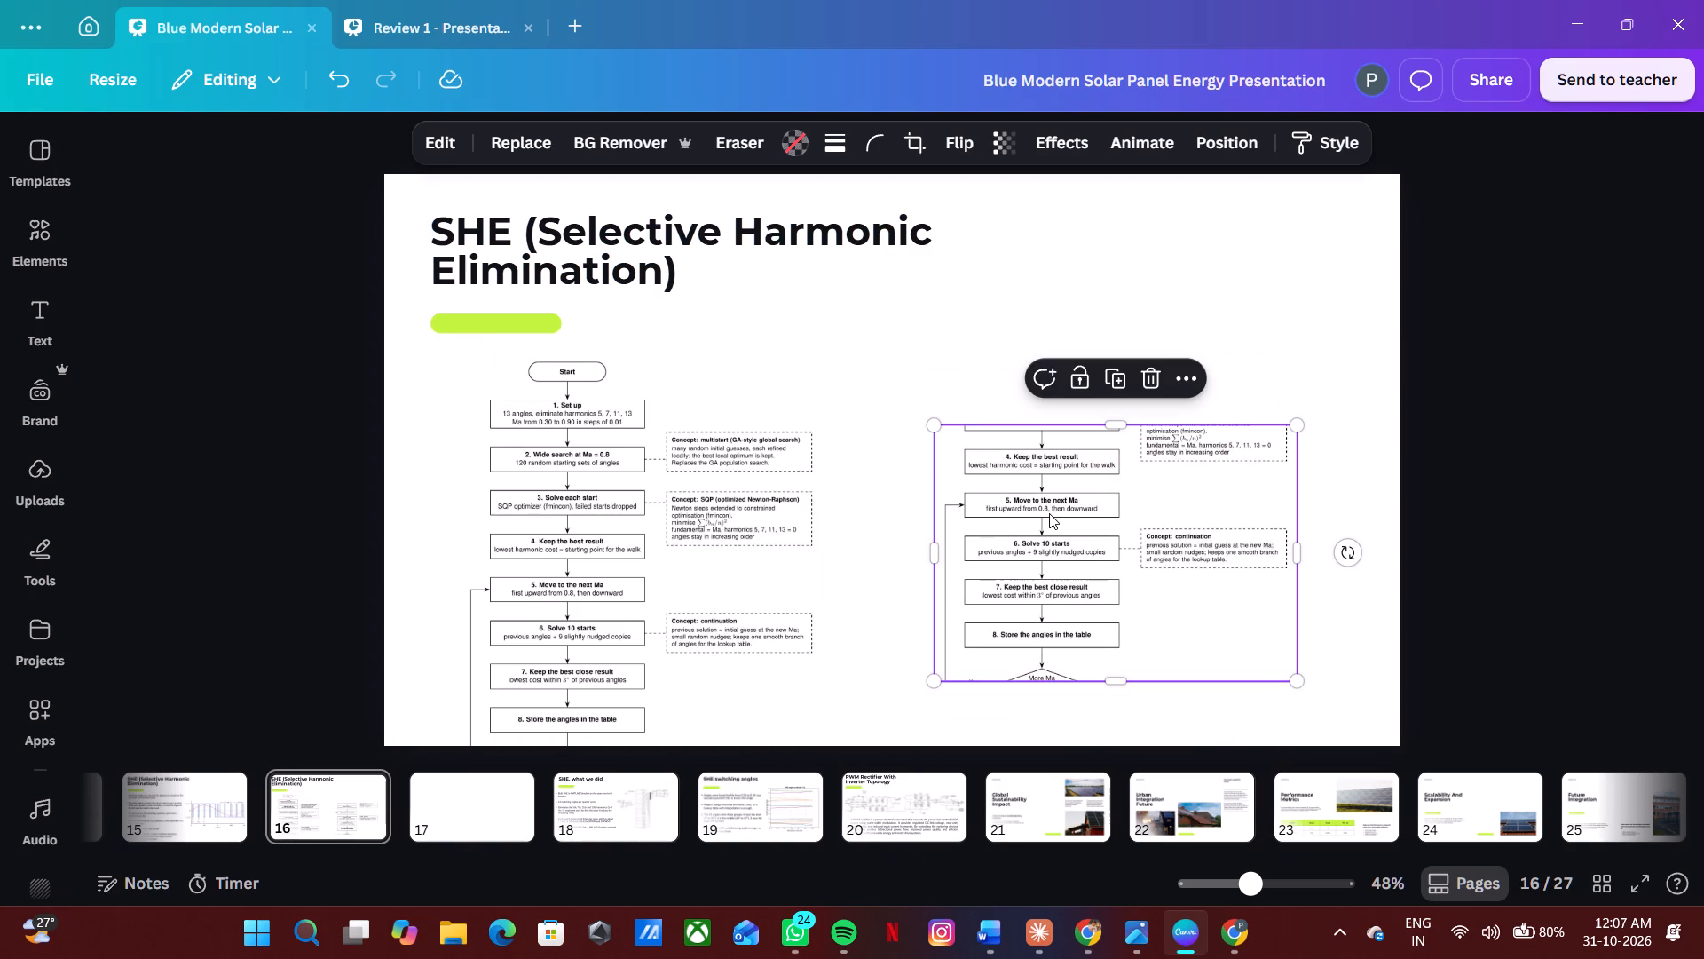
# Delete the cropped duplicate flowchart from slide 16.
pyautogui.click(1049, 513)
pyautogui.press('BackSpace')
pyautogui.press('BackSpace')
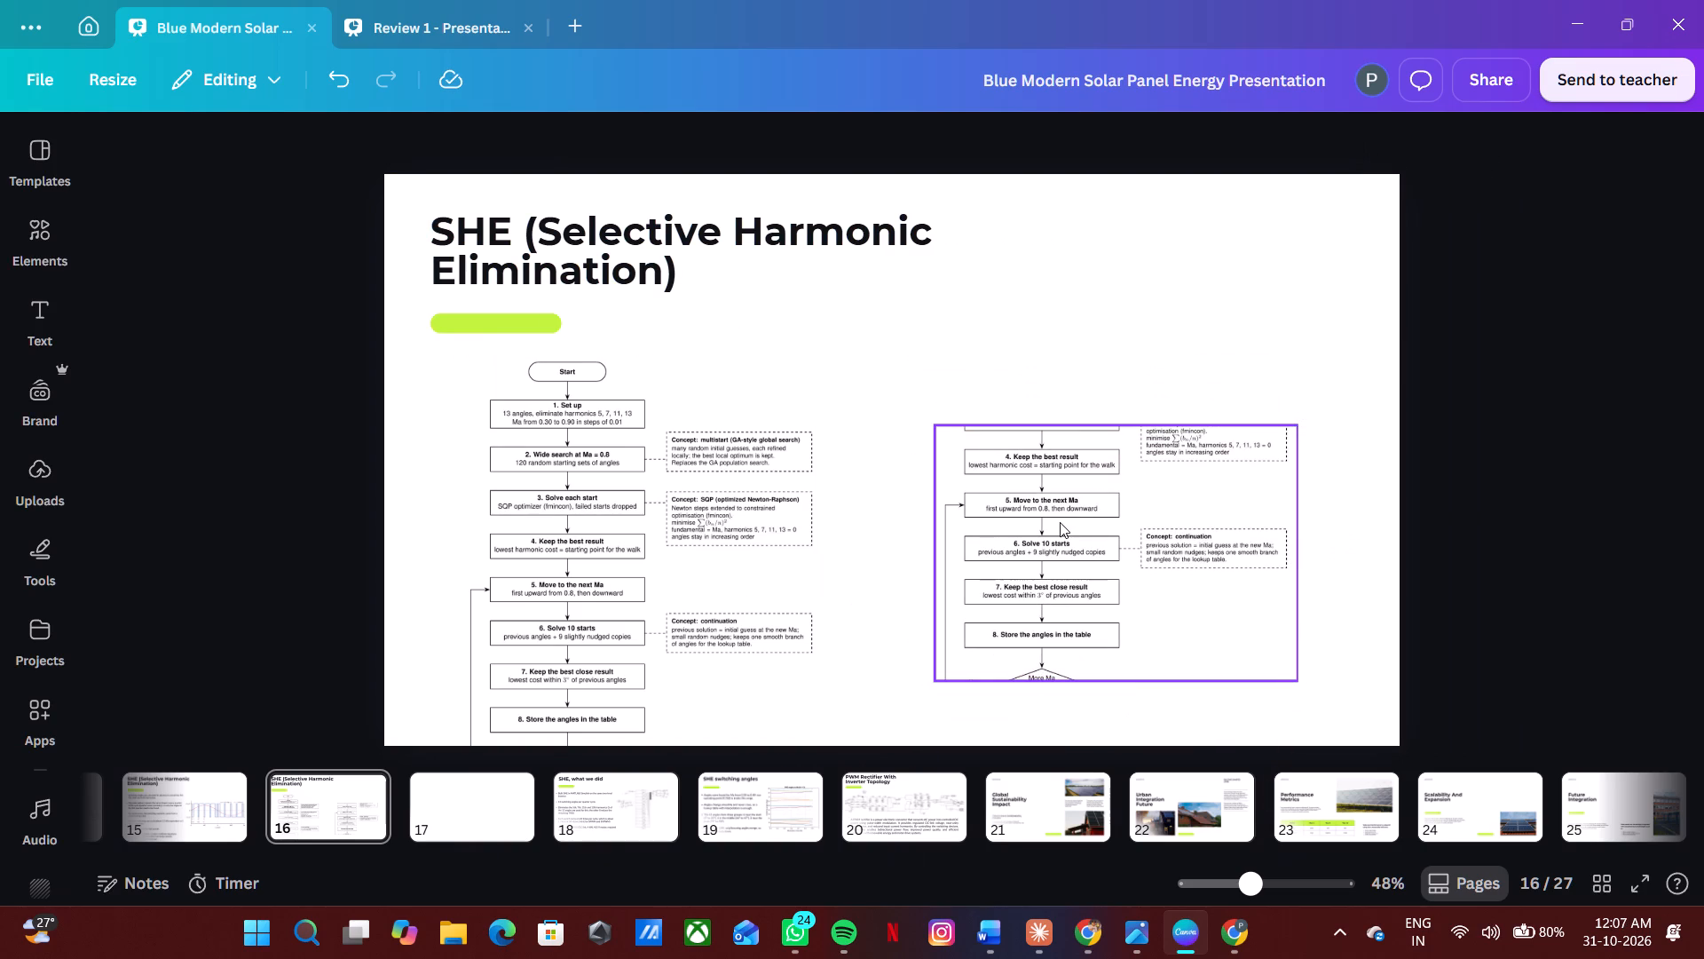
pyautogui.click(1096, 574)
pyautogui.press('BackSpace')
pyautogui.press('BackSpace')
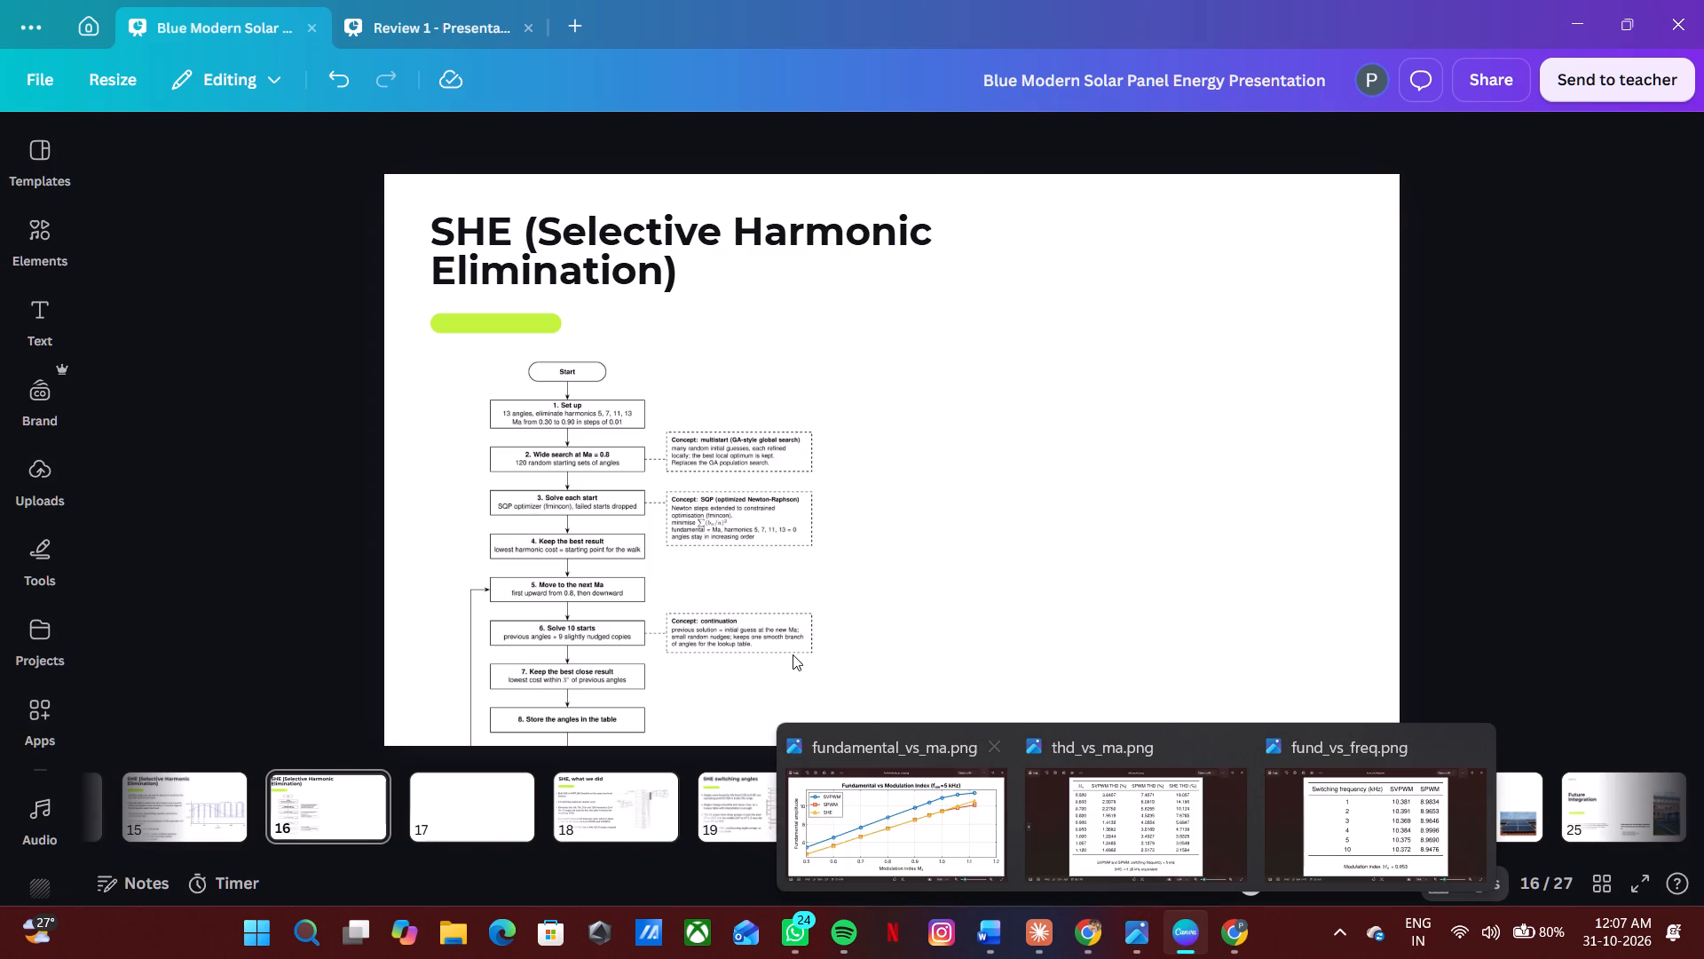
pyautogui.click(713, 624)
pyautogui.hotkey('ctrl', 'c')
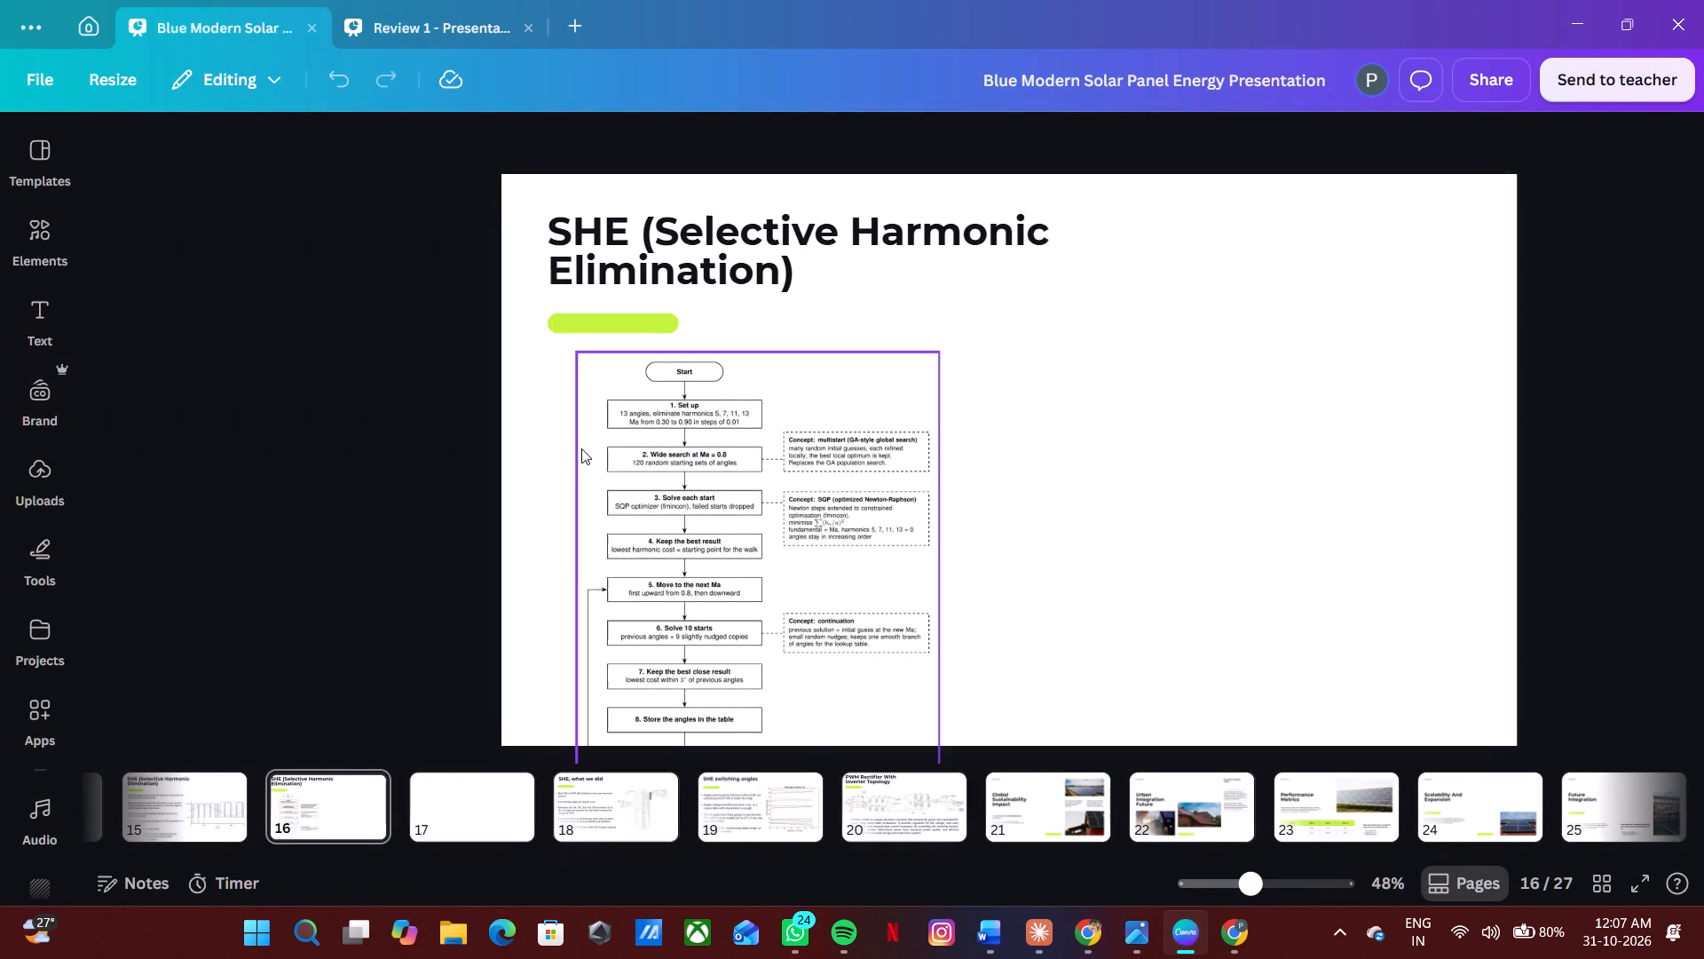
pyautogui.click(581, 448)
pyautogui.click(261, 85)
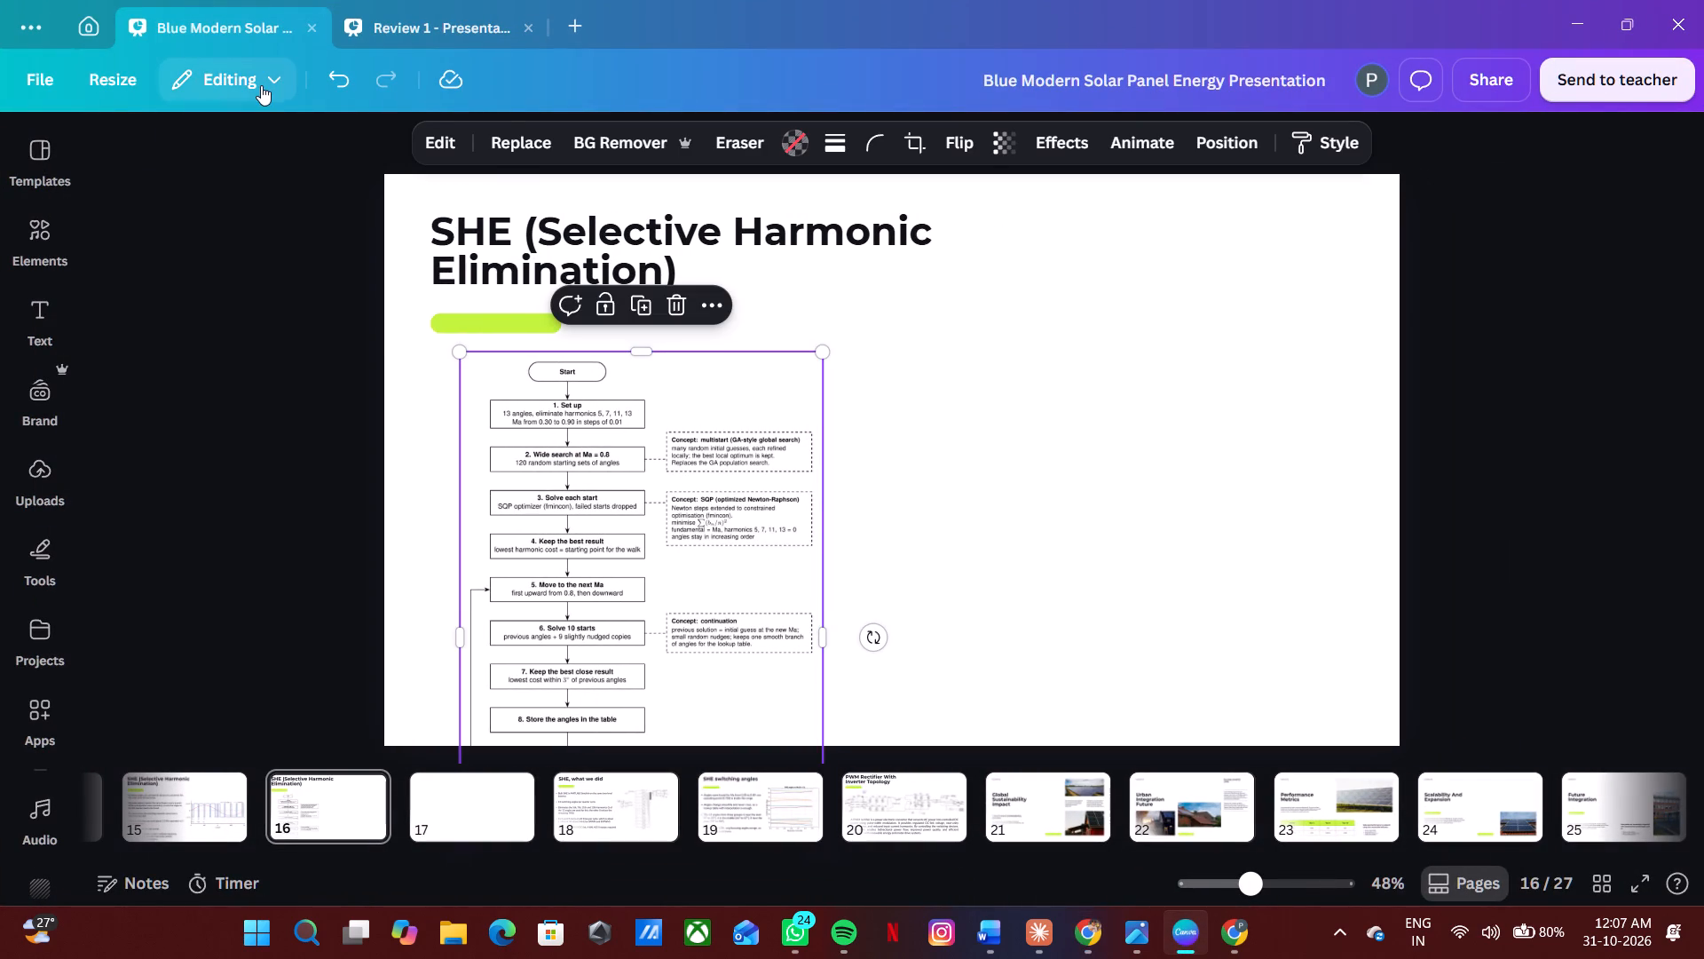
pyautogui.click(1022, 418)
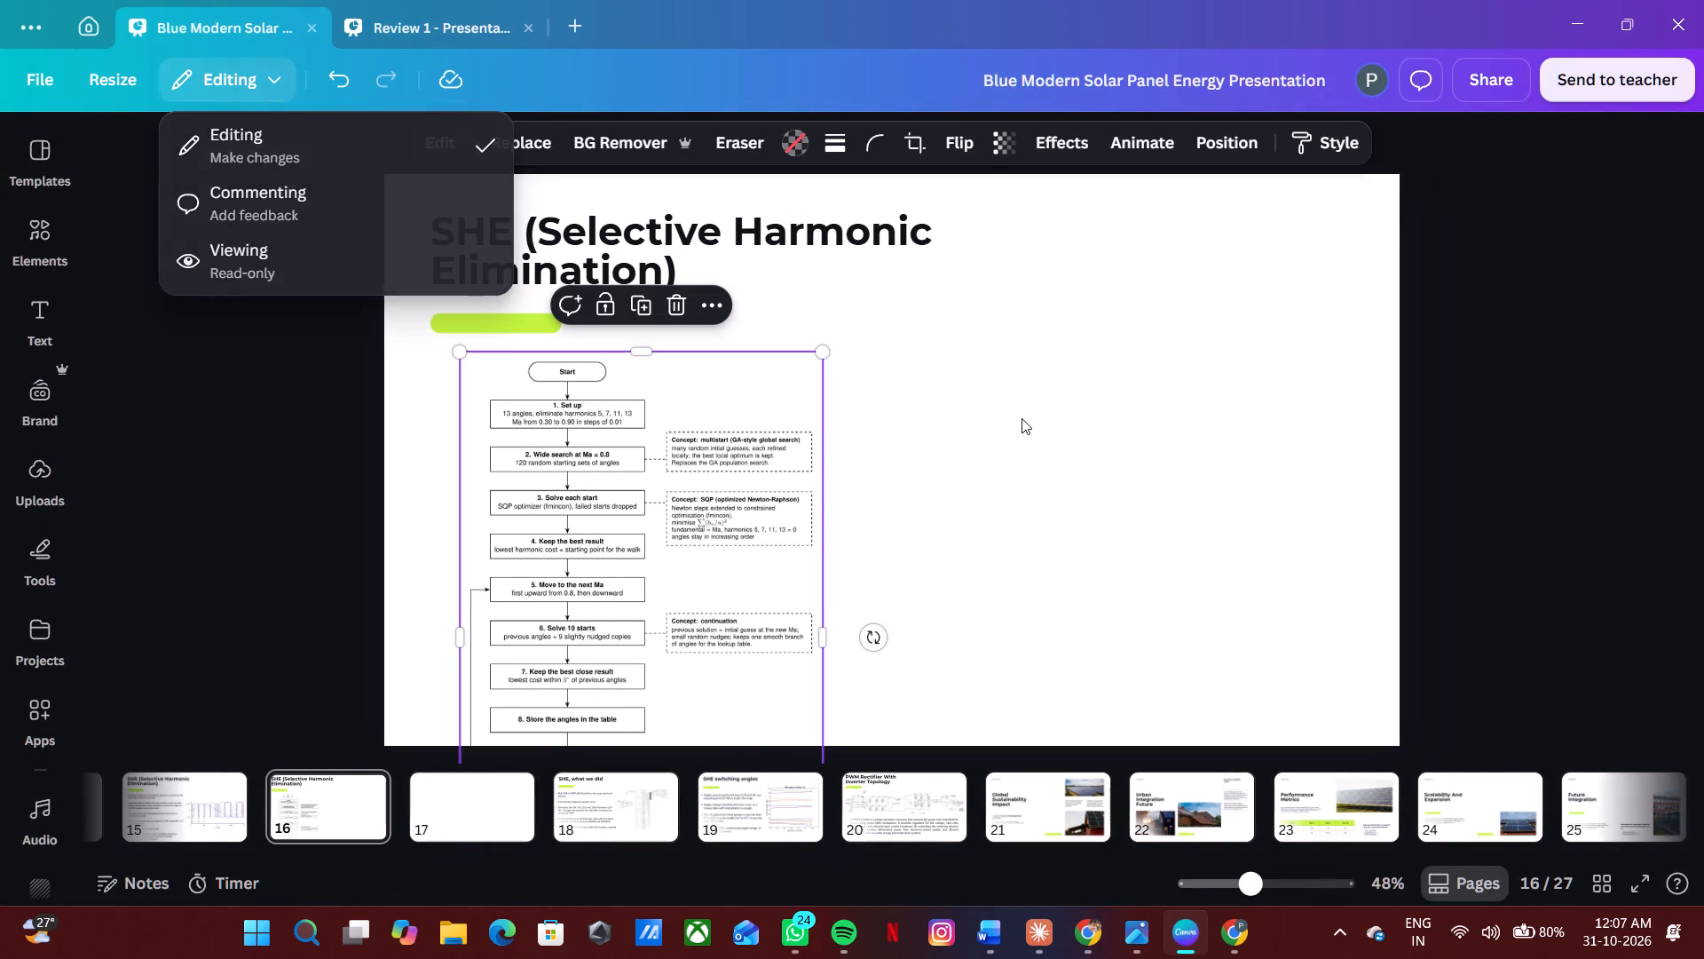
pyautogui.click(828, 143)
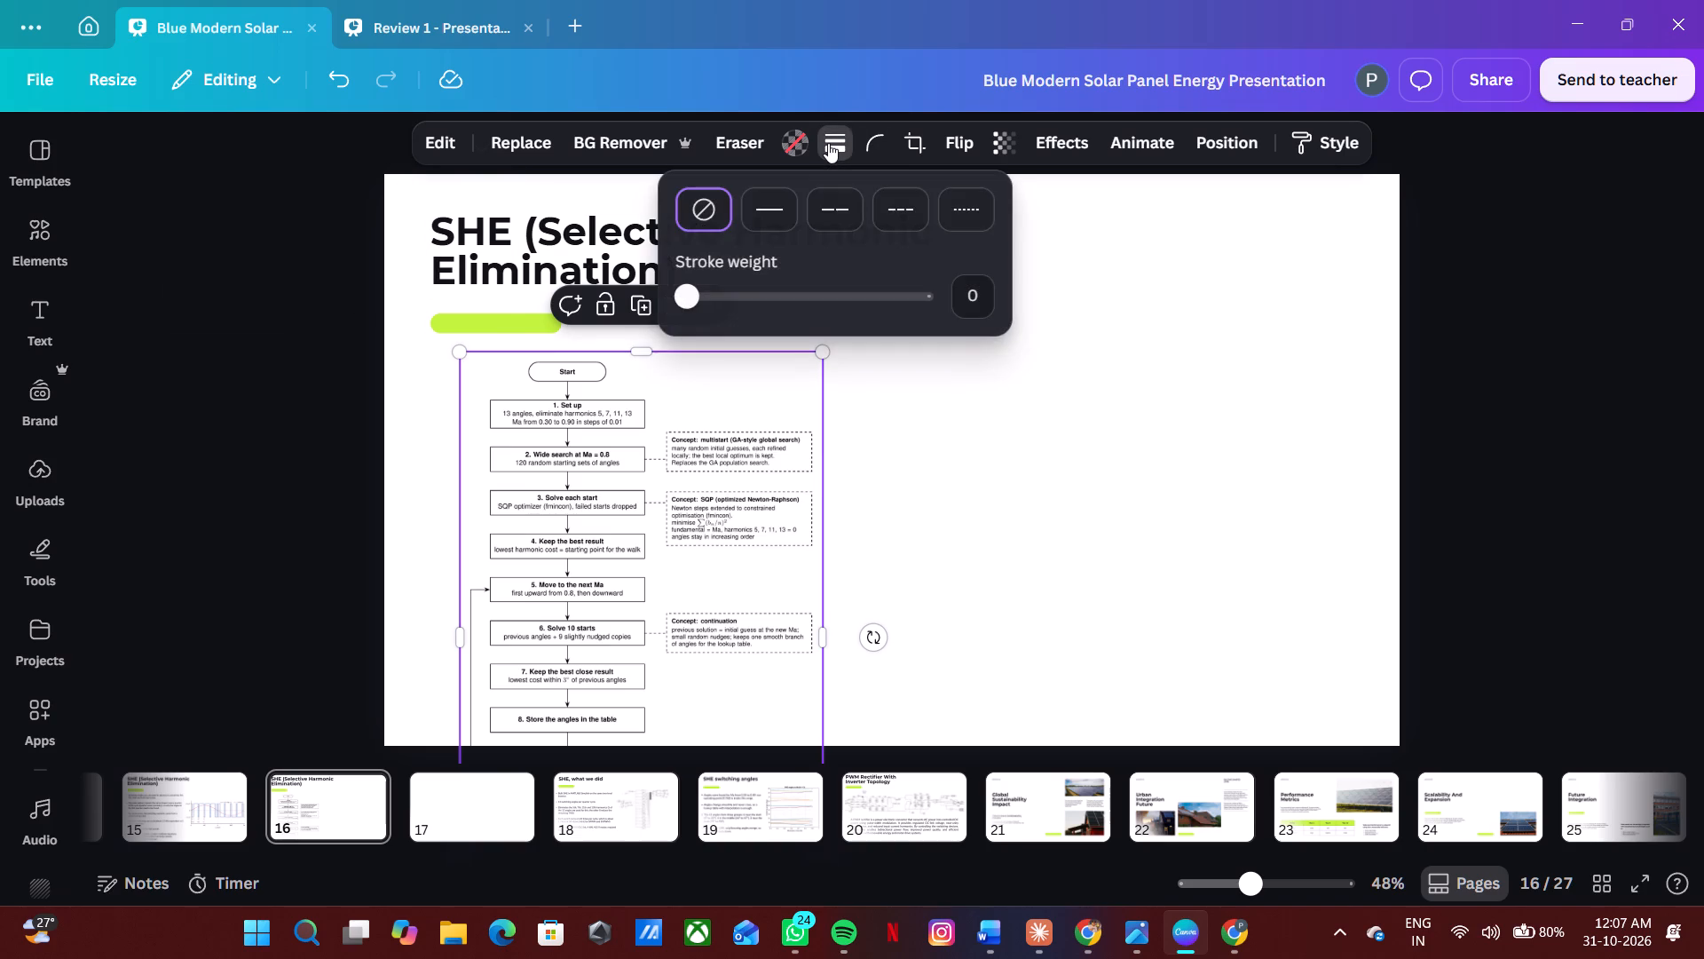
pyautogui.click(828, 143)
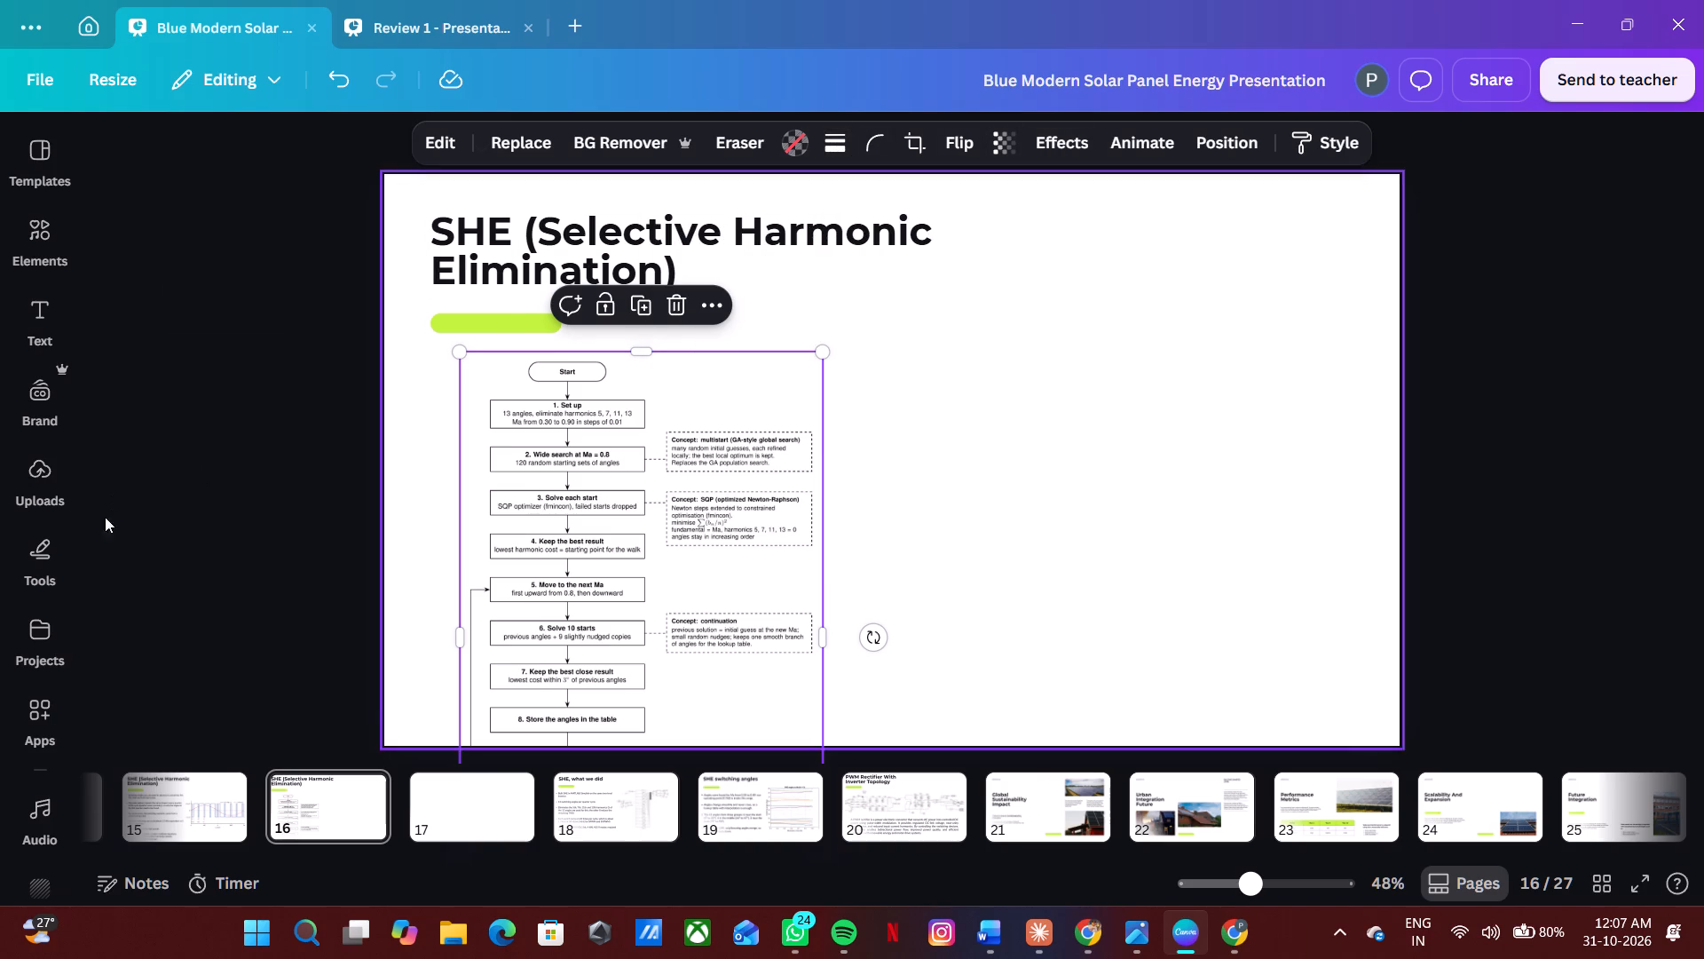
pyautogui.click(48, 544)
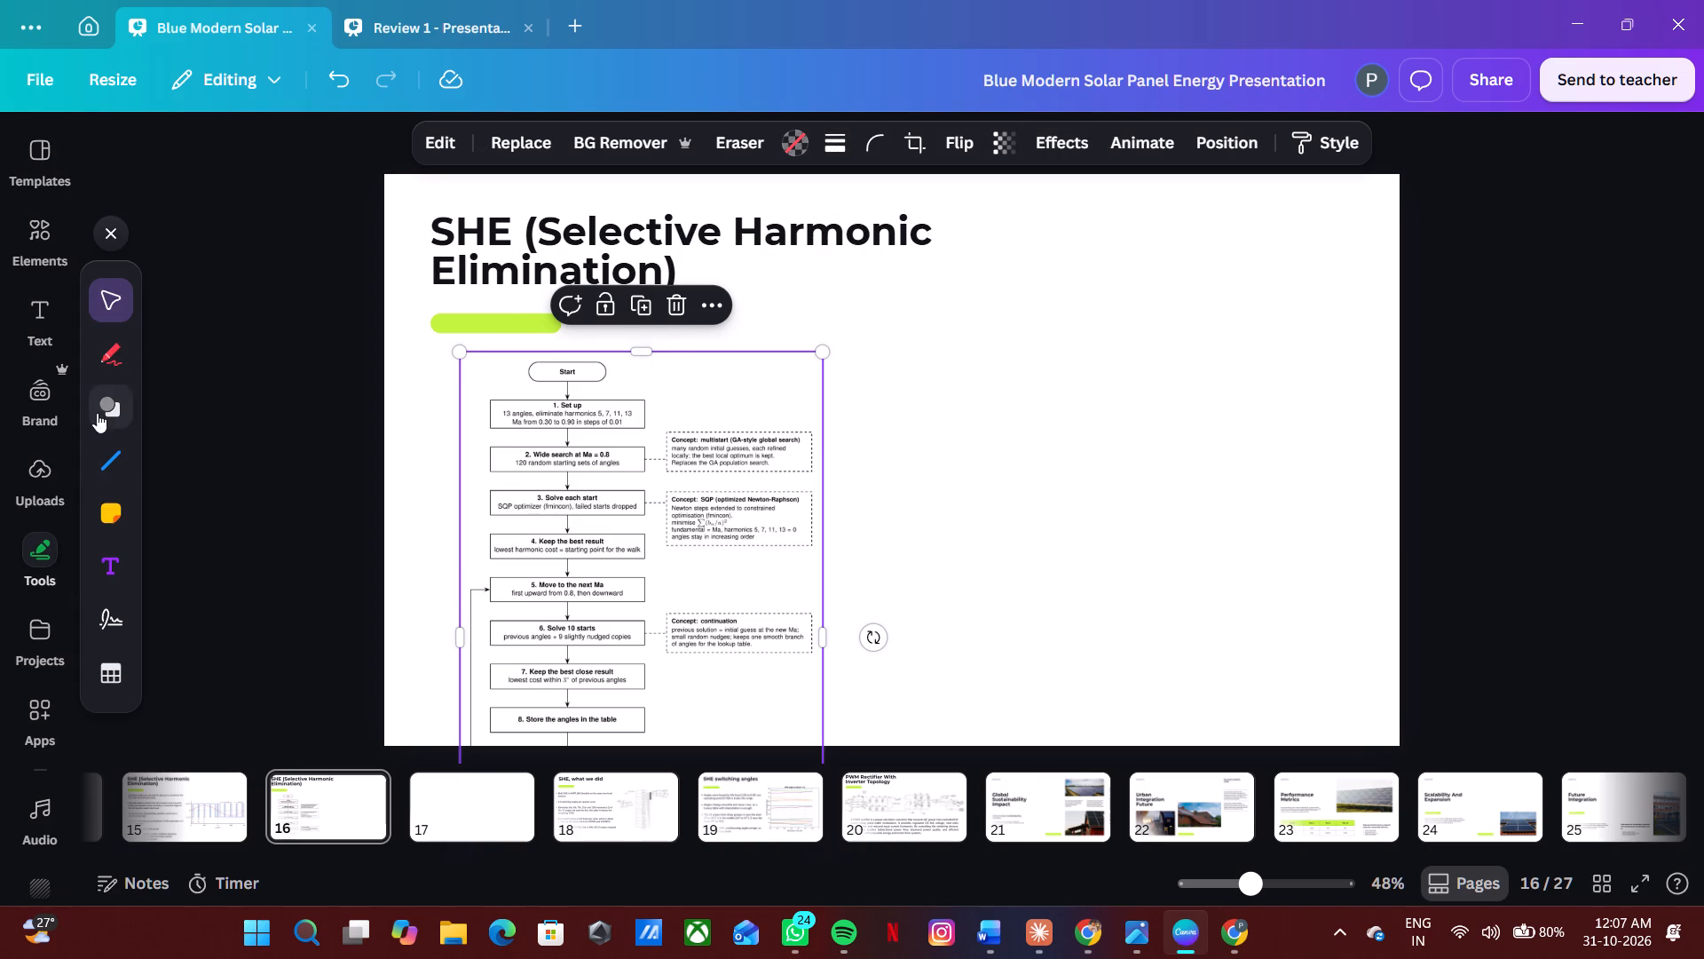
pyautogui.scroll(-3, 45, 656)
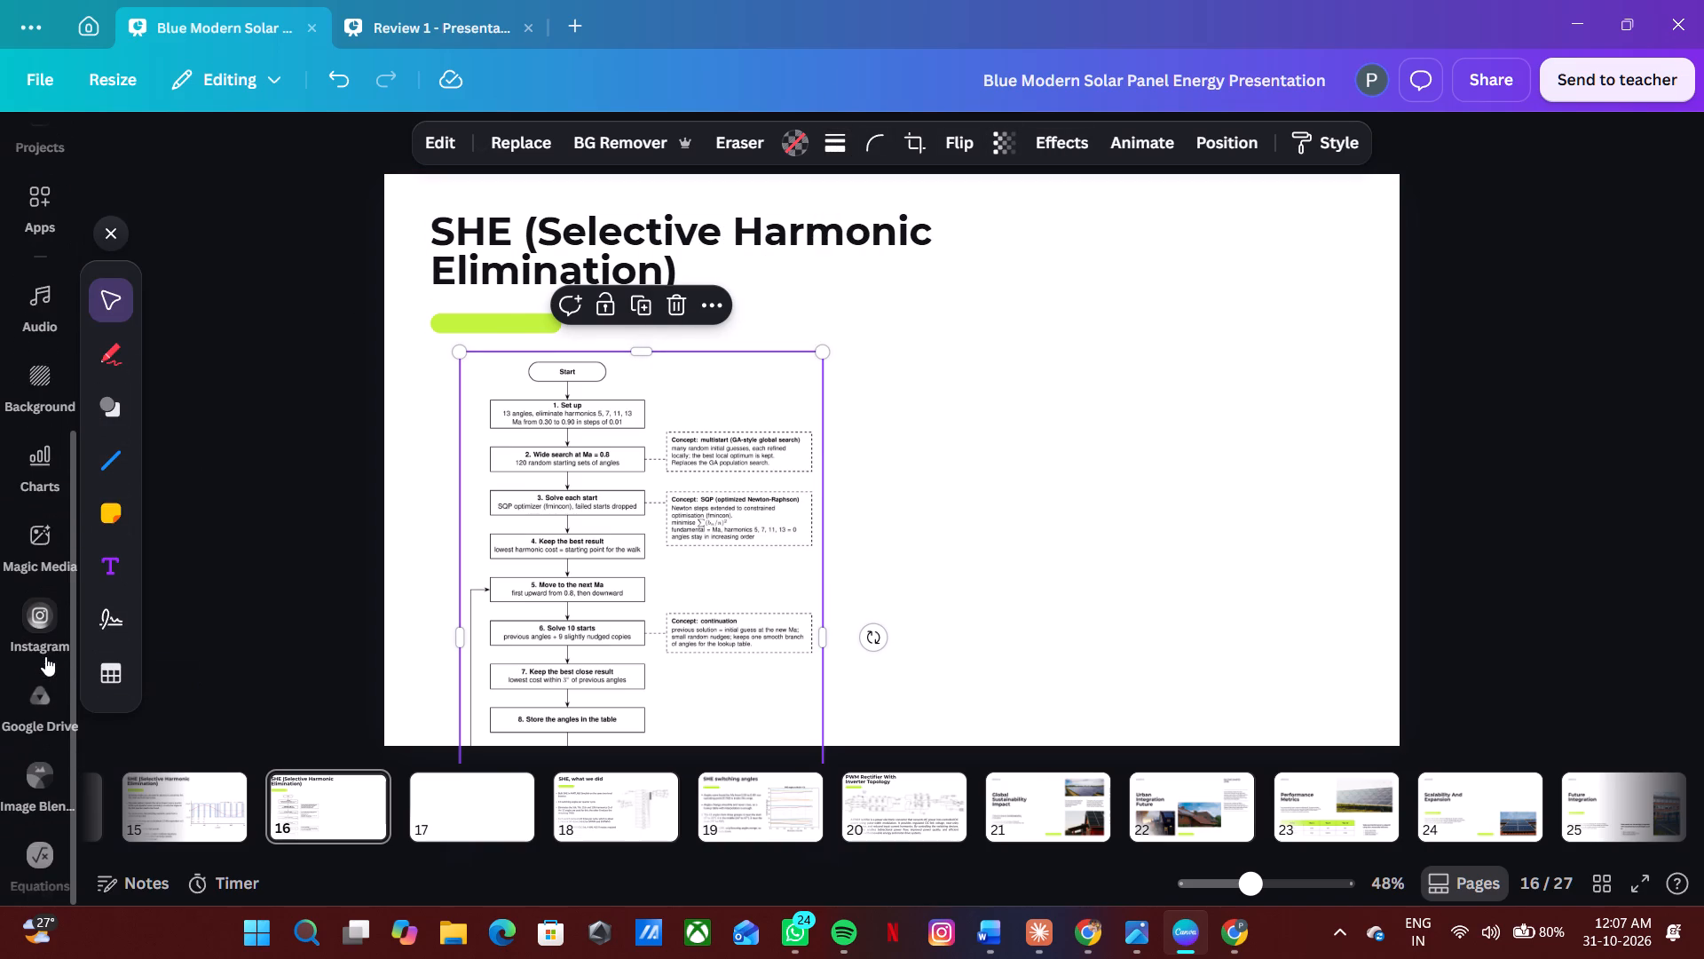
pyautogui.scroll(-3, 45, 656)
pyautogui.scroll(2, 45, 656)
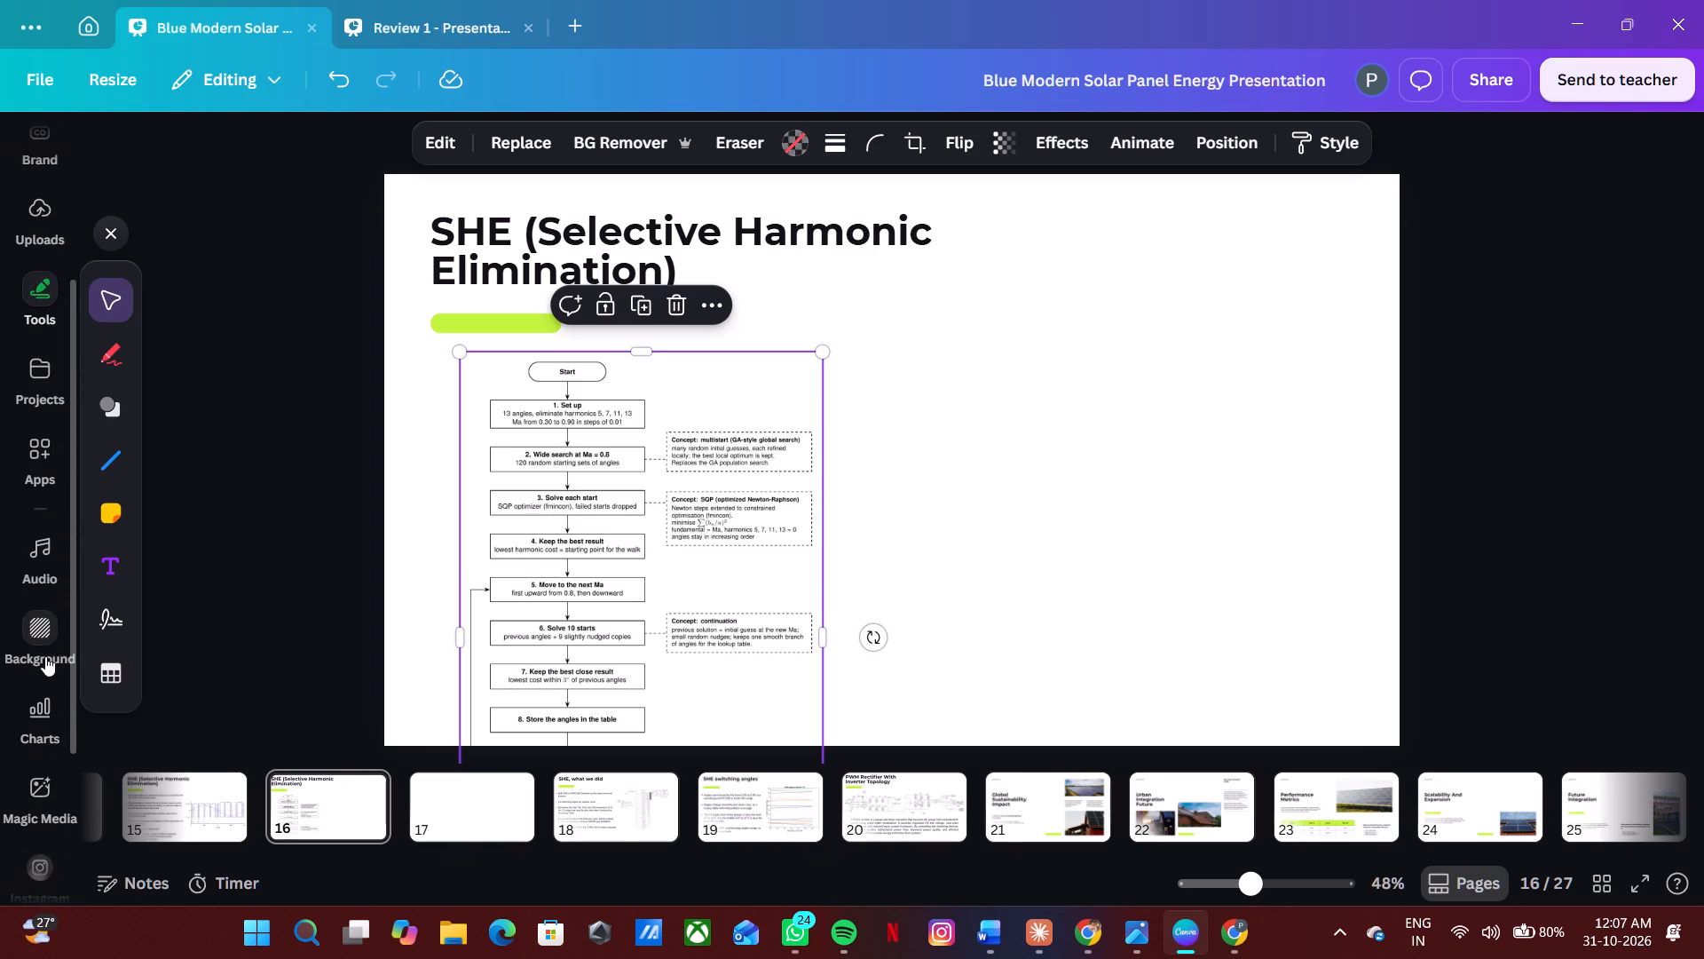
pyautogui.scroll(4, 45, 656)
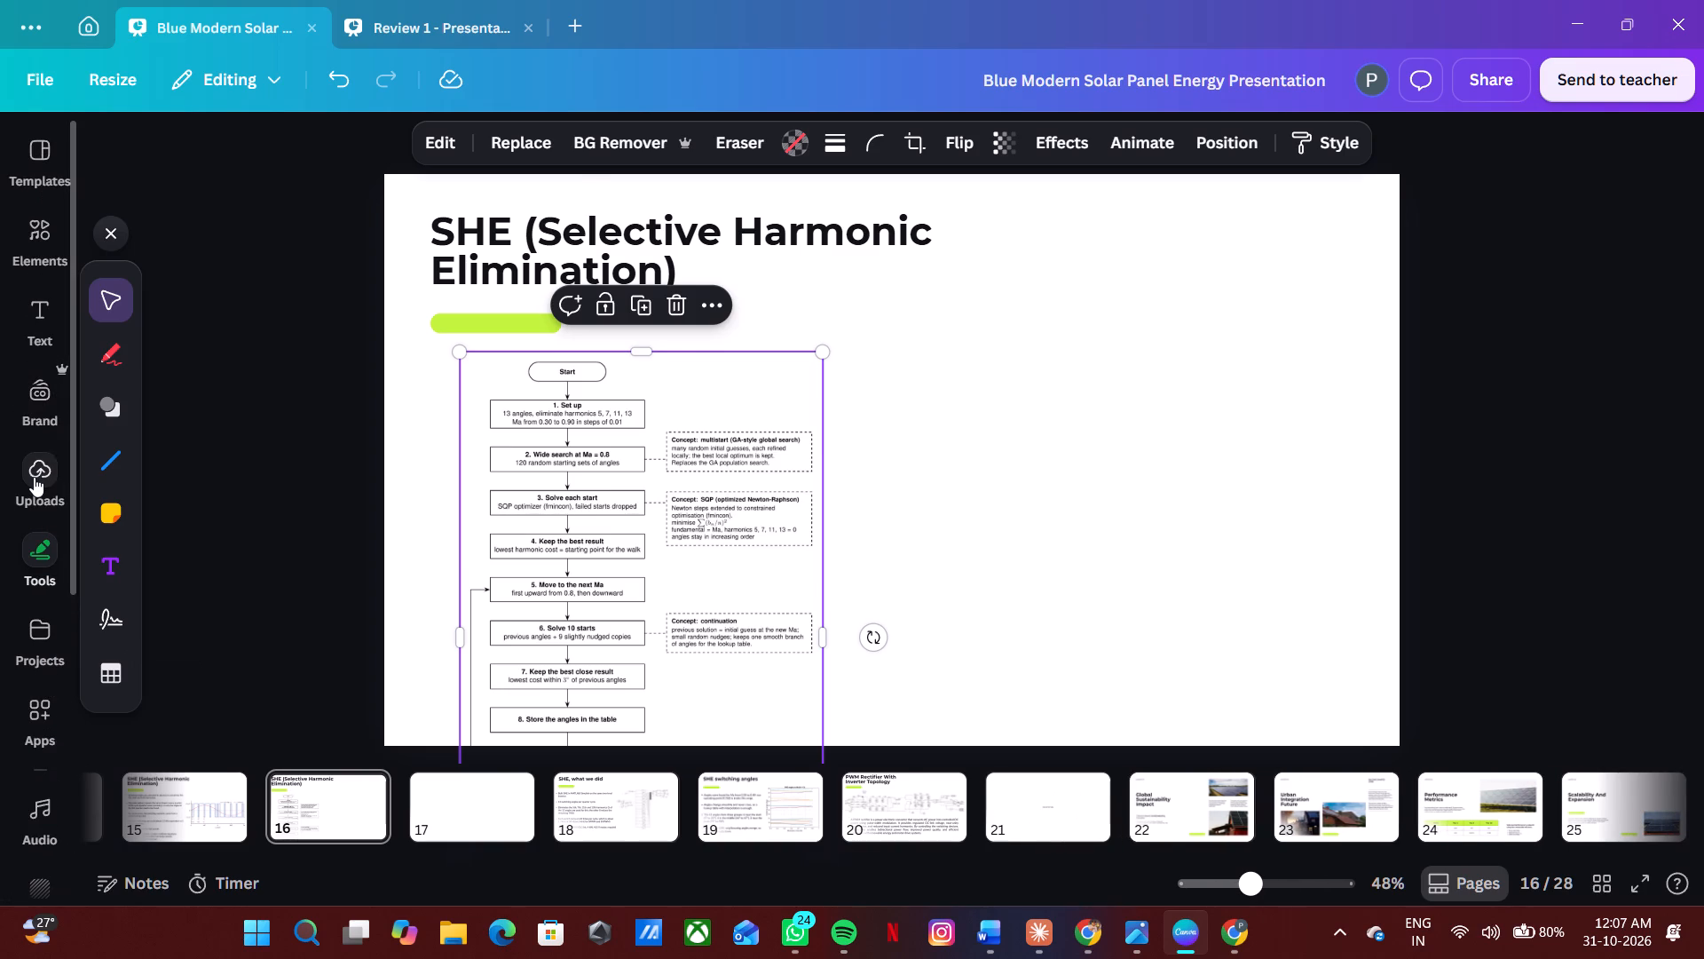
# Look through the uploaded images.
pyautogui.click(34, 477)
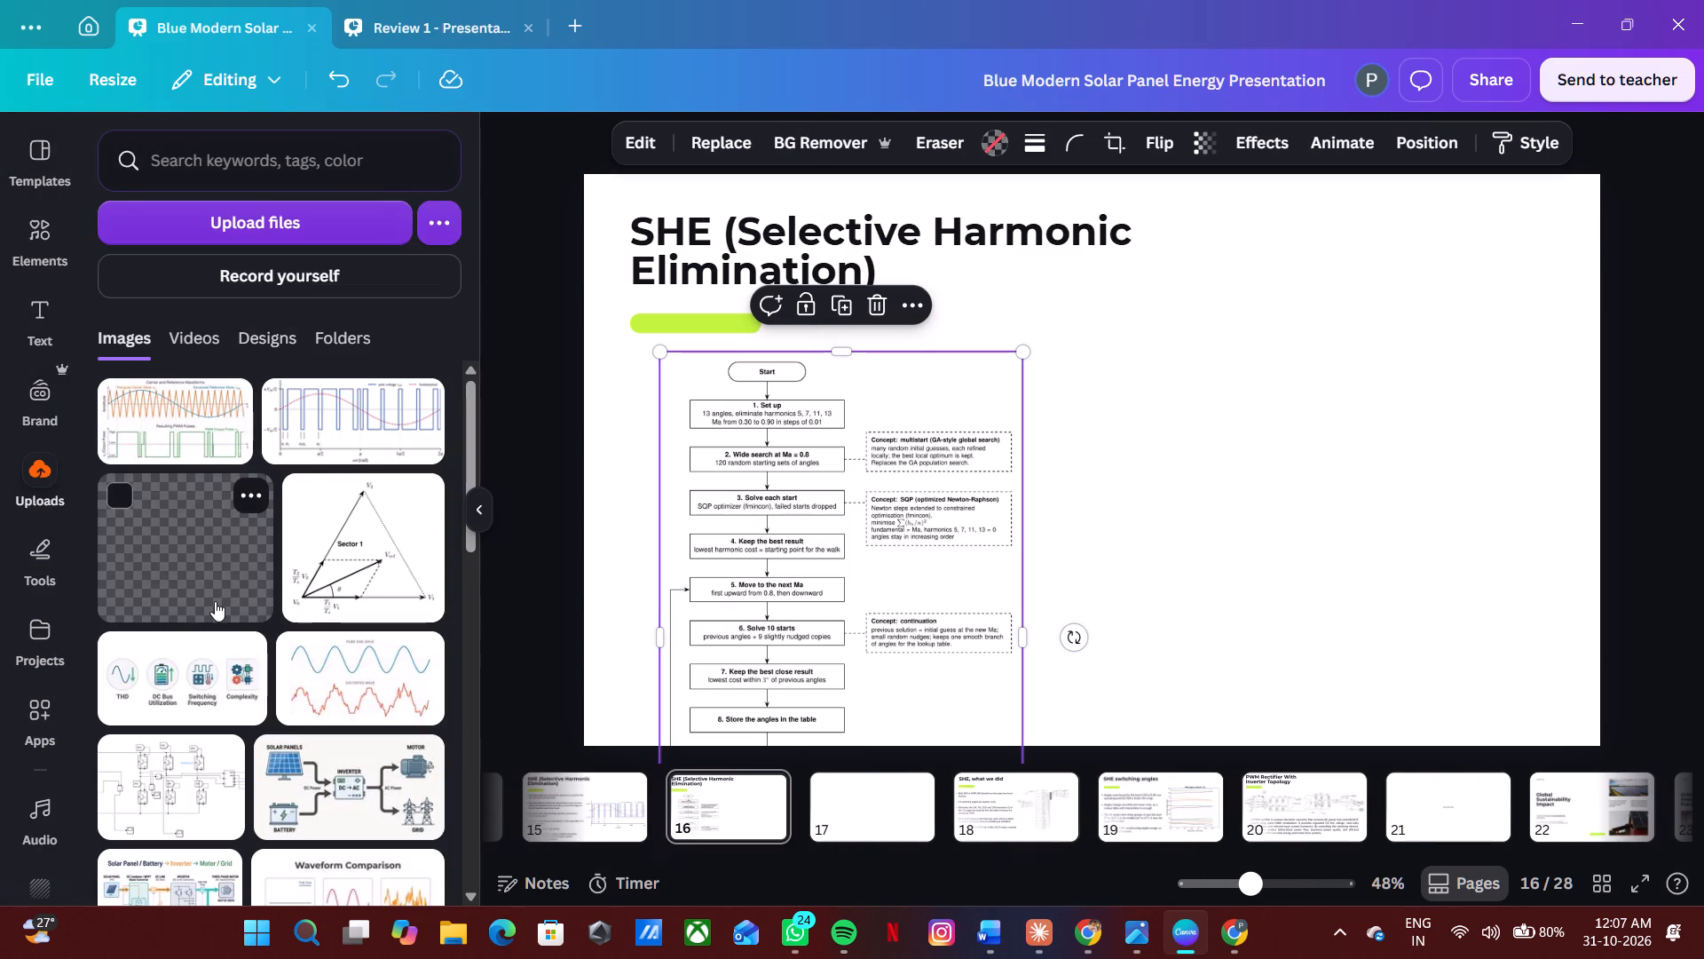
pyautogui.scroll(-4, 285, 698)
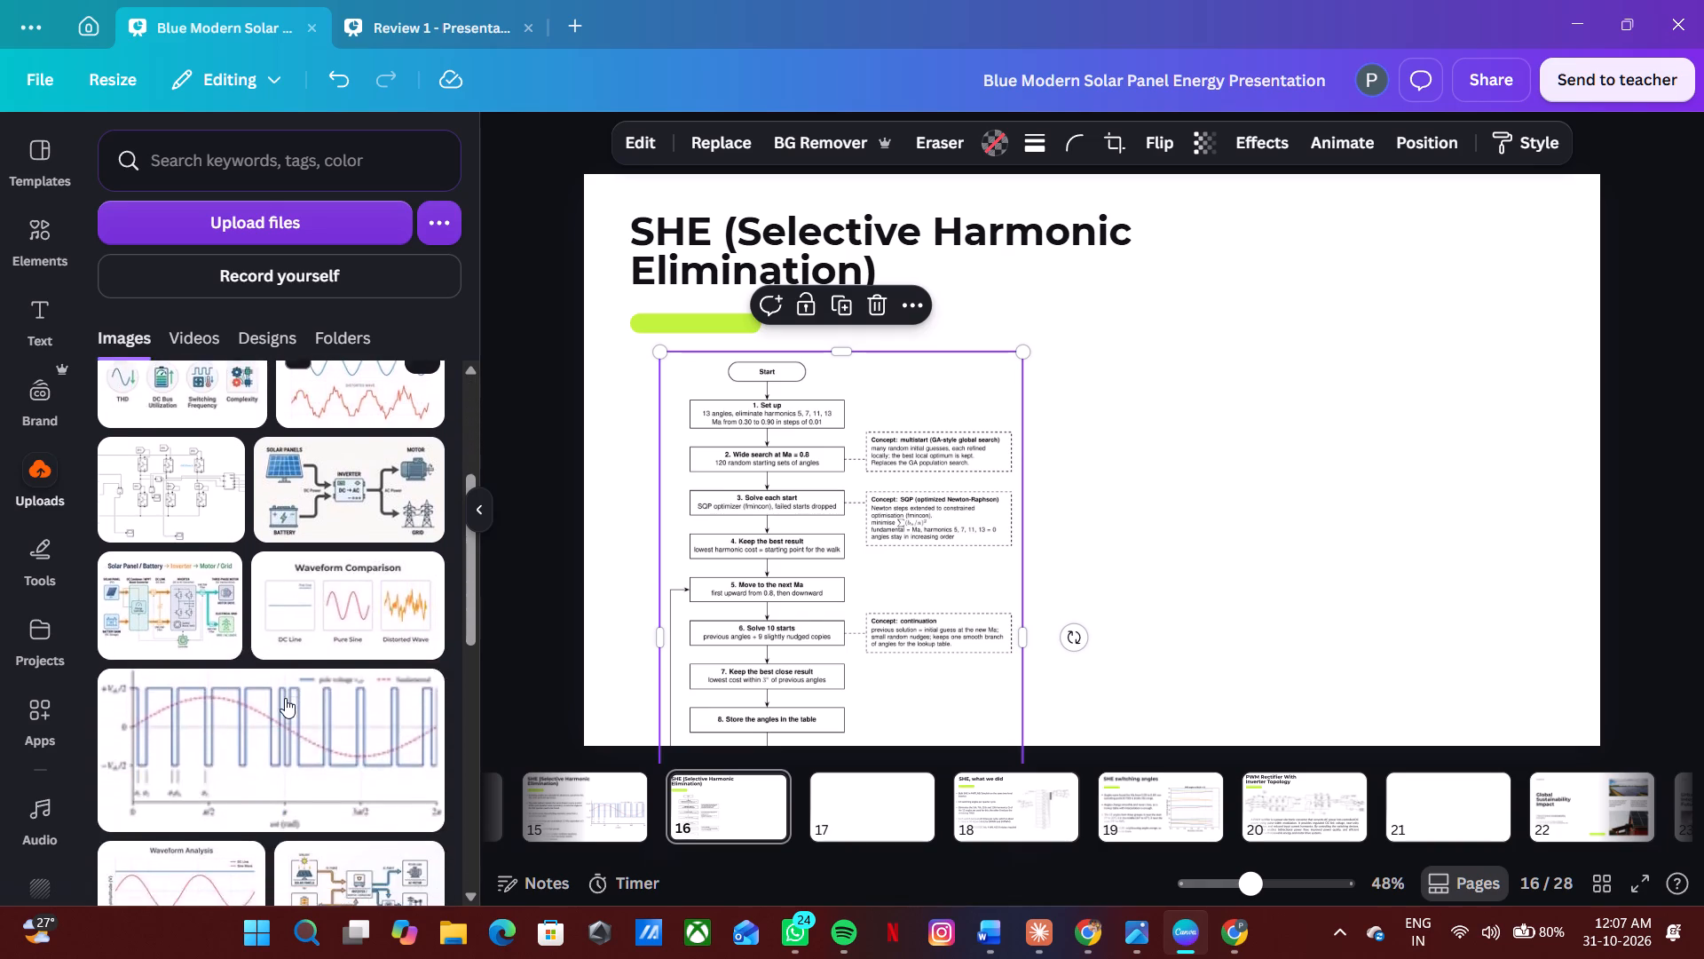
pyautogui.scroll(-4, 285, 698)
pyautogui.scroll(1, 285, 698)
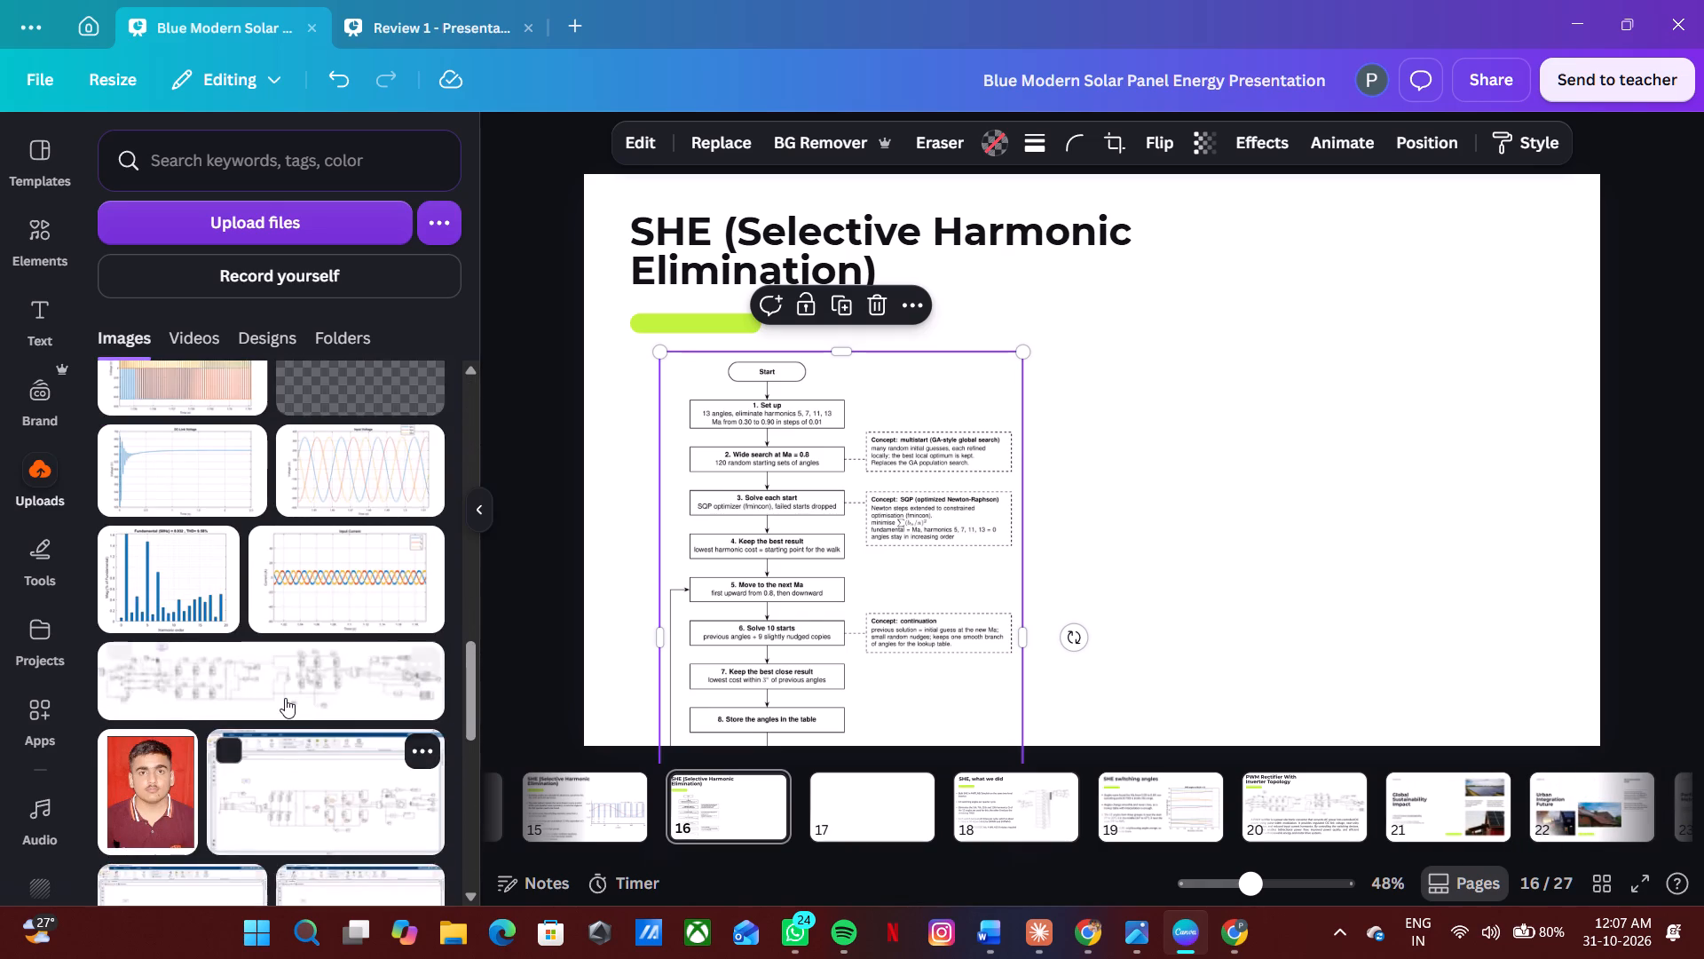
pyautogui.scroll(2, 285, 698)
pyautogui.click(1319, 321)
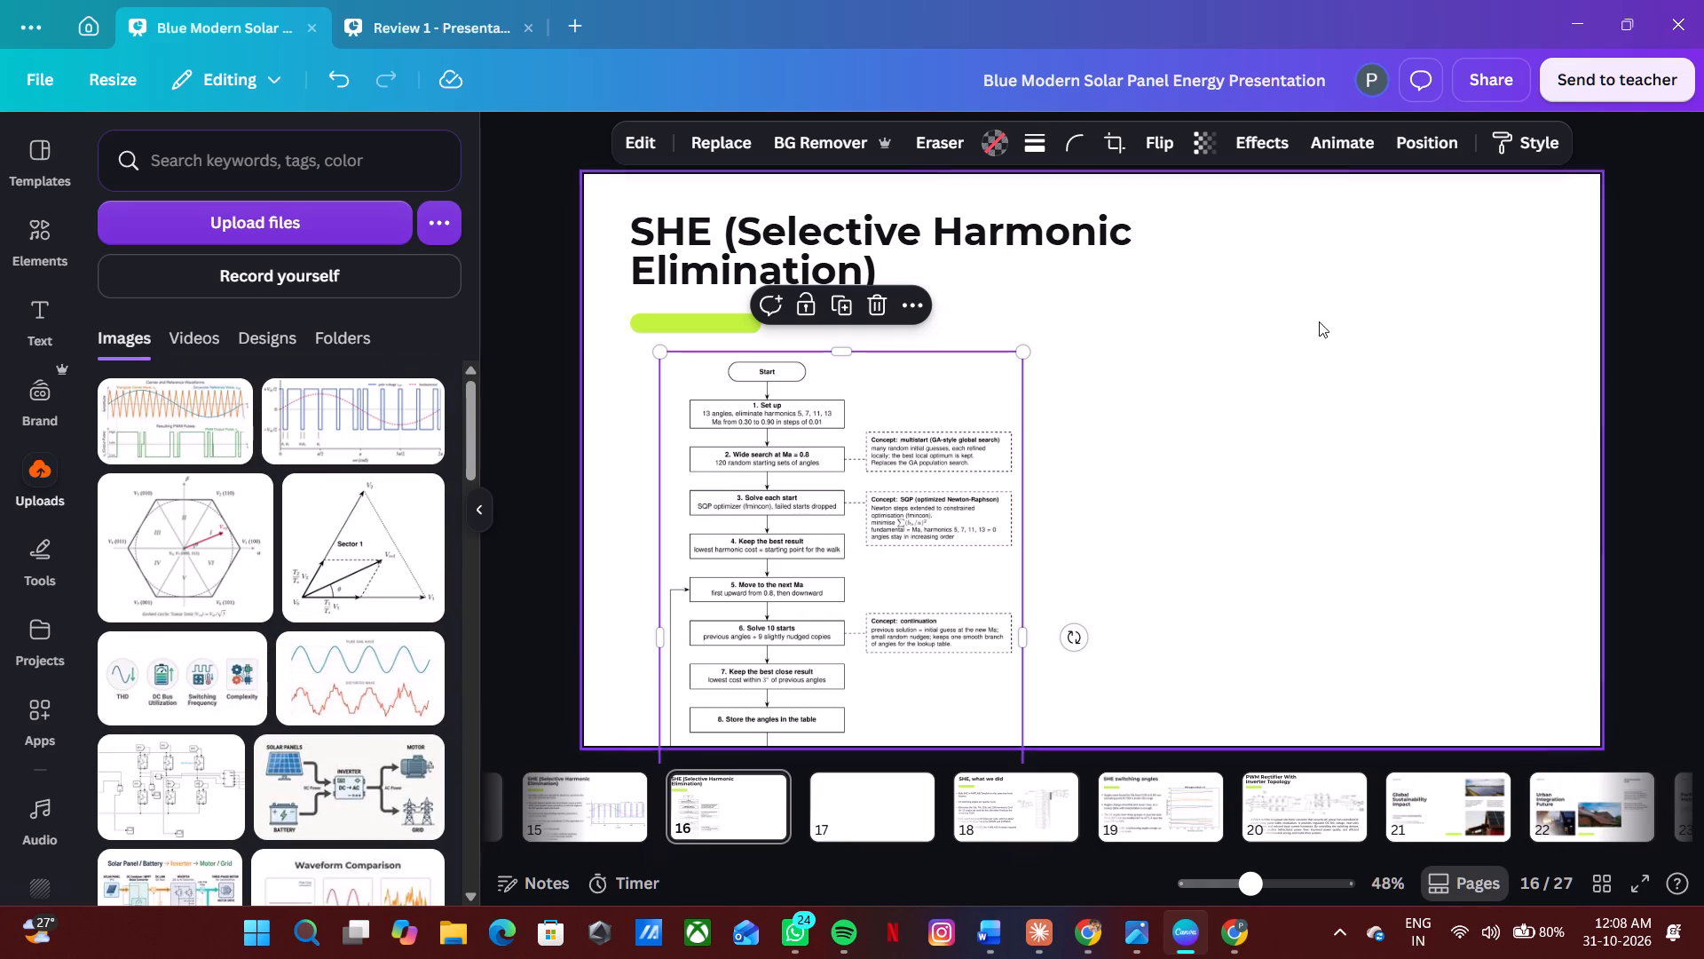
# Widen the flowchart on slide 16 to about 1,651 wide, spanning most of the slide.
pyautogui.click(778, 621)
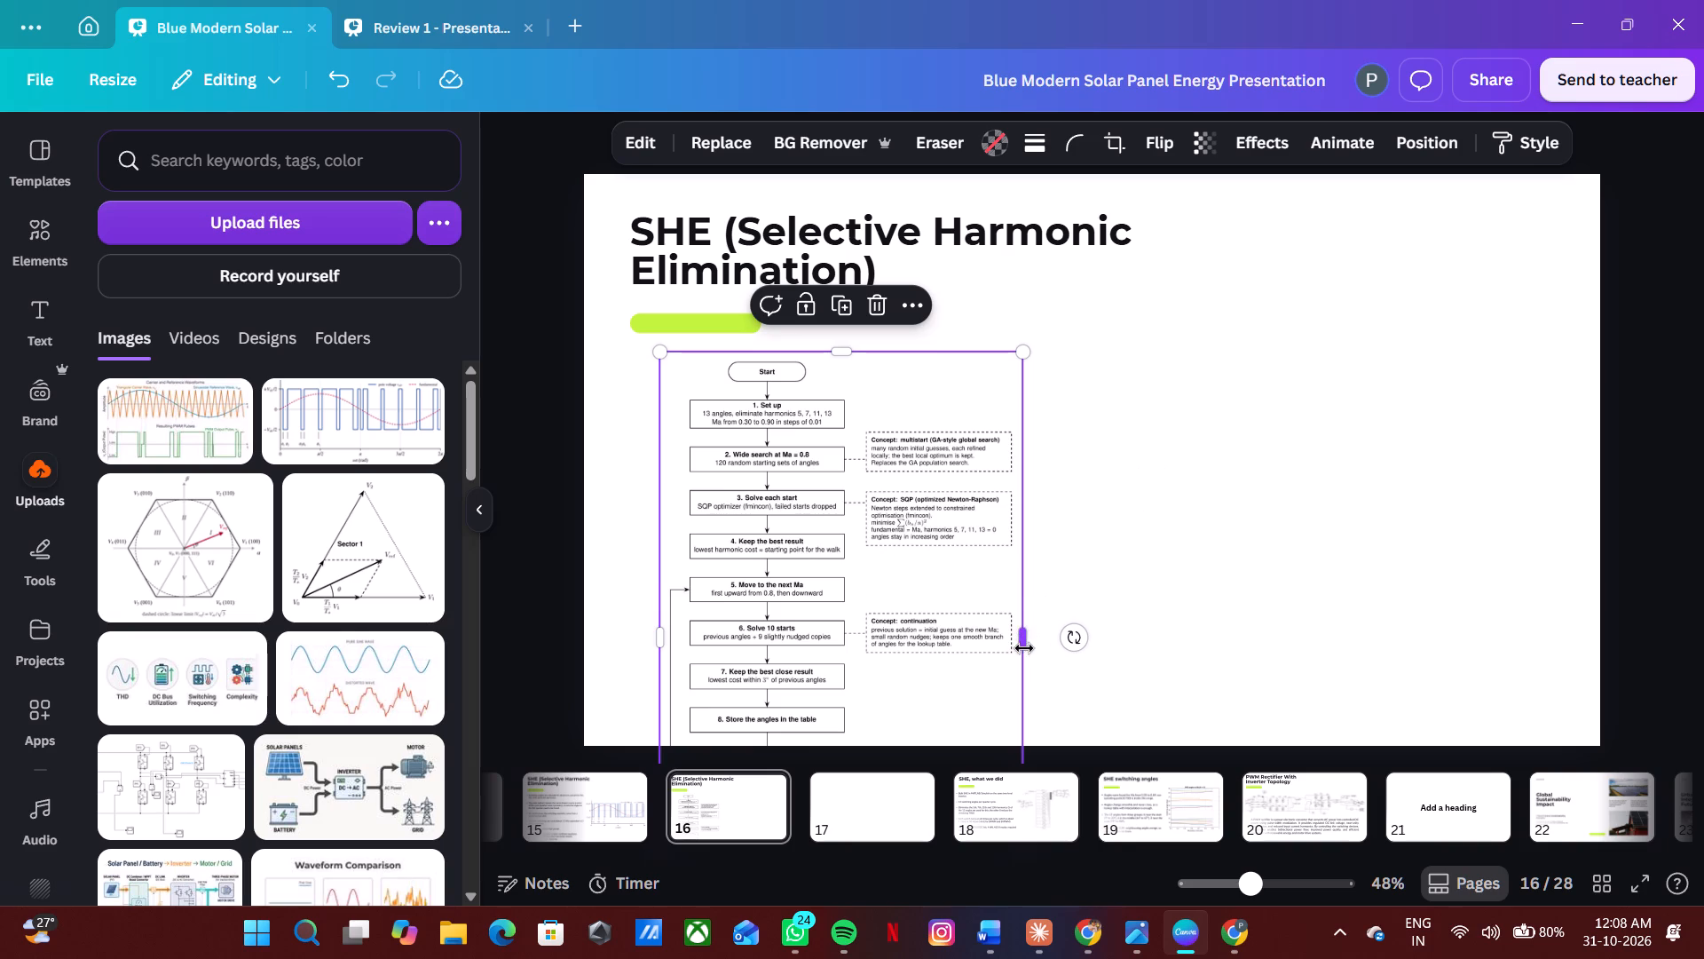
pyautogui.moveTo(1024, 648); pyautogui.dragTo(1534, 574)
# Extend the enlarged flowchart's cropped top edge up to the Start box and place the flowchart below the slide title.
pyautogui.moveTo(1144, 493); pyautogui.dragTo(1140, 582)
pyautogui.moveTo(1100, 440); pyautogui.dragTo(1108, 285)
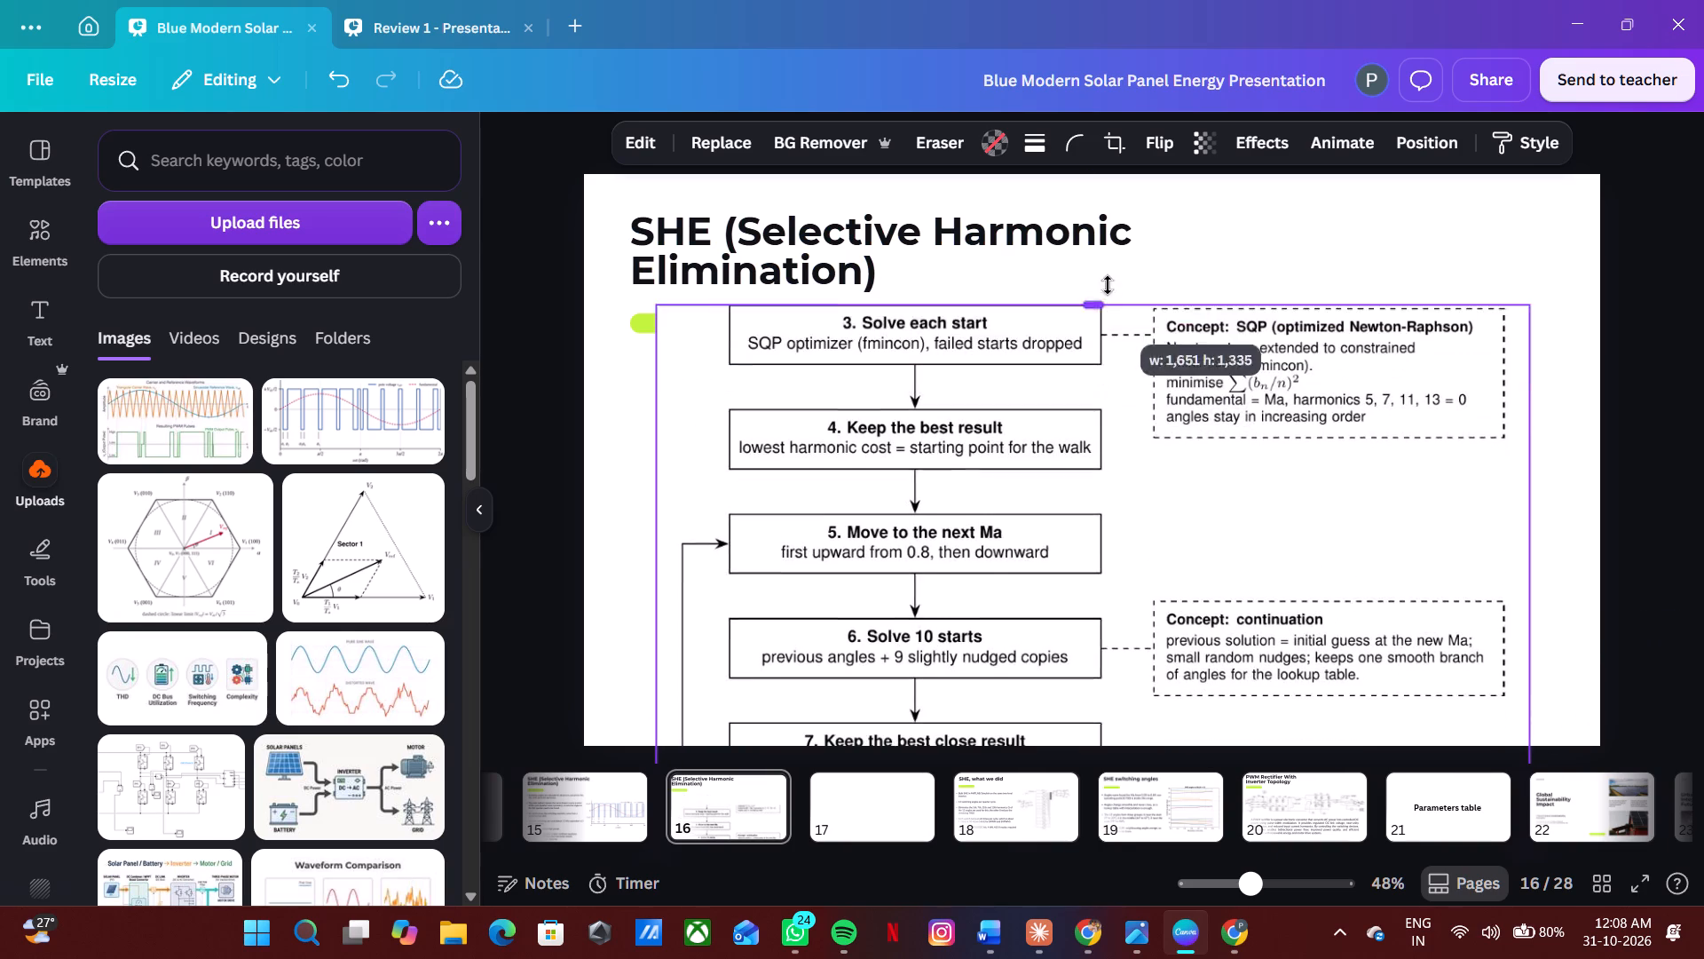
pyautogui.moveTo(1108, 285); pyautogui.dragTo(1114, 258)
pyautogui.moveTo(1100, 427); pyautogui.dragTo(1123, 707)
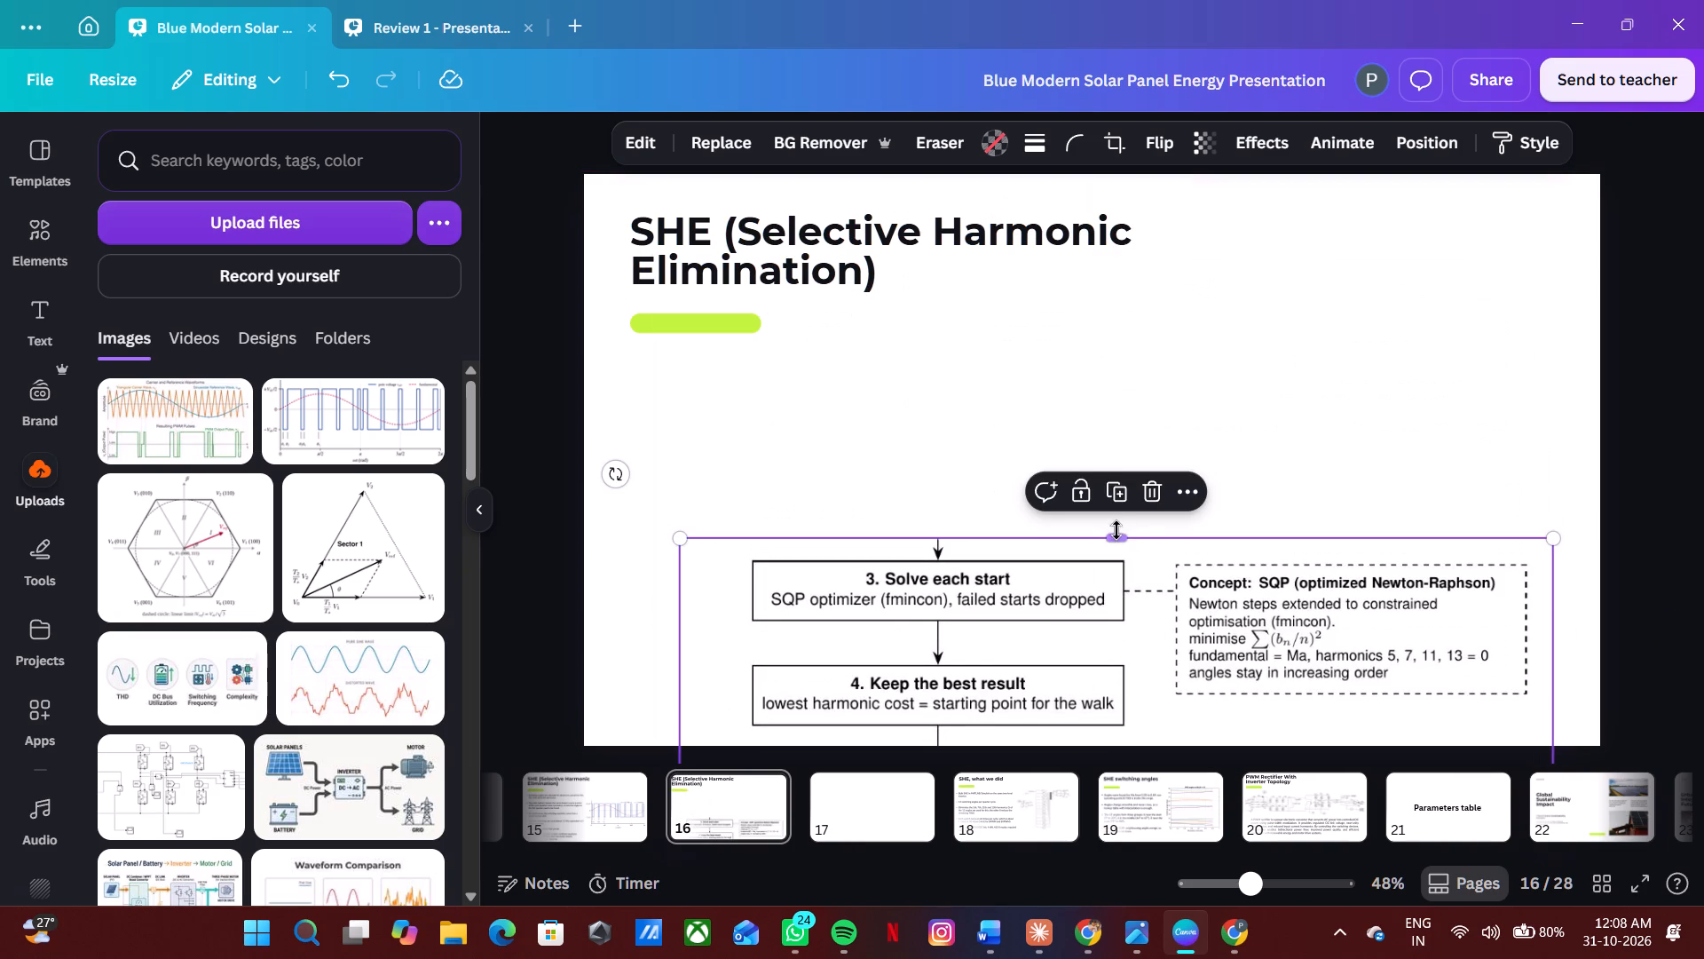
pyautogui.moveTo(1116, 531); pyautogui.dragTo(1095, 329)
pyautogui.moveTo(1089, 555); pyautogui.dragTo(1093, 665)
pyautogui.moveTo(1114, 454); pyautogui.dragTo(1108, 211)
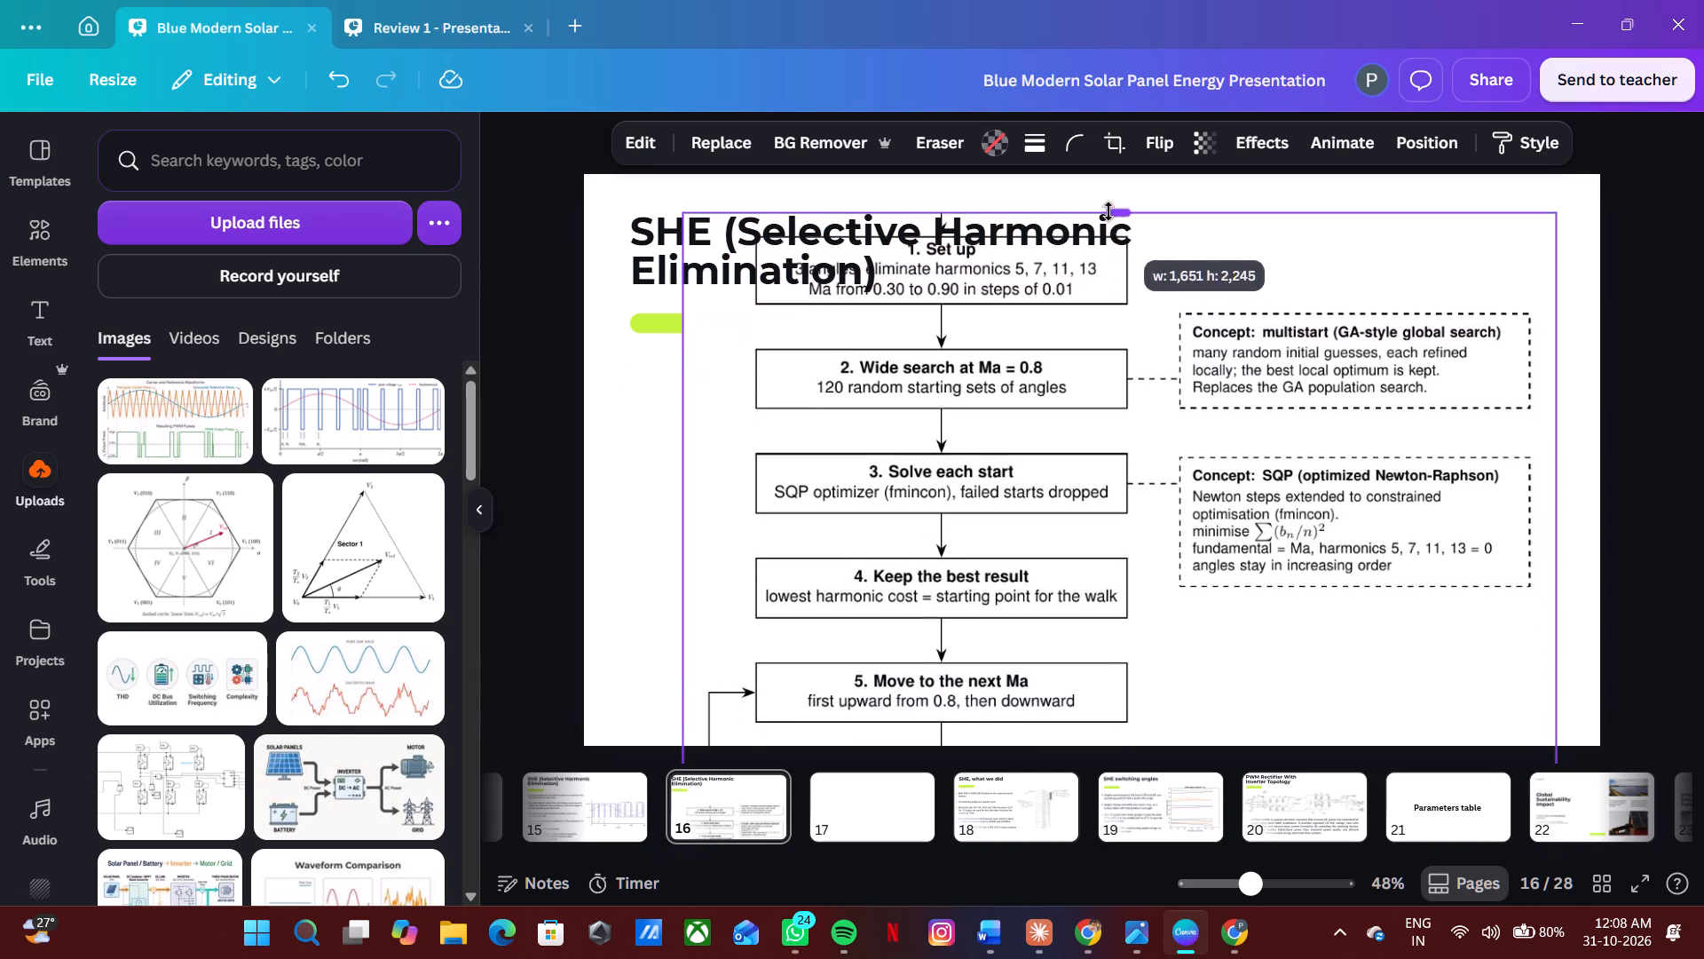
pyautogui.moveTo(1108, 211); pyautogui.dragTo(1108, 210)
pyautogui.moveTo(1128, 447); pyautogui.dragTo(1132, 743)
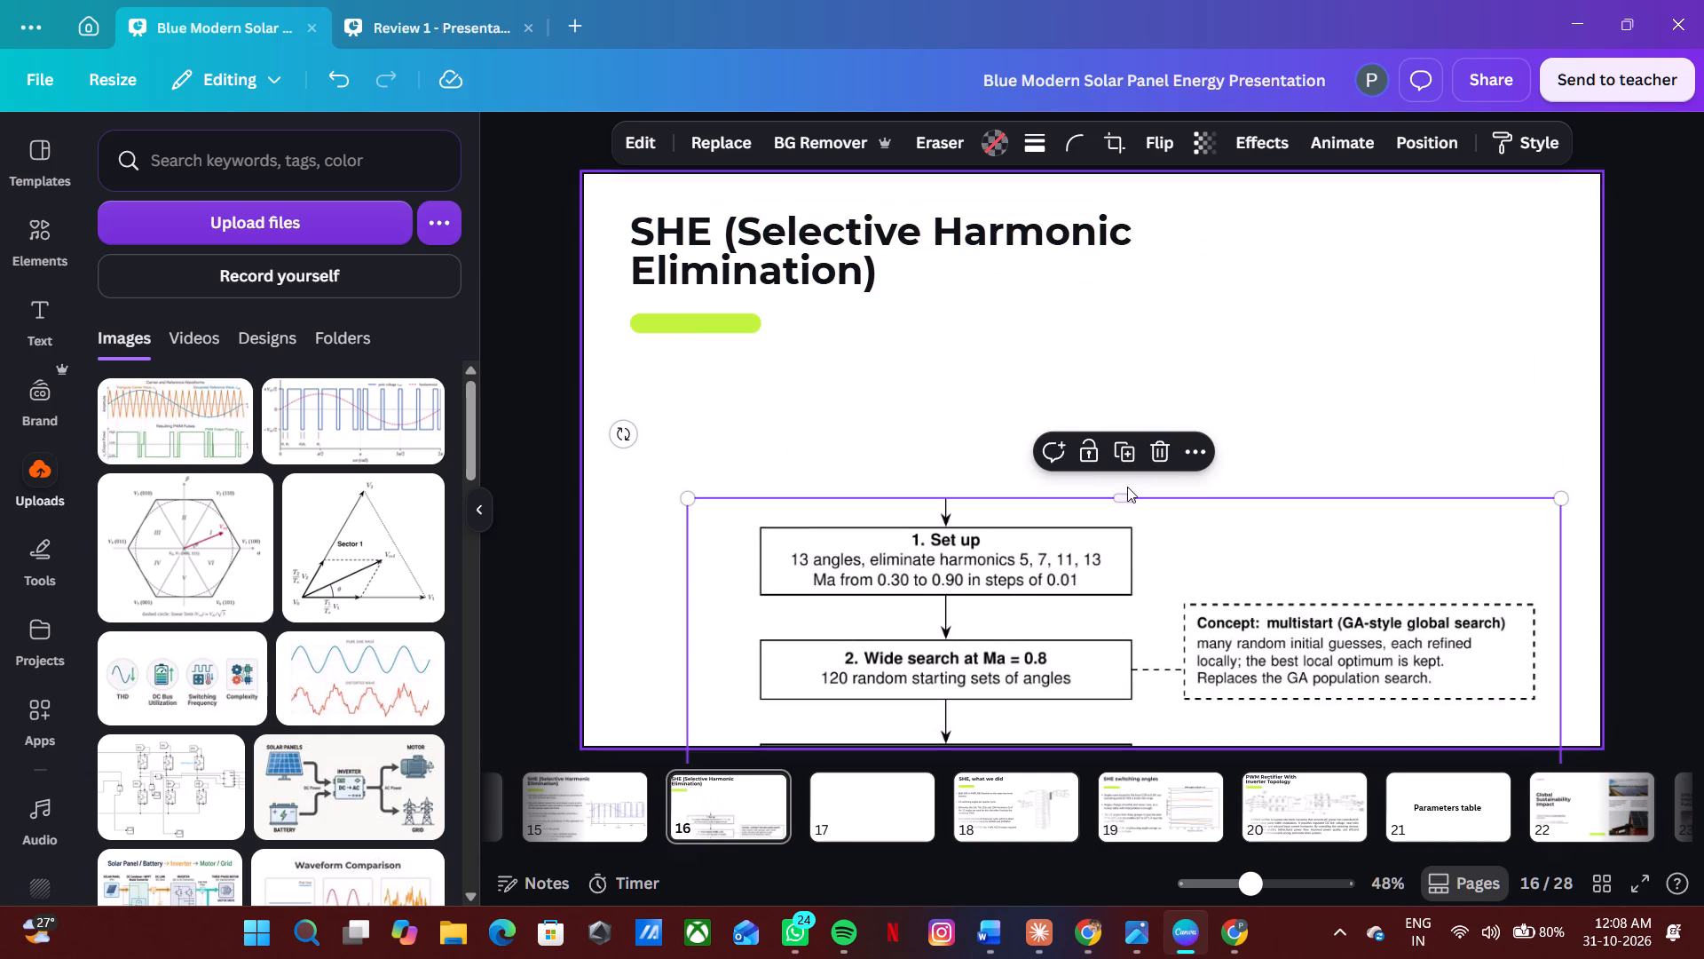
pyautogui.moveTo(1125, 493); pyautogui.dragTo(1148, 269)
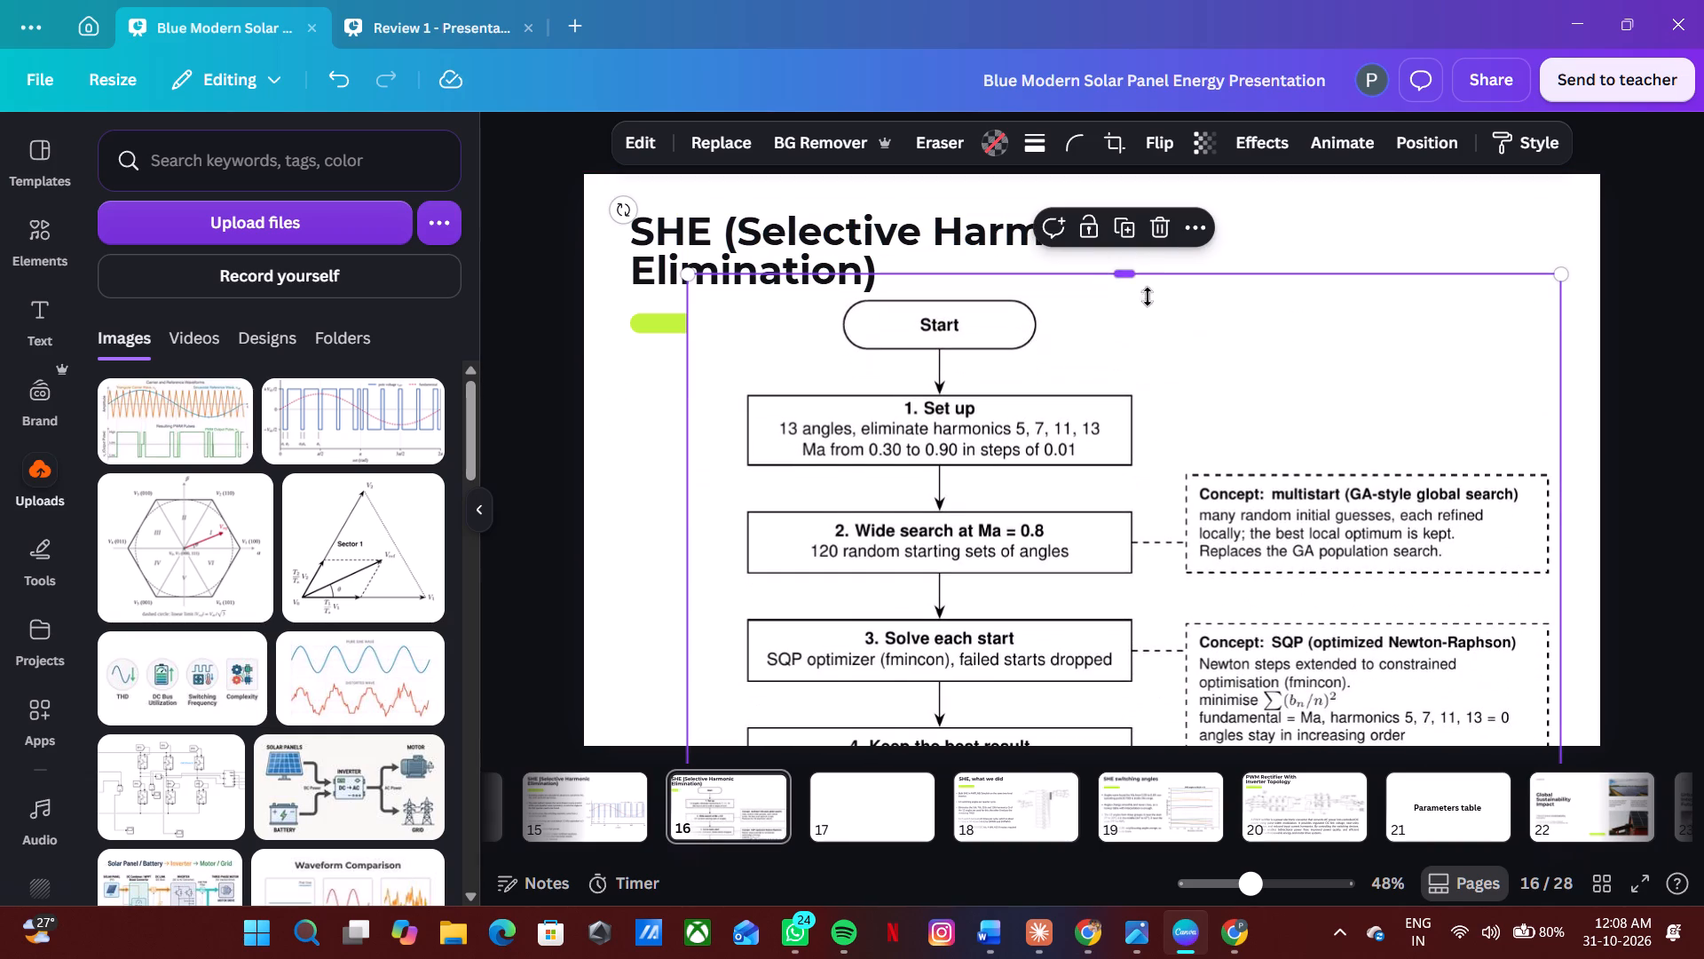
pyautogui.moveTo(1150, 435); pyautogui.dragTo(1125, 533)
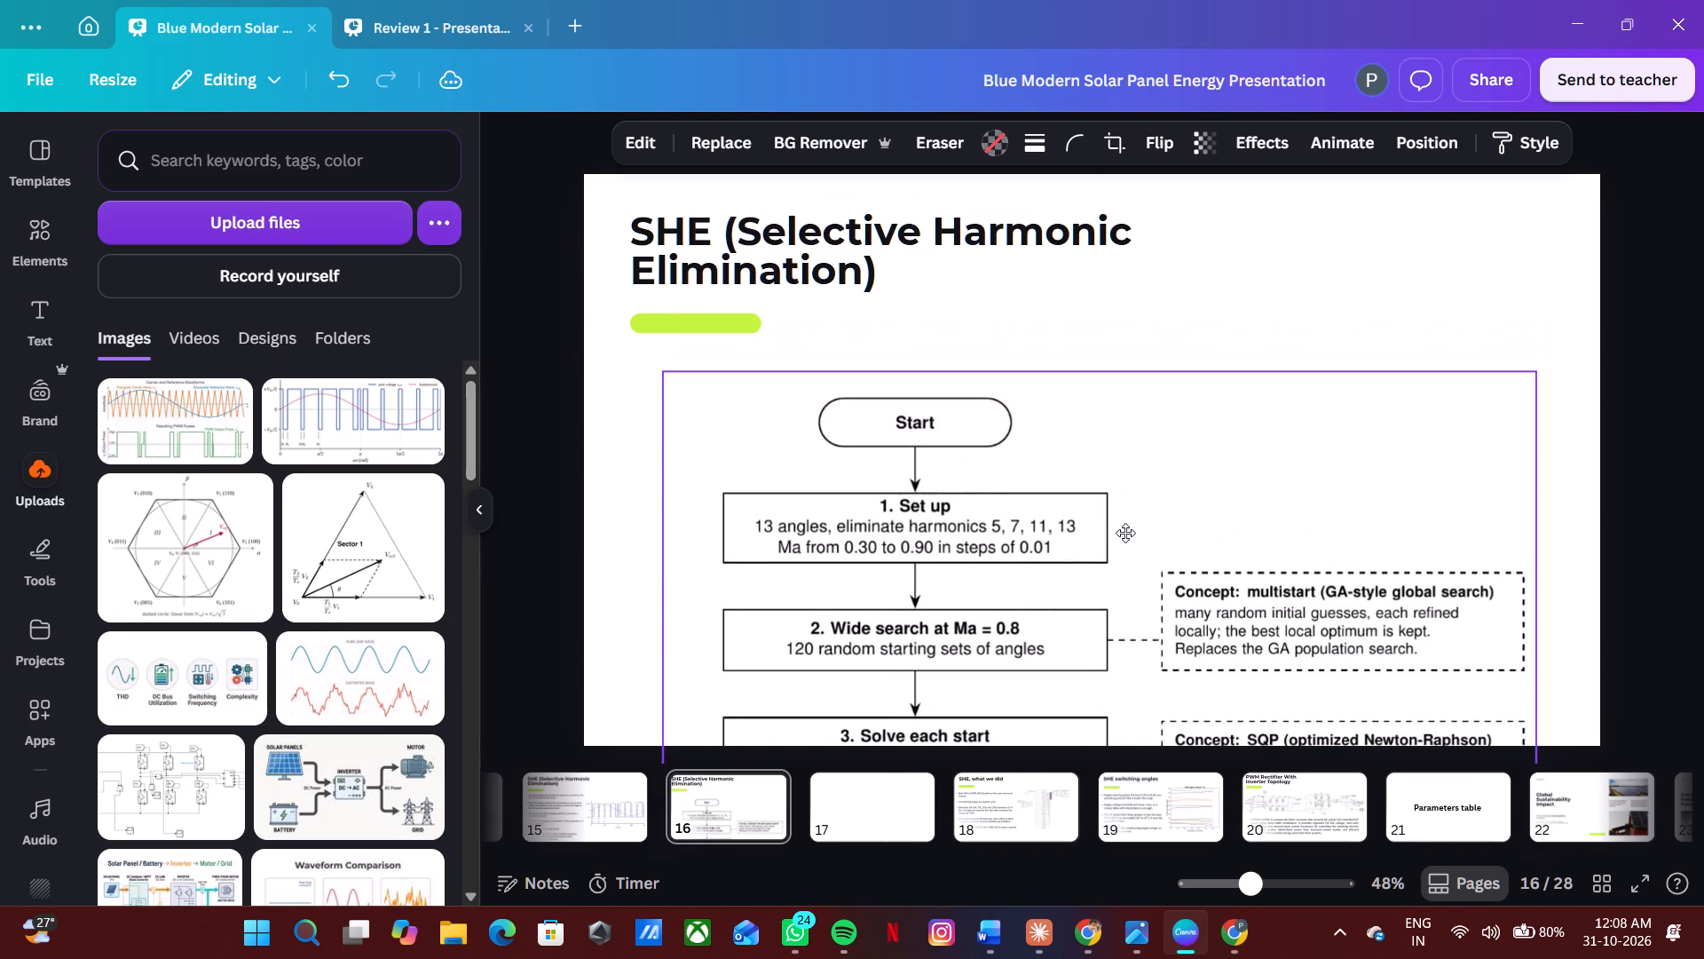
pyautogui.moveTo(1125, 533); pyautogui.dragTo(1124, 529)
# Nudge the green accent bar slightly up, closer to the SHE title.
pyautogui.moveTo(704, 325); pyautogui.dragTo(706, 315)
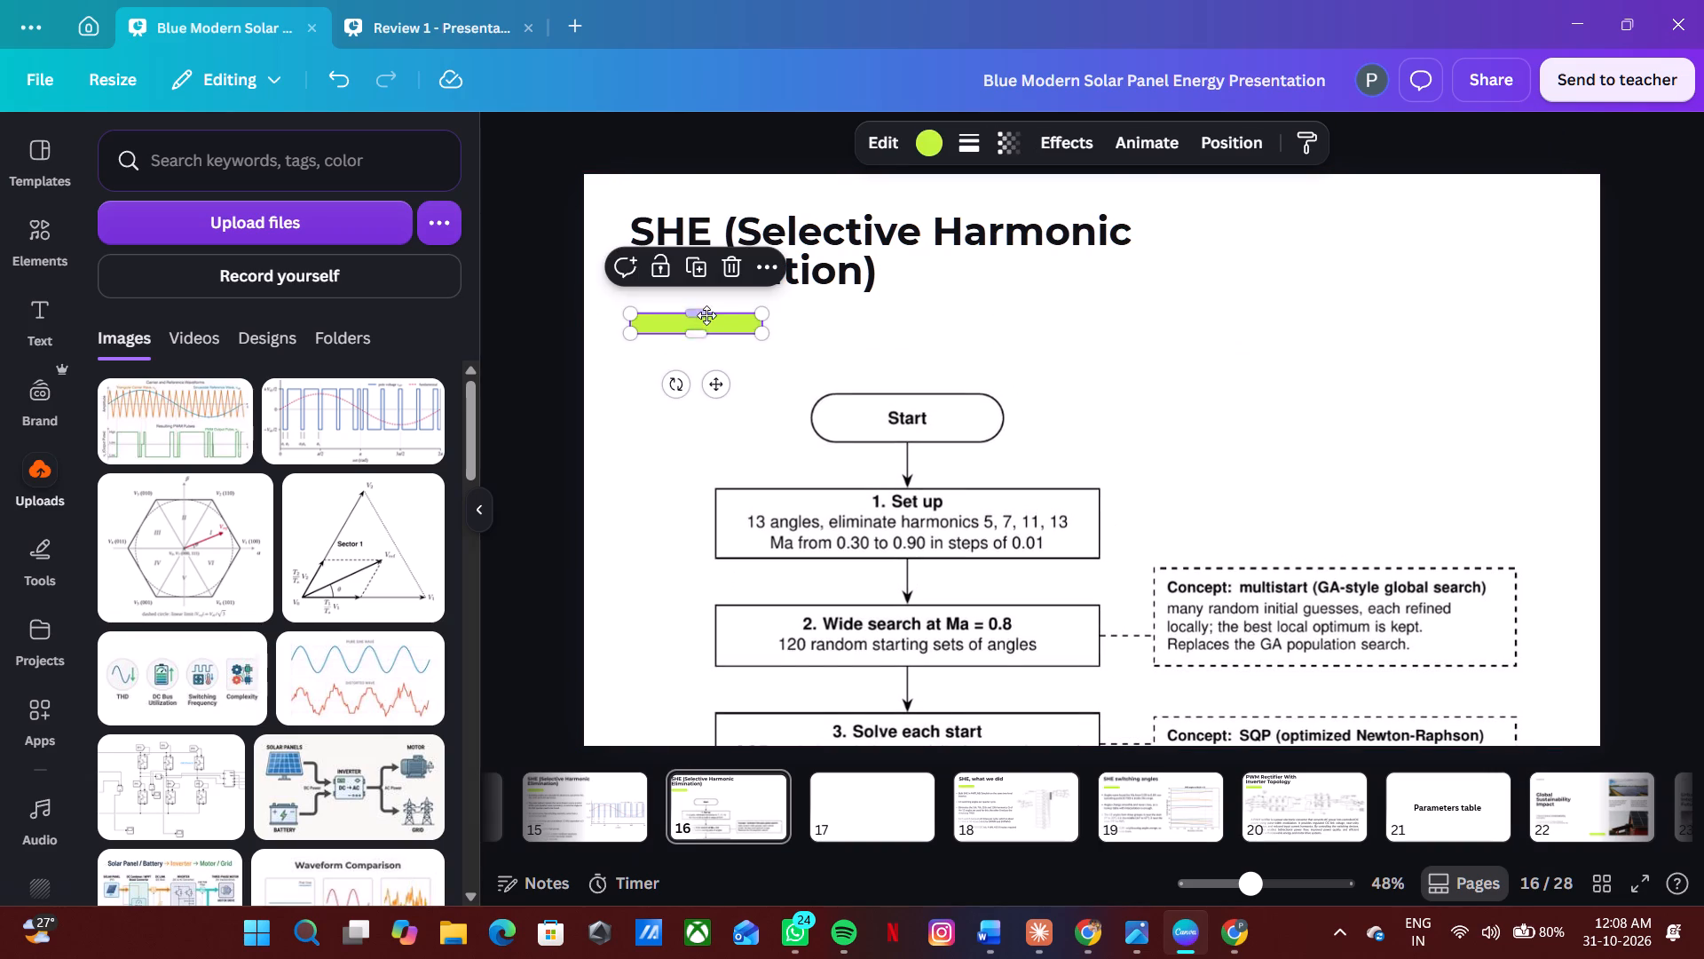
pyautogui.moveTo(706, 315); pyautogui.dragTo(706, 314)
# Move the flowchart up to just beneath the title, overlapping the green accent bar.
pyautogui.click(933, 464)
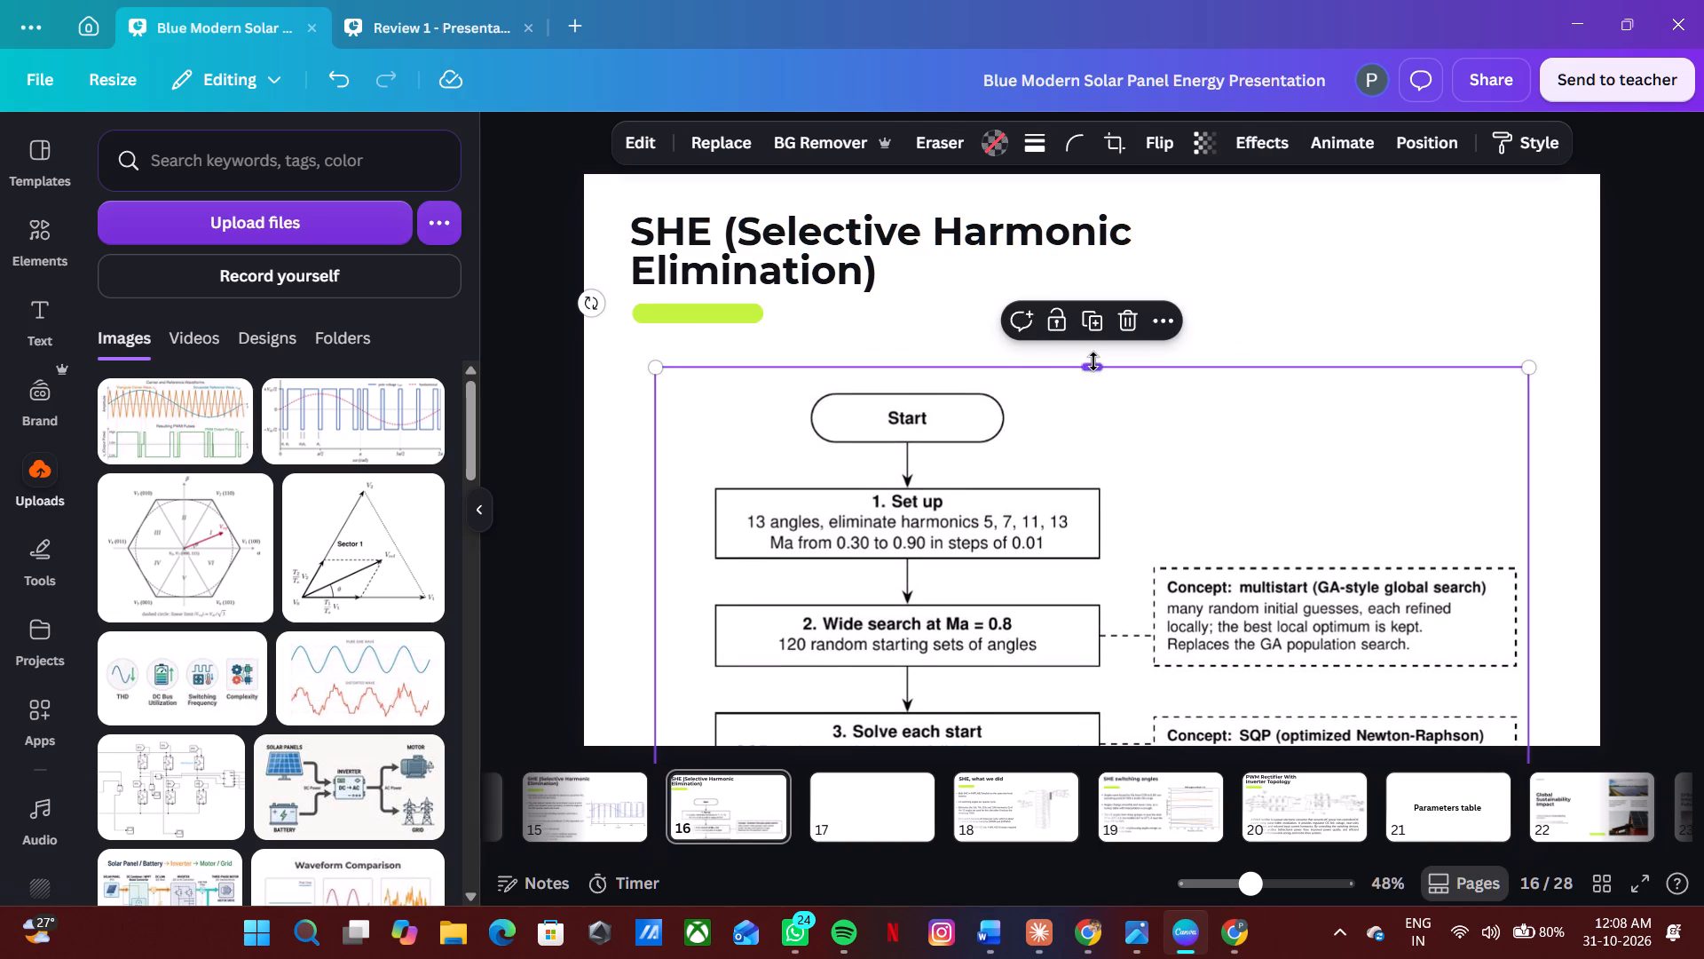
pyautogui.click(1093, 369)
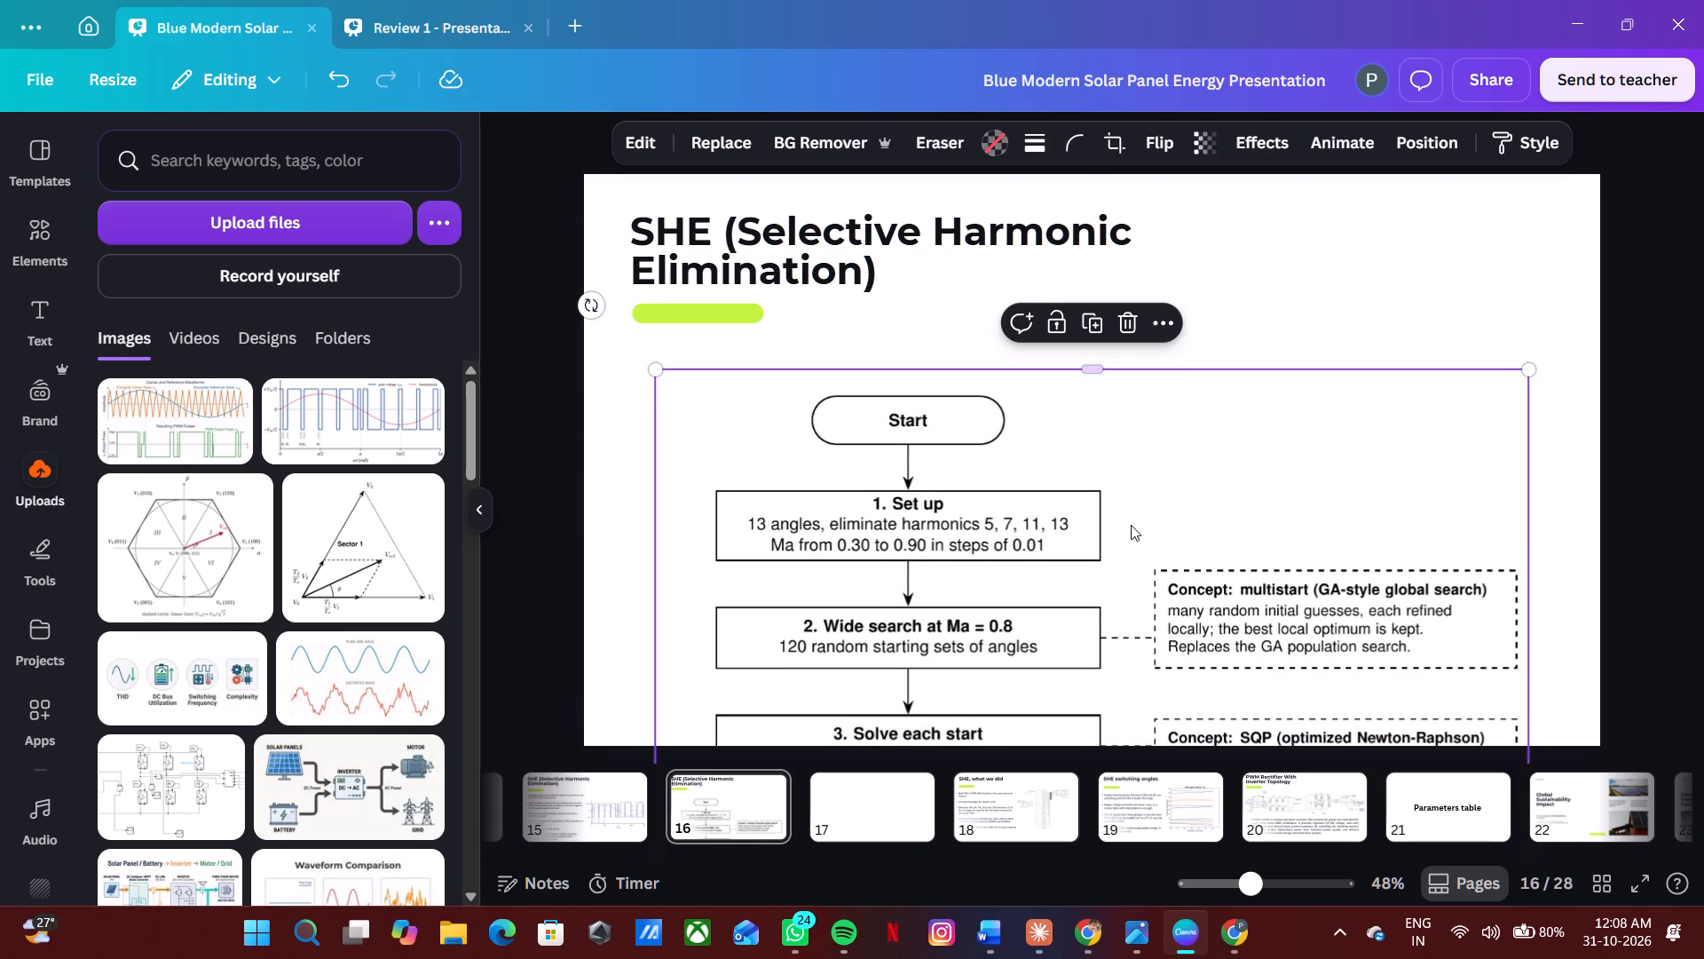
pyautogui.moveTo(1131, 525); pyautogui.dragTo(1116, 467)
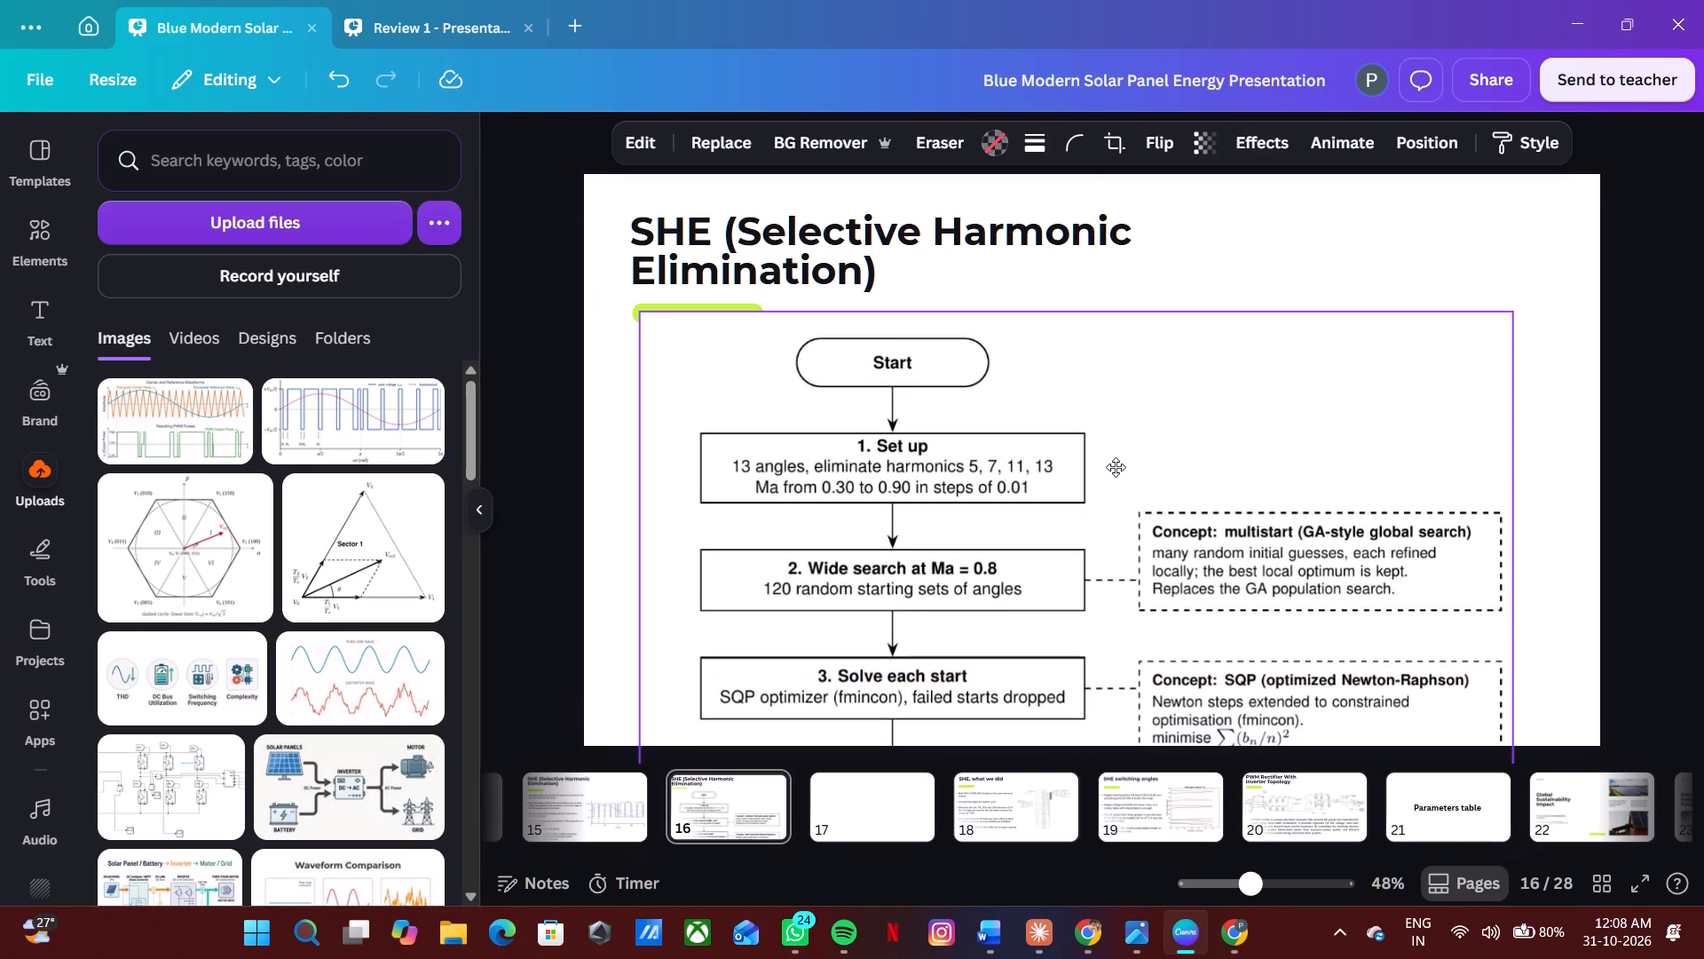
pyautogui.moveTo(1116, 467); pyautogui.dragTo(1114, 462)
pyautogui.click(1114, 462)
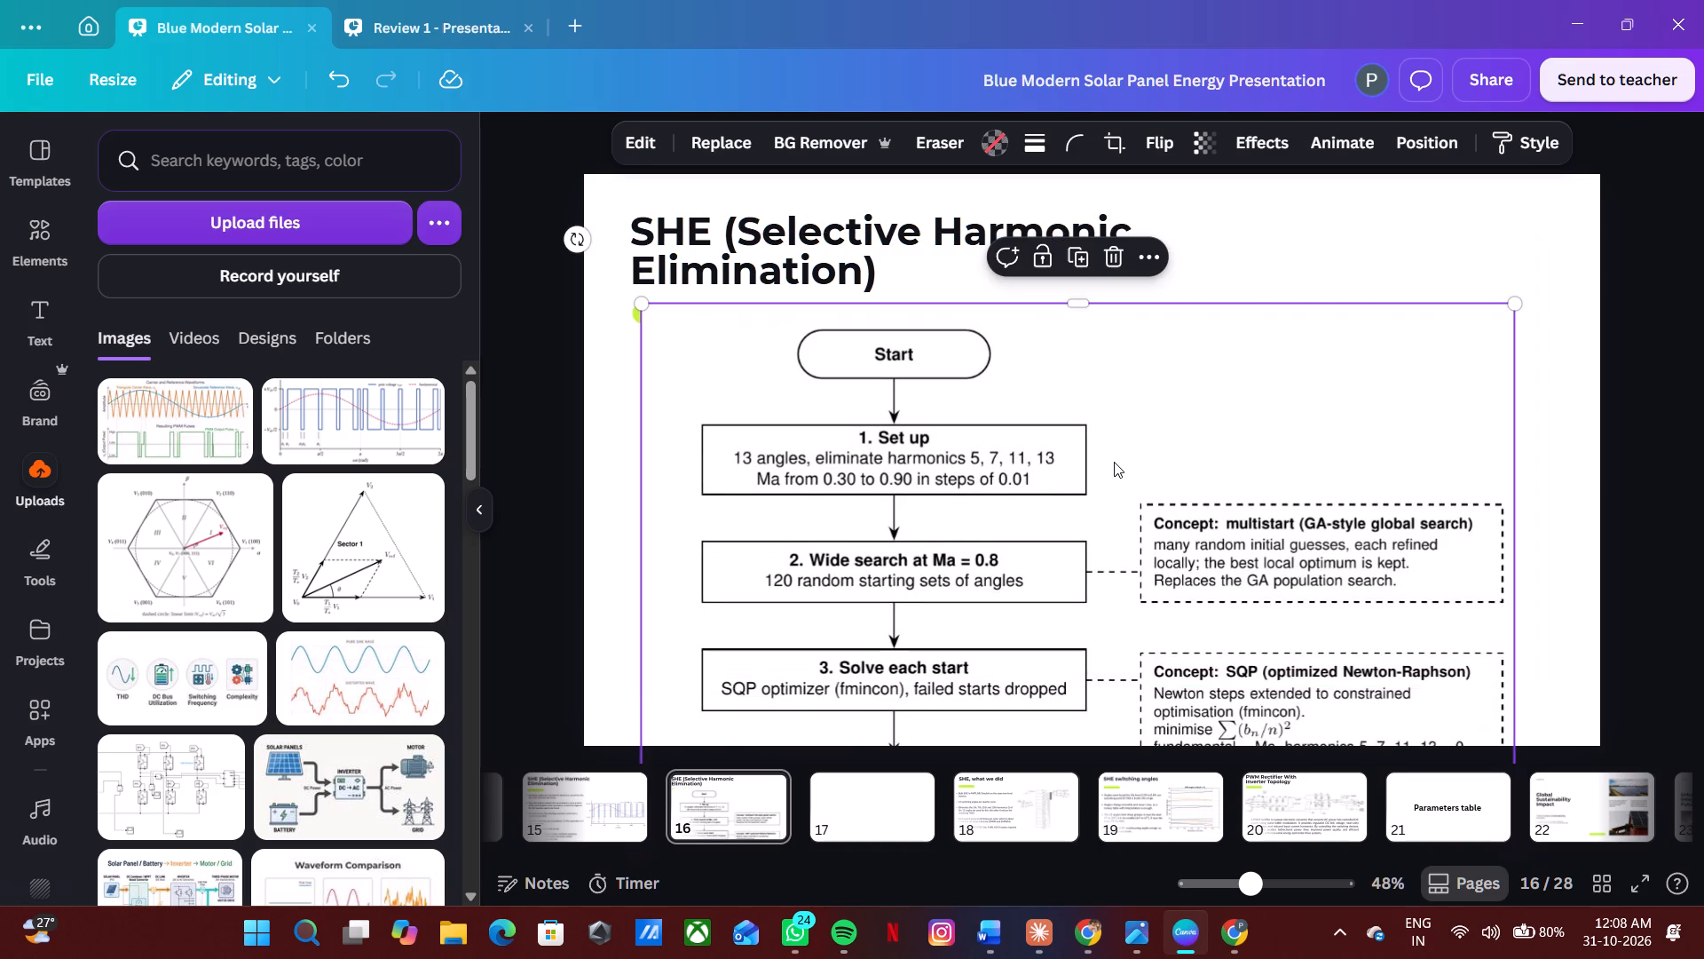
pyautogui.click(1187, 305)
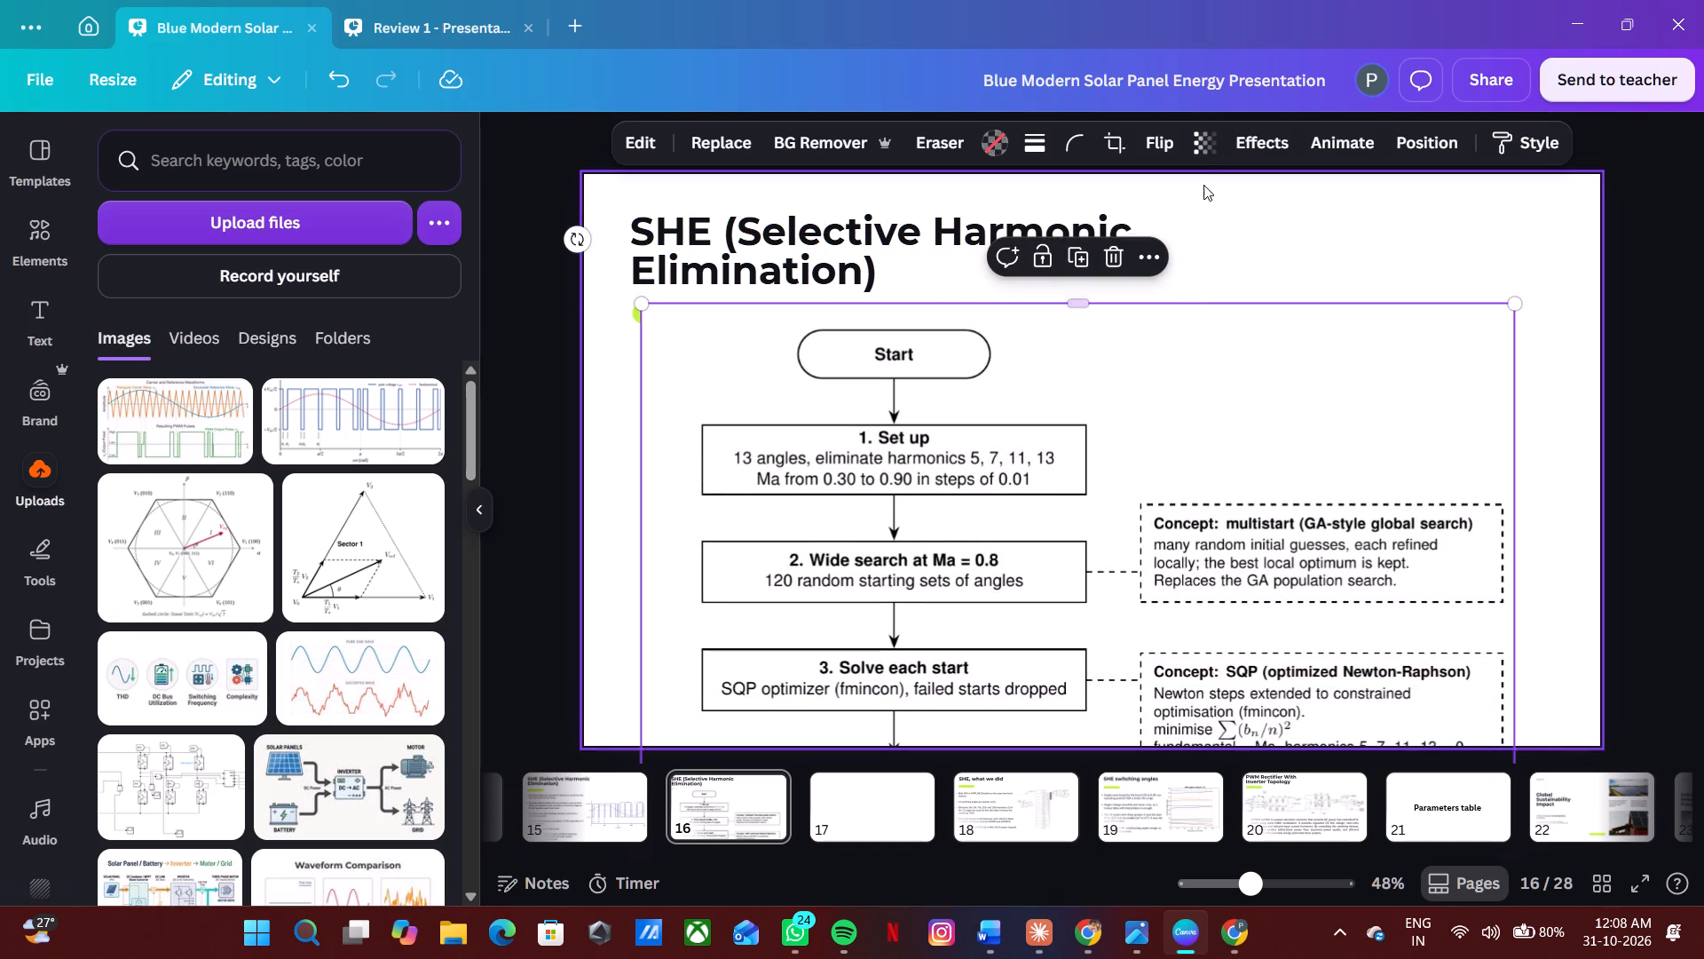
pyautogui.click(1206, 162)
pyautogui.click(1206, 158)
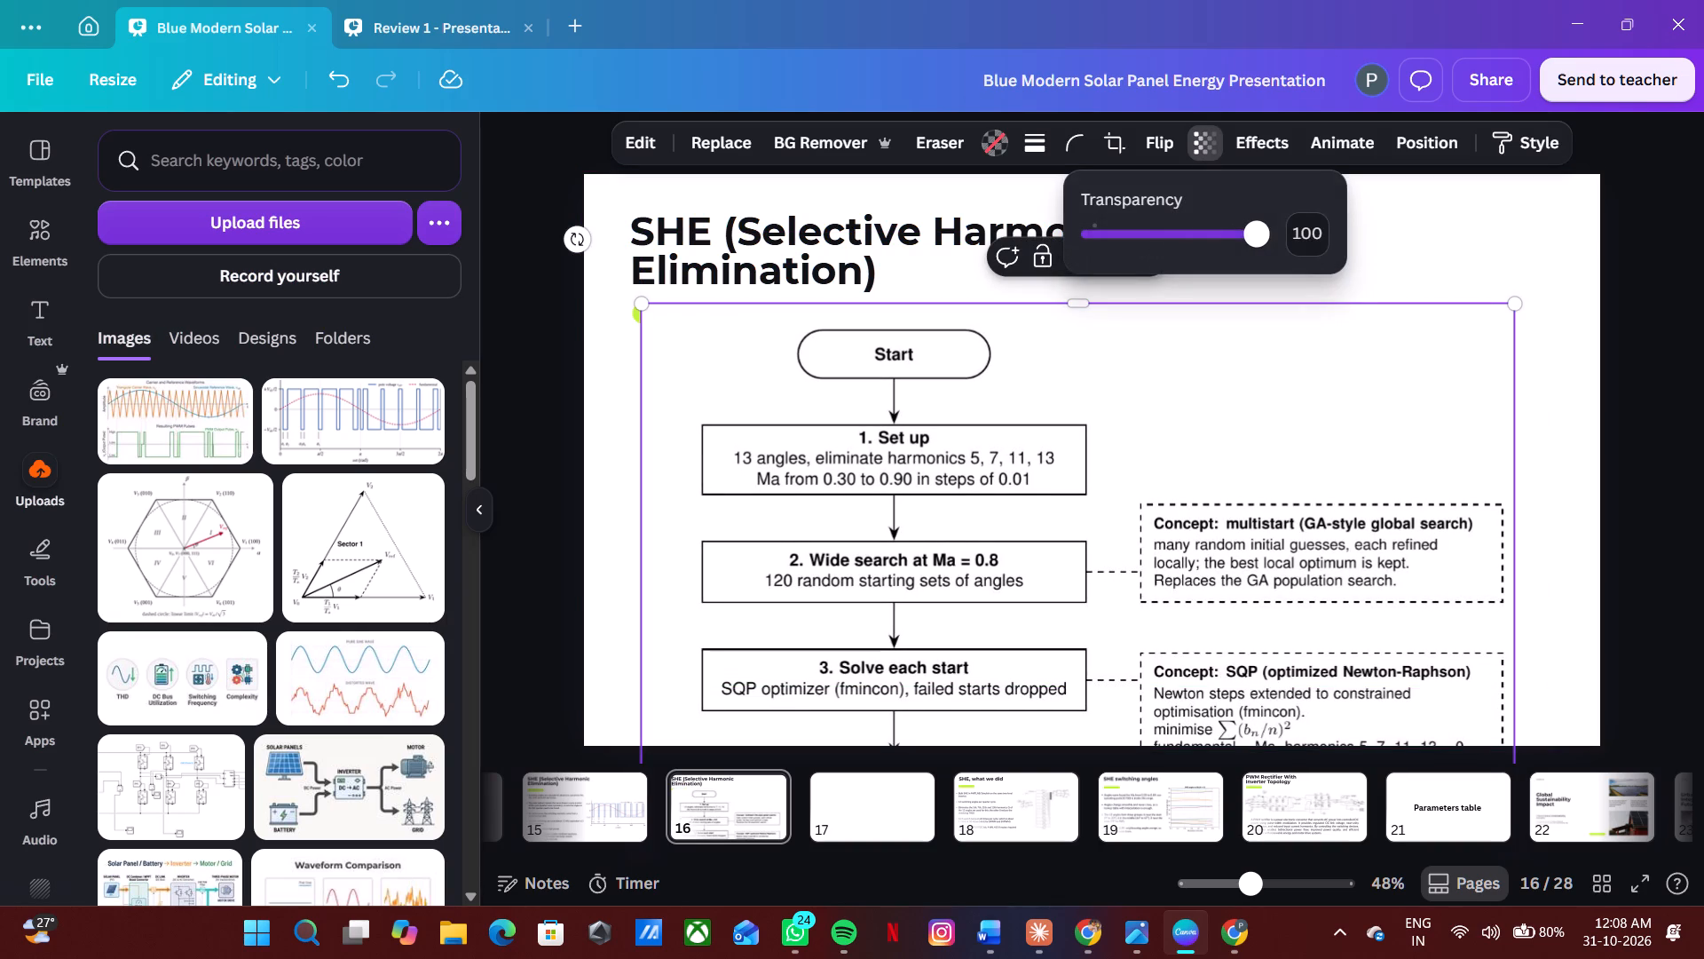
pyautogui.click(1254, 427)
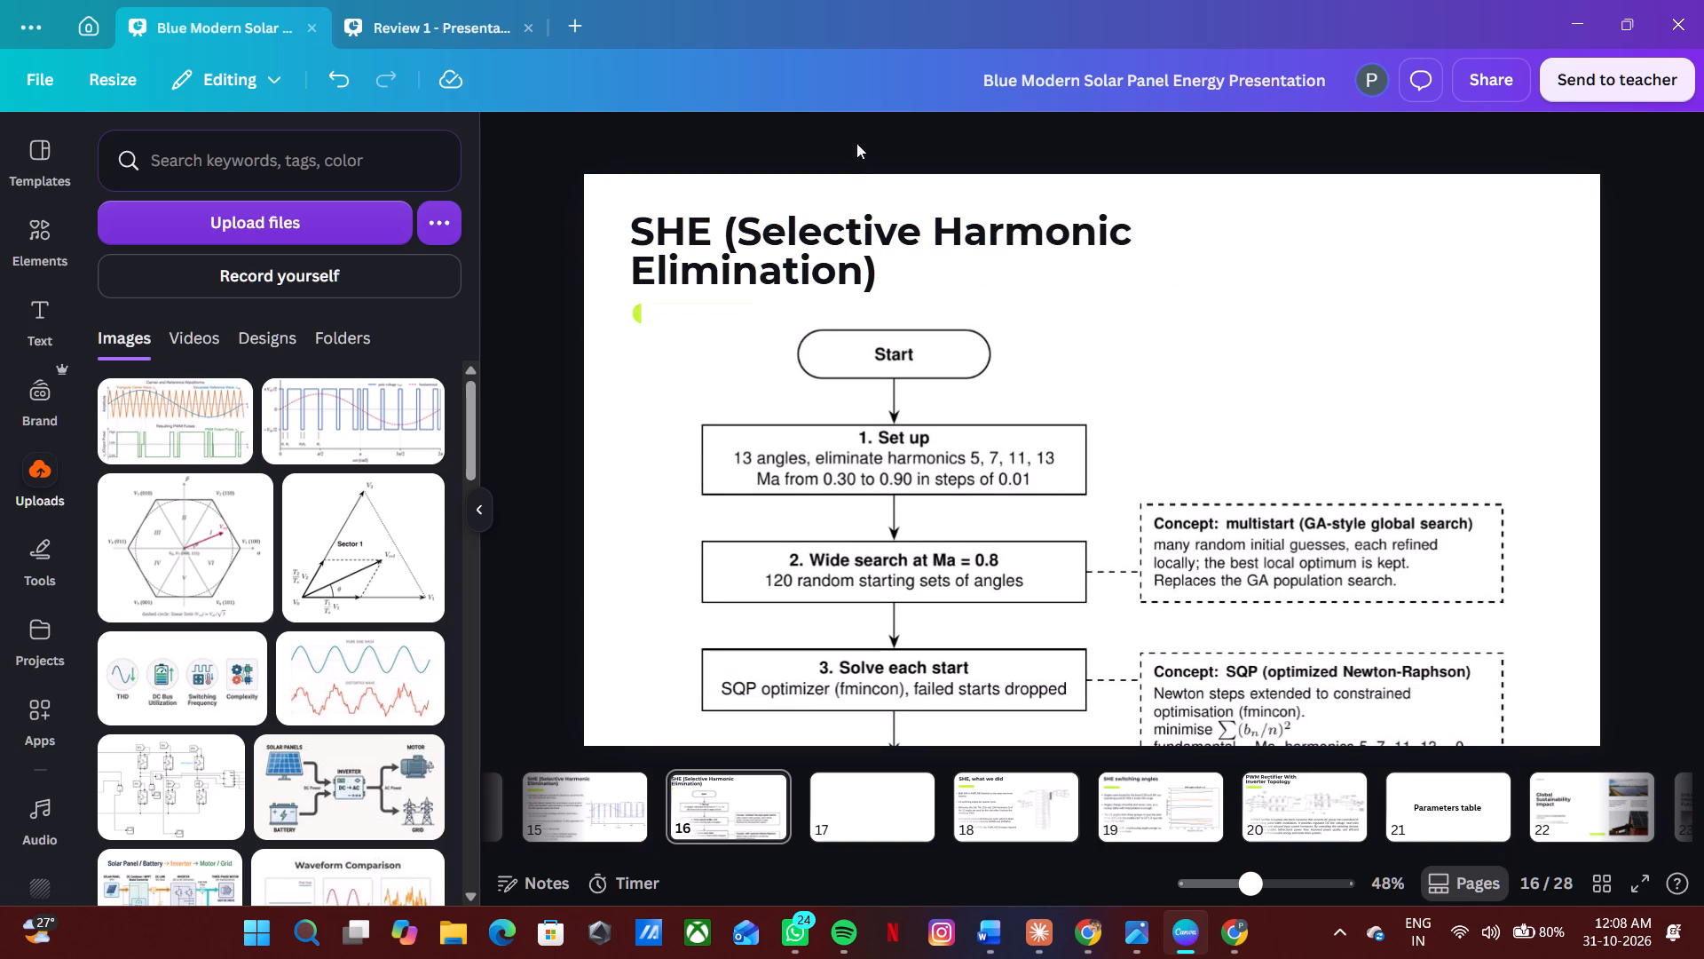
# Remove the flowchart image's background with BG Remover.
pyautogui.click(950, 429)
pyautogui.click(864, 129)
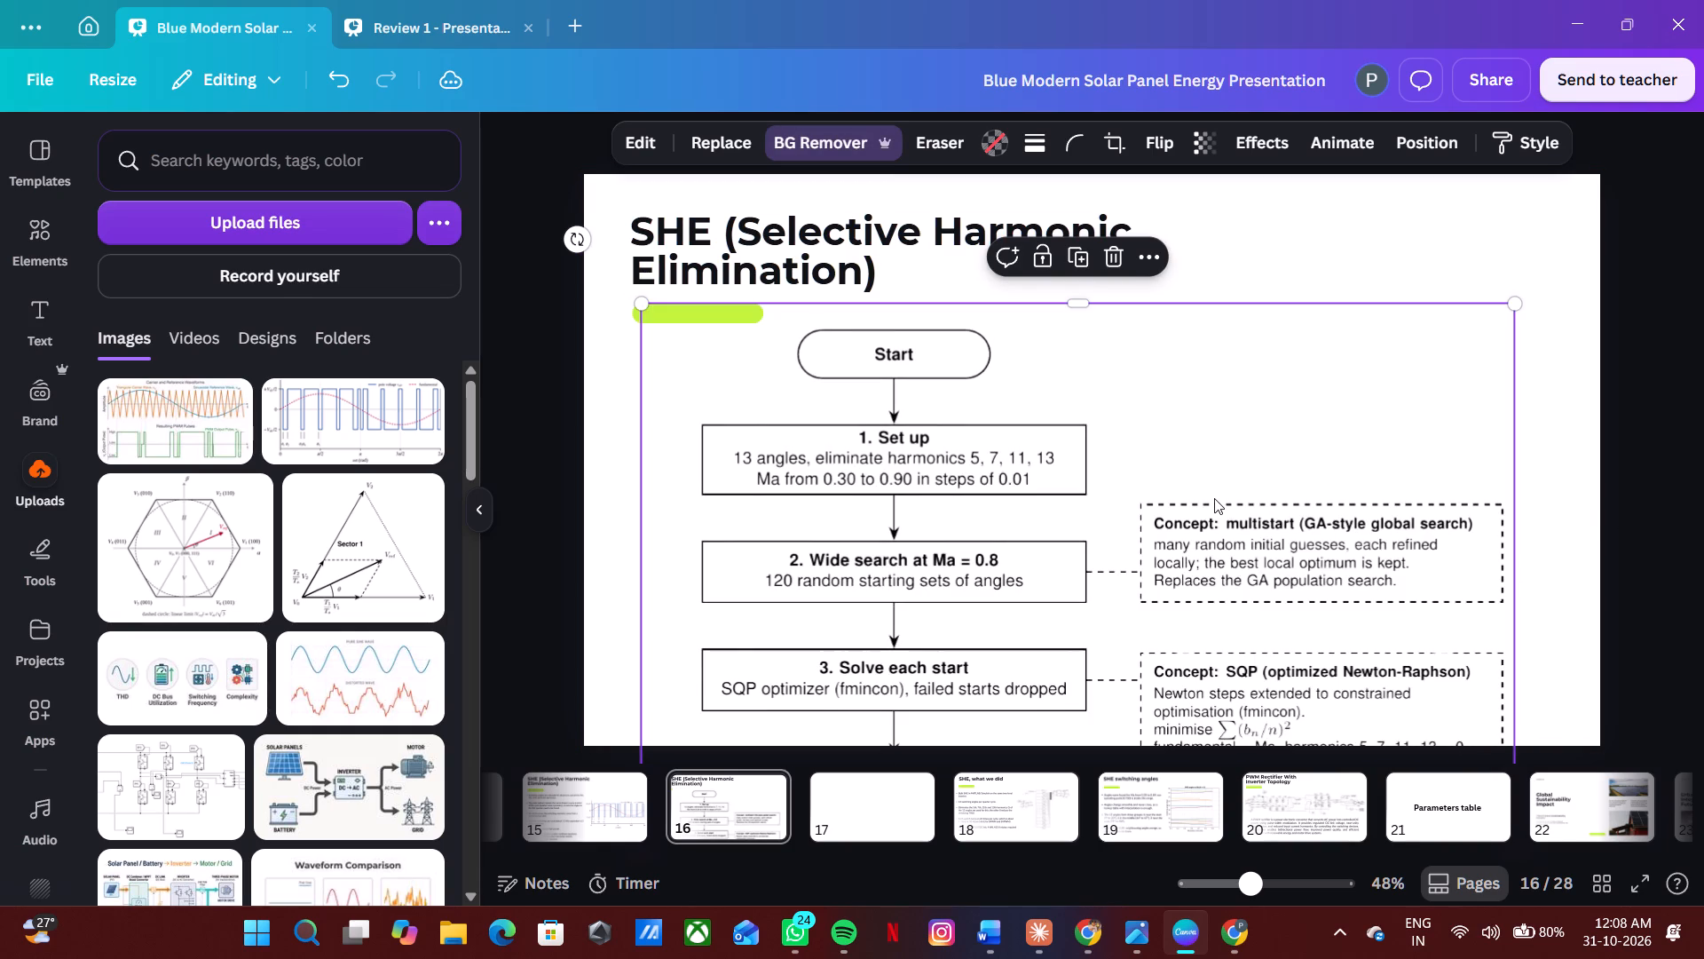
# Shift the flowchart slightly up and left so it lines up with the title's lower left edge.
pyautogui.moveTo(1250, 505); pyautogui.dragTo(1233, 489)
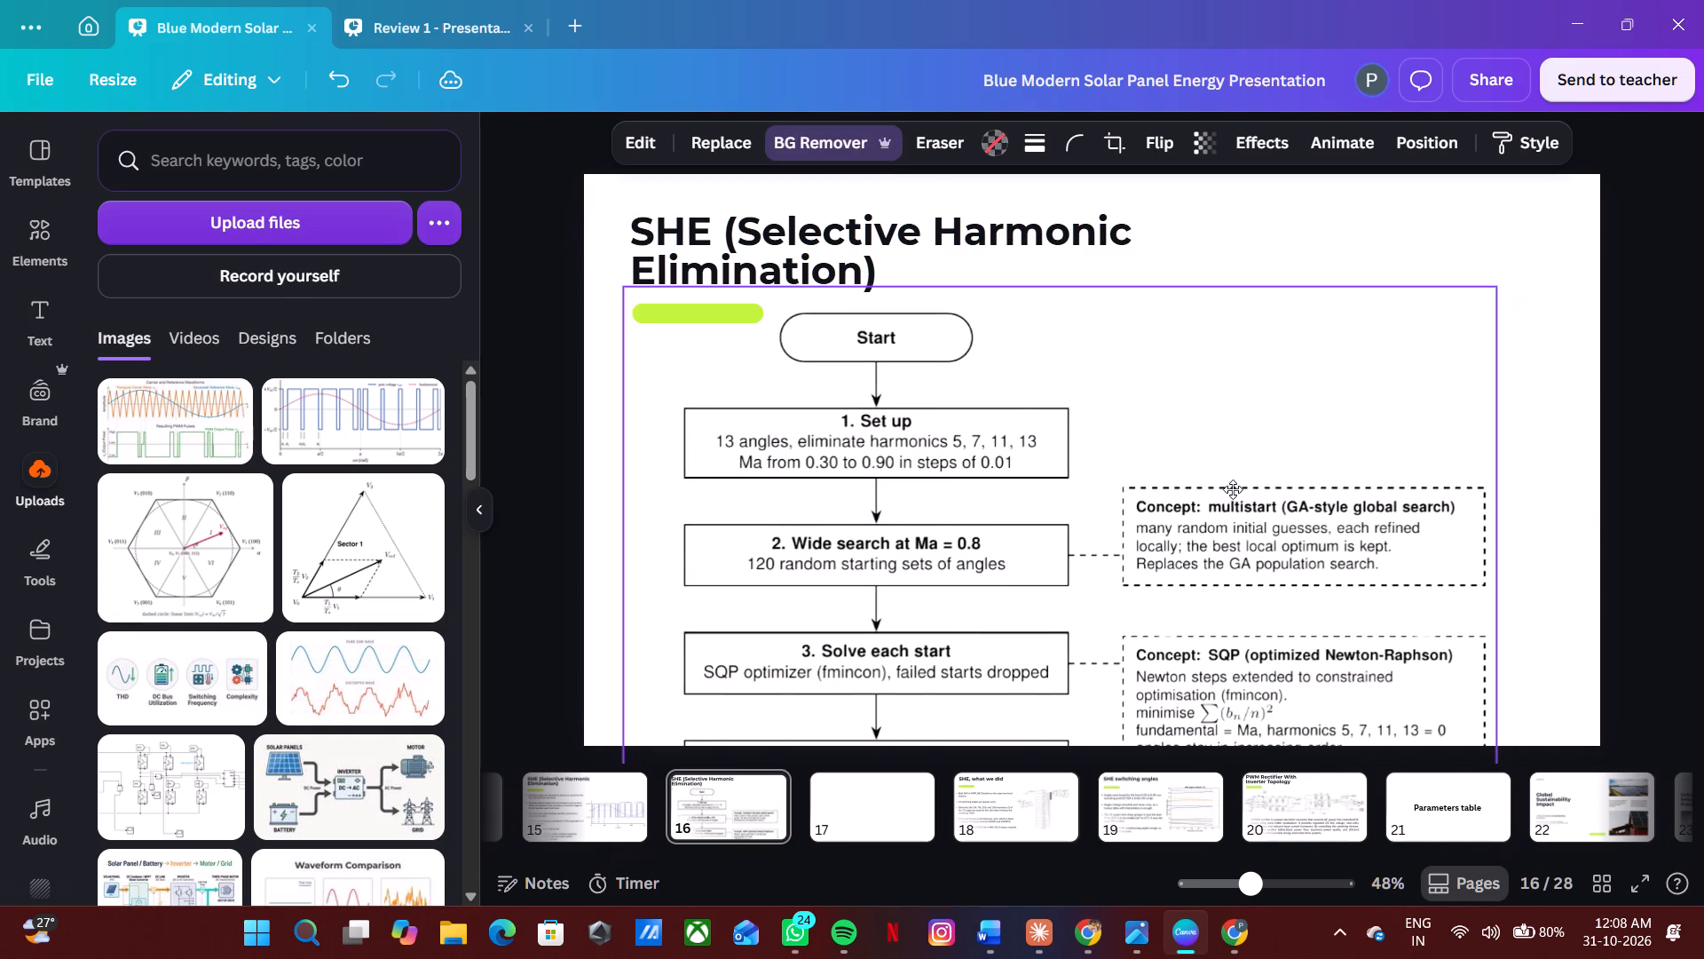
pyautogui.moveTo(1233, 489); pyautogui.dragTo(1234, 491)
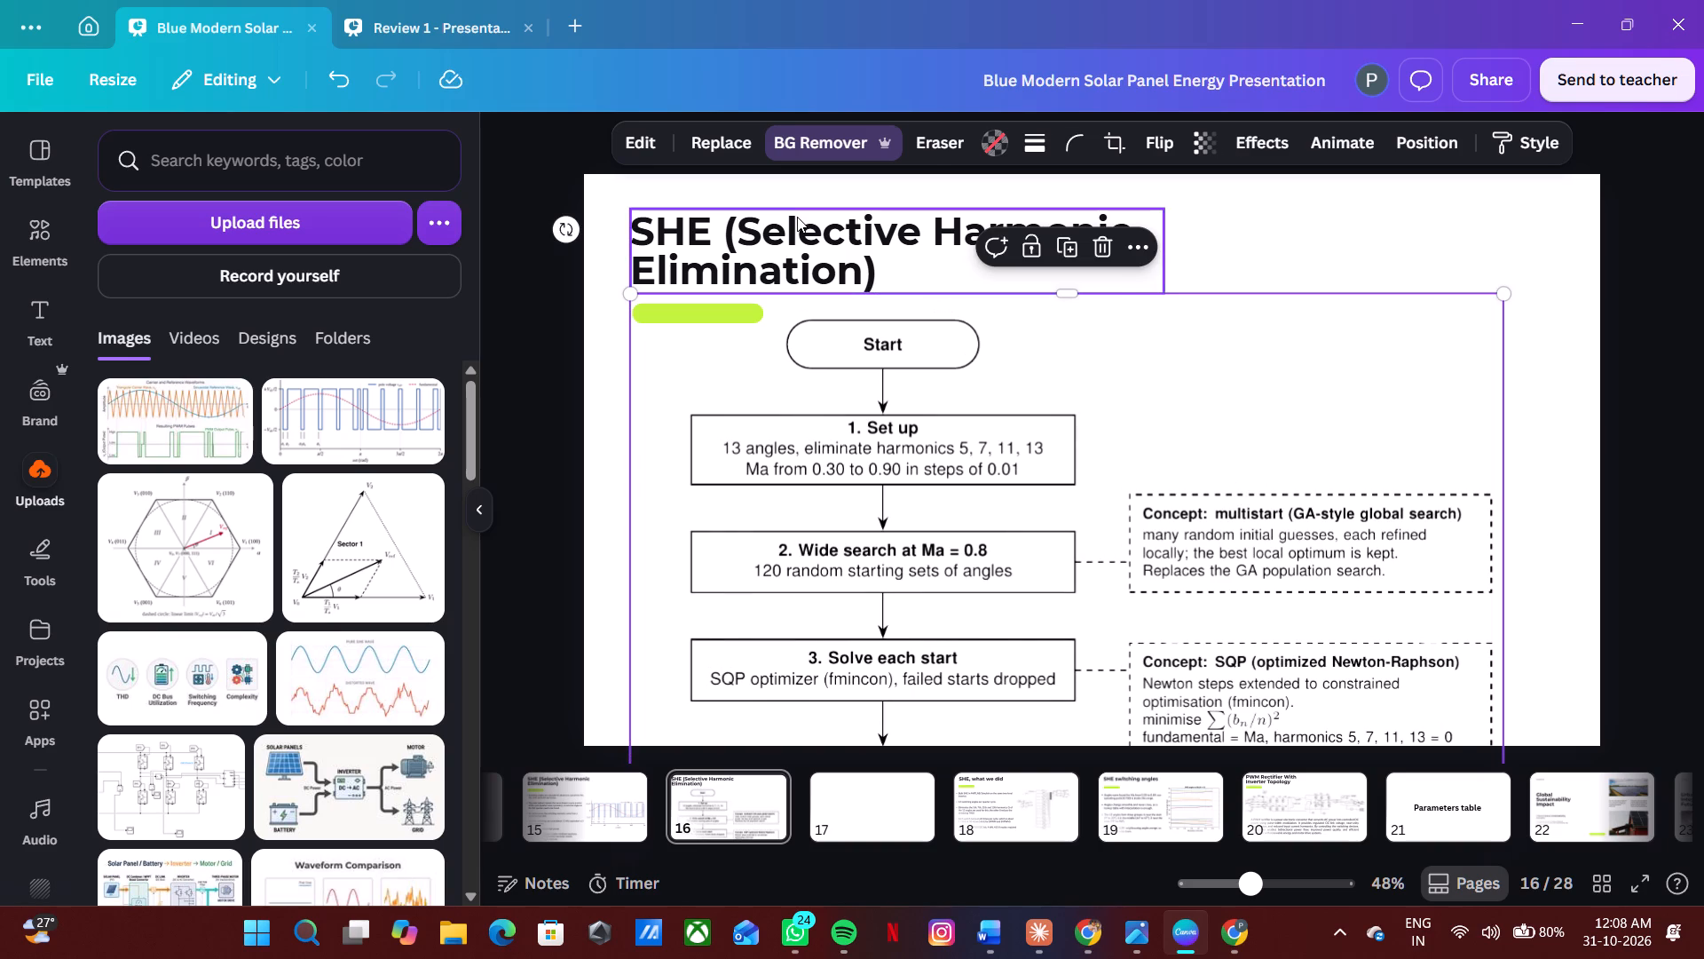
# Change slide 16's title to "SHE Flowchart".
pyautogui.doubleClick(797, 217)
pyautogui.click(895, 276)
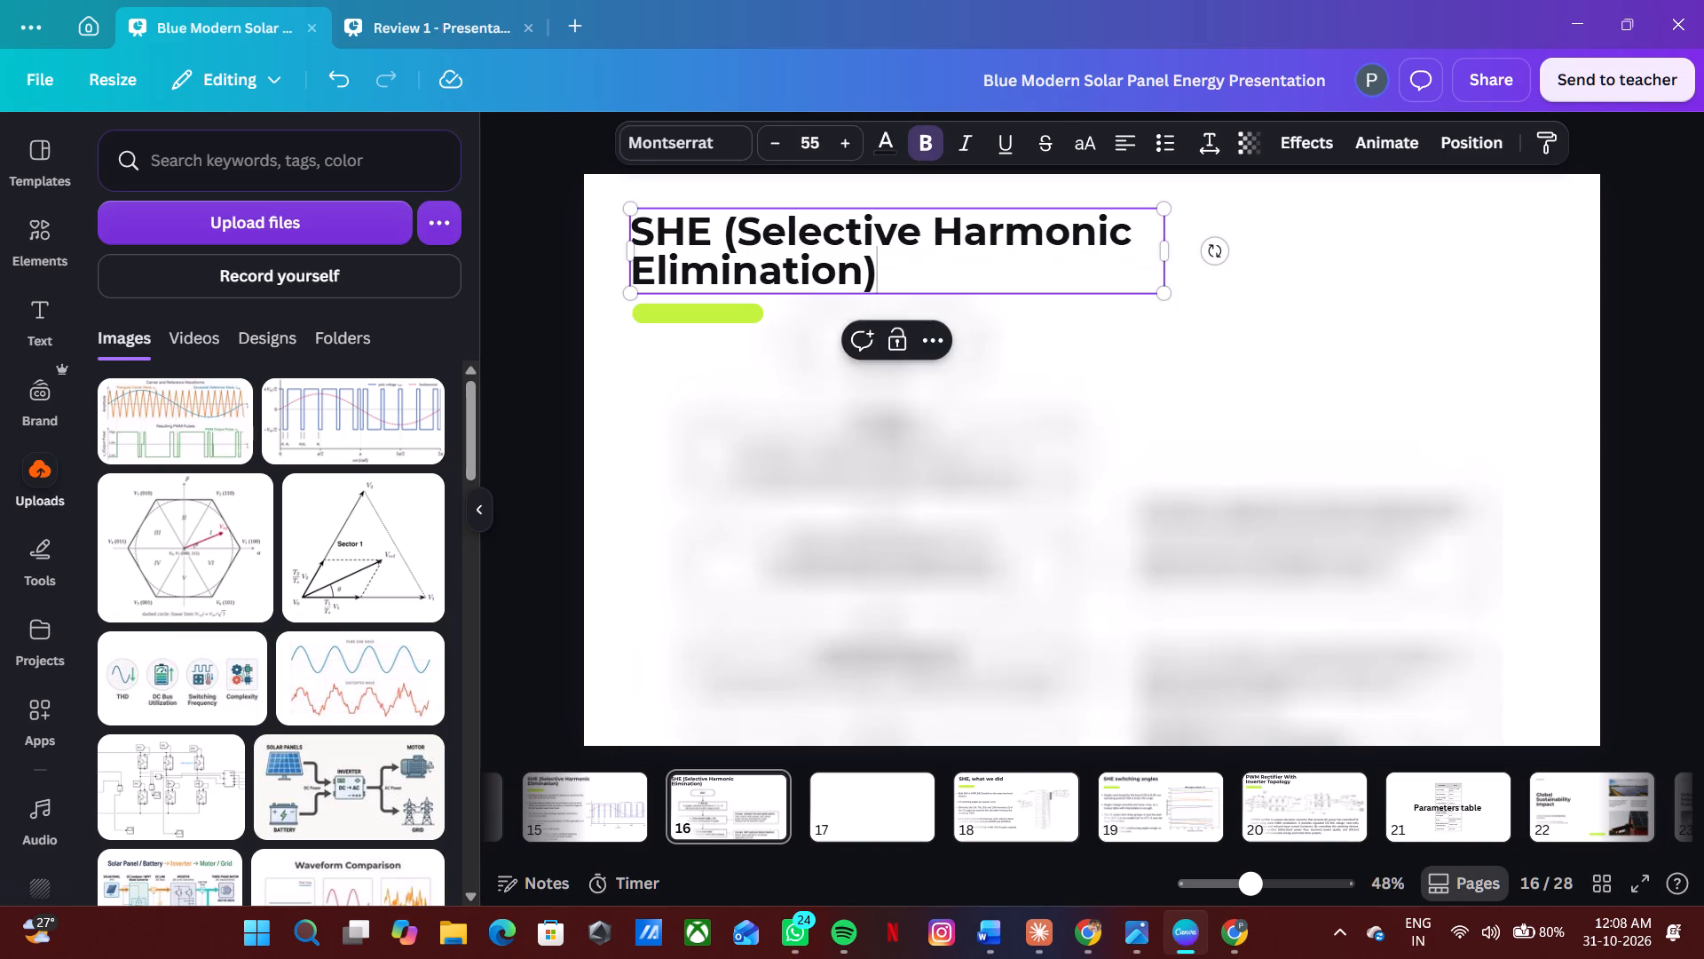
pyautogui.press('BackSpace')
pyautogui.press('BackSpace')
pyautogui.press('BackSpace')
pyautogui.press('BackSpace')
pyautogui.press('BackSpace')
pyautogui.press('BackSpace')
pyautogui.press('BackSpace')
pyautogui.press('BackSpace')
pyautogui.press('BackSpace')
pyautogui.press('BackSpace')
pyautogui.press('BackSpace')
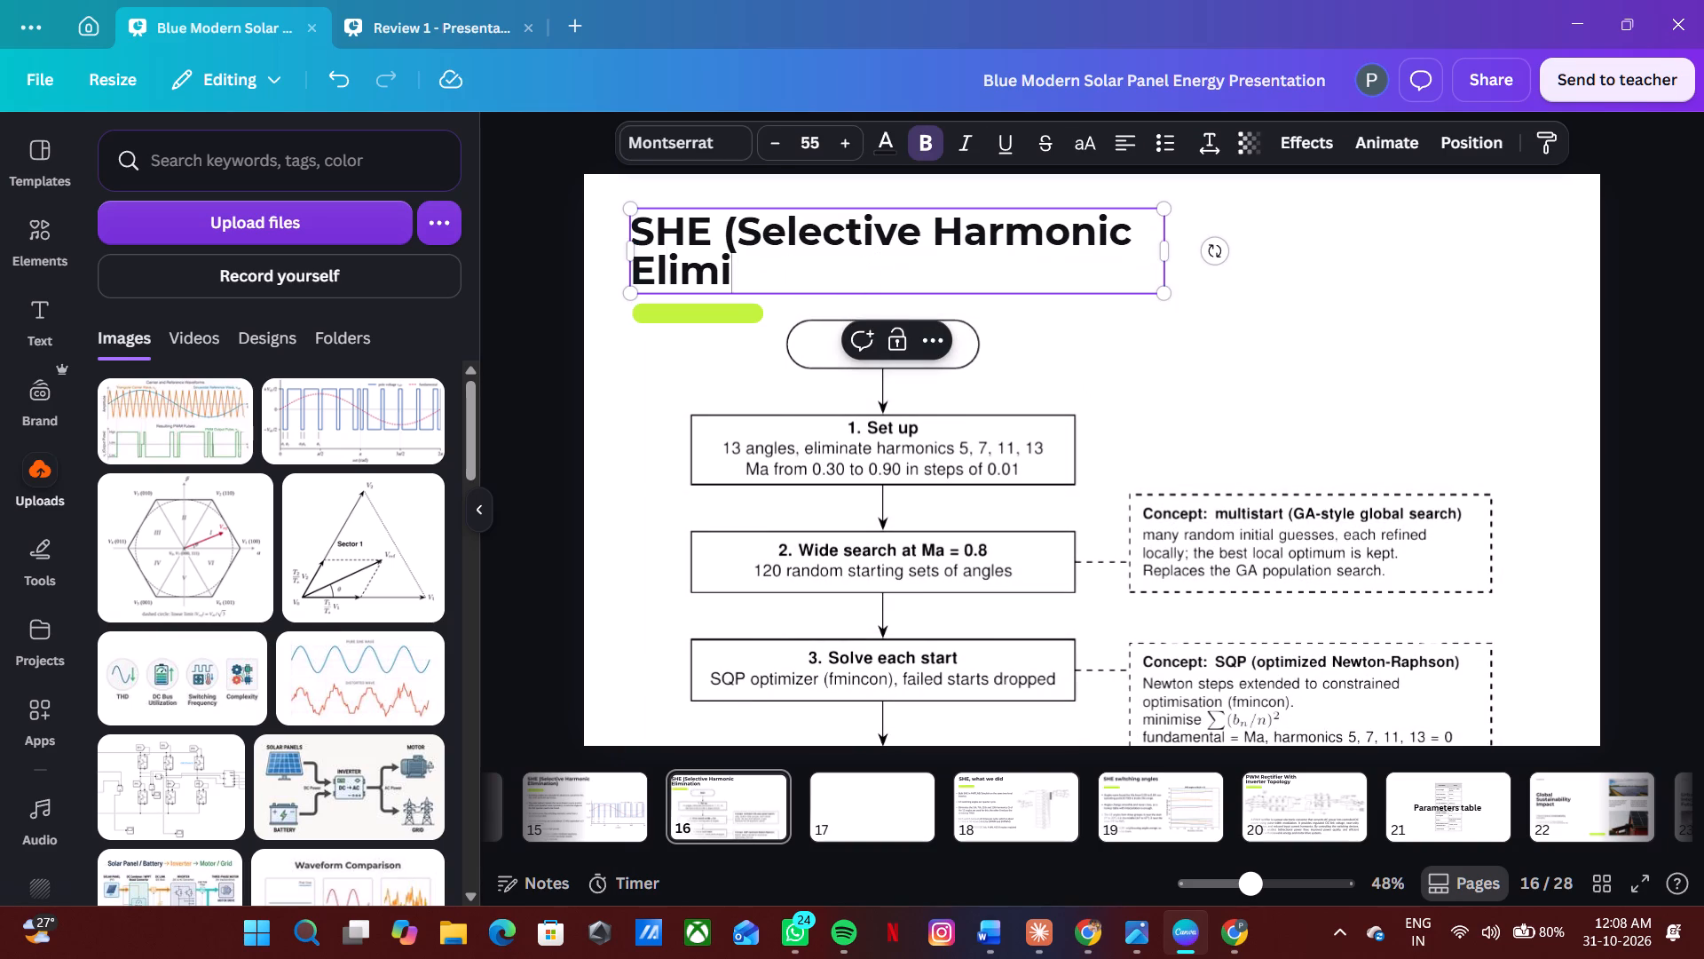
pyautogui.press('BackSpace')
pyautogui.press('BackSpace')
pyautogui.press('BackSpace')
pyautogui.press('BackSpace')
pyautogui.press('BackSpace')
pyautogui.press('BackSpace')
pyautogui.press('BackSpace')
pyautogui.press('BackSpace')
pyautogui.press('BackSpace')
pyautogui.press('BackSpace')
pyautogui.press('BackSpace')
pyautogui.press('BackSpace')
pyautogui.press('BackSpace')
pyautogui.press('BackSpace')
pyautogui.press('BackSpace')
pyautogui.press('BackSpace')
pyautogui.press('BackSpace')
pyautogui.press('BackSpace')
pyautogui.press('BackSpace')
pyautogui.press('BackSpace')
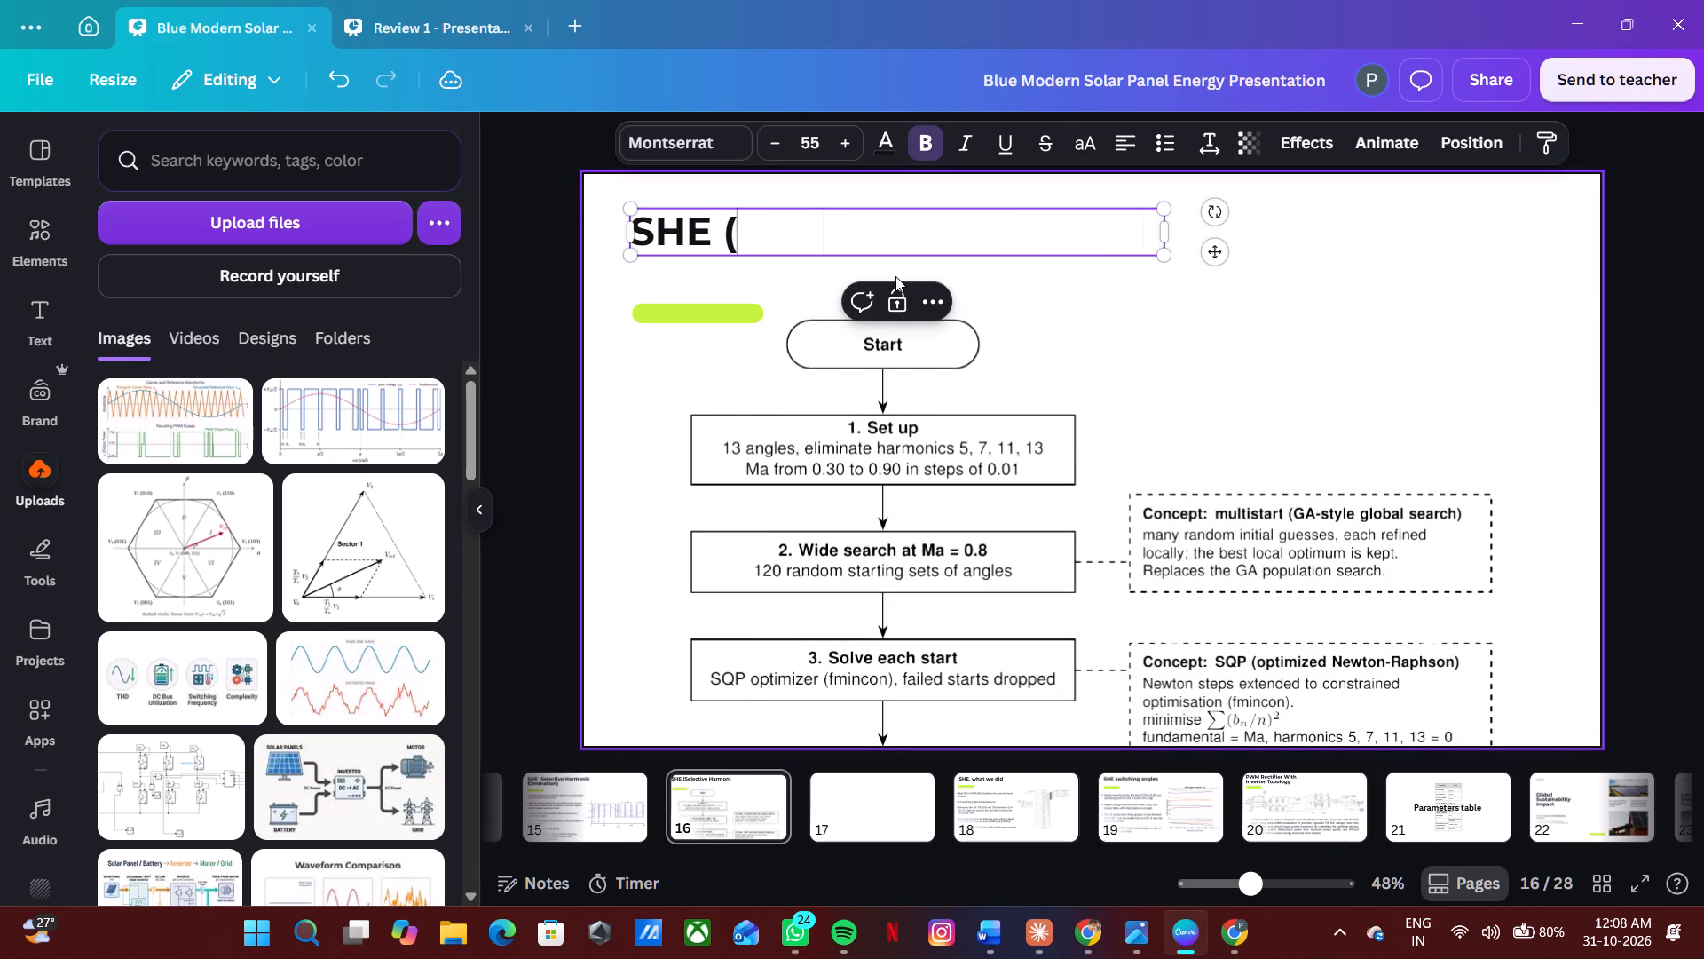
pyautogui.press('BackSpace')
pyautogui.write('Flo')
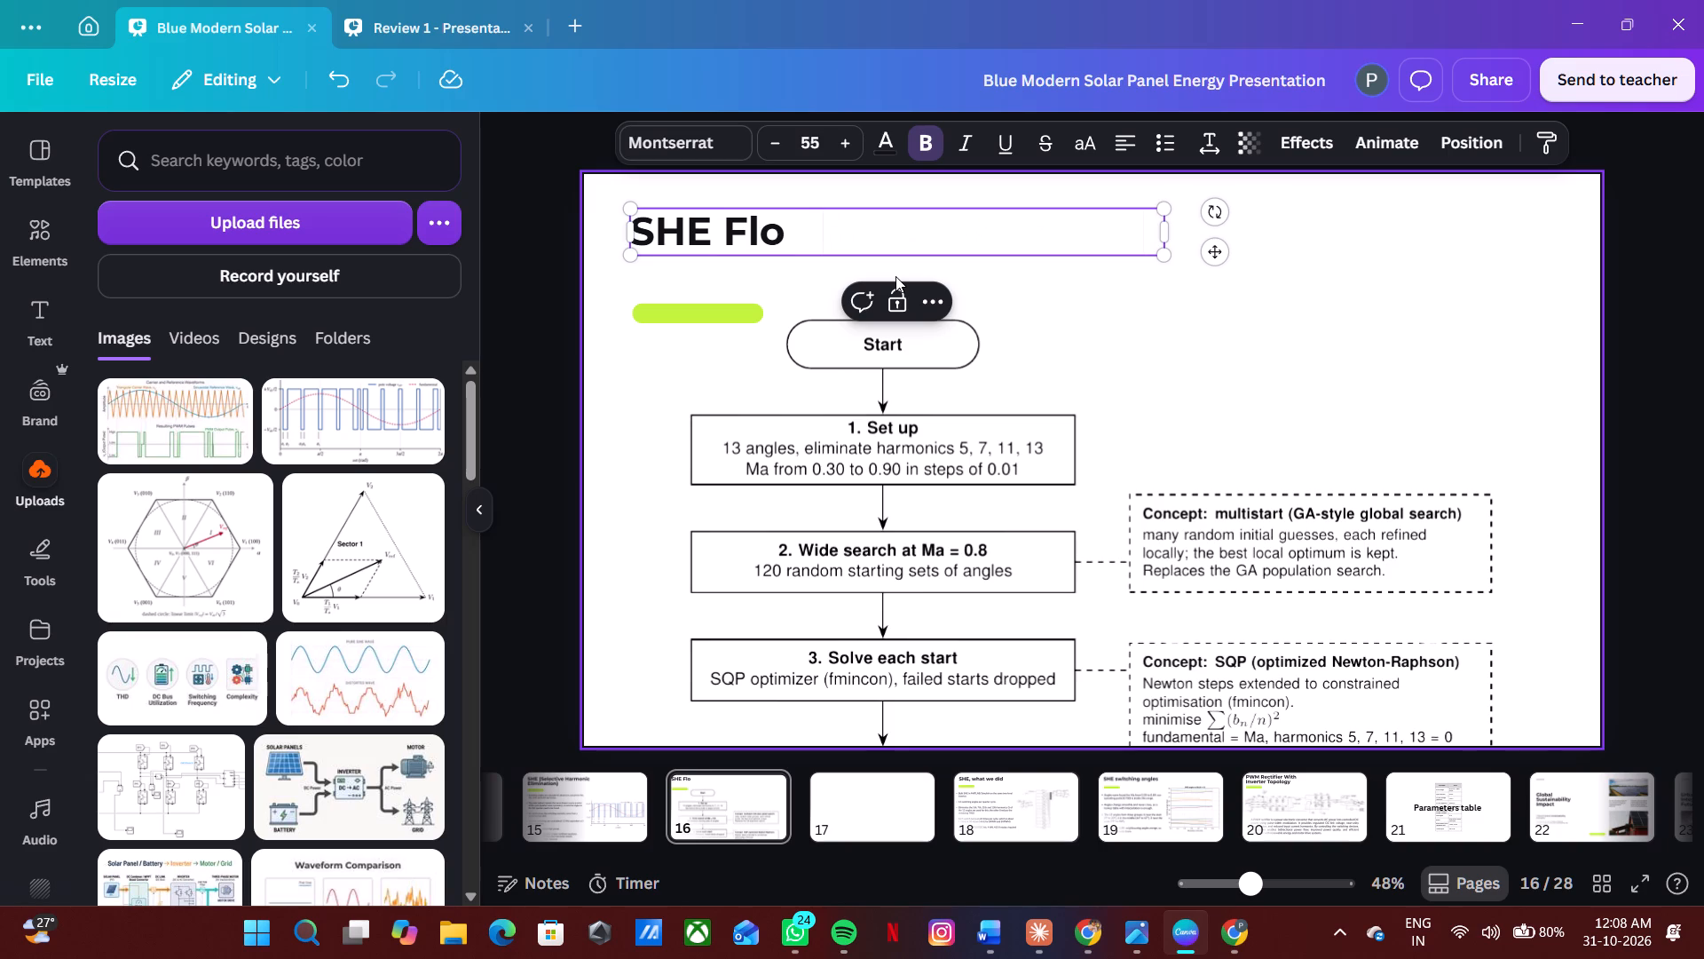
pyautogui.write('wchart')
pyautogui.press('Return')
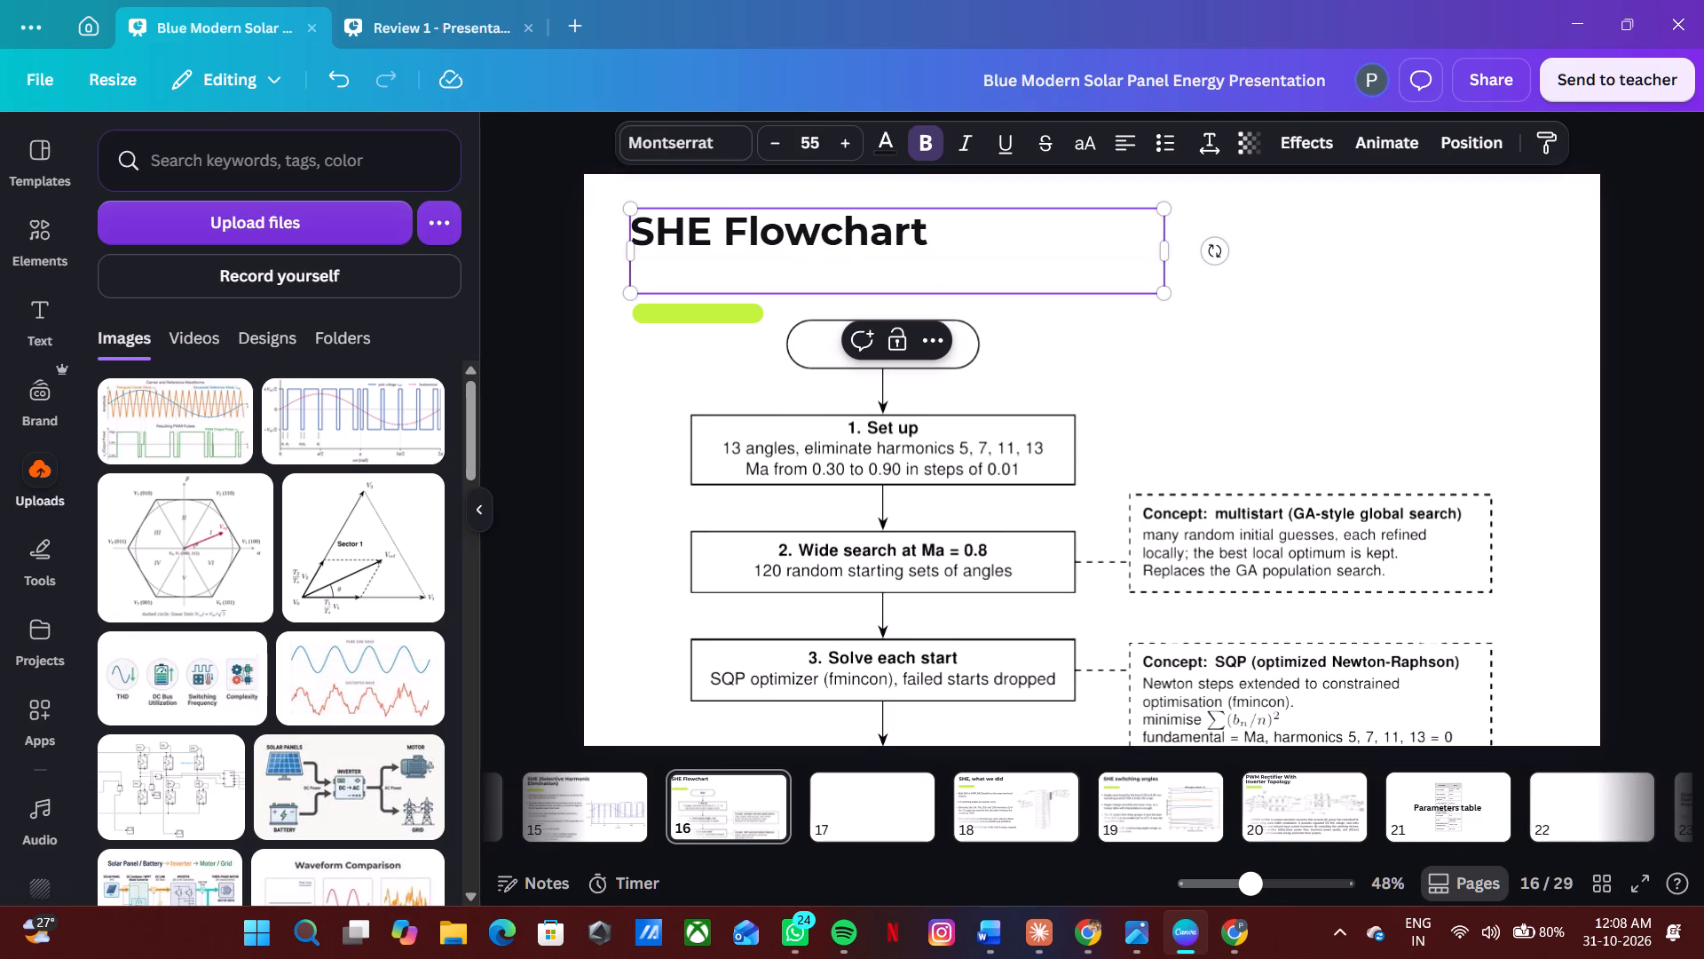
pyautogui.press('BackSpace')
pyautogui.click(1297, 271)
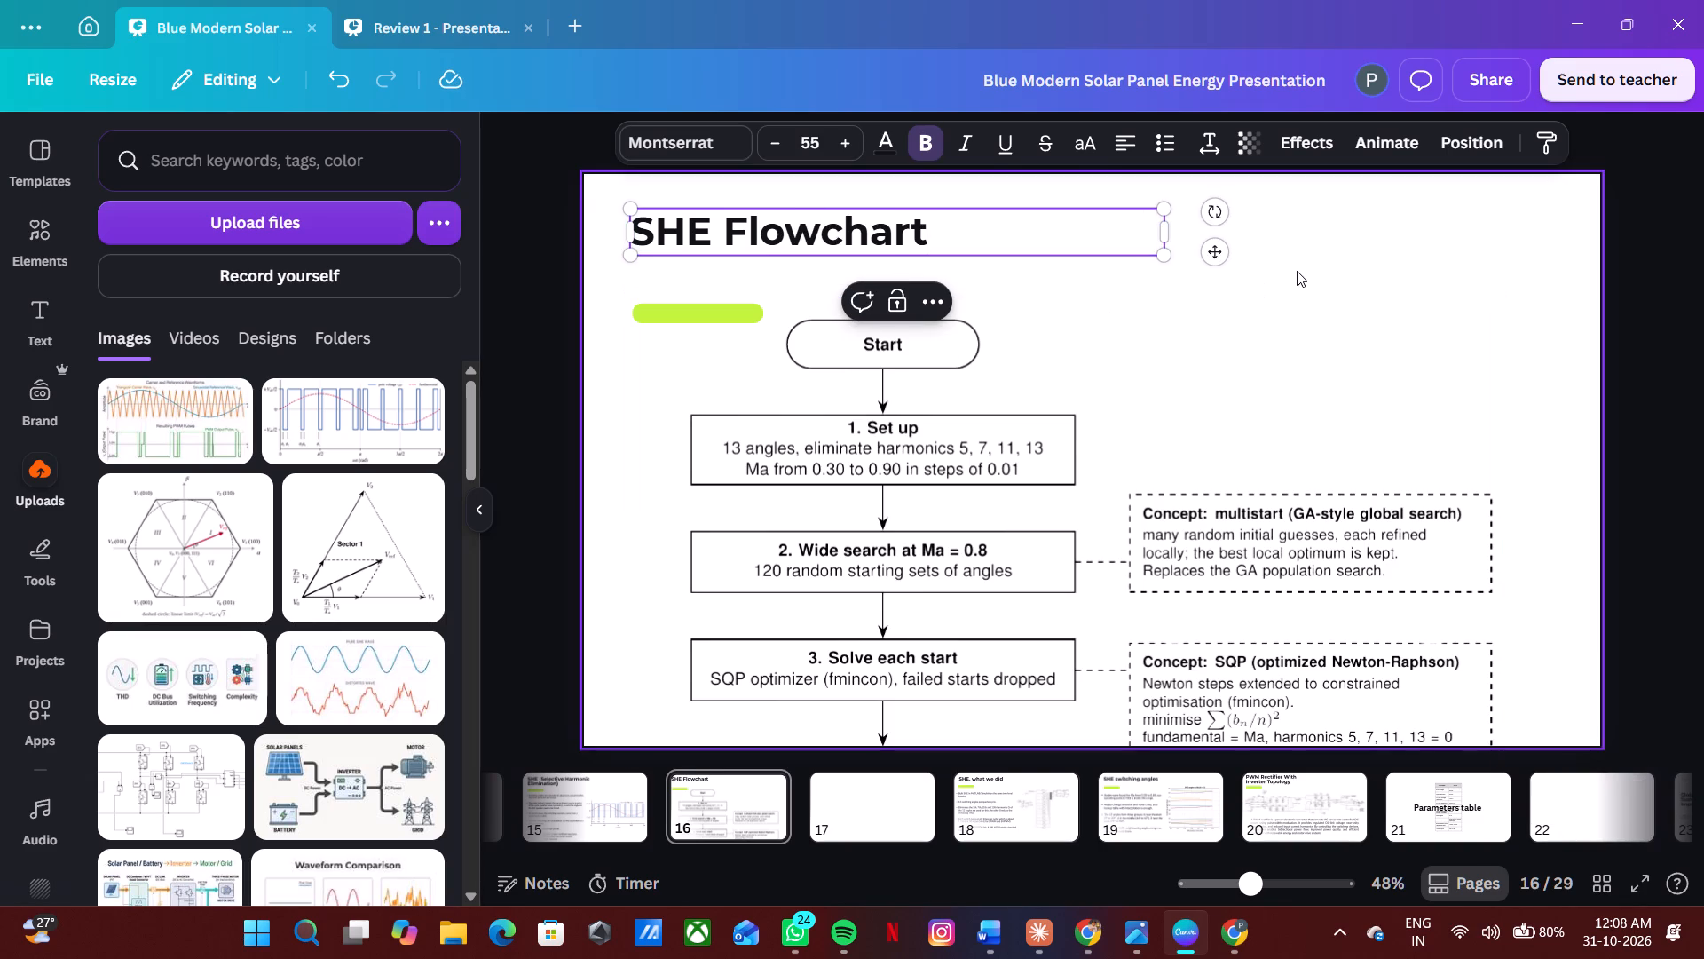
# Move the flowchart down clear of the green accent bar and raise the bar to just beneath the shortened title.
pyautogui.click(747, 318)
pyautogui.moveTo(759, 385); pyautogui.dragTo(761, 451)
pyautogui.moveTo(740, 313); pyautogui.dragTo(735, 277)
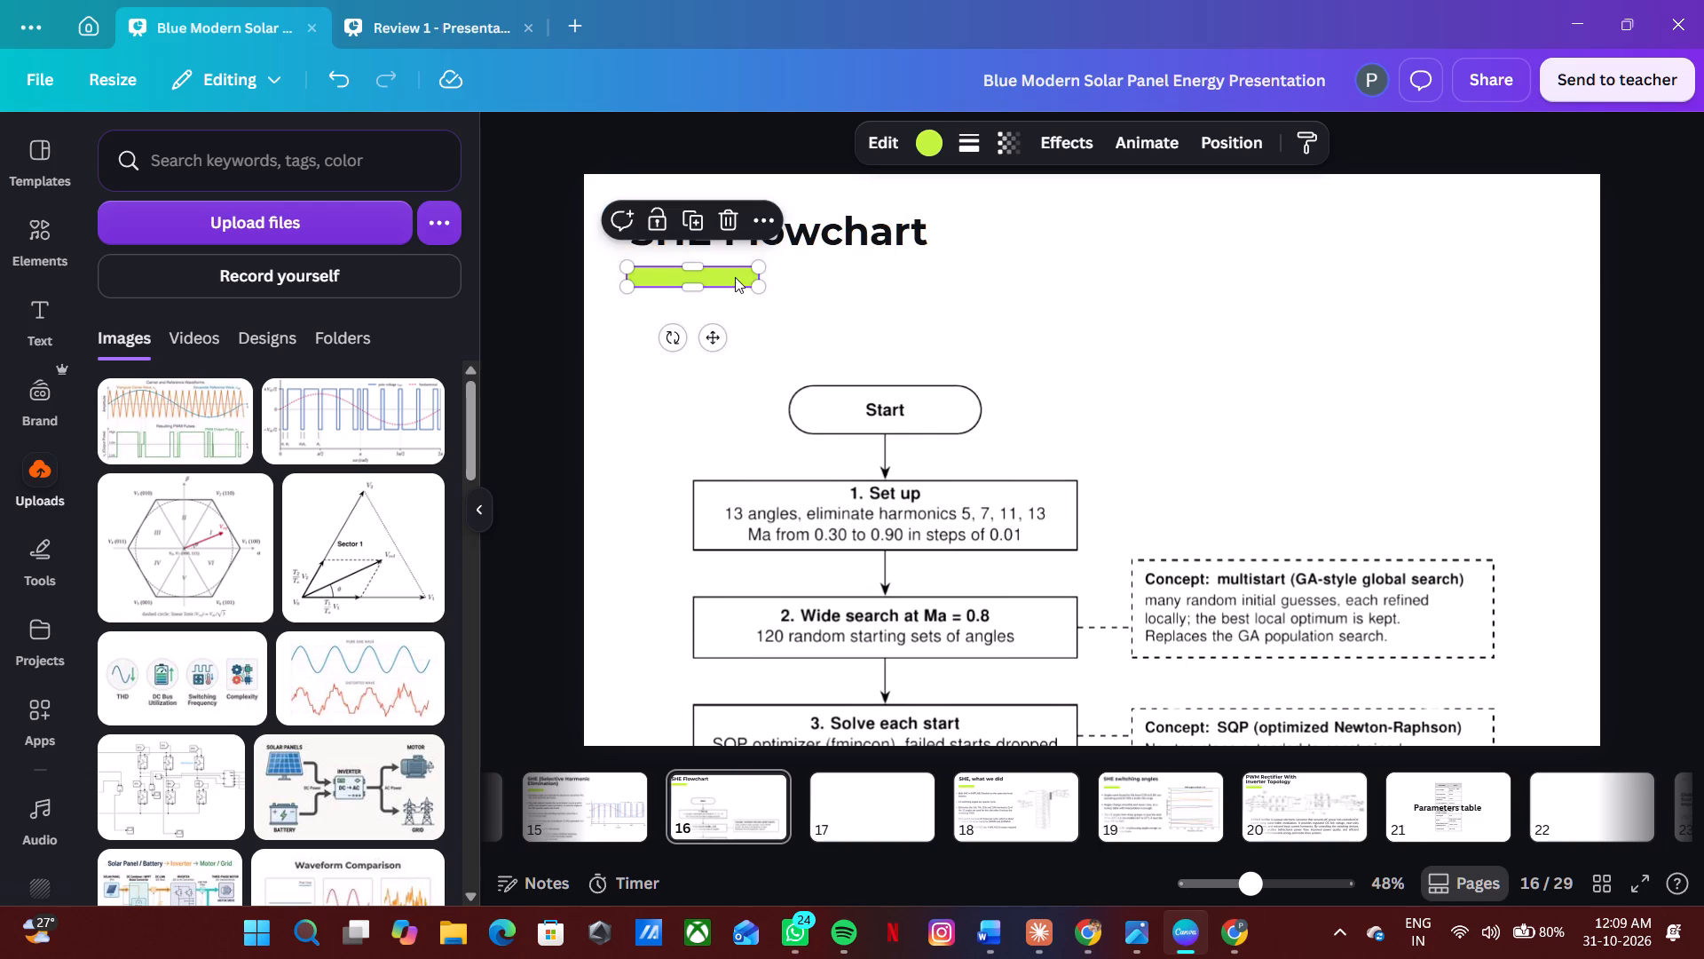
# Shrink the flowchart slightly and move it up beneath the title so boxes 1 to 4 fit on slide 16.
pyautogui.moveTo(900, 564); pyautogui.dragTo(892, 463)
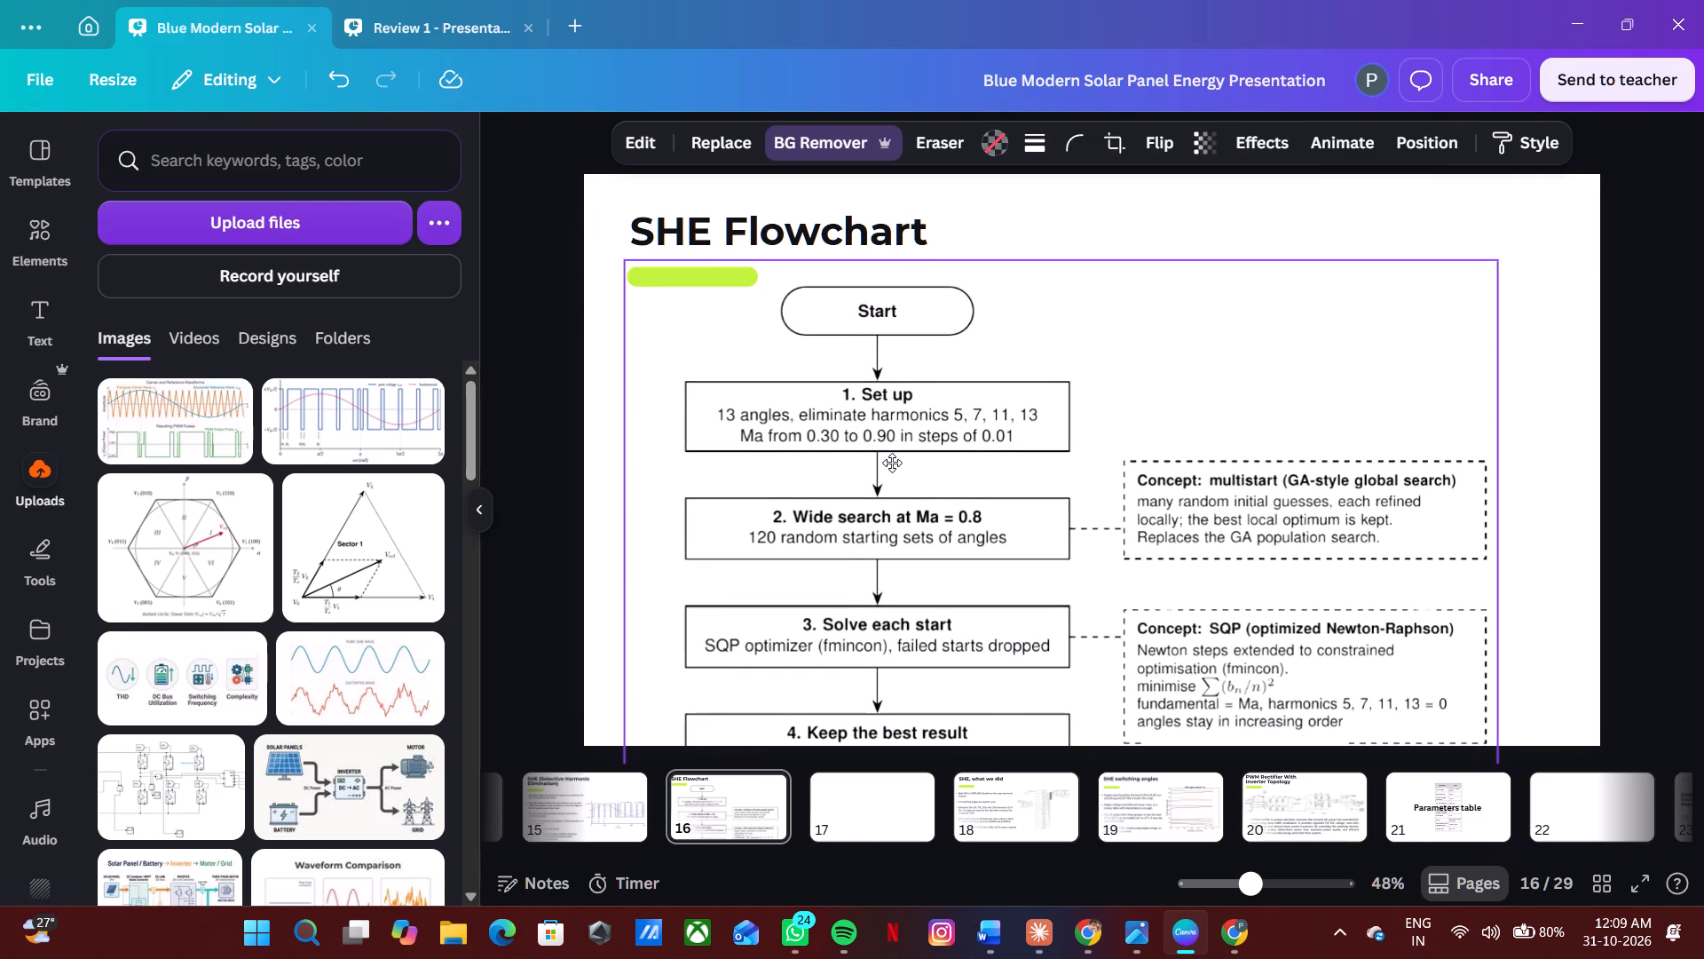
pyautogui.moveTo(892, 463); pyautogui.dragTo(895, 452)
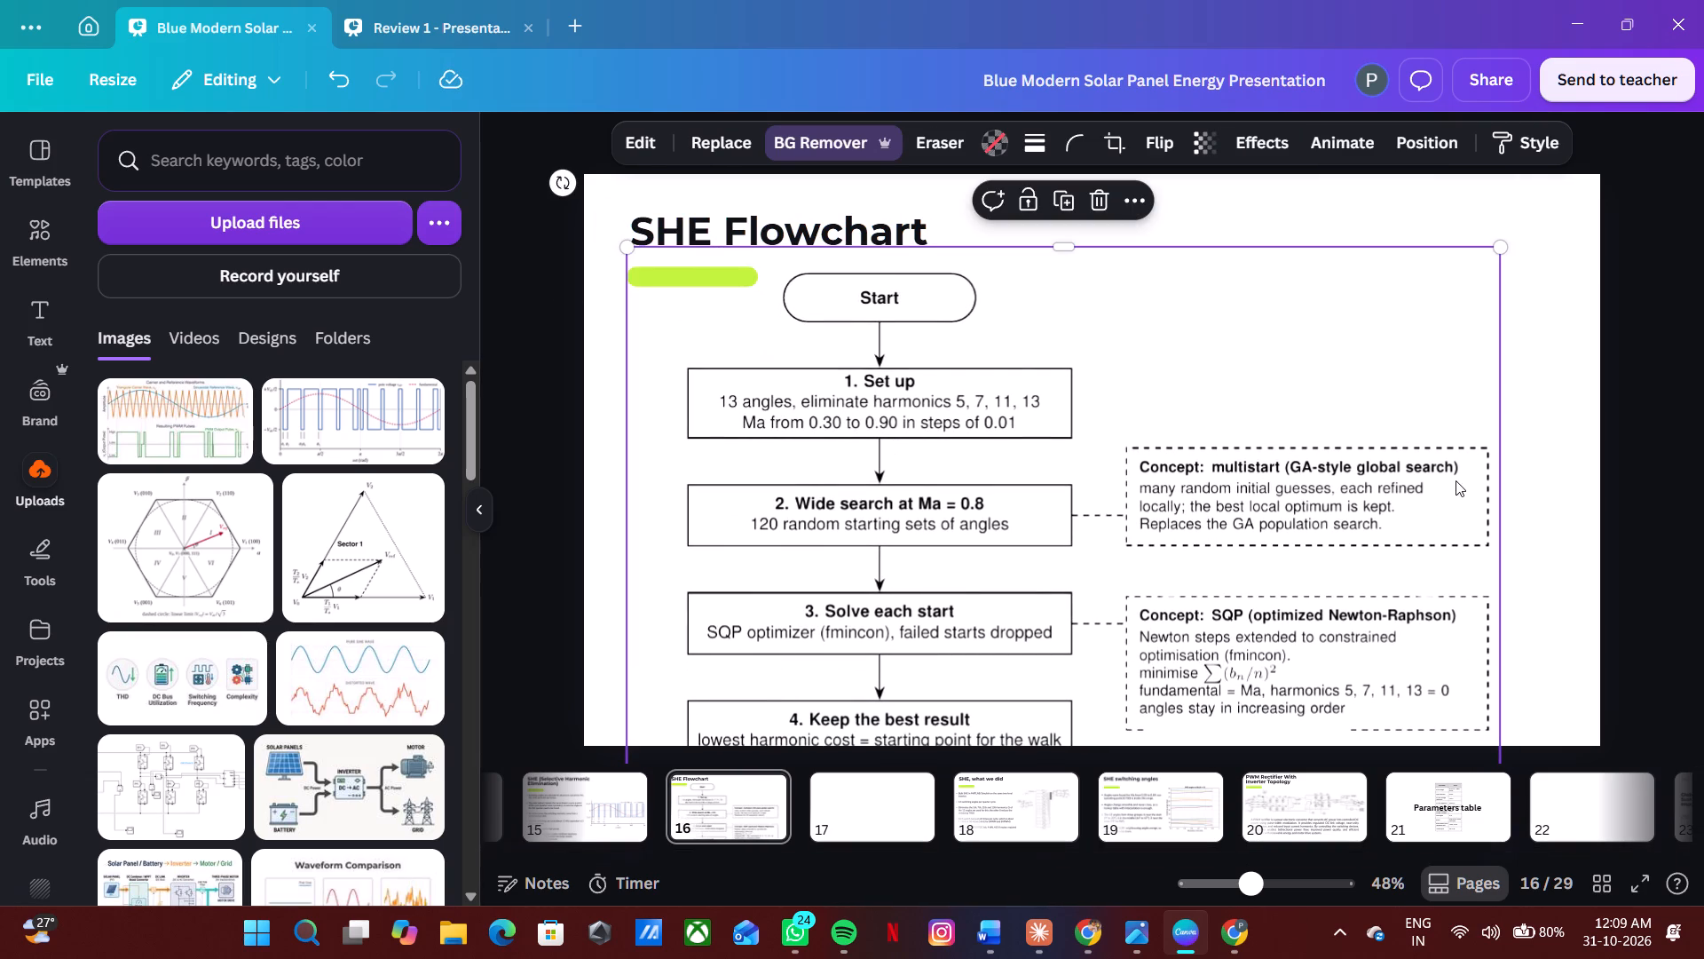
pyautogui.moveTo(1506, 250); pyautogui.dragTo(1474, 290)
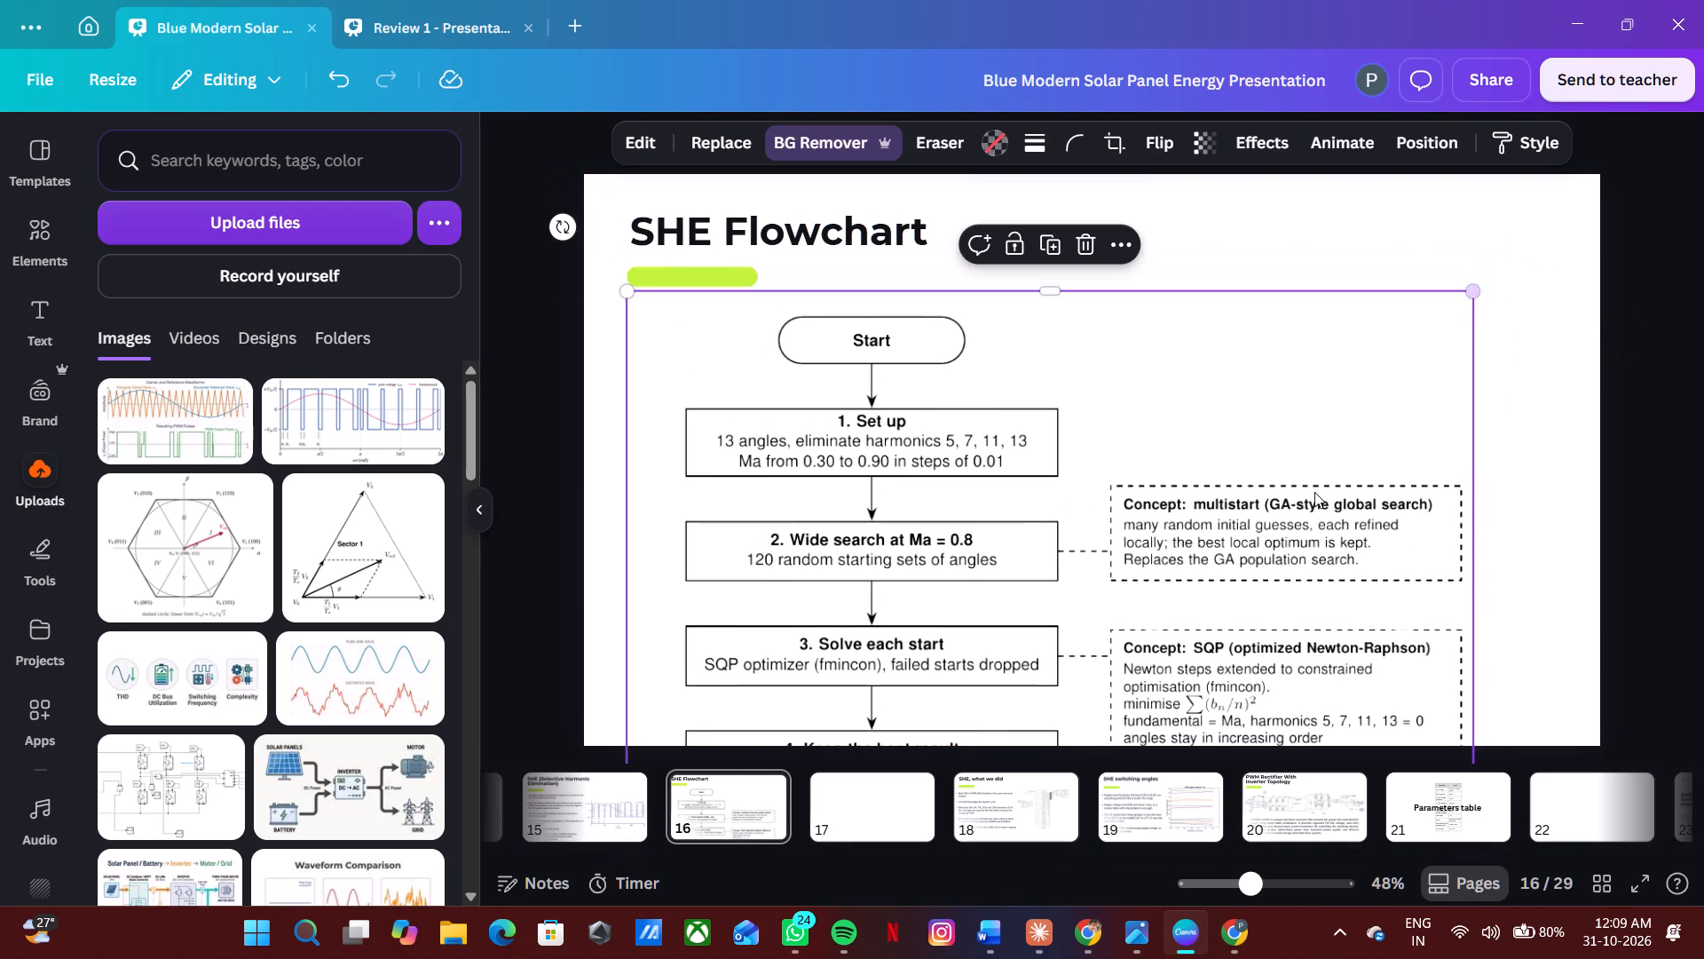
pyautogui.moveTo(1314, 492); pyautogui.dragTo(1329, 438)
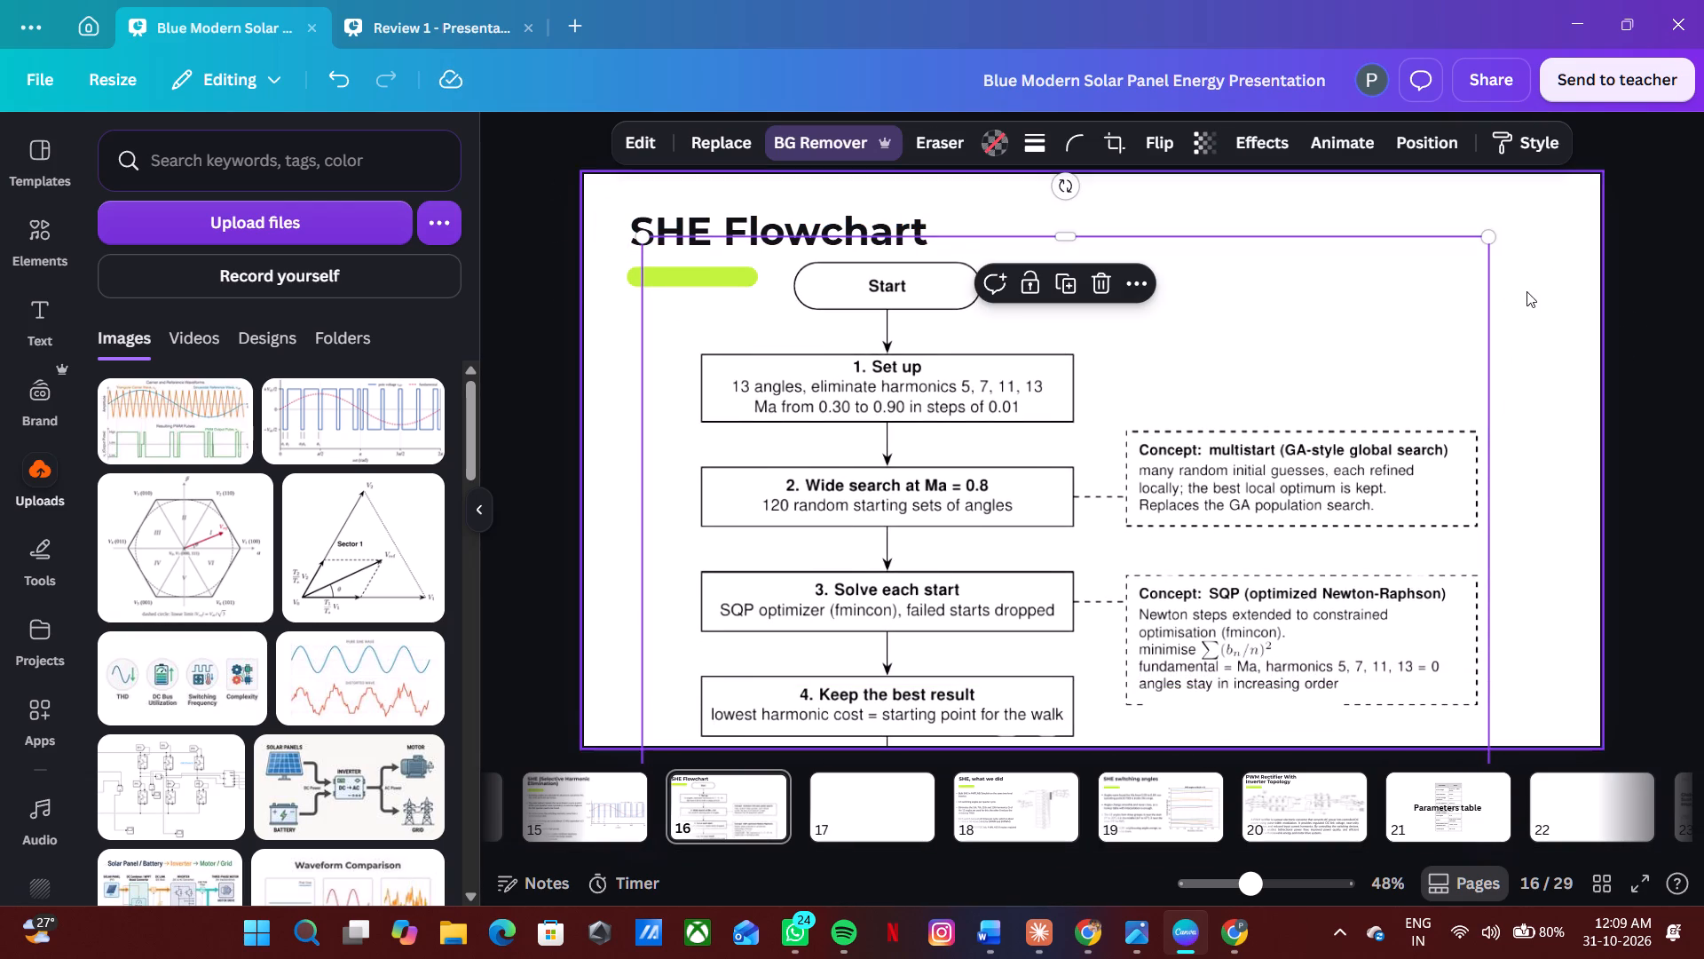
pyautogui.moveTo(1486, 242); pyautogui.dragTo(1474, 268)
pyautogui.moveTo(1274, 408); pyautogui.dragTo(1274, 406)
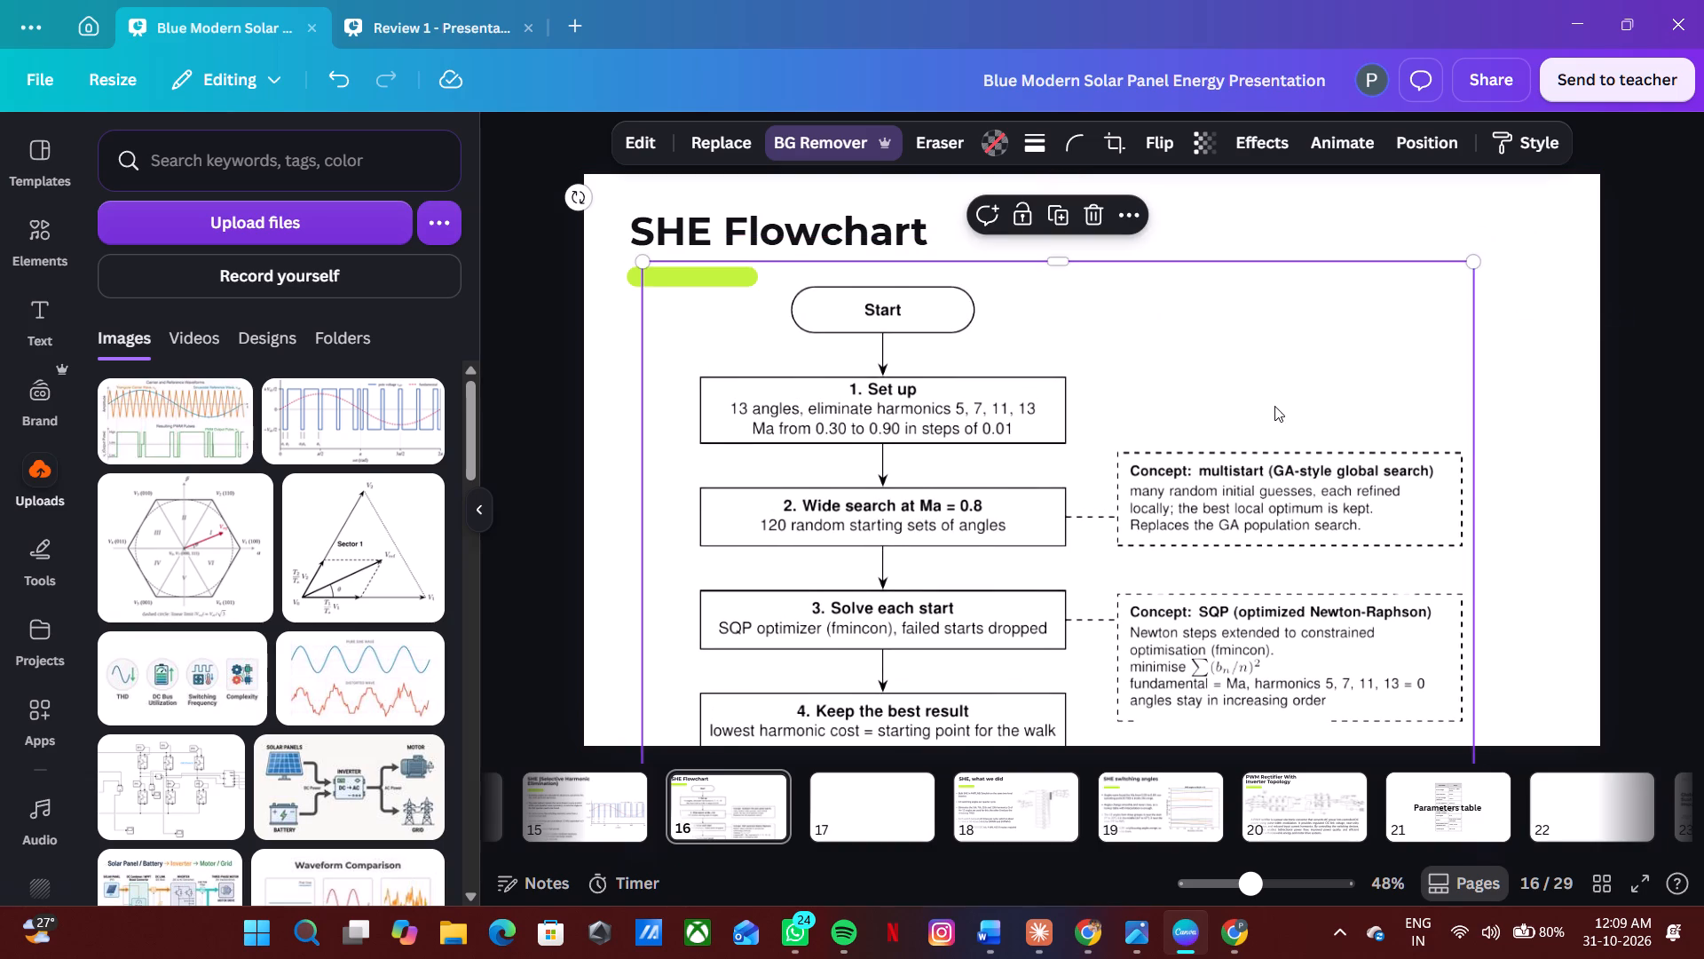
pyautogui.moveTo(1274, 406); pyautogui.dragTo(1283, 395)
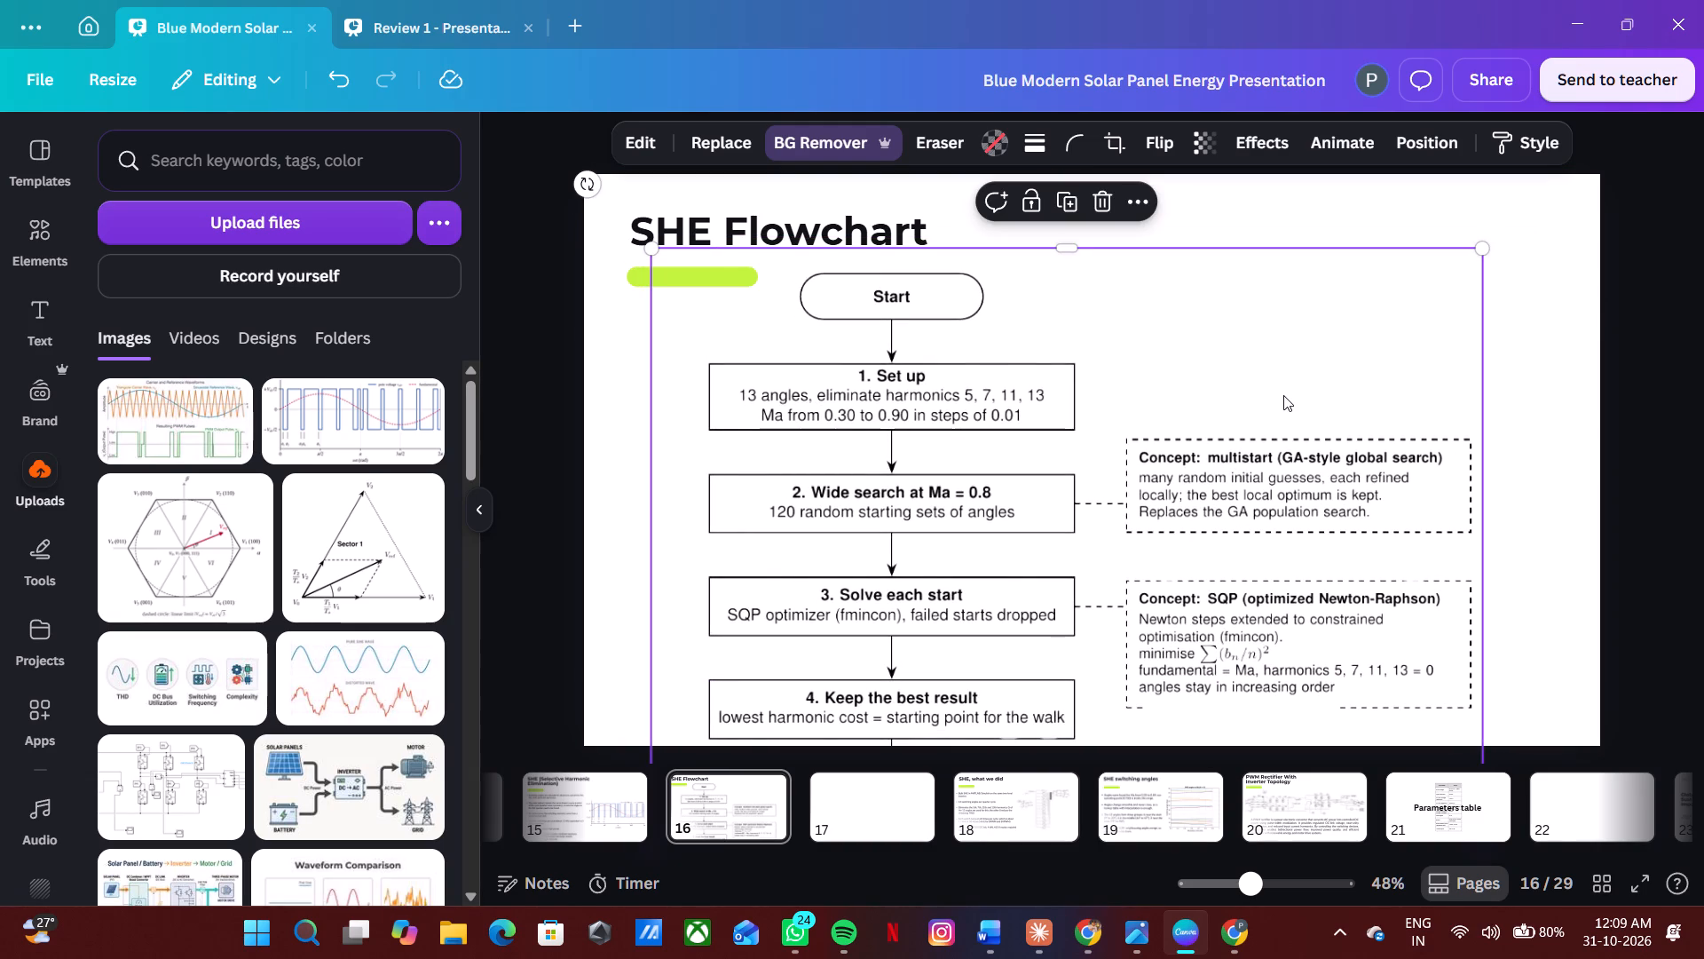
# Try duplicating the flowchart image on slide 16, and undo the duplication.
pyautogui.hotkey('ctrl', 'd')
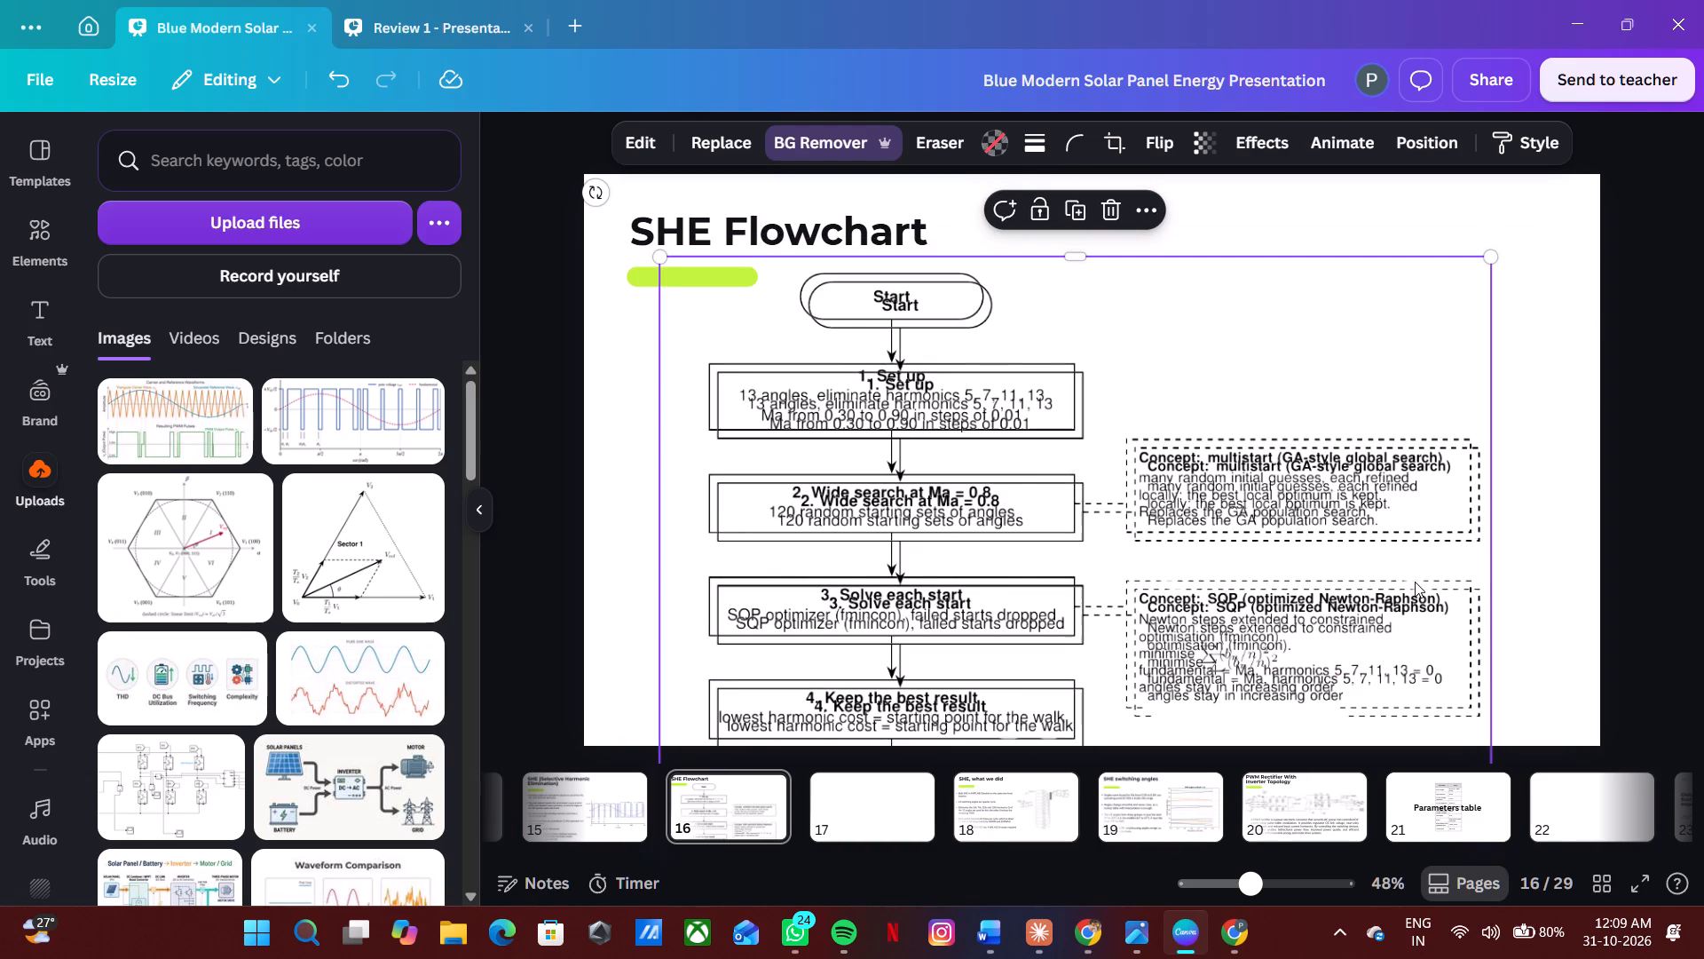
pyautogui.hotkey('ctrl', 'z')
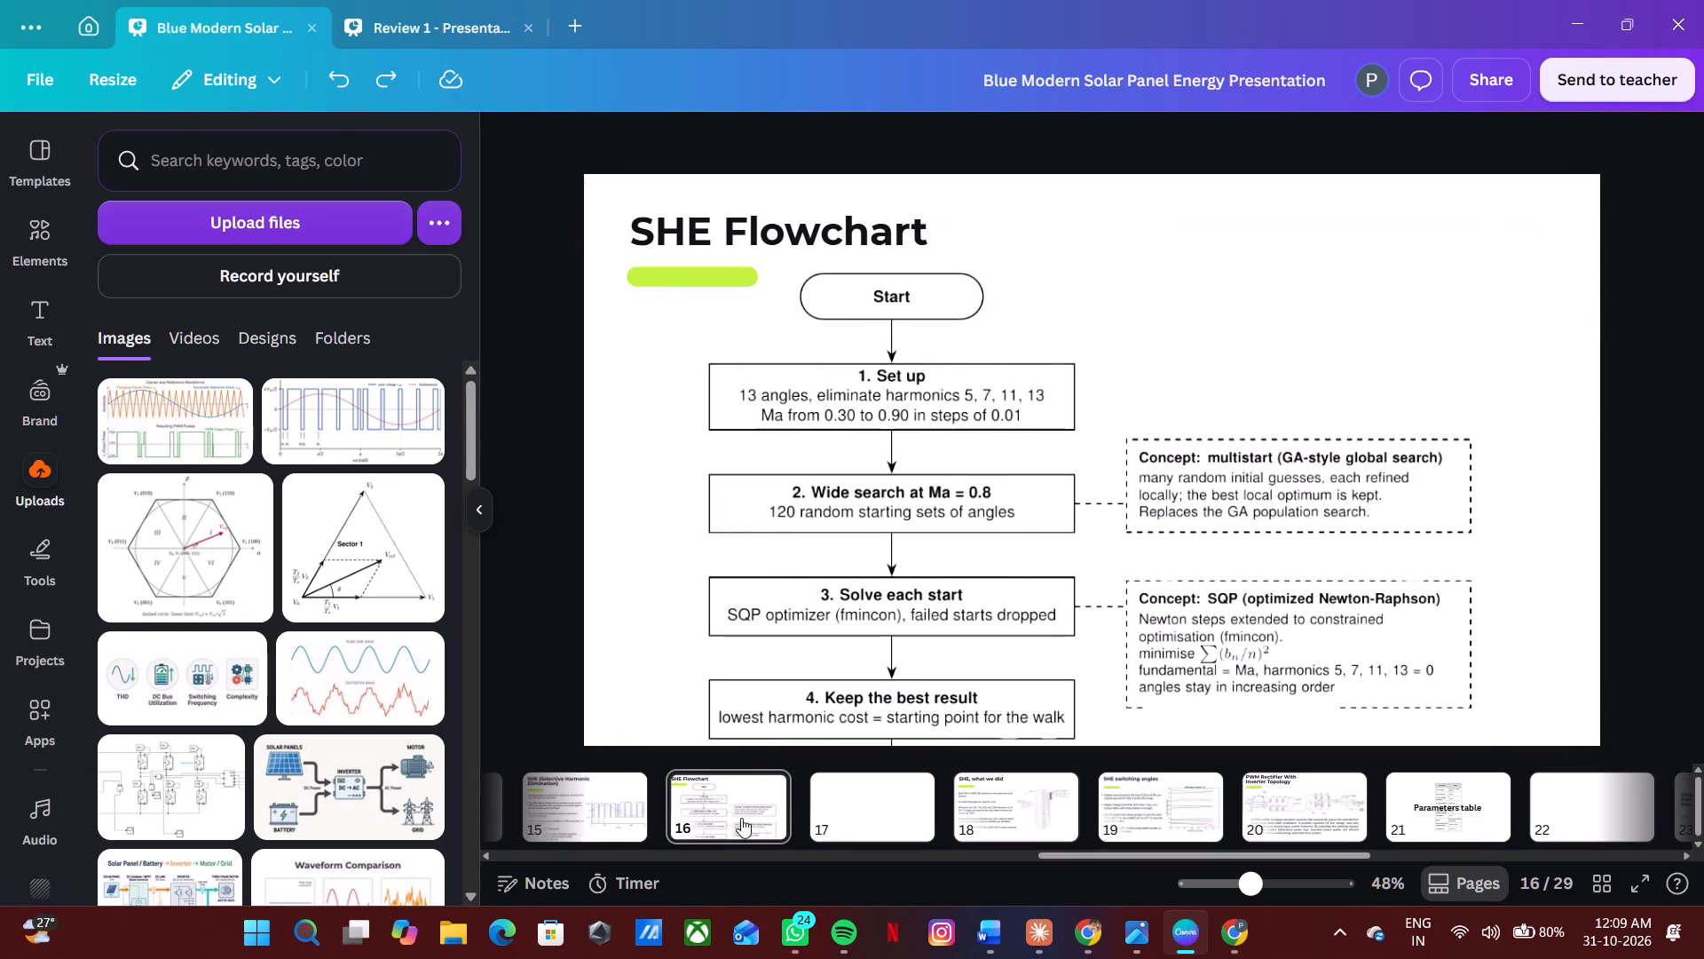
# Duplicate slide 16 and open the copy as slide 17.
pyautogui.click(759, 810)
pyautogui.hotkey('ctrl', 'd')
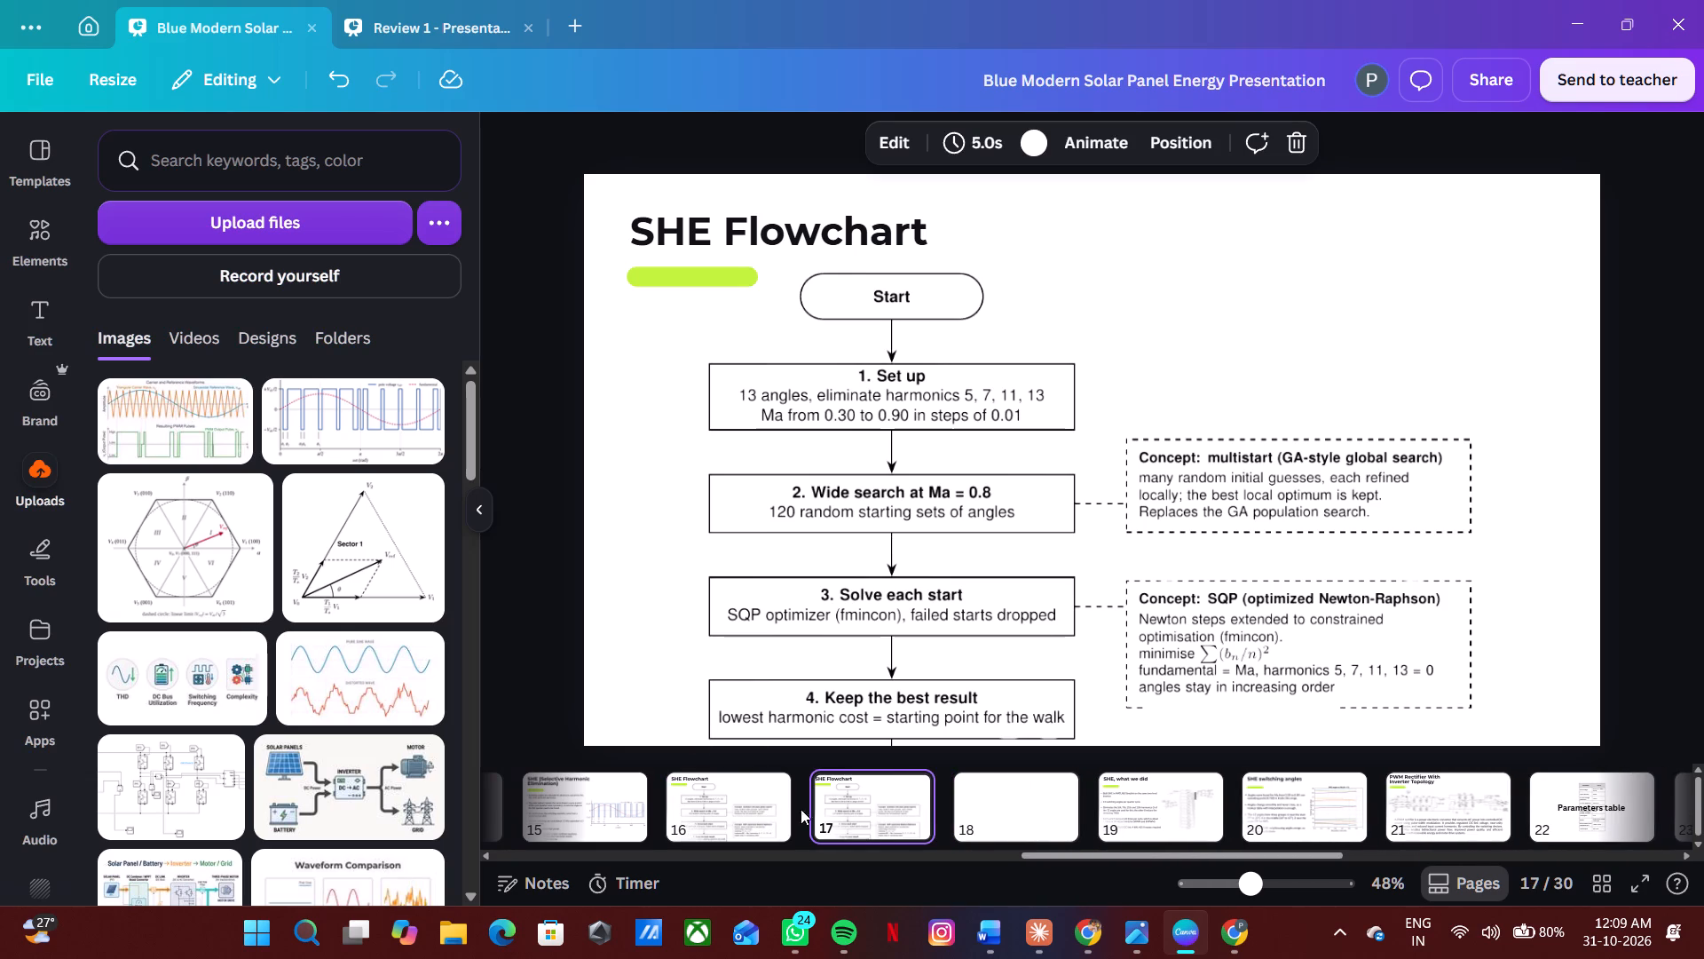
pyautogui.click(842, 809)
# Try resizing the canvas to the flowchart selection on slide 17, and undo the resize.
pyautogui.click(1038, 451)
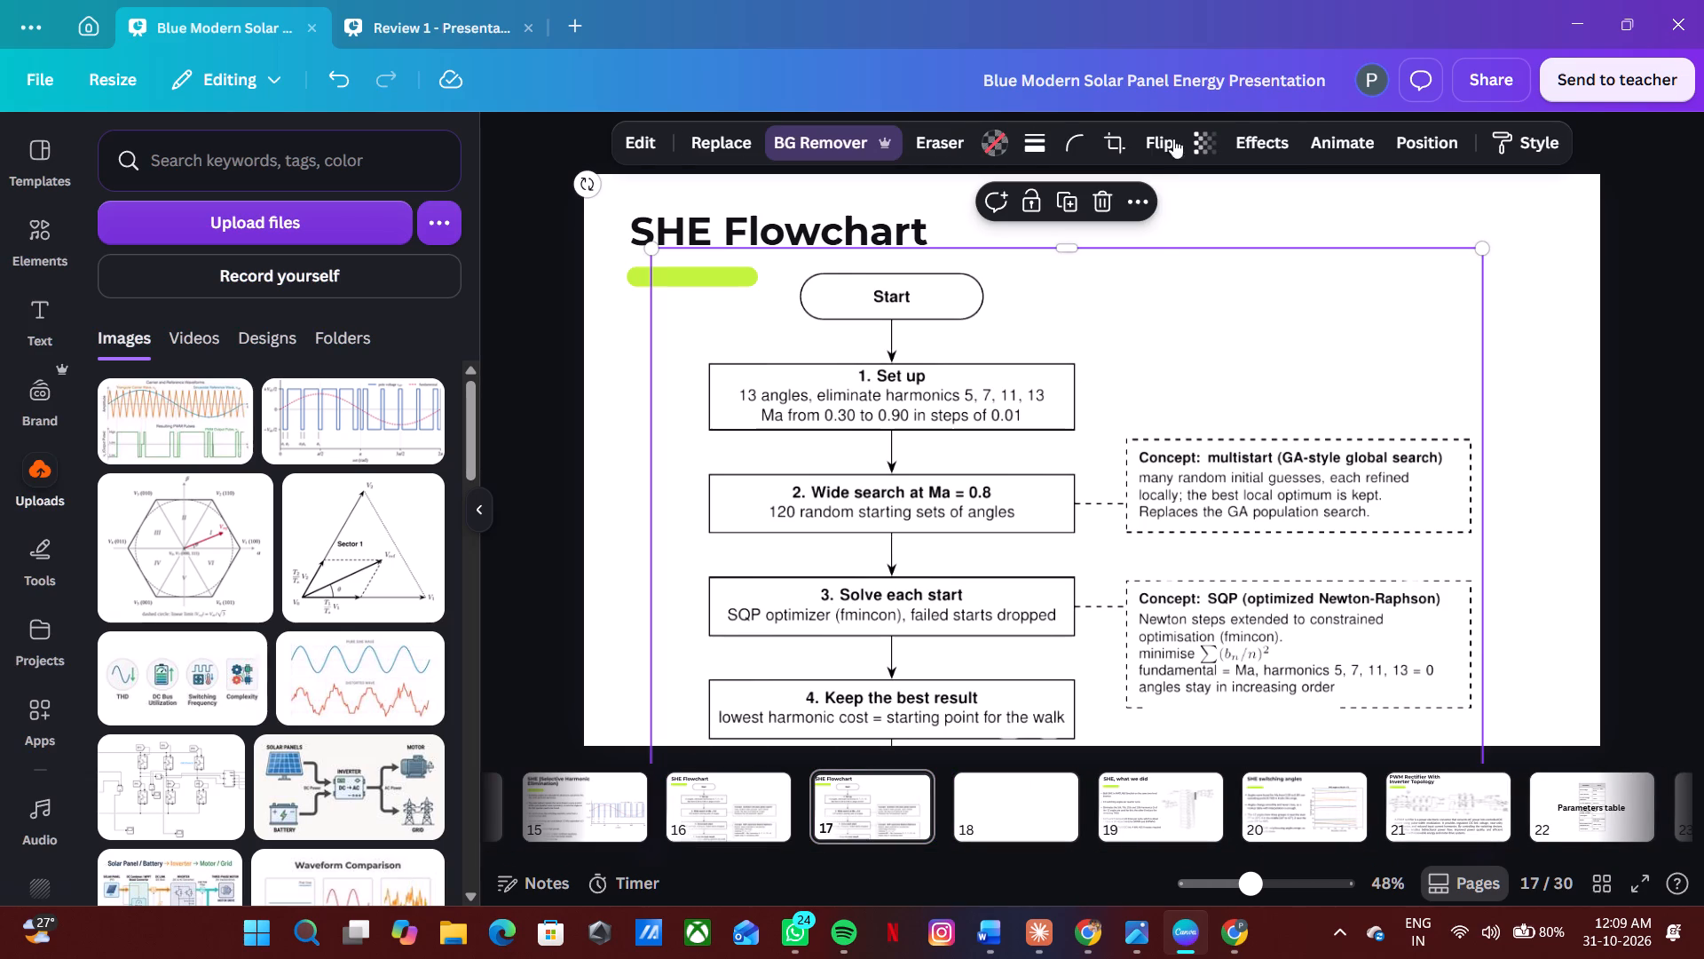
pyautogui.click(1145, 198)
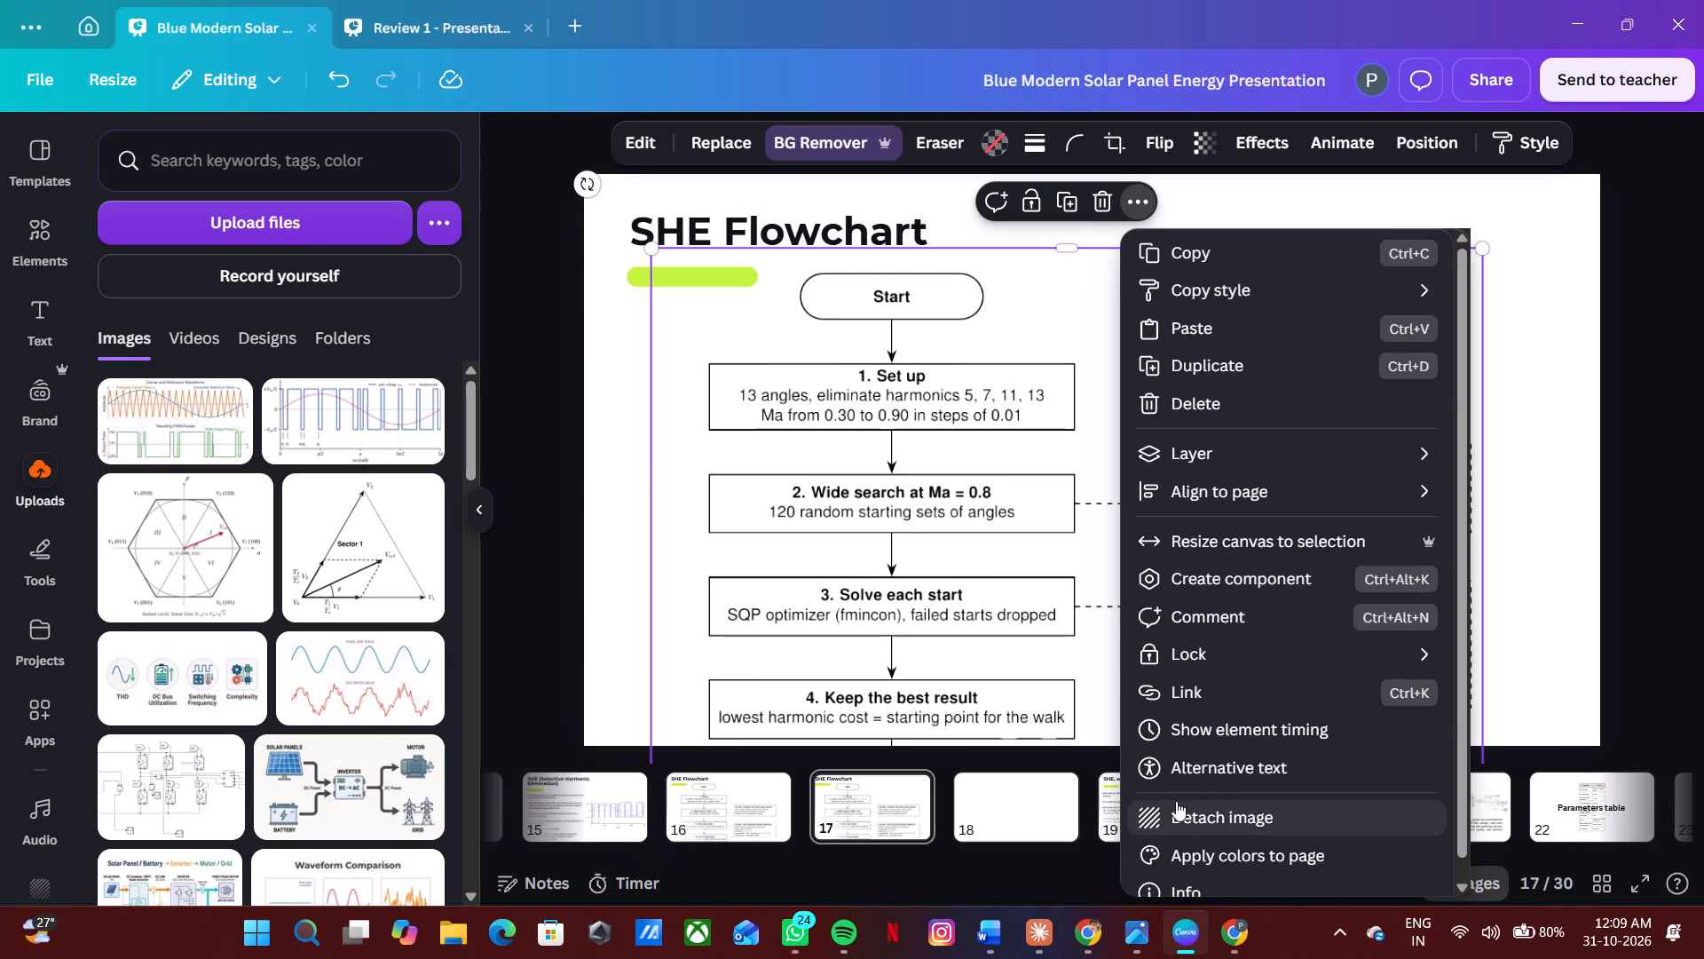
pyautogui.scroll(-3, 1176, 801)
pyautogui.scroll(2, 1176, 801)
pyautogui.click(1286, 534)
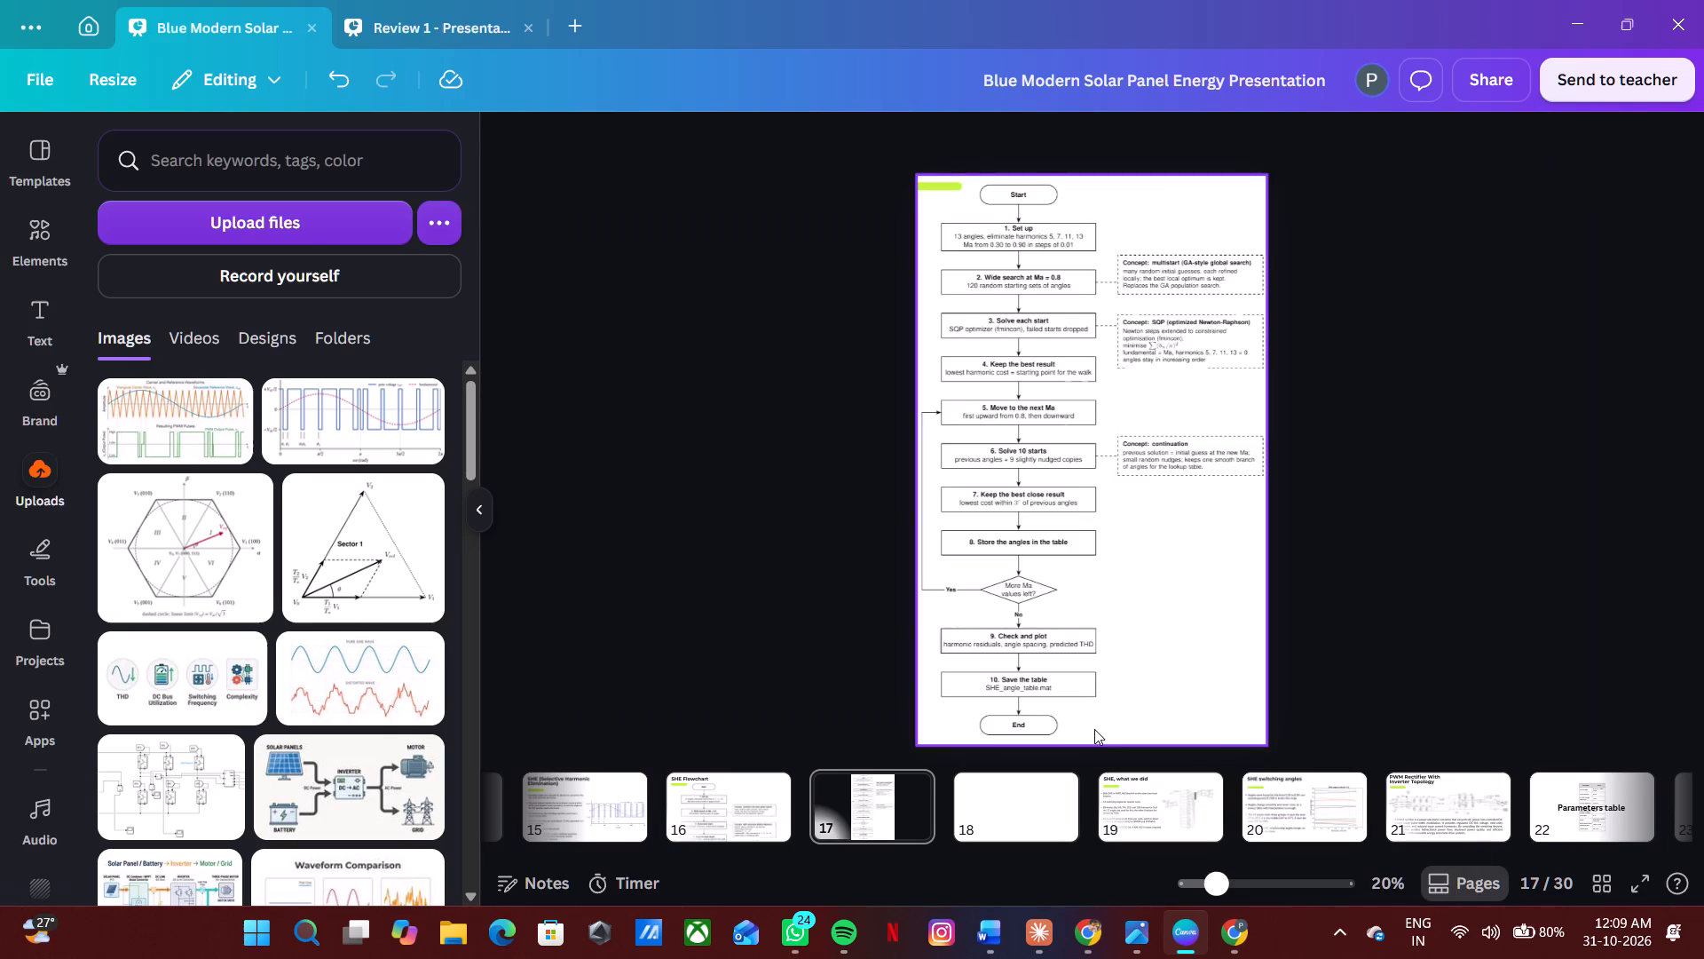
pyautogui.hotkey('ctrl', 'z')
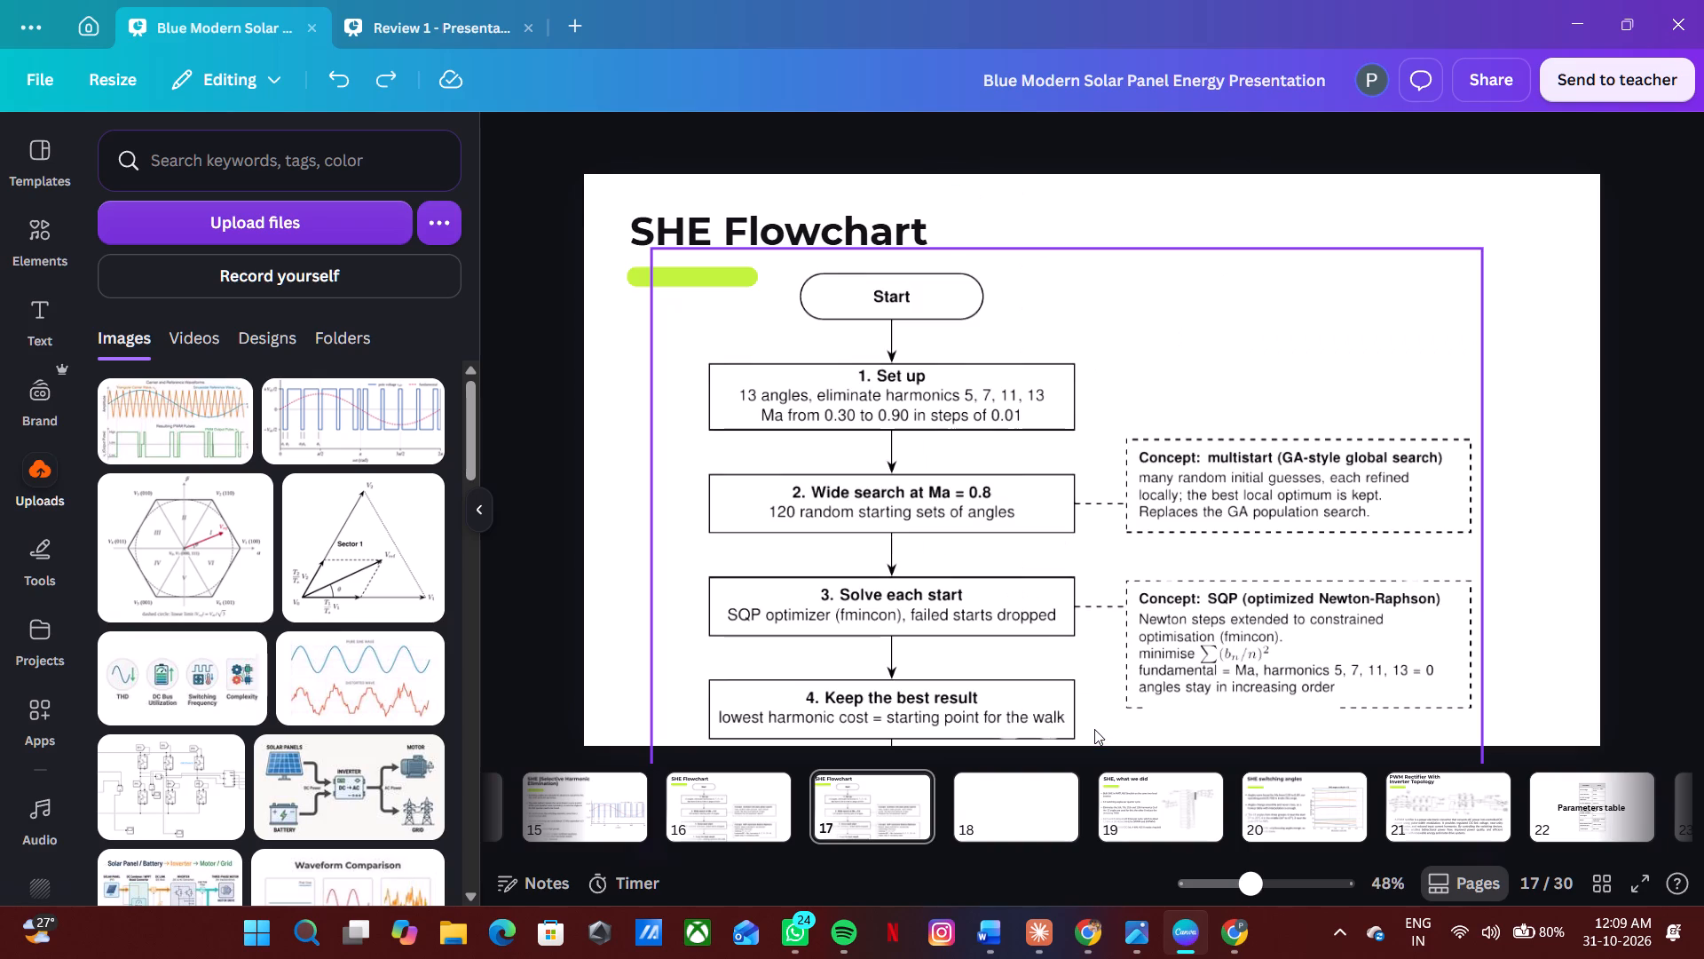
# Detach the flowchart image from its frame on slide 17 and delete the empty frame.
pyautogui.doubleClick(1100, 684)
pyautogui.click(1088, 547)
pyautogui.rightClick(1088, 547)
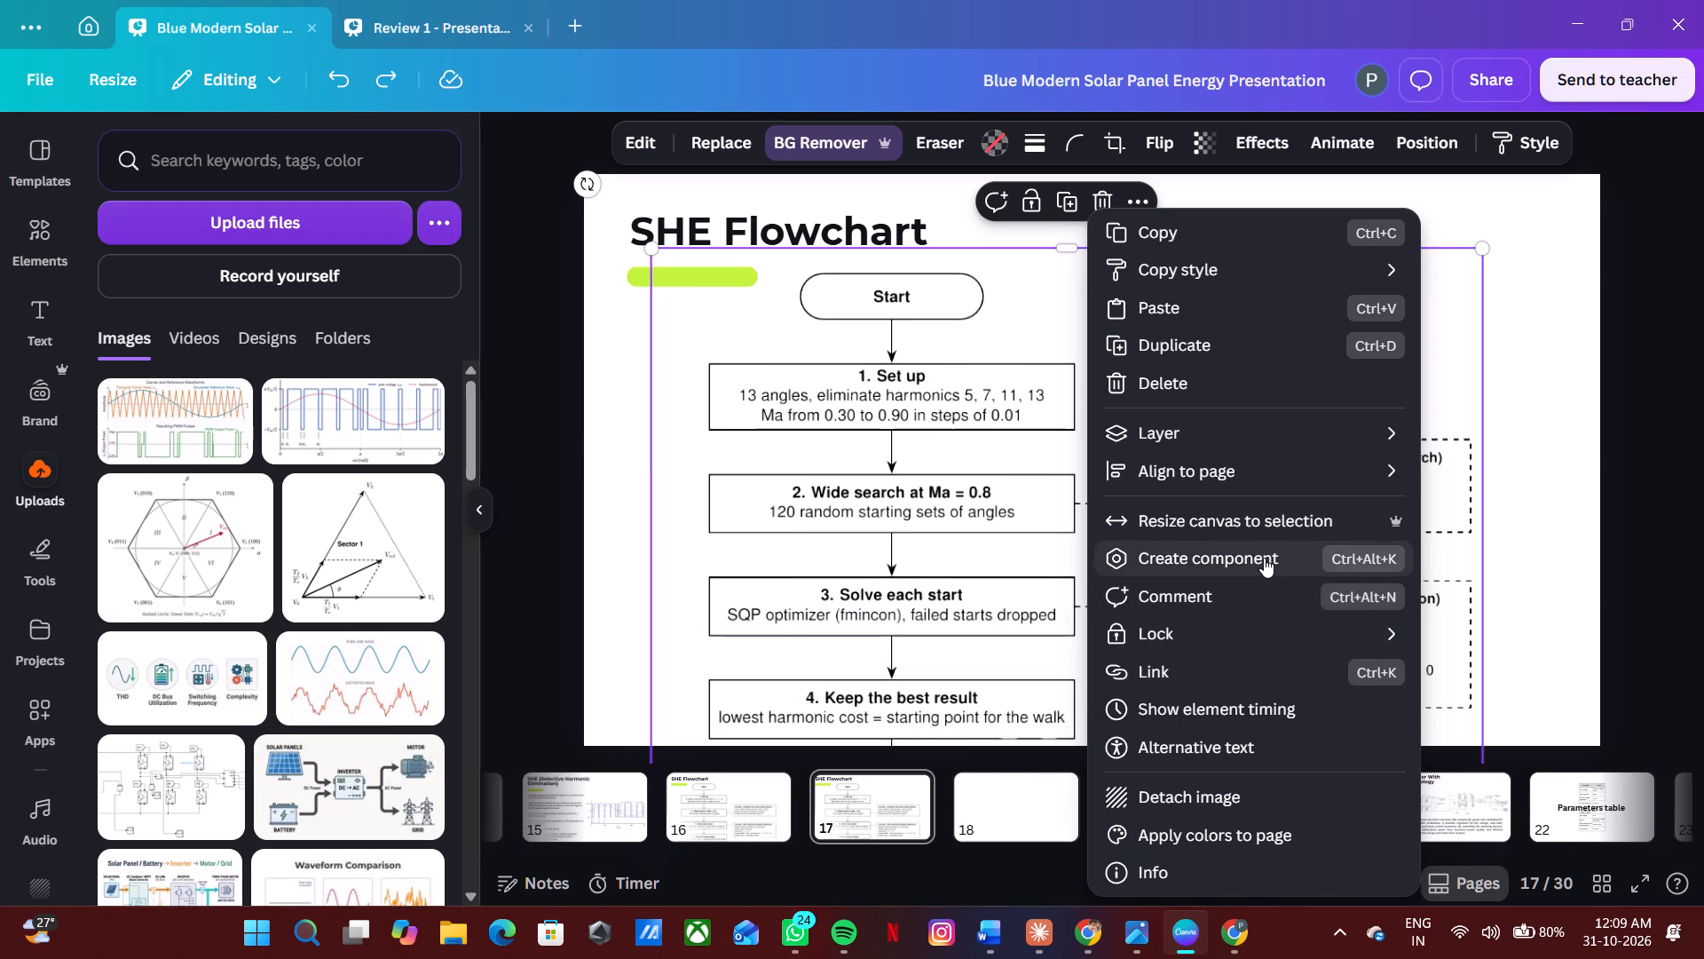
pyautogui.click(1235, 786)
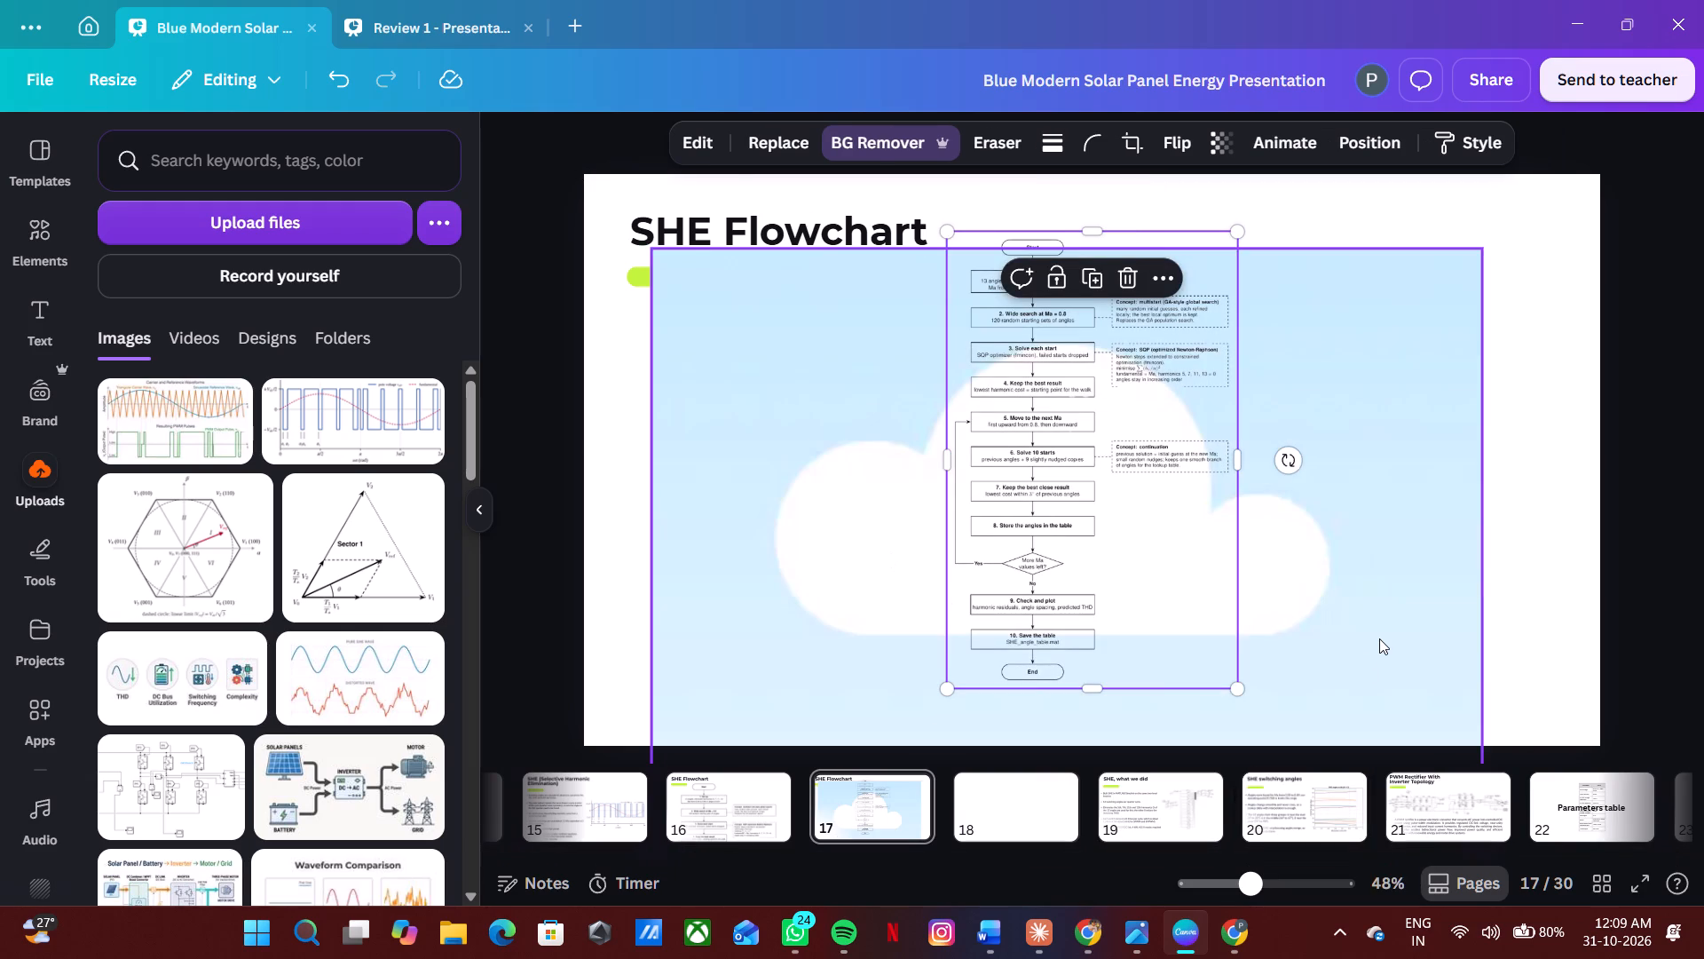
pyautogui.click(1379, 638)
pyautogui.press('BackSpace')
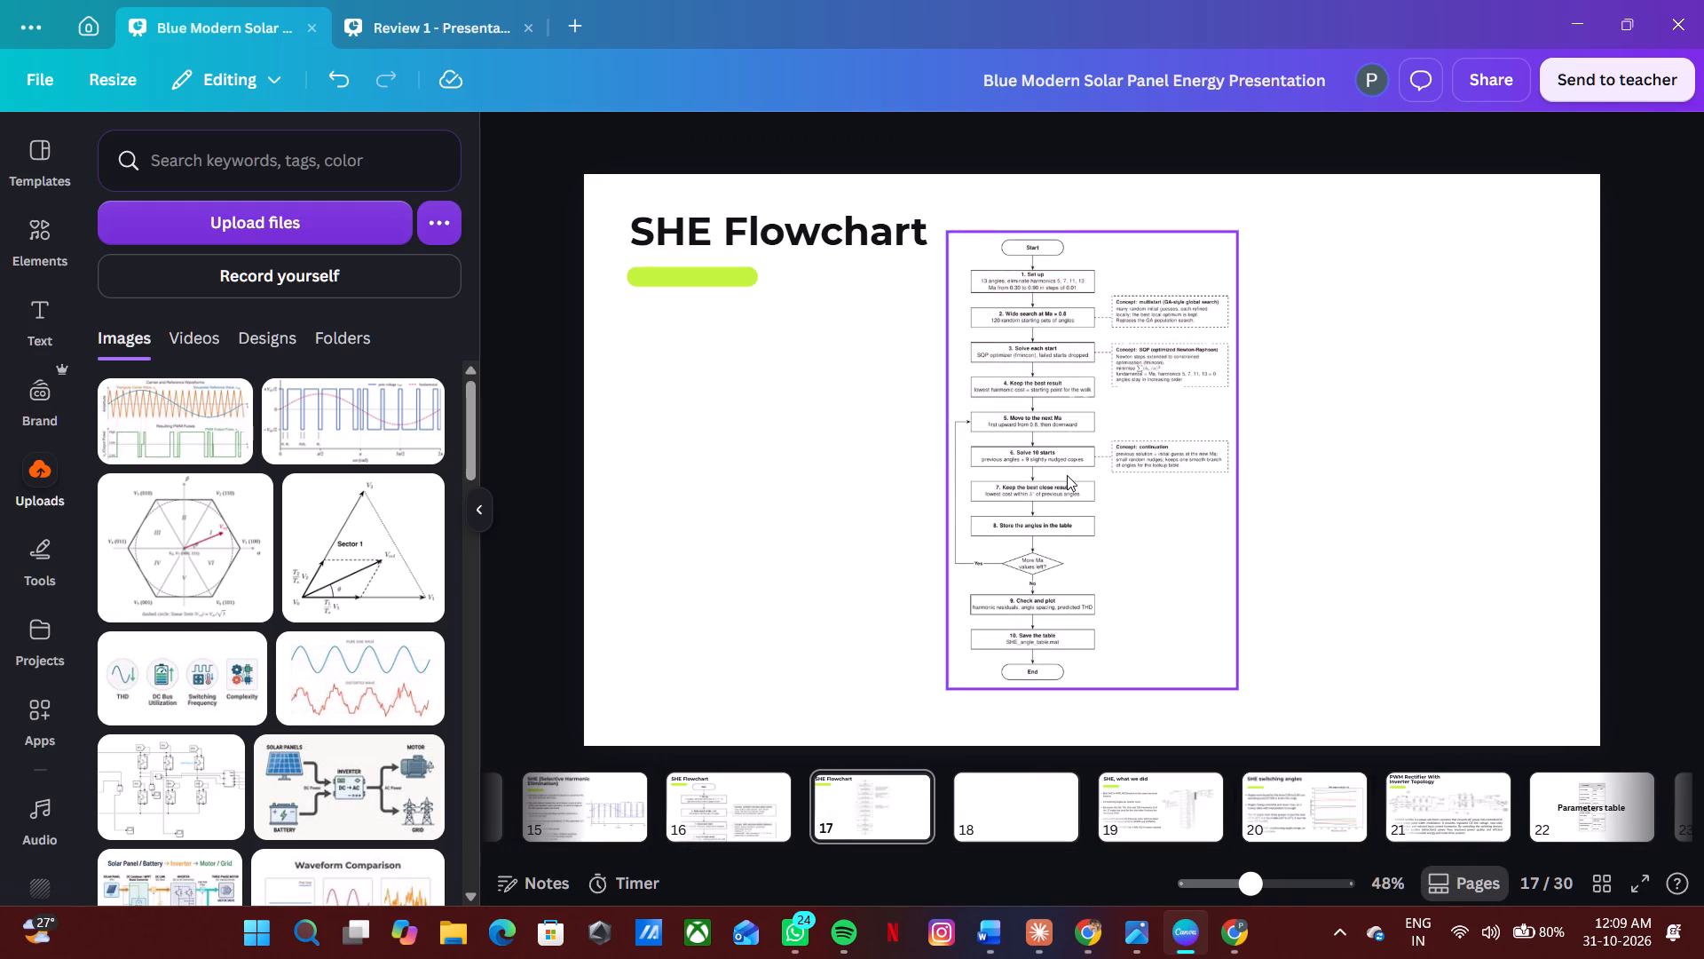
# Enlarge the detached flowchart slightly and place its top edge just below the title on slide 17.
pyautogui.click(1067, 475)
pyautogui.moveTo(1234, 234); pyautogui.dragTo(1305, 423)
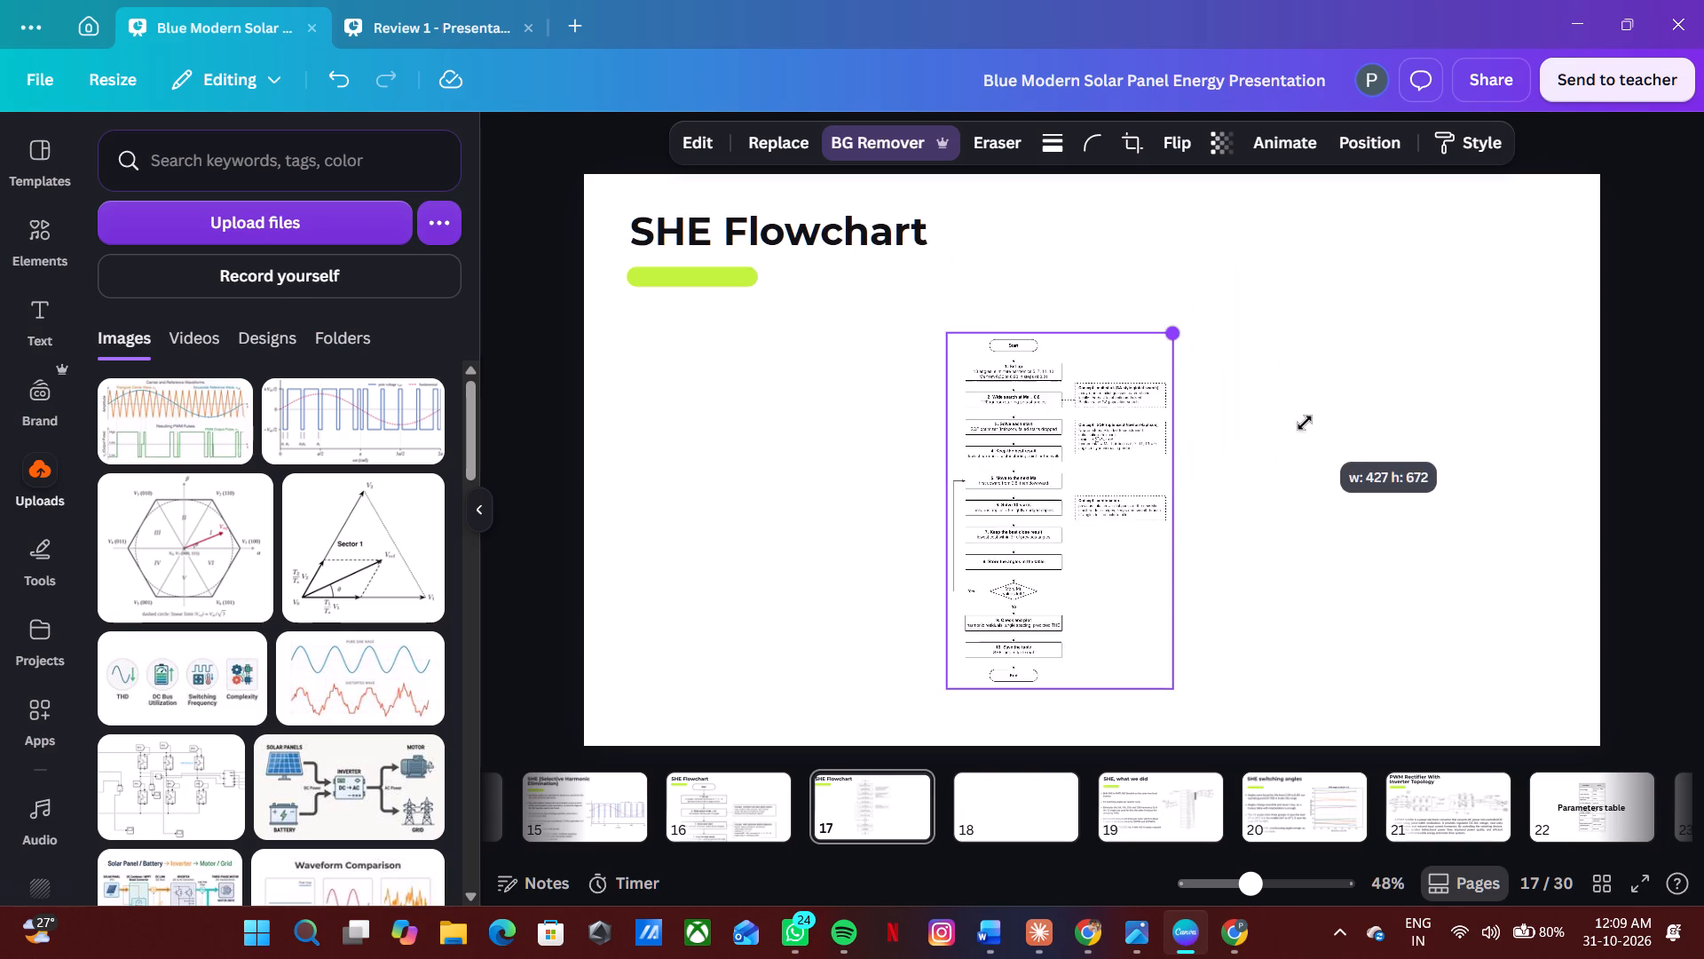
pyautogui.moveTo(1305, 423); pyautogui.dragTo(1483, 295)
pyautogui.moveTo(1102, 424); pyautogui.dragTo(1035, 554)
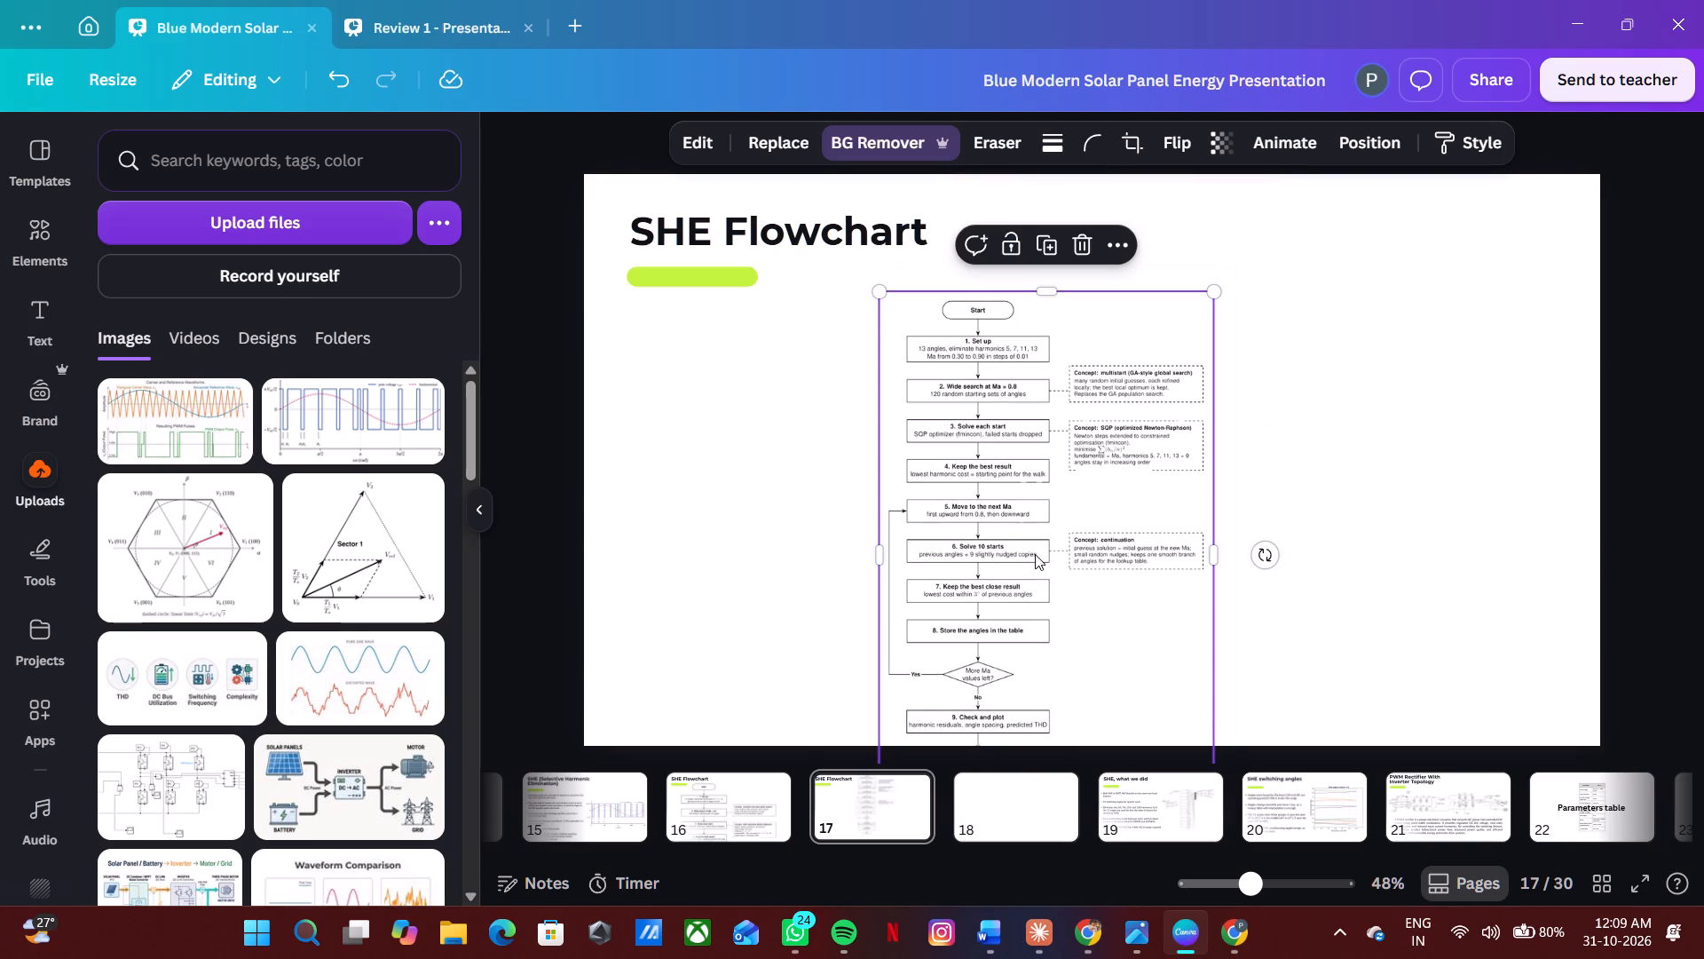
# Stretch the flowchart's side edges outward across the full slide width, cropping it around boxes 5 to 7.
pyautogui.click(1042, 304)
pyautogui.click(1046, 294)
pyautogui.moveTo(1210, 557); pyautogui.dragTo(1371, 562)
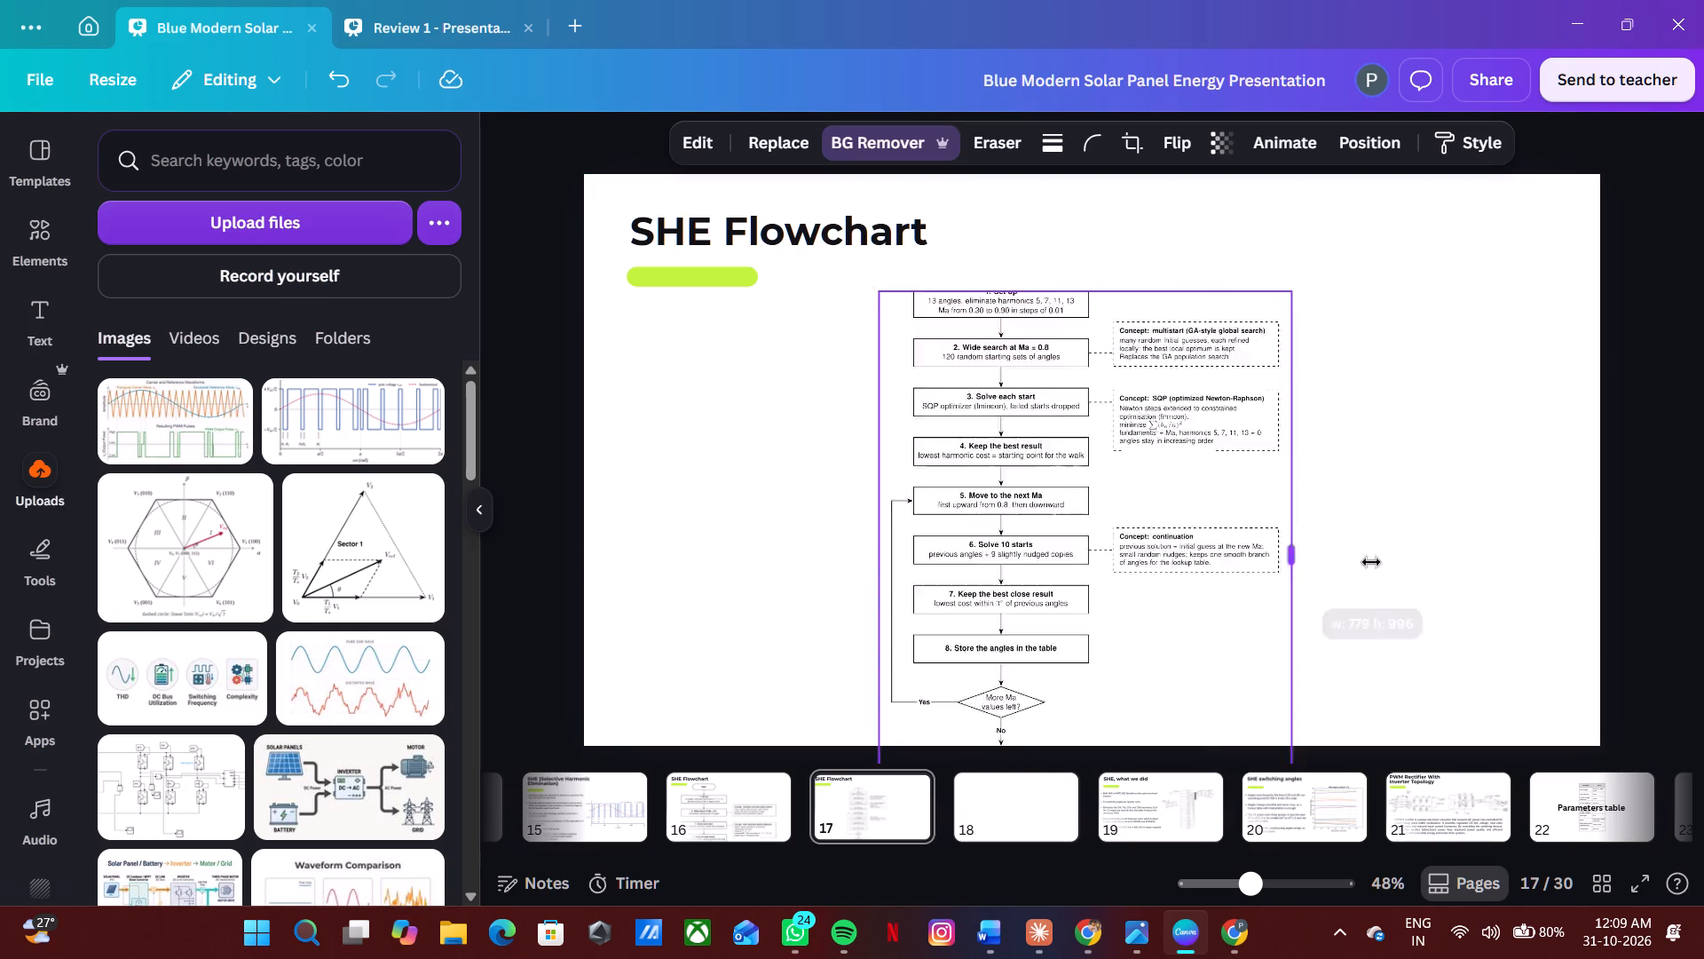
pyautogui.moveTo(1371, 562); pyautogui.dragTo(1564, 526)
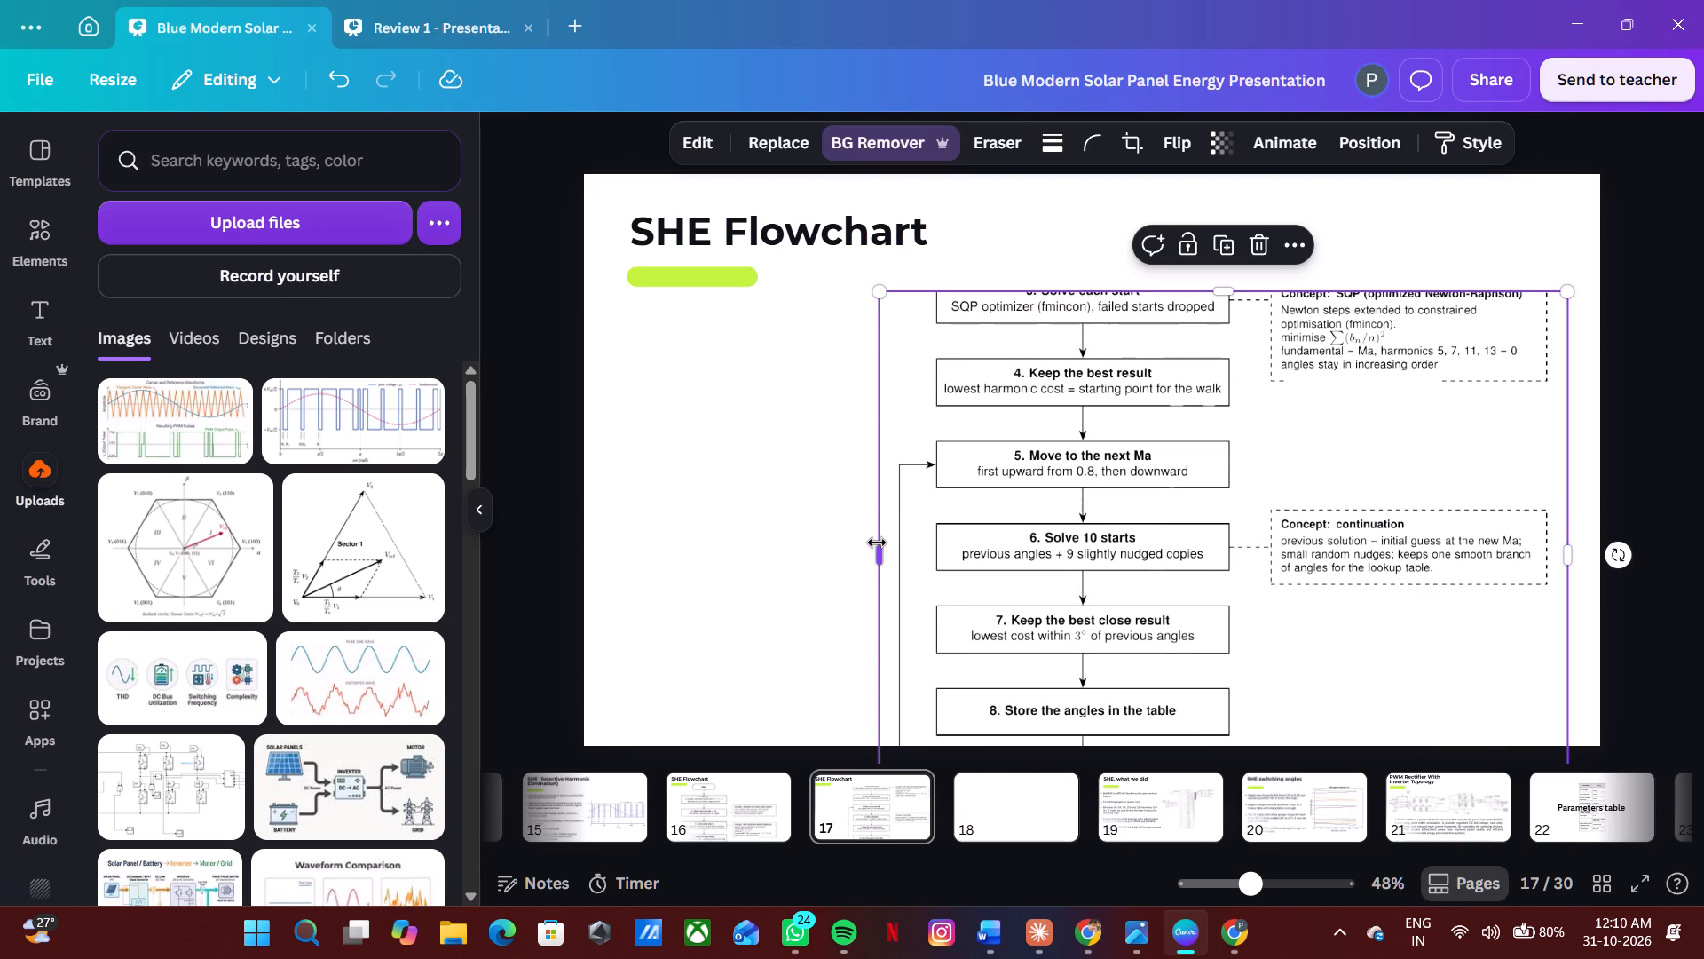
pyautogui.moveTo(877, 543); pyautogui.dragTo(548, 523)
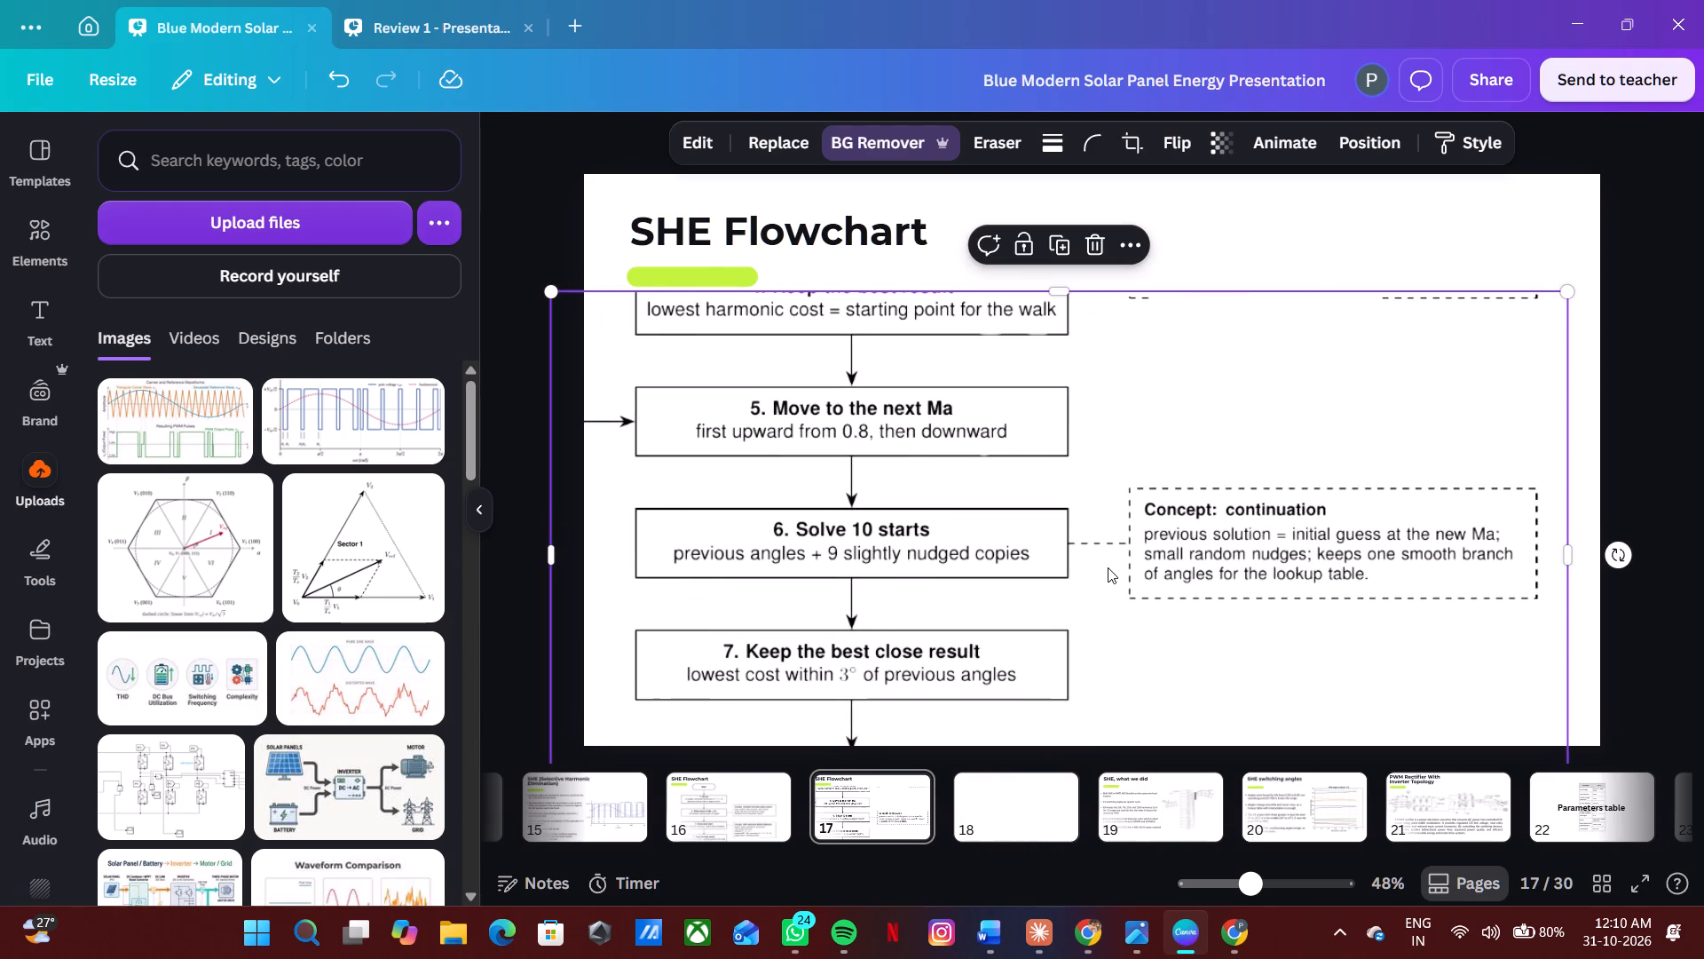
# Scale down the cropped flowchart section and position it beneath the title on slide 17, checking it against slide 16.
pyautogui.moveTo(1108, 567); pyautogui.dragTo(1164, 495)
pyautogui.moveTo(611, 499); pyautogui.dragTo(513, 487)
pyautogui.moveTo(1627, 216); pyautogui.dragTo(1433, 390)
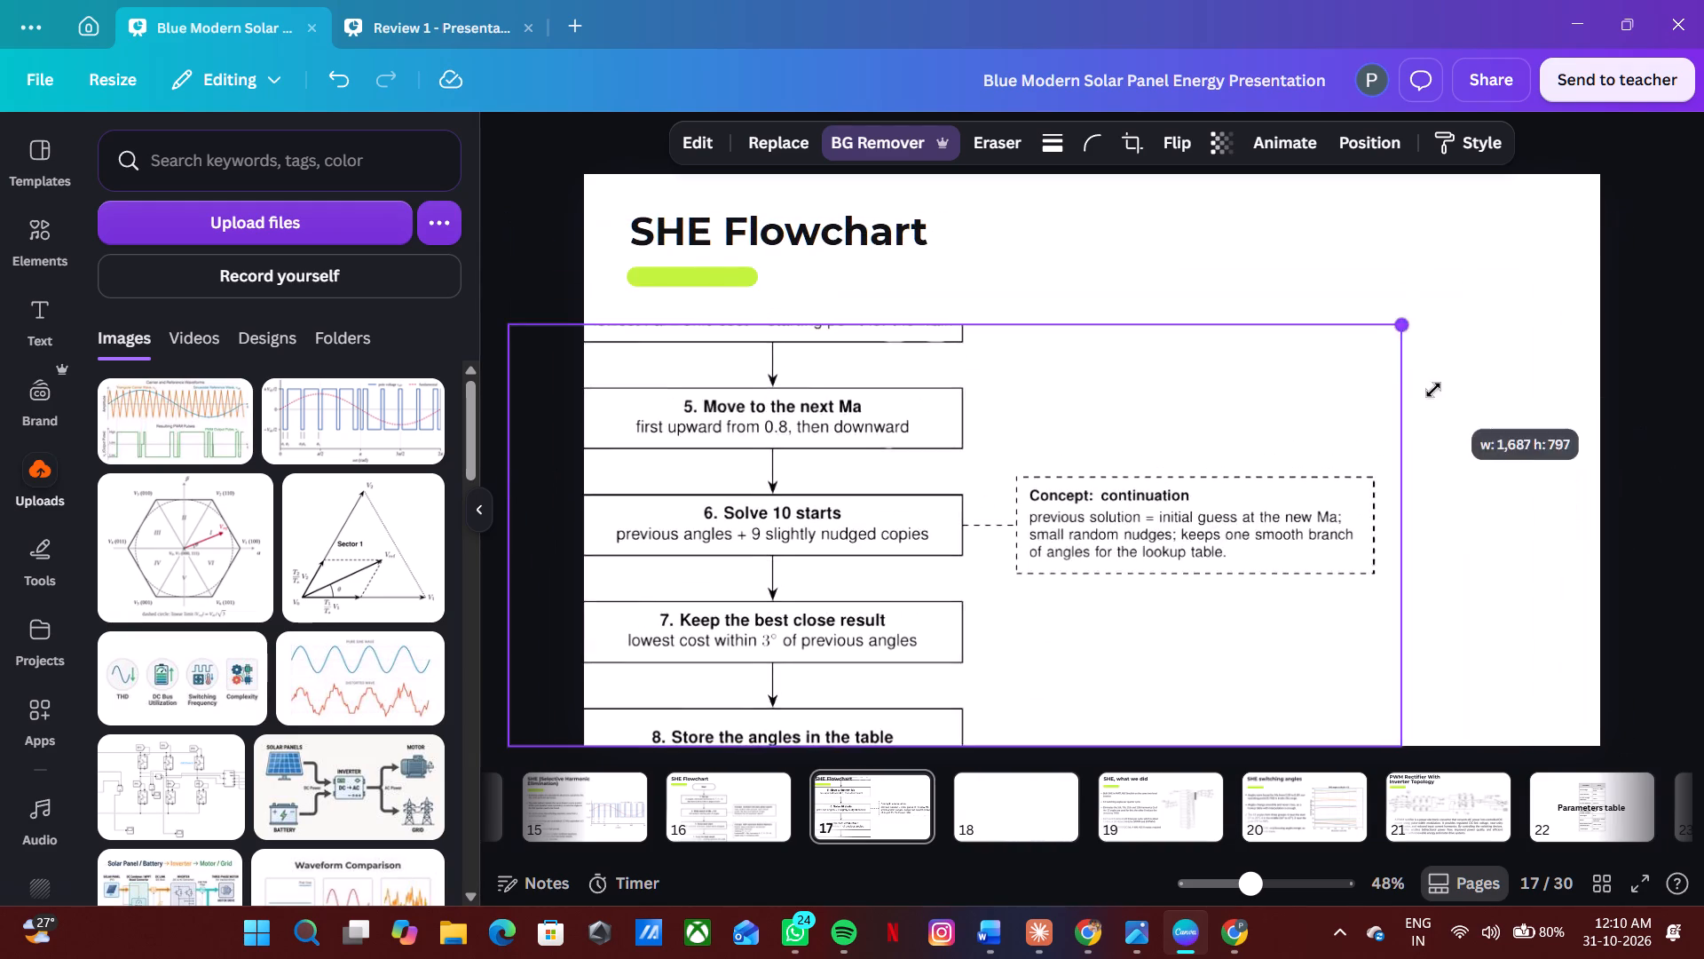
pyautogui.moveTo(1433, 390); pyautogui.dragTo(1301, 477)
pyautogui.moveTo(887, 623); pyautogui.dragTo(1146, 544)
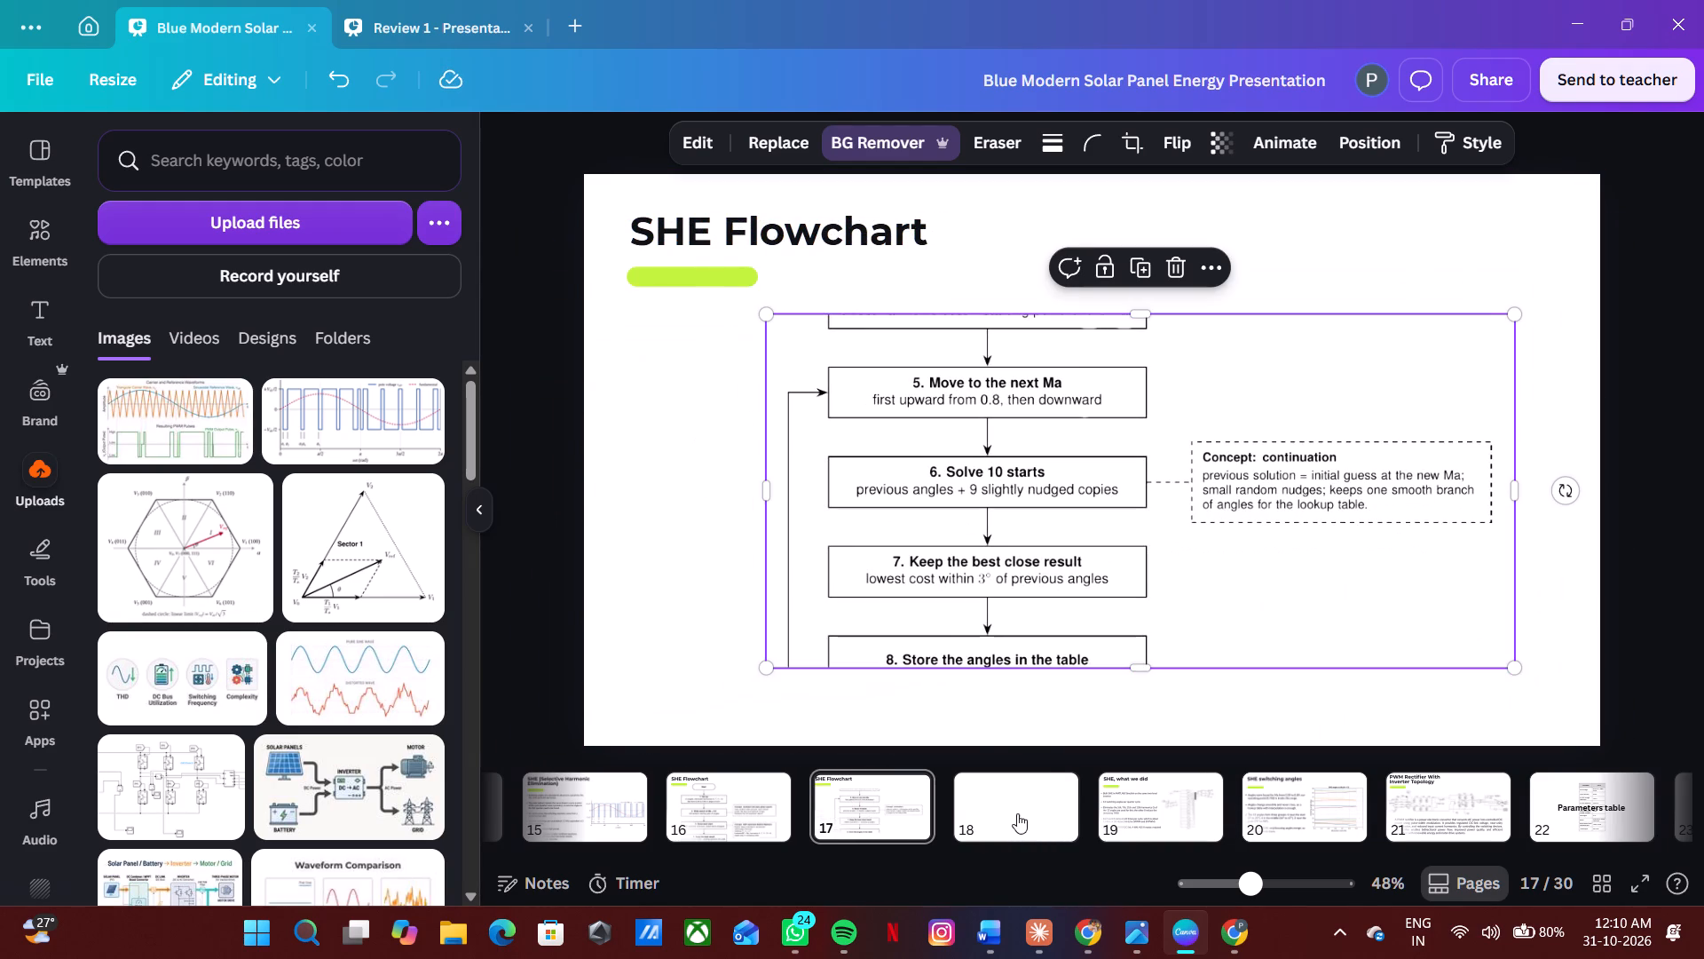
pyautogui.click(690, 822)
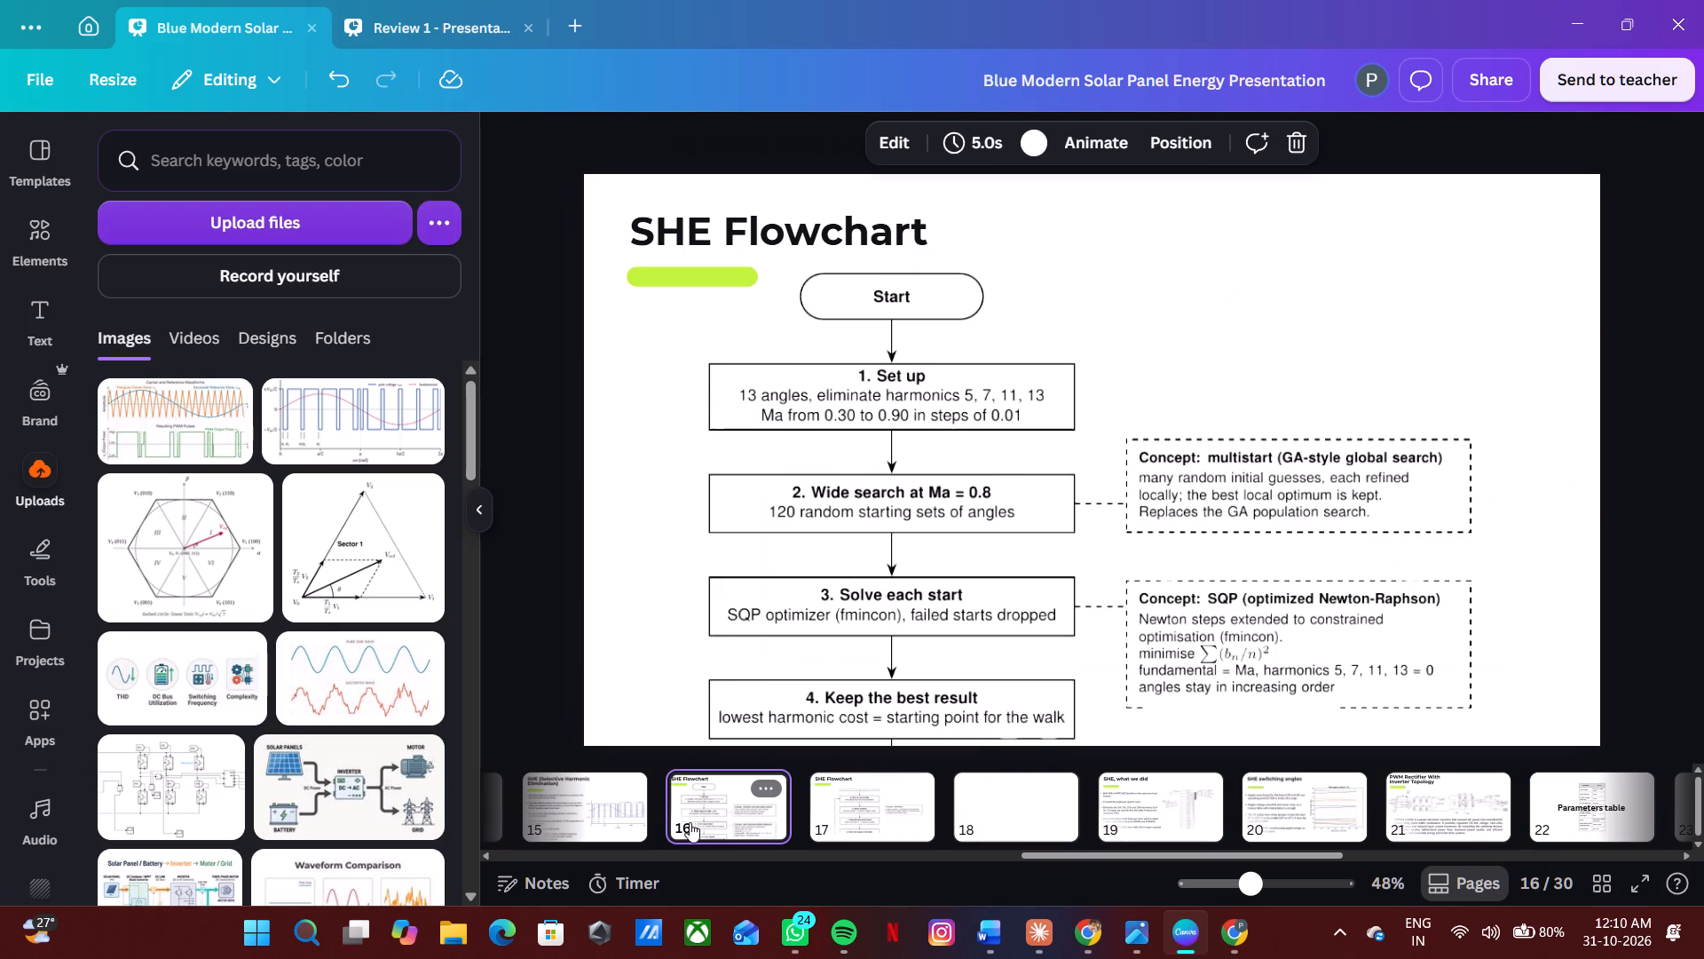
pyautogui.click(838, 822)
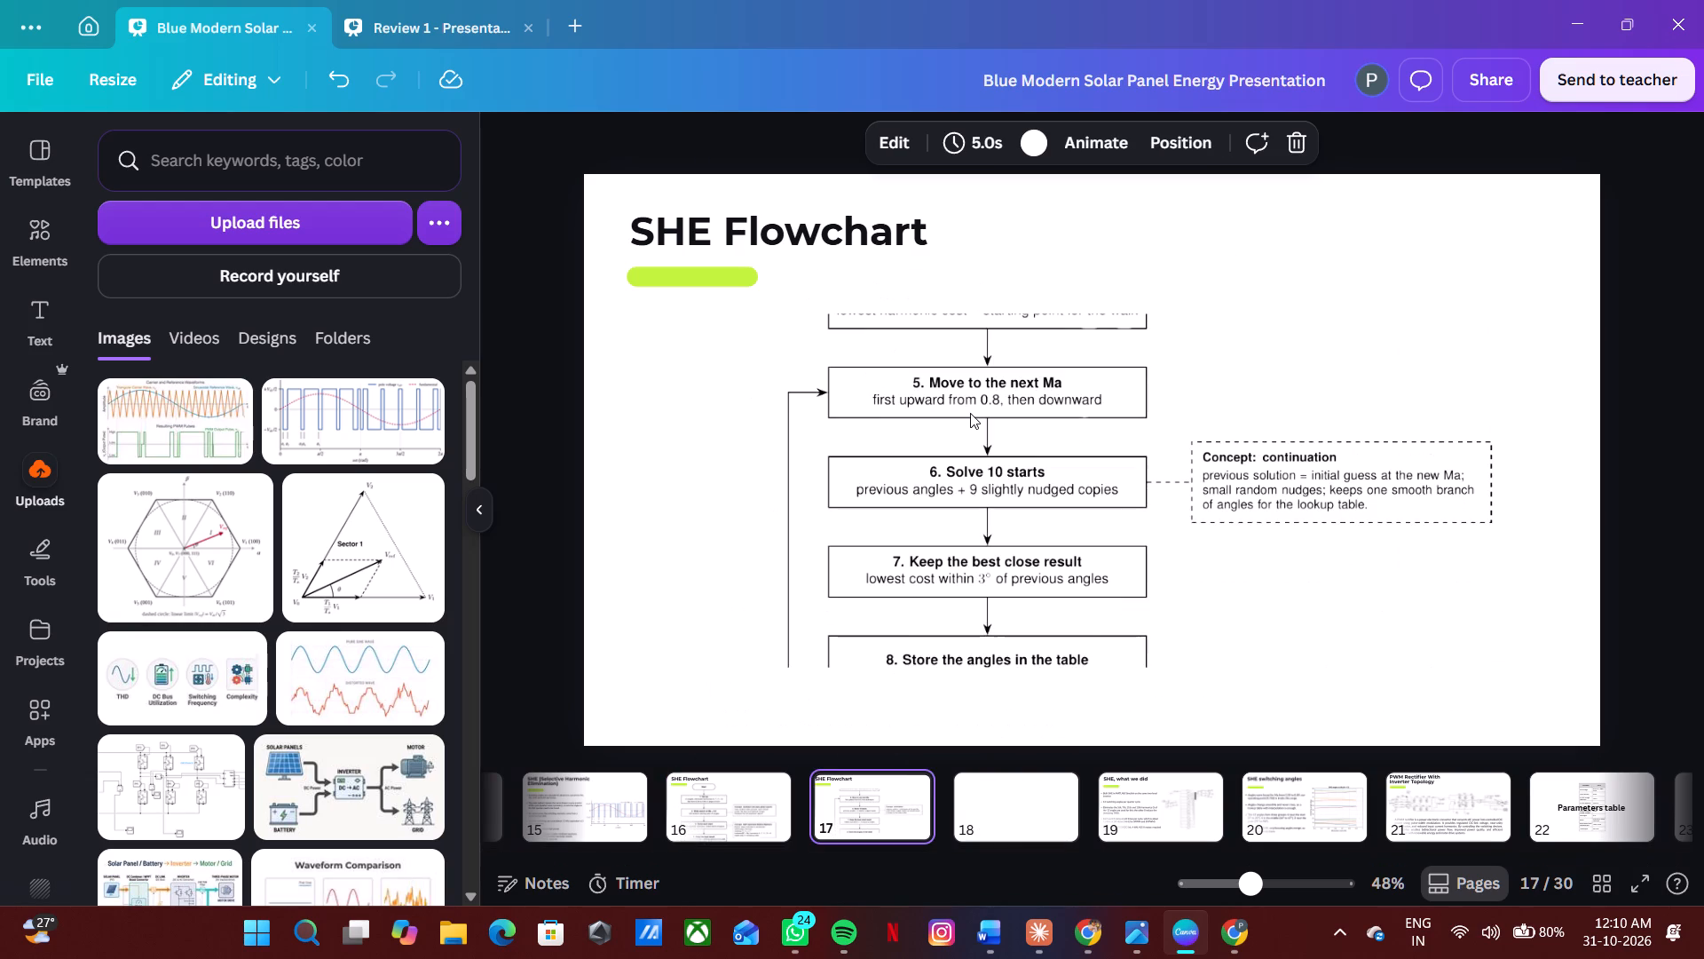
# Extend the bottom crop of the flowchart on slide 17 down to the End box, shifting the image upward as needed.
pyautogui.click(970, 413)
pyautogui.moveTo(1124, 475); pyautogui.dragTo(1072, 472)
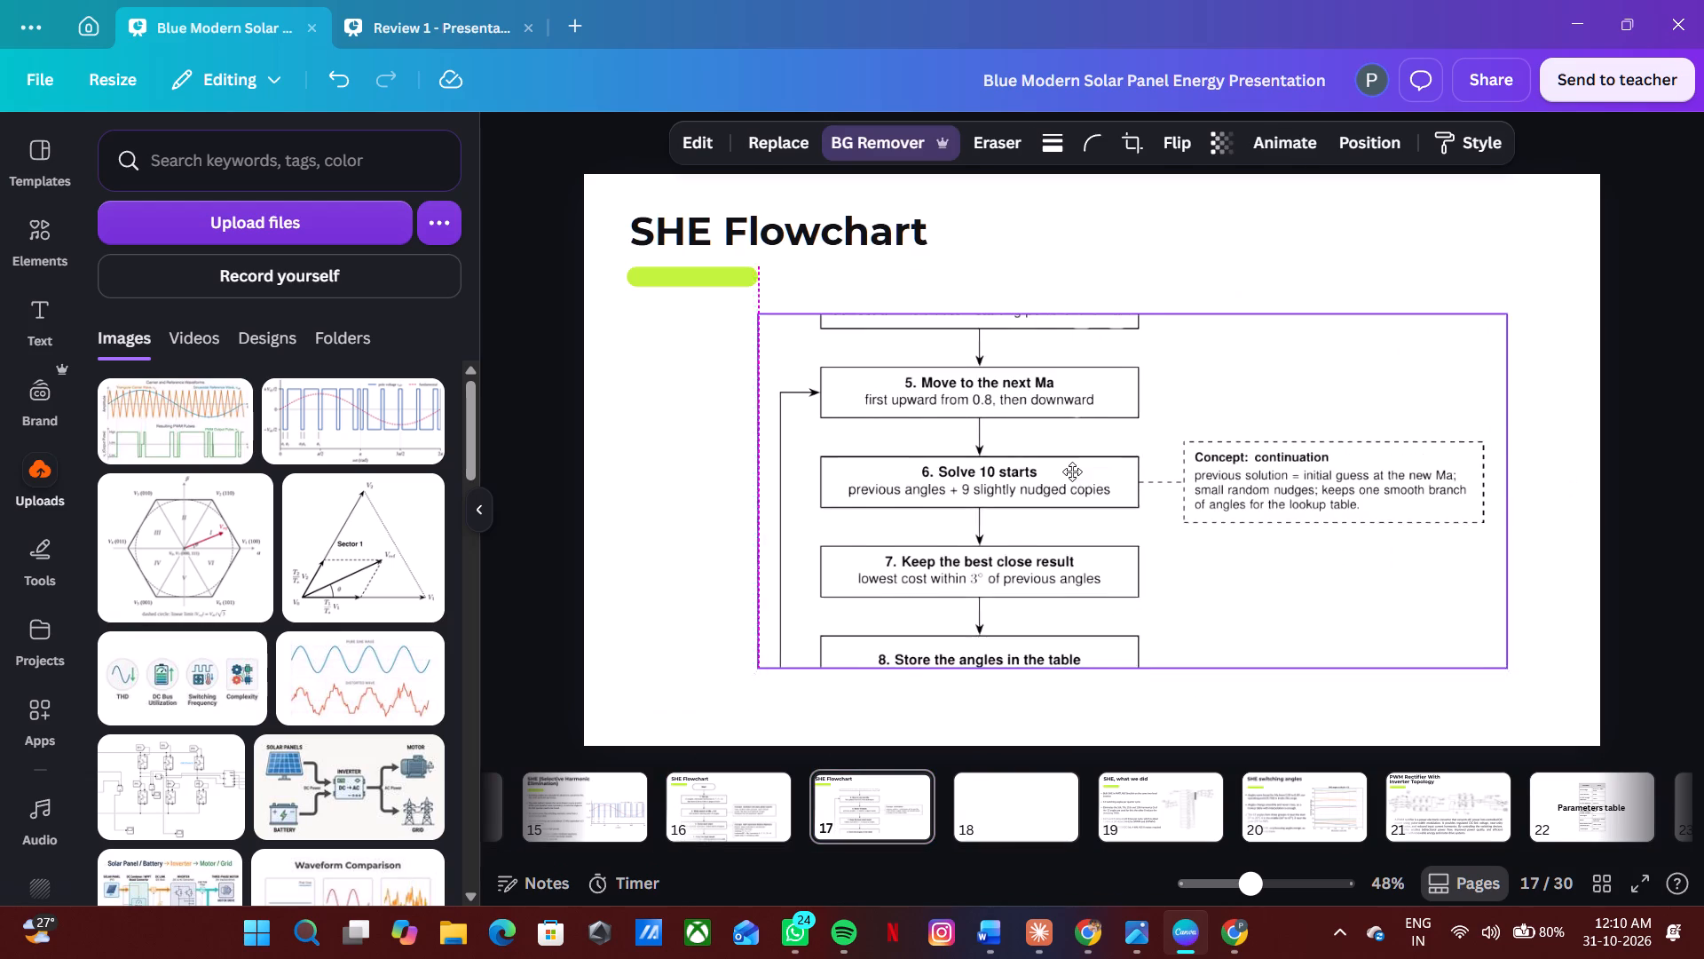
pyautogui.moveTo(1072, 472); pyautogui.dragTo(1016, 459)
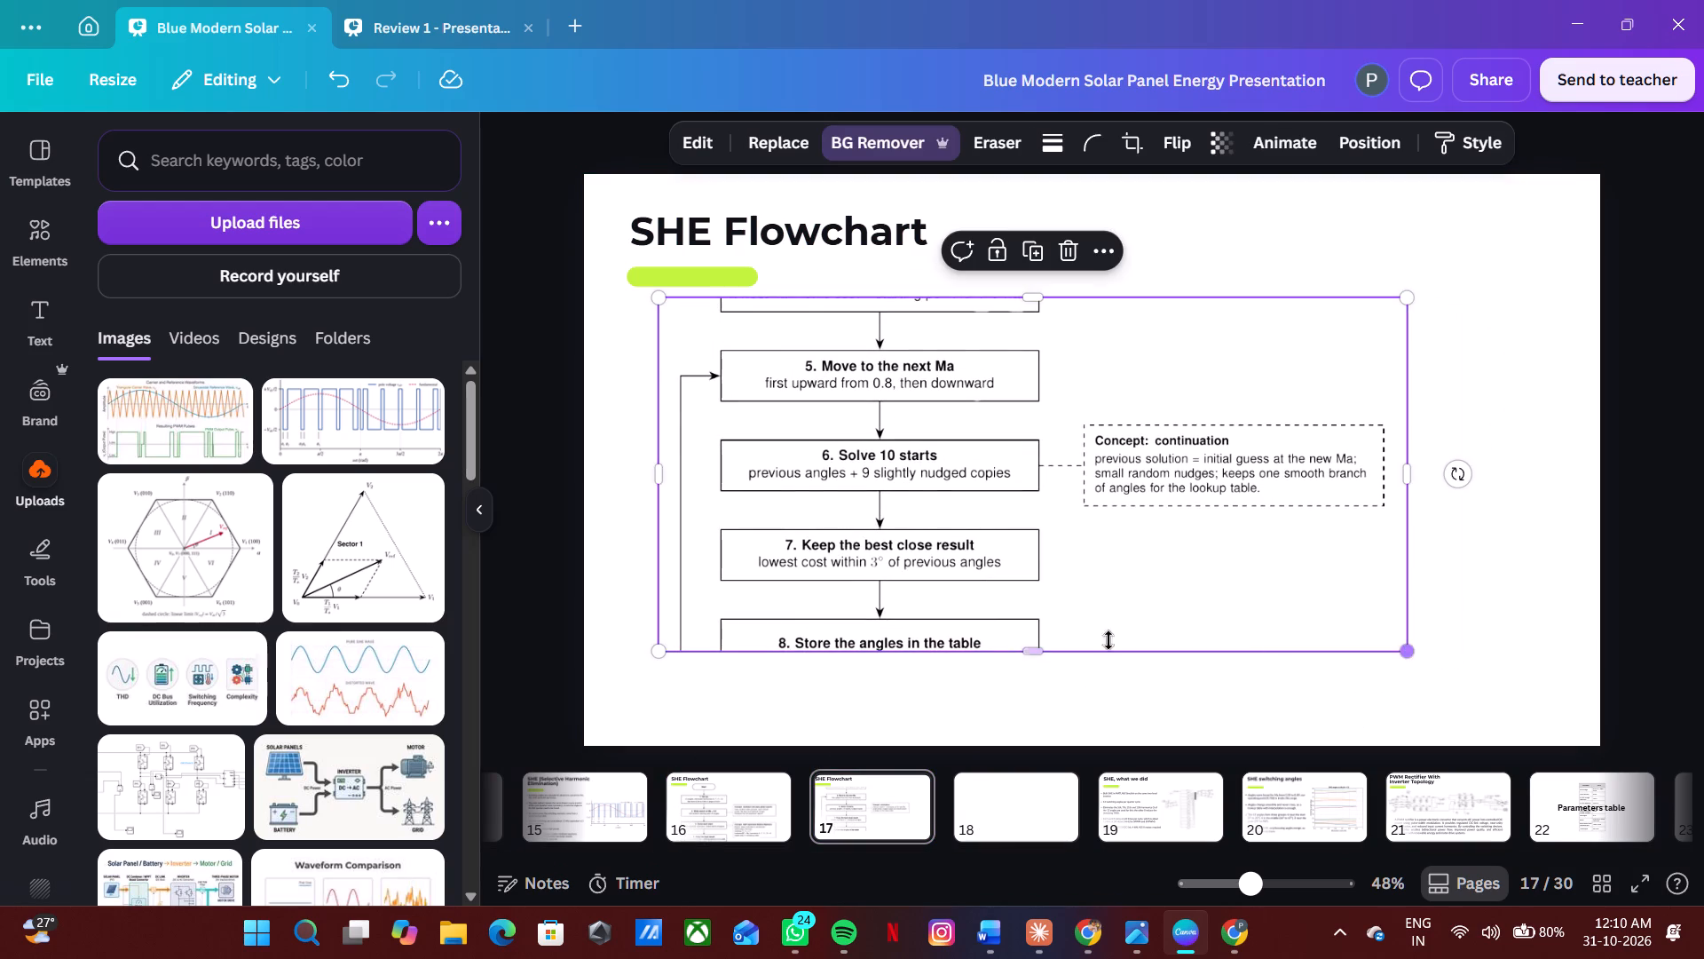
pyautogui.moveTo(1045, 645); pyautogui.dragTo(1045, 723)
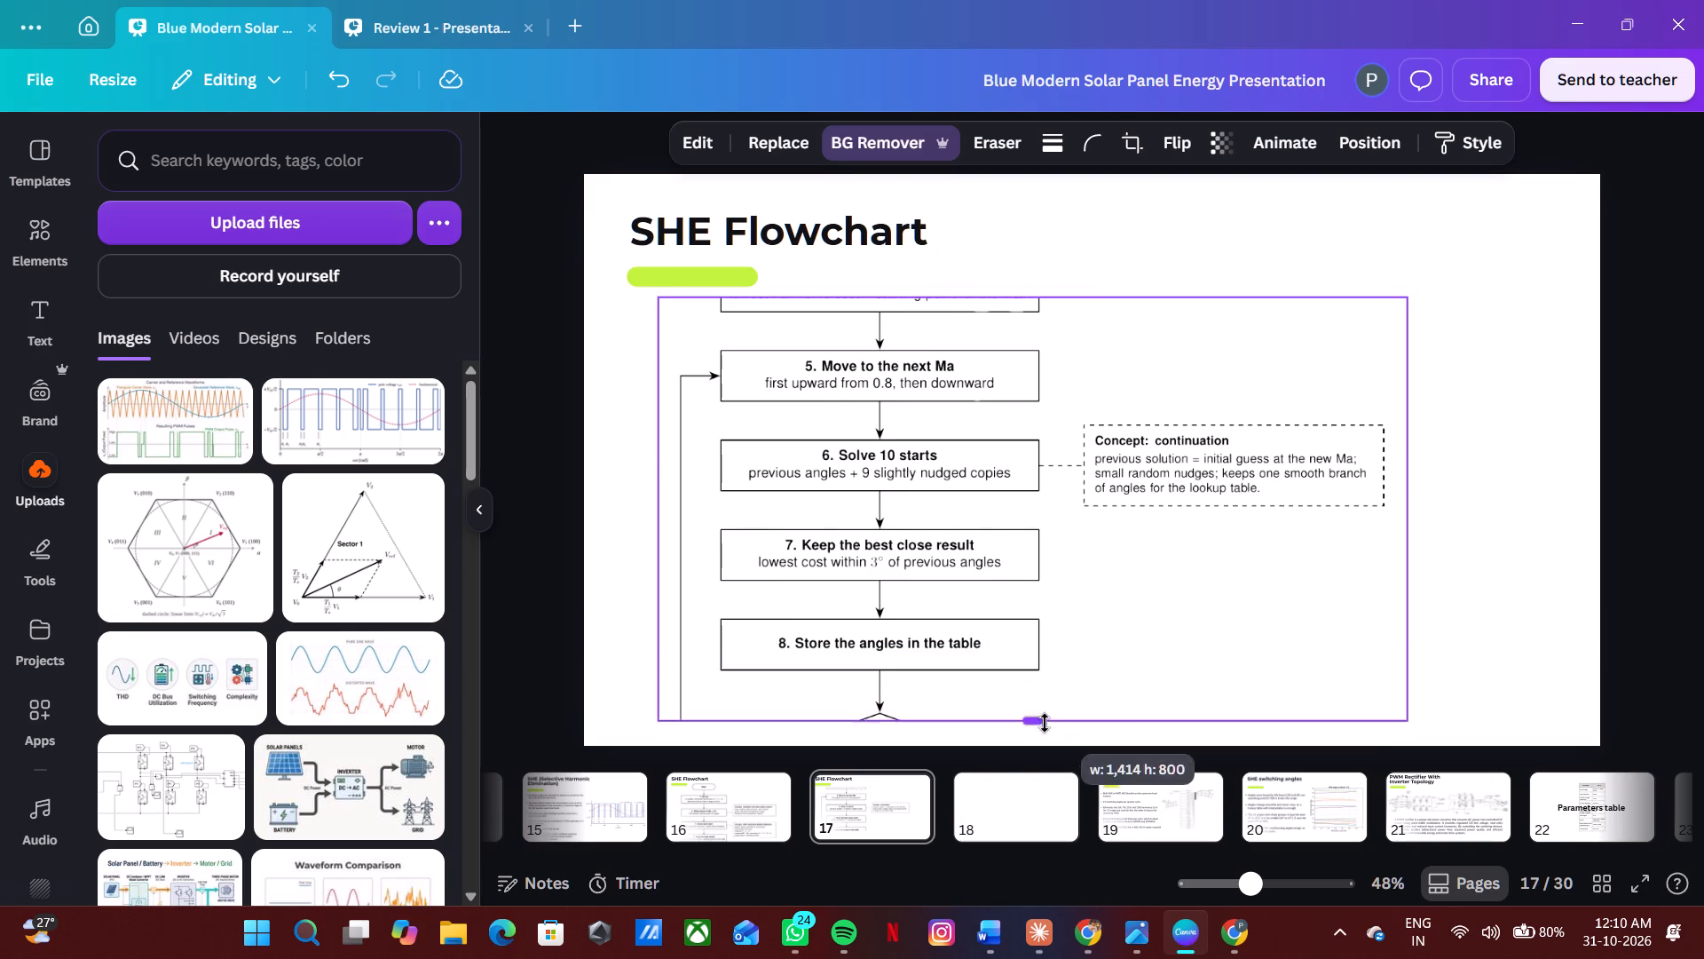
pyautogui.moveTo(1045, 723); pyautogui.dragTo(1044, 748)
pyautogui.moveTo(1113, 610); pyautogui.dragTo(1156, 555)
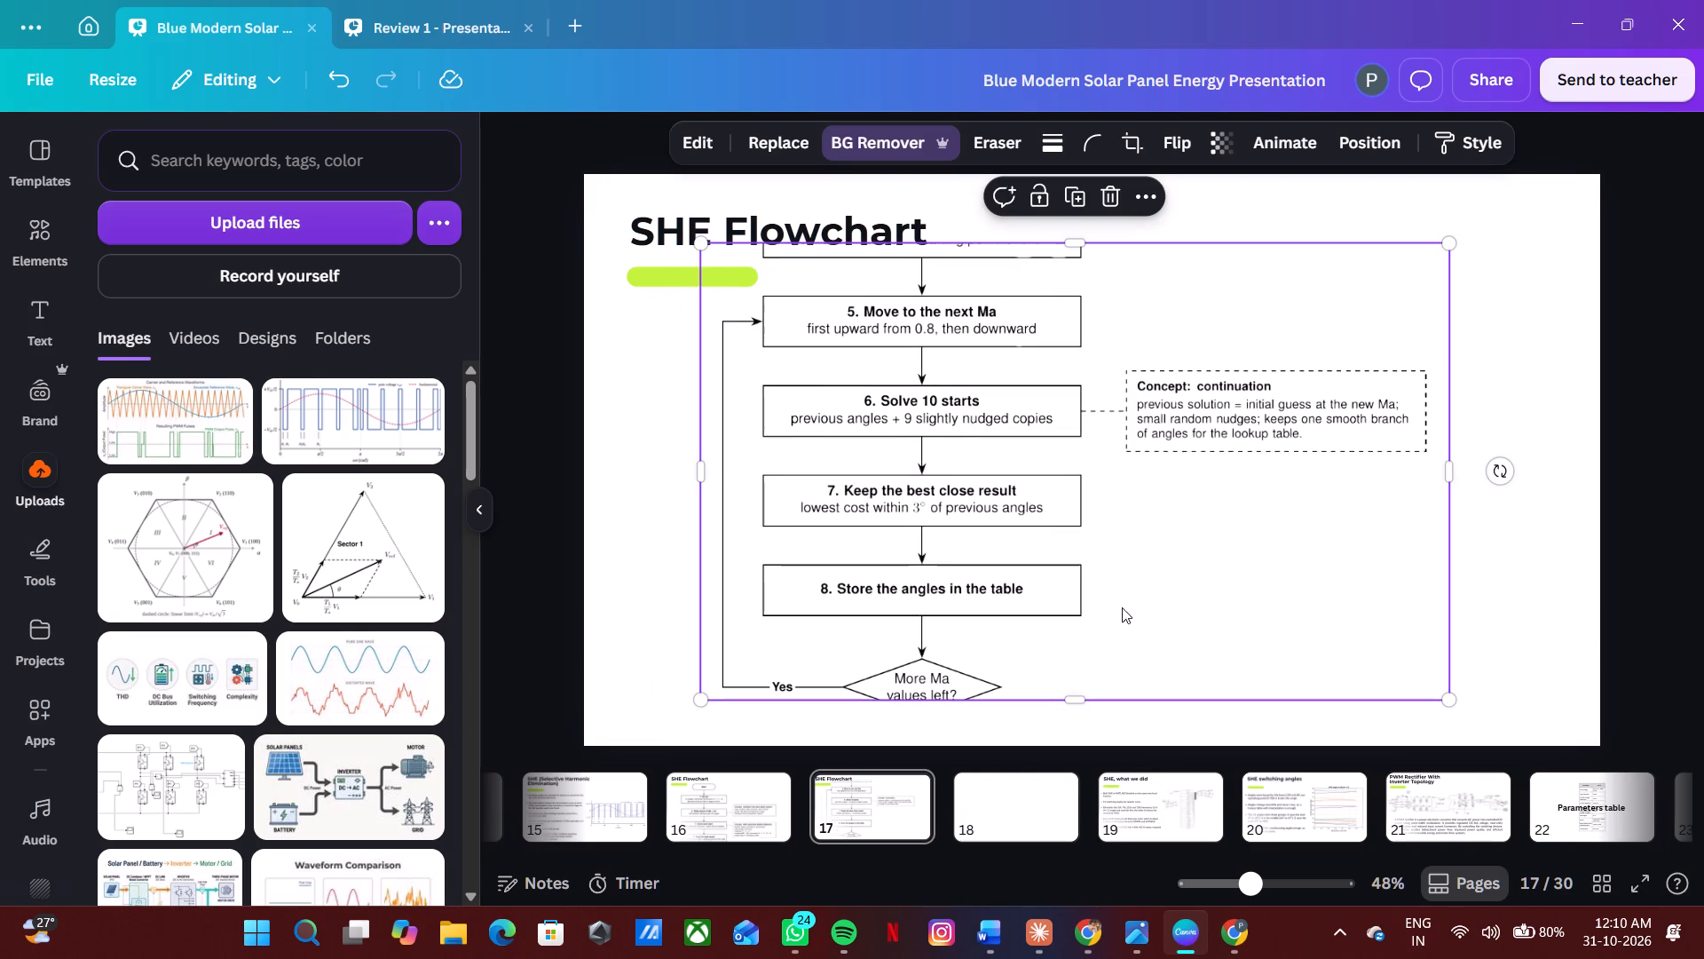
pyautogui.moveTo(1068, 699); pyautogui.dragTo(1071, 759)
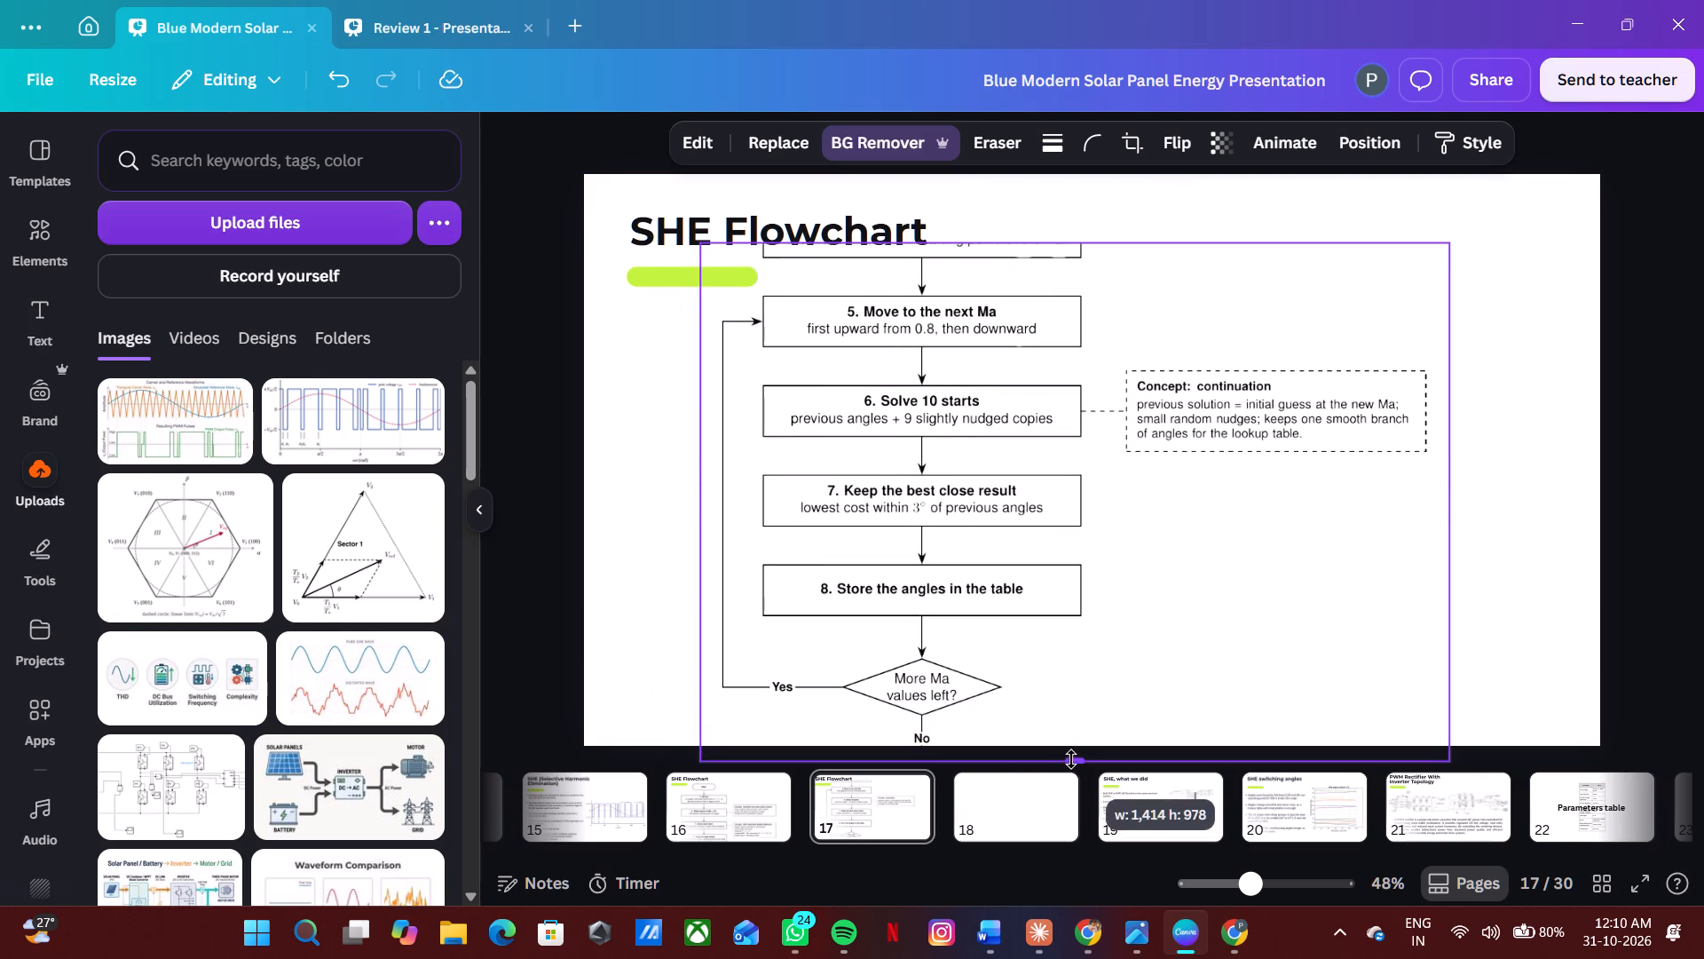
pyautogui.moveTo(1132, 649); pyautogui.dragTo(1125, 537)
pyautogui.moveTo(1060, 652); pyautogui.dragTo(1062, 730)
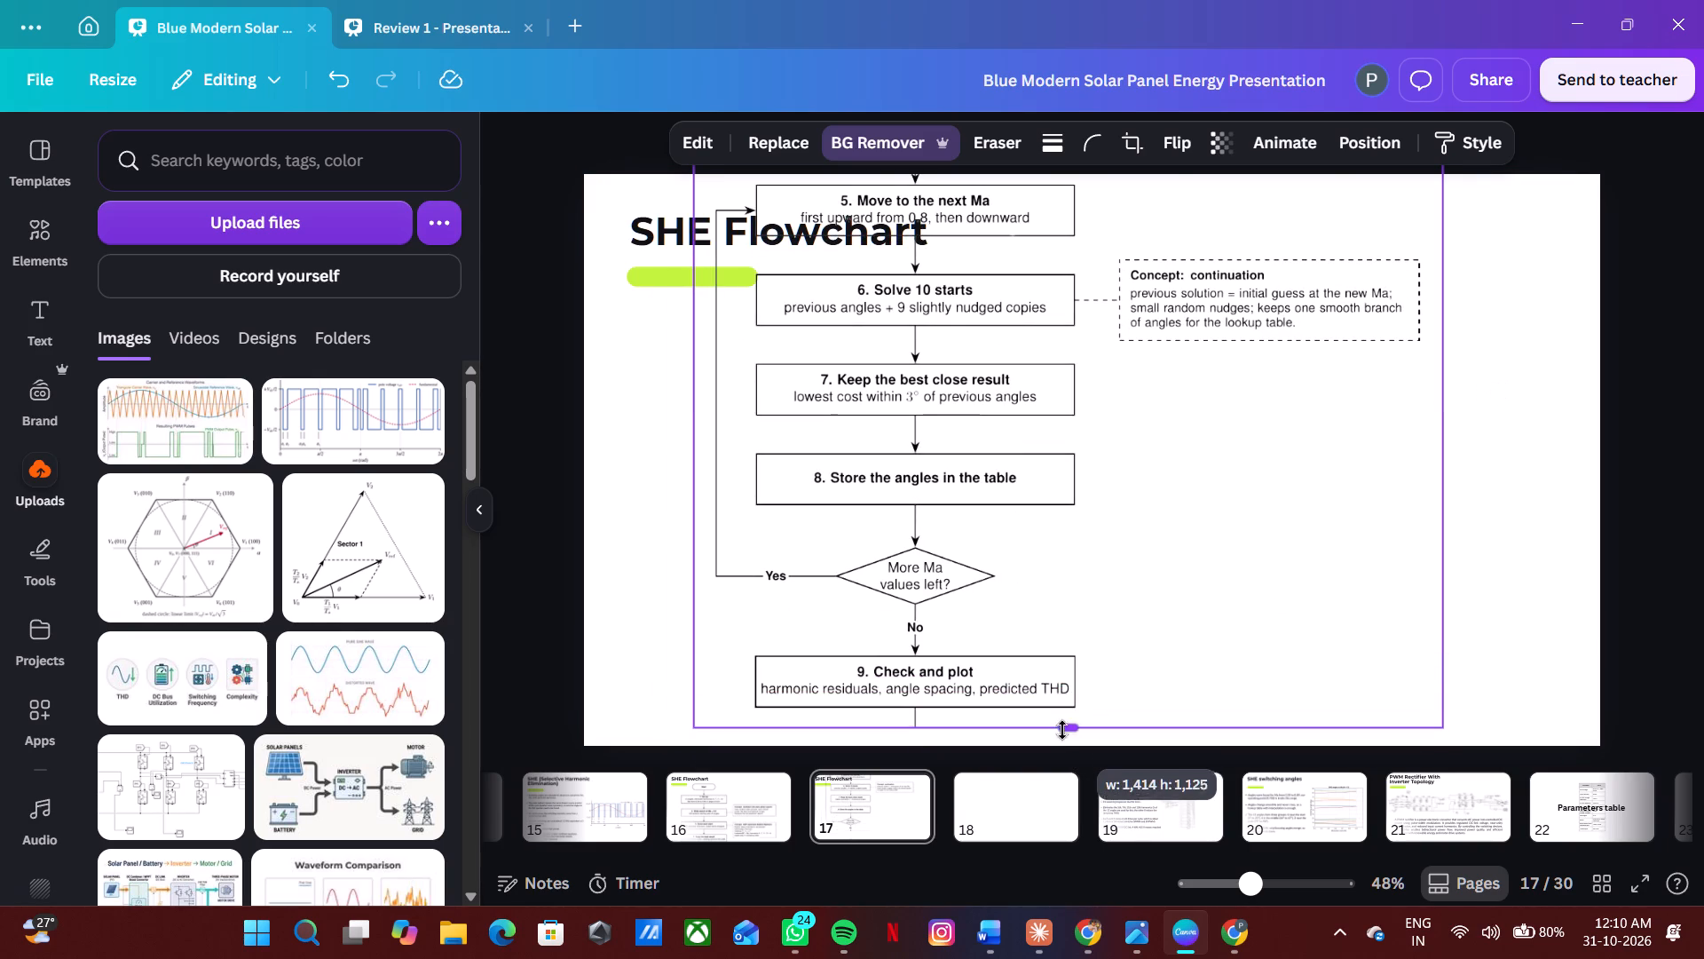
pyautogui.moveTo(1062, 730); pyautogui.dragTo(1061, 734)
pyautogui.moveTo(1201, 454); pyautogui.dragTo(1221, 347)
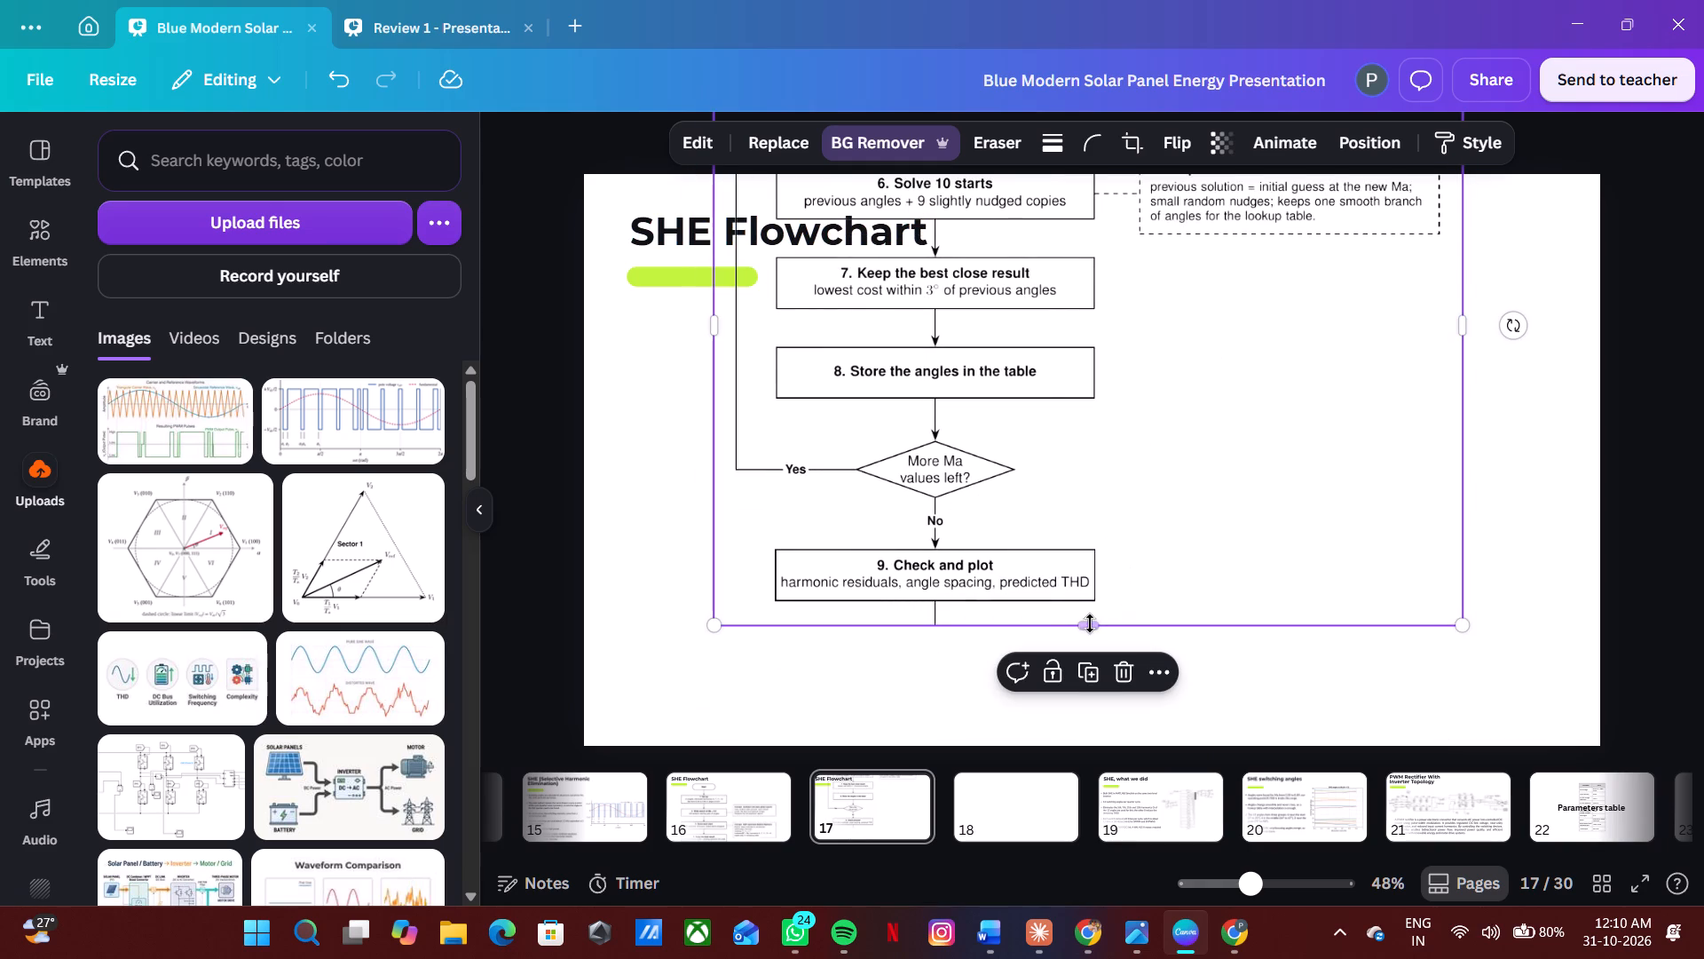
pyautogui.moveTo(1089, 623); pyautogui.dragTo(1101, 731)
pyautogui.moveTo(1179, 515); pyautogui.dragTo(1164, 398)
pyautogui.moveTo(1078, 610); pyautogui.dragTo(1088, 665)
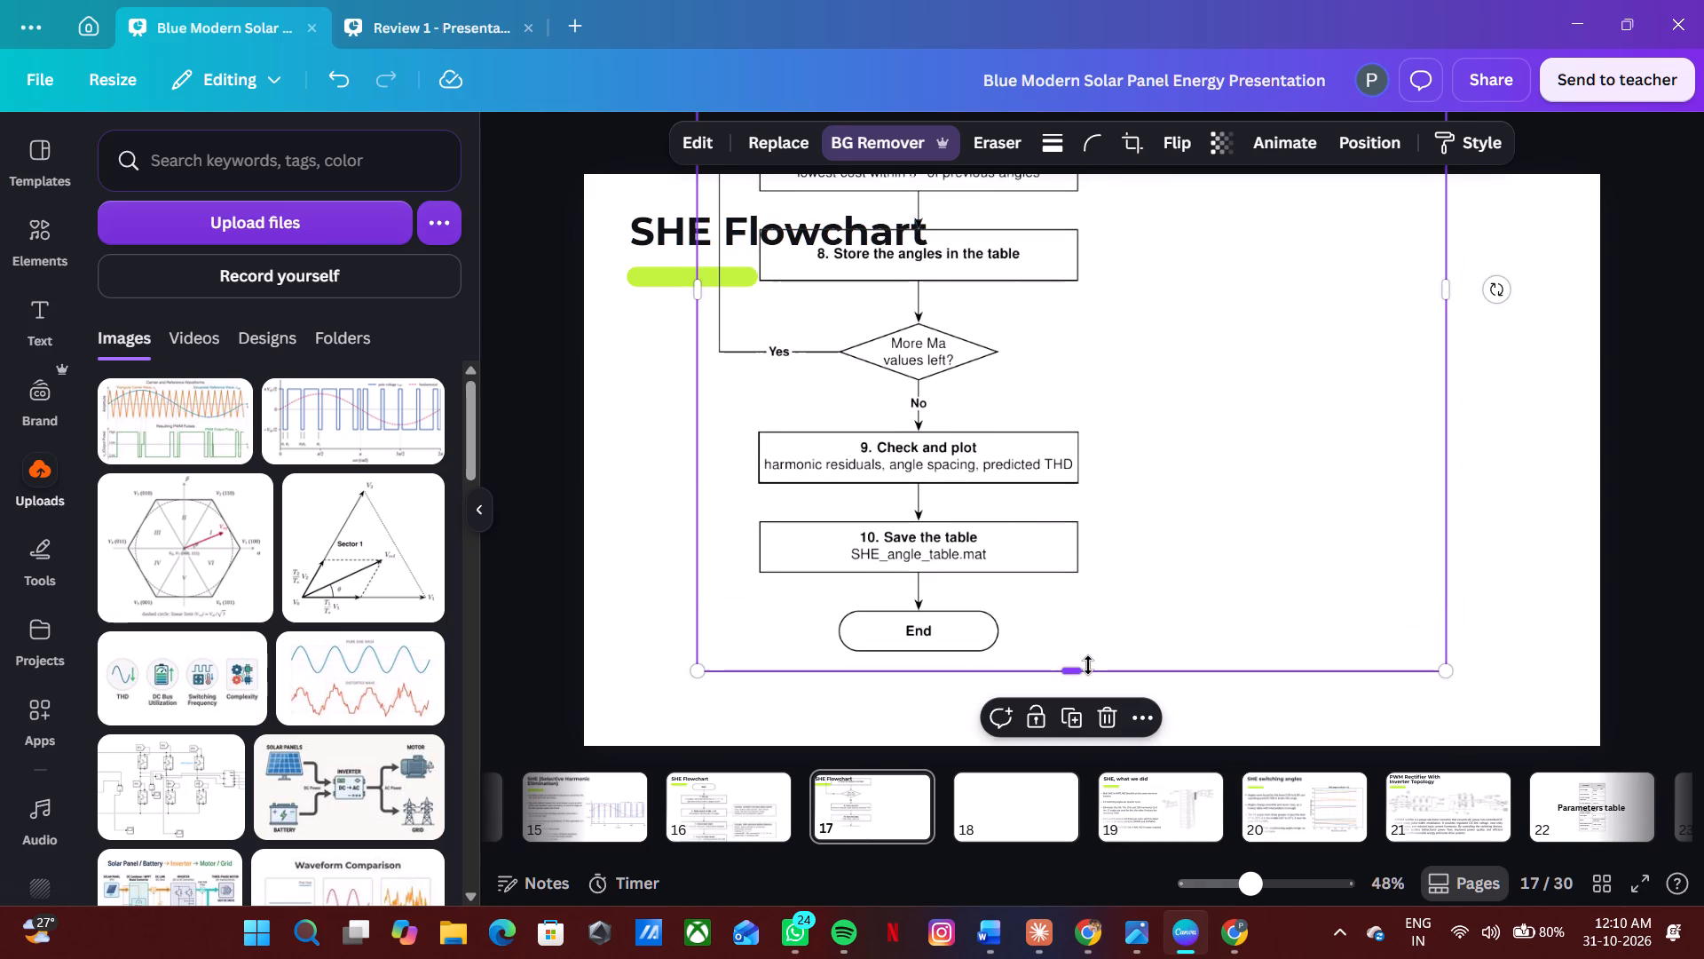
# Scale down the flowchart on slide 16 and move it up so boxes 1 to 5 fit on the slide.
pyautogui.click(748, 816)
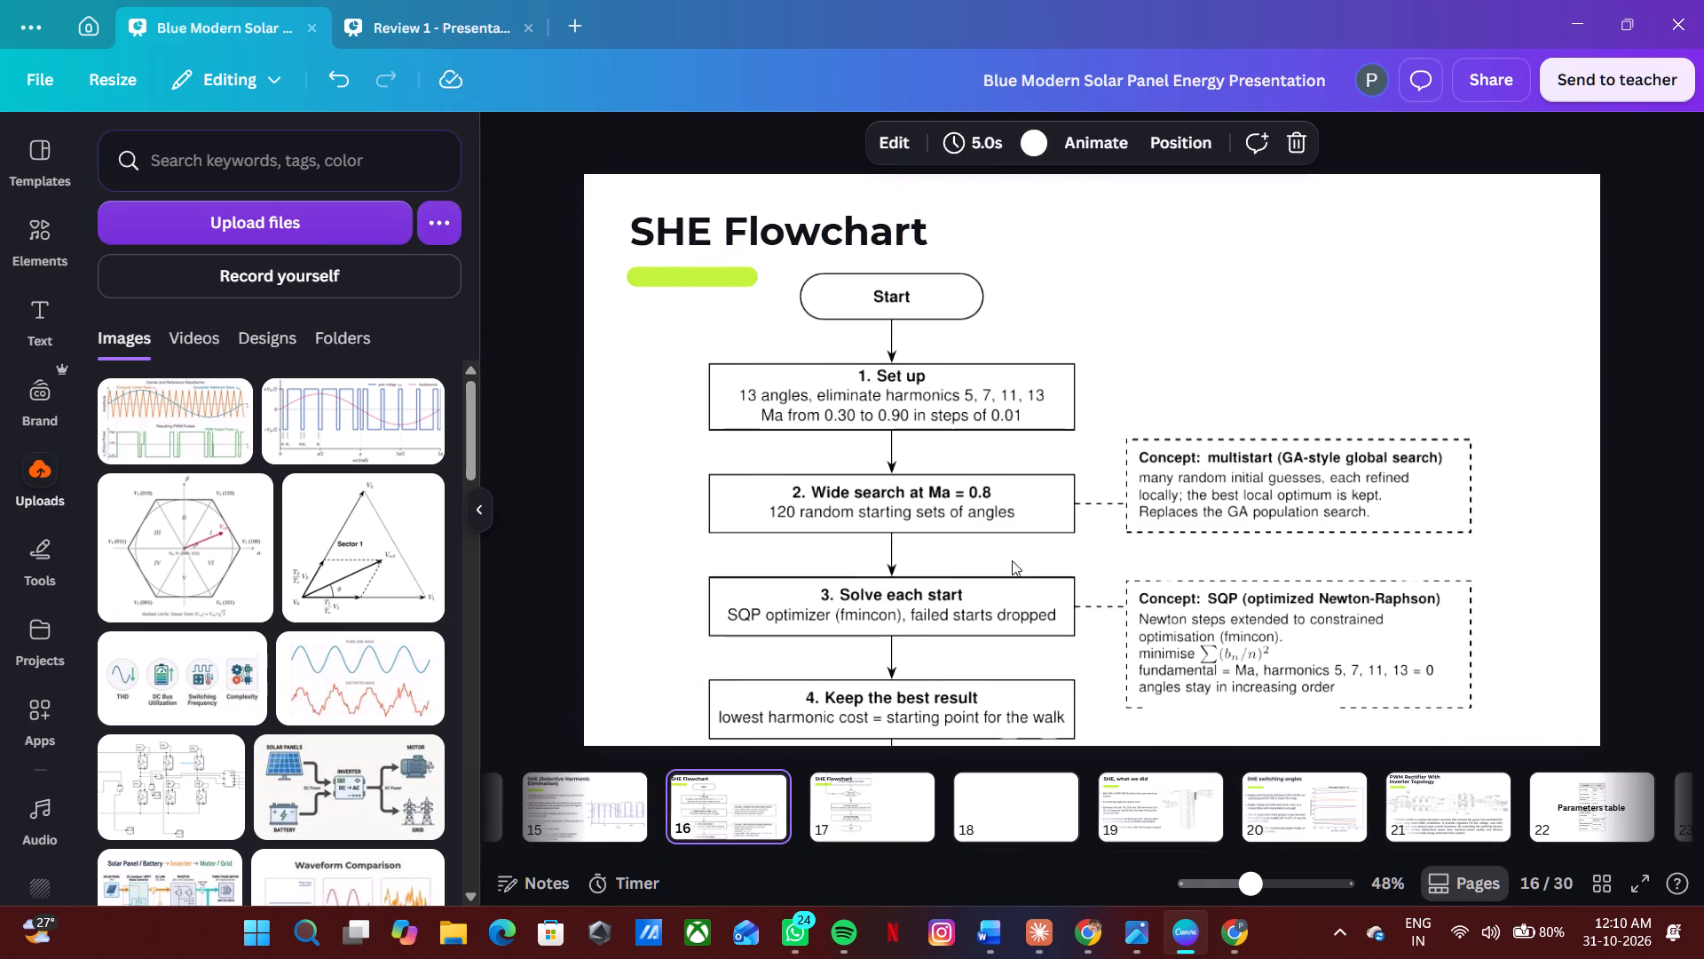
pyautogui.click(1032, 548)
pyautogui.moveTo(1485, 250); pyautogui.dragTo(1362, 335)
pyautogui.moveTo(1211, 481); pyautogui.dragTo(1280, 321)
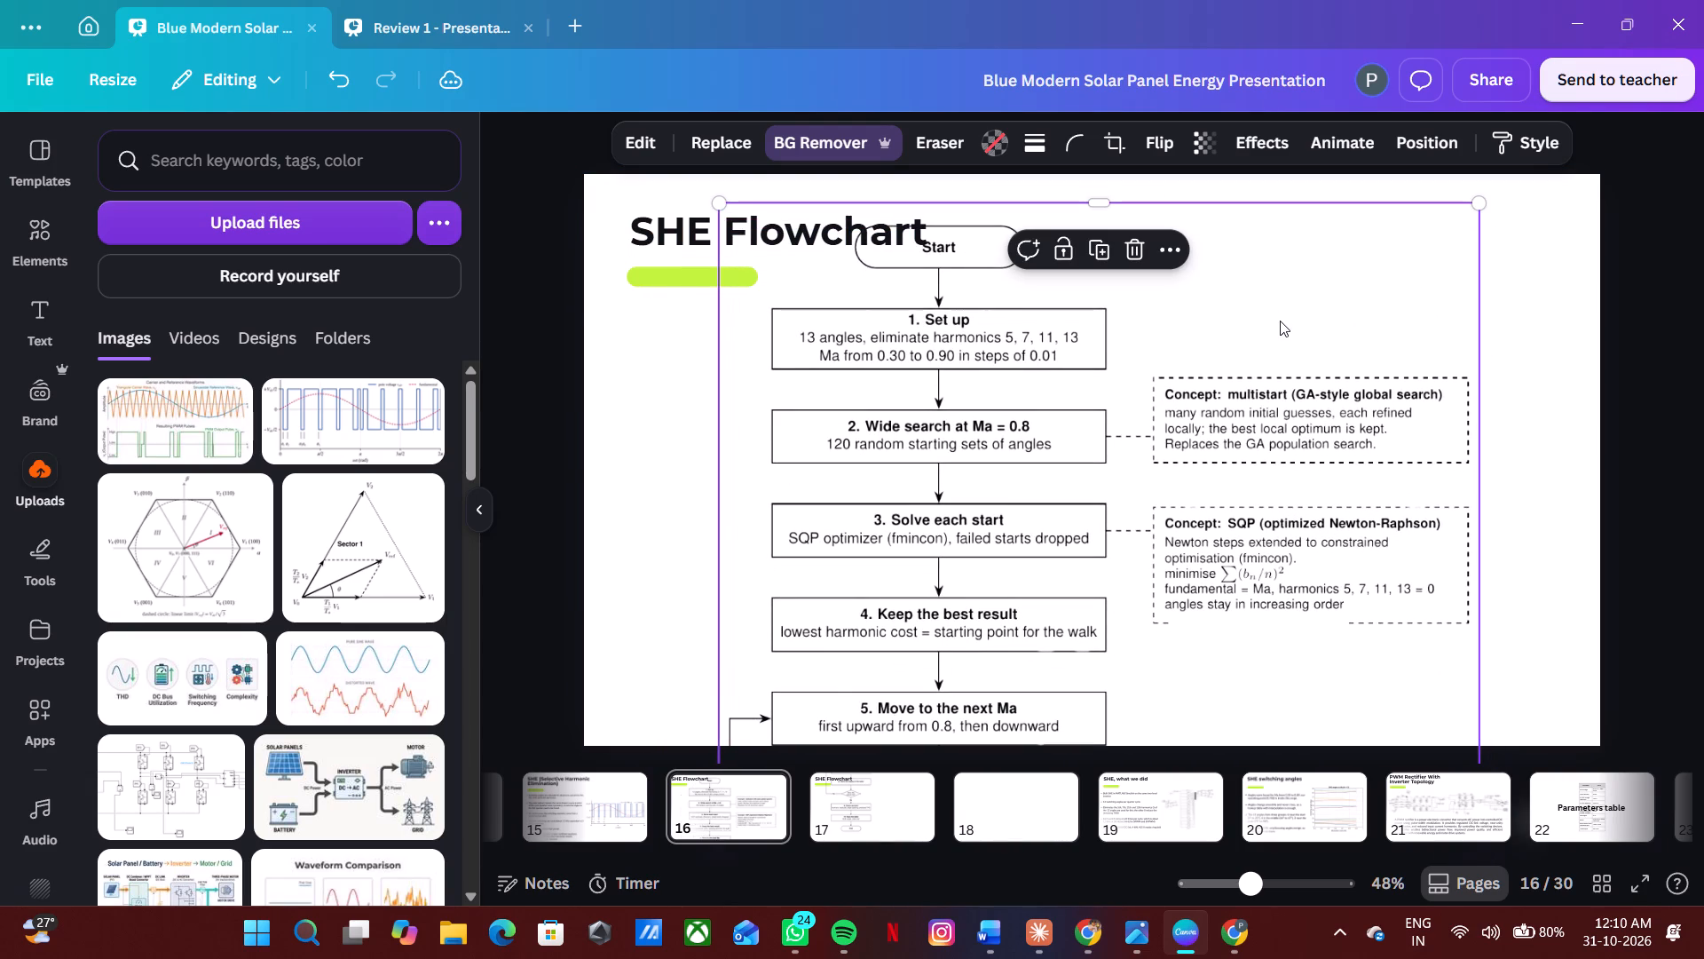
pyautogui.moveTo(1152, 465); pyautogui.dragTo(1137, 464)
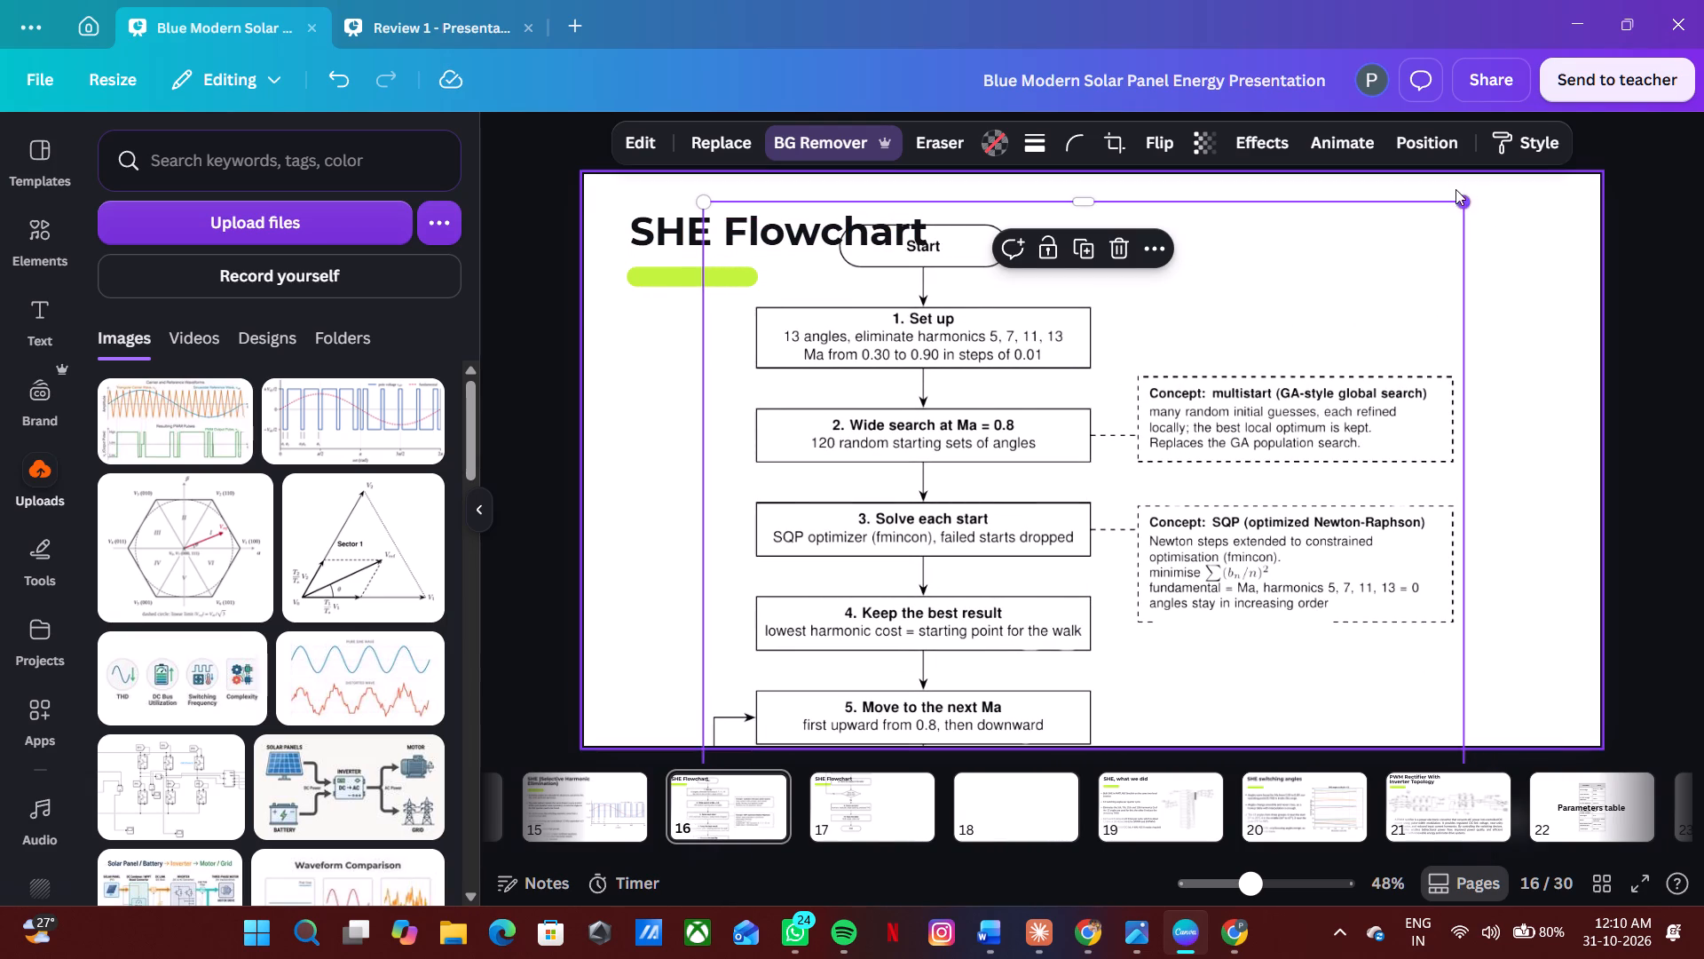
pyautogui.moveTo(1455, 189); pyautogui.dragTo(1440, 217)
pyautogui.moveTo(1470, 205); pyautogui.dragTo(1424, 267)
pyautogui.moveTo(1171, 461); pyautogui.dragTo(1219, 448)
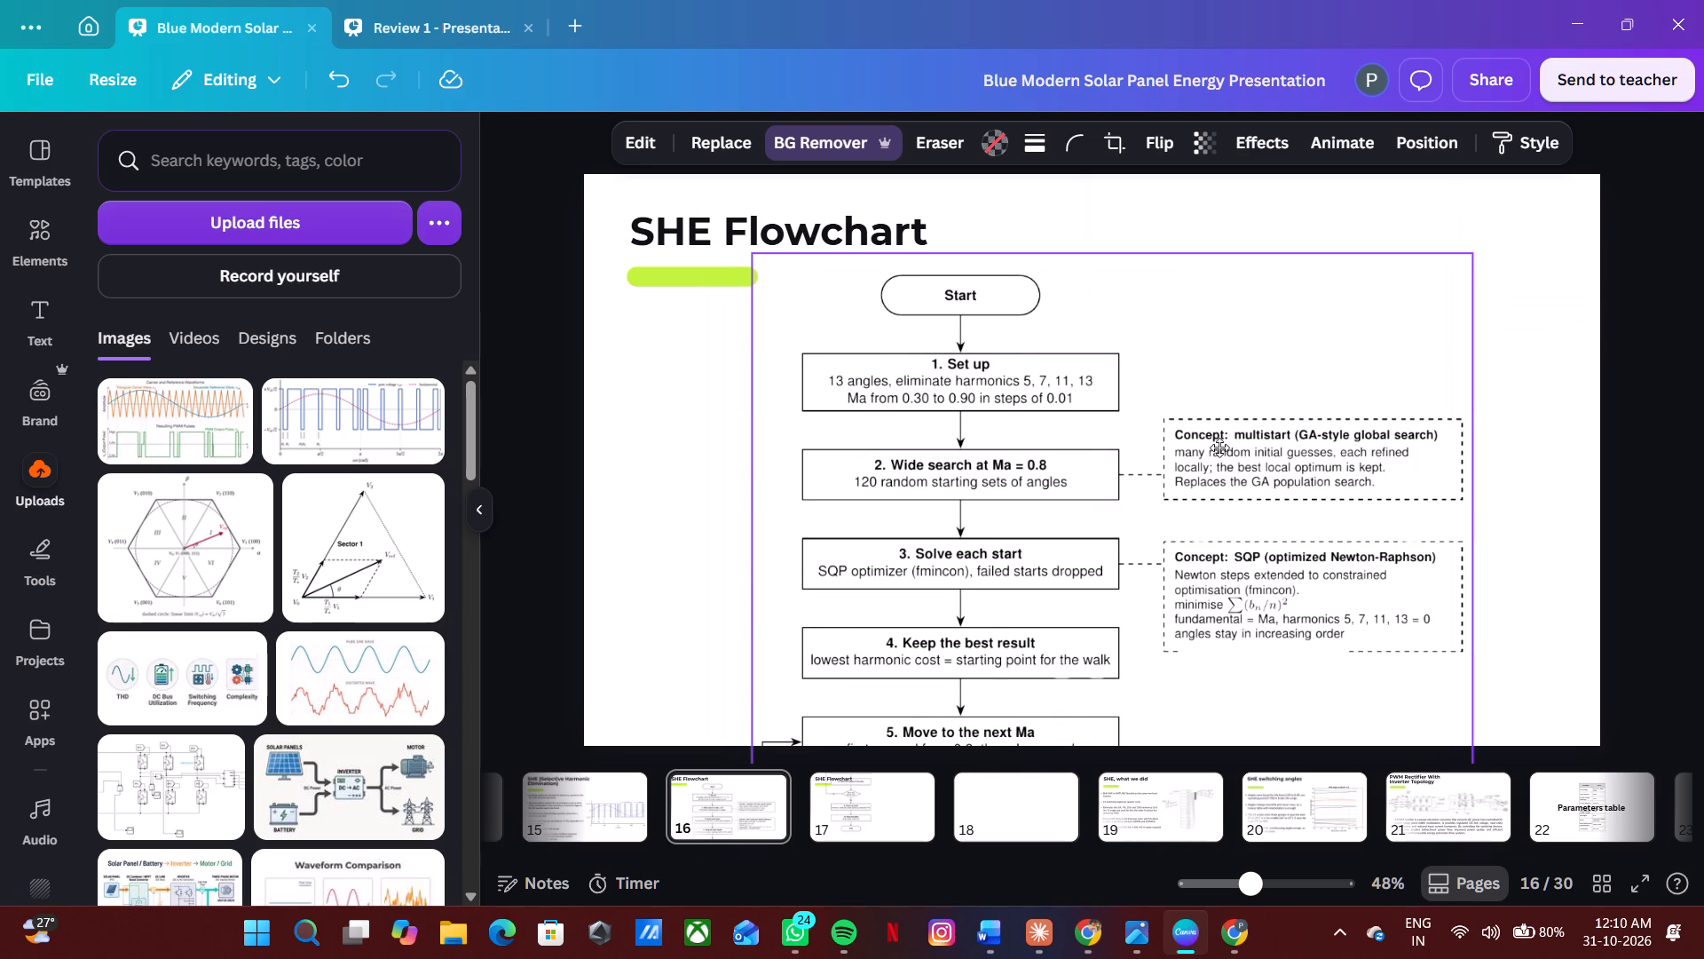
pyautogui.moveTo(1219, 448); pyautogui.dragTo(1203, 422)
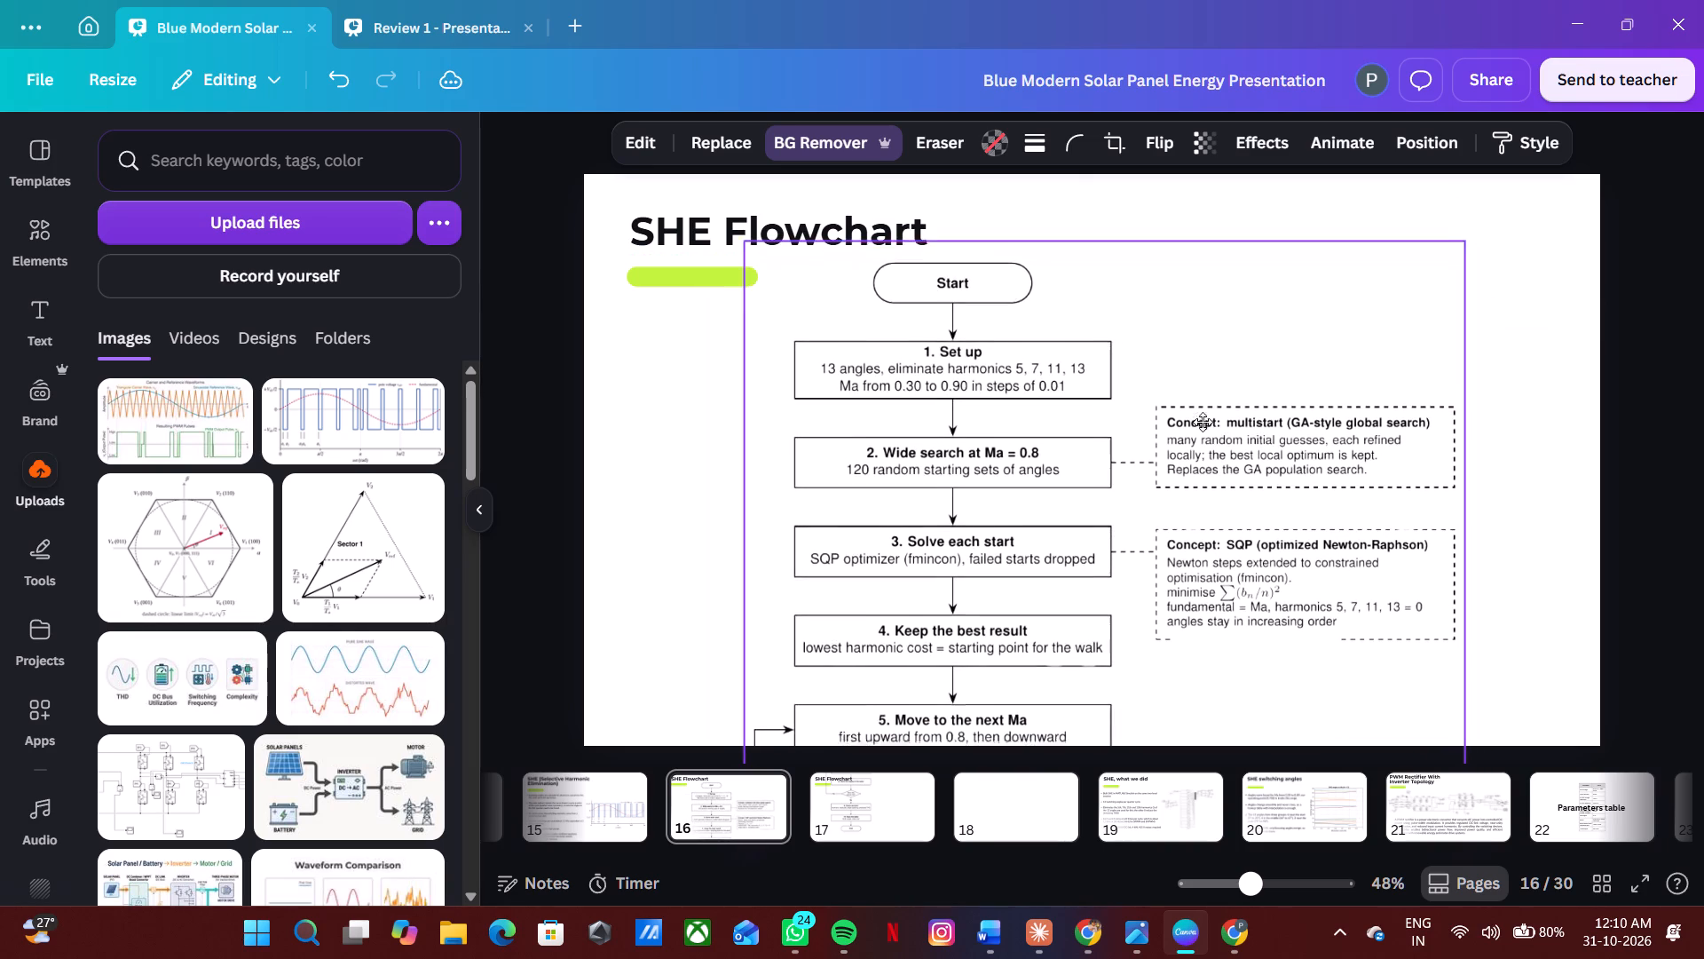
pyautogui.moveTo(1203, 422); pyautogui.dragTo(1195, 412)
# Move the SHE Flowchart title and its green accent bar higher on slide 16, and shift the flowchart slightly right.
pyautogui.moveTo(656, 226); pyautogui.dragTo(643, 202)
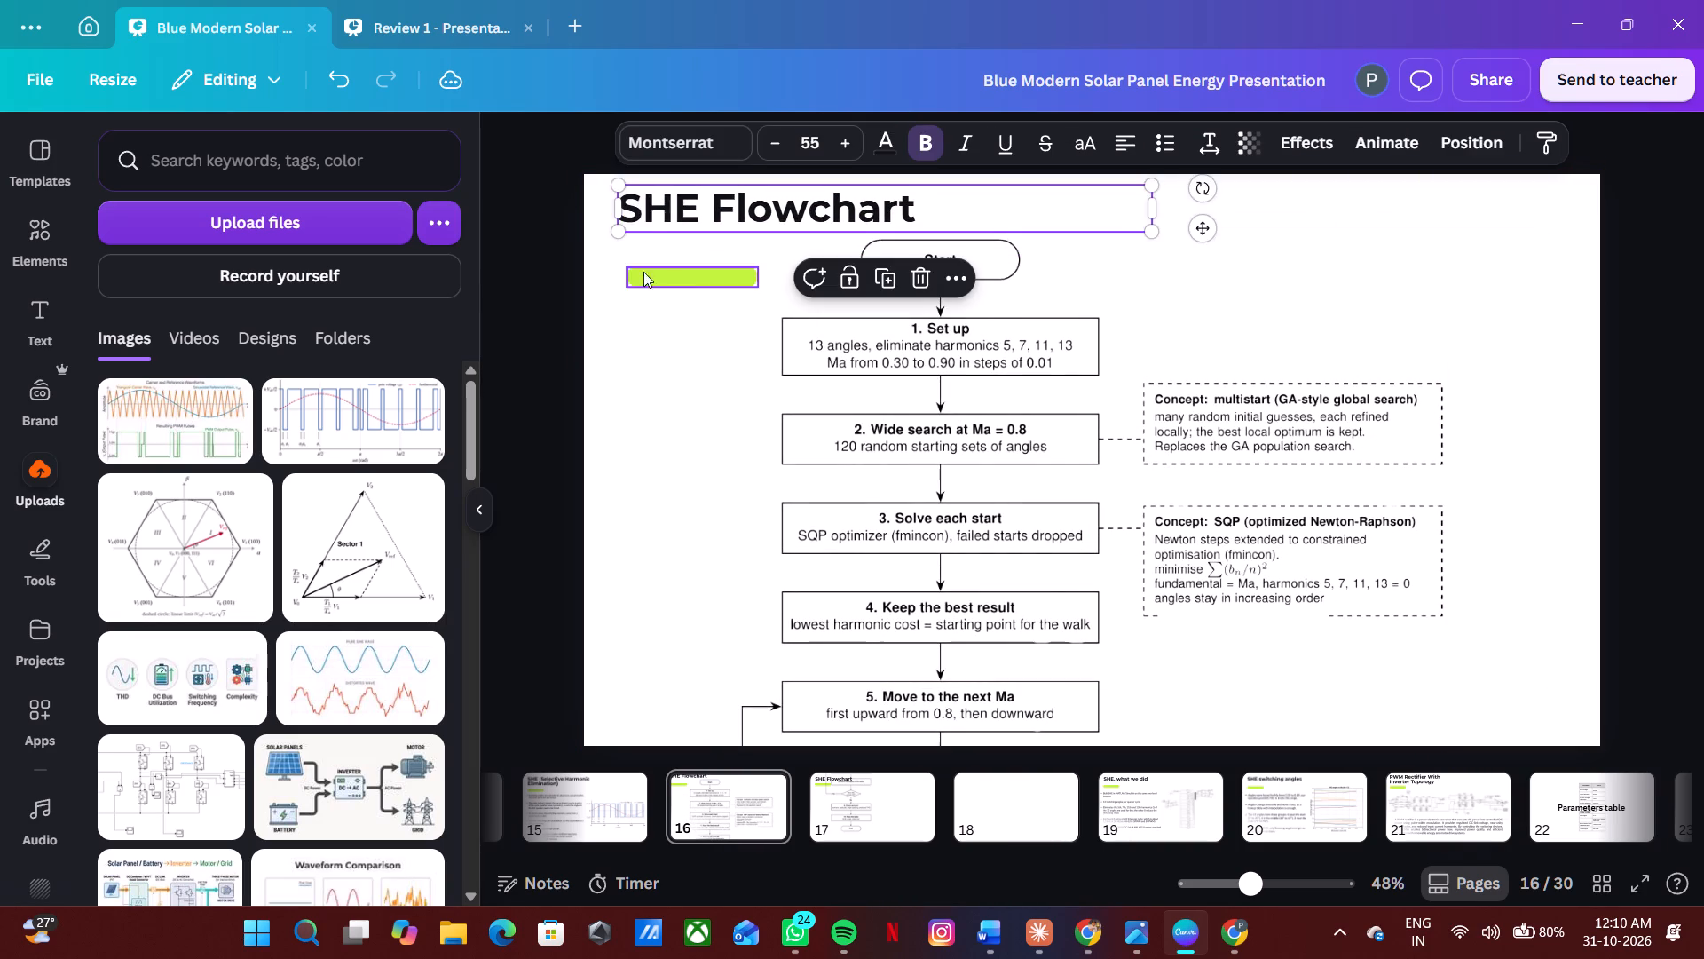
pyautogui.moveTo(646, 279); pyautogui.dragTo(638, 250)
pyautogui.moveTo(1124, 489); pyautogui.dragTo(1140, 489)
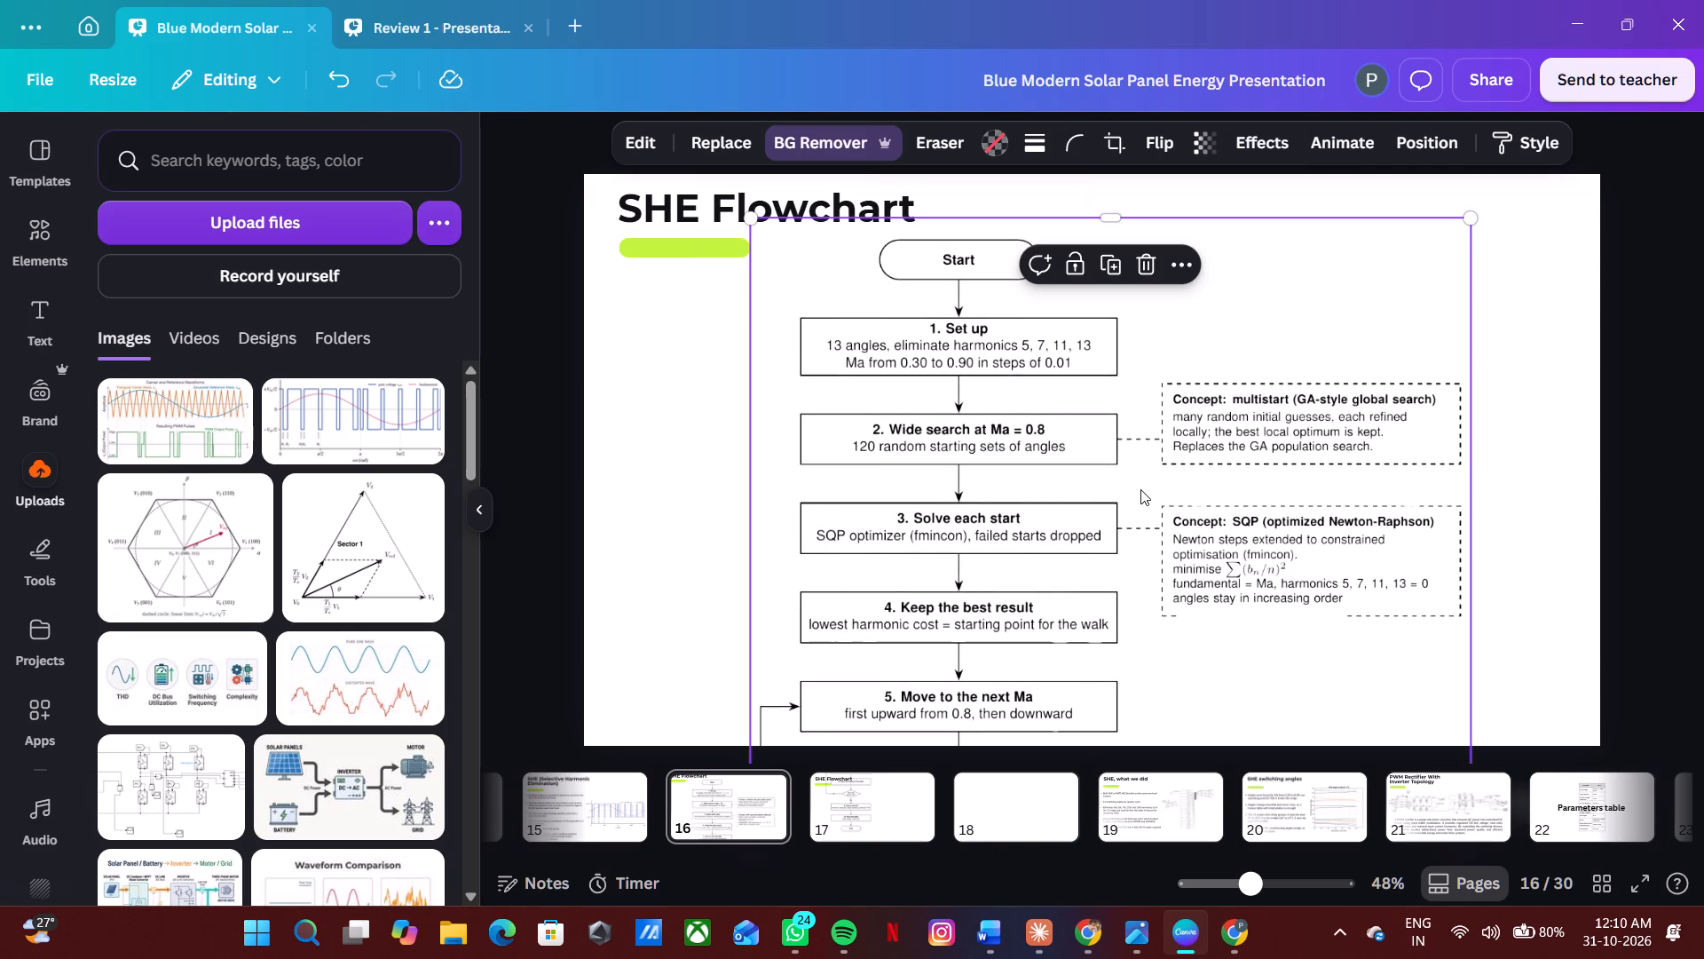
pyautogui.click(1587, 487)
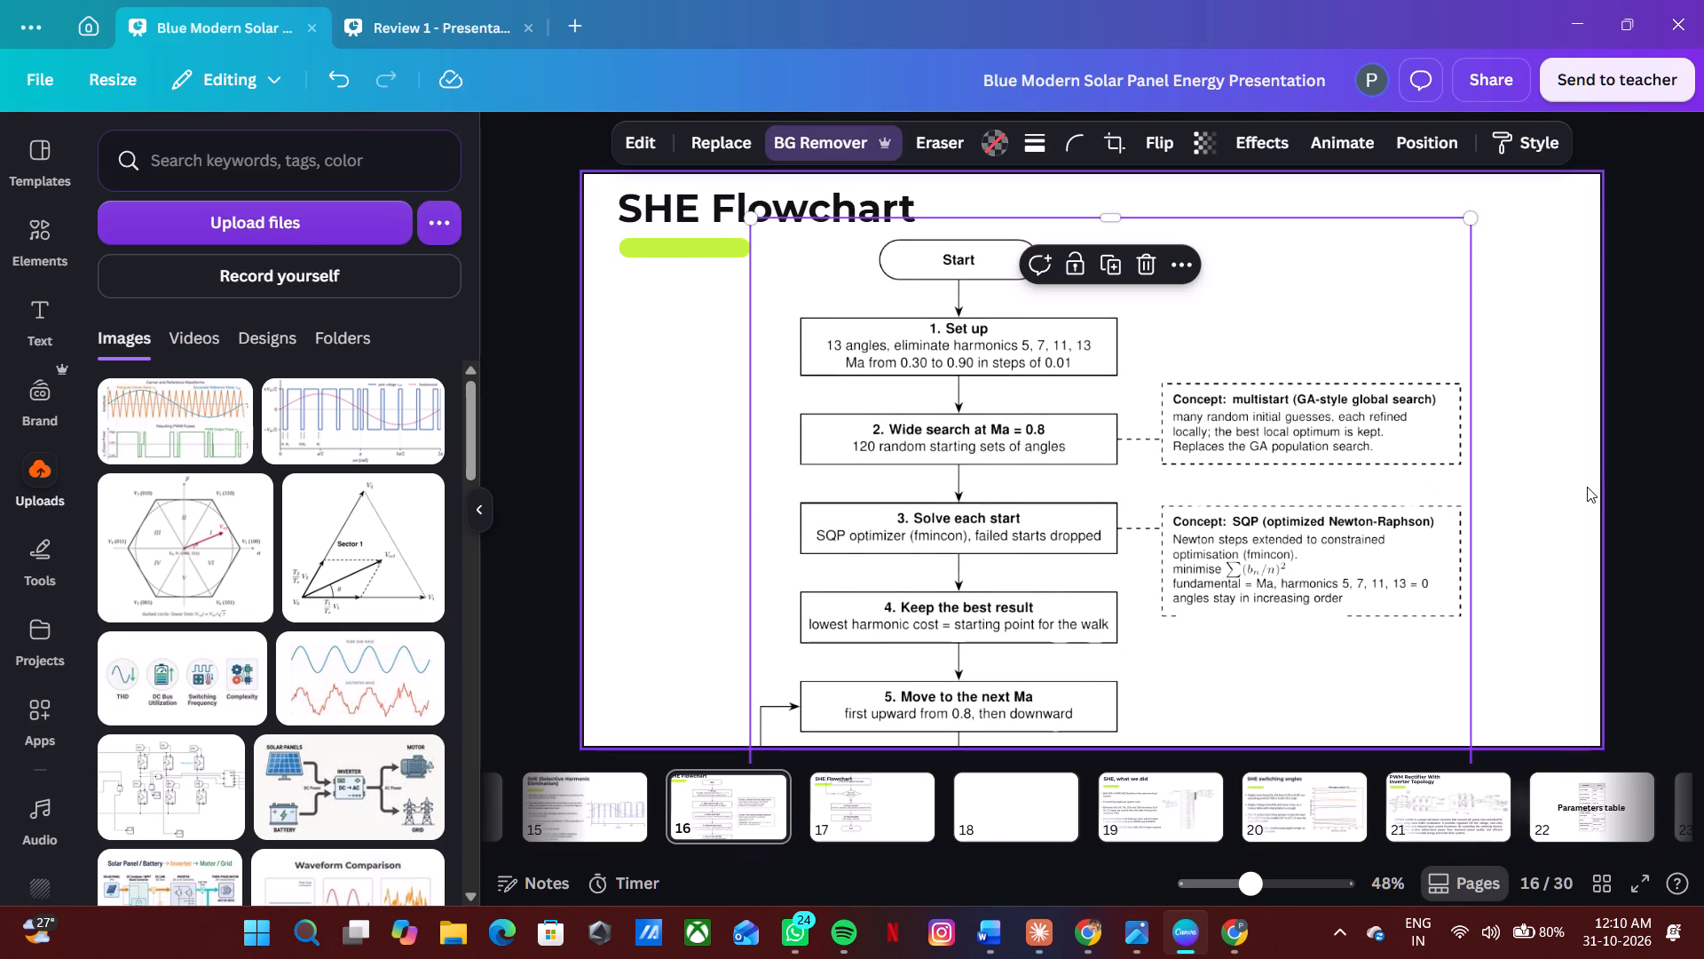
# Scale down the flowchart on slide 17 slightly and crop its top edge to just above box 5, comparing with slide 16.
pyautogui.click(845, 804)
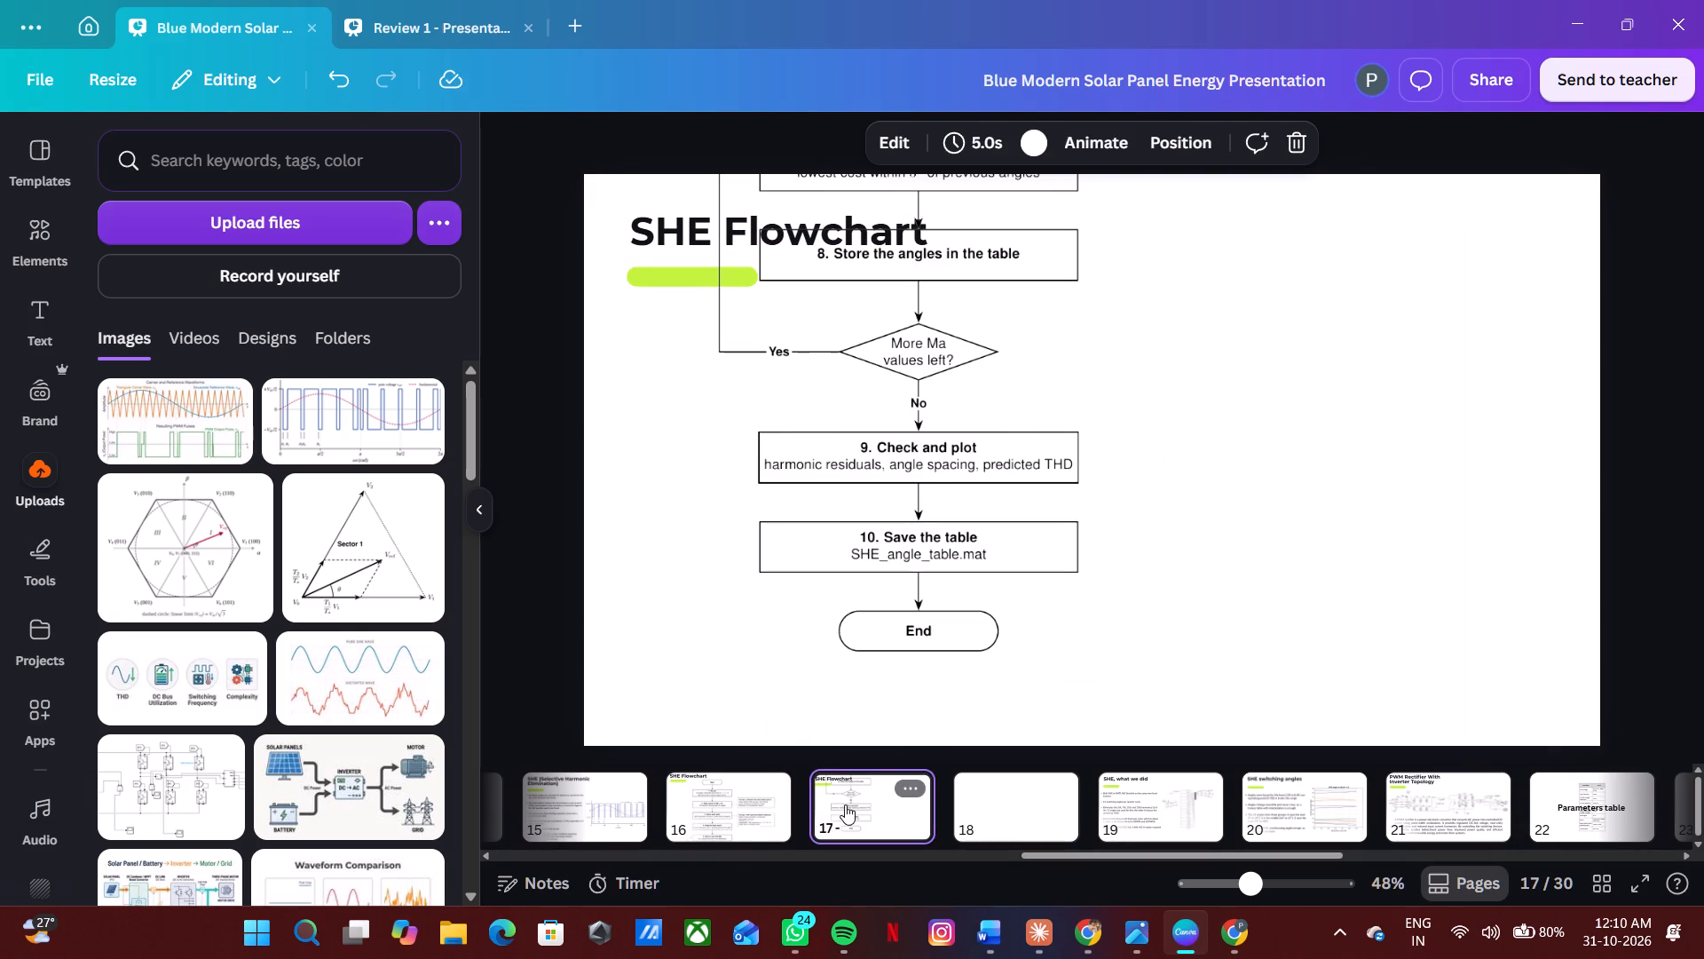
pyautogui.click(729, 822)
pyautogui.click(855, 819)
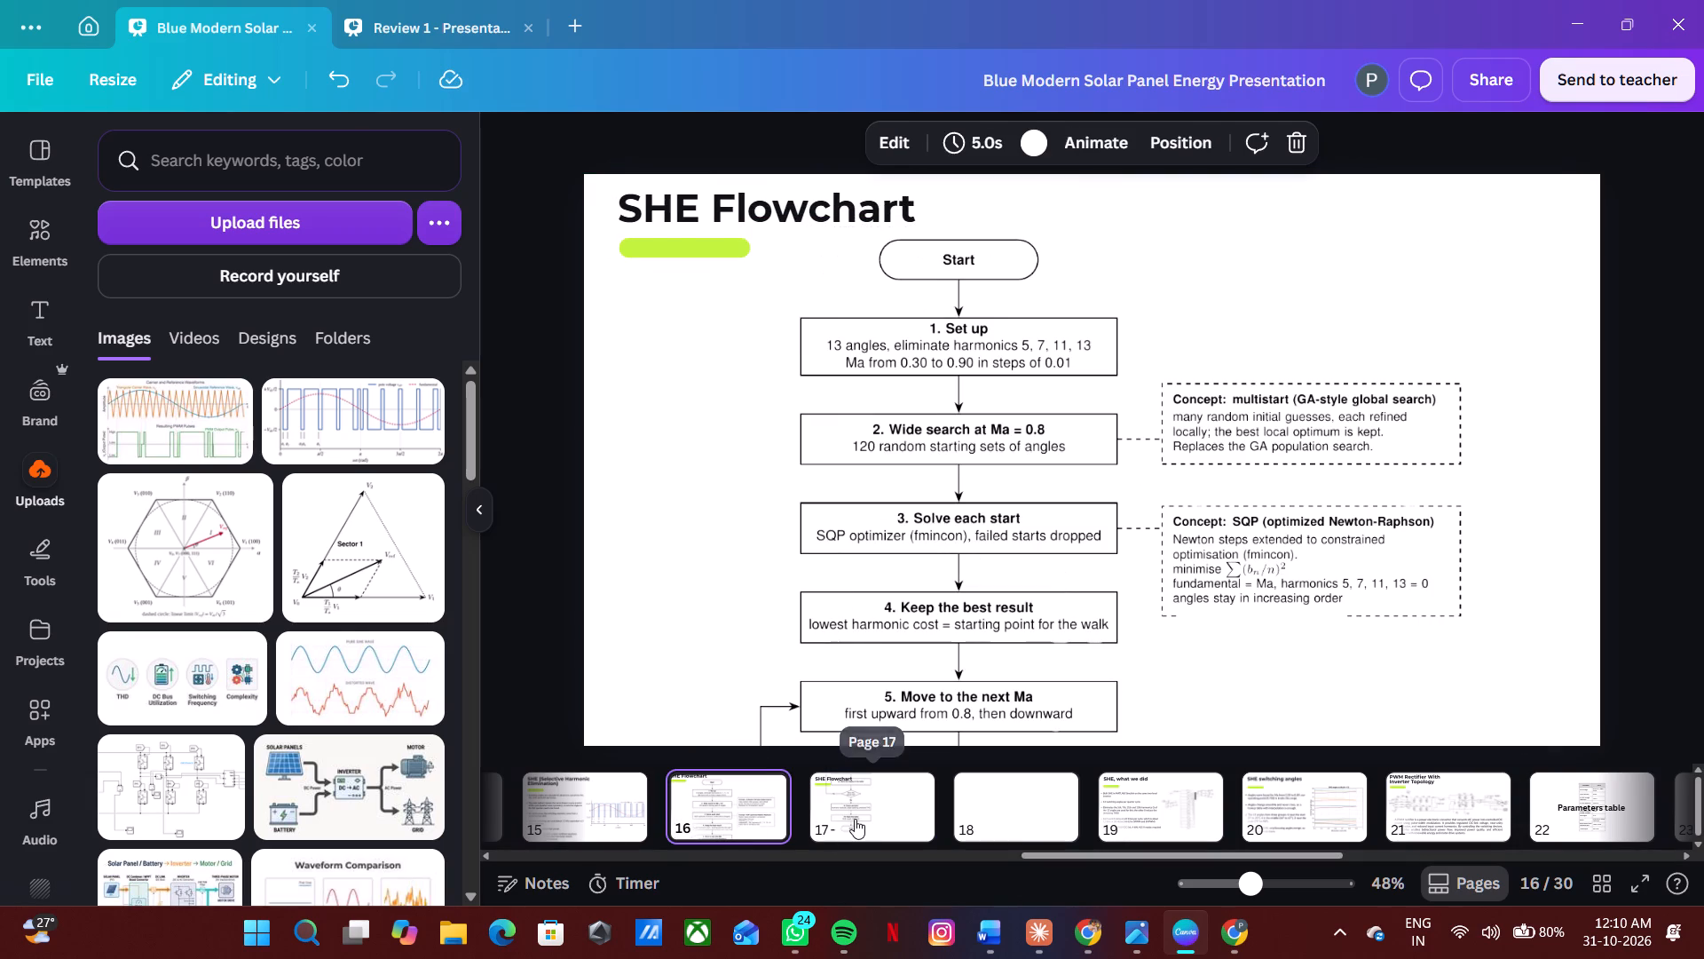
pyautogui.moveTo(927, 472); pyautogui.dragTo(1016, 665)
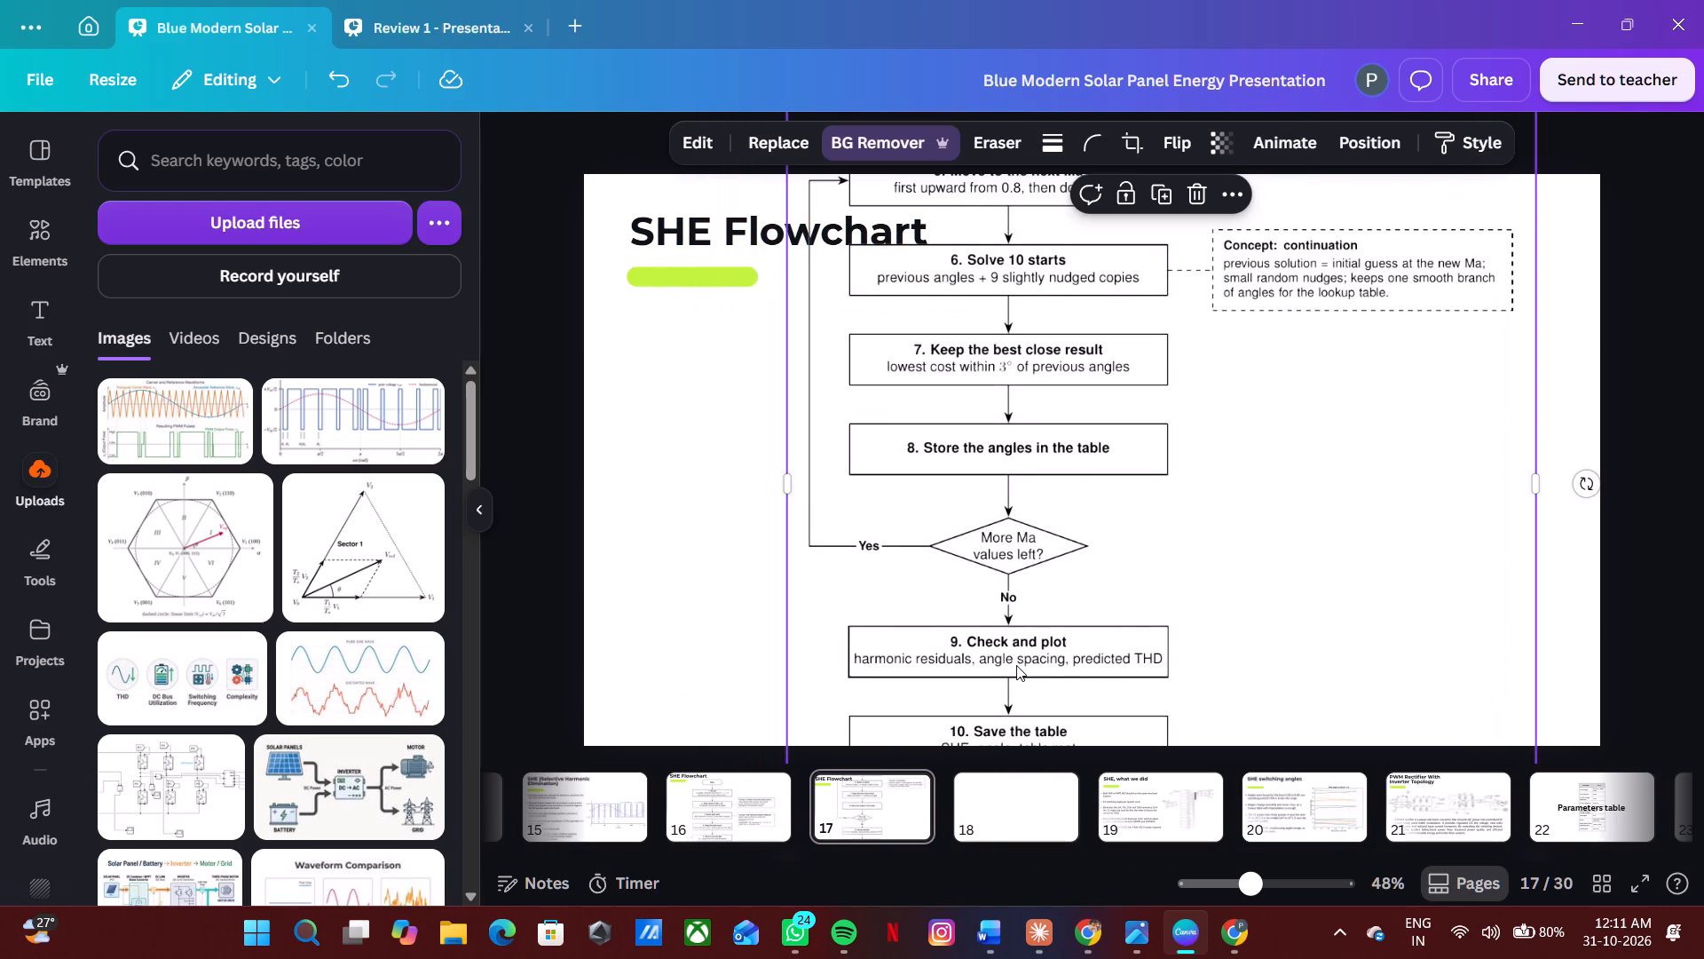
pyautogui.moveTo(1016, 665); pyautogui.dragTo(968, 859)
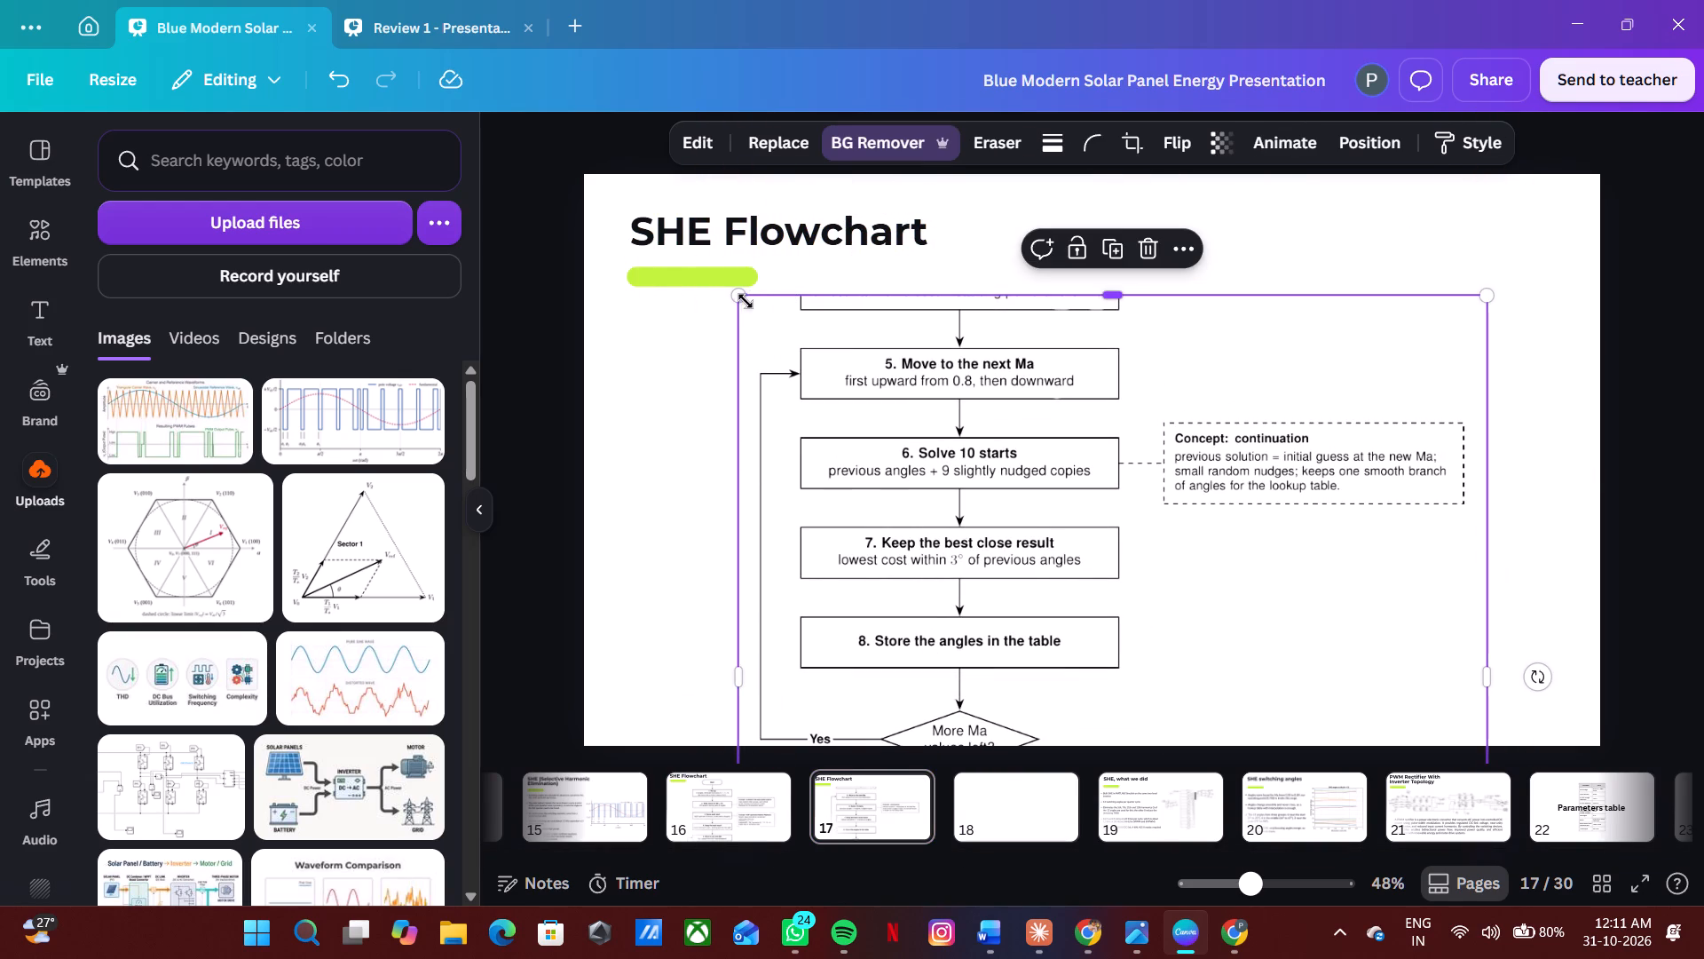
pyautogui.moveTo(730, 299); pyautogui.dragTo(740, 316)
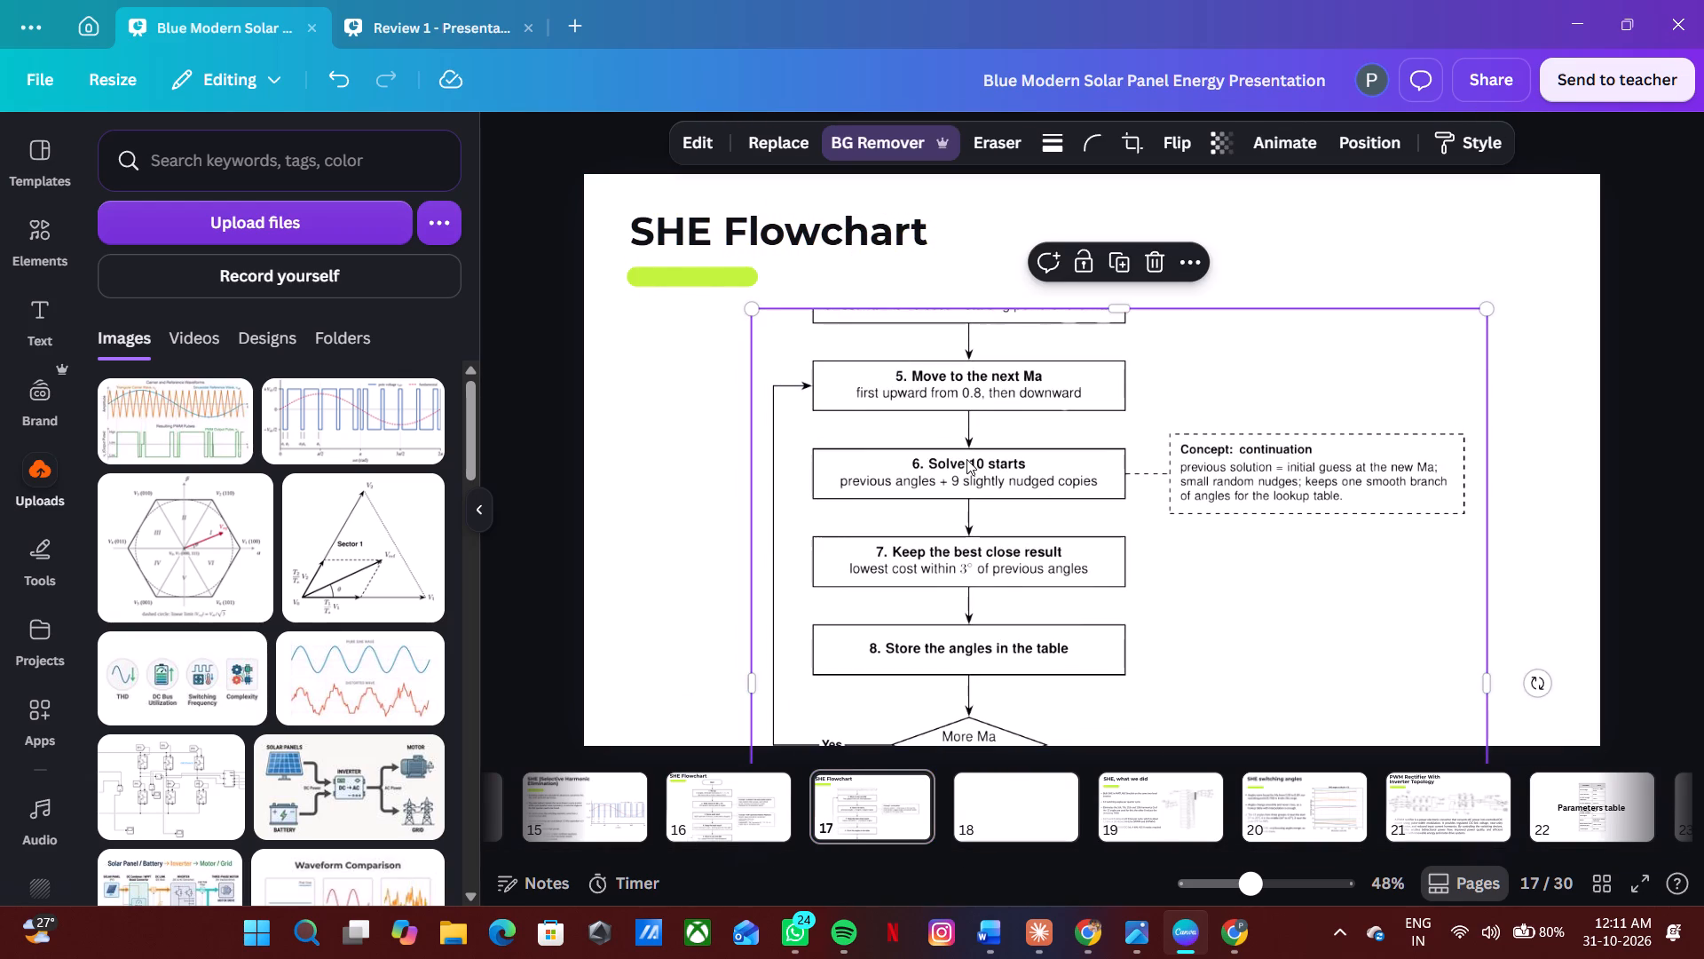
pyautogui.moveTo(1110, 310); pyautogui.dragTo(1106, 344)
pyautogui.moveTo(988, 512); pyautogui.dragTo(903, 425)
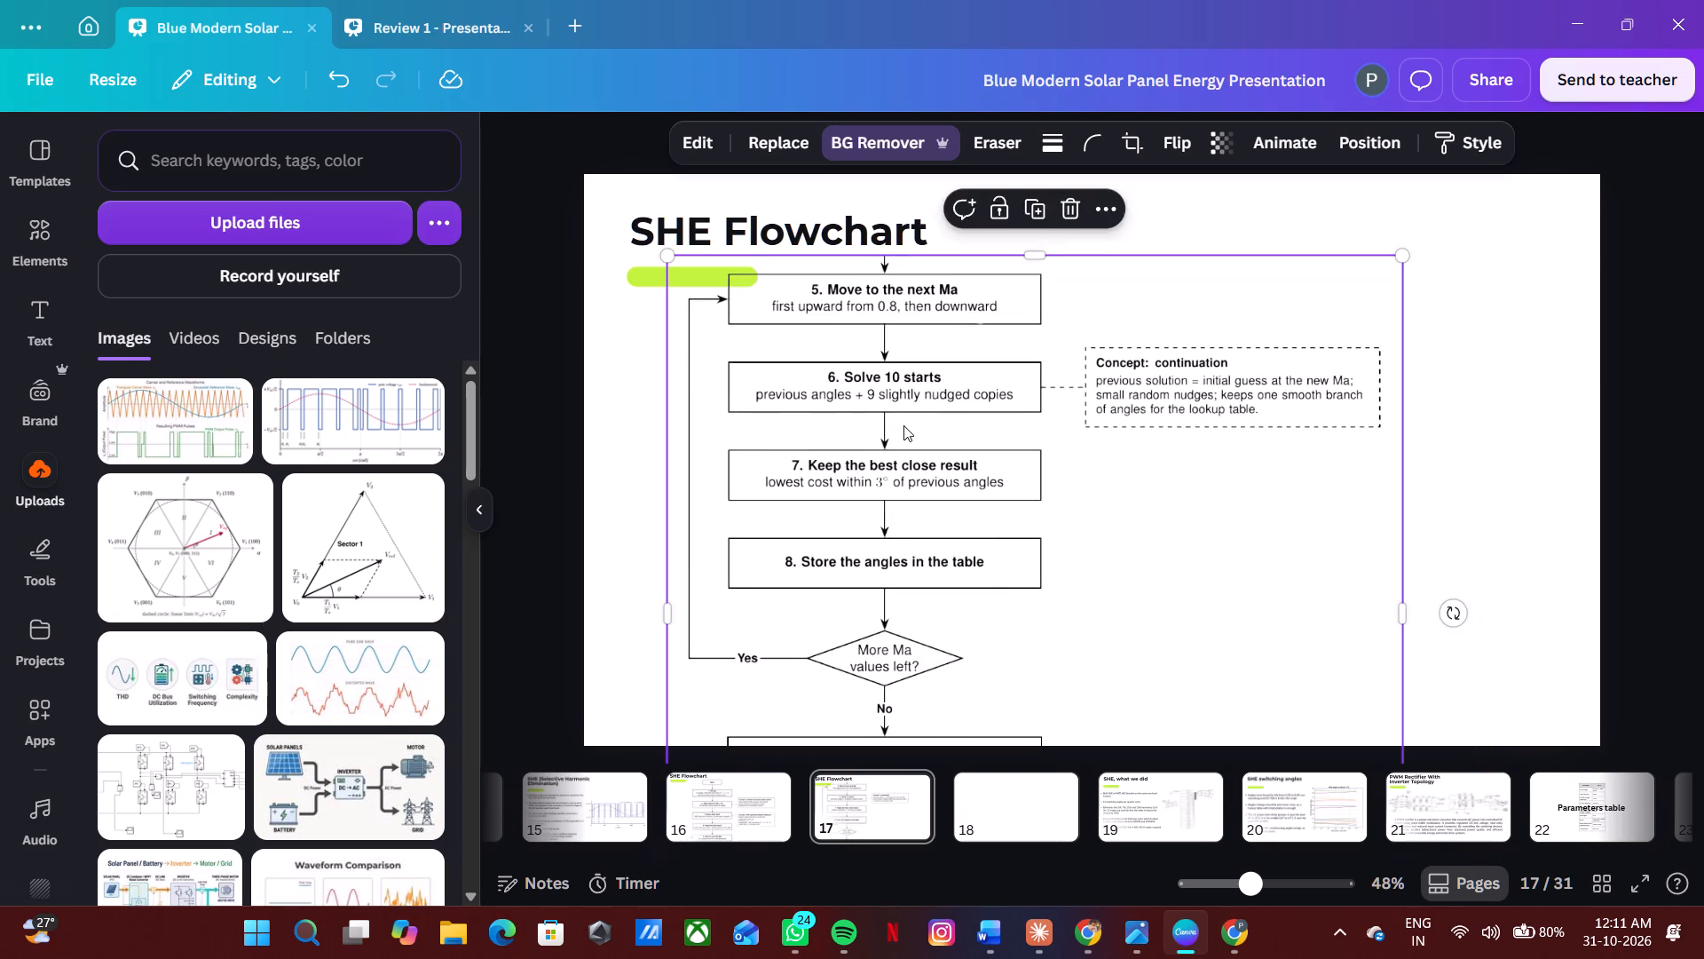
# Move the flowchart clear of the heading on slide 17 and delete the SHE Flowchart title with its green accent bar.
pyautogui.moveTo(1185, 561); pyautogui.dragTo(1338, 448)
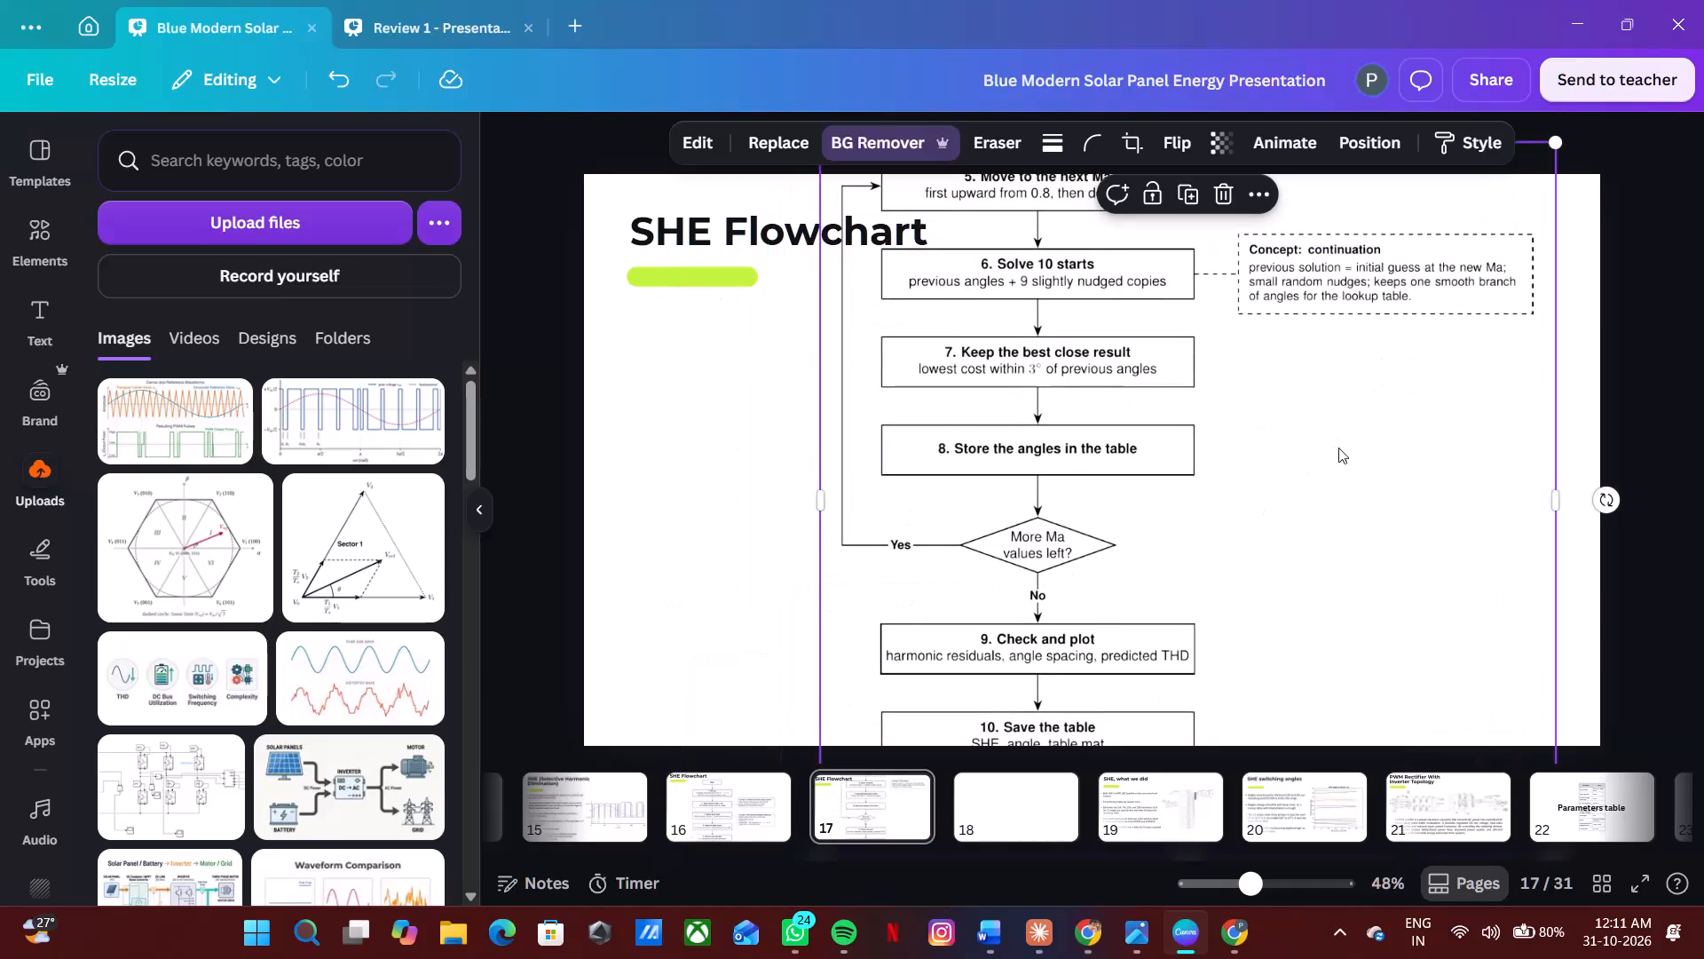
pyautogui.moveTo(749, 366); pyautogui.dragTo(690, 227)
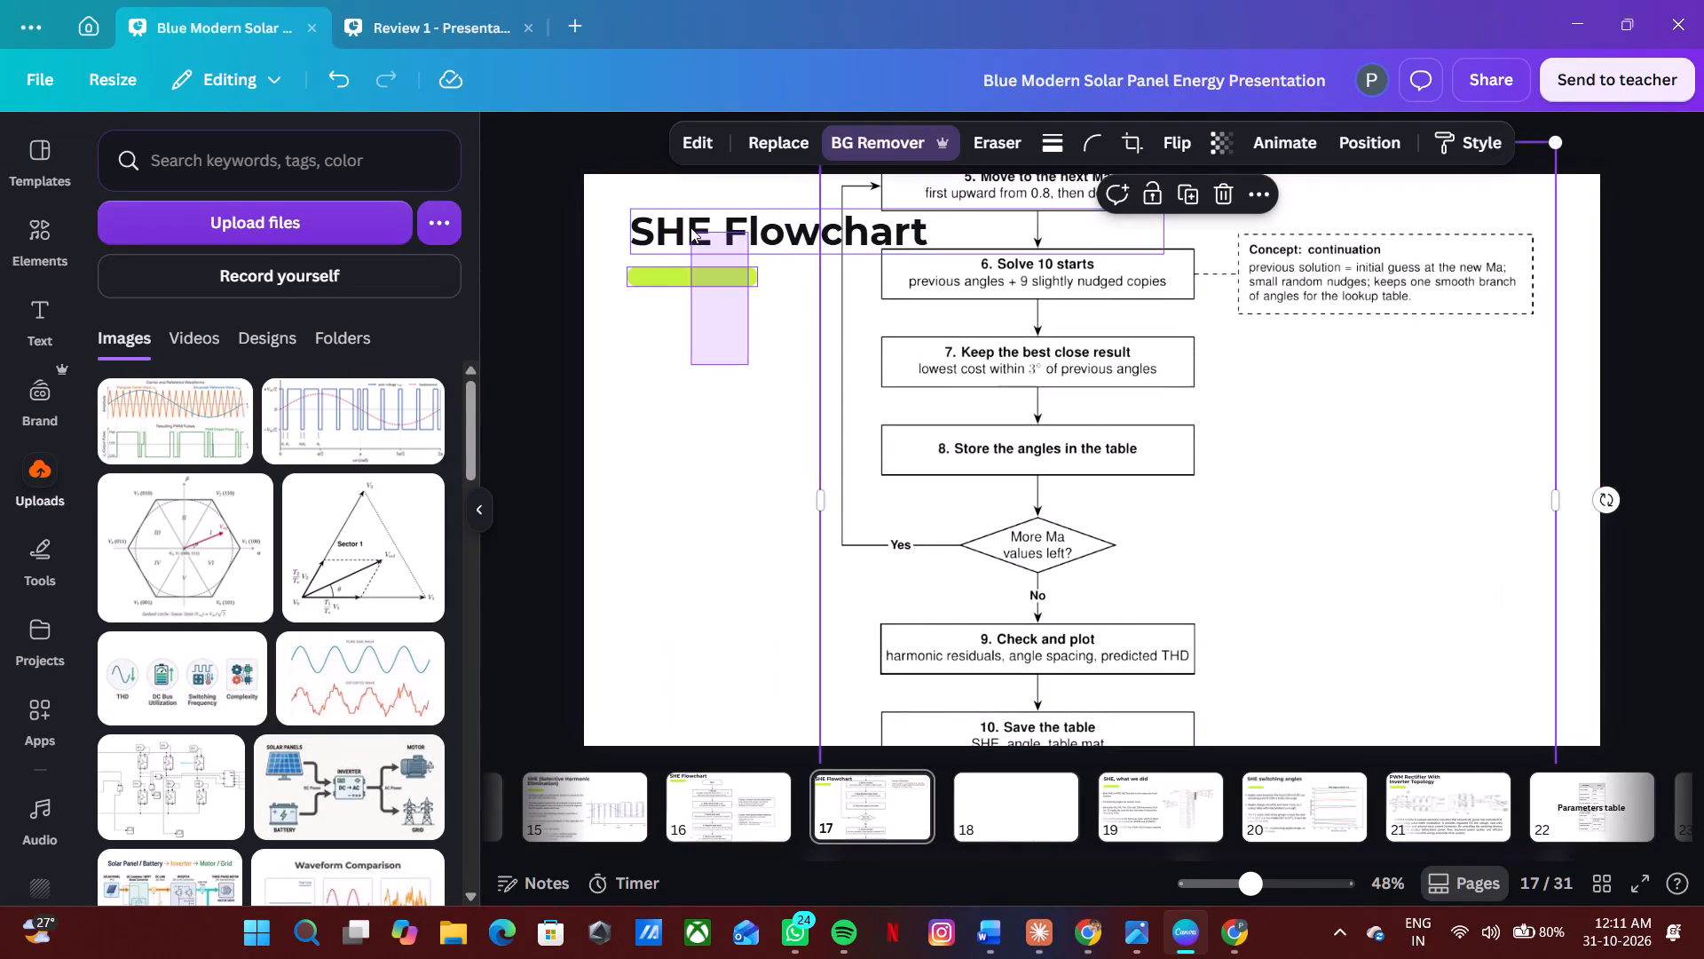
pyautogui.moveTo(690, 227); pyautogui.dragTo(690, 225)
pyautogui.press('BackSpace')
# Scale down the flowchart on slide 17 further, repositioning it to bring its lower corner within the slide.
pyautogui.moveTo(1109, 479); pyautogui.dragTo(967, 533)
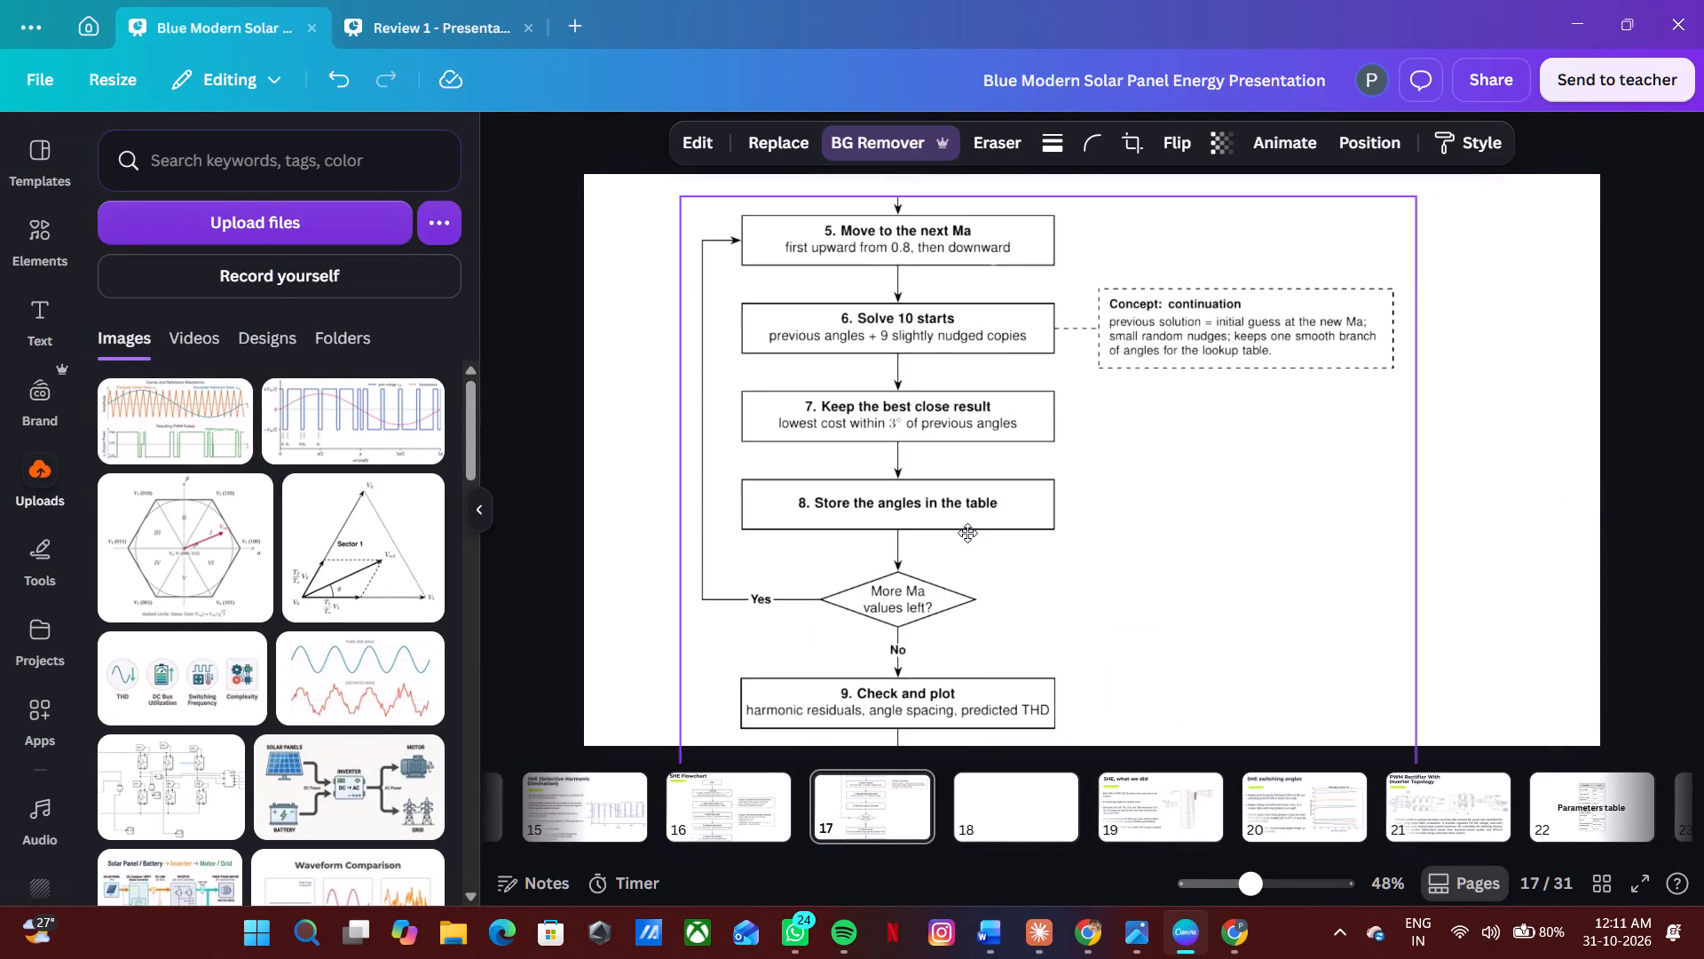
pyautogui.moveTo(967, 533); pyautogui.dragTo(1071, 278)
pyautogui.moveTo(1035, 419); pyautogui.dragTo(986, 513)
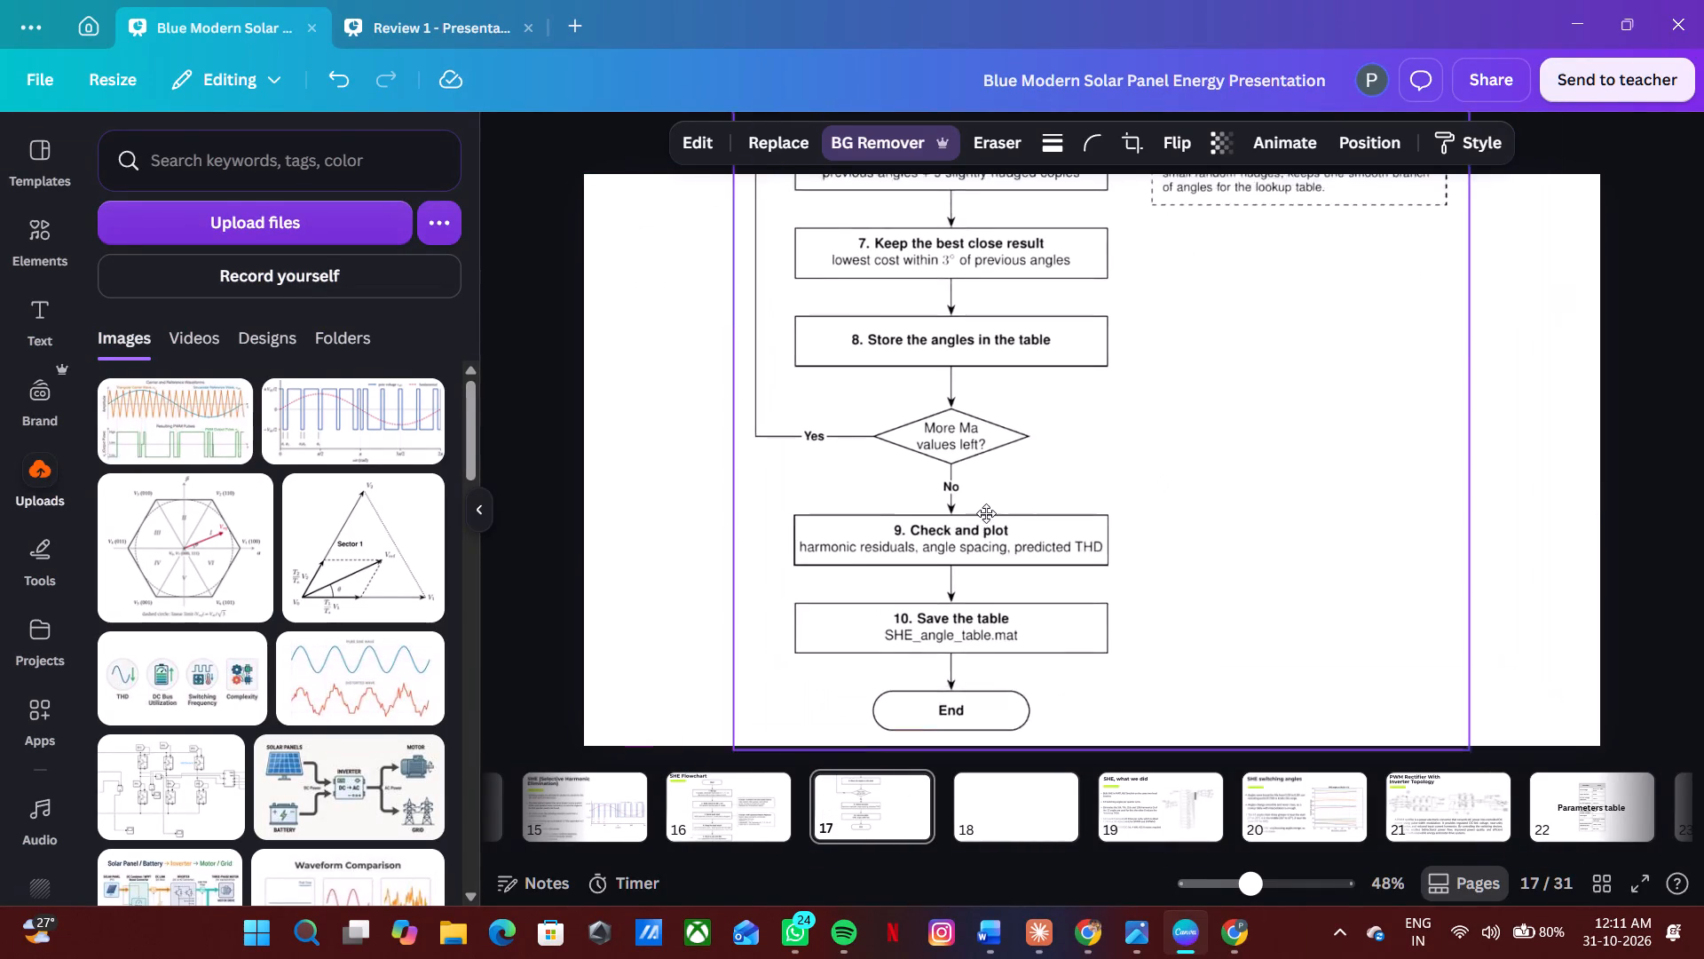
pyautogui.moveTo(986, 513); pyautogui.dragTo(824, 382)
pyautogui.moveTo(1313, 620); pyautogui.dragTo(1231, 566)
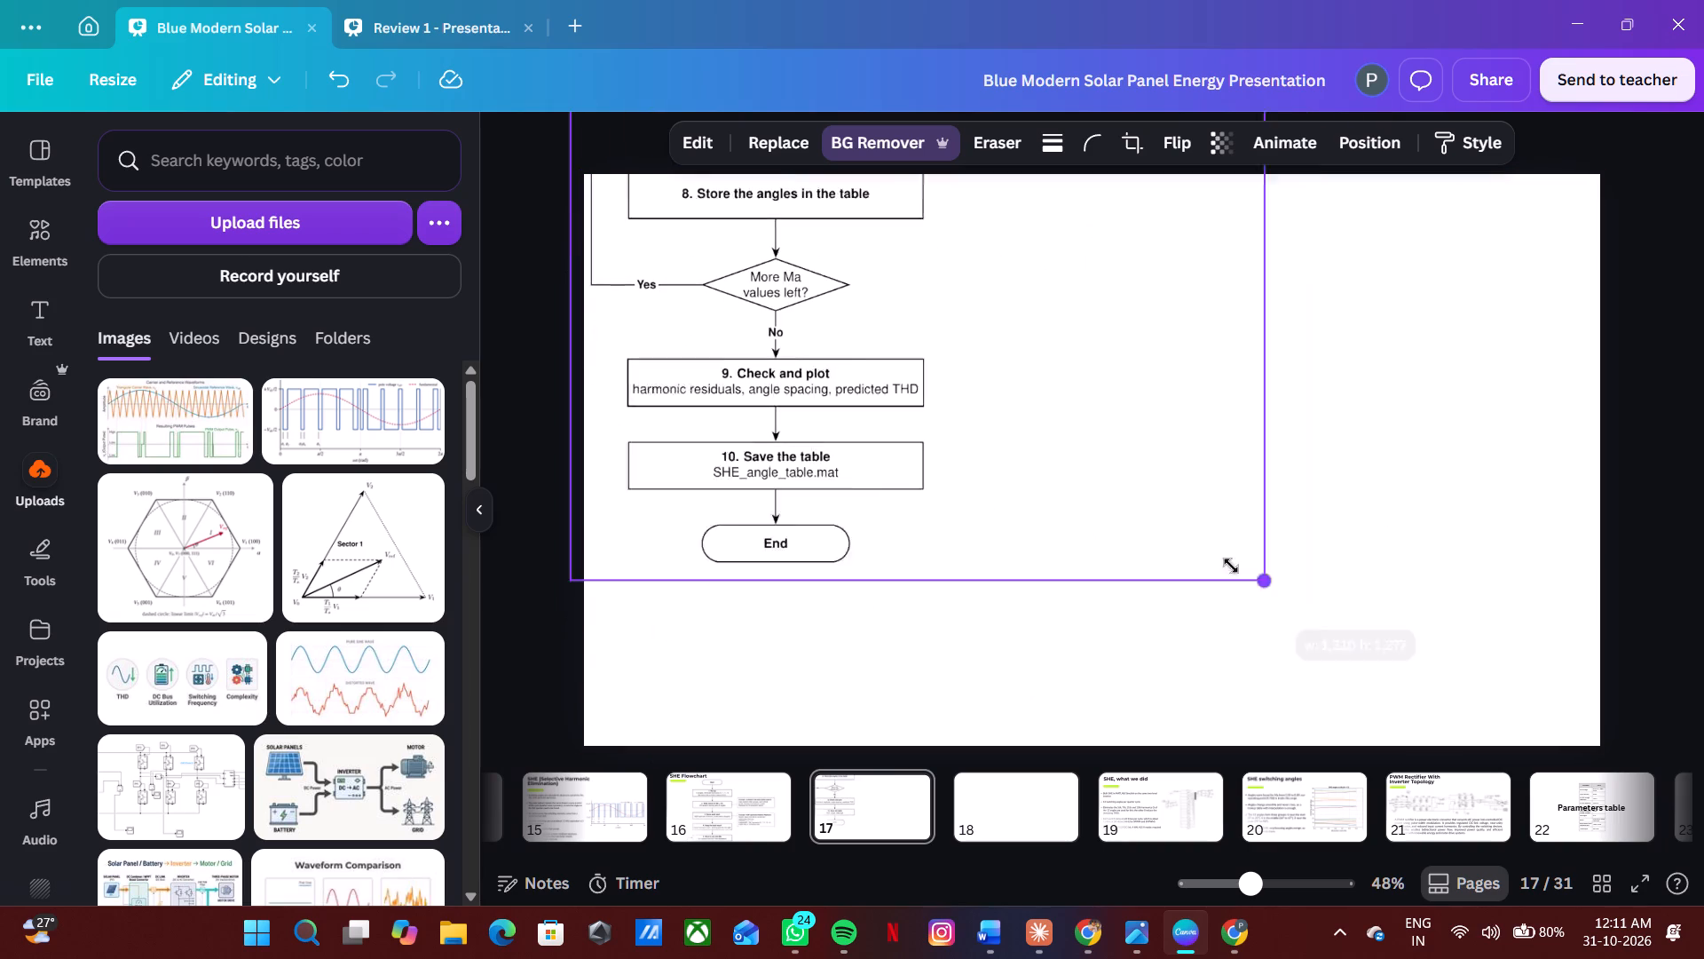
pyautogui.moveTo(1231, 566); pyautogui.dragTo(1226, 554)
# Position the reduced flowchart on slide 17 with the End box near the bottom edge, undoing any stray move and checking against slide 16.
pyautogui.moveTo(1112, 416); pyautogui.dragTo(1282, 791)
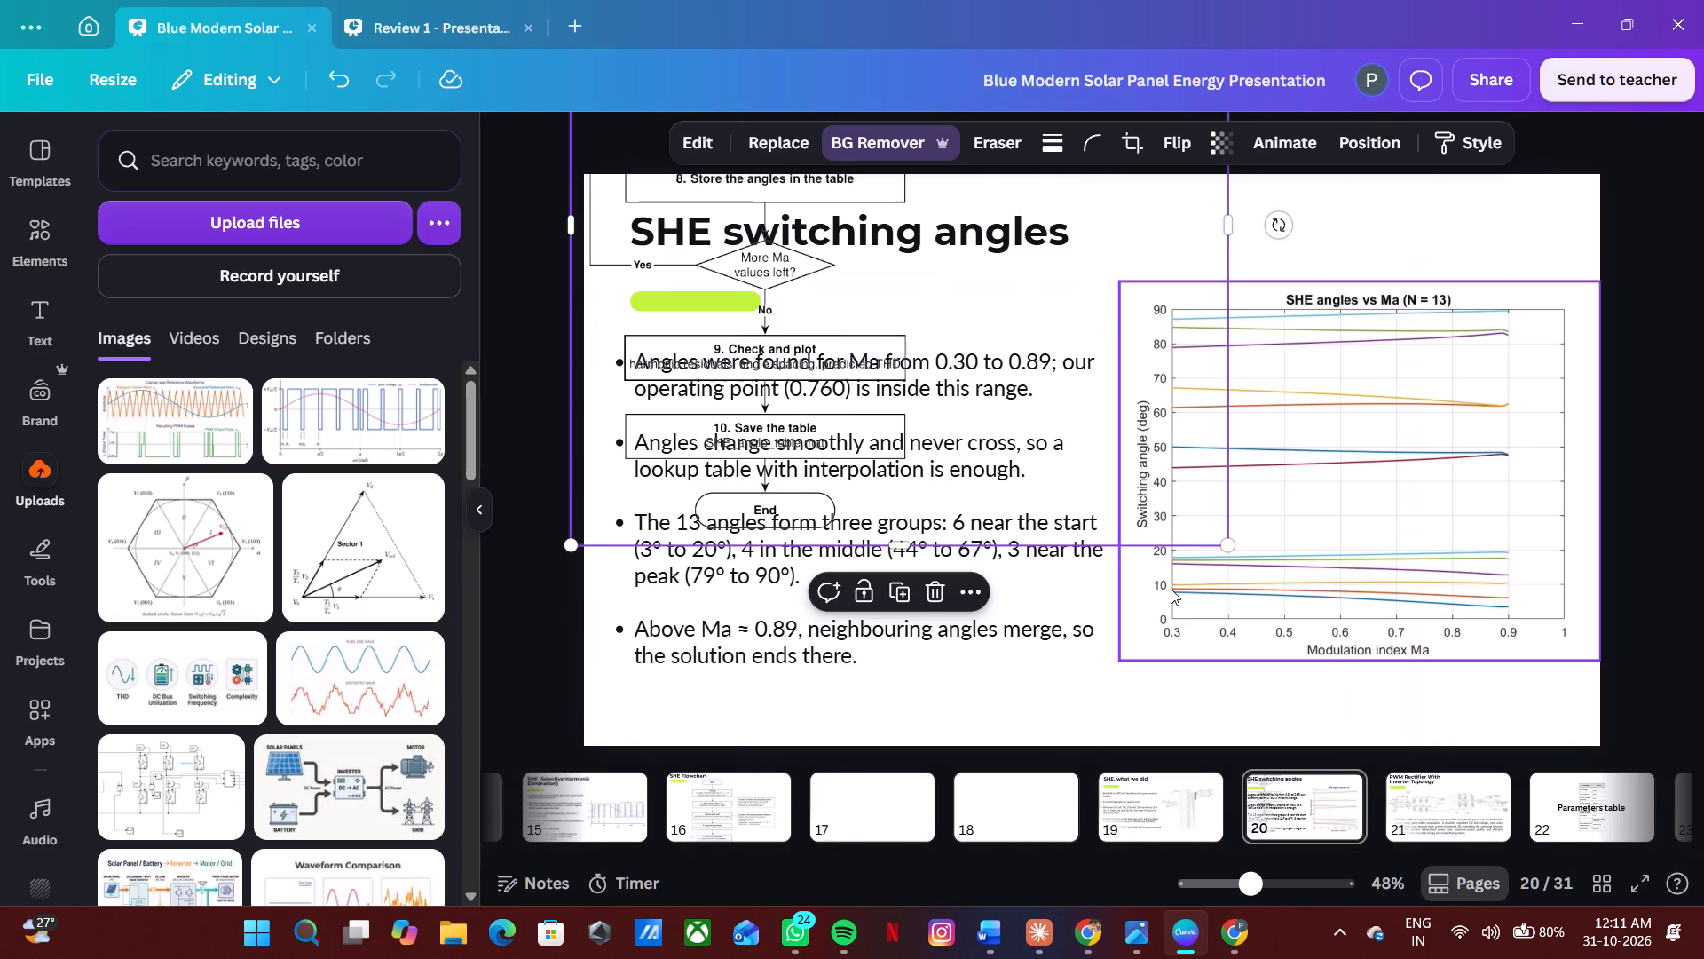
pyautogui.hotkey('ctrl', 'z')
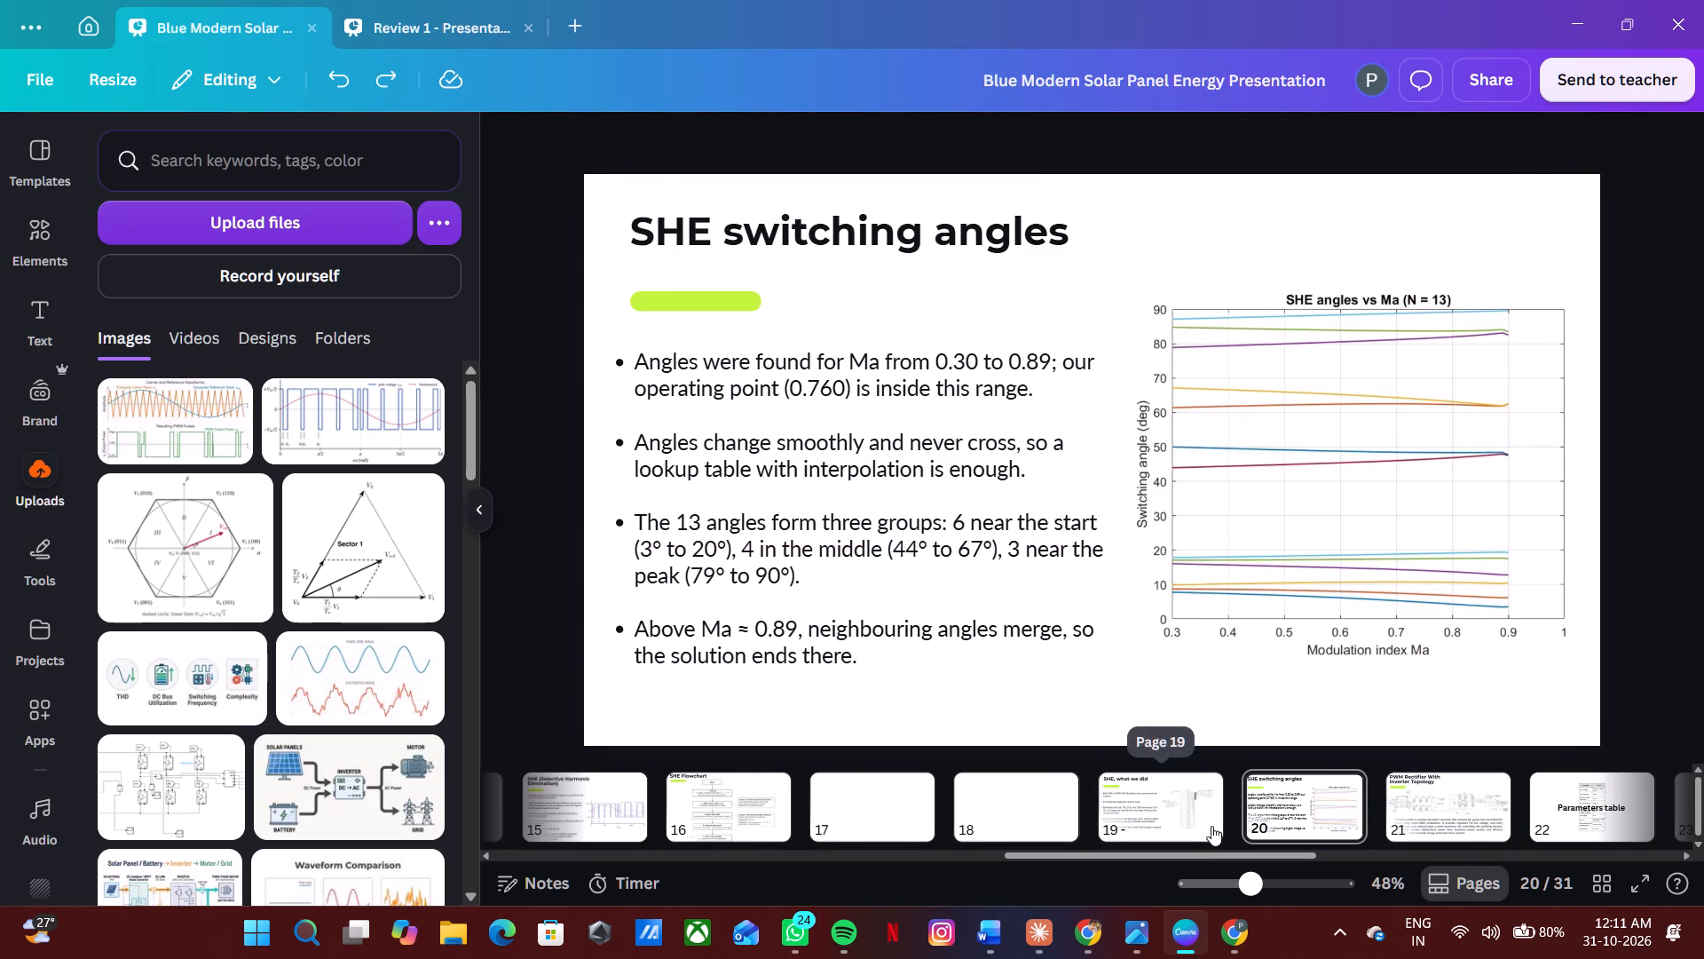
pyautogui.click(897, 798)
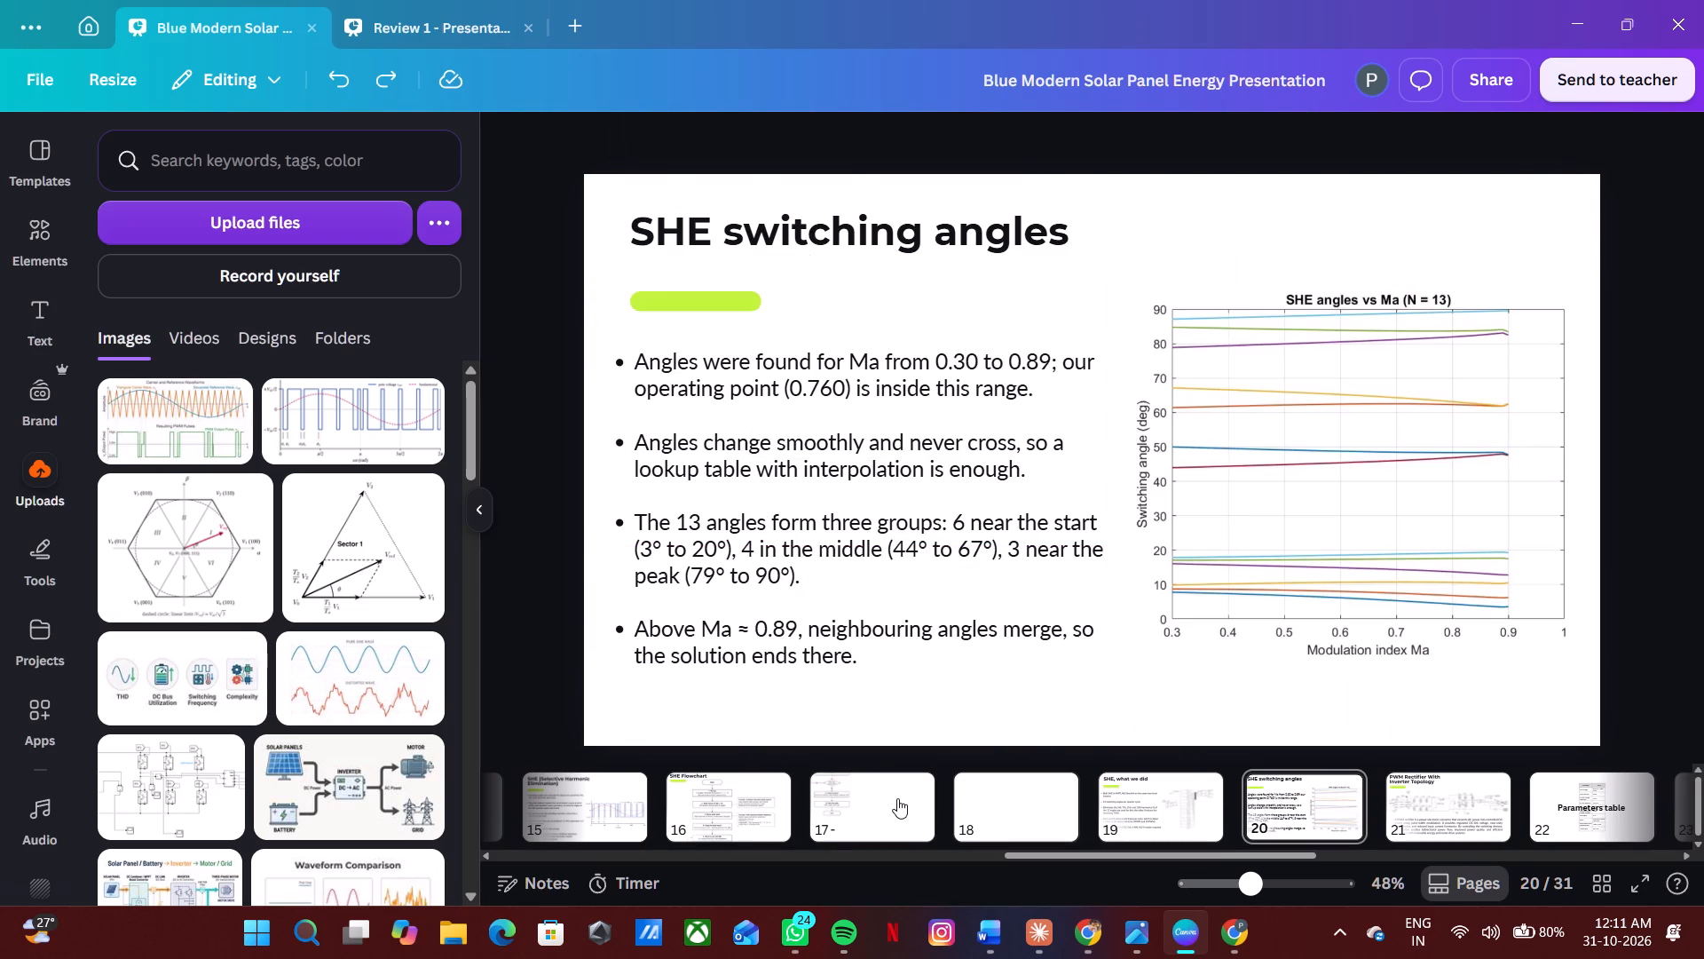
pyautogui.moveTo(822, 433); pyautogui.dragTo(1053, 590)
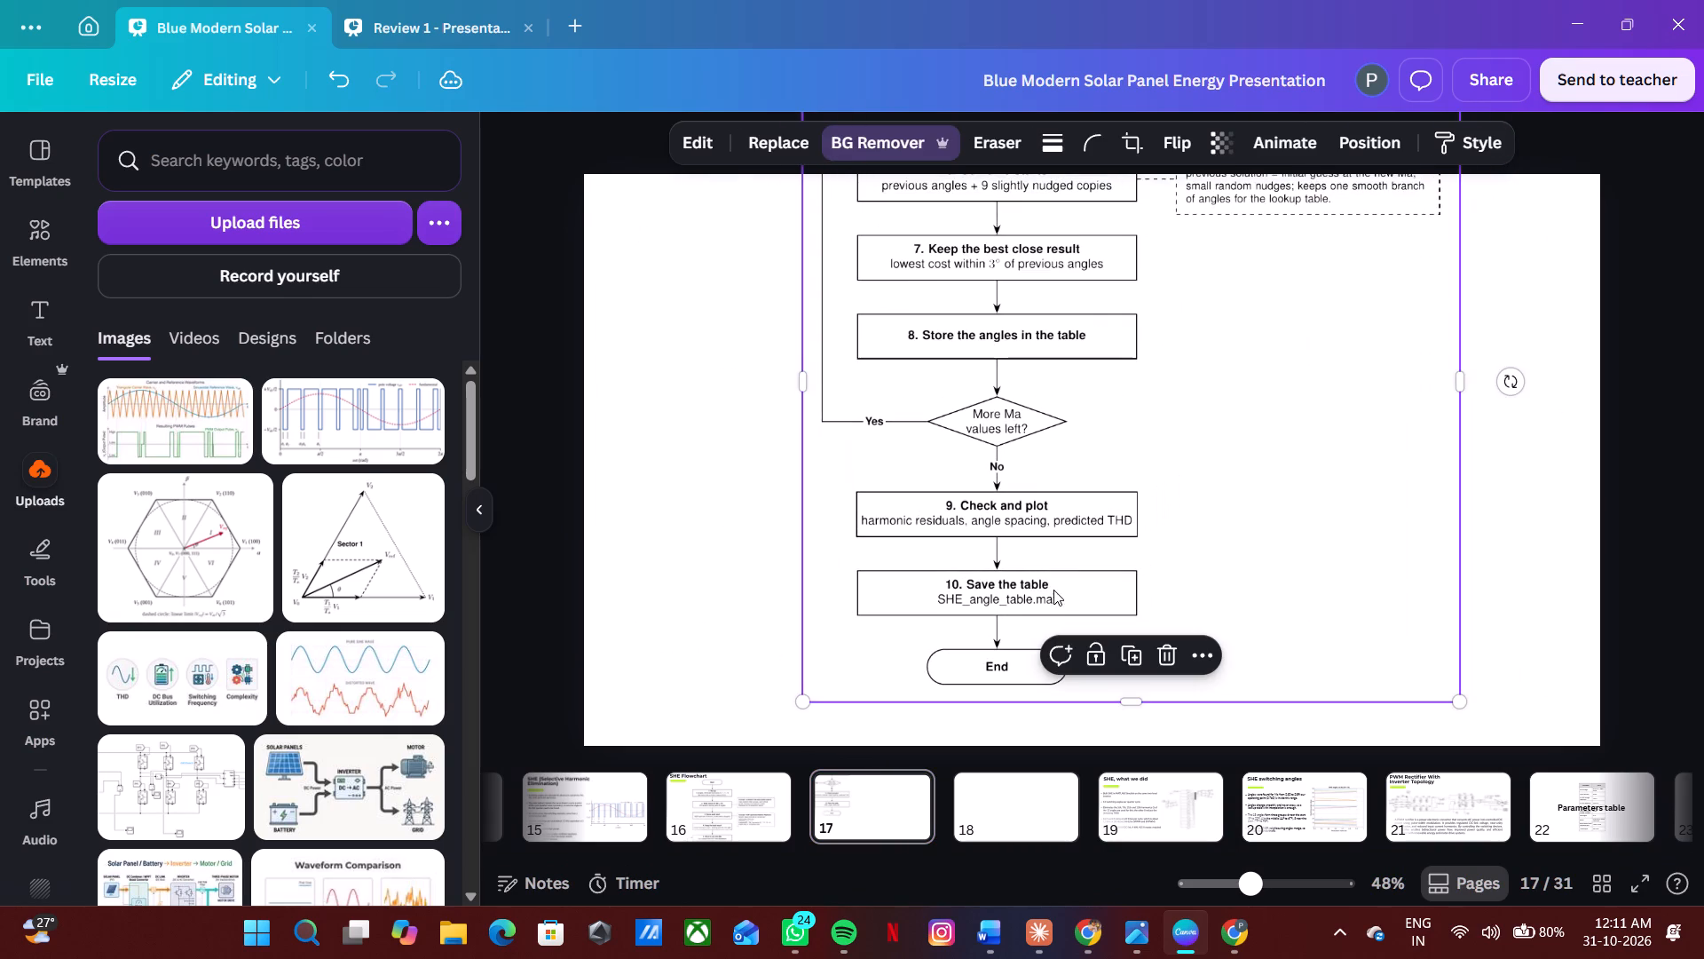
pyautogui.click(733, 818)
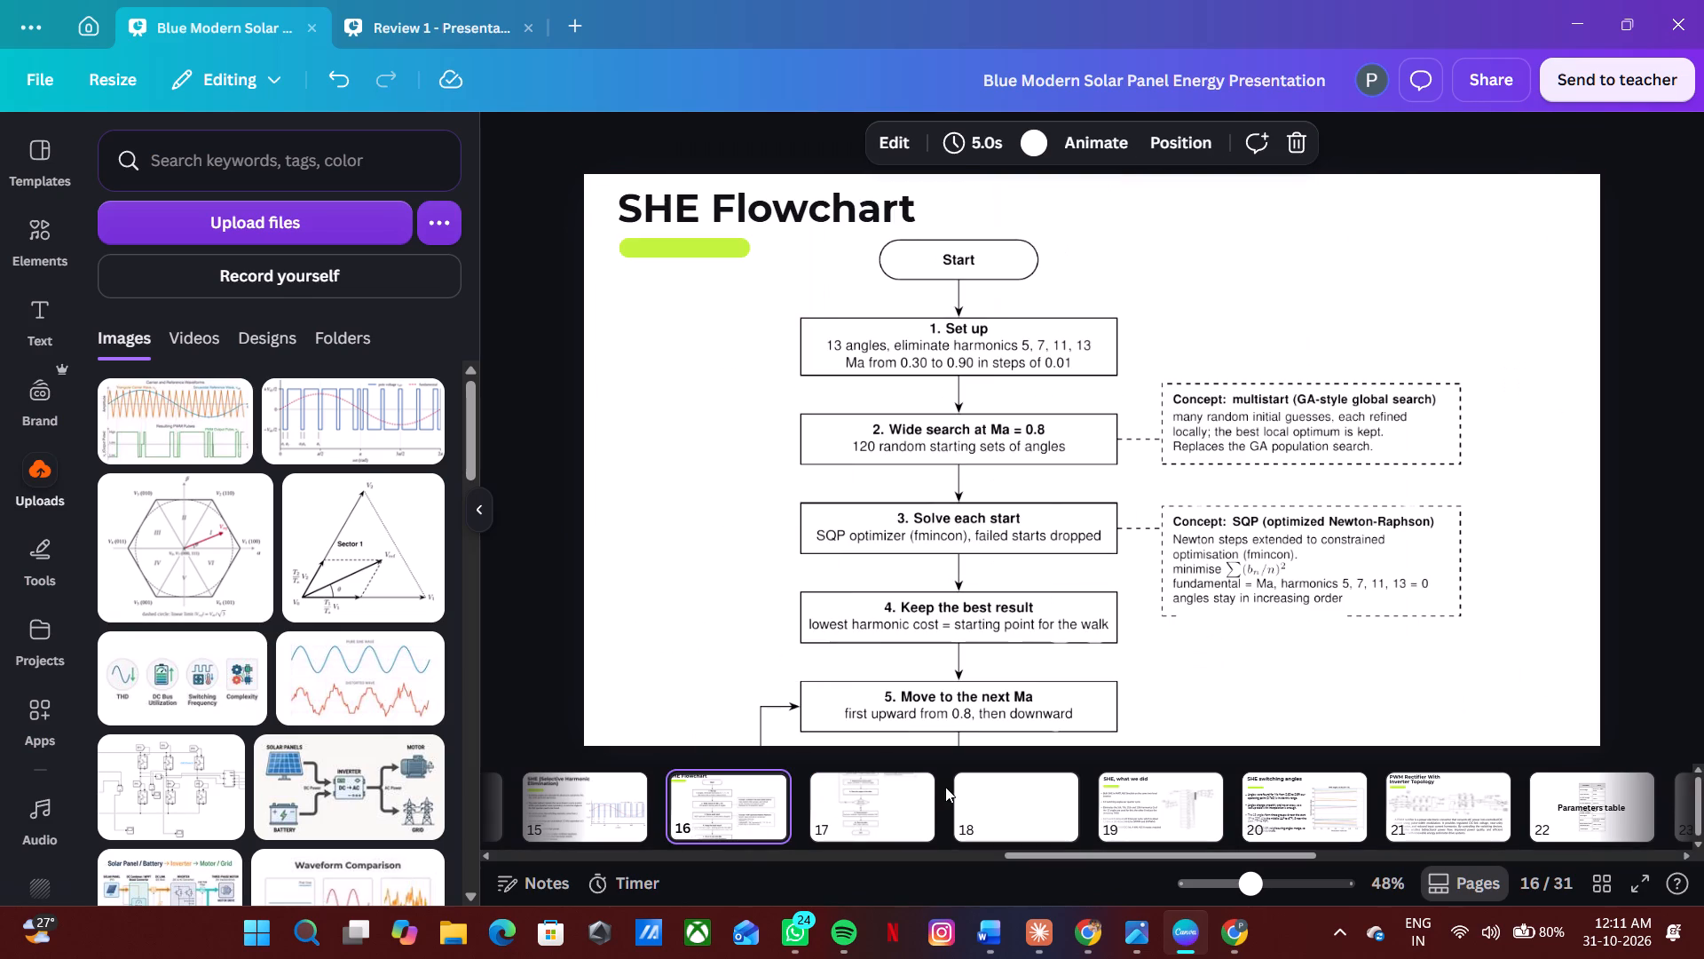
pyautogui.click(875, 813)
pyautogui.moveTo(1054, 431); pyautogui.dragTo(1017, 473)
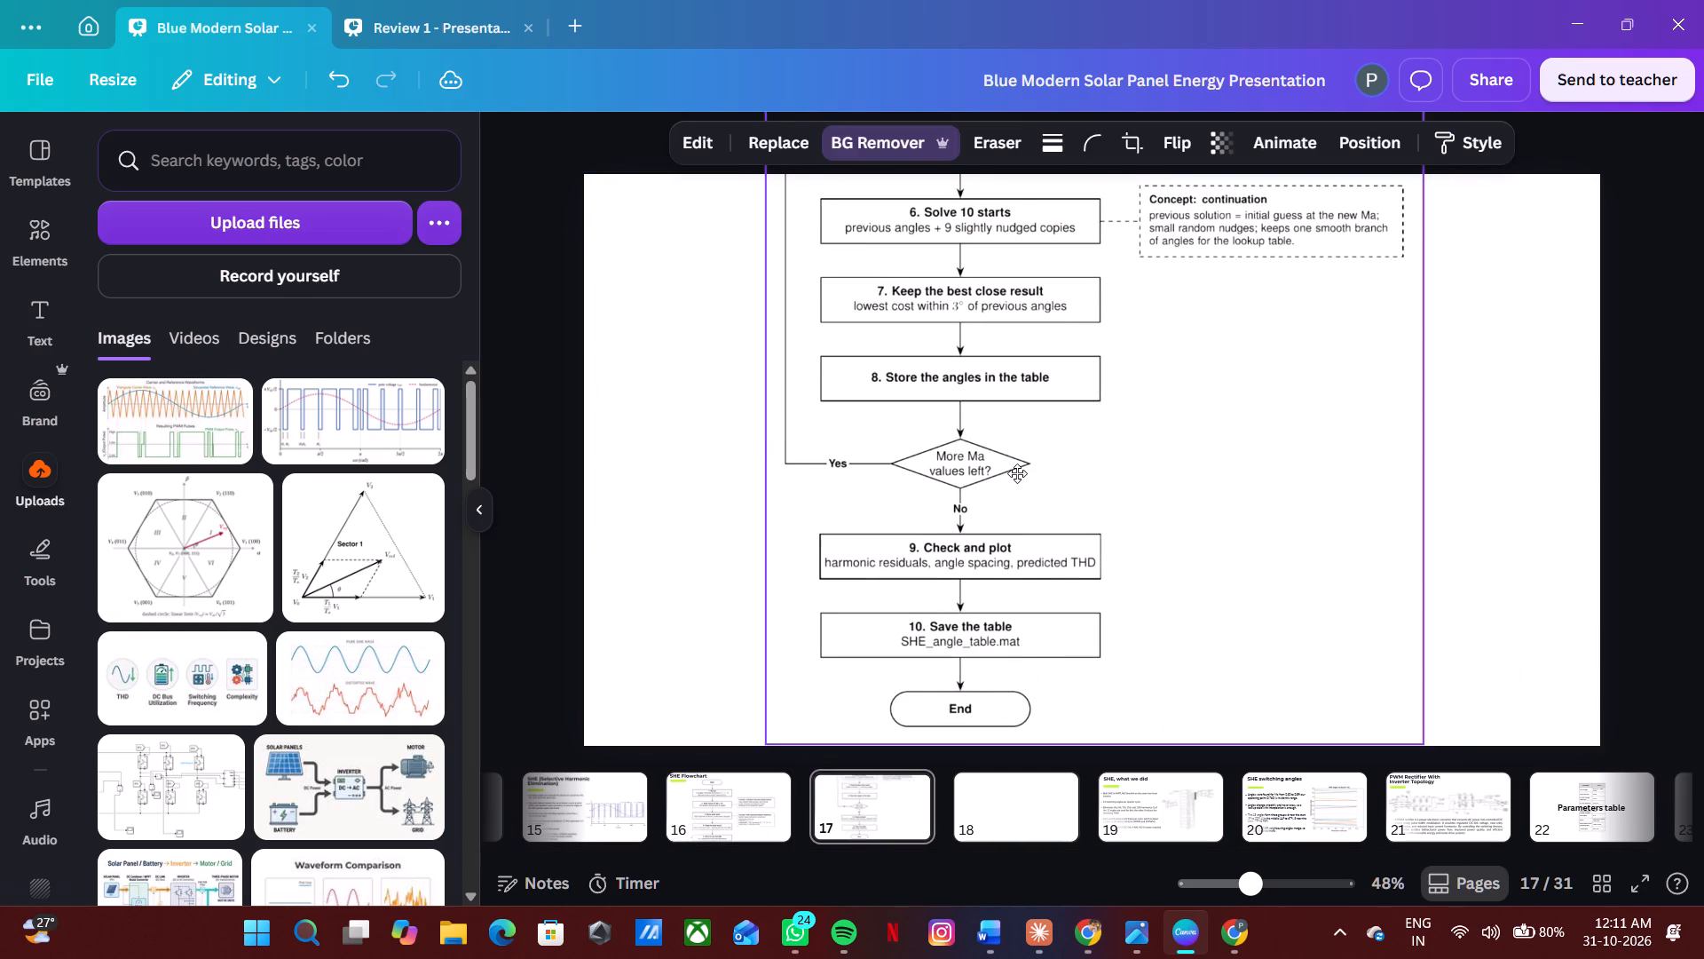
pyautogui.moveTo(1017, 473); pyautogui.dragTo(1044, 477)
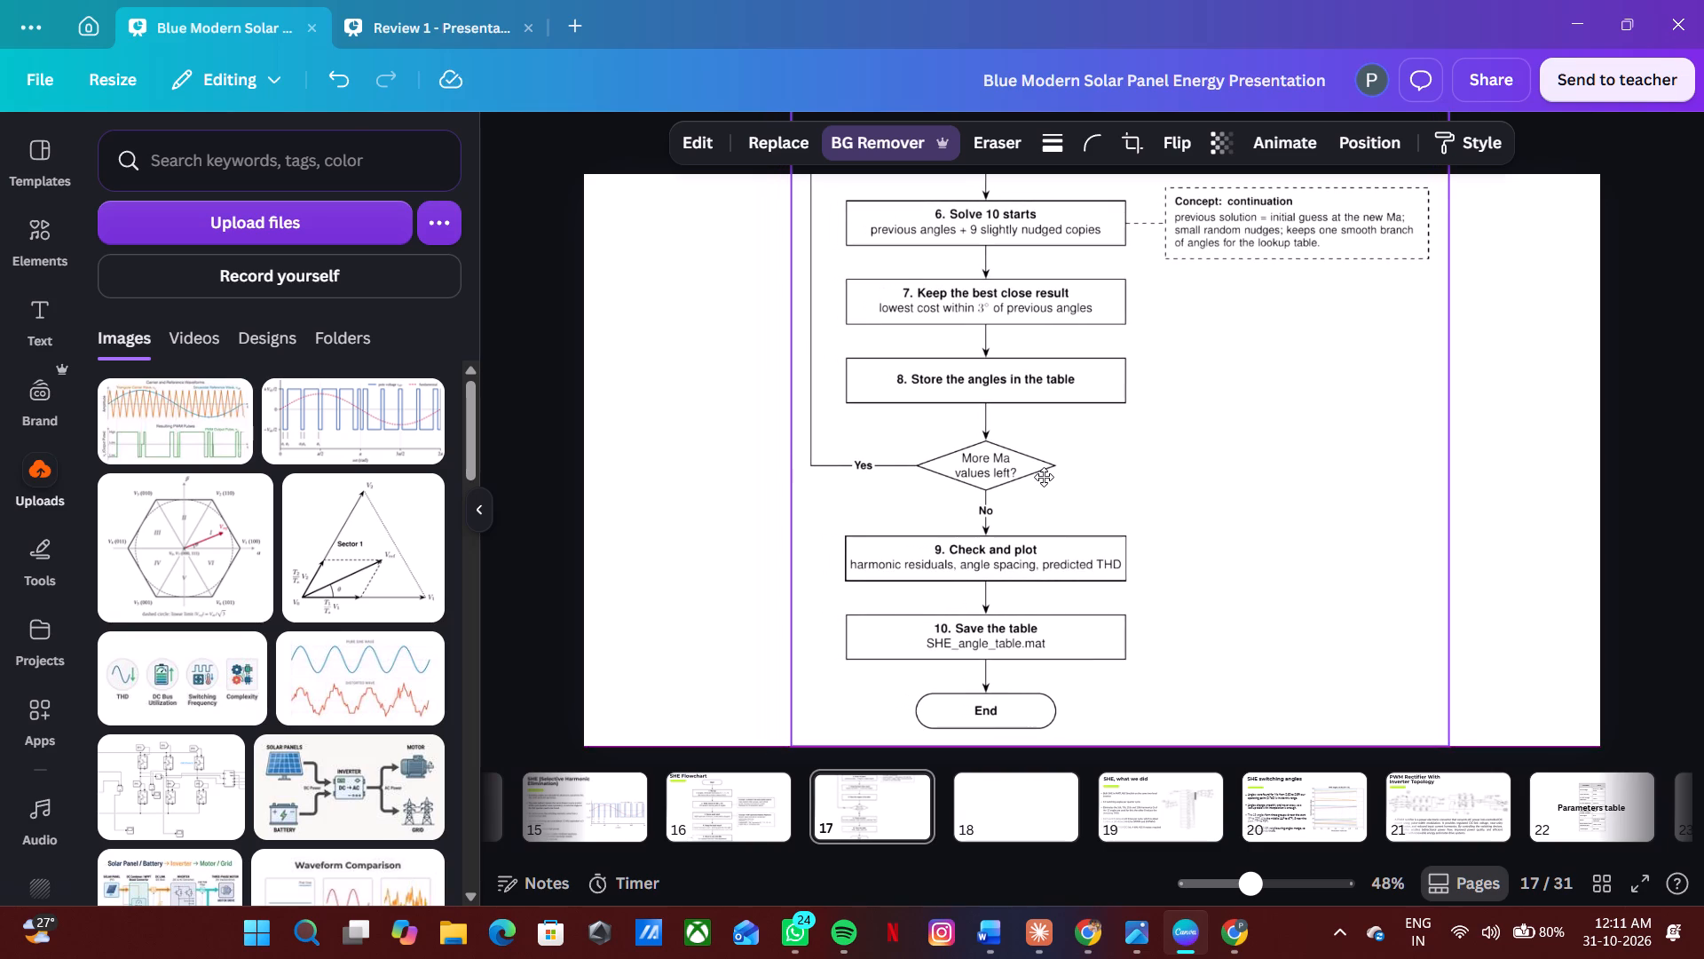
pyautogui.moveTo(1044, 477); pyautogui.dragTo(1023, 477)
pyautogui.click(720, 826)
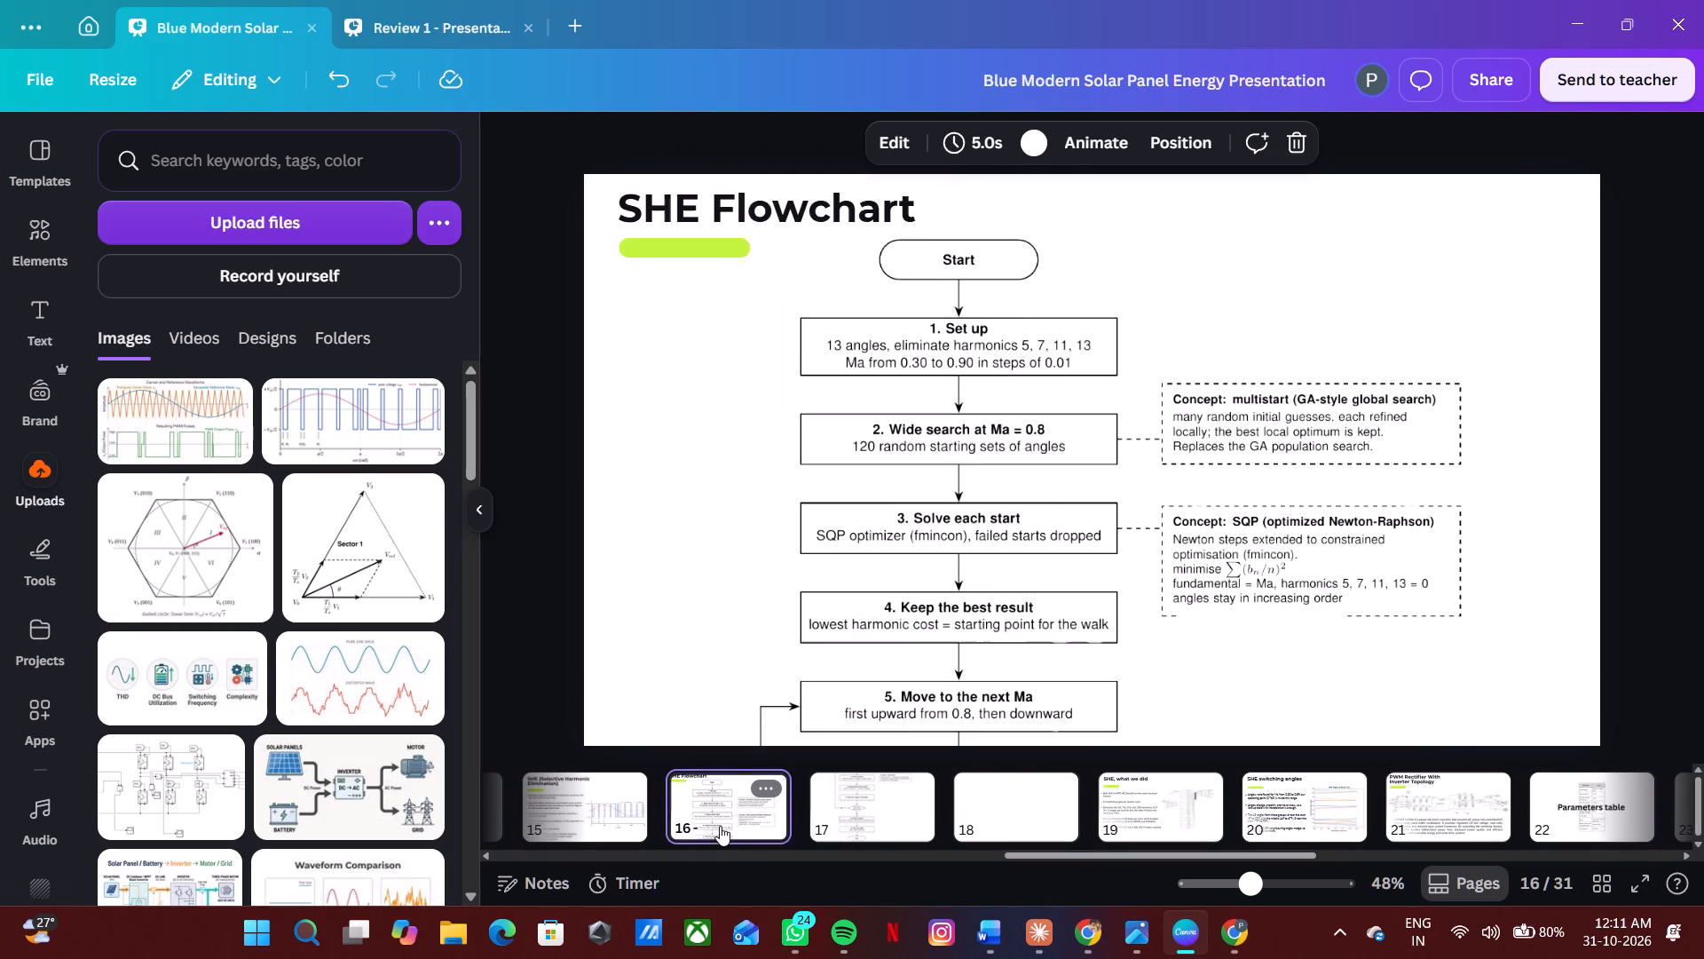
# Compare the flowchart alignment on slides 16 and 17 and delete the blank slide 18 that follows them.
pyautogui.press('Right')
pyautogui.press('Left')
pyautogui.press('Right')
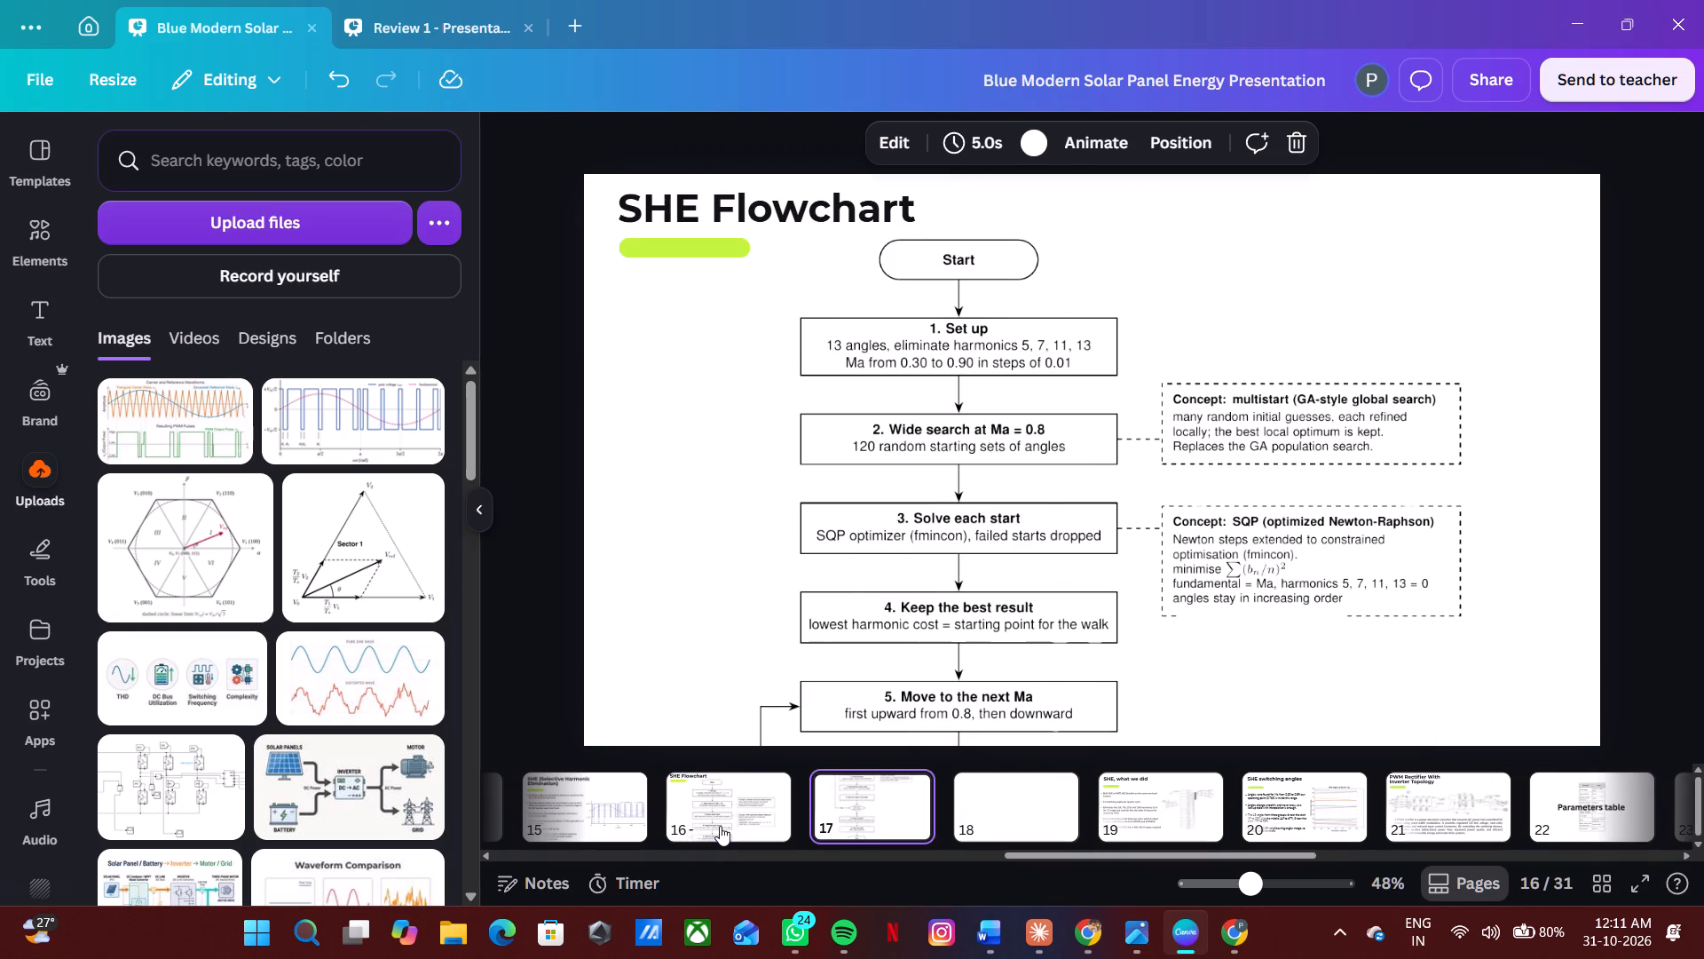
pyautogui.press('Left')
pyautogui.press('Right')
pyautogui.press('Right')
pyautogui.press('BackSpace')
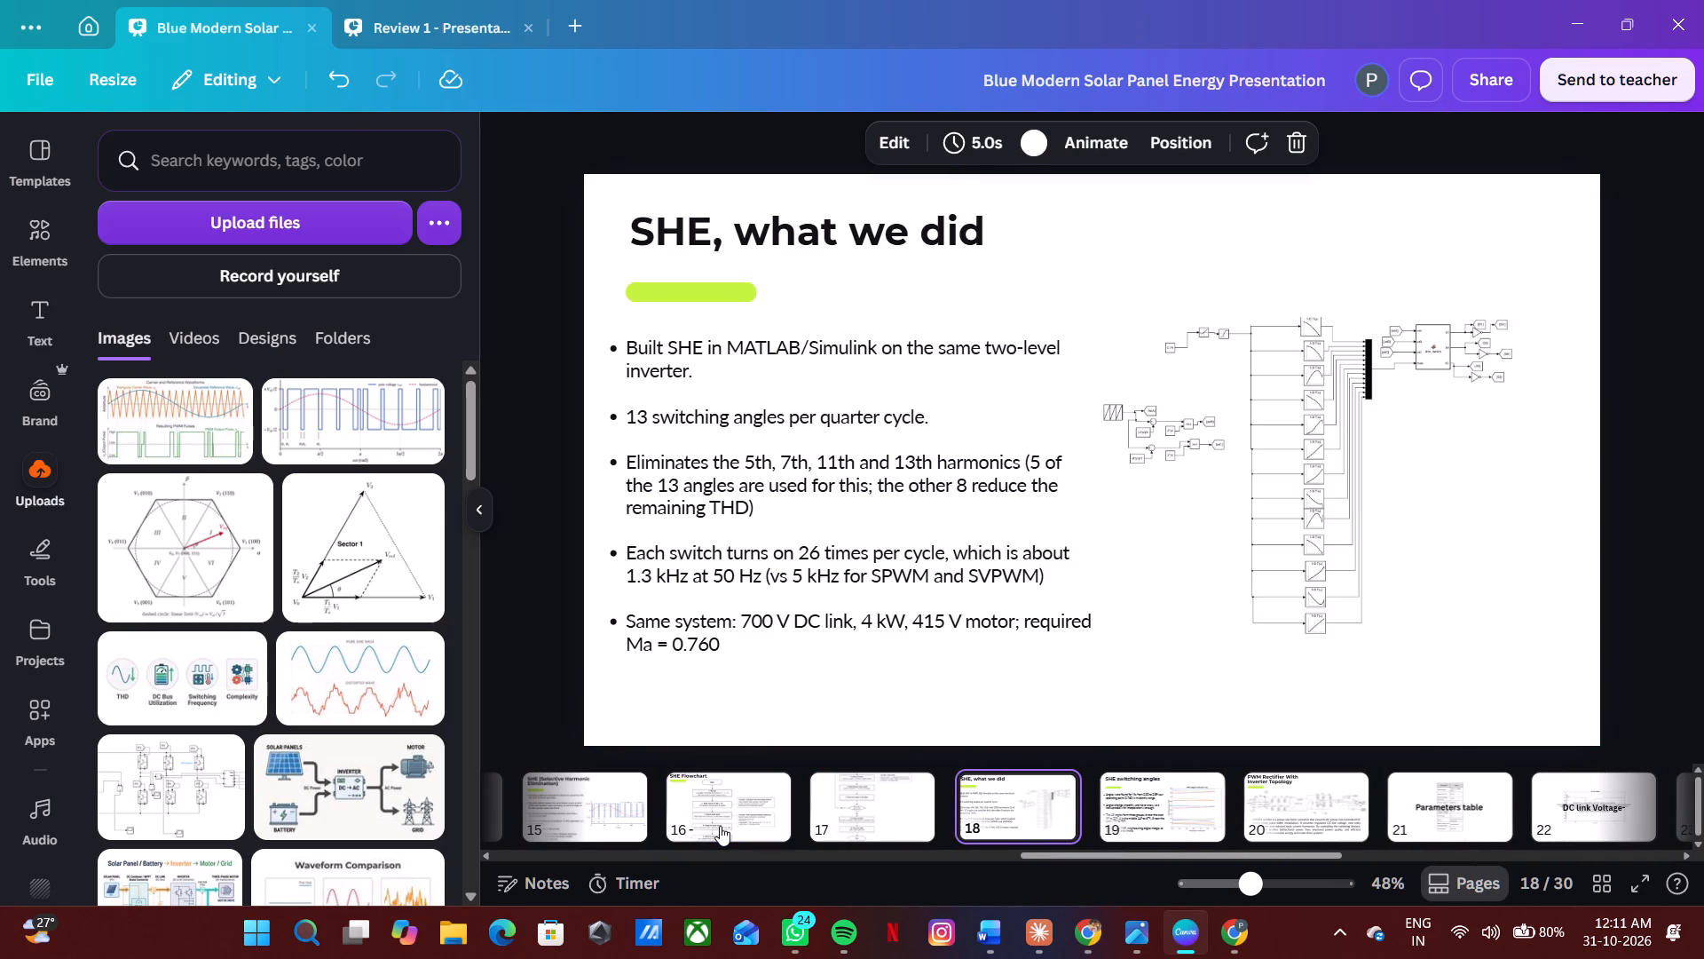
# Review slides 14 to 22, from SVPWM through the SHE slides and PWM rectifier topology to the parameters table.
pyautogui.click(1040, 824)
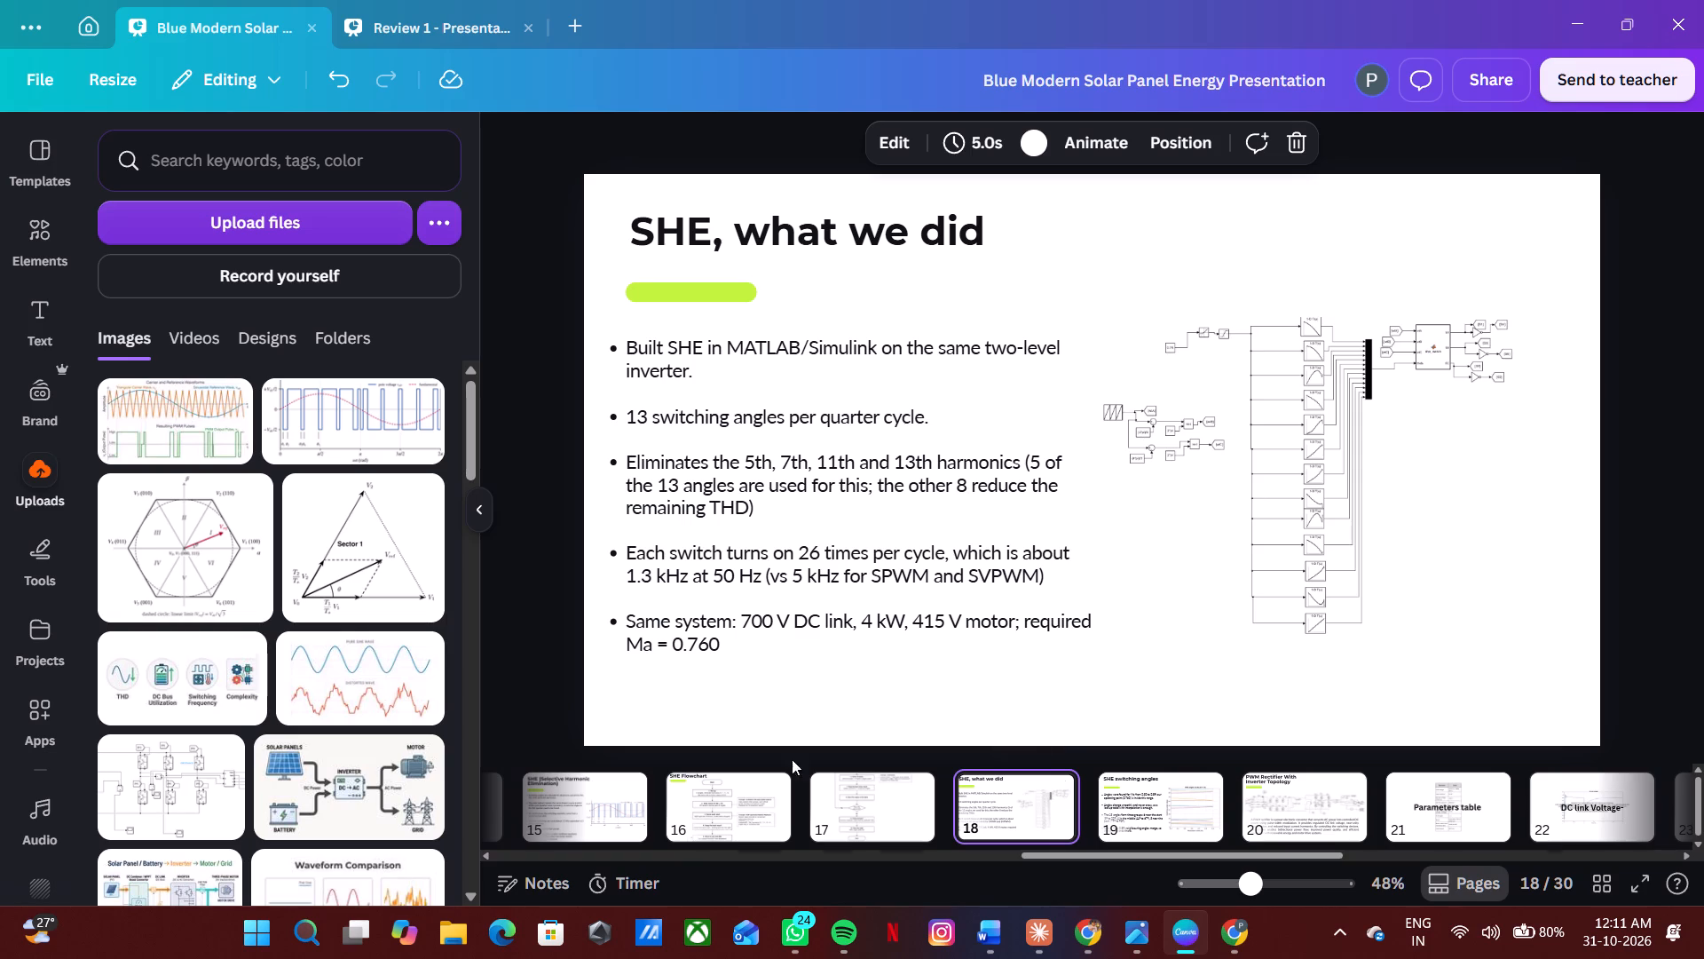
pyautogui.click(710, 807)
pyautogui.click(560, 809)
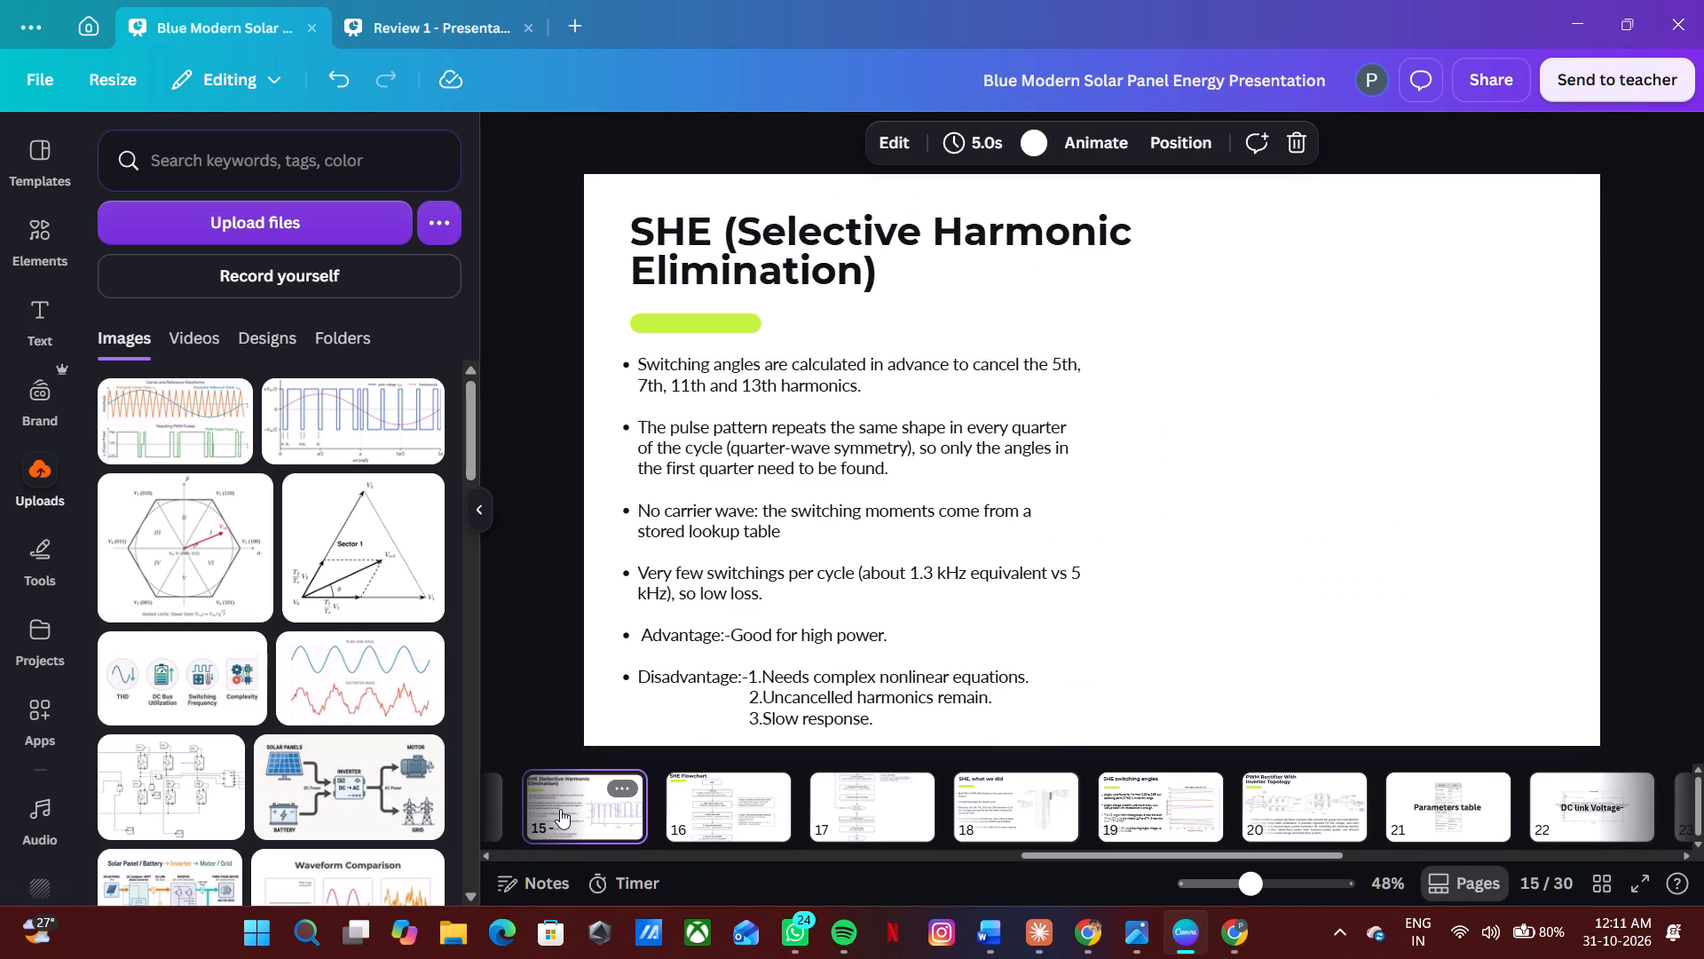
pyautogui.press('Left')
pyautogui.click(560, 809)
pyautogui.press('Left')
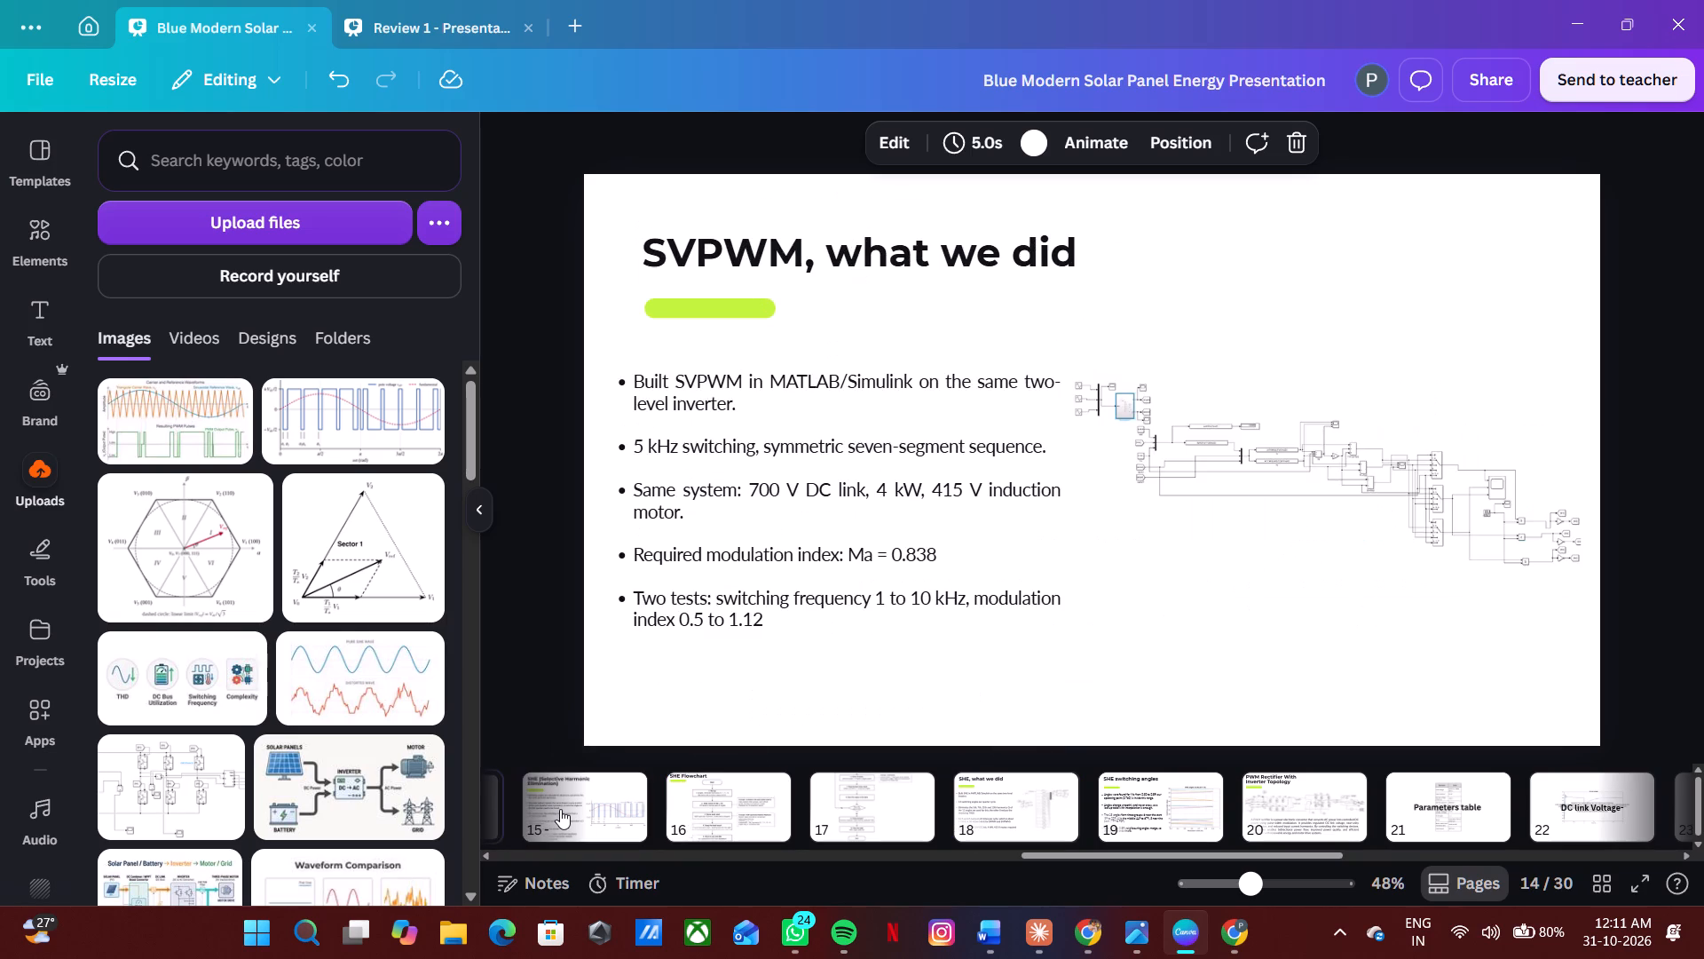
pyautogui.press('Right')
pyautogui.press('Right')
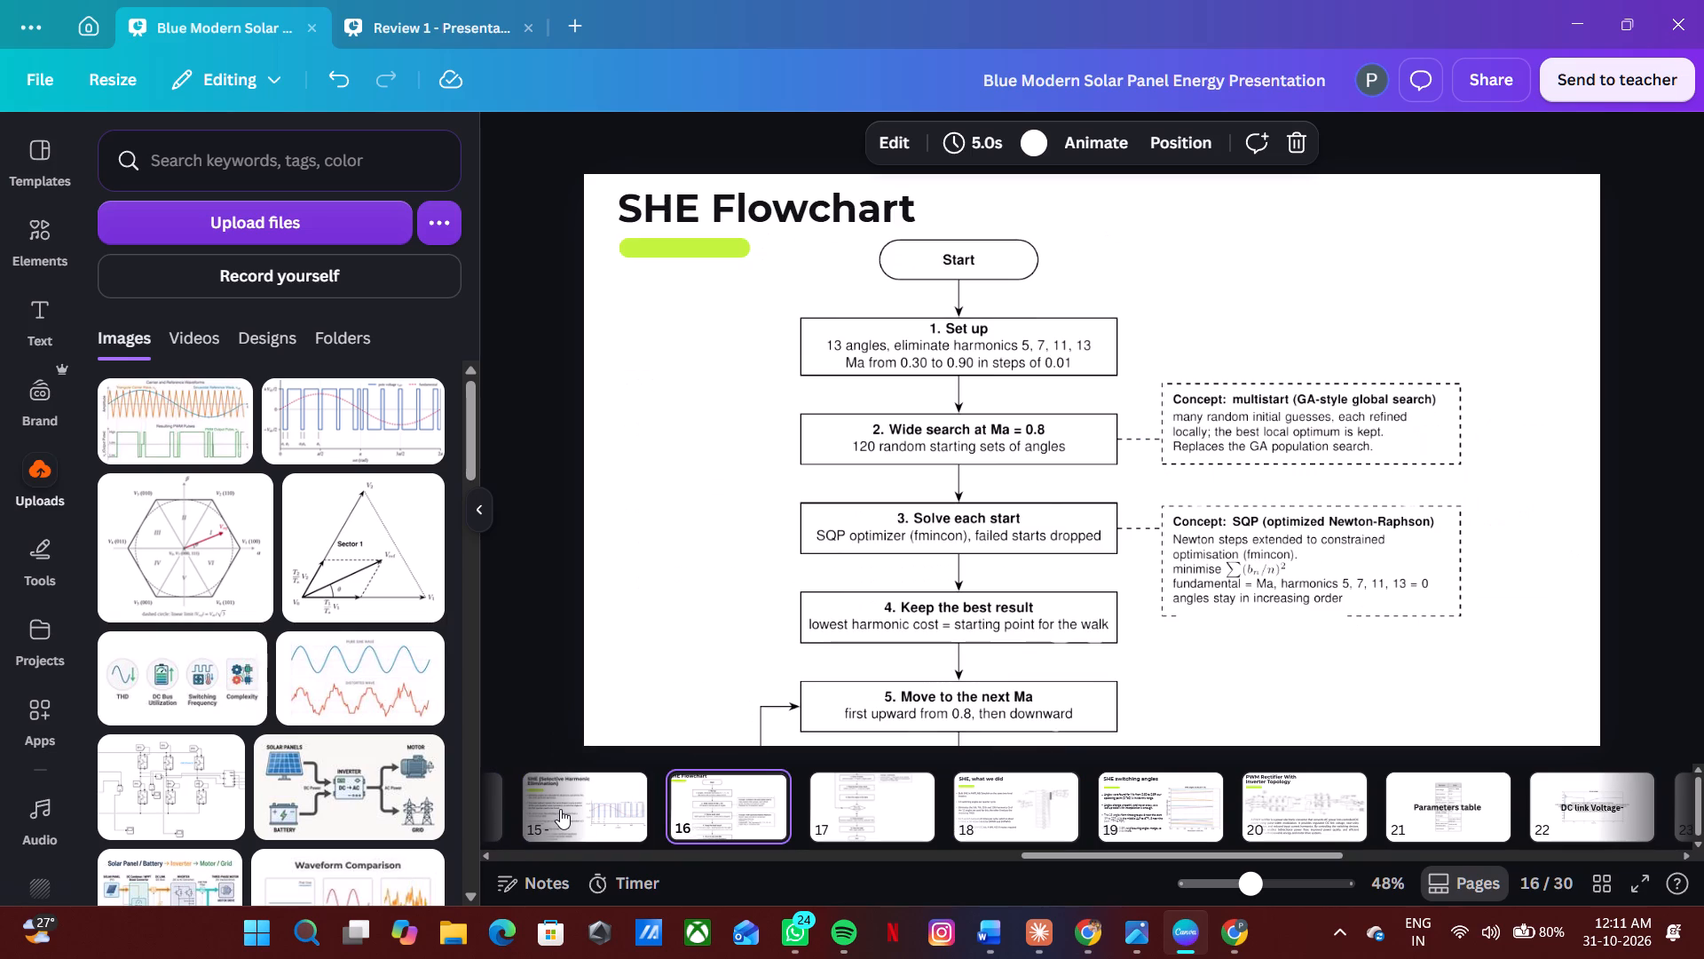
pyautogui.press('Right')
pyautogui.press('Right')
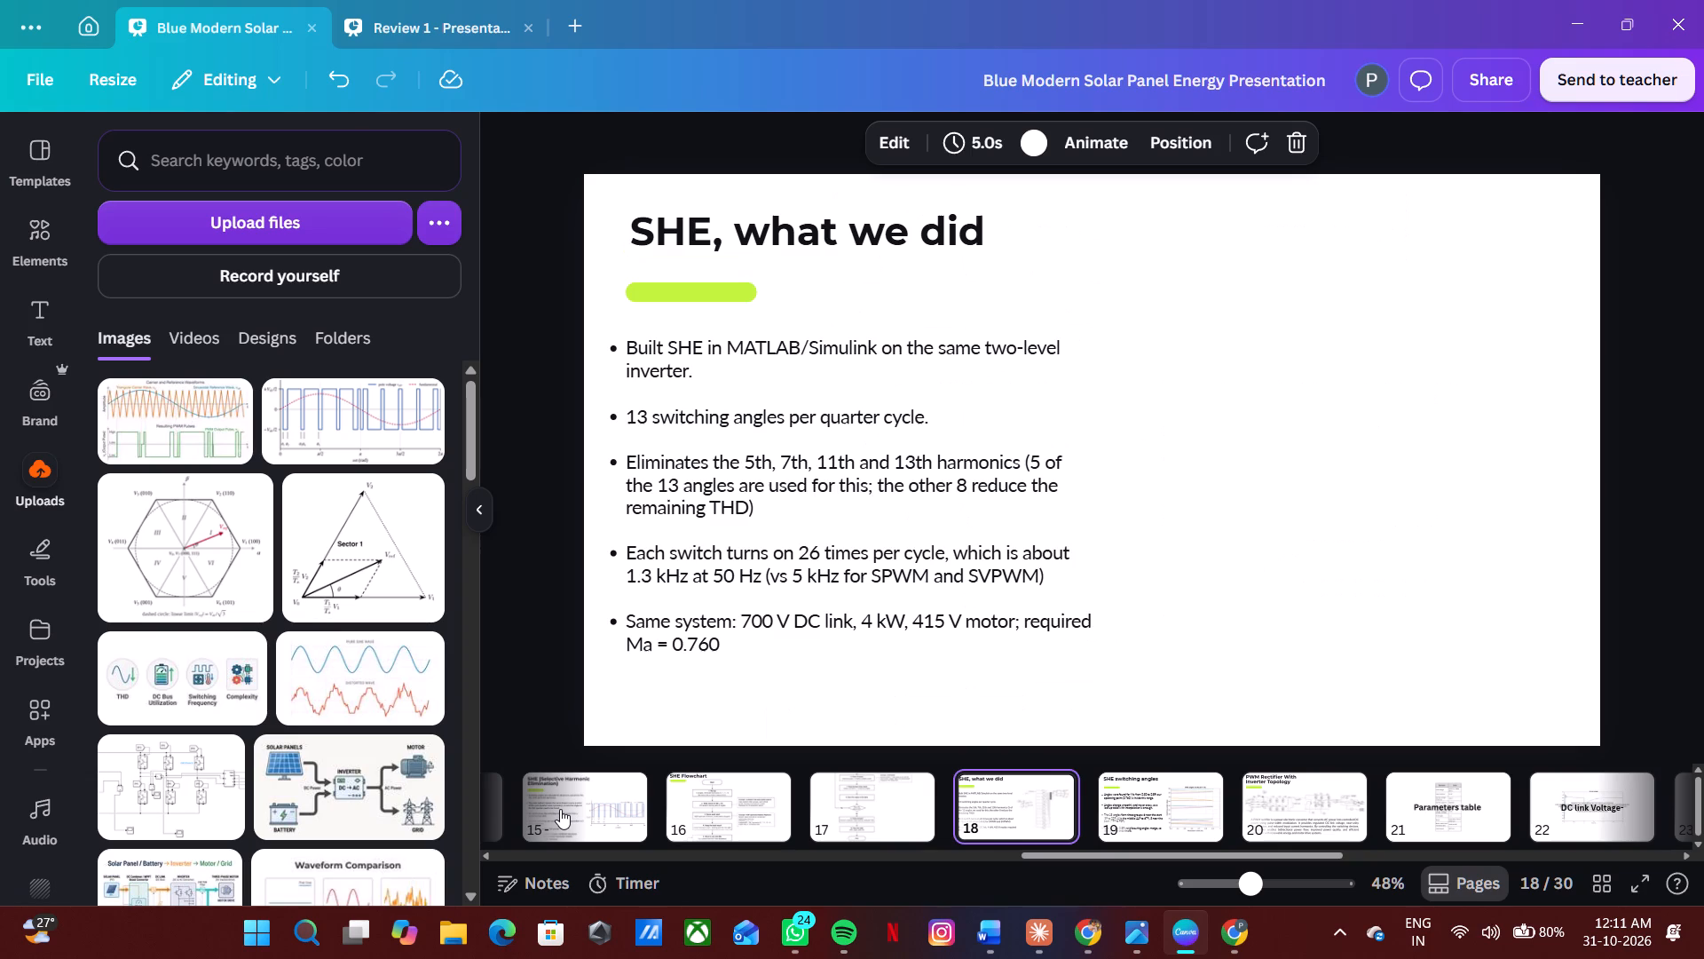
pyautogui.press('Right')
pyautogui.press('Right')
pyautogui.press('Right')
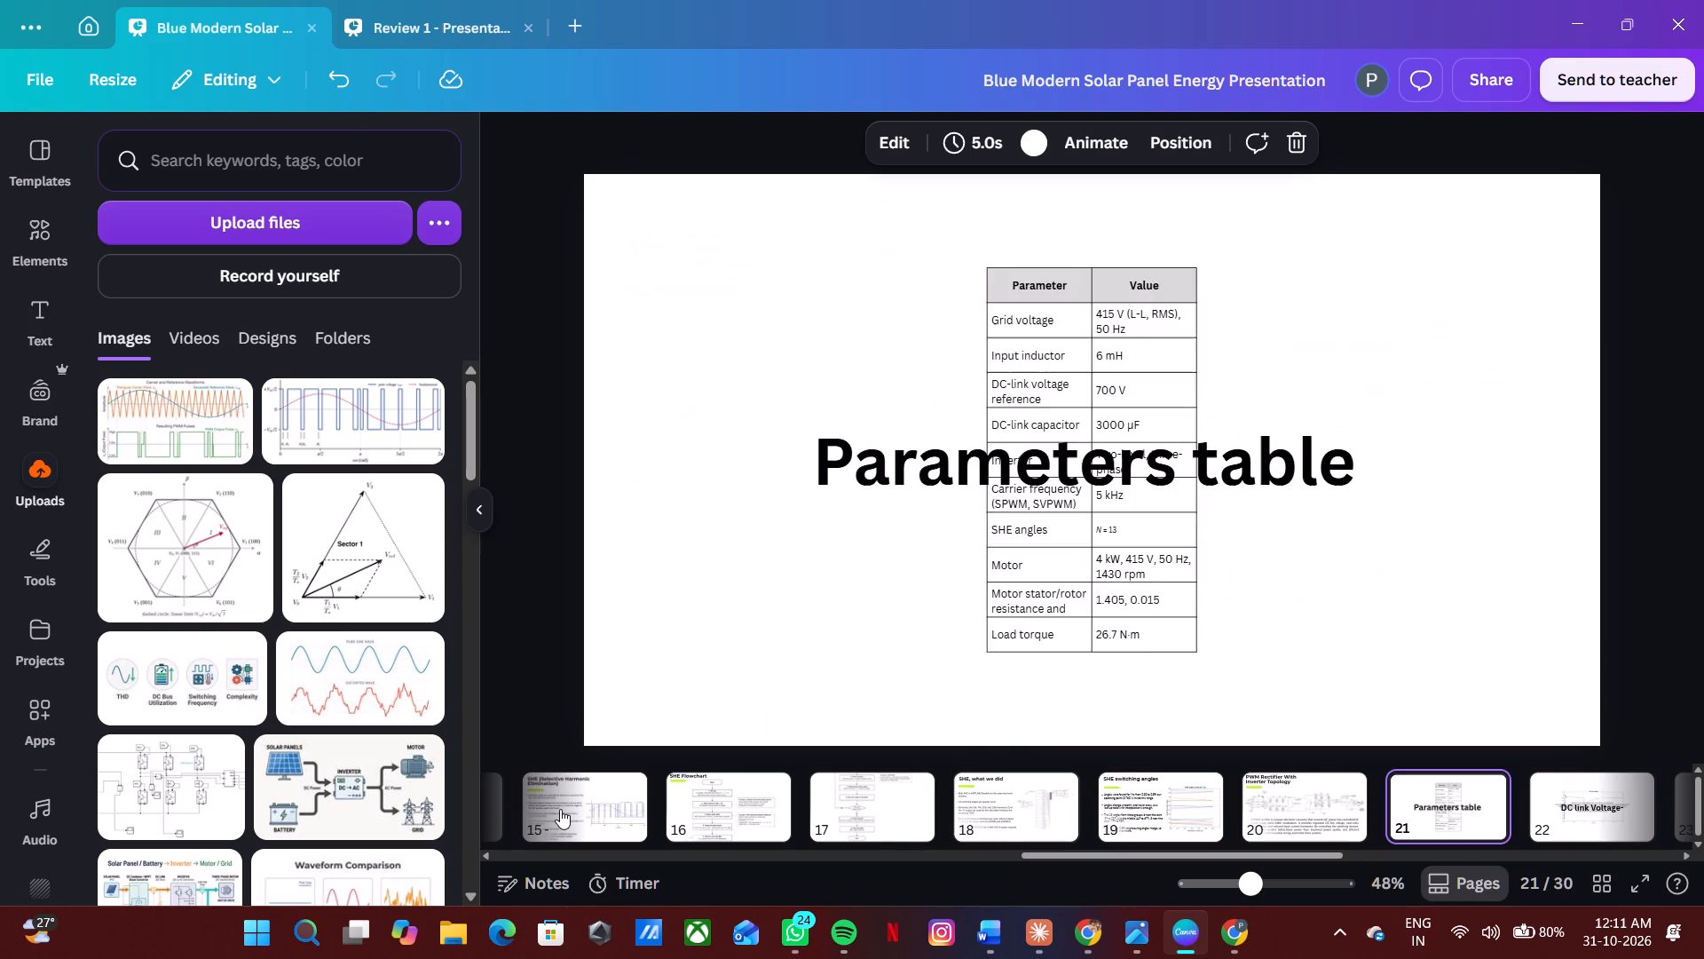
pyautogui.press('Right')
pyautogui.press('Left')
pyautogui.press('Left')
pyautogui.press('Right')
pyautogui.press('Left')
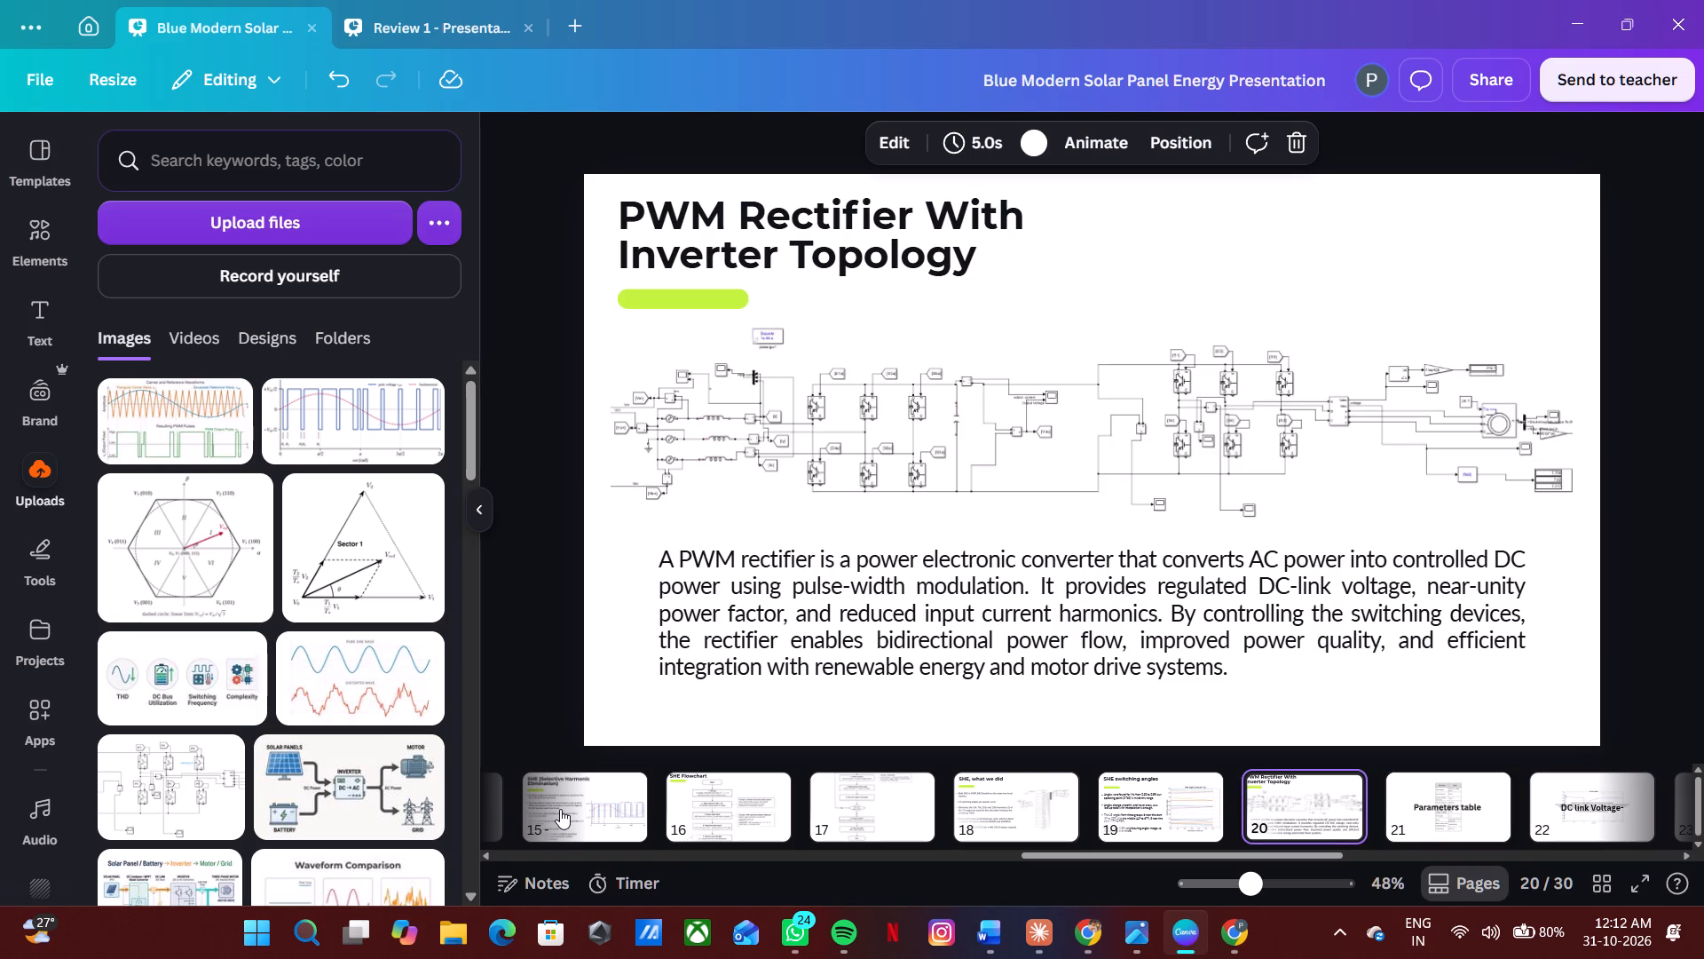
pyautogui.press('Right')
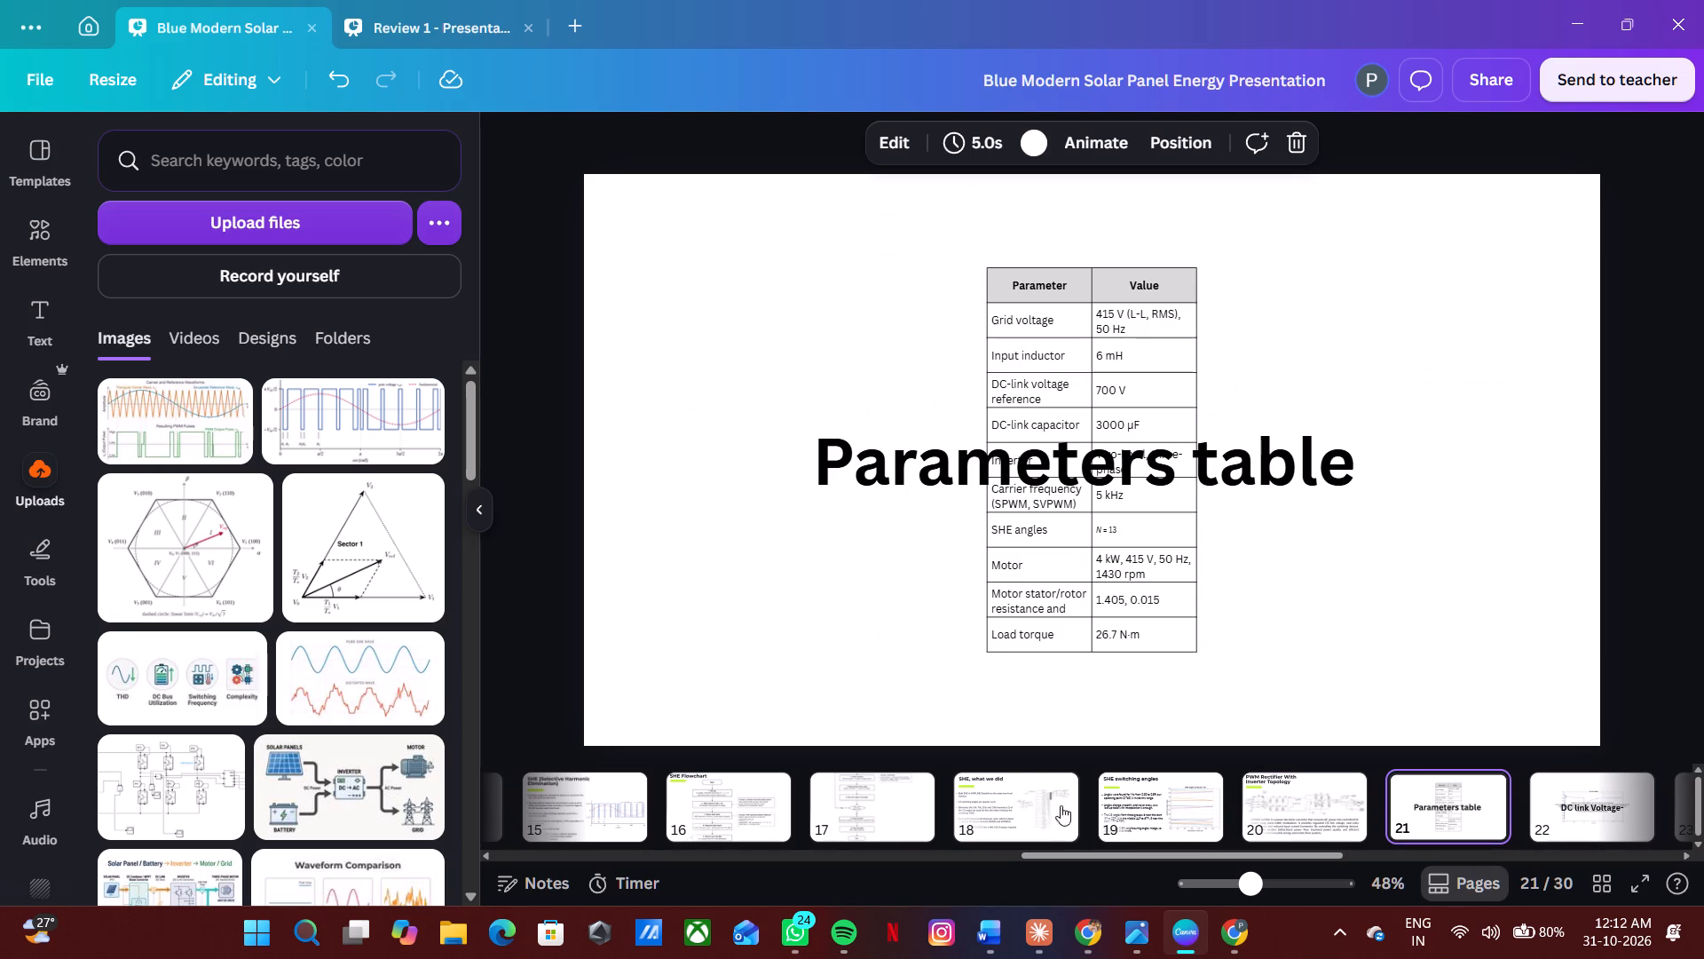
# Duplicate the SHE switching angles slide and place the copy between the PWM Rectifier and Parameters table slides.
pyautogui.click(1329, 824)
pyautogui.click(1127, 809)
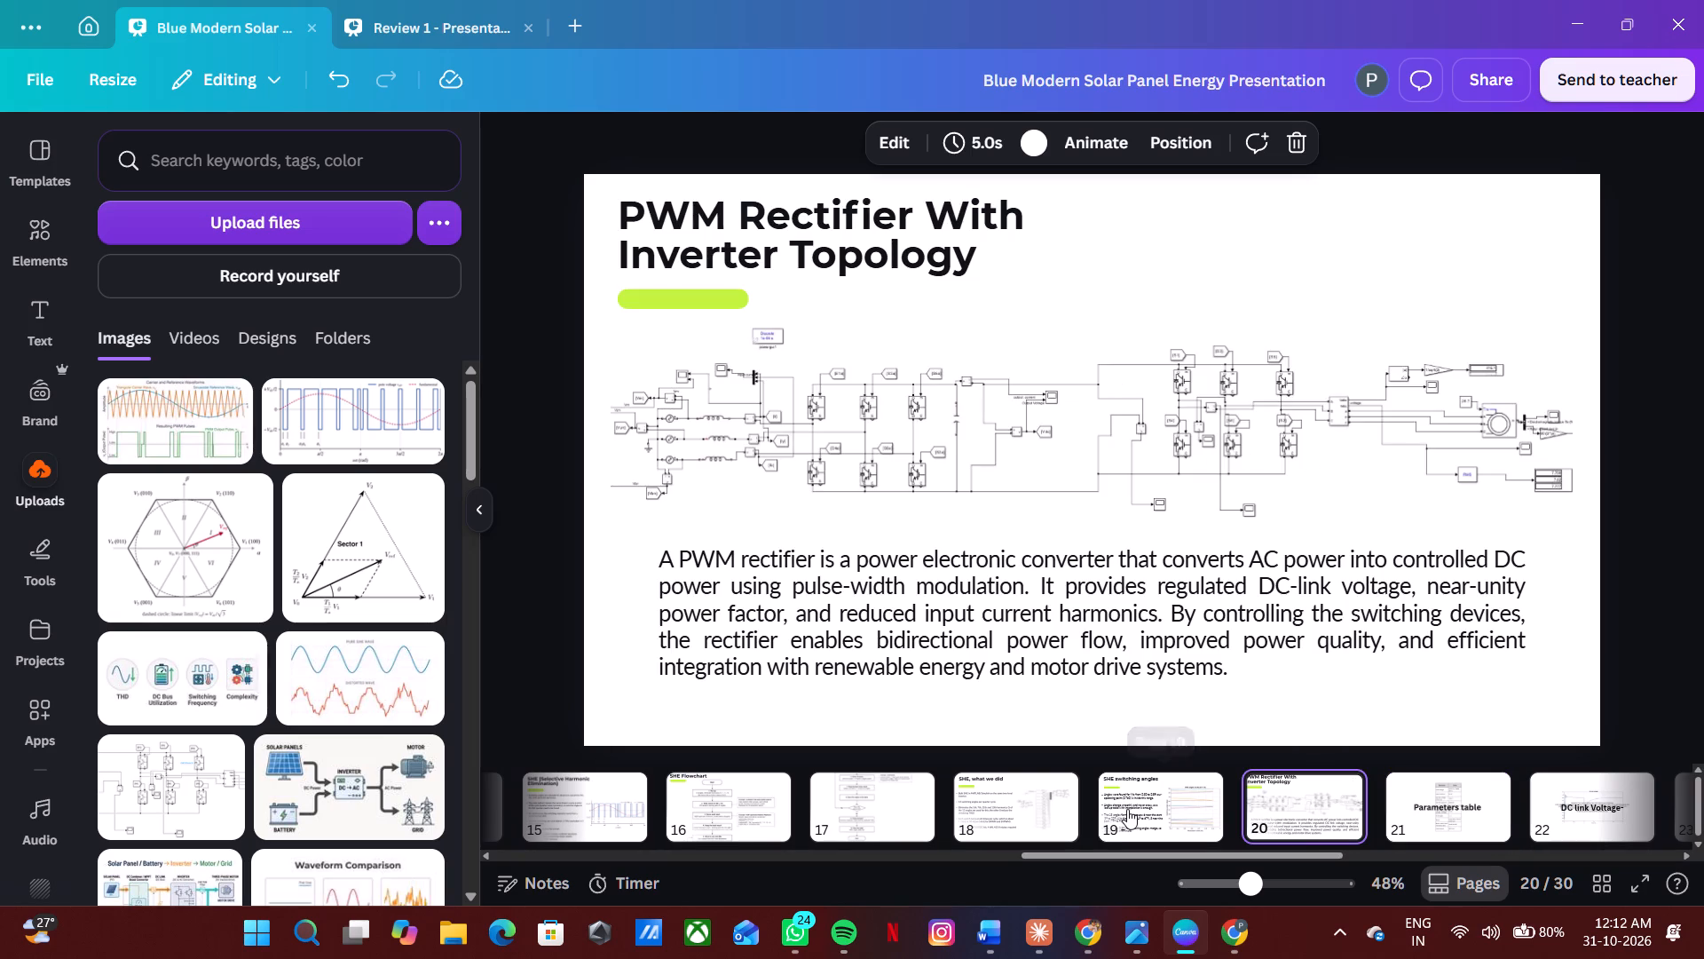
pyautogui.hotkey('ctrl', 'd')
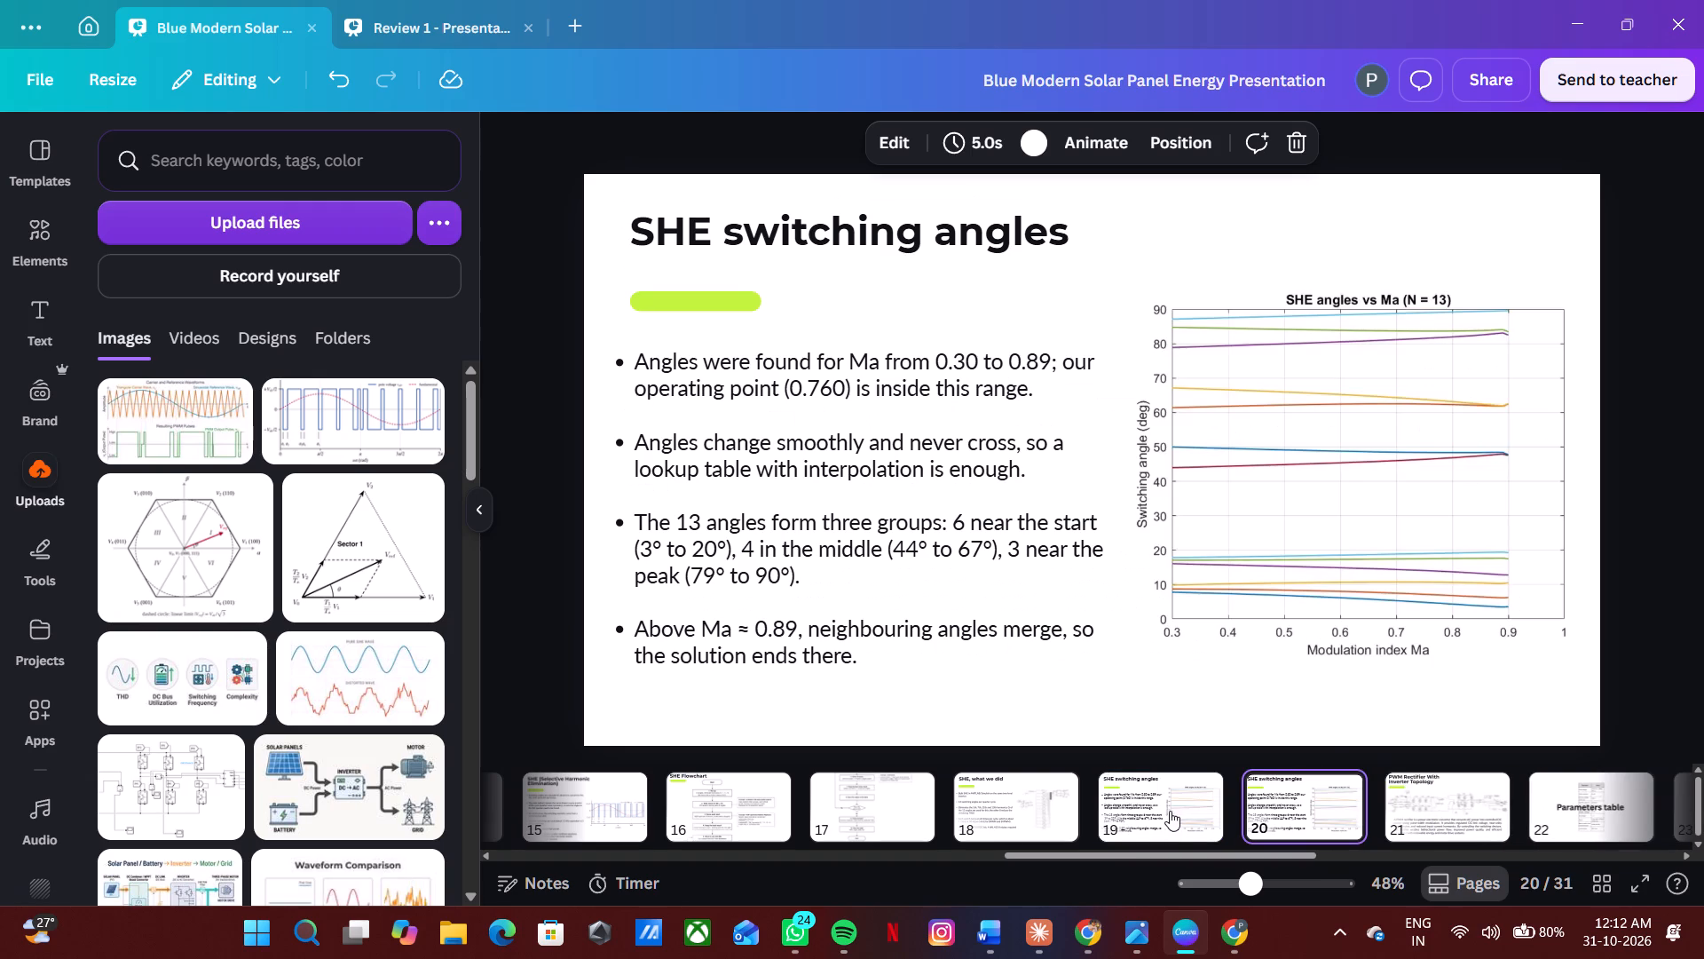
pyautogui.moveTo(1284, 811); pyautogui.dragTo(1438, 822)
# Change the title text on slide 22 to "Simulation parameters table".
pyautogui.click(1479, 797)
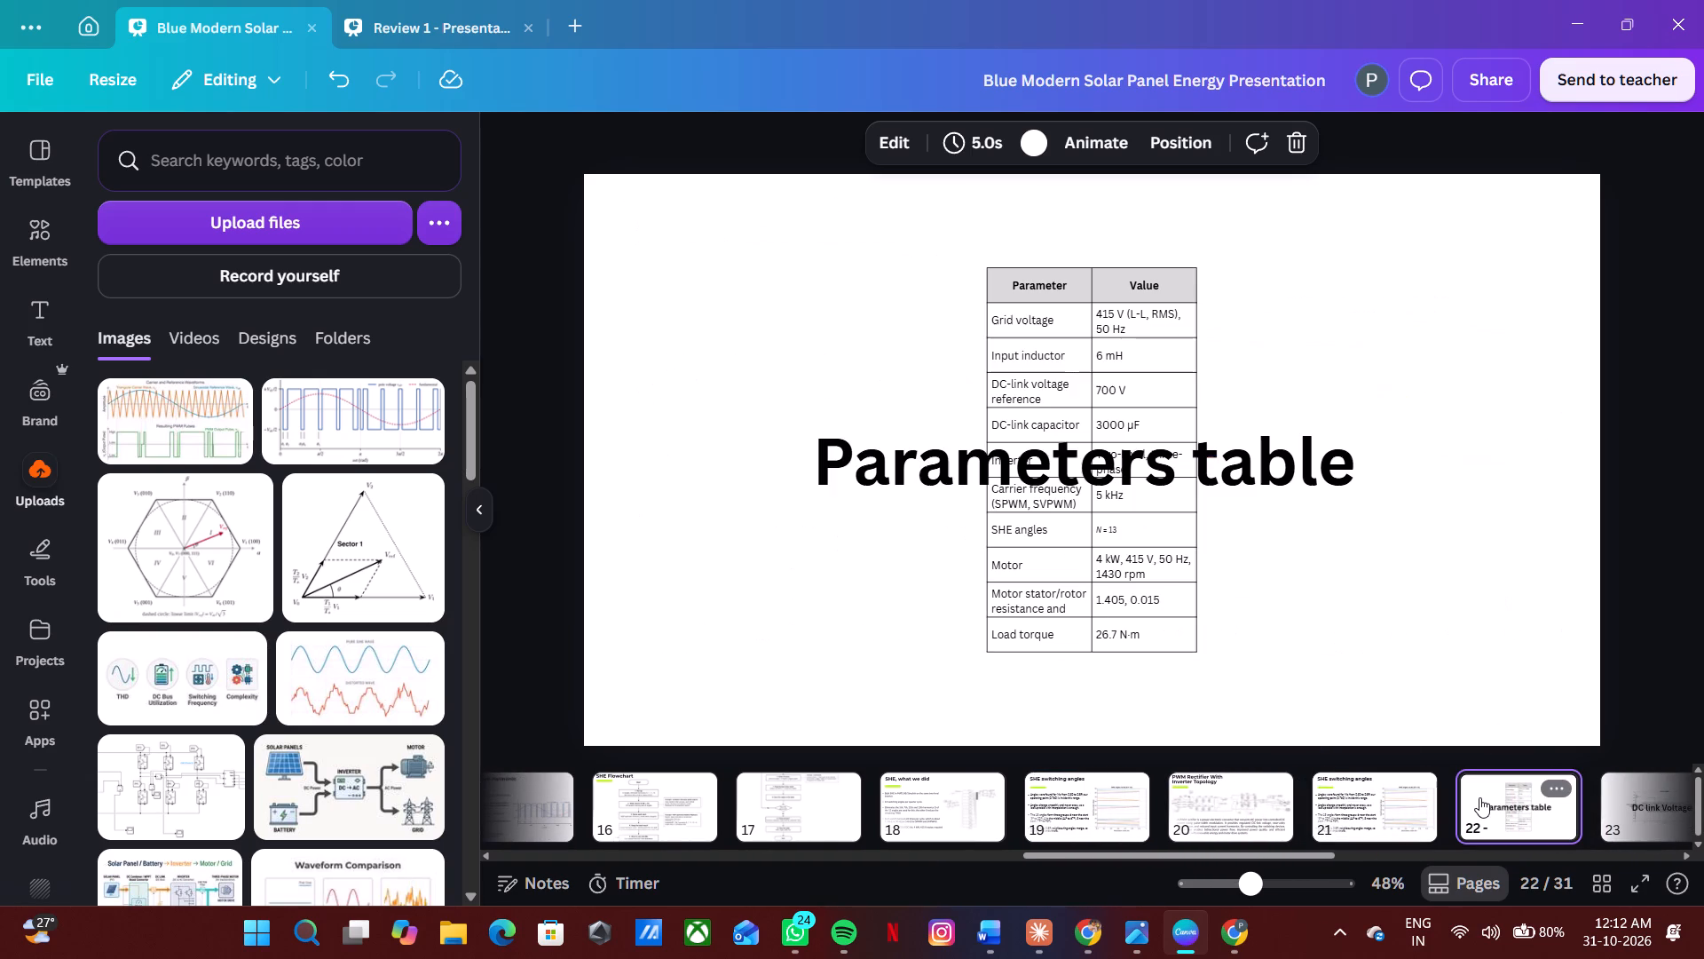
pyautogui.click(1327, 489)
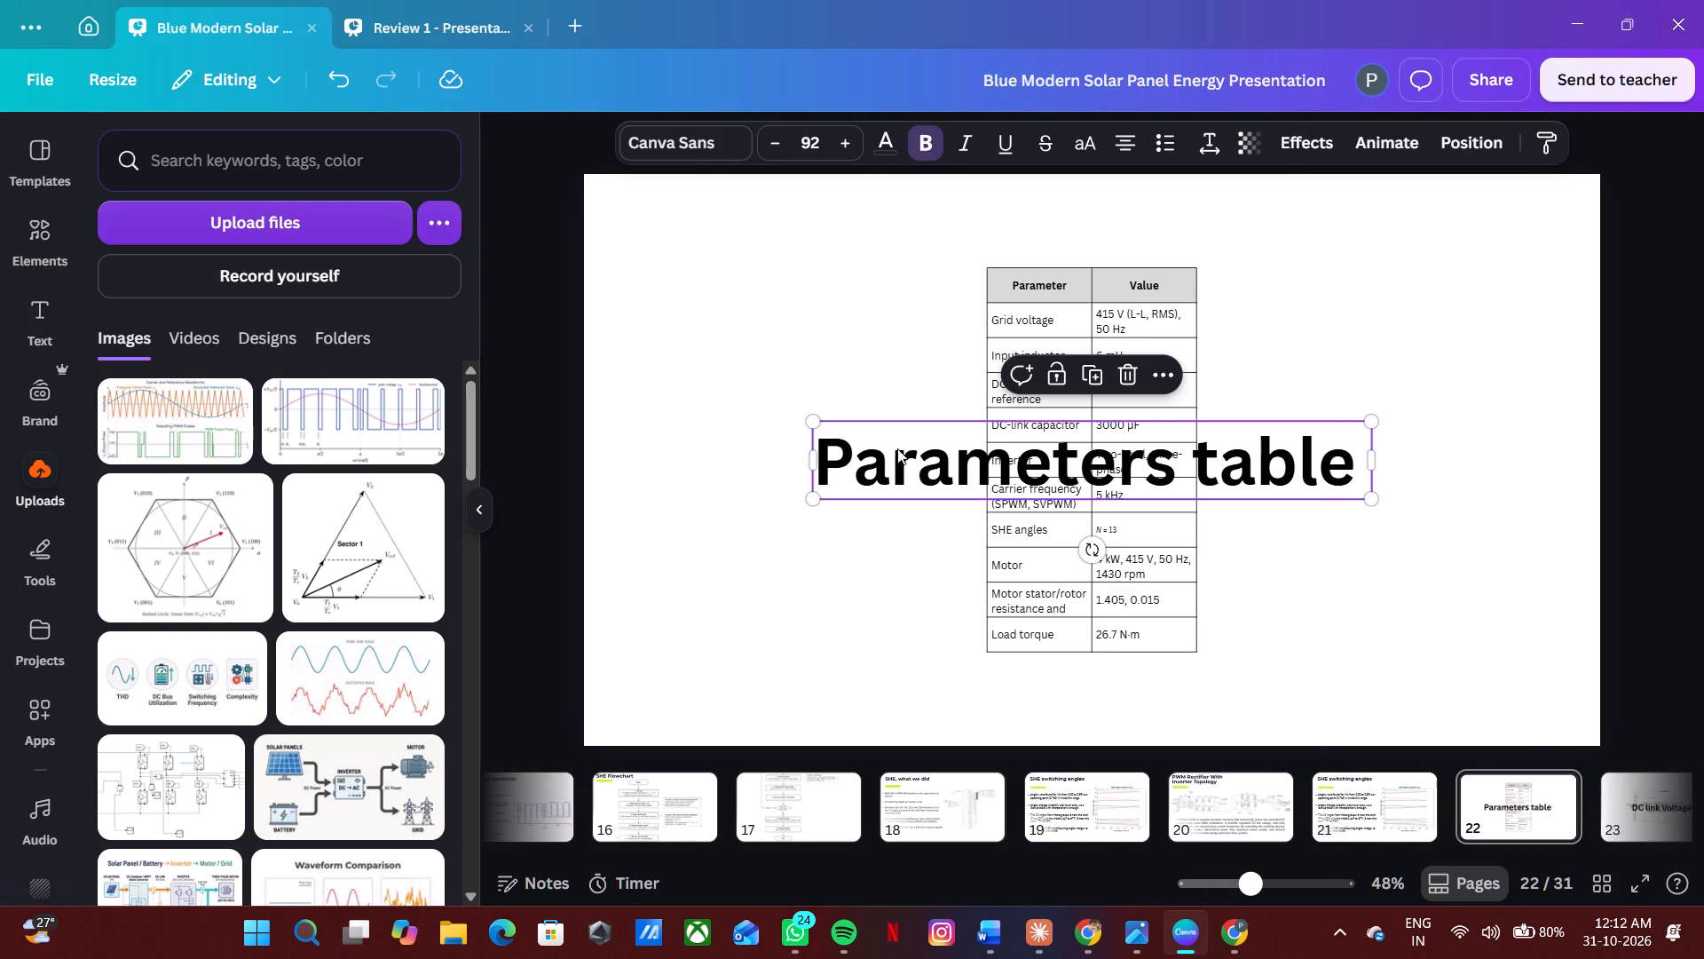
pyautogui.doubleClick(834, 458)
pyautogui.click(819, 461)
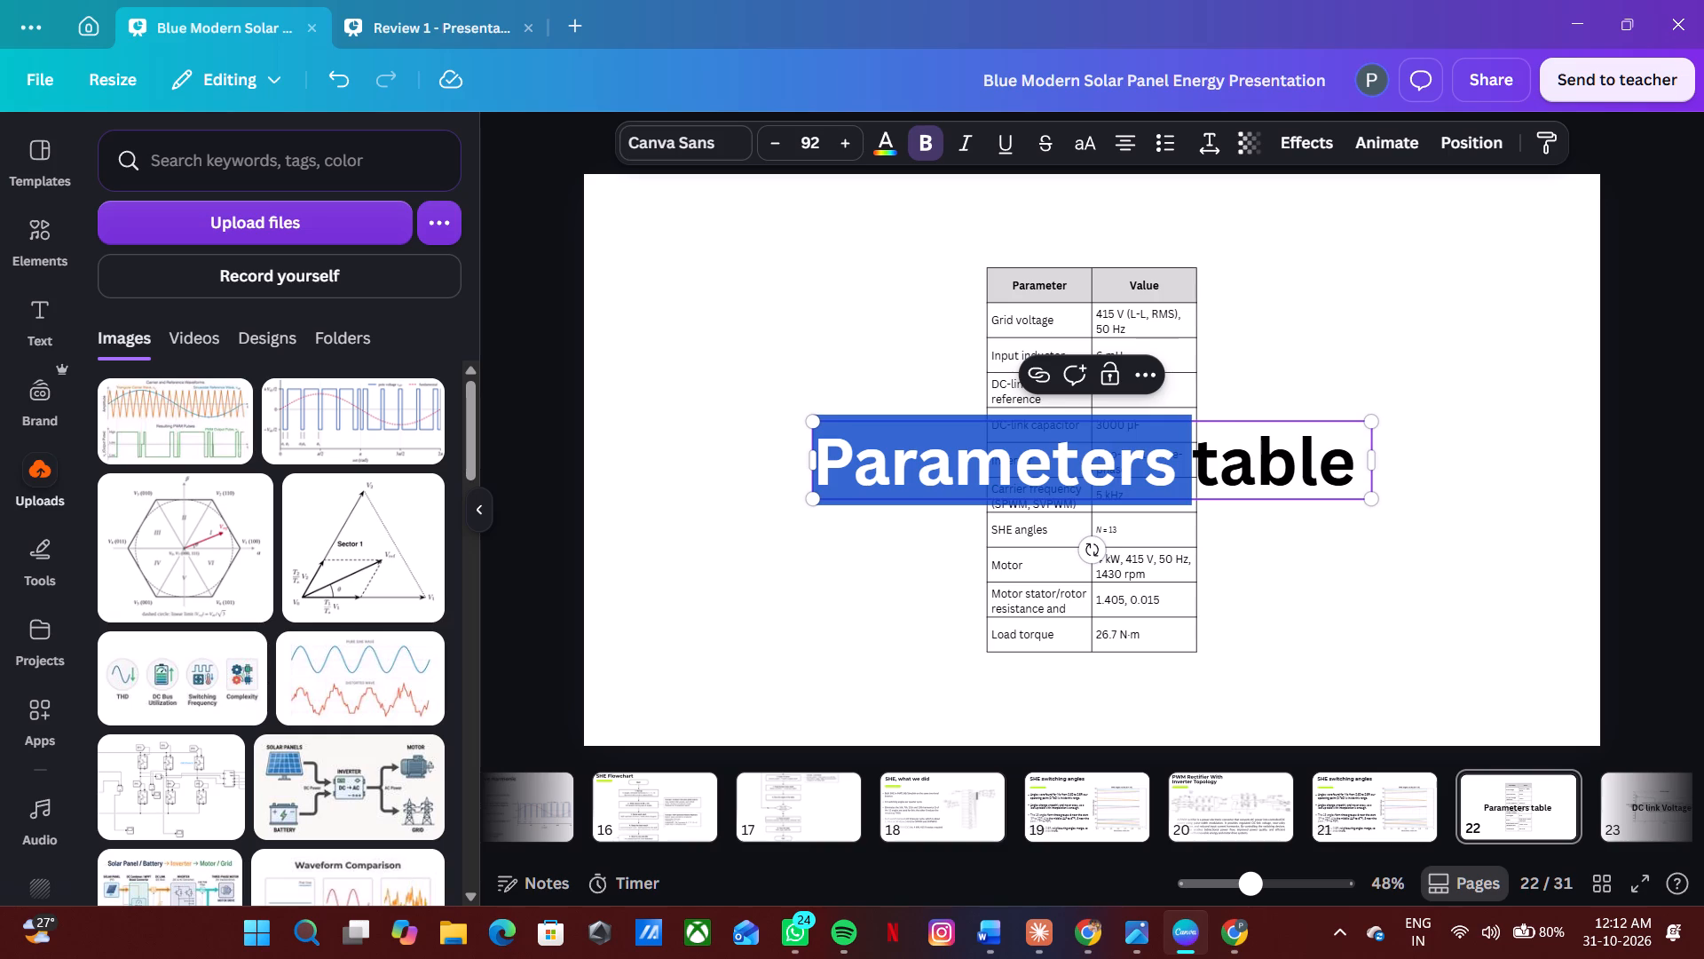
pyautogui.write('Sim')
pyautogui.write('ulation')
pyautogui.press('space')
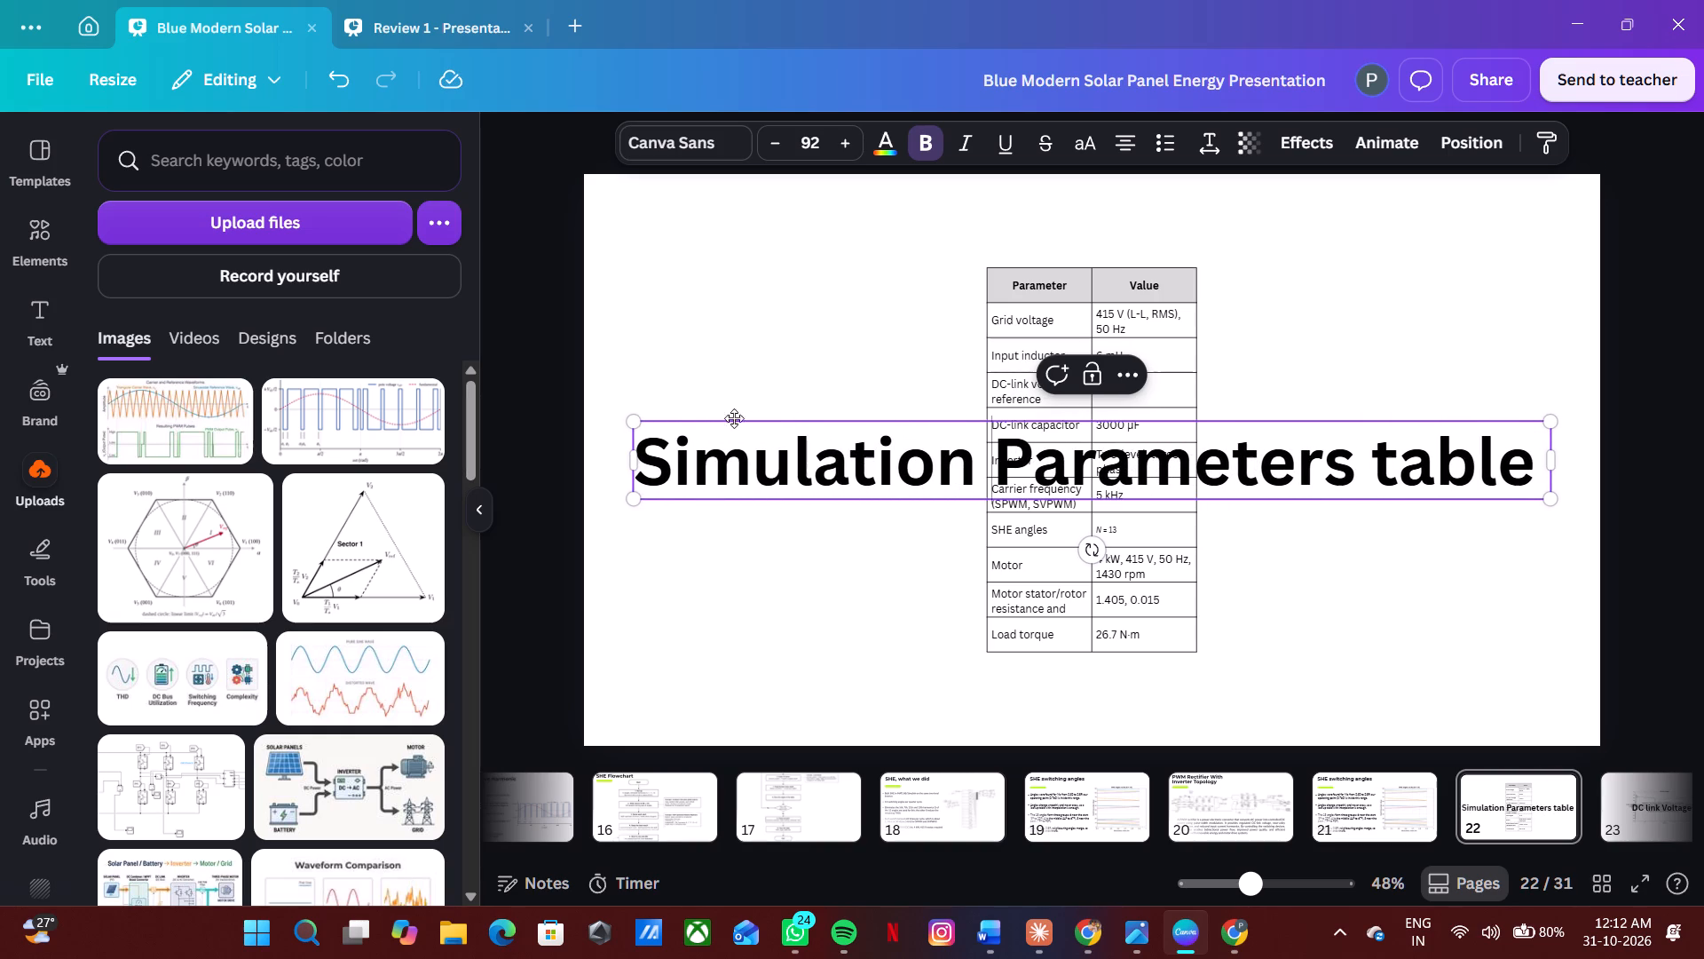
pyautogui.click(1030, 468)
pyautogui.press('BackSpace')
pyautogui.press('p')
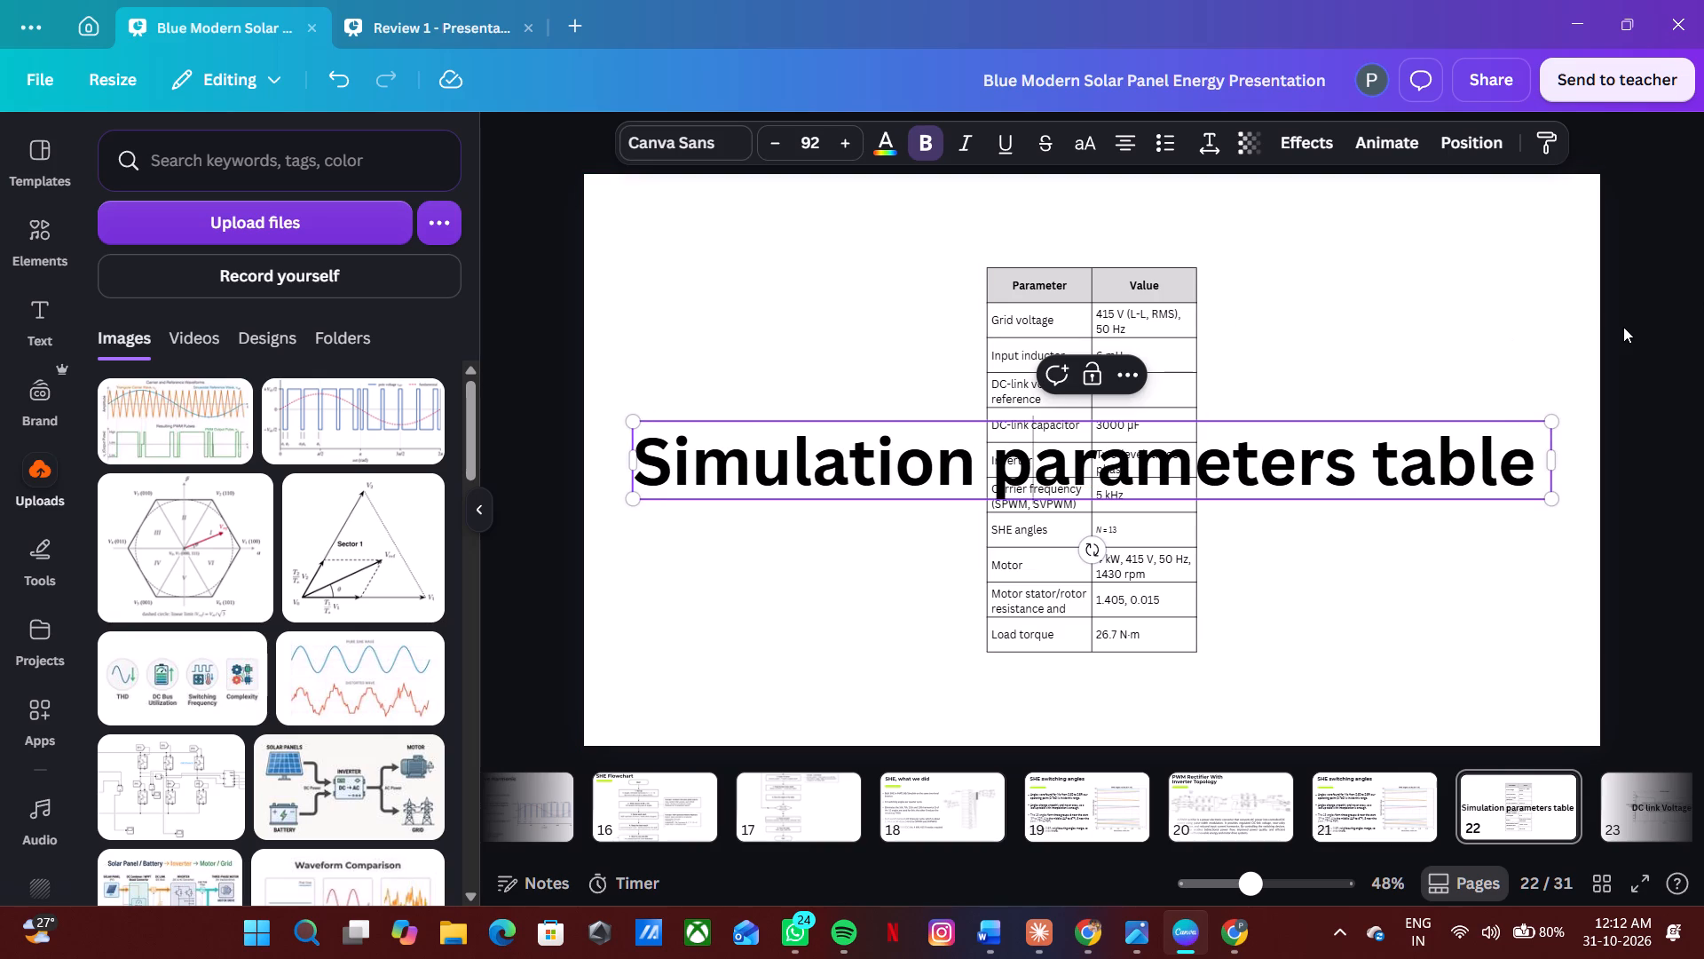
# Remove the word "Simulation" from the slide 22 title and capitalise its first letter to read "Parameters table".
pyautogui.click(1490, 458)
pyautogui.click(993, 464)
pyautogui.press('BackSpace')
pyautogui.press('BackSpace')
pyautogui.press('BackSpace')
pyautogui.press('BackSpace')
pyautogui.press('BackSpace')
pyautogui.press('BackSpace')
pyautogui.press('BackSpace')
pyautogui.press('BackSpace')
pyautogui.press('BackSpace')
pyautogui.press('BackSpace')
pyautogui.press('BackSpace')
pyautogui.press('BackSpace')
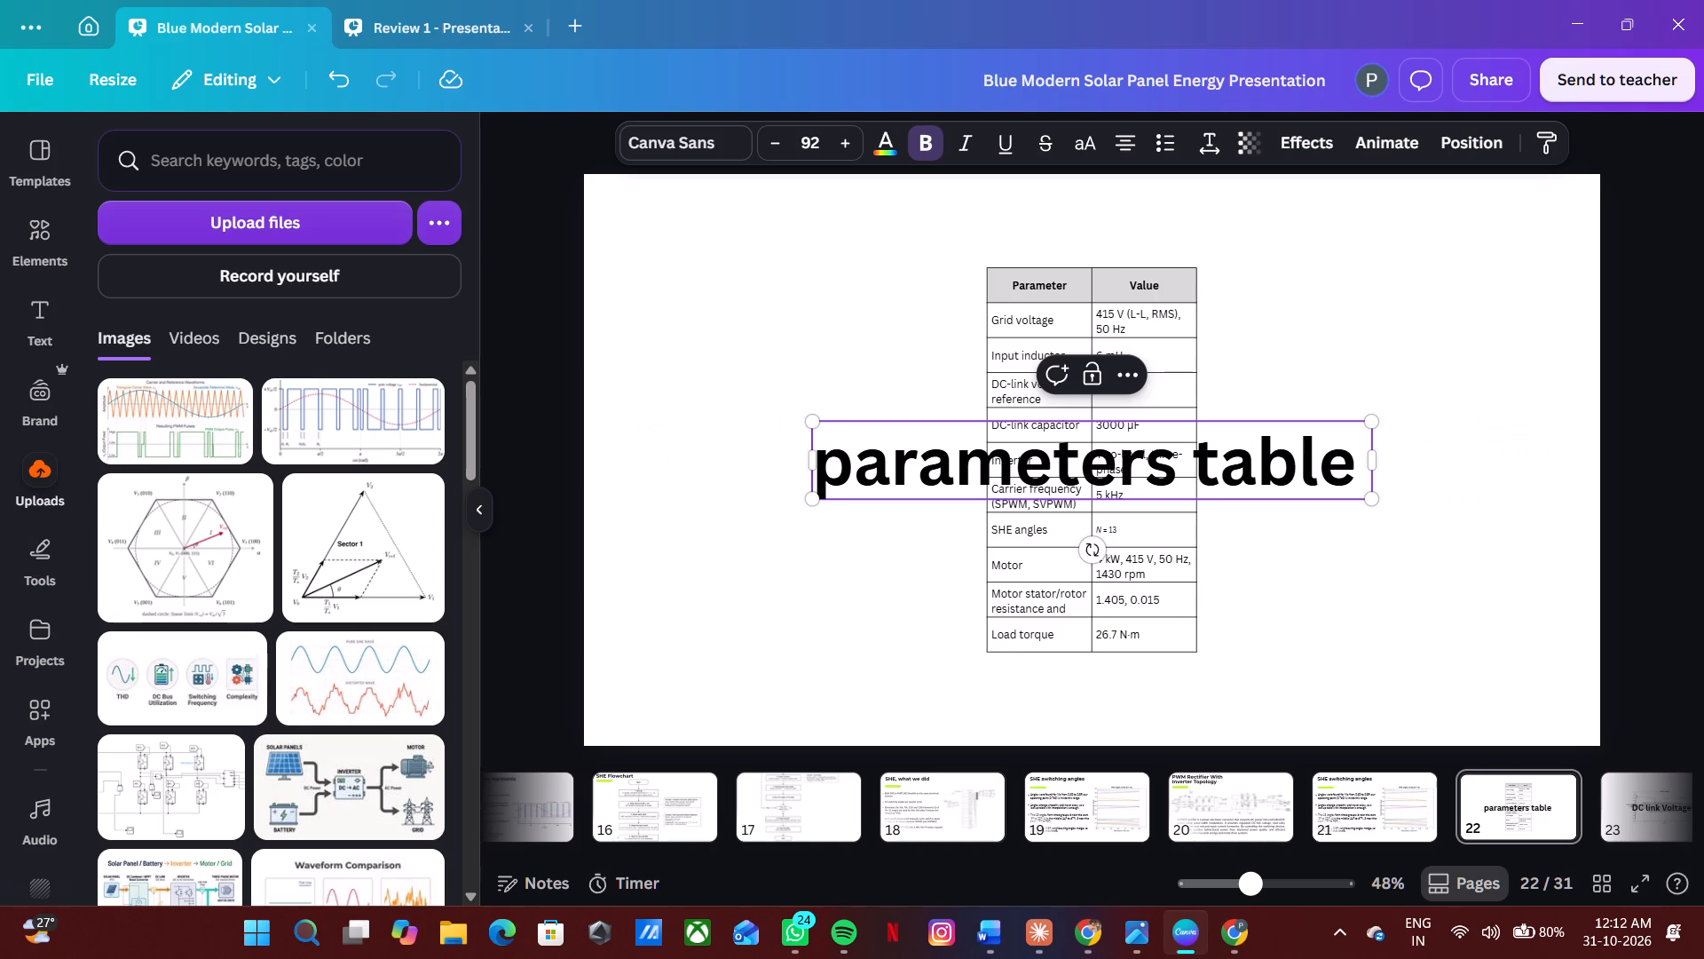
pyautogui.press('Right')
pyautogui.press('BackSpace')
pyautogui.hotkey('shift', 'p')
# Copy the "Parameters table" title from slide 22 and replace the SHE switching angles heading on slide 21 with it.
pyautogui.hotkey('ctrl', 'a')
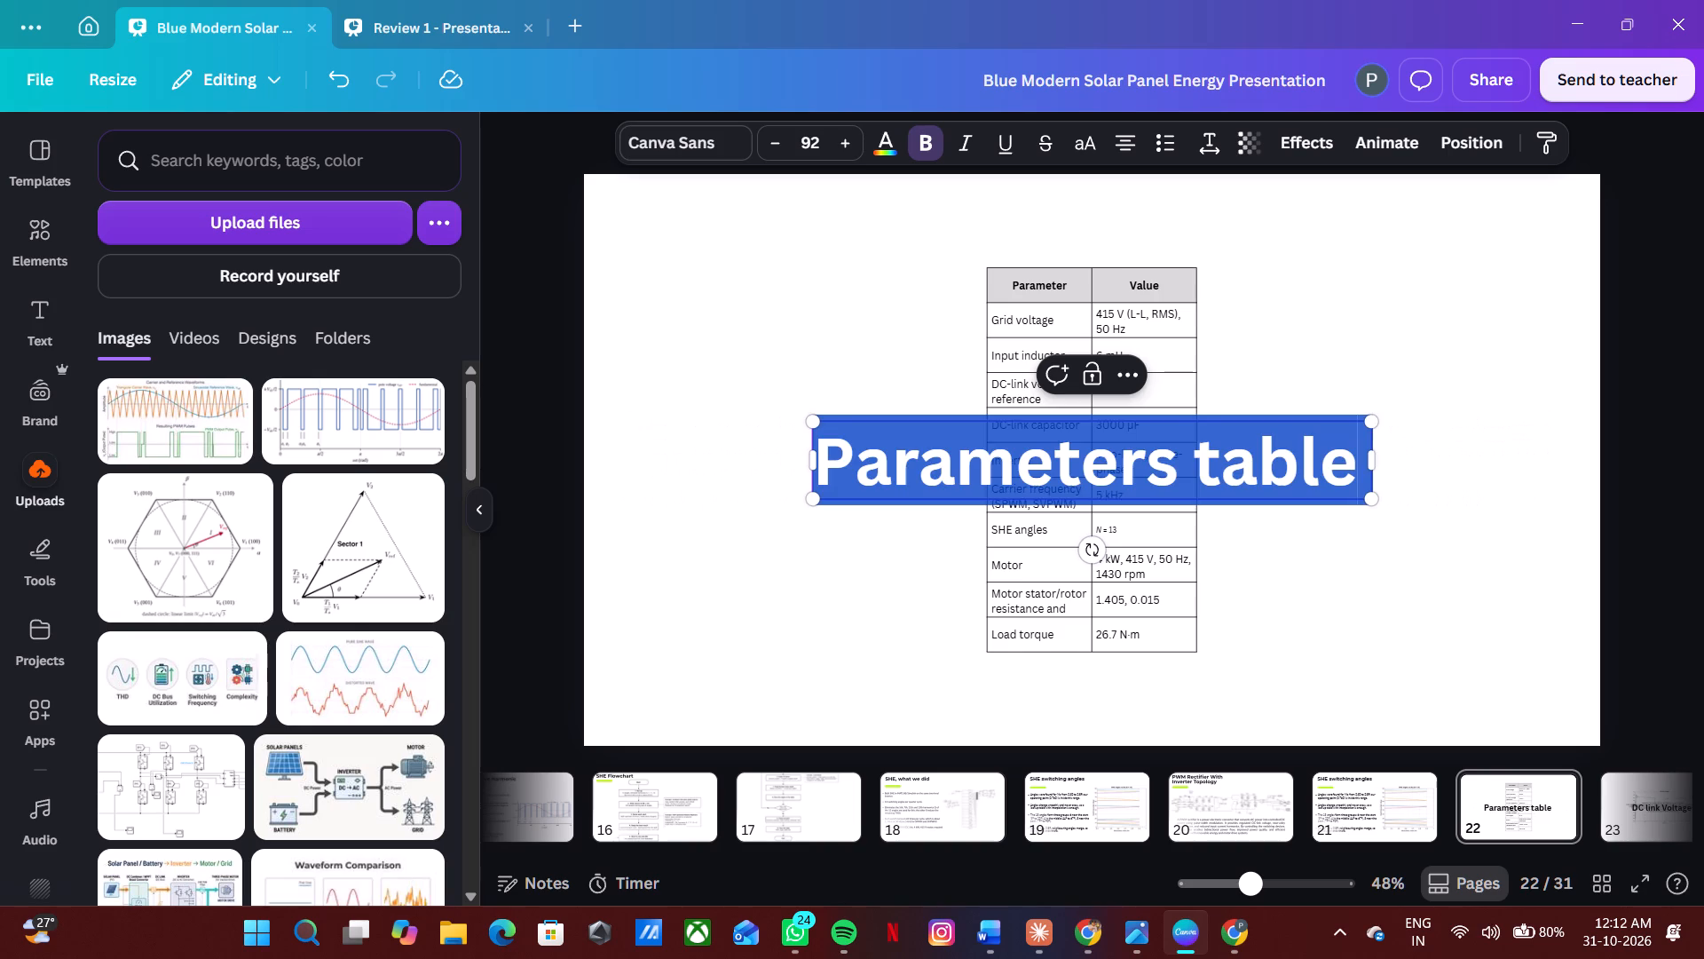
pyautogui.hotkey('ctrl', 'c')
pyautogui.click(1260, 820)
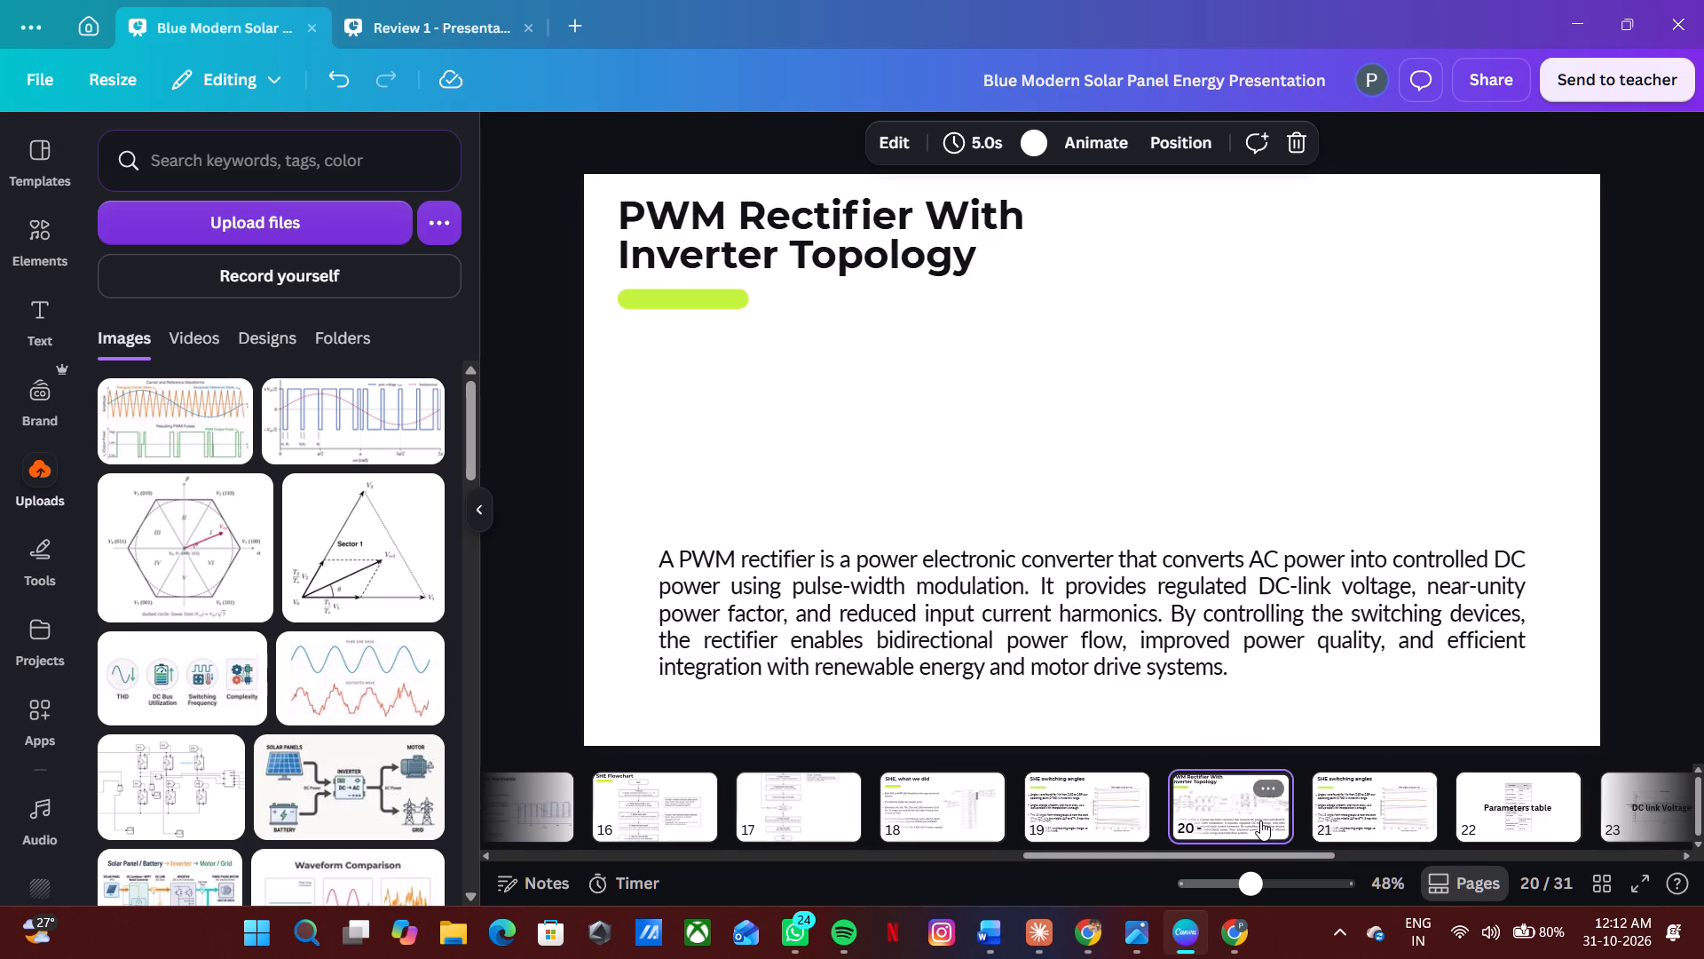
pyautogui.click(1384, 816)
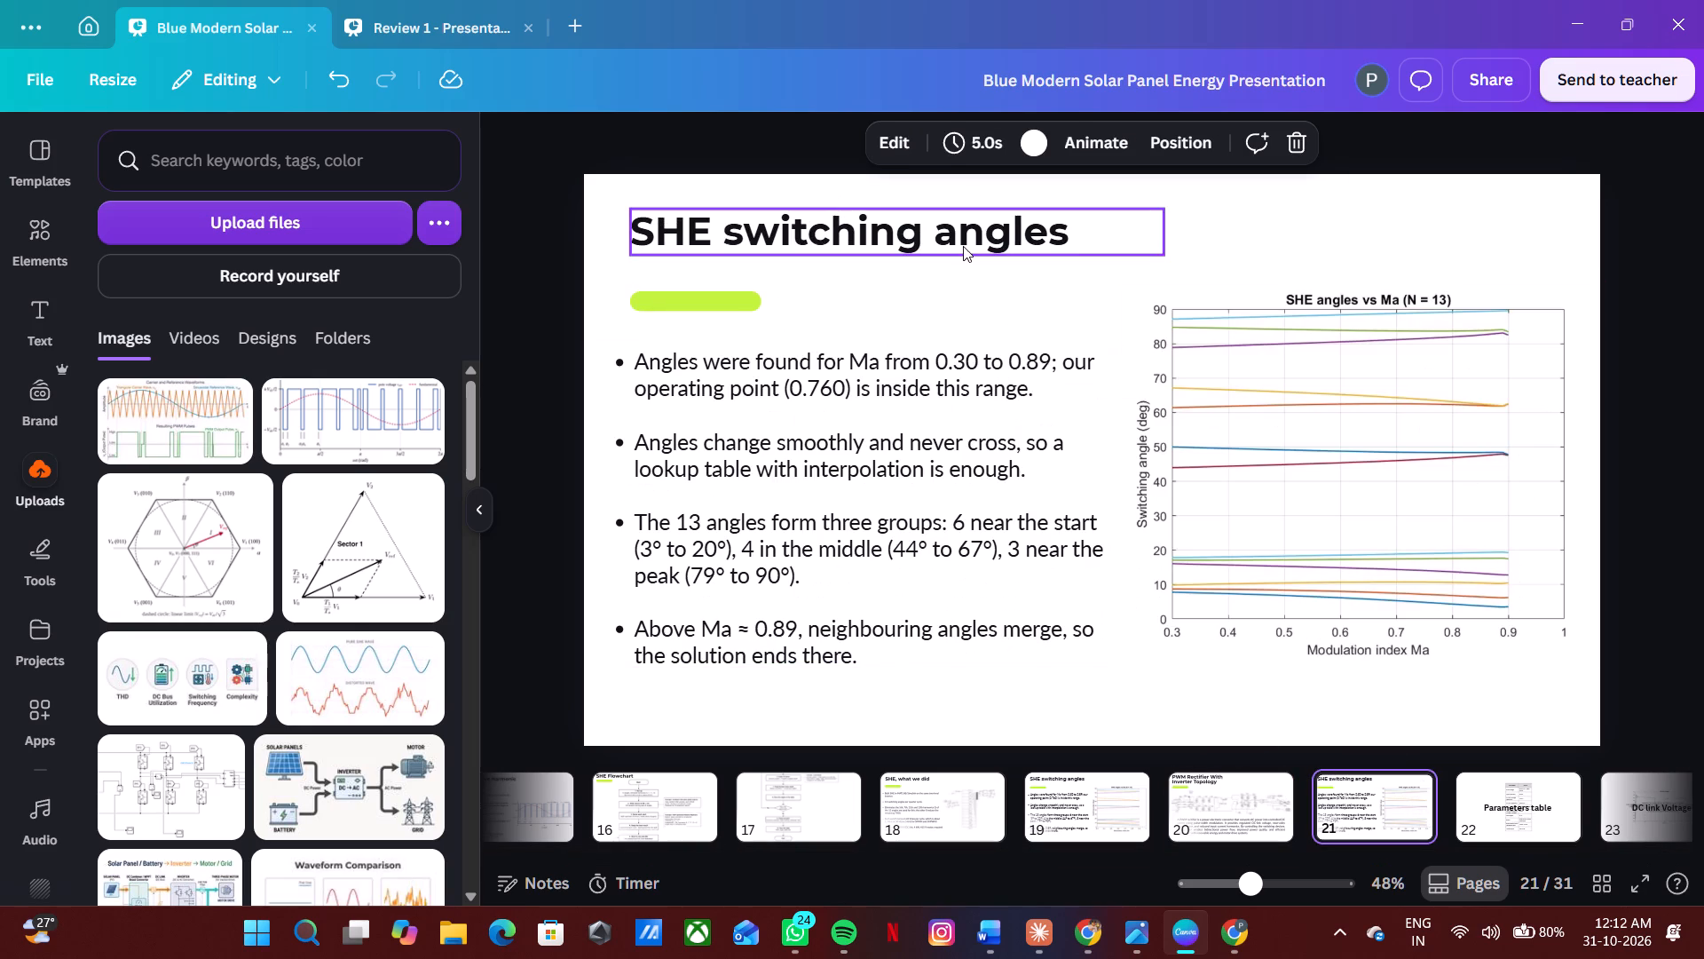
pyautogui.doubleClick(963, 246)
pyautogui.hotkey('ctrl', 'v')
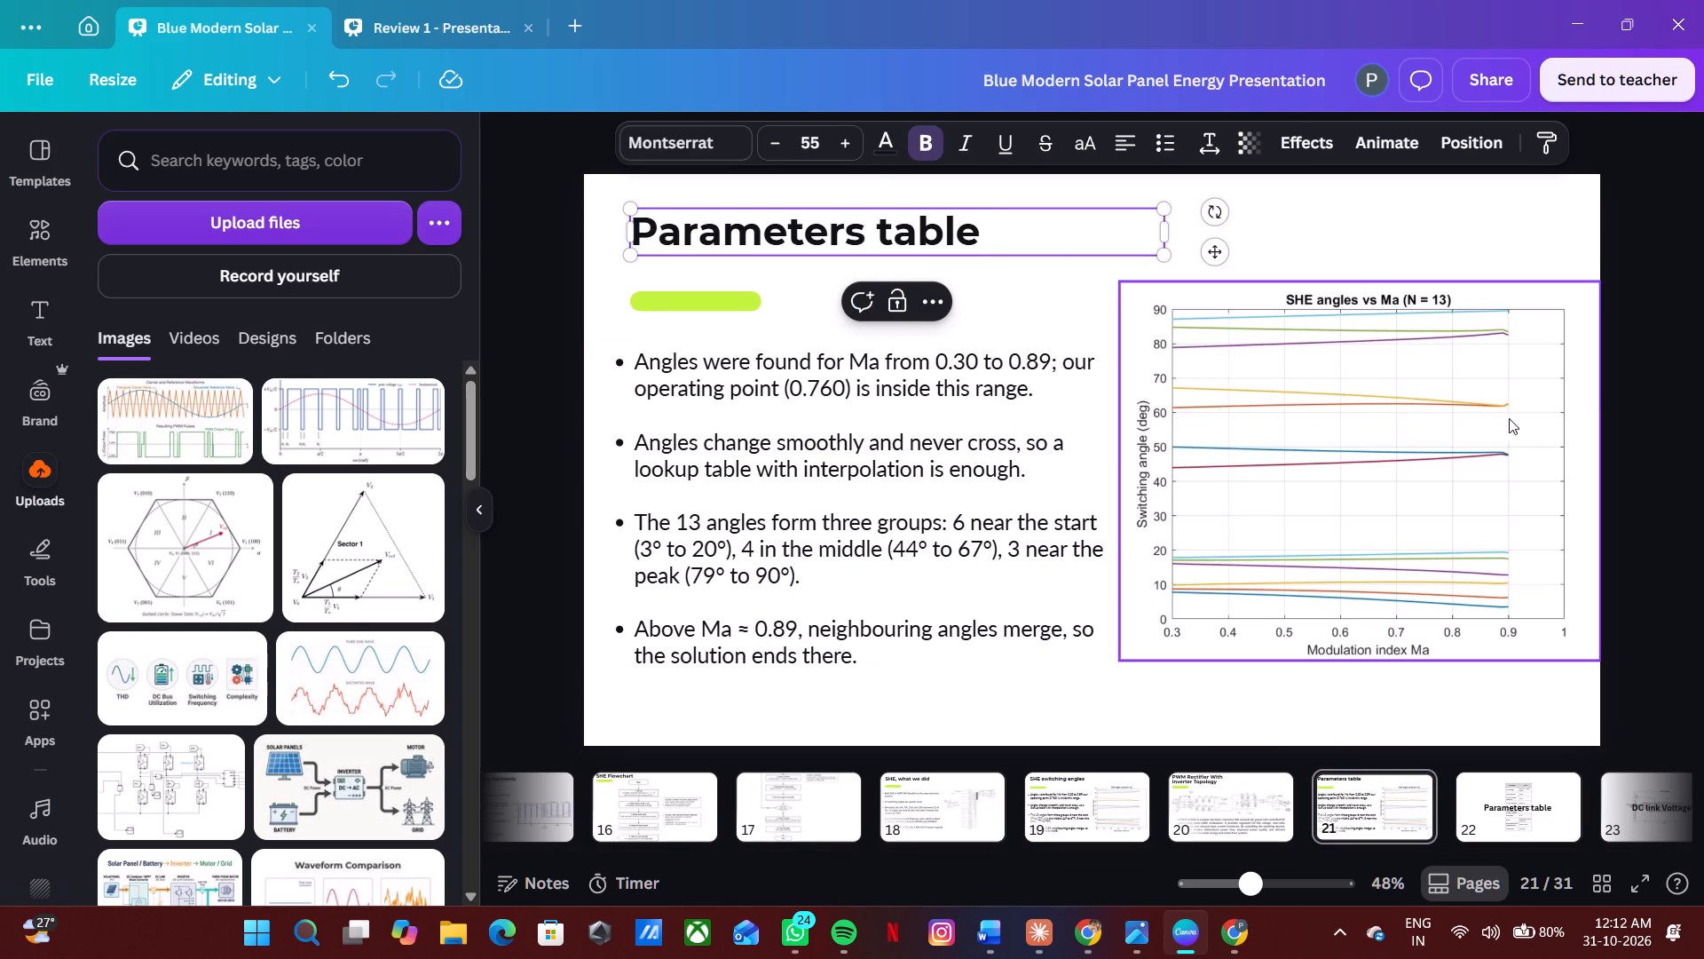
pyautogui.click(1647, 380)
# Copy the Input inductor value cell from slide 22 and delete the bulleted text about switching angles on slide 21.
pyautogui.click(1497, 796)
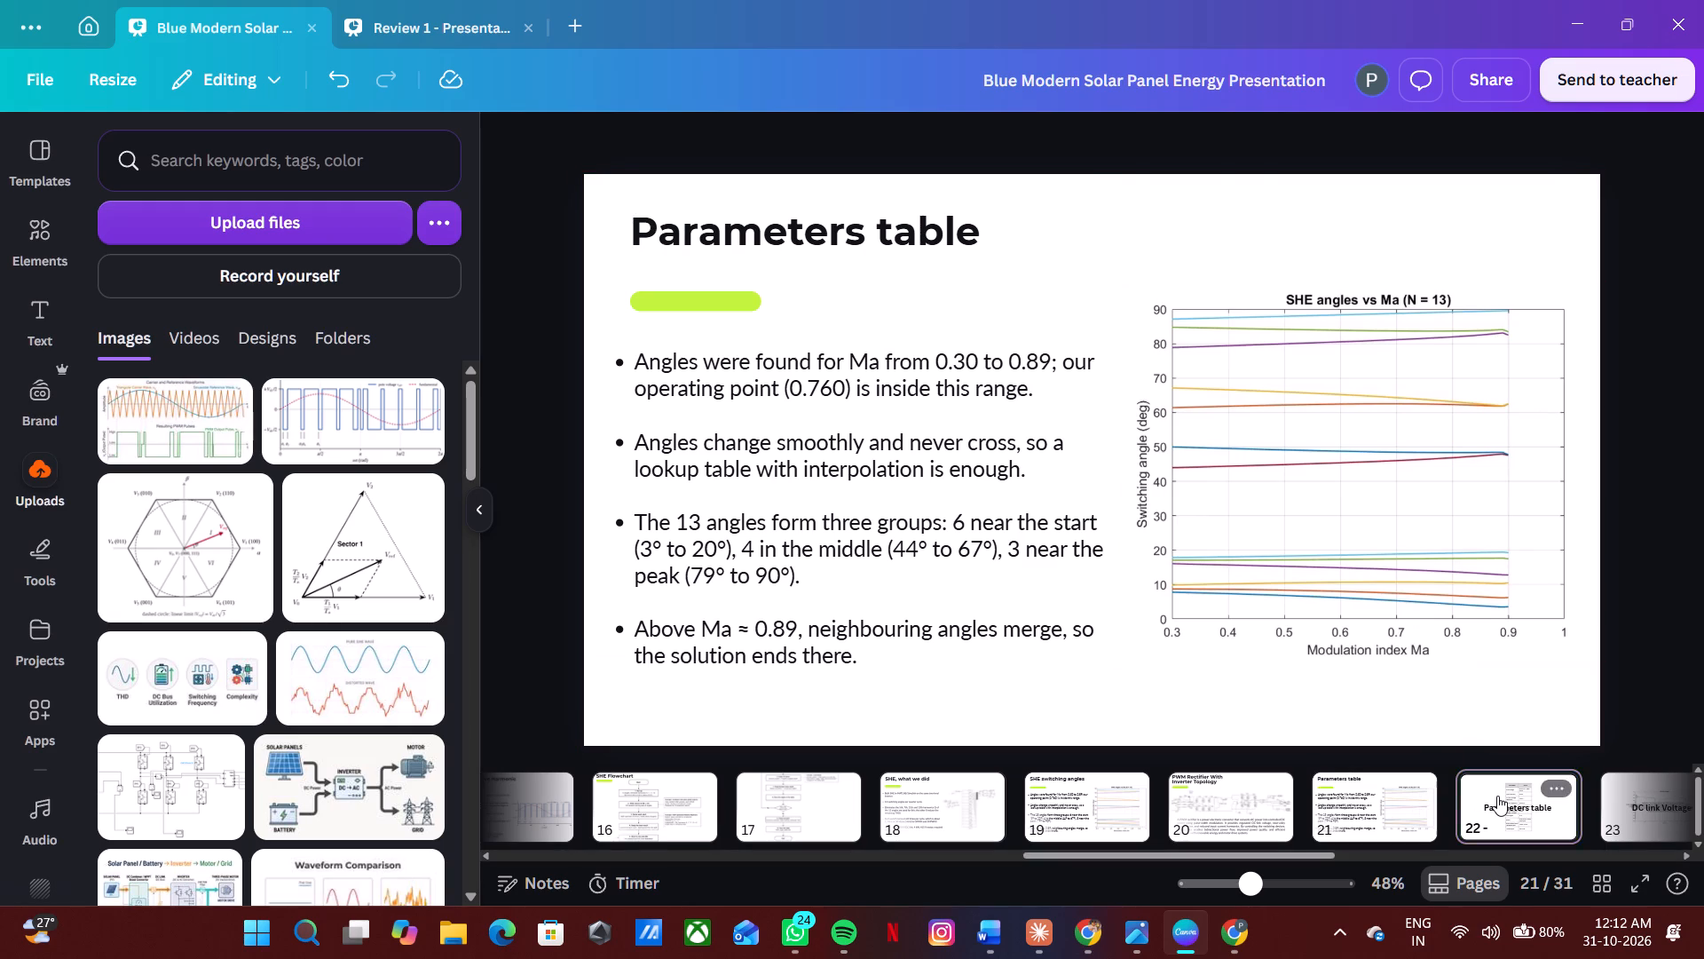
pyautogui.click(1166, 339)
pyautogui.hotkey('ctrl', 'c')
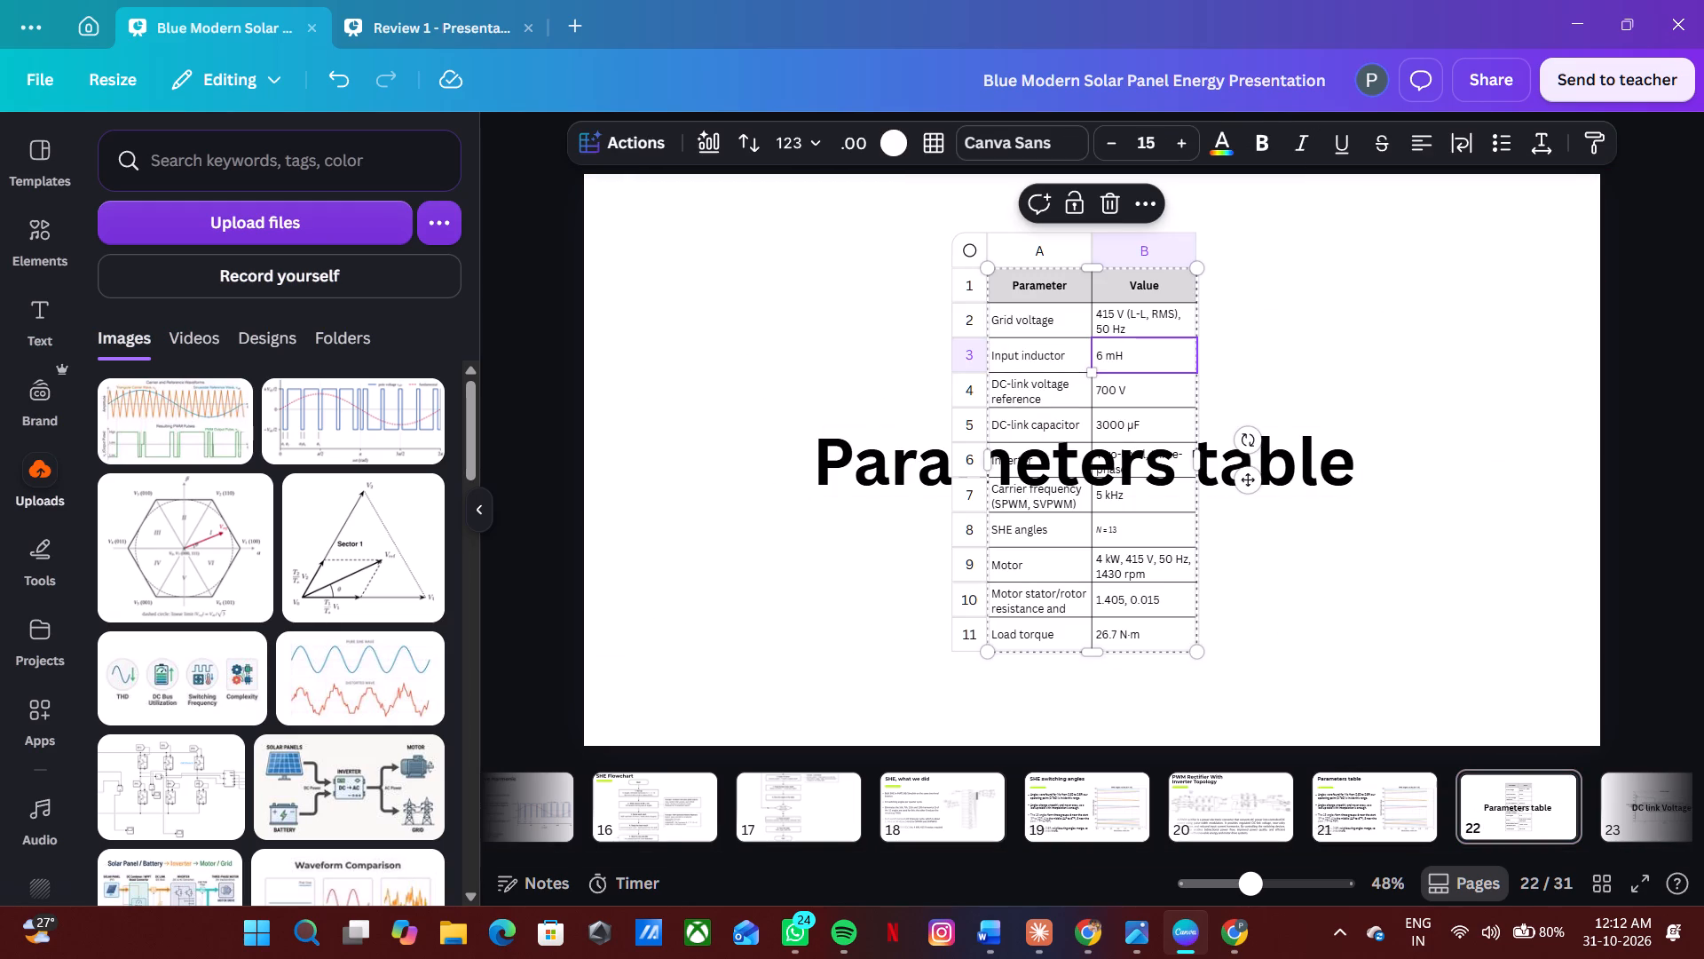
pyautogui.click(1359, 785)
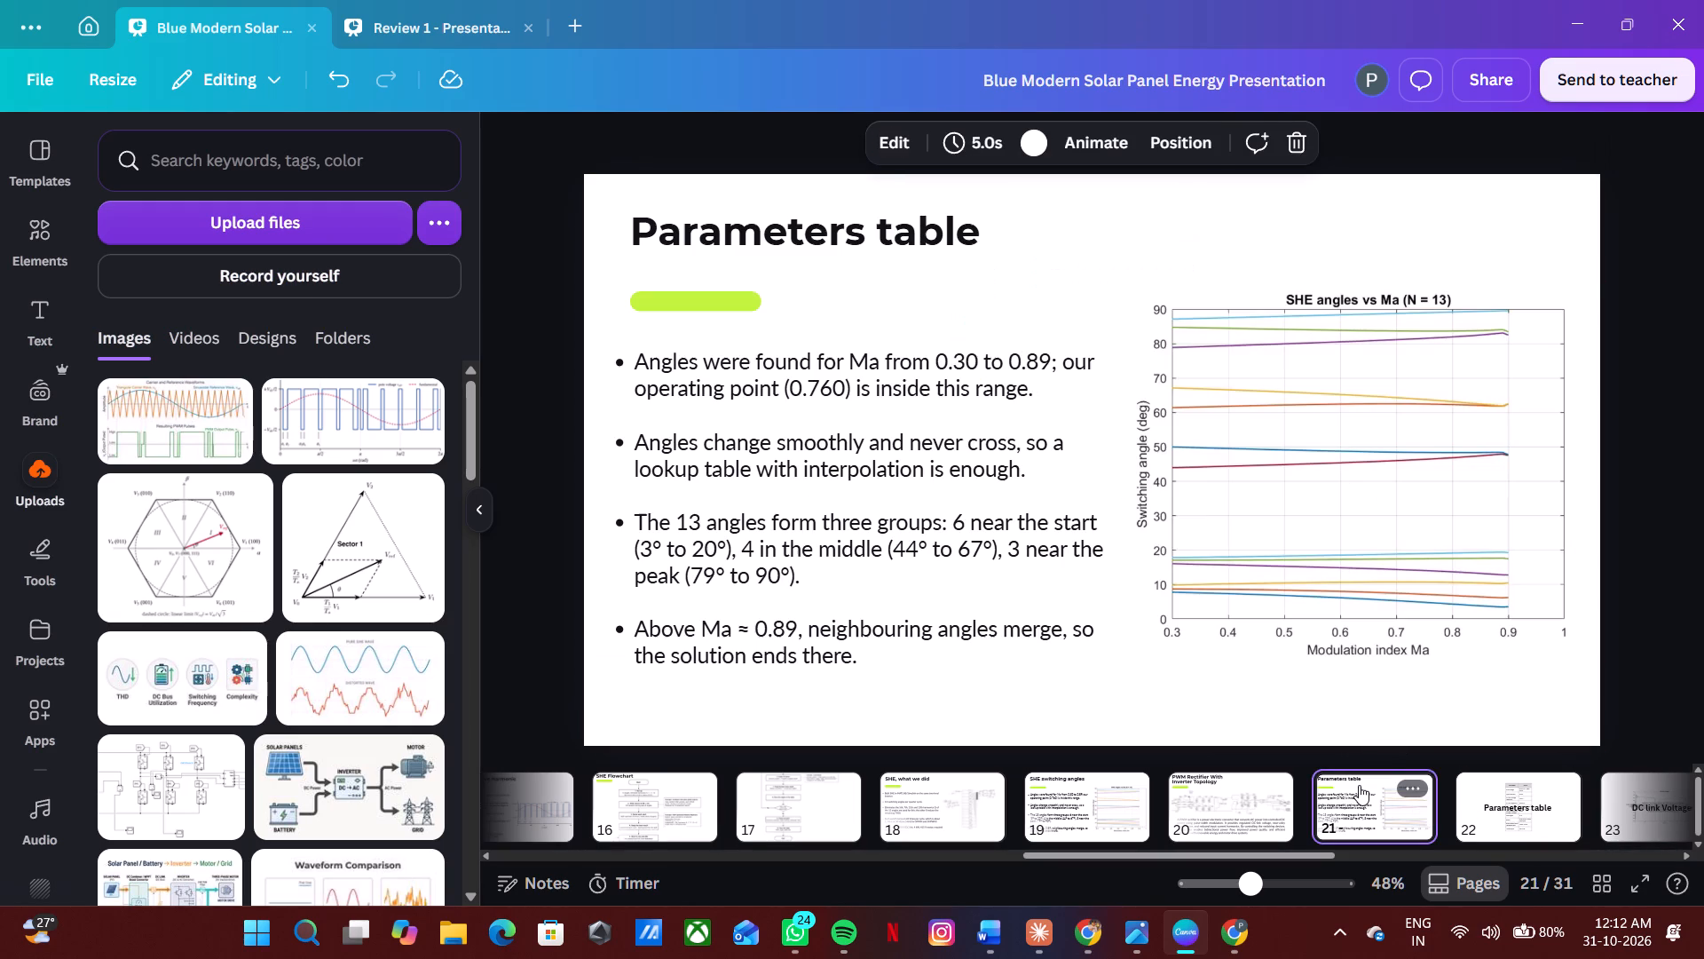
pyautogui.click(1051, 490)
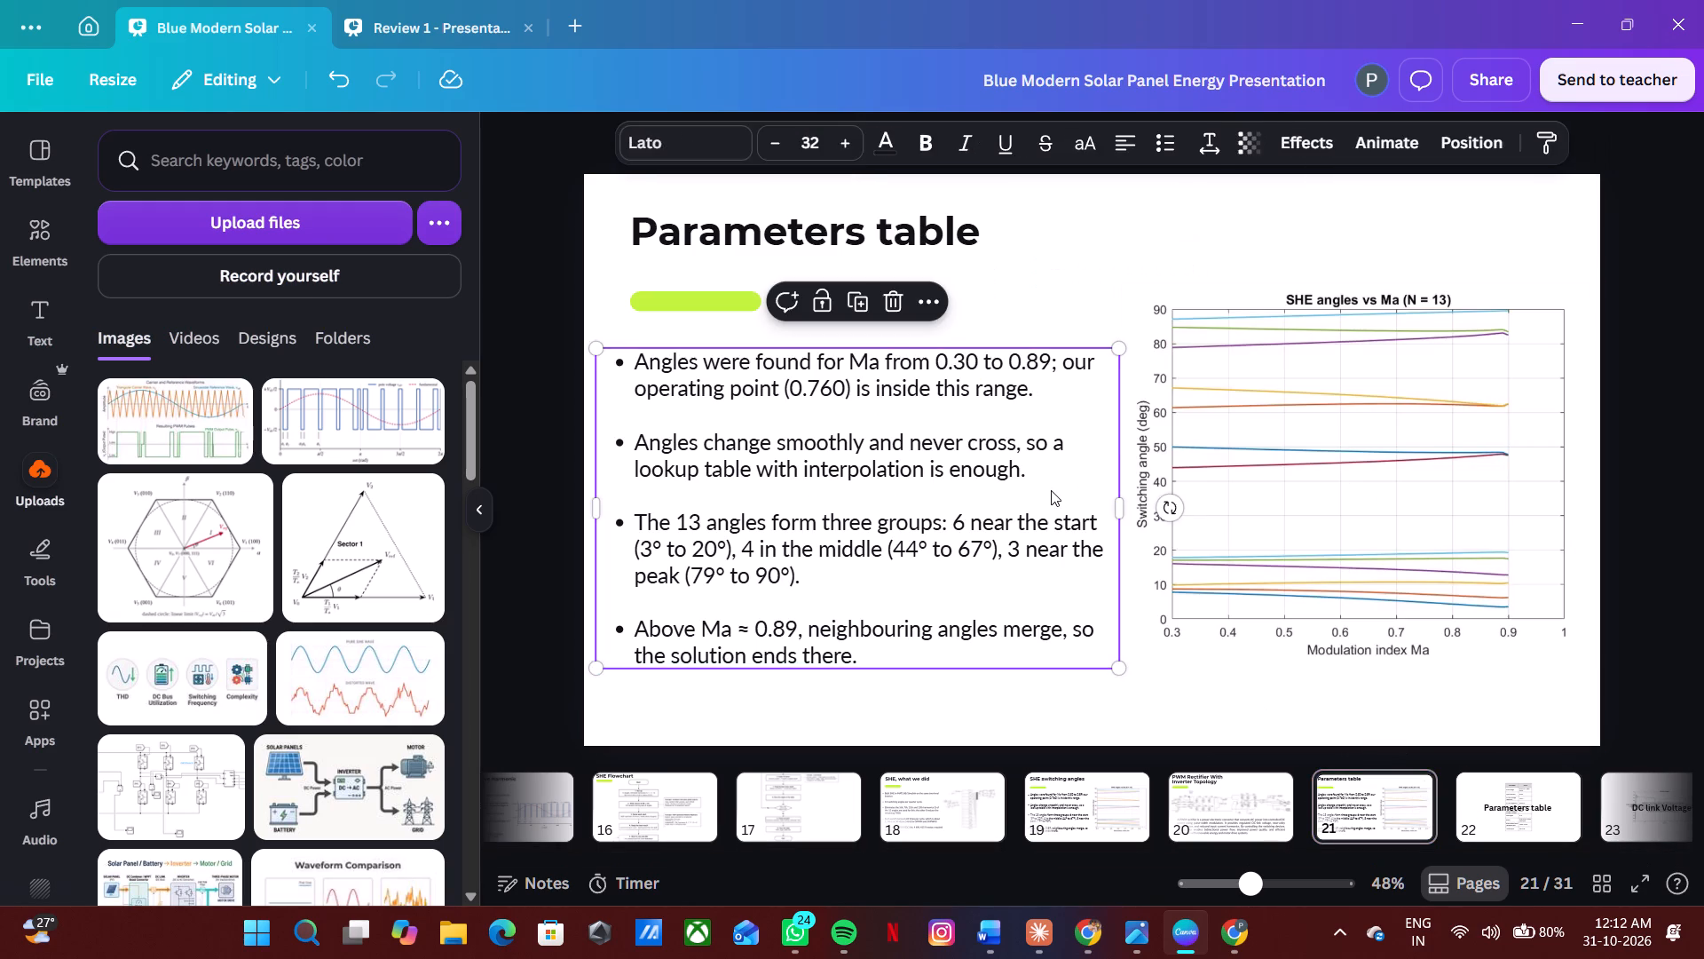
pyautogui.press('BackSpace')
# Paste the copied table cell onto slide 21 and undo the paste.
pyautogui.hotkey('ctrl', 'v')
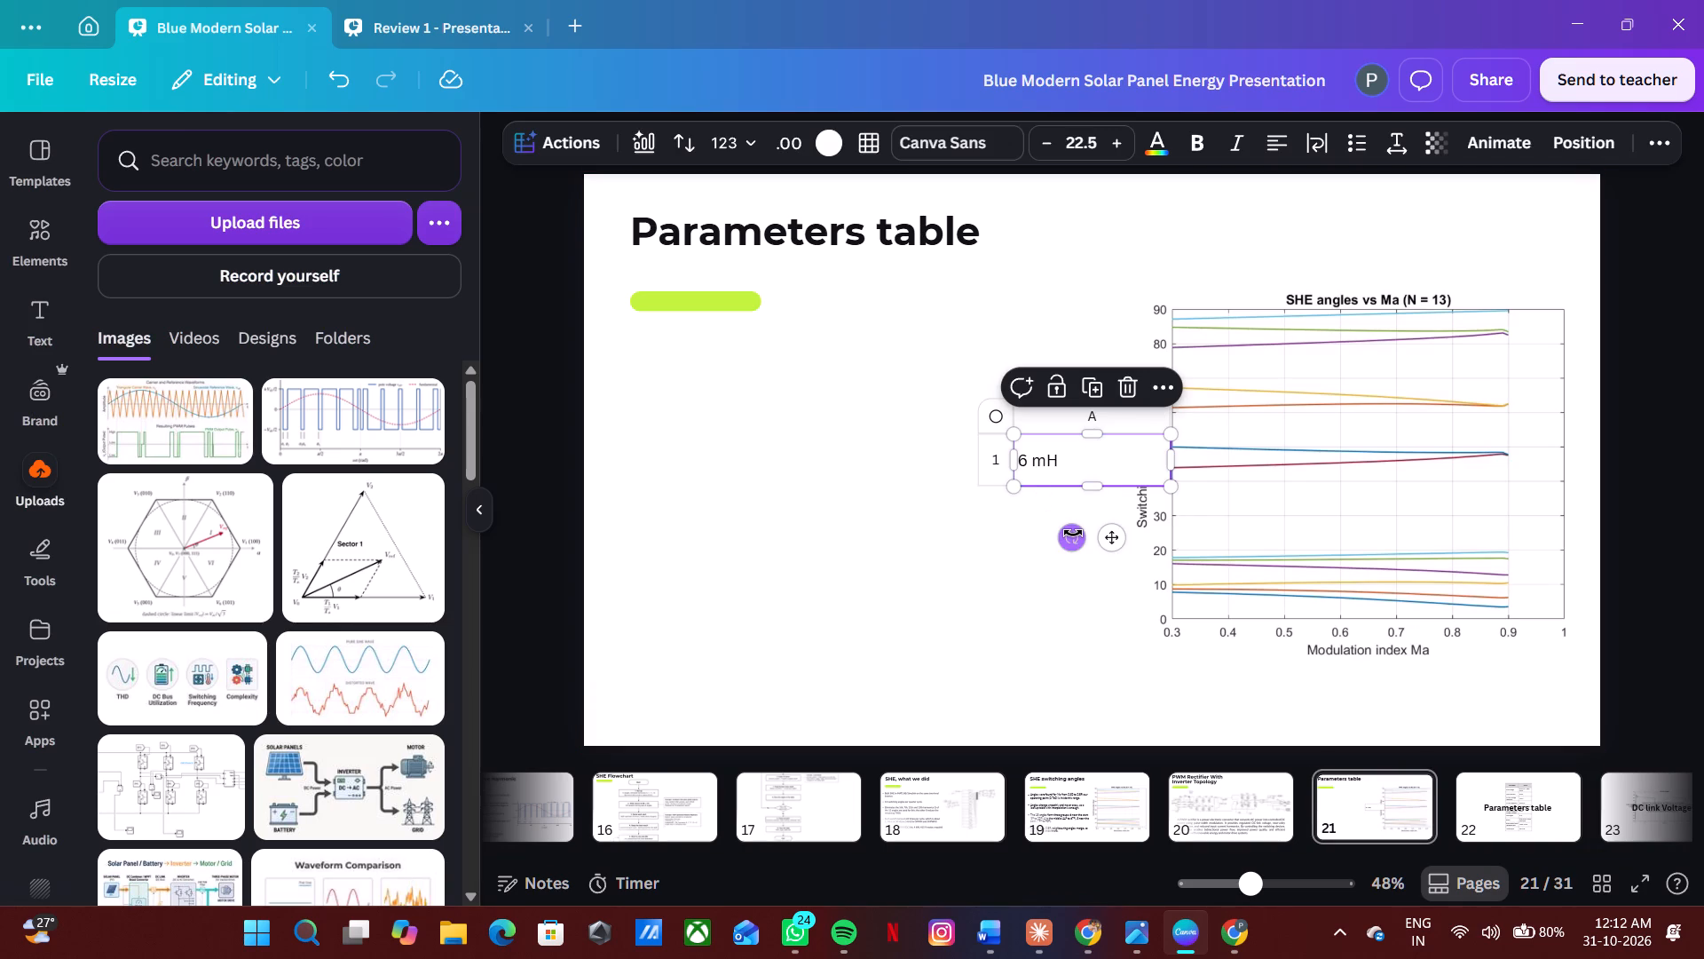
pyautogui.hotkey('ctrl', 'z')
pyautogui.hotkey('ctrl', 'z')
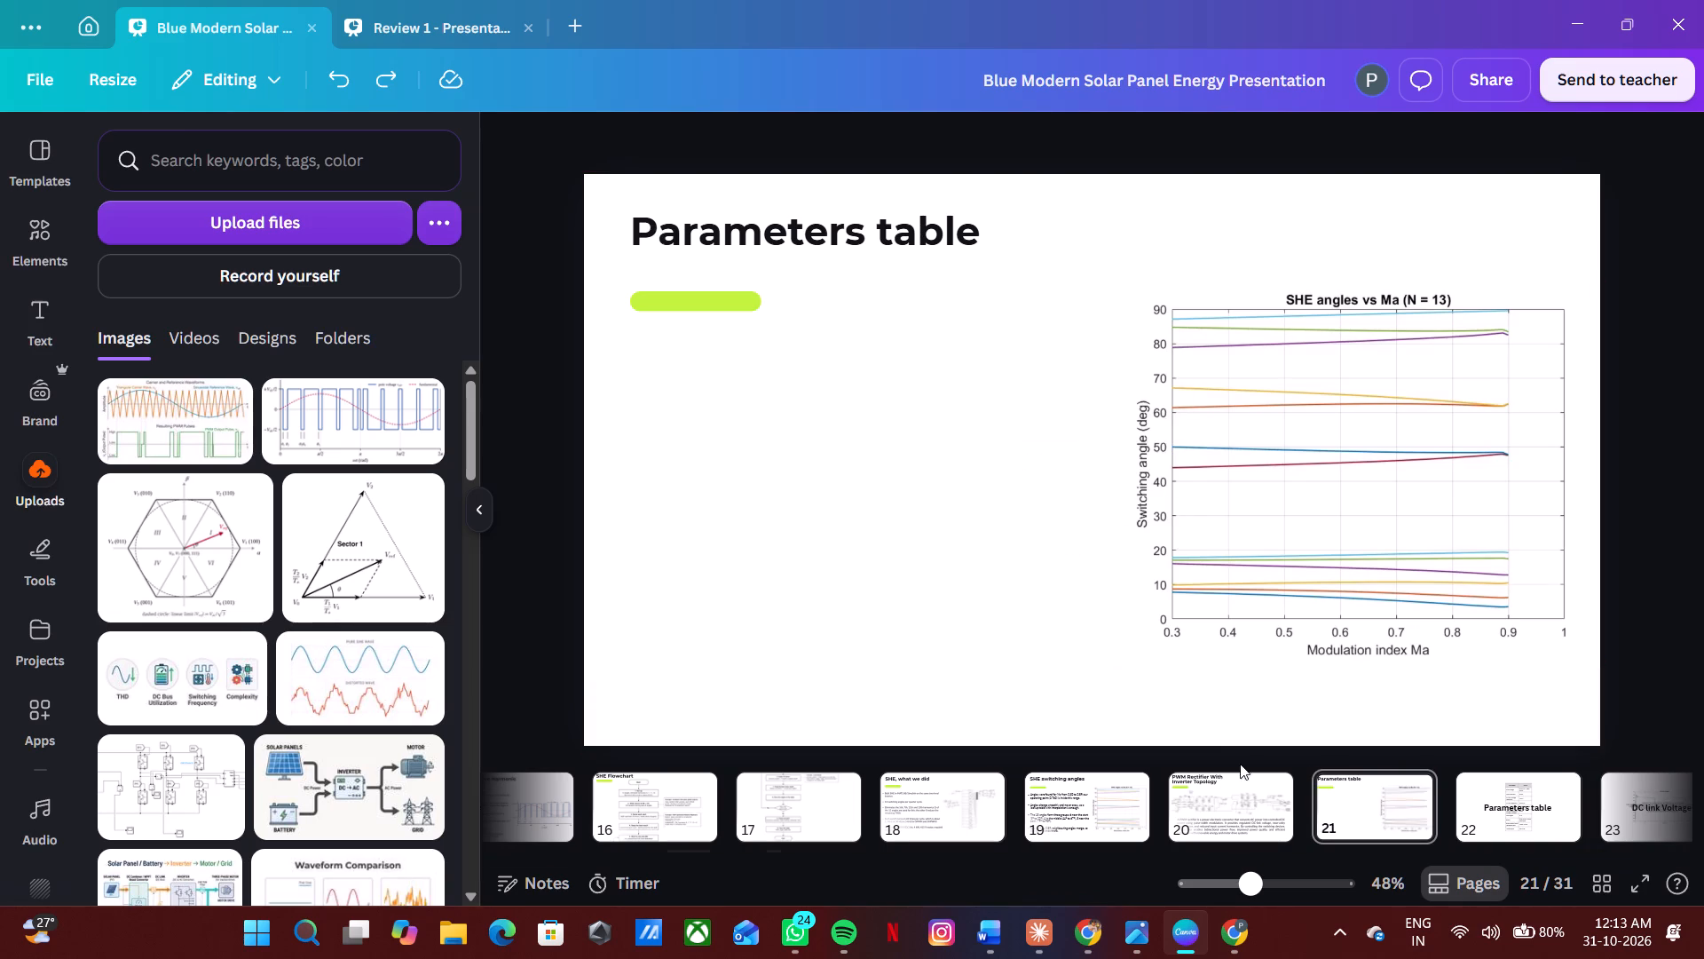
# Move the overlapping "Parameters table" title on slide 22 off the table to the bottom of the slide.
pyautogui.click(1486, 807)
pyautogui.click(1112, 268)
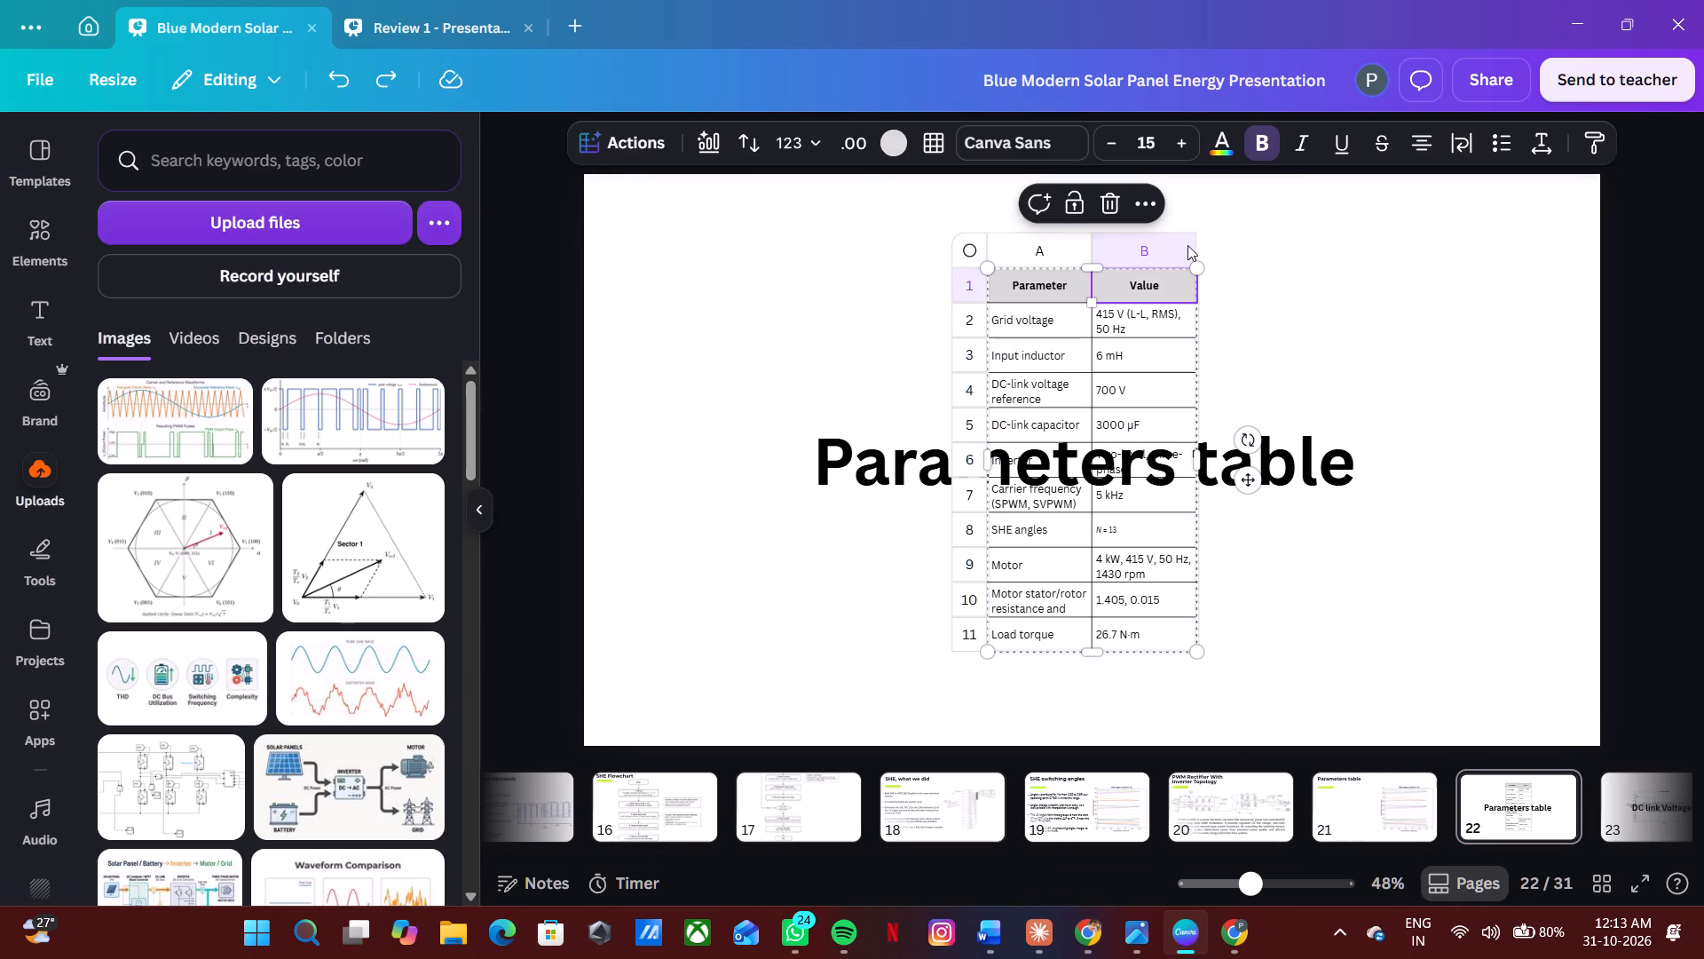
pyautogui.click(1295, 282)
pyautogui.click(1206, 507)
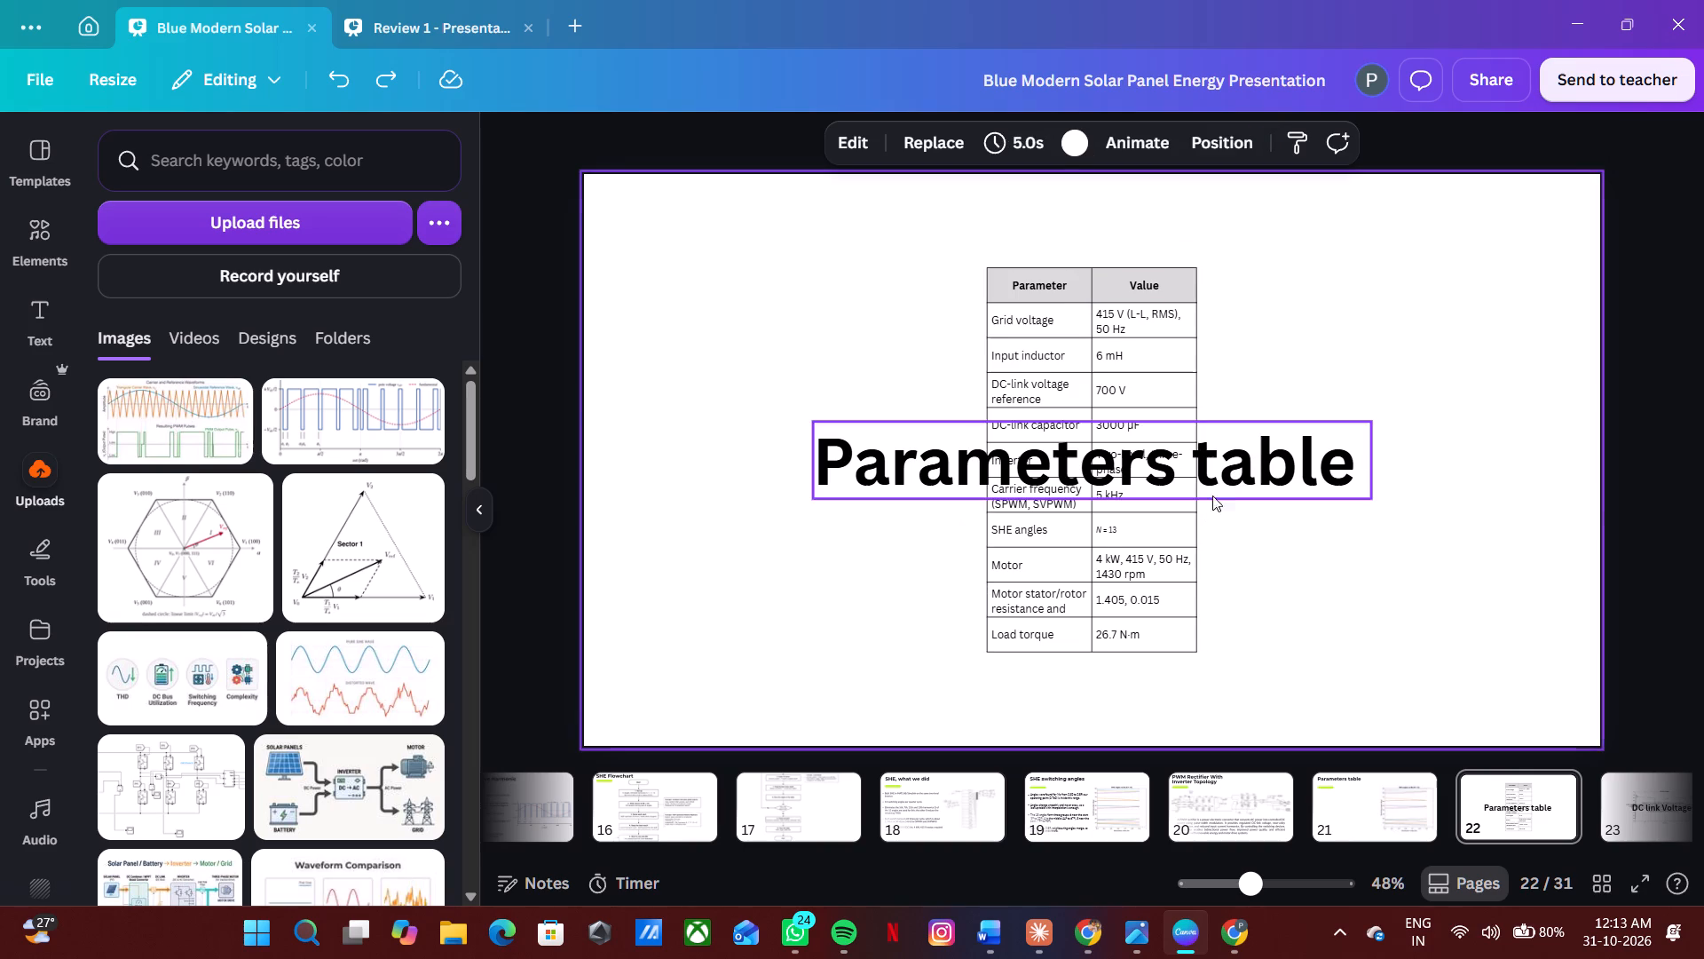
pyautogui.moveTo(1232, 484); pyautogui.dragTo(1211, 709)
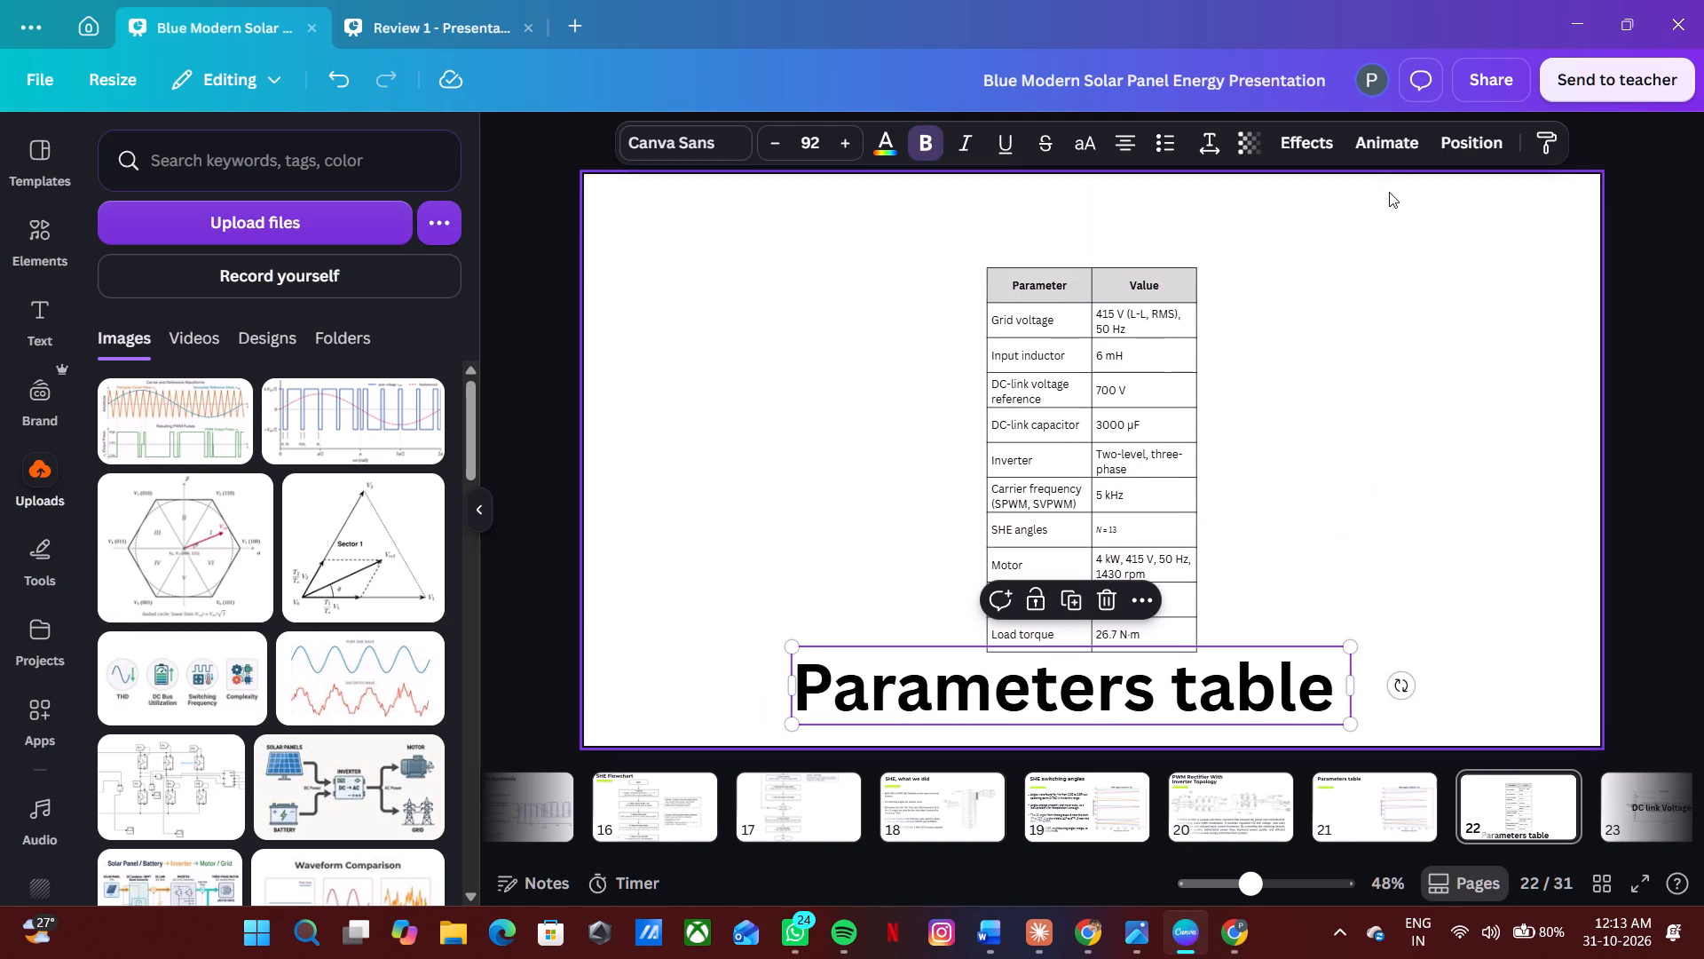
# Copy the whole parameters table from slide 22 and paste it onto slide 21.
pyautogui.moveTo(1389, 192); pyautogui.dragTo(919, 443)
pyautogui.hotkey('ctrl', 'c')
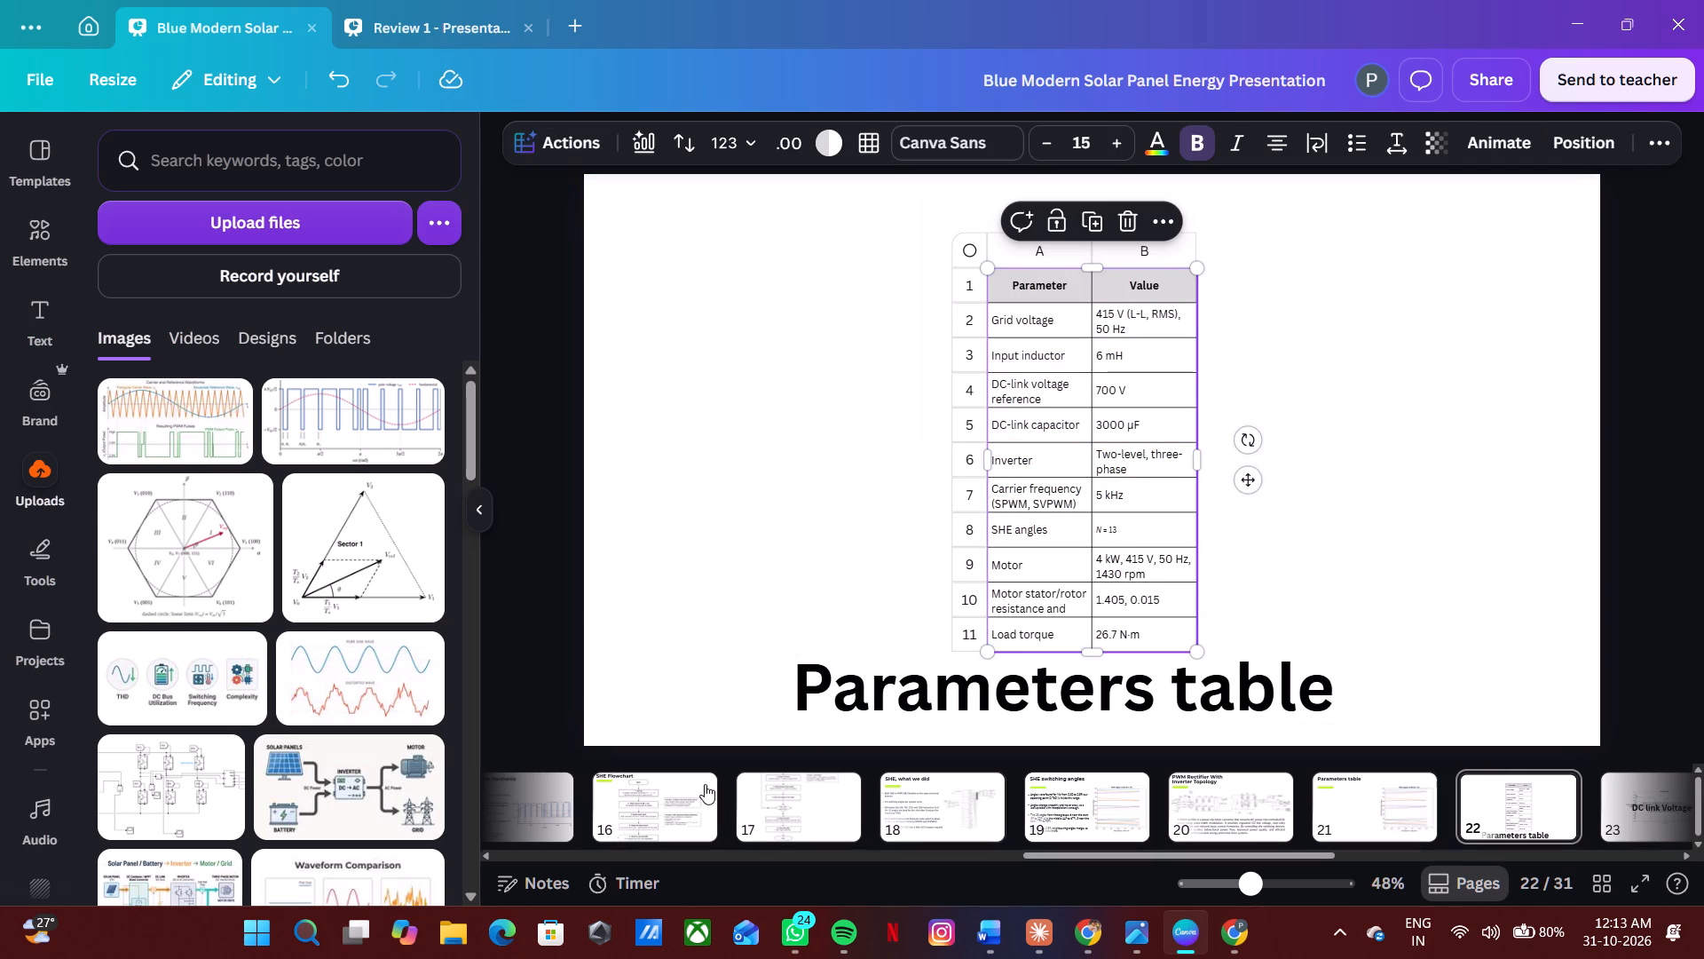
pyautogui.click(1059, 820)
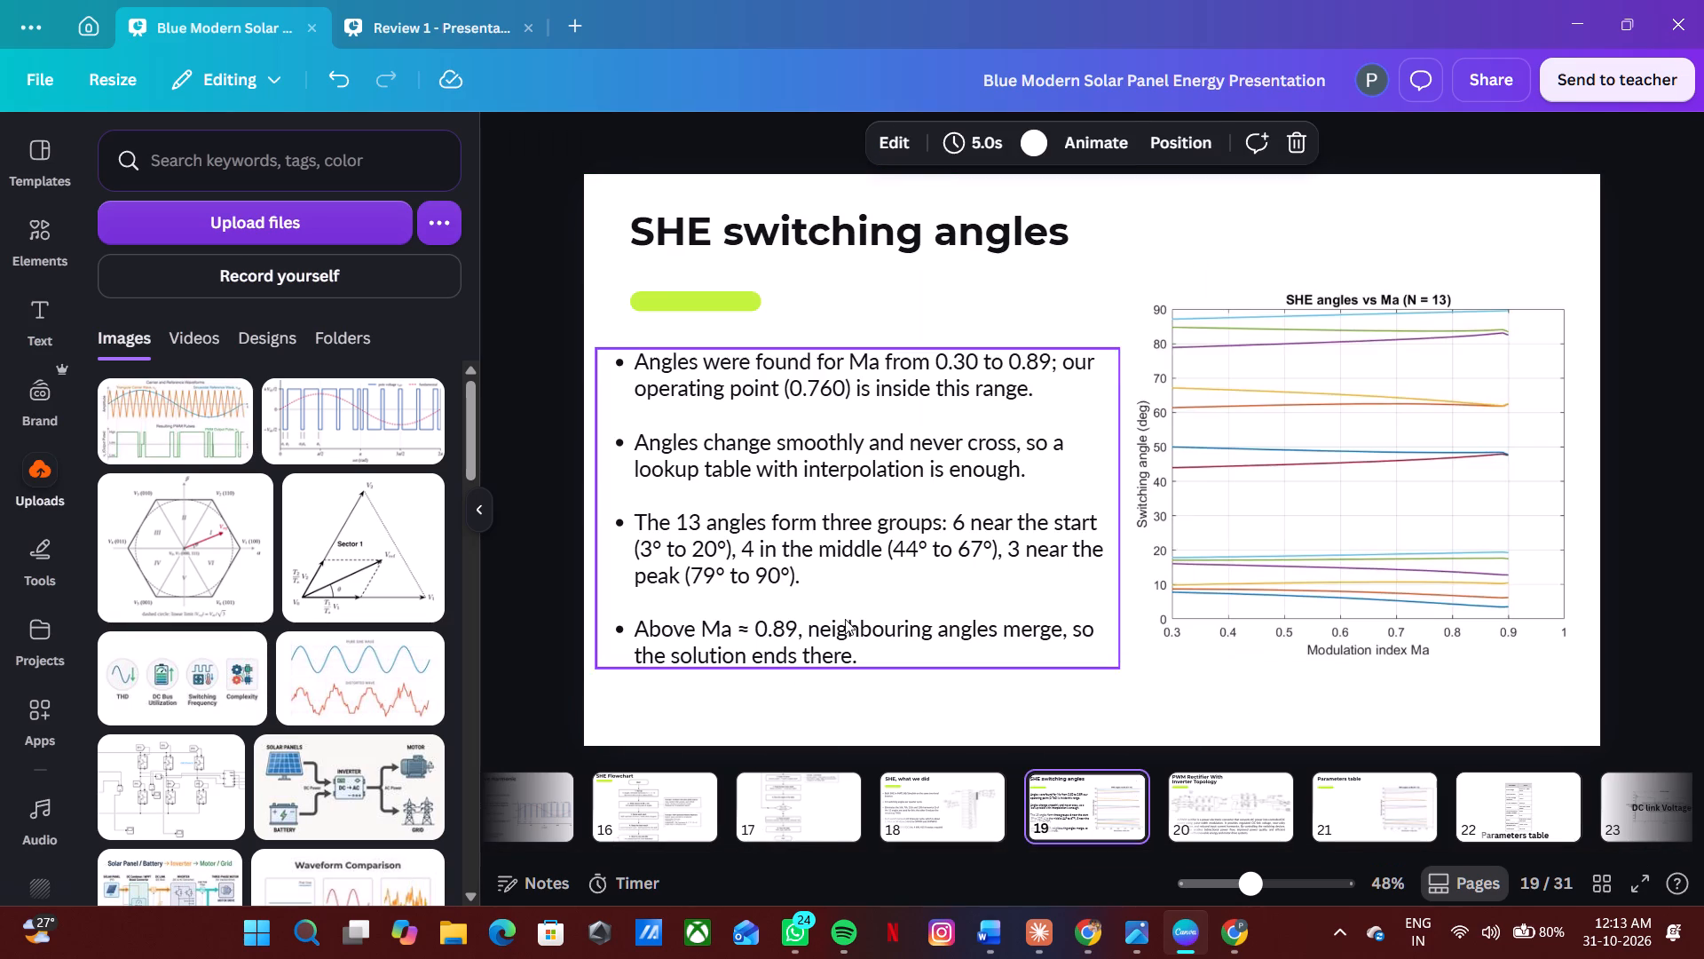
pyautogui.click(953, 796)
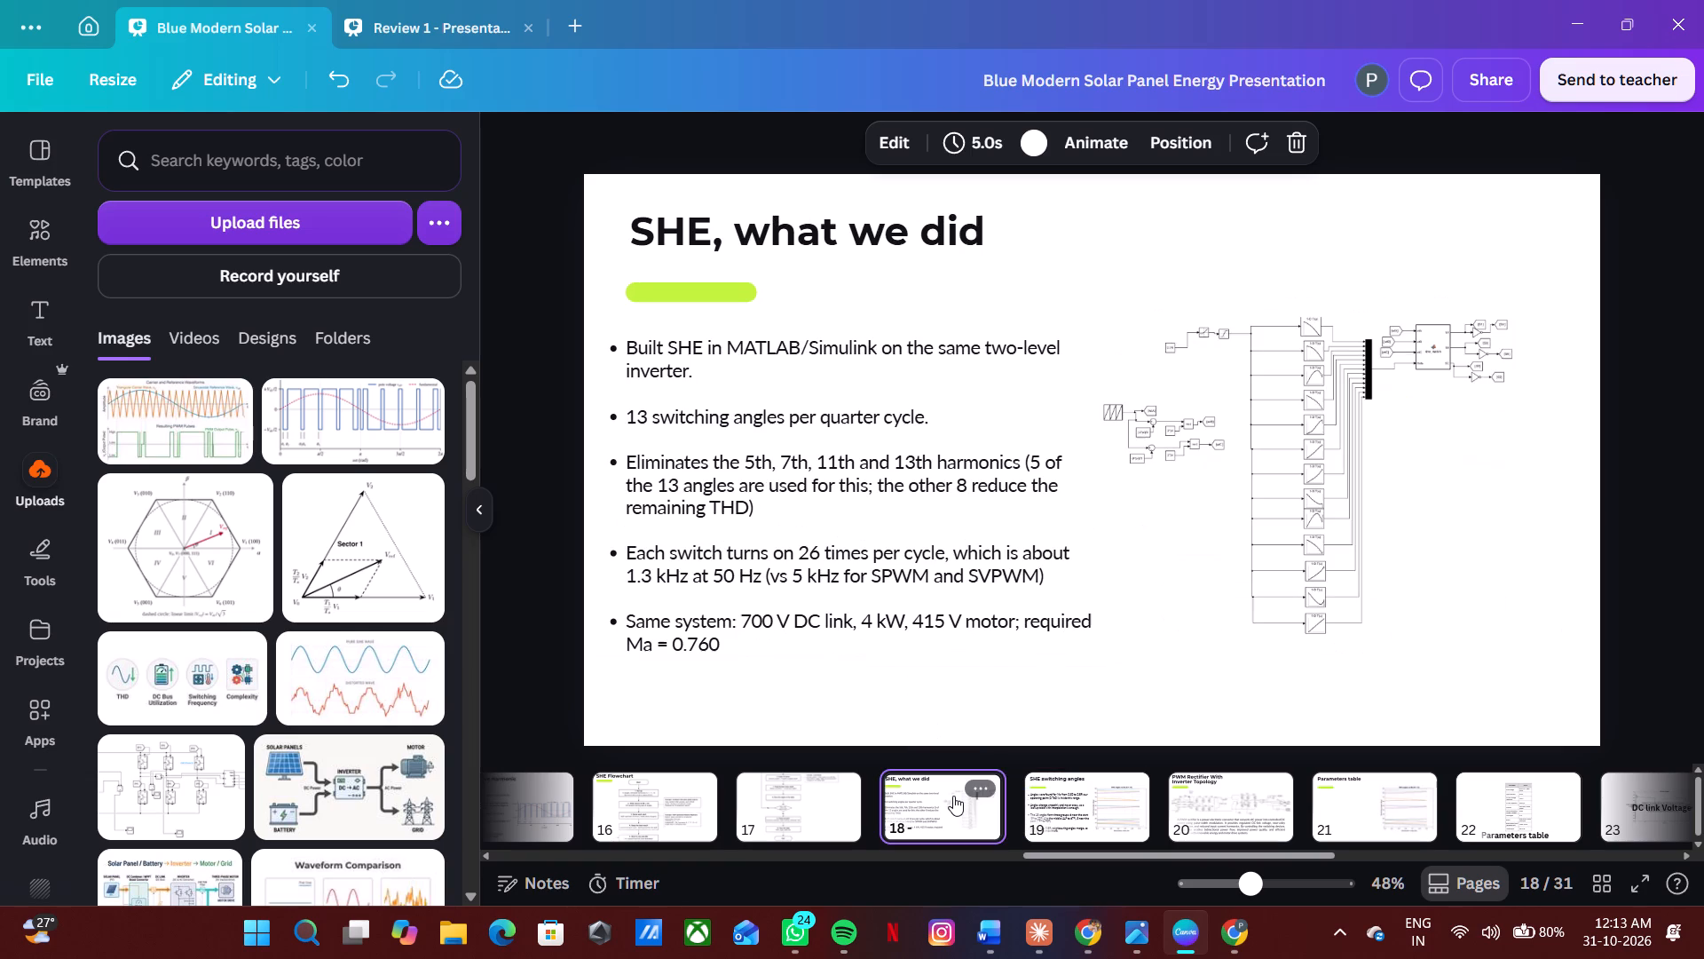
pyautogui.click(1084, 815)
pyautogui.click(1328, 823)
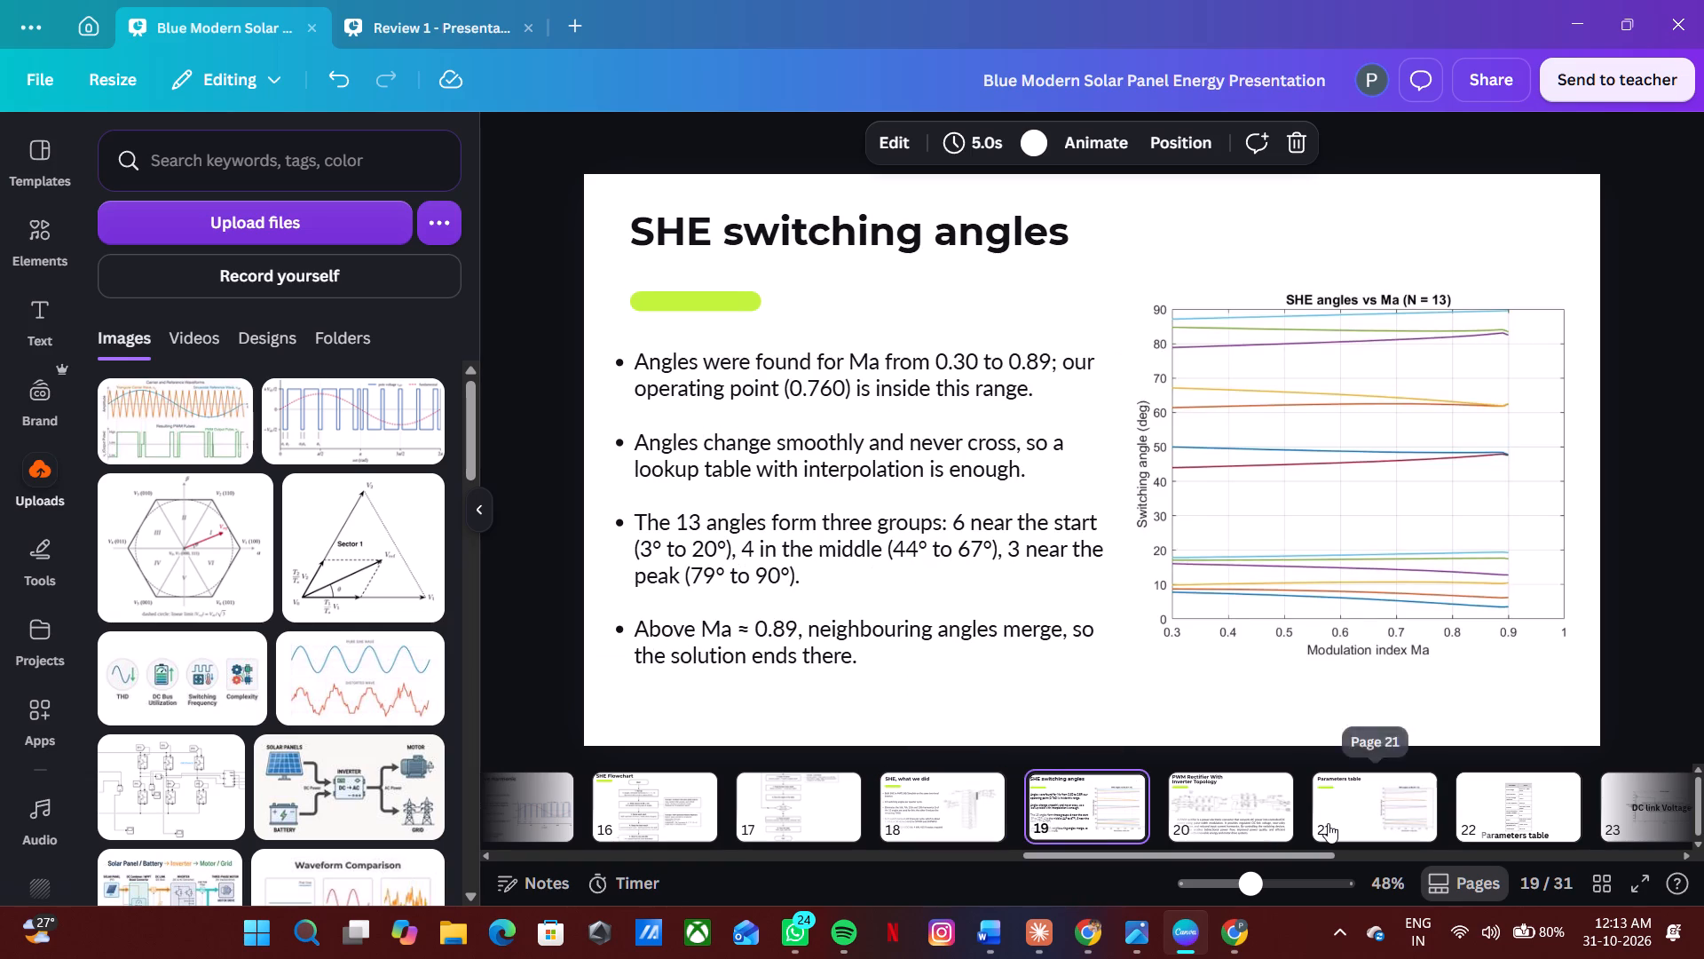
pyautogui.hotkey('ctrl', 'v')
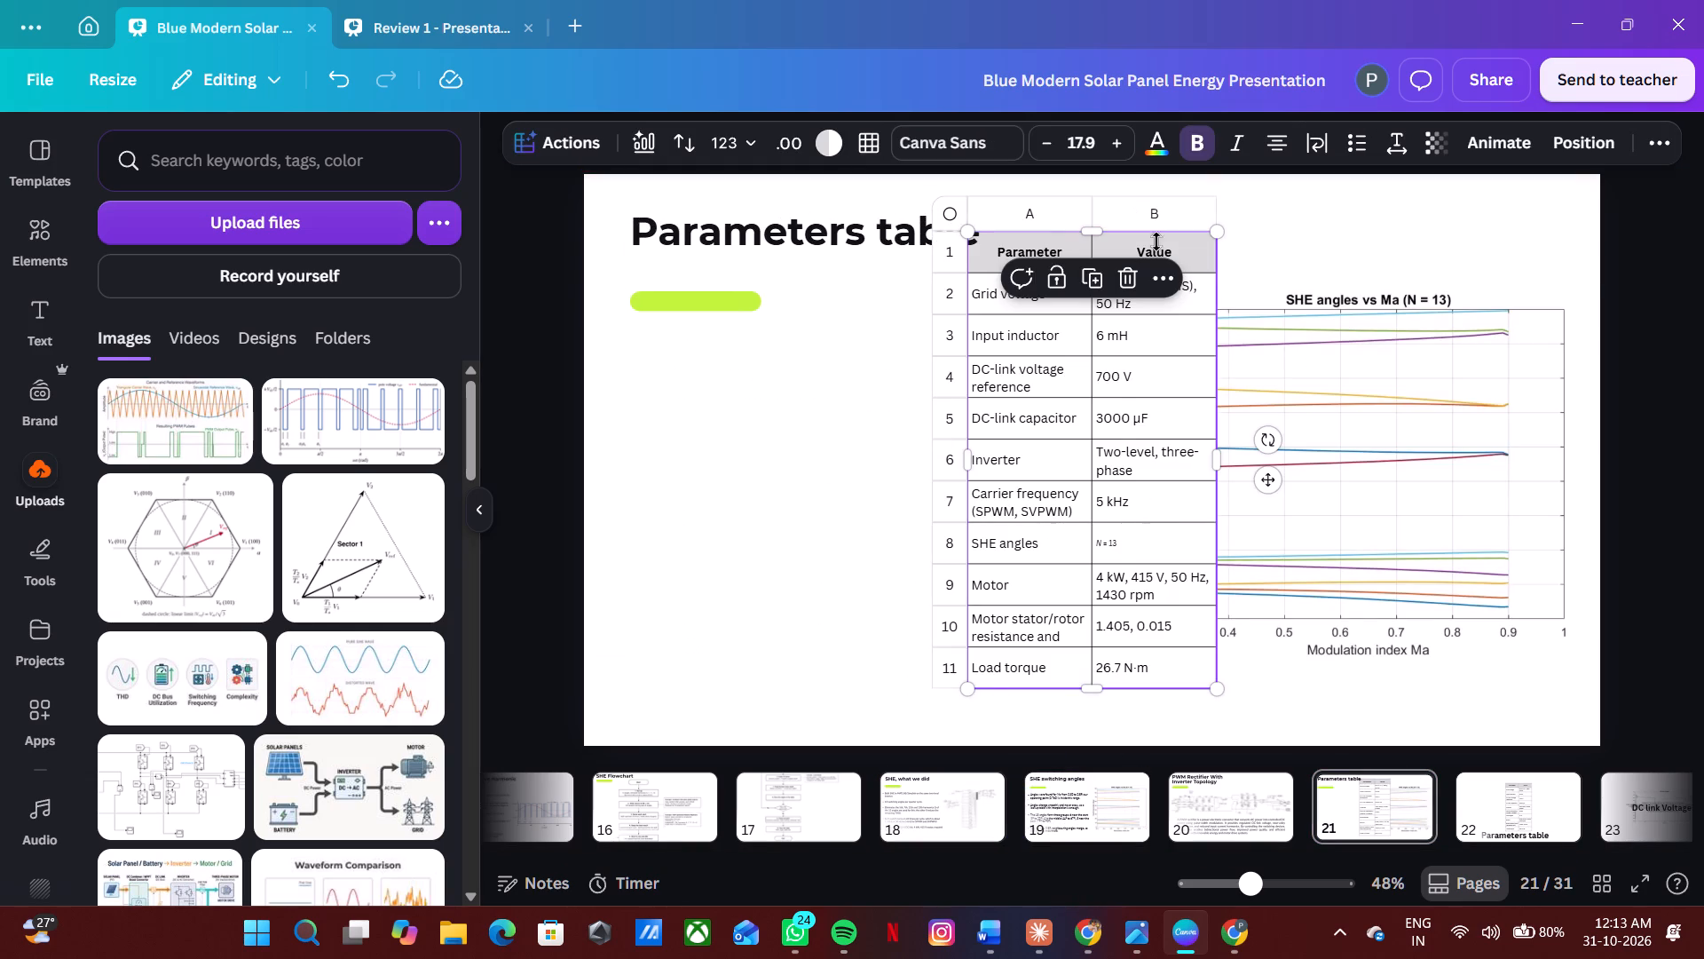
# Try to move the pasted parameters table on slide 21 leftwards, clear of the SHE angles graph.
pyautogui.click(1366, 240)
pyautogui.moveTo(1117, 386); pyautogui.dragTo(893, 464)
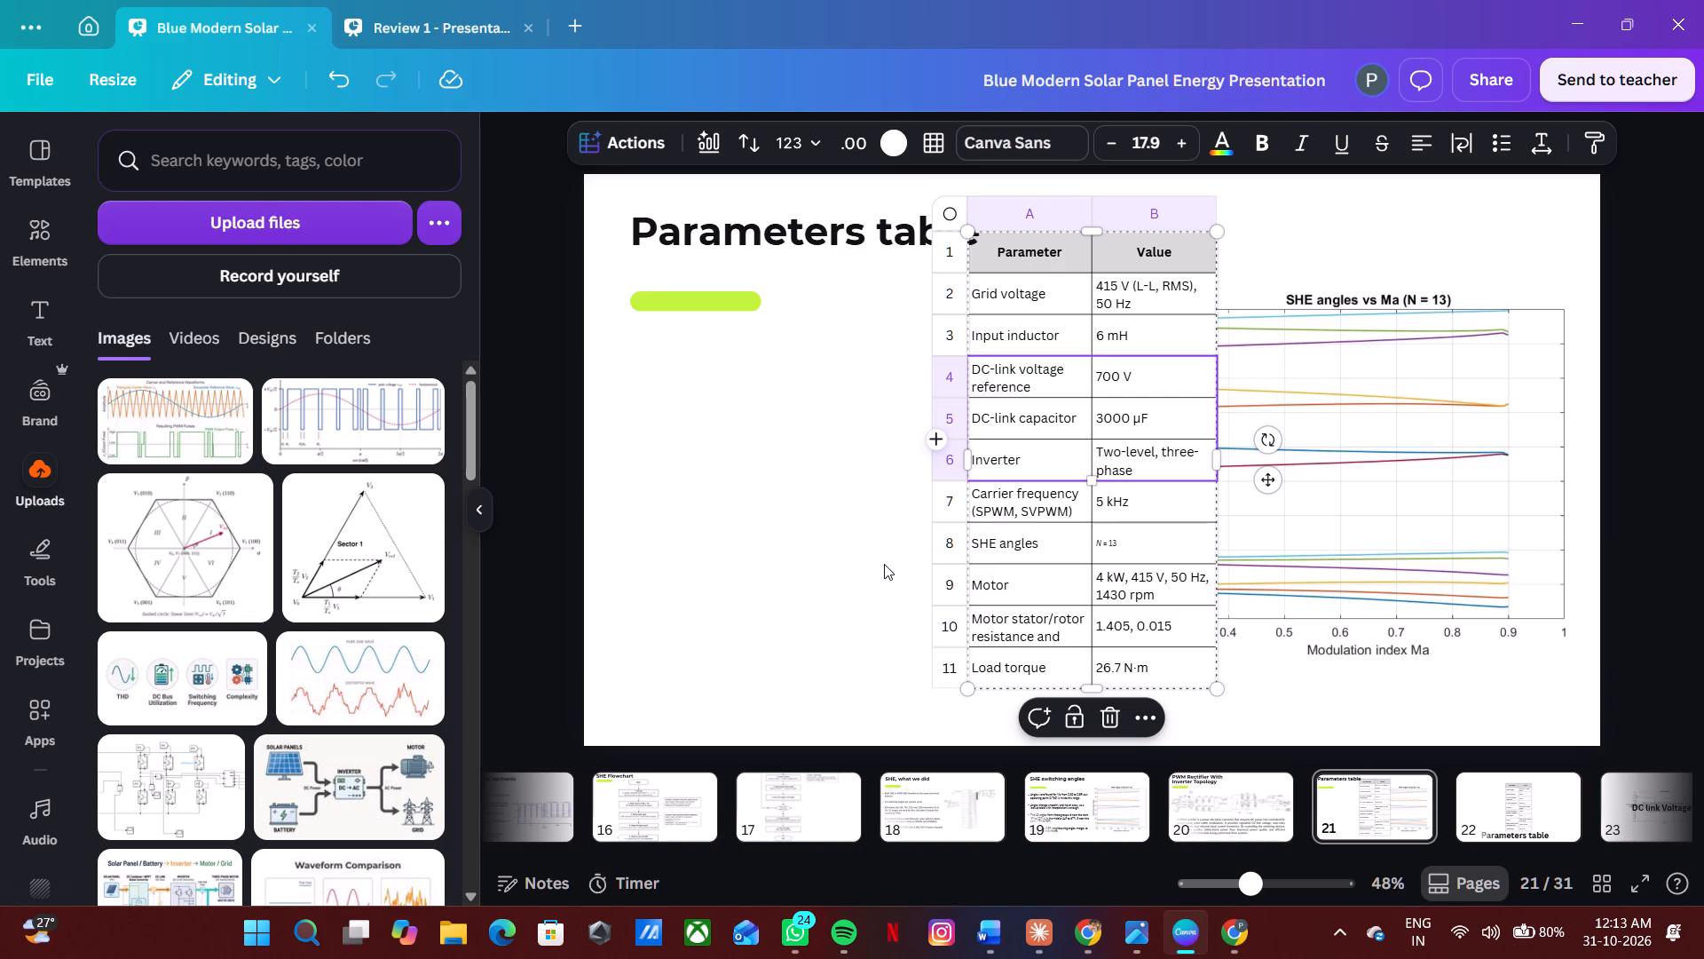
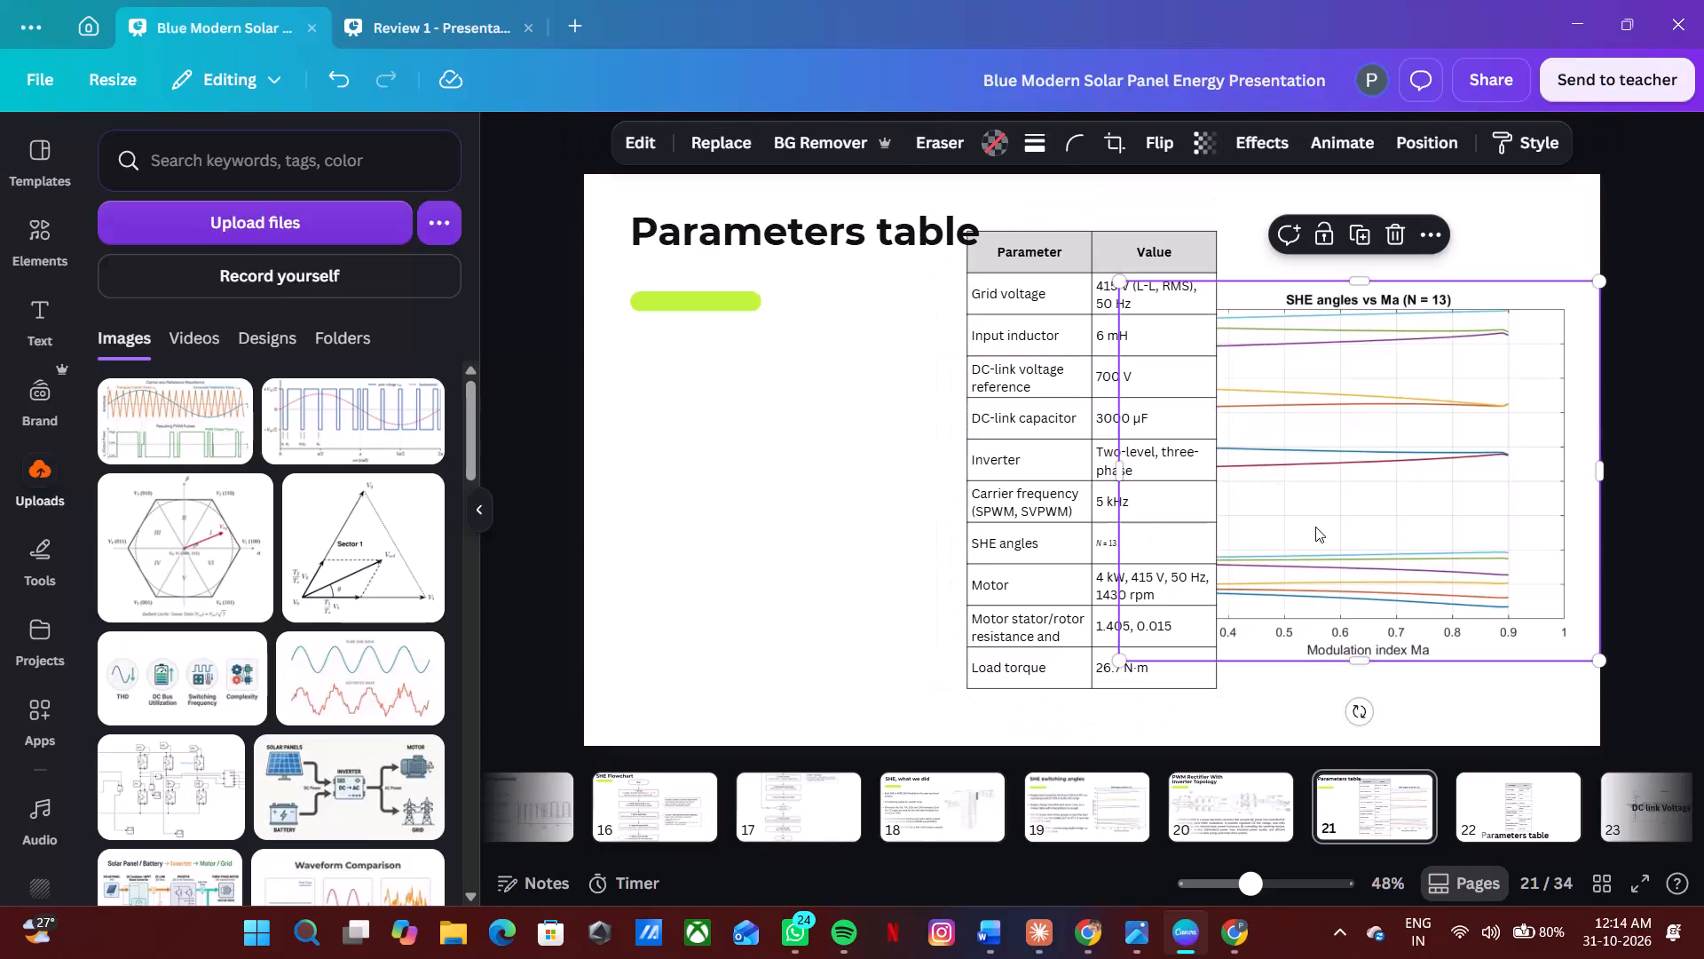
# Delete the SHE angles vs Ma chart covering the table on slide 21.
pyautogui.press('BackSpace')
pyautogui.press('BackSpace')
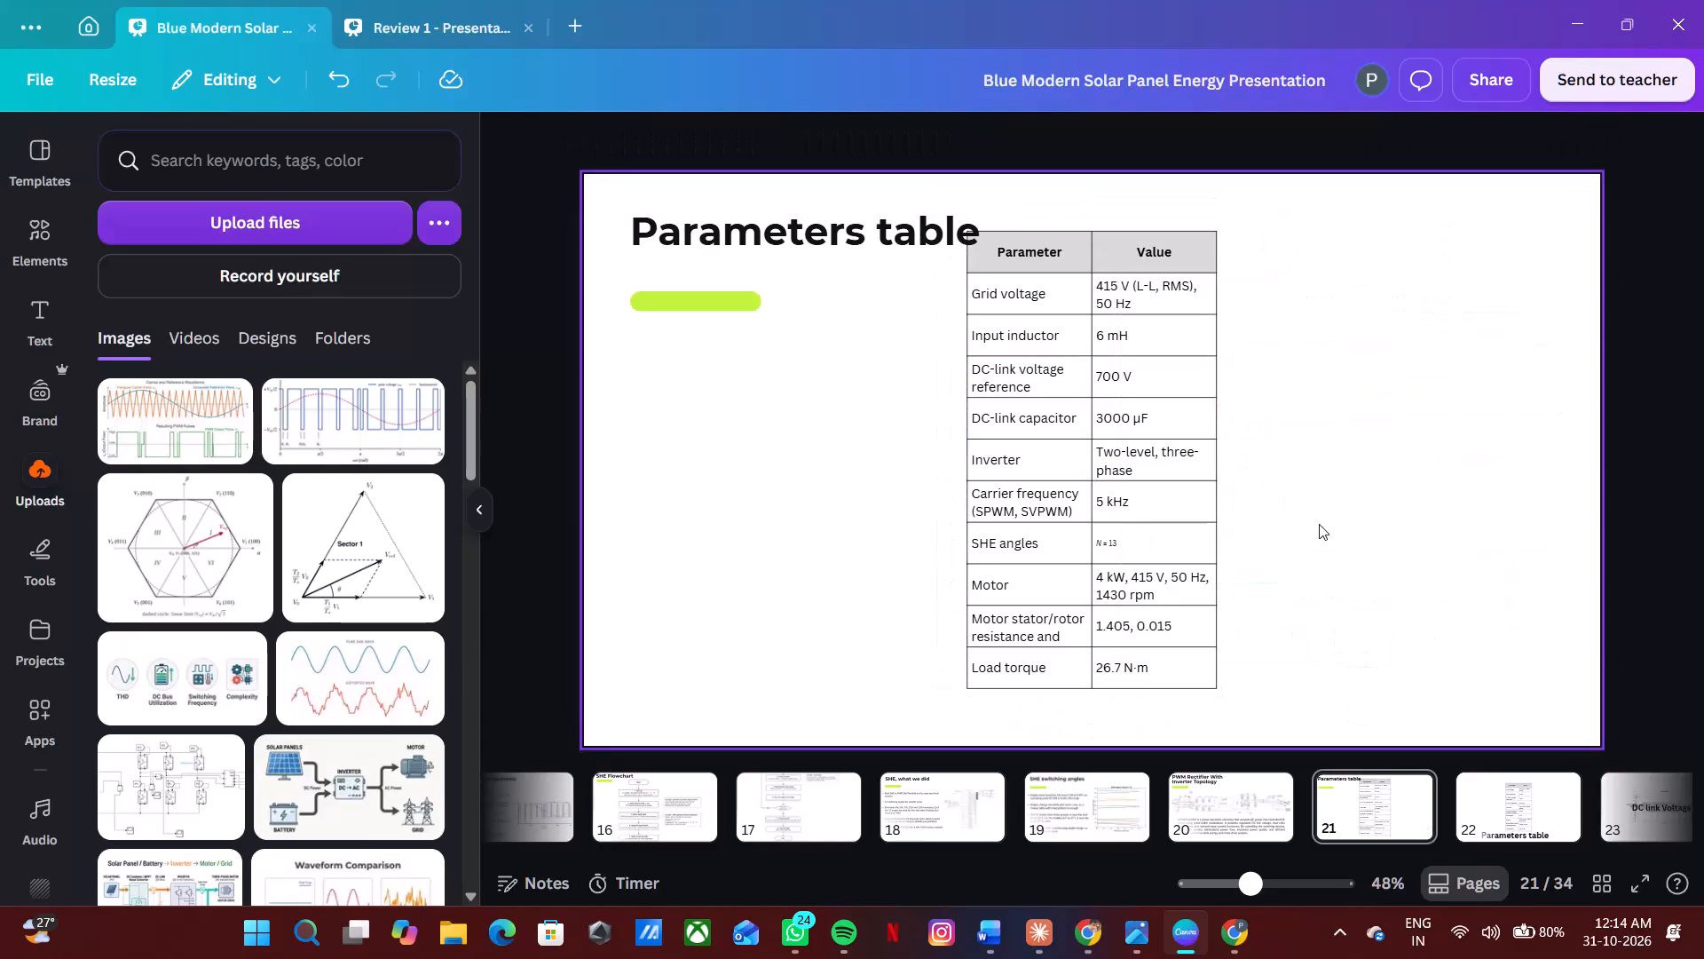
pyautogui.click(1653, 435)
# Widen the parameters table on slide 21 until it reaches the slide's right edge.
pyautogui.click(1099, 450)
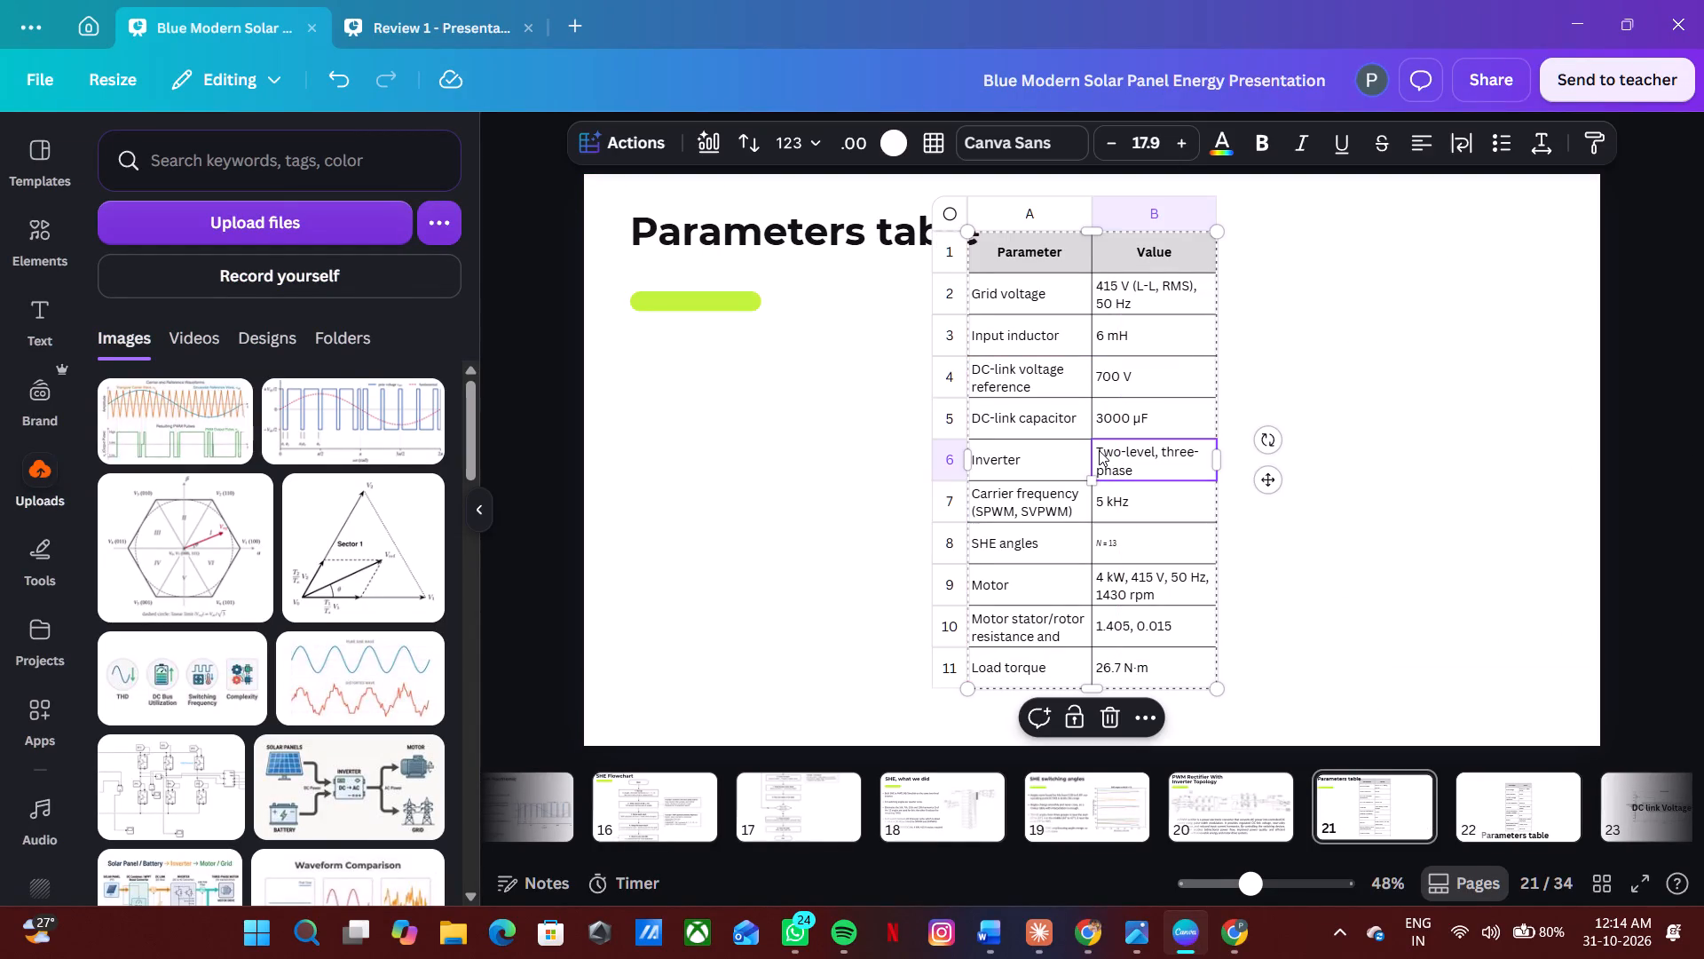
pyautogui.moveTo(1221, 460); pyautogui.dragTo(1550, 456)
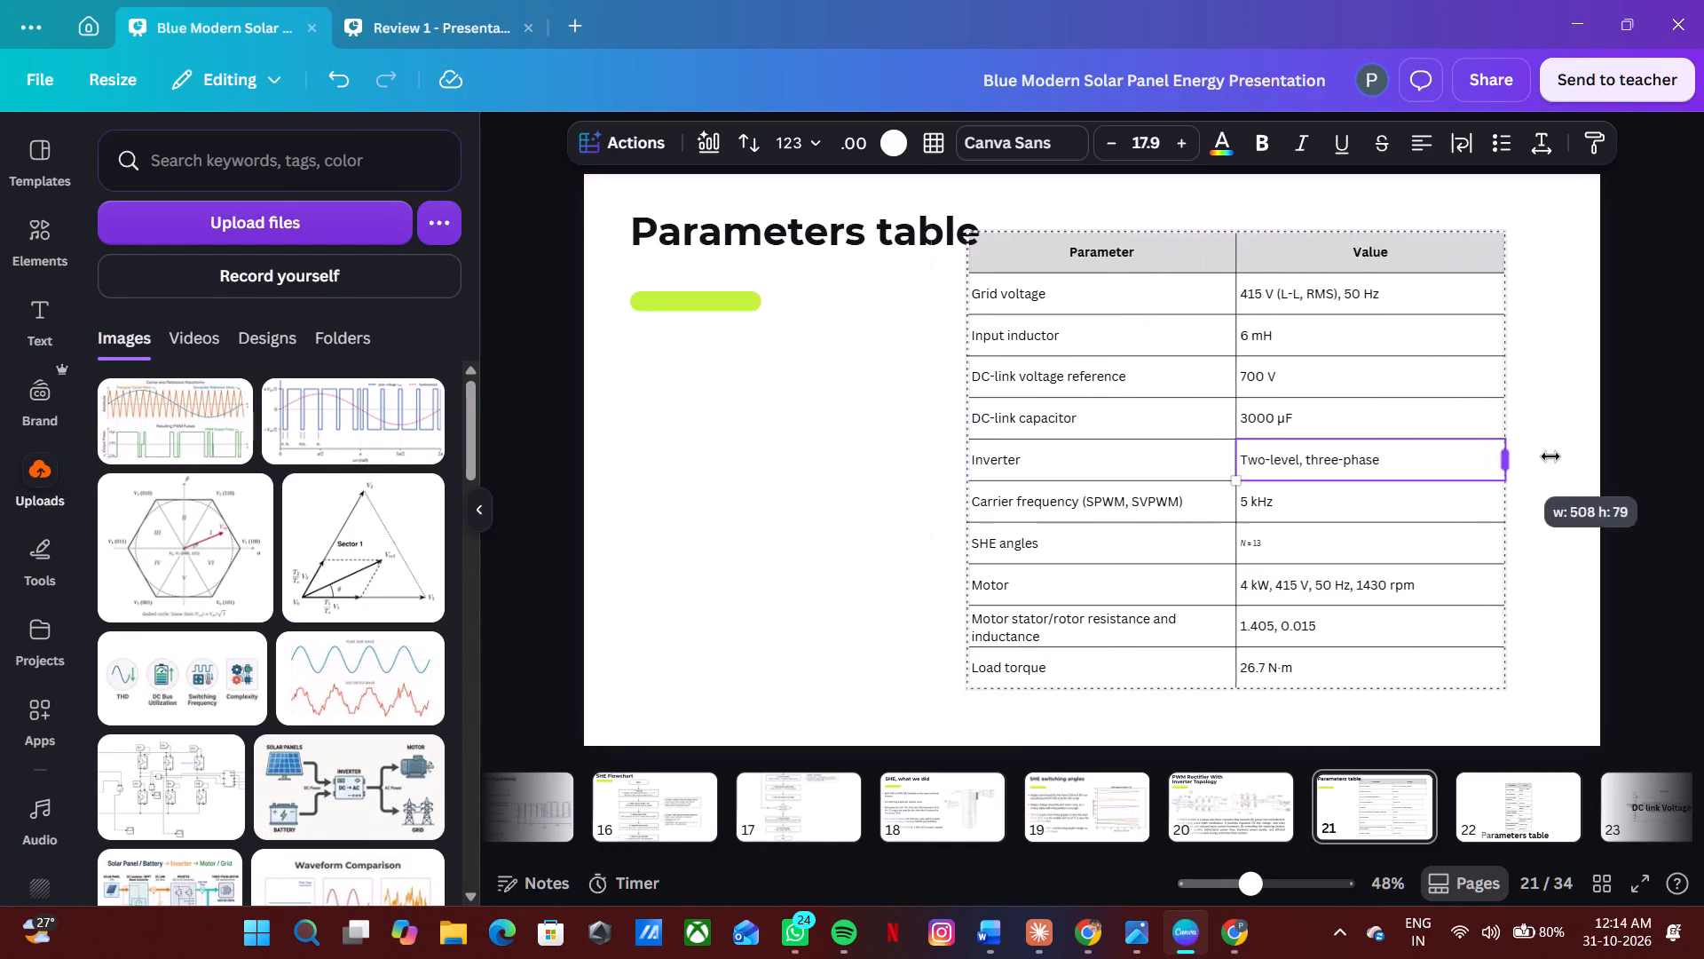
pyautogui.moveTo(1550, 456); pyautogui.dragTo(1613, 456)
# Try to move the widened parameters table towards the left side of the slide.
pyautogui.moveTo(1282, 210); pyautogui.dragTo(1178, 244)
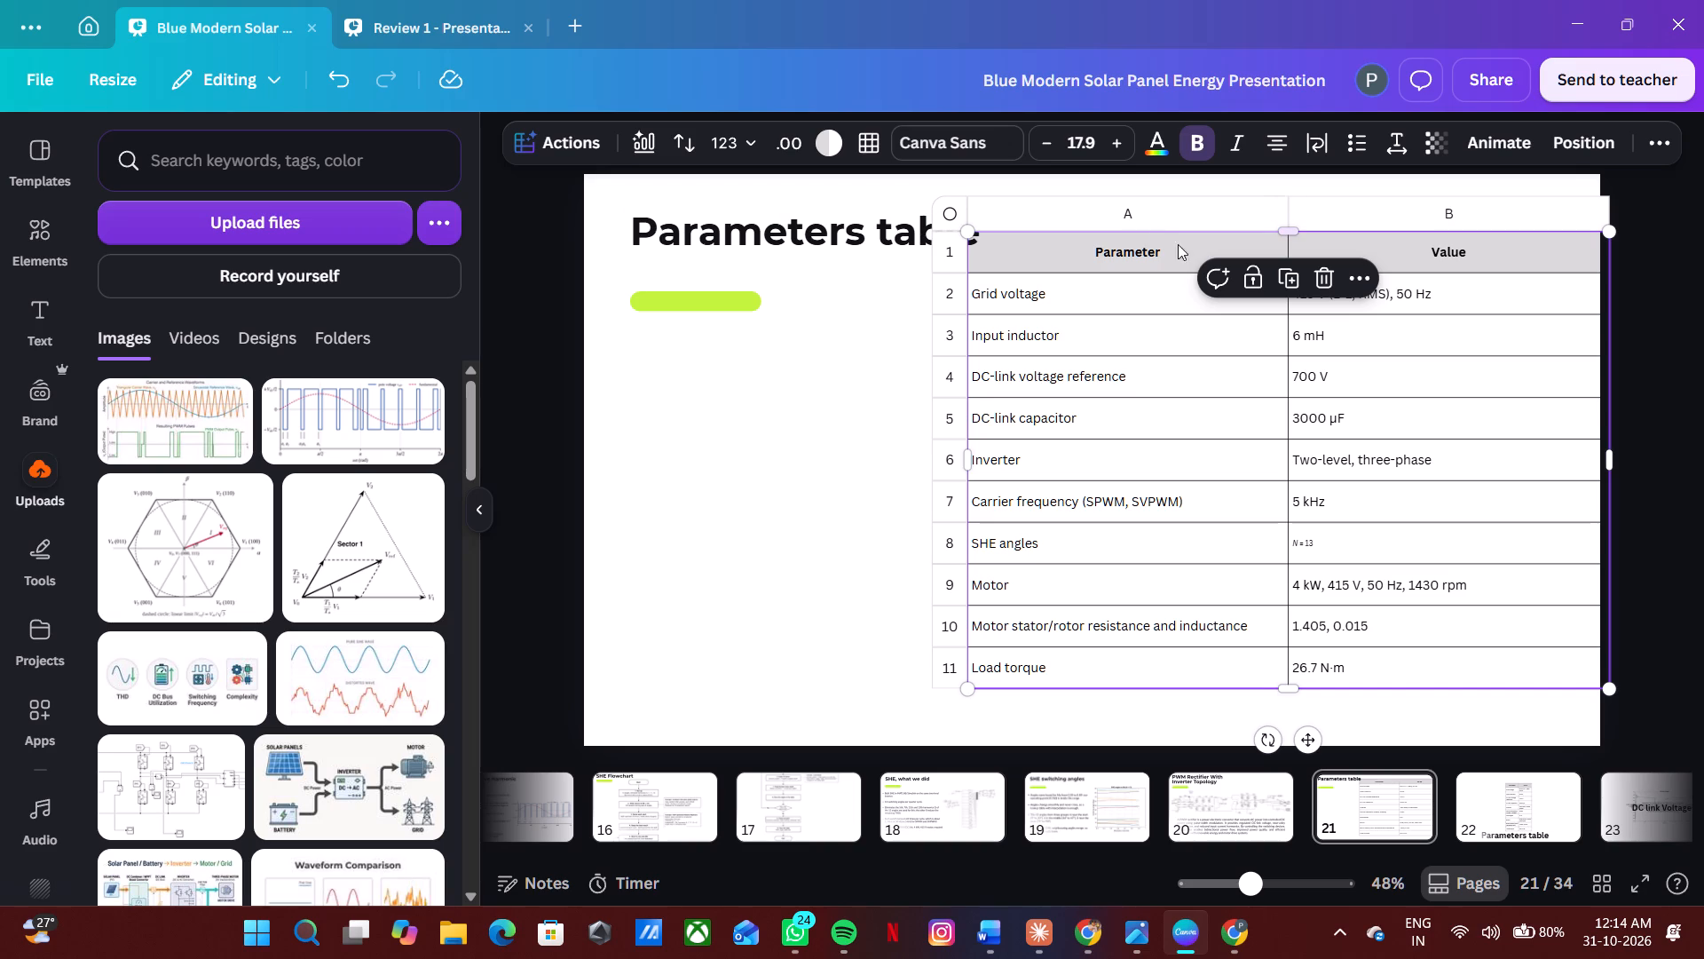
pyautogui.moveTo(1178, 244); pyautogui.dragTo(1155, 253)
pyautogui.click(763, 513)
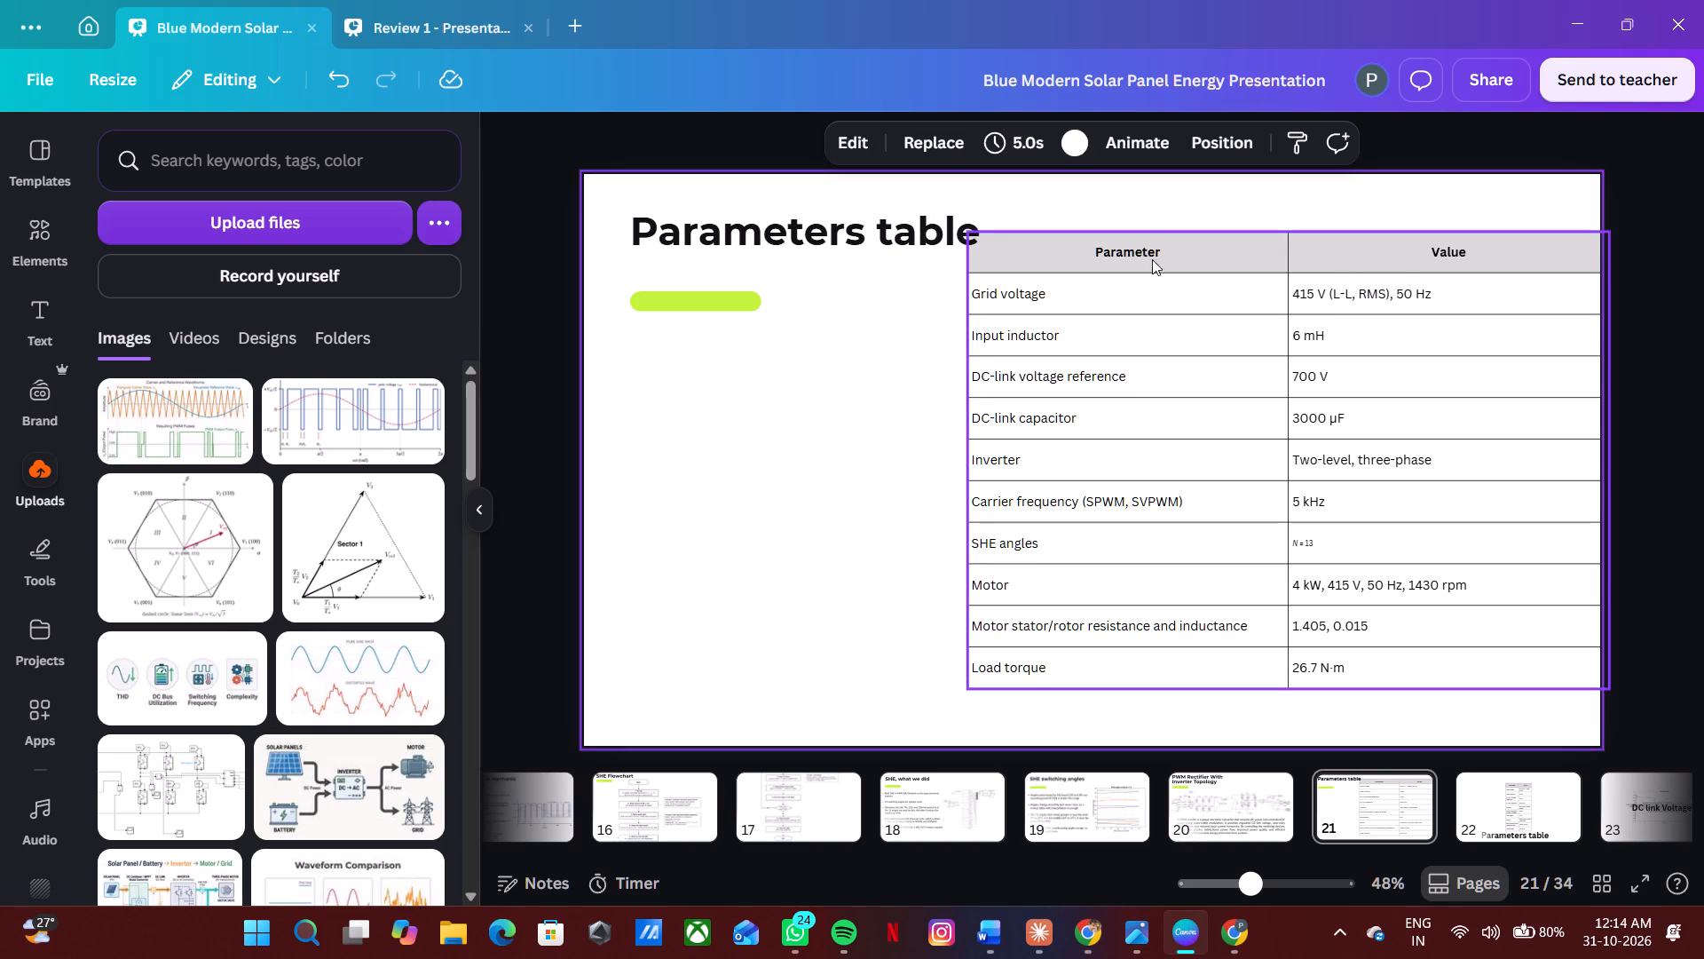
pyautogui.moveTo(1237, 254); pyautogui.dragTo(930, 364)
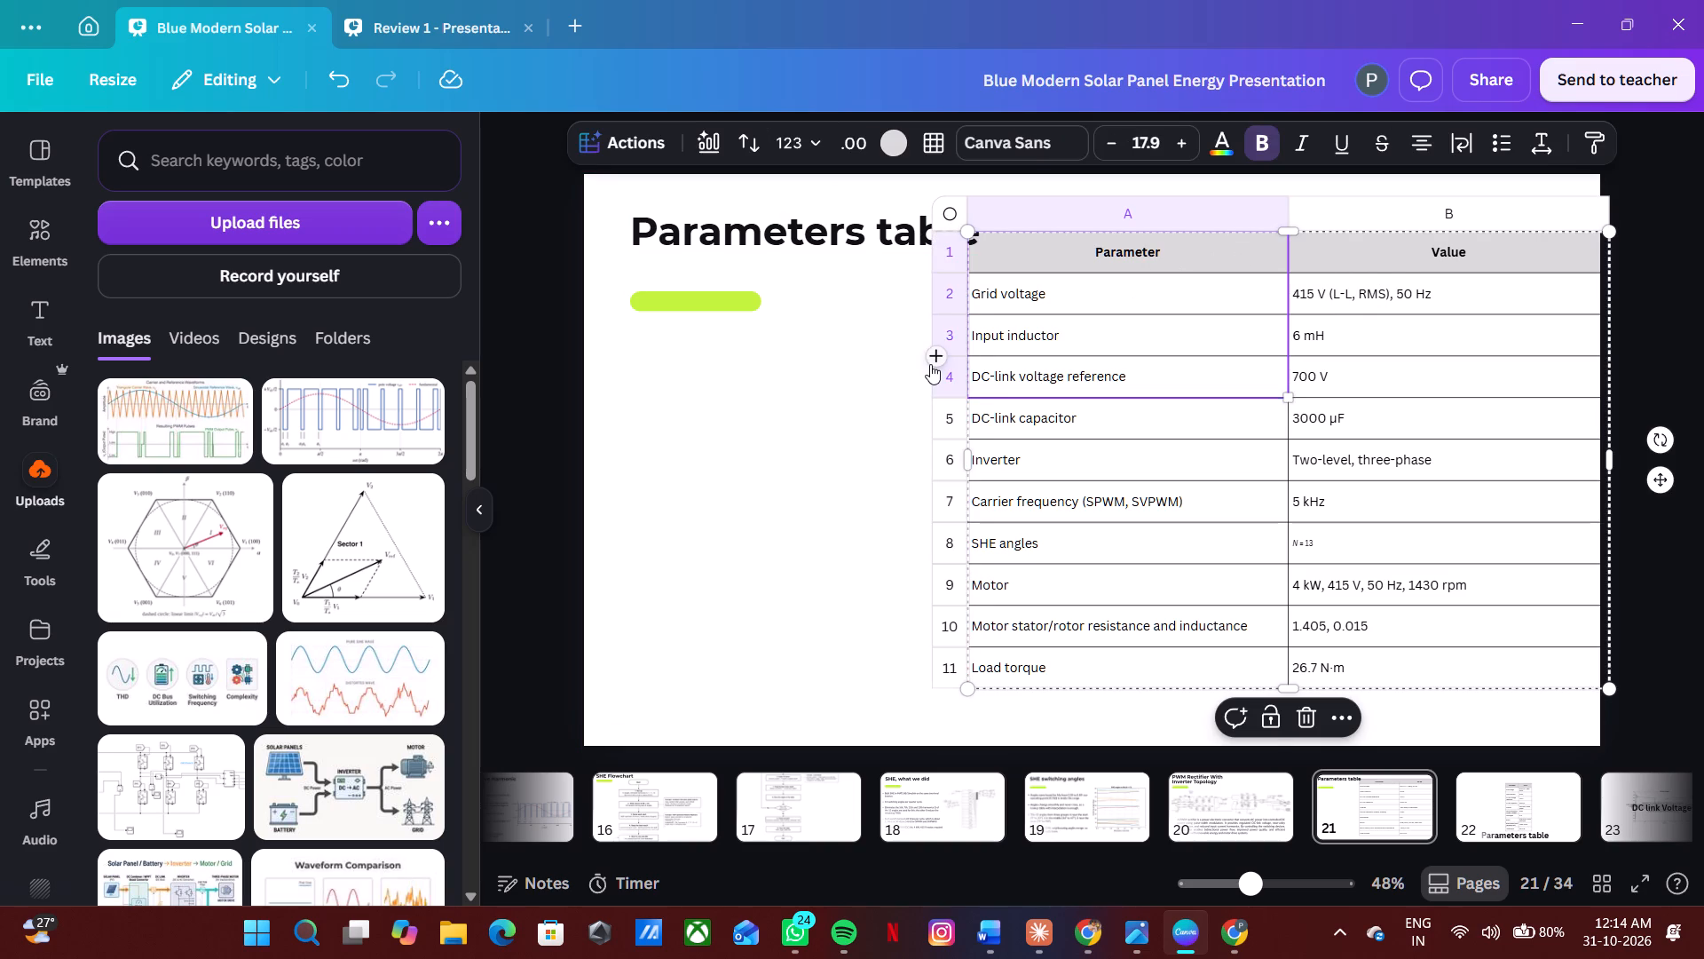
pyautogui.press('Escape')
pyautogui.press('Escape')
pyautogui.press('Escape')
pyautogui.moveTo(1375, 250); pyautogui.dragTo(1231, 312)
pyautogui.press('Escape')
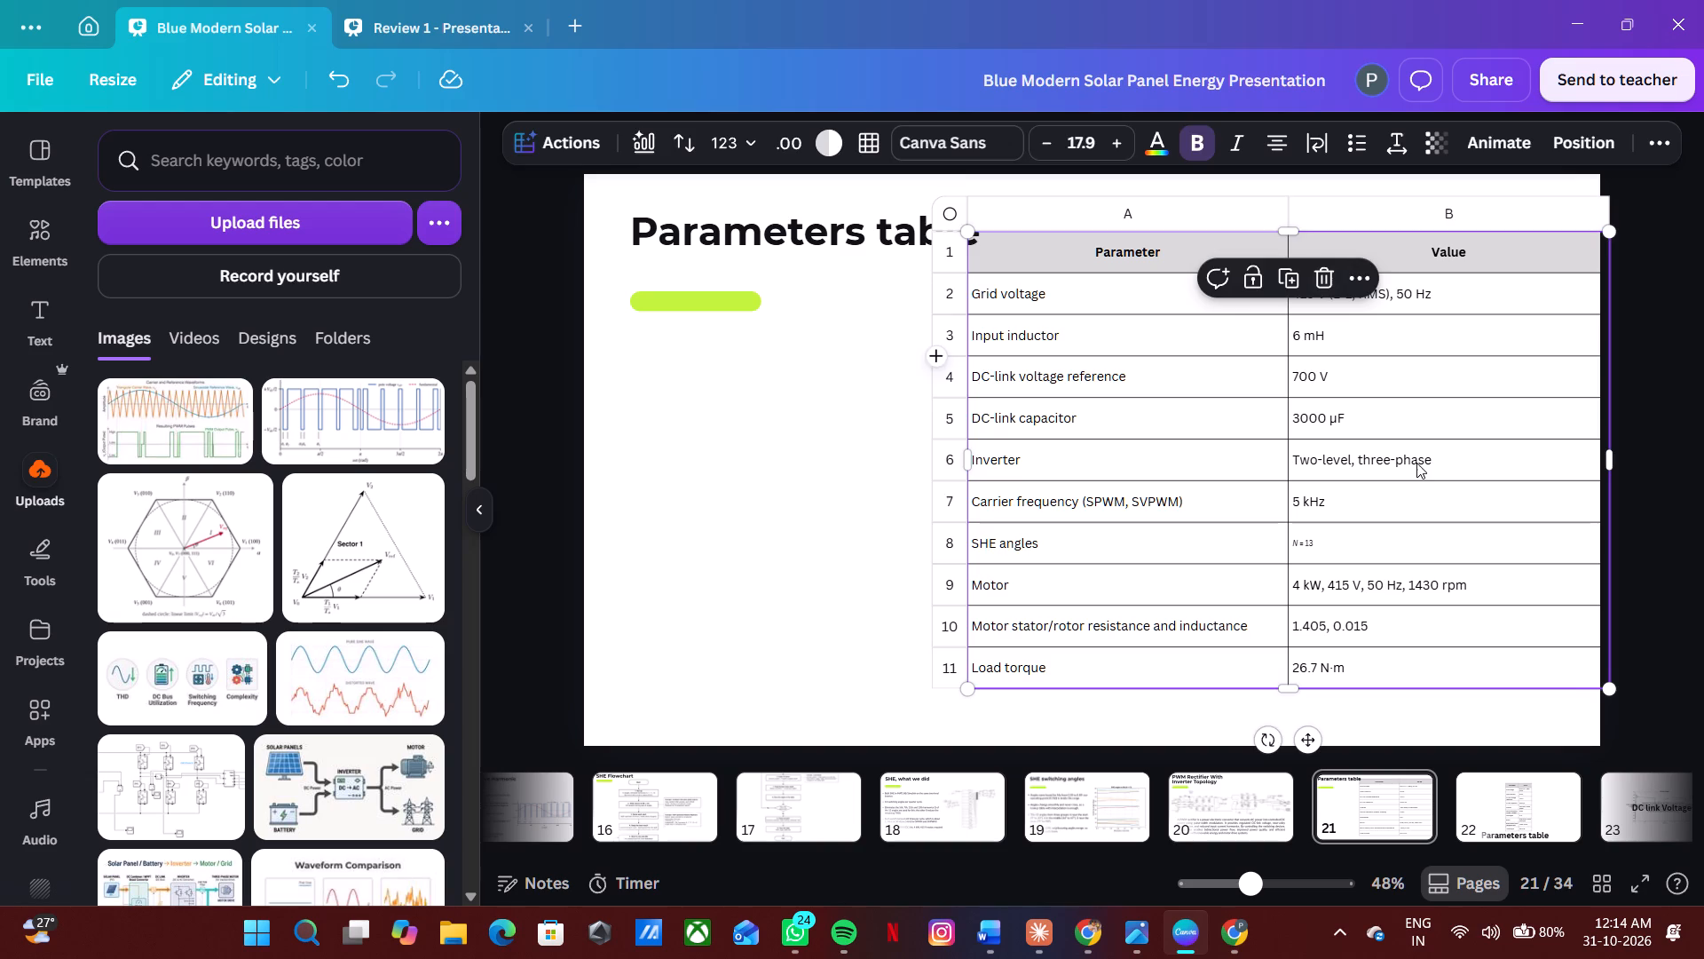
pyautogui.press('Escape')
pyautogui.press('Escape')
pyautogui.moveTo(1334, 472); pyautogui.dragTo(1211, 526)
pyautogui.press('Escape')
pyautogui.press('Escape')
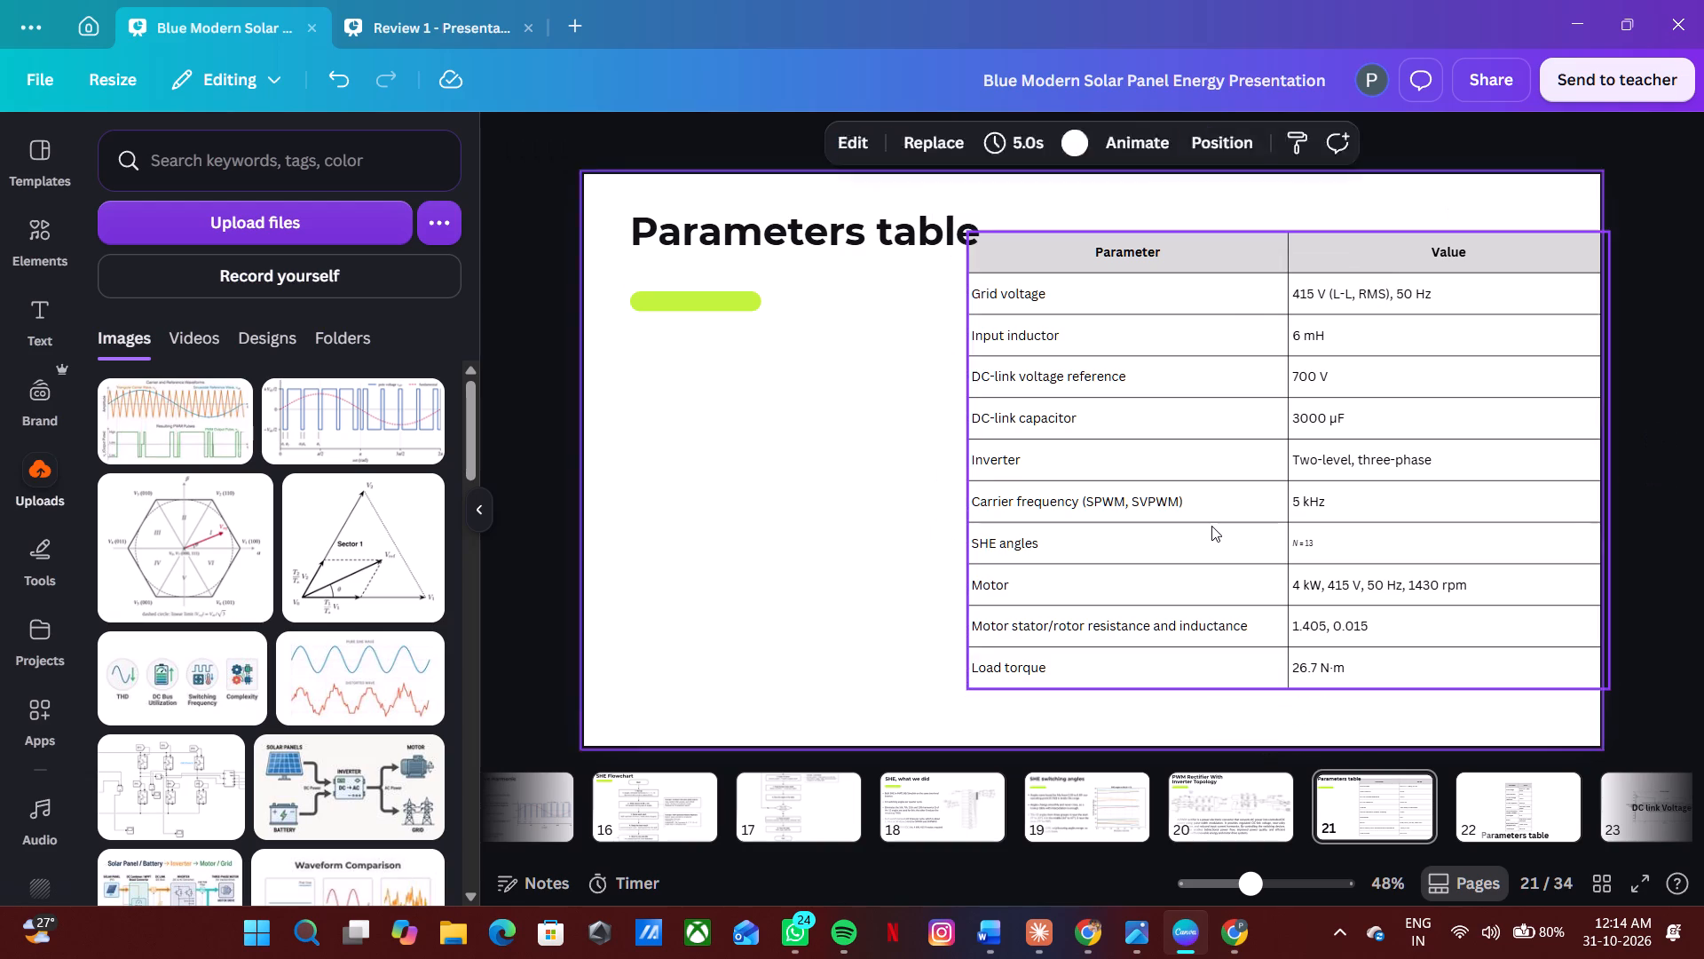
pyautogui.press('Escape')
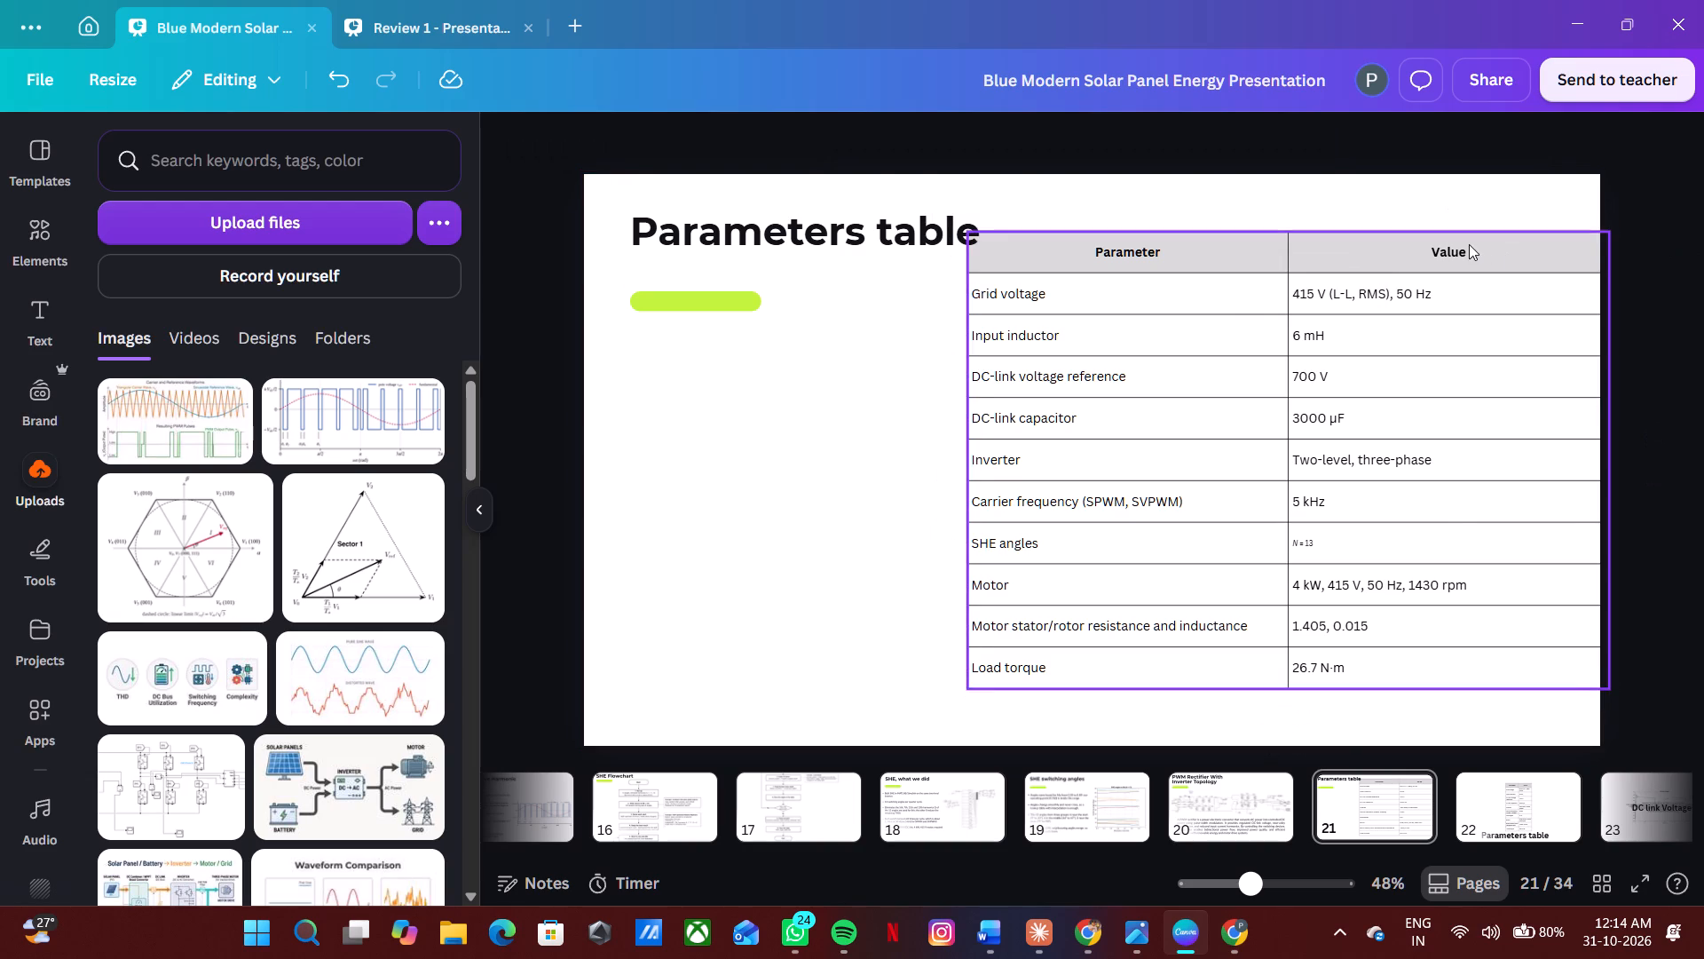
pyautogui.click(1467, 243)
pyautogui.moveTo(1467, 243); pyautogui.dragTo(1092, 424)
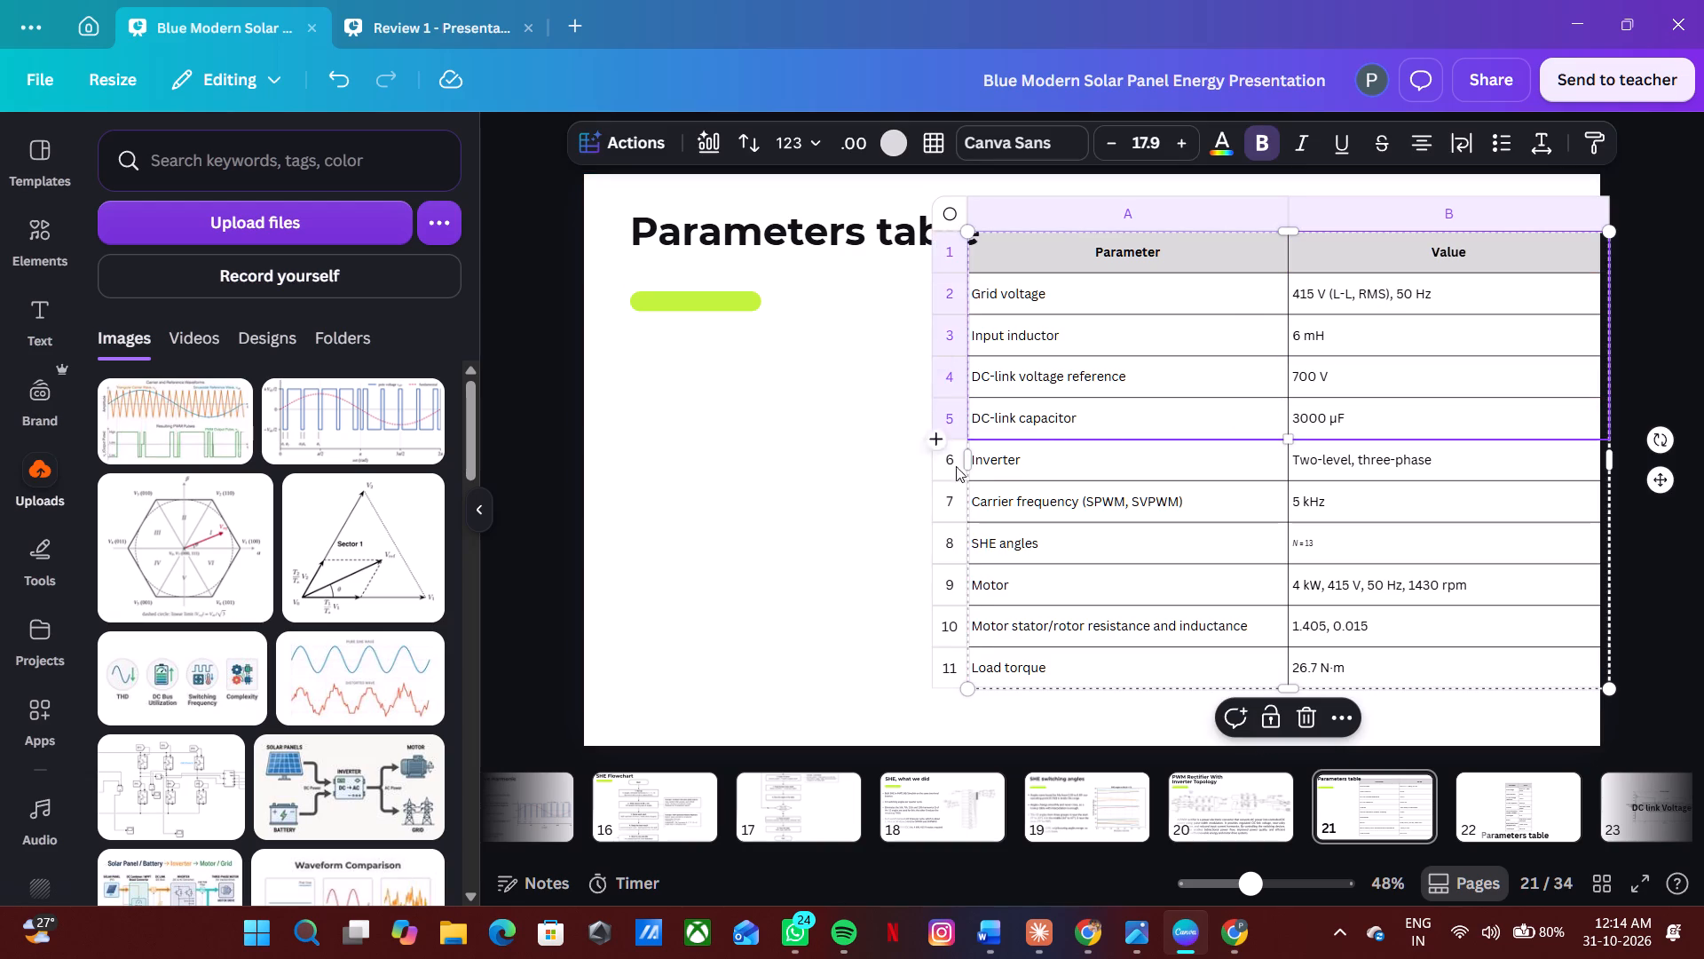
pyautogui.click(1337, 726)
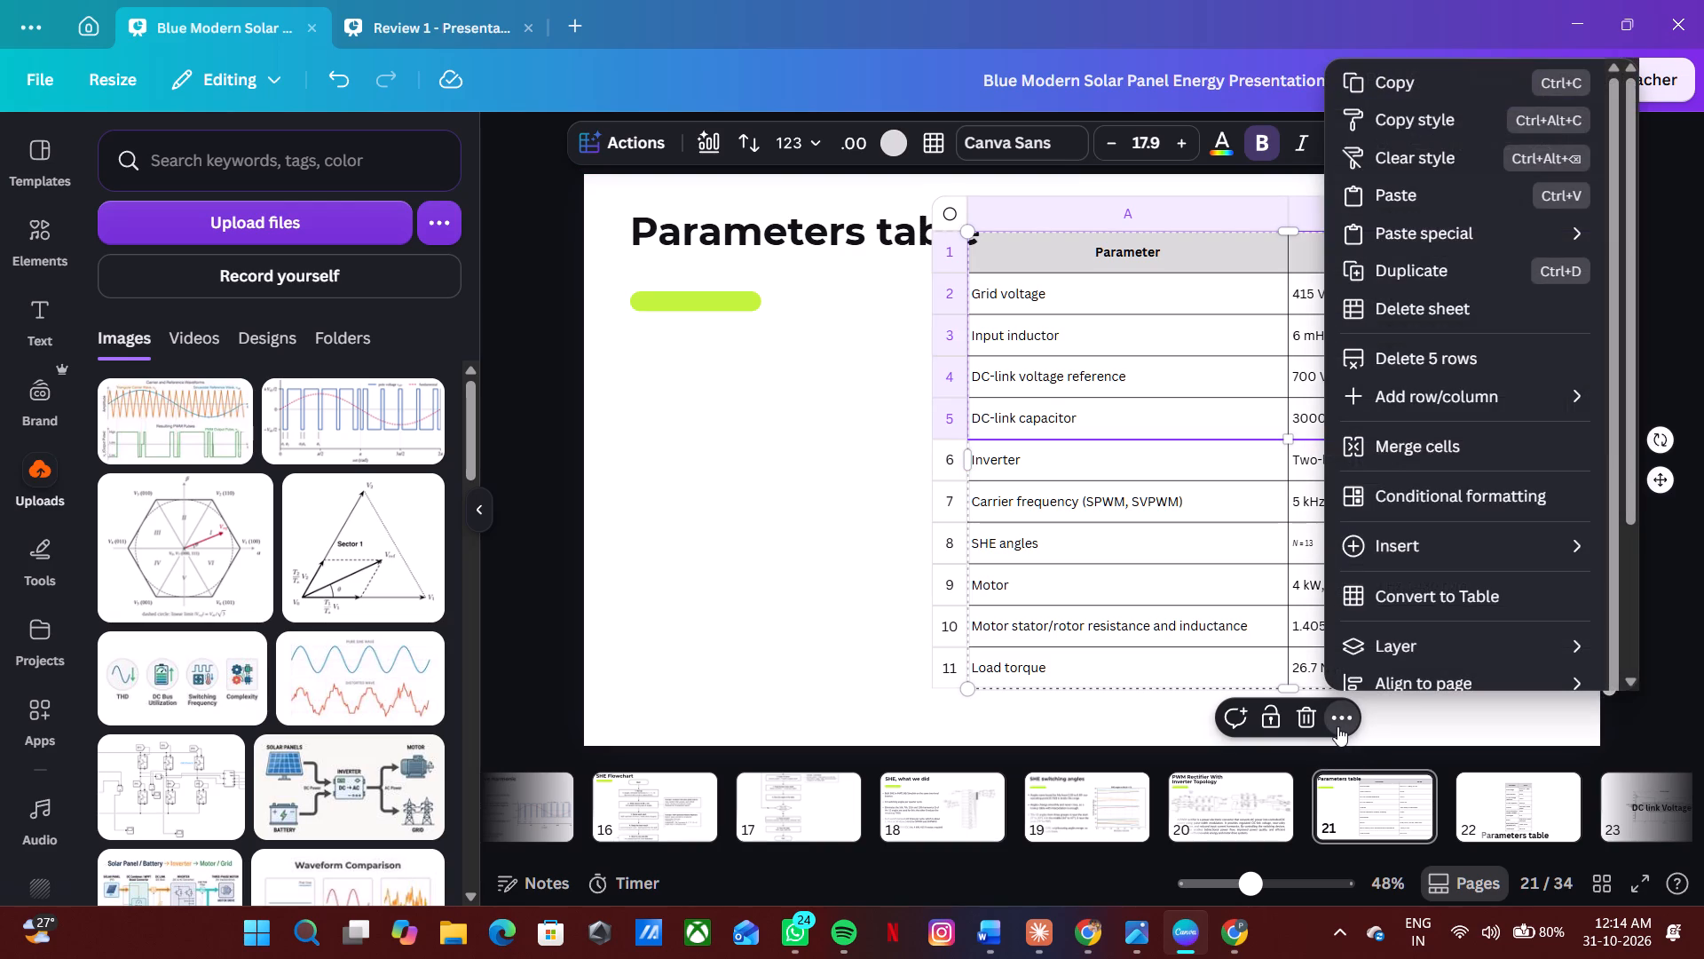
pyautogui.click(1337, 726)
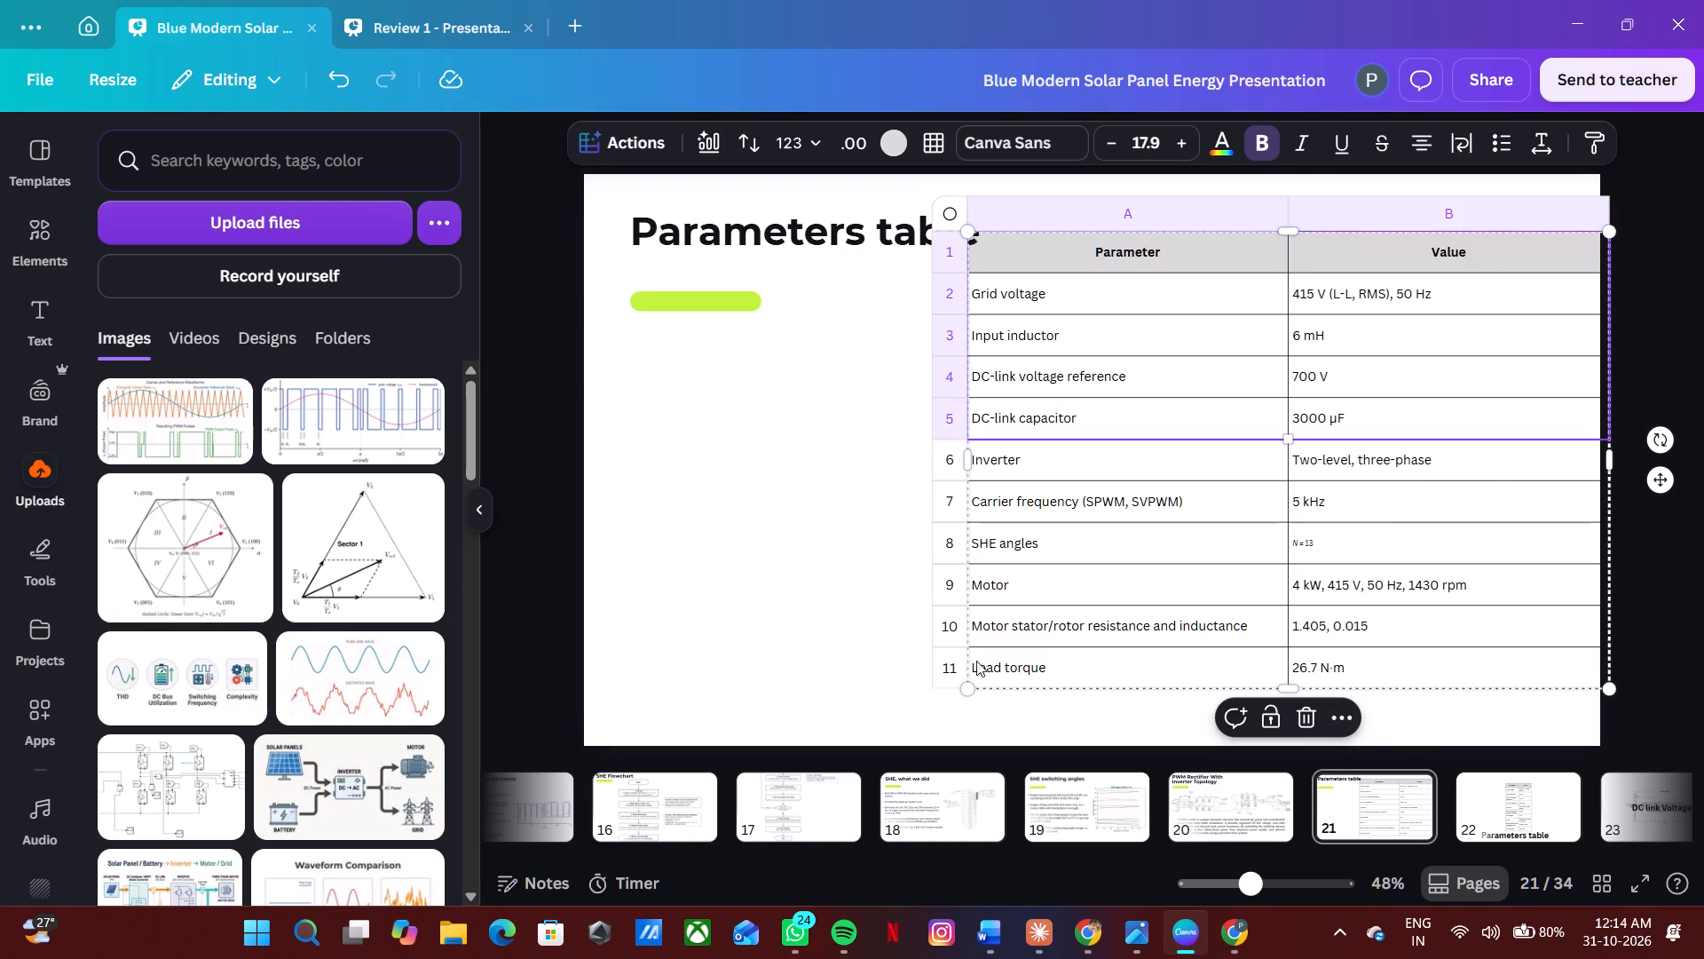
# Extend the parameters table to the slide's left margin and lower its top edge below the green accent bar.
pyautogui.moveTo(961, 693); pyautogui.dragTo(675, 699)
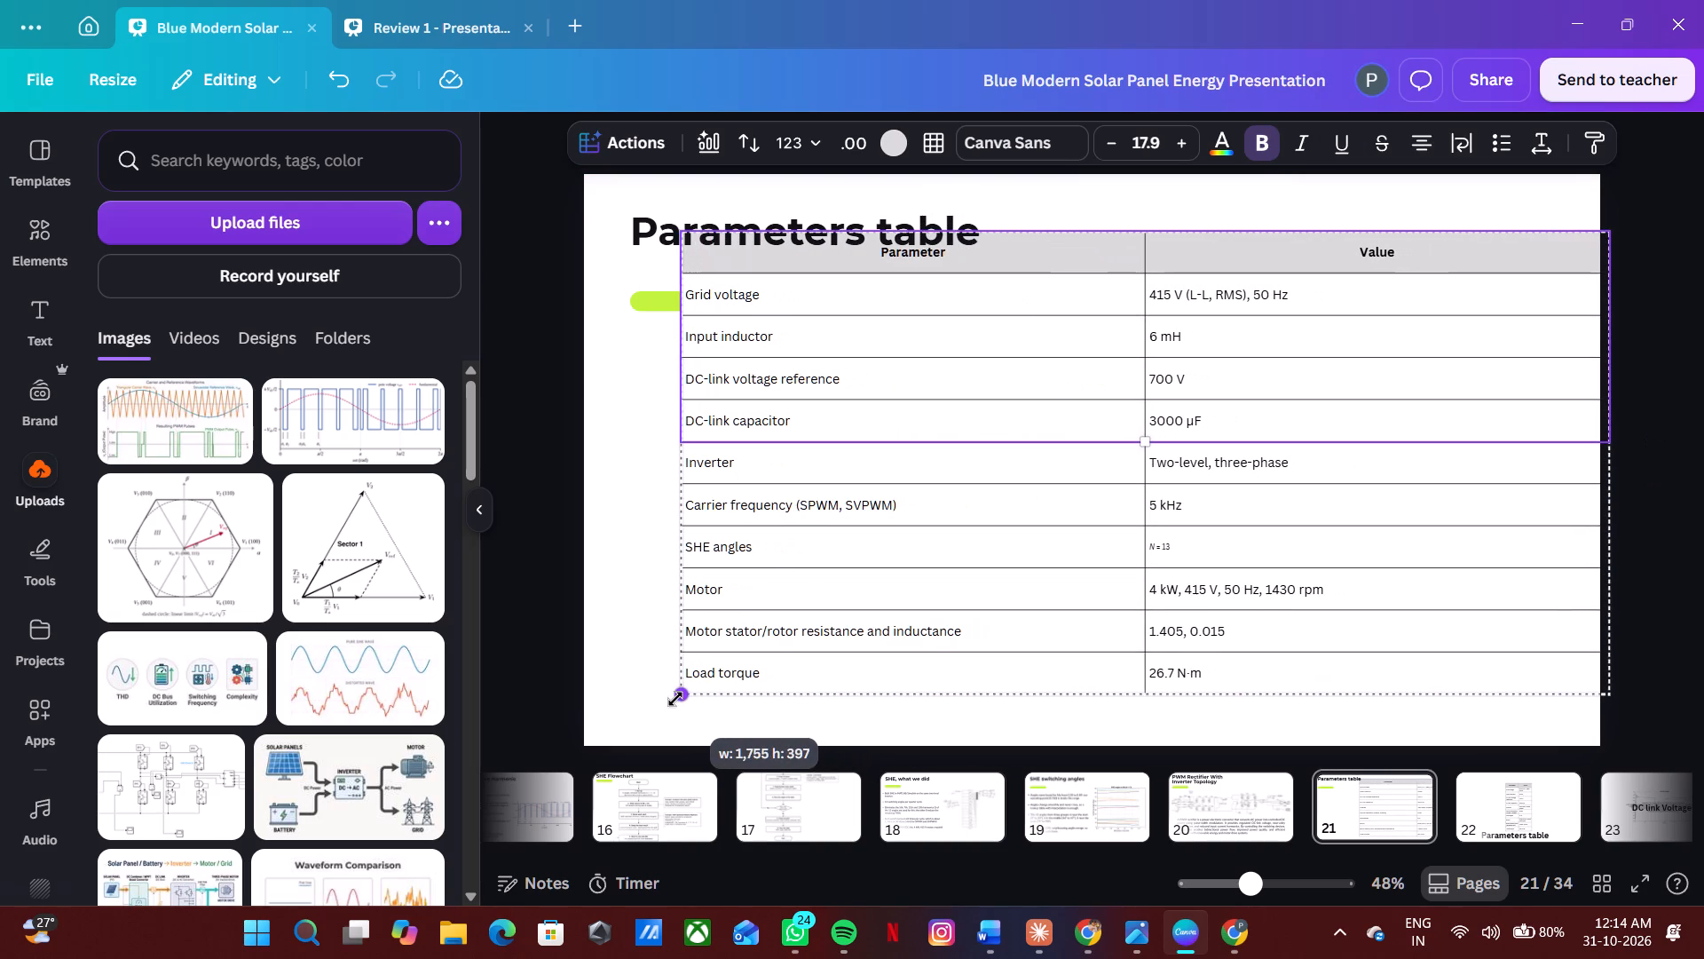
pyautogui.moveTo(675, 699); pyautogui.dragTo(639, 711)
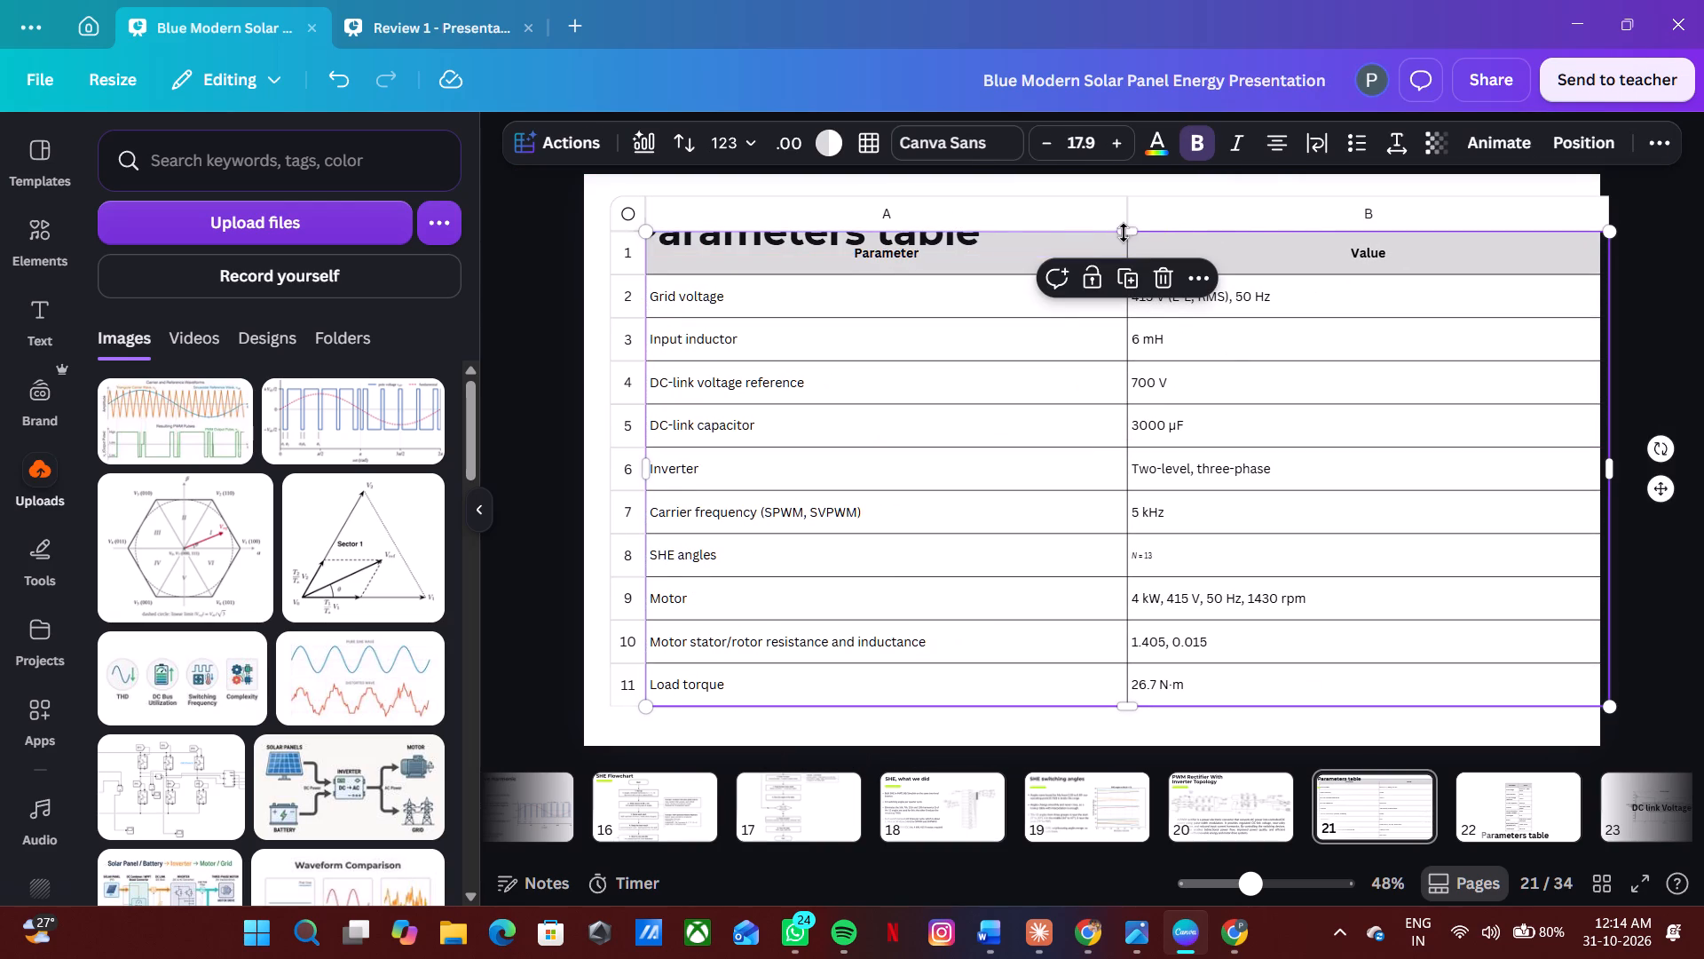
pyautogui.moveTo(1124, 228); pyautogui.dragTo(1116, 328)
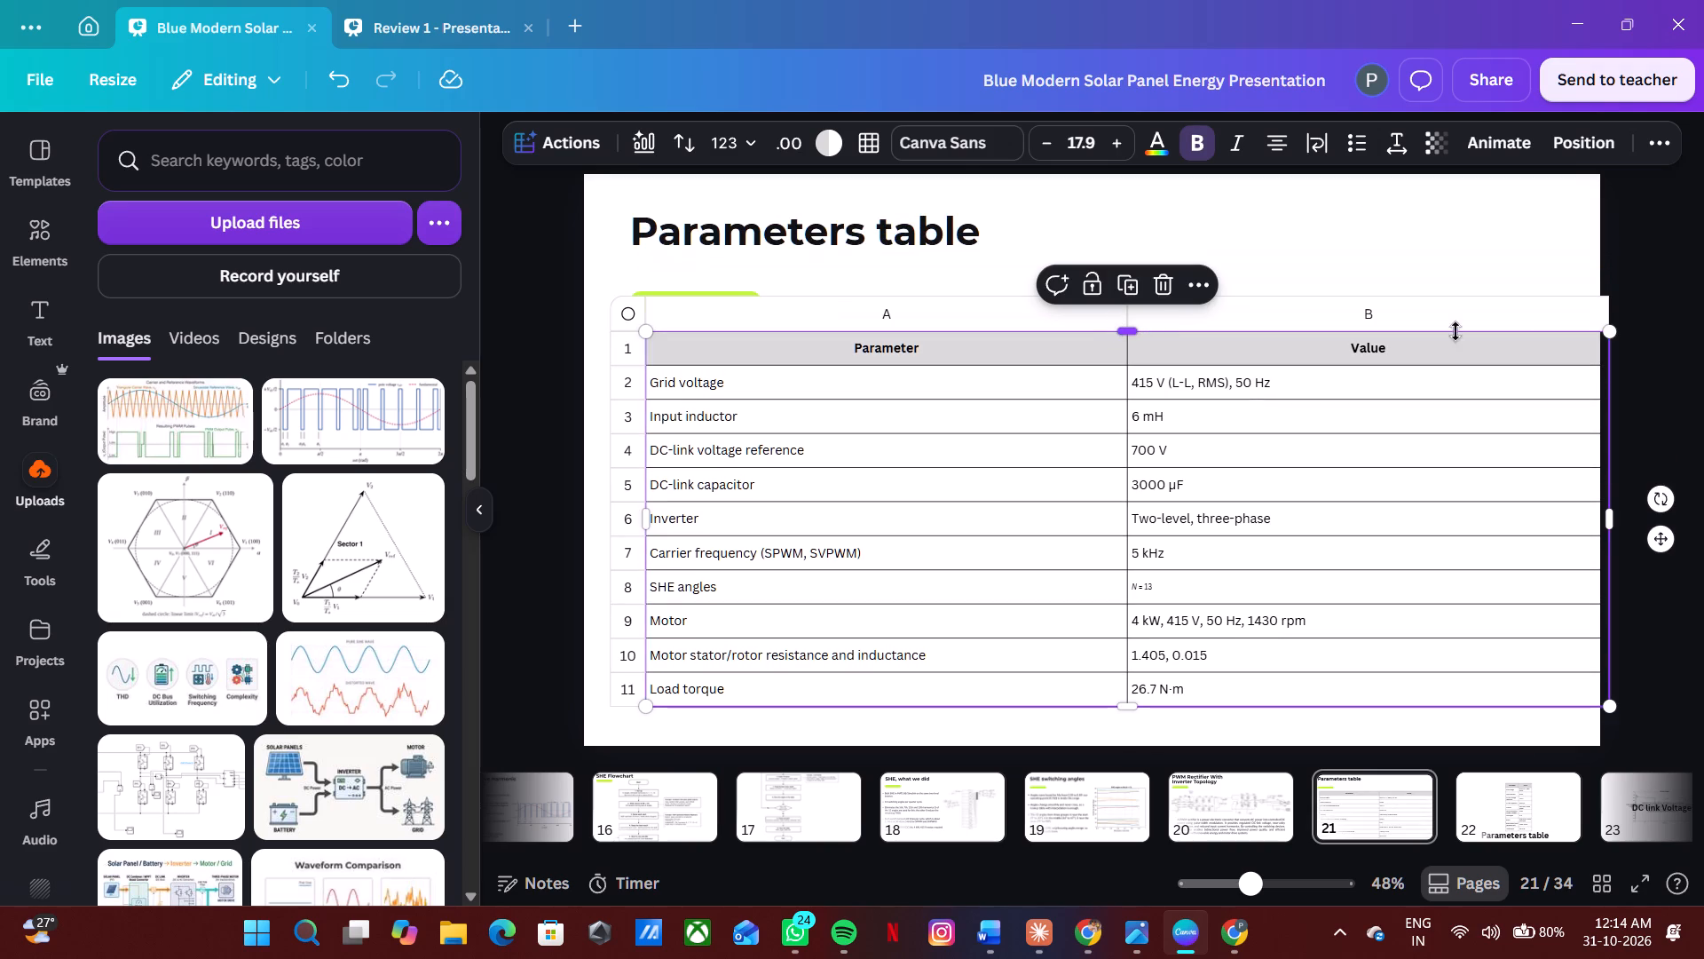
pyautogui.click(1651, 339)
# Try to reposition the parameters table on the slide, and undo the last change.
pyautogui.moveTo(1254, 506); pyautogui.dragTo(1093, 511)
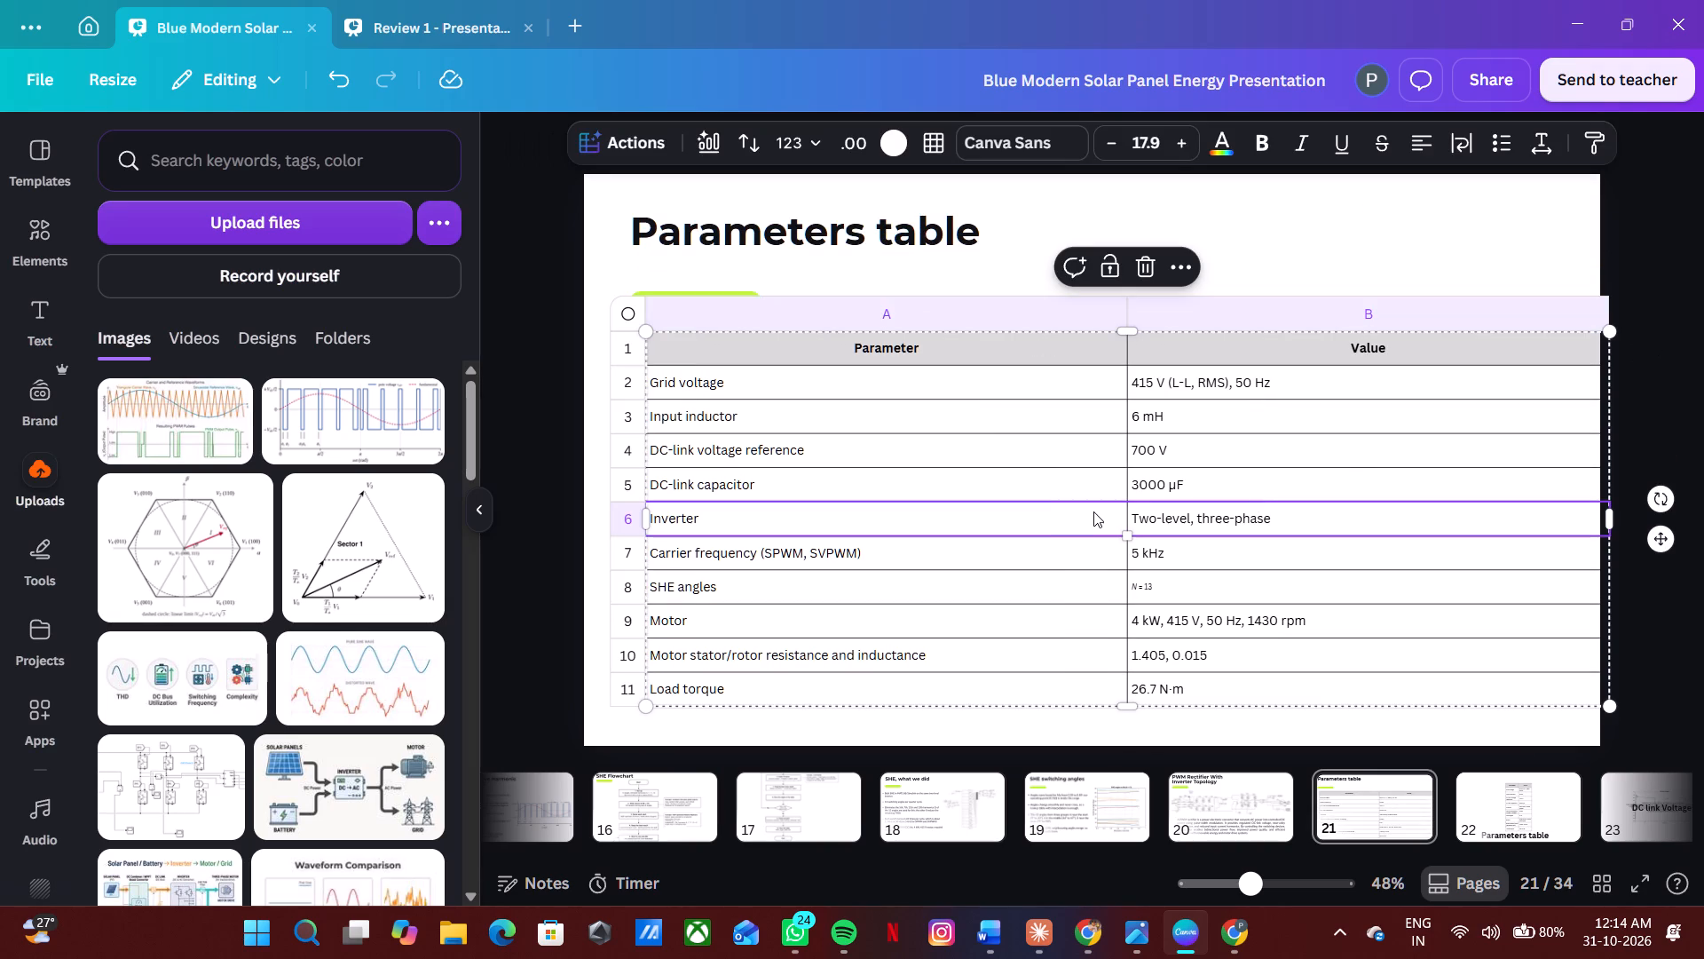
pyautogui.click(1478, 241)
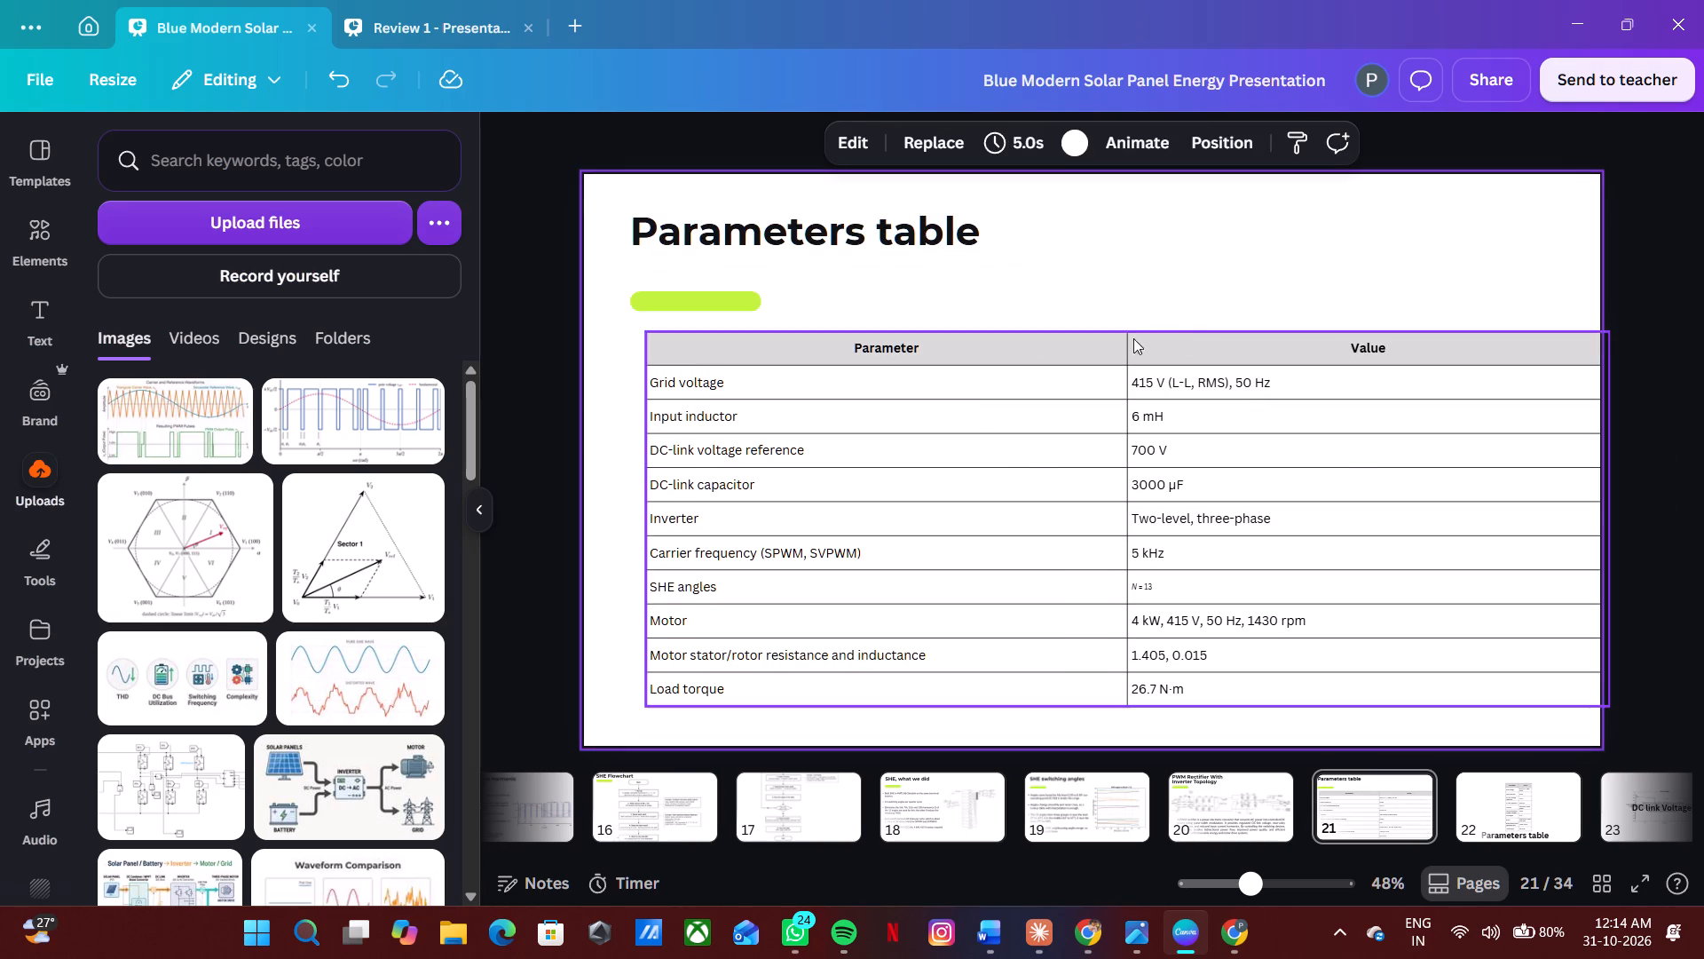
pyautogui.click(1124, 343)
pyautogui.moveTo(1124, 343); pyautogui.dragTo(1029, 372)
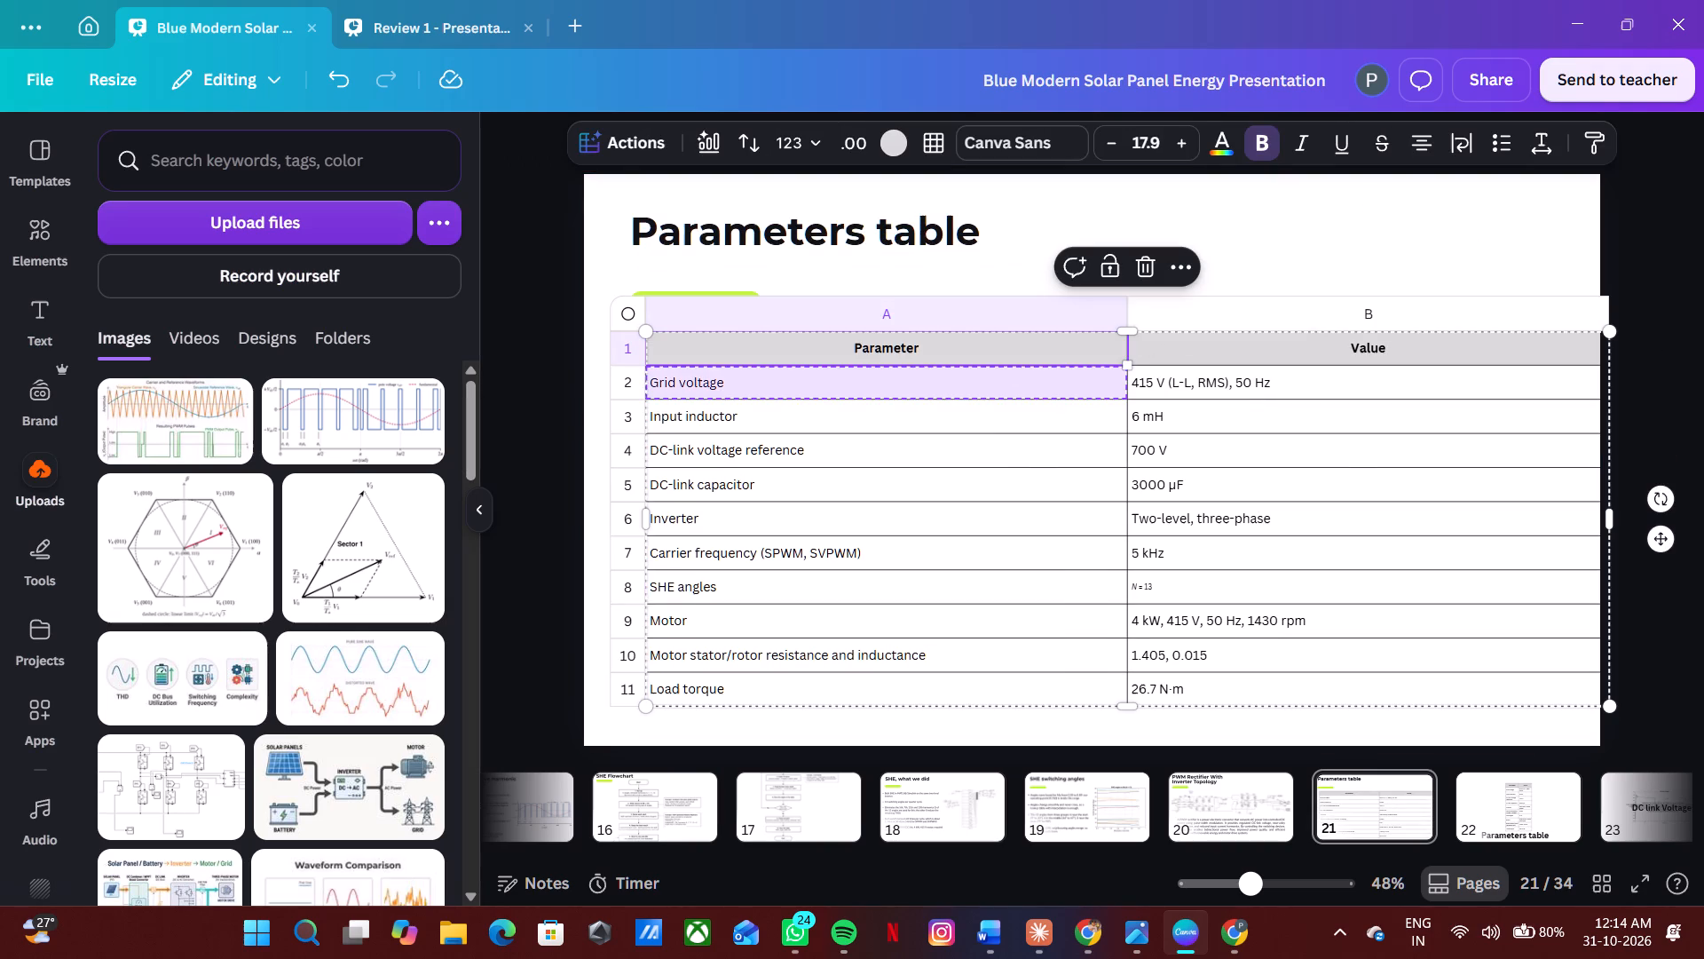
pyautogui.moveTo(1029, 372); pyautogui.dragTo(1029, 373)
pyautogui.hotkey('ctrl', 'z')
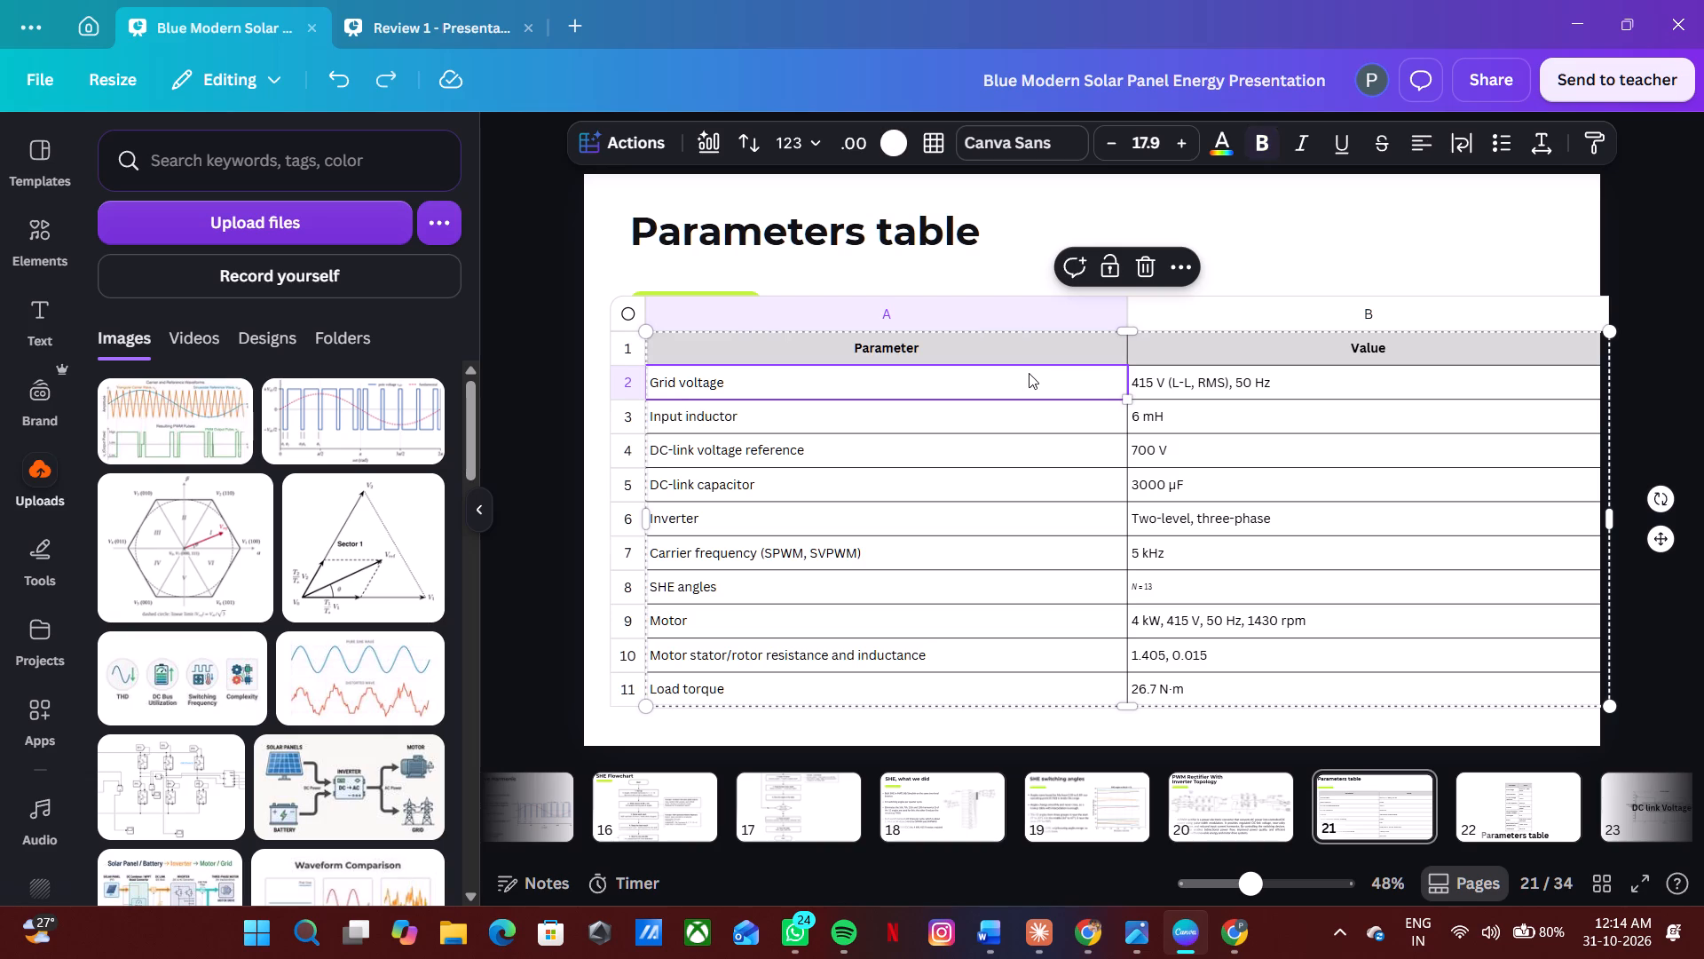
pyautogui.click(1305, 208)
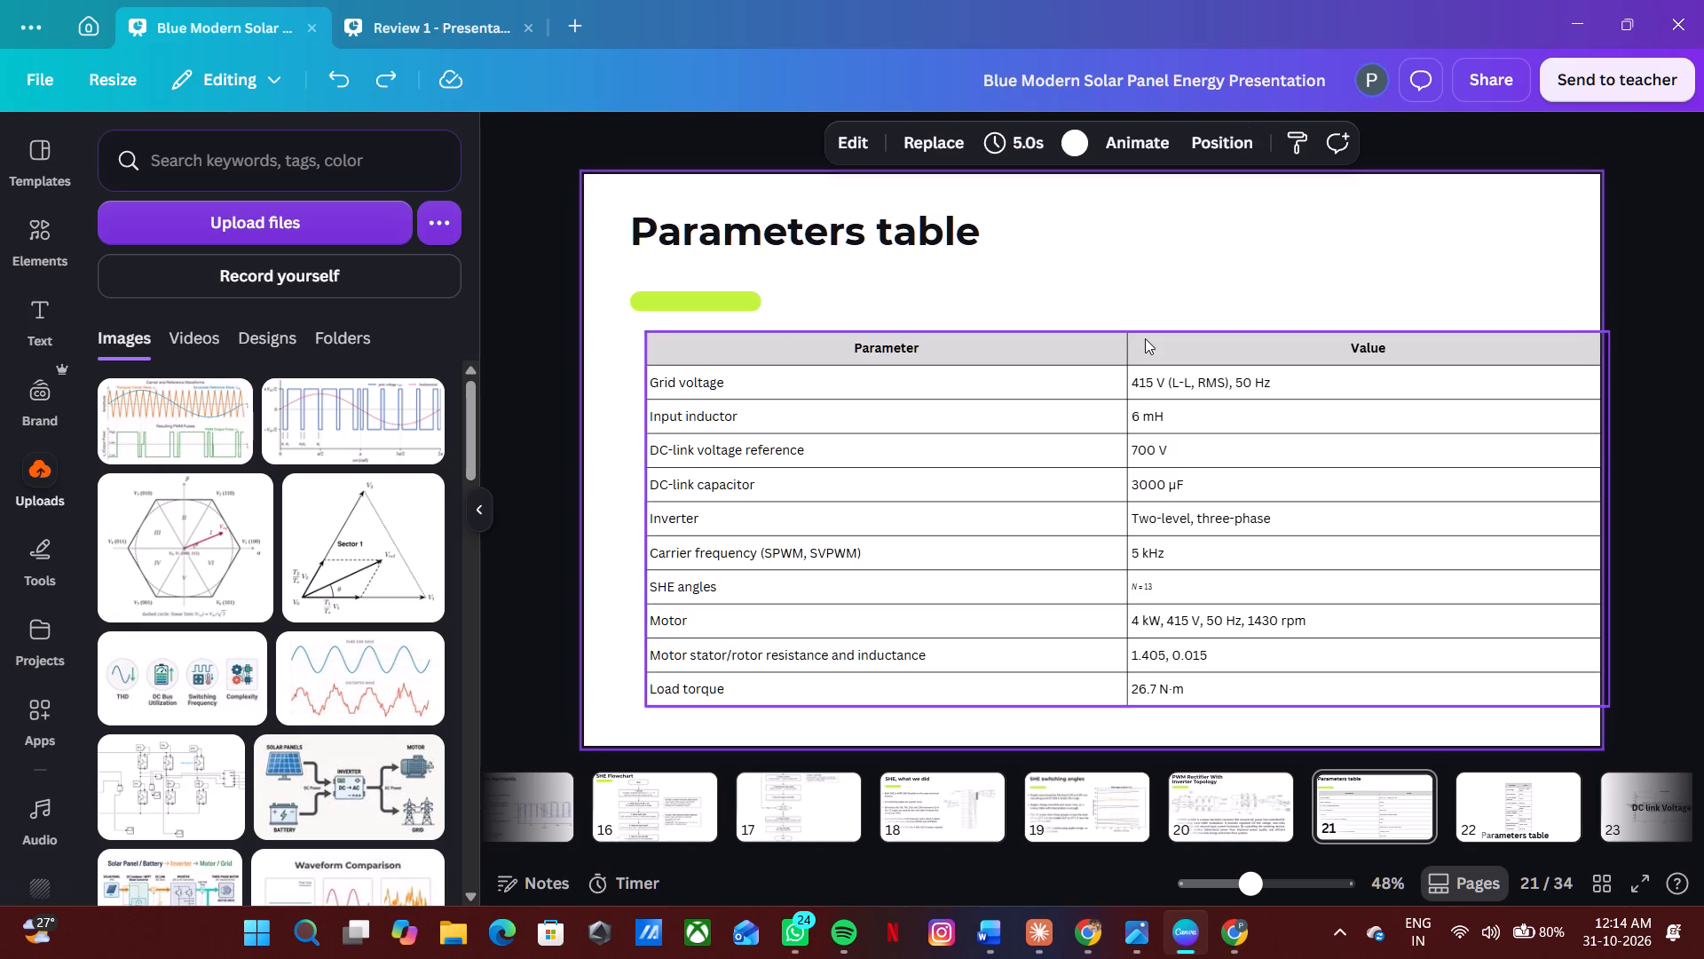
# Narrow the parameters table from its right edge so it fits within the slide with a margin.
pyautogui.click(1145, 338)
pyautogui.moveTo(1610, 514); pyautogui.dragTo(1461, 527)
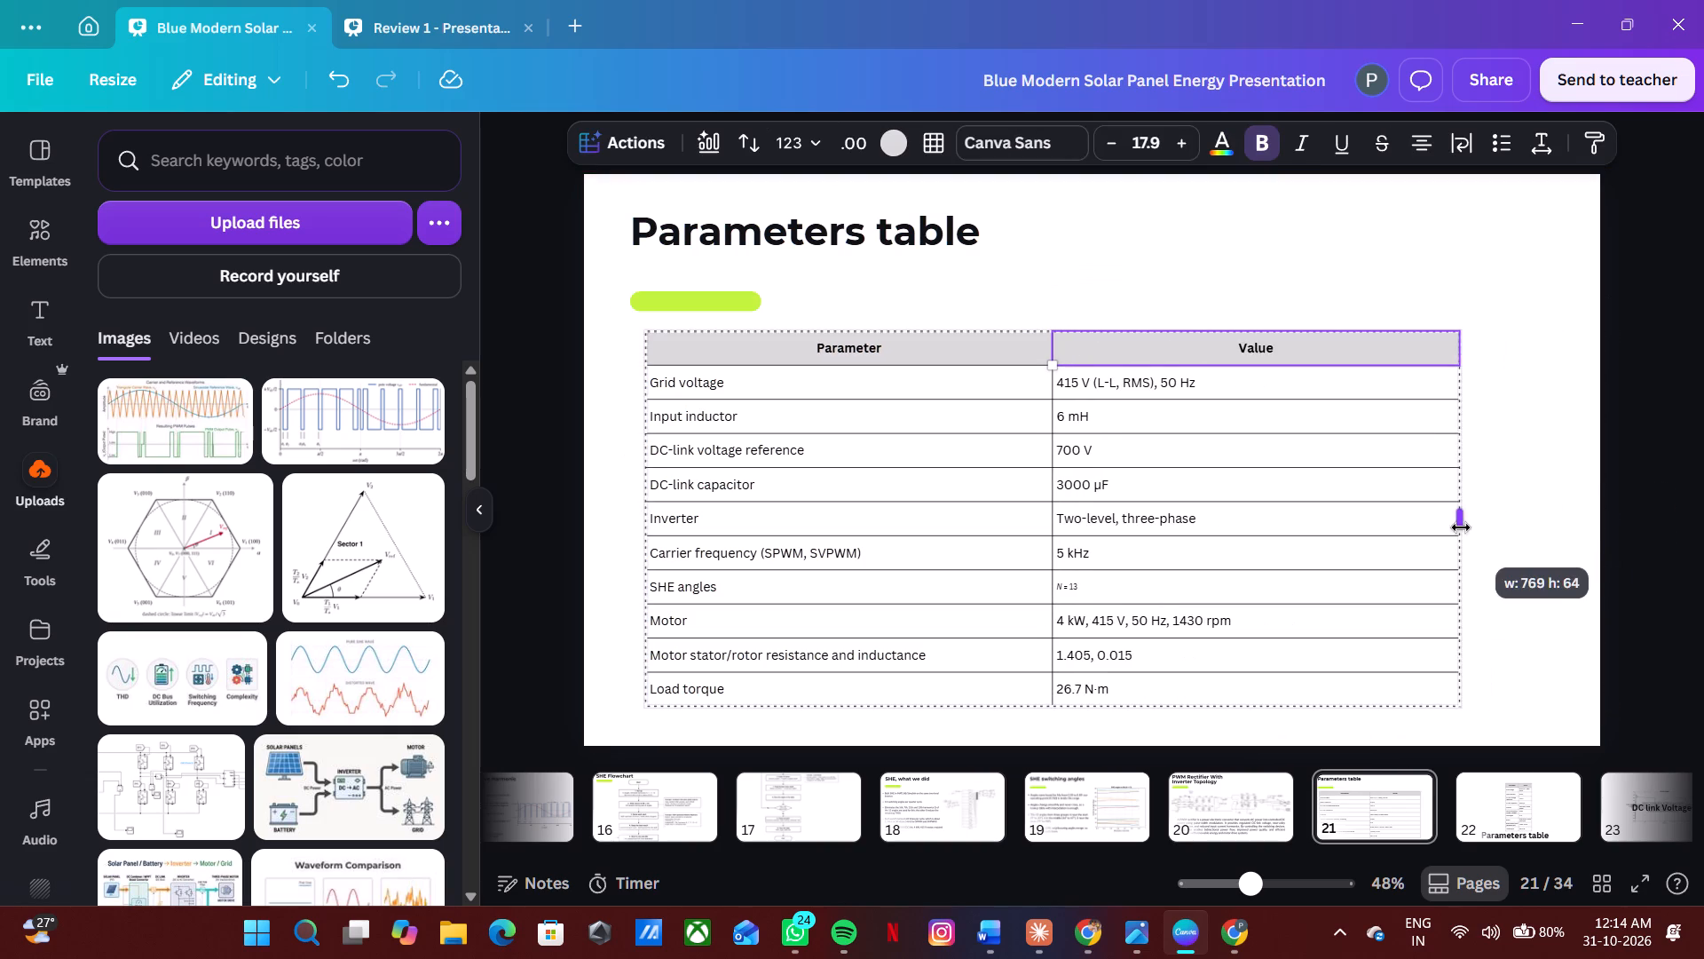
pyautogui.moveTo(1461, 527); pyautogui.dragTo(1545, 527)
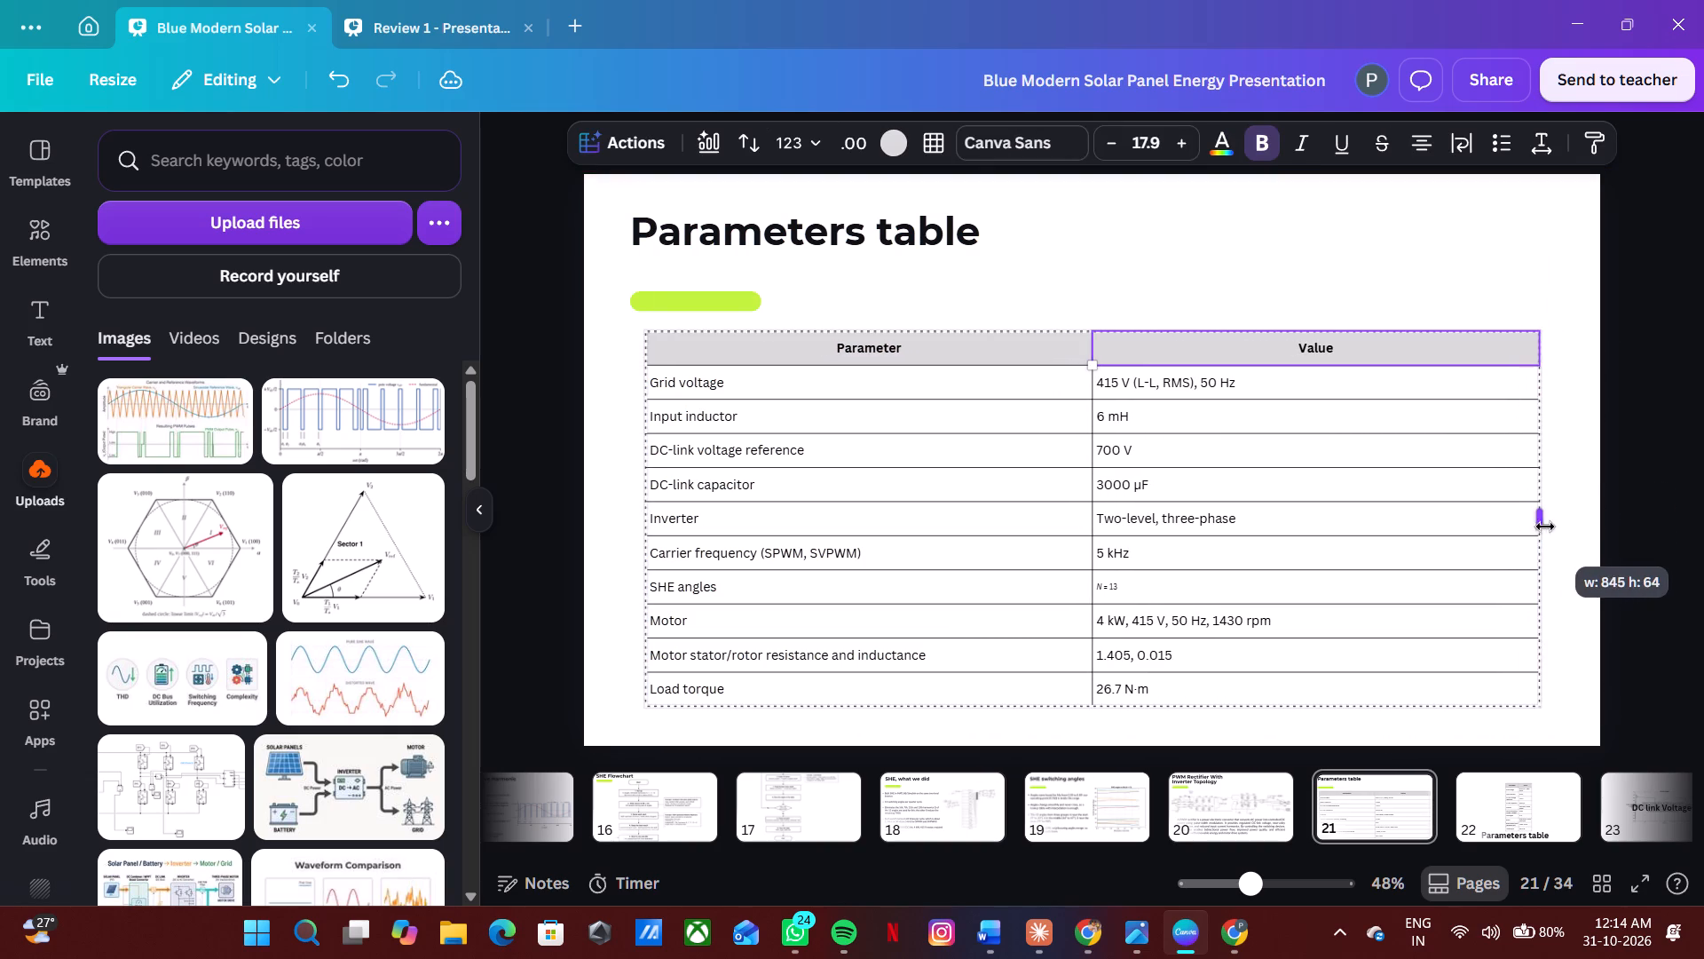
pyautogui.moveTo(1545, 527); pyautogui.dragTo(1538, 527)
pyautogui.click(1671, 439)
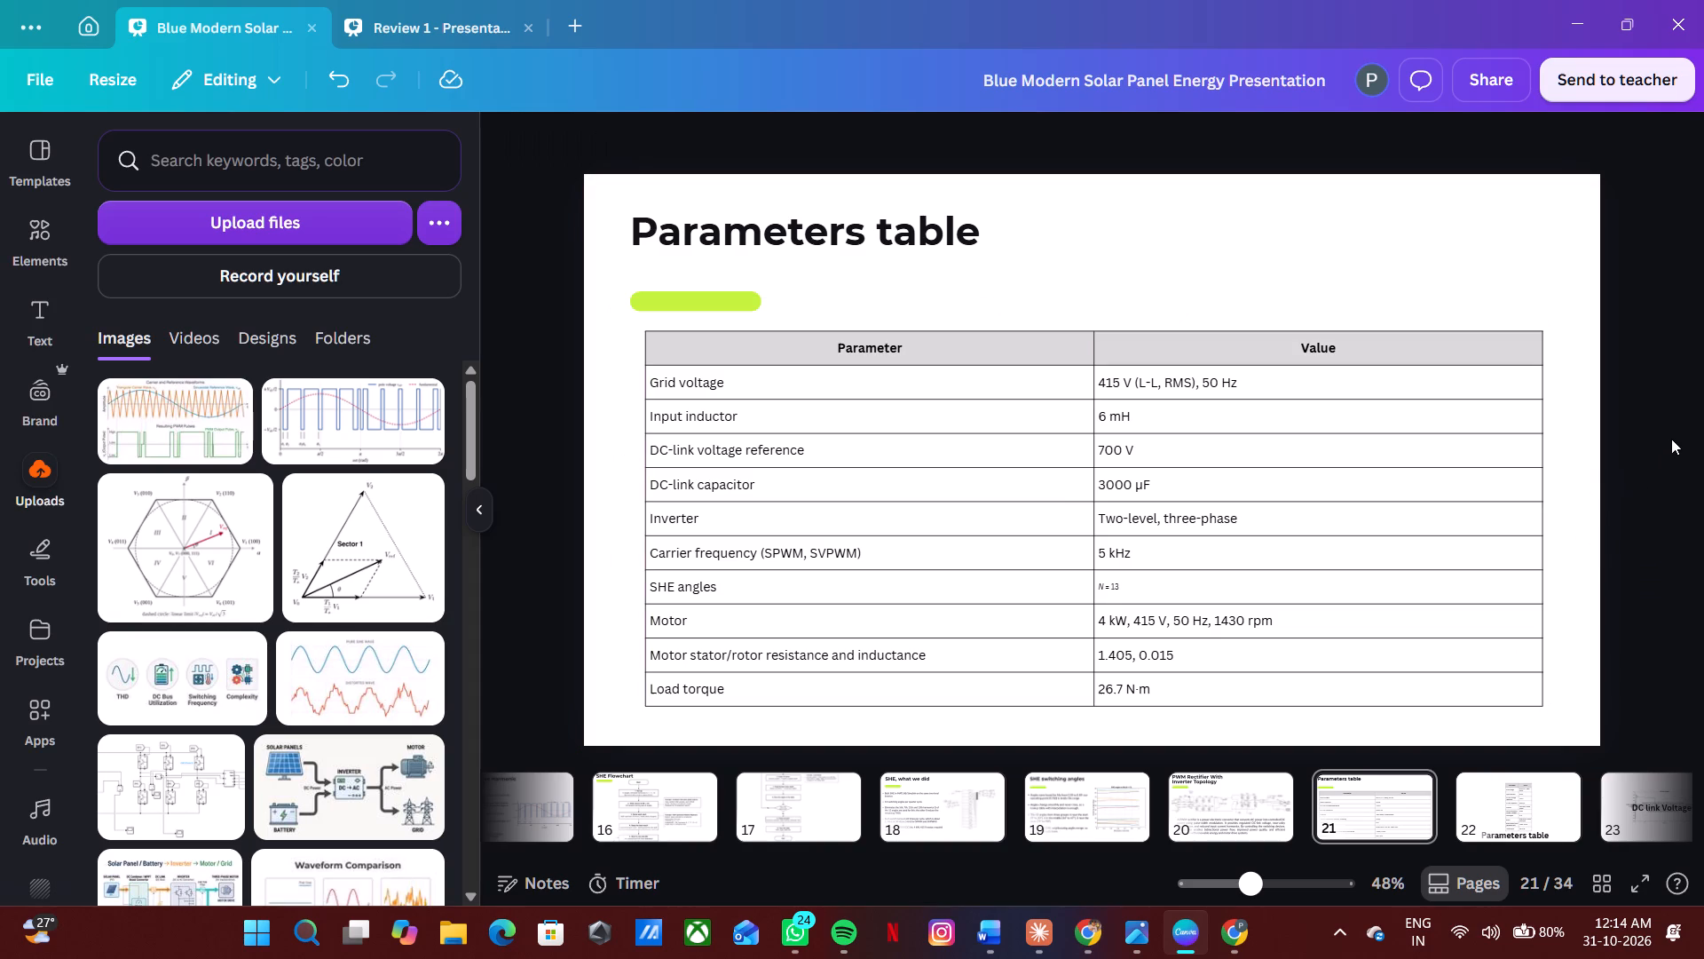
# Move the green accent bar up closer beneath the Parameters table title, aligned with the title's left edge, comparing with neighbouring slides.
pyautogui.moveTo(668, 299); pyautogui.dragTo(667, 283)
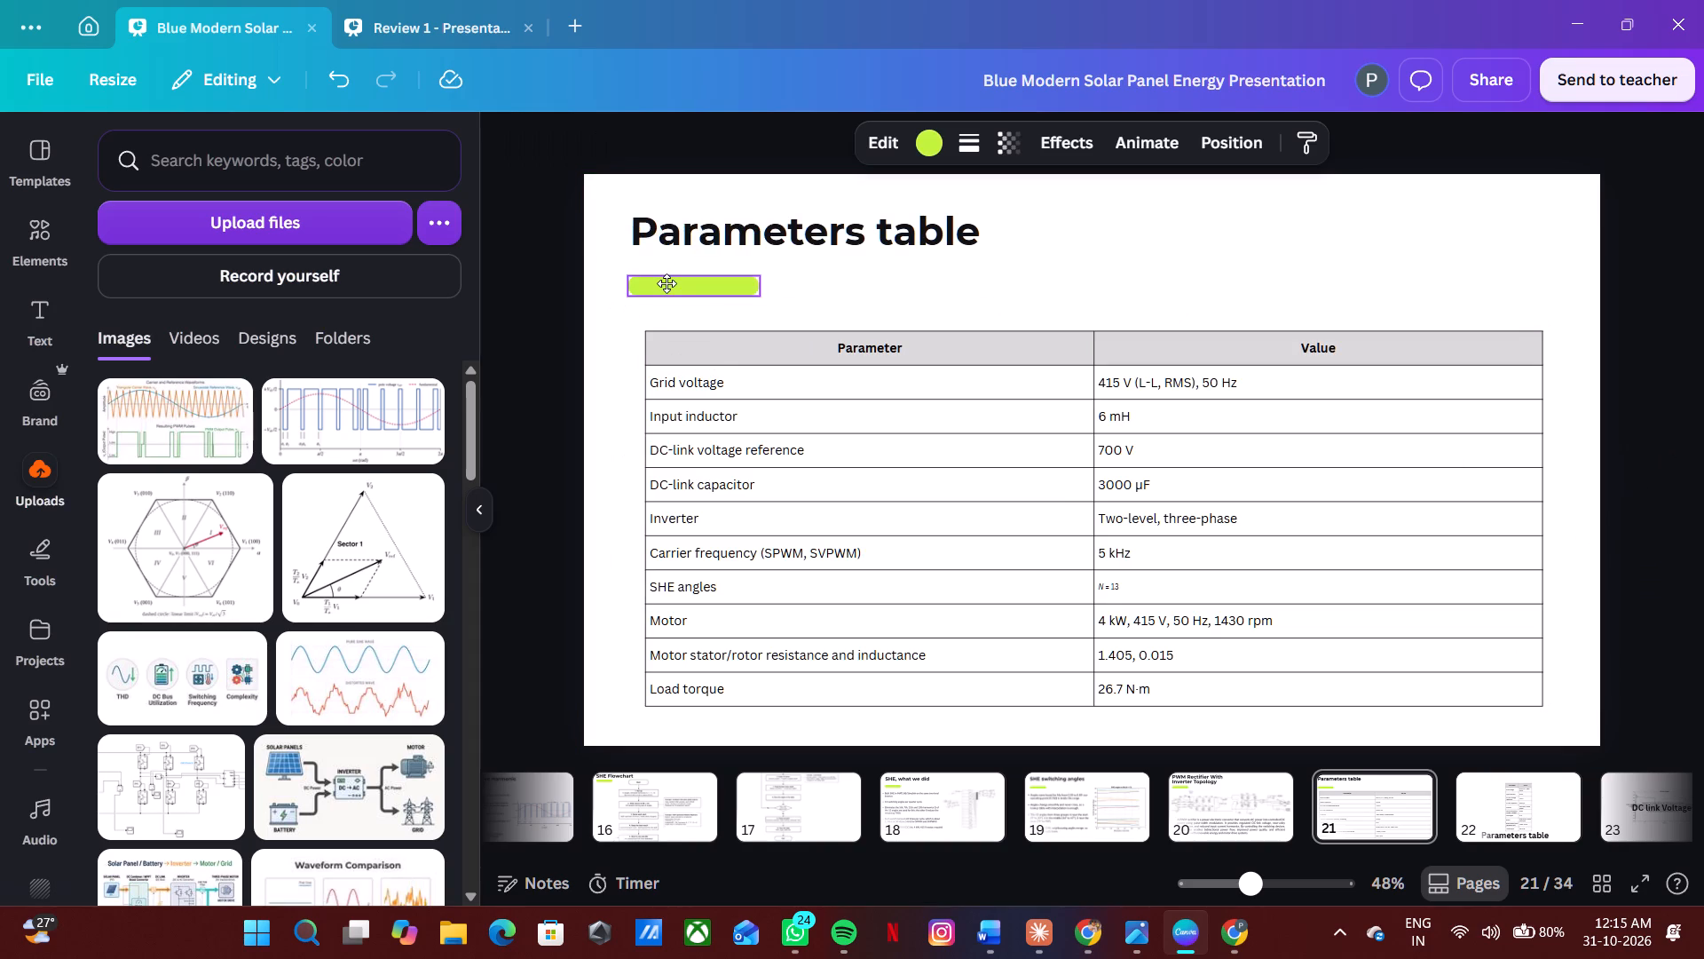
pyautogui.moveTo(667, 283); pyautogui.dragTo(667, 284)
pyautogui.click(965, 282)
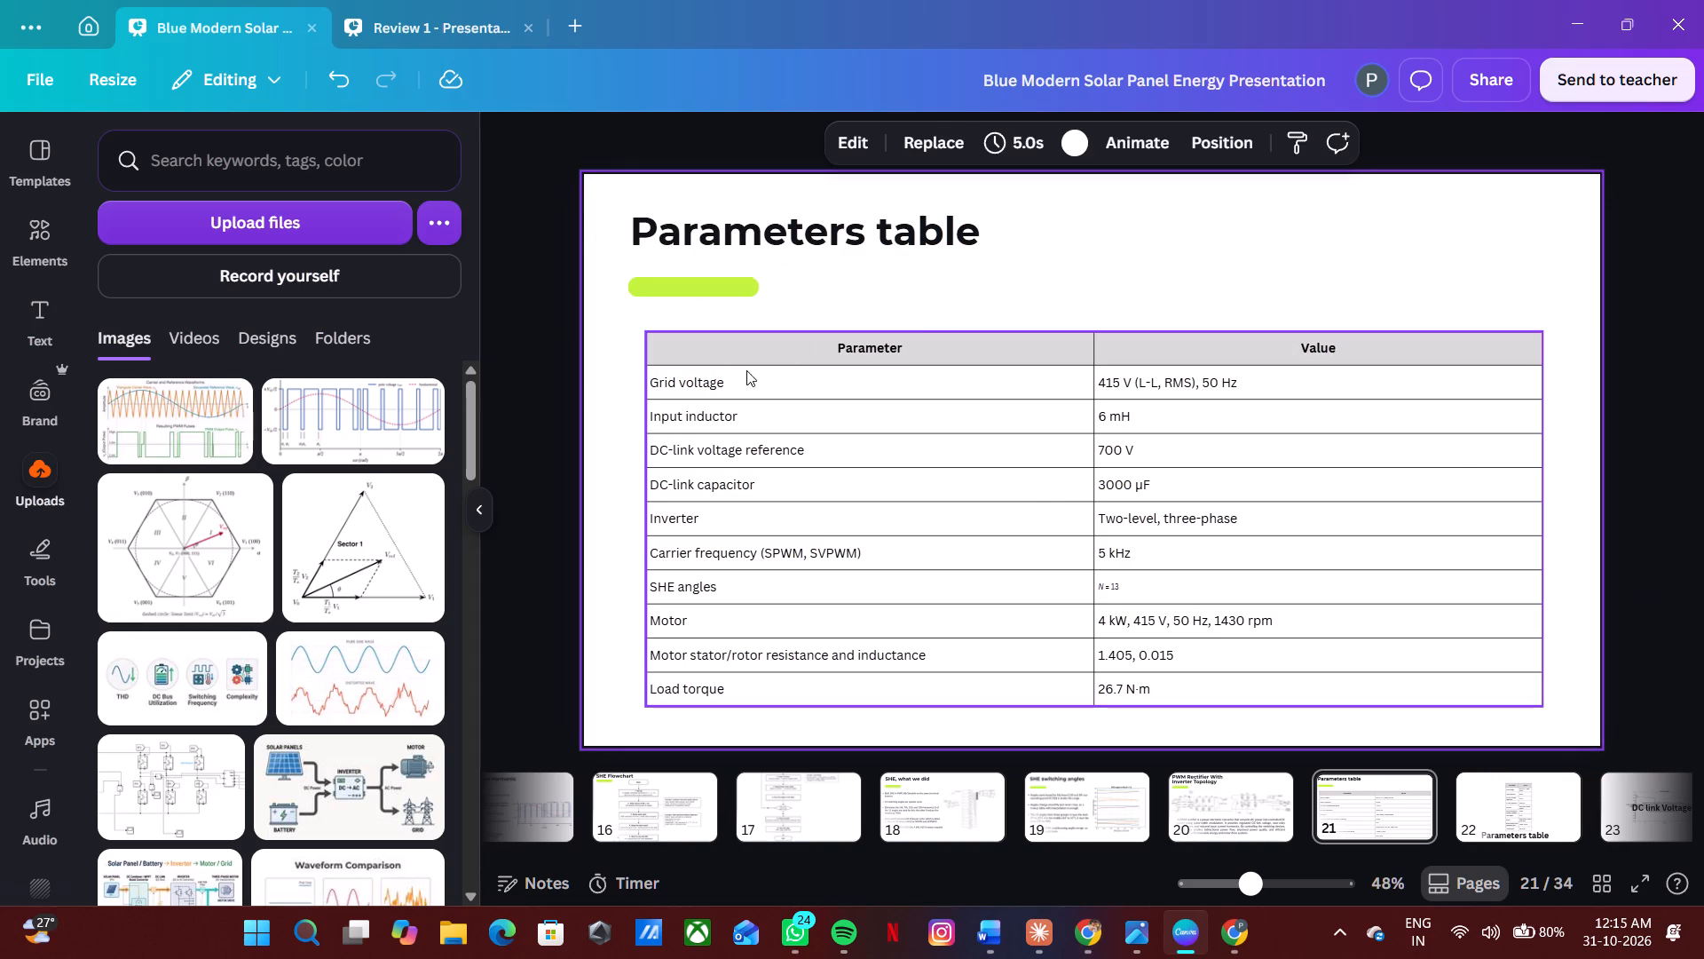
pyautogui.press('Left')
pyautogui.press('Right')
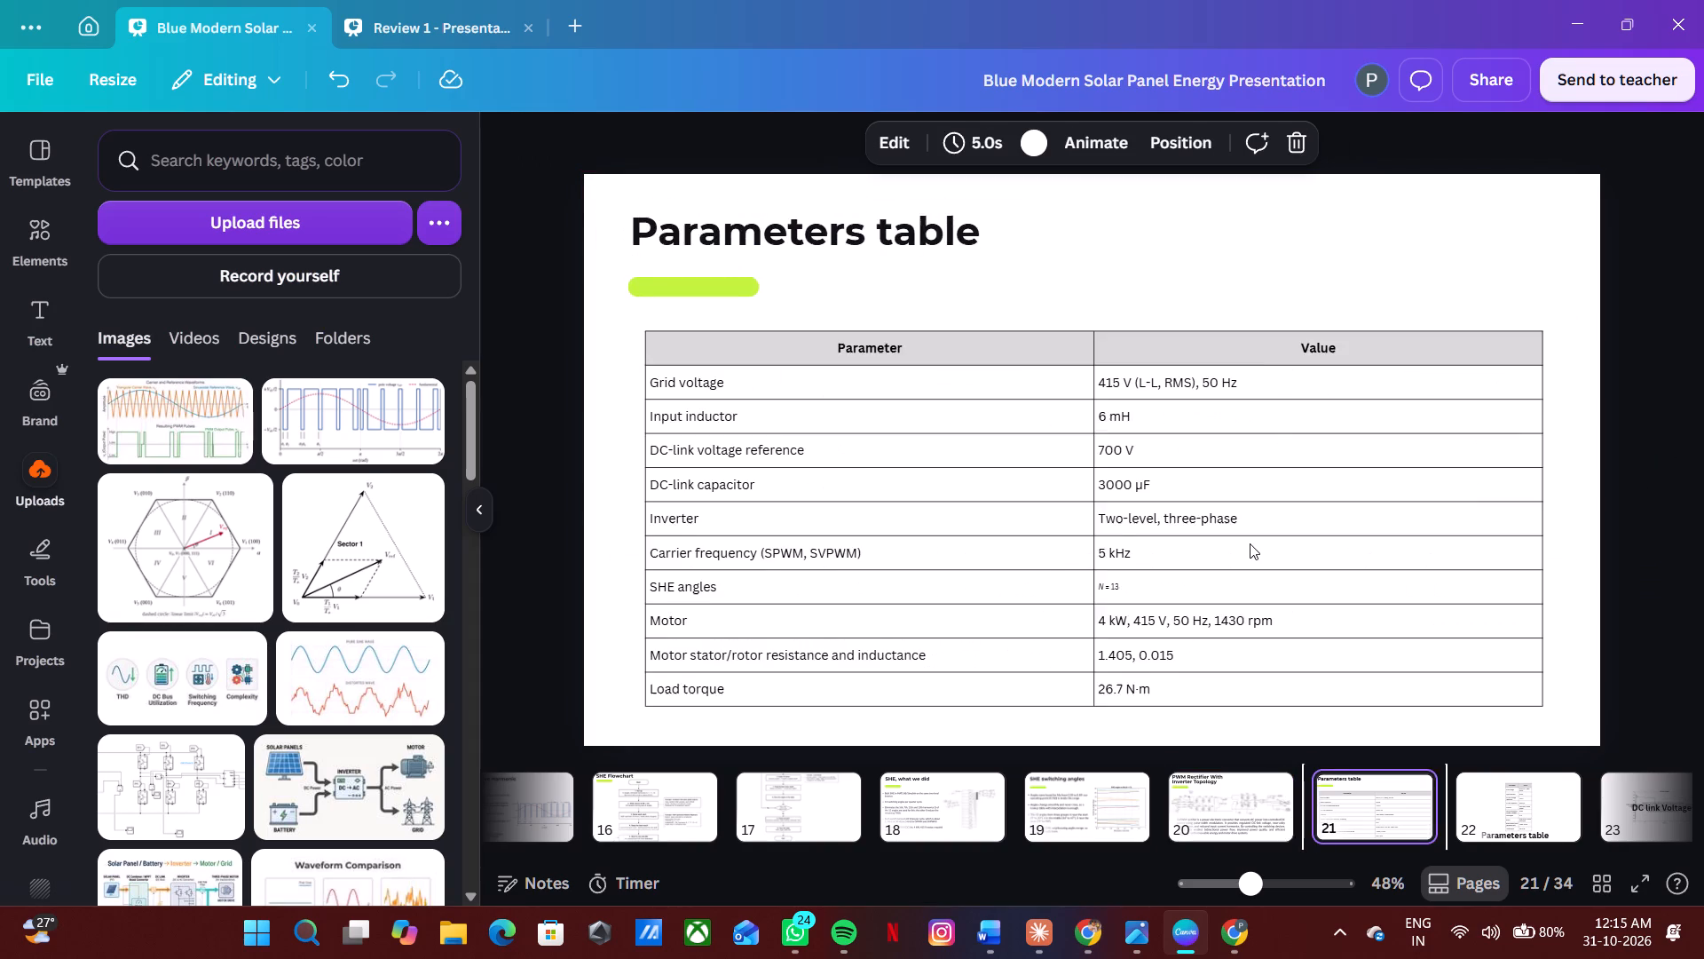
pyautogui.press('Left')
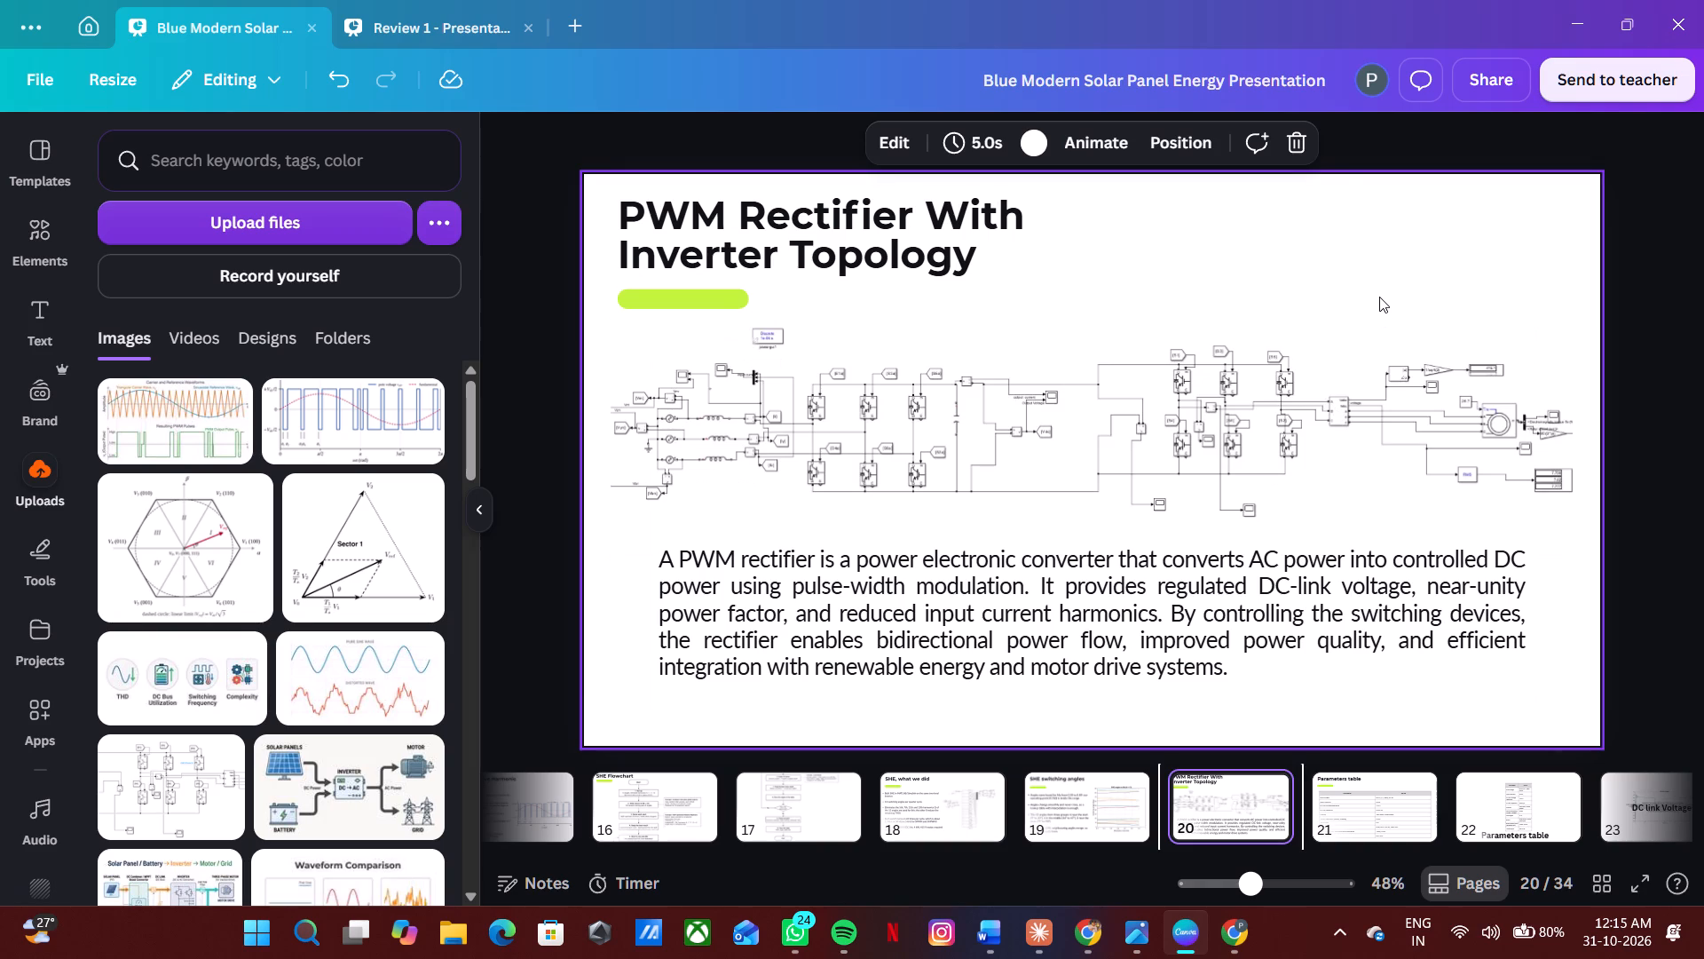
pyautogui.click(1379, 297)
pyautogui.press('Right')
pyautogui.press('Right')
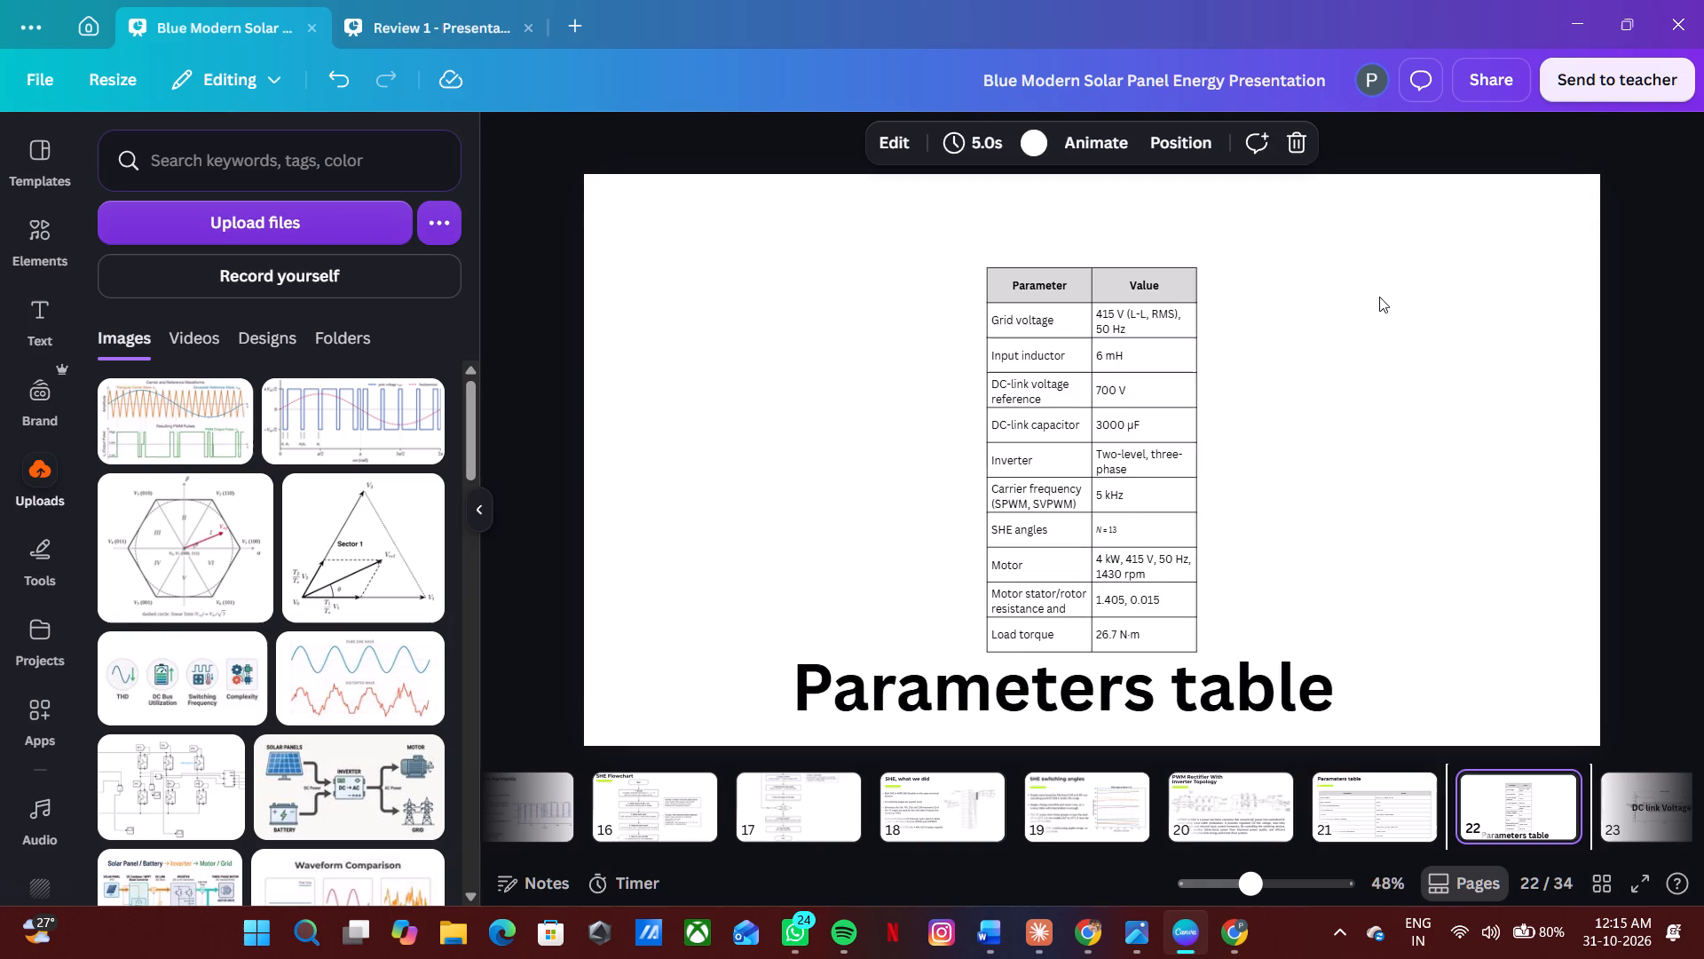
pyautogui.press('Left')
pyautogui.moveTo(667, 286); pyautogui.dragTo(674, 278)
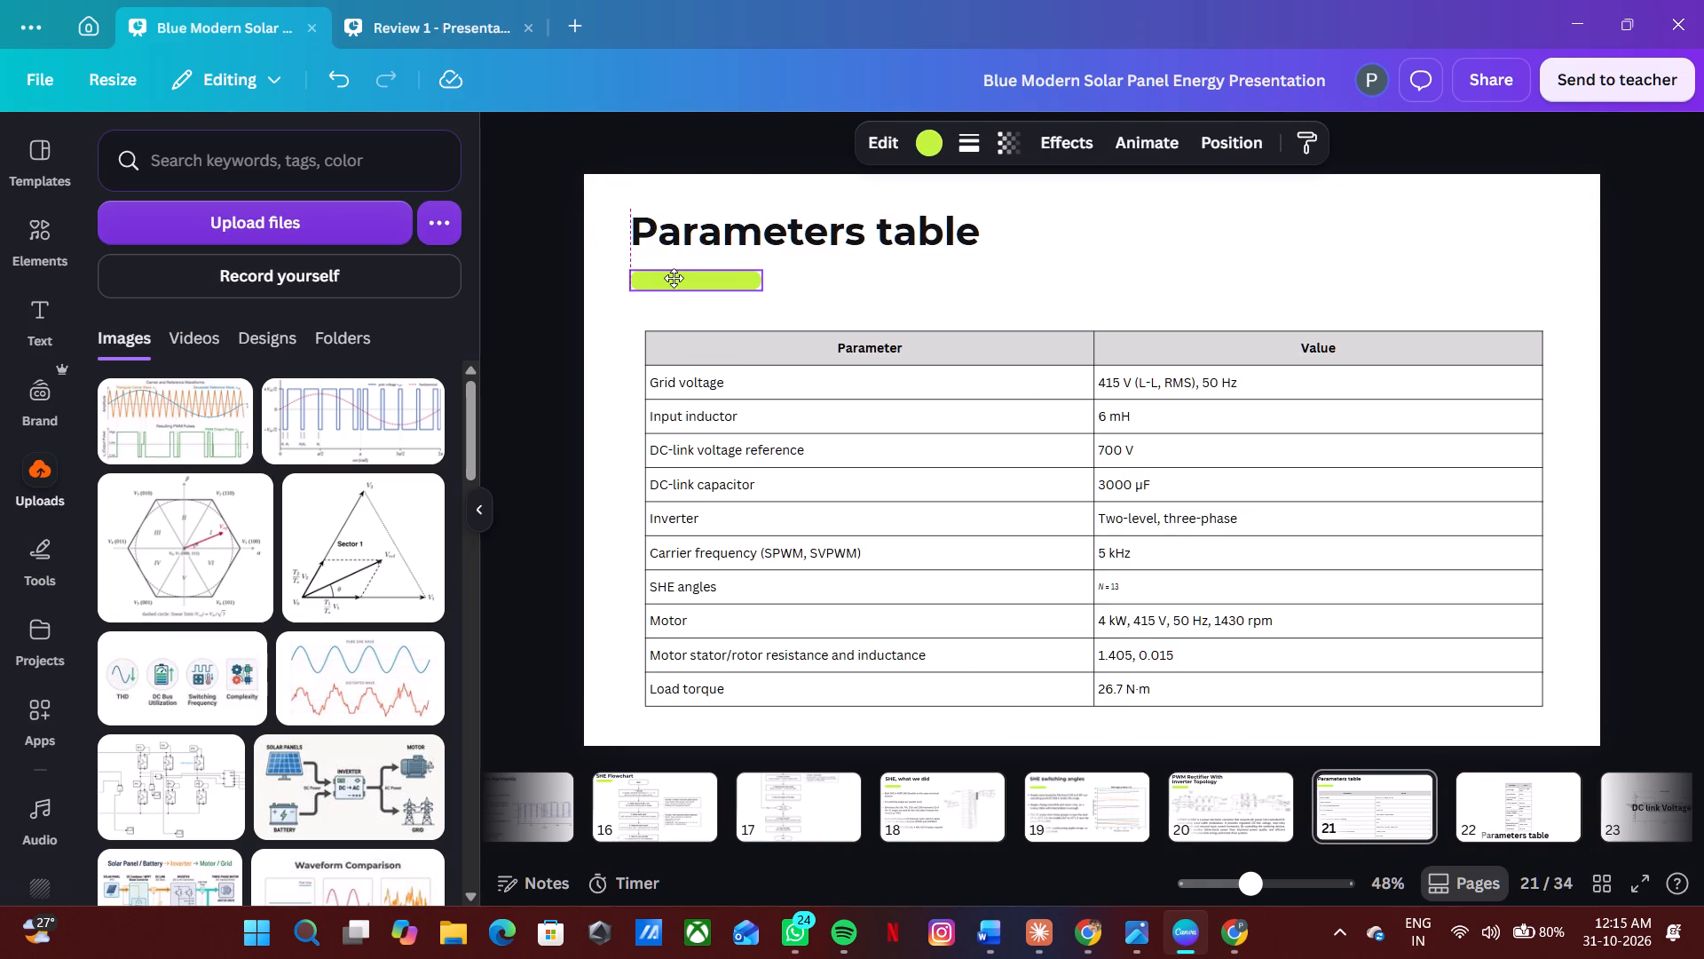
pyautogui.moveTo(674, 278); pyautogui.dragTo(672, 276)
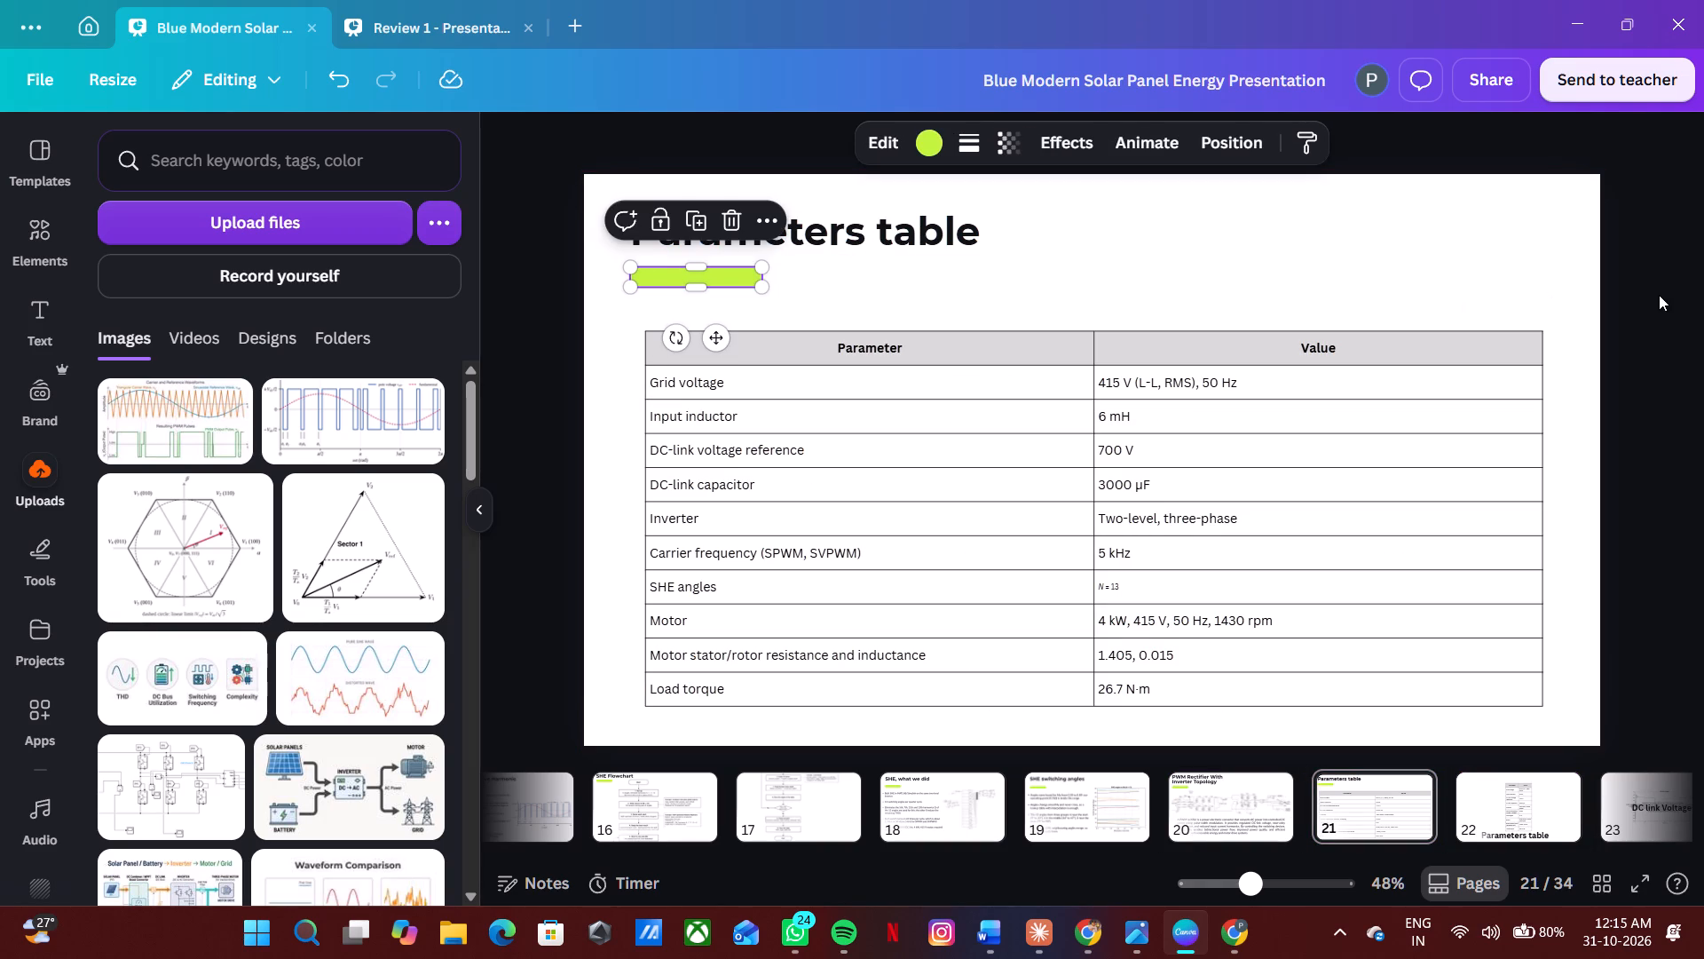
pyautogui.click(1659, 295)
# Duplicate the SHE switching angles slide and place the copy directly after the restyled Parameters table slide.
pyautogui.press('Left')
pyautogui.press('Left')
pyautogui.press('Right')
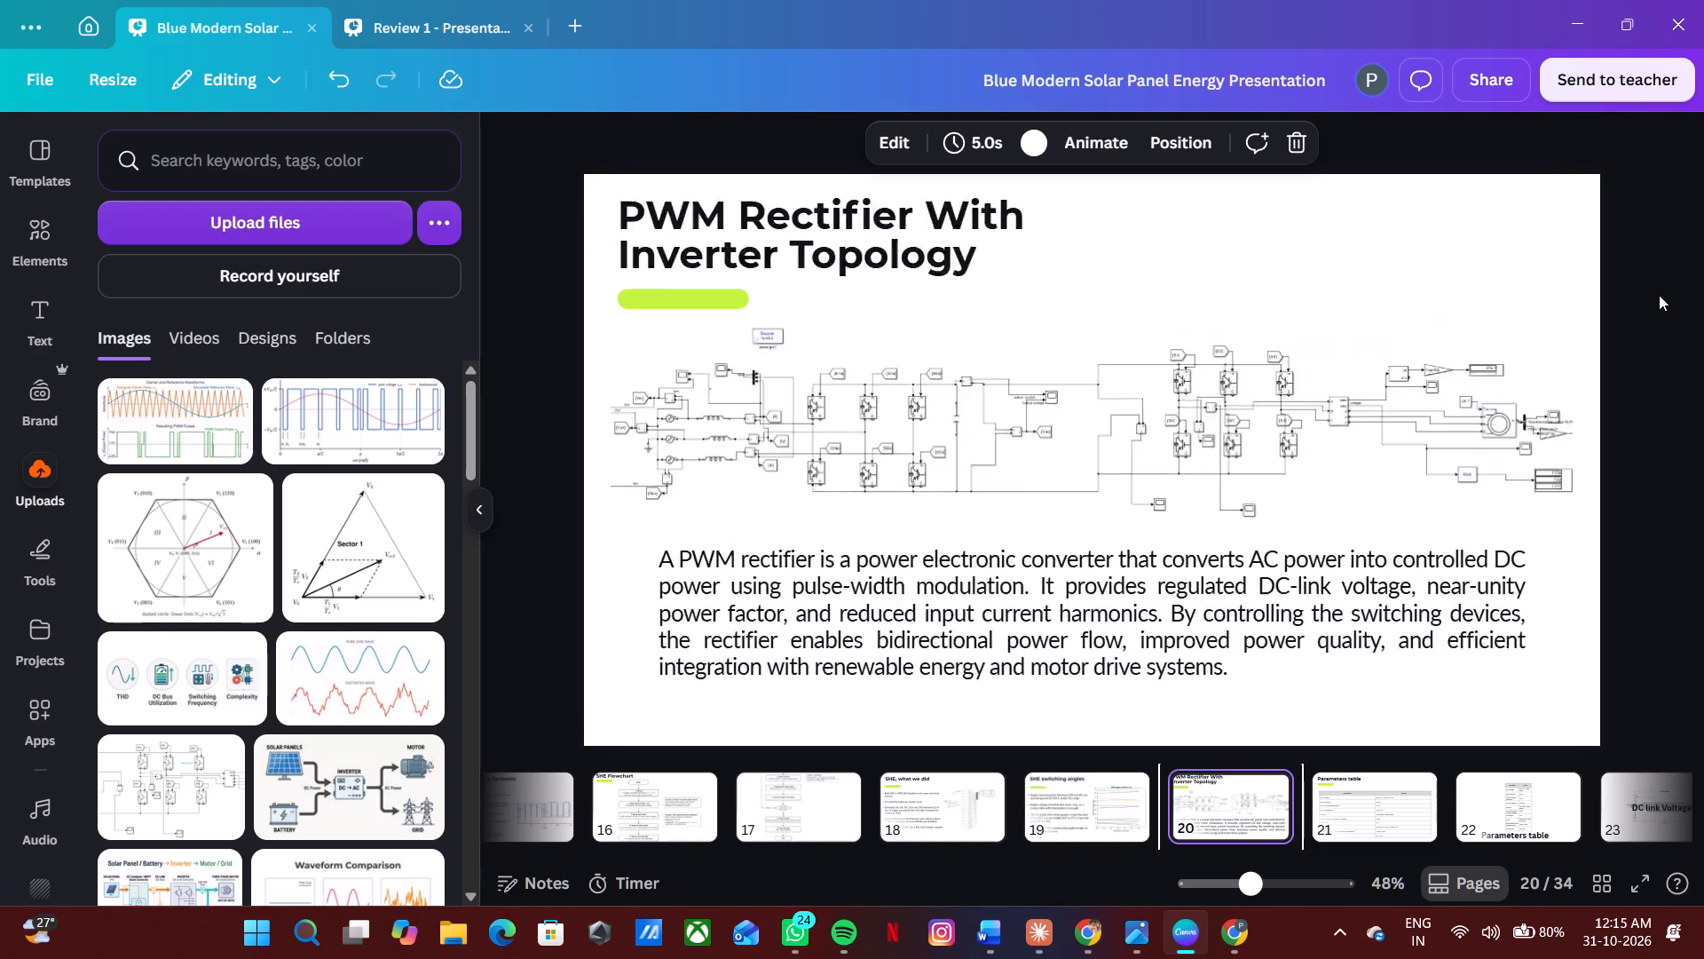
pyautogui.press('Right')
pyautogui.press('Right')
pyautogui.press('Right')
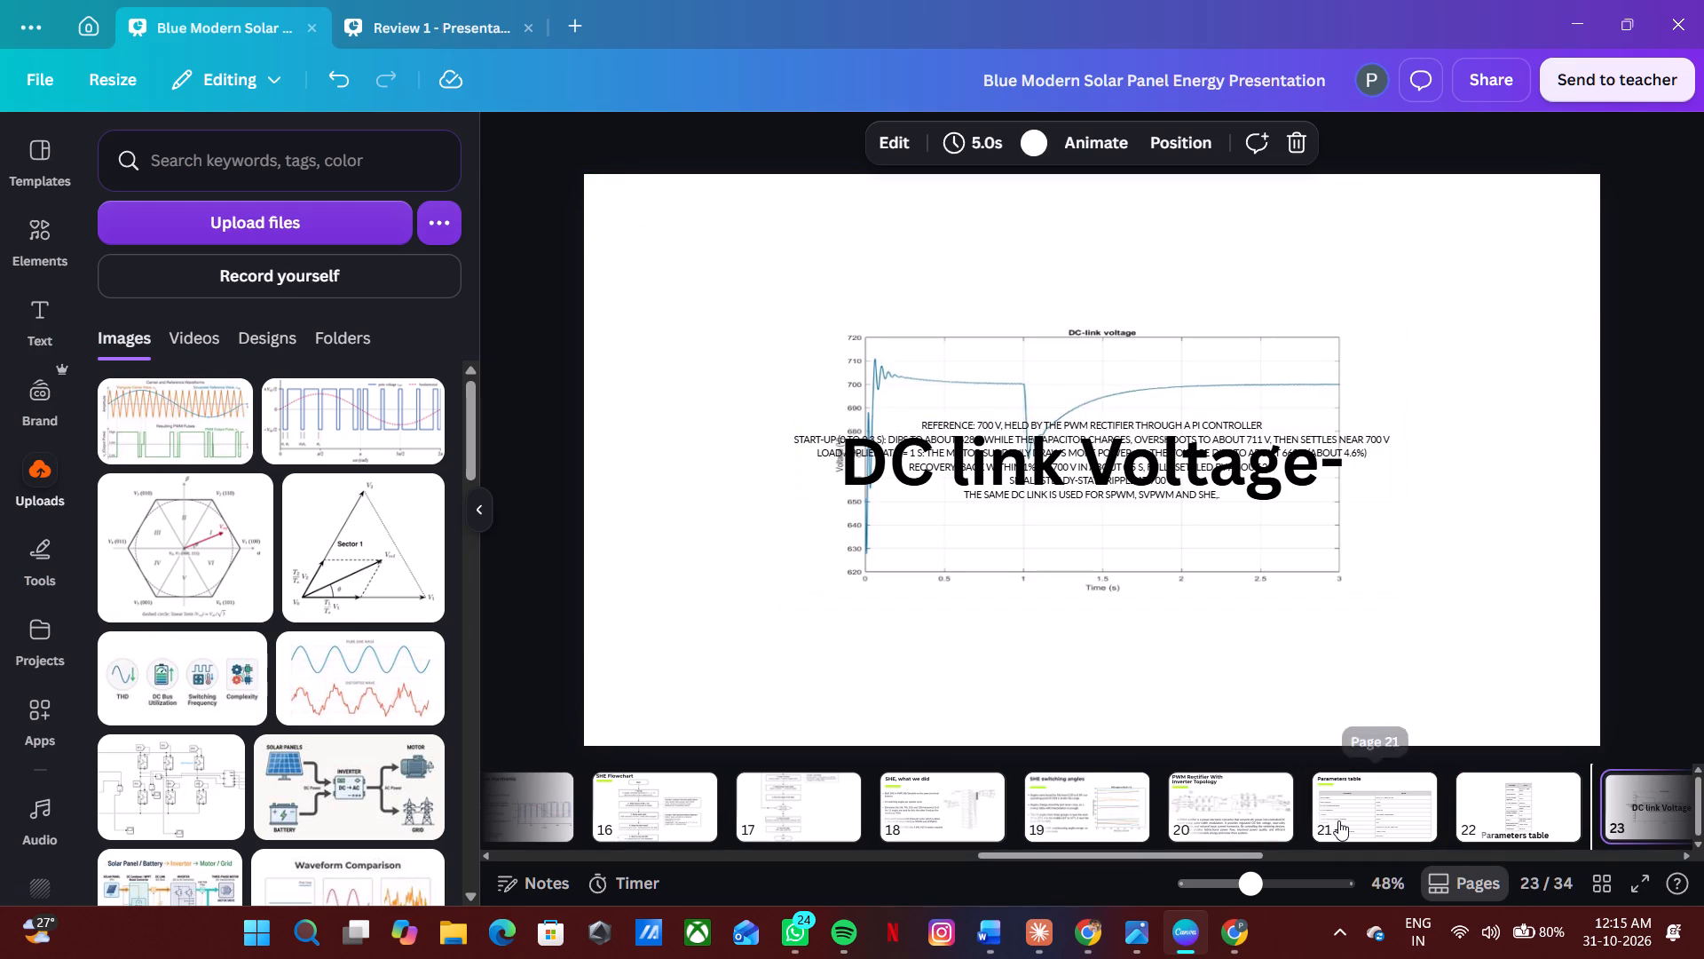
pyautogui.click(1197, 817)
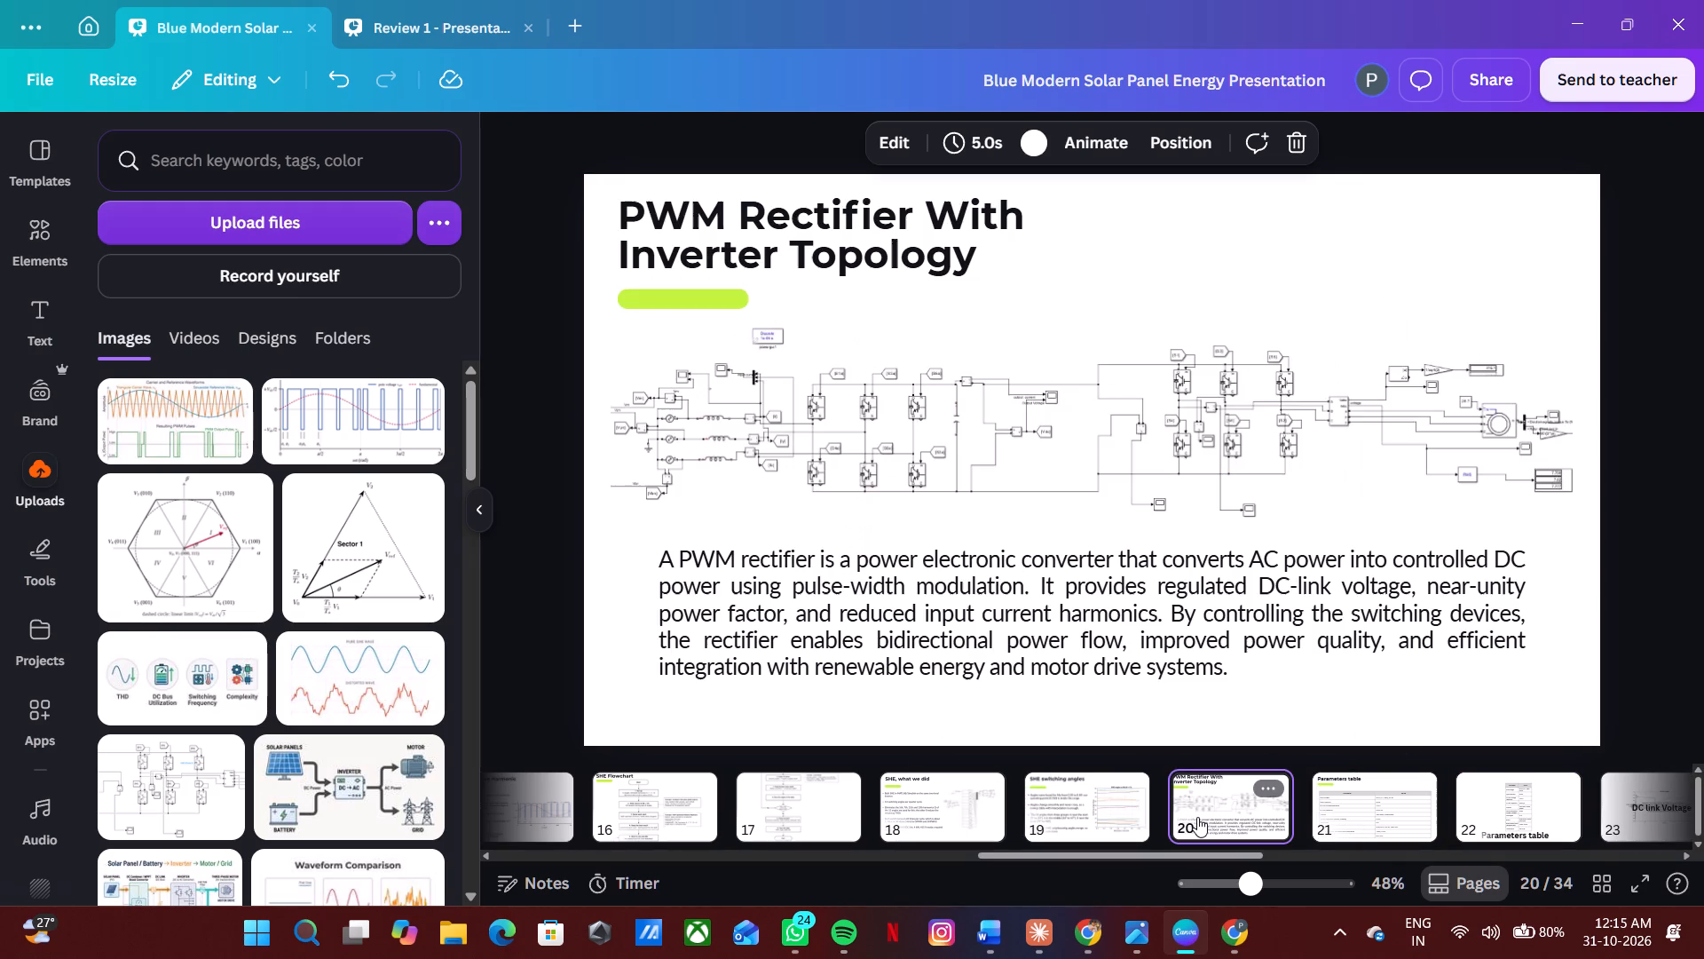
pyautogui.click(1084, 789)
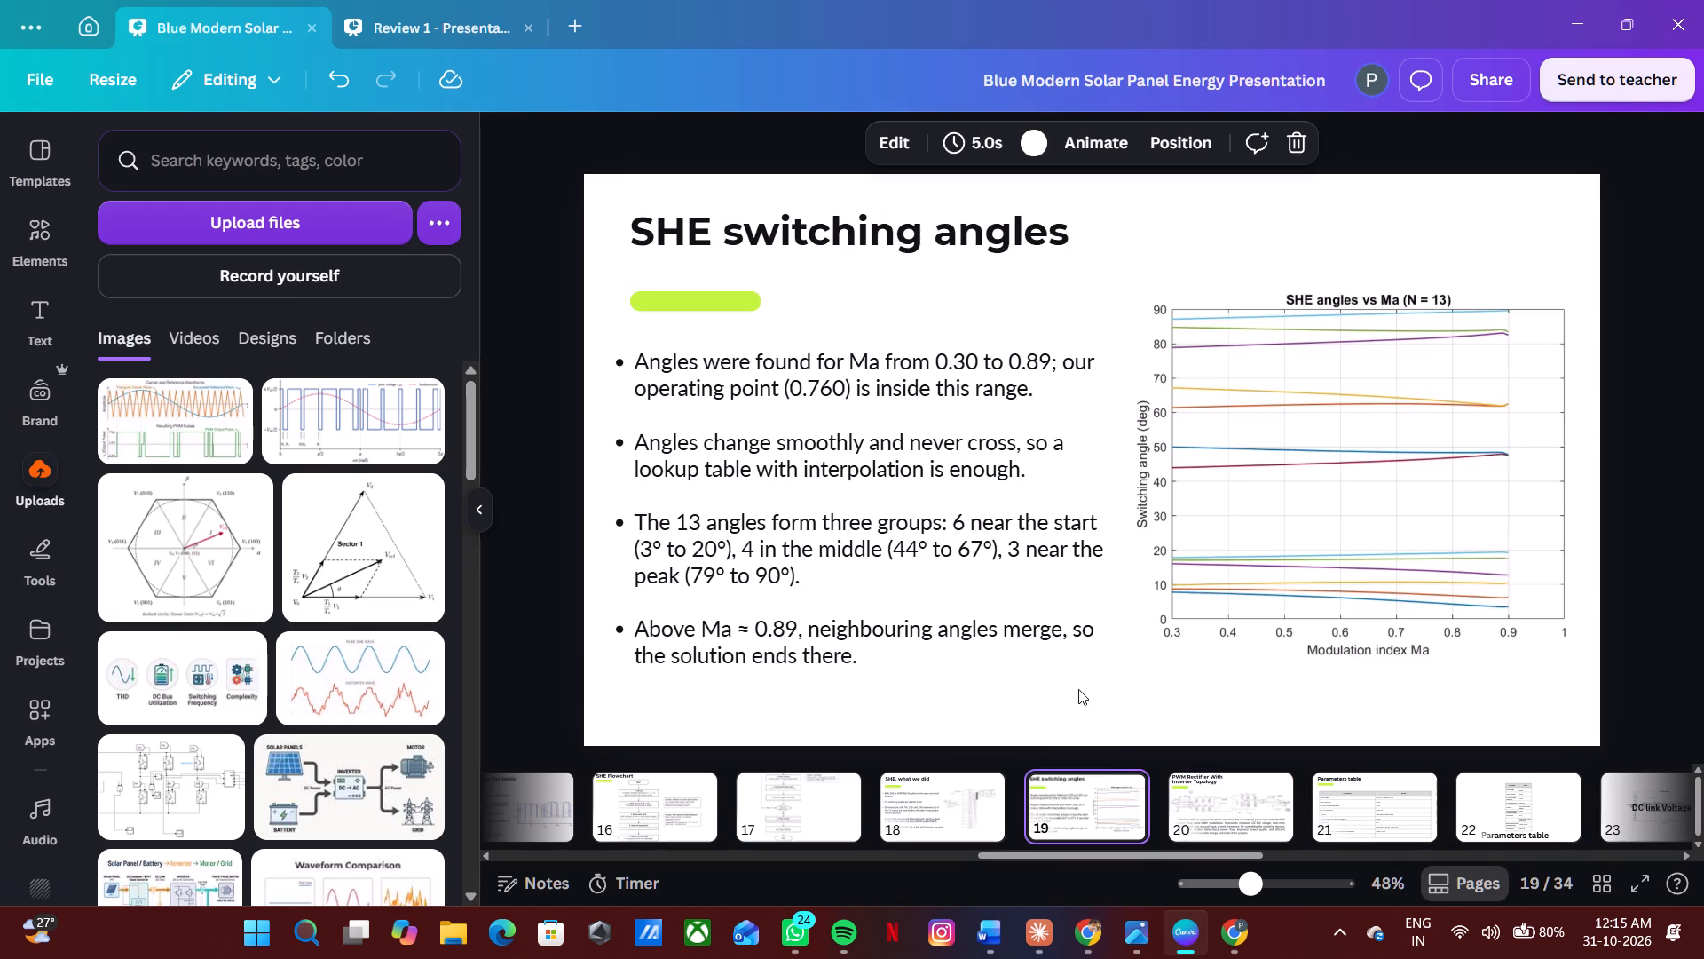
pyautogui.hotkey('ctrl', 'd')
pyautogui.moveTo(1250, 830); pyautogui.dragTo(1388, 842)
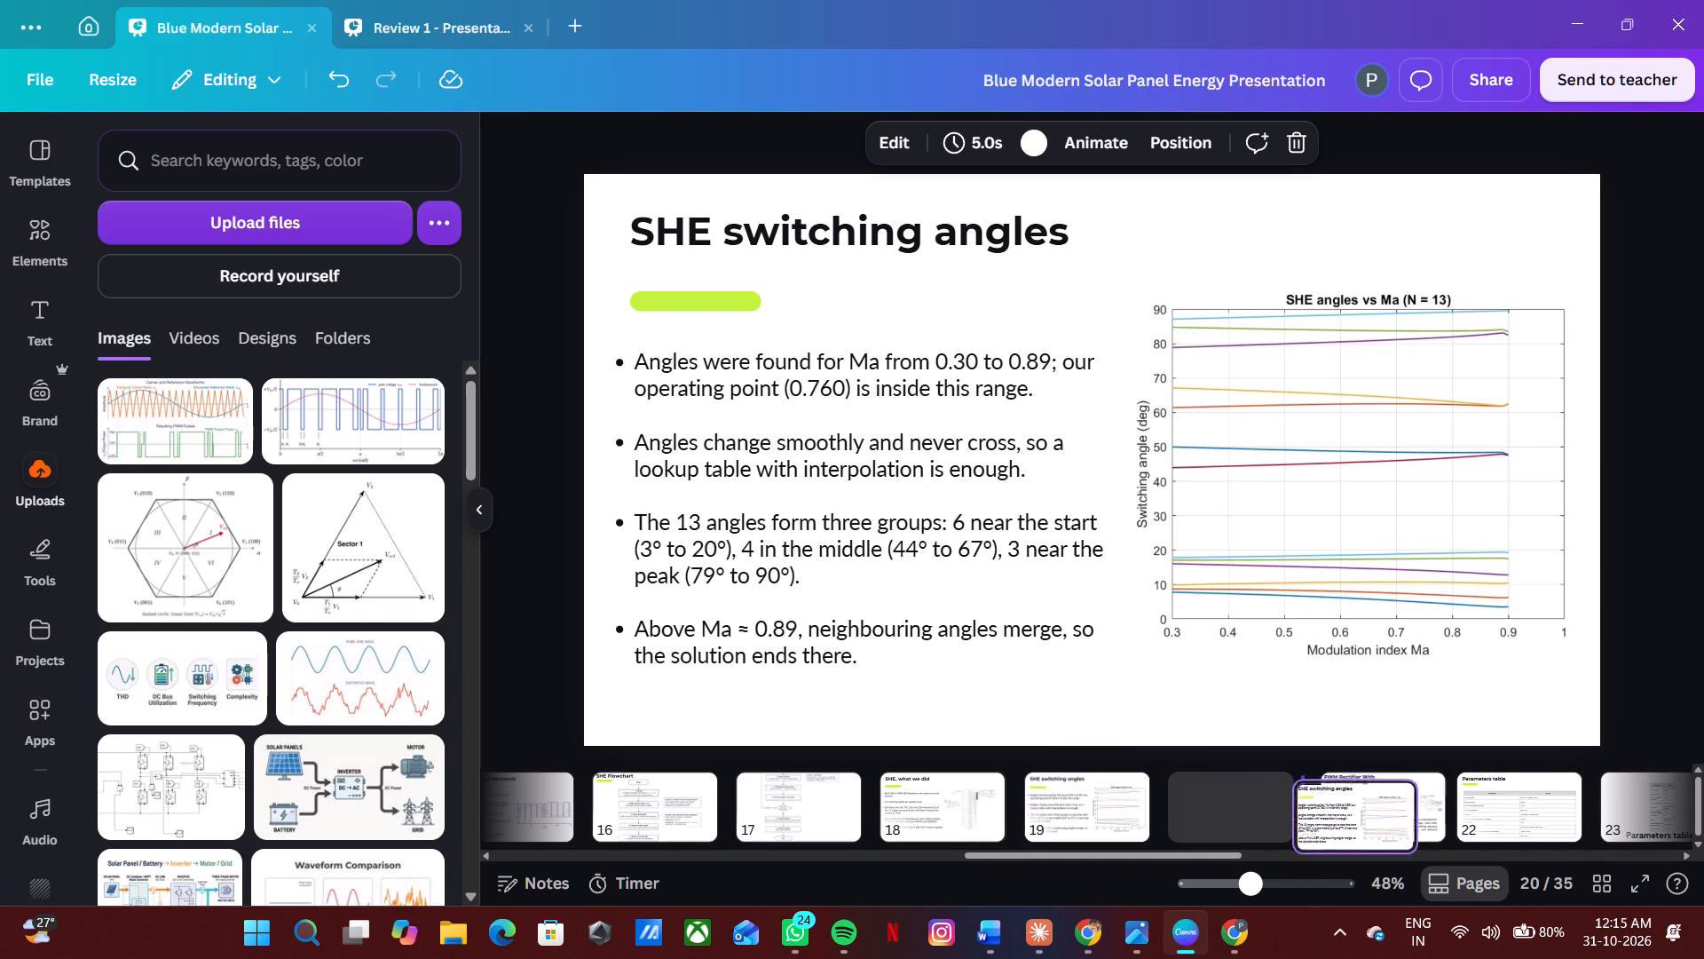
pyautogui.moveTo(1388, 842); pyautogui.dragTo(1488, 847)
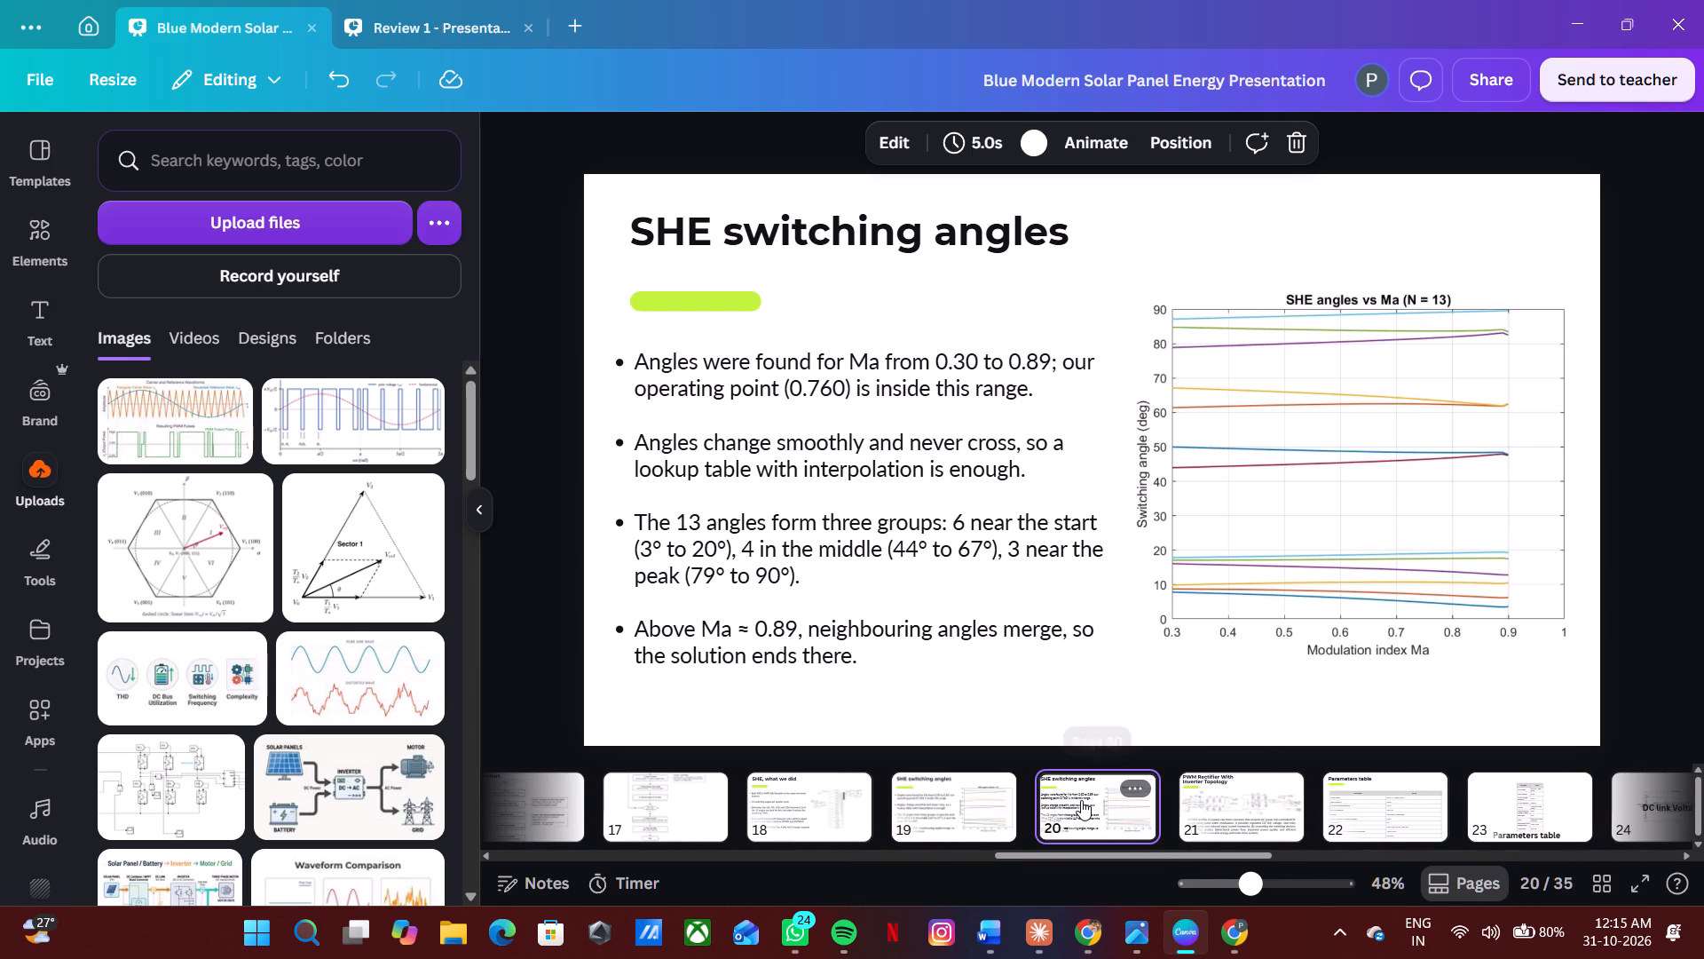
pyautogui.moveTo(1081, 800); pyautogui.dragTo(1425, 801)
# Delete the old, unstyled Parameters table slide that follows the duplicated slide.
pyautogui.click(1534, 801)
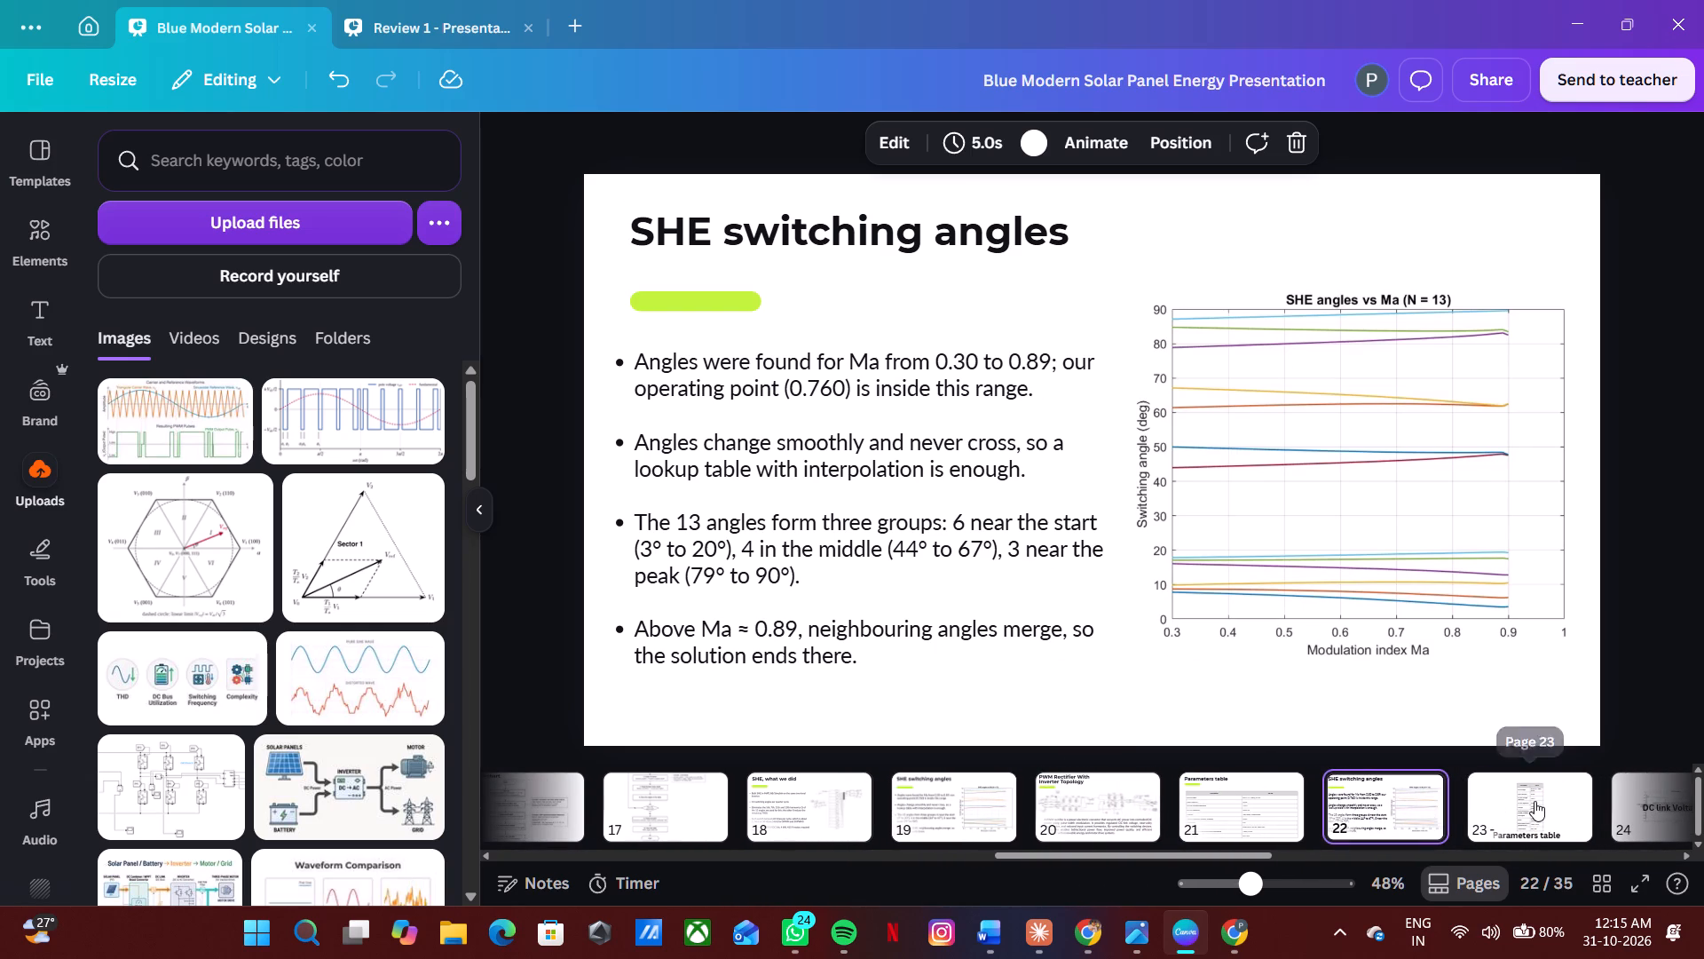
pyautogui.press('BackSpace')
# Replace the duplicated slide's bullet text with the description text copied from the old DC link Voltage slide.
pyautogui.click(1540, 801)
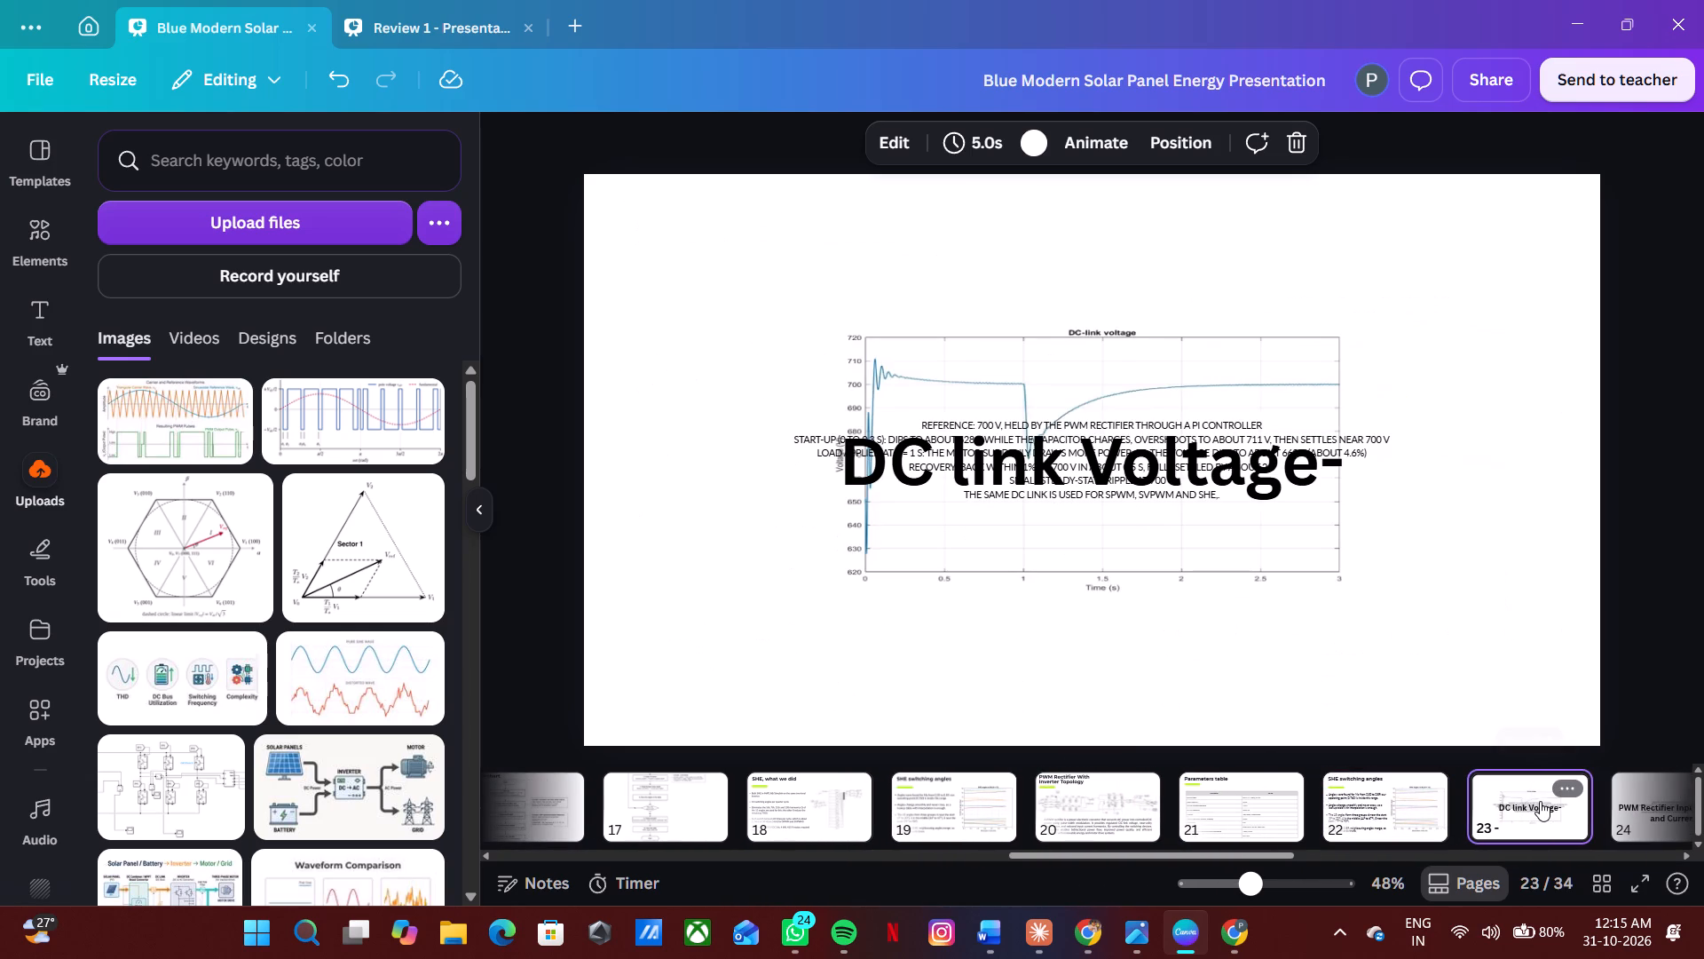
pyautogui.doubleClick(1263, 474)
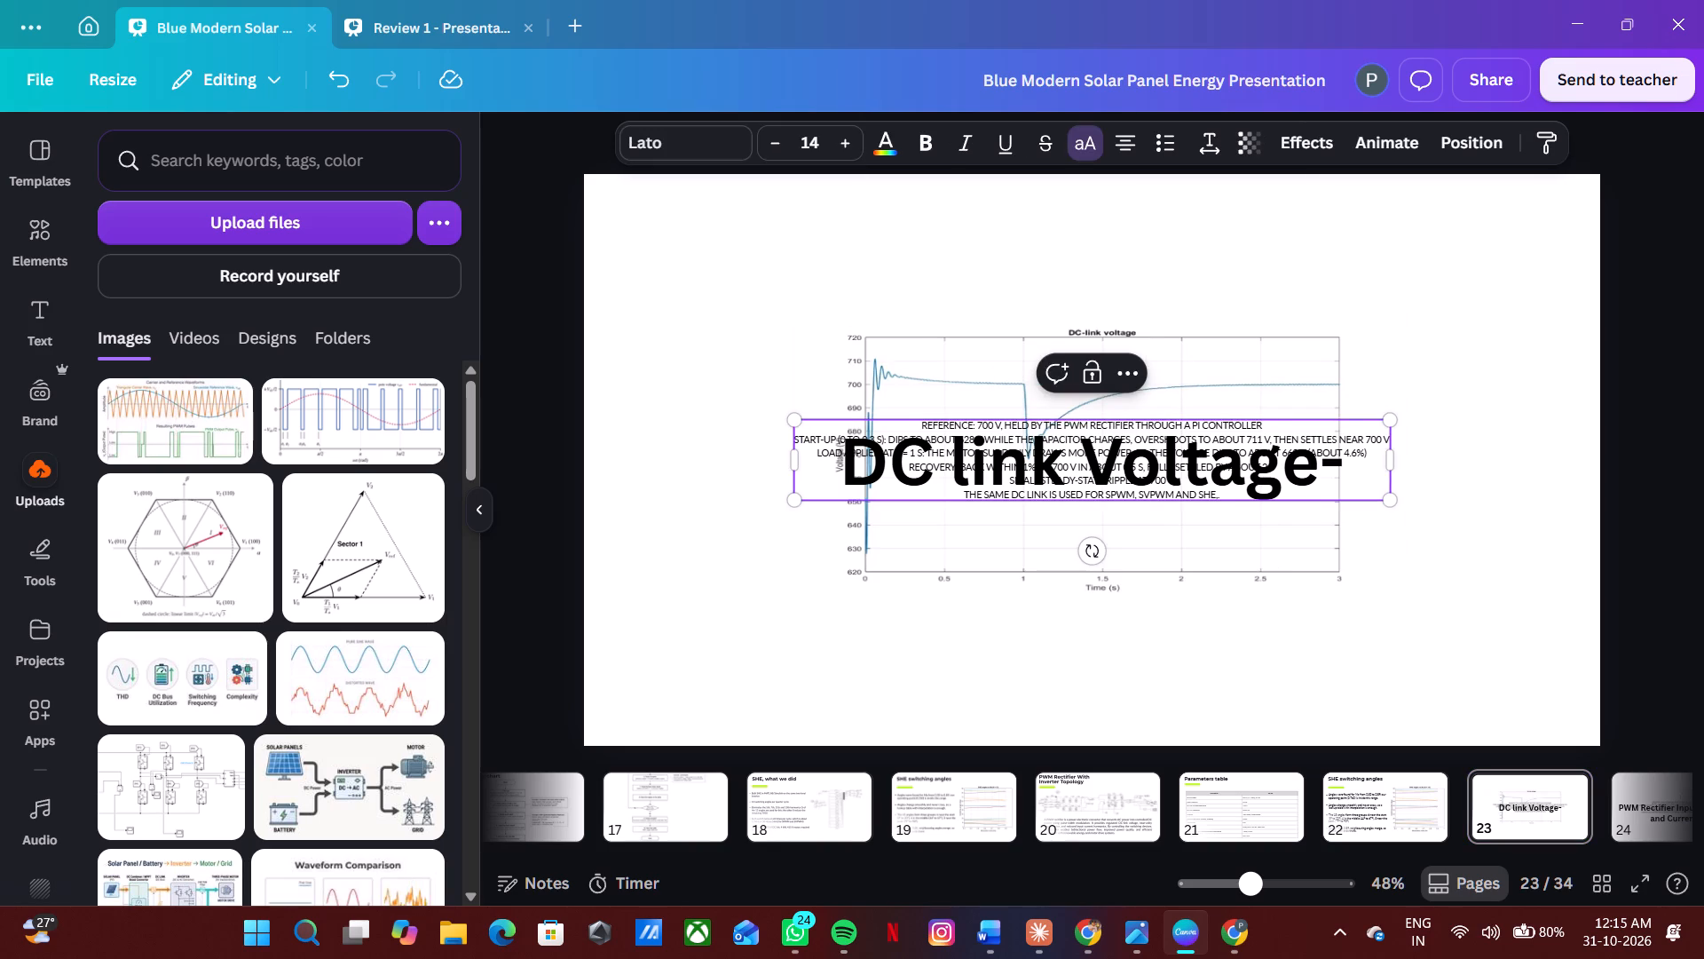
pyautogui.hotkey('ctrl', 'a')
pyautogui.hotkey('ctrl', 'c')
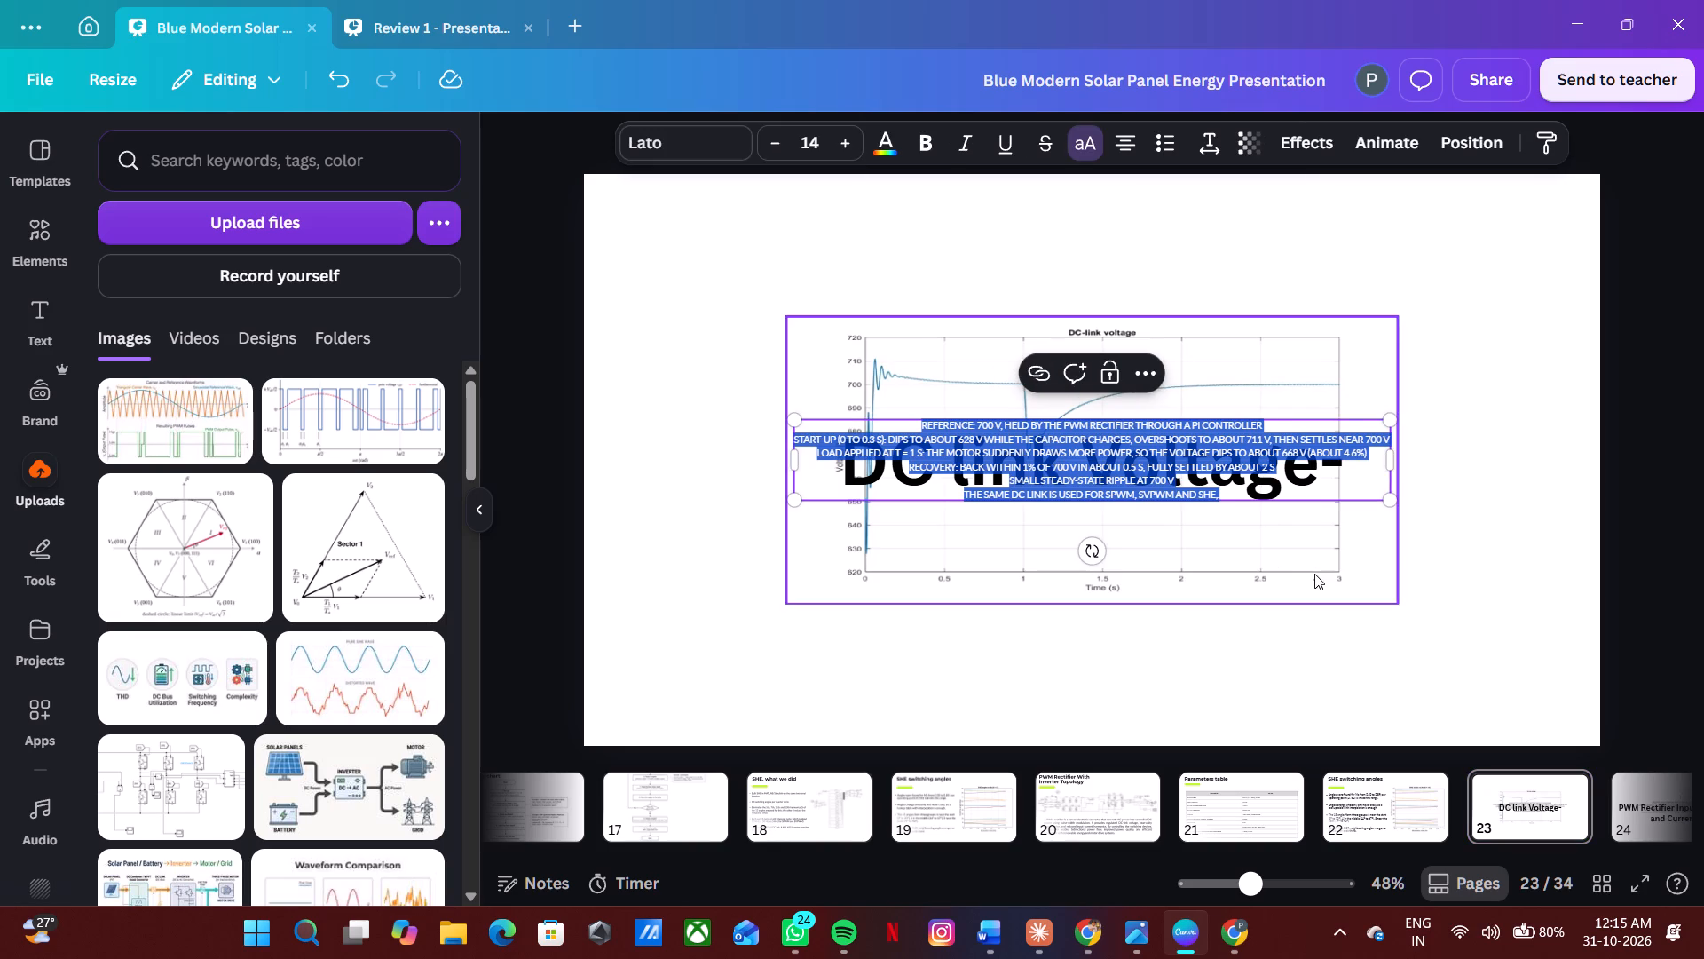
pyautogui.click(1385, 788)
pyautogui.doubleClick(962, 537)
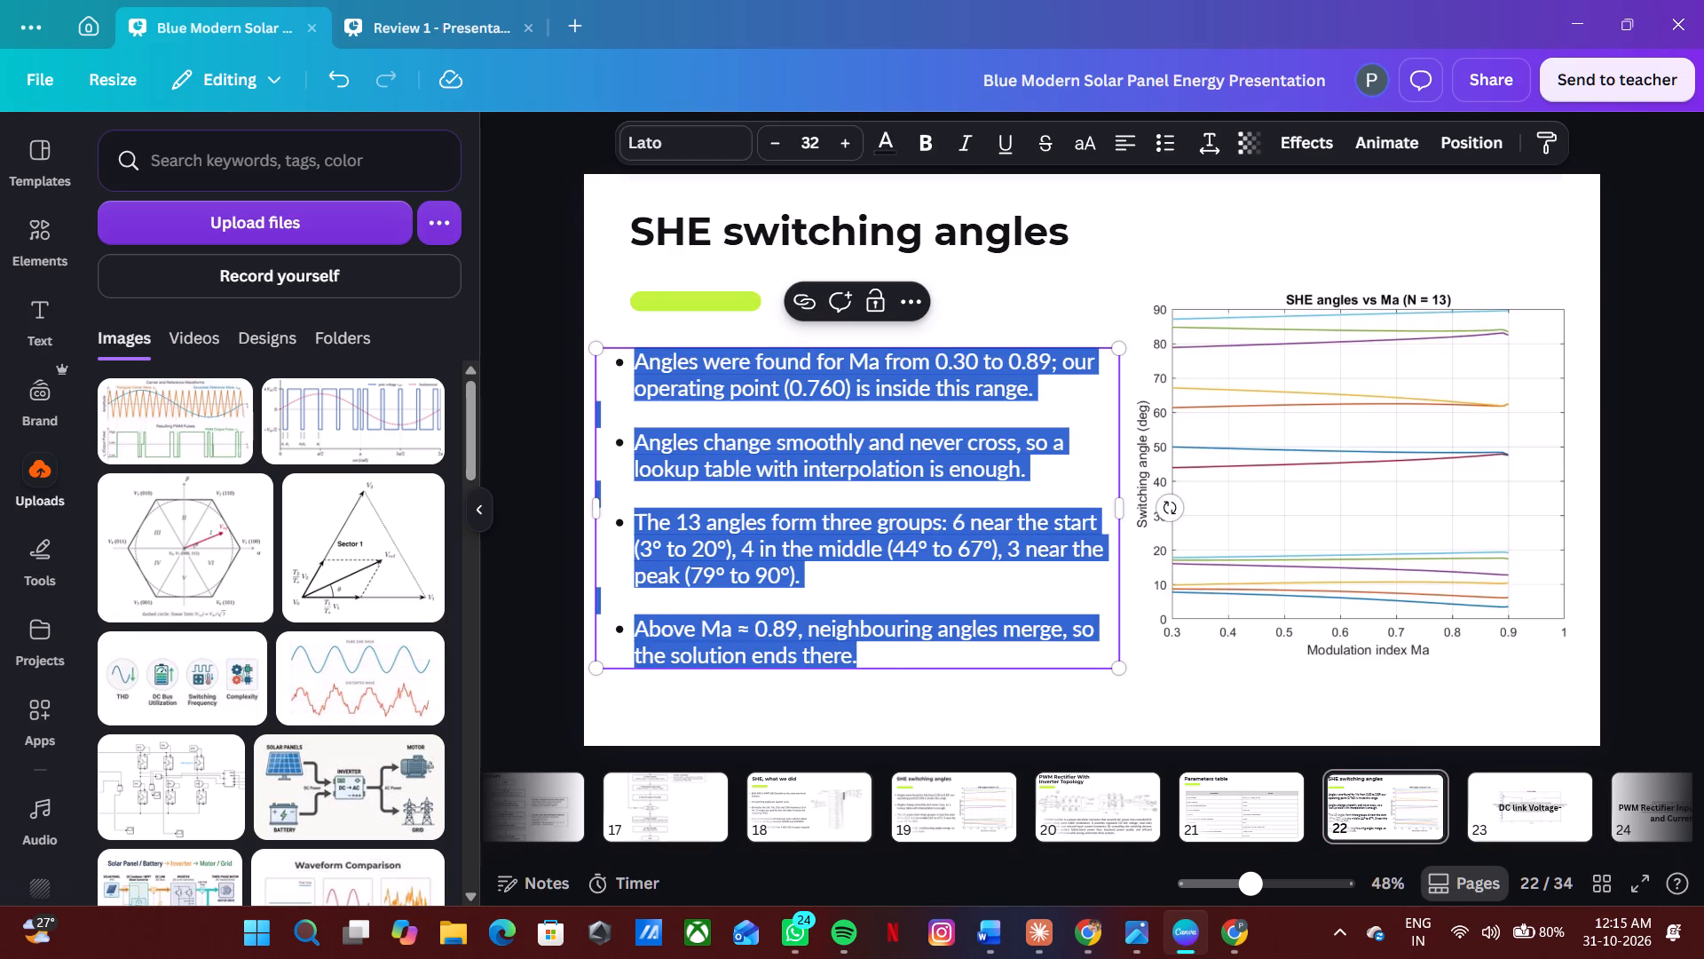
pyautogui.hotkey('ctrl', 'v')
# End the Reference and Start-up bullets with full stops and add a blank line after each.
pyautogui.click(1013, 401)
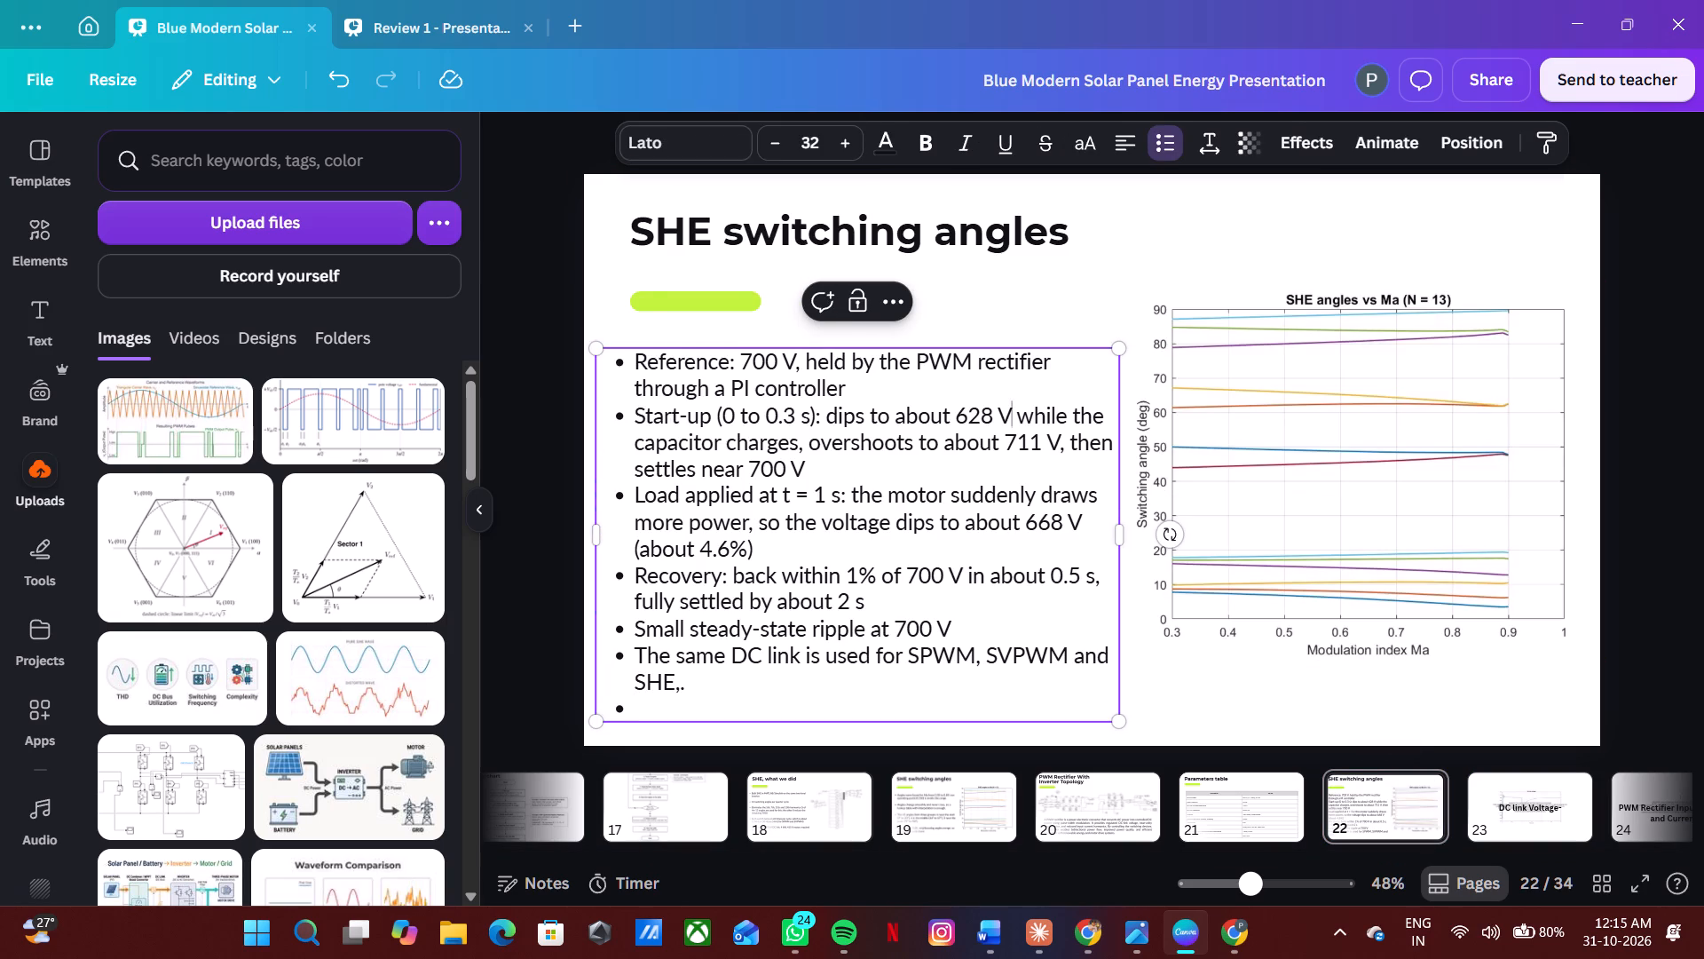
pyautogui.click(986, 380)
pyautogui.press('.')
pyautogui.press('Return')
pyautogui.press('BackSpace')
pyautogui.click(908, 499)
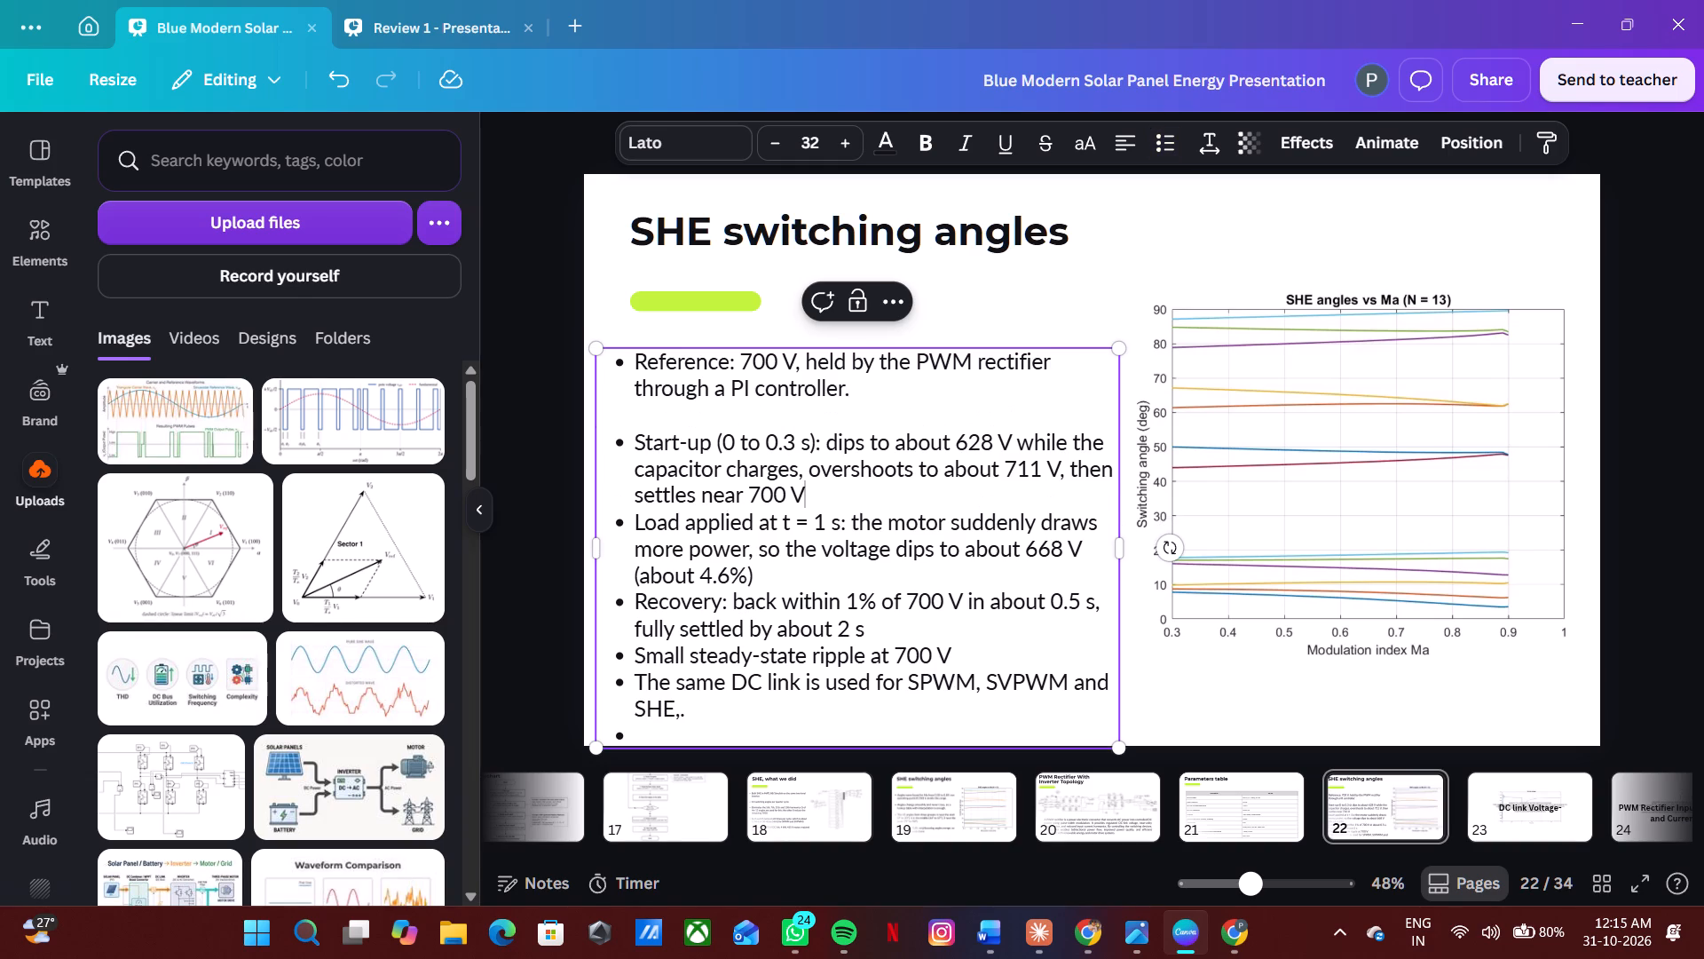
pyautogui.press('.')
pyautogui.press('Return')
pyautogui.press('BackSpace')
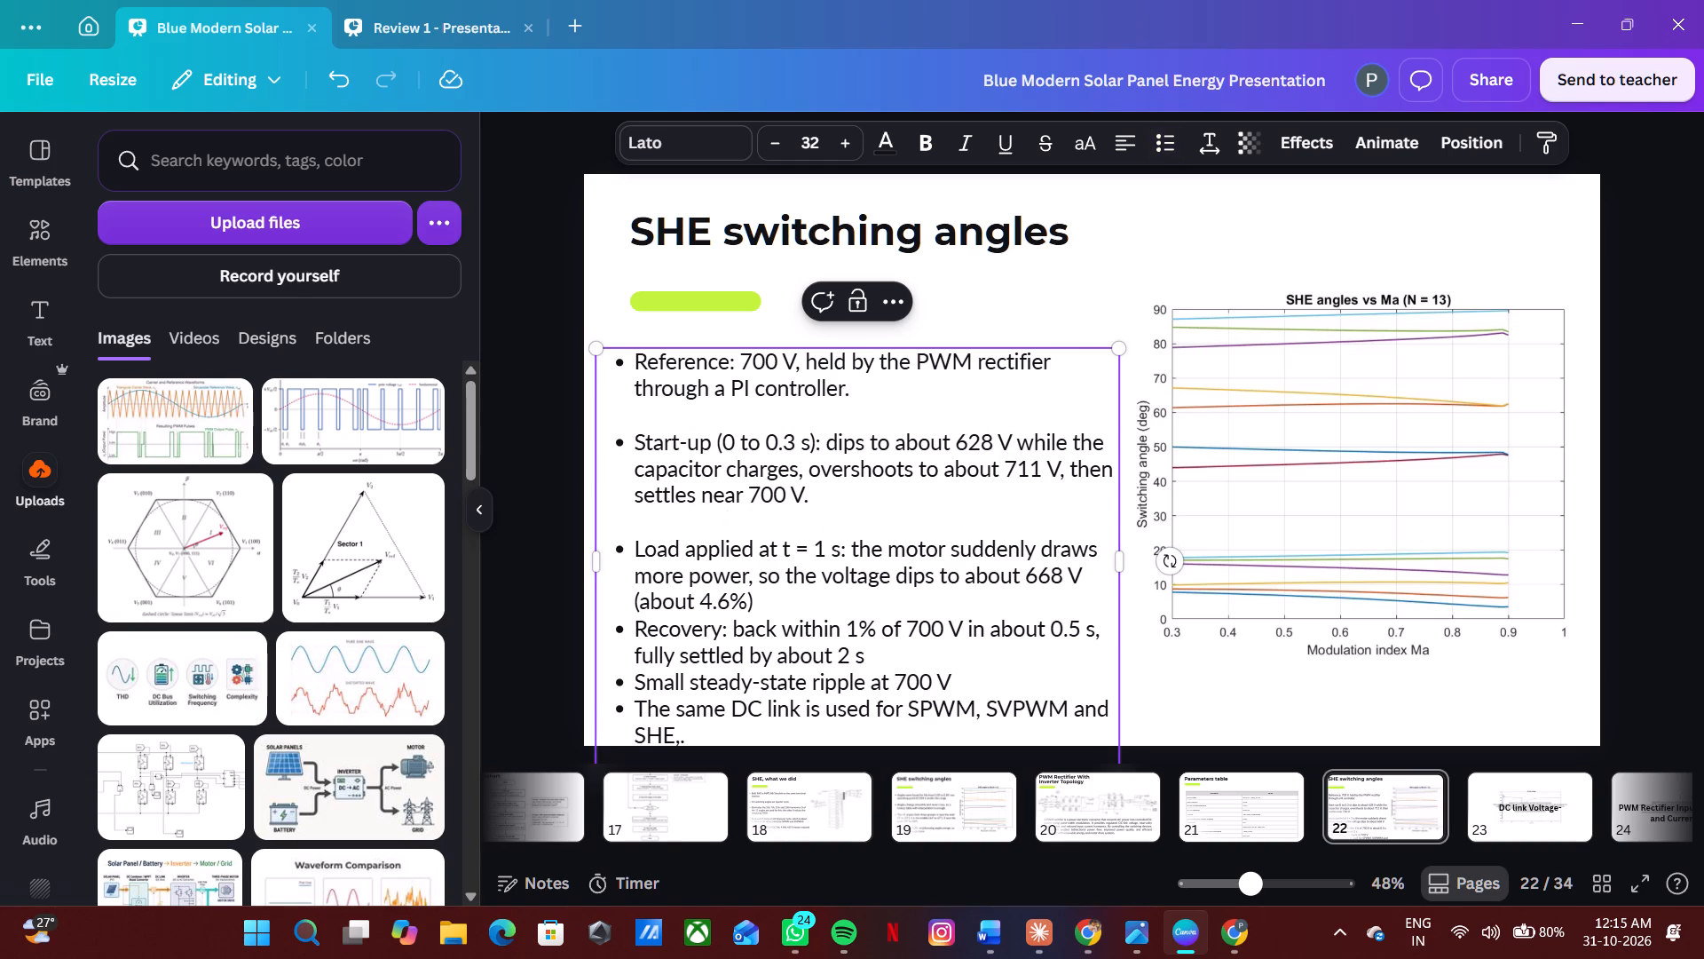
# Add a blank line after the Load applied and Recovery bullets, ending the Recovery bullet with a full stop.
pyautogui.click(800, 608)
pyautogui.press('Return')
pyautogui.press('BackSpace')
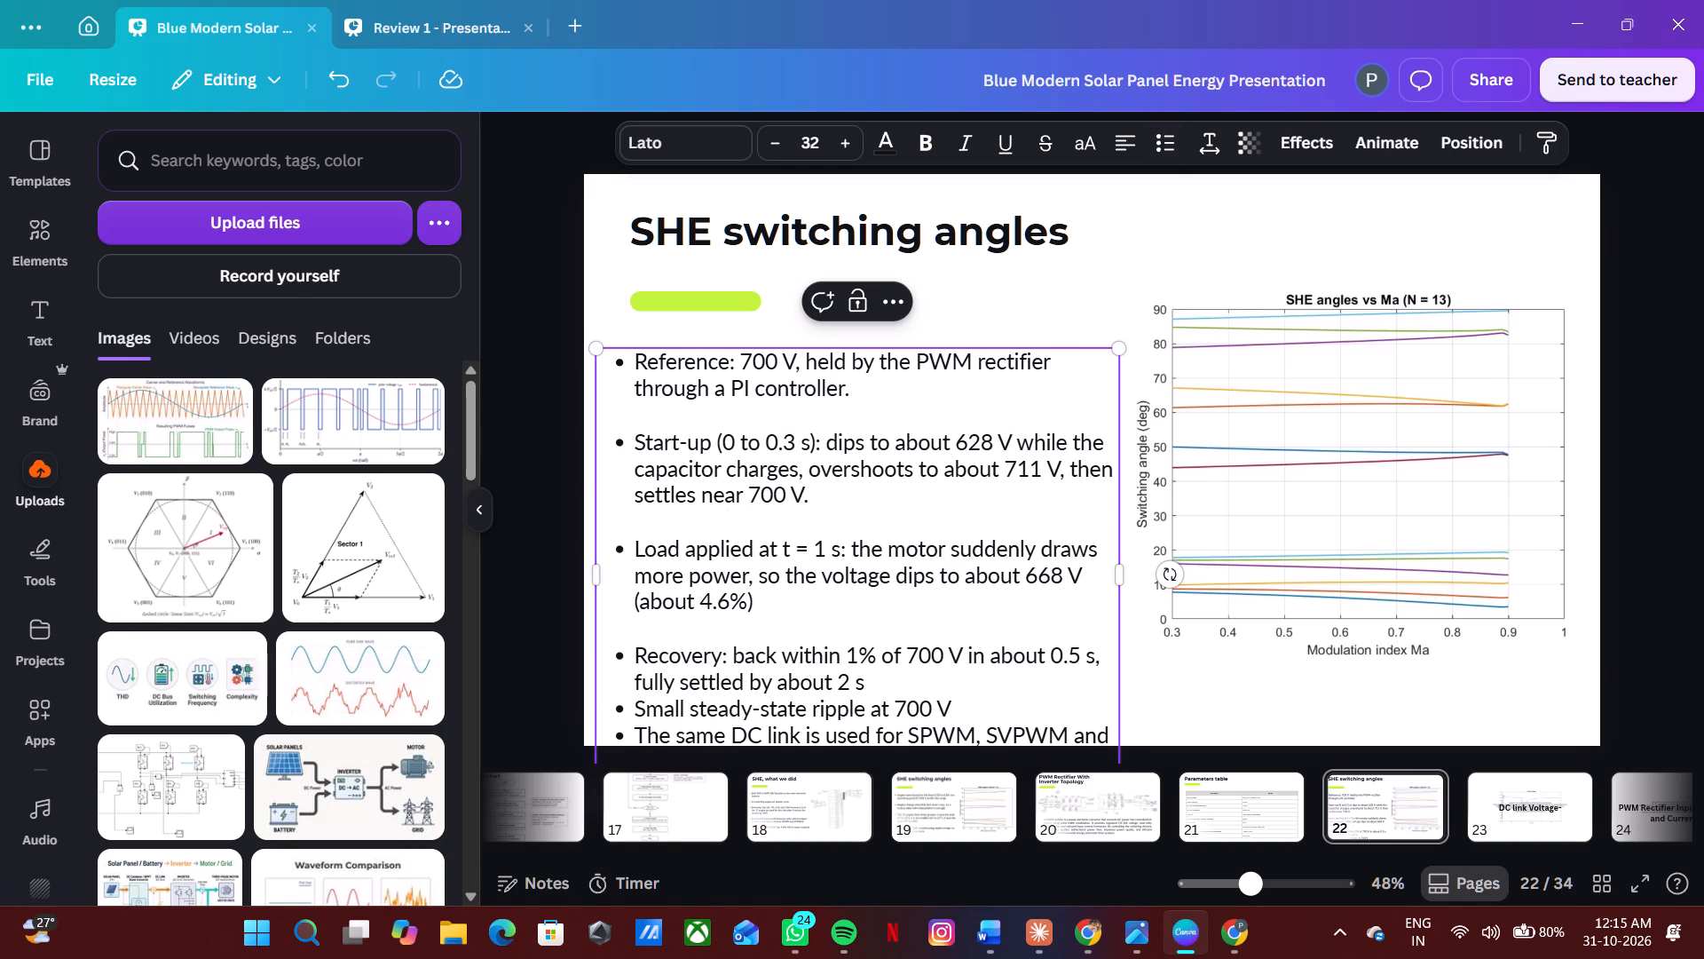
pyautogui.click(931, 686)
pyautogui.press('.')
pyautogui.press('Return')
pyautogui.press('BackSpace')
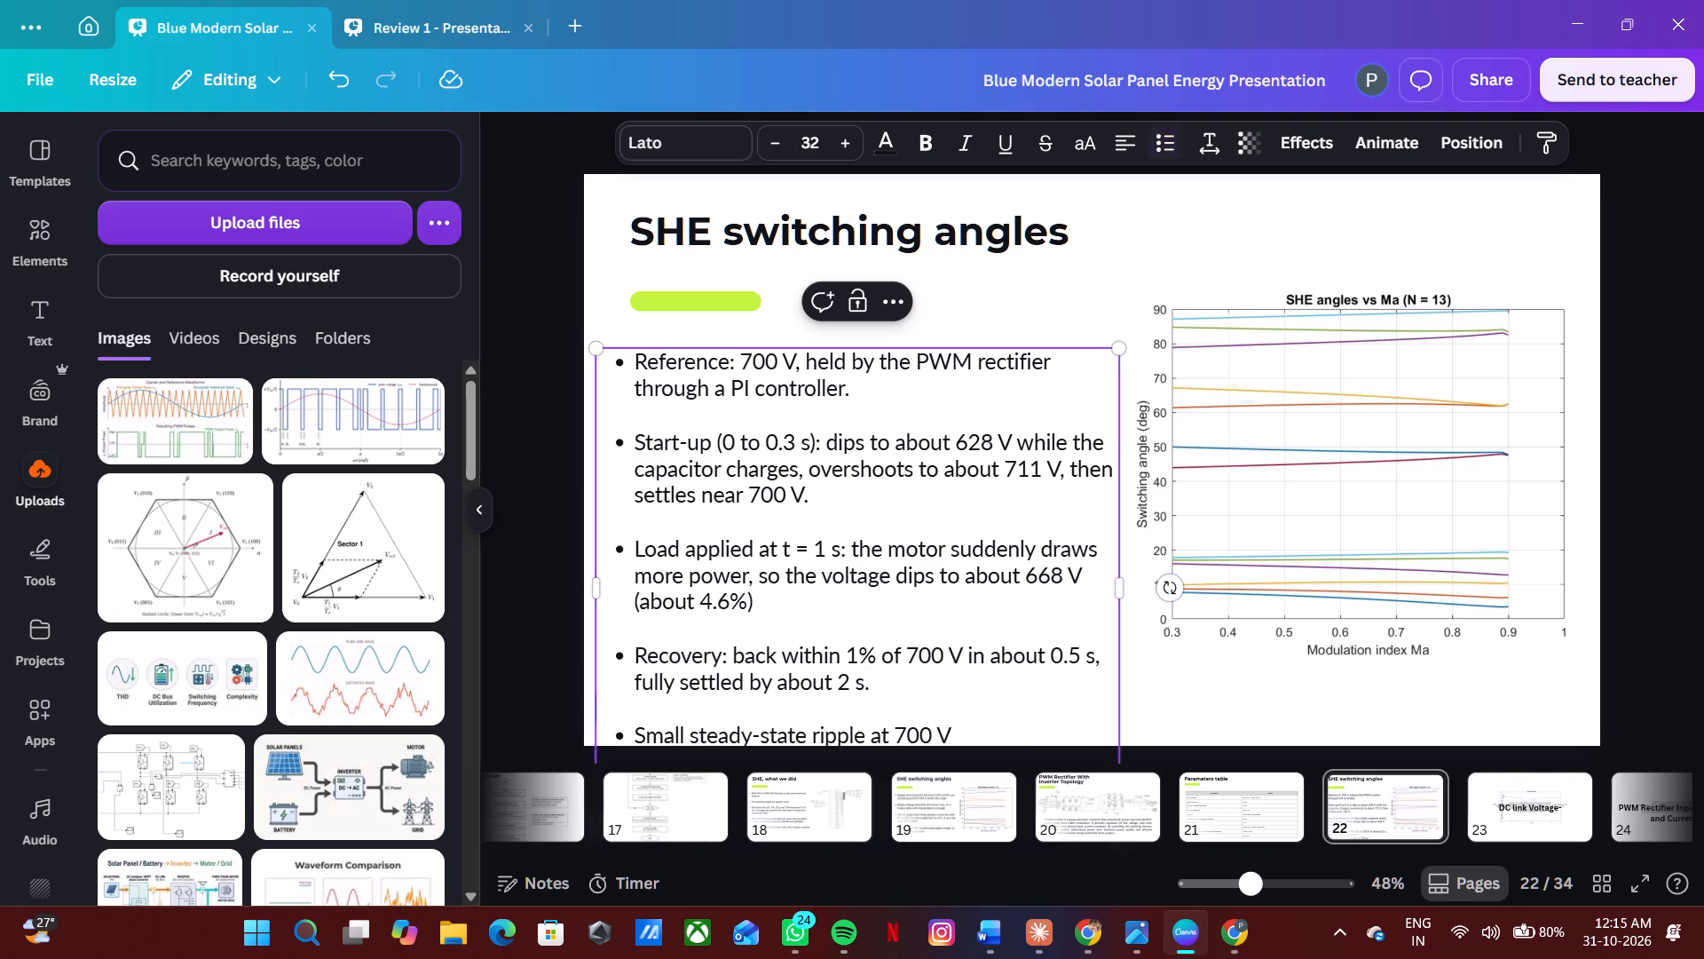
# Scale the bullet text box down to about 26.3 pt text and move it up beneath the green accent bar.
pyautogui.click(1124, 598)
pyautogui.moveTo(1116, 352); pyautogui.dragTo(1108, 366)
pyautogui.moveTo(1108, 366); pyautogui.dragTo(1042, 458)
pyautogui.moveTo(905, 592); pyautogui.dragTo(956, 470)
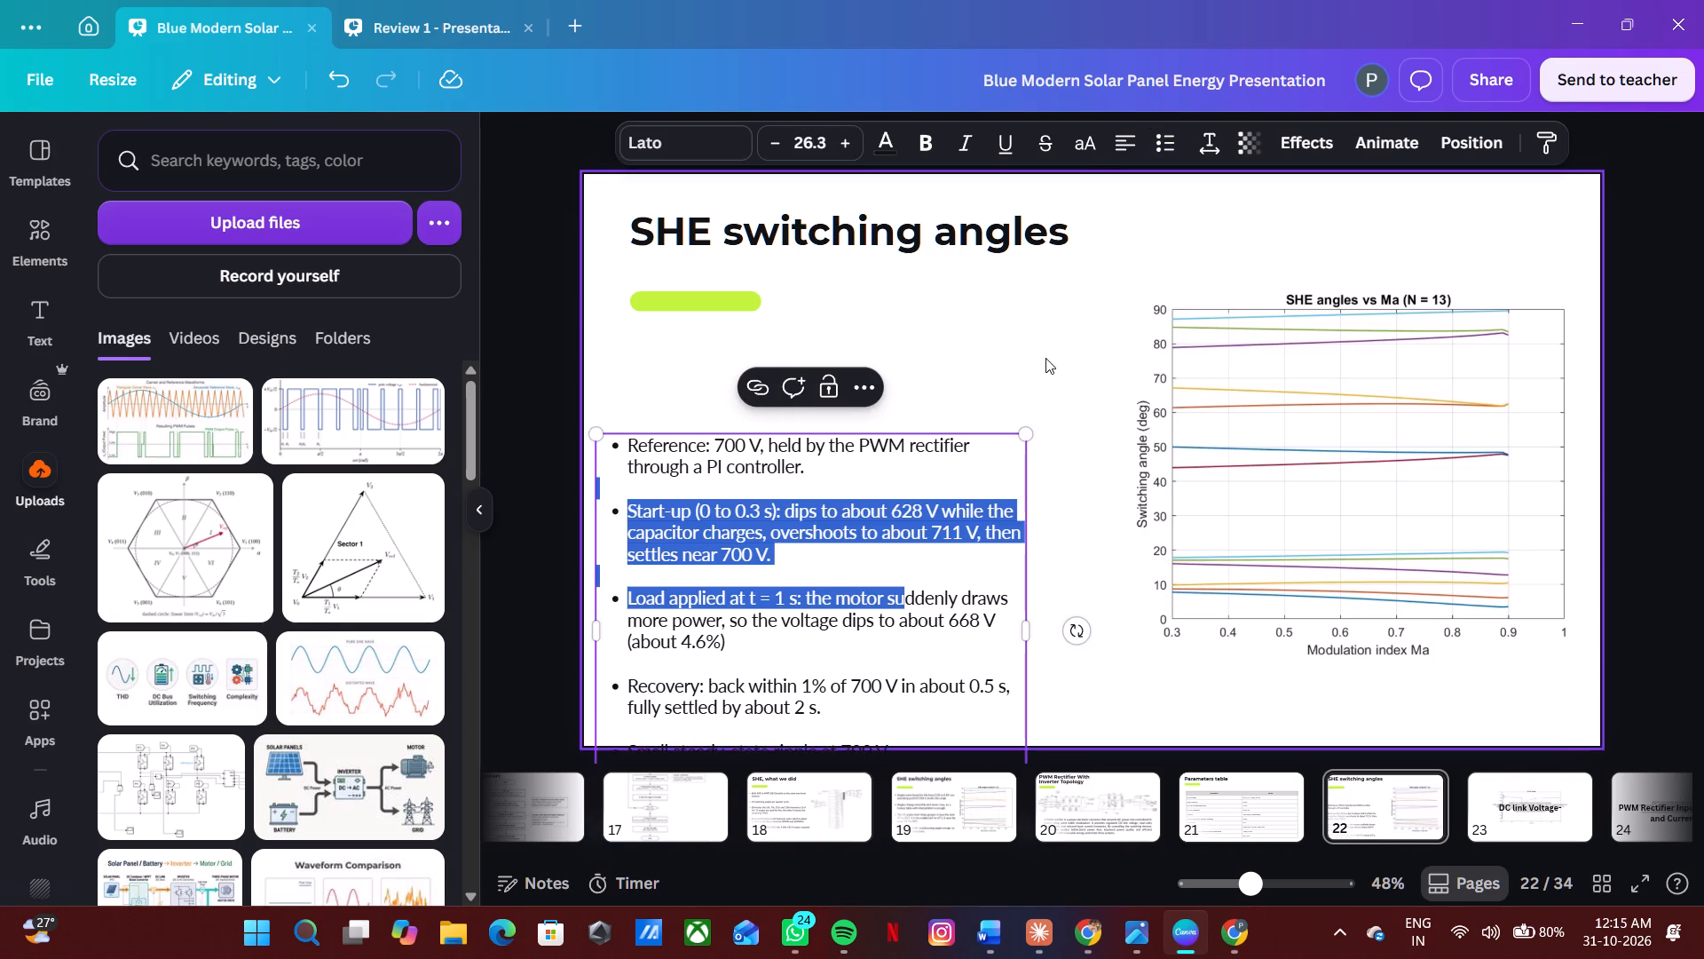
pyautogui.click(1045, 358)
pyautogui.moveTo(919, 487); pyautogui.dragTo(935, 381)
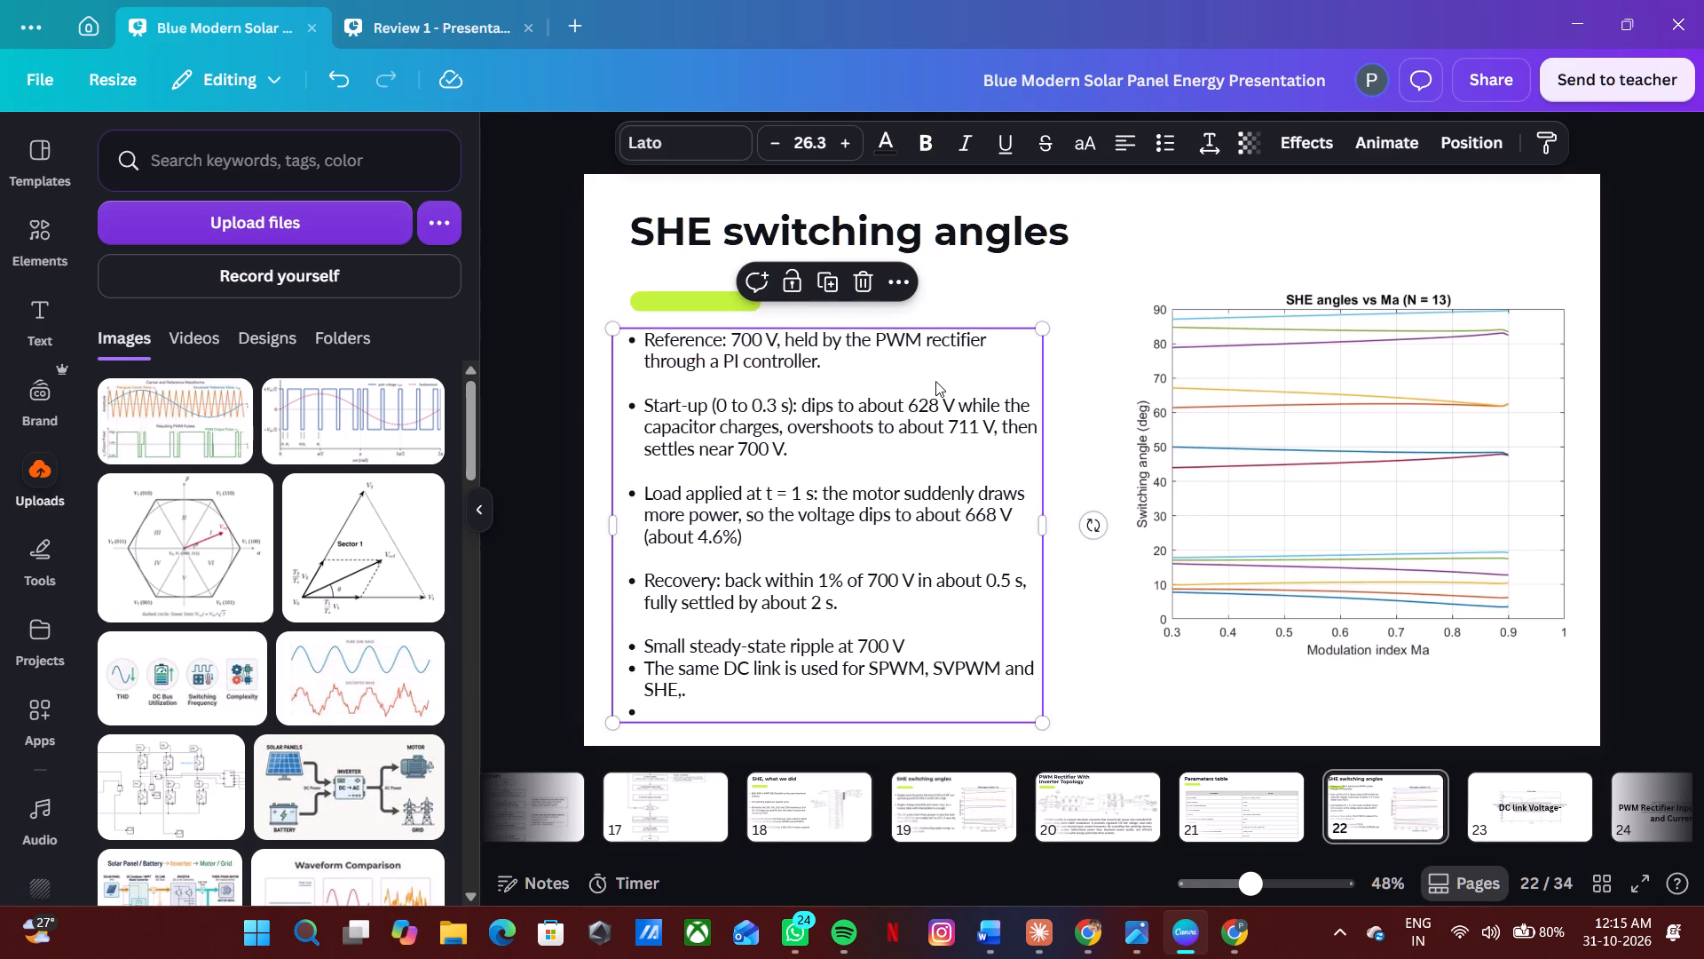
# Remove the empty last bullet and correct the final DC link bullet's ending to "SHE.".
pyautogui.click(738, 699)
pyautogui.click(732, 708)
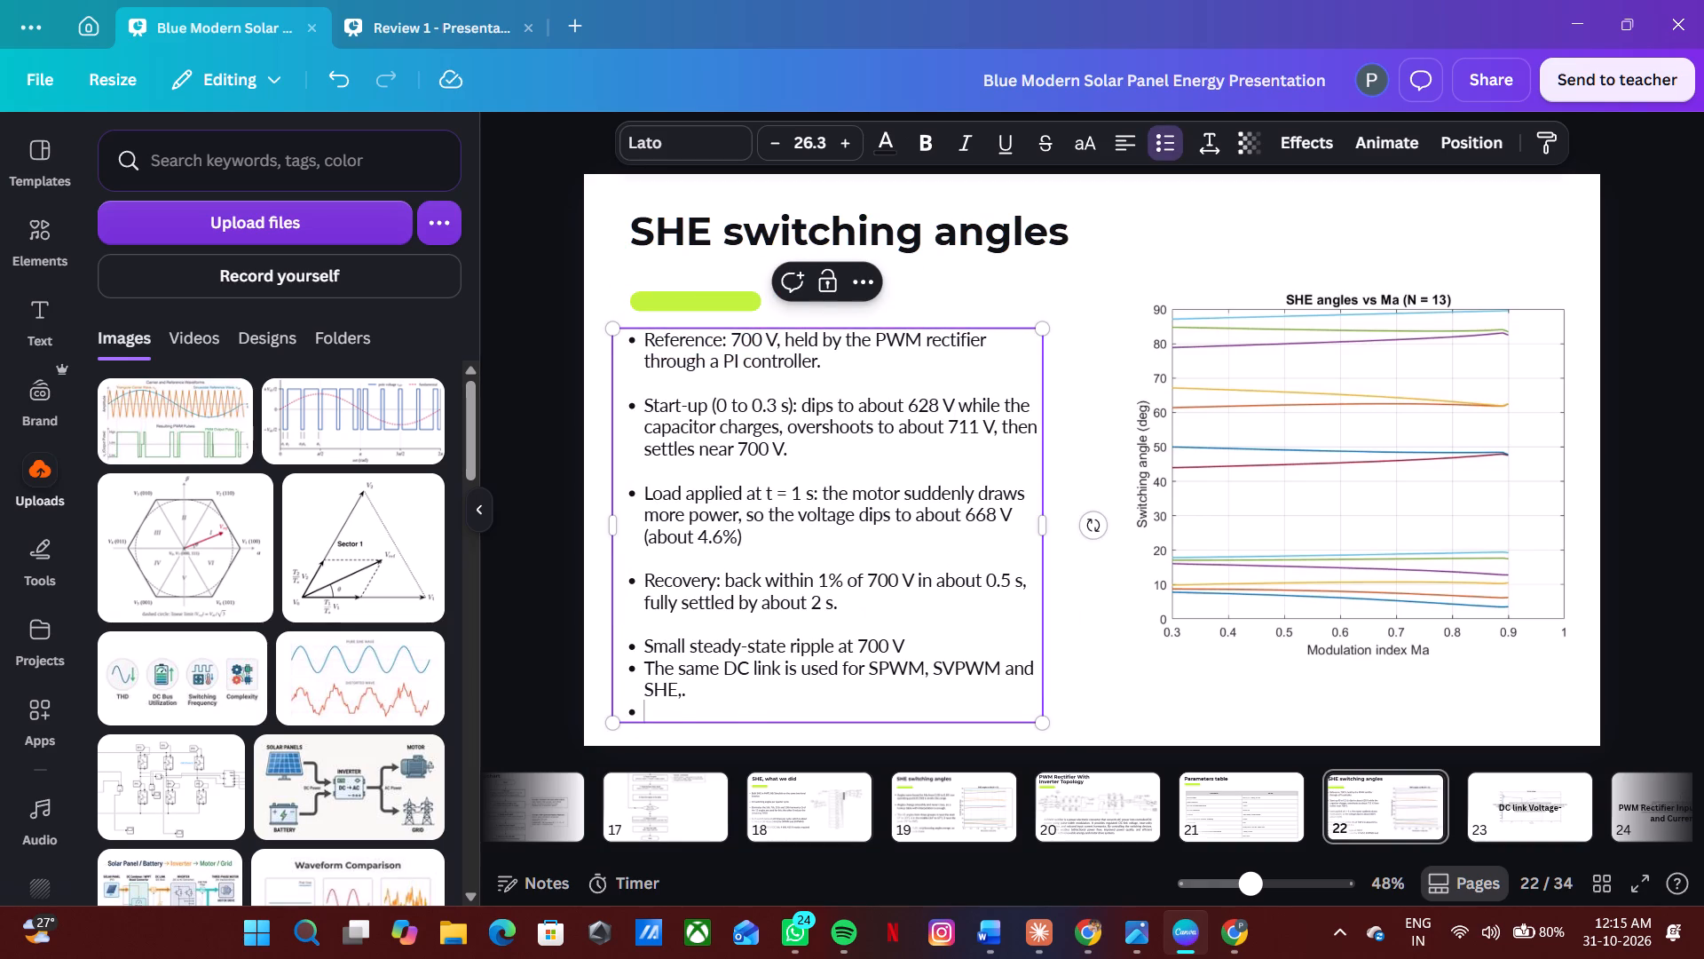
pyautogui.press('BackSpace')
pyautogui.press('BackSpace')
pyautogui.press('BackSpace')
pyautogui.press('BackSpace')
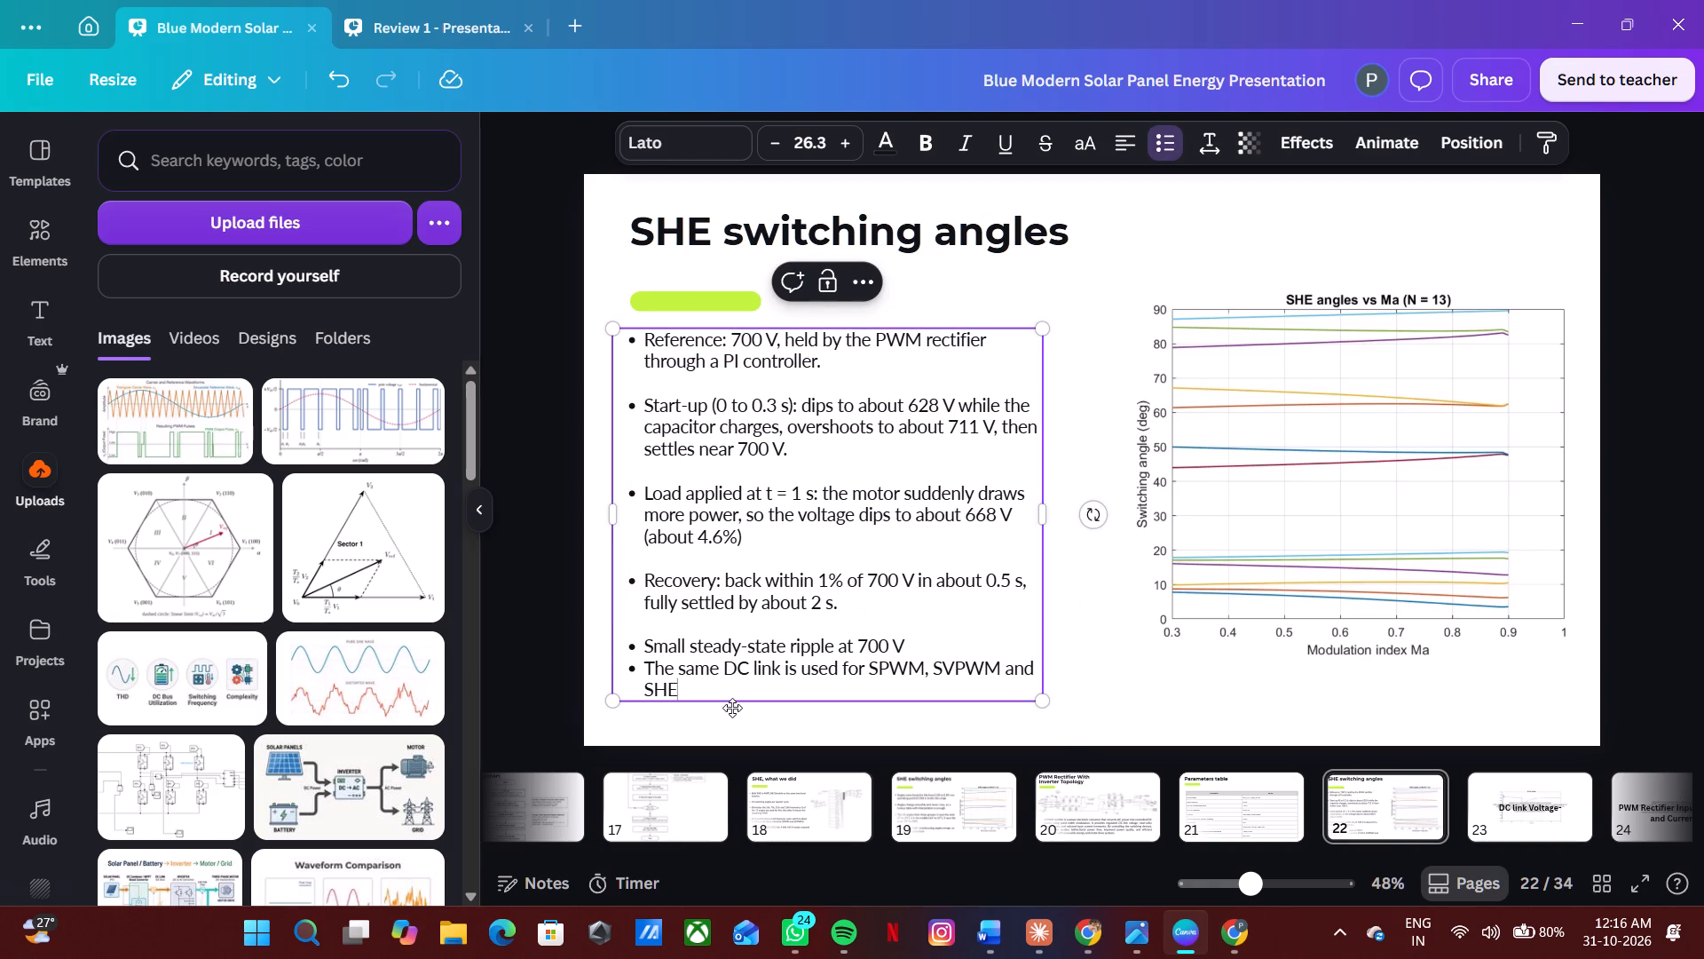
pyautogui.press('.')
# End the "Small steady-state ripple at 700 V" bullet with a full stop and add a blank line after it.
pyautogui.click(978, 627)
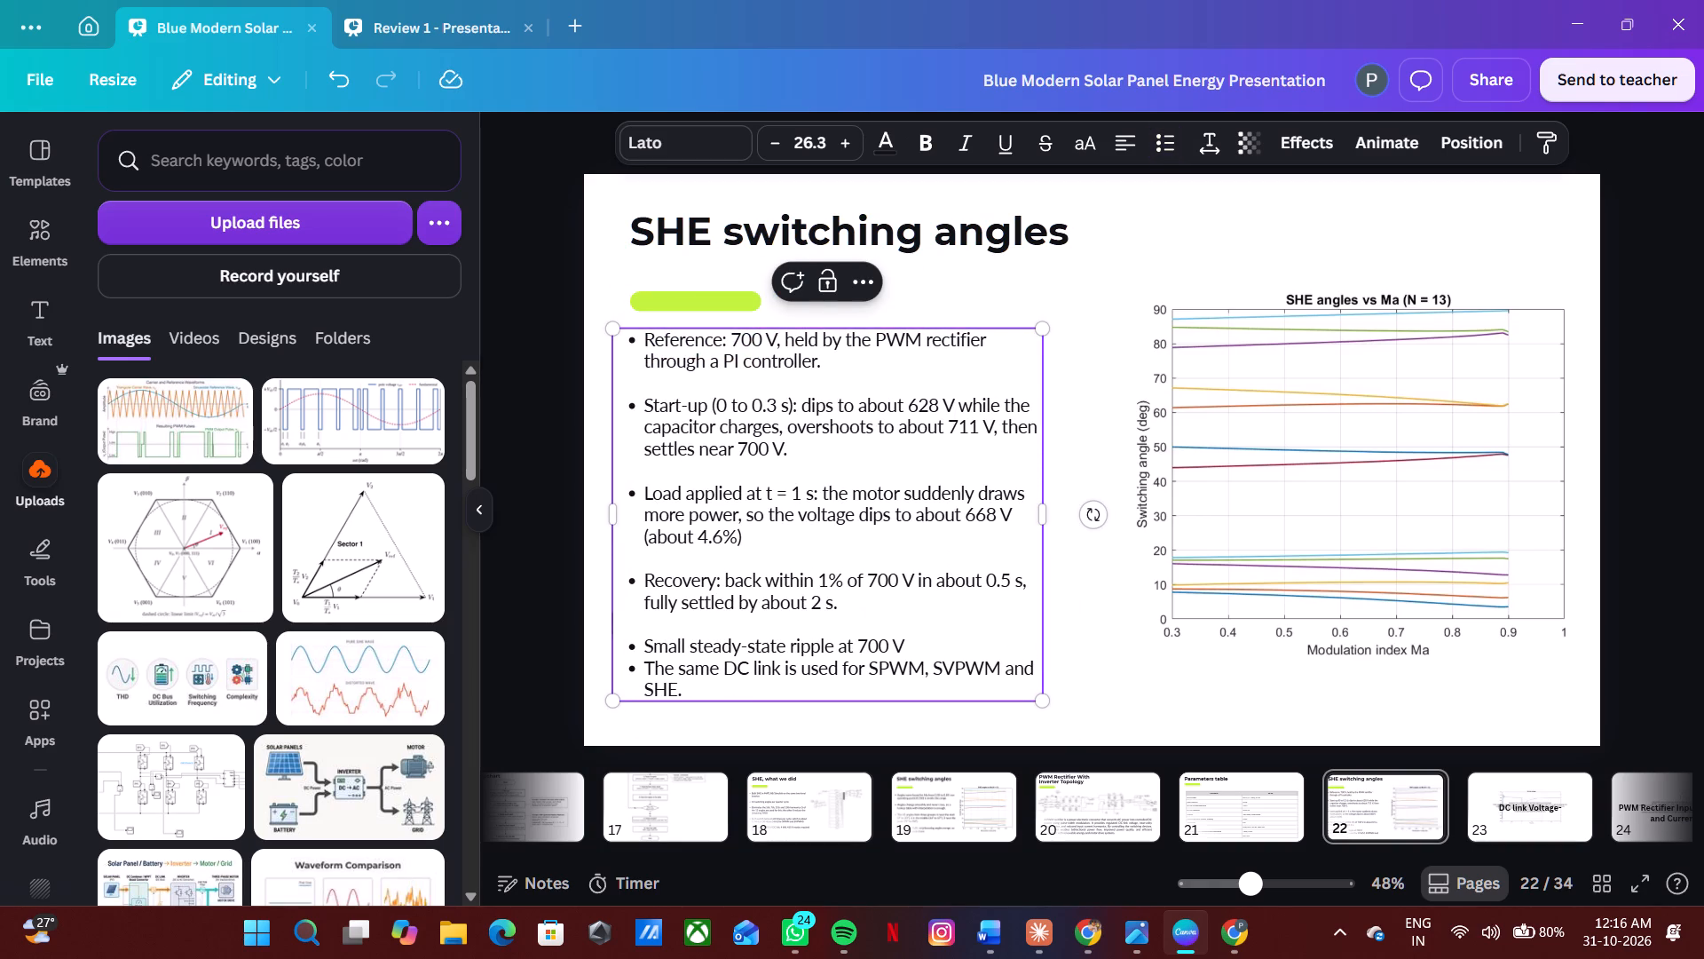
pyautogui.click(960, 640)
pyautogui.press('.')
pyautogui.press('Return')
pyautogui.press('BackSpace')
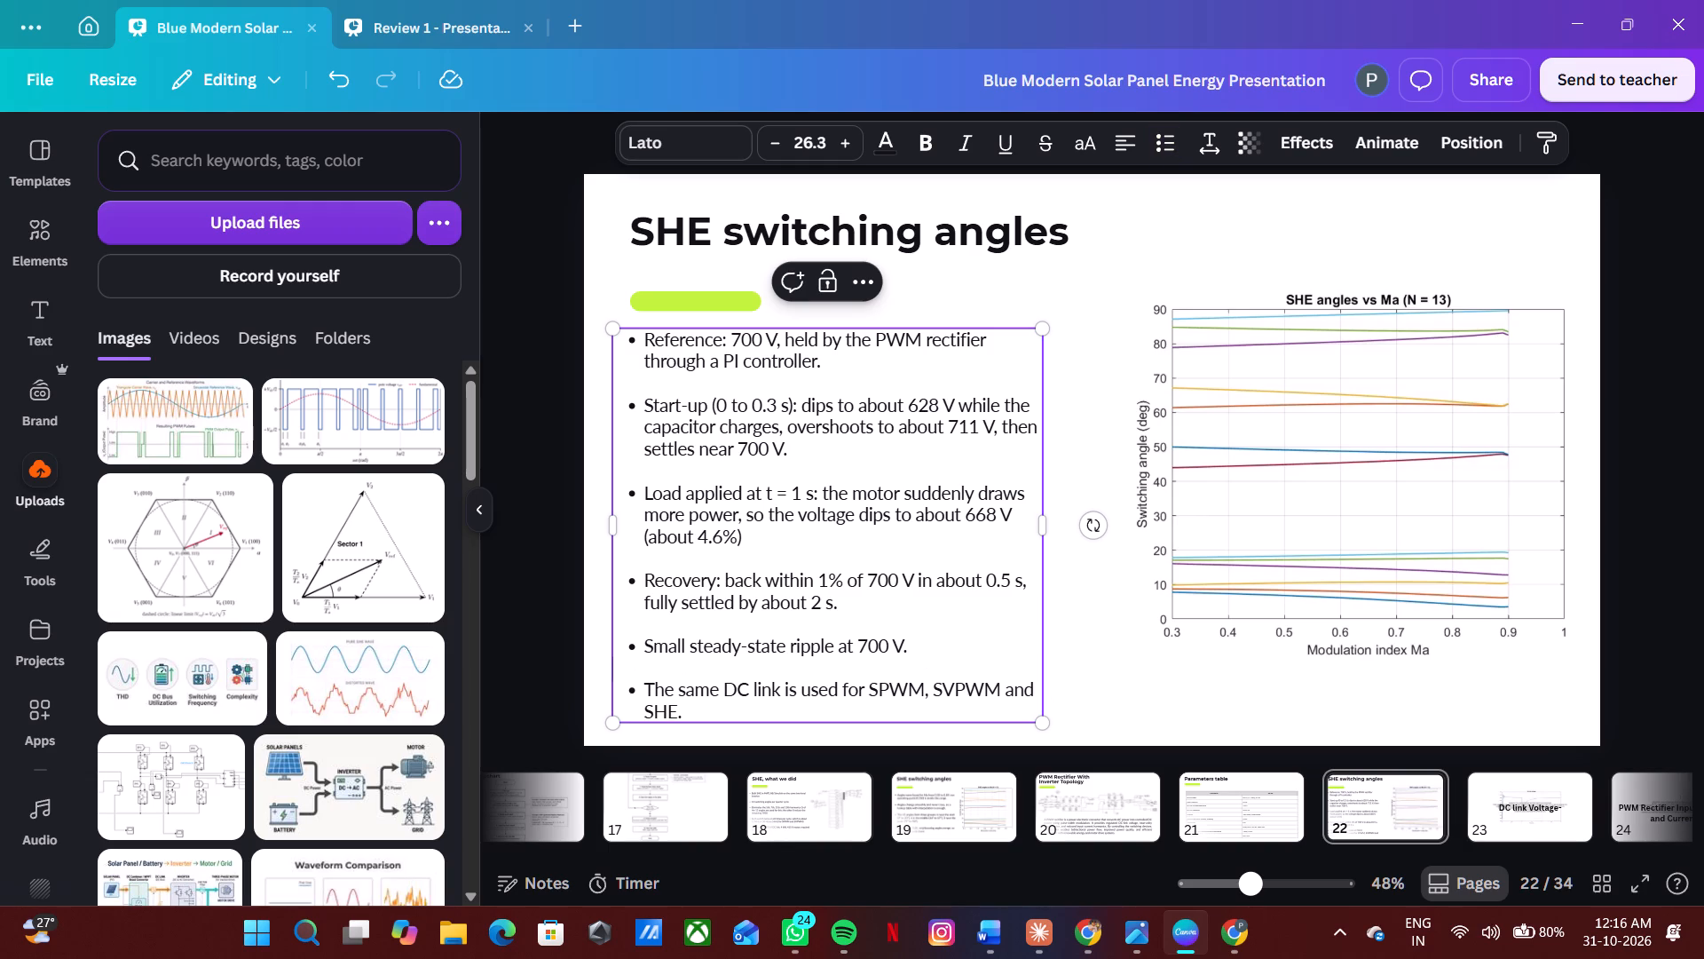
# Nudge the bullet text box slightly toward the slide's left edge.
pyautogui.click(1665, 480)
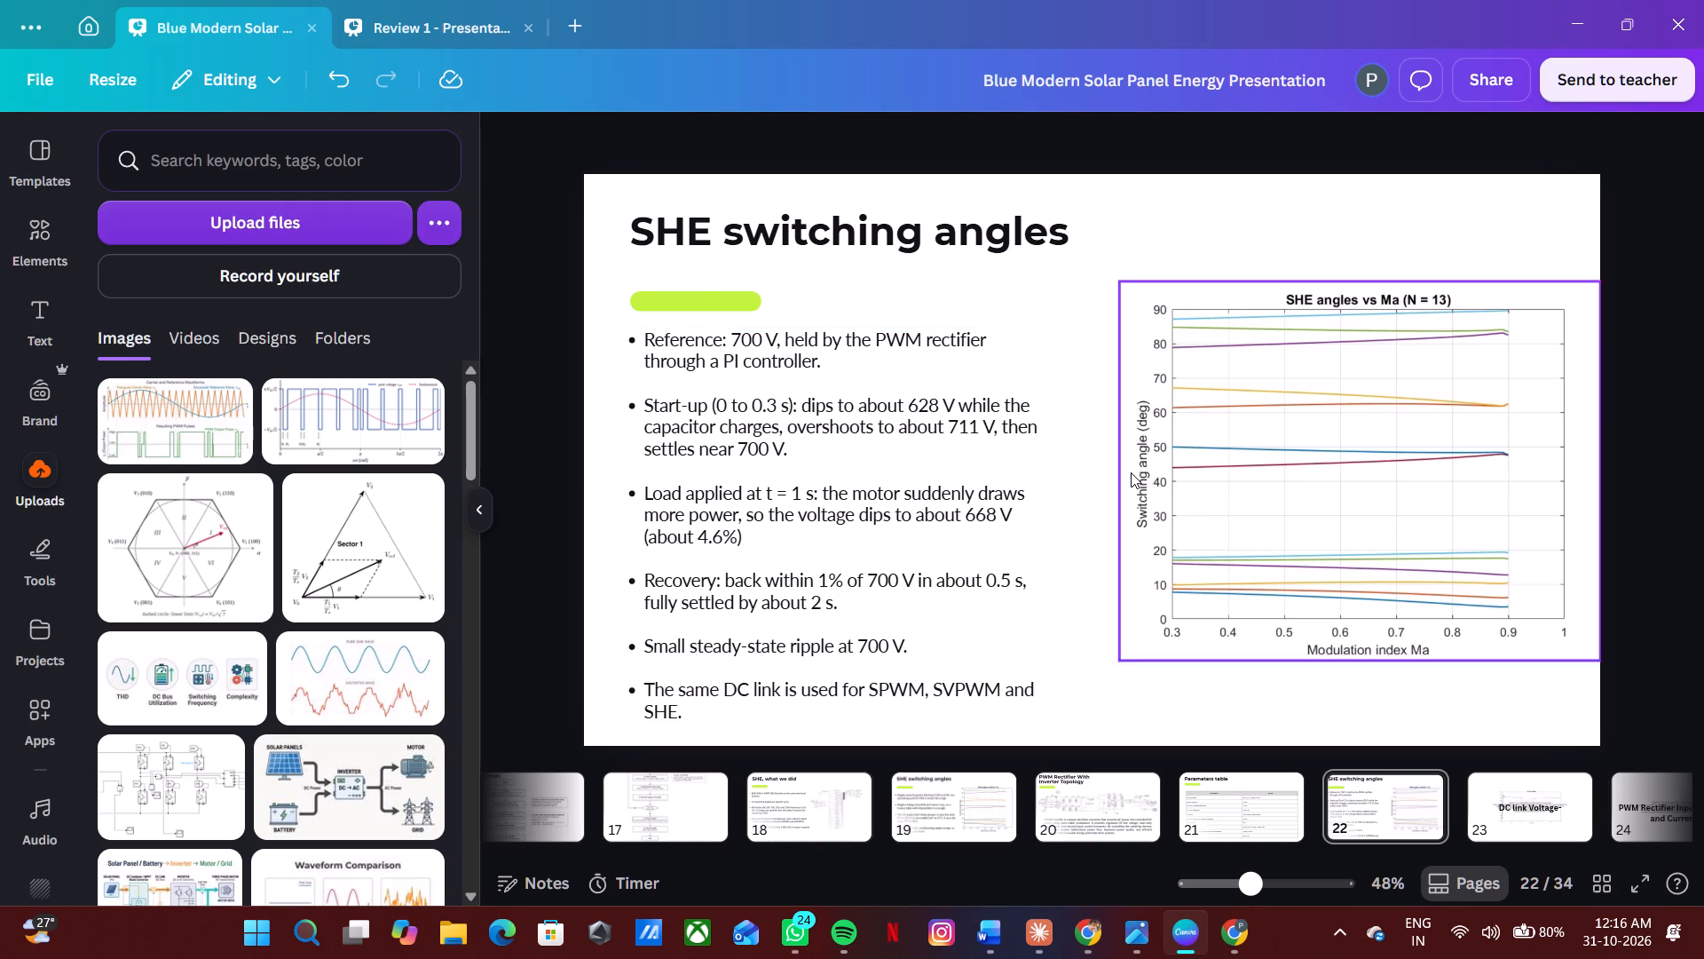
pyautogui.click(784, 542)
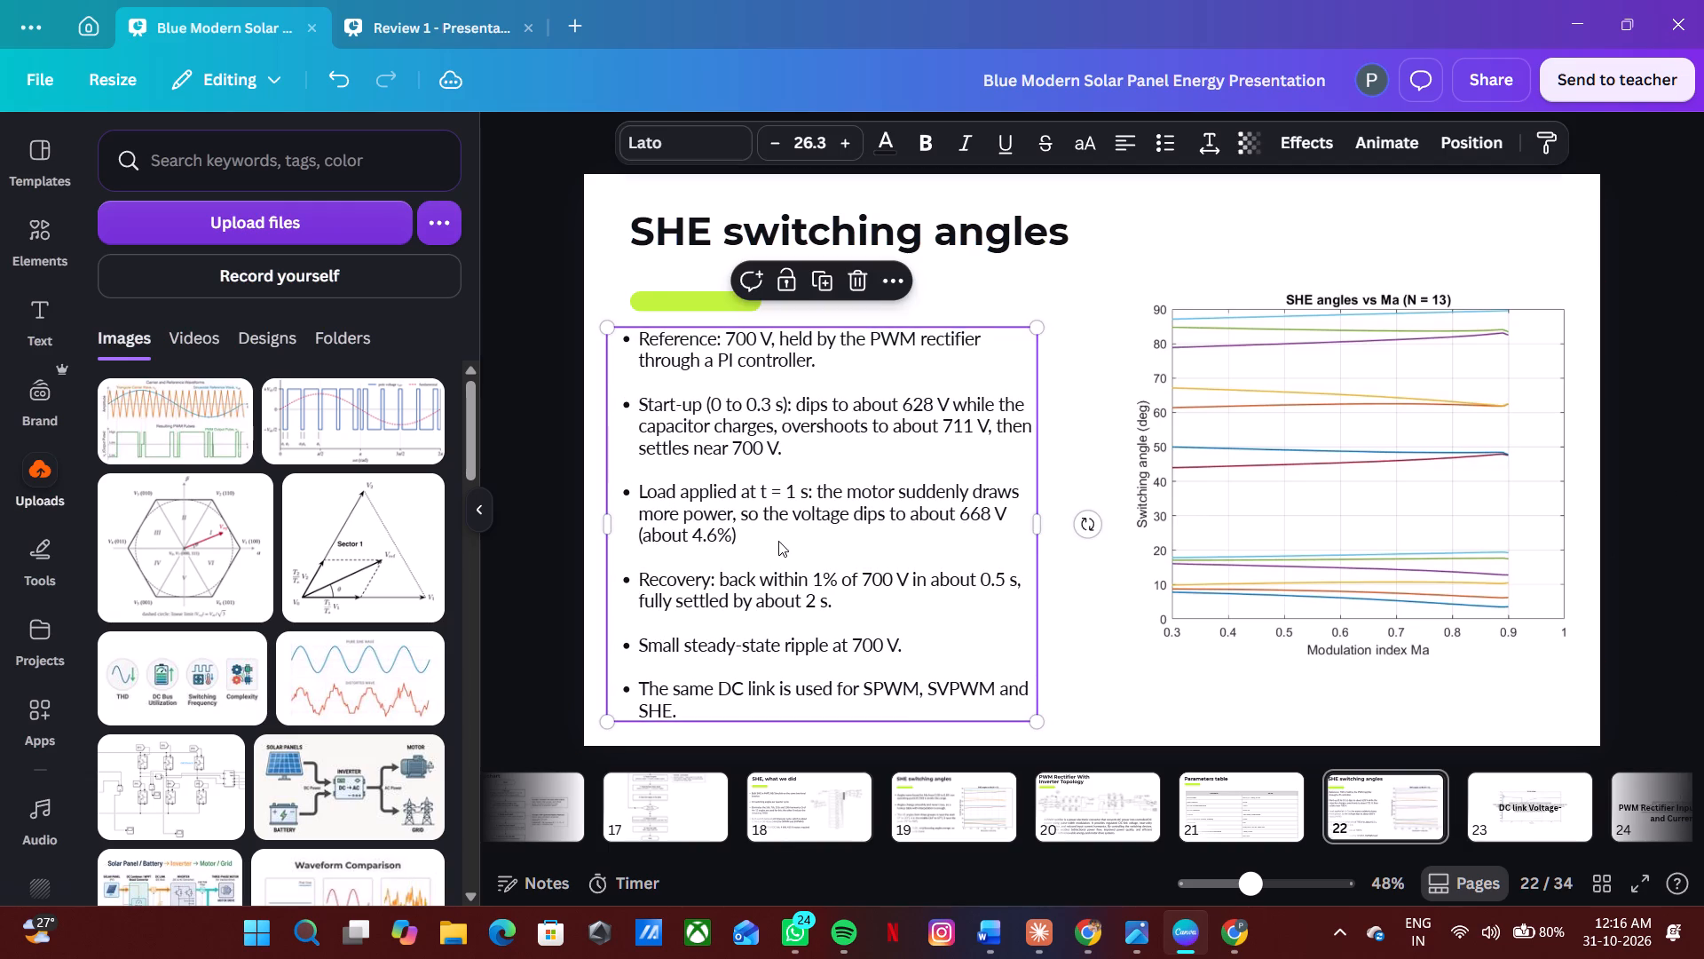
# Replace the duplicated slide's title with "DC link Voltage-", copied from the old slide after moving its overlapping description text down.
pyautogui.click(1542, 820)
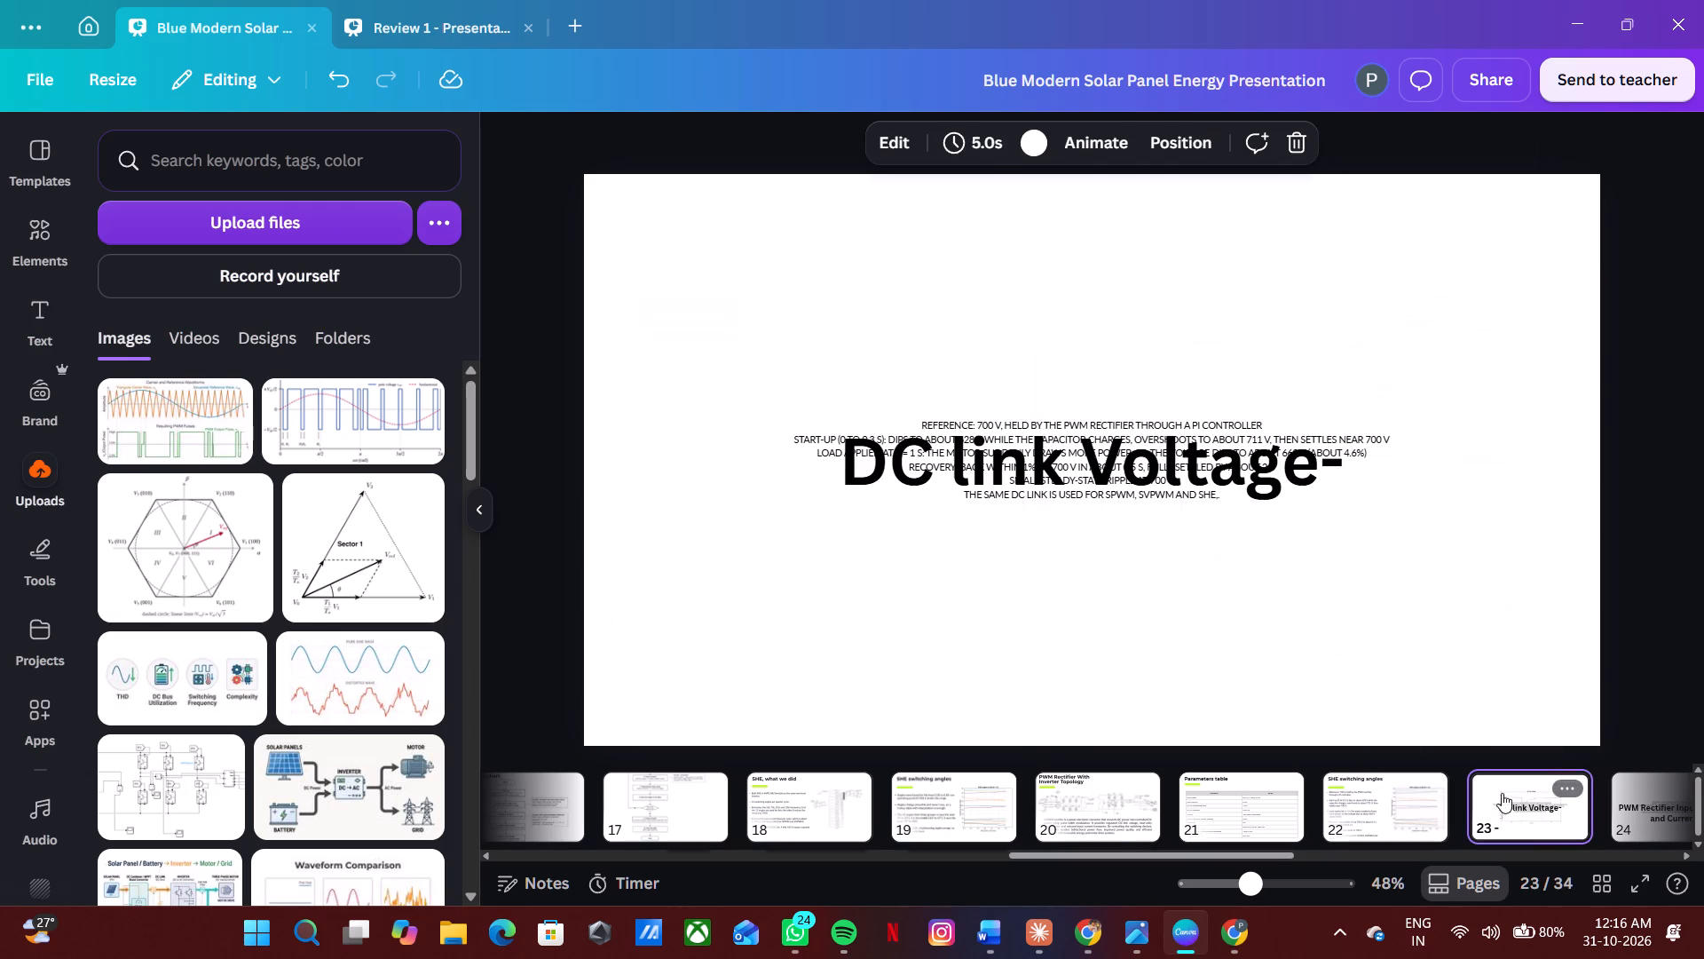
pyautogui.click(1131, 462)
pyautogui.moveTo(1223, 458); pyautogui.dragTo(1259, 619)
pyautogui.doubleClick(1227, 459)
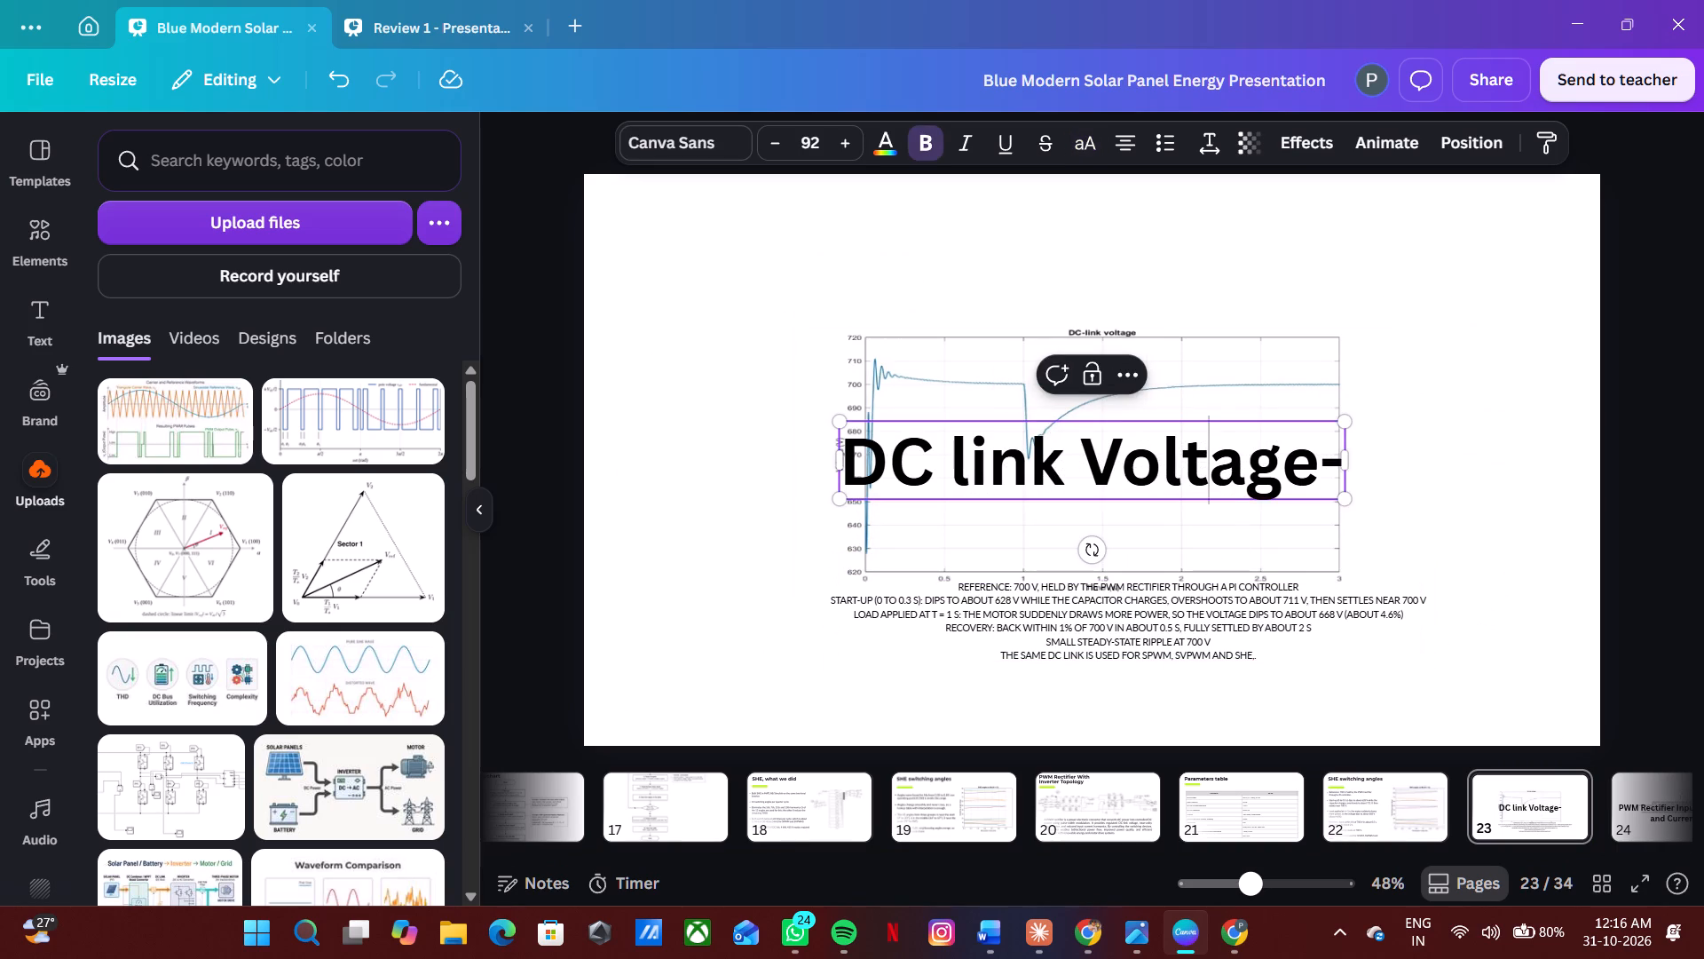
pyautogui.hotkey('ctrl', 'a')
pyautogui.hotkey('ctrl', 'c')
pyautogui.click(1380, 800)
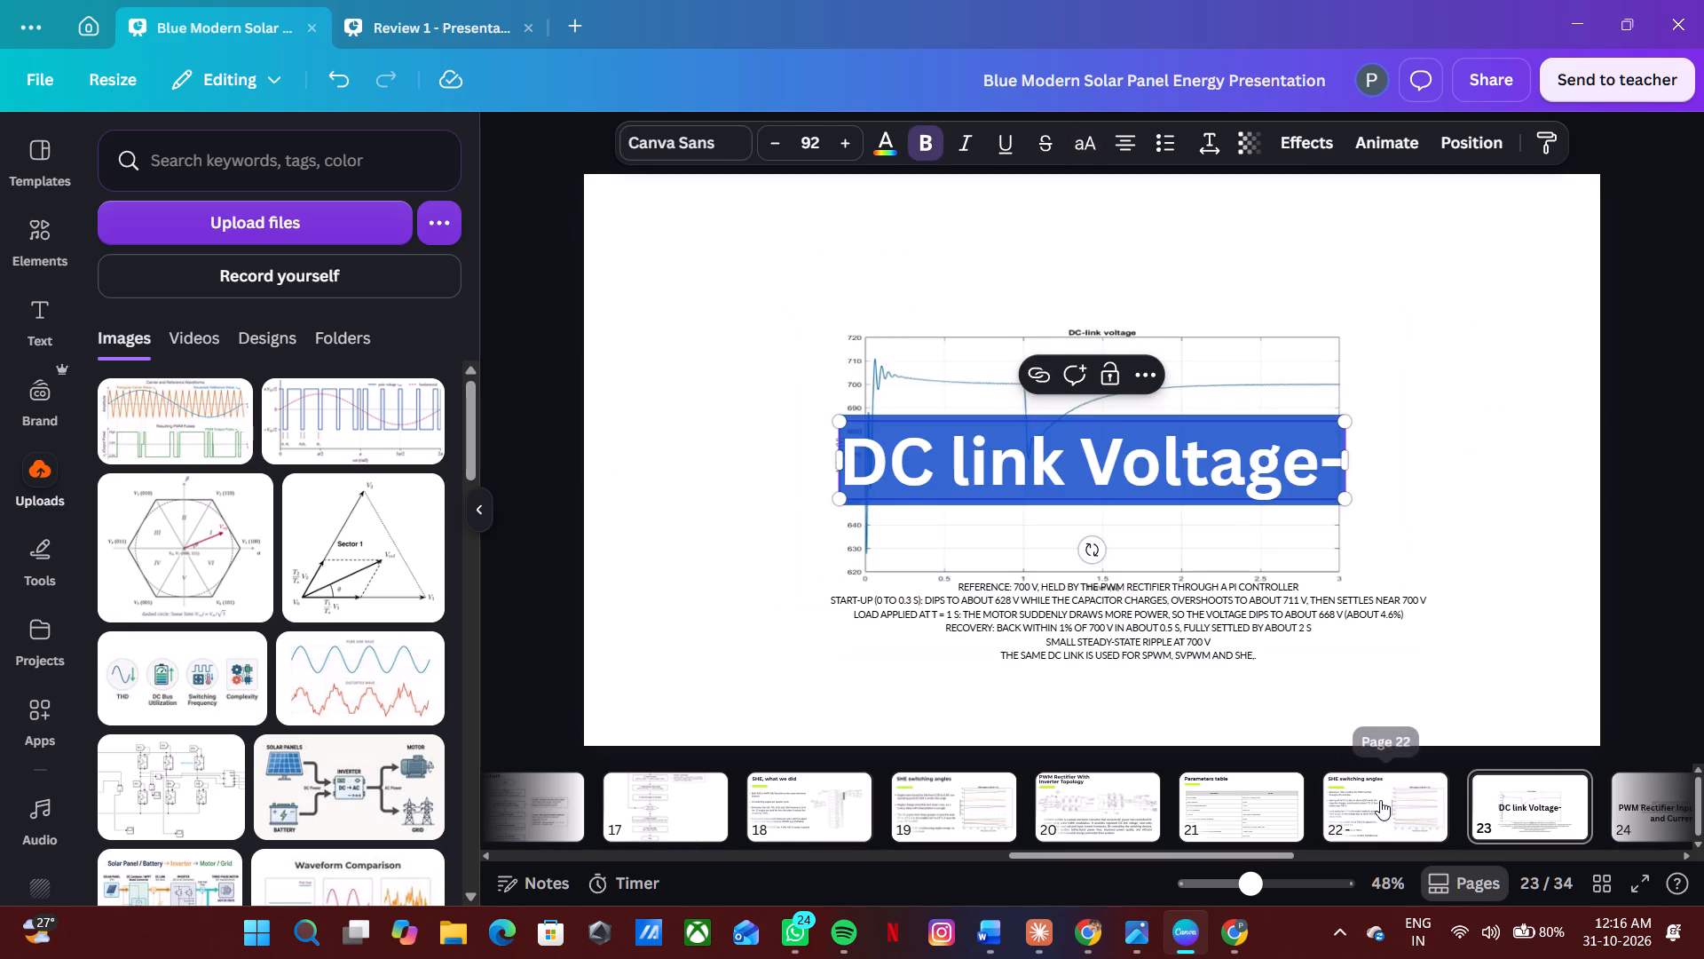
pyautogui.click(928, 257)
pyautogui.doubleClick(945, 233)
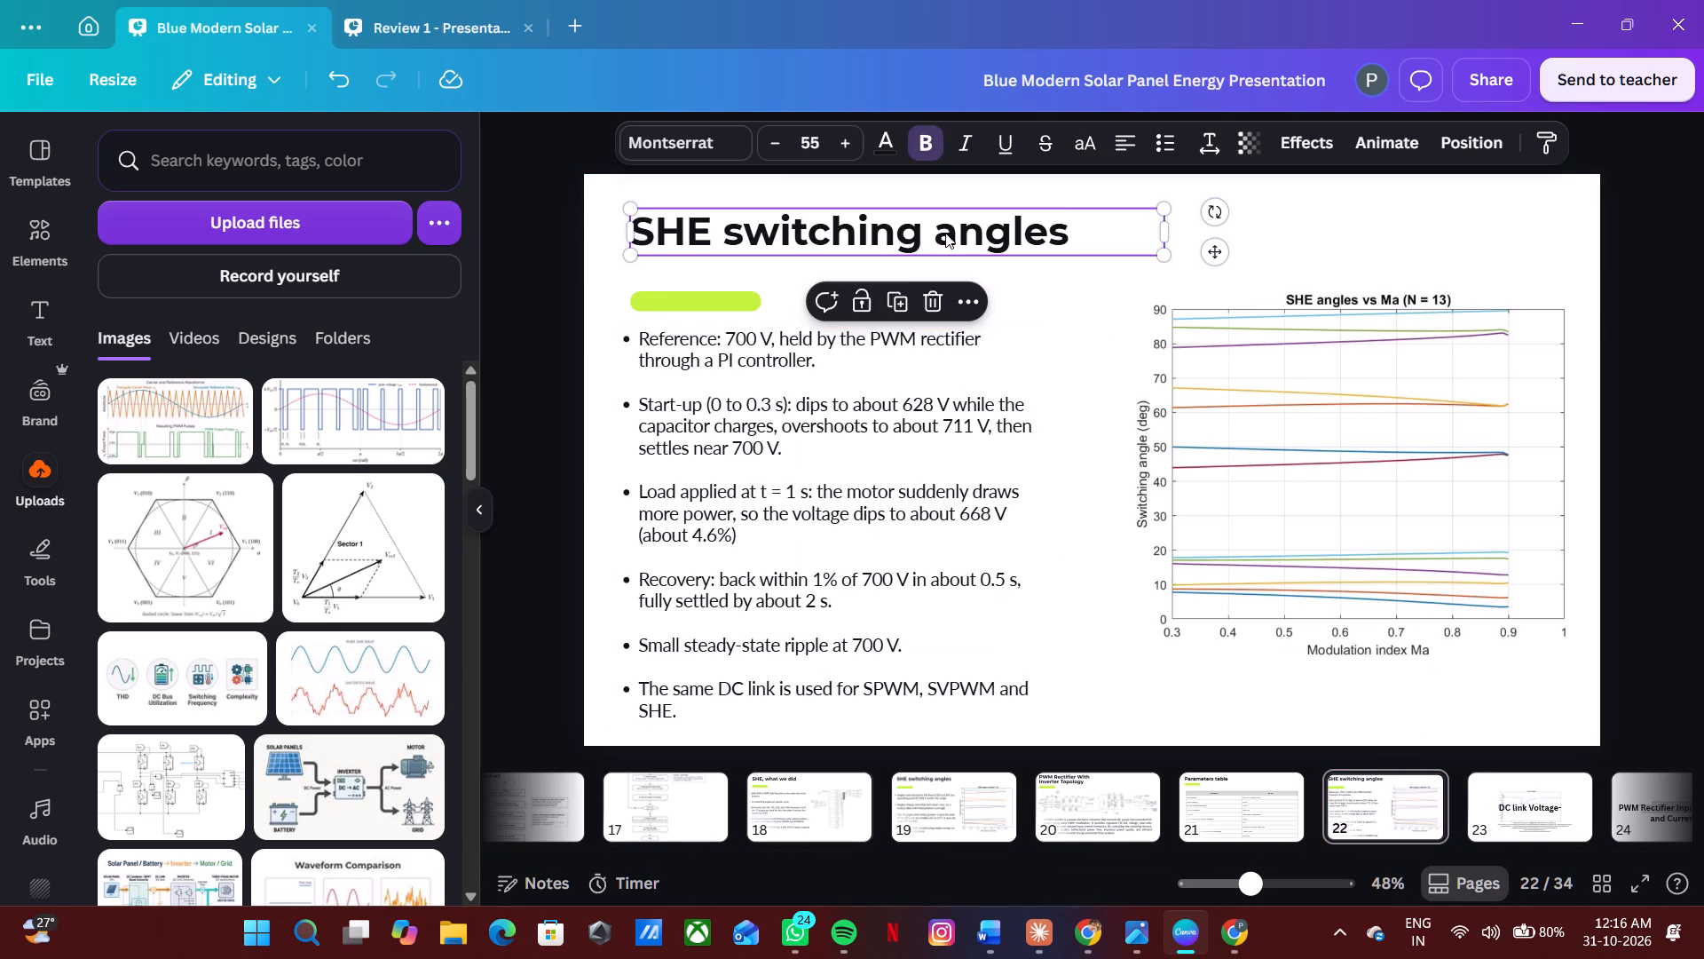
pyautogui.hotkey('ctrl', 'v')
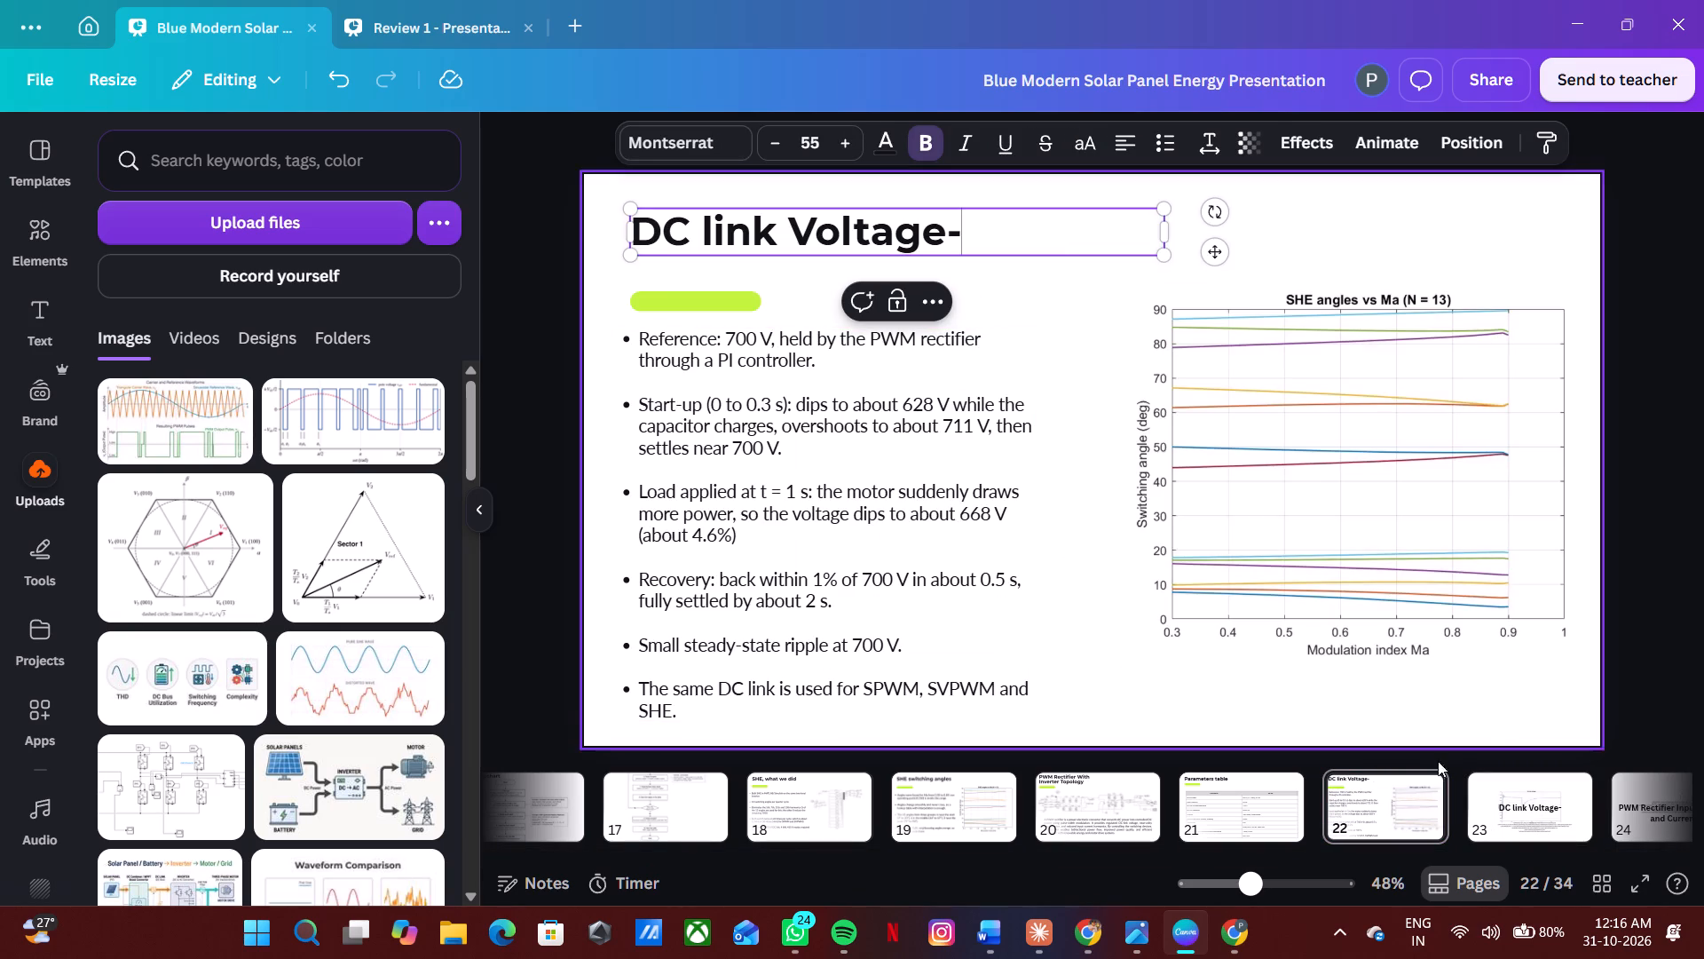
# Replace the SHE angles chart on the new DC link Voltage slide with the DC-link voltage graph copied from the old slide.
pyautogui.click(1510, 826)
pyautogui.click(1319, 369)
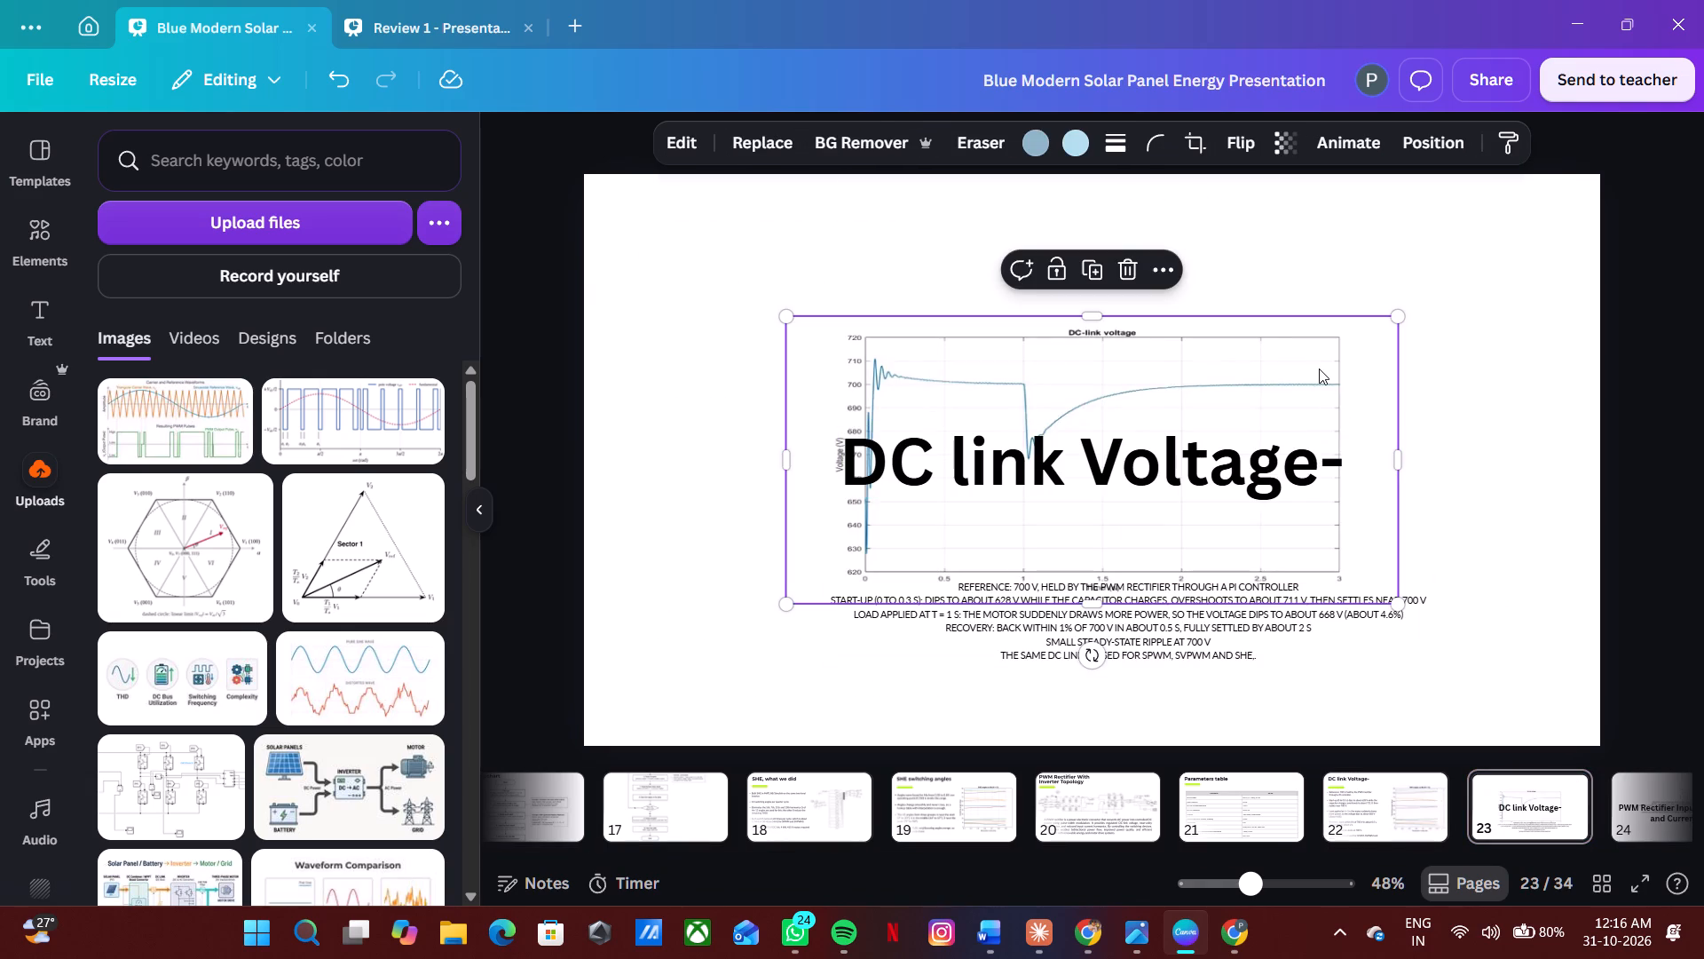
pyautogui.hotkey('ctrl', 'c')
pyautogui.click(1383, 806)
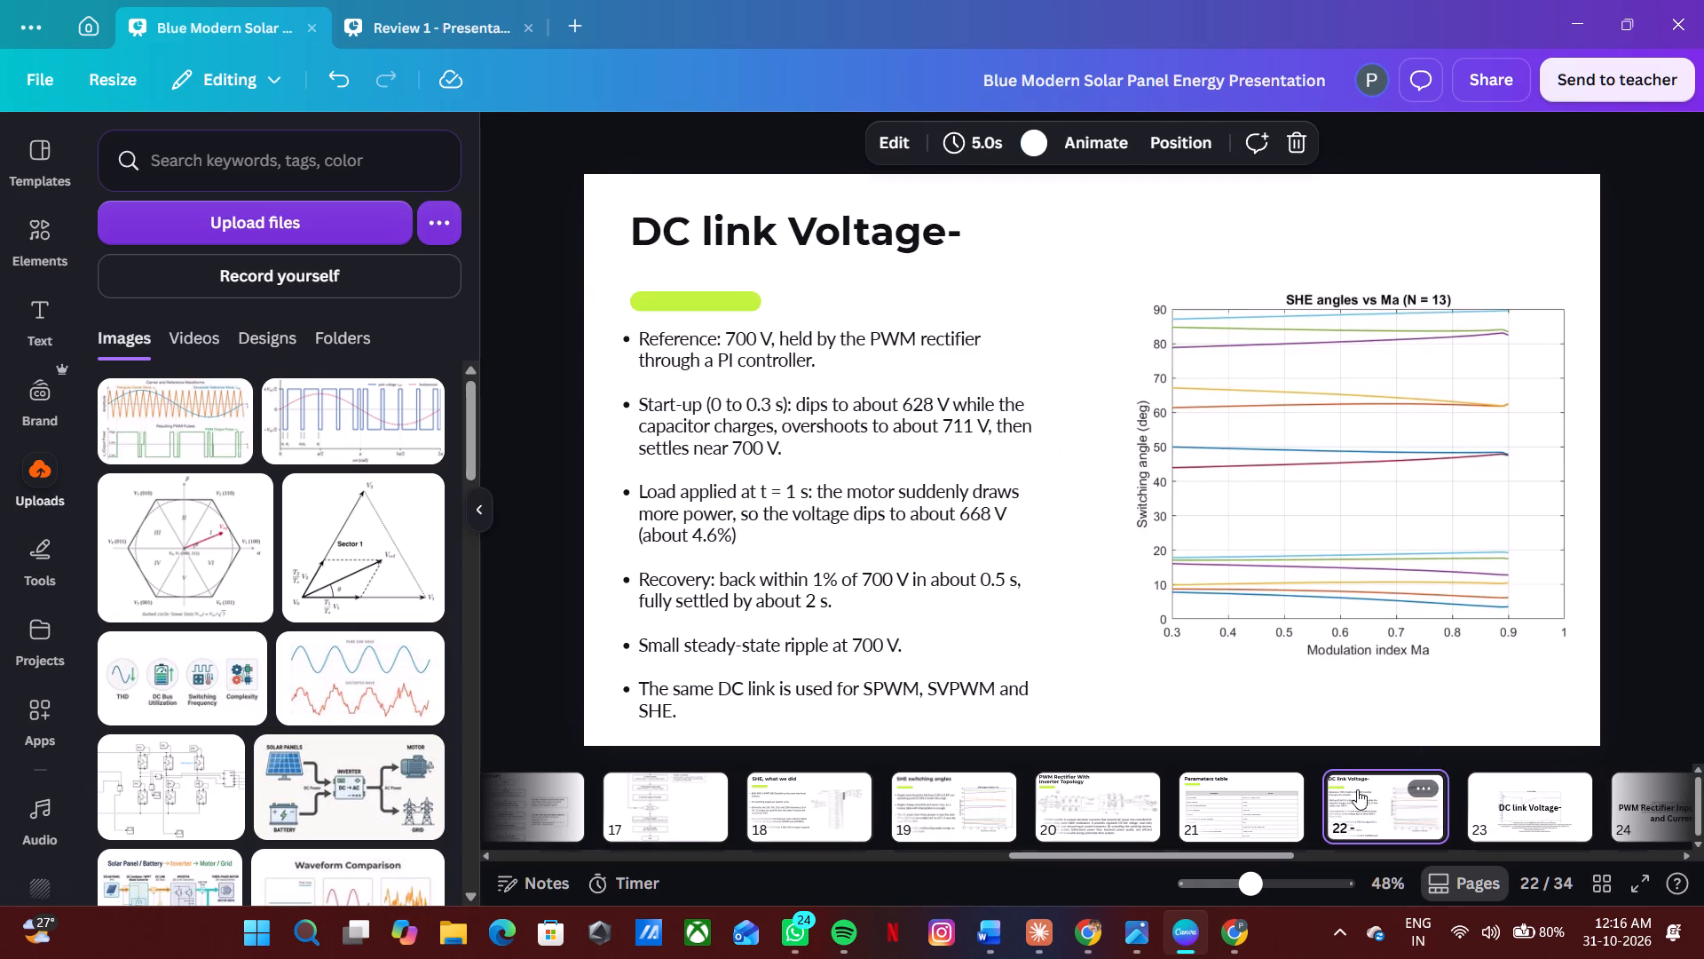
pyautogui.click(1321, 436)
pyautogui.hotkey('ctrl', 'v')
# Extend the cropped DC-link voltage graph to show its full plot, scale it down and place it beside the bullet text.
pyautogui.moveTo(1179, 433); pyautogui.dragTo(1266, 442)
pyautogui.moveTo(1374, 434); pyautogui.dragTo(1123, 392)
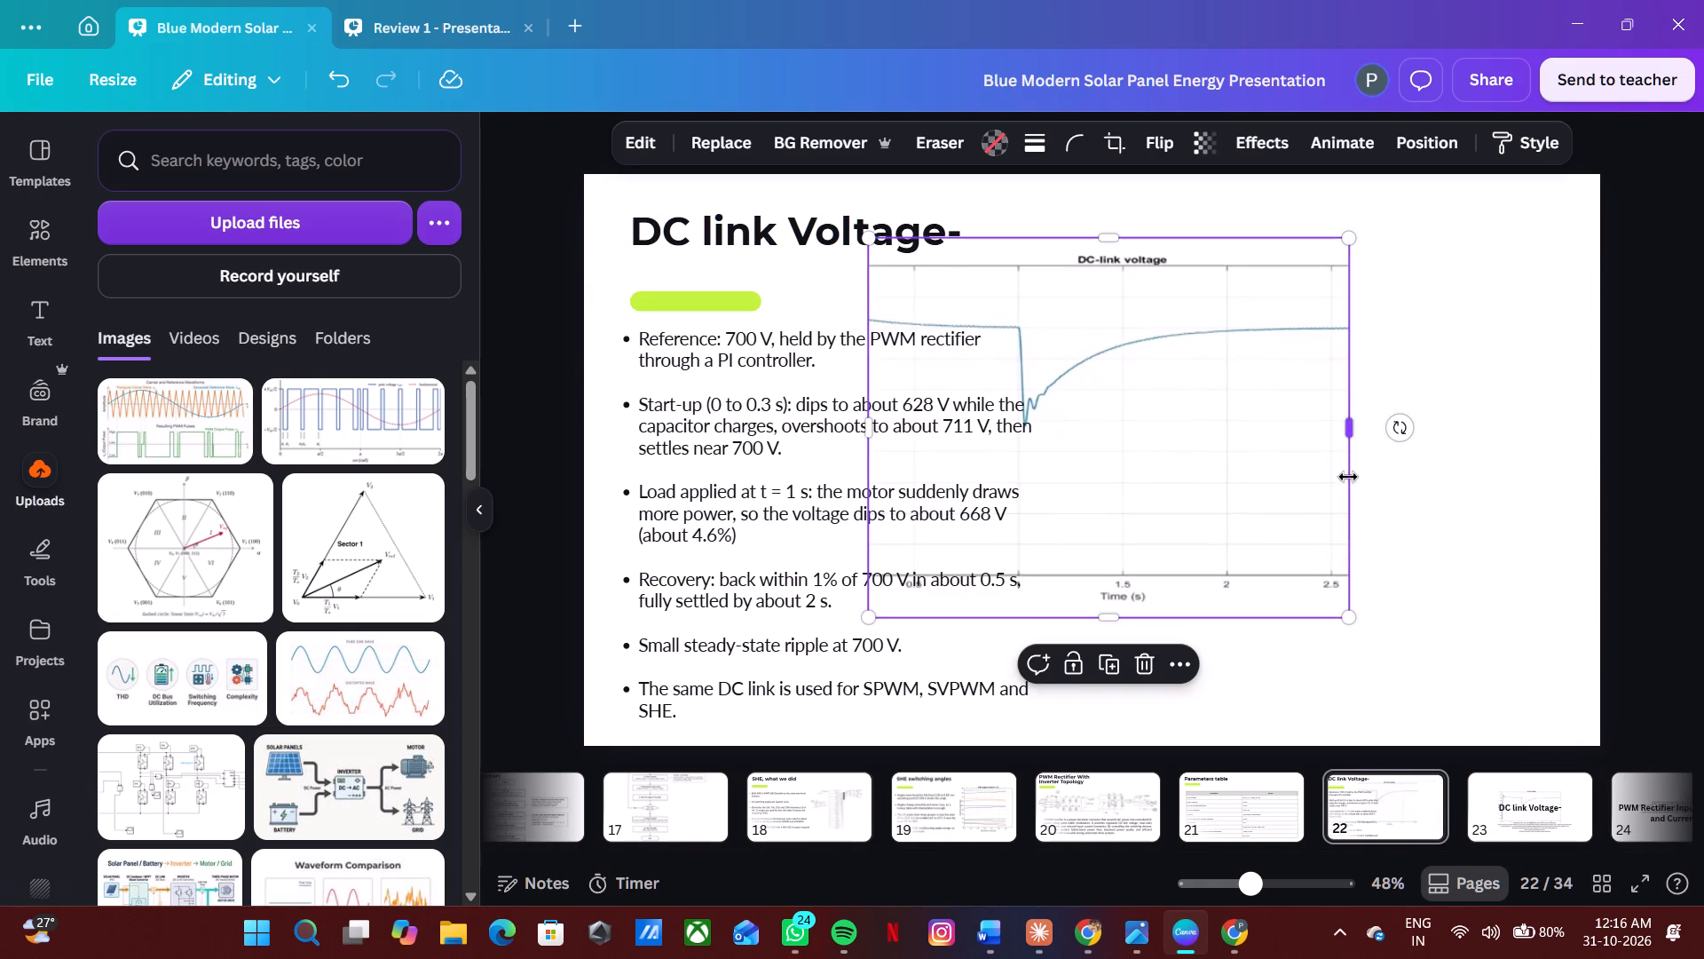
pyautogui.moveTo(1354, 440); pyautogui.dragTo(1575, 448)
pyautogui.moveTo(1337, 444); pyautogui.dragTo(1234, 536)
pyautogui.moveTo(1469, 521); pyautogui.dragTo(1519, 519)
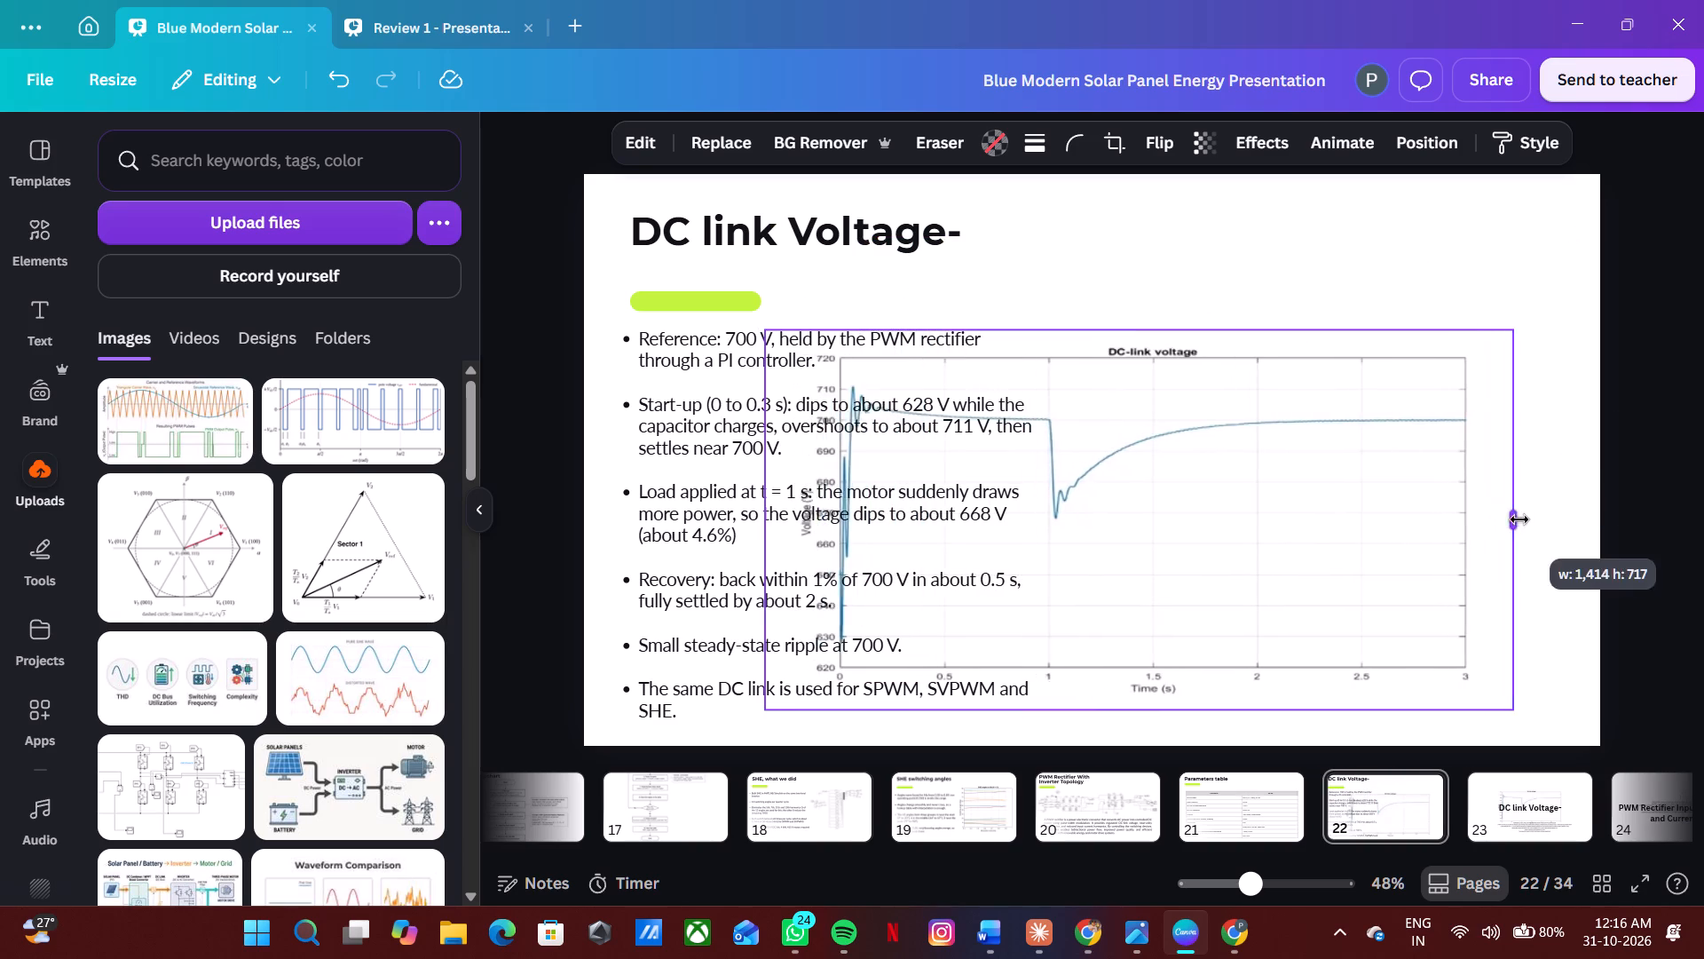
pyautogui.moveTo(1519, 519); pyautogui.dragTo(1517, 513)
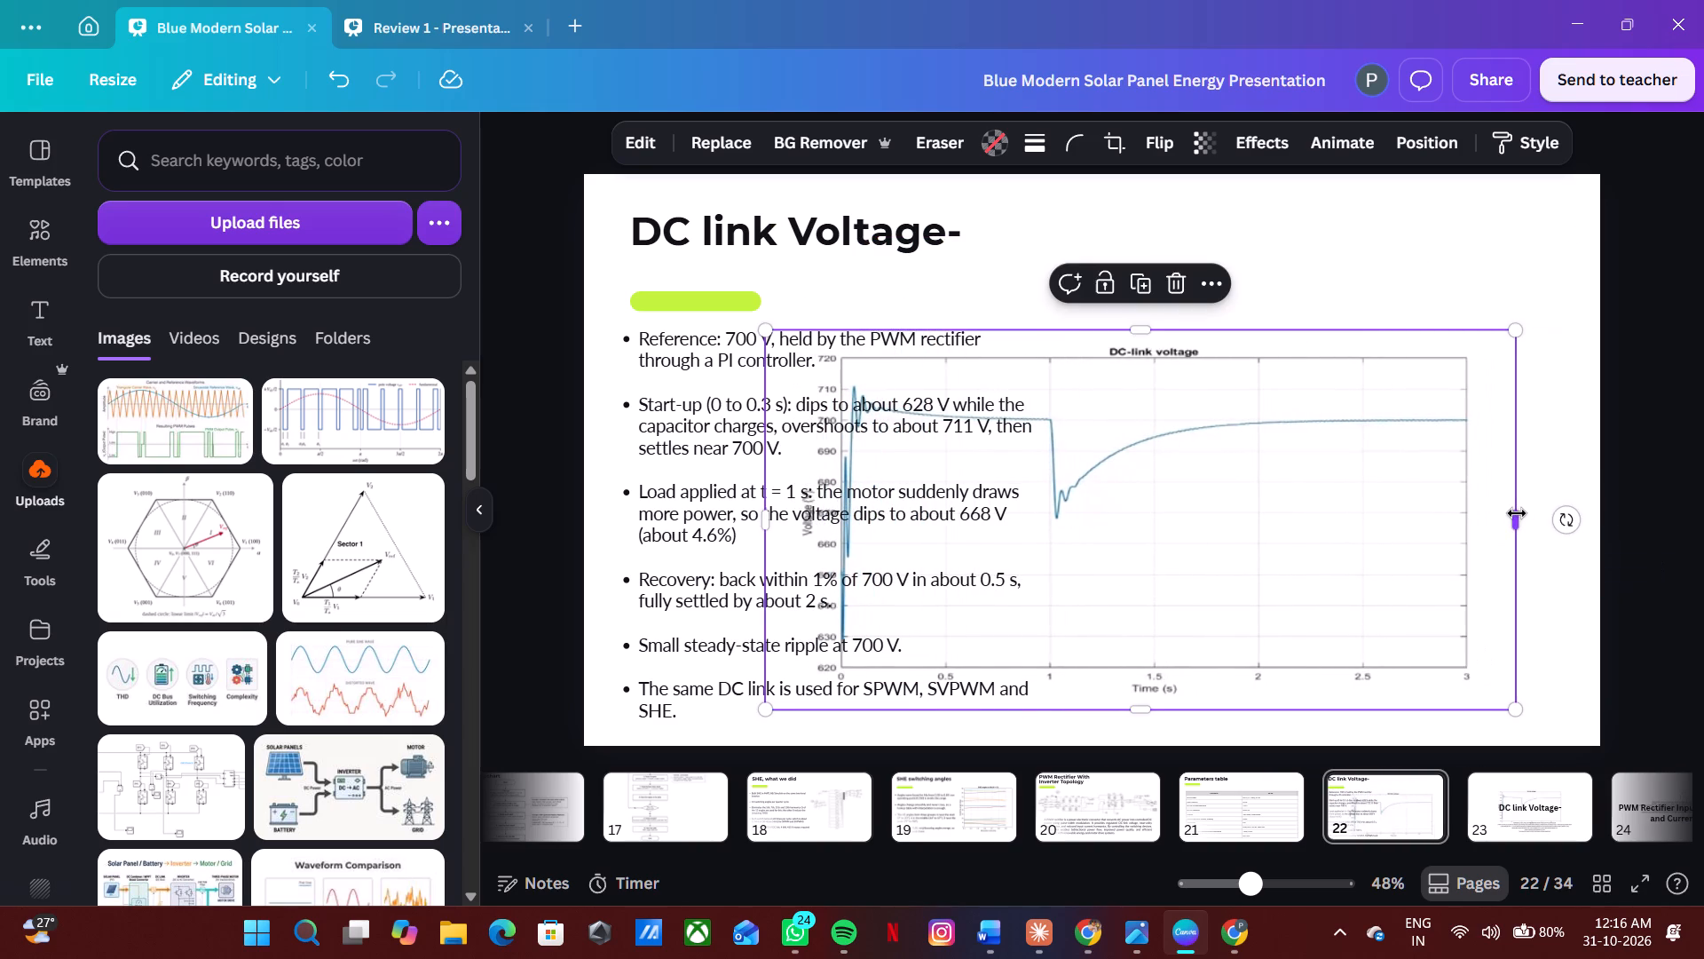
pyautogui.moveTo(762, 337); pyautogui.dragTo(966, 366)
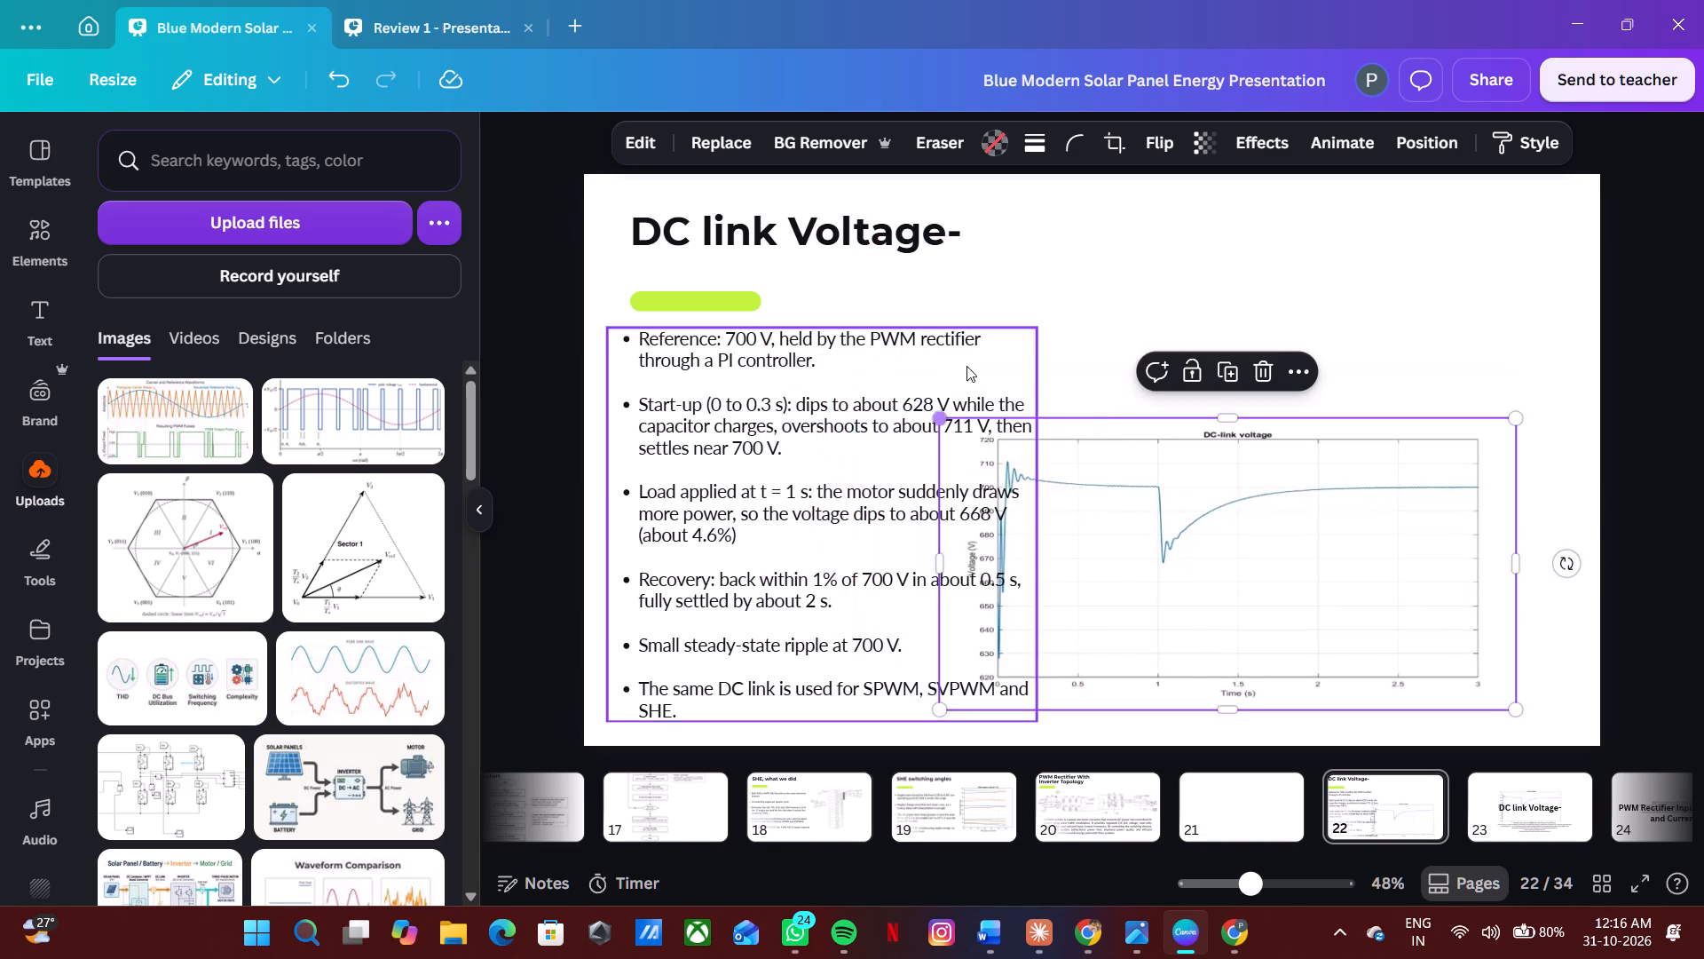
pyautogui.moveTo(1230, 459); pyautogui.dragTo(1299, 392)
# Trim the DC-link voltage graph's left margin so it clears the bullet text, and shift the graph slightly upward.
pyautogui.click(837, 479)
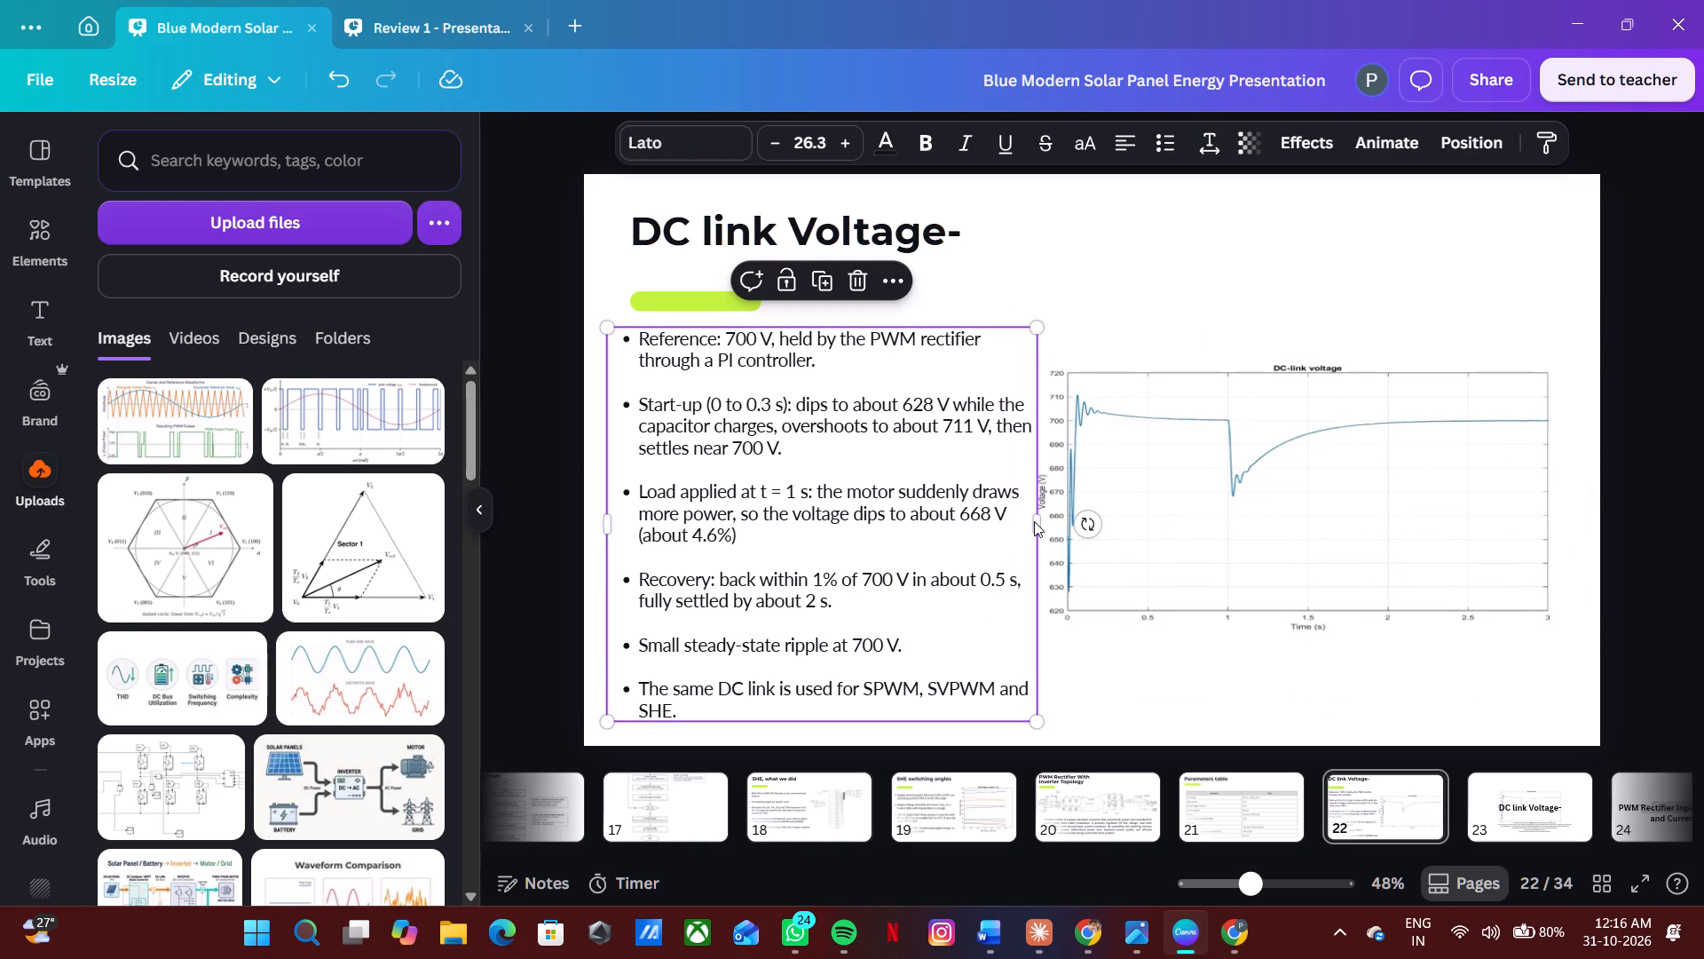
pyautogui.click(1207, 513)
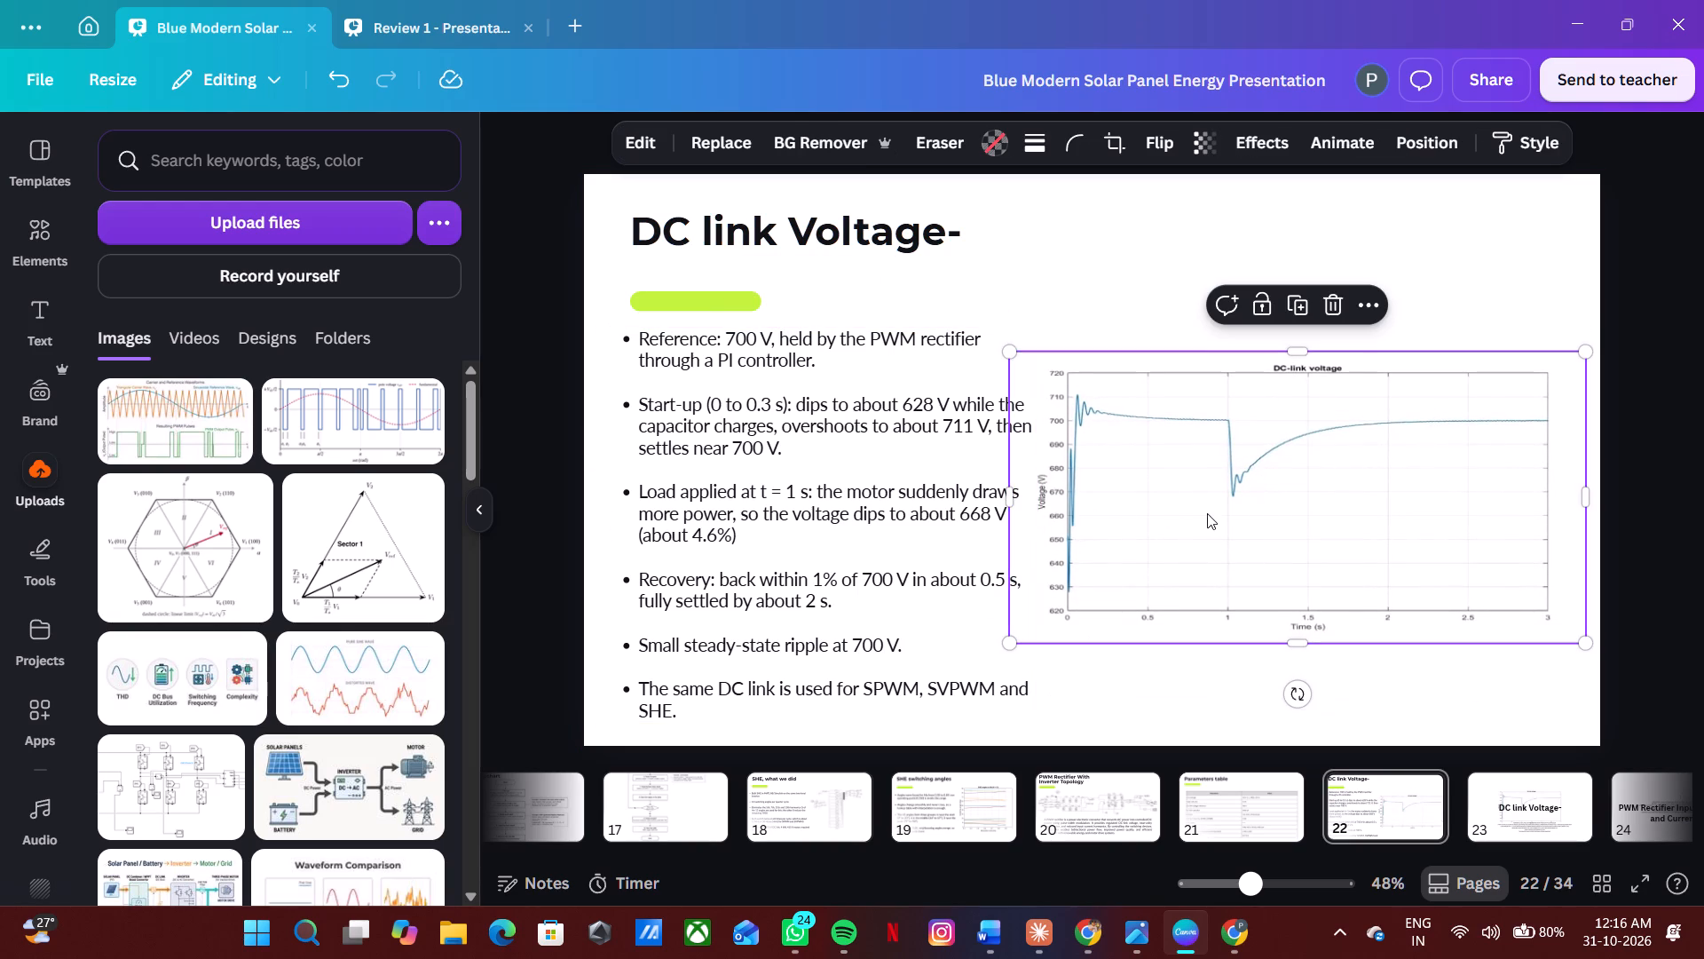
pyautogui.moveTo(1006, 514); pyautogui.dragTo(1049, 519)
pyautogui.moveTo(1206, 551); pyautogui.dragTo(1203, 521)
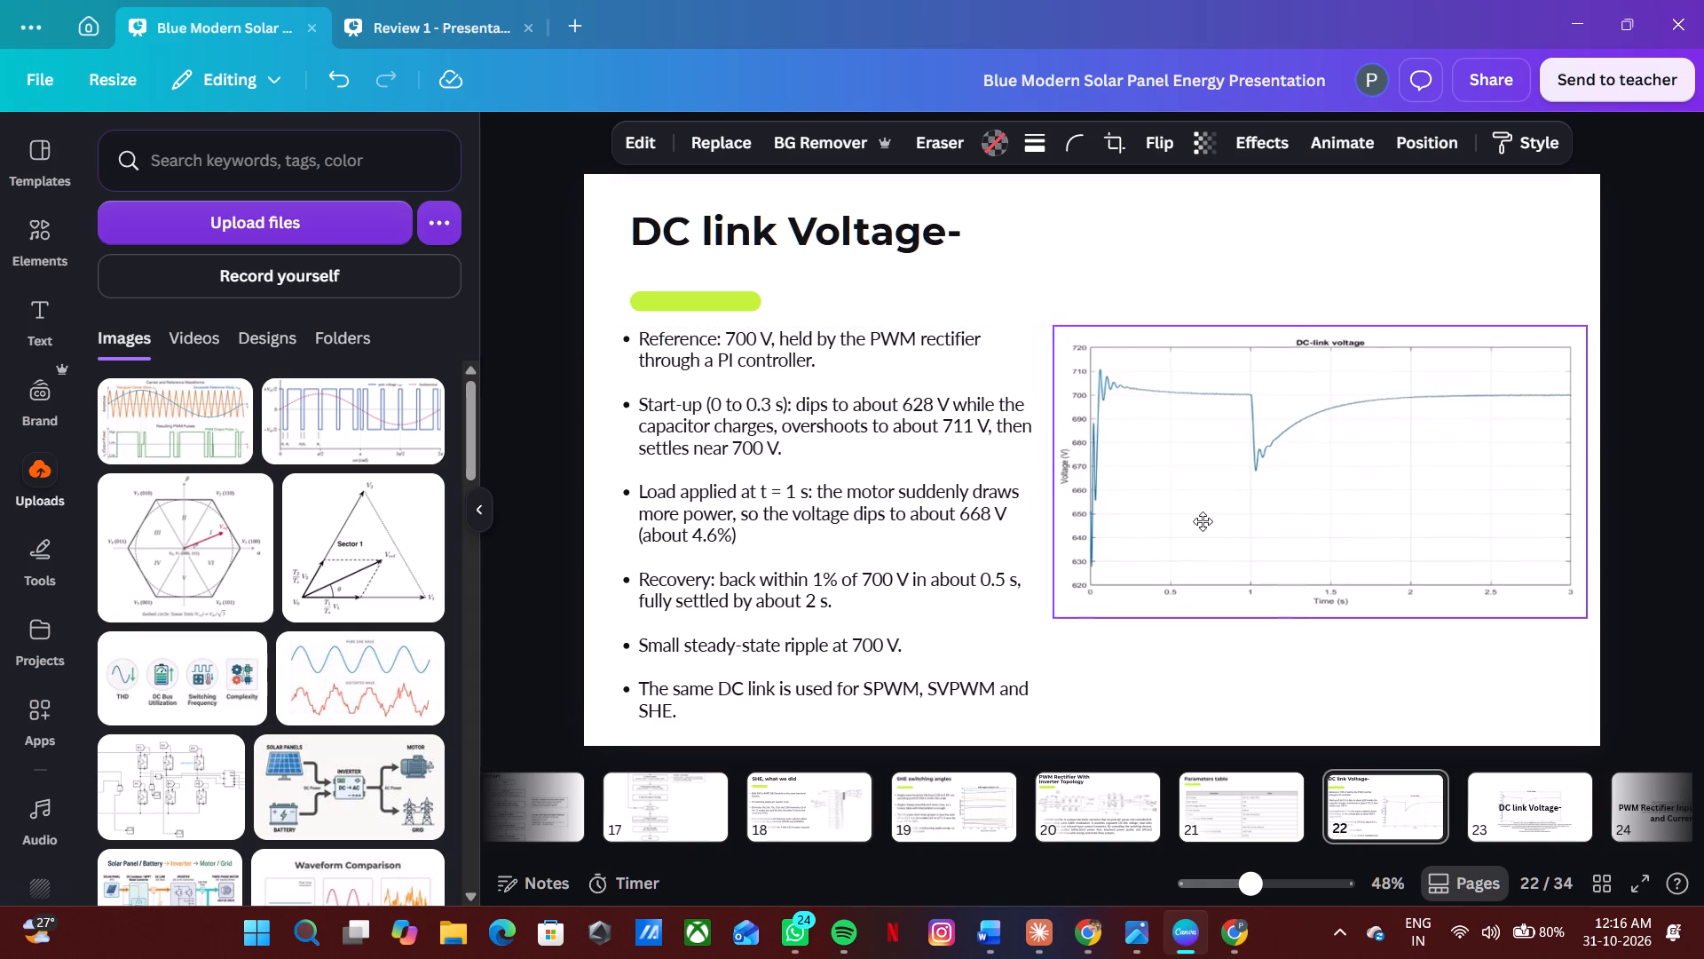
pyautogui.moveTo(1203, 521); pyautogui.dragTo(1202, 520)
pyautogui.click(931, 685)
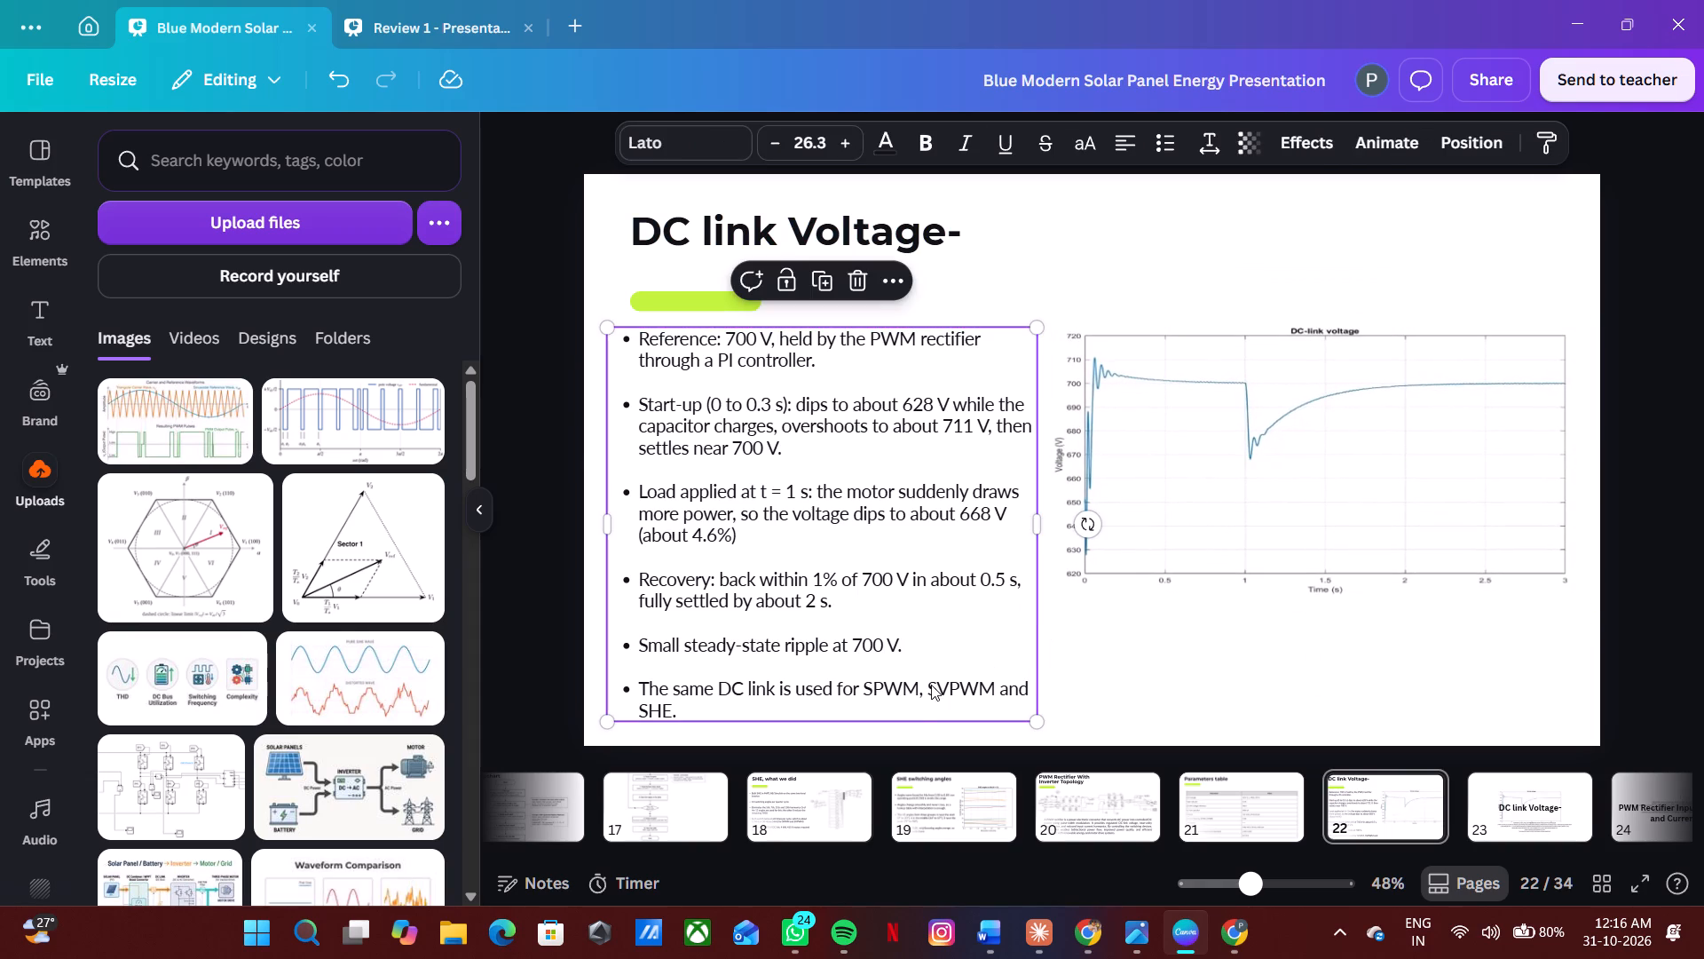
pyautogui.click(1157, 558)
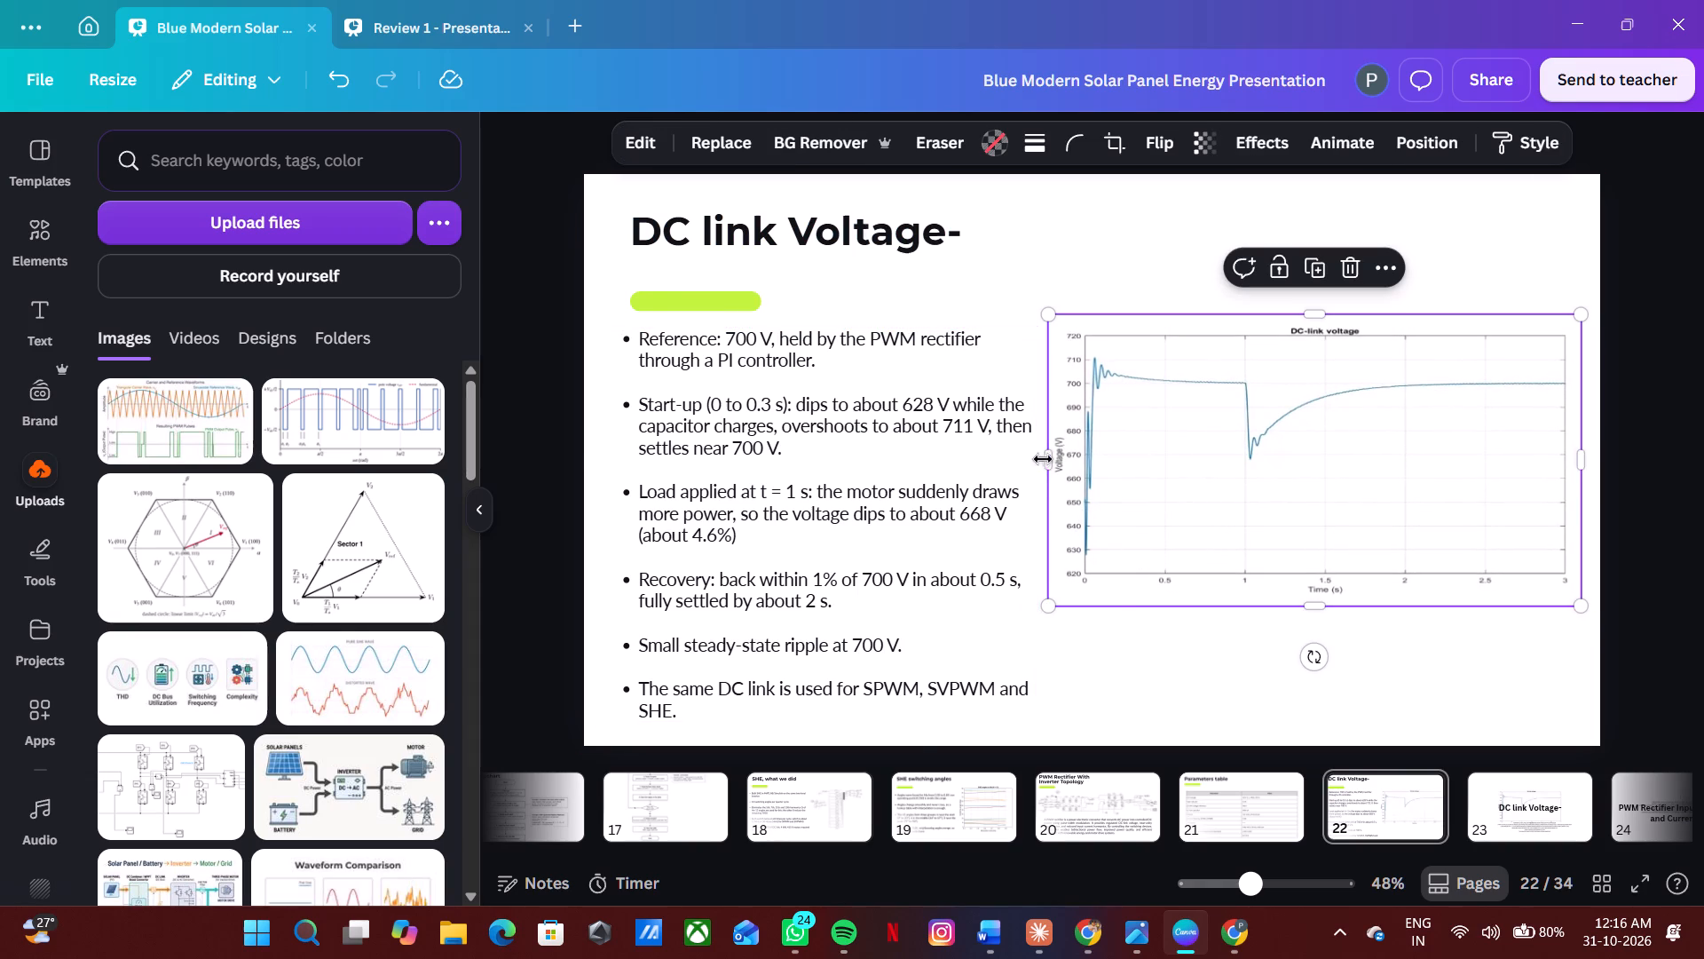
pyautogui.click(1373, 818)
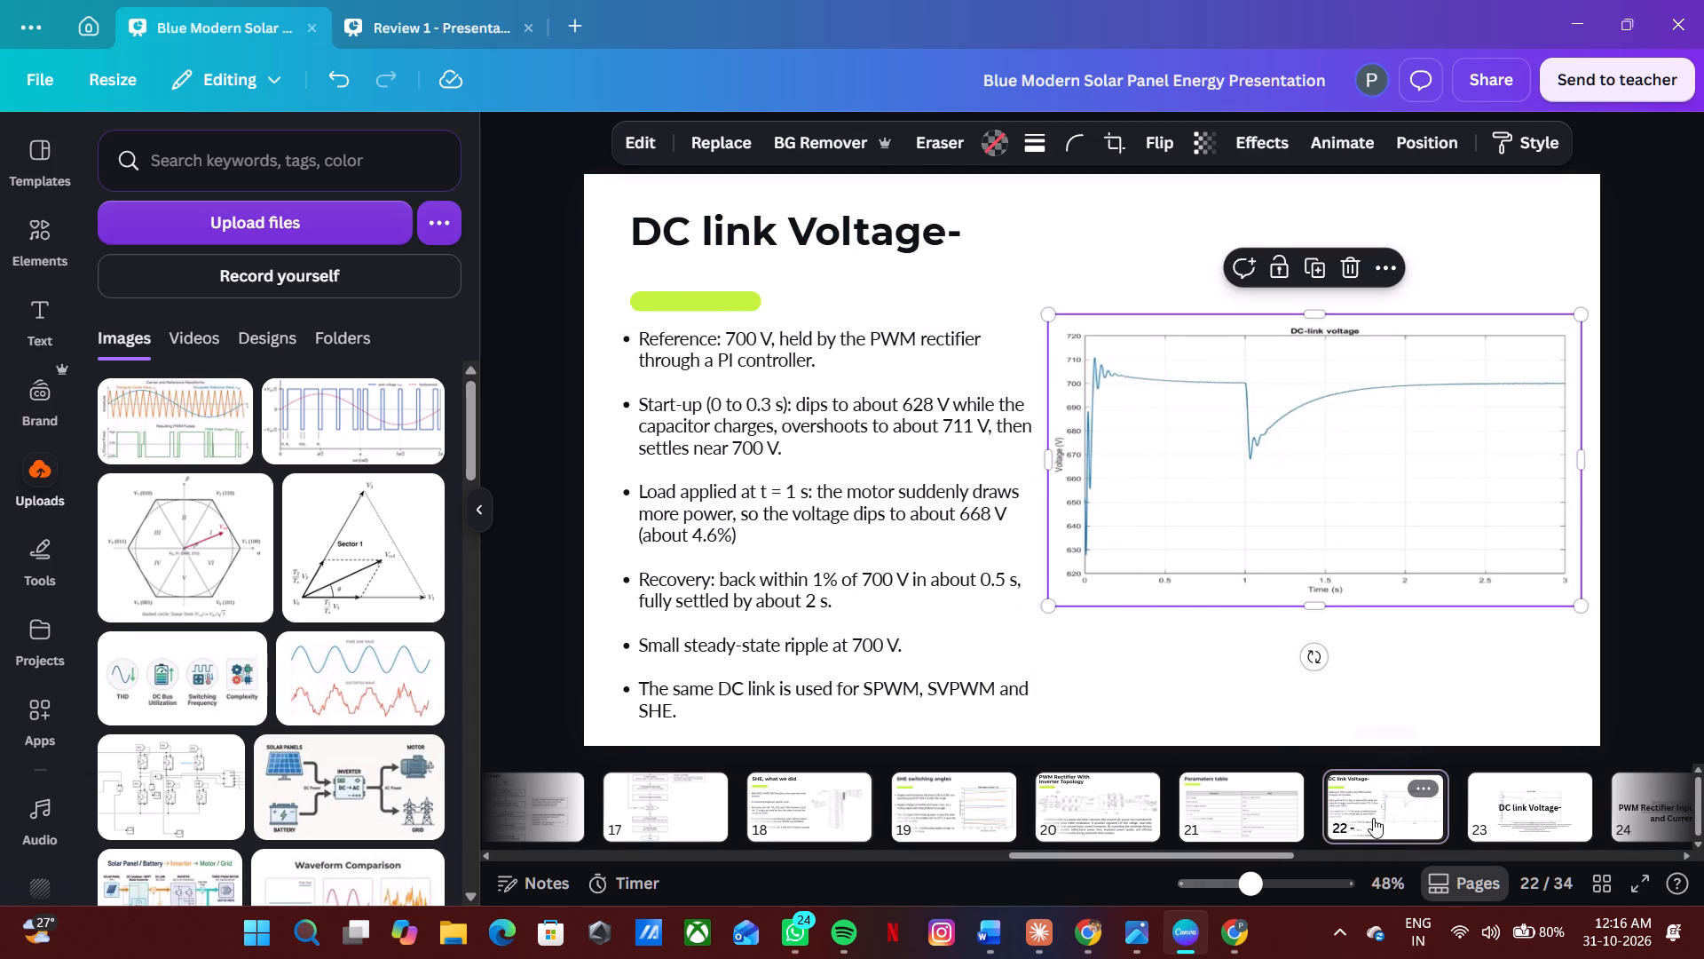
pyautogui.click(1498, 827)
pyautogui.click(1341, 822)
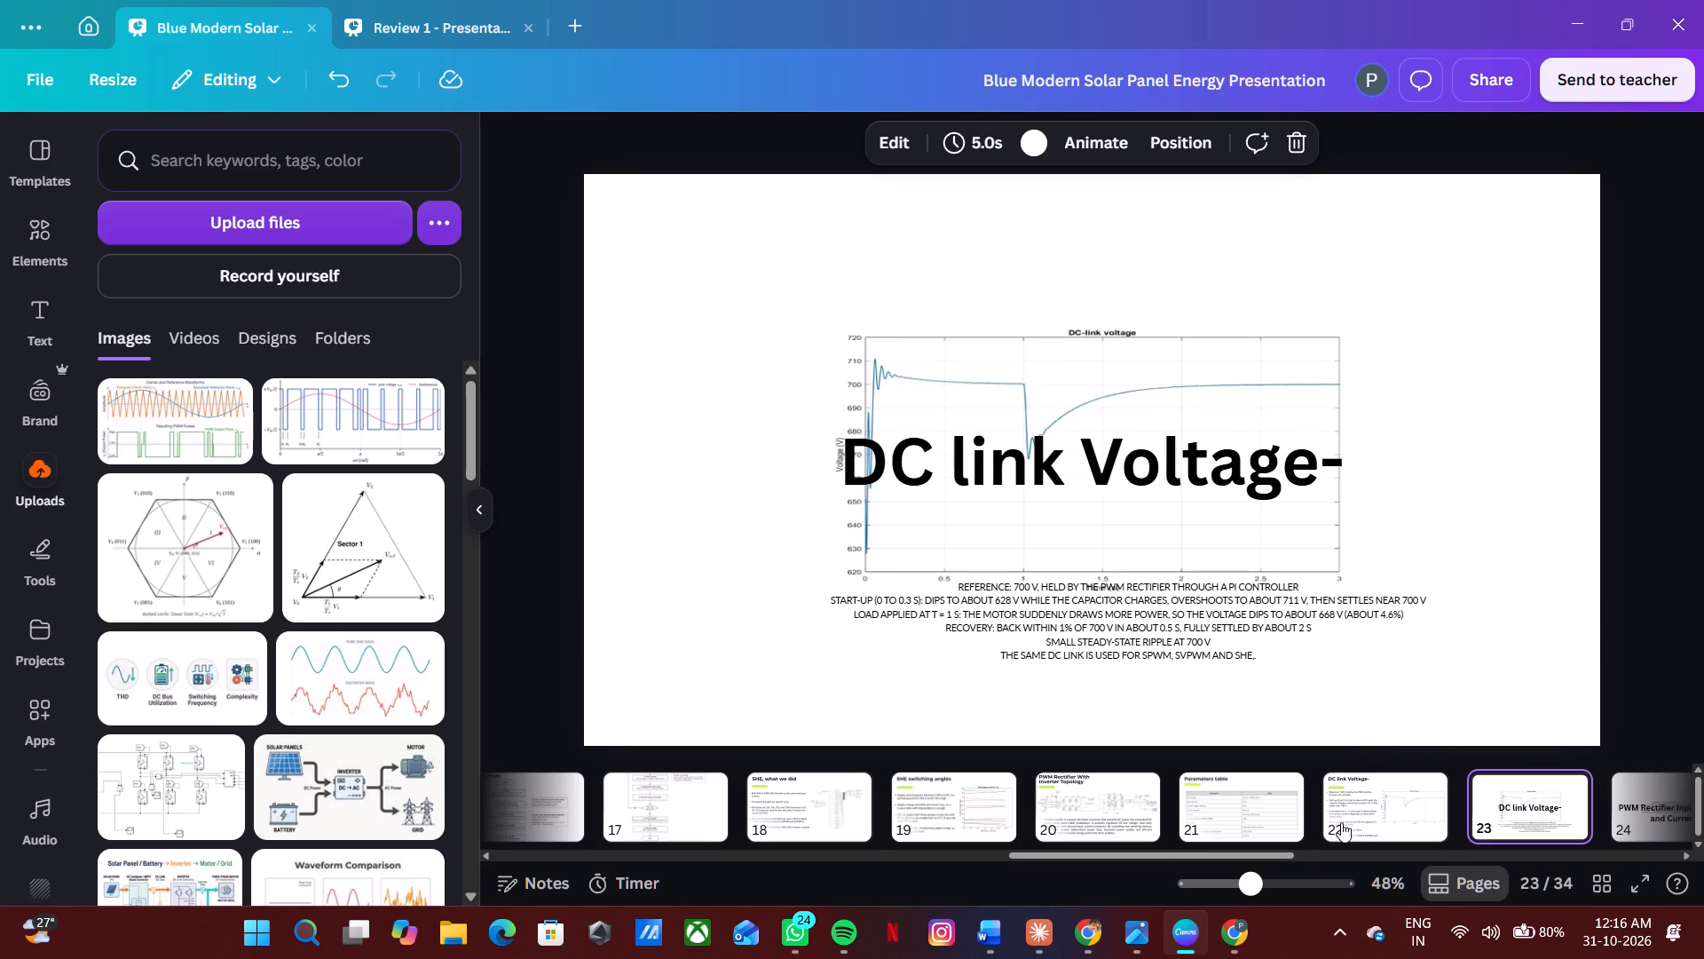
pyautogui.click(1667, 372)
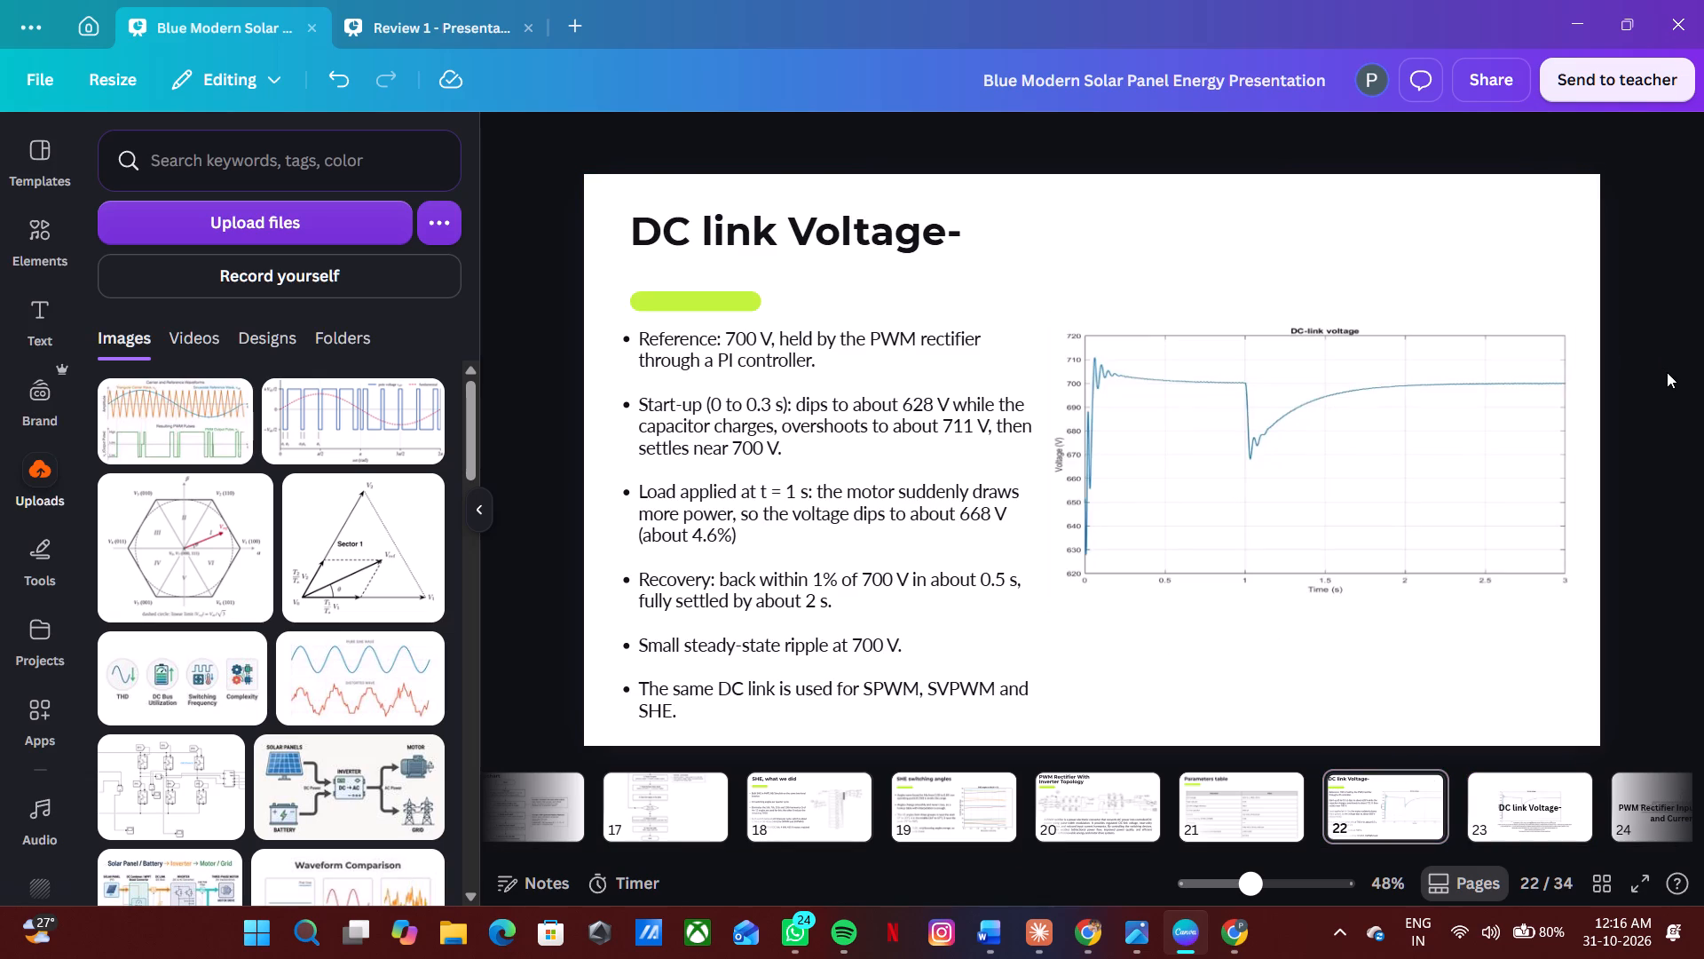
# Nudge the bullet text box slightly up and toward the slide's left edge.
pyautogui.moveTo(956, 505); pyautogui.dragTo(946, 495)
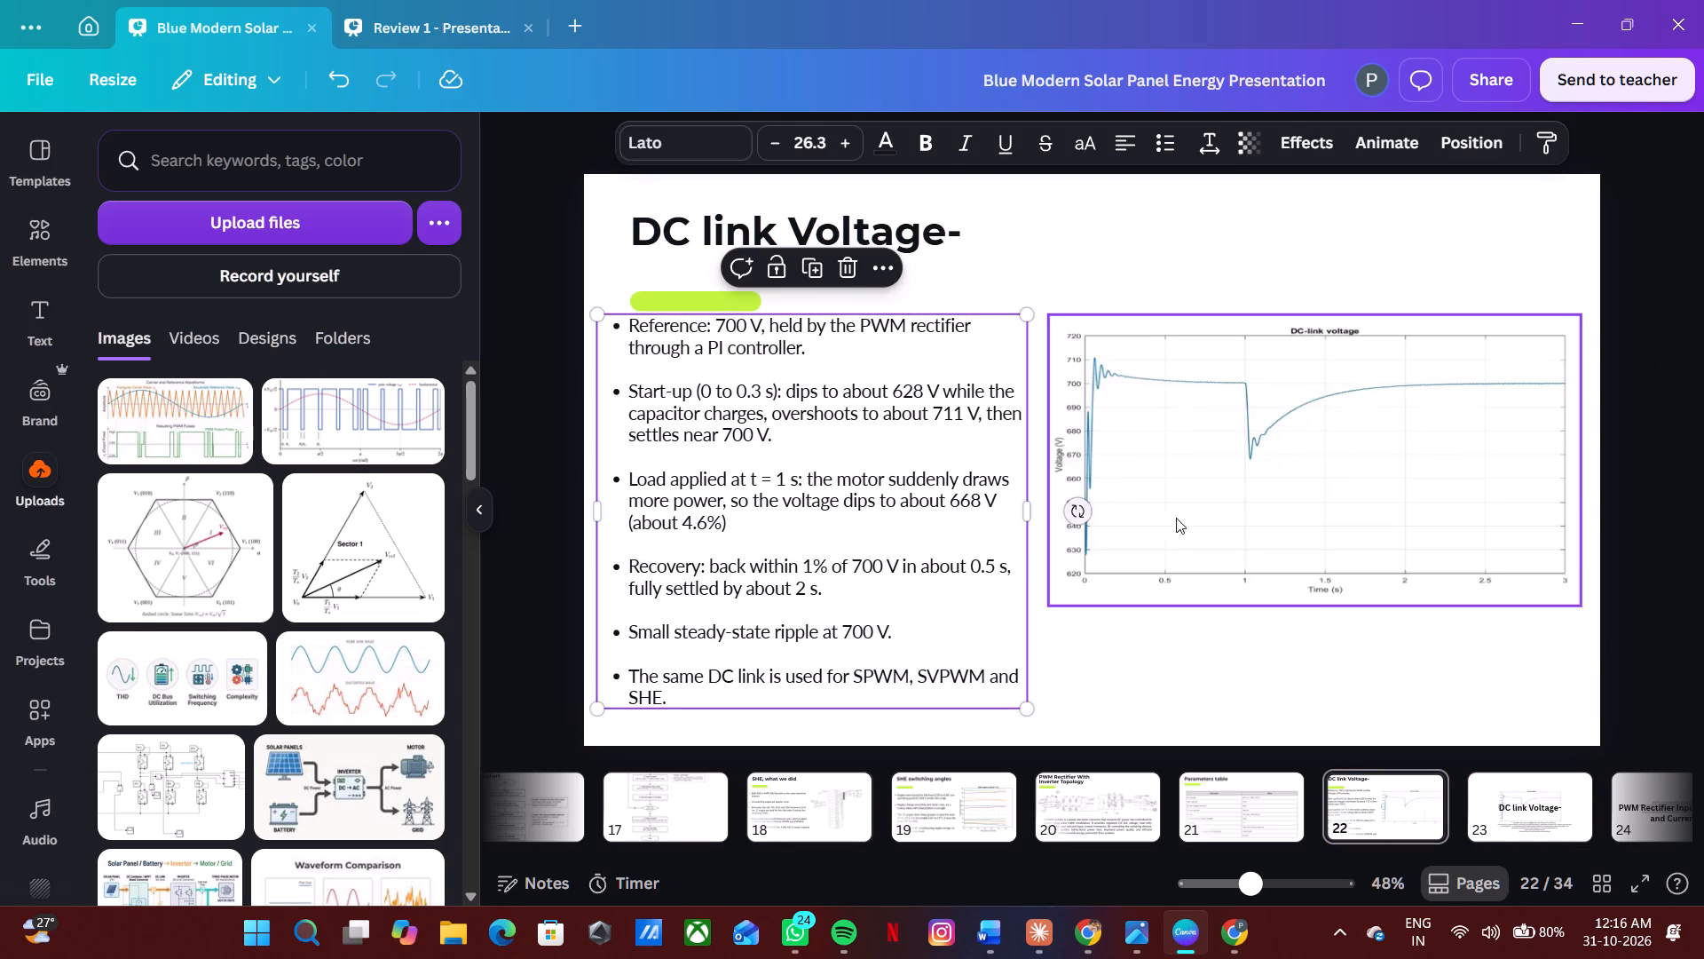
# Enlarge the DC-link voltage graph to fill the space between the bullet text and the slide's right edge.
pyautogui.click(1208, 513)
pyautogui.moveTo(1048, 608); pyautogui.dragTo(1027, 677)
pyautogui.moveTo(1225, 575); pyautogui.dragTo(1239, 589)
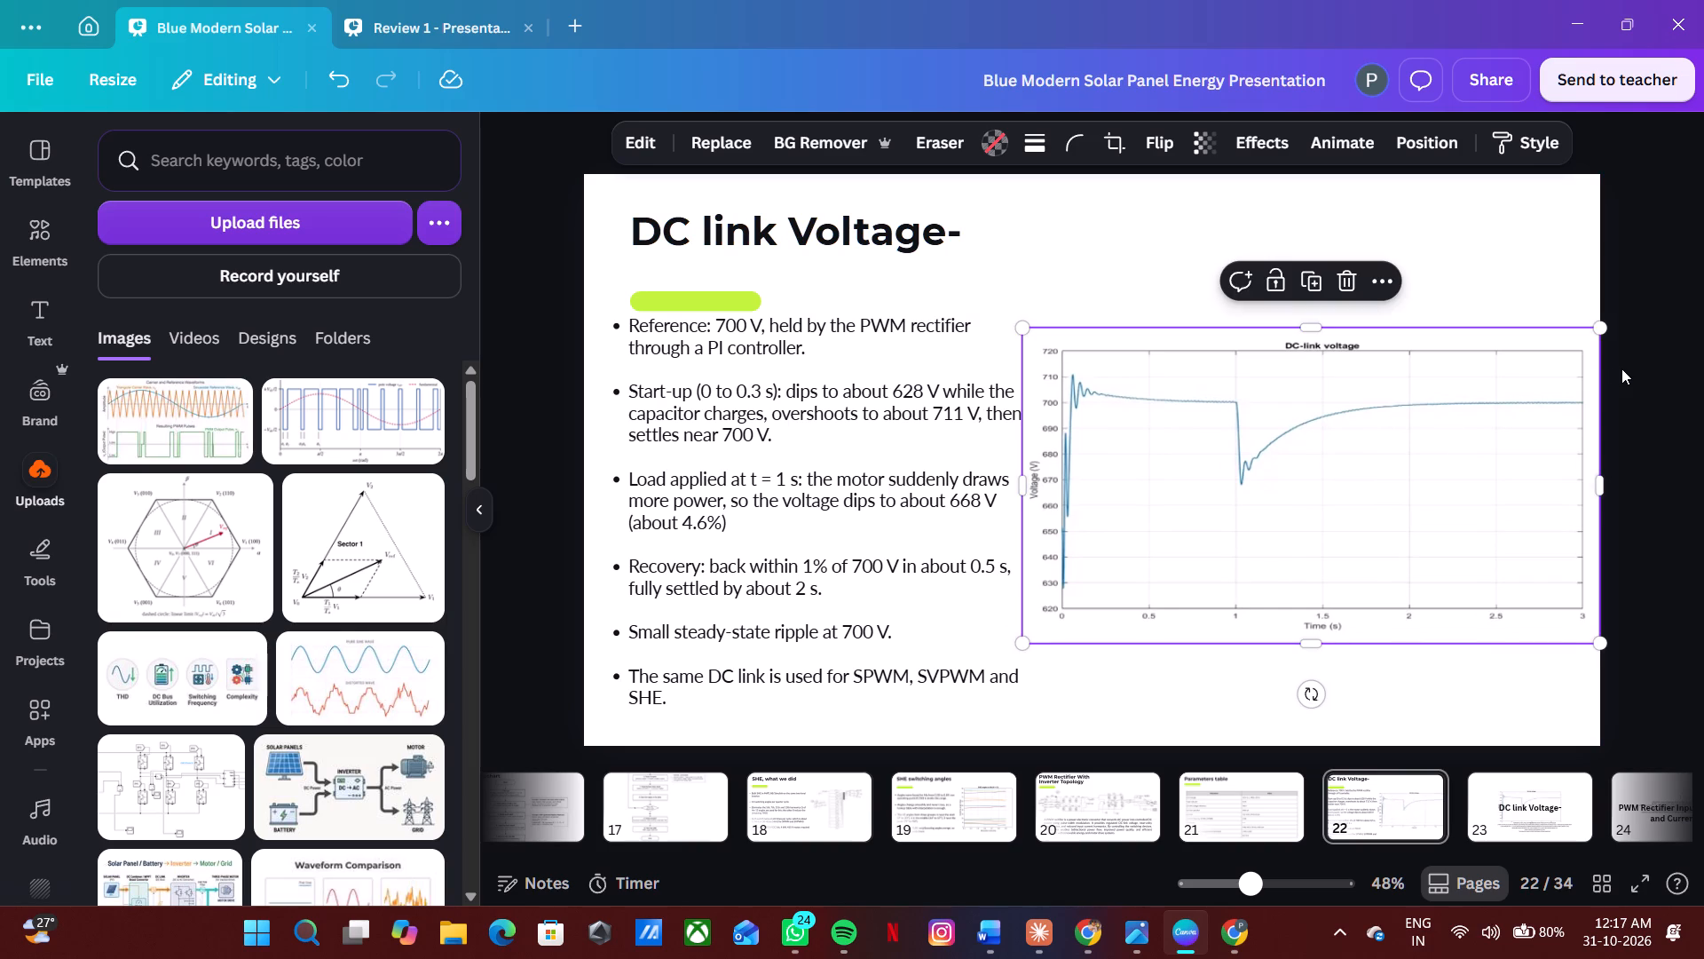
pyautogui.click(1621, 369)
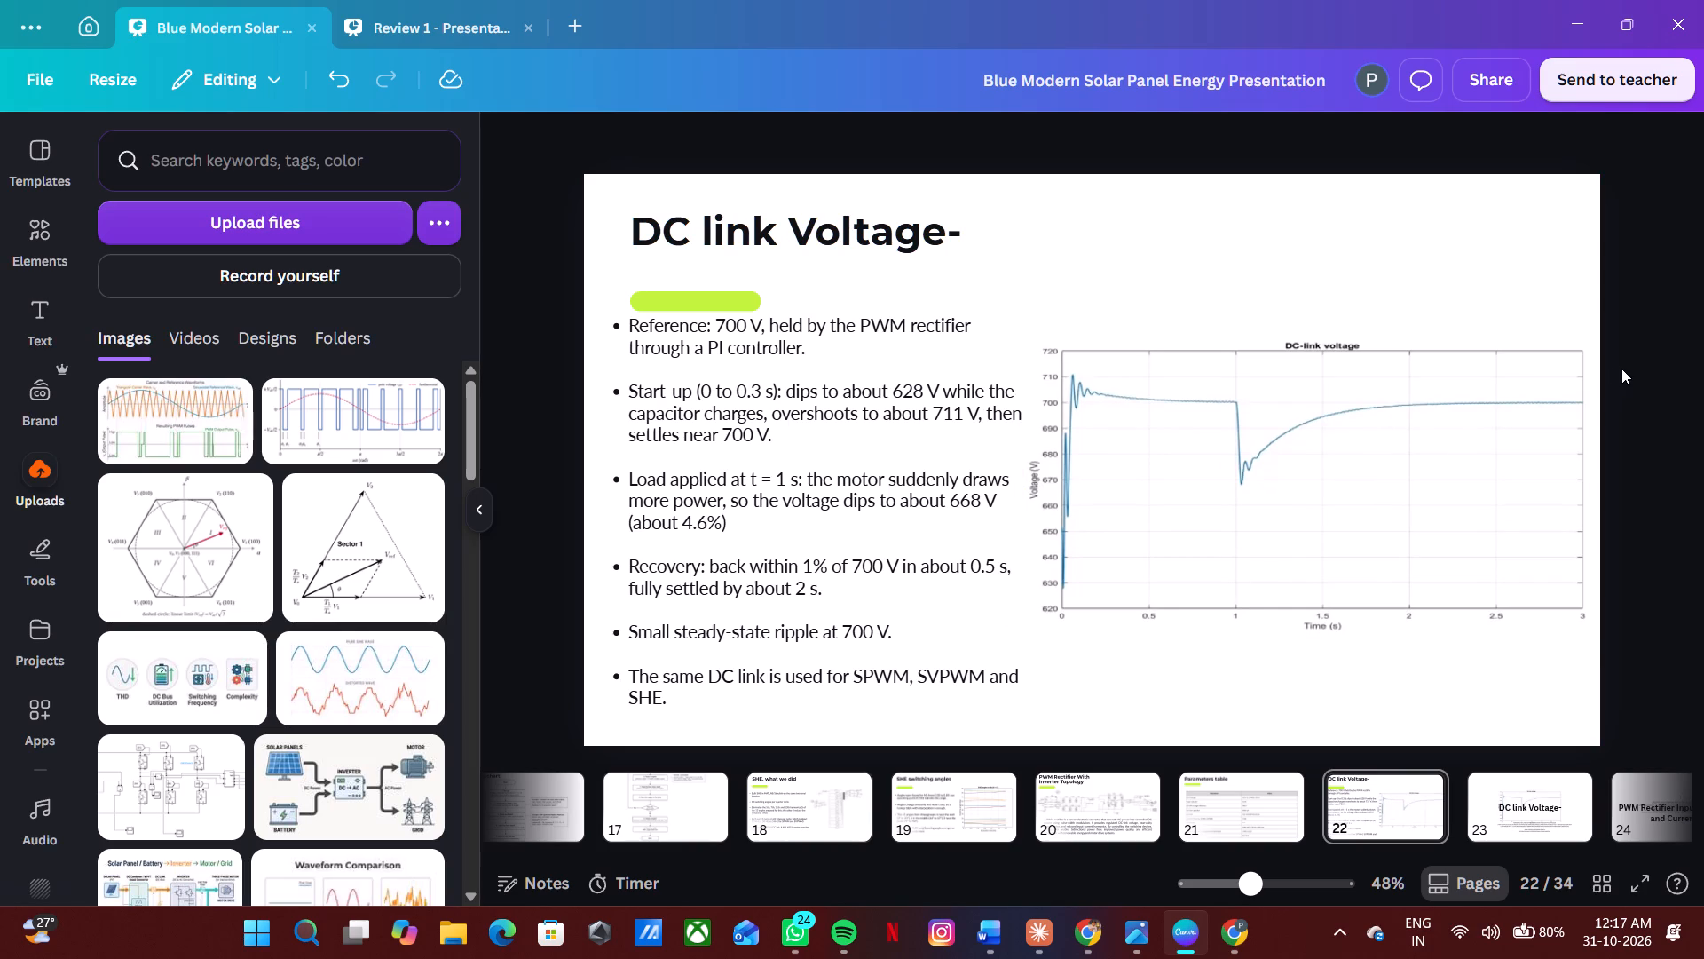
# Delete the old DC link Voltage slide that follows the rebuilt one.
pyautogui.press('Right')
pyautogui.press('Left')
pyautogui.press('Right')
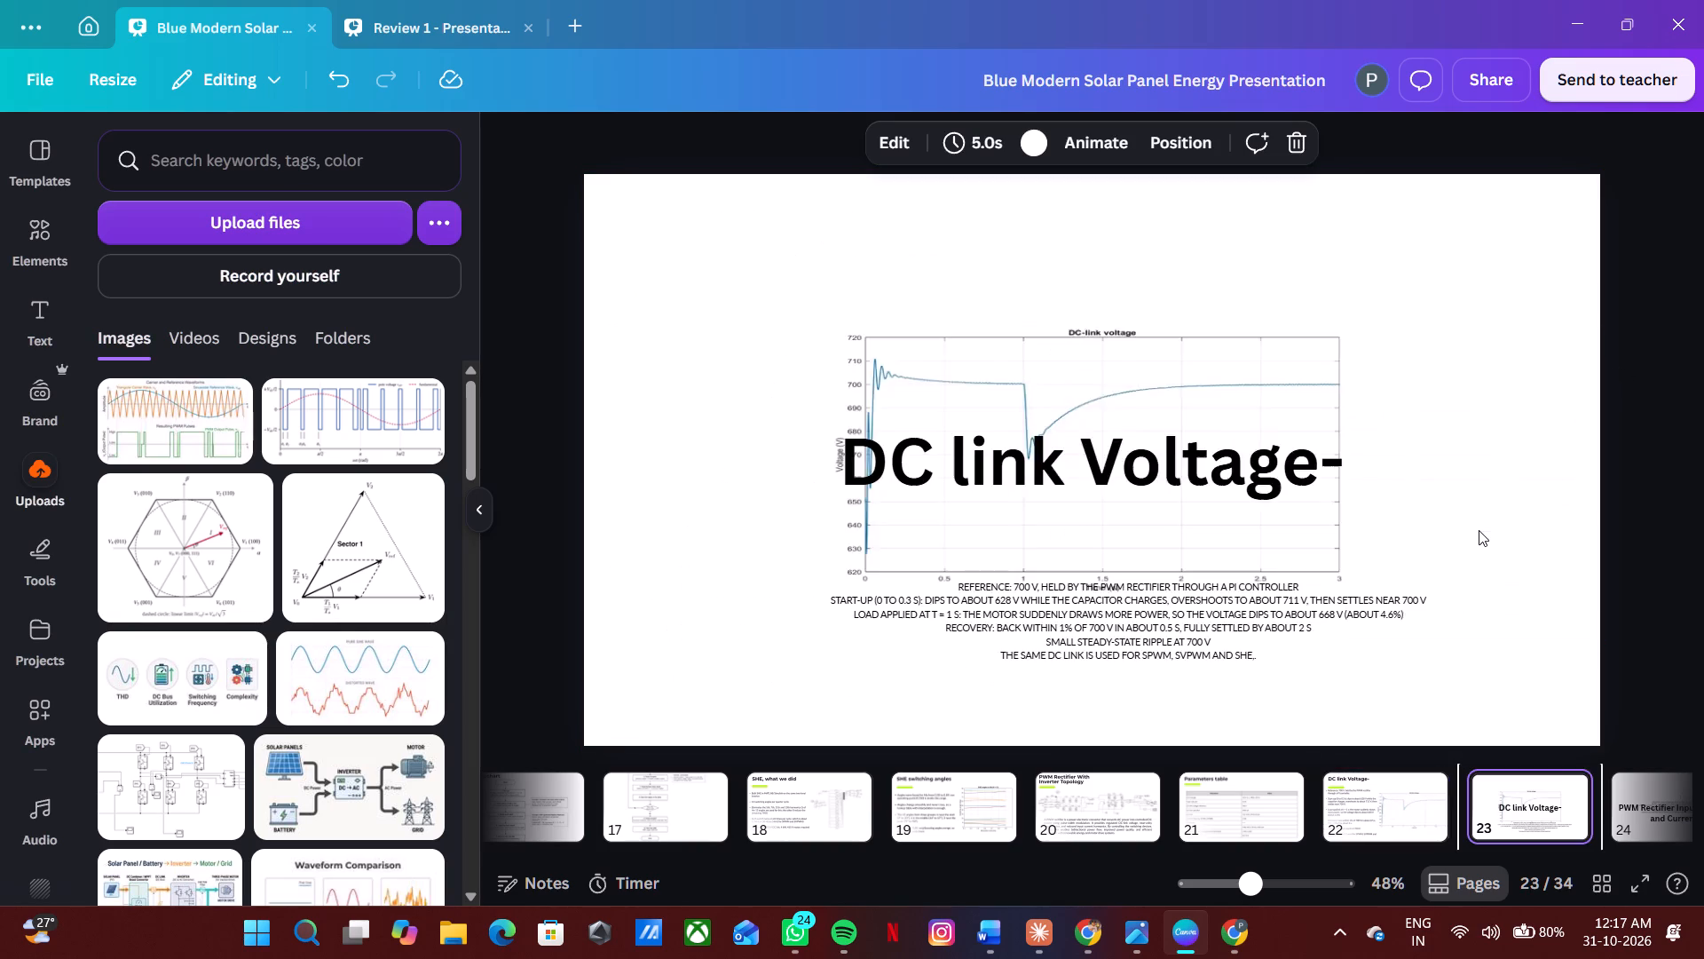
pyautogui.press('Right')
pyautogui.press('Right')
pyautogui.press('Left')
pyautogui.press('Left')
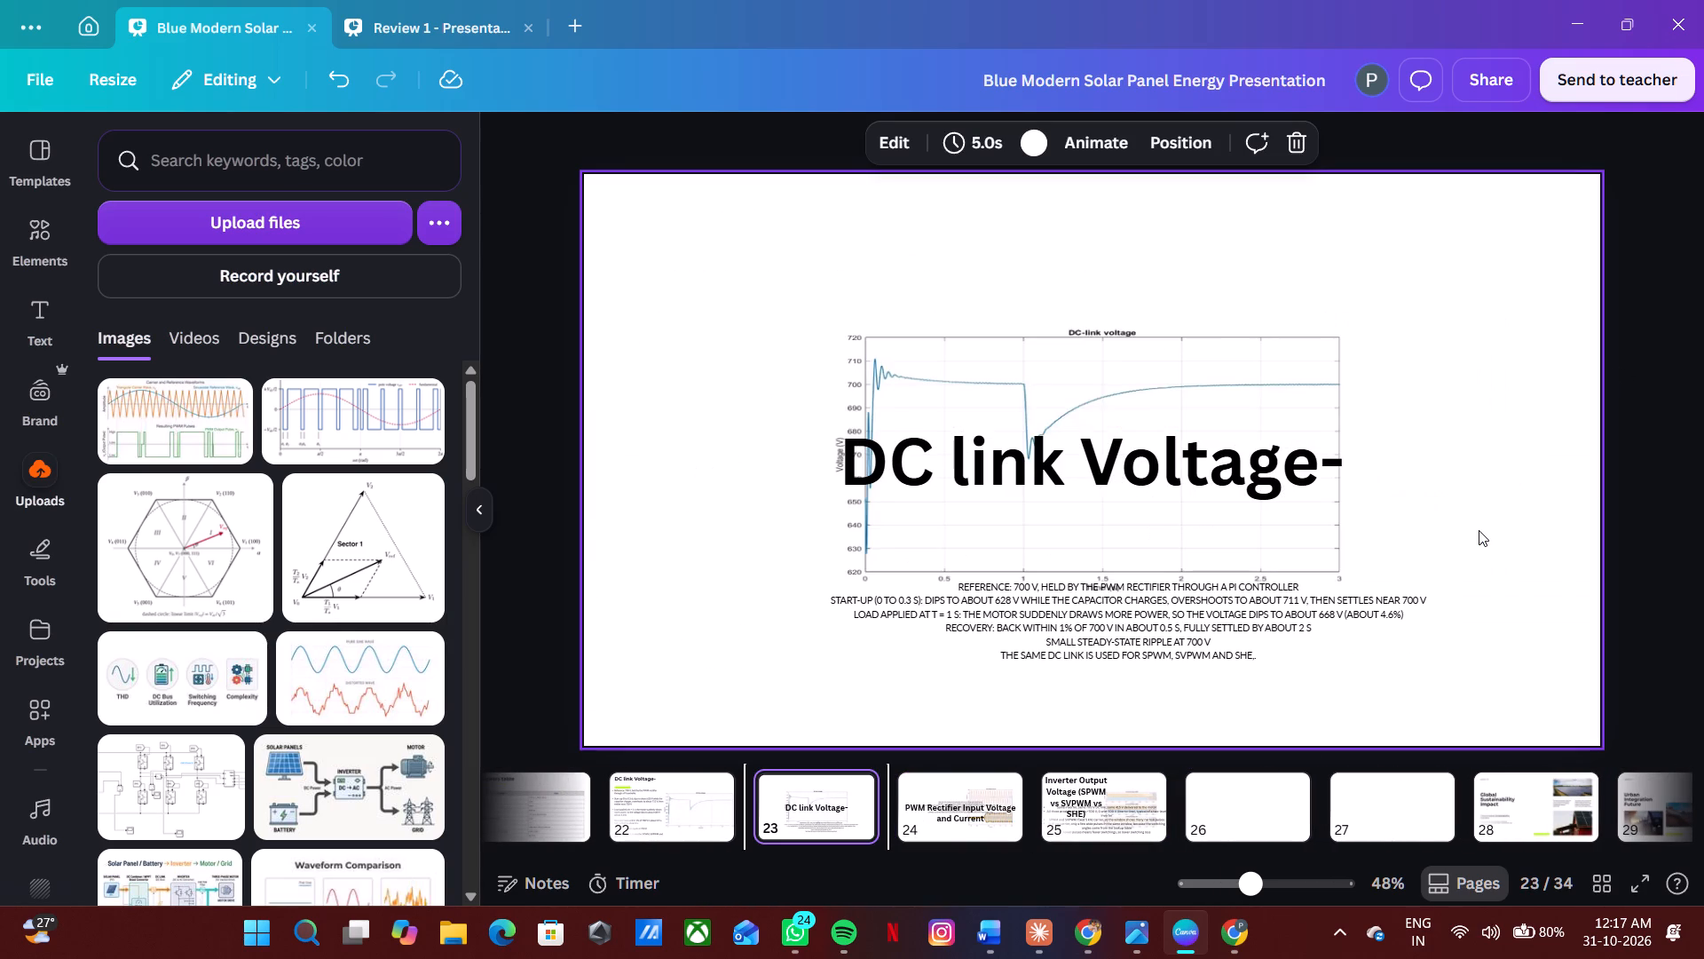
pyautogui.press('BackSpace')
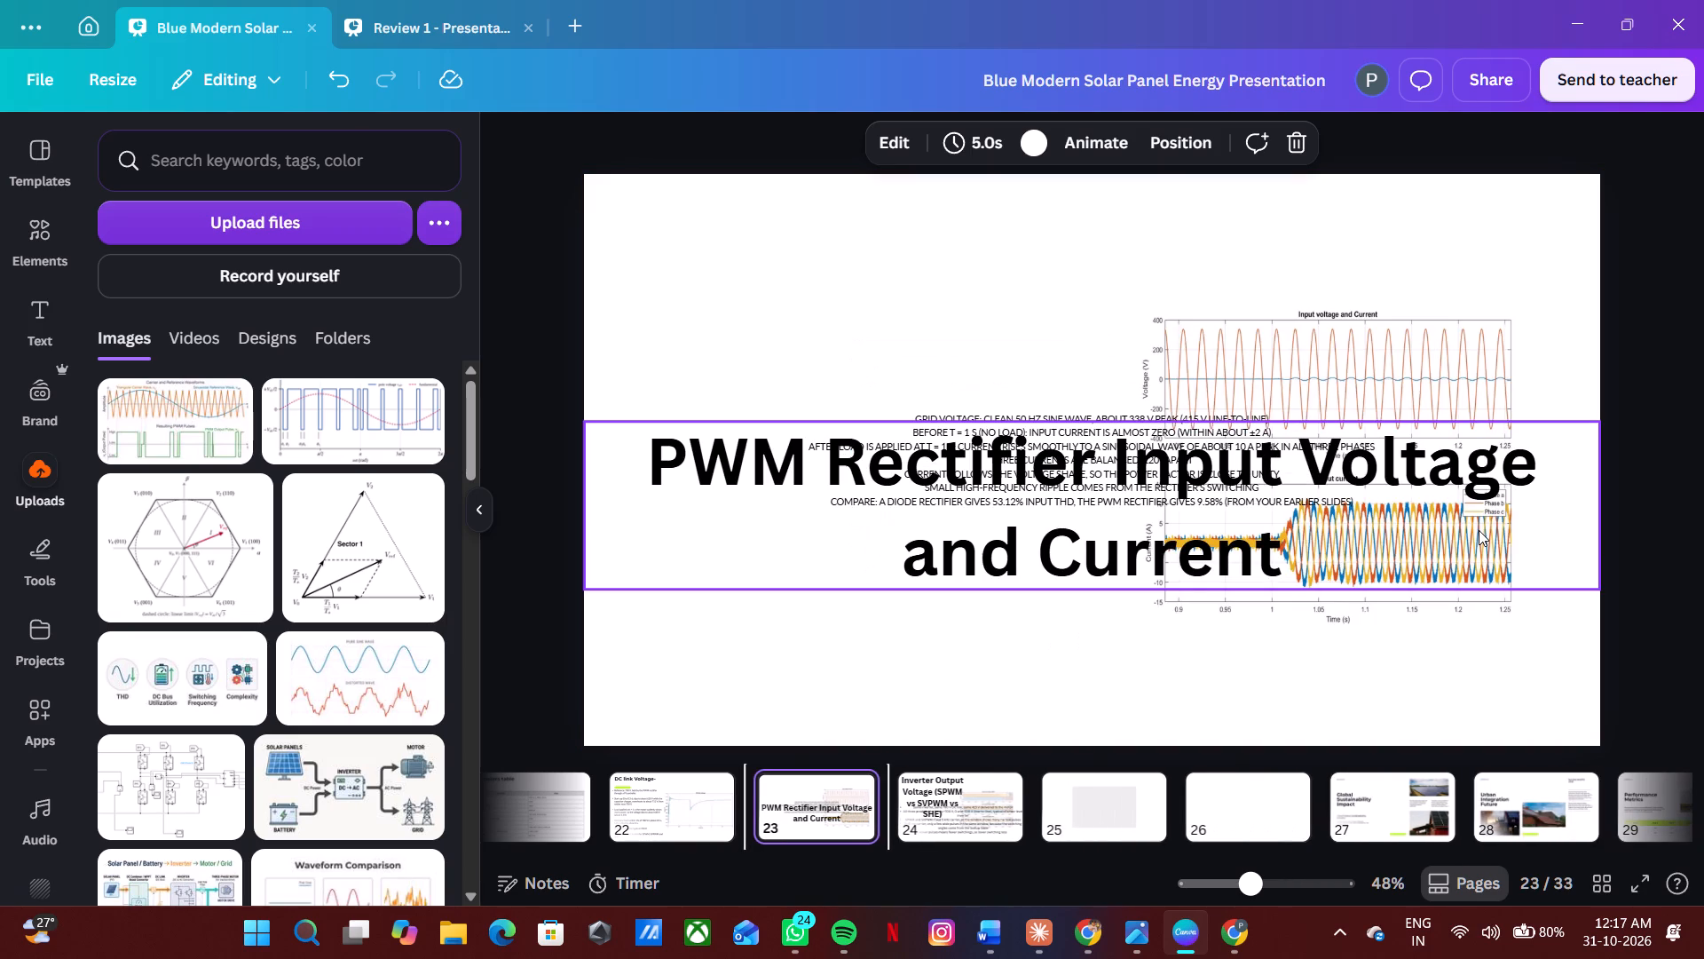
# Duplicate the rebuilt DC link Voltage slide as a template for the PWM rectifier slide.
pyautogui.click(707, 800)
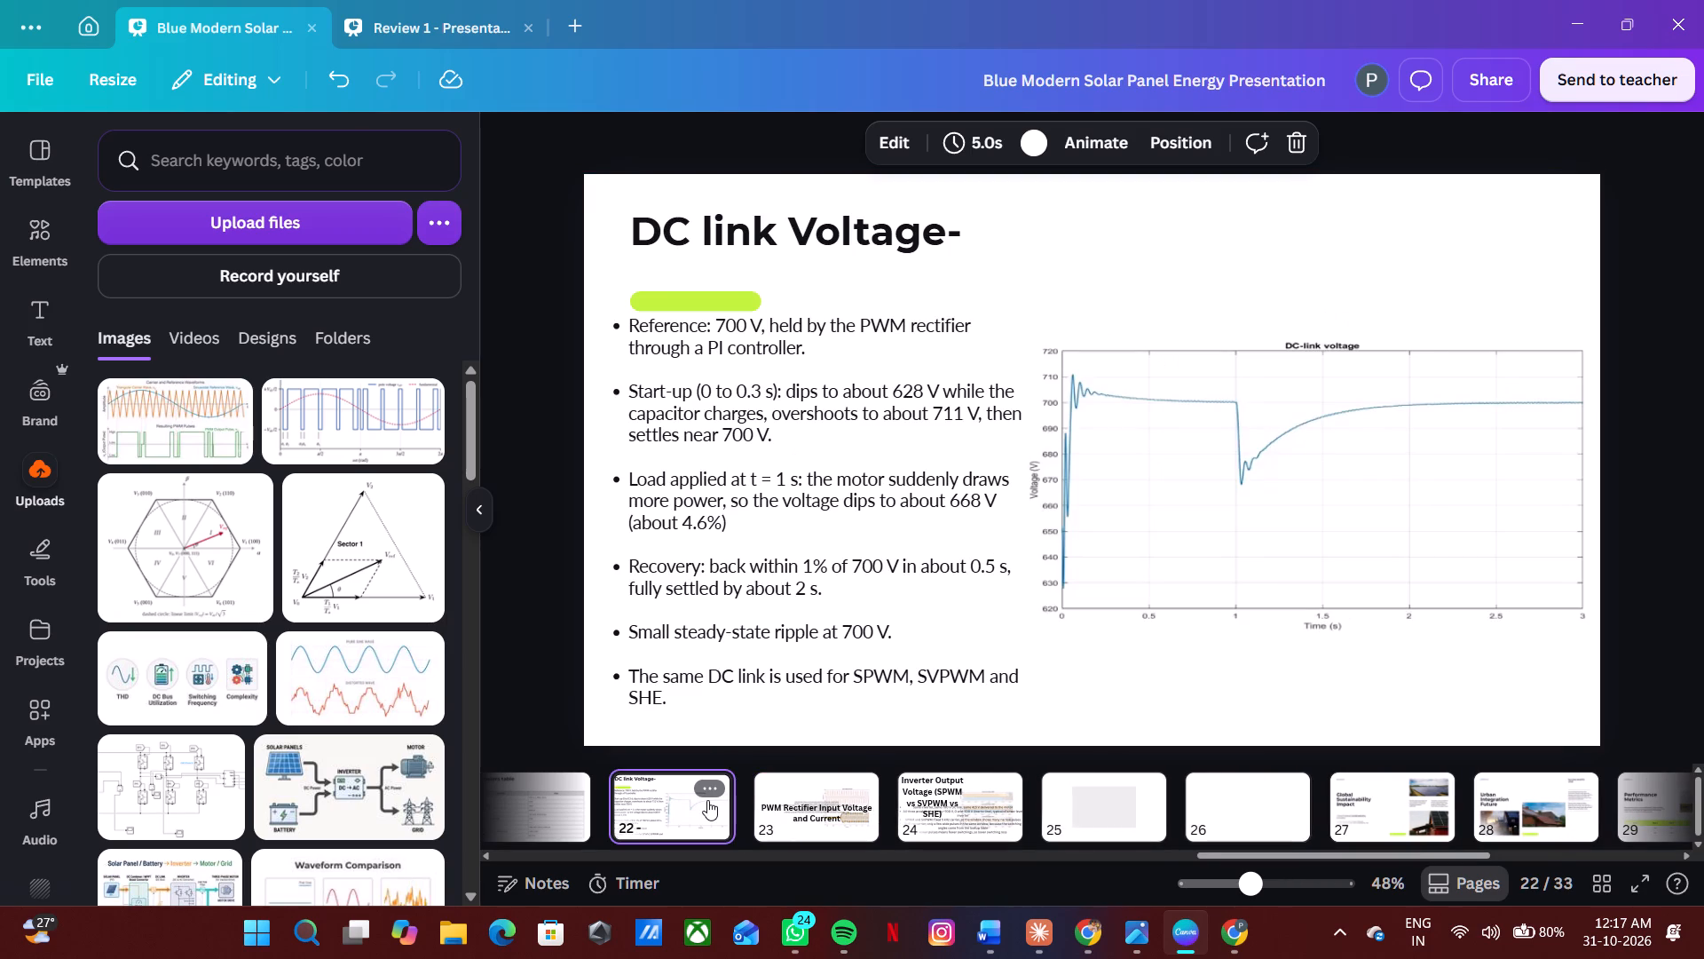
pyautogui.hotkey('ctrl', 'd')
# Replace the duplicated slide's title with "PWM Rectifier Input Voltage and Current", copied from the old slide.
pyautogui.click(968, 825)
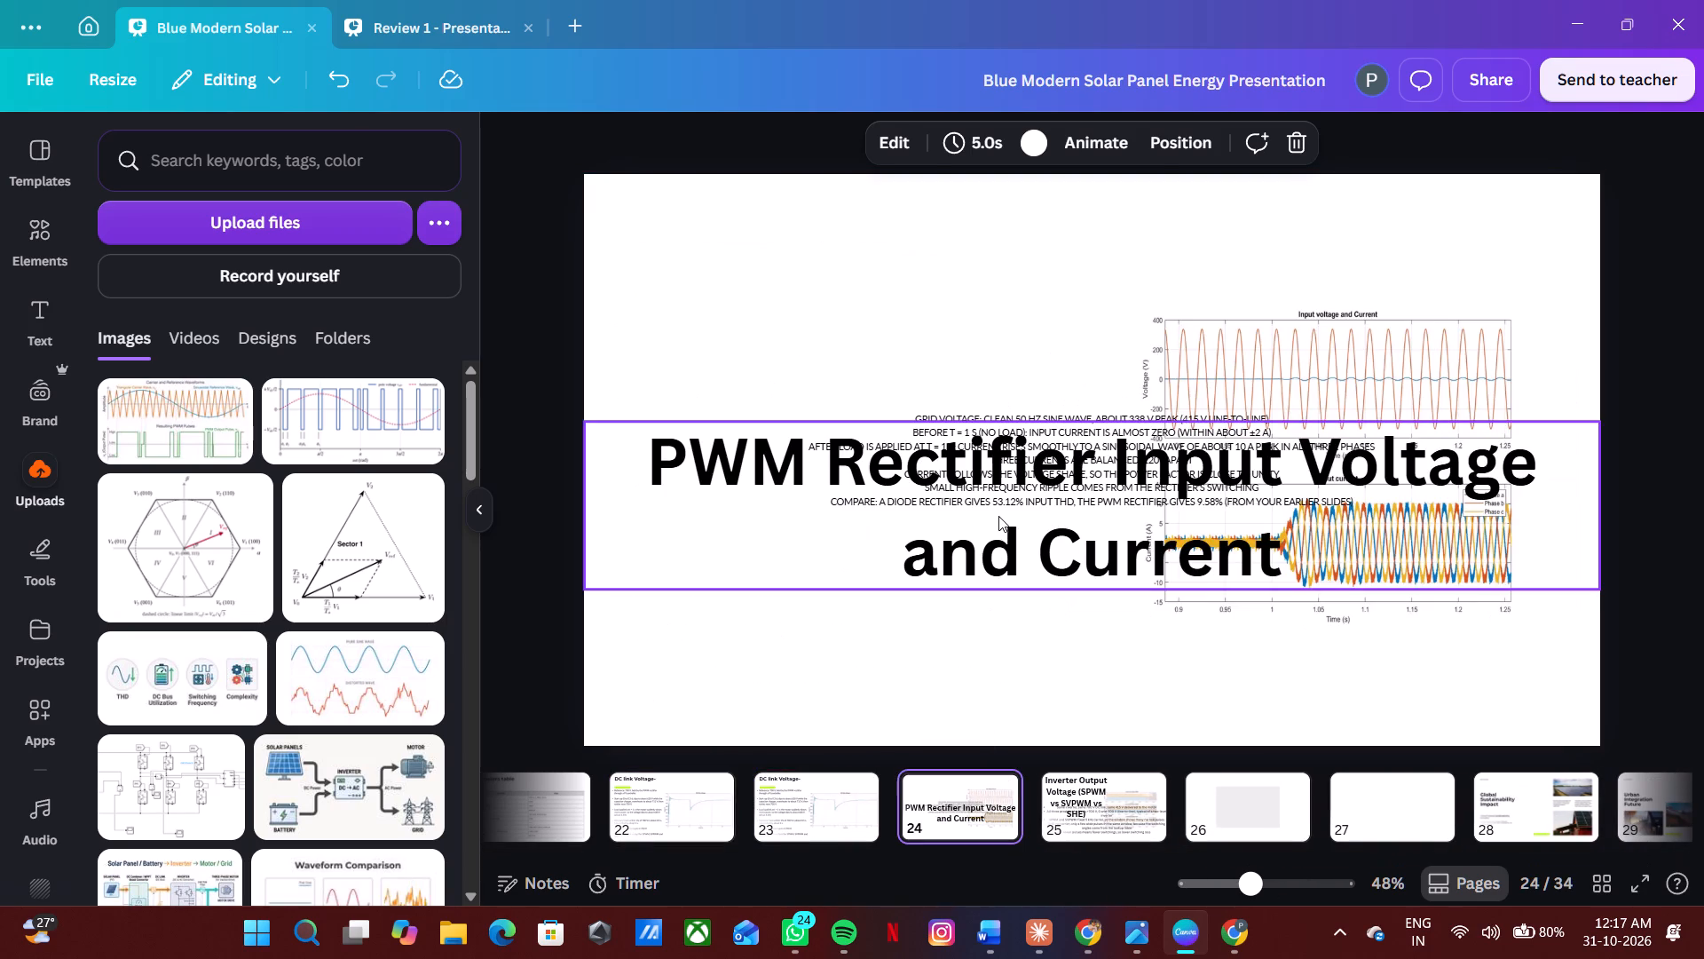
pyautogui.doubleClick(998, 516)
pyautogui.hotkey('ctrl', 'a')
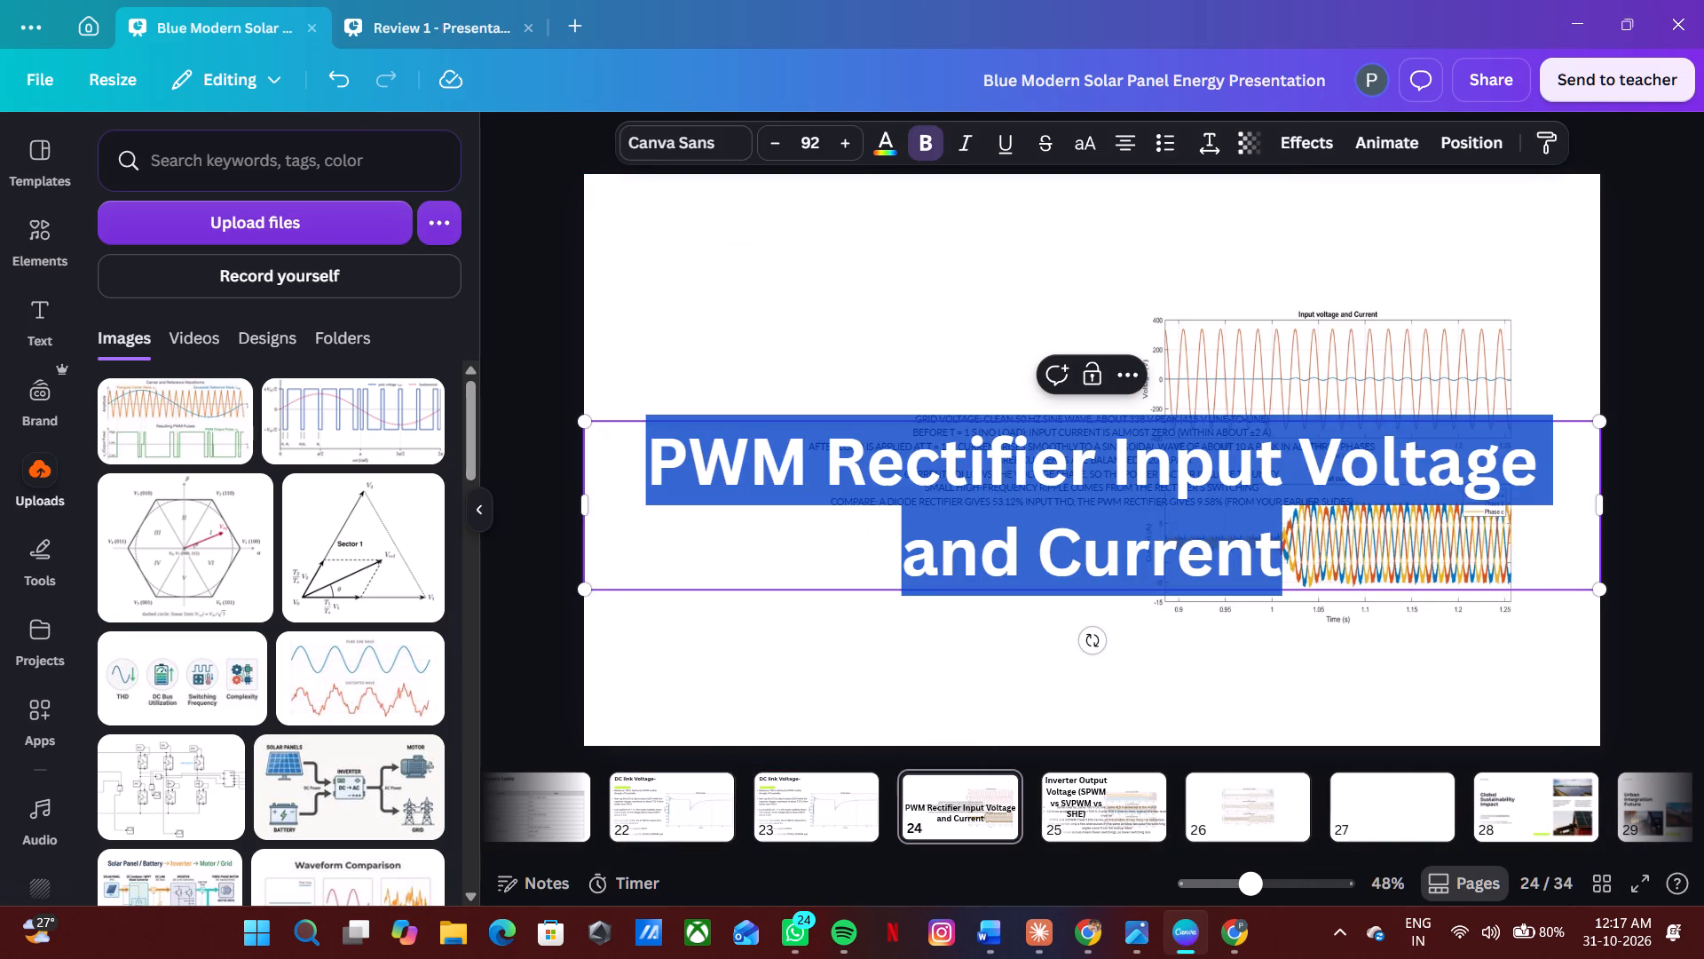
pyautogui.hotkey('ctrl', 'c')
pyautogui.click(793, 817)
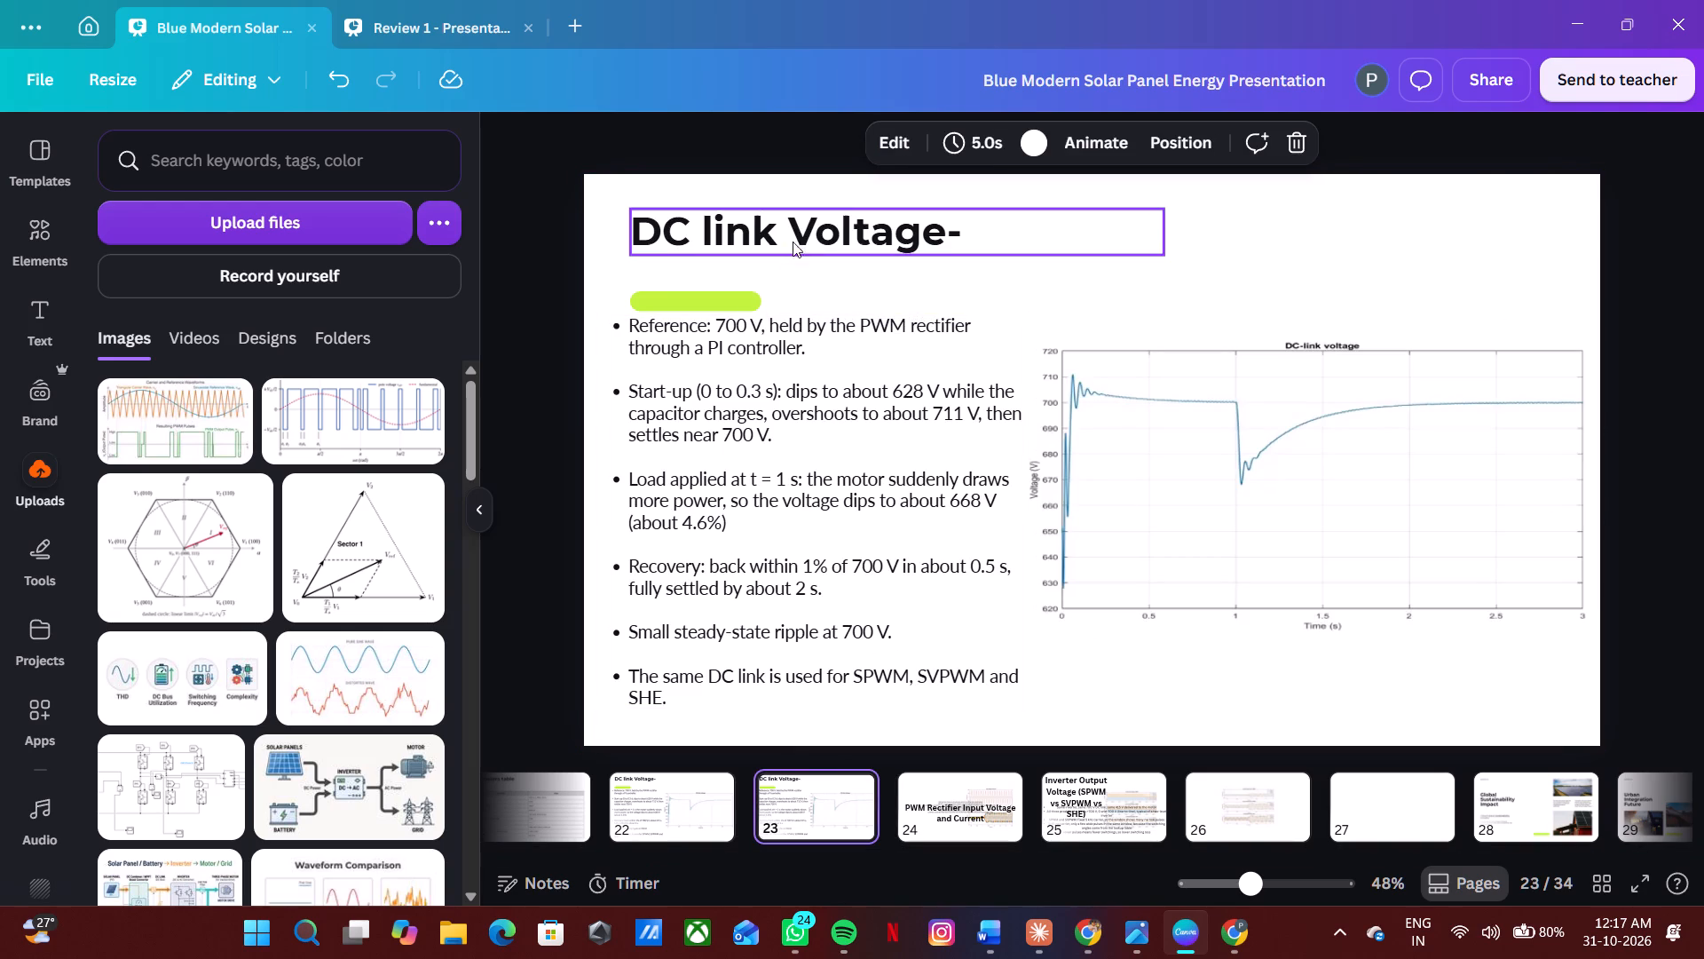
pyautogui.doubleClick(797, 235)
pyautogui.hotkey('ctrl', 'v')
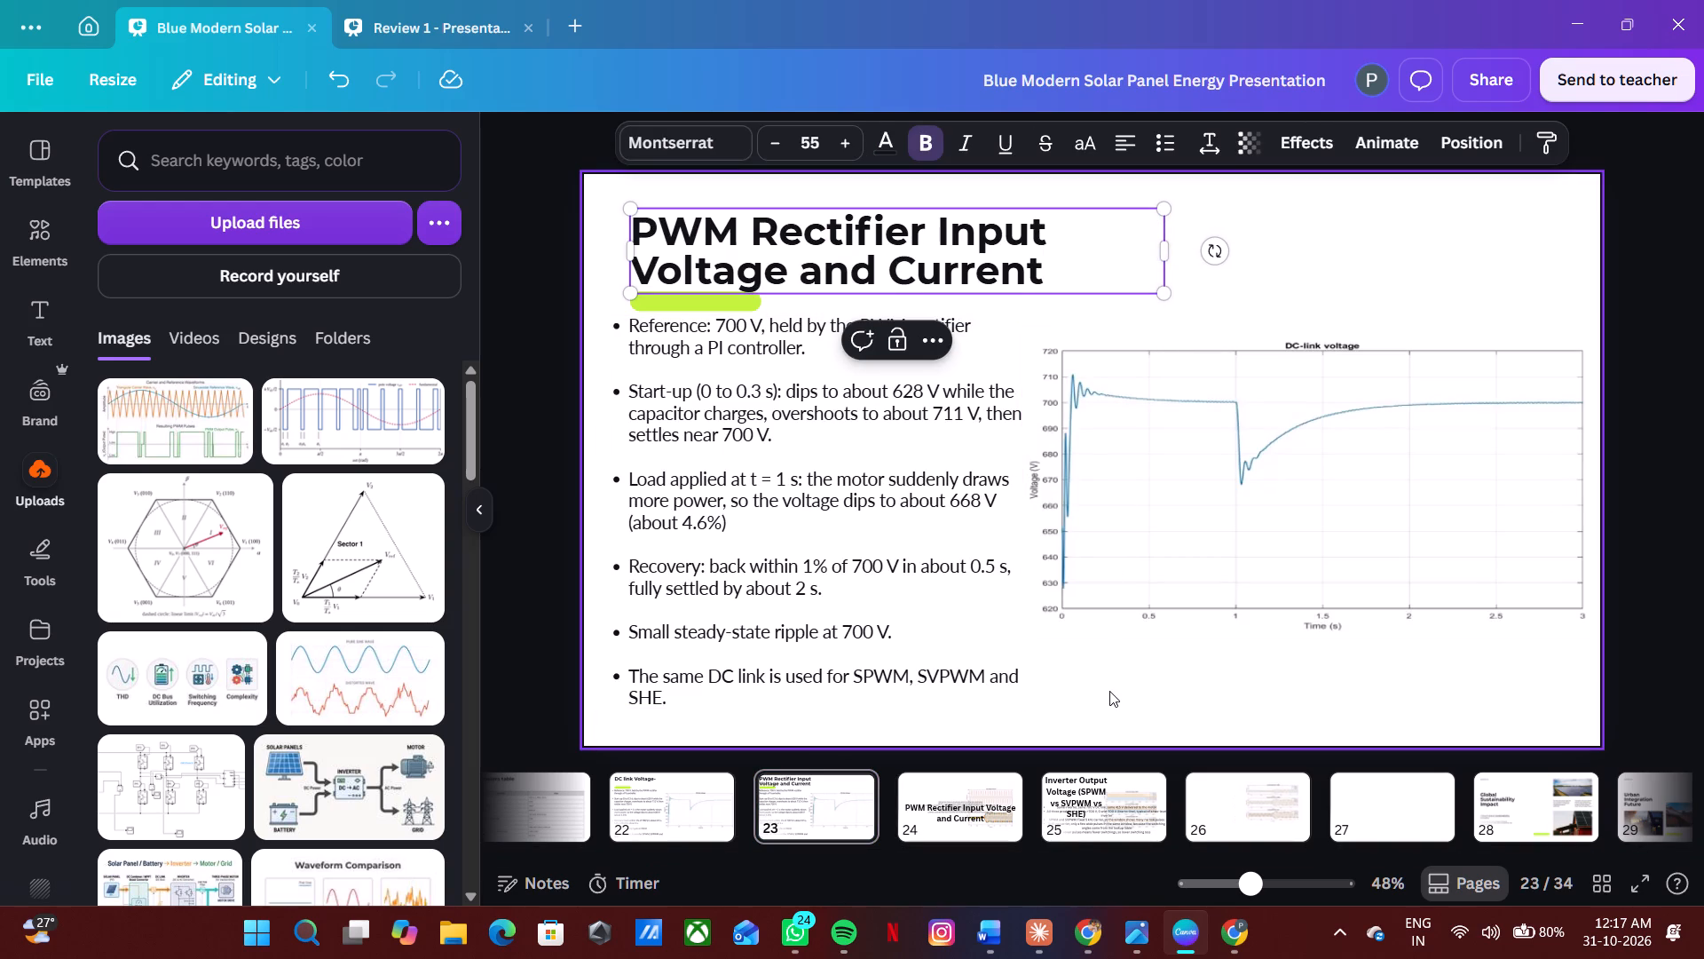
# Replace the duplicated slide's bullets with the old PWM rectifier slide's description text, deleting the old overlapping title to reach it.
pyautogui.click(954, 801)
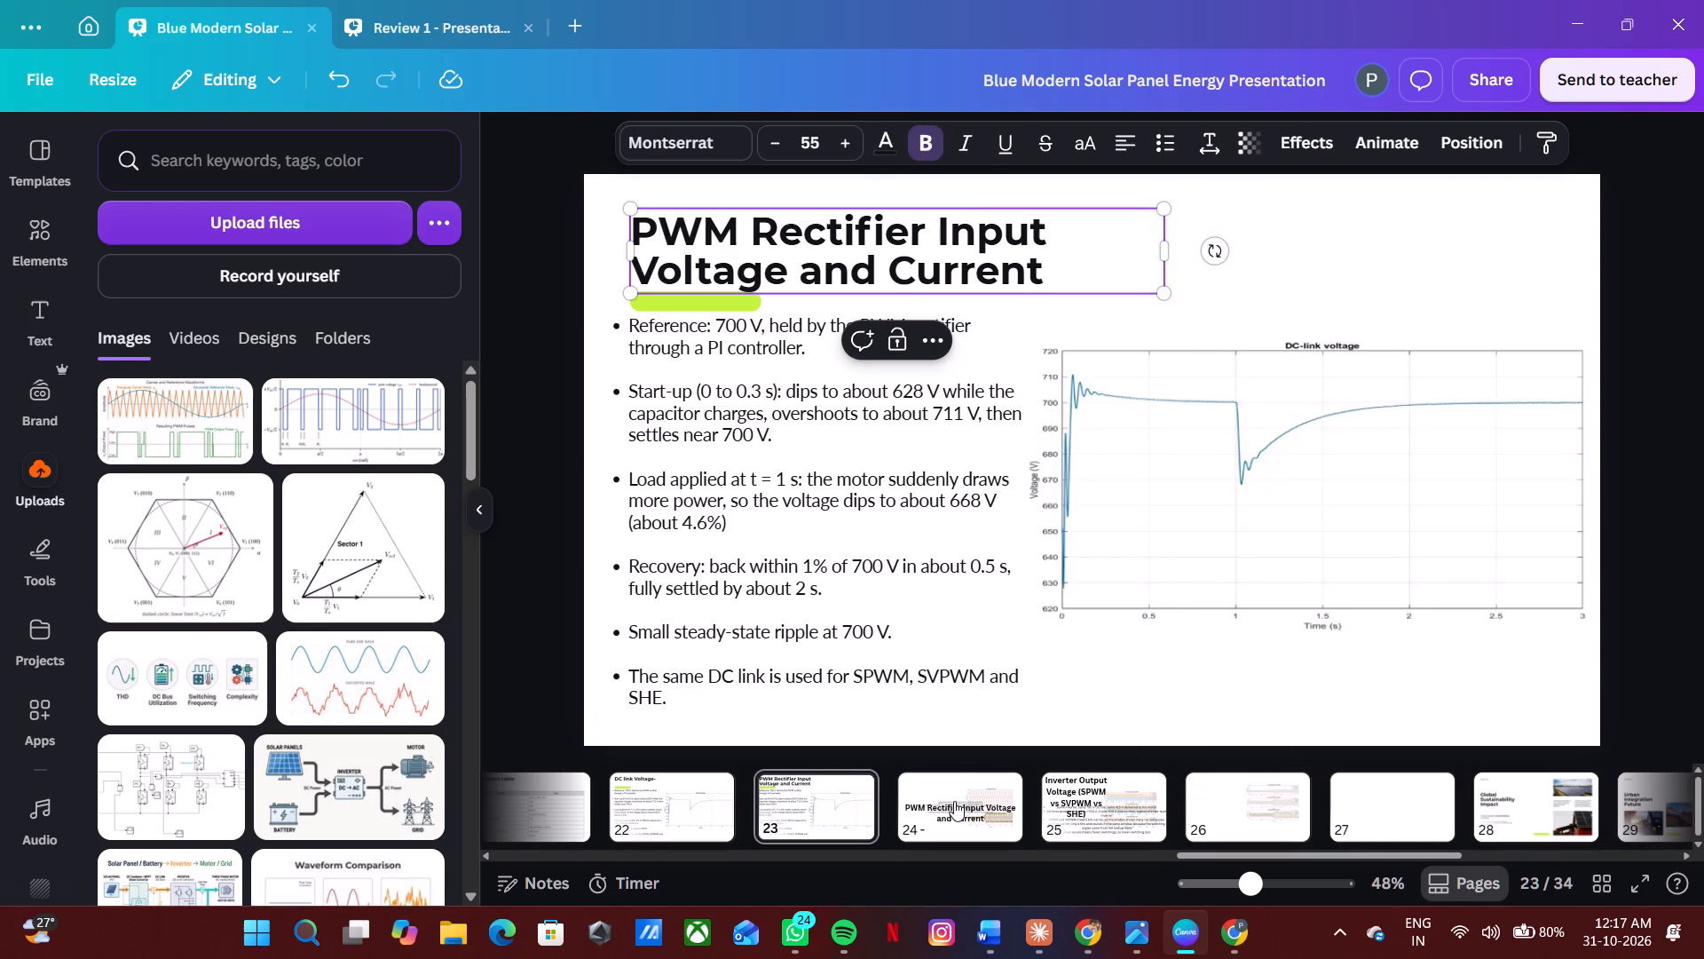
pyautogui.click(1077, 539)
pyautogui.press('BackSpace')
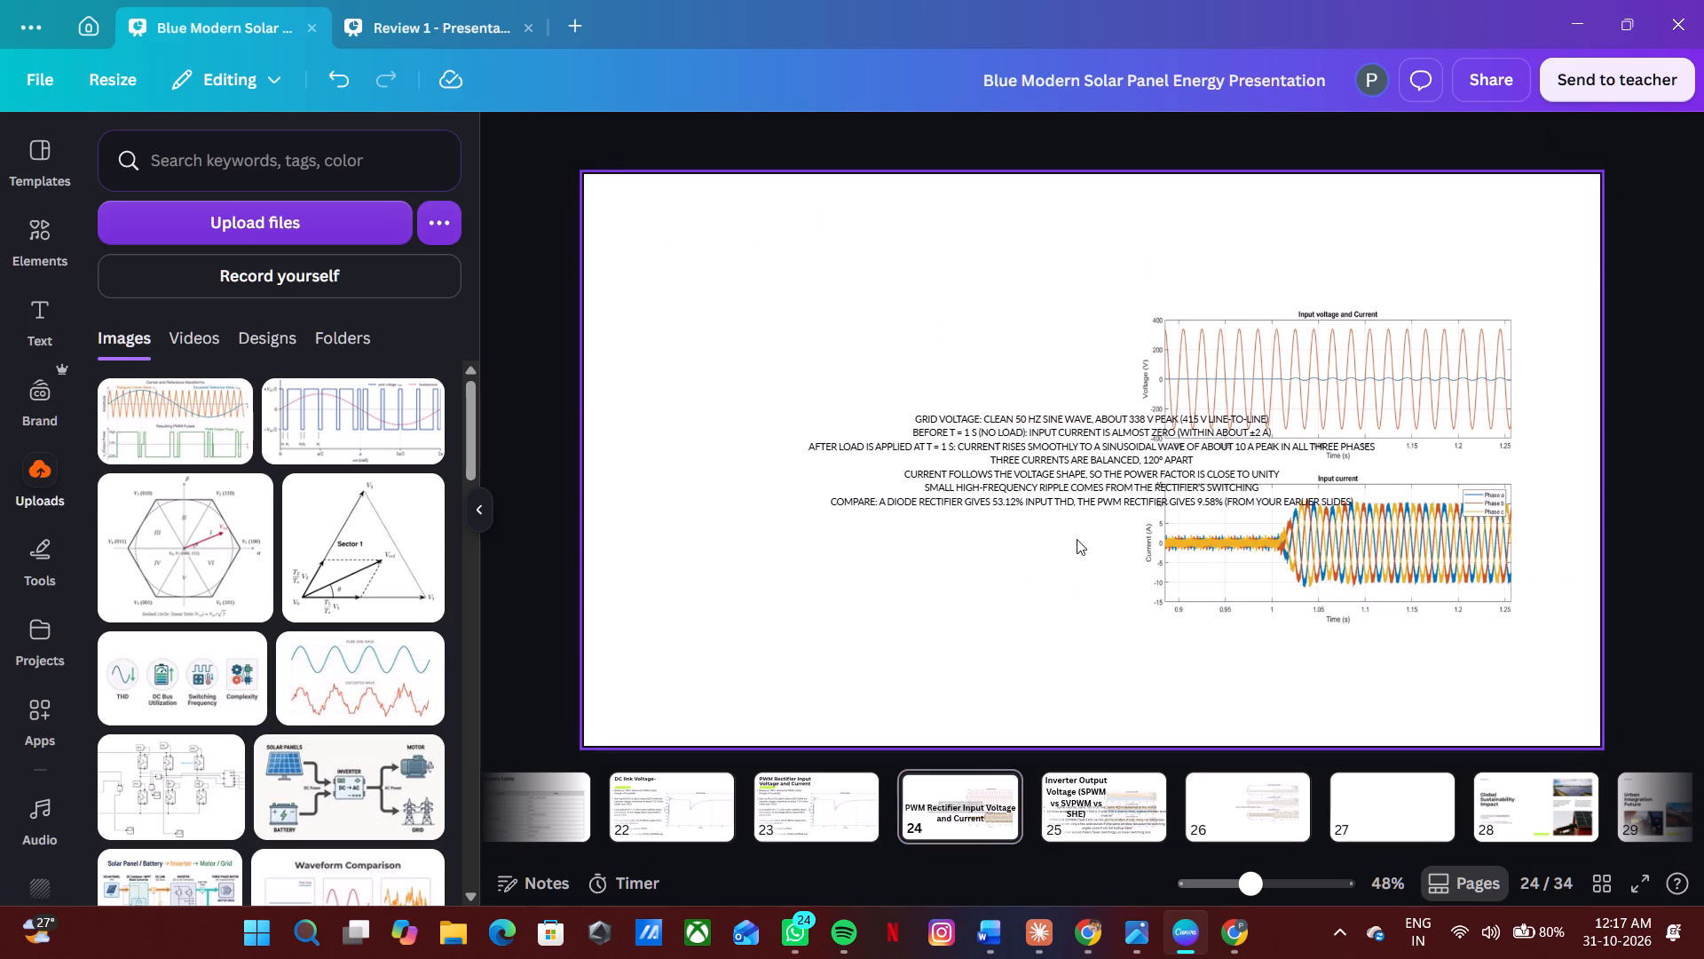
pyautogui.doubleClick(1100, 475)
pyautogui.hotkey('ctrl', 'c')
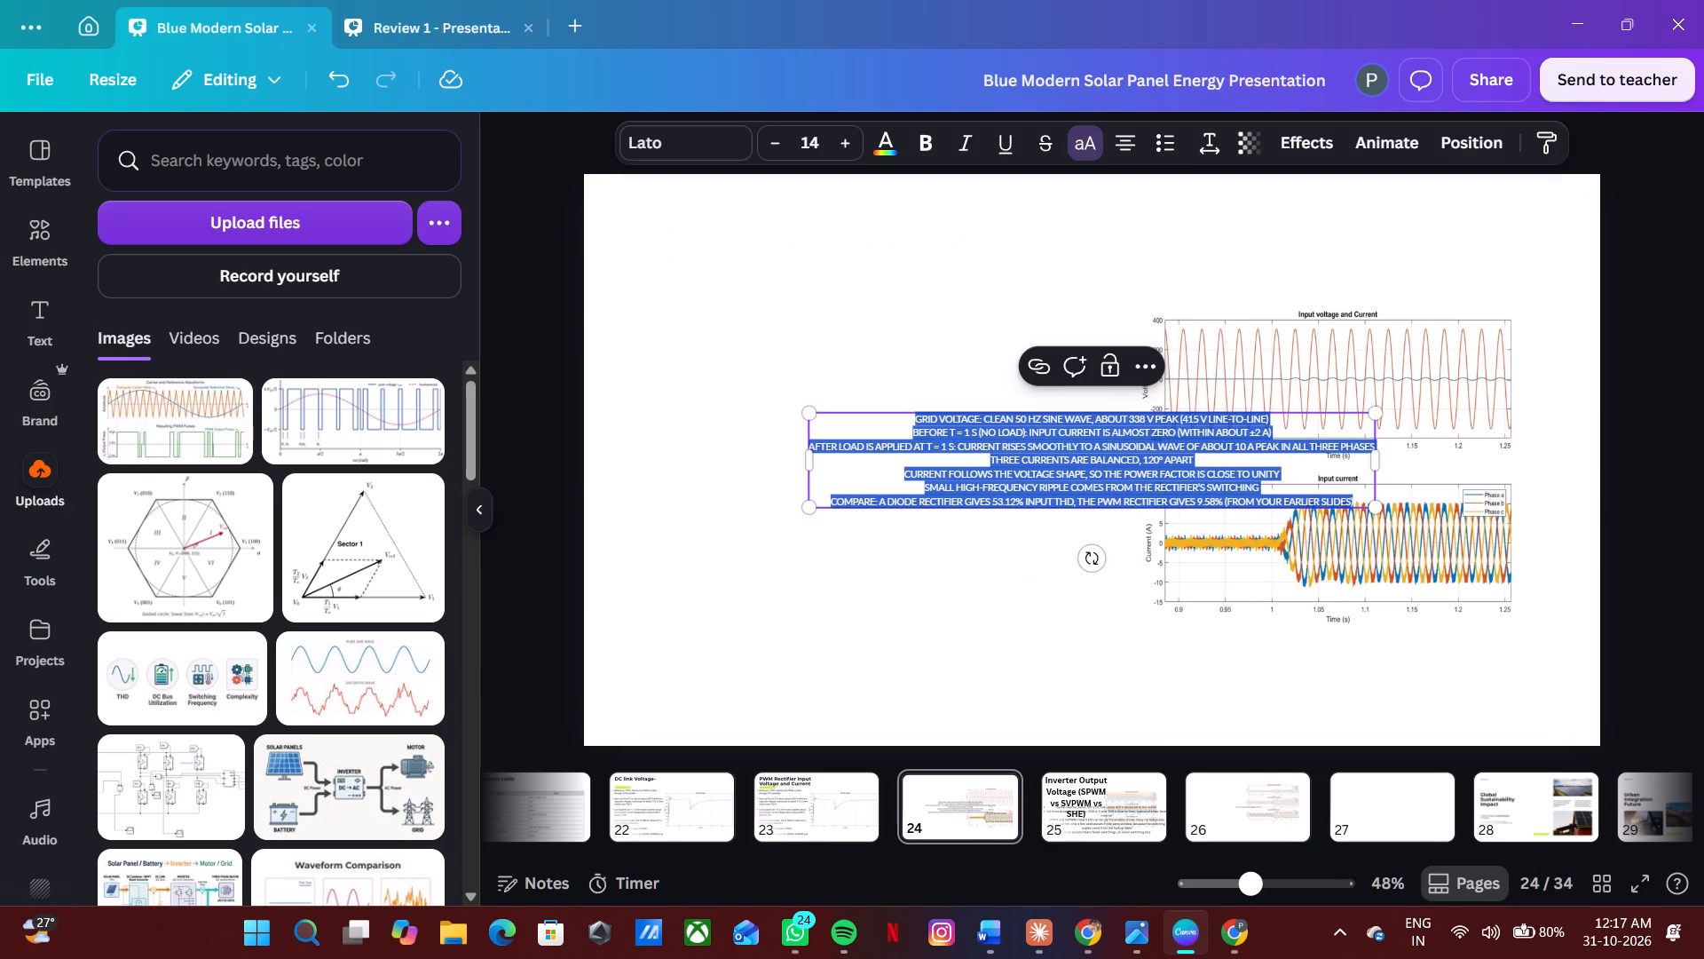
pyautogui.click(856, 801)
pyautogui.doubleClick(915, 364)
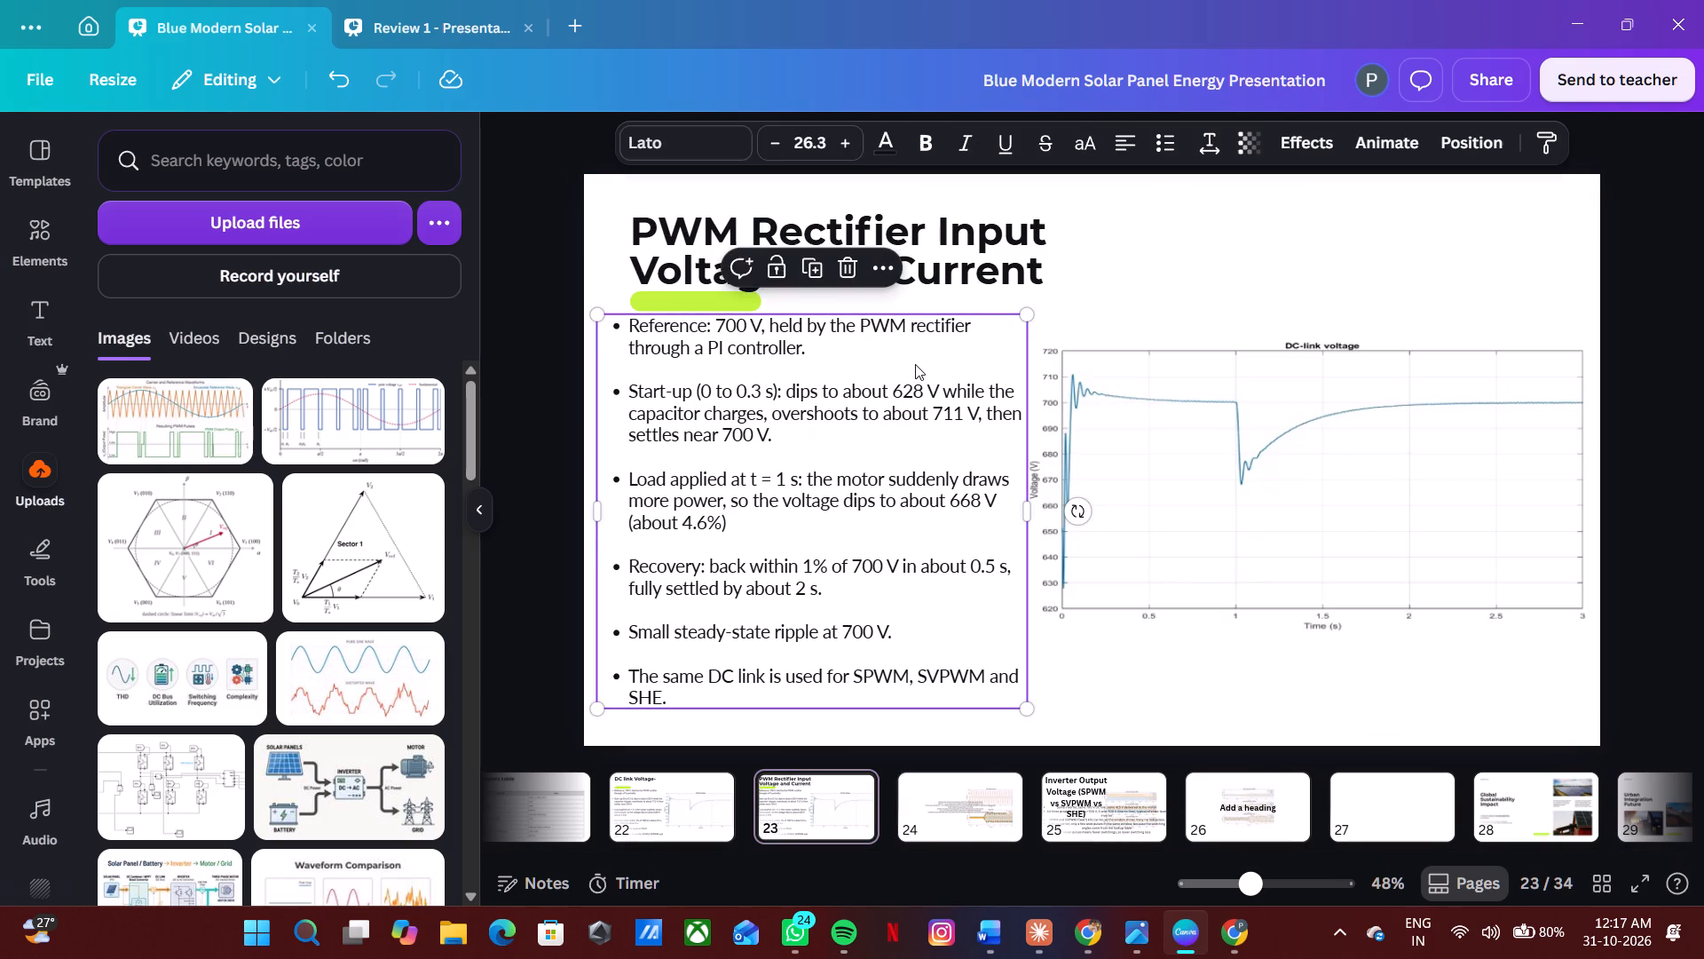
pyautogui.hotkey('ctrl', 'v')
# Add a blank line after each of the "Grid voltage" and "Before t = 1 s (no load)" bullets.
pyautogui.click(841, 353)
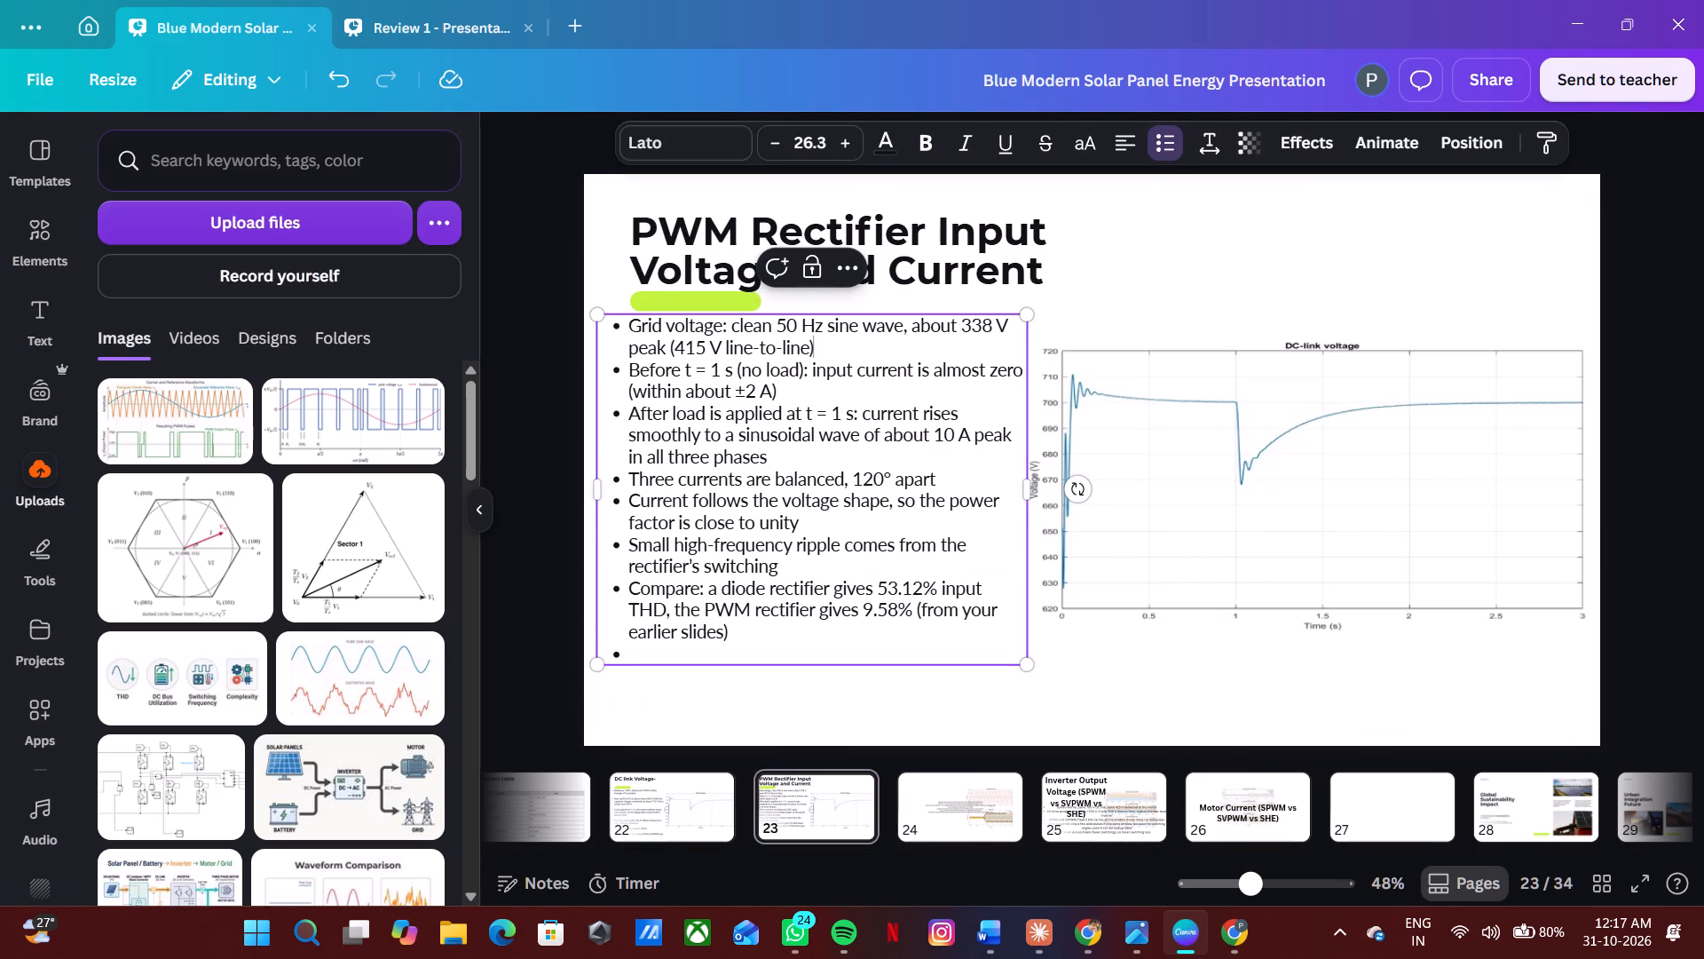
pyautogui.press('Return')
pyautogui.press('BackSpace')
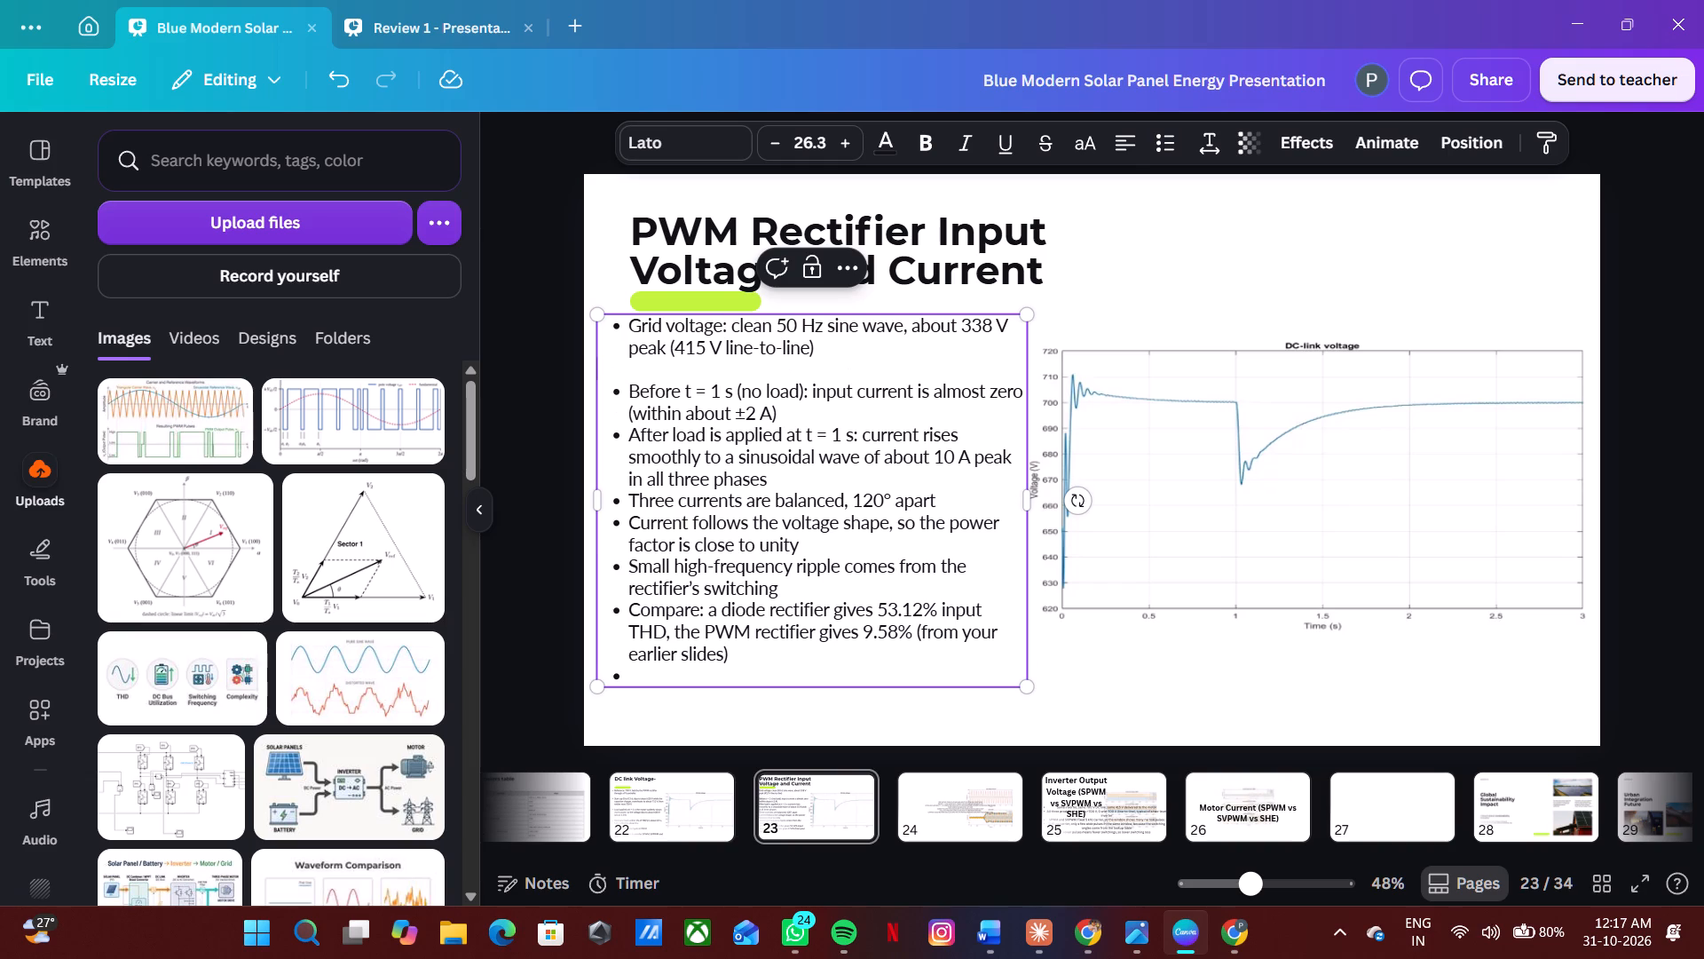
pyautogui.click(822, 408)
pyautogui.press('Return')
pyautogui.press('BackSpace')
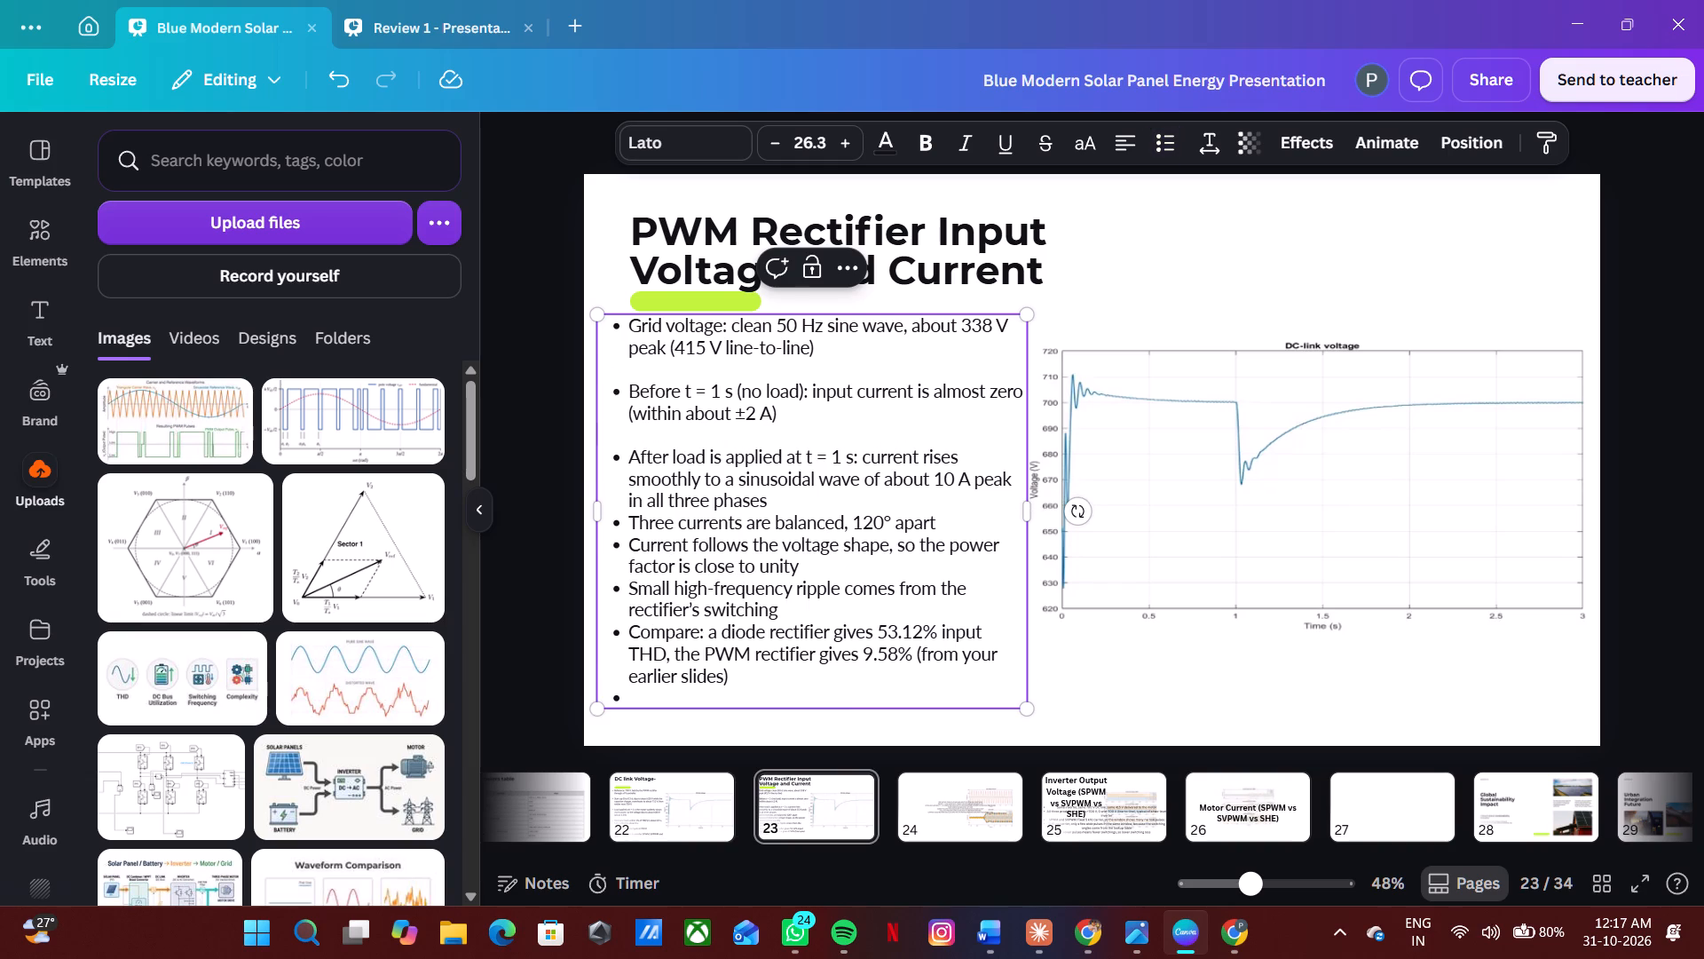
pyautogui.press('.')
pyautogui.press('BackSpace')
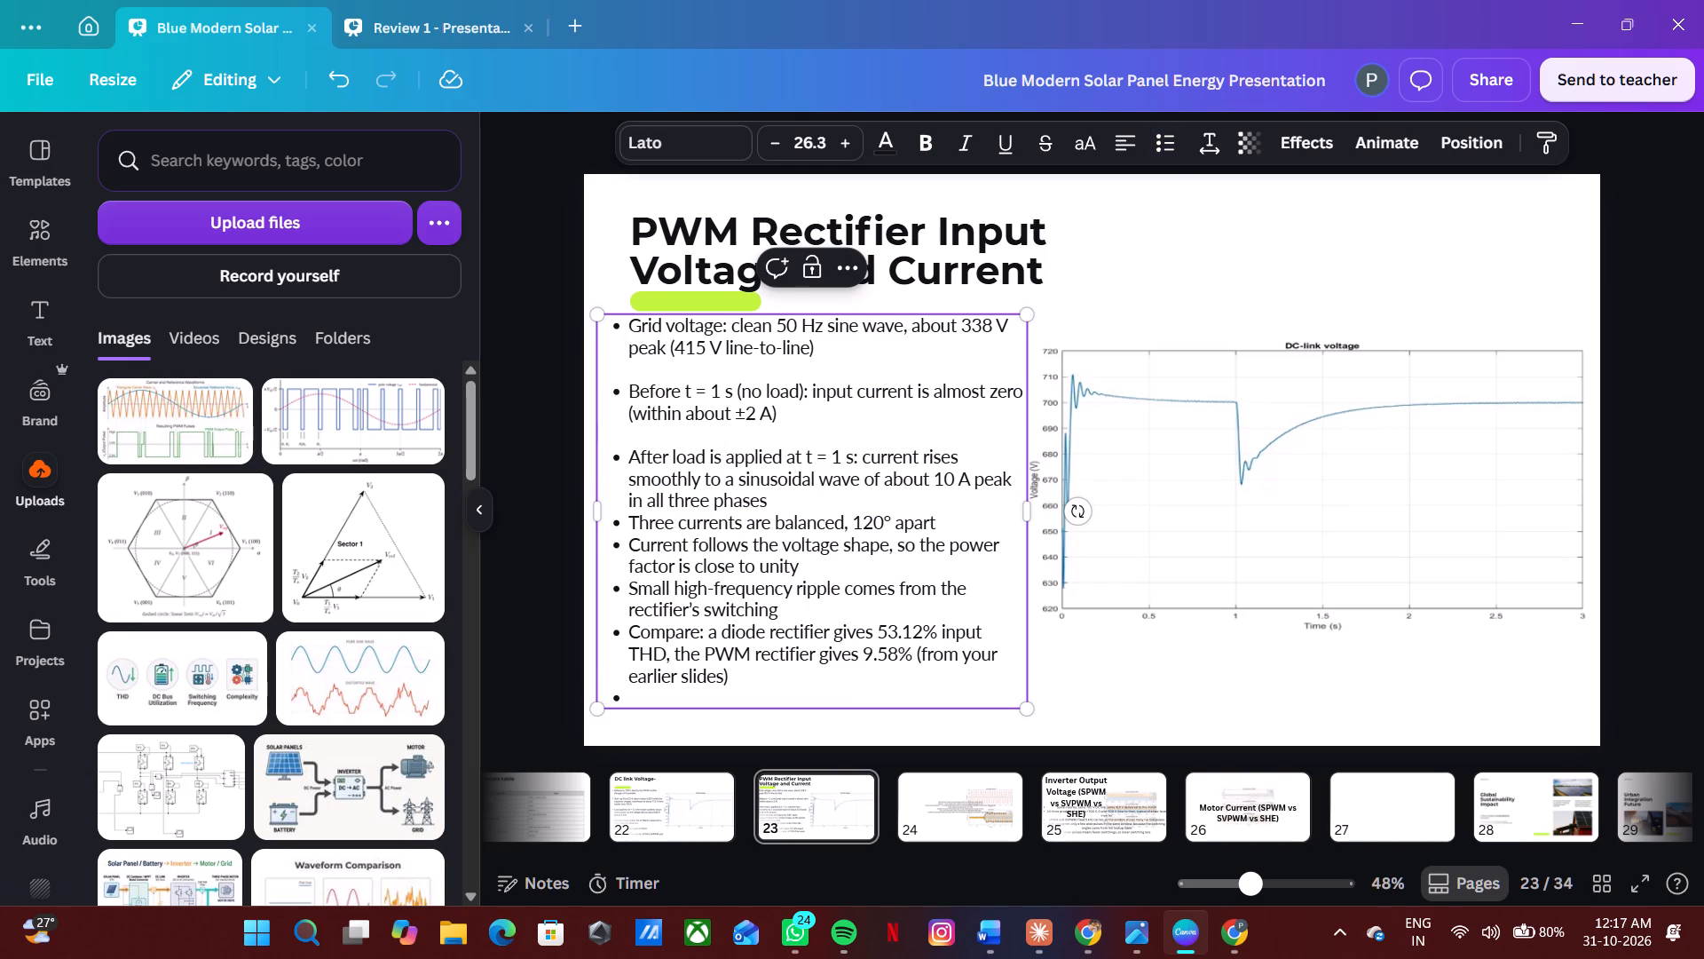
# End the "After load is applied" and "Current follows the voltage shape" bullets with full stops and add a blank line after each.
pyautogui.click(847, 501)
pyautogui.press('.')
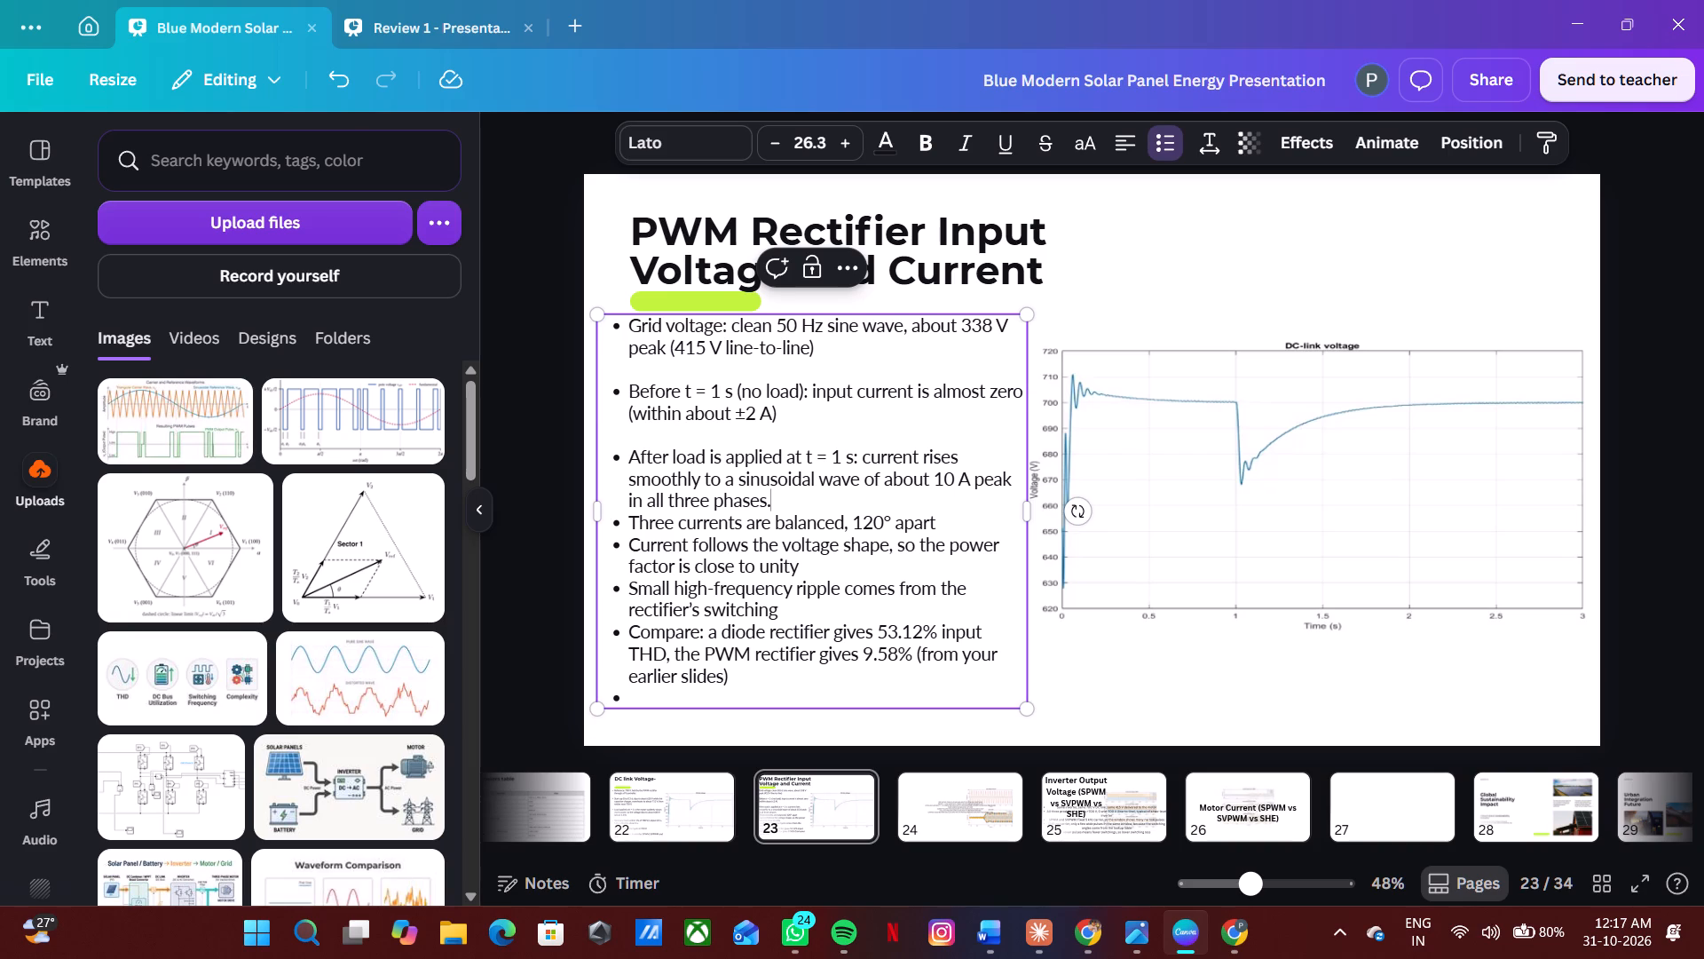
pyautogui.press('Return')
pyautogui.press('BackSpace')
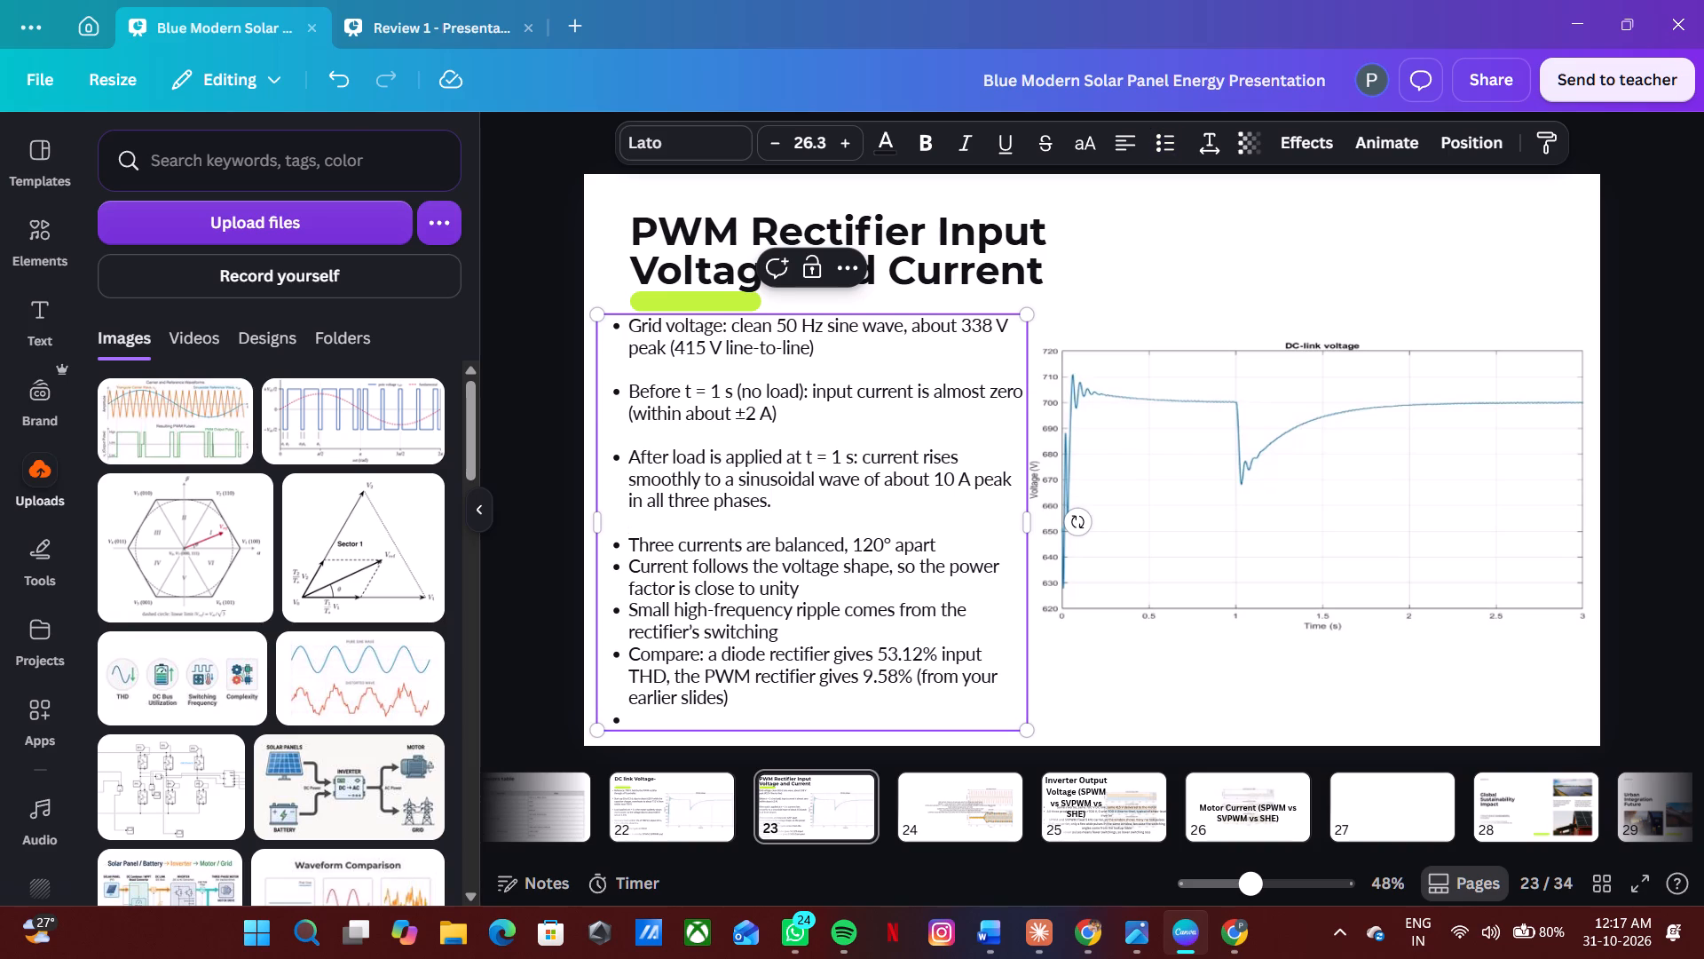
pyautogui.click(853, 590)
pyautogui.press('.')
pyautogui.press('Return')
pyautogui.press('BackSpace')
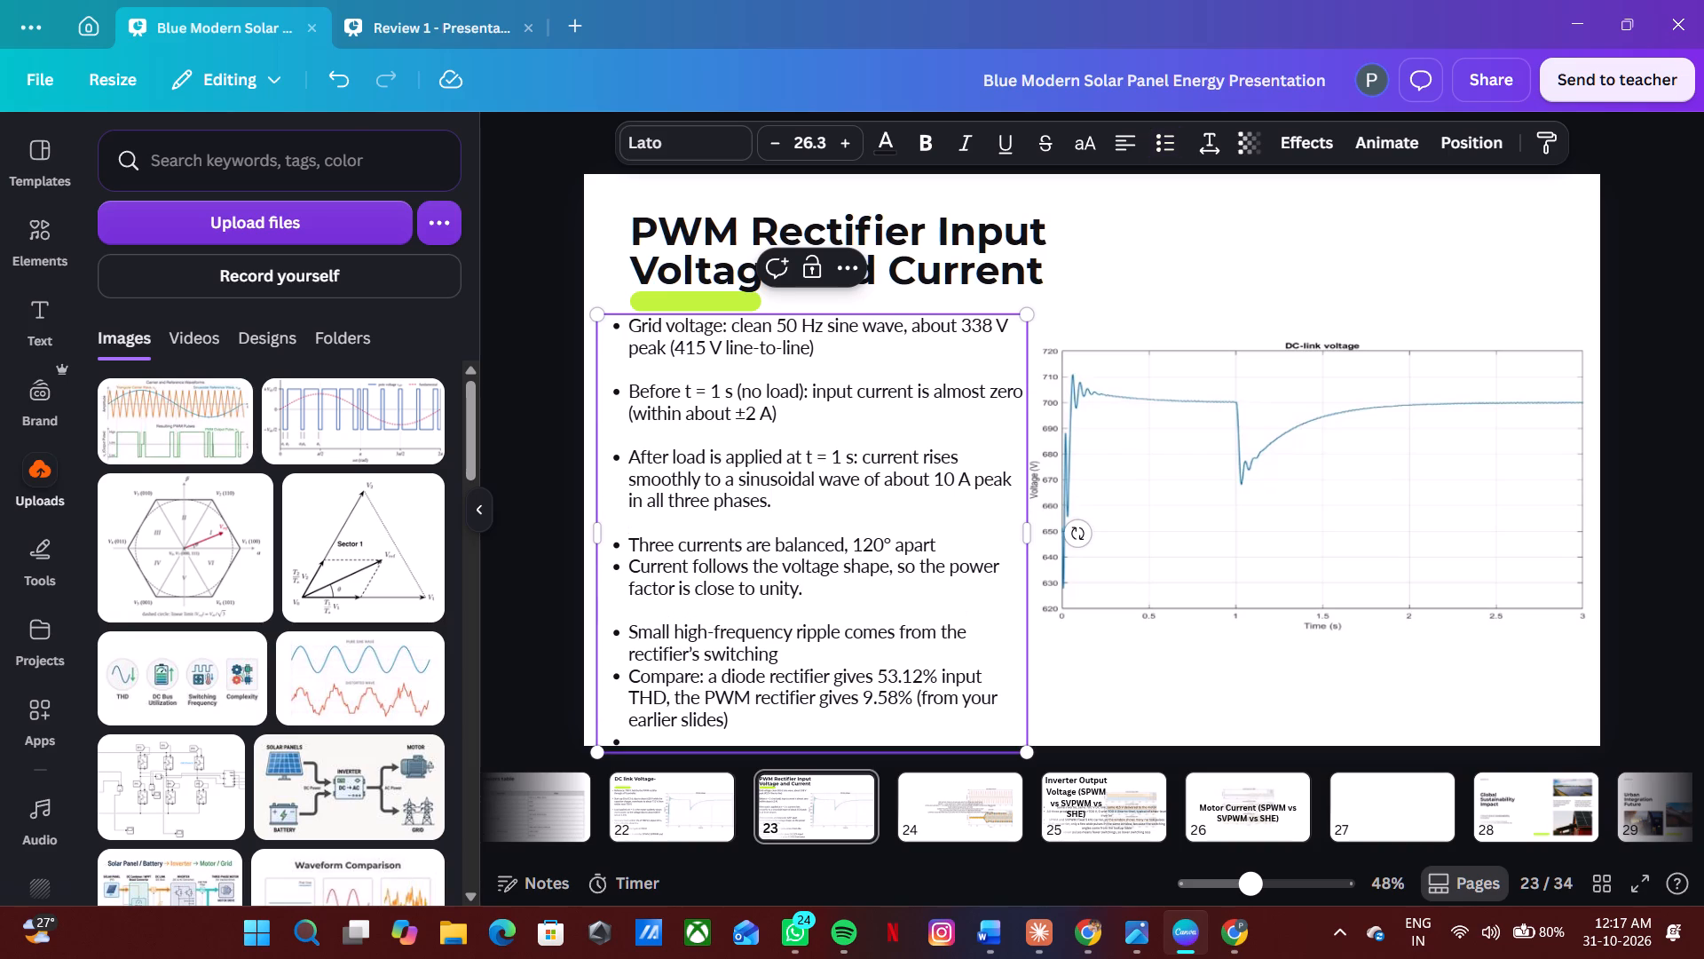
# End the "Three currents are balanced" and "Small high-frequency ripple" bullets with full stops and add a blank line after each.
pyautogui.click(953, 549)
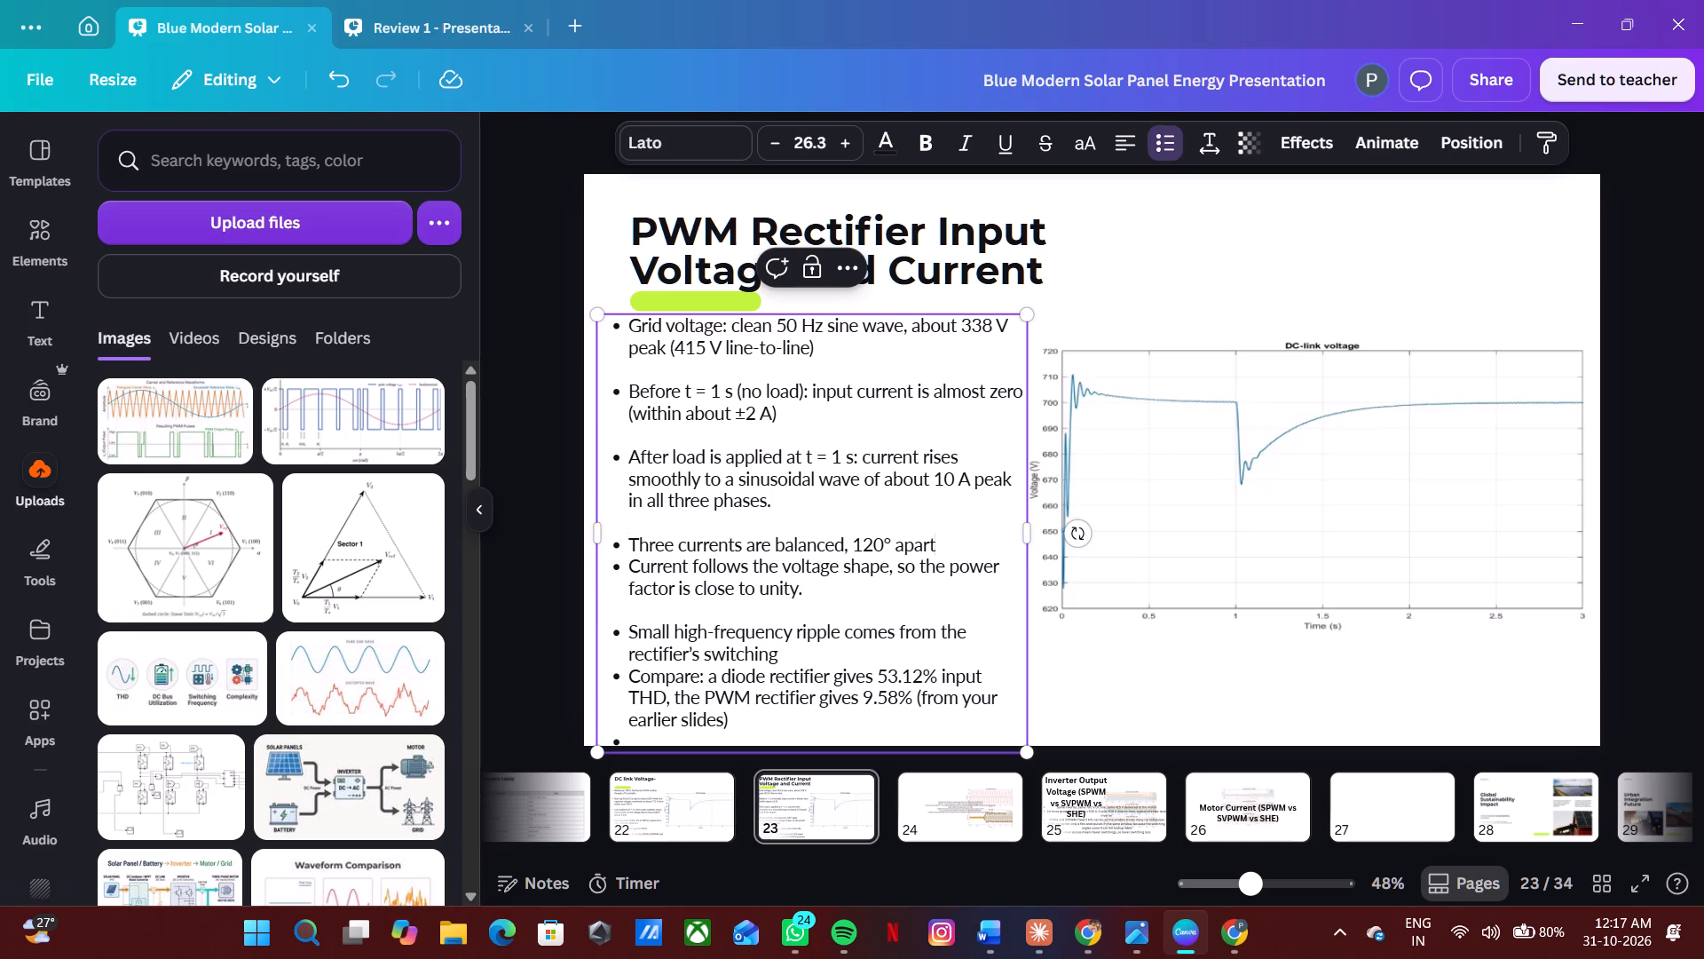
pyautogui.press('.')
pyautogui.press('Return')
pyautogui.press('BackSpace')
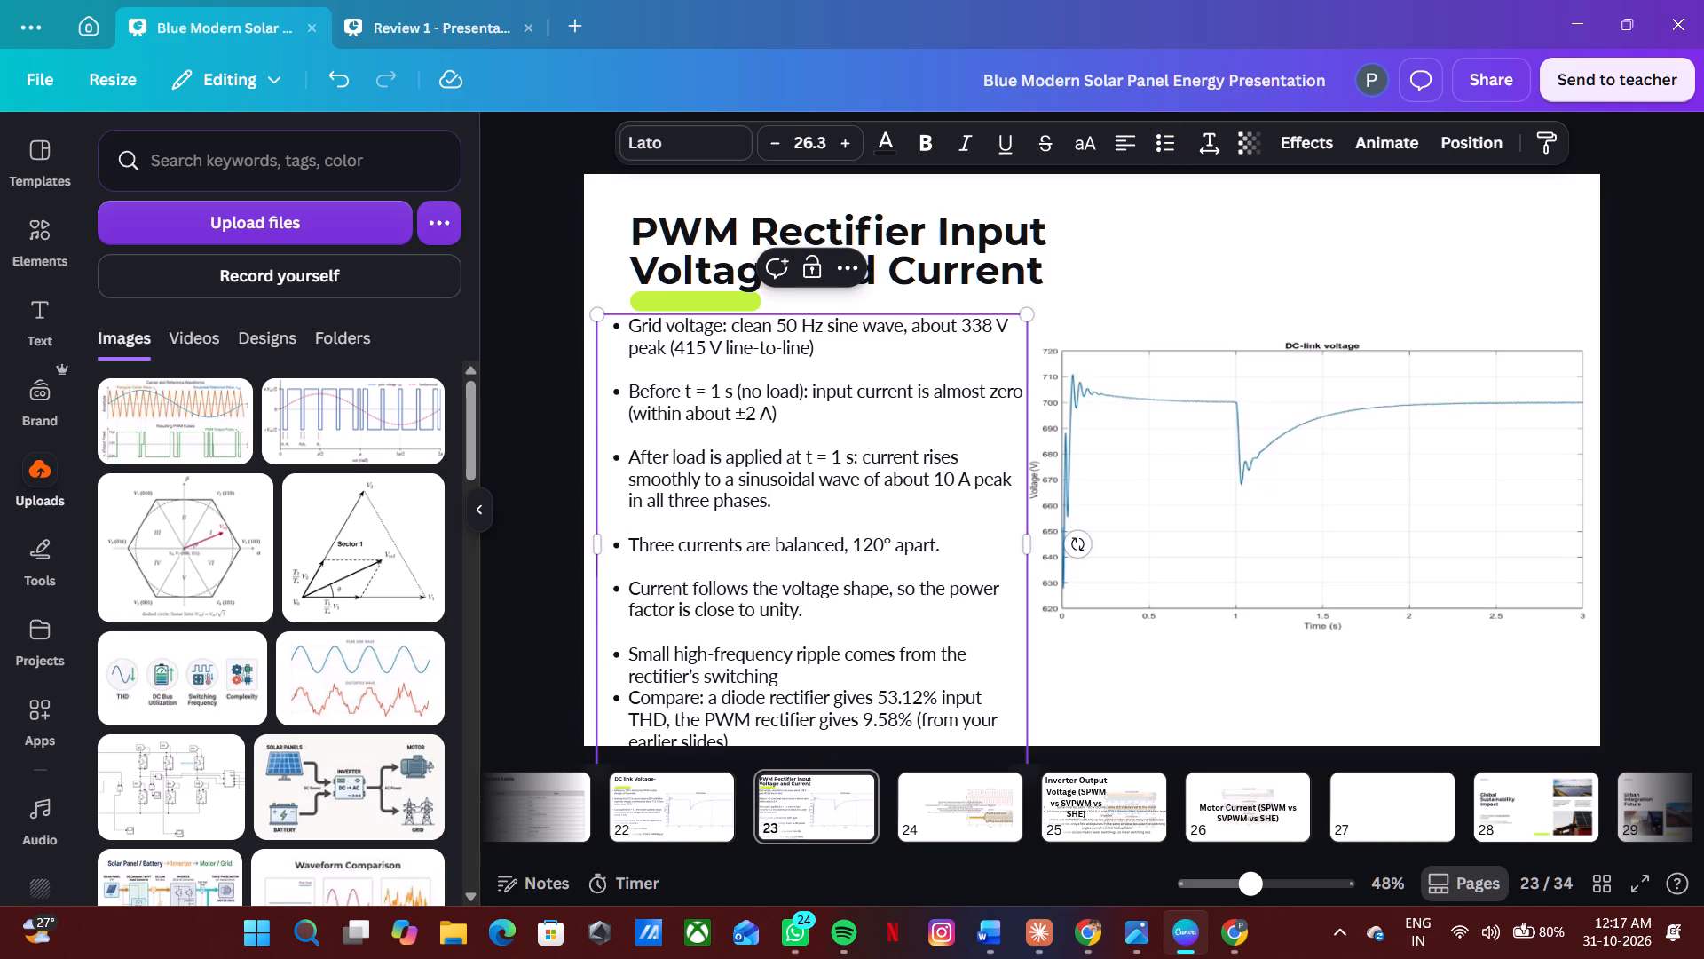
pyautogui.click(825, 680)
pyautogui.press('.')
pyautogui.press('Return')
pyautogui.press('BackSpace')
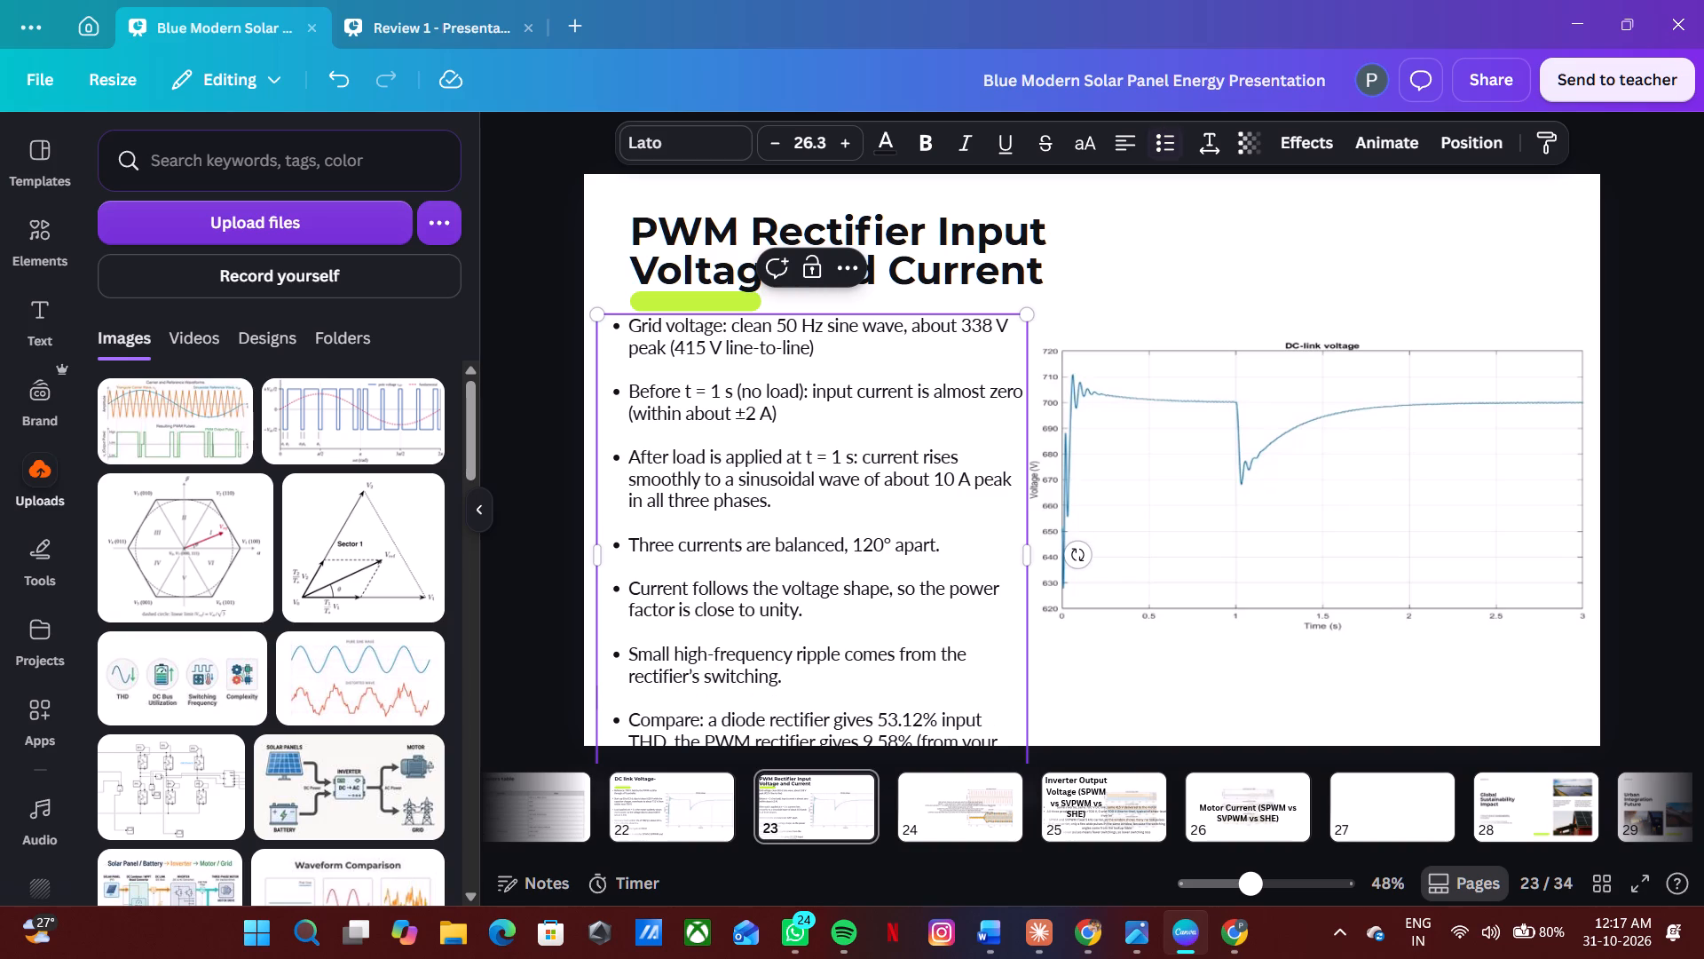
# Shift the bullet text box up to reach its end and delete the empty last bullet.
pyautogui.click(1199, 273)
pyautogui.moveTo(950, 481); pyautogui.dragTo(987, 324)
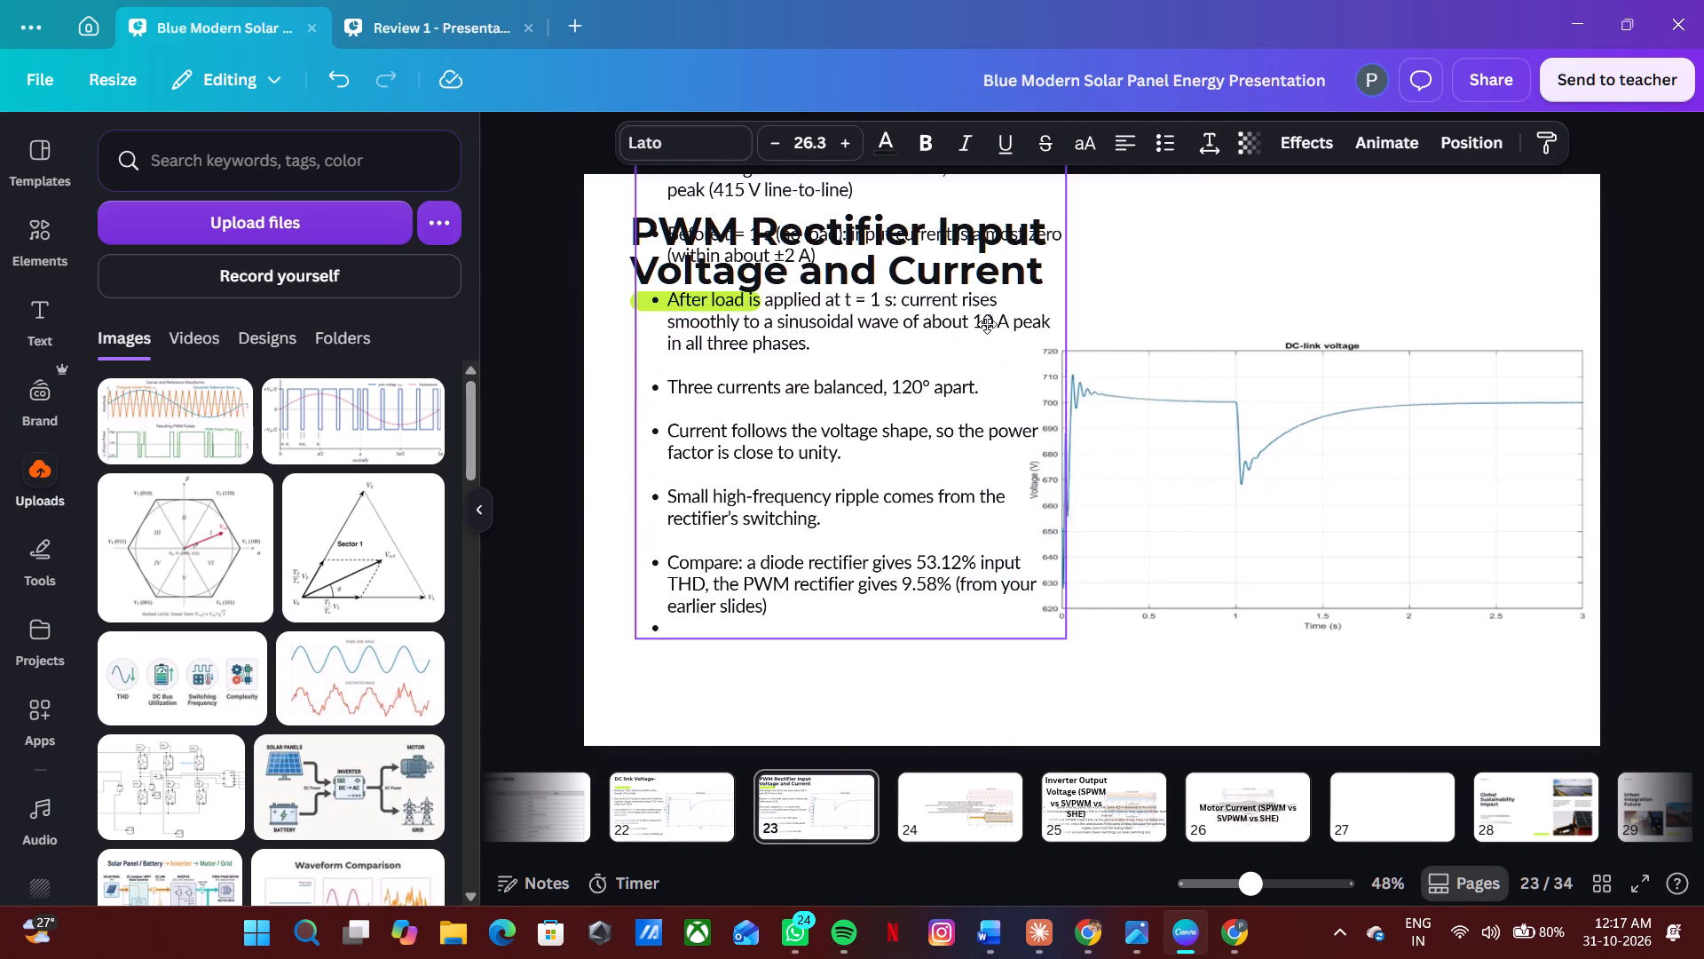
pyautogui.moveTo(987, 324); pyautogui.dragTo(986, 324)
pyautogui.click(809, 600)
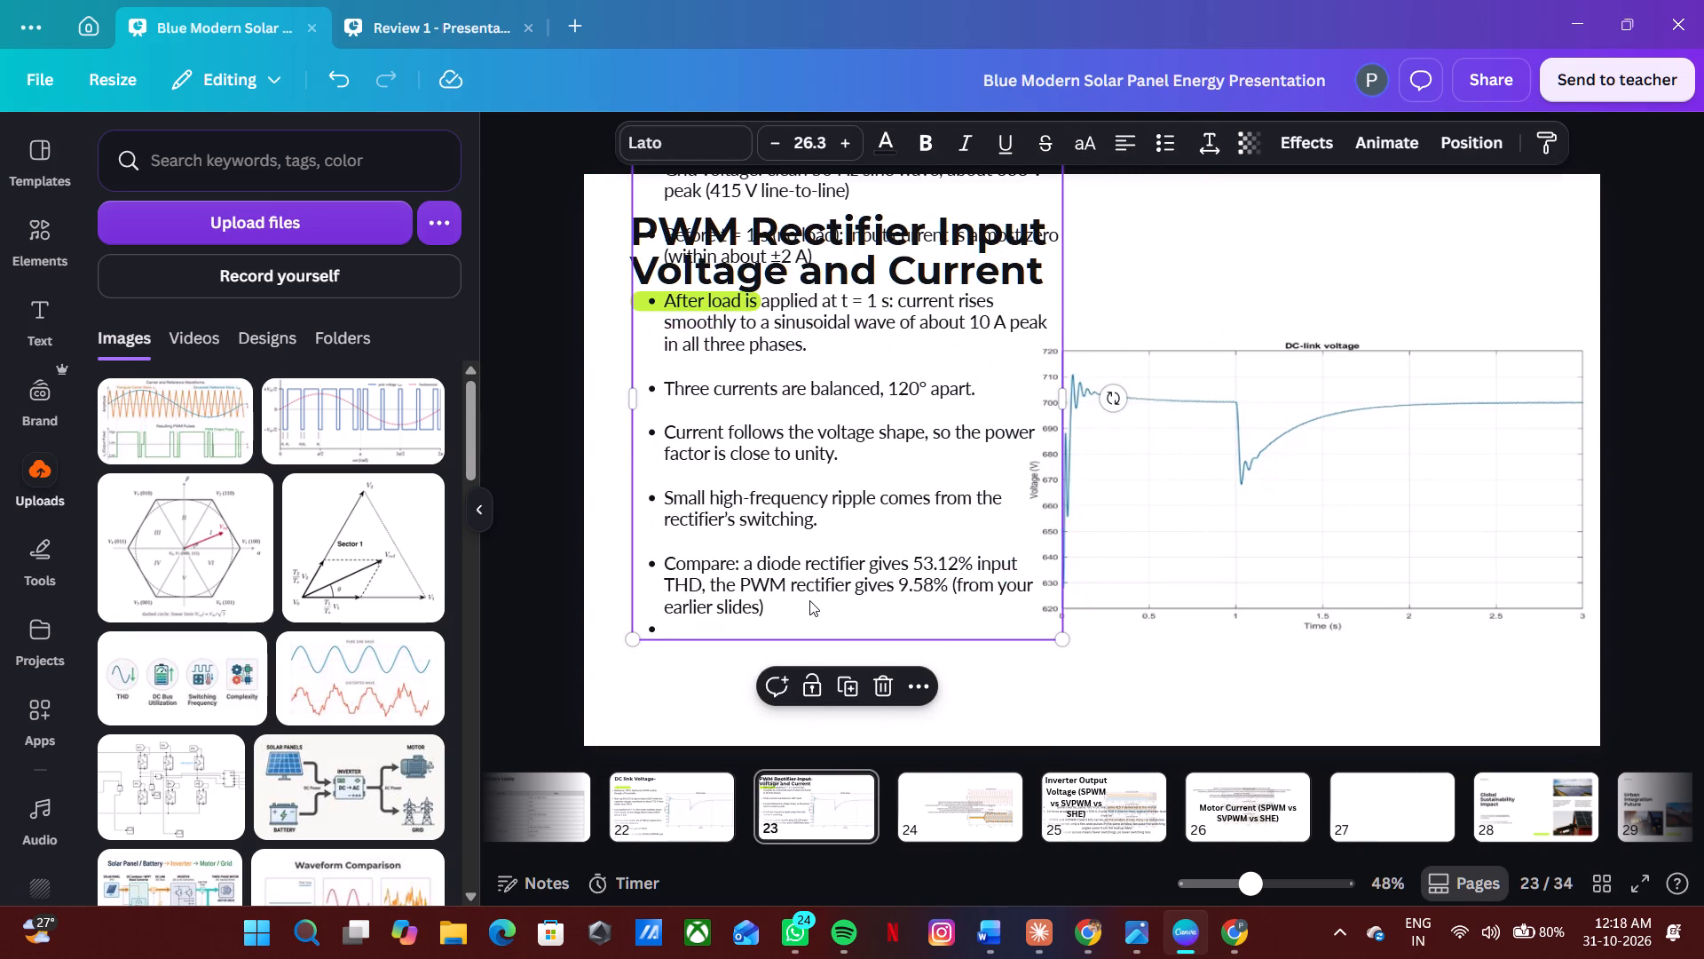
pyautogui.click(793, 622)
pyautogui.press('BackSpace')
pyautogui.press('BackSpace')
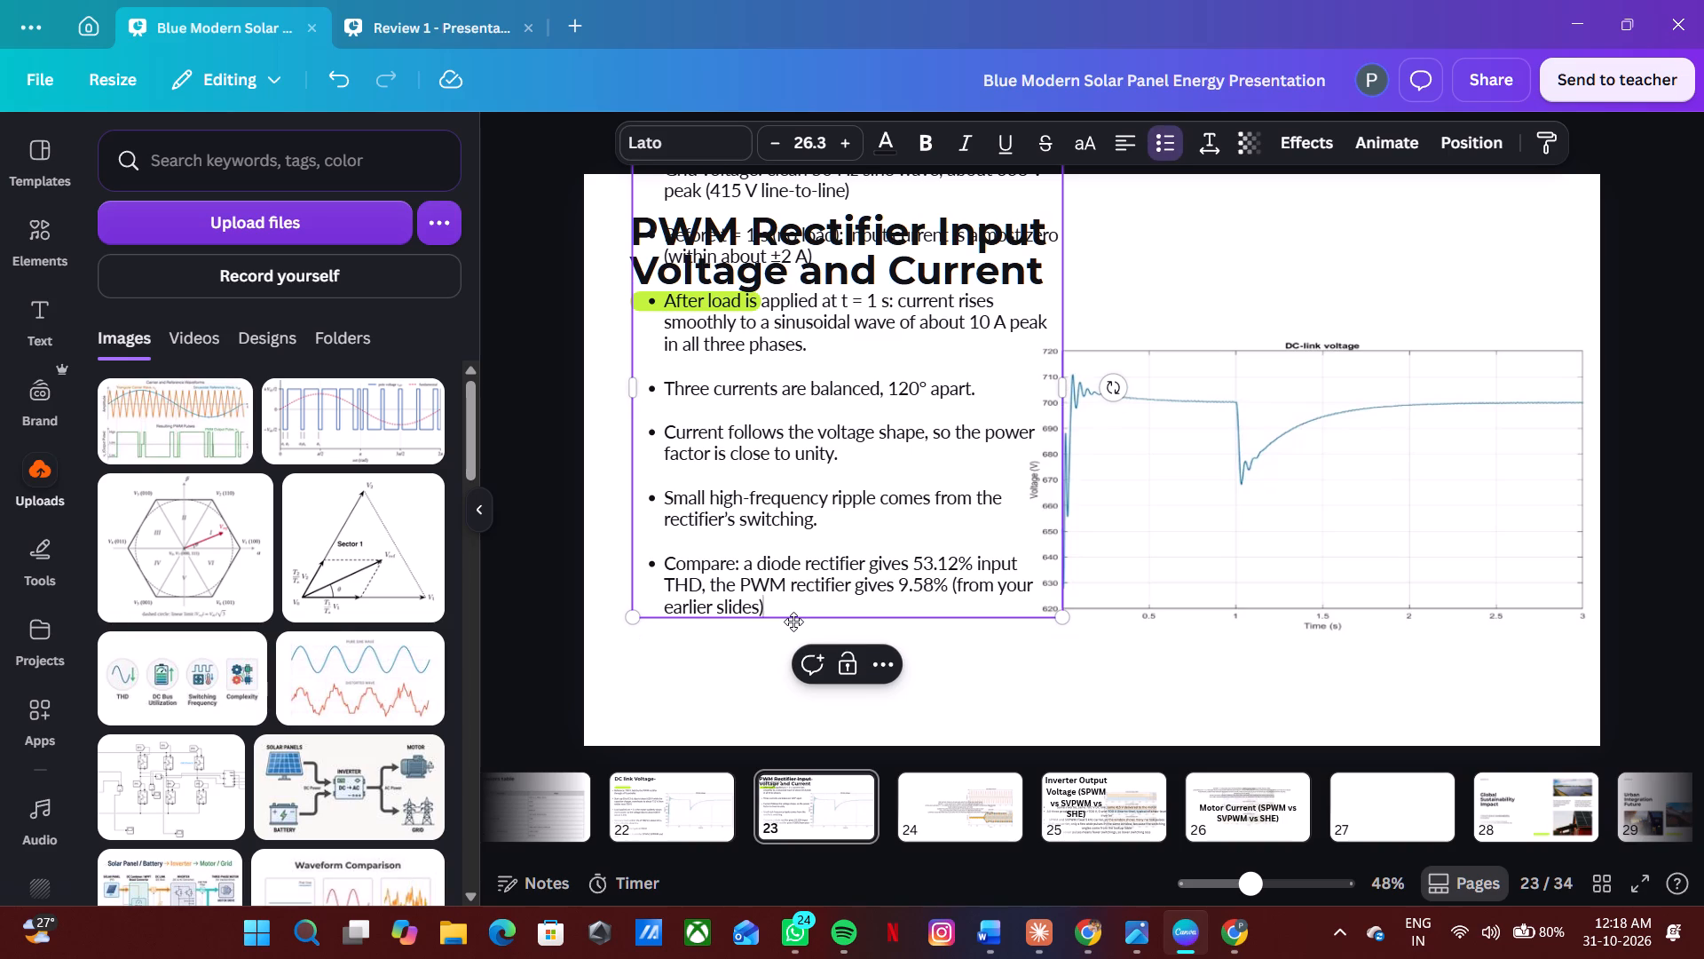
# Widen the bullet text box and move it back below the slide title and green accent bar.
pyautogui.moveTo(1069, 404); pyautogui.dragTo(1224, 397)
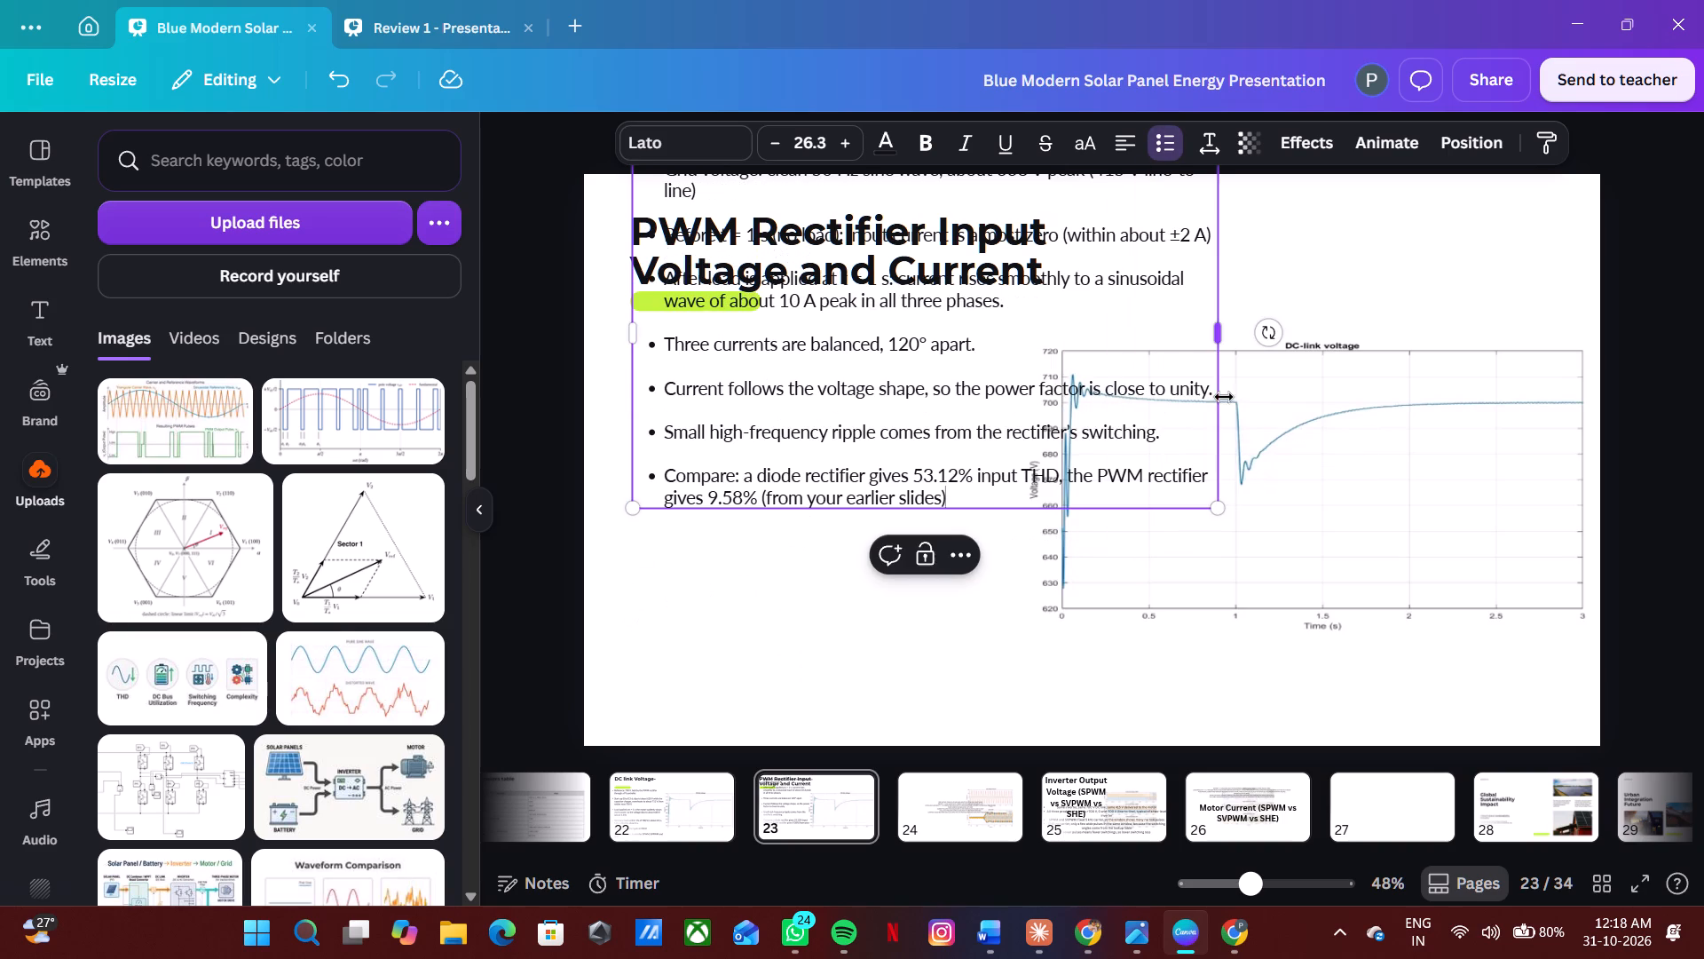
pyautogui.moveTo(1029, 383); pyautogui.dragTo(1027, 570)
pyautogui.press('Escape')
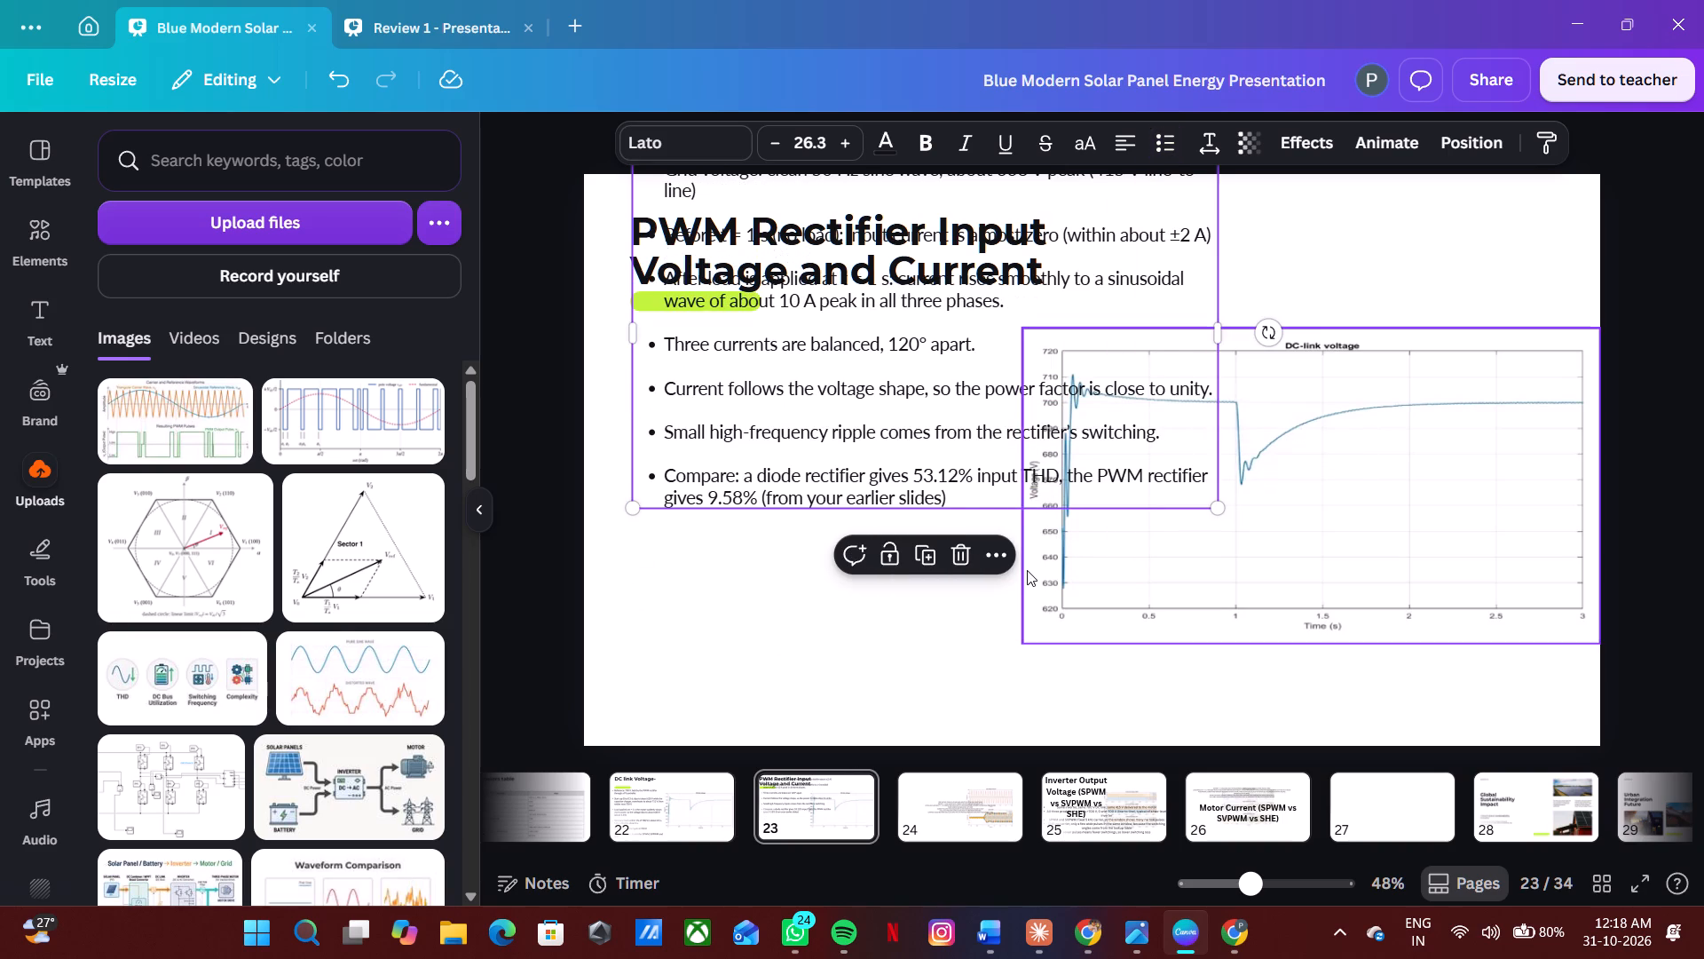
pyautogui.click(1337, 281)
pyautogui.moveTo(1081, 321); pyautogui.dragTo(1032, 482)
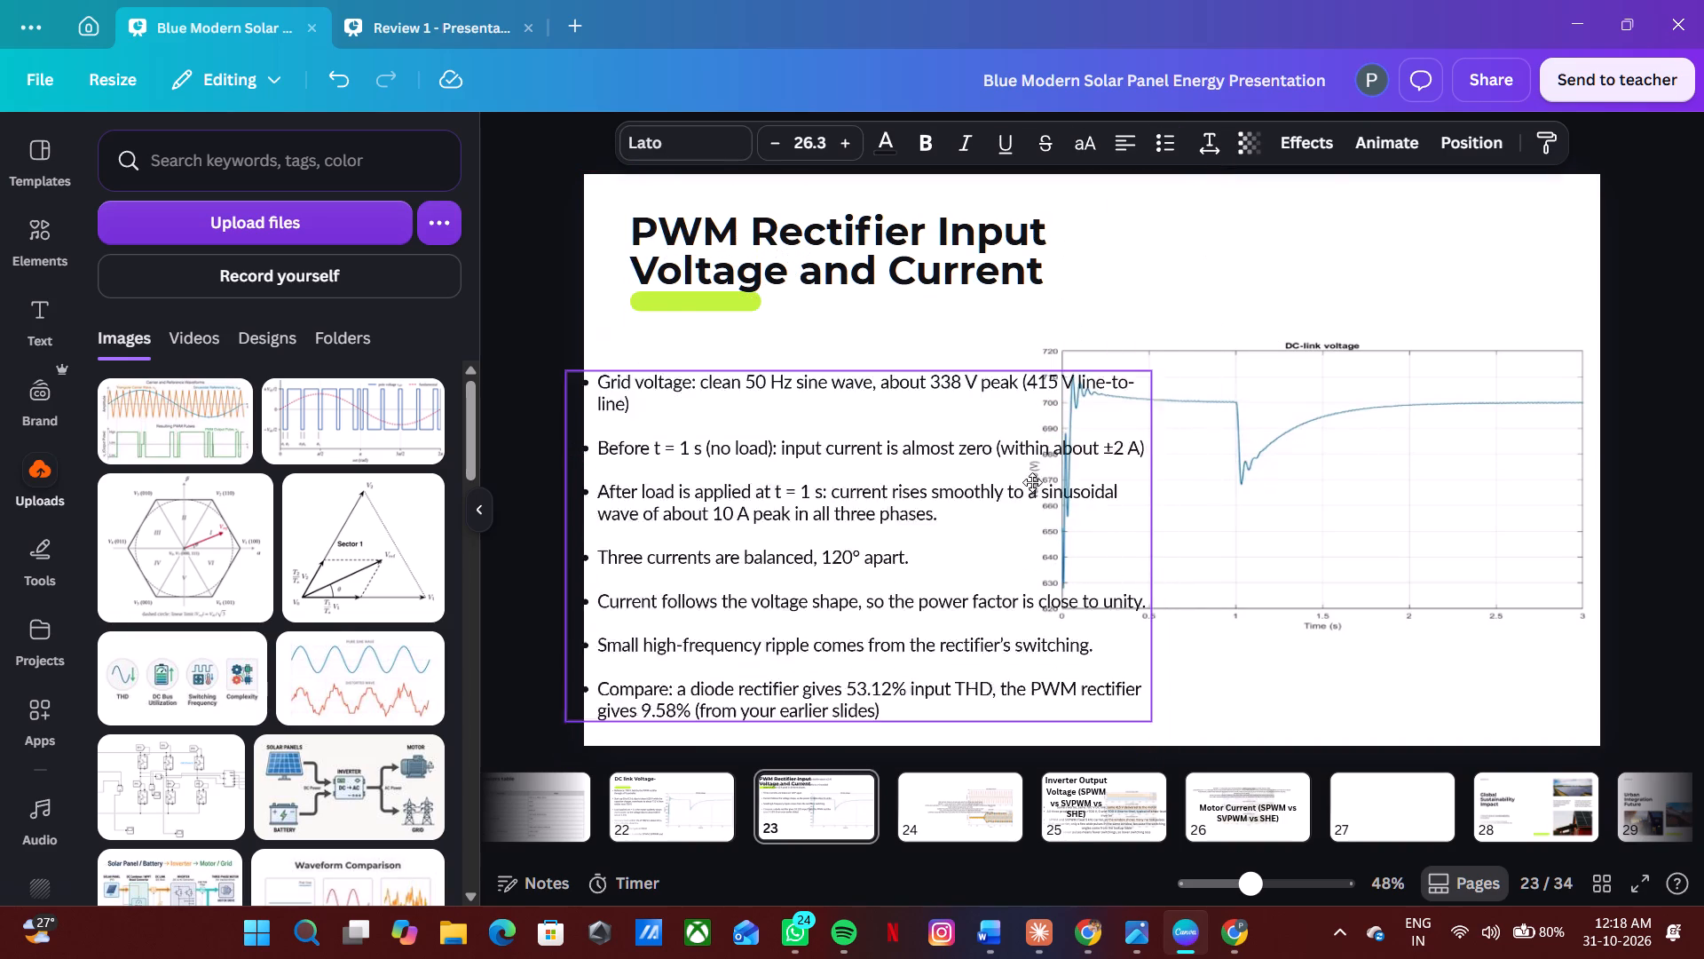
pyautogui.moveTo(1032, 482); pyautogui.dragTo(1035, 482)
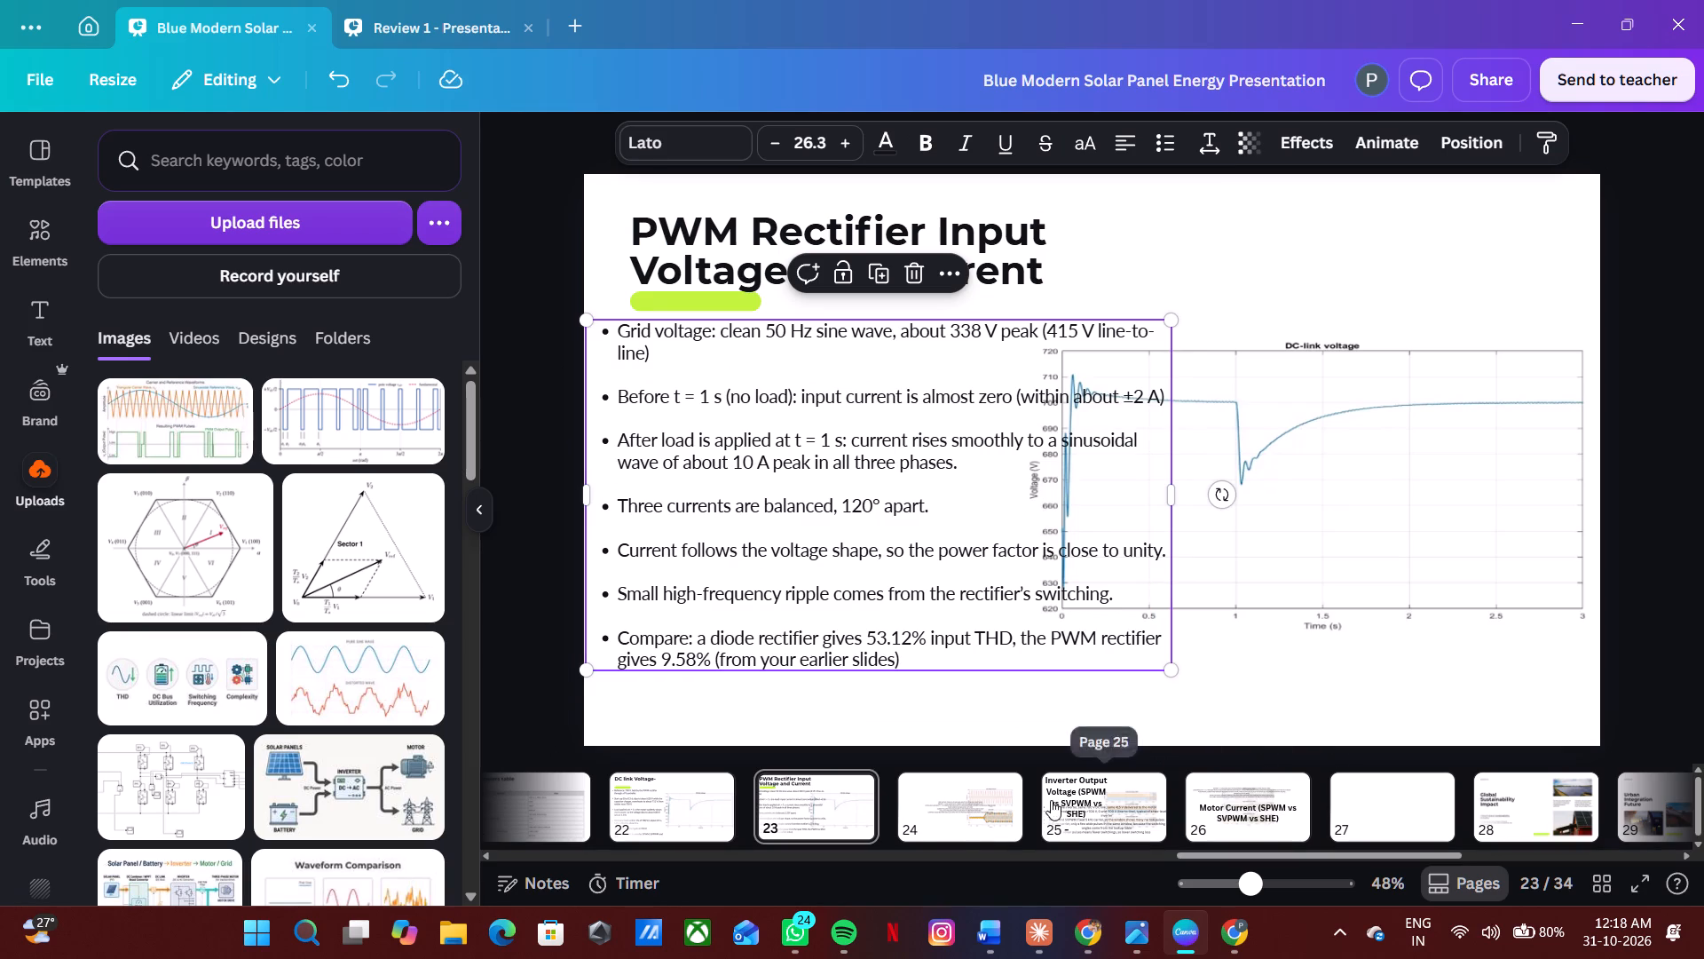
# Replace the DC-link voltage chart with the input voltage and current graph copied from the old PWM rectifier slide.
pyautogui.click(964, 820)
pyautogui.click(1438, 427)
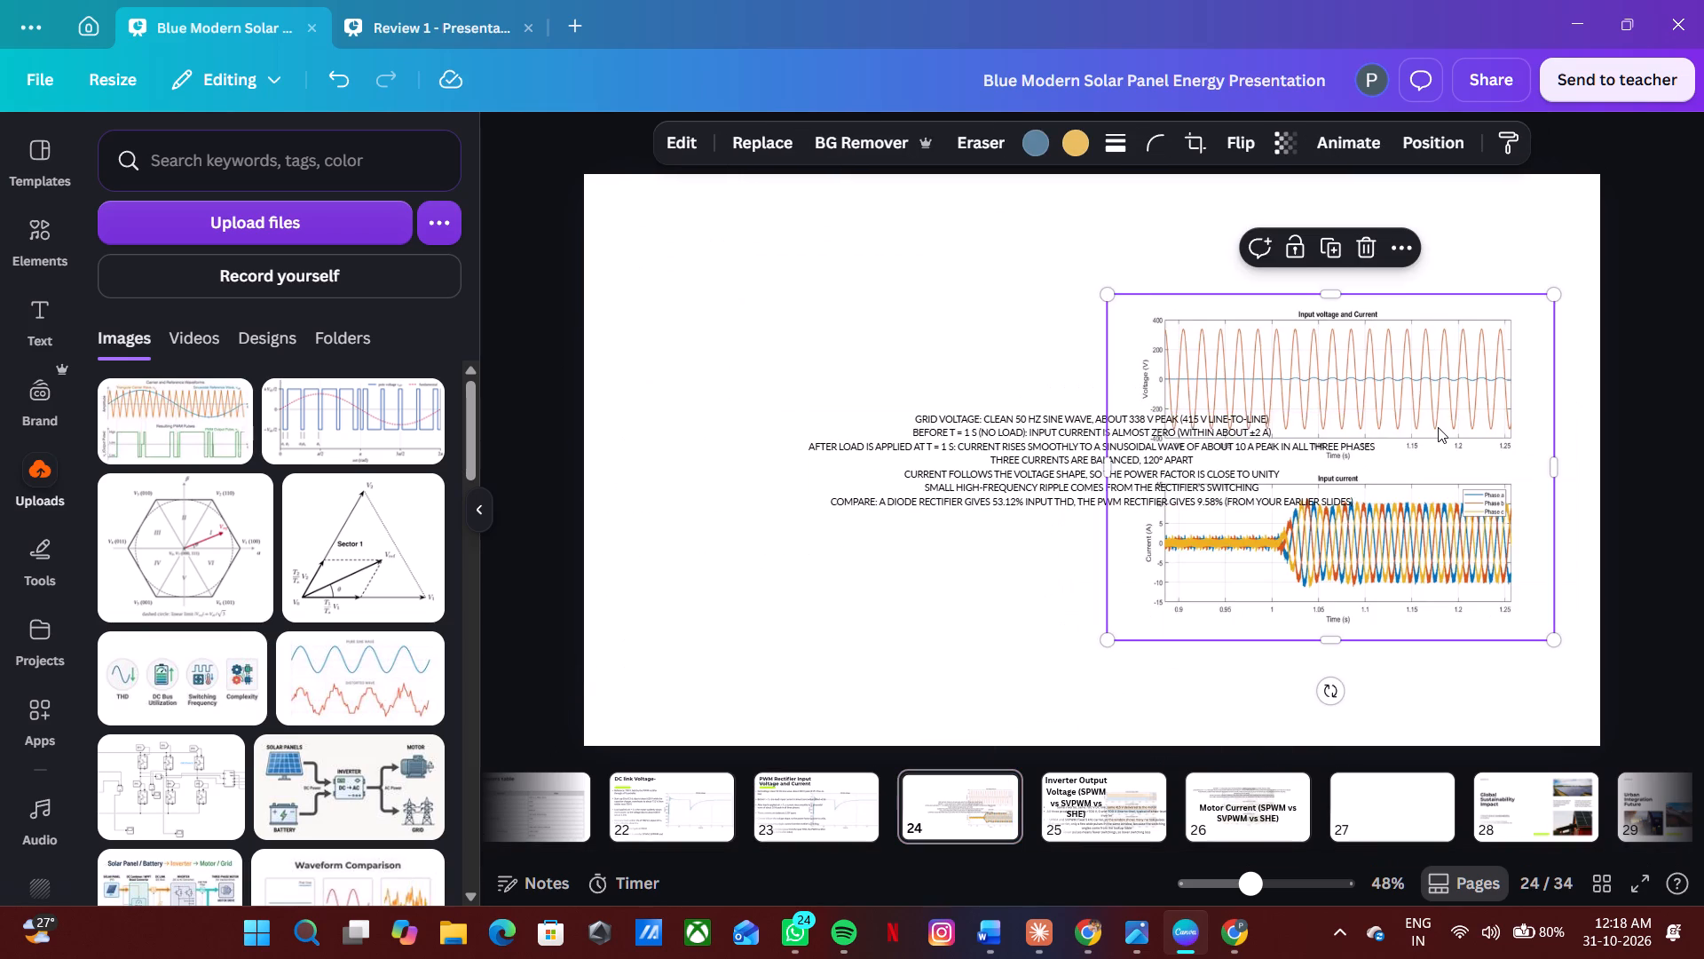
pyautogui.hotkey('ctrl', 'c')
pyautogui.click(838, 789)
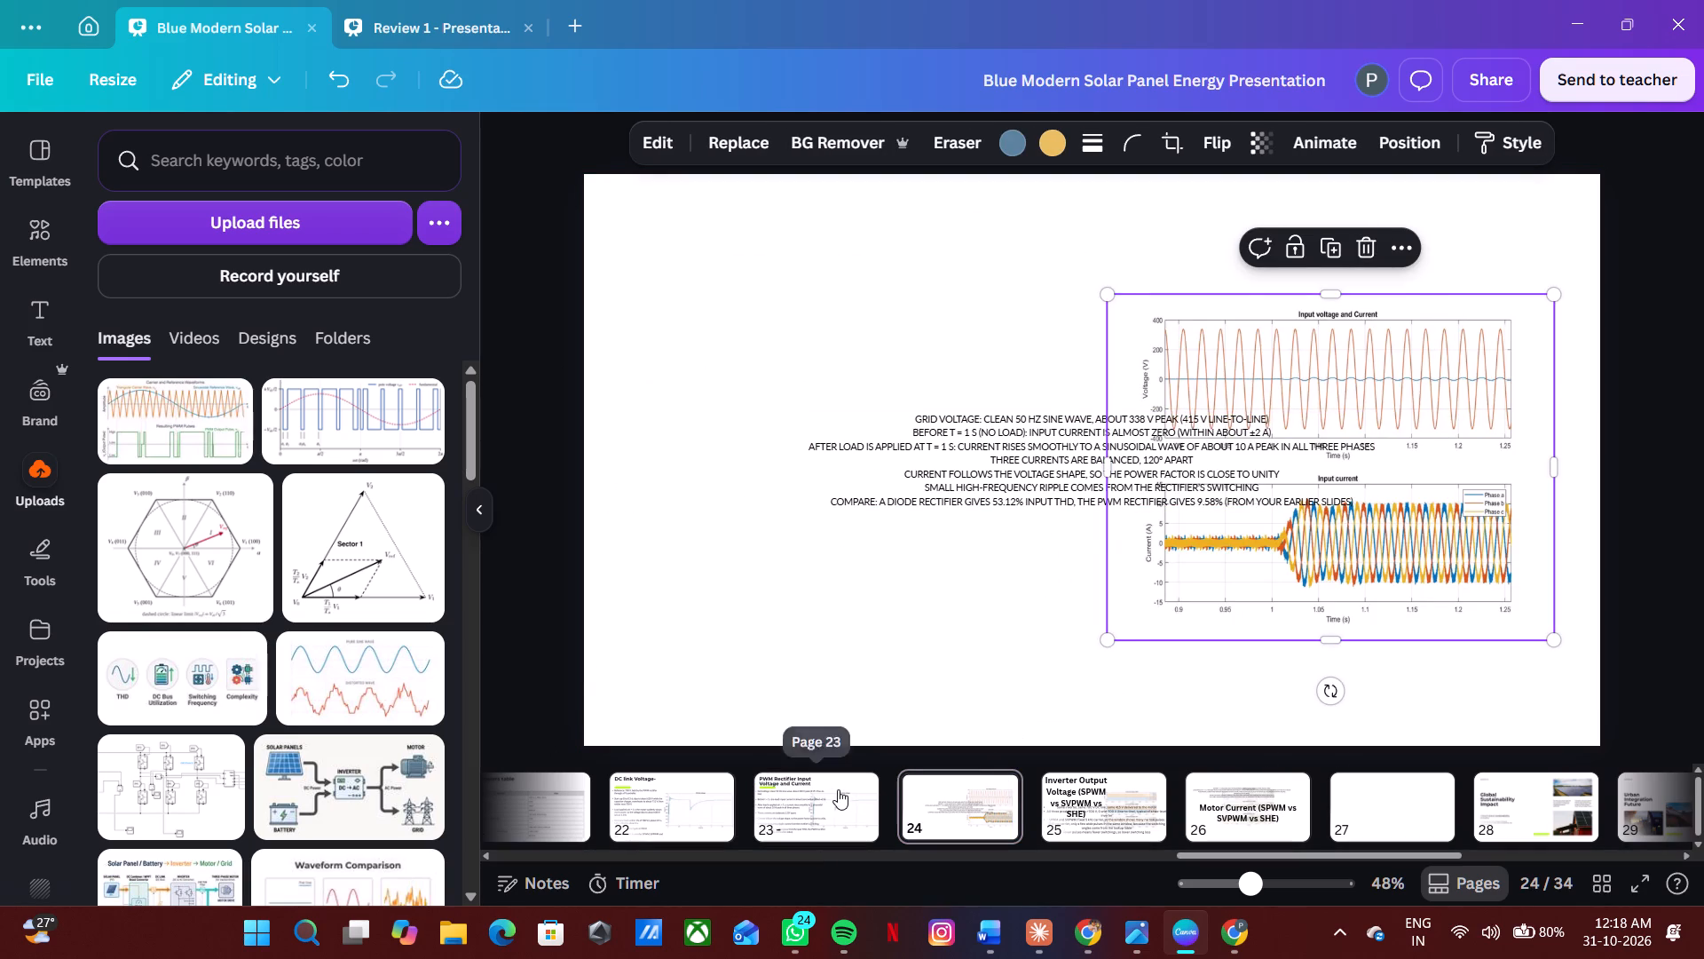
pyautogui.hotkey('ctrl', 'v')
pyautogui.moveTo(1277, 540); pyautogui.dragTo(1253, 583)
pyautogui.click(1250, 387)
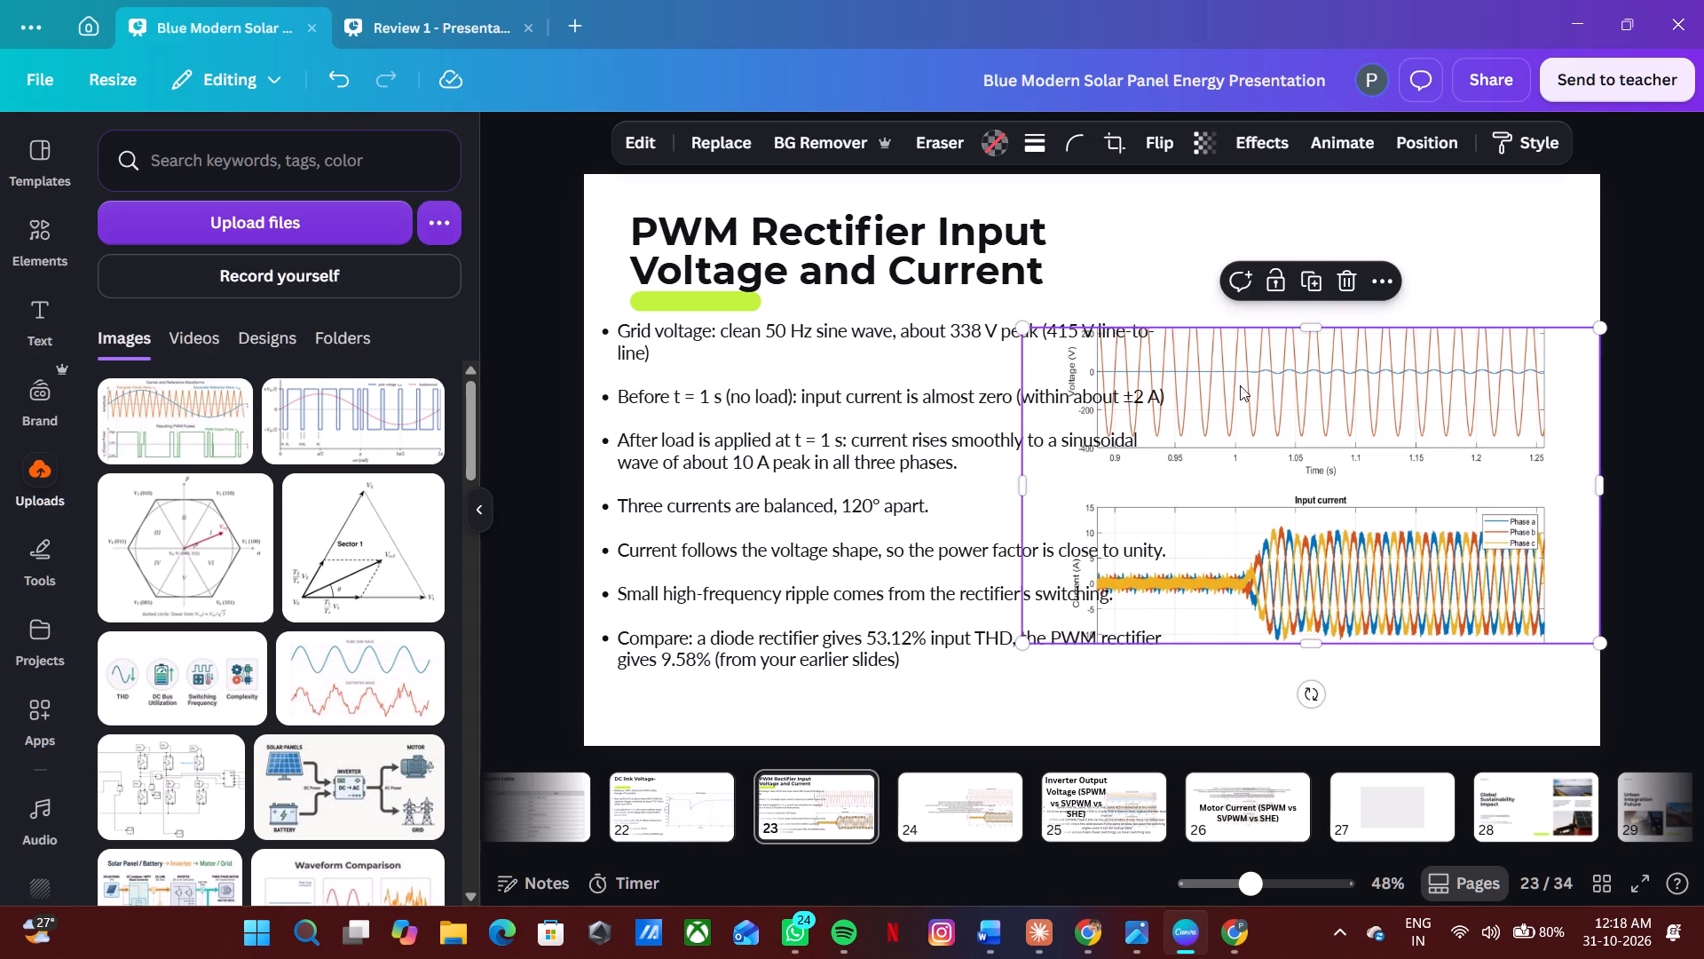
# Shrink the input voltage and current graph, extend its frame upward to uncover the cropped top, and place it beside the bullets.
pyautogui.moveTo(1021, 331); pyautogui.dragTo(1199, 379)
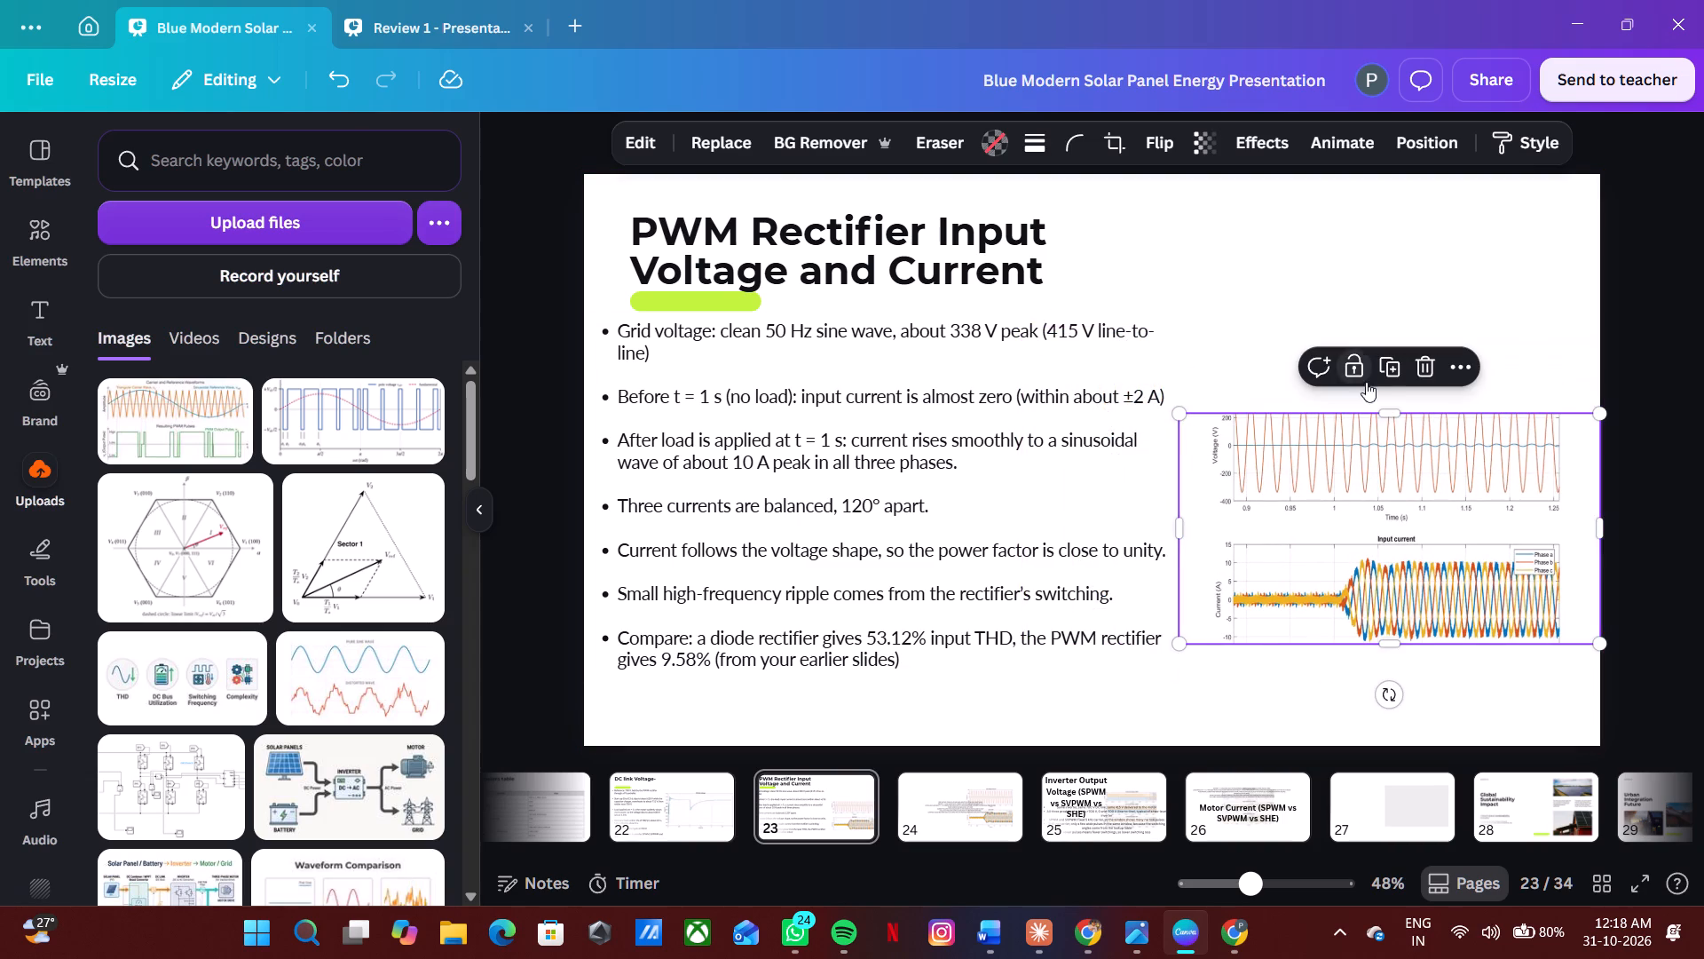
pyautogui.moveTo(1384, 411); pyautogui.dragTo(1379, 300)
pyautogui.moveTo(1353, 476); pyautogui.dragTo(1328, 461)
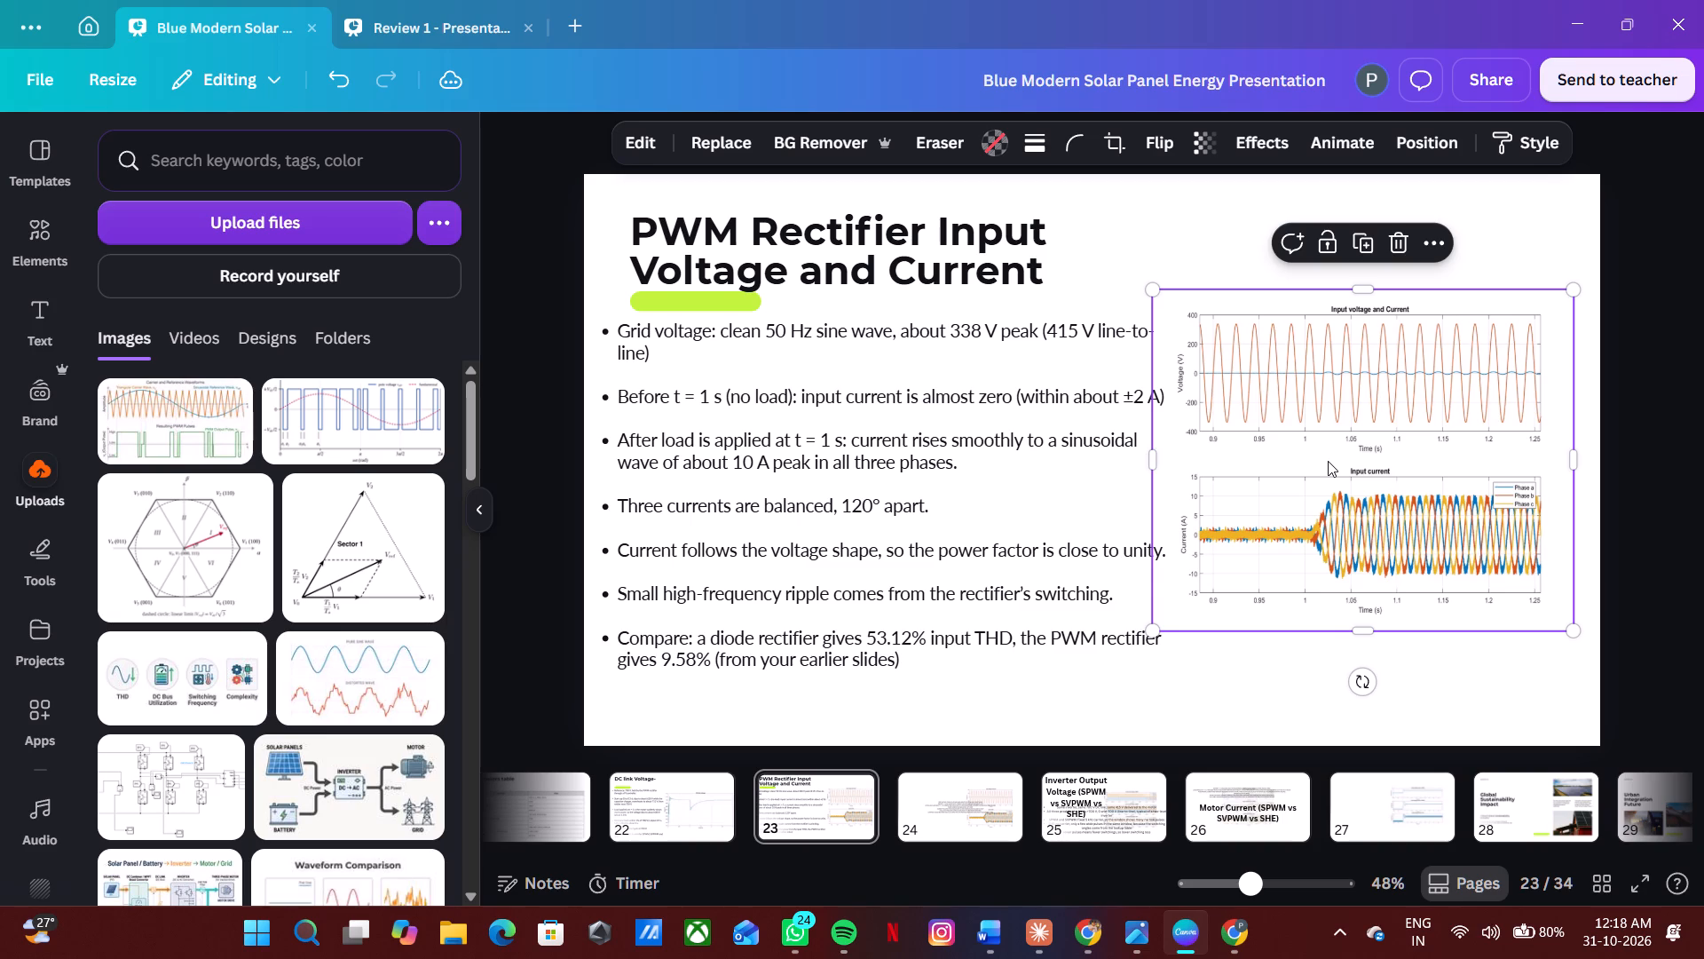
pyautogui.click(1700, 416)
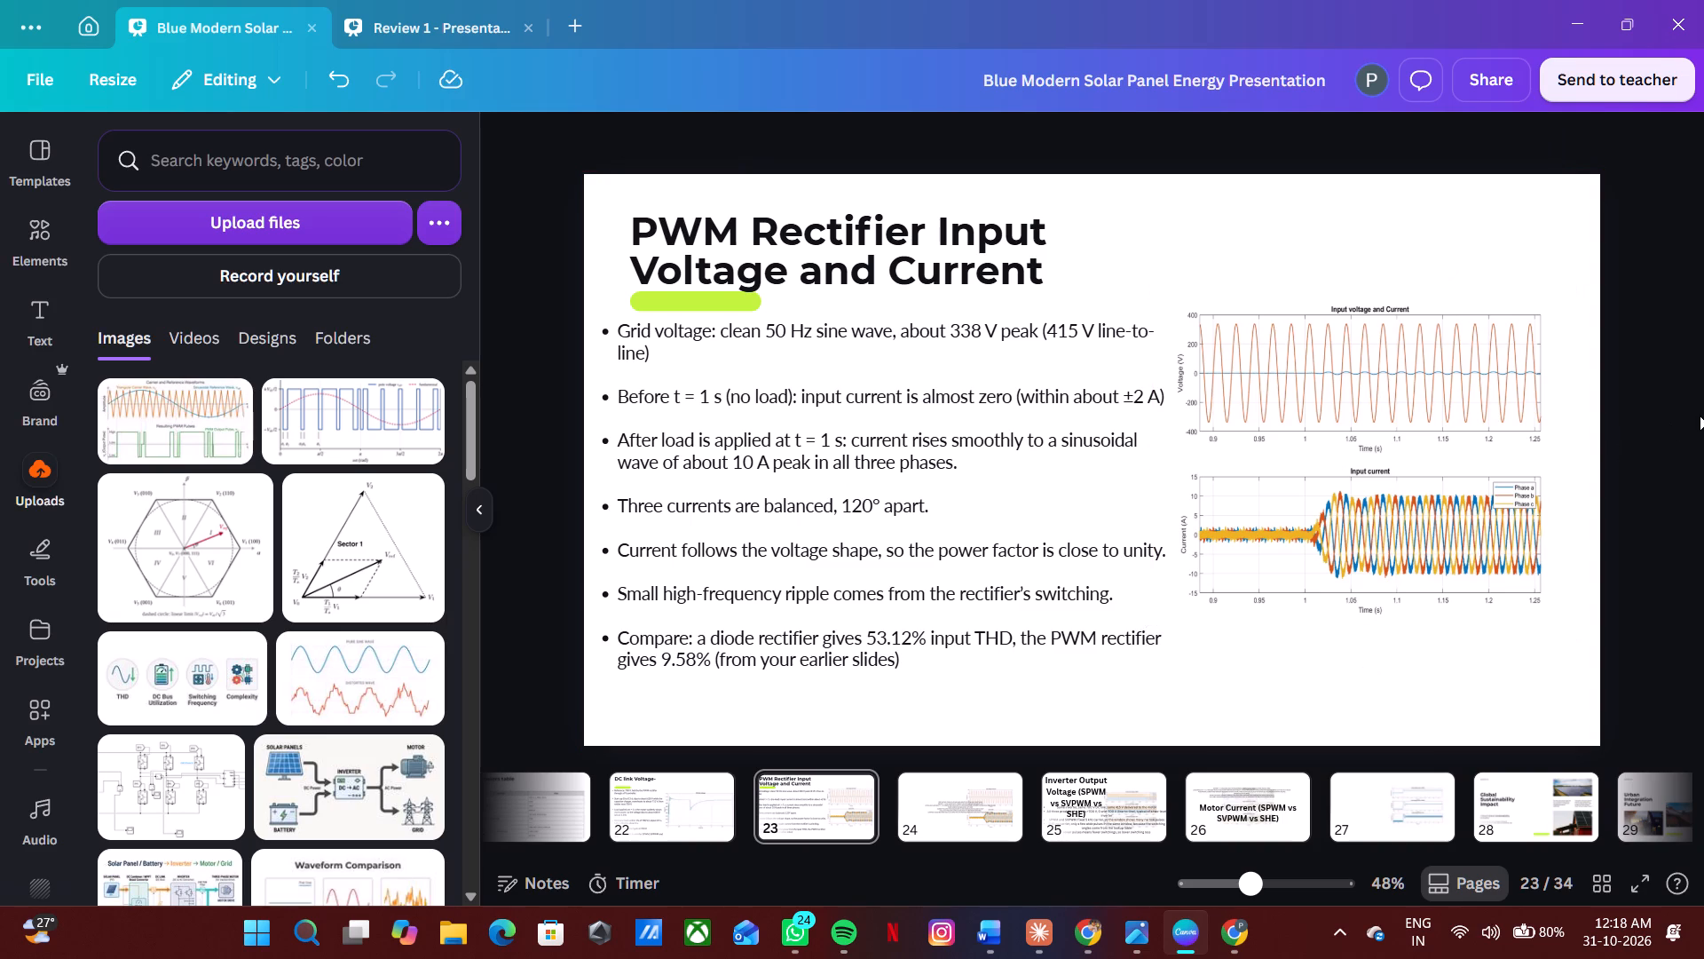
# Narrow the bullet text box to leave clear space before the graph.
pyautogui.click(1064, 586)
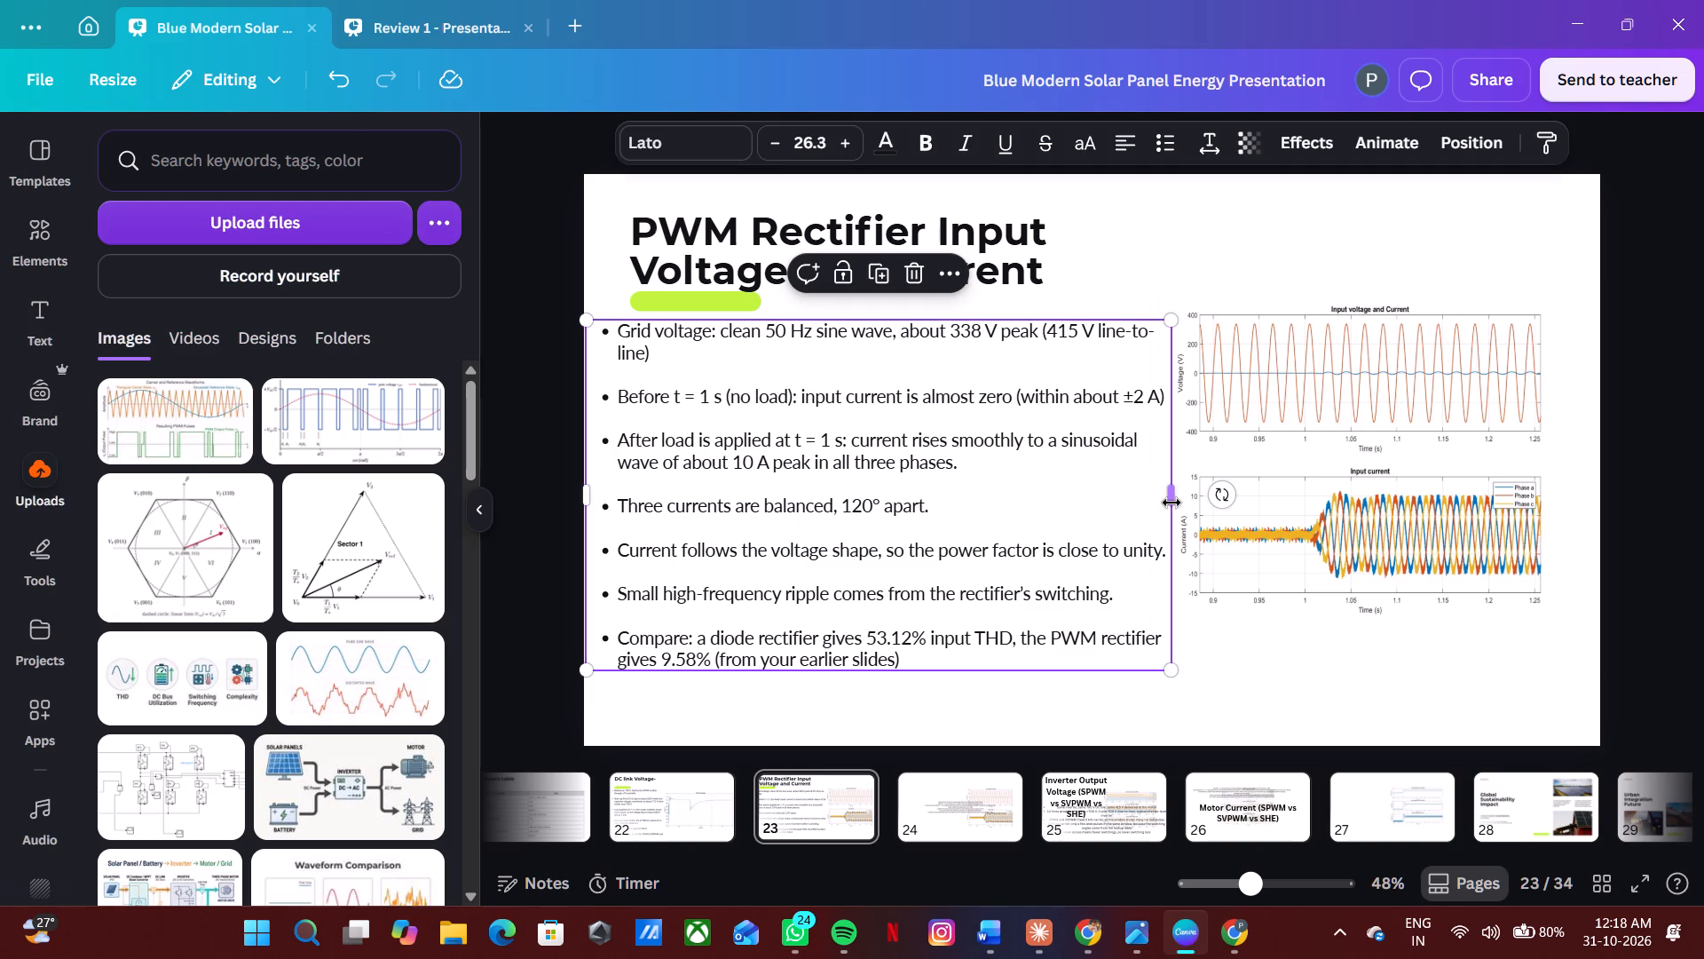
pyautogui.moveTo(1172, 502); pyautogui.dragTo(1113, 498)
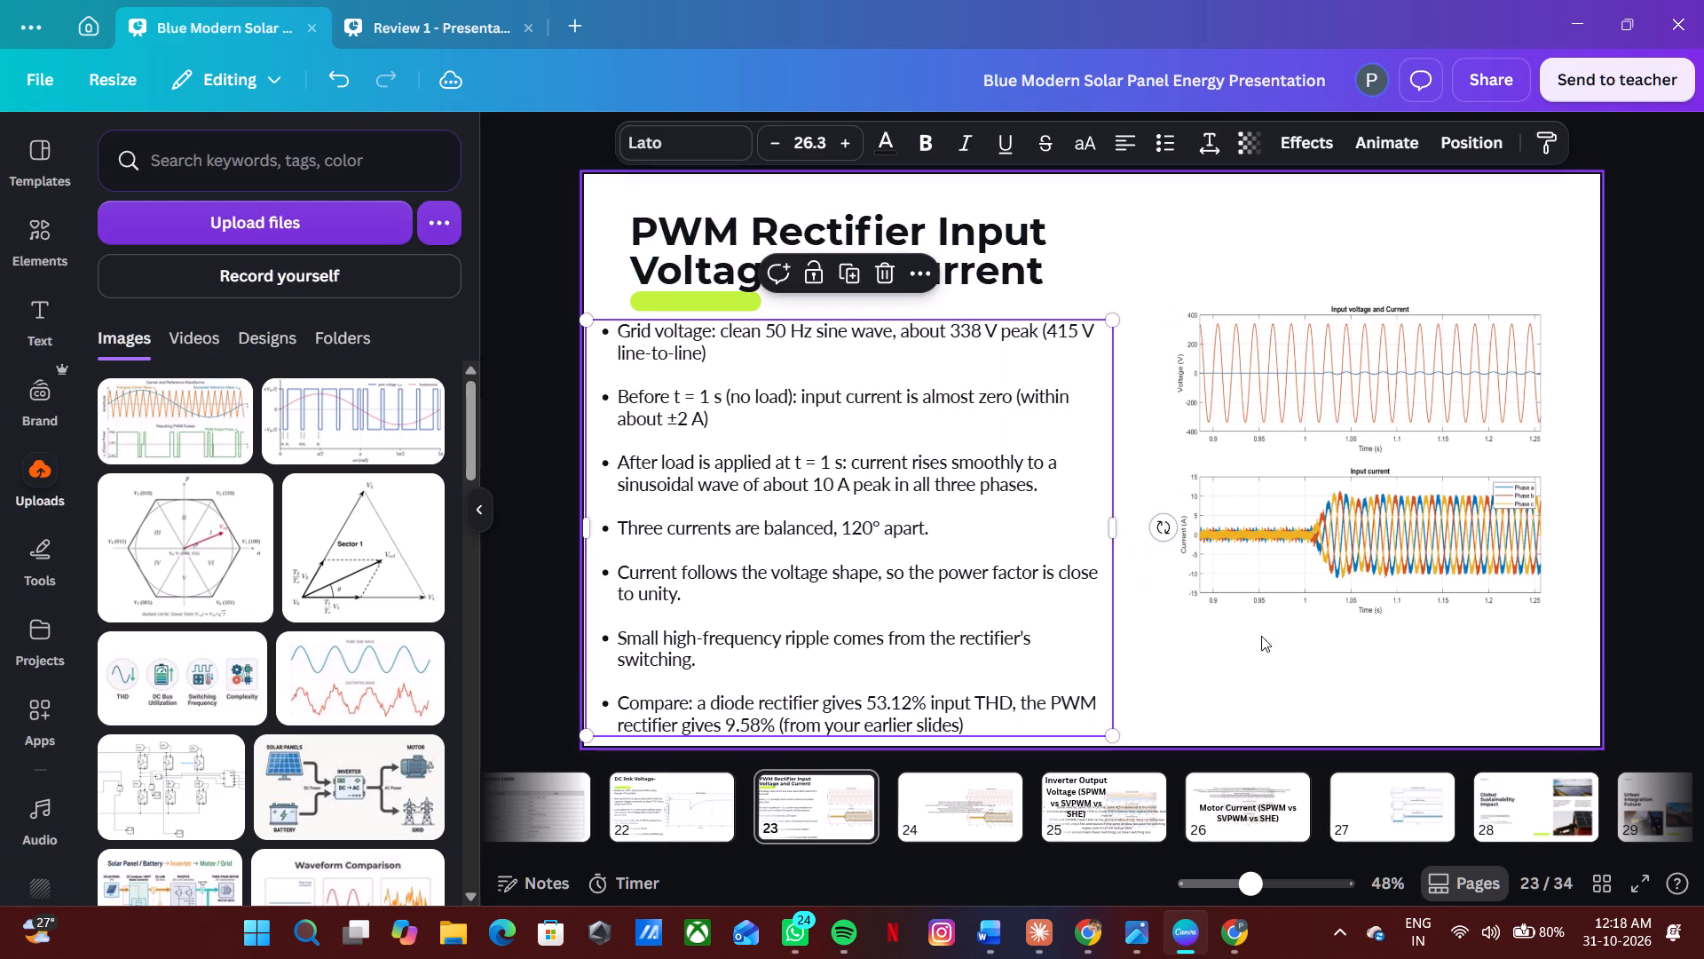
# Enlarge the input voltage and current graph and position it in the free space beside the bullets.
pyautogui.click(1284, 643)
pyautogui.click(1300, 539)
pyautogui.moveTo(1156, 628); pyautogui.dragTo(1081, 740)
pyautogui.moveTo(1384, 548); pyautogui.dragTo(1398, 515)
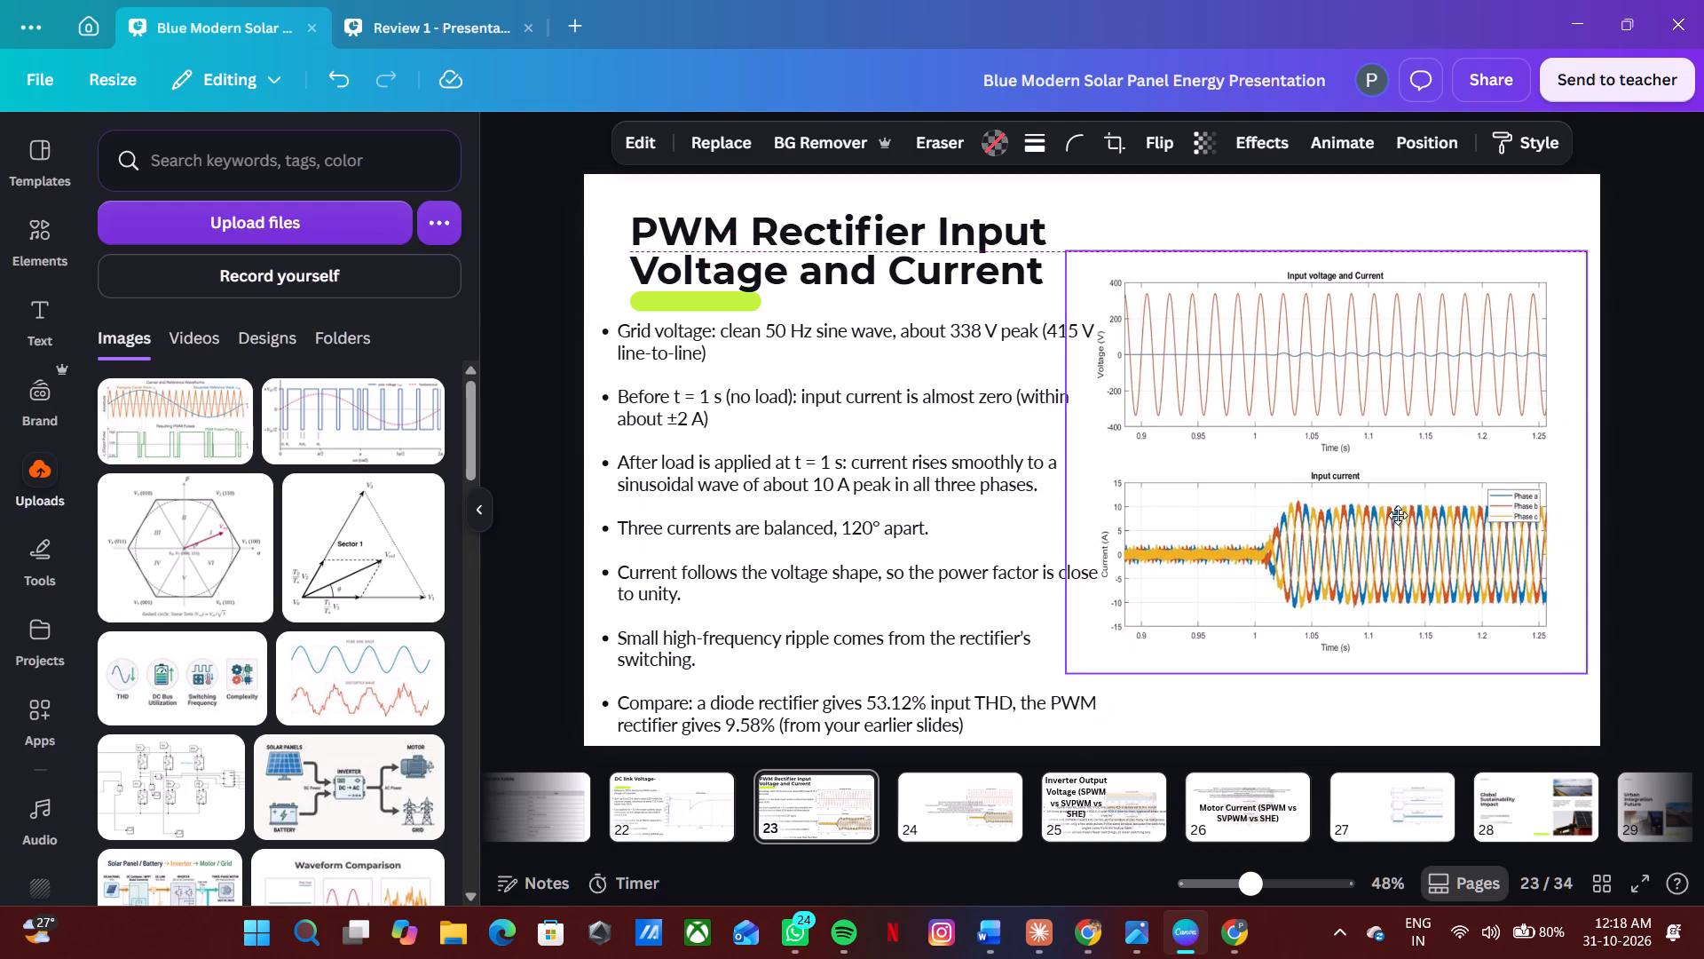
pyautogui.moveTo(1398, 515); pyautogui.dragTo(1424, 517)
pyautogui.click(1703, 408)
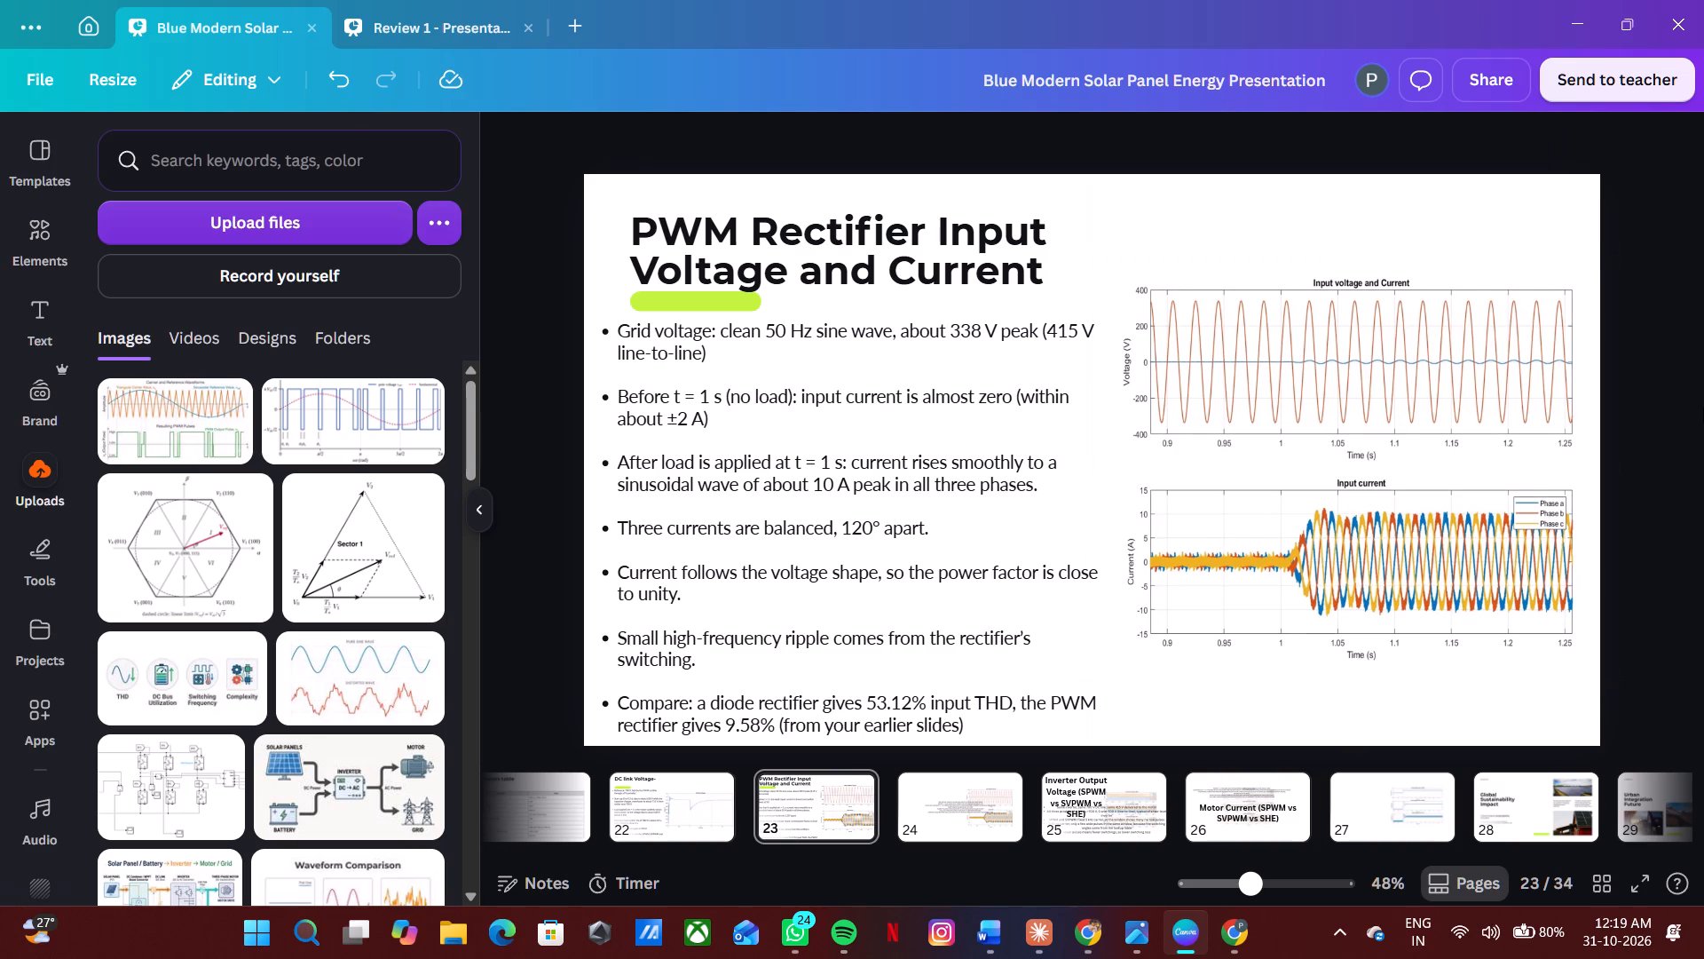
# Compare the title placement with the previous slide and move the PWM Rectifier title slightly up, away from the green bar.
pyautogui.press('Left')
pyautogui.press('Right')
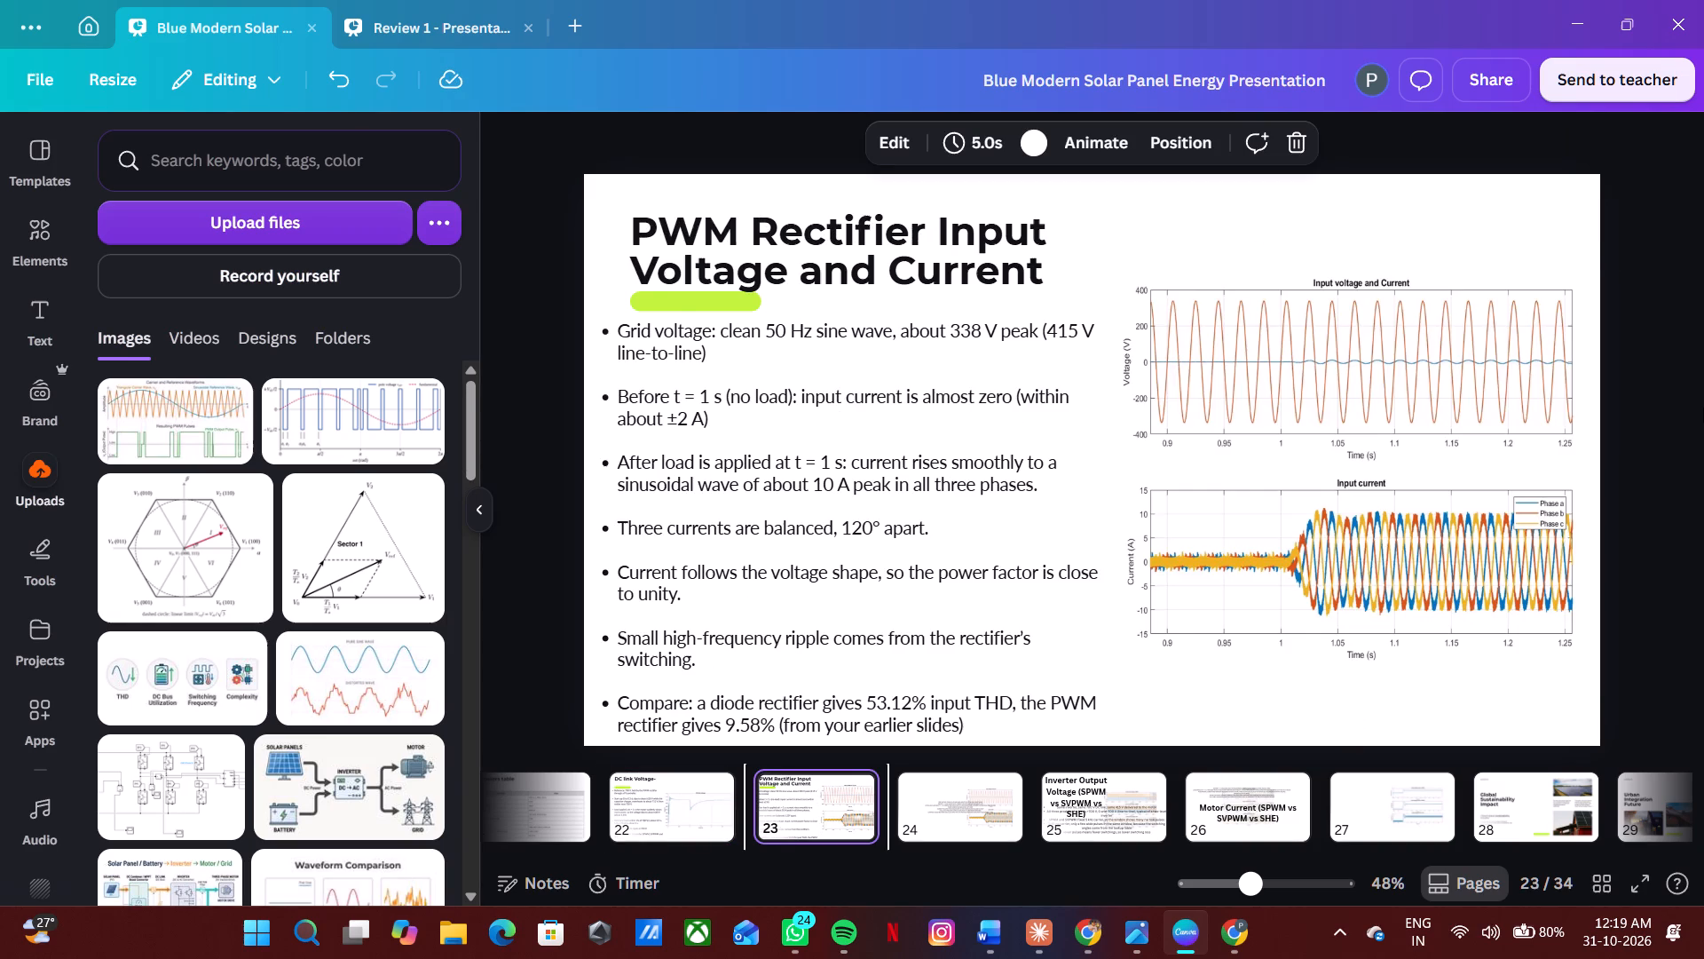
pyautogui.press('Left')
pyautogui.press('Right')
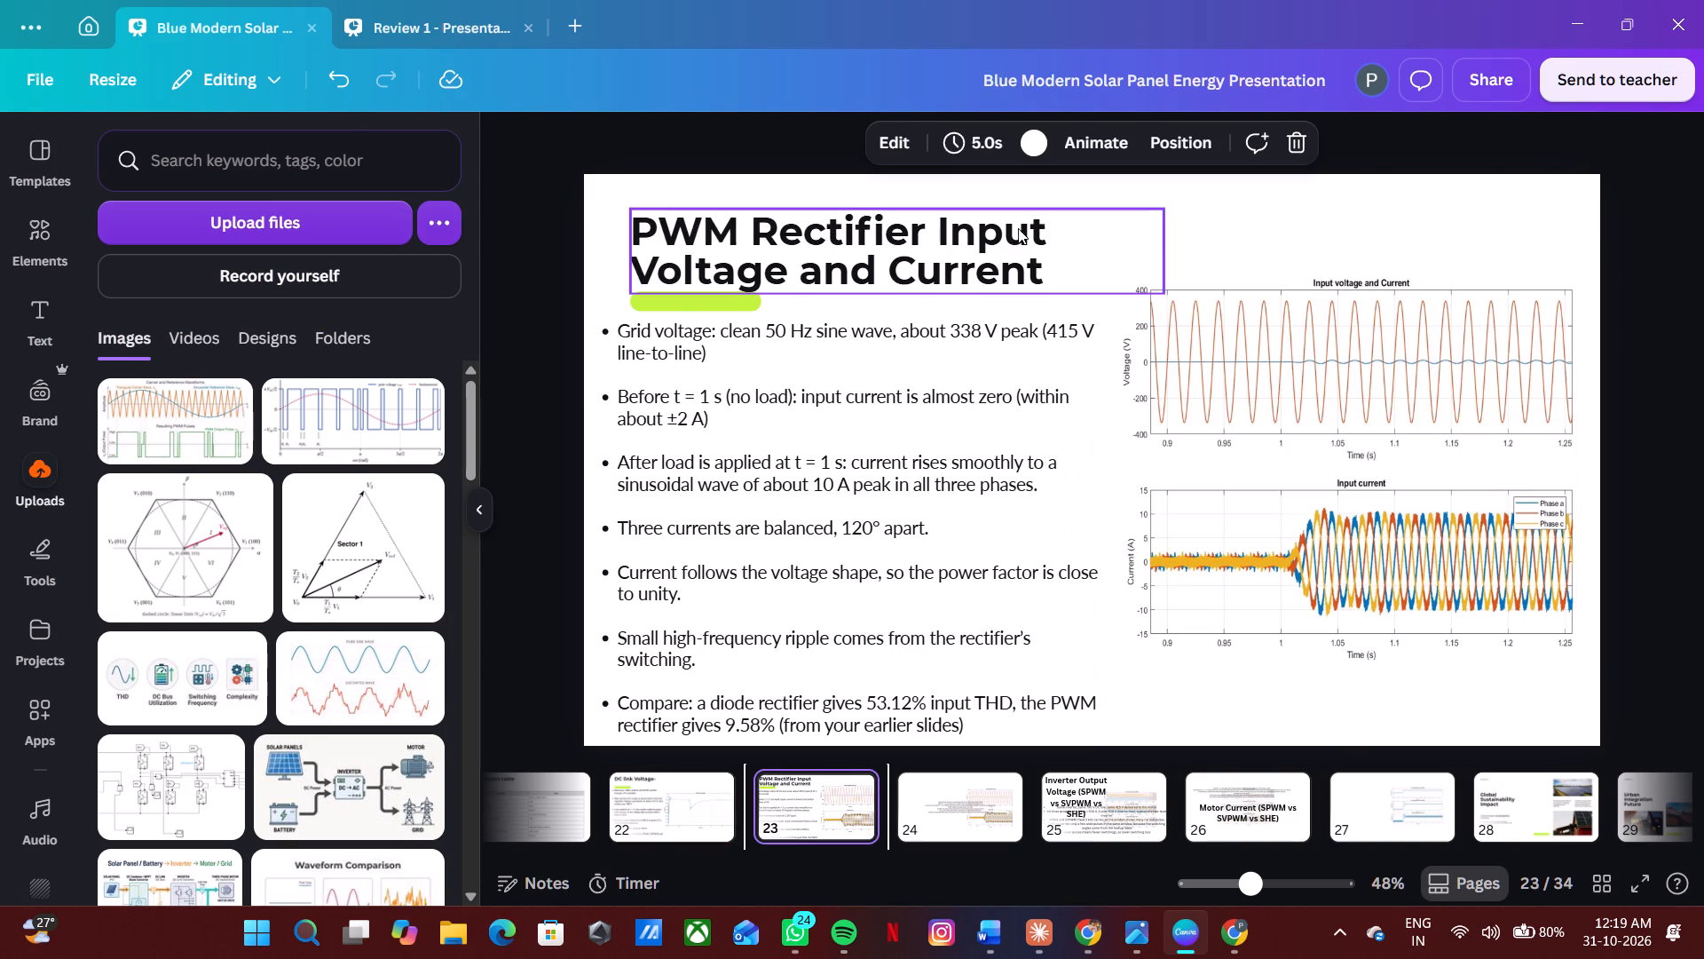
pyautogui.moveTo(1018, 228); pyautogui.dragTo(1007, 219)
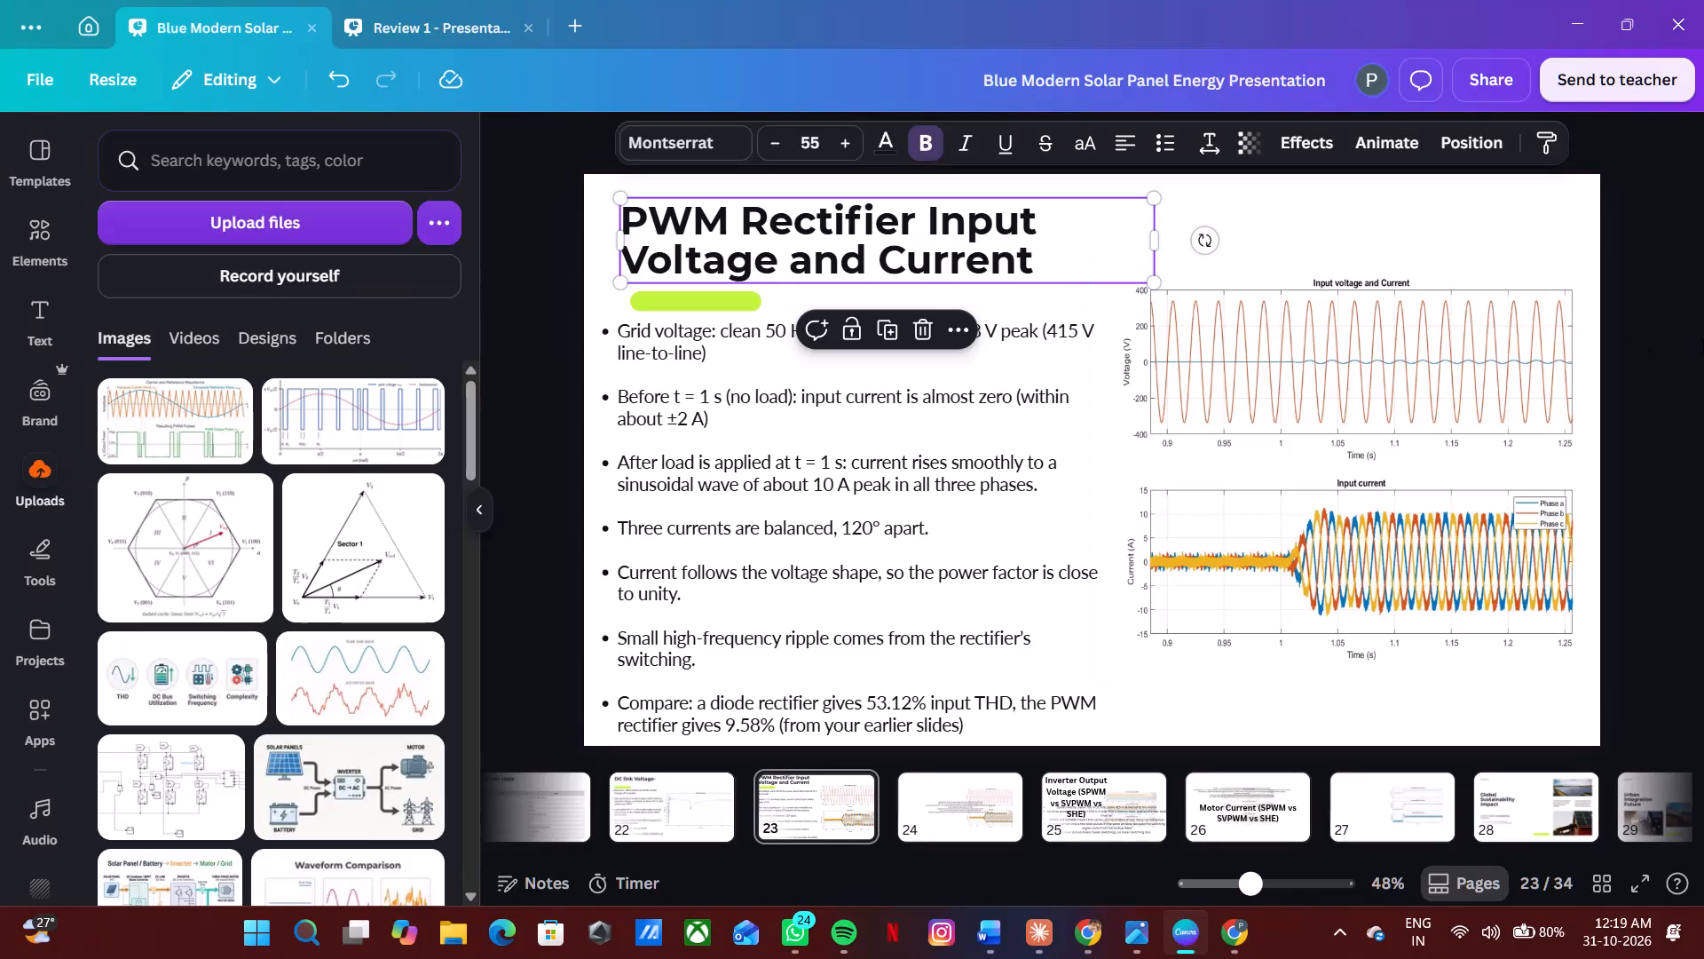
pyautogui.click(1703, 338)
# On the DC link Voltage slide, move the green accent bar up closer to the title.
pyautogui.press('Left')
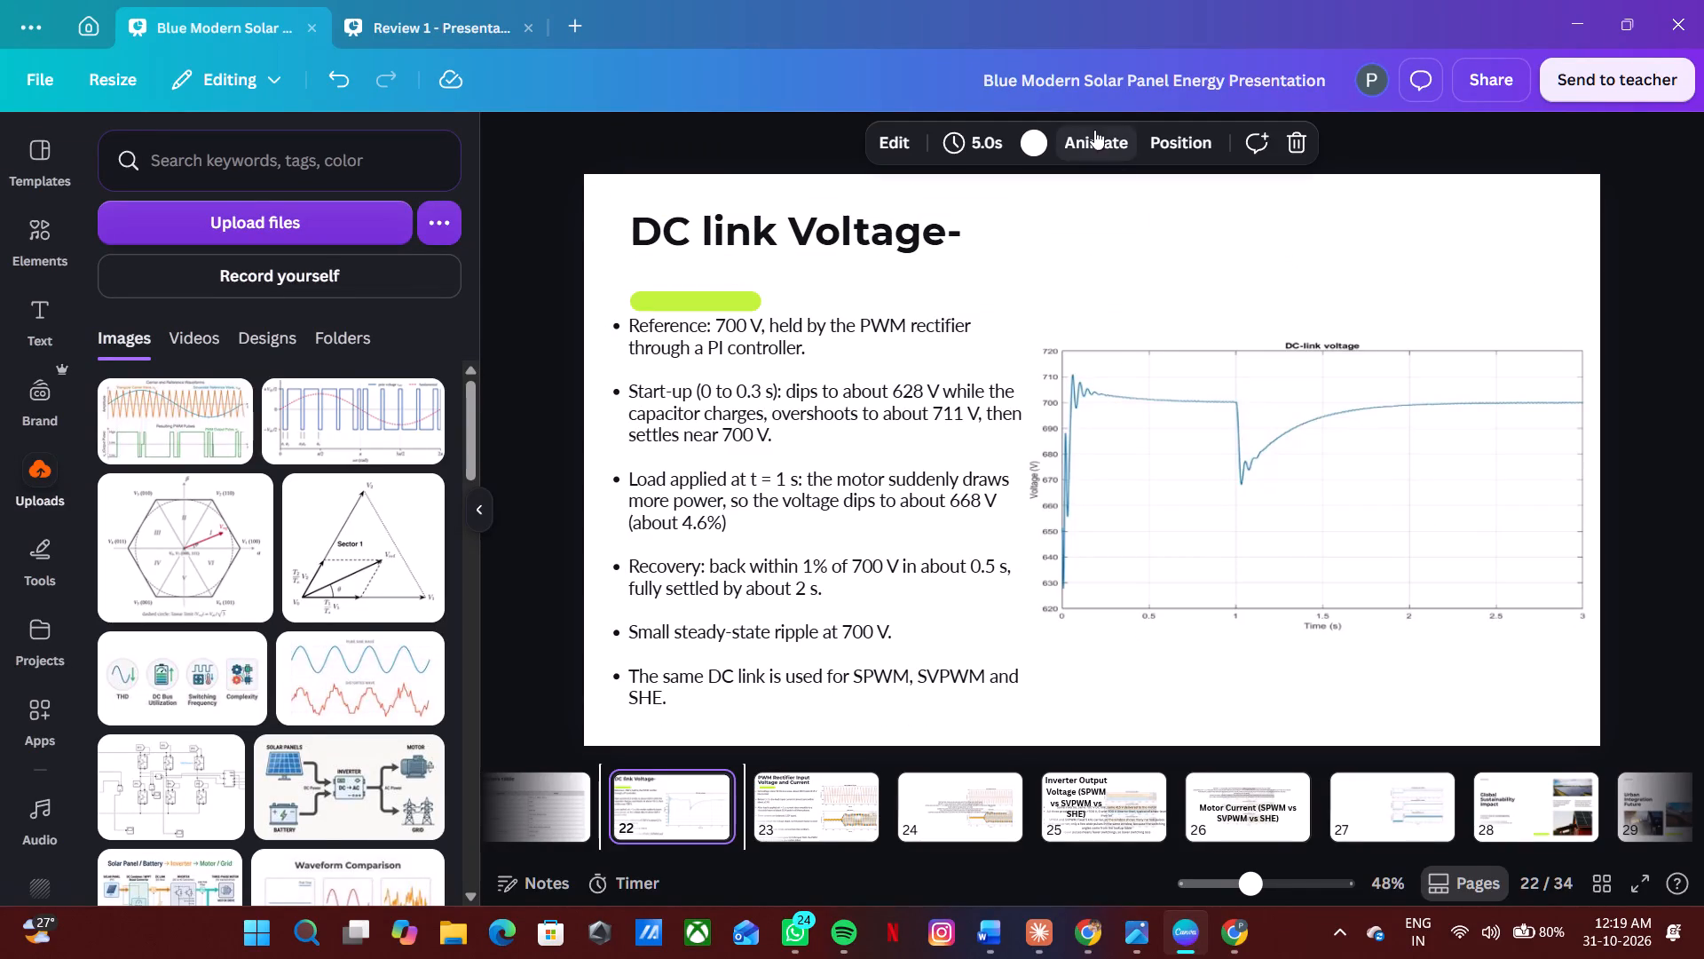
pyautogui.moveTo(649, 311); pyautogui.dragTo(646, 296)
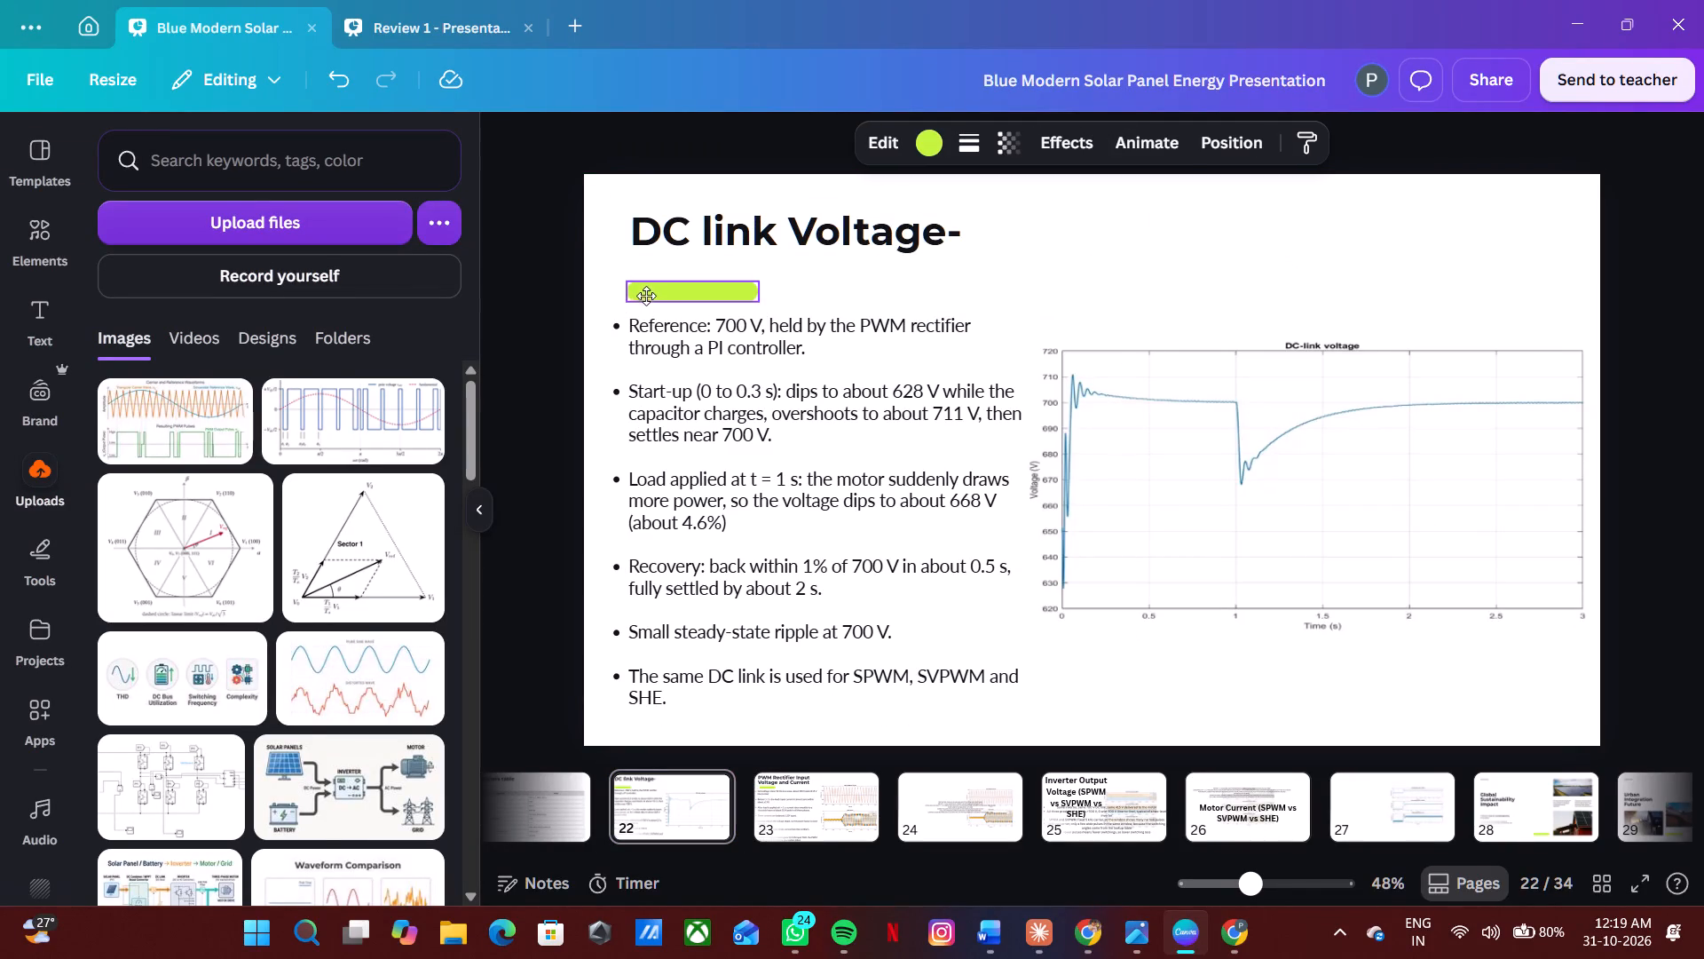
pyautogui.moveTo(646, 296); pyautogui.dragTo(648, 289)
pyautogui.click(1617, 332)
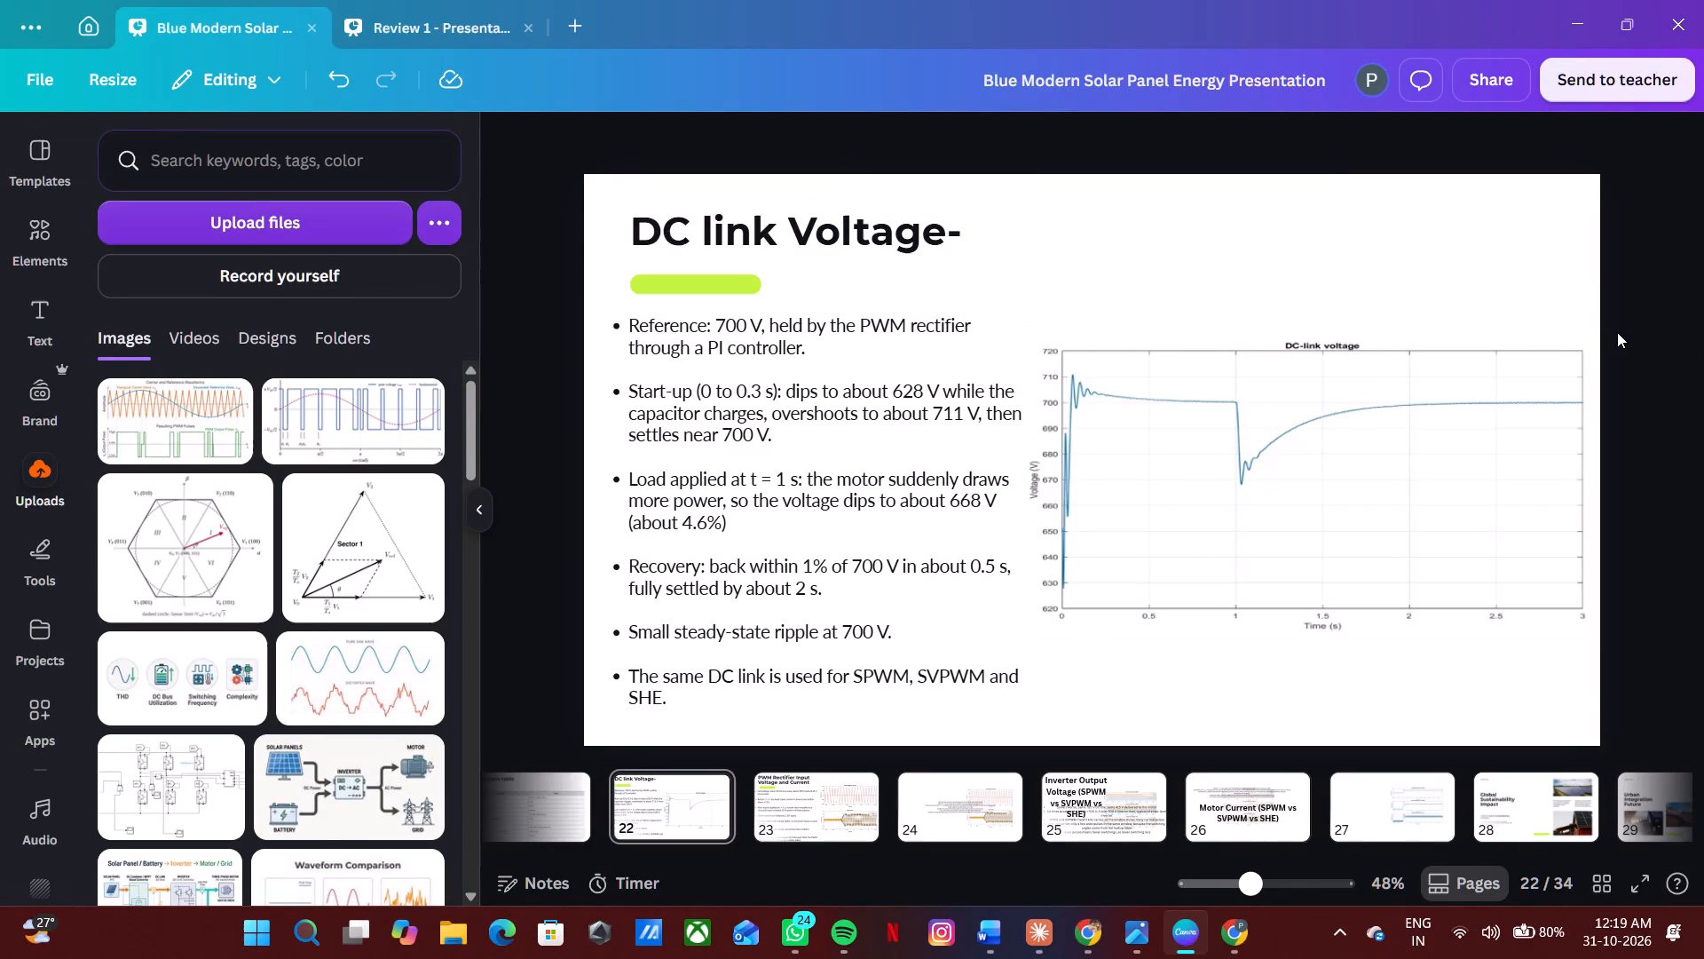
# Compare the title and accent bar placement across the Parameters table, DC link Voltage and PWM Rectifier slides.
pyautogui.press('Left')
pyautogui.press('Right')
pyautogui.press('Right')
pyautogui.press('Left')
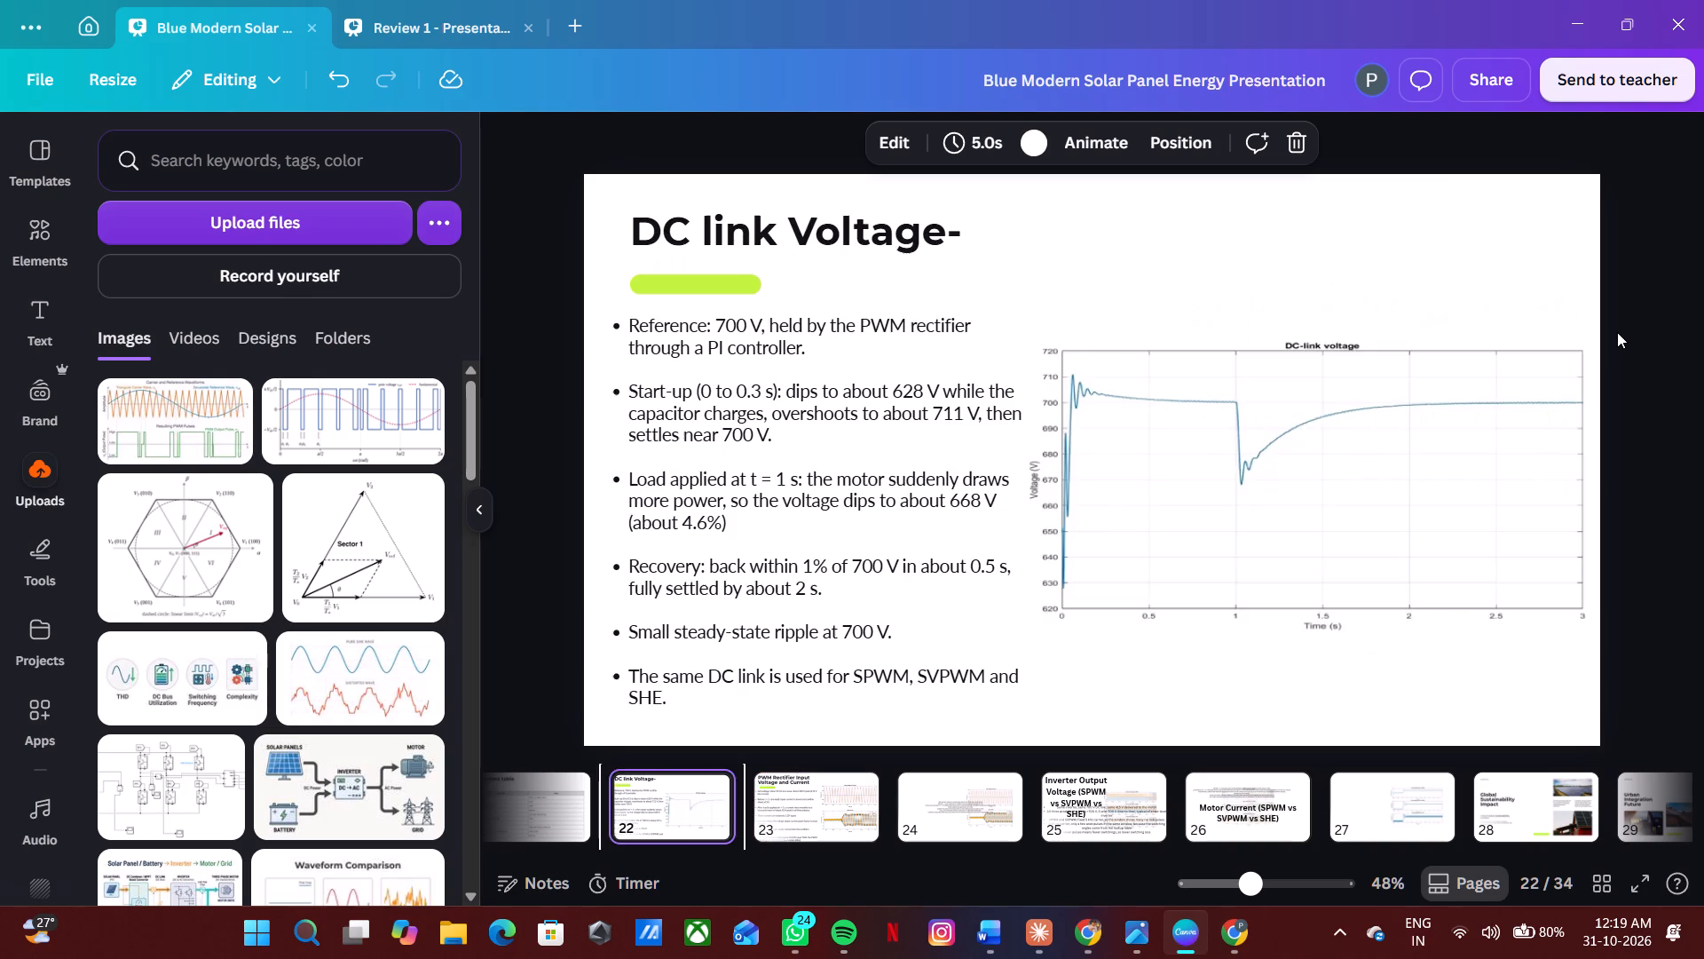
pyautogui.press('Right')
pyautogui.press('Right')
pyautogui.press('Left')
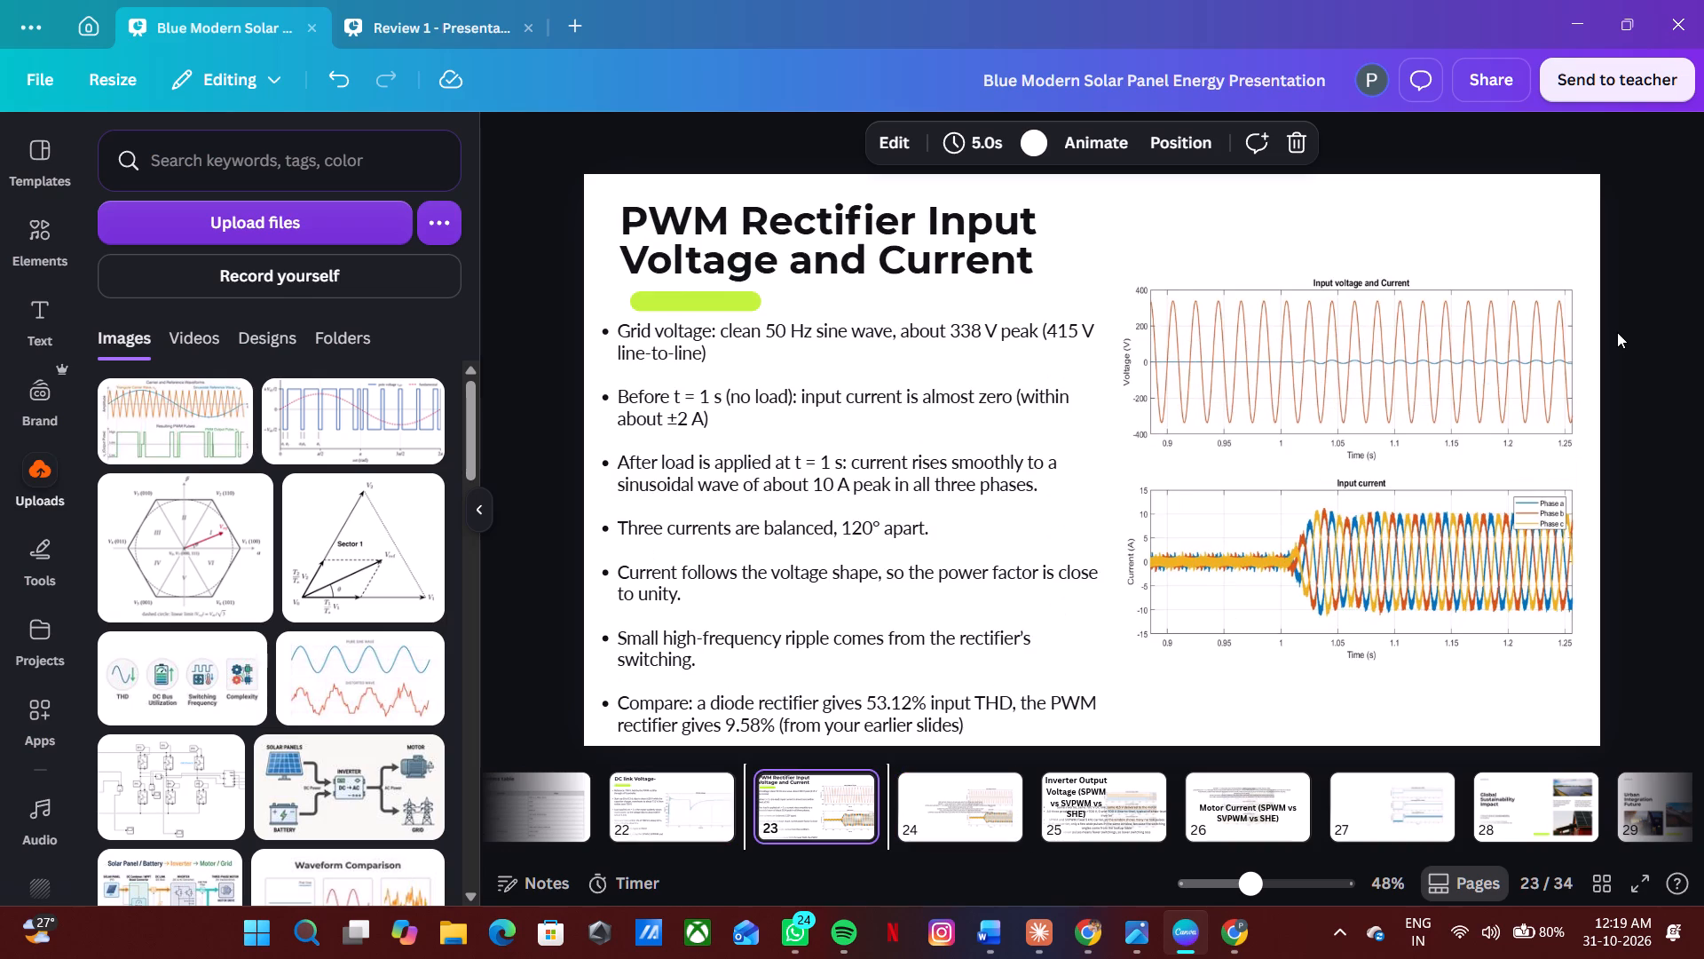
pyautogui.press('Left')
pyautogui.press('Left')
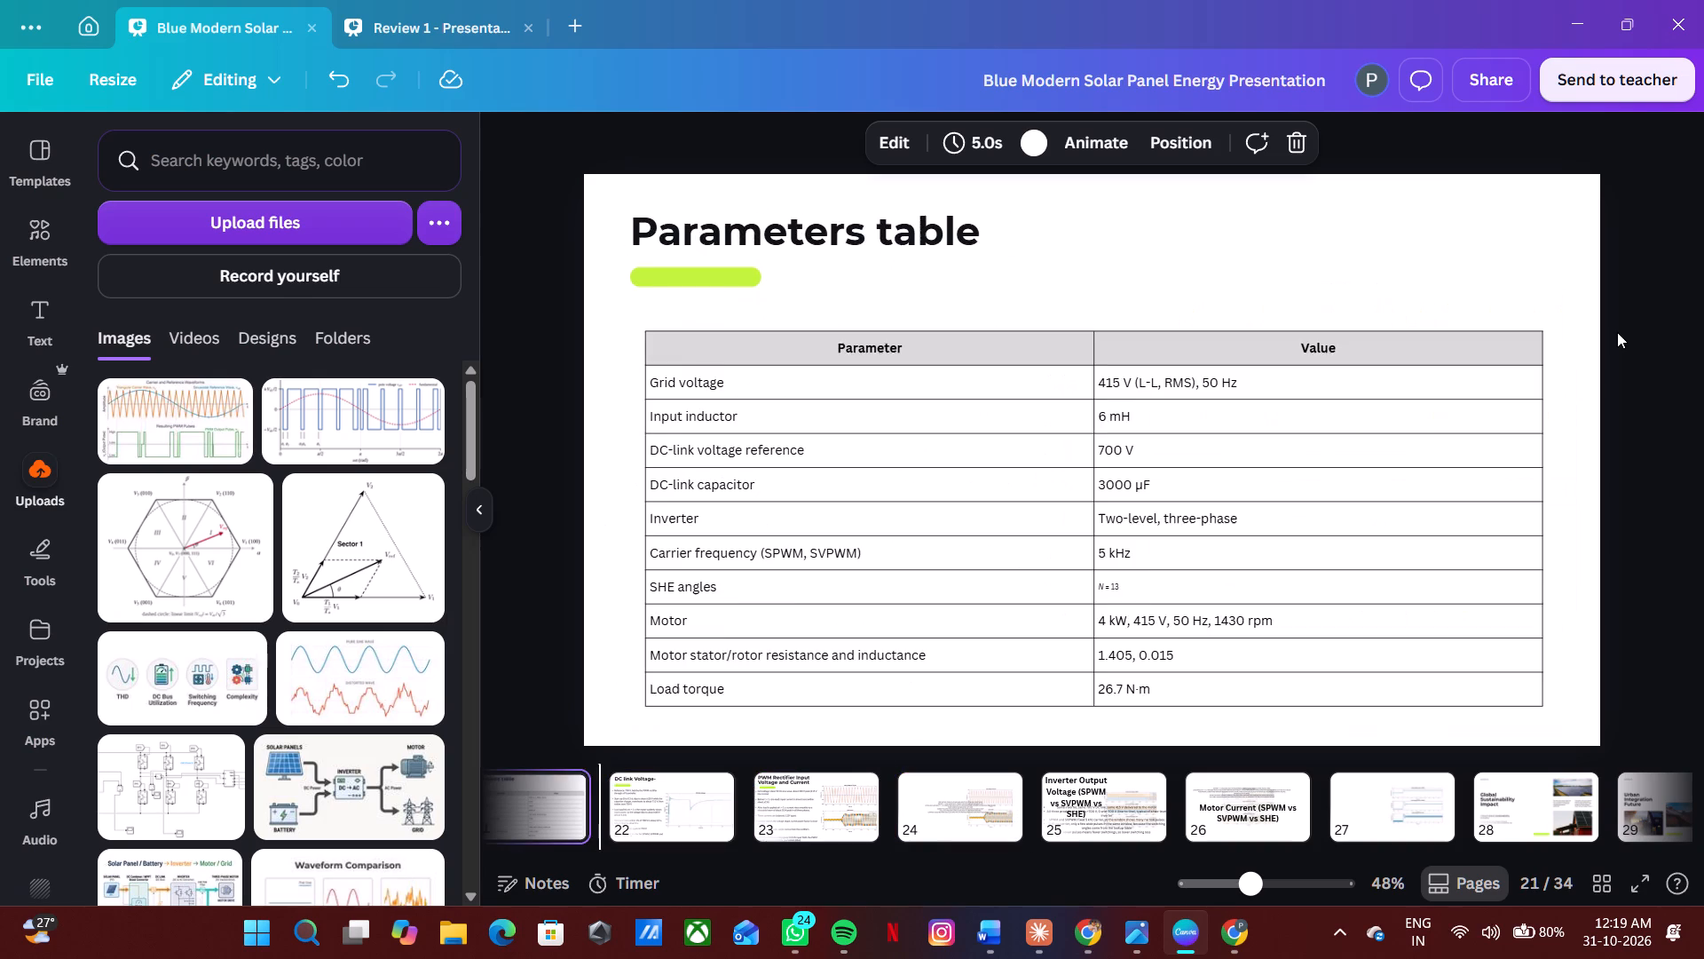
# Delete the old PWM rectifier slide that holds only the leftover uppercase description text.
pyautogui.press('Right')
pyautogui.press('Right')
pyautogui.press('Right')
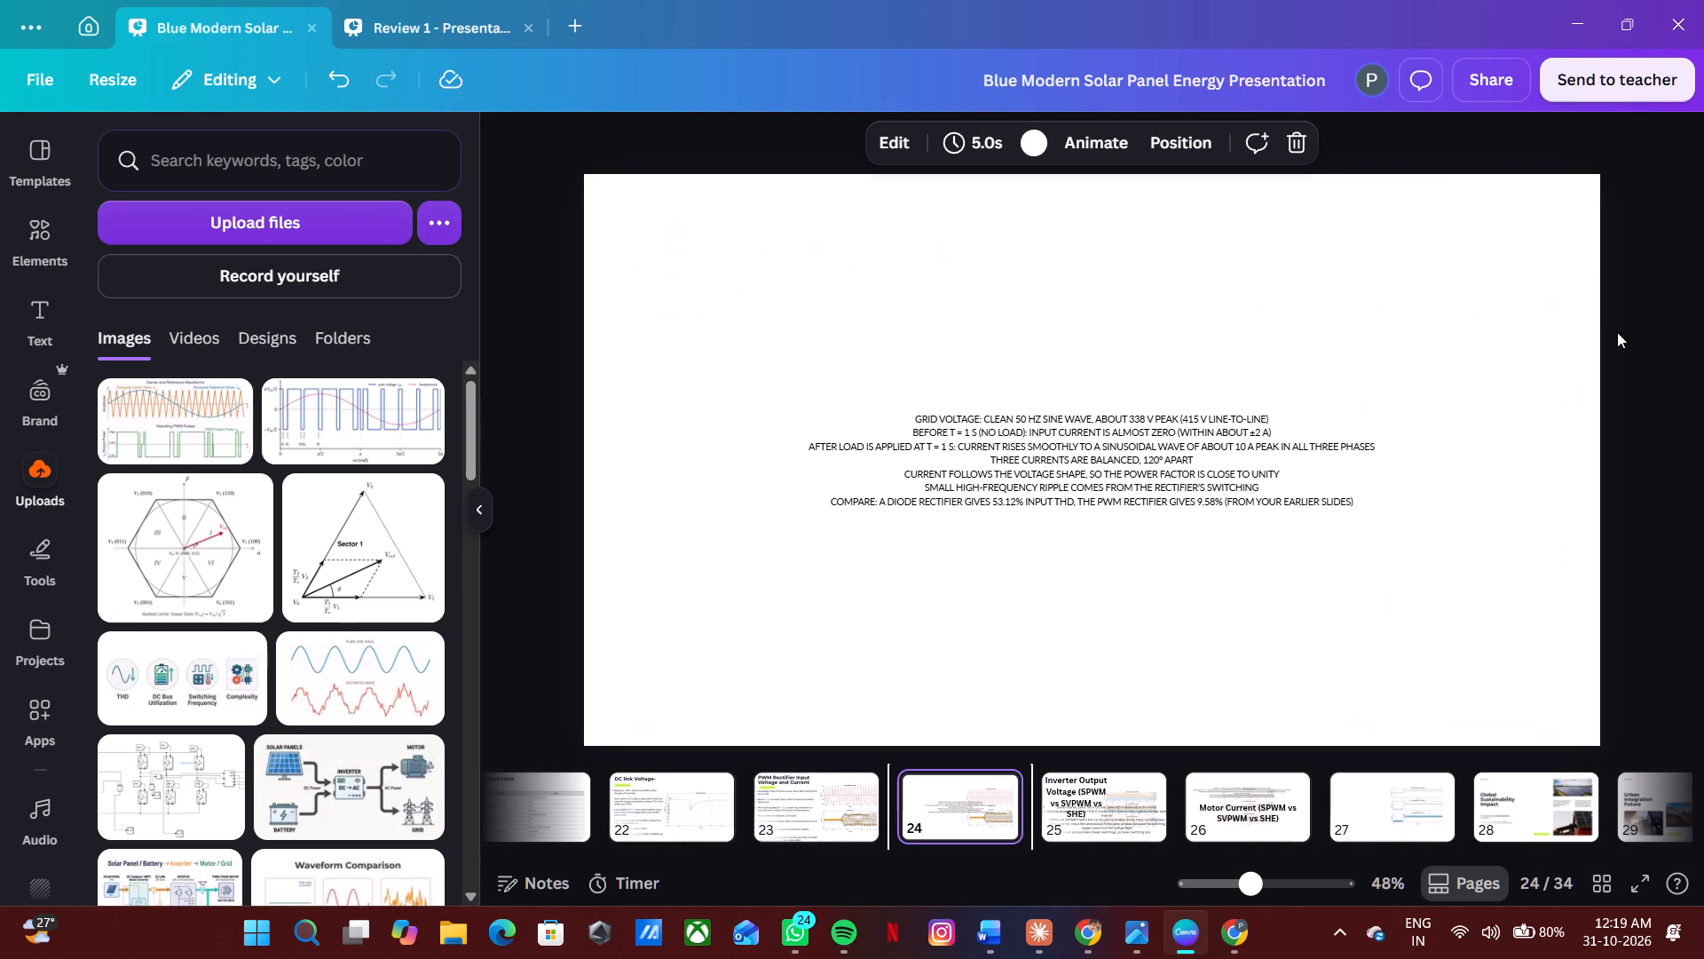
pyautogui.press('BackSpace')
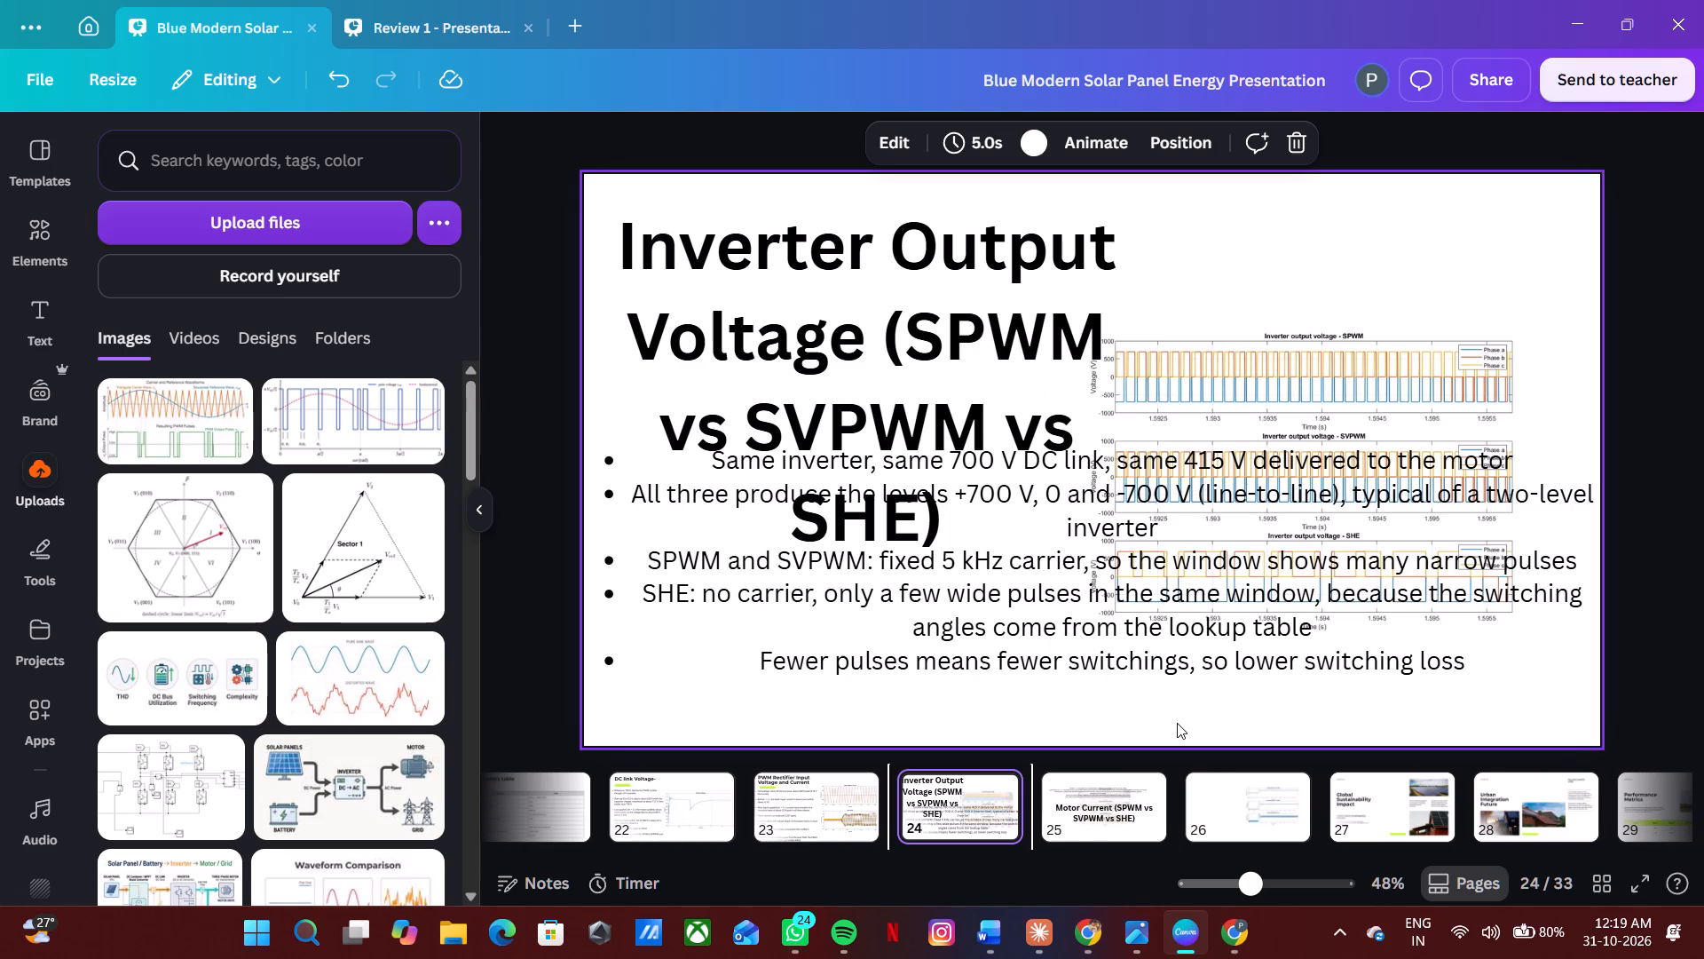
# Duplicate the finished PWM Rectifier Input Voltage and Current slide as the template for the following slide.
pyautogui.click(828, 795)
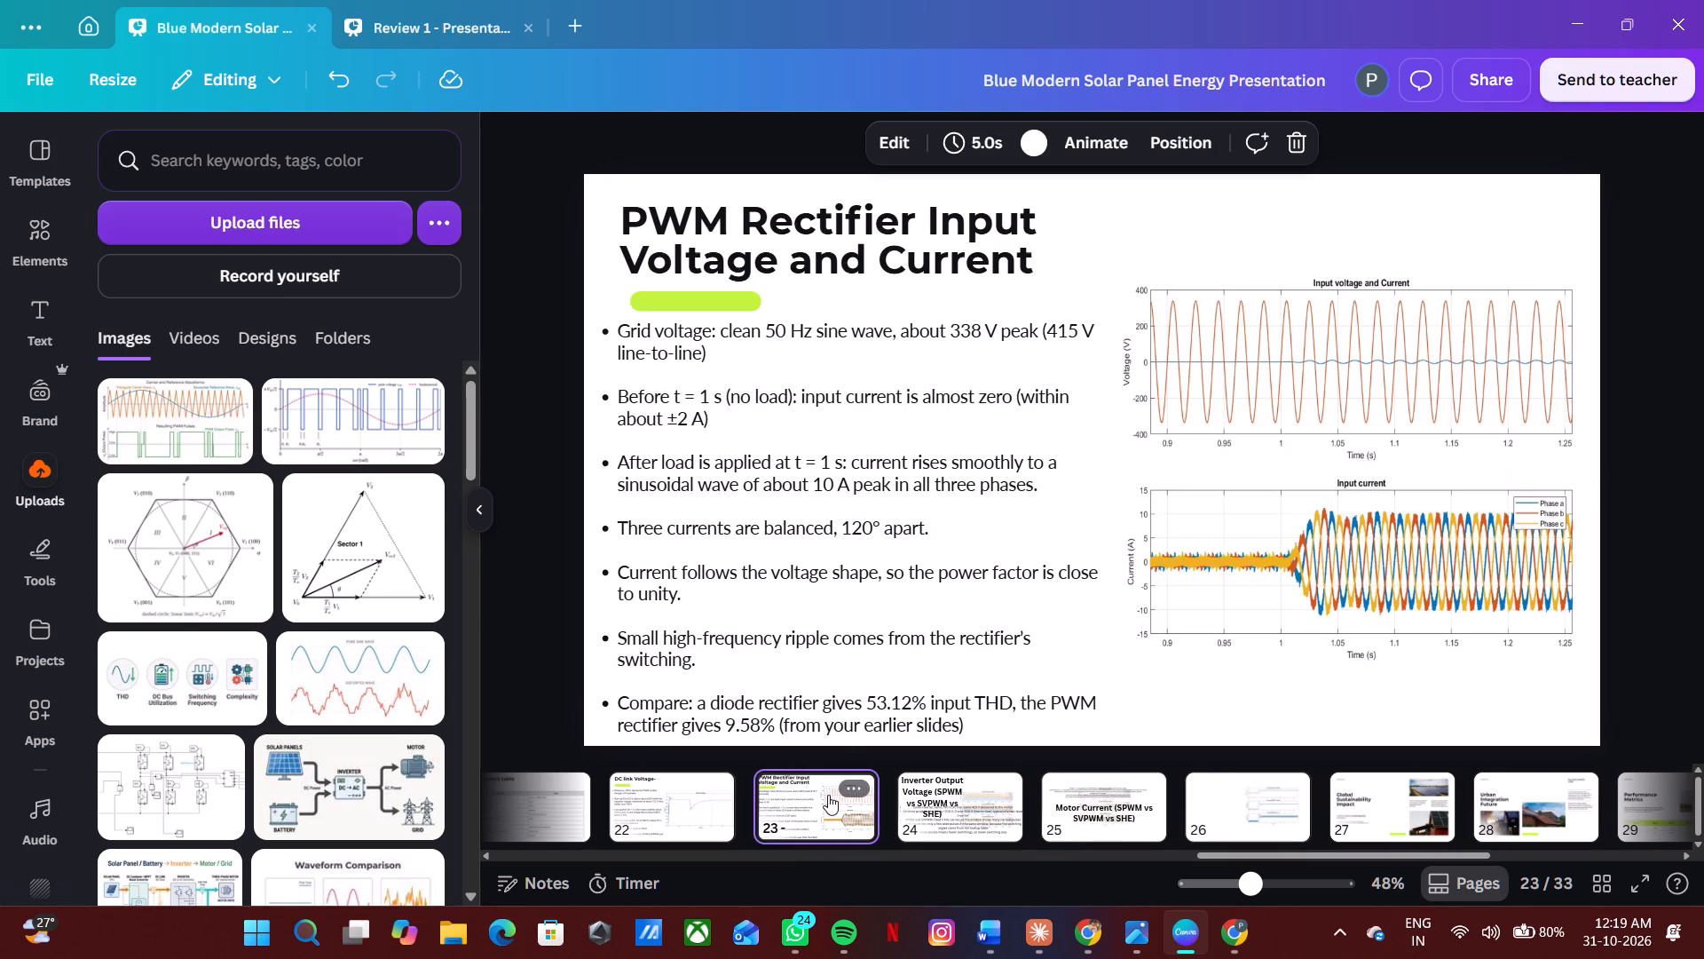
pyautogui.hotkey('ctrl', 'd')
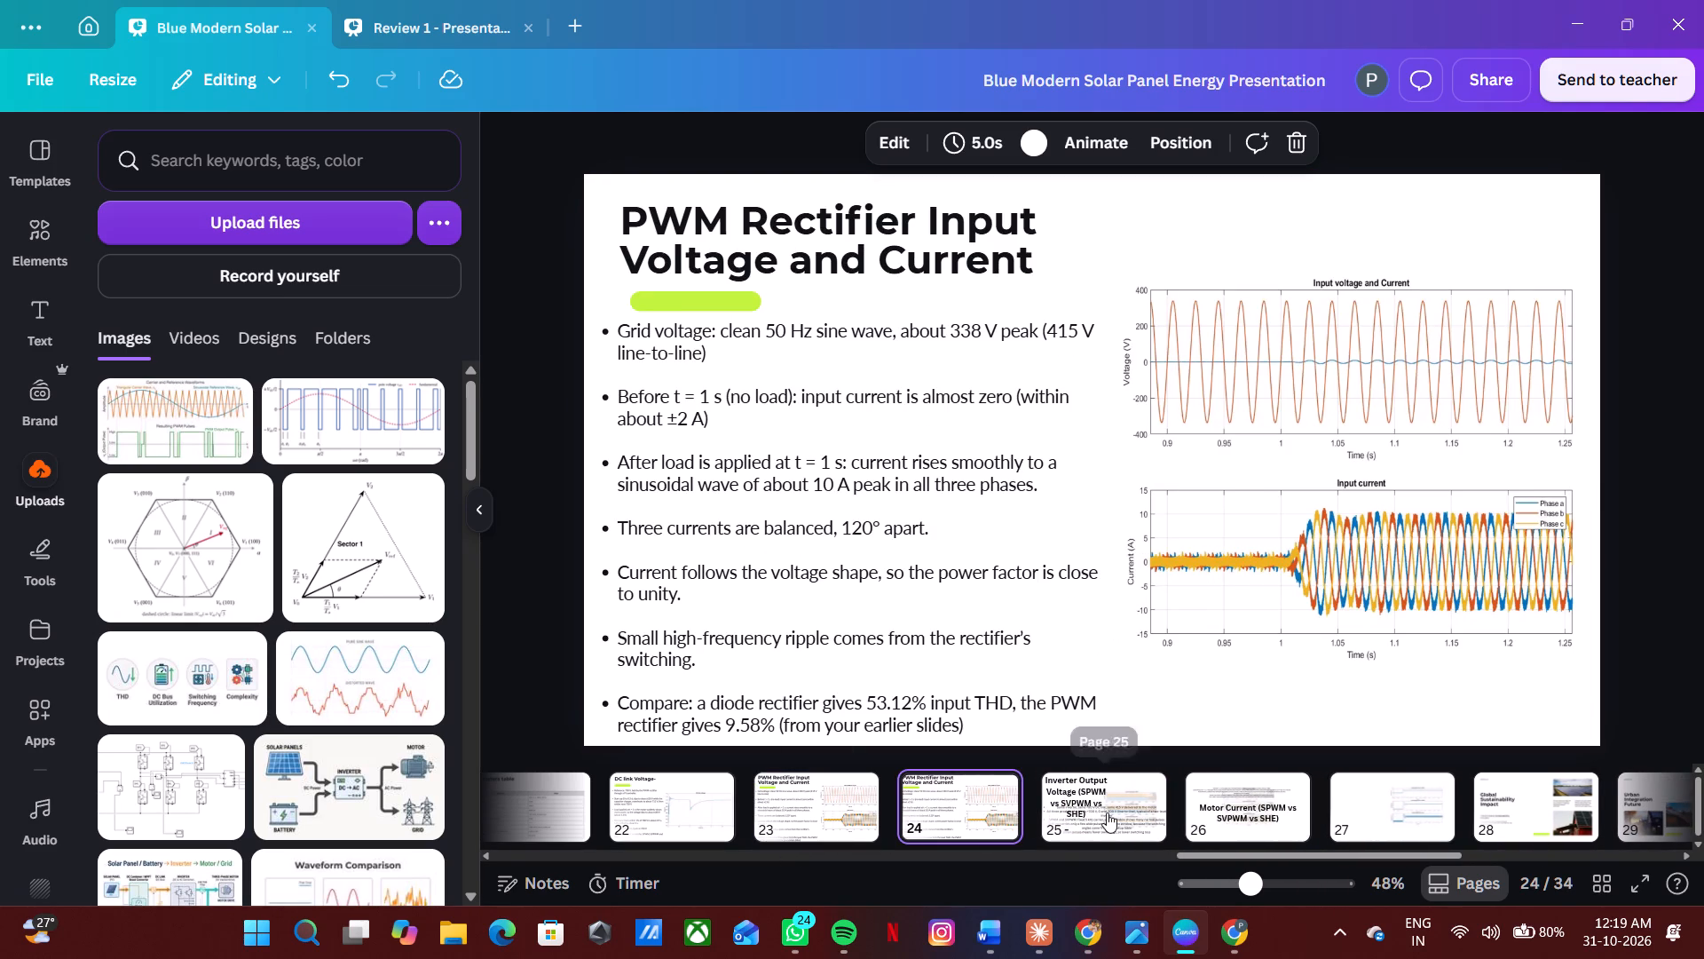
# Replace the duplicated slide's title with "Inverter Output Voltage (SPWM vs SVPWM vs SHE)" copied from the old inverter slide.
pyautogui.click(1107, 812)
pyautogui.click(1001, 361)
pyautogui.click(1001, 361)
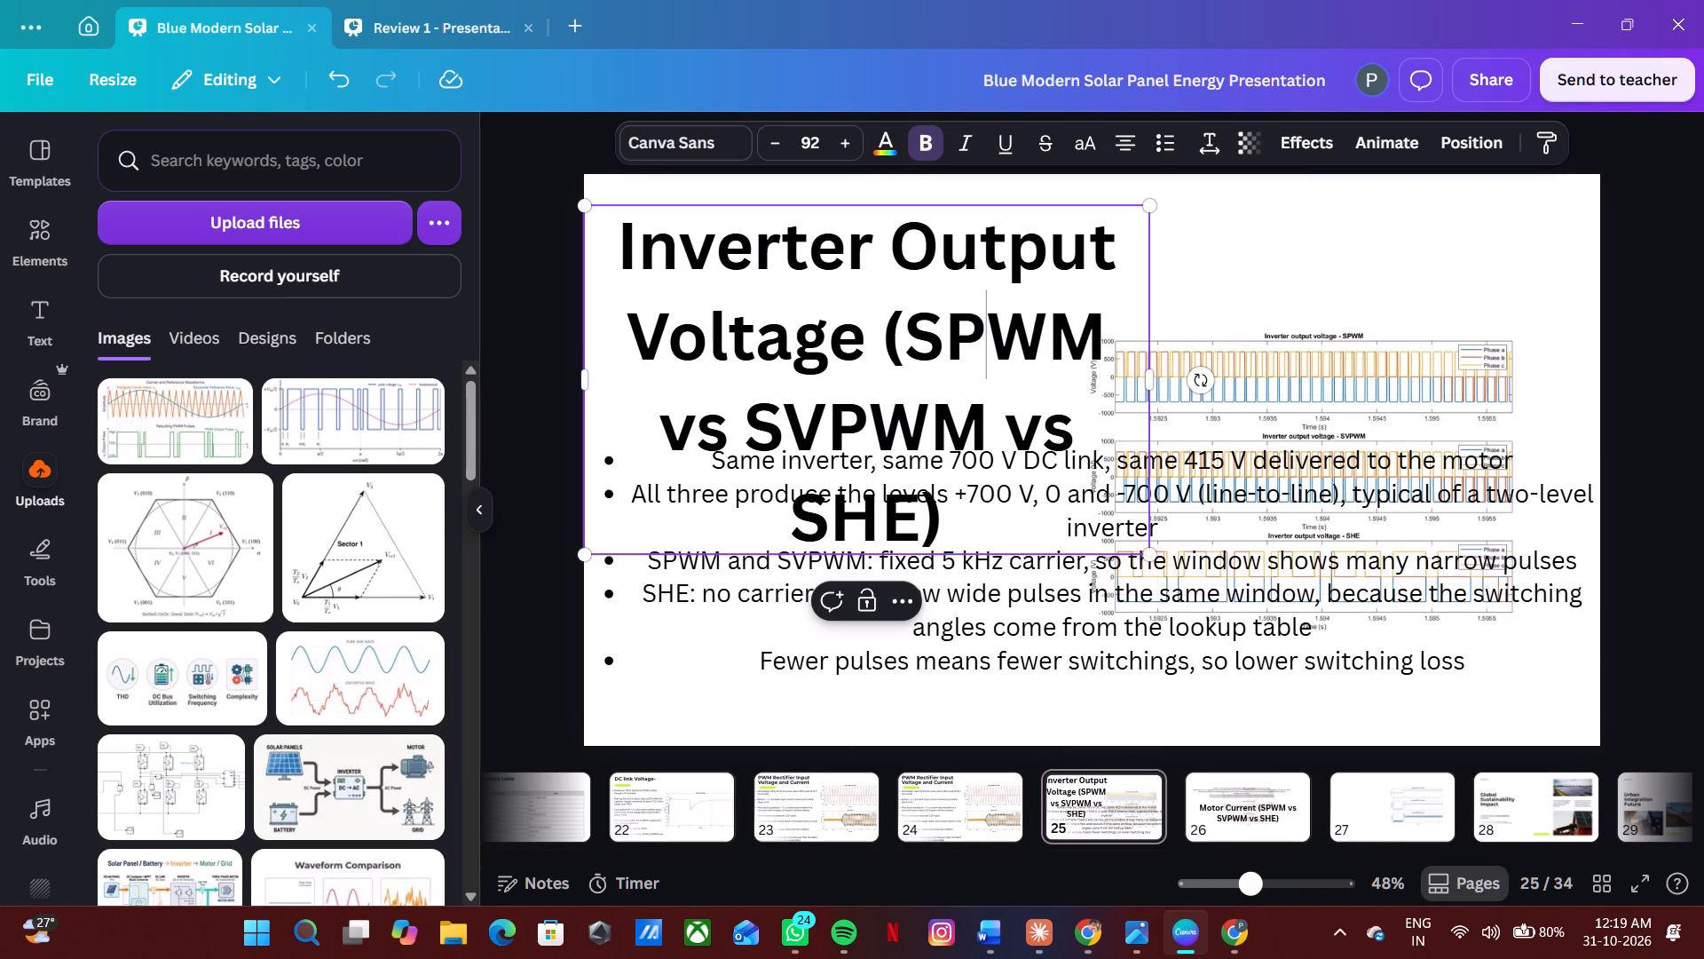
pyautogui.hotkey('ctrl', 'a')
pyautogui.hotkey('ctrl', 'c')
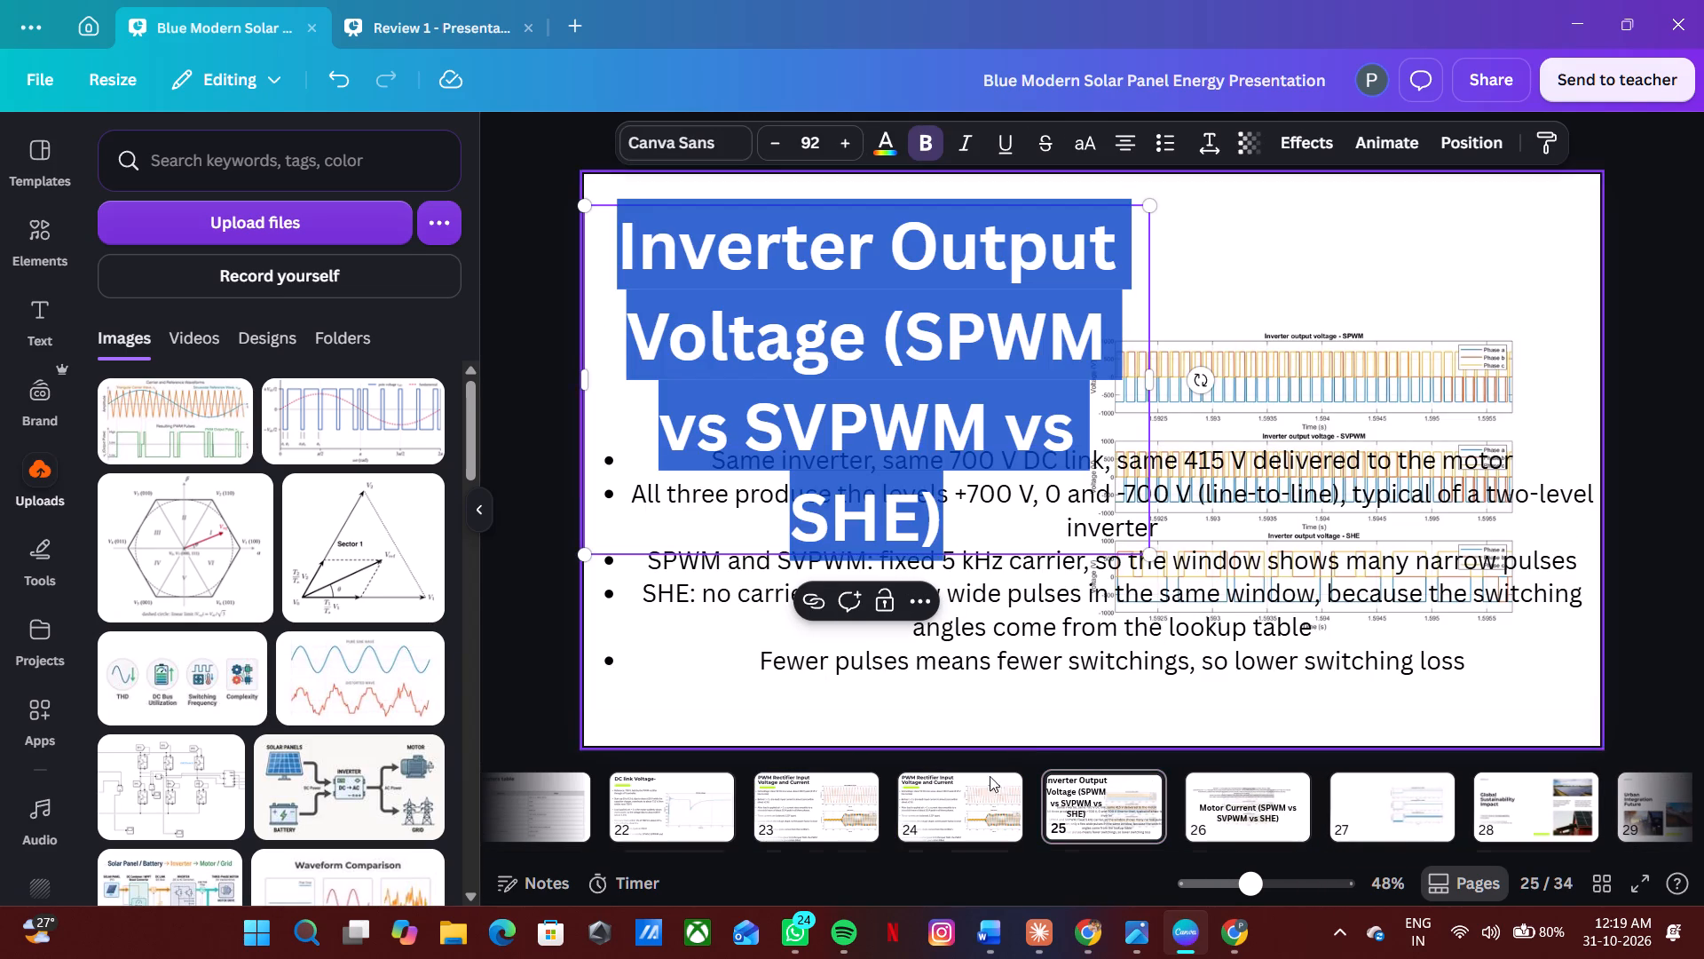
pyautogui.click(809, 801)
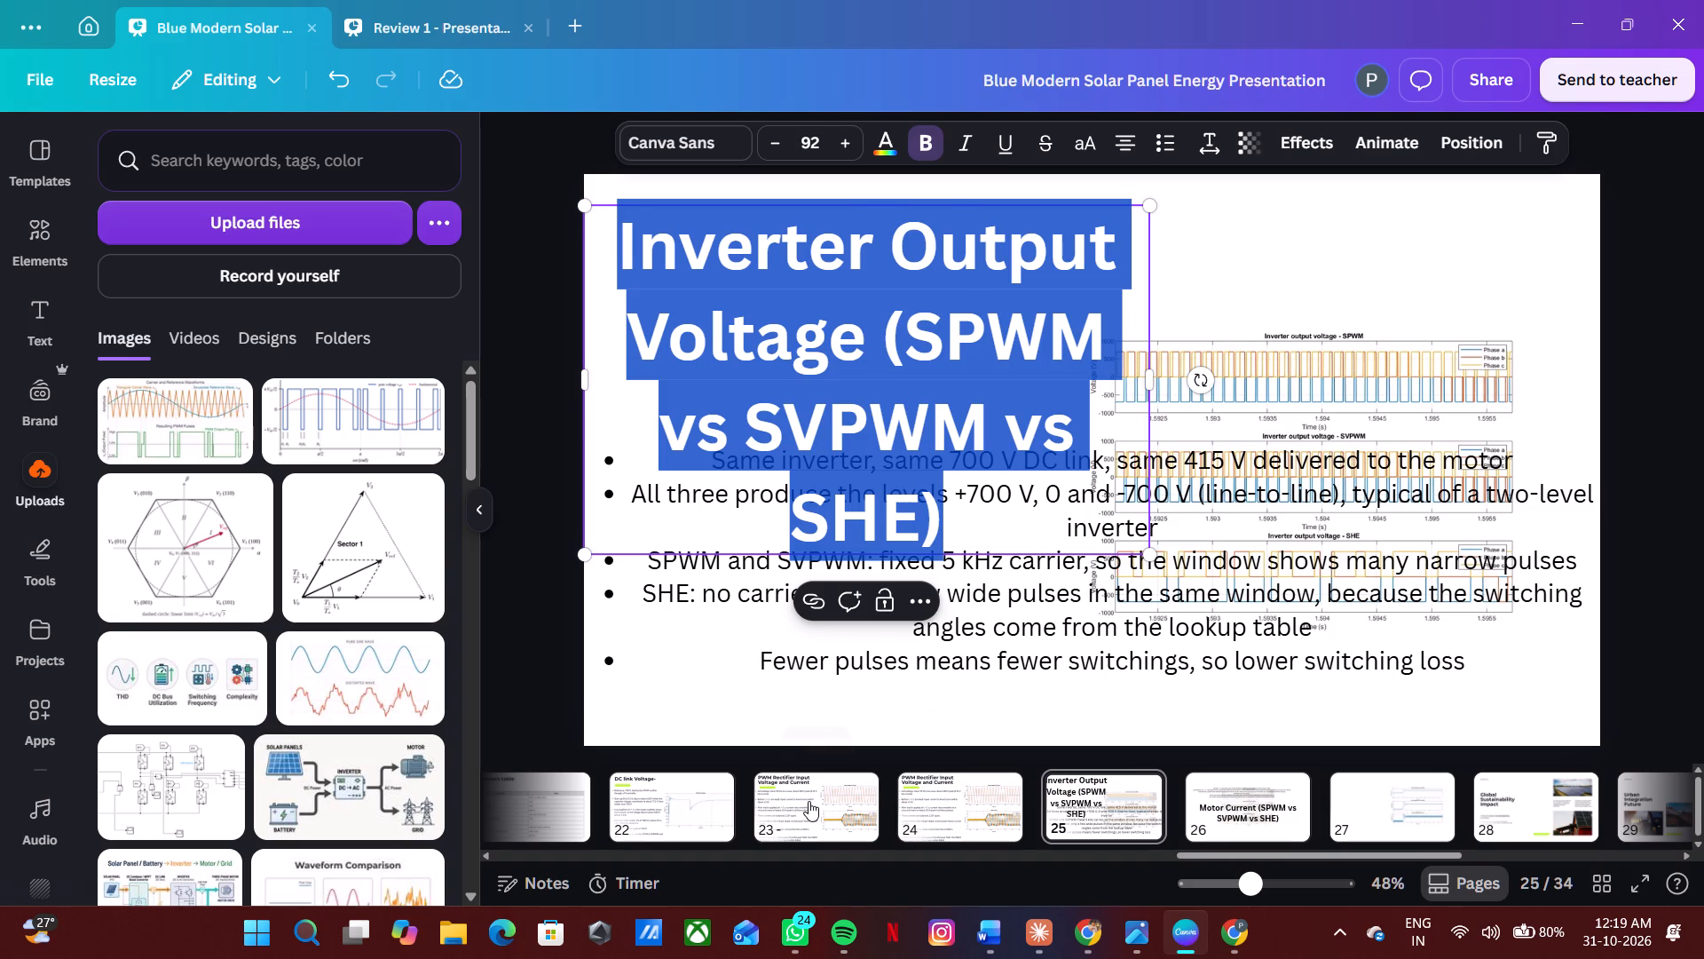
pyautogui.click(971, 815)
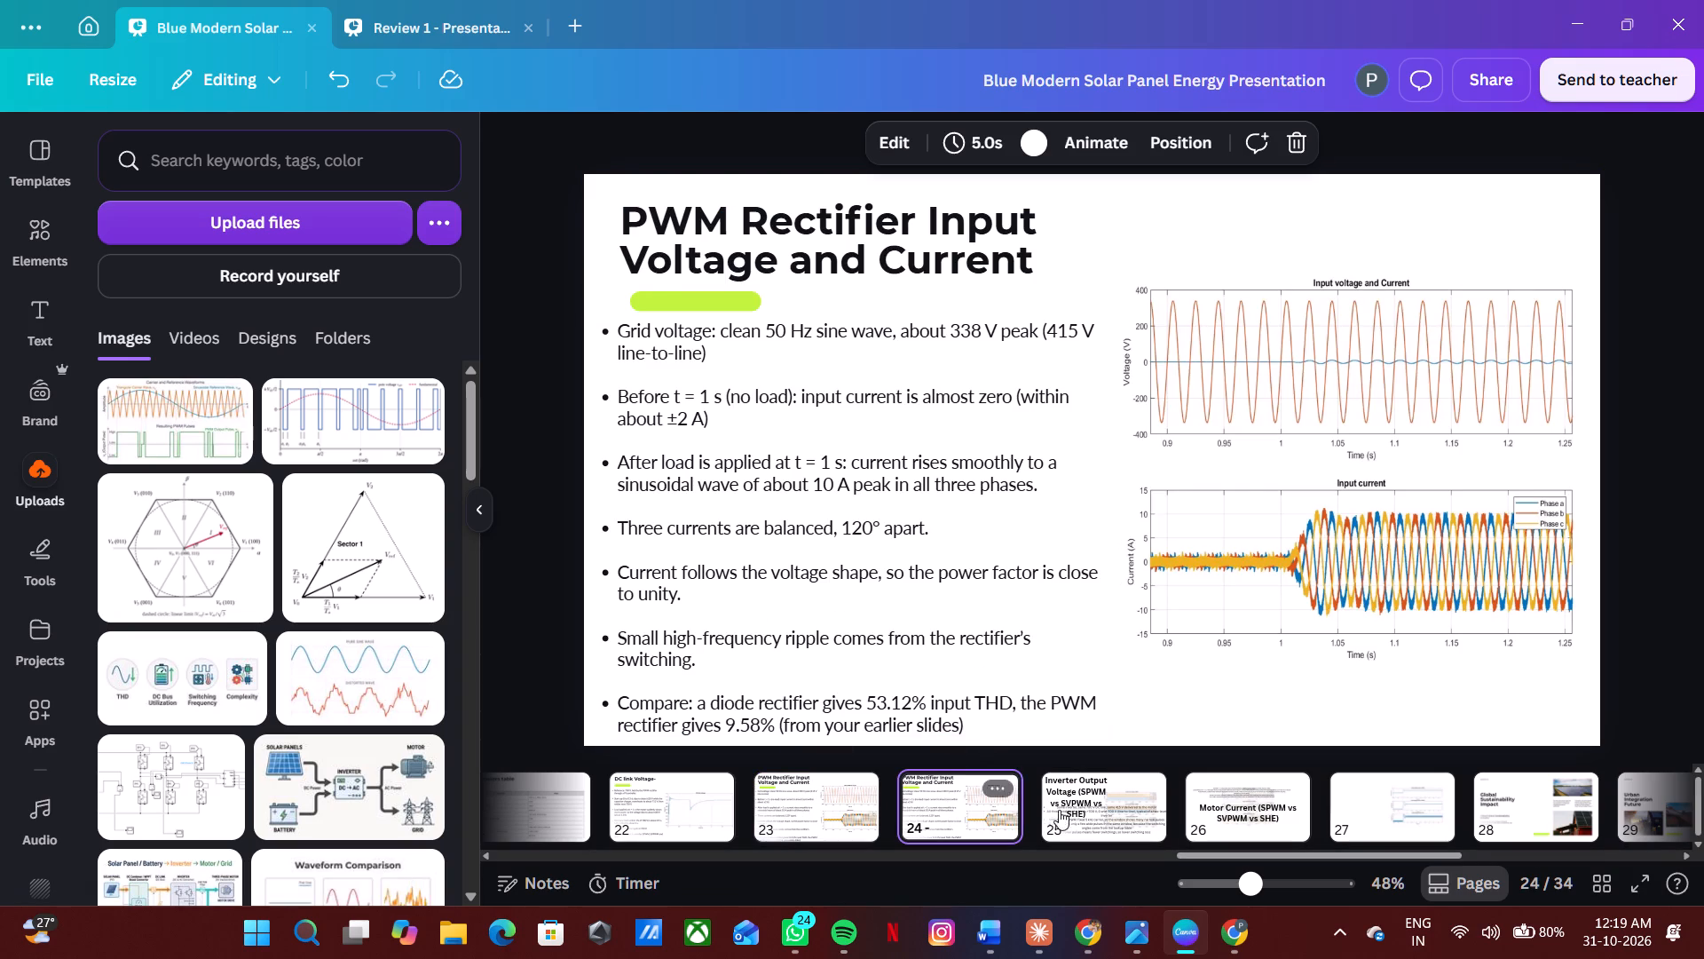
pyautogui.click(1070, 808)
pyautogui.click(982, 806)
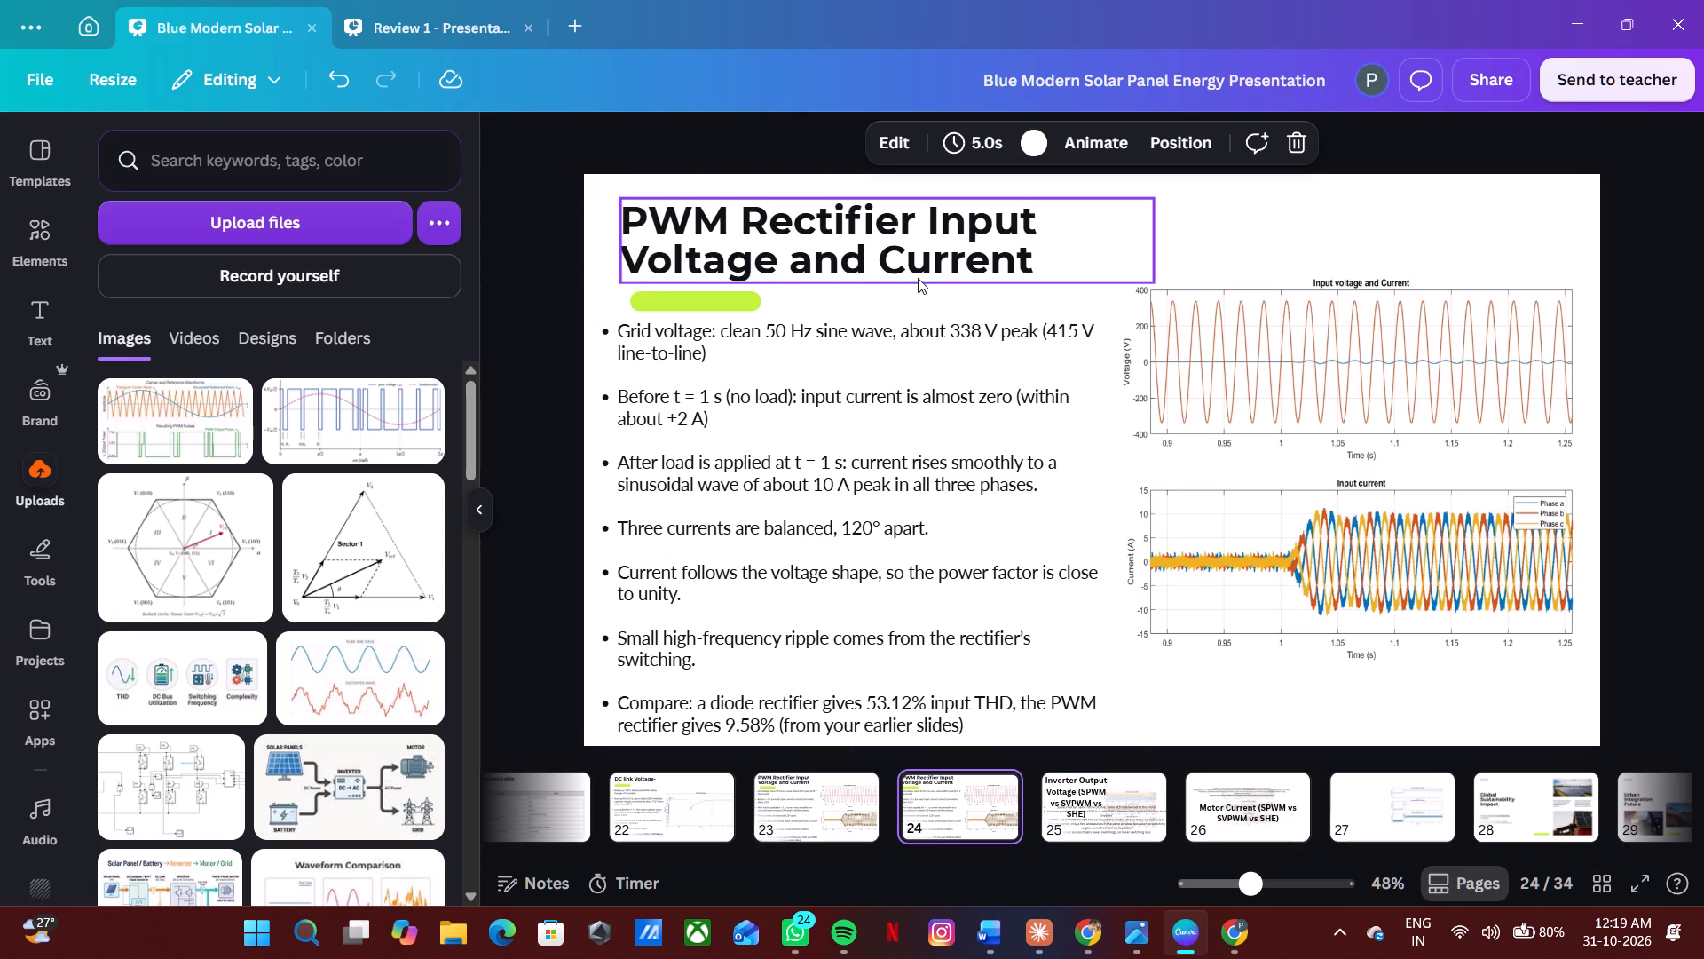
pyautogui.doubleClick(920, 265)
pyautogui.hotkey('ctrl', 'v')
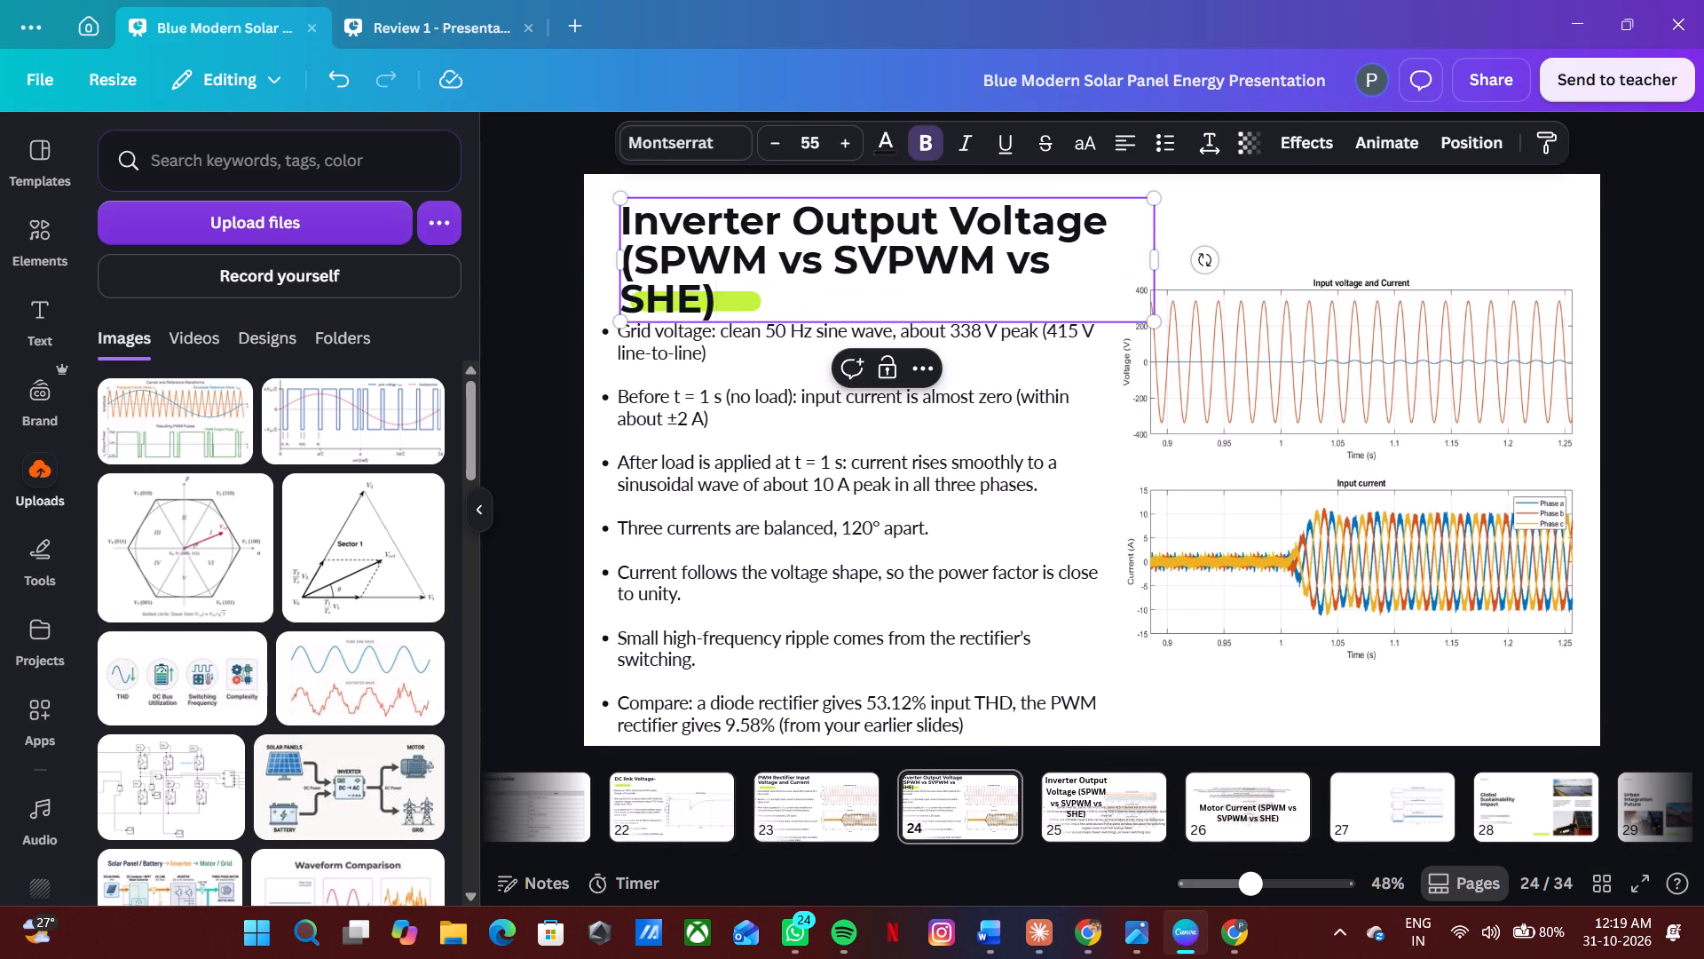
# Widen the title box until the inverter title fits on two lines, and shift it slightly up and left.
pyautogui.moveTo(1159, 266); pyautogui.dragTo(1329, 244)
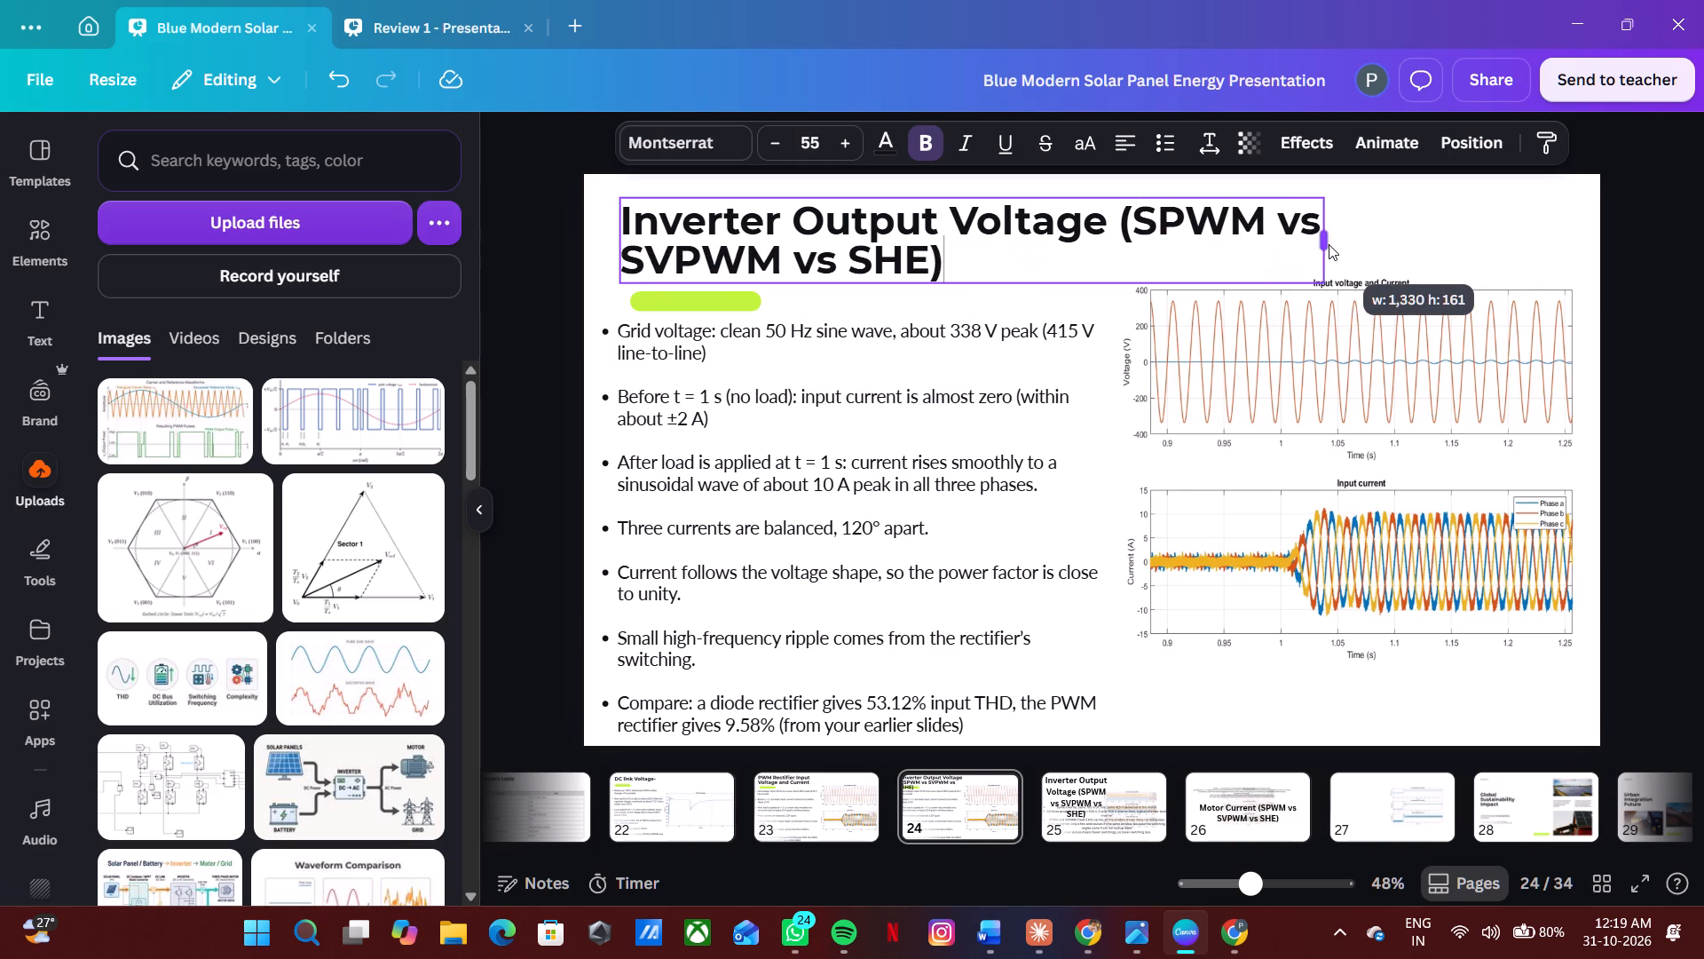
pyautogui.moveTo(1329, 244); pyautogui.dragTo(1322, 243)
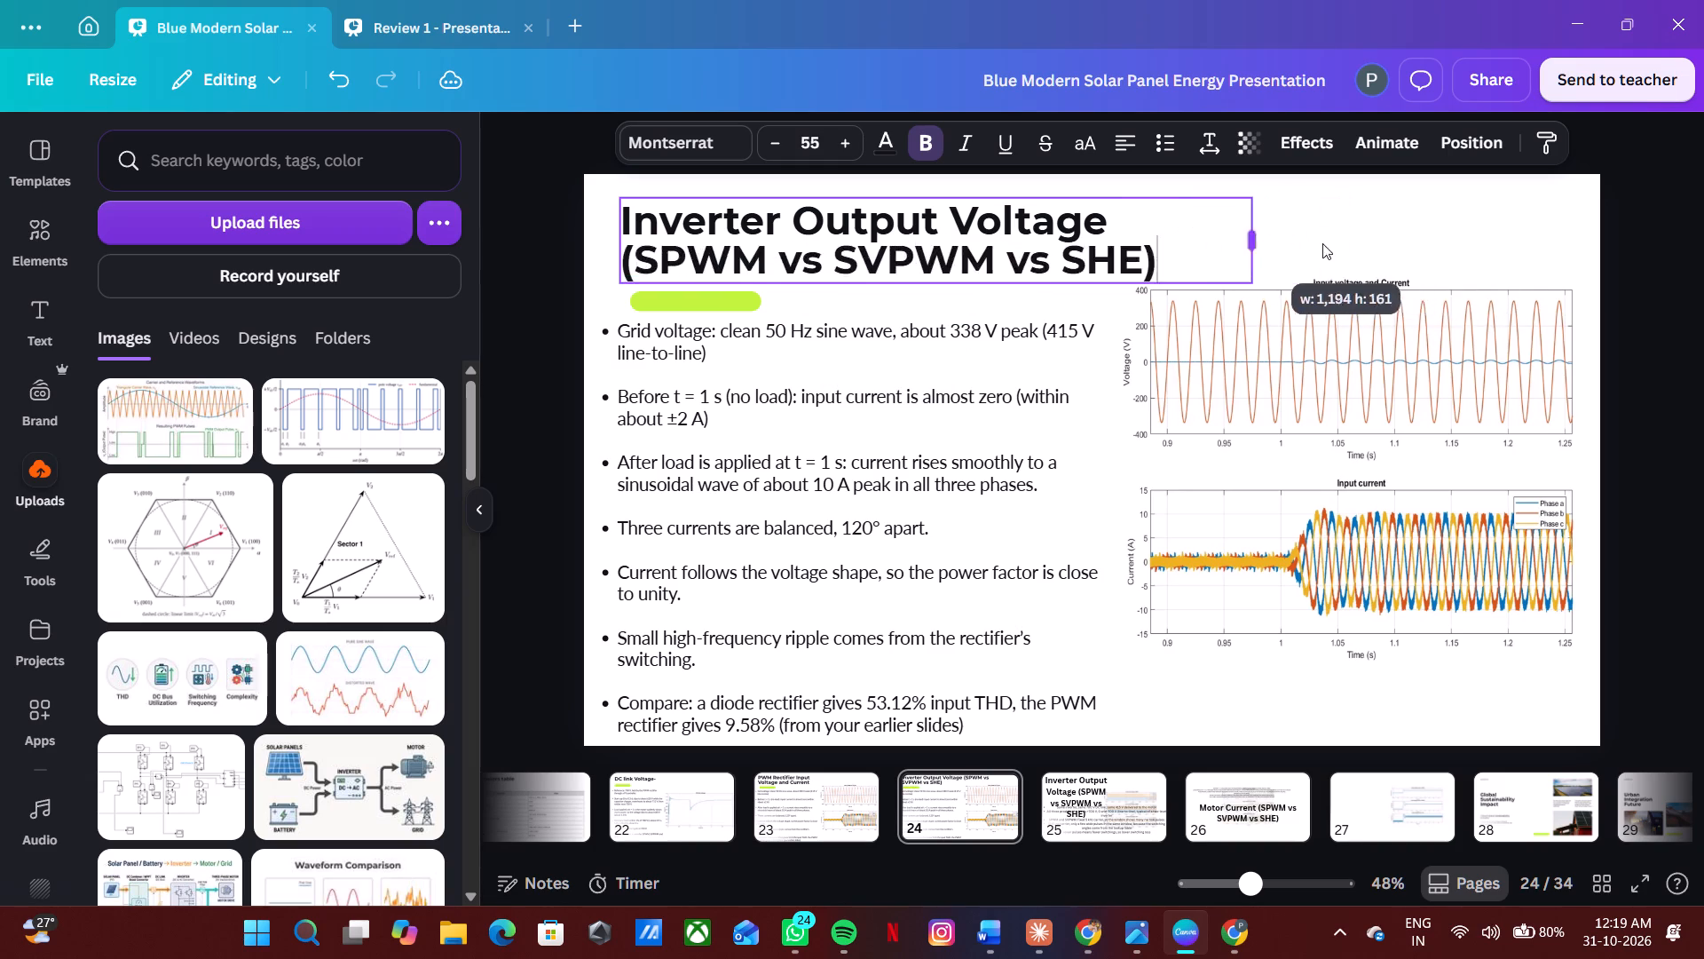
pyautogui.moveTo(1322, 243); pyautogui.dragTo(1128, 203)
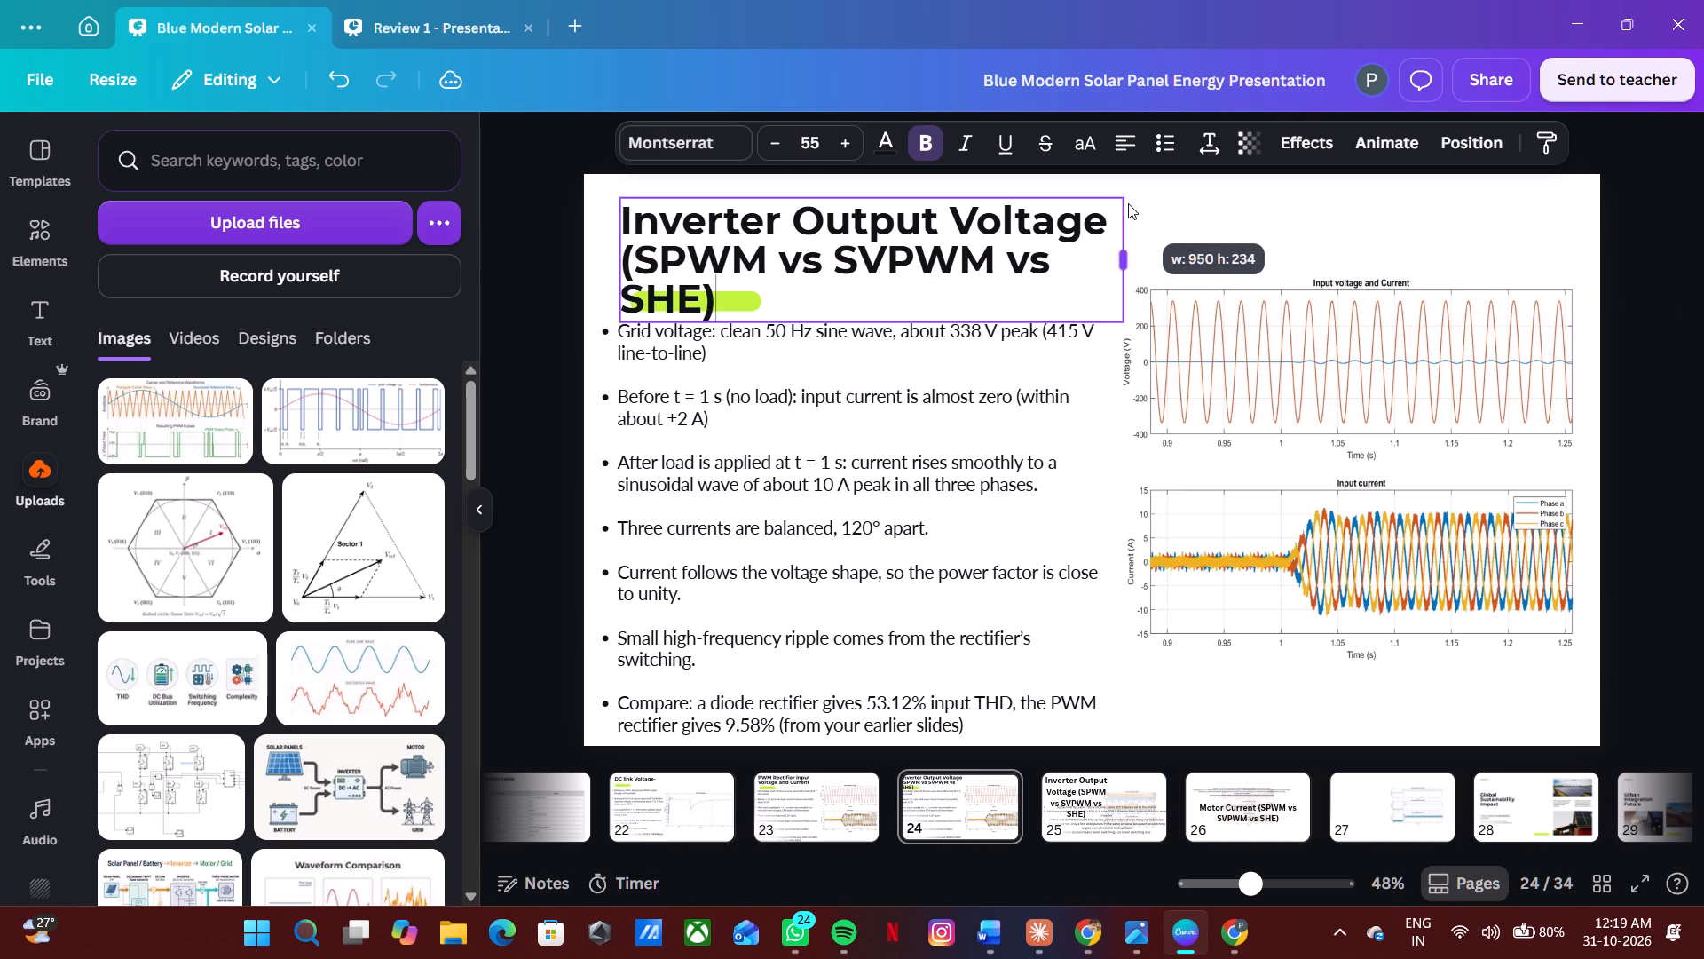
pyautogui.moveTo(1128, 203); pyautogui.dragTo(1464, 181)
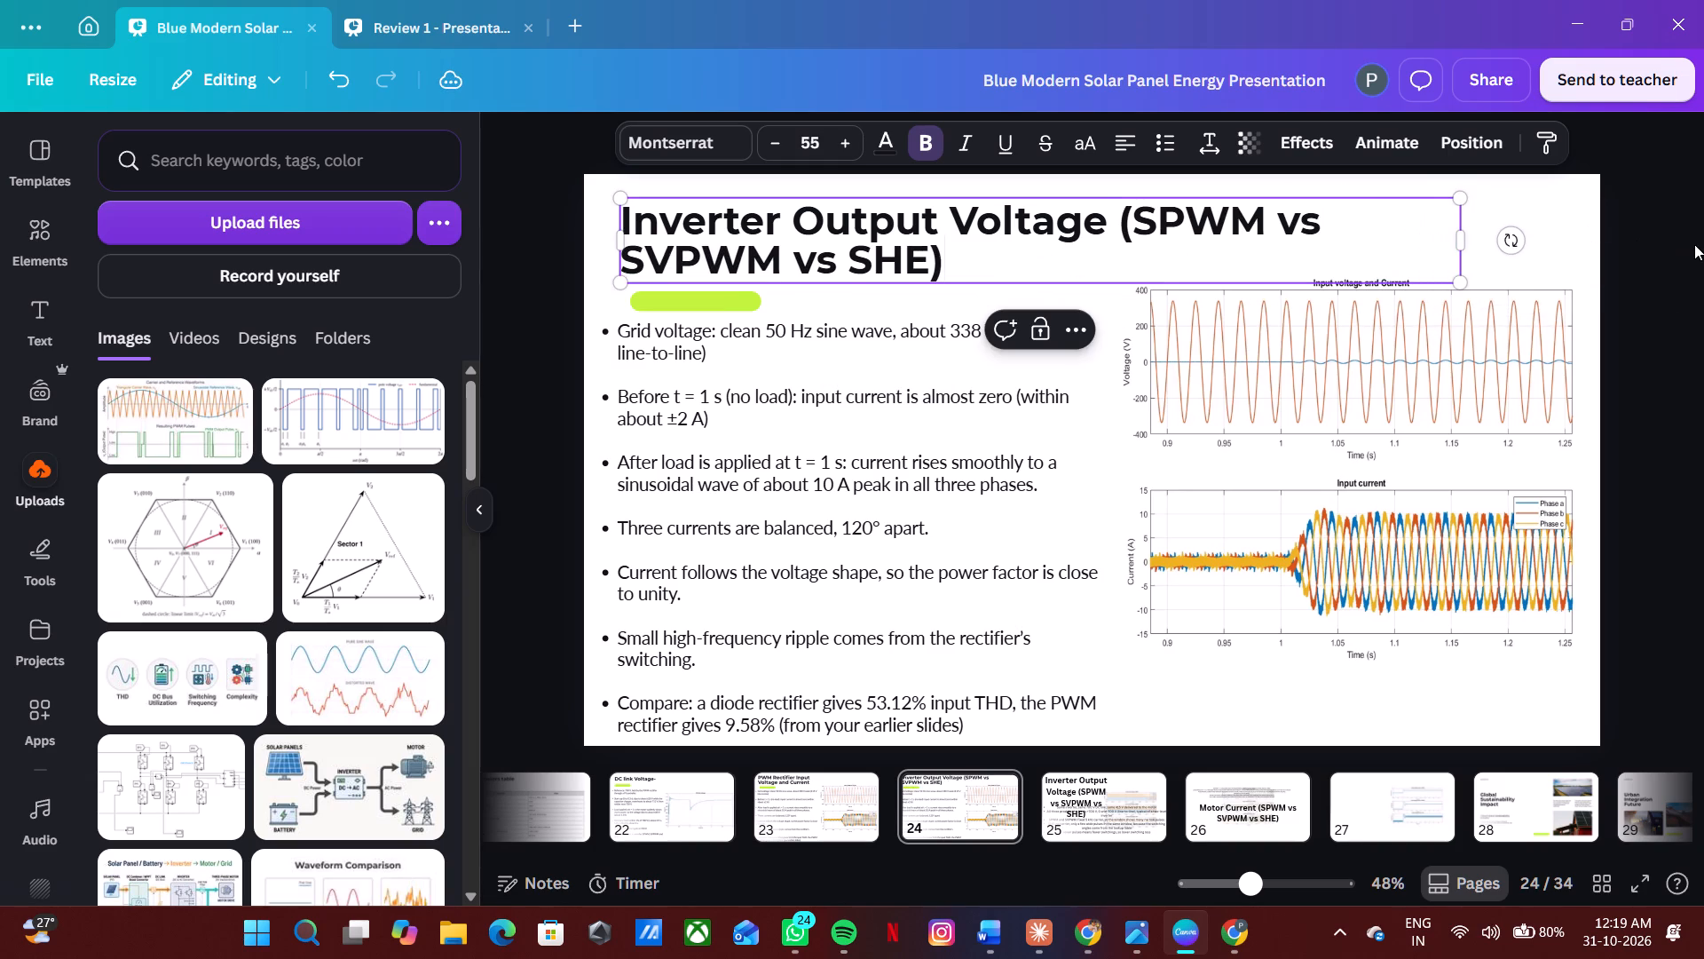
pyautogui.click(1694, 244)
pyautogui.click(1046, 216)
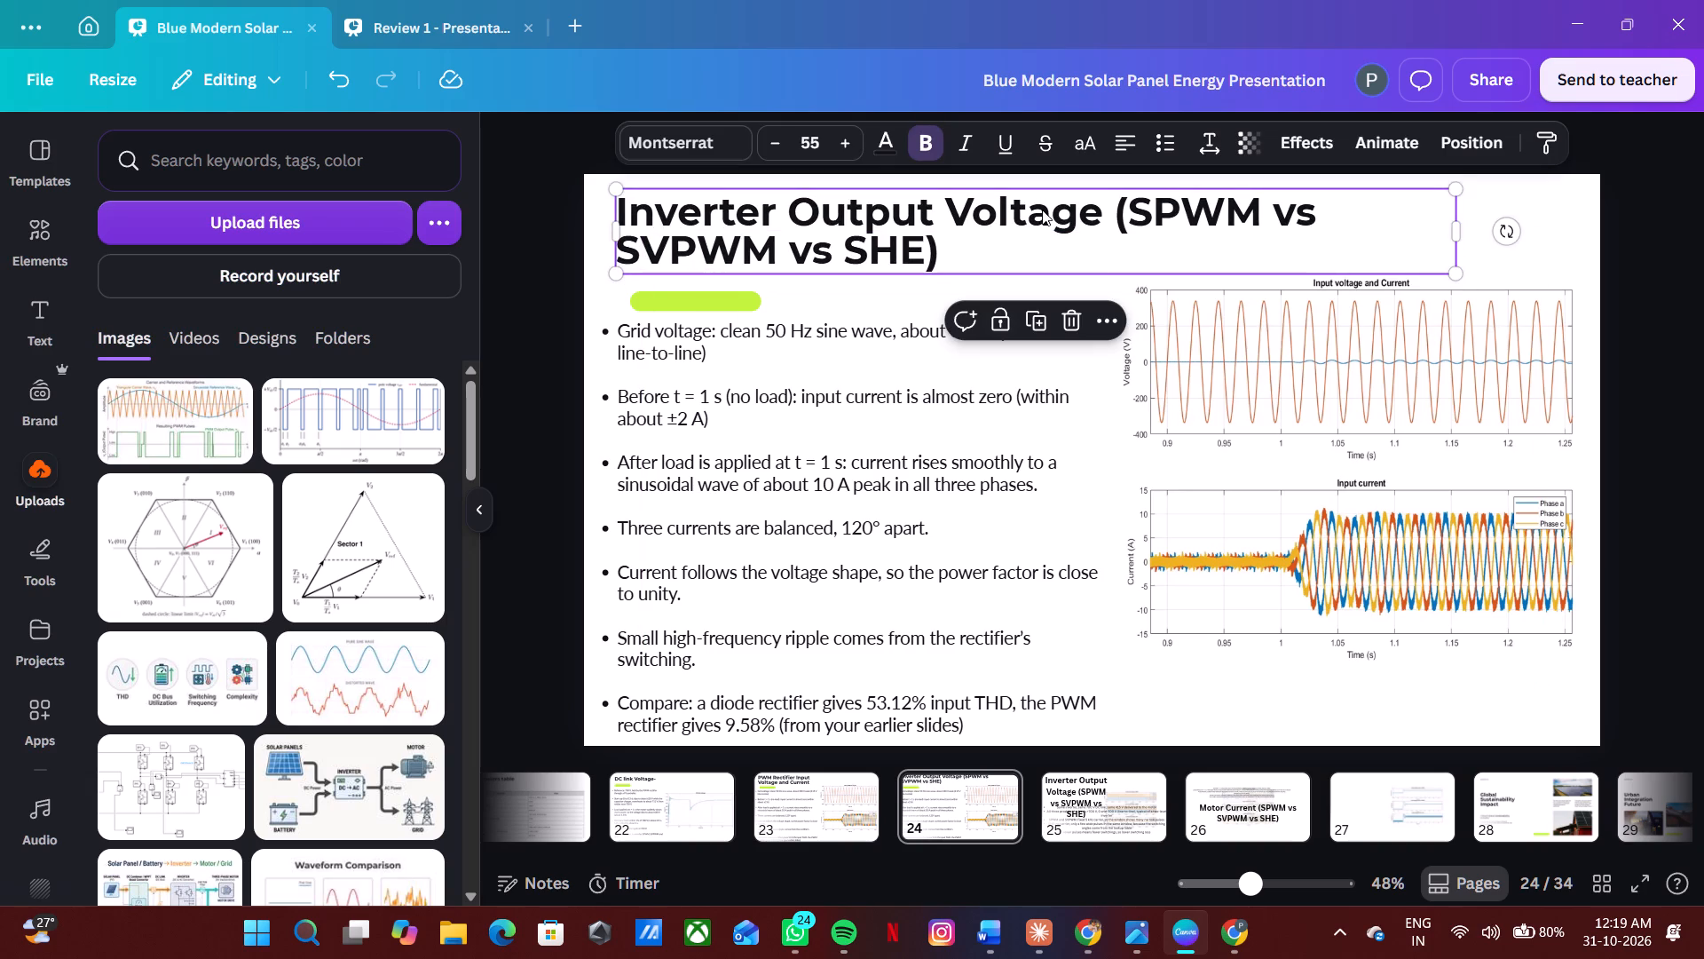
# Replace the rectifier bullets on the duplicated slide with the inverter output voltage bullets copied from the old slide.
pyautogui.click(1129, 805)
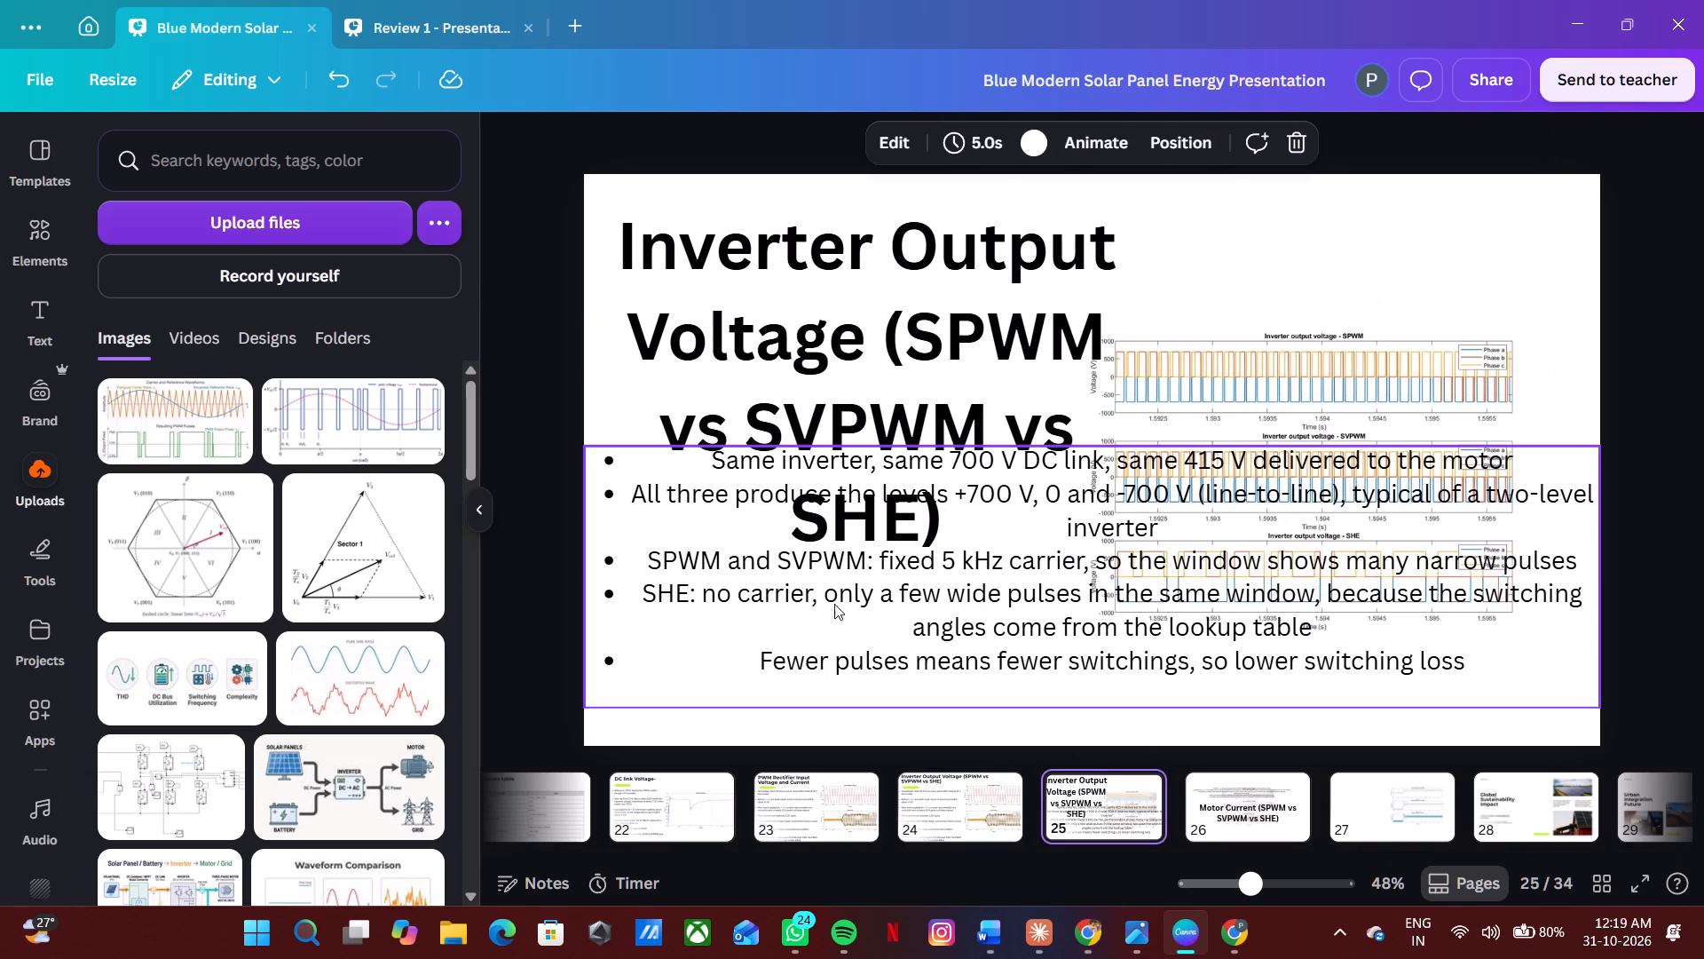
pyautogui.doubleClick(833, 603)
pyautogui.hotkey('ctrl', 'a')
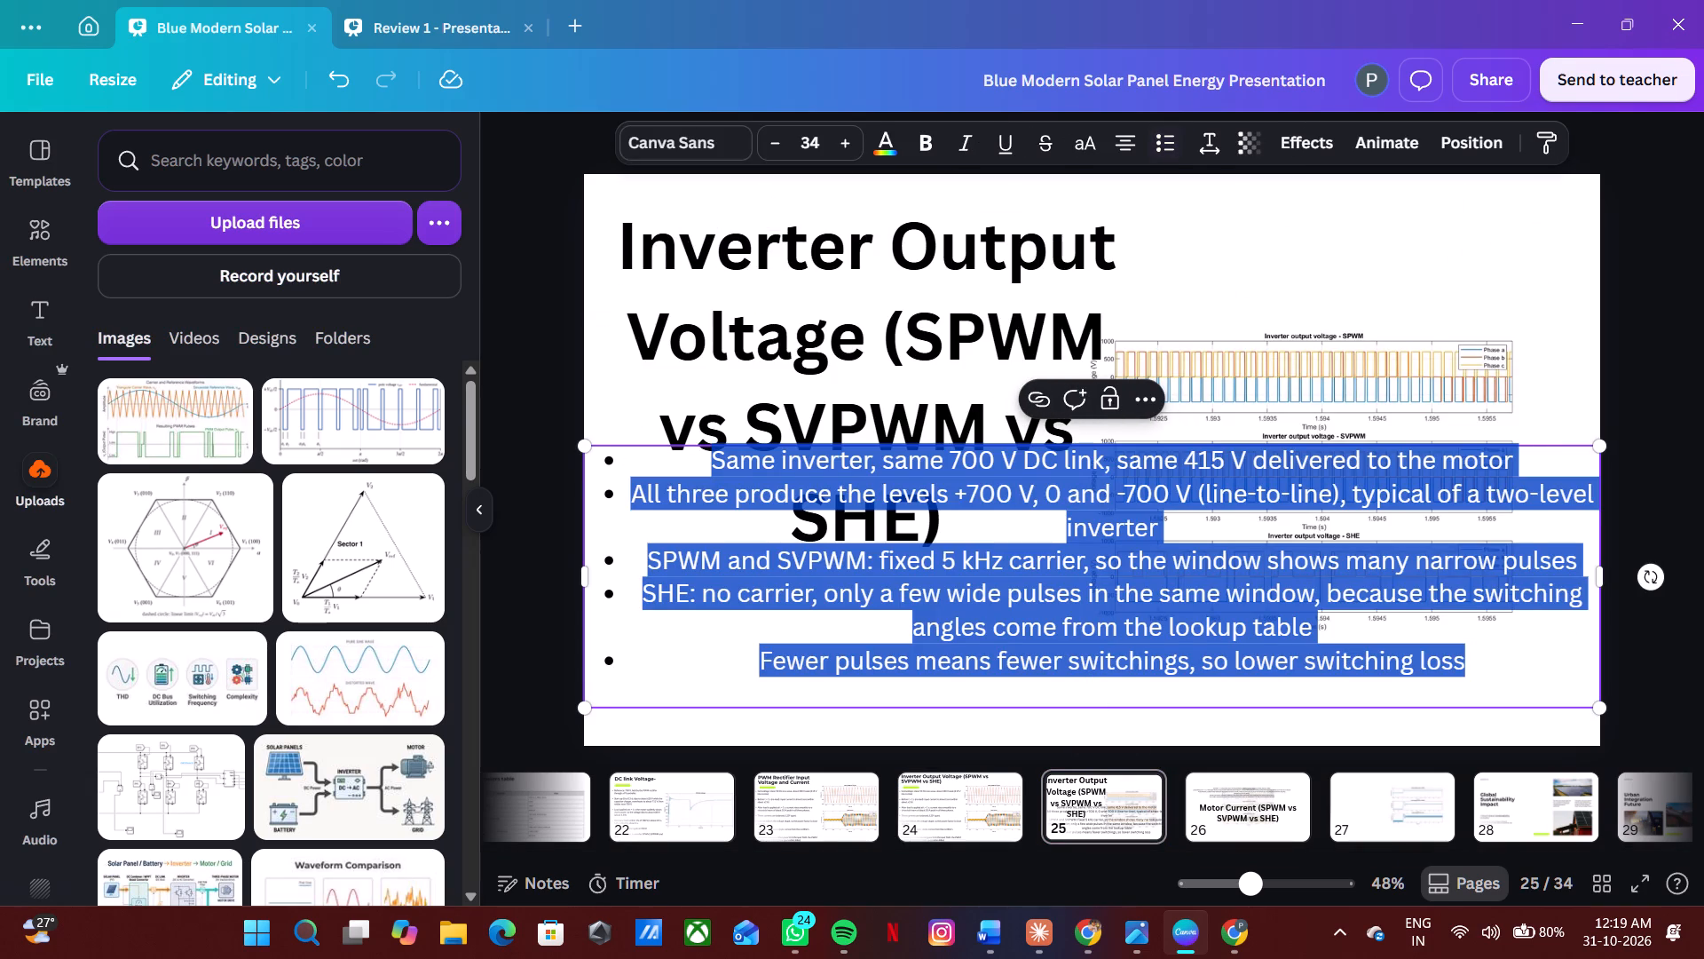
pyautogui.hotkey('ctrl', 'c')
pyautogui.click(935, 803)
pyautogui.doubleClick(779, 660)
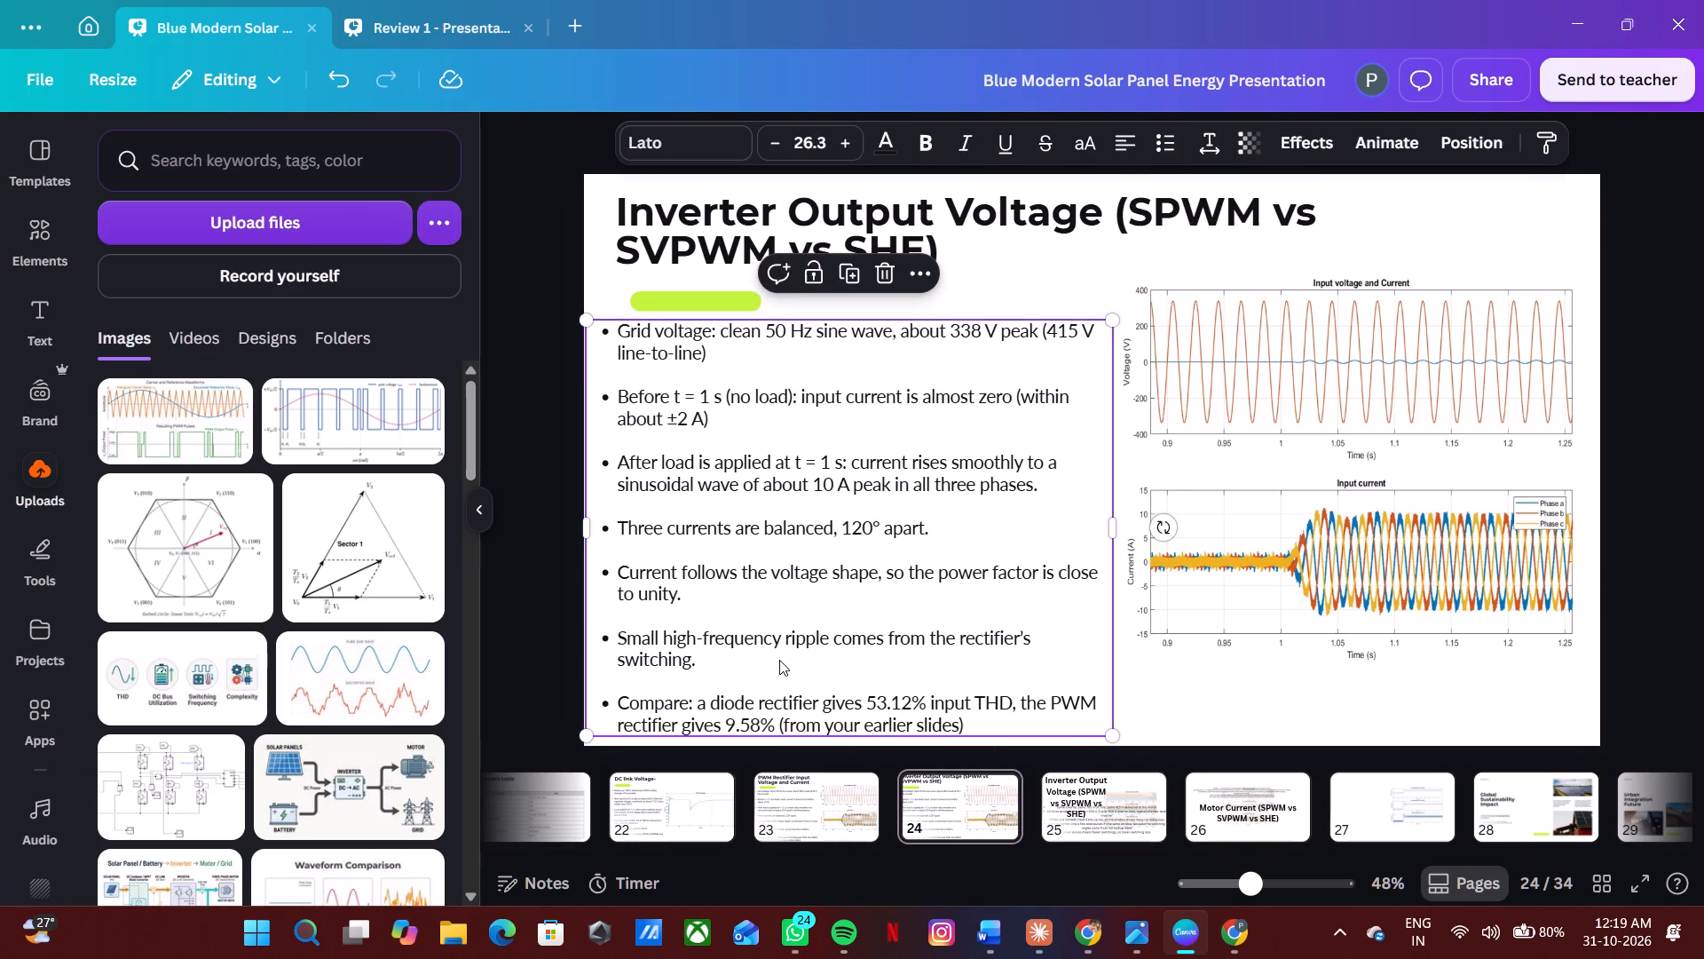
pyautogui.hotkey('ctrl', 'v')
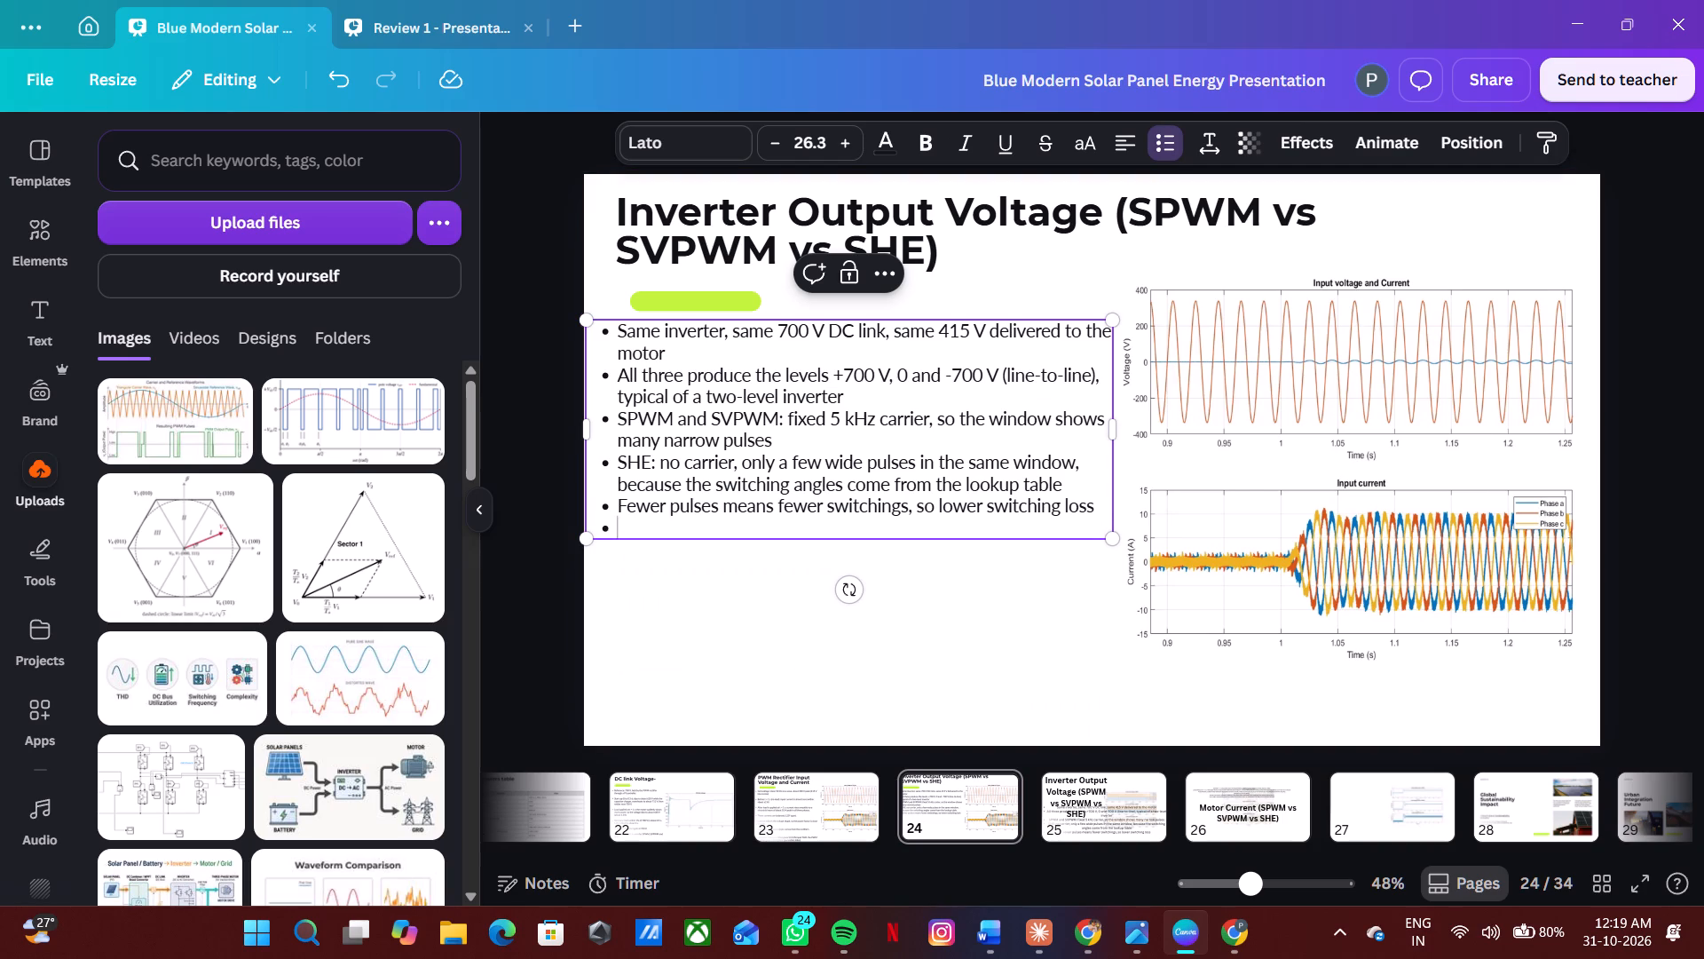
# End each of the first four inverter bullets with a period and add a blank line after each one.
pyautogui.click(889, 350)
pyautogui.press('.')
pyautogui.press('Return')
pyautogui.press('BackSpace')
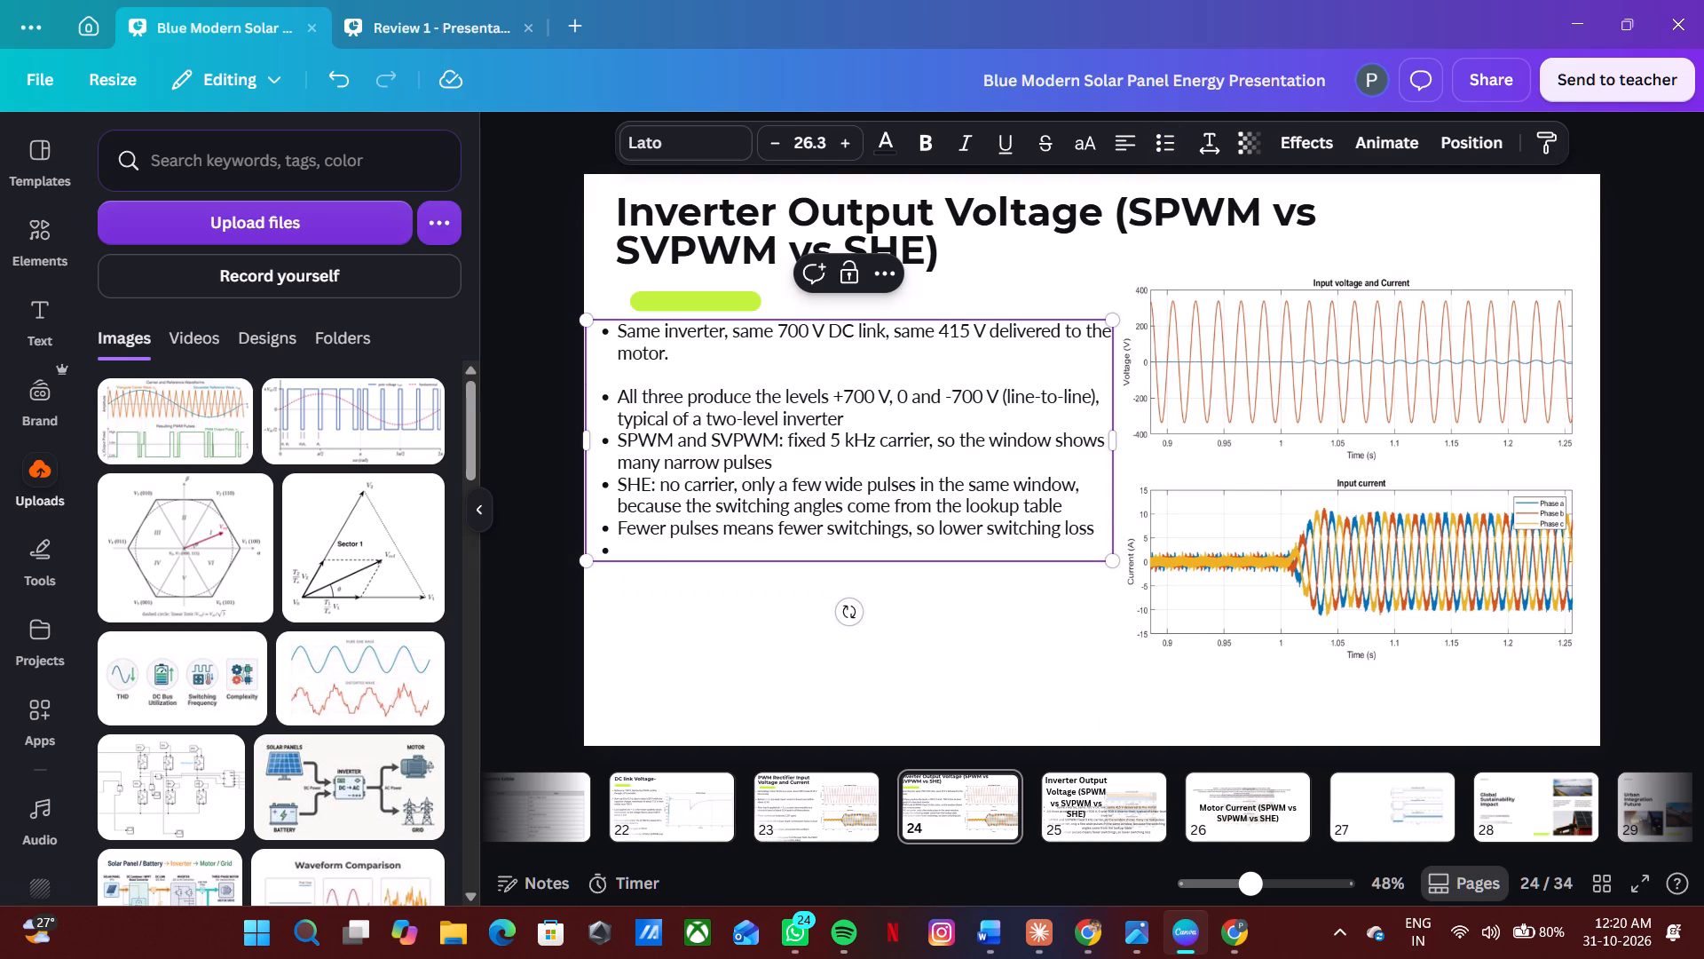
pyautogui.click(857, 428)
pyautogui.click(857, 424)
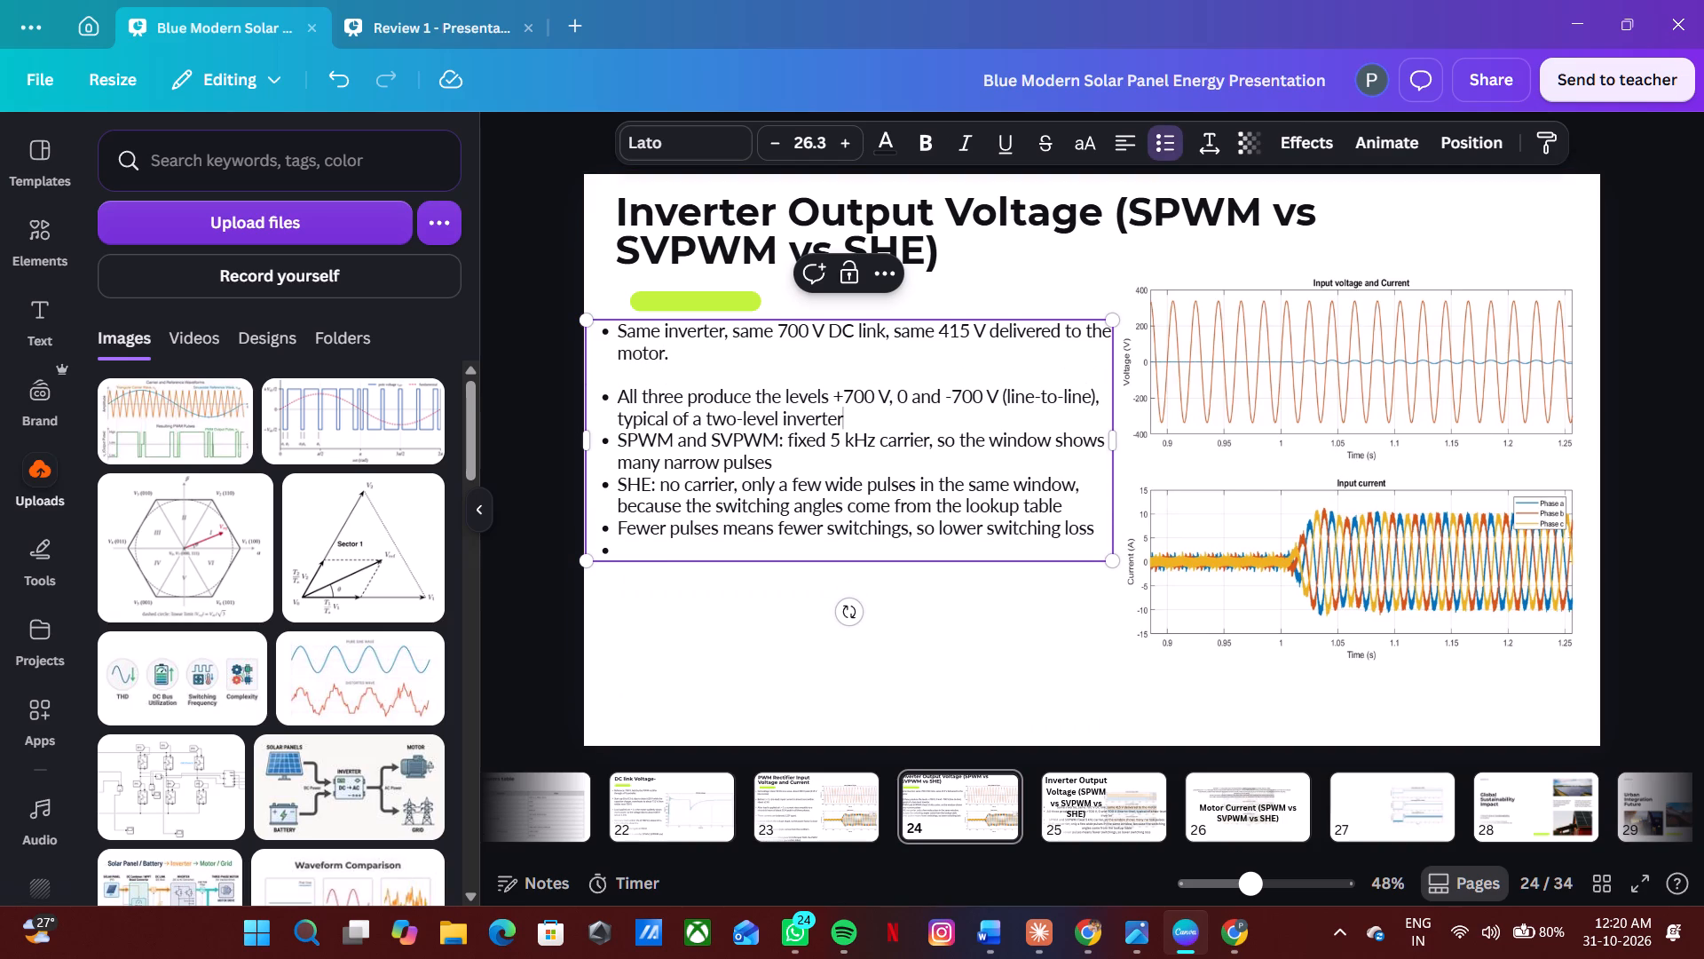
pyautogui.press('.')
pyautogui.press('Return')
pyautogui.press('BackSpace')
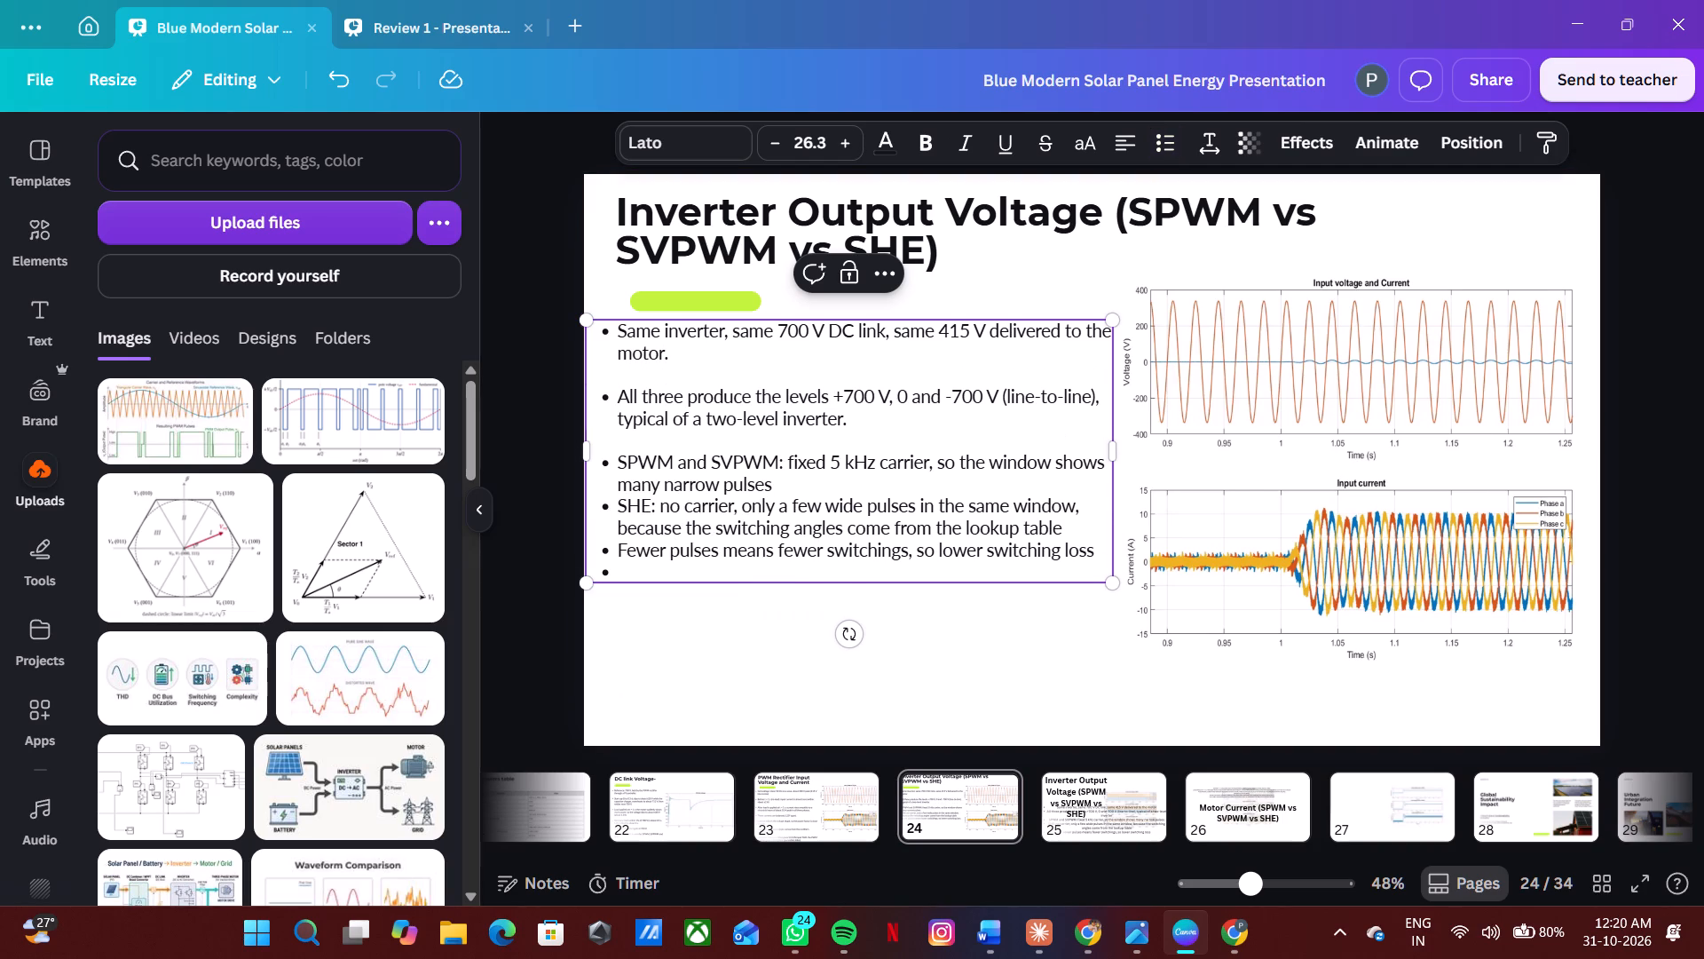
pyautogui.click(801, 484)
pyautogui.press('.')
pyautogui.press('Return')
pyautogui.press('BackSpace')
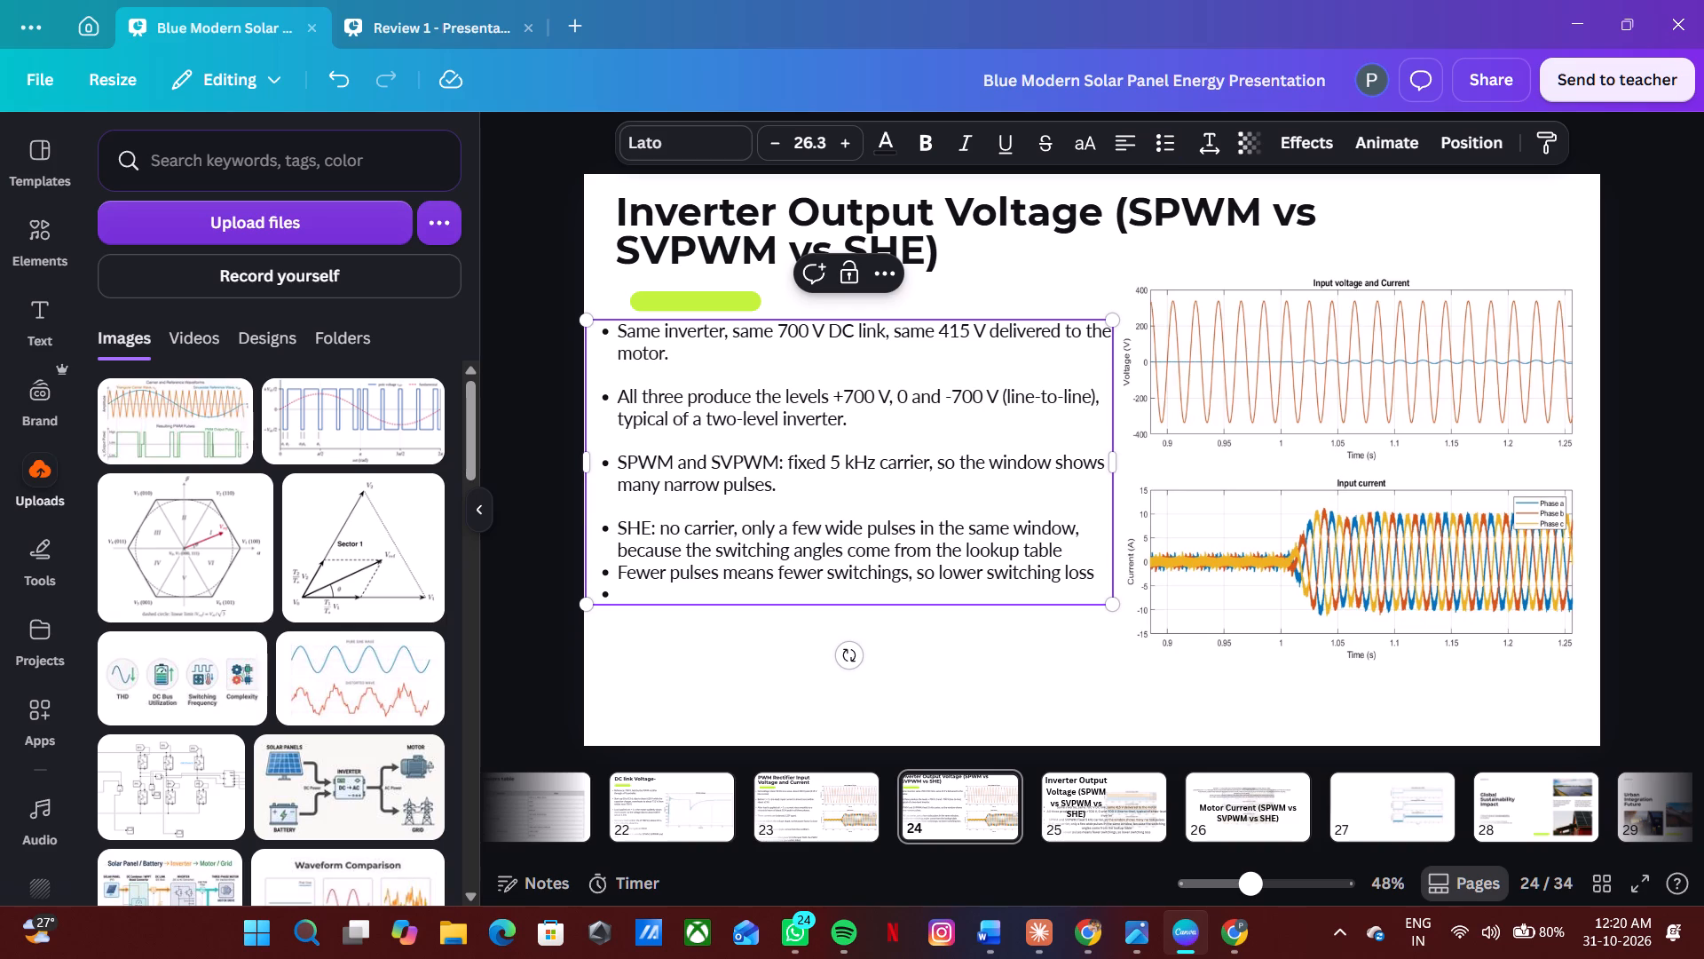
pyautogui.click(1089, 551)
pyautogui.press('.')
pyautogui.press('Return')
pyautogui.press('BackSpace')
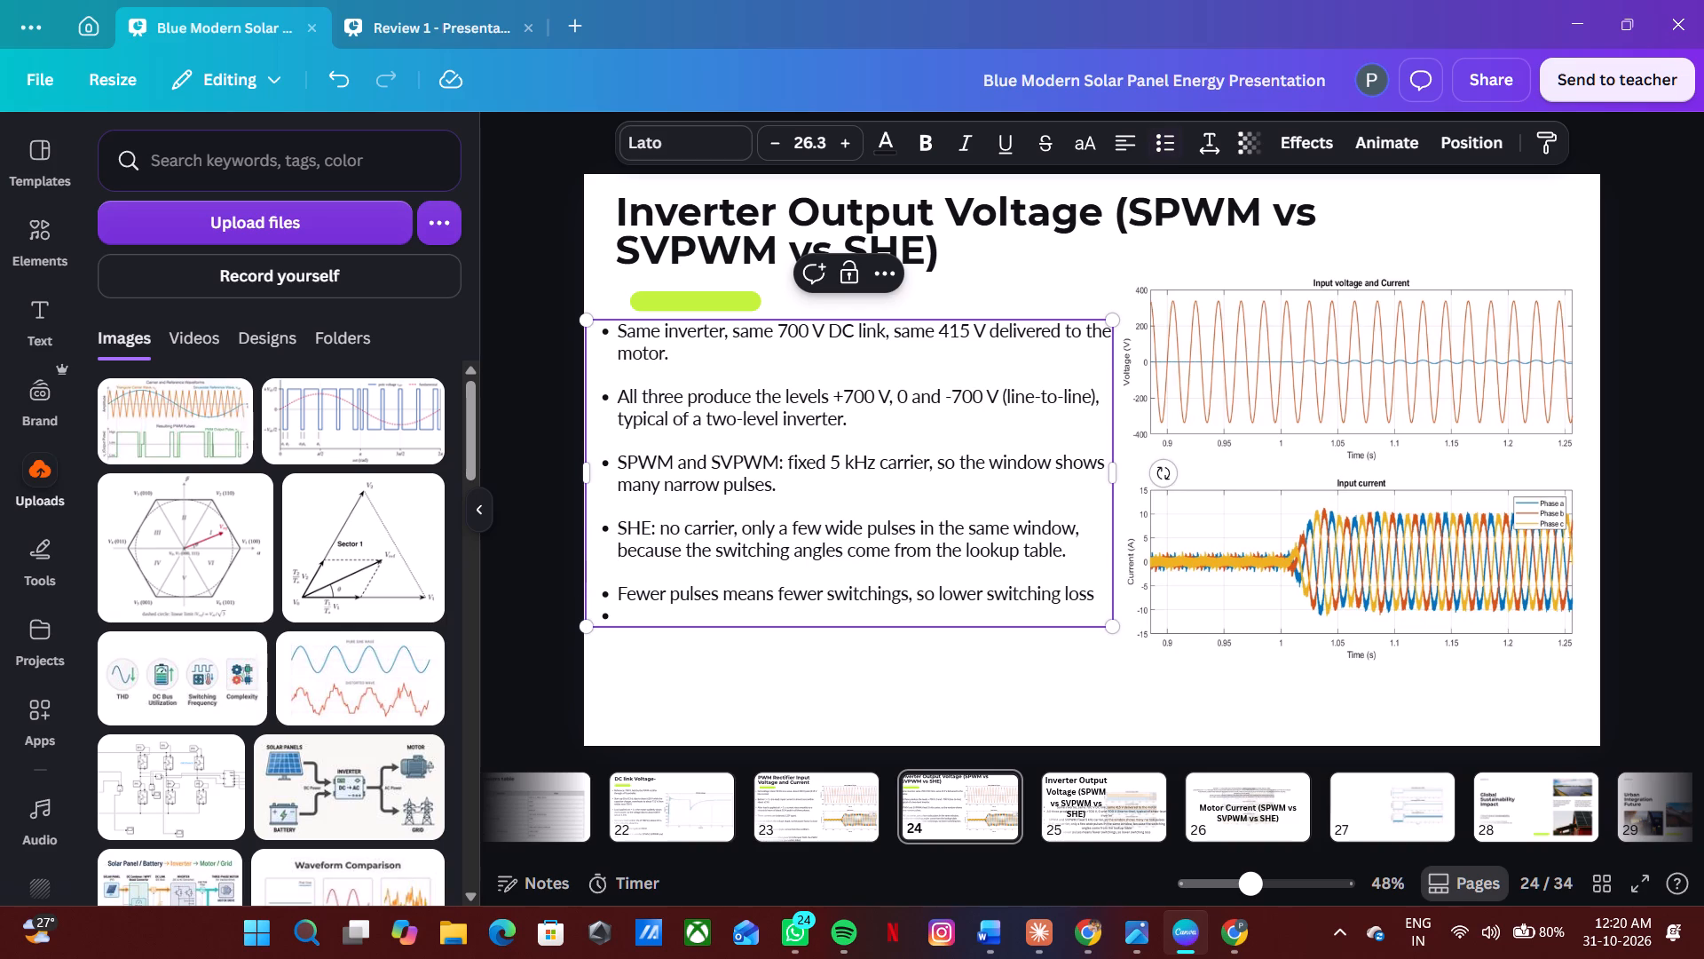
# Remove the empty trailing bullet and end the "lower switching loss" bullet with a period.
pyautogui.click(989, 621)
pyautogui.press('BackSpace')
pyautogui.press('BackSpace')
pyautogui.press('.')
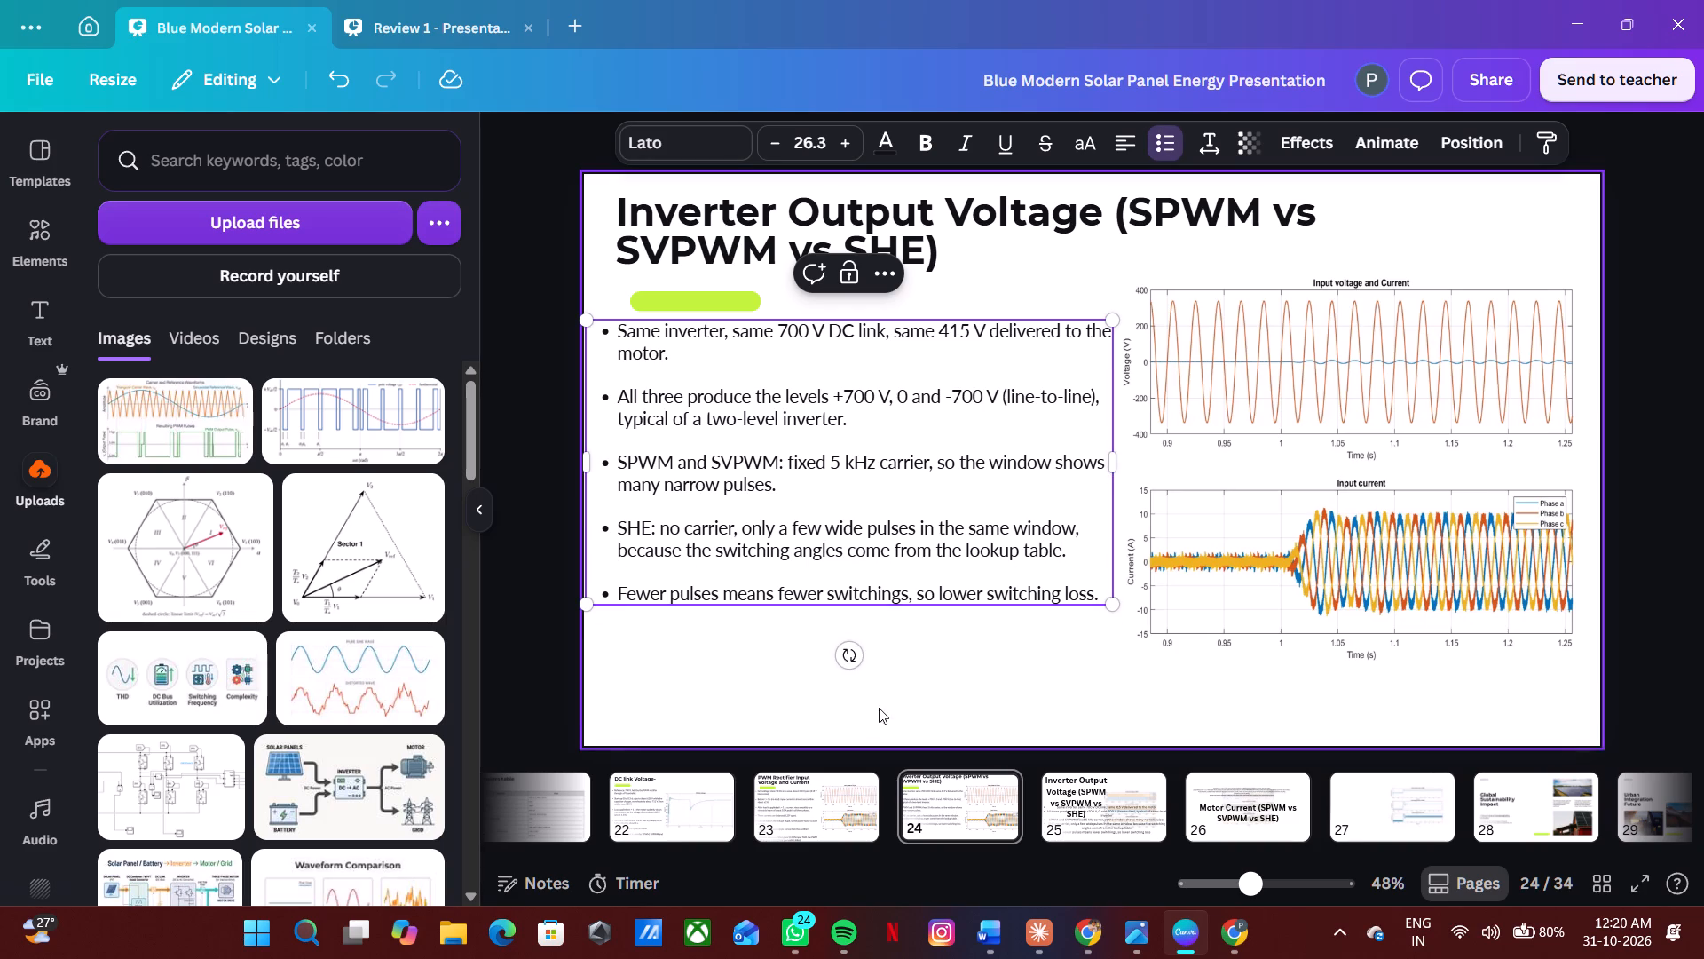
pyautogui.click(952, 677)
# Copy the SPWM, SVPWM and SHE output voltage chart from the old slide and substitute it for the rectifier waveform image.
pyautogui.click(1076, 793)
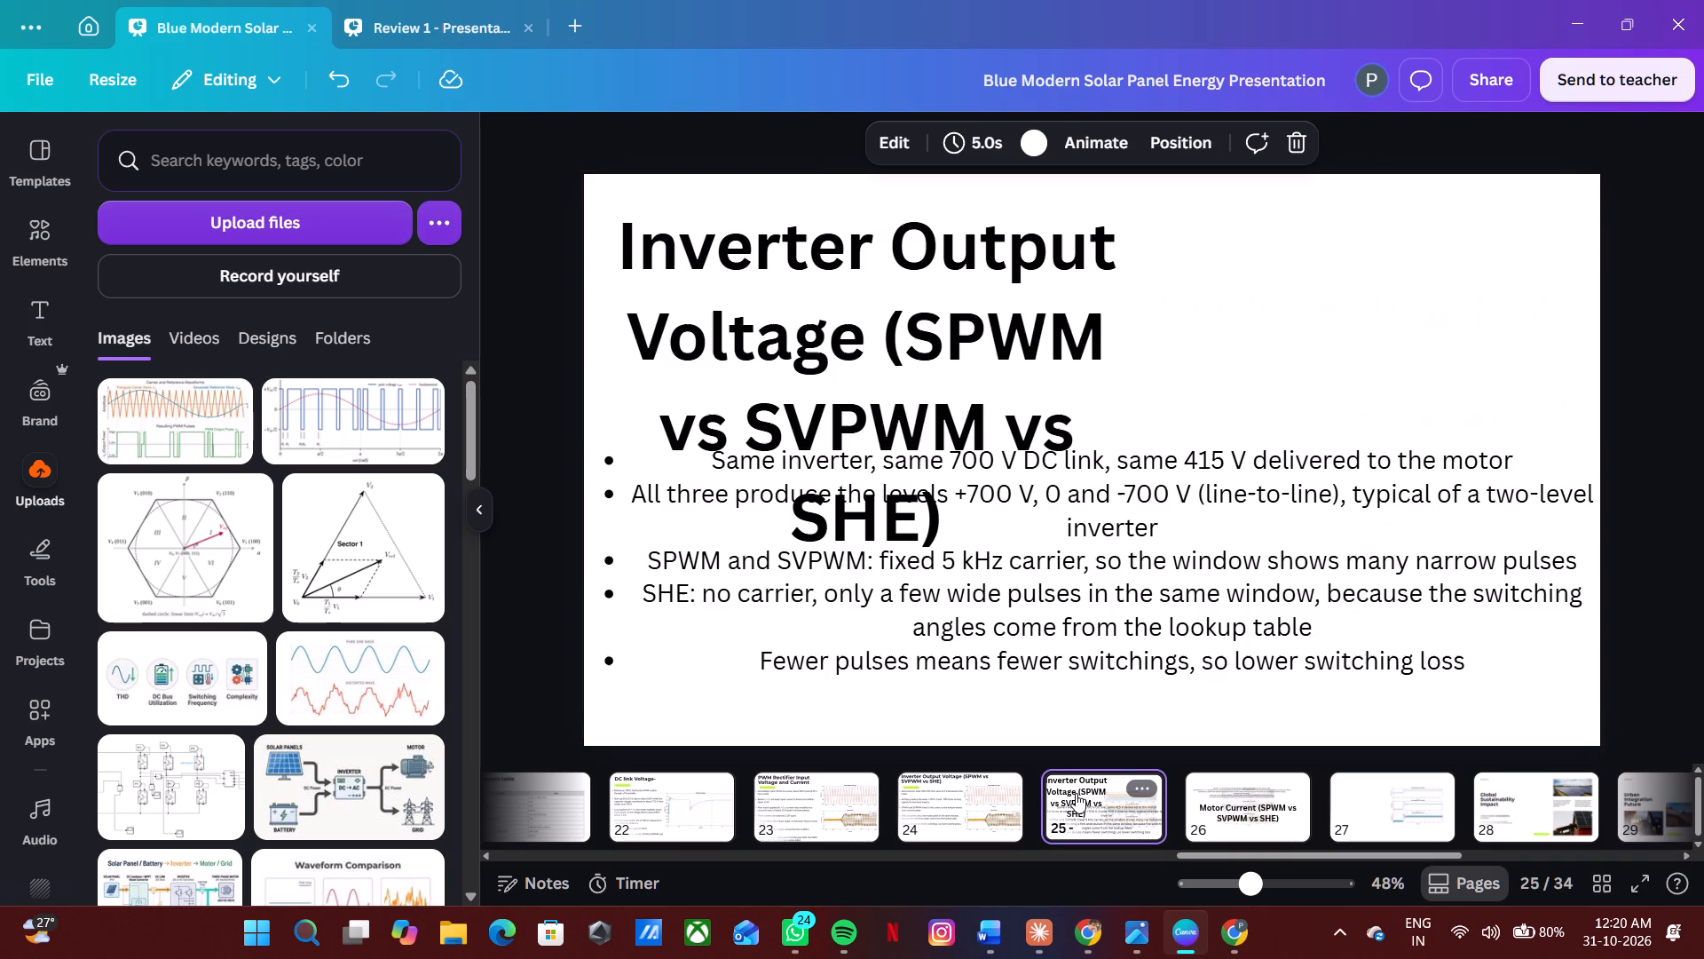
pyautogui.click(1353, 364)
pyautogui.hotkey('ctrl', 'c')
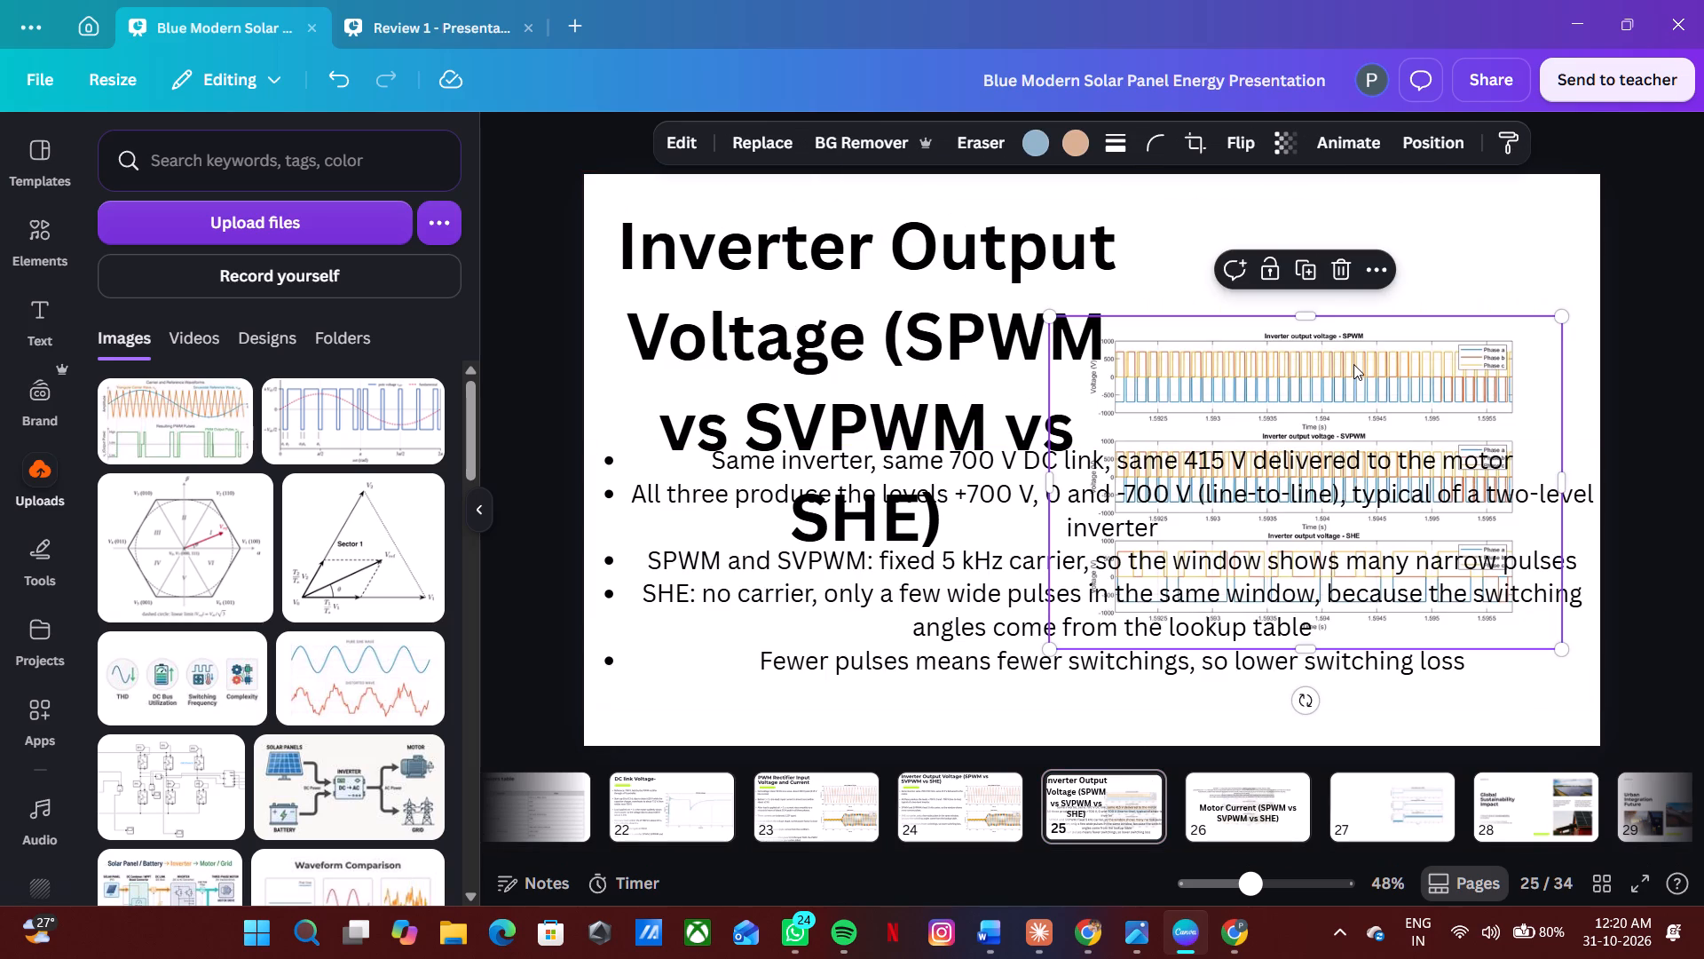
pyautogui.click(991, 781)
pyautogui.hotkey('ctrl', 'v')
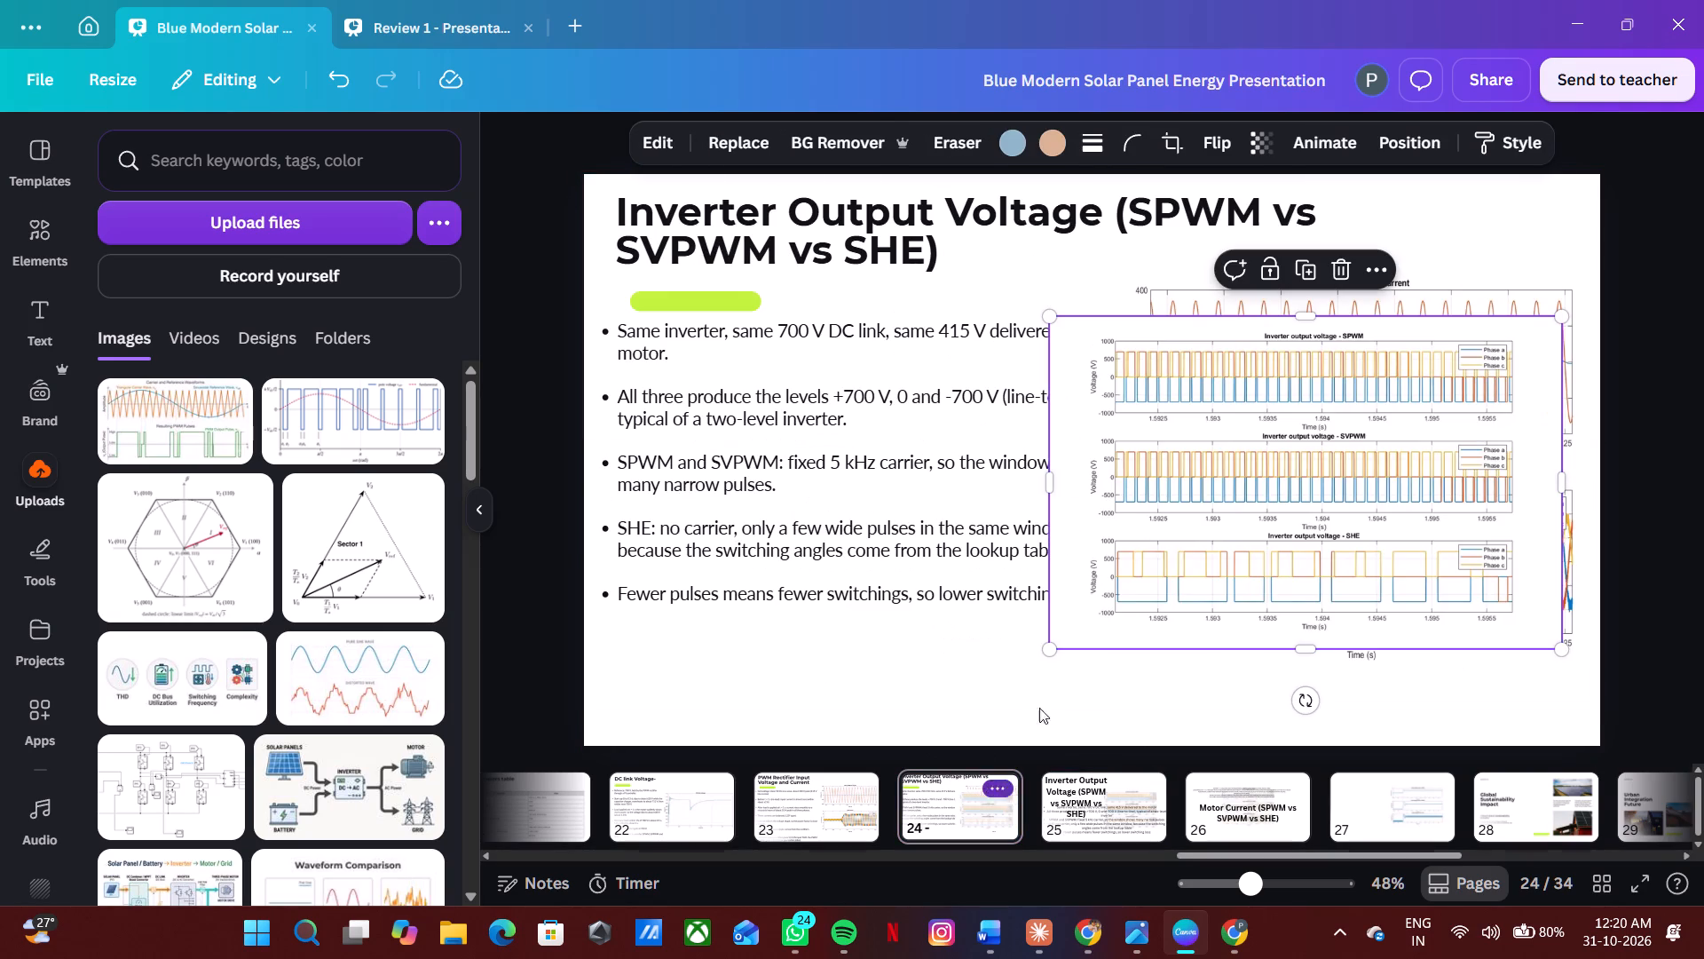
pyautogui.moveTo(1157, 585); pyautogui.dragTo(1190, 574)
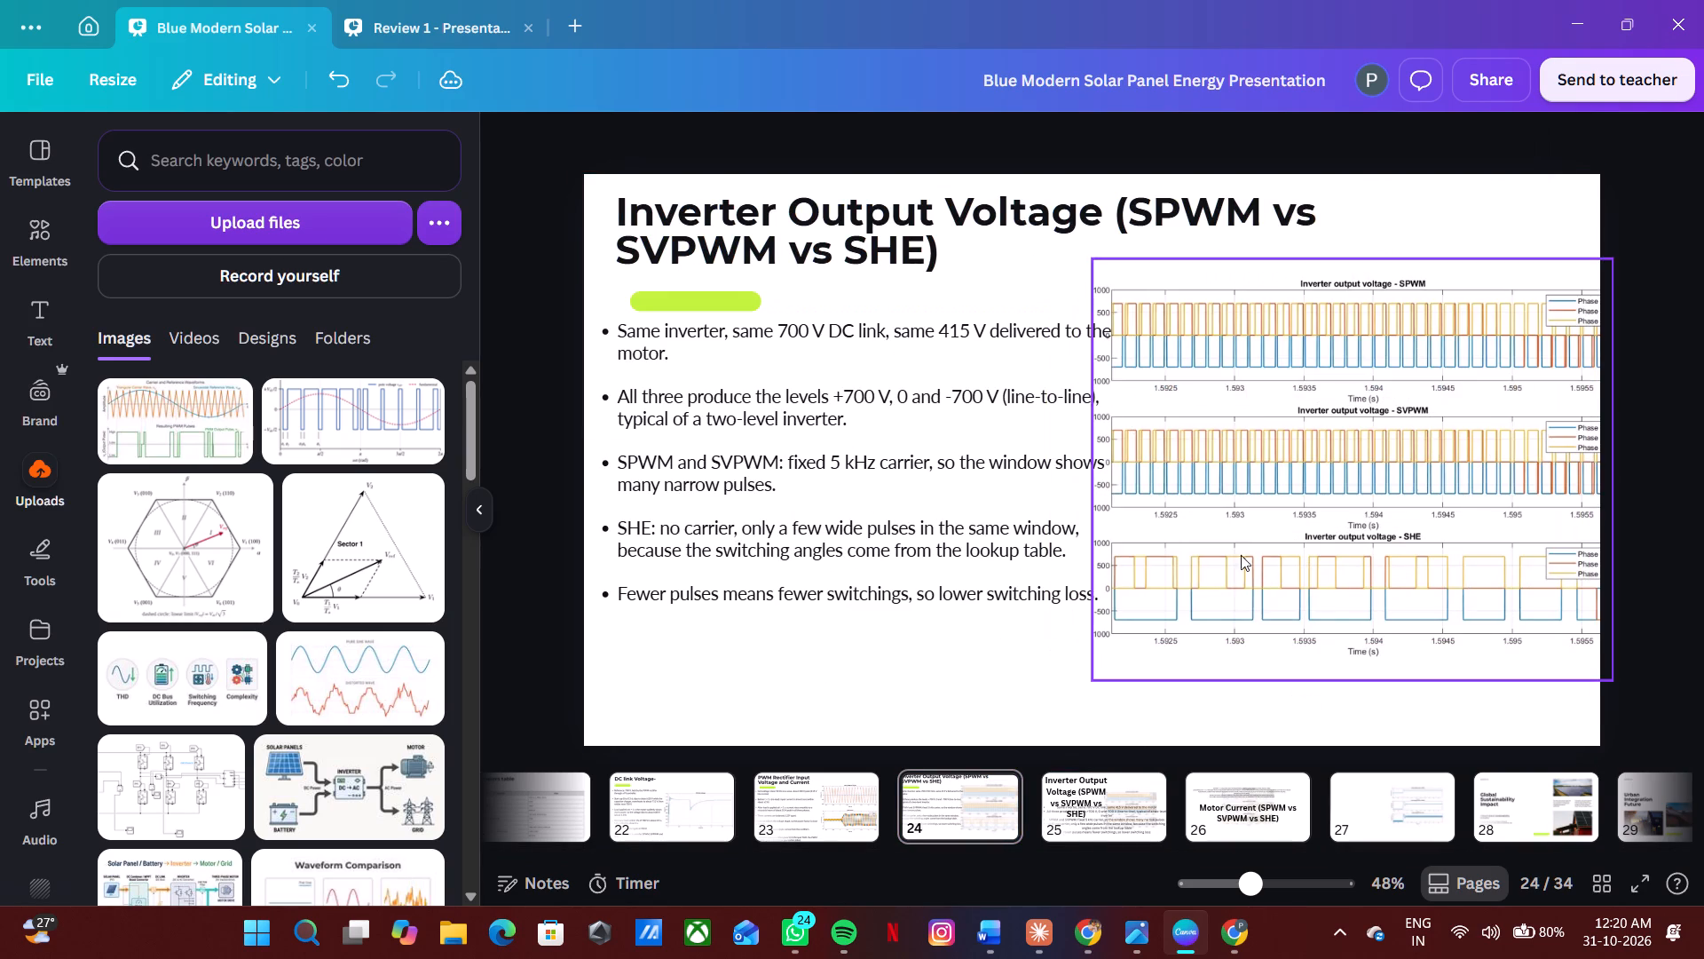
# Narrow the bullet text box to clear the chart and move it slightly down and right below the accent bar.
pyautogui.click(879, 542)
pyautogui.moveTo(1116, 466); pyautogui.dragTo(1085, 475)
pyautogui.click(535, 334)
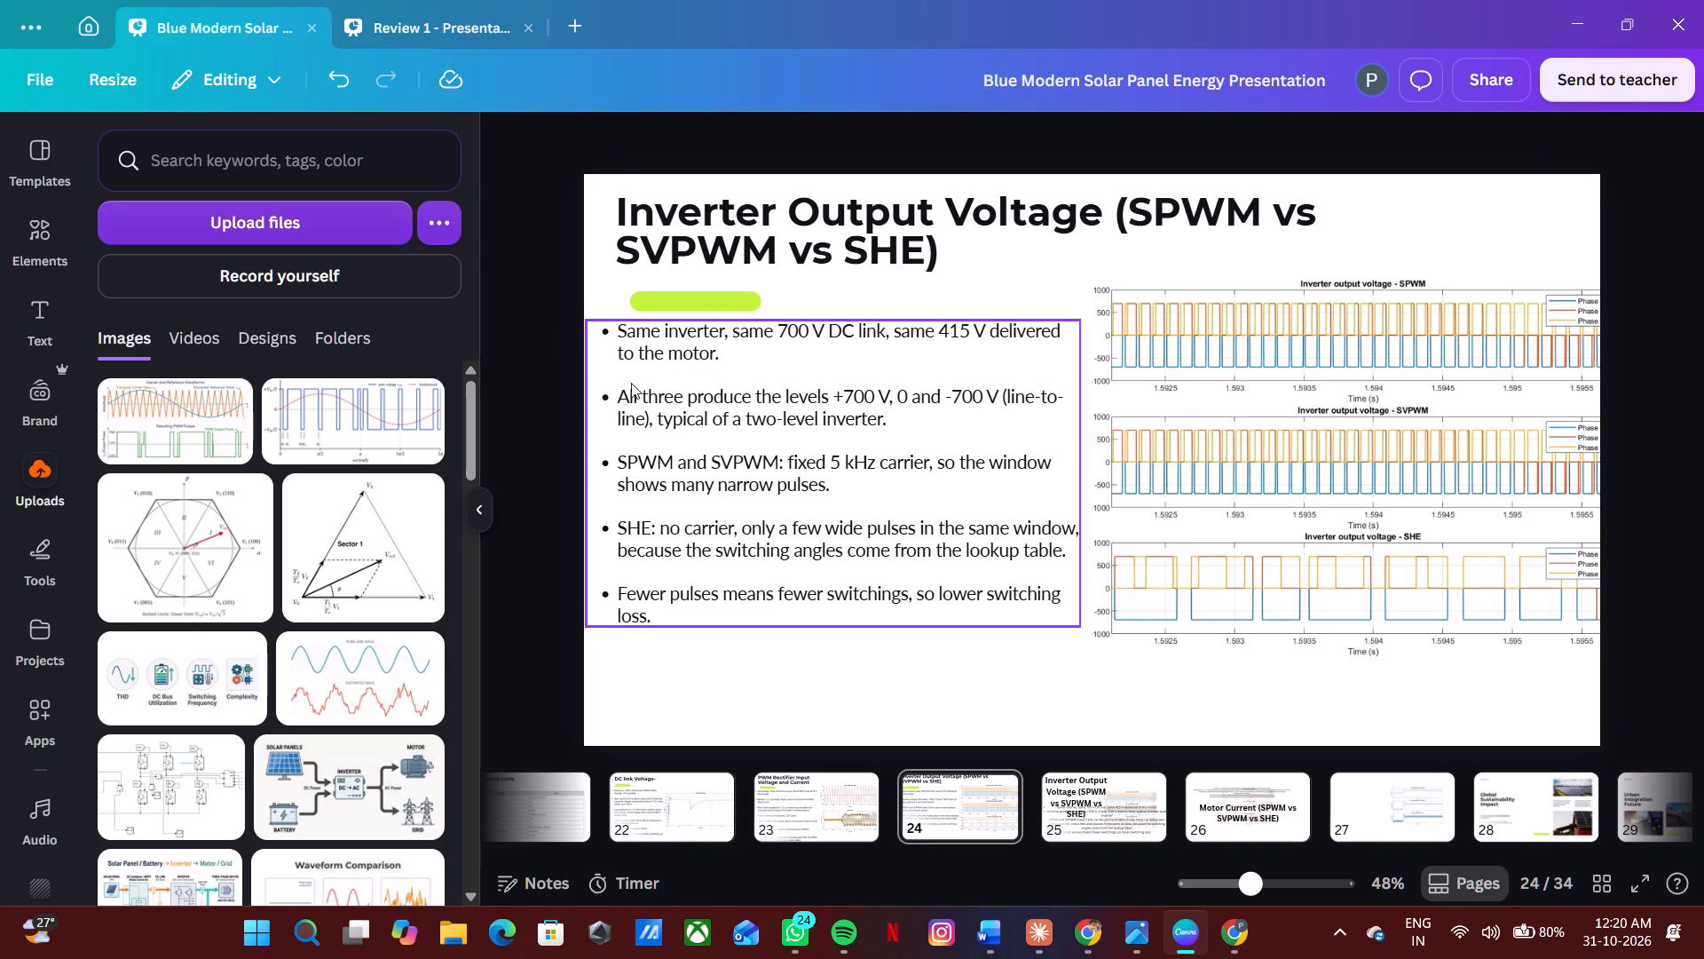
pyautogui.moveTo(723, 401); pyautogui.dragTo(730, 422)
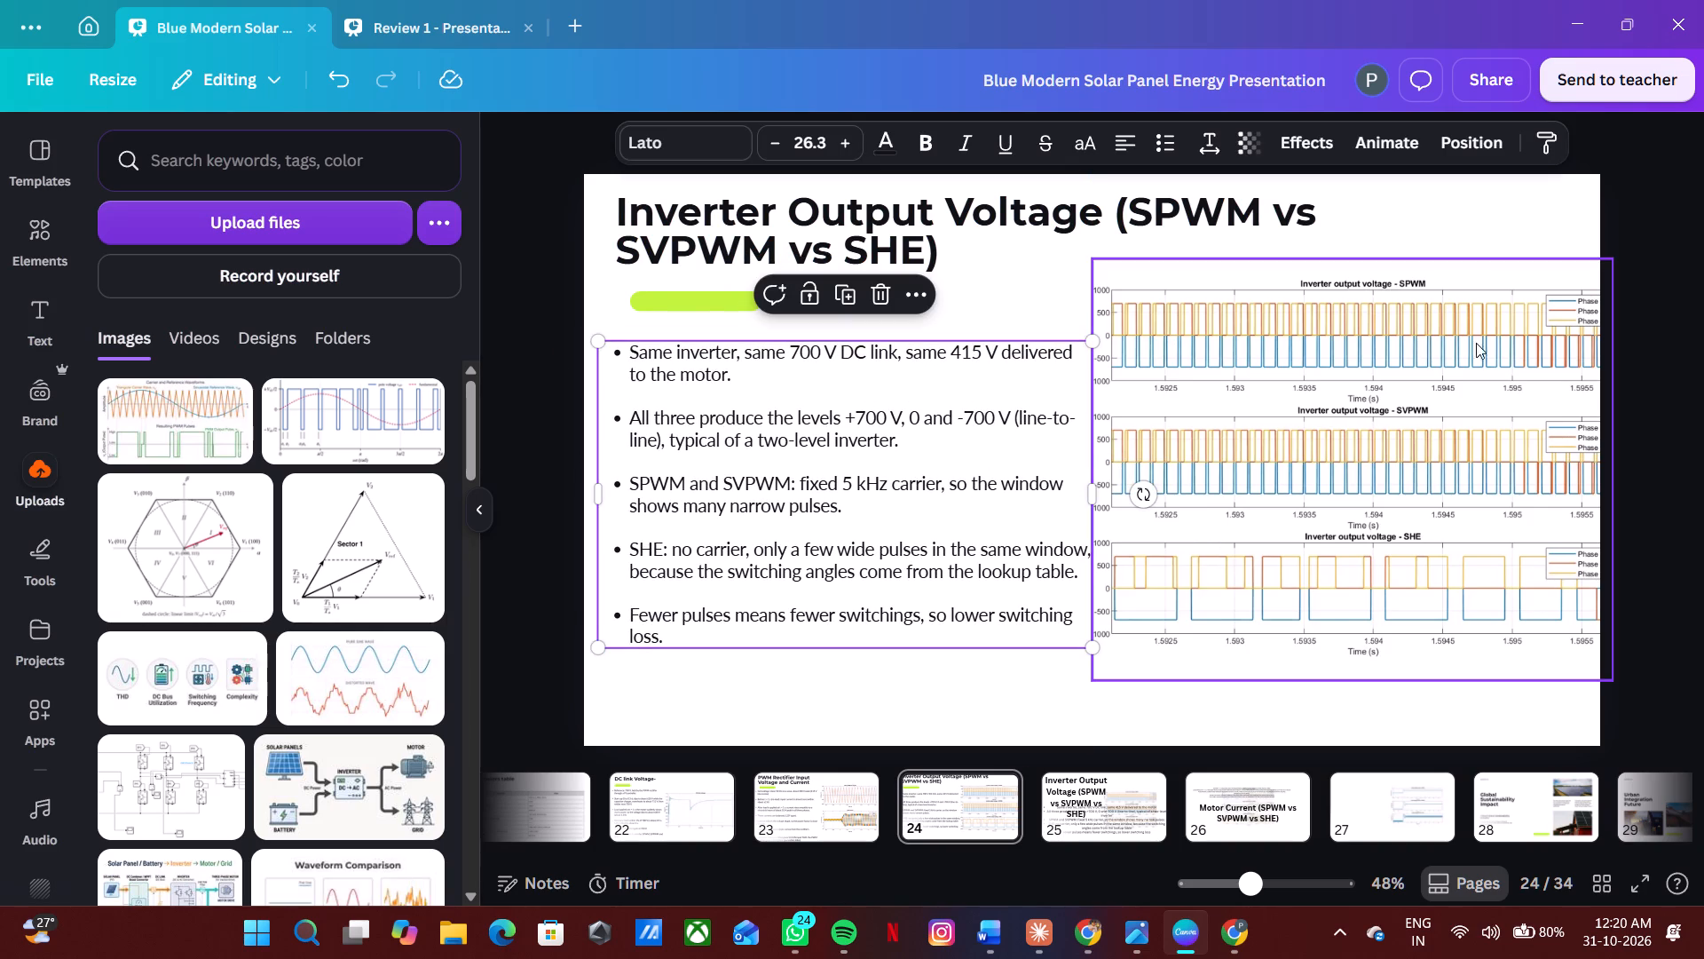
pyautogui.click(1645, 329)
# Widen the chart image to about 1,100 so its axis labels and legends show, and reposition it below the title.
pyautogui.click(1537, 351)
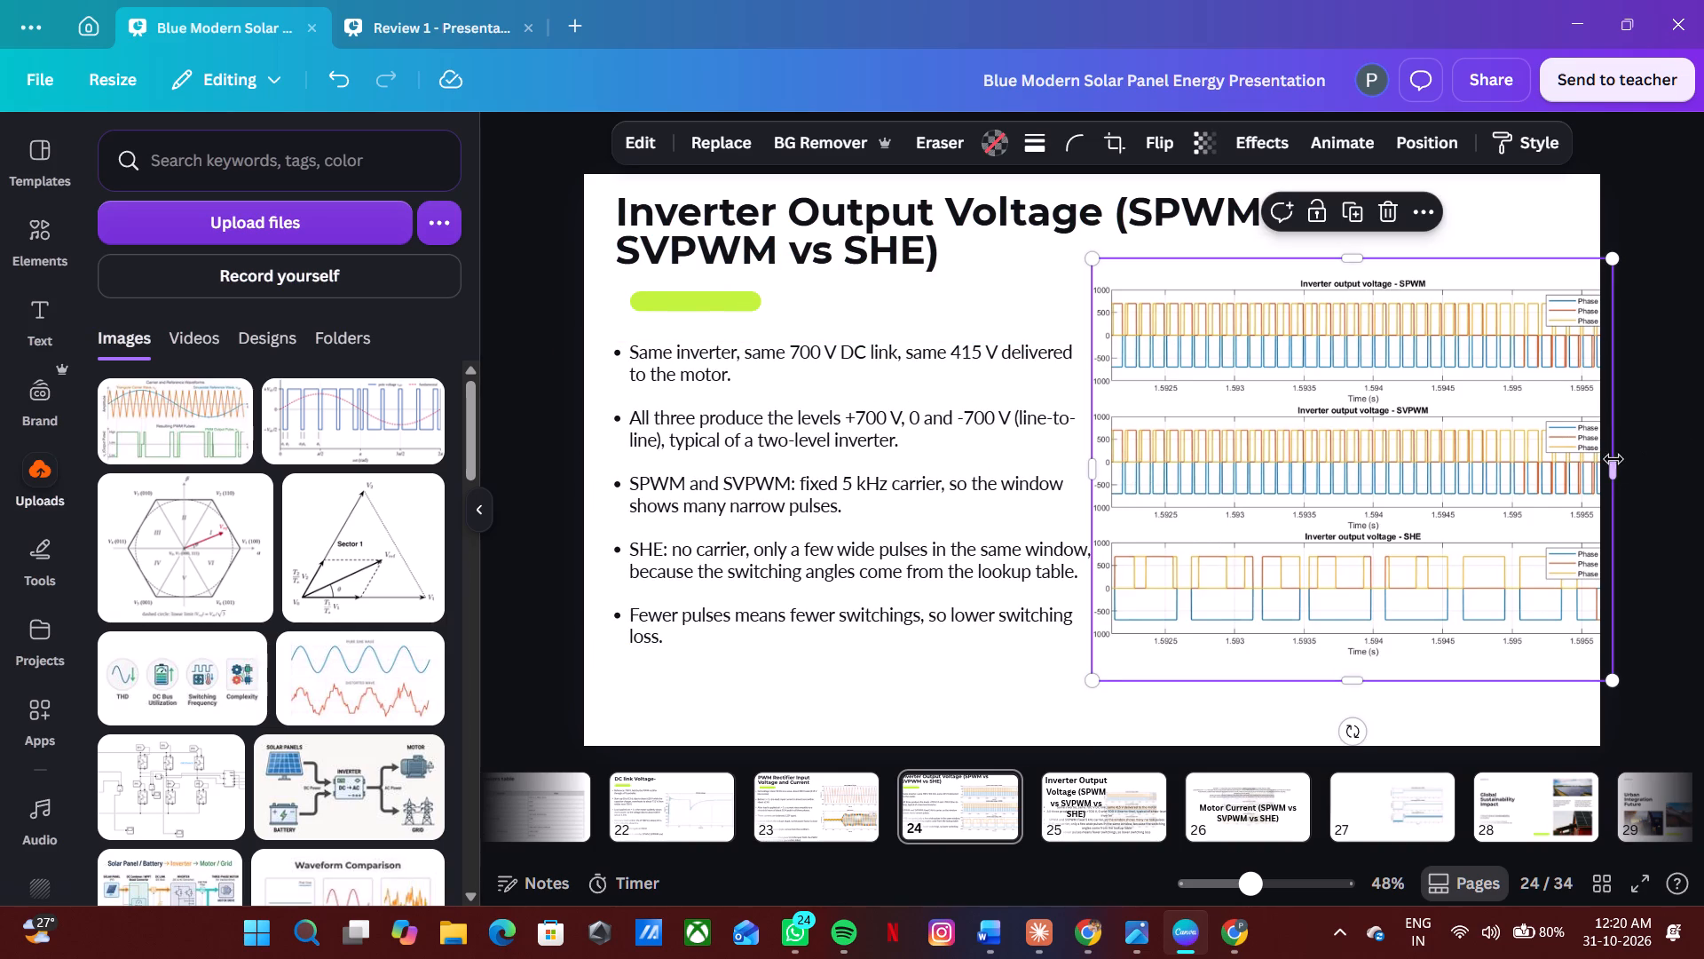
pyautogui.moveTo(1613, 459); pyautogui.dragTo(1678, 467)
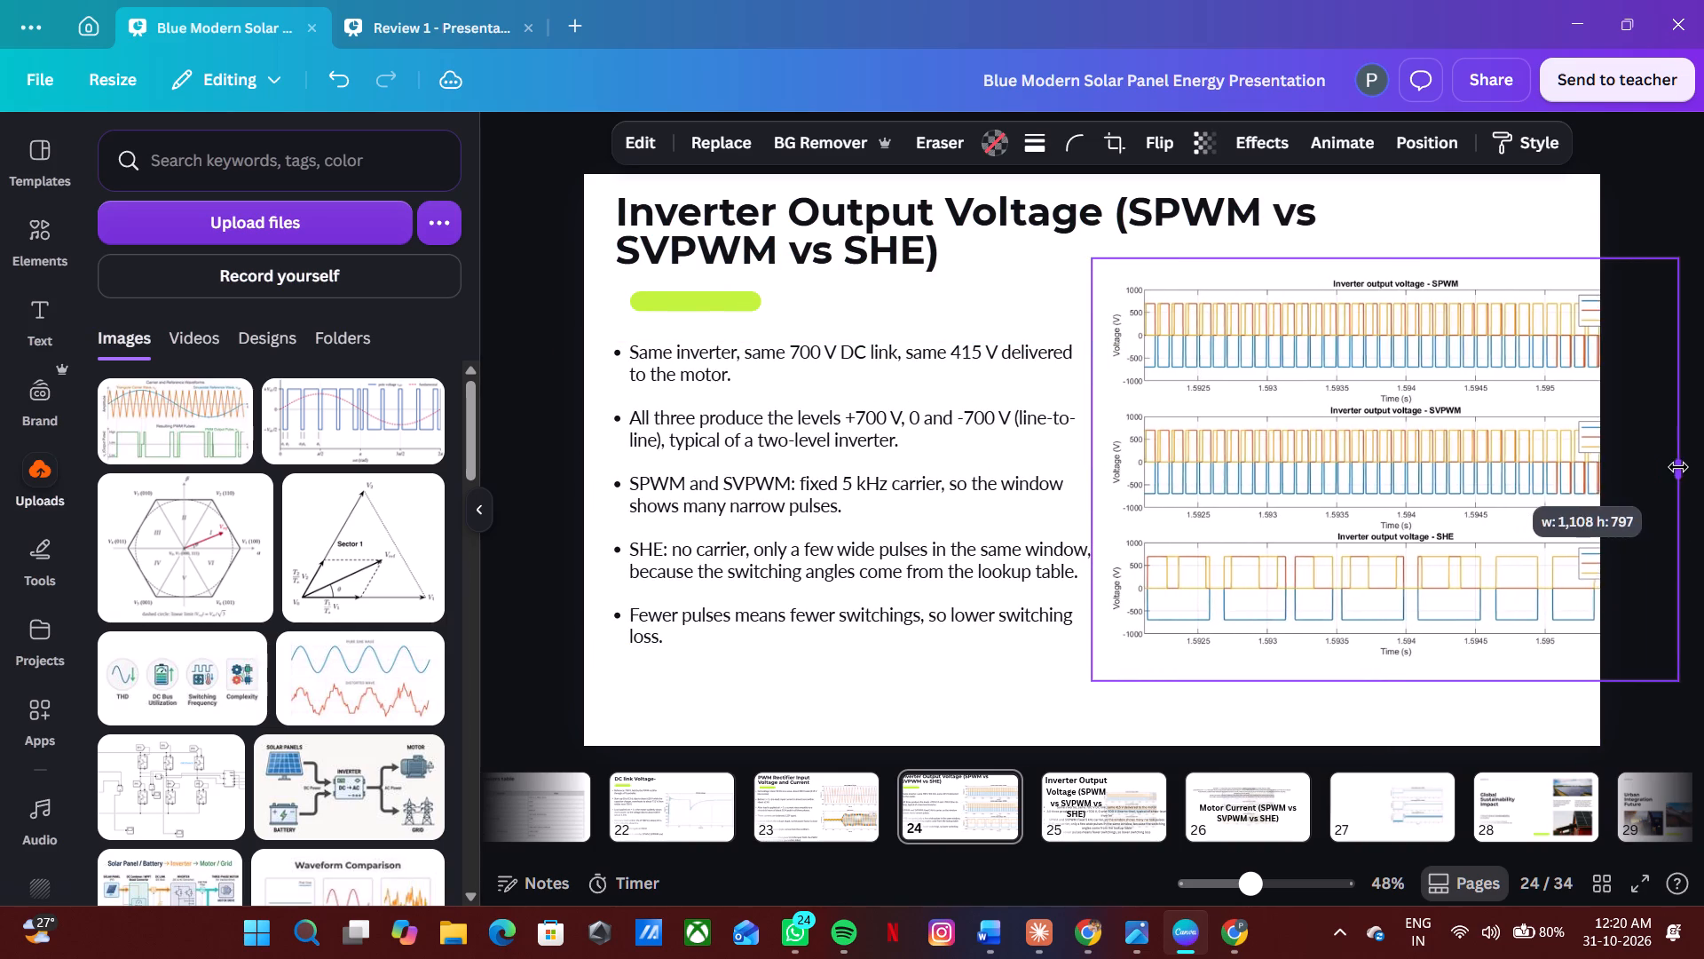
pyautogui.moveTo(1678, 467); pyautogui.dragTo(1675, 464)
pyautogui.moveTo(1386, 479); pyautogui.dragTo(1316, 470)
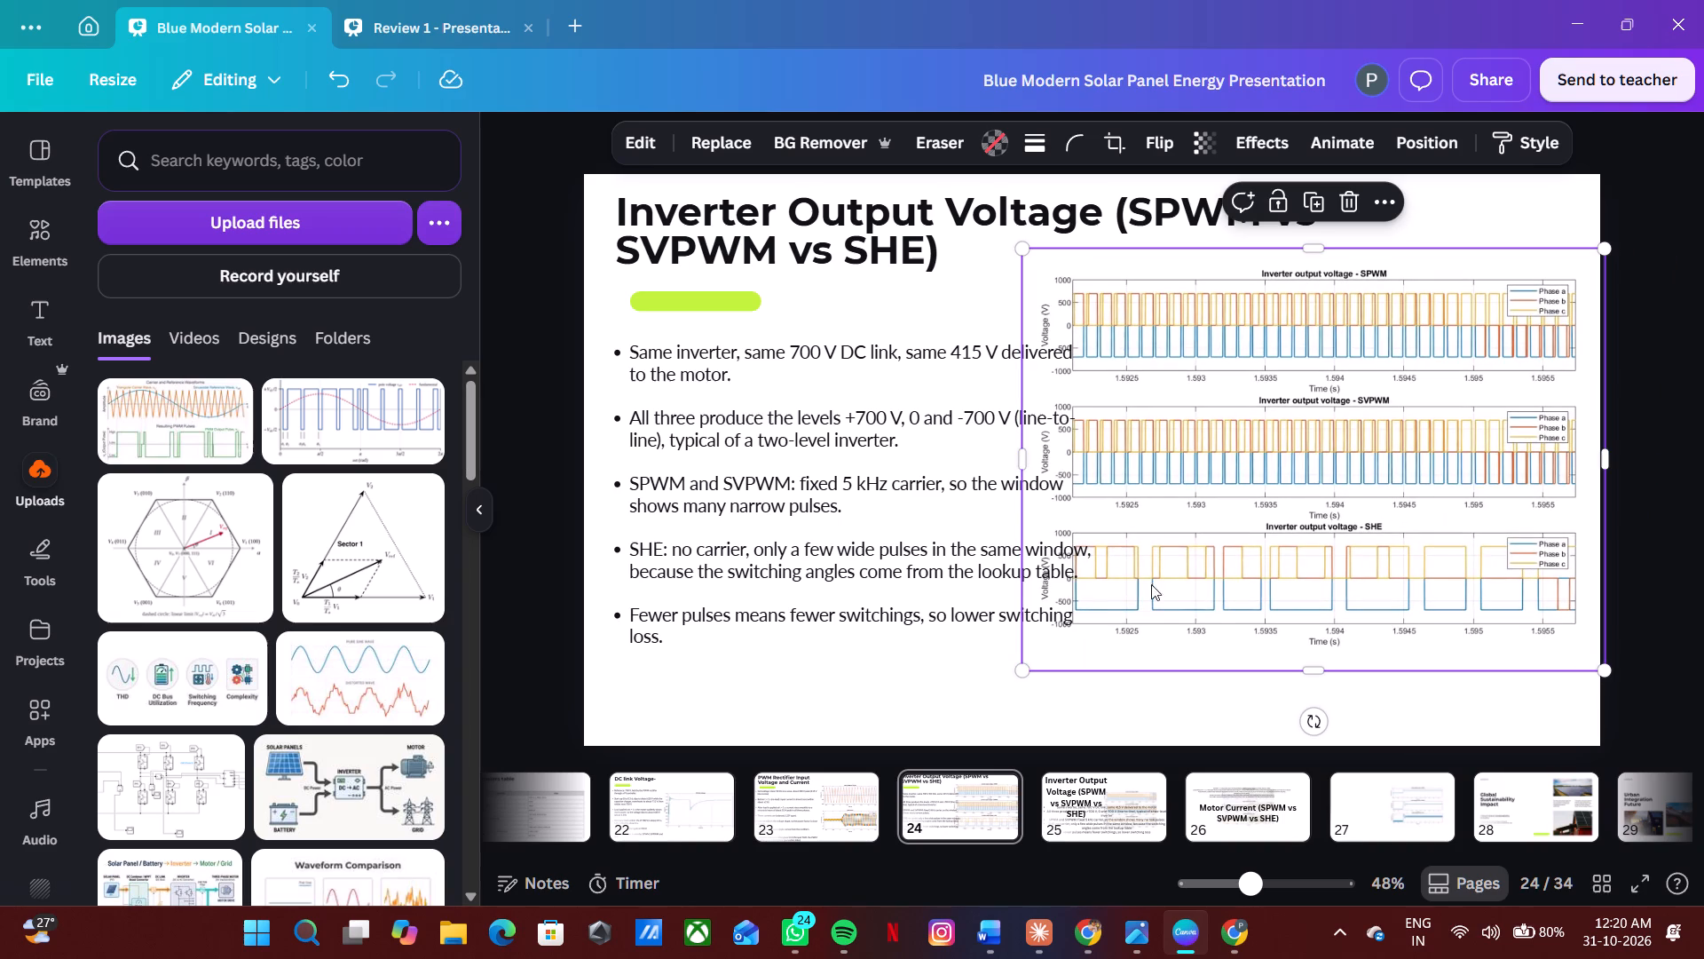
pyautogui.moveTo(1215, 597); pyautogui.dragTo(1220, 616)
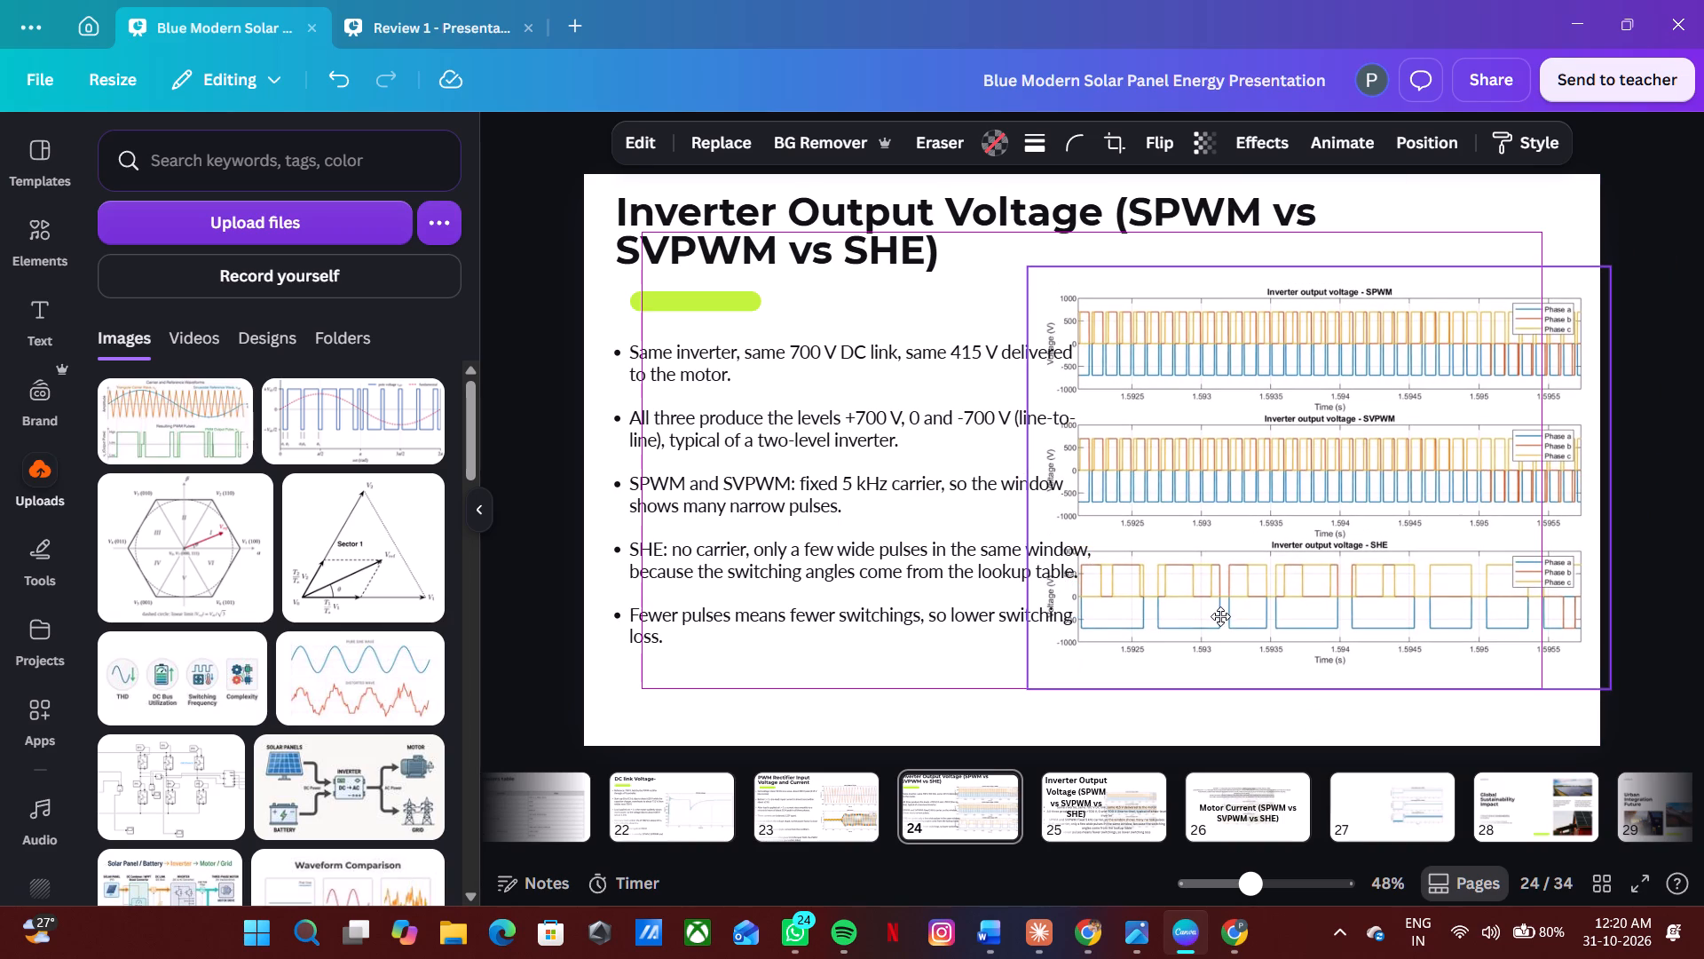
pyautogui.moveTo(1220, 616); pyautogui.dragTo(1225, 625)
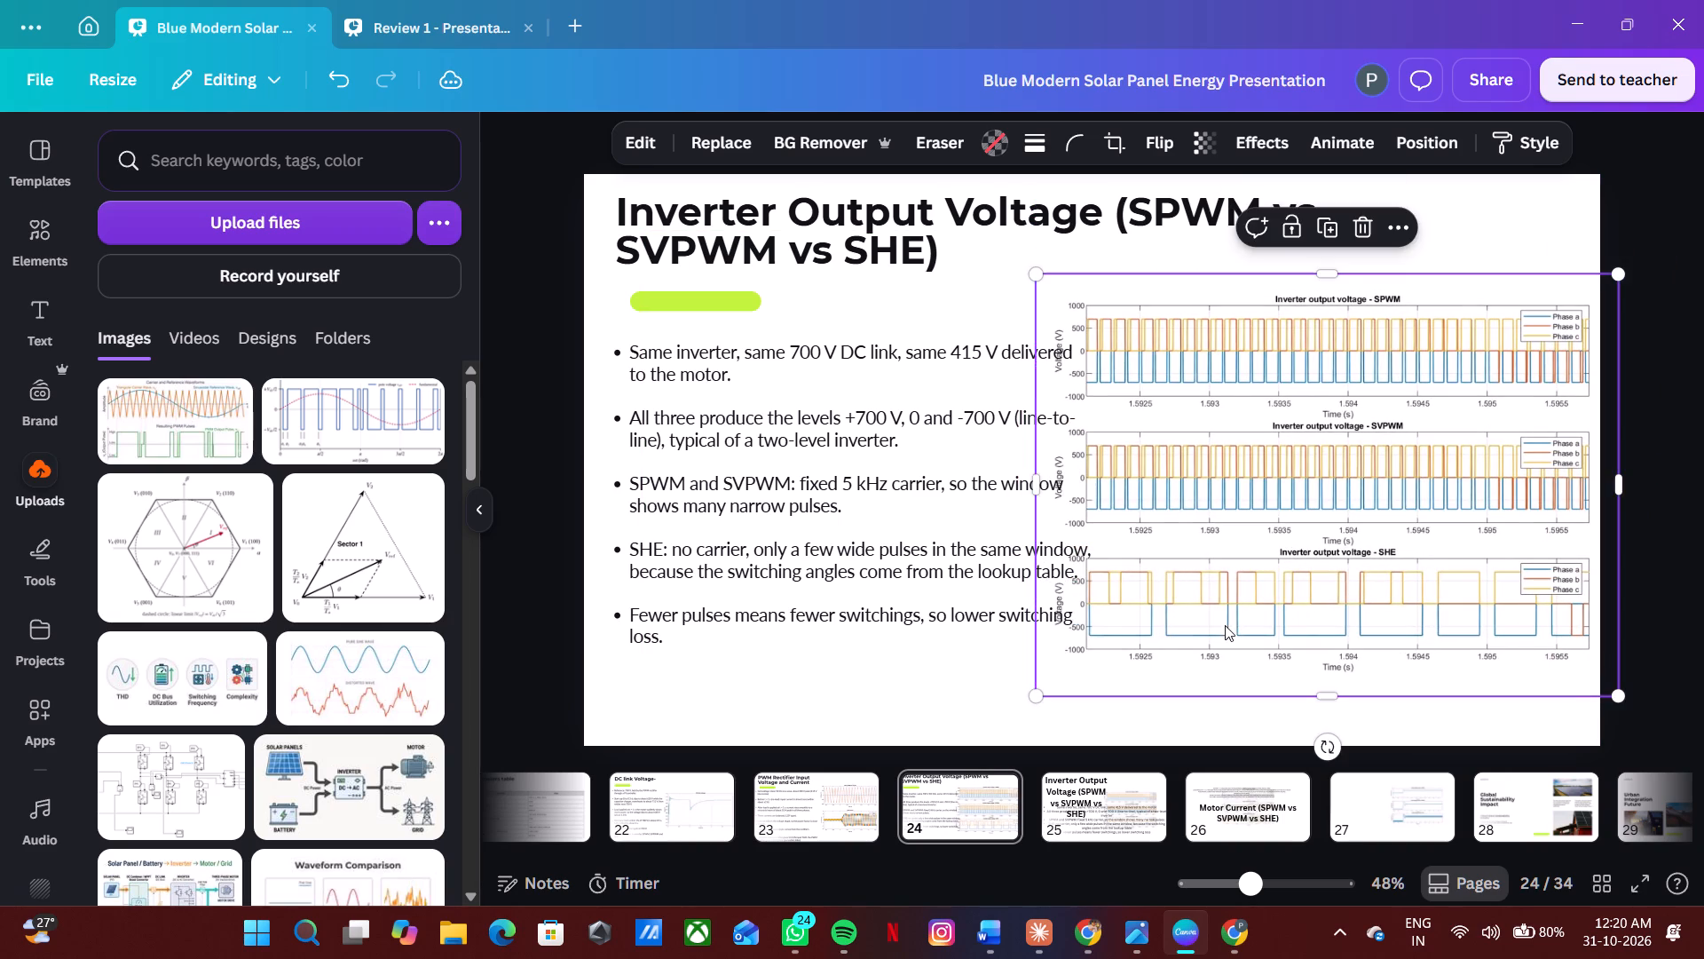
# Narrow the bullet text box further so its text no longer overlaps the widened inverter voltage chart.
pyautogui.click(902, 501)
pyautogui.moveTo(1098, 500); pyautogui.dragTo(1021, 497)
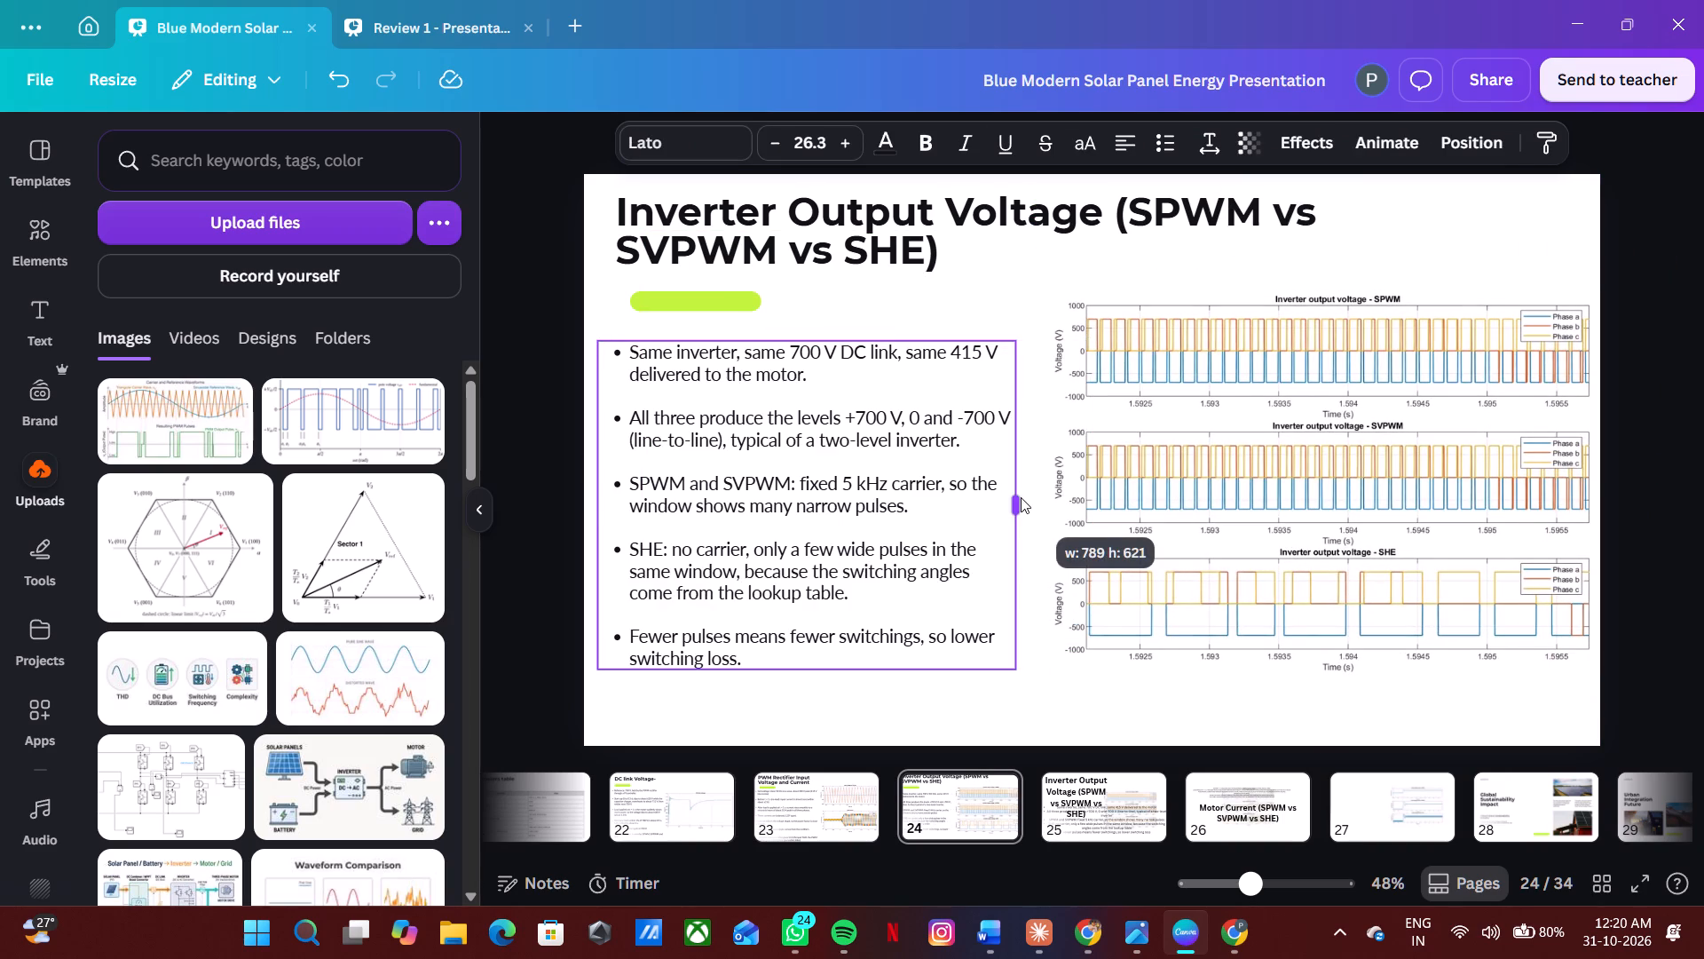
pyautogui.moveTo(1021, 497); pyautogui.dragTo(1043, 496)
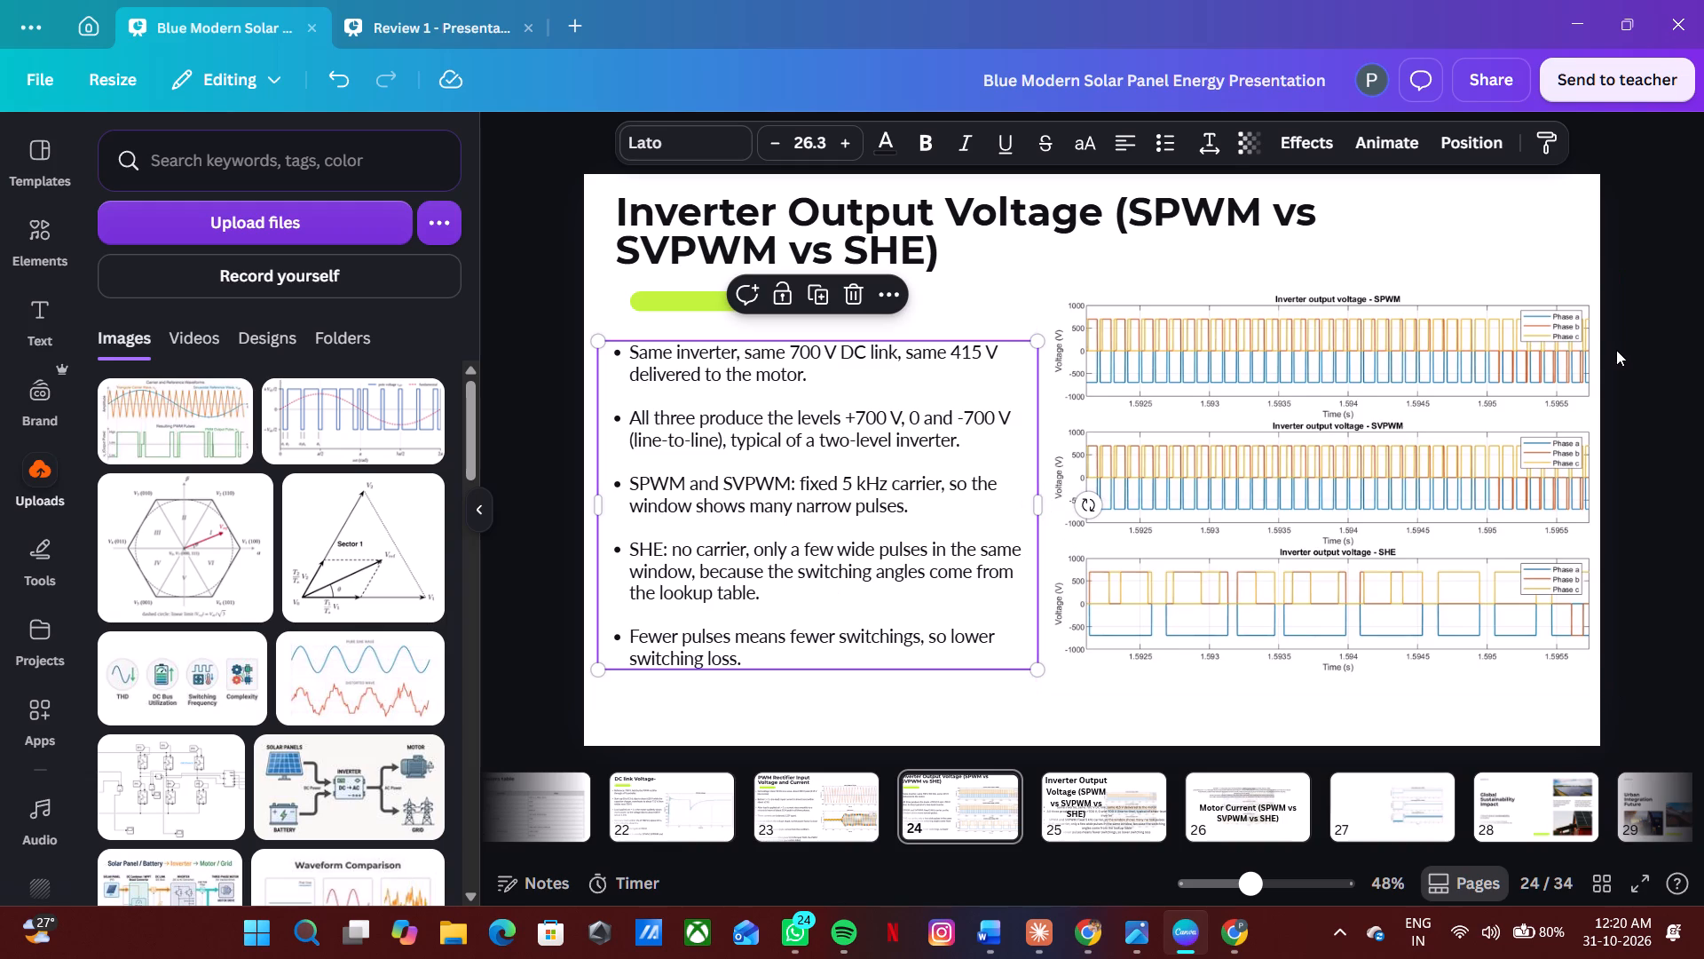
# Delete the old, unstyled Inverter Output Voltage slide on page 25.
pyautogui.click(1616, 350)
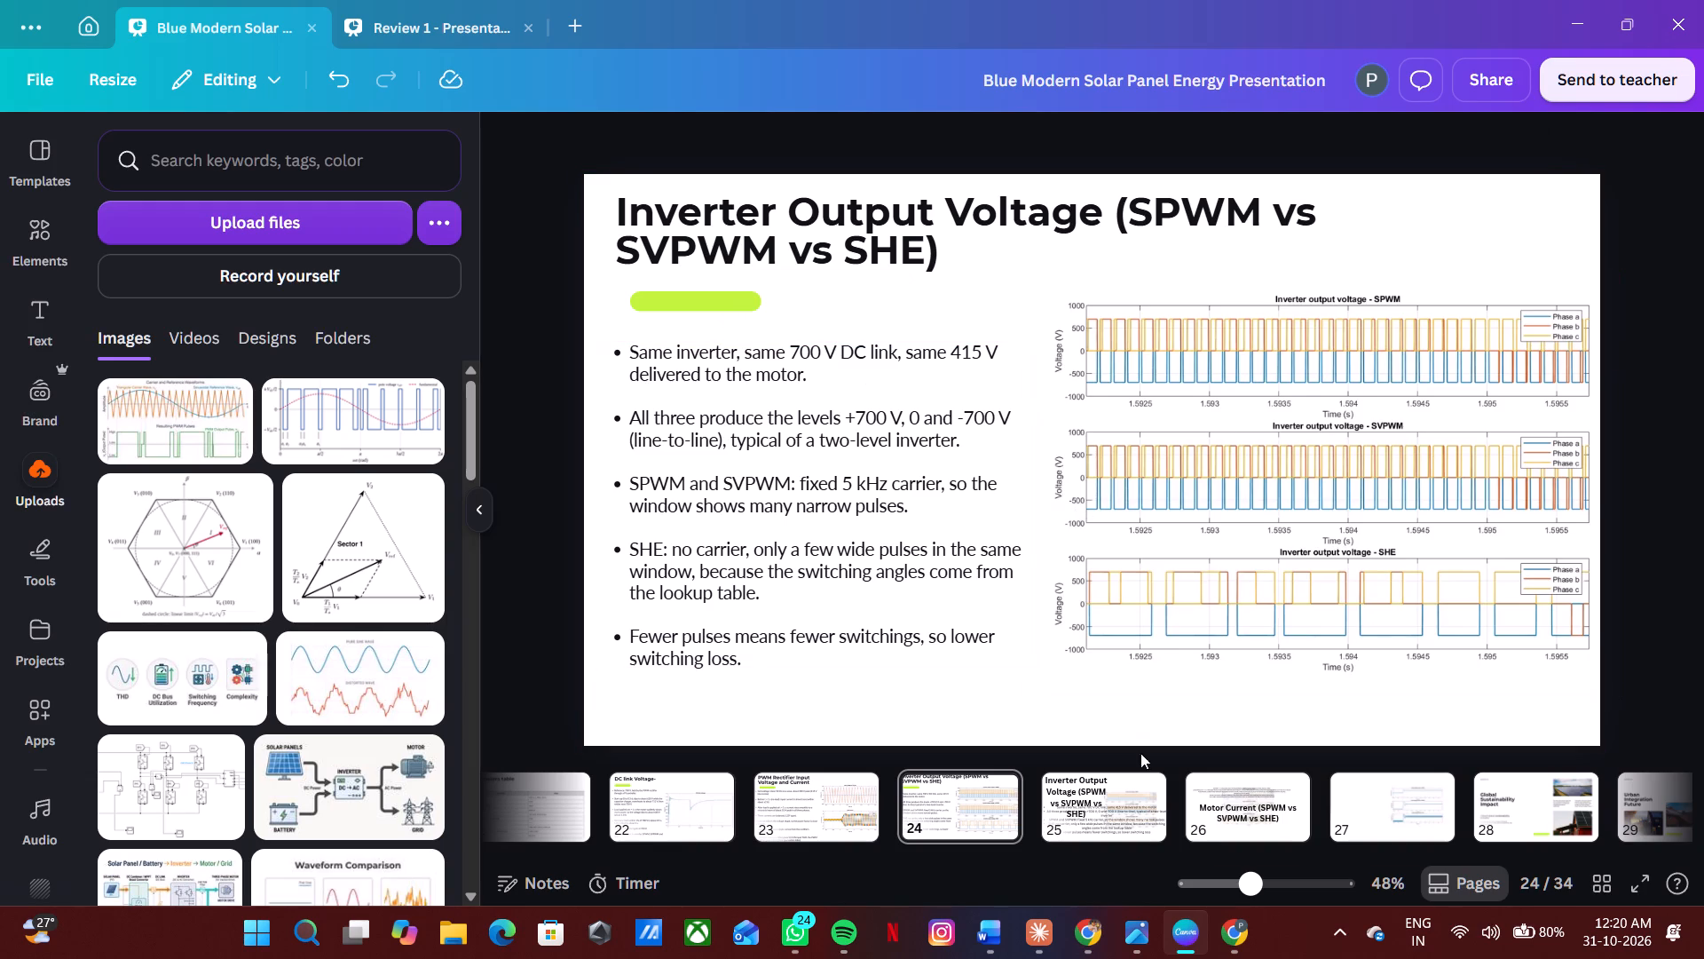
pyautogui.click(1129, 804)
pyautogui.press('BackSpace')
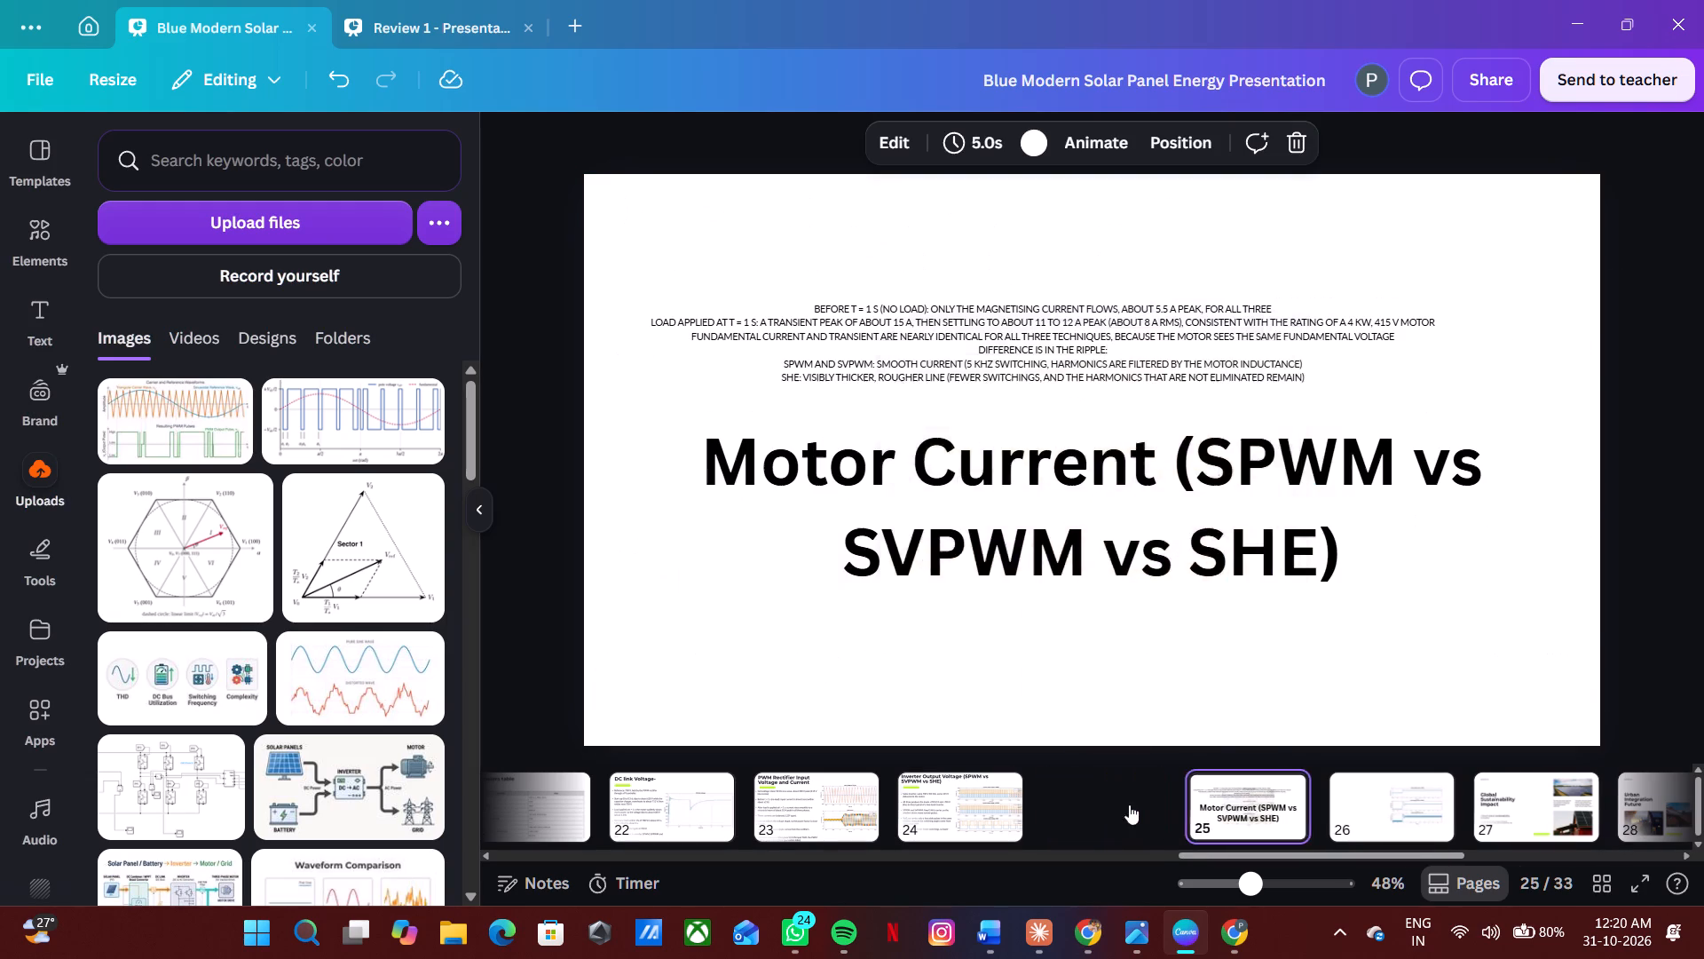
# Duplicate the restyled Inverter Output Voltage slide on page 24.
pyautogui.click(951, 821)
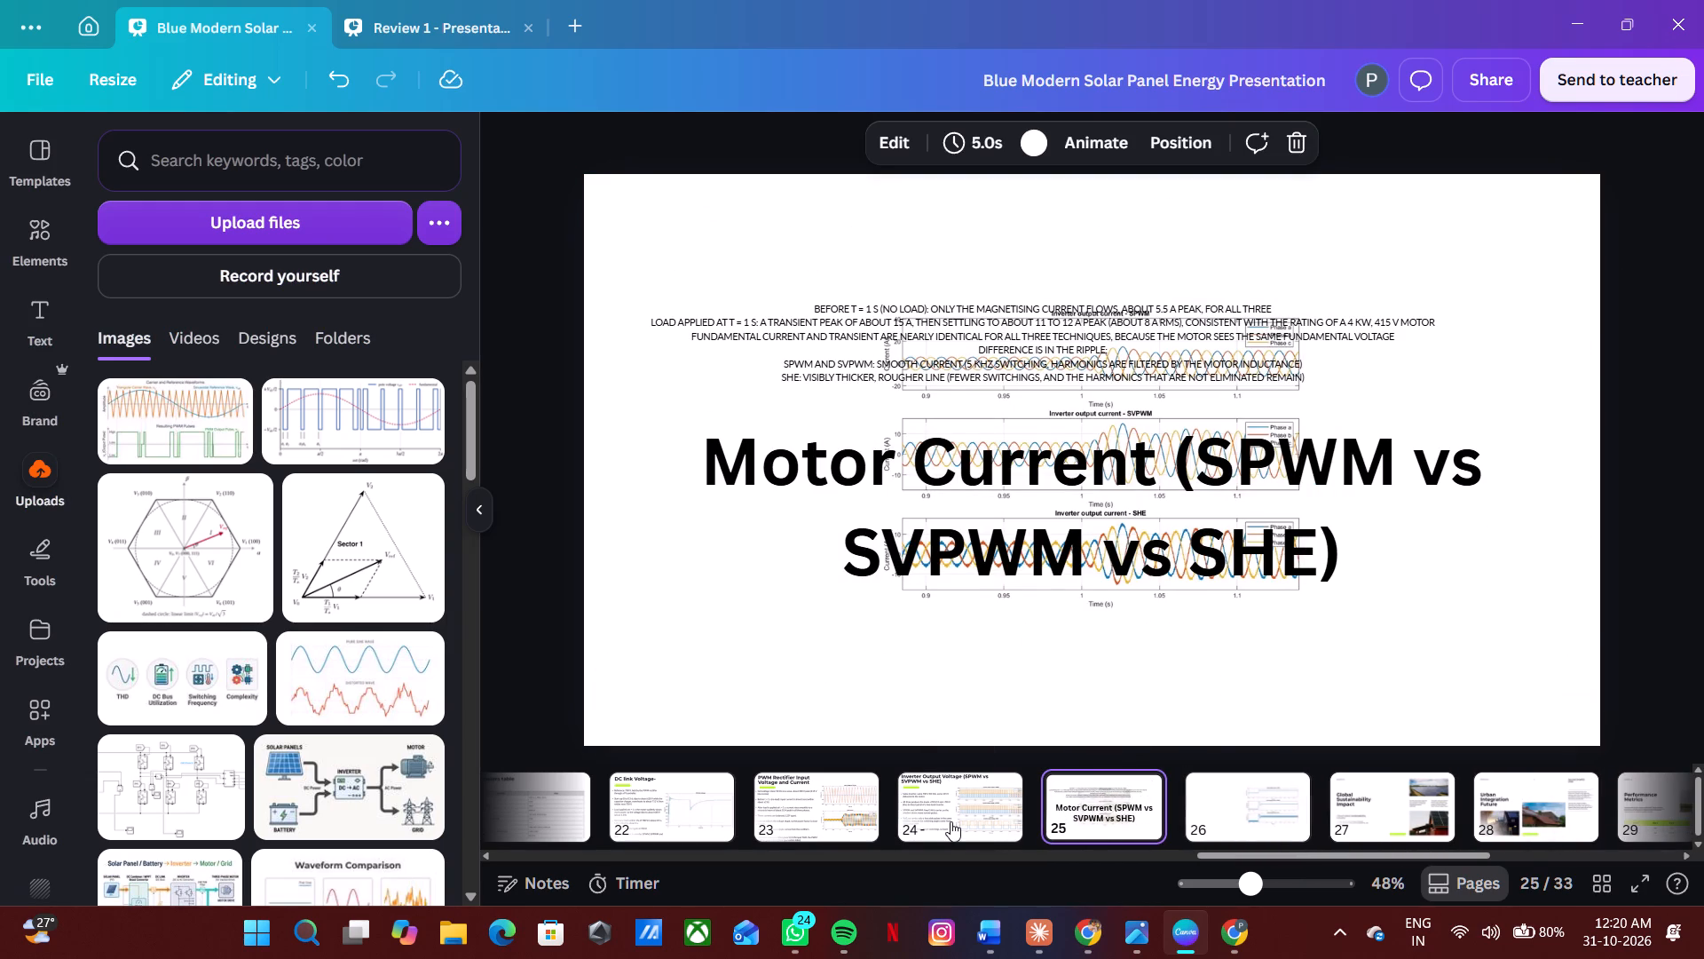
pyautogui.hotkey('ctrl', 'd')
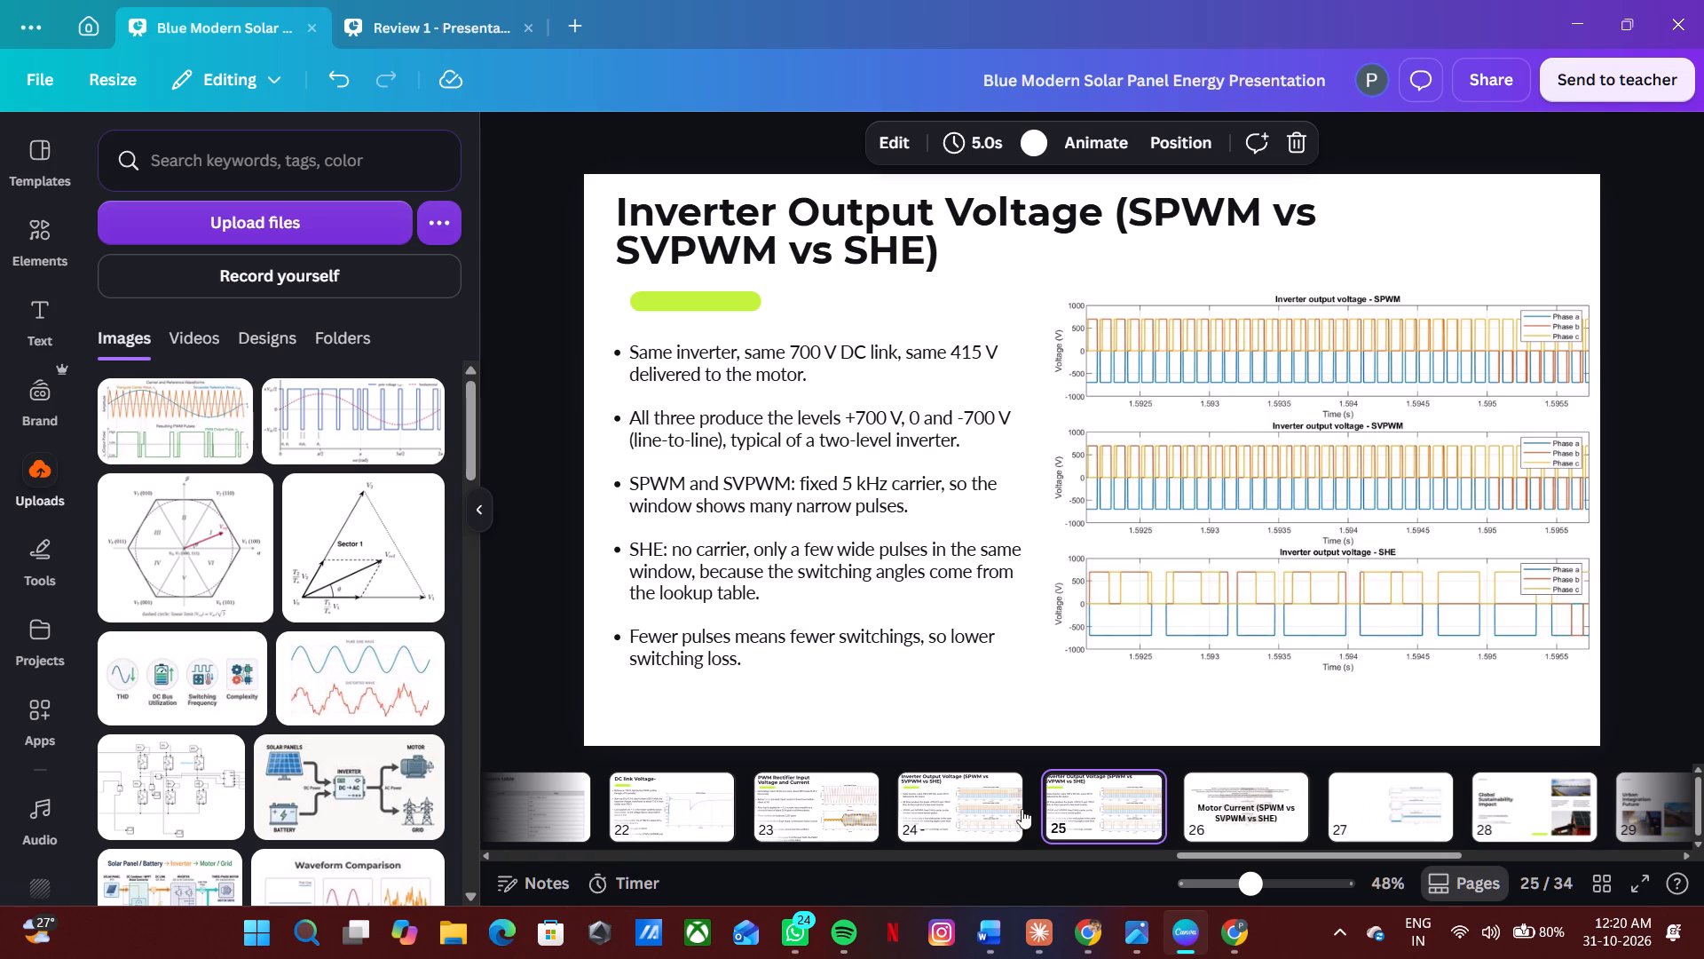
# Replace the duplicate's title with "Motor Current (SPWM vs SVPWM vs SHE)" copied from the old slide, and move it down slightly.
pyautogui.click(1216, 817)
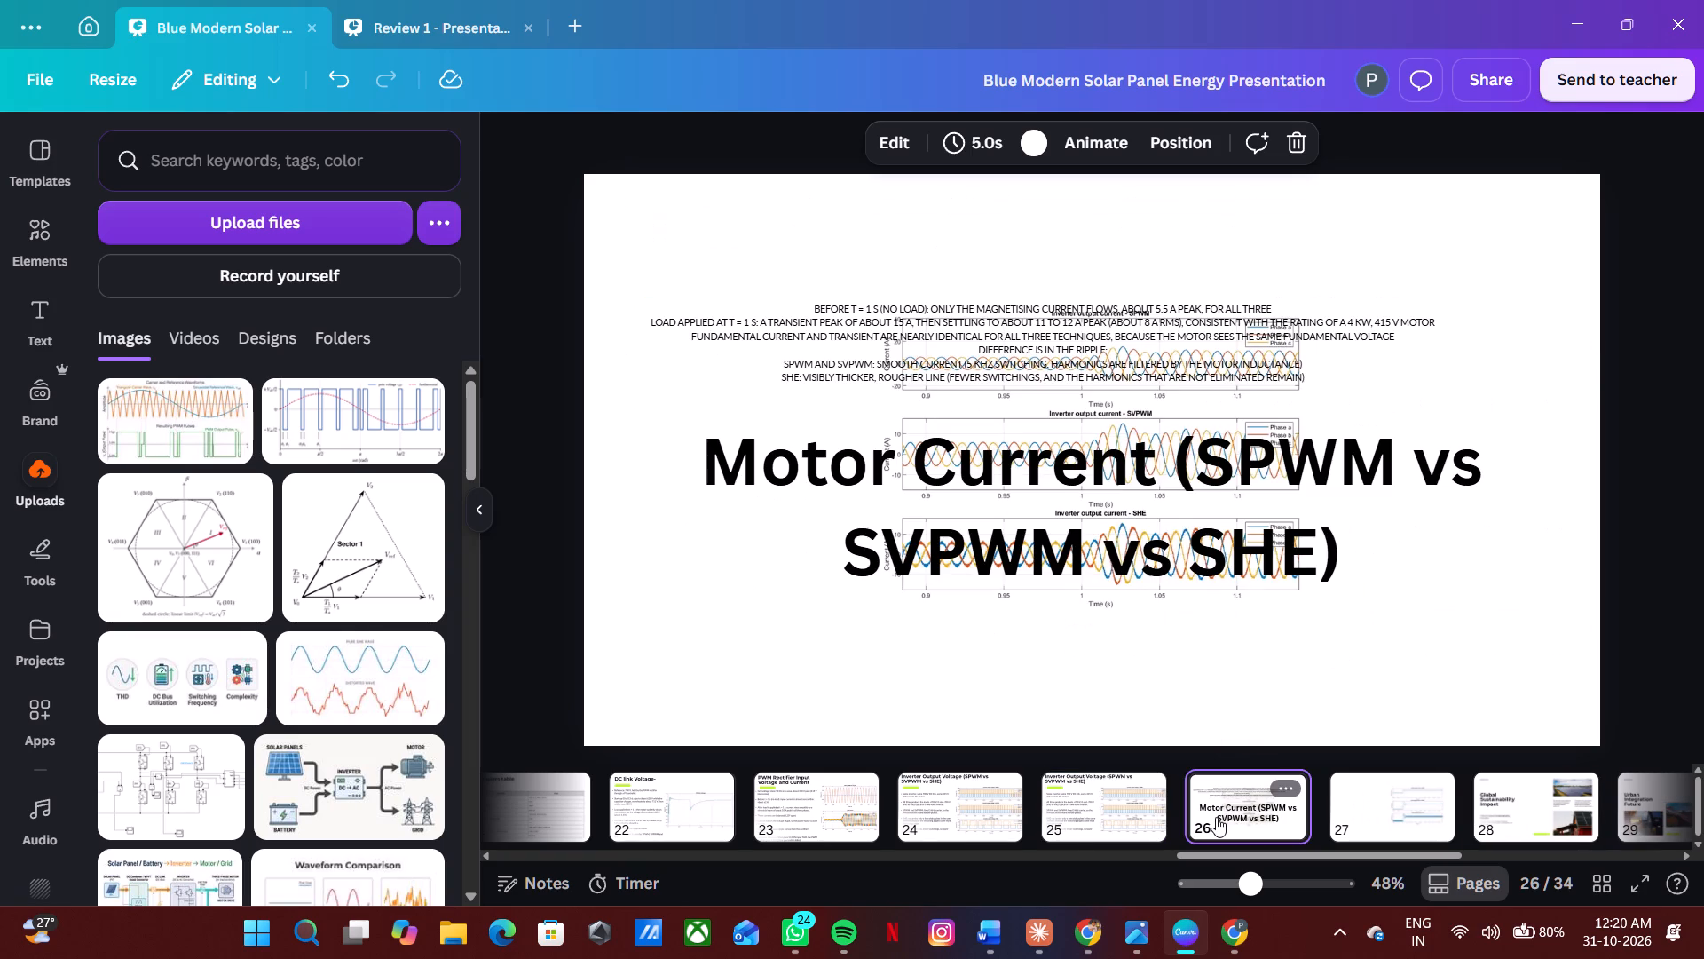
pyautogui.click(1216, 817)
pyautogui.doubleClick(1256, 464)
pyautogui.hotkey('ctrl', 'a')
pyautogui.hotkey('ctrl', 'c')
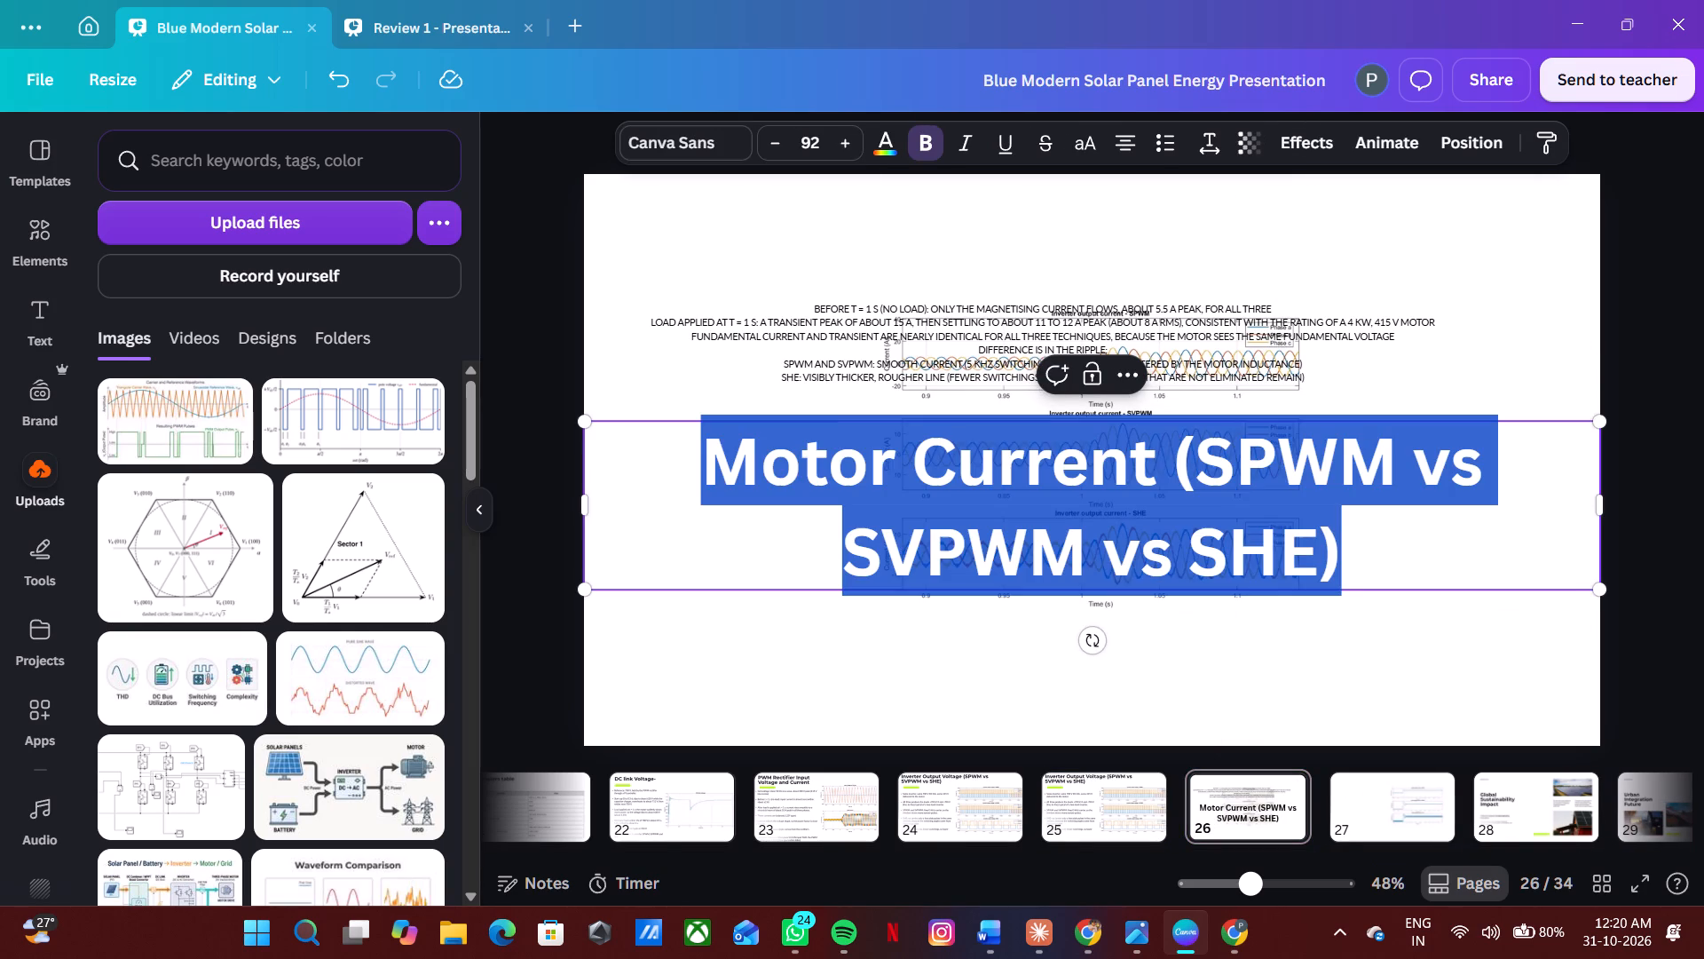
pyautogui.click(1082, 837)
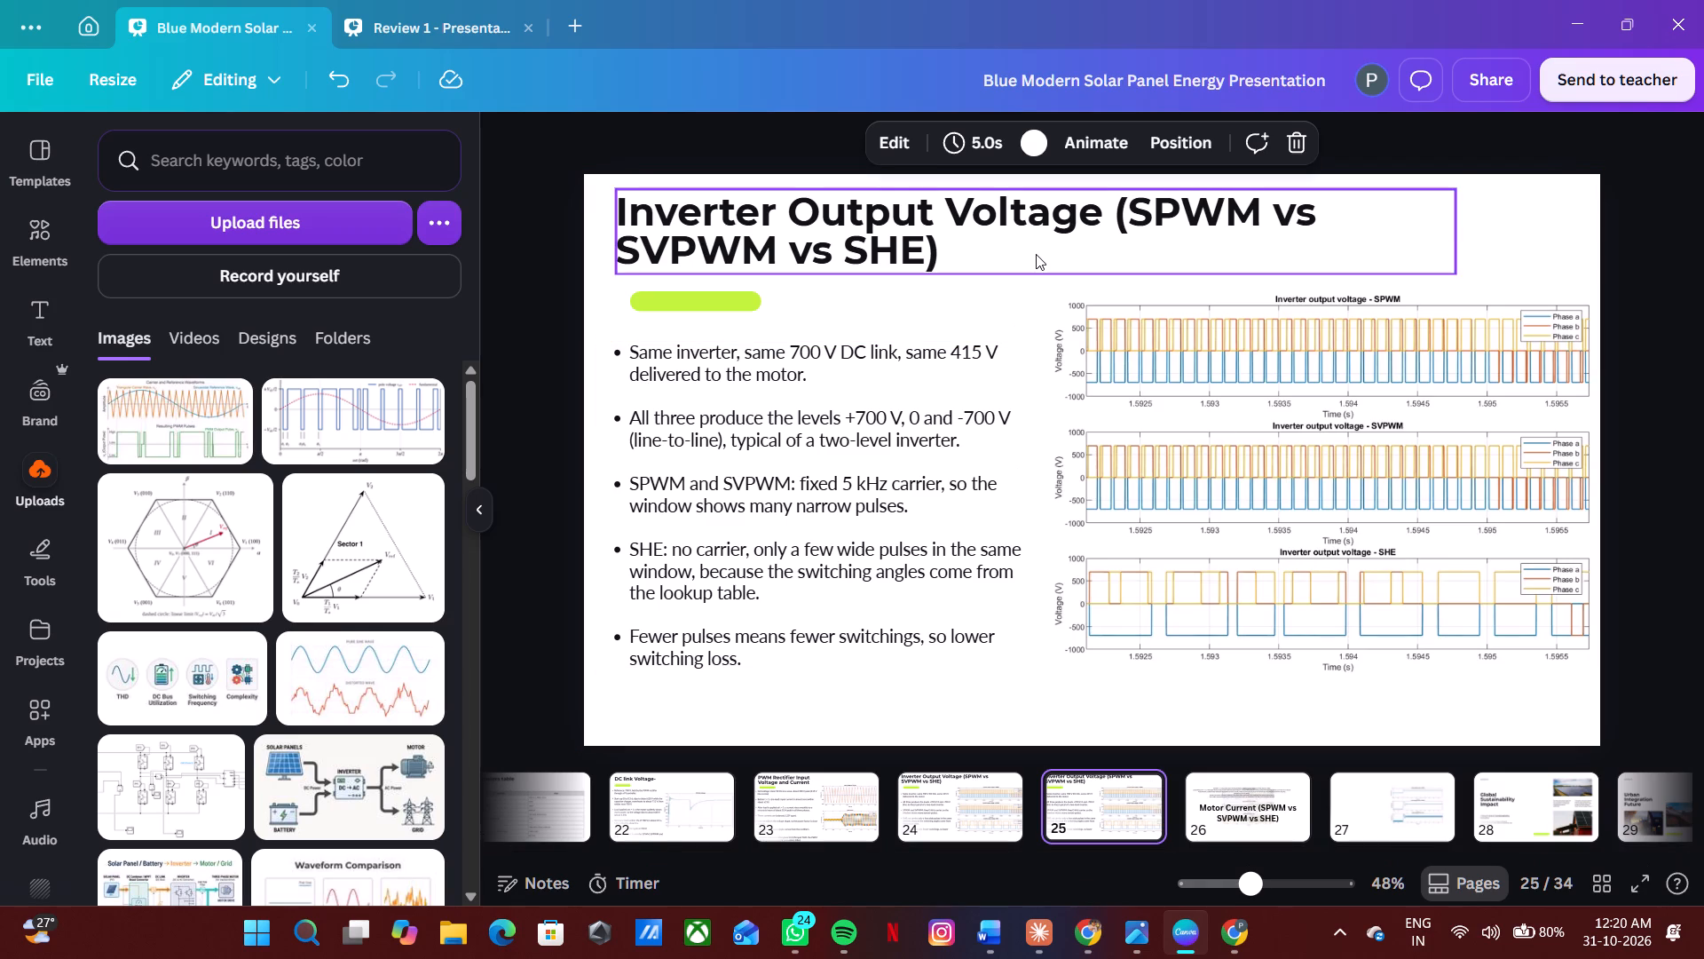
pyautogui.click(1036, 254)
pyautogui.doubleClick(1036, 254)
pyautogui.hotkey('ctrl', 'v')
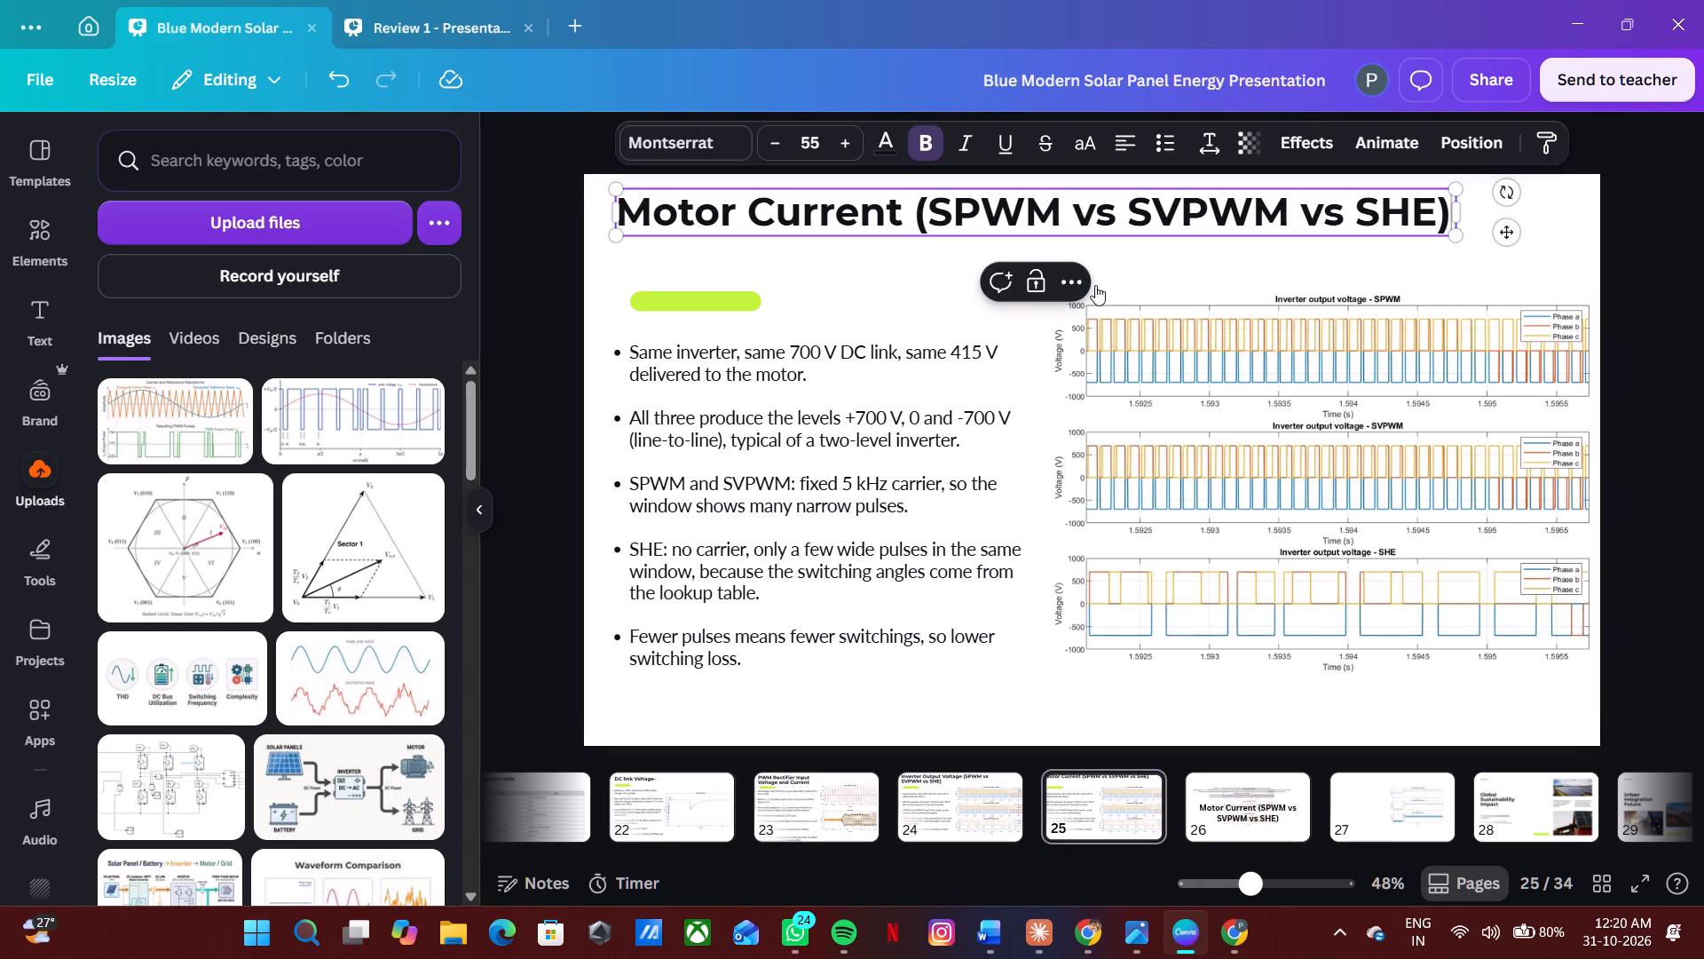
pyautogui.click(1640, 350)
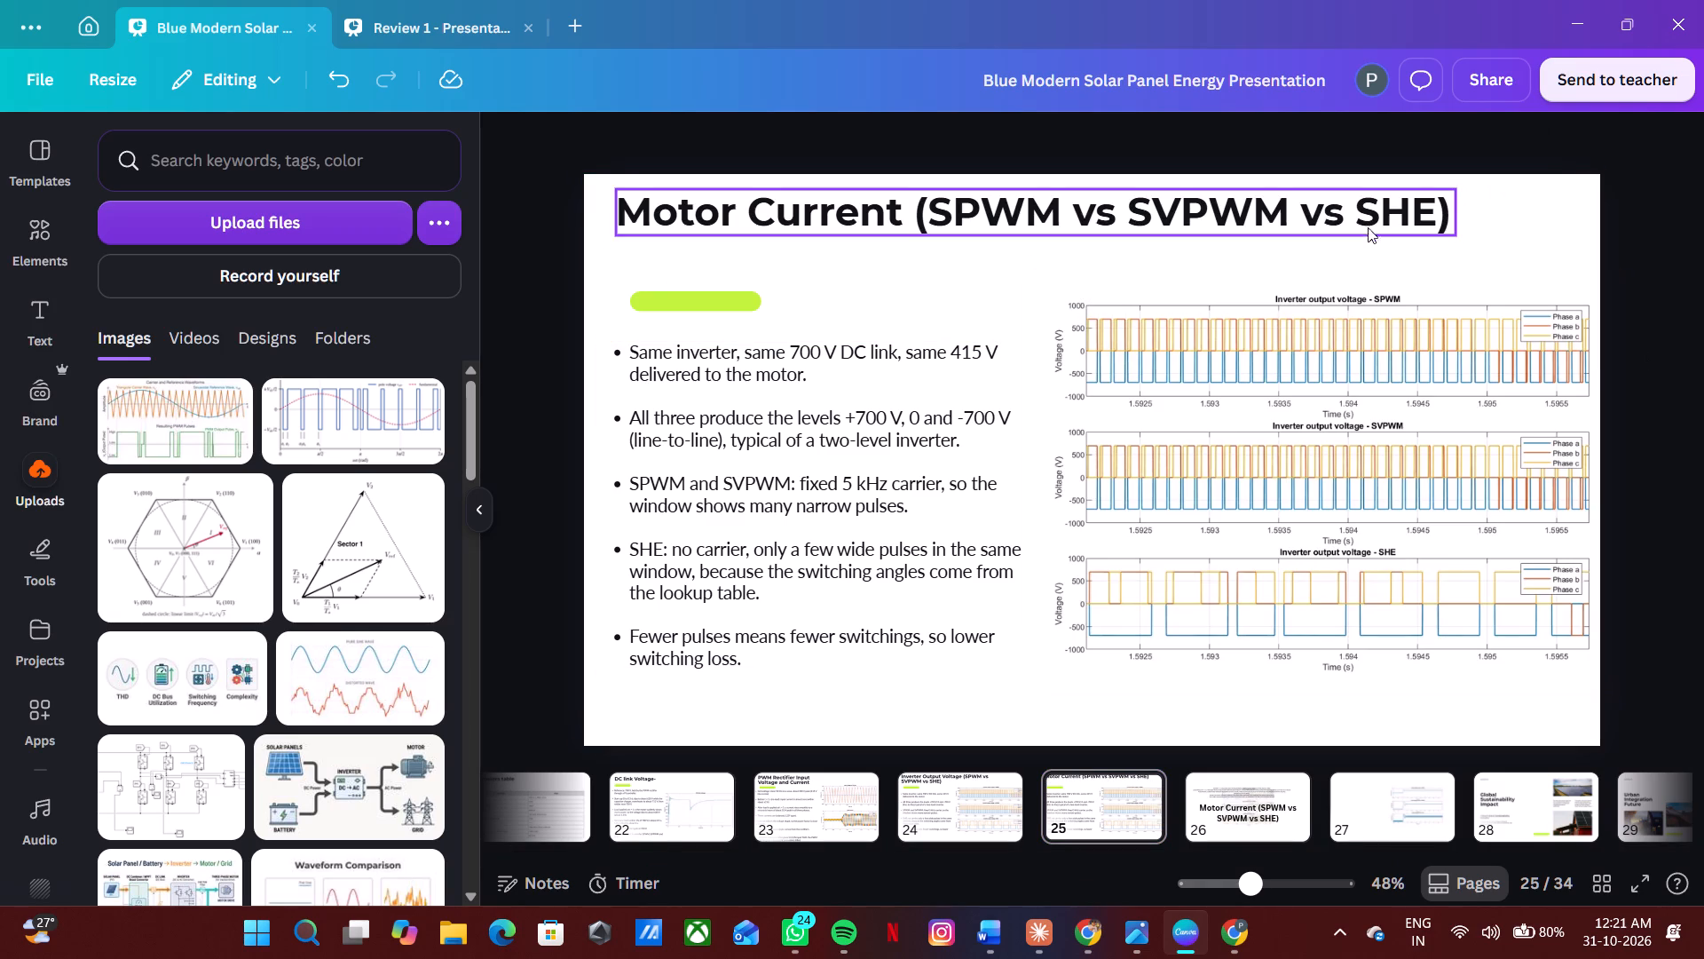
pyautogui.moveTo(1368, 221); pyautogui.dragTo(1365, 242)
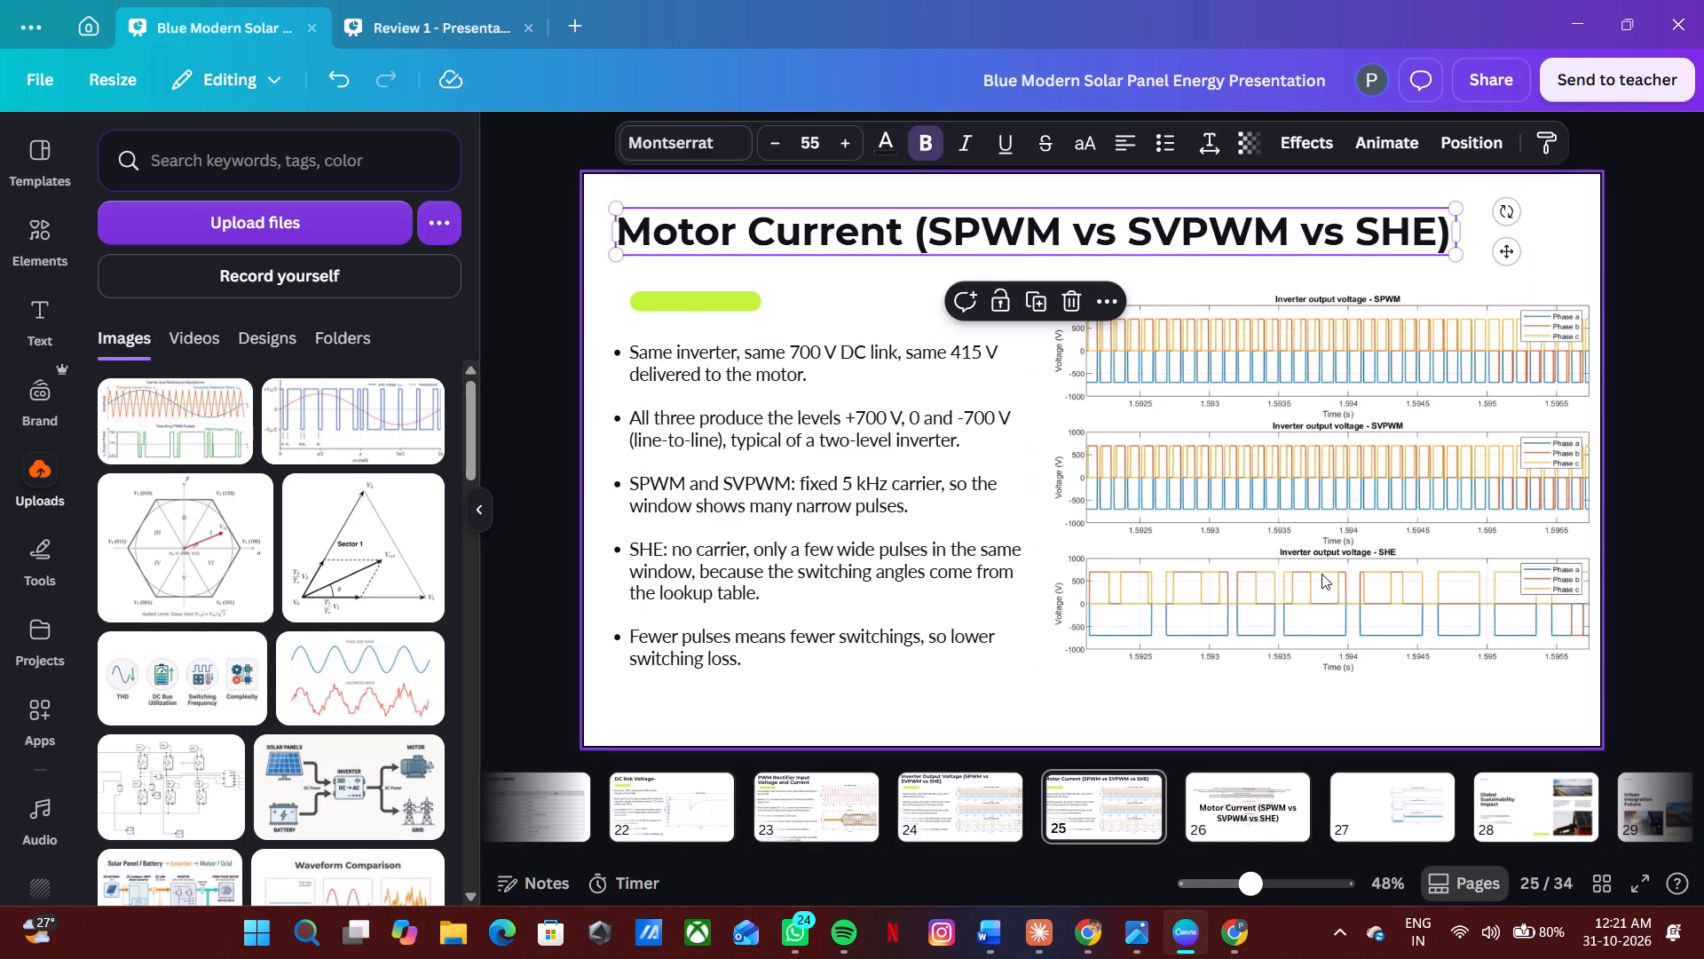
# Copy the old Motor Current slide's body text and paste it over the duplicate slide's bullets.
pyautogui.click(1253, 781)
pyautogui.doubleClick(1127, 345)
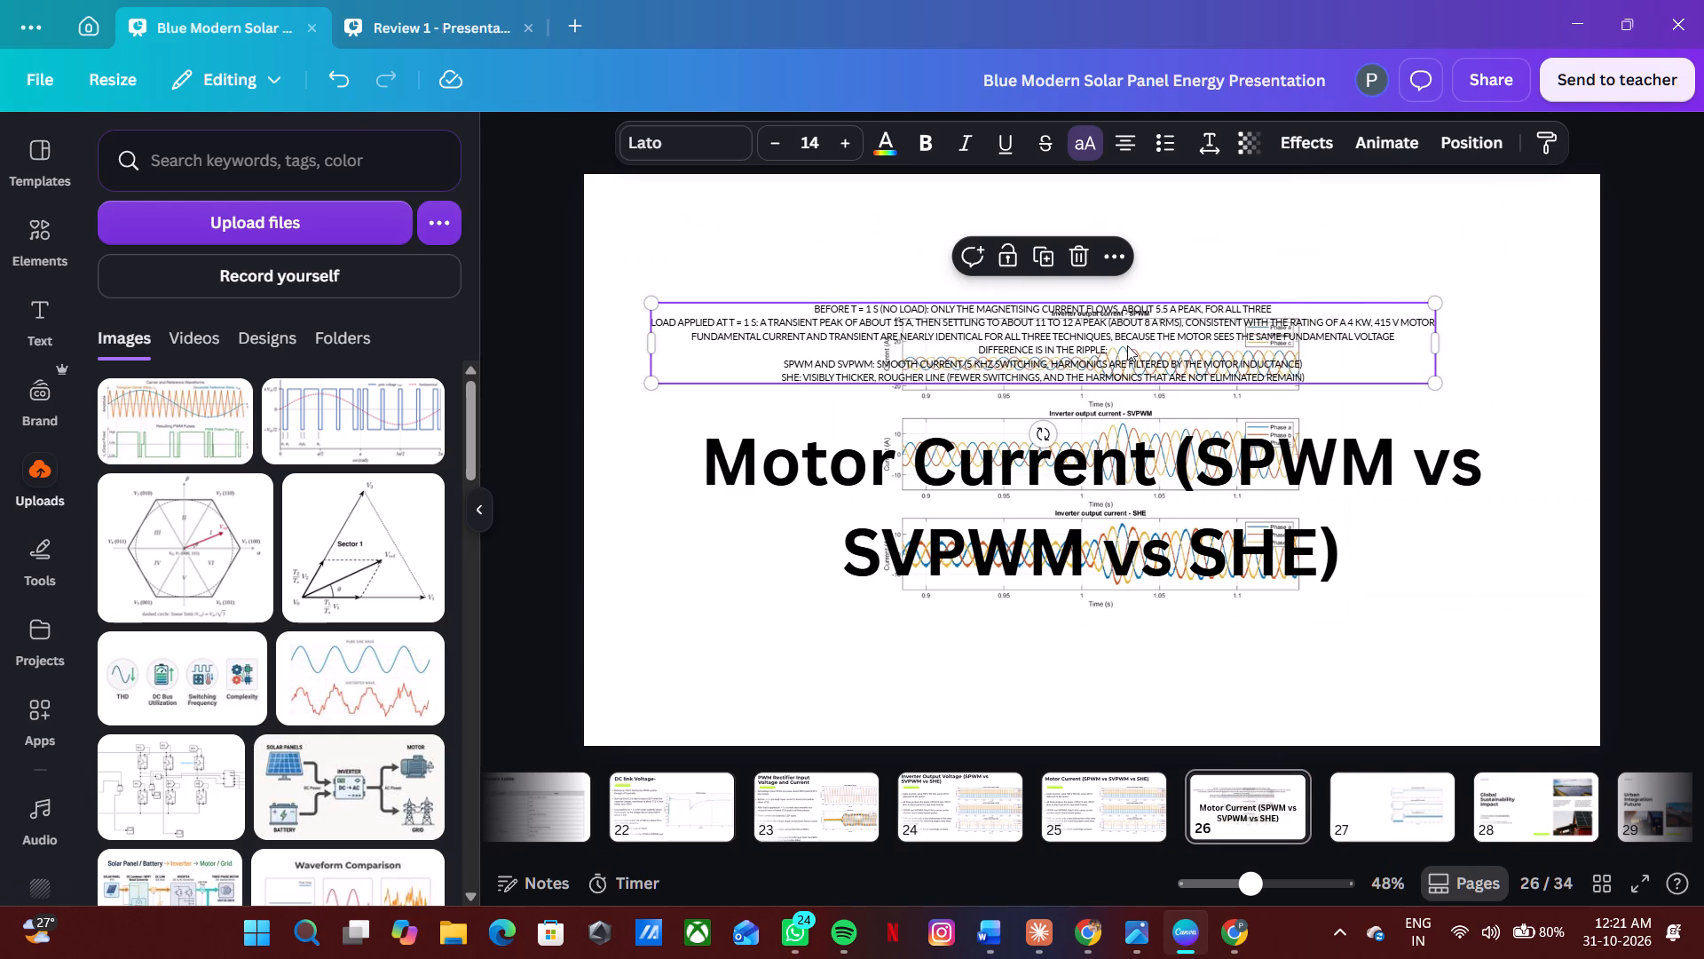
pyautogui.hotkey('ctrl', 'c')
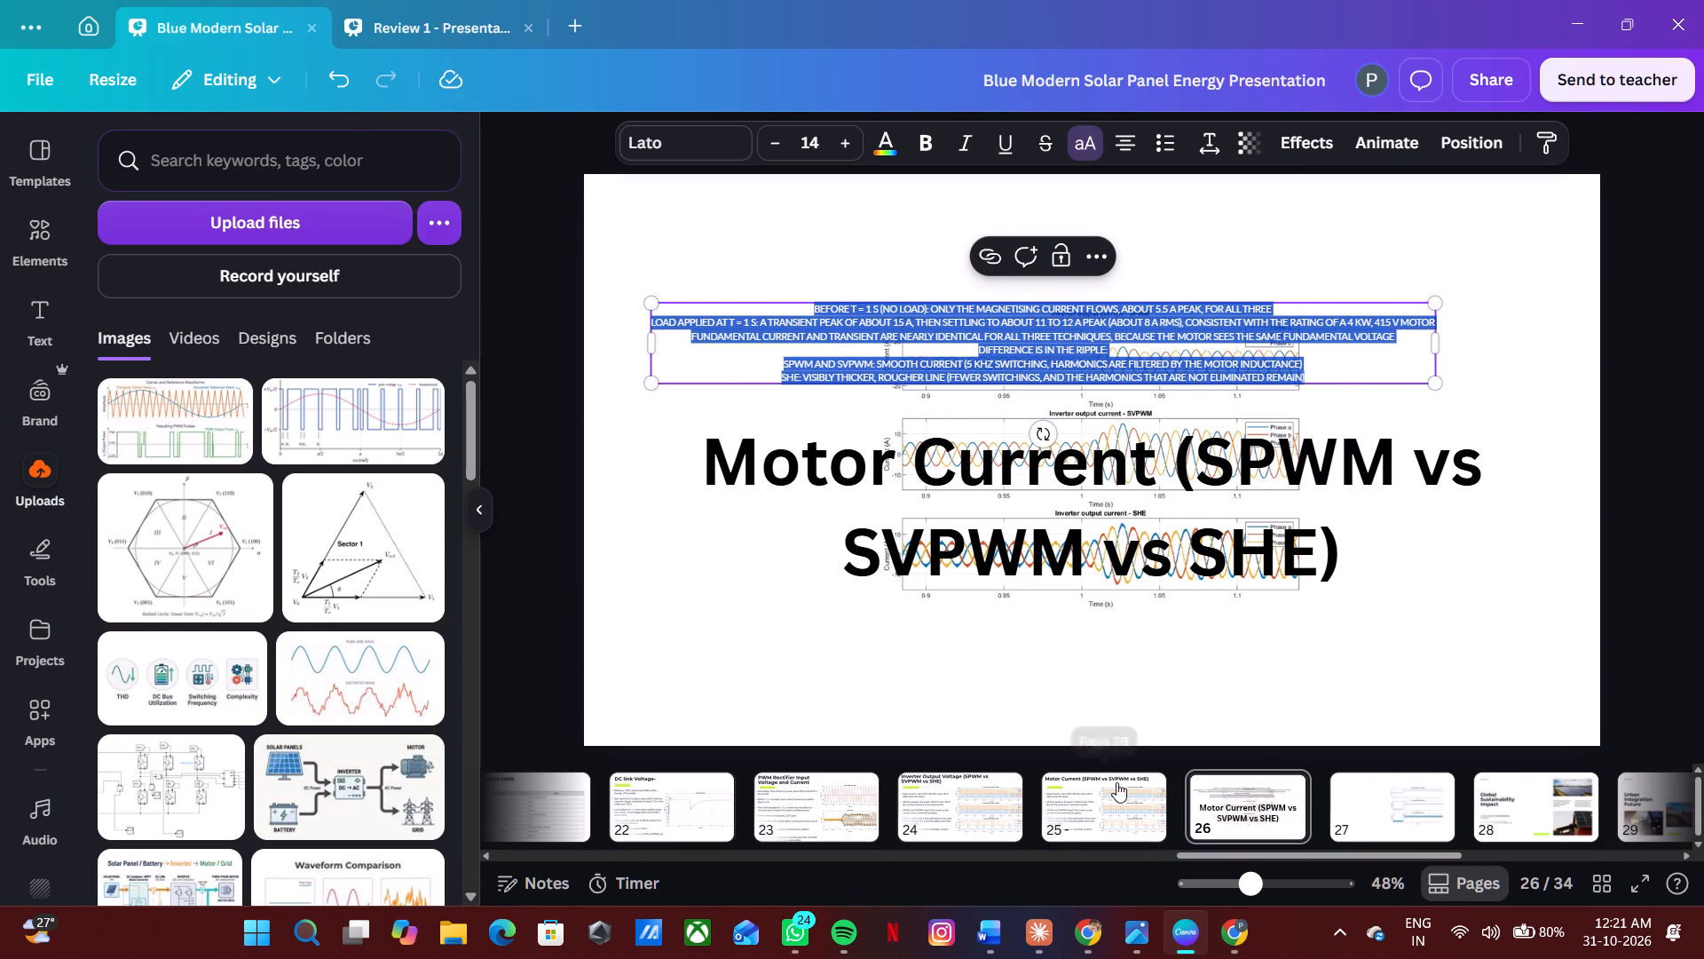
pyautogui.click(1116, 782)
pyautogui.doubleClick(863, 519)
pyautogui.hotkey('ctrl', 'v')
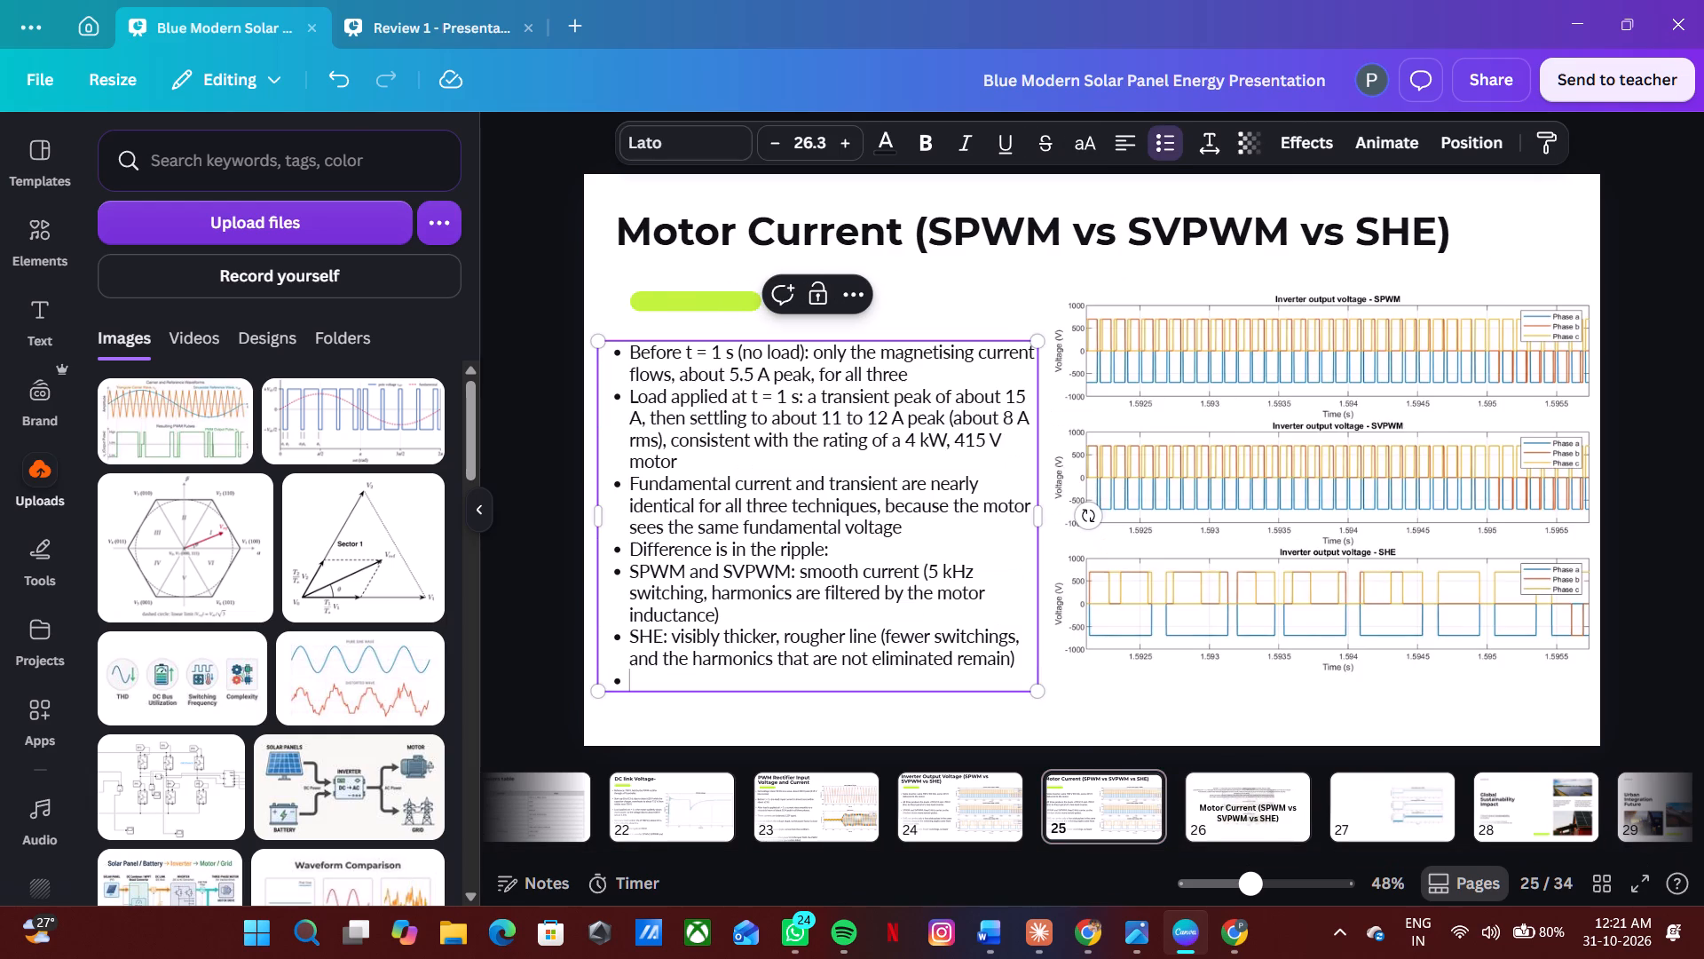
# Add full stops to the first three Motor Current bullets and insert a blank line between all the bullets.
pyautogui.click(952, 383)
pyautogui.press('.')
pyautogui.press('Return')
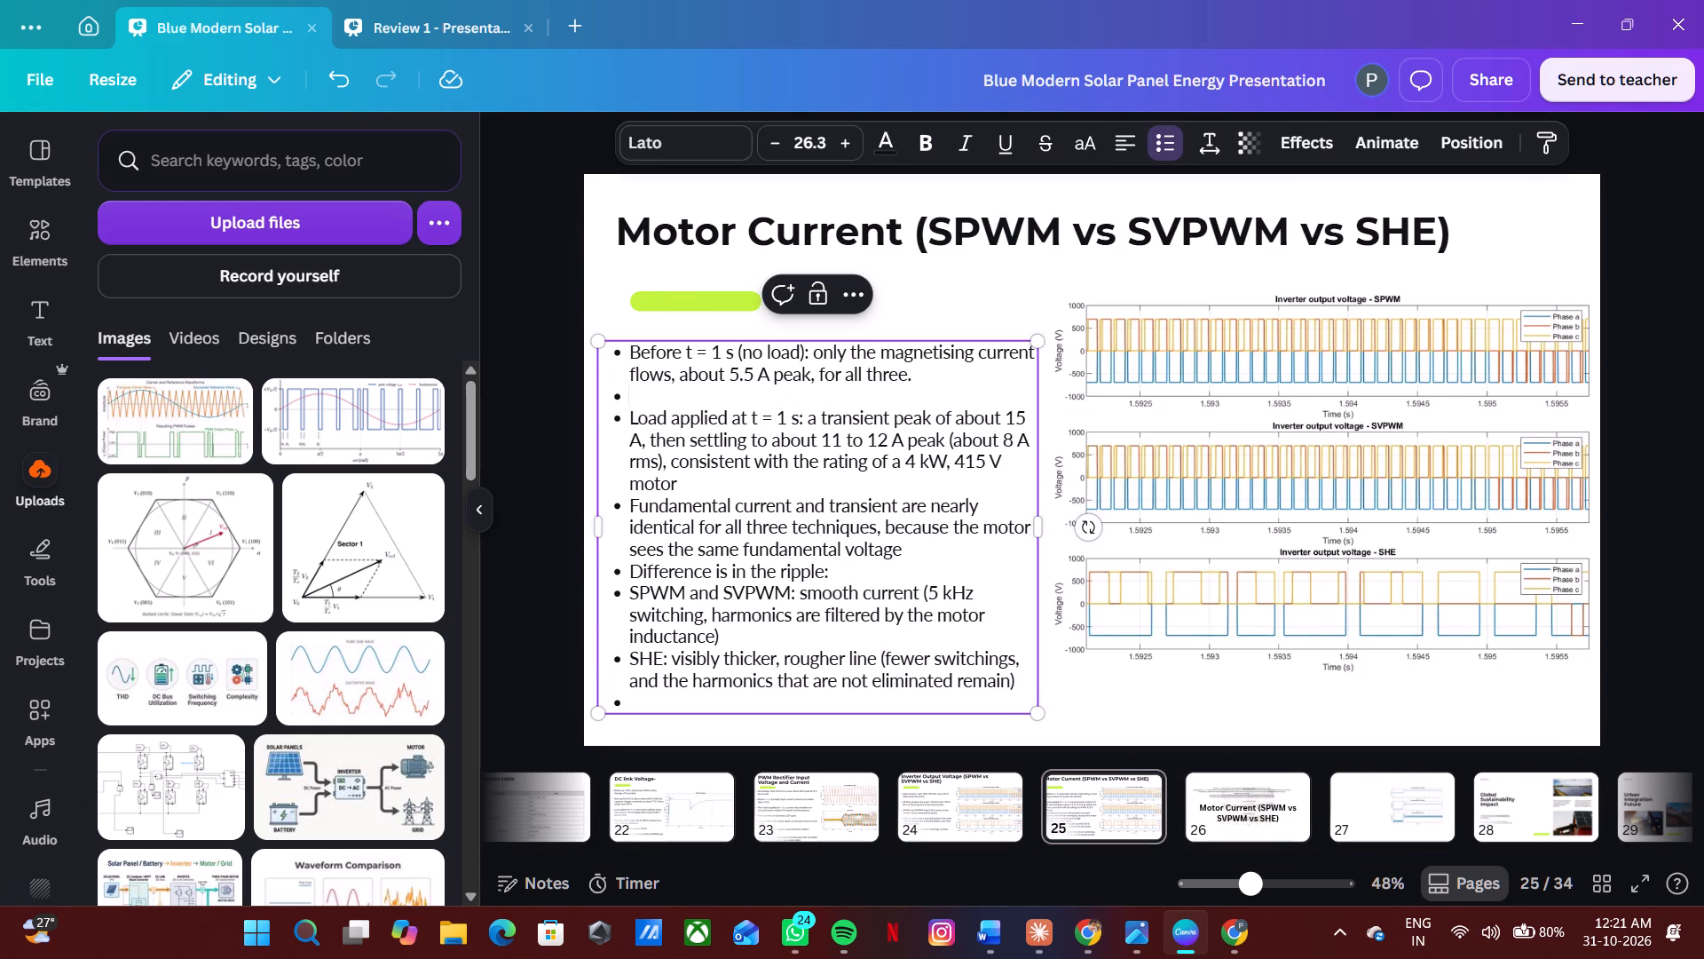
pyautogui.press('BackSpace')
pyautogui.click(778, 479)
pyautogui.press('.')
pyautogui.press('Return')
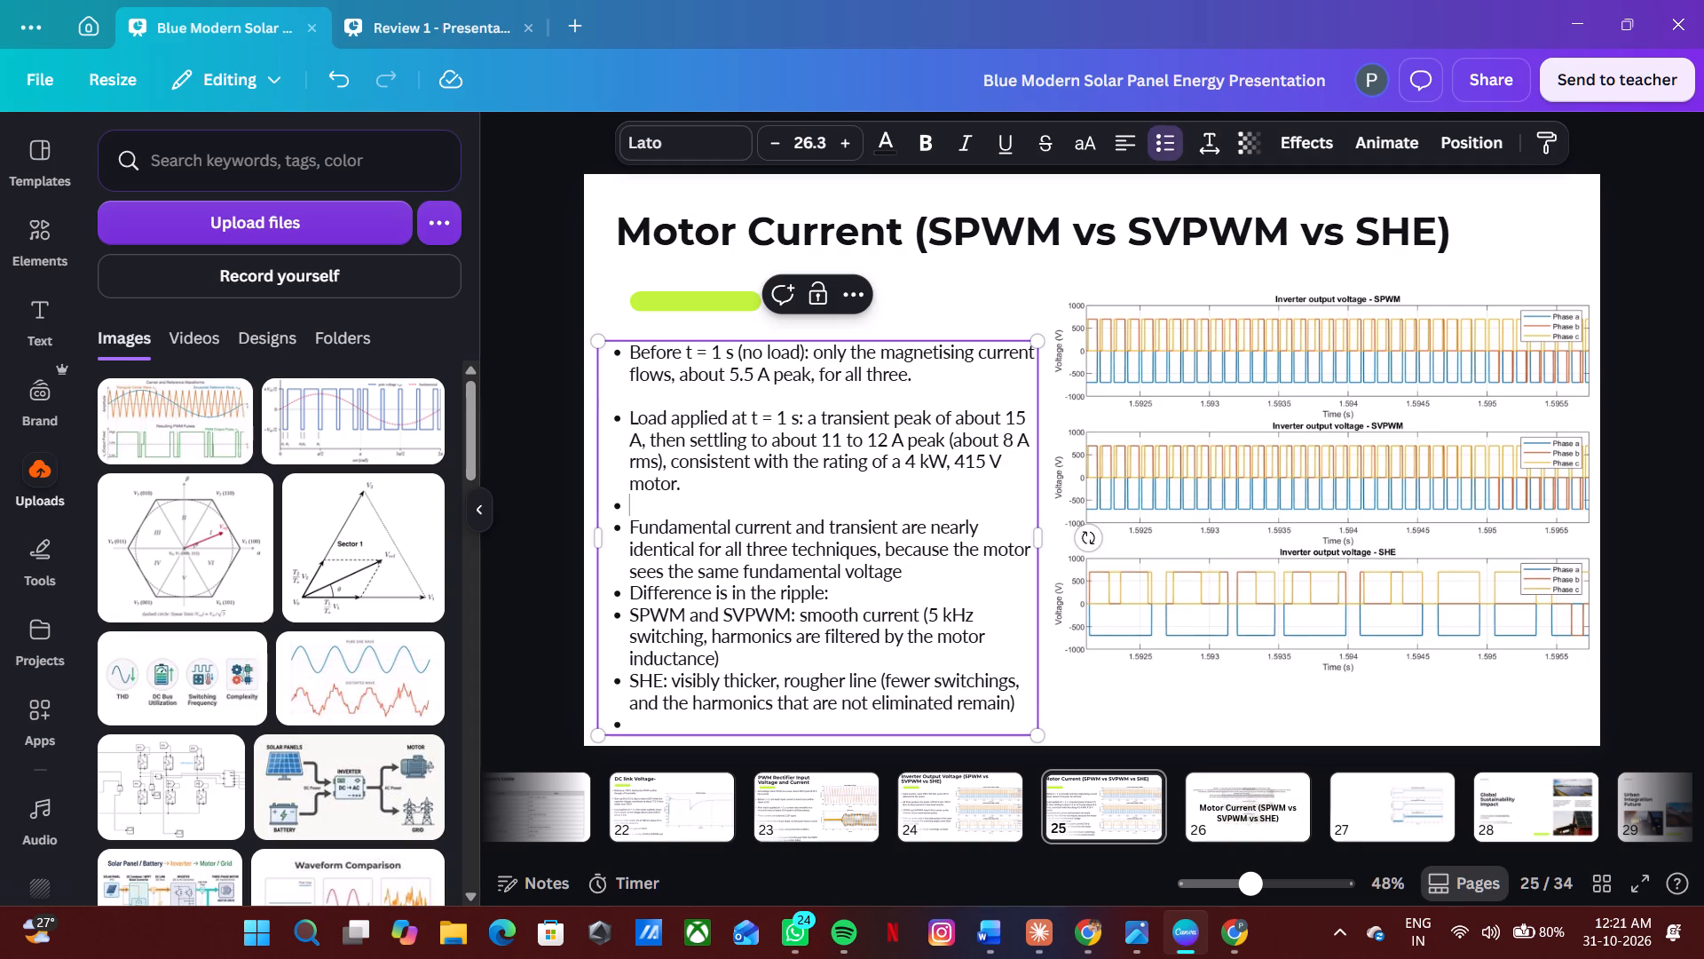
pyautogui.press('BackSpace')
pyautogui.click(927, 570)
pyautogui.press('.')
pyautogui.press('Return')
pyautogui.press('BackSpace')
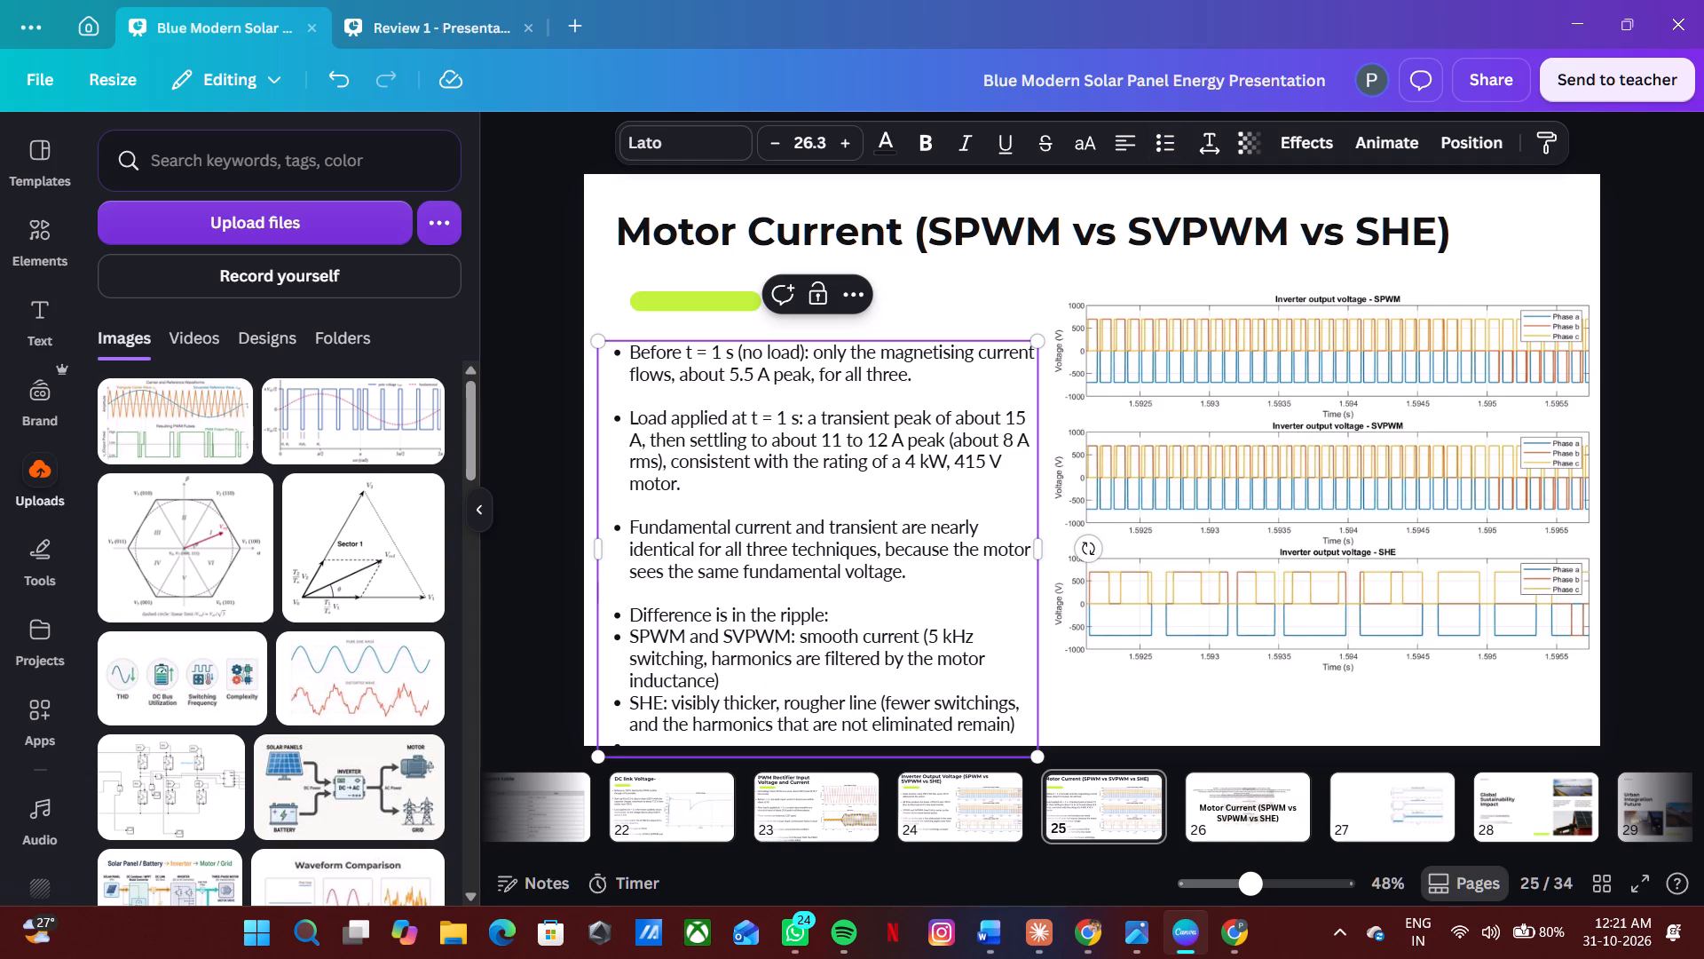
pyautogui.click(902, 608)
pyautogui.press('Return')
pyautogui.press('BackSpace')
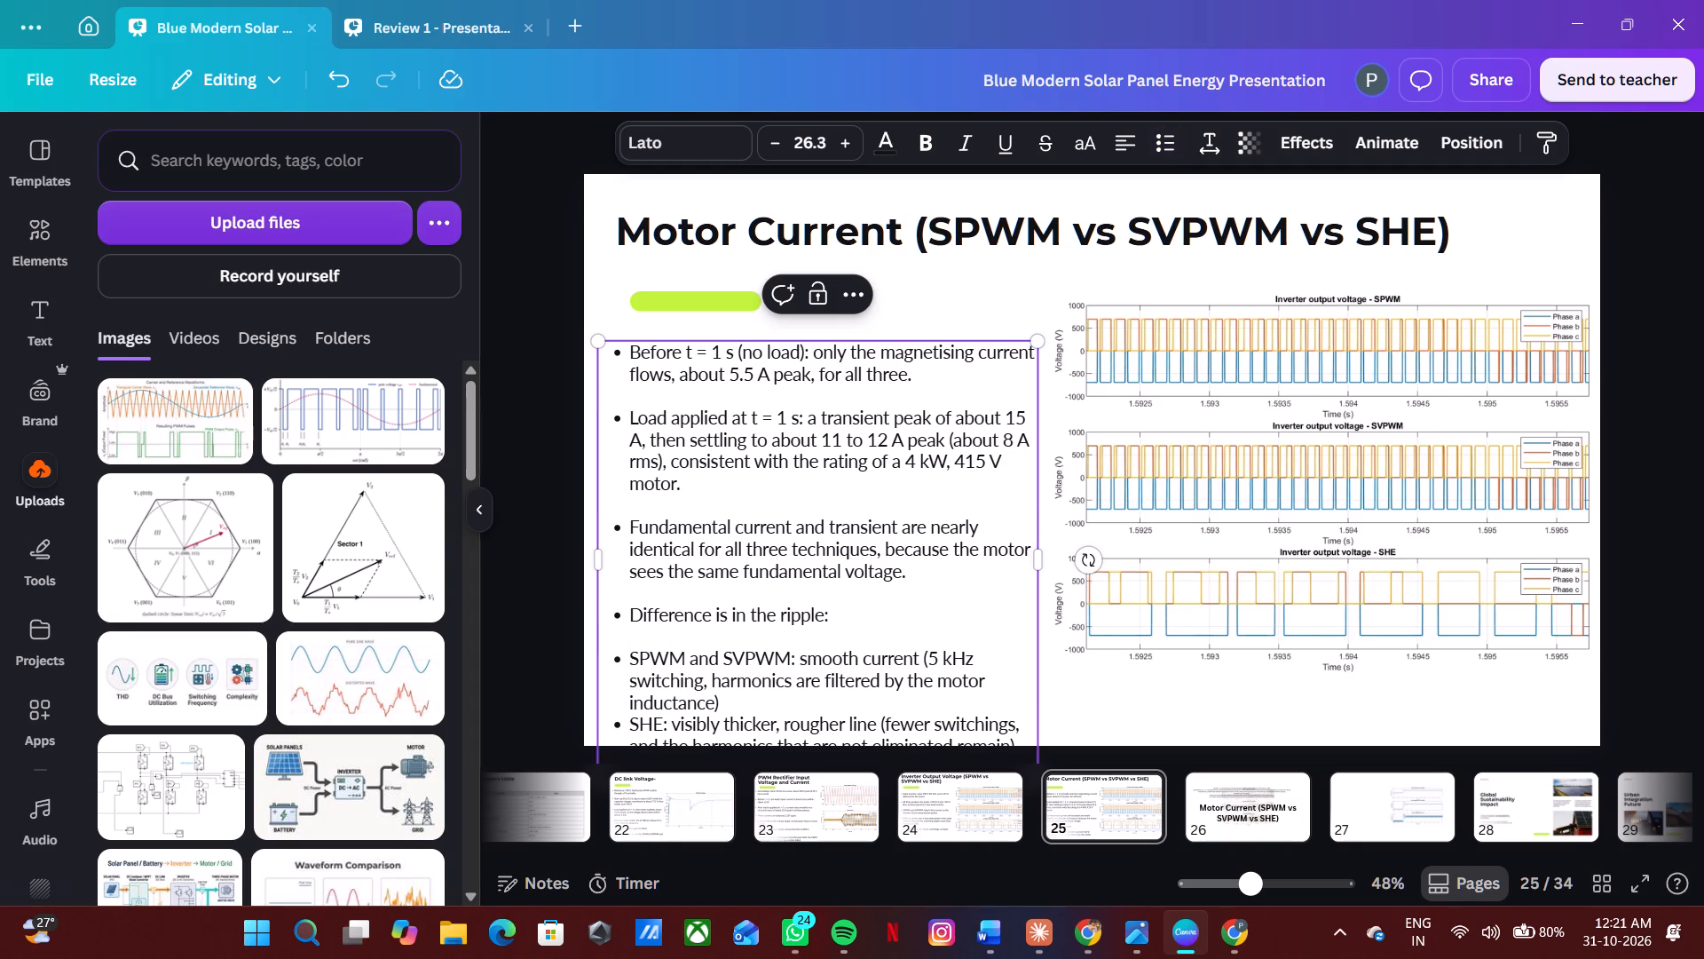
pyautogui.click(824, 692)
pyautogui.press('Return')
pyautogui.press('BackSpace')
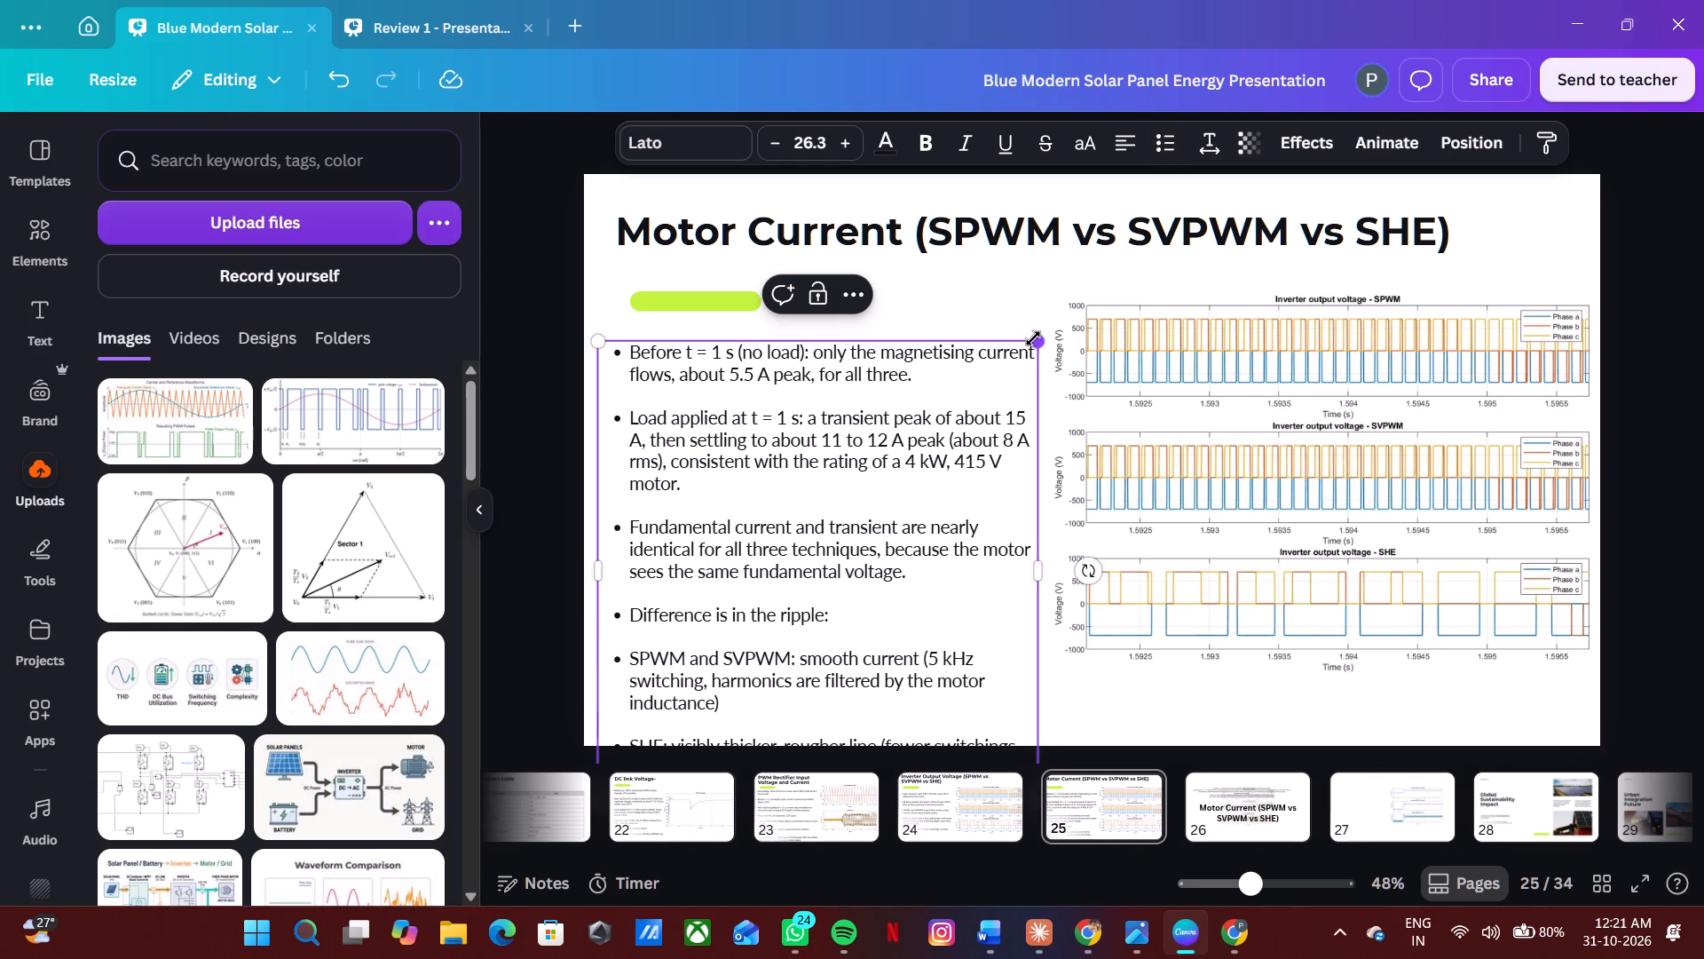
# Scale the bullet text box down to font size 19.8 and move it up so all of it fits on the slide.
pyautogui.moveTo(1033, 338); pyautogui.dragTo(934, 460)
pyautogui.moveTo(785, 571); pyautogui.dragTo(872, 440)
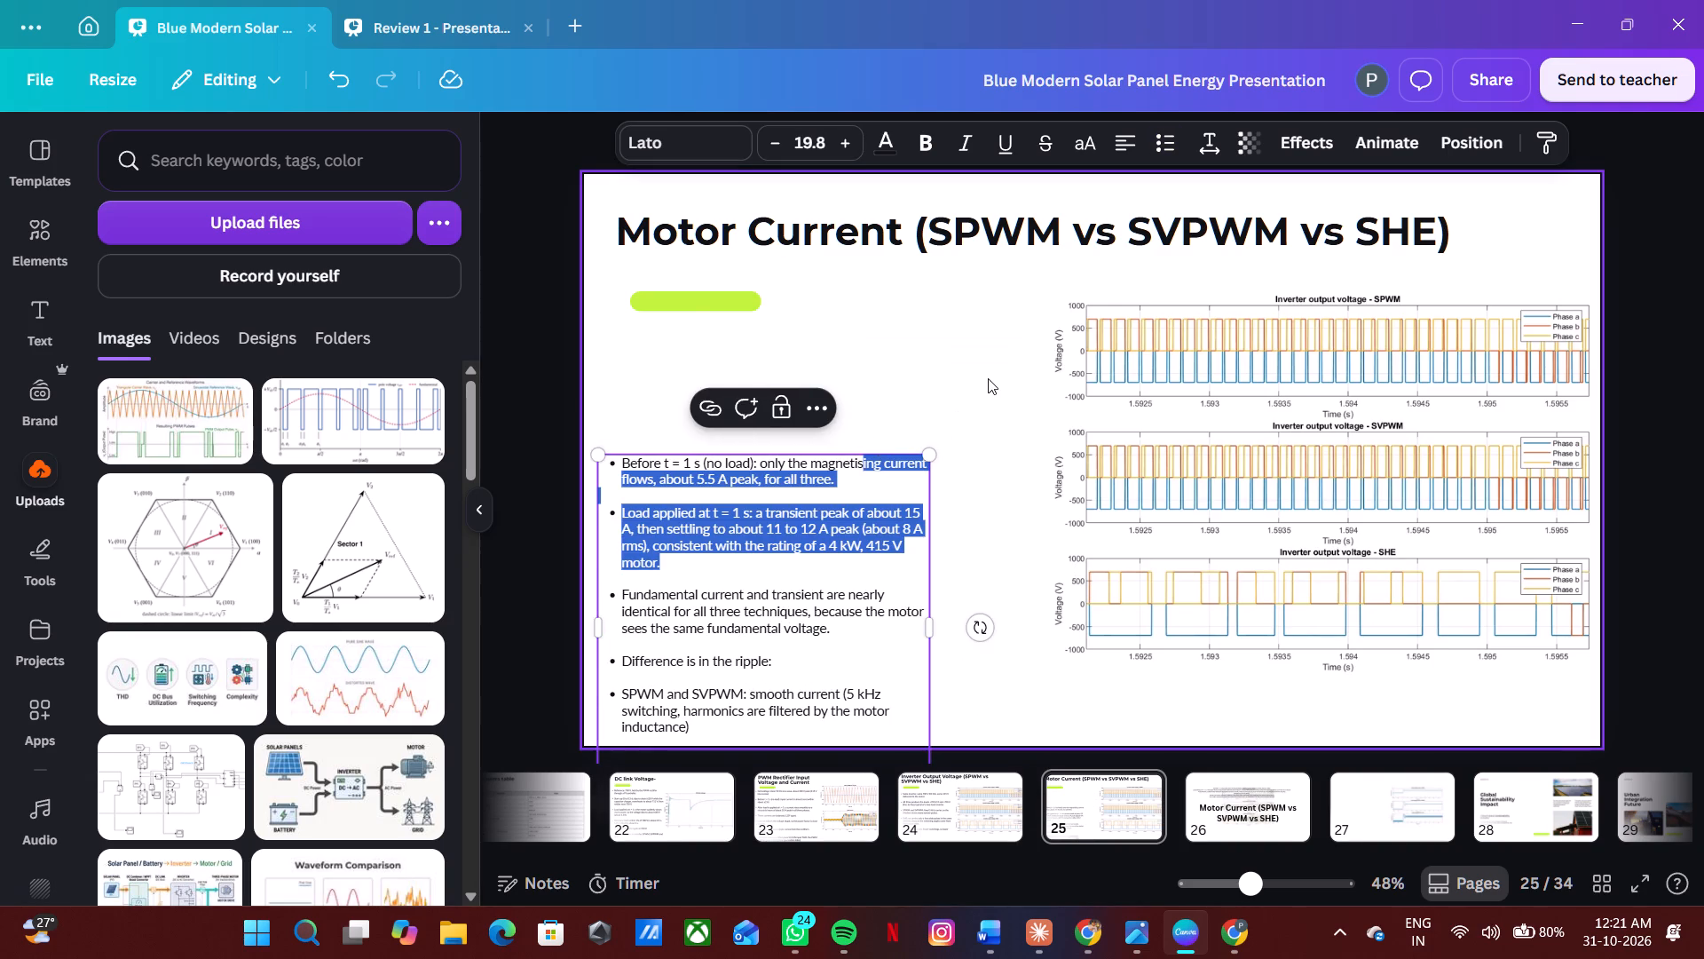
pyautogui.doubleClick(988, 378)
pyautogui.moveTo(815, 555); pyautogui.dragTo(881, 400)
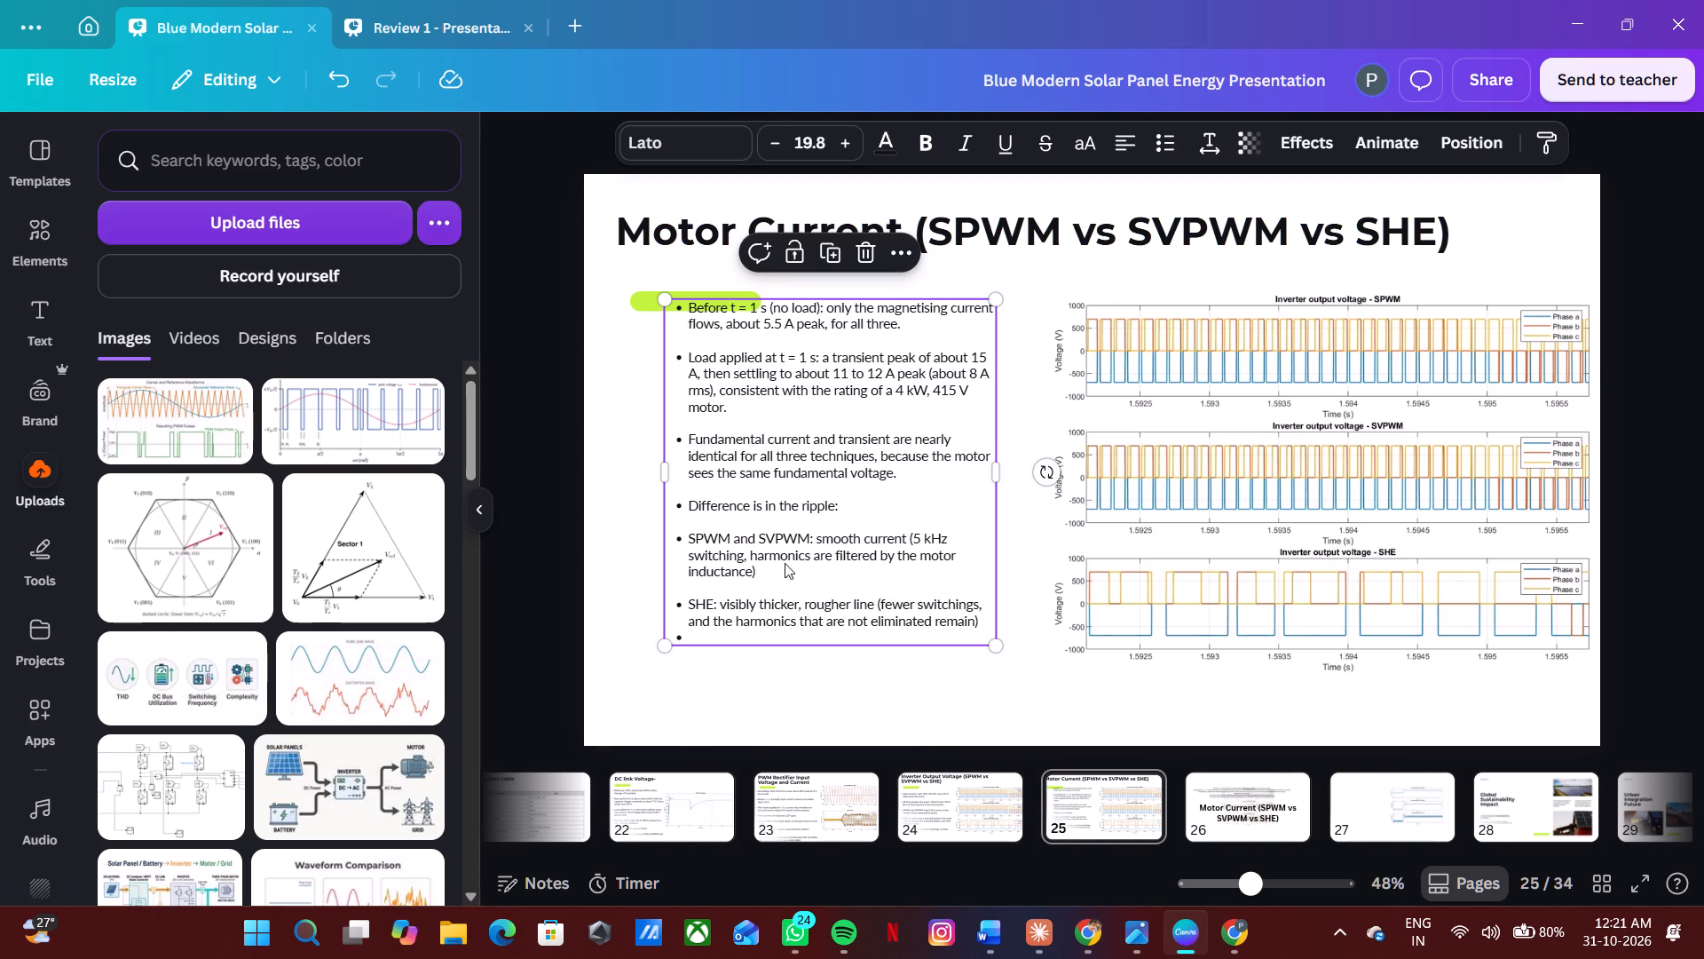
# Delete the empty bullet at the end of the Motor Current list.
pyautogui.click(766, 630)
pyautogui.press('BackSpace')
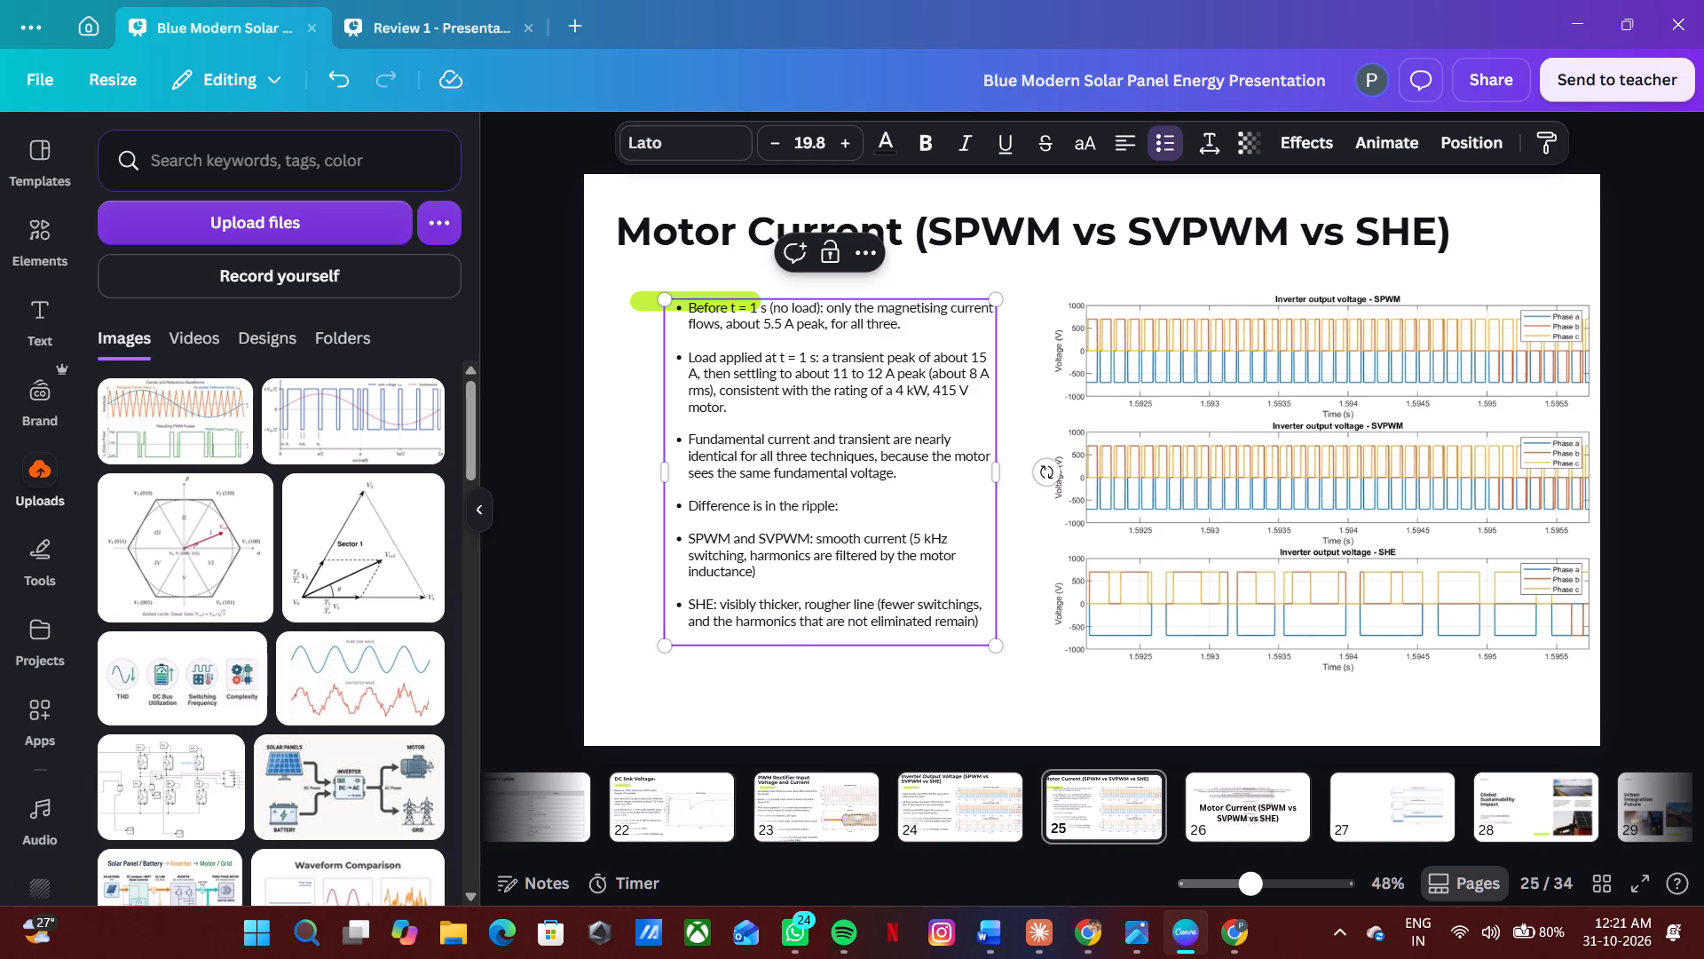
pyautogui.press('BackSpace')
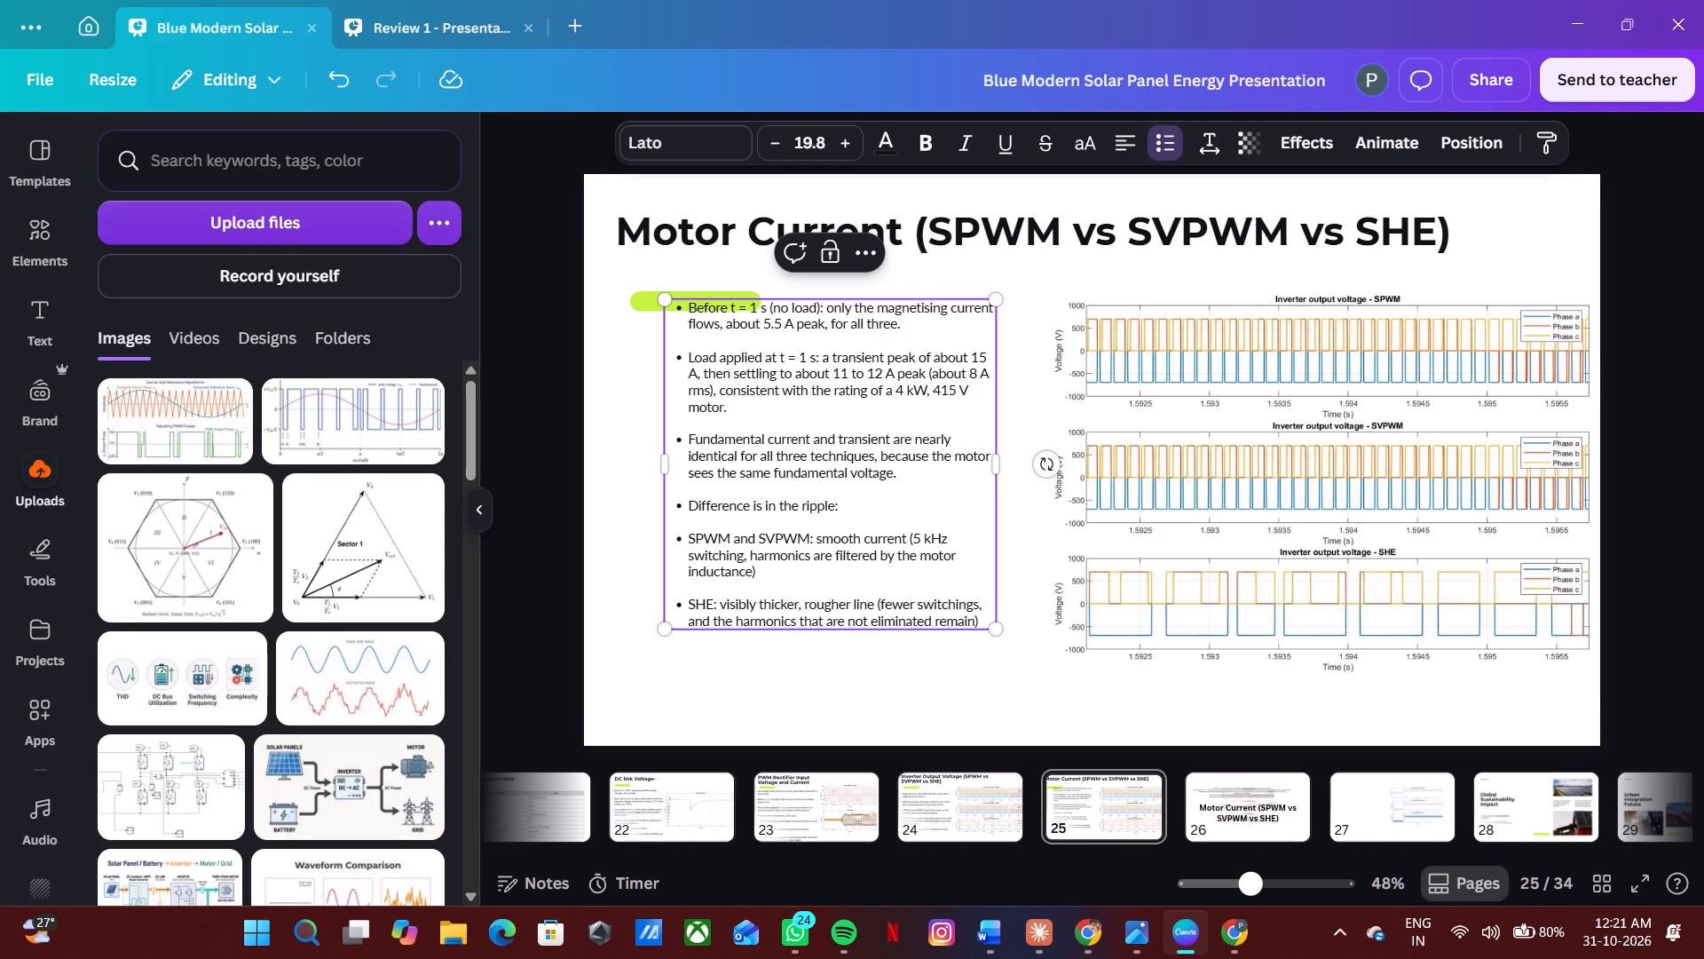
# Move the bullet text box below the accent bar and scale it up to font size 24.3.
pyautogui.click(1011, 270)
pyautogui.moveTo(872, 400); pyautogui.dragTo(808, 430)
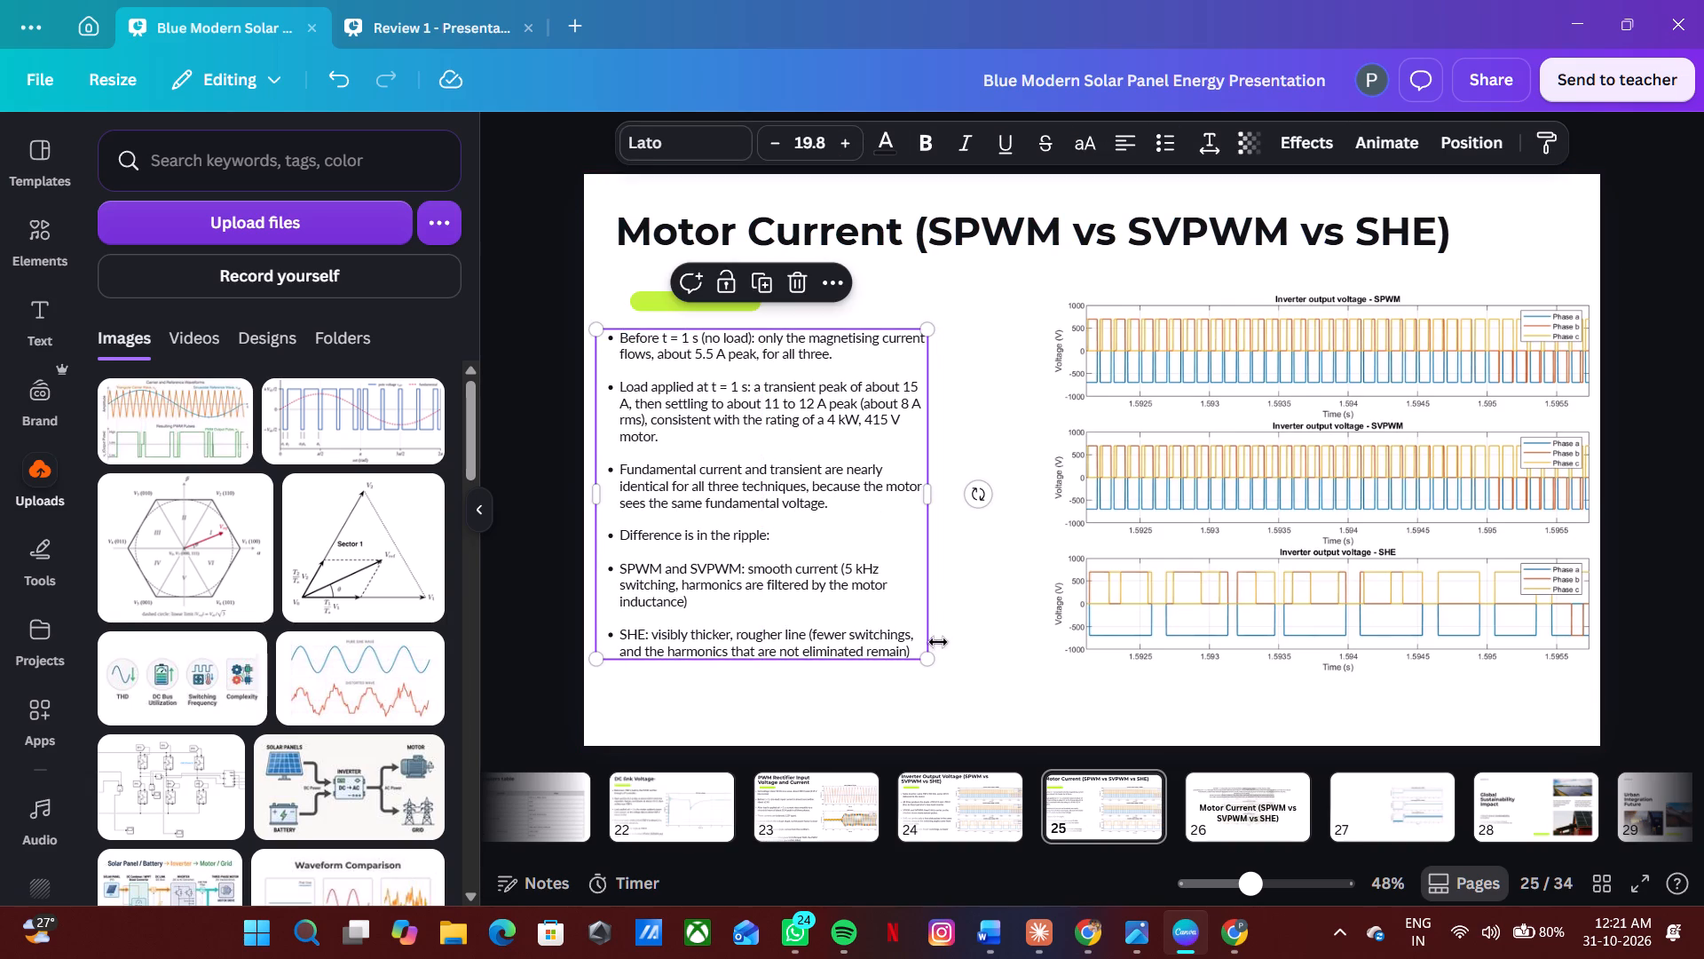
pyautogui.moveTo(927, 669); pyautogui.dragTo(1048, 699)
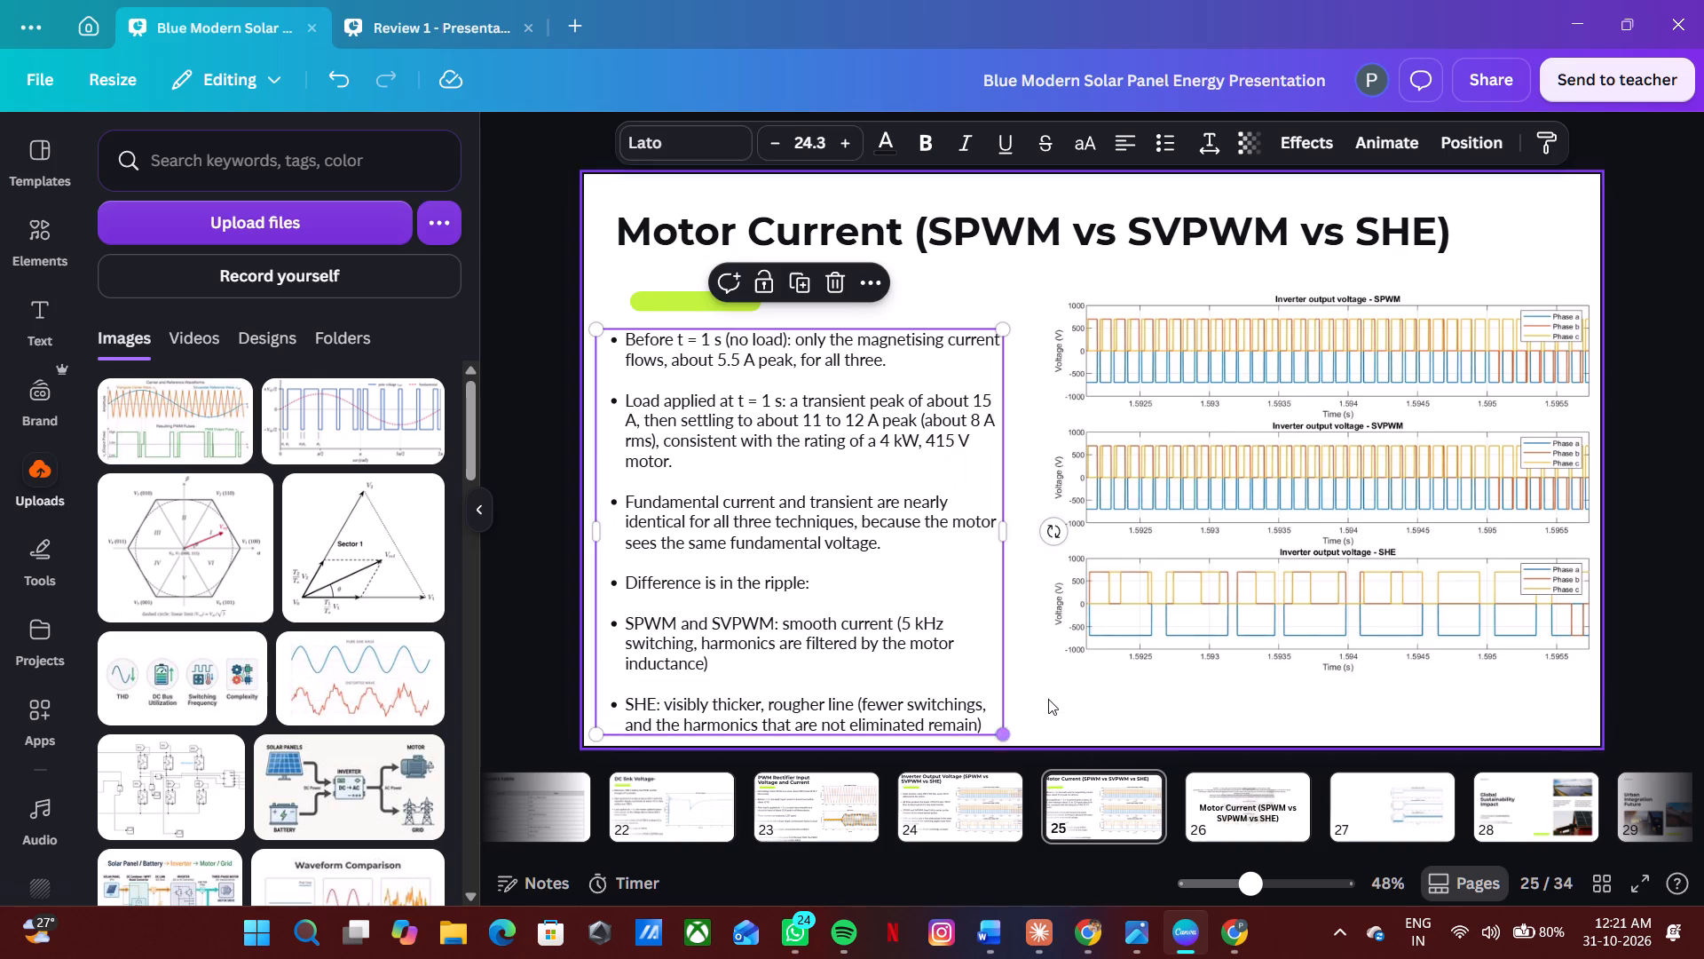
# Remove the old slide's title covering its chart, then copy the motor current chart and substitute it for the new slide's voltage chart.
pyautogui.click(1271, 817)
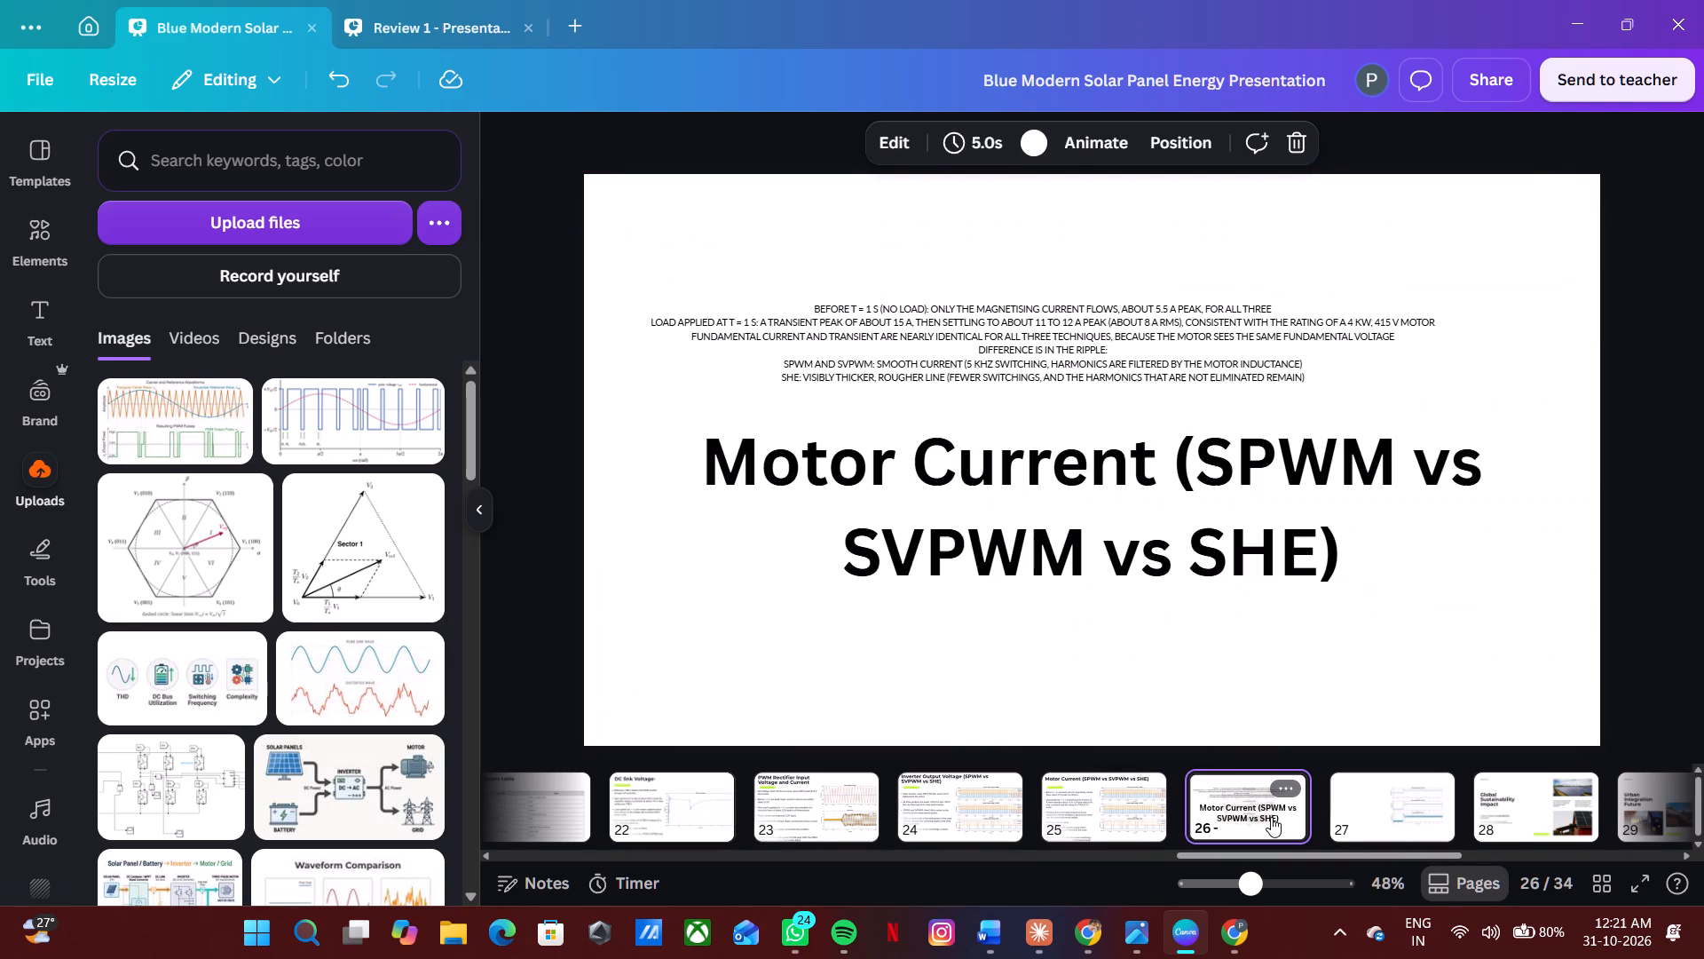
pyautogui.click(1174, 520)
pyautogui.press('BackSpace')
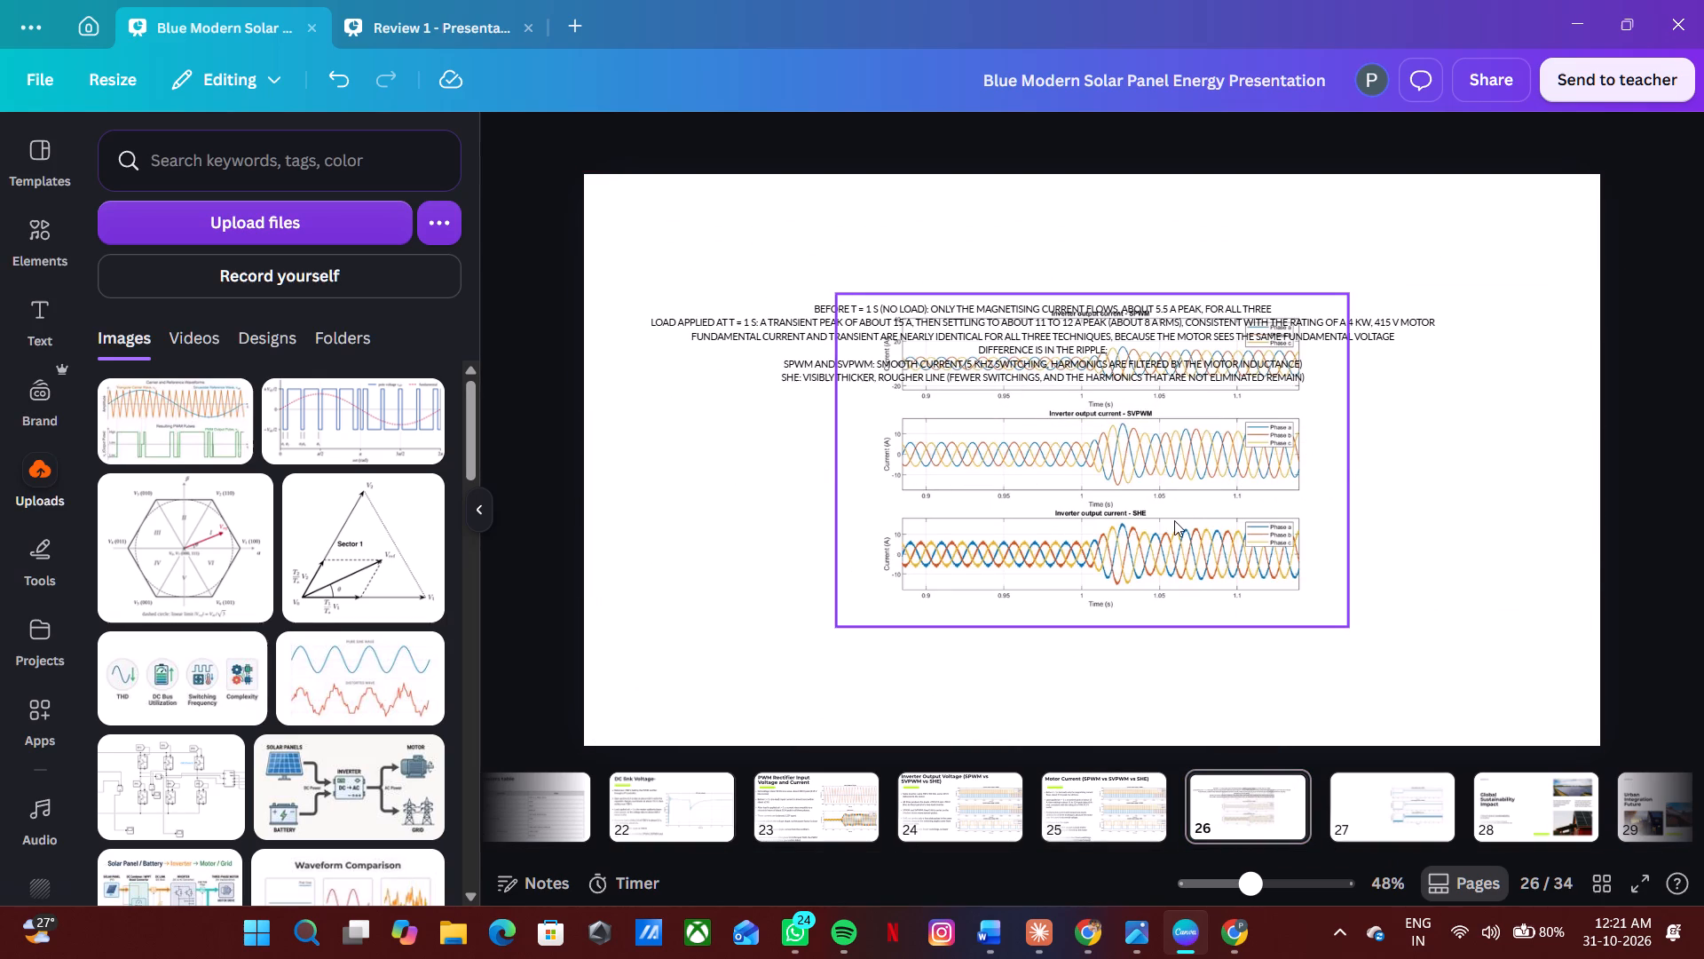
pyautogui.click(1175, 509)
pyautogui.hotkey('ctrl', 'c')
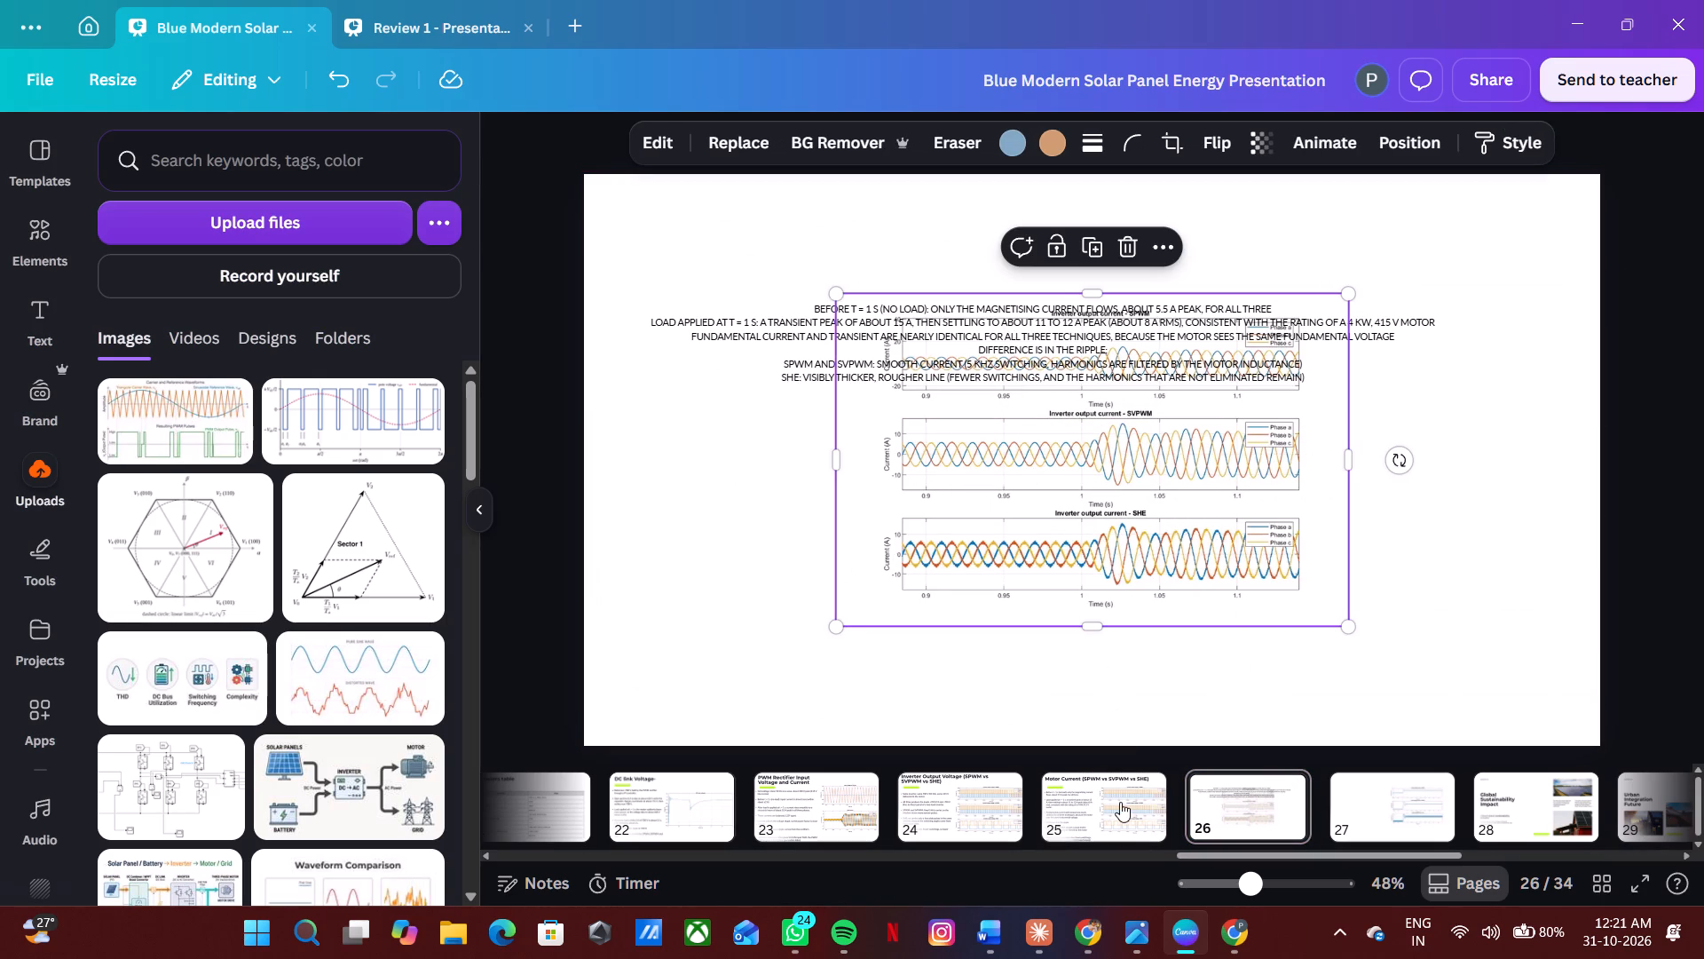
pyautogui.click(1234, 804)
pyautogui.click(1089, 809)
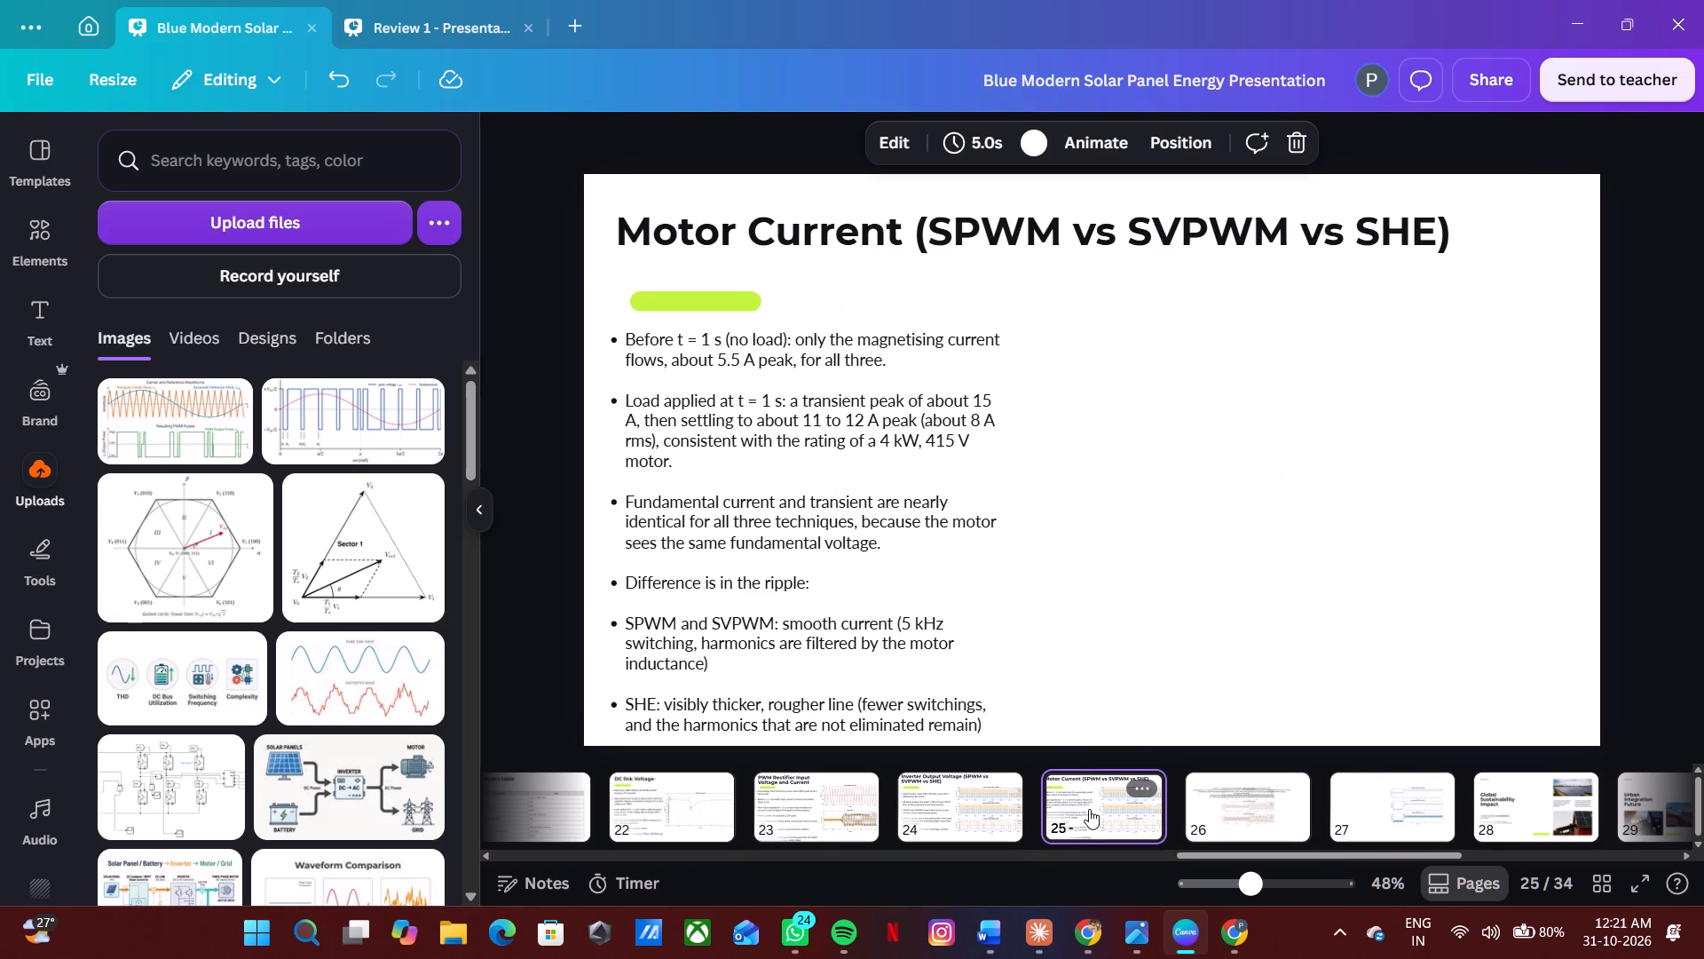
pyautogui.hotkey('ctrl', 'v')
pyautogui.moveTo(1078, 476); pyautogui.dragTo(1184, 478)
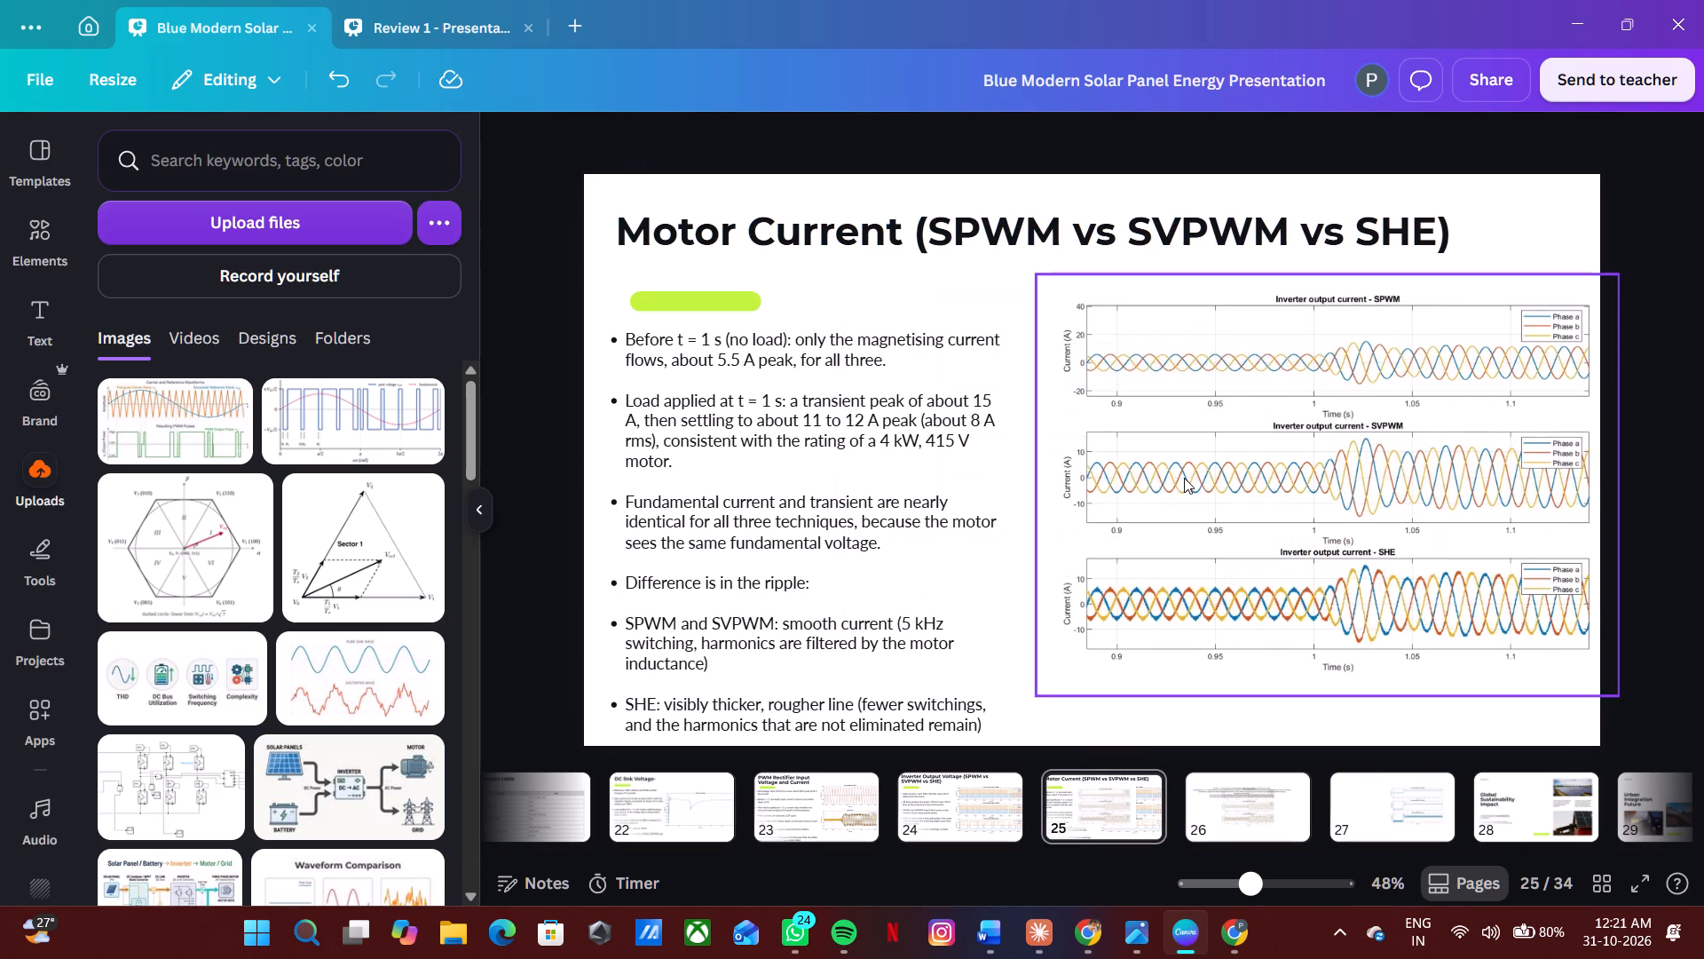
# Widen the bullet text box toward the current chart and scale it up to font size 25.3, about 883 wide.
pyautogui.click(980, 464)
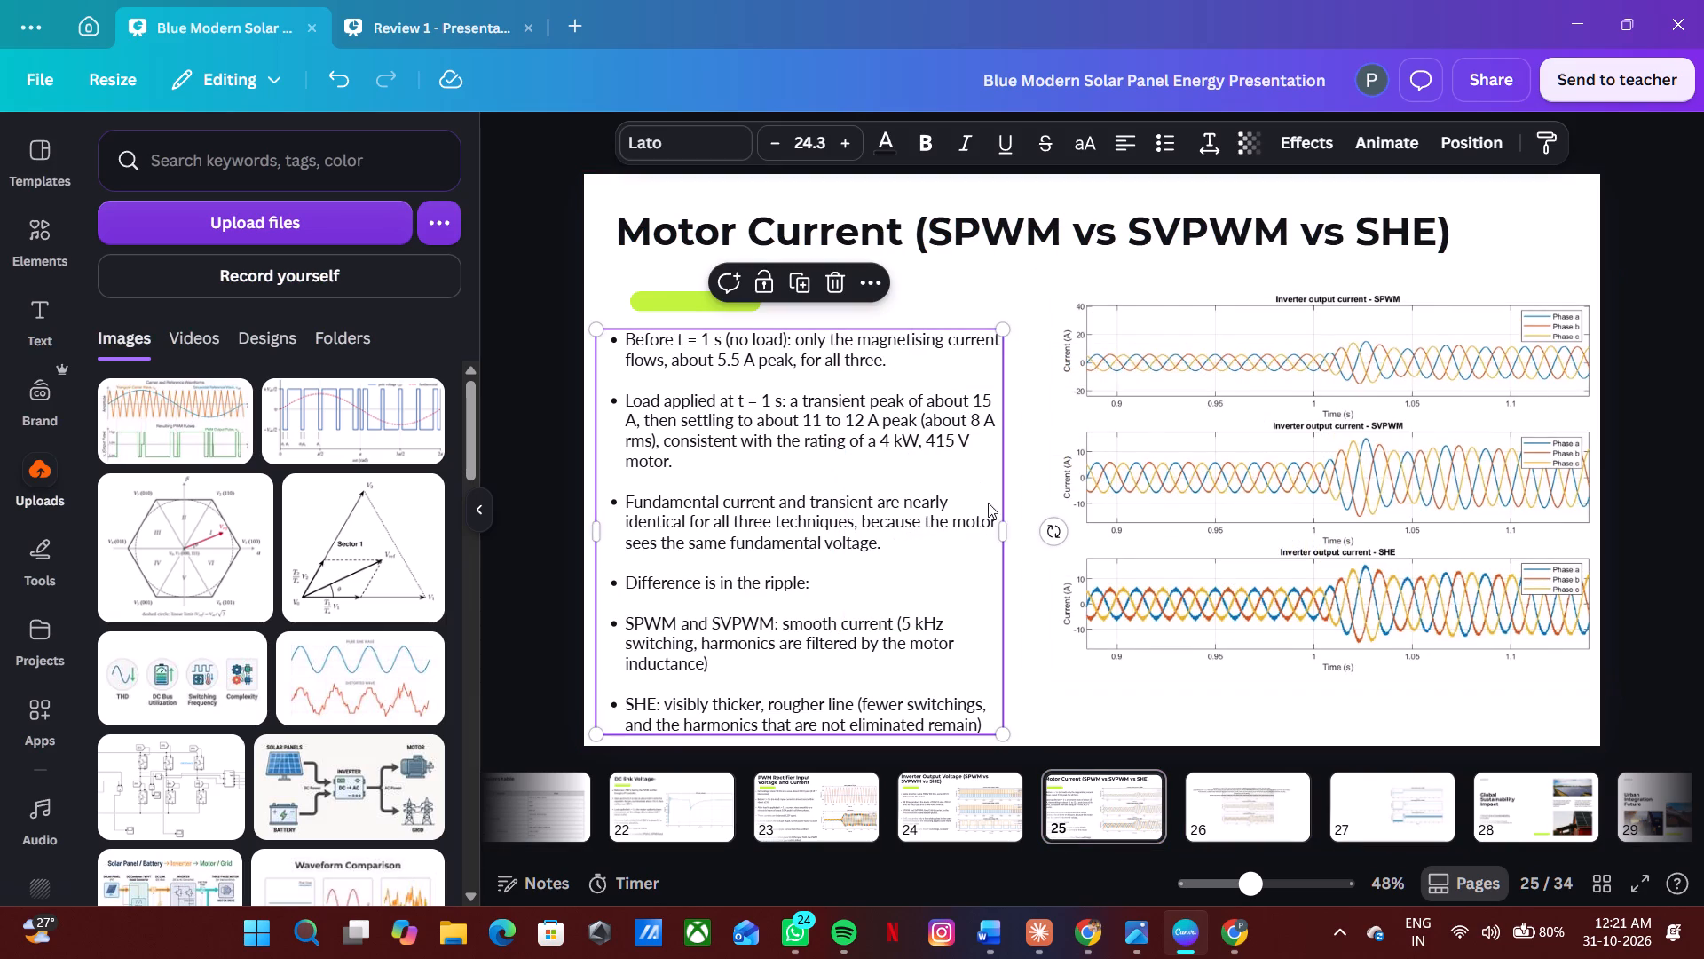
pyautogui.moveTo(1003, 533); pyautogui.dragTo(1045, 527)
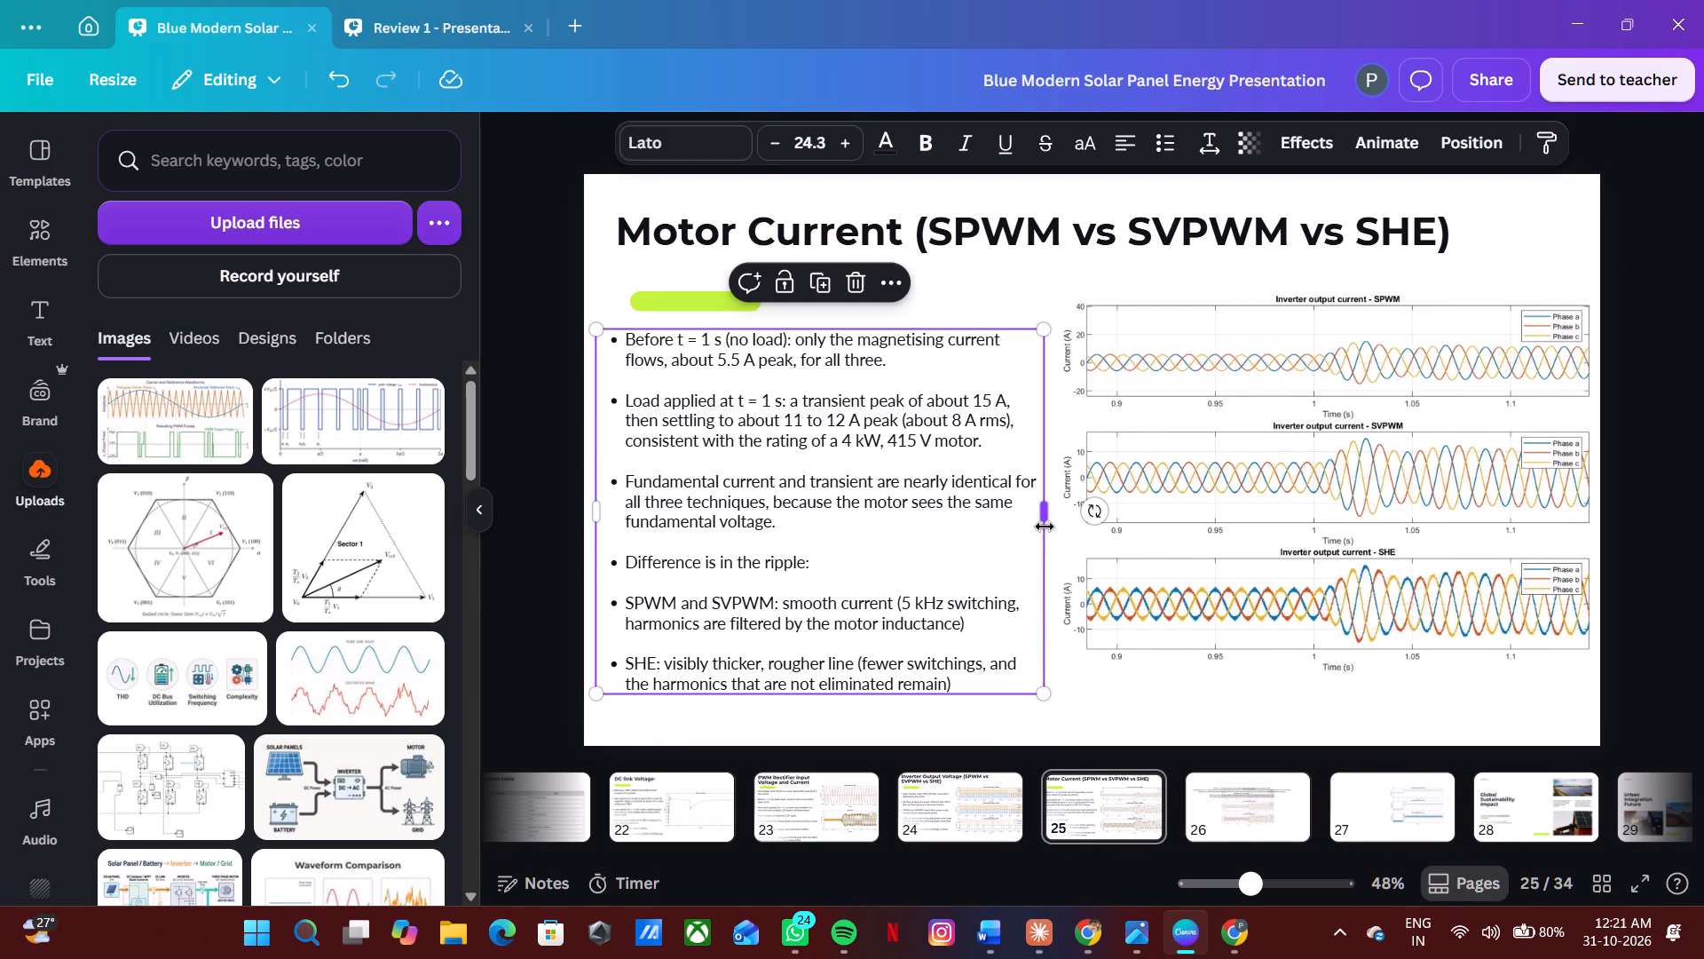
pyautogui.moveTo(1044, 690); pyautogui.dragTo(1066, 694)
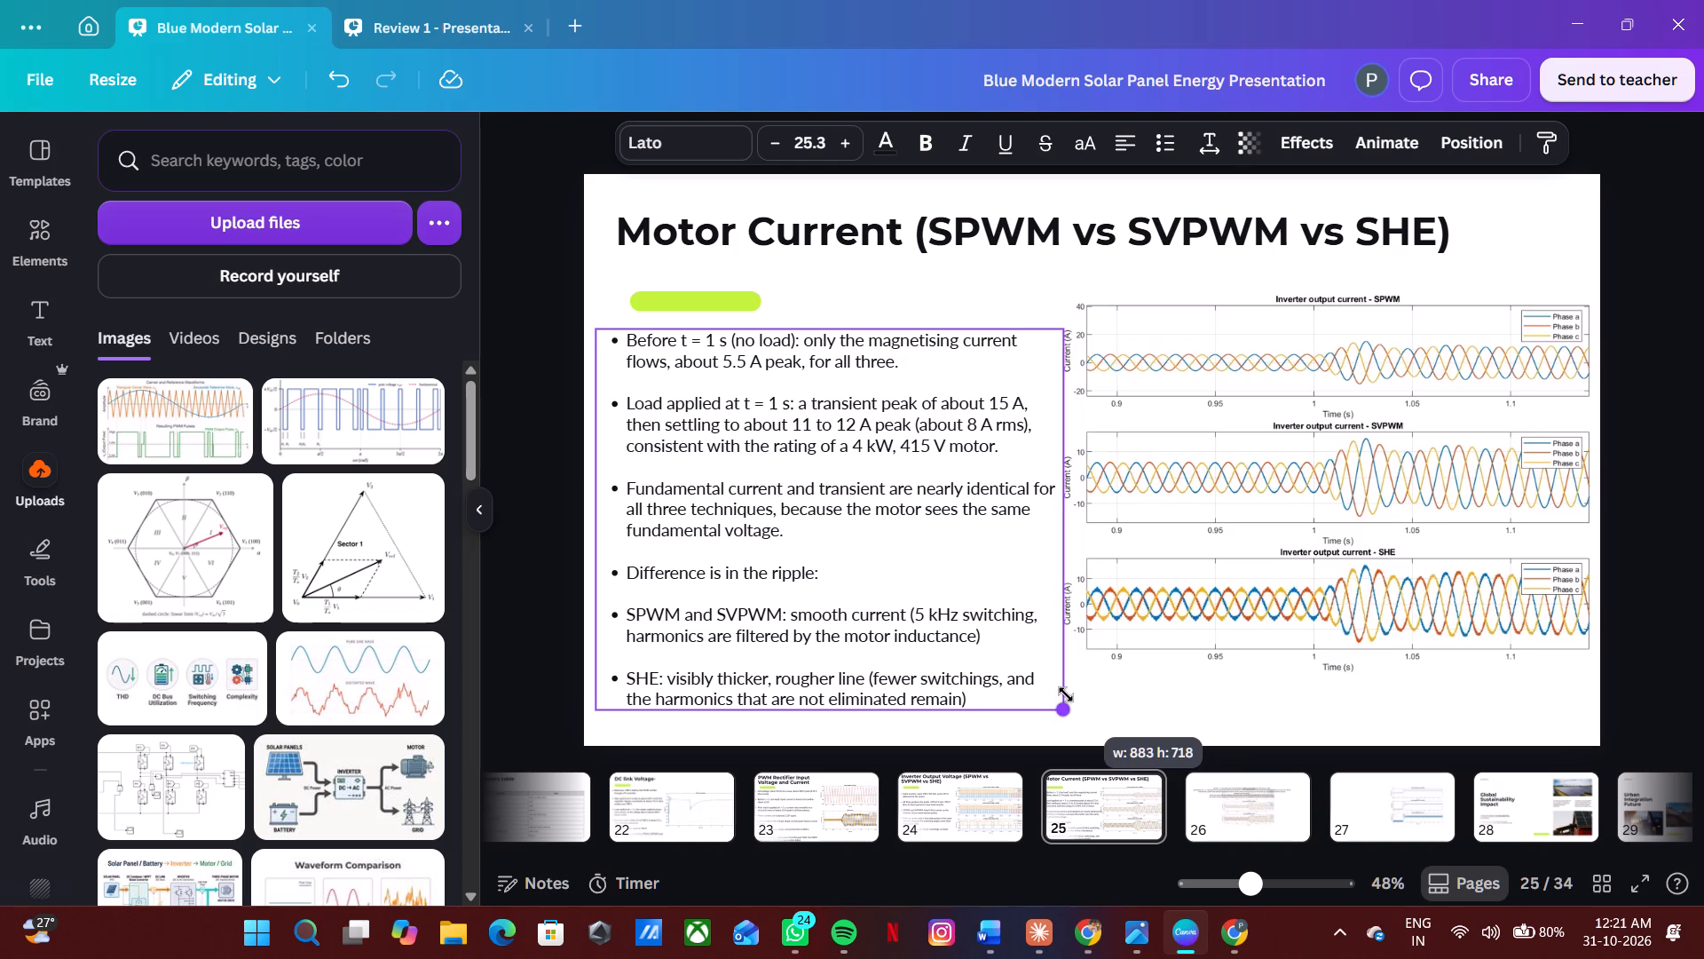
# Scale the bullet text box to font size 25.1 just below the accent bar, and lower the current chart slightly beside it.
pyautogui.moveTo(1066, 694); pyautogui.dragTo(1065, 693)
pyautogui.moveTo(911, 576); pyautogui.dragTo(910, 564)
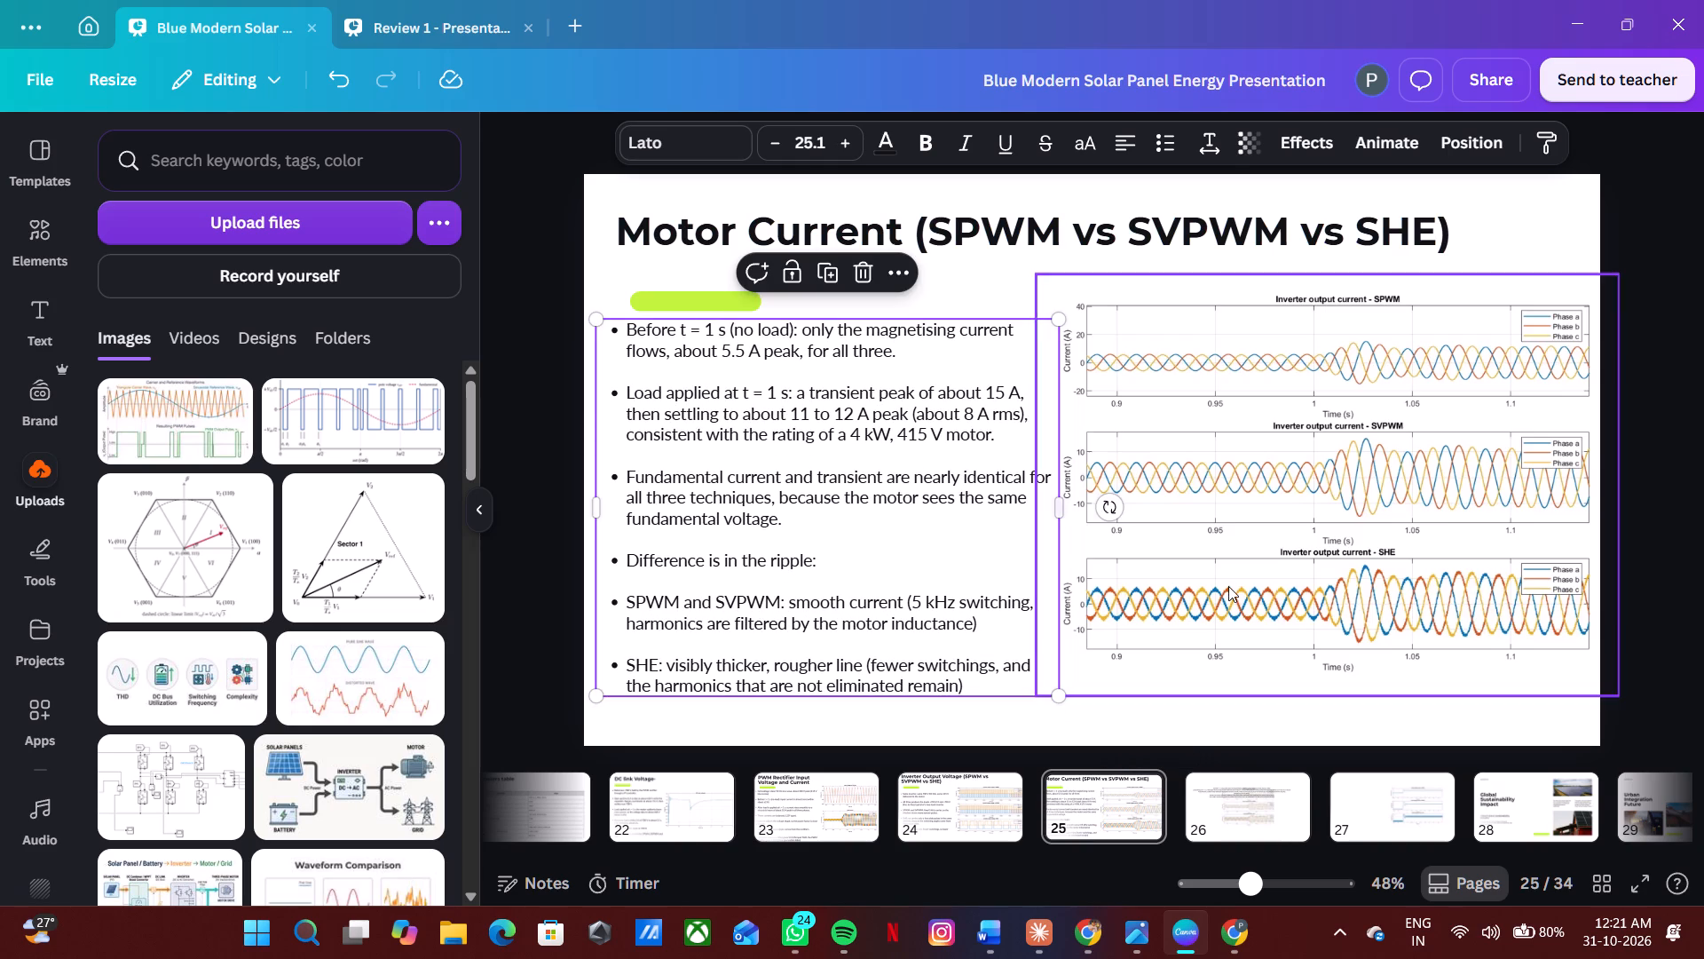
pyautogui.moveTo(1259, 583); pyautogui.dragTo(1258, 601)
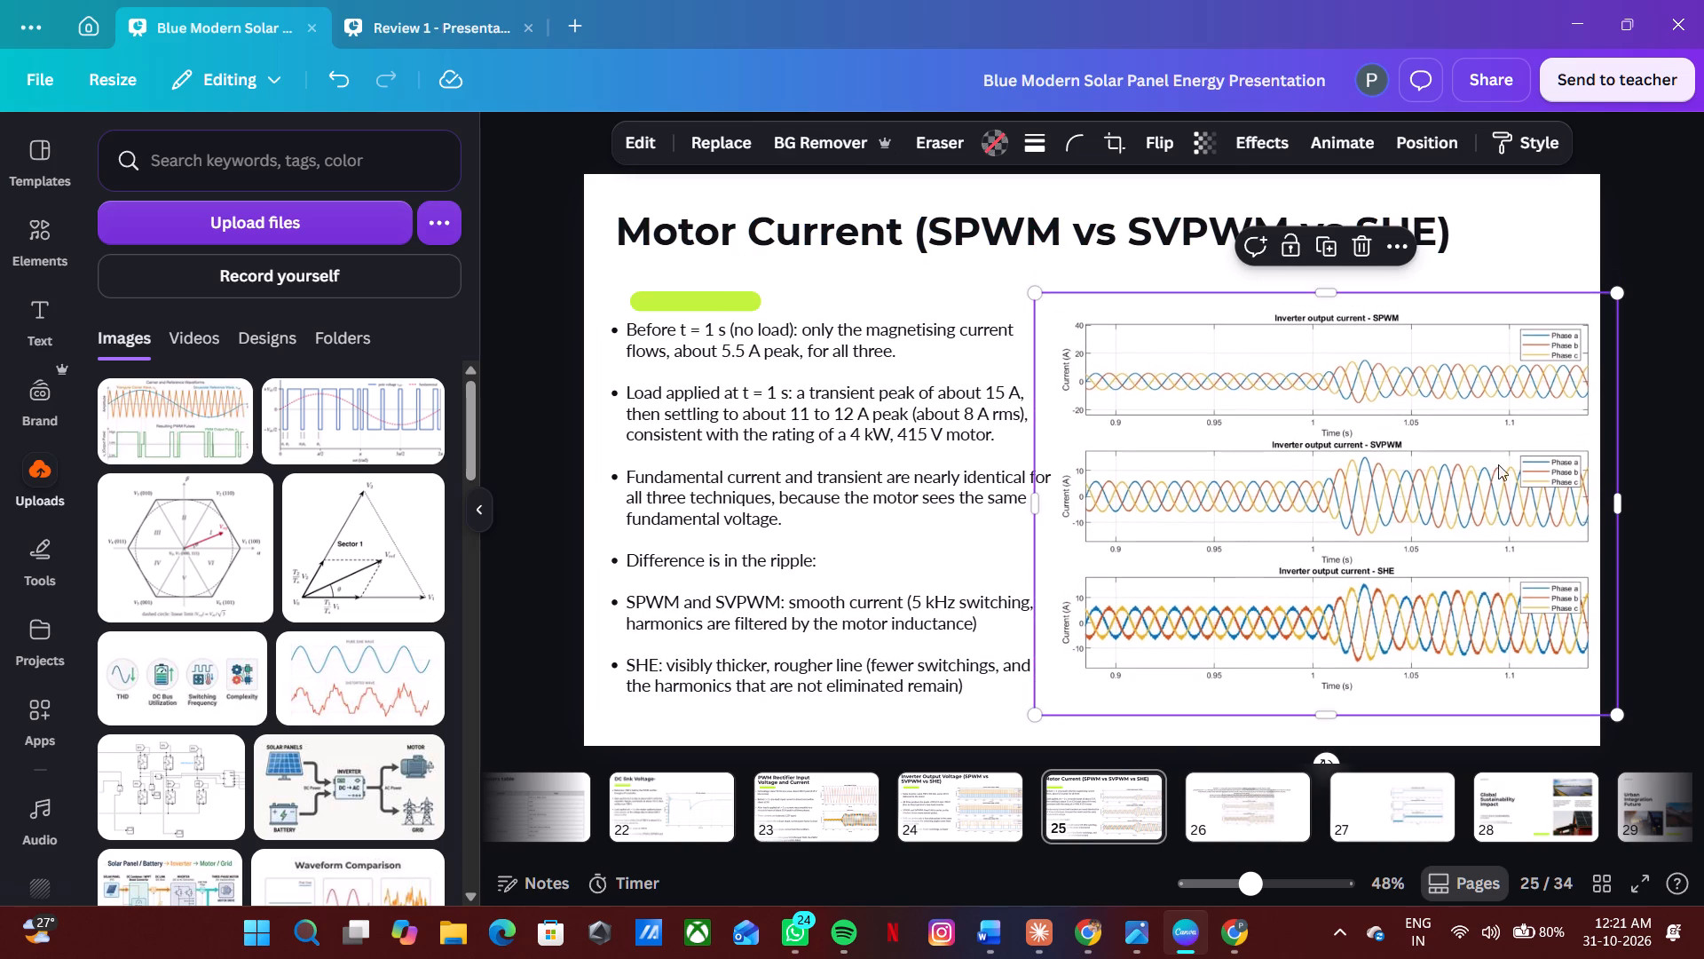
pyautogui.click(1658, 406)
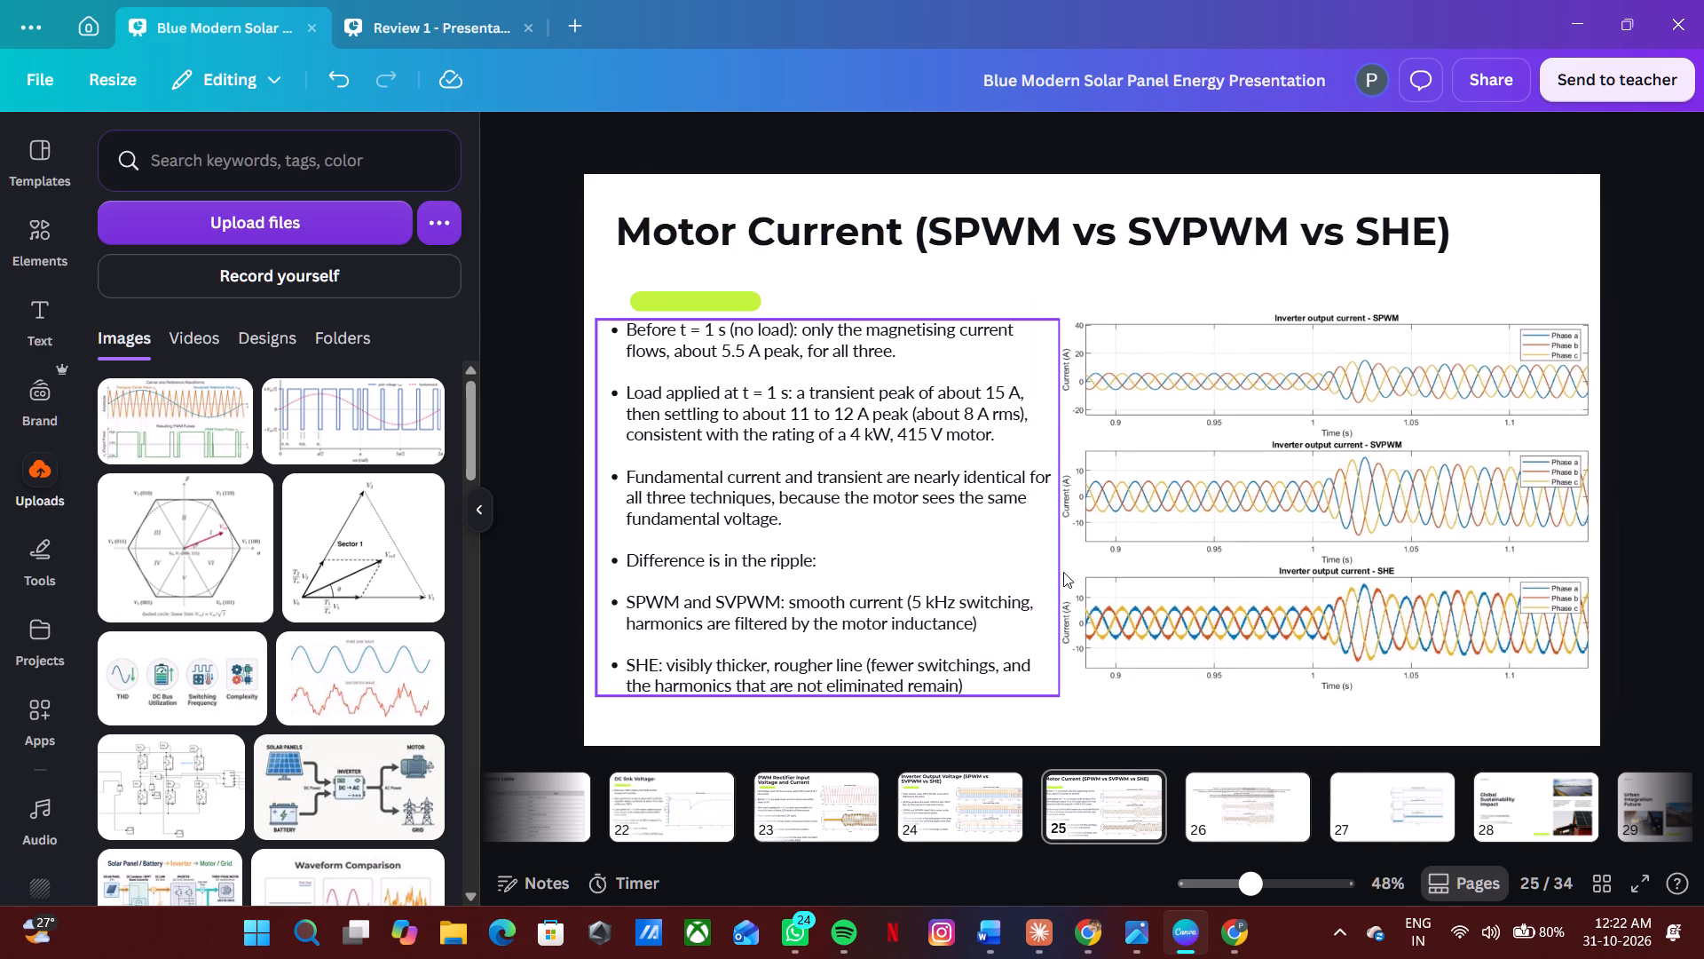
# Delete the old motor current slide, page 26, that follows the rebuilt Motor Current slide.
pyautogui.press('Left')
pyautogui.press('Right')
pyautogui.press('Right')
pyautogui.press('Right')
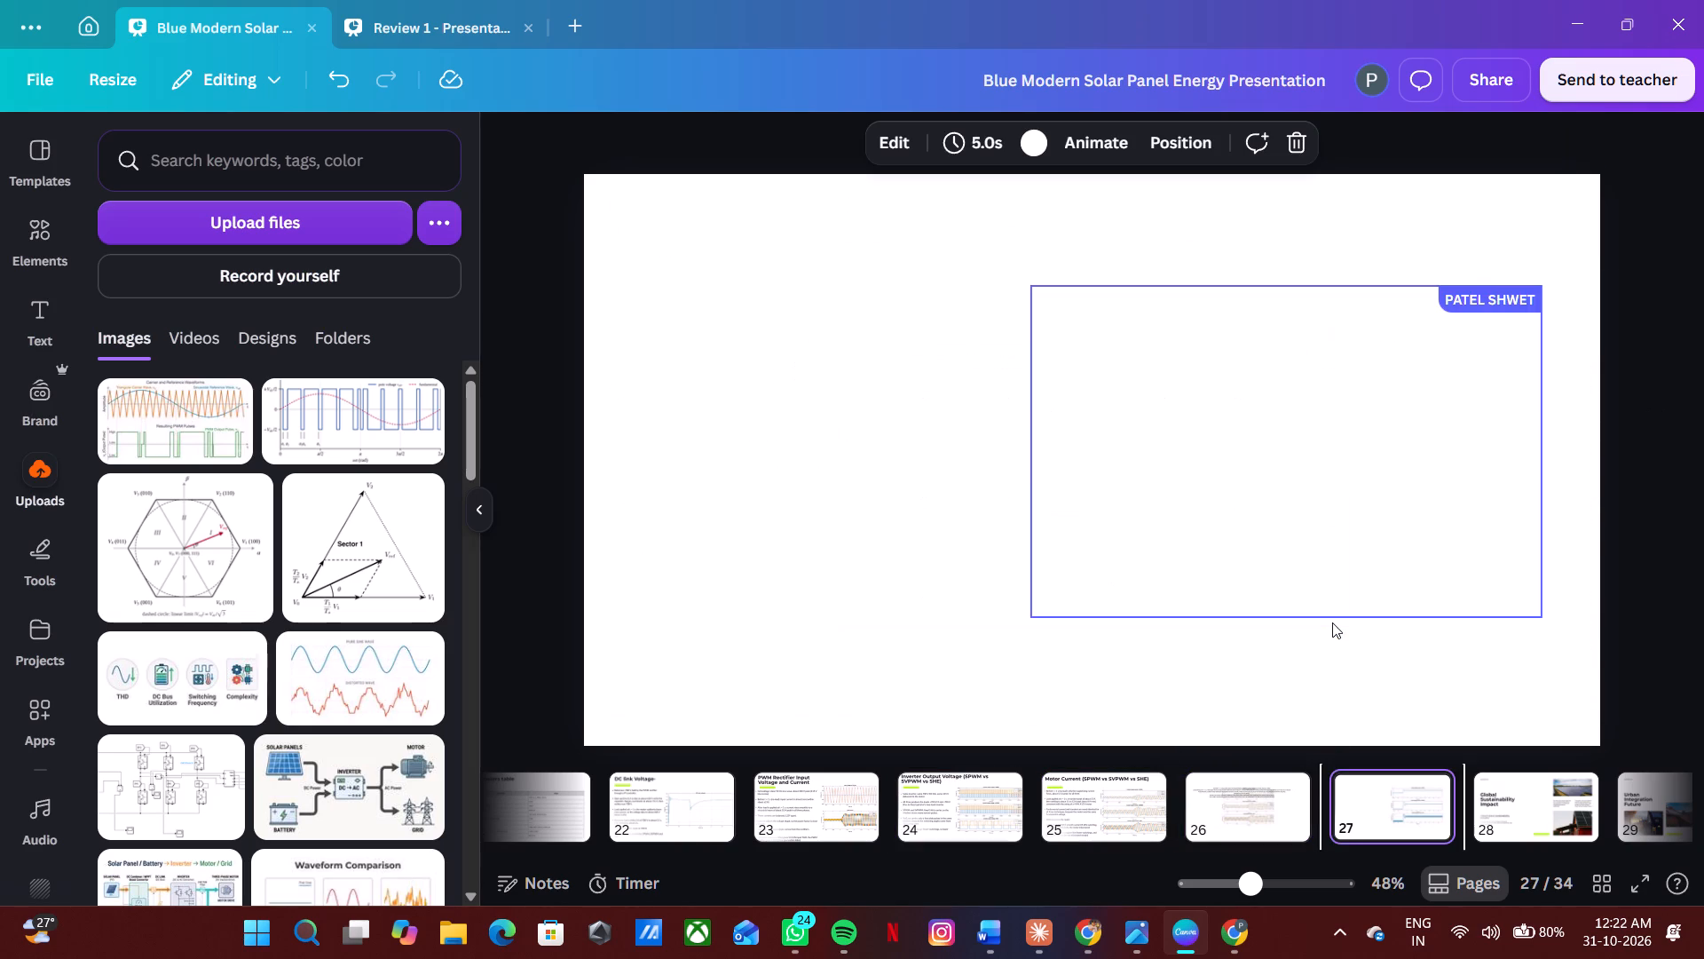
pyautogui.press('Left')
pyautogui.press('BackSpace')
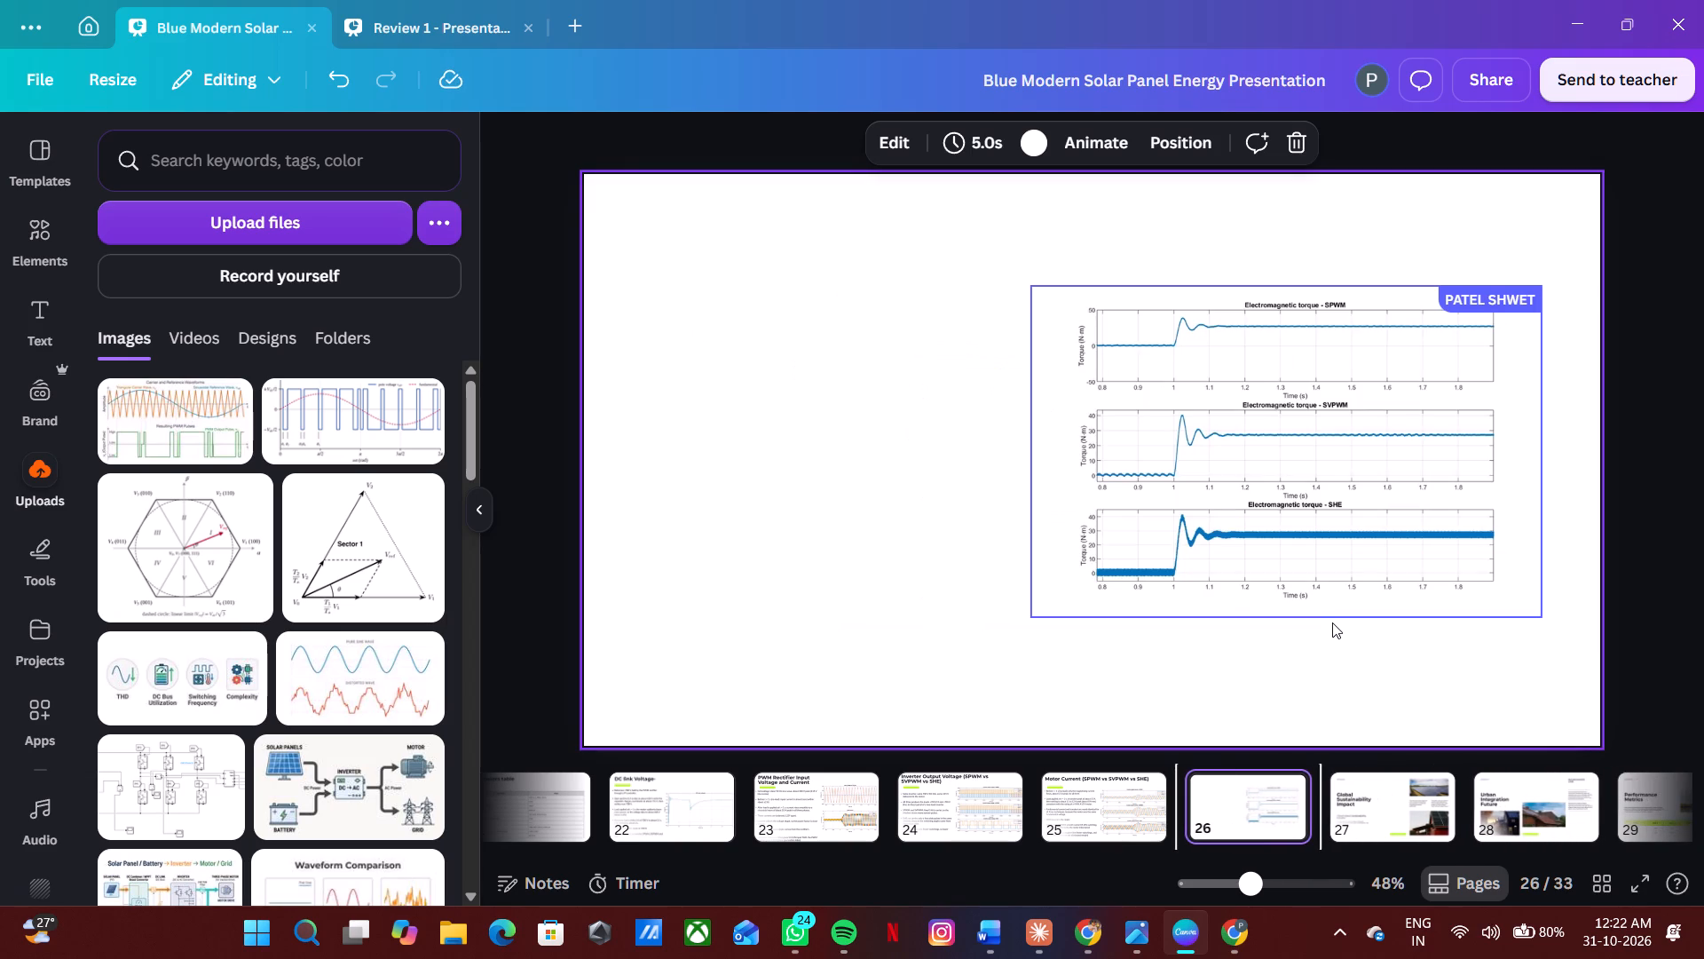
# Check the slides following Motor Current, including the electromagnetic torque chart slide, and return to the Motor Current slide.
pyautogui.click(1091, 802)
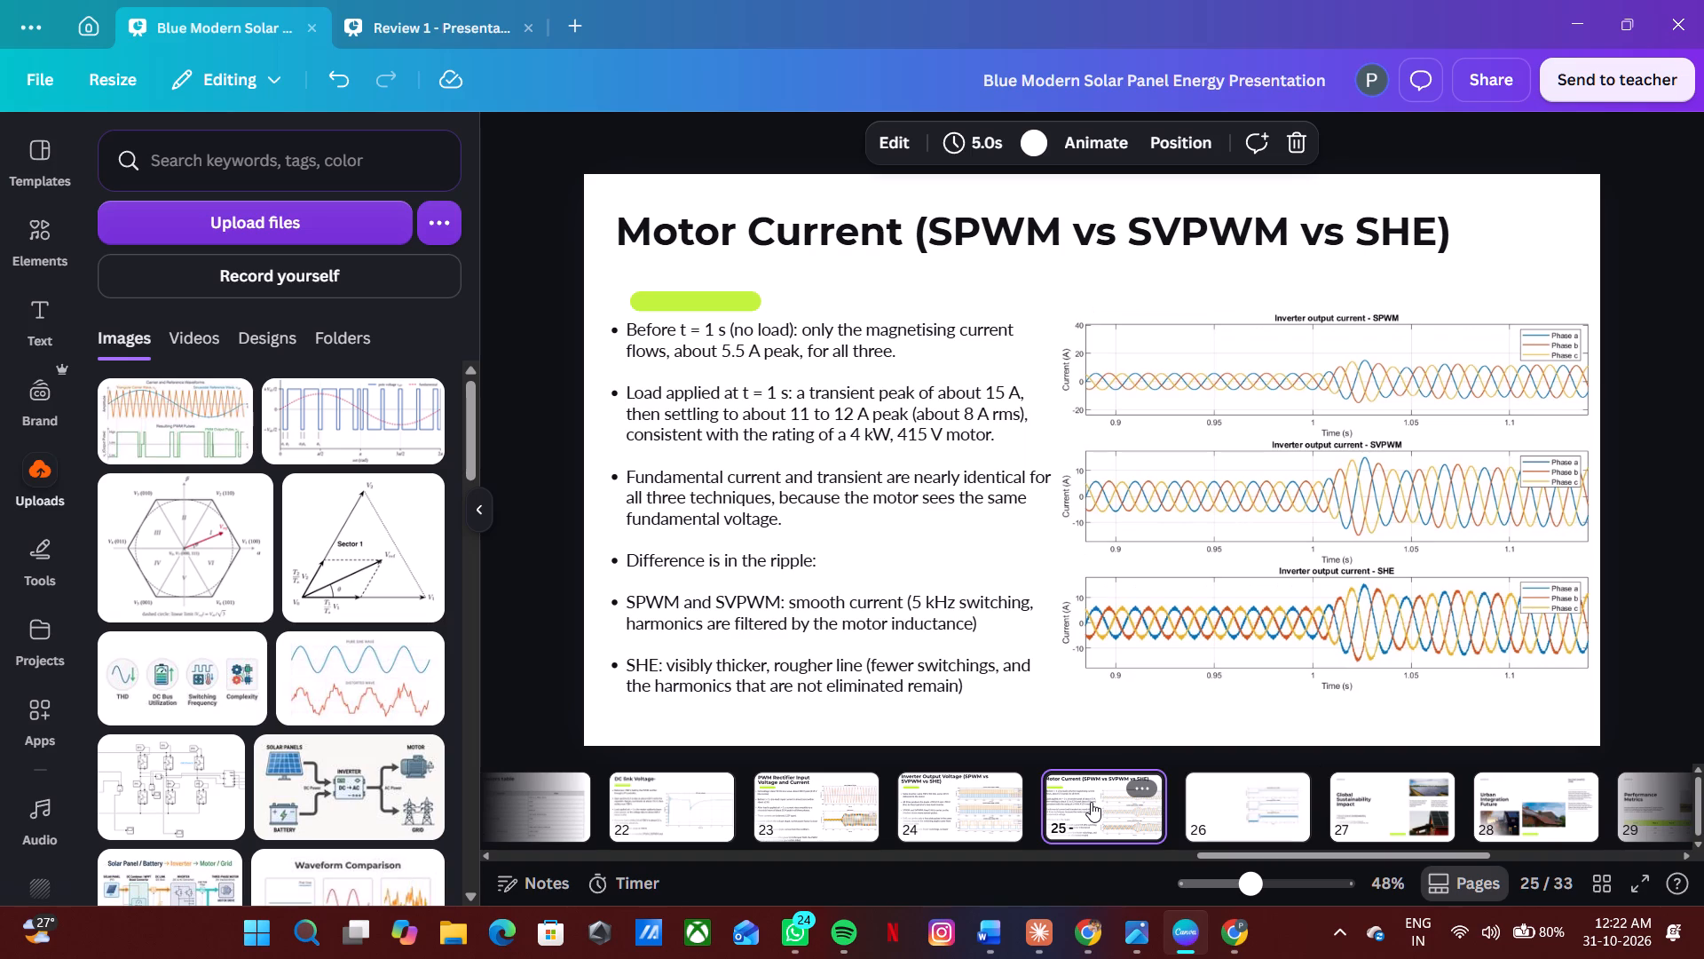
pyautogui.press('Right')
pyautogui.press('Right')
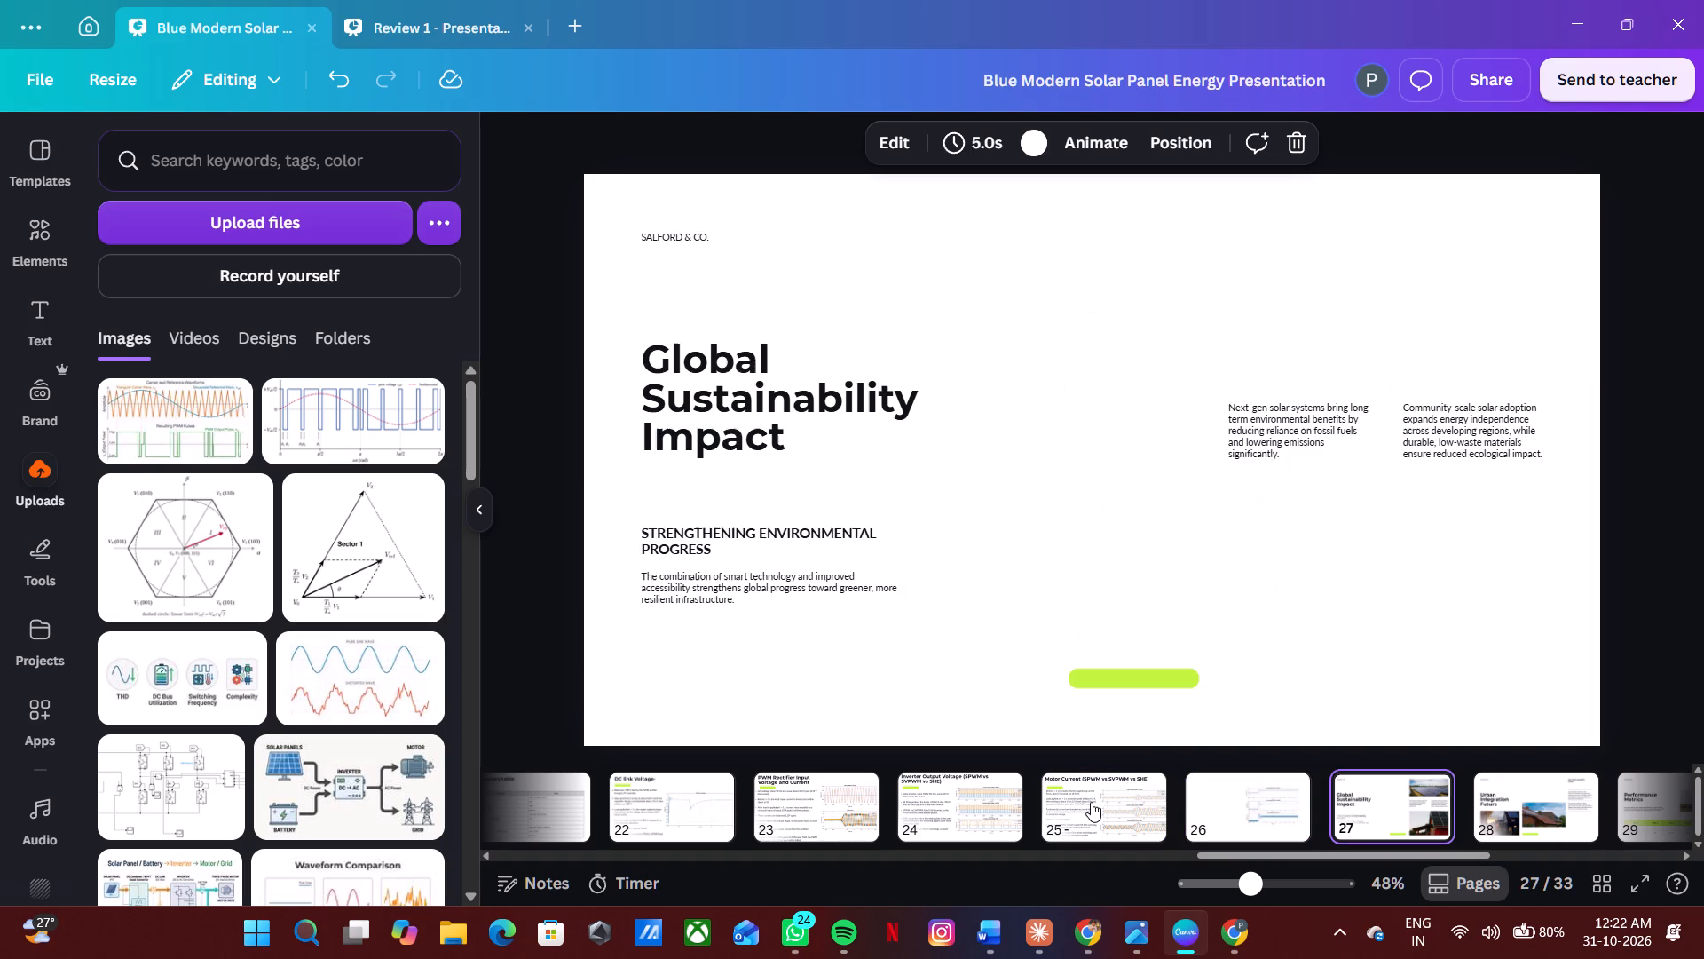
pyautogui.press('Left')
pyautogui.click(1091, 802)
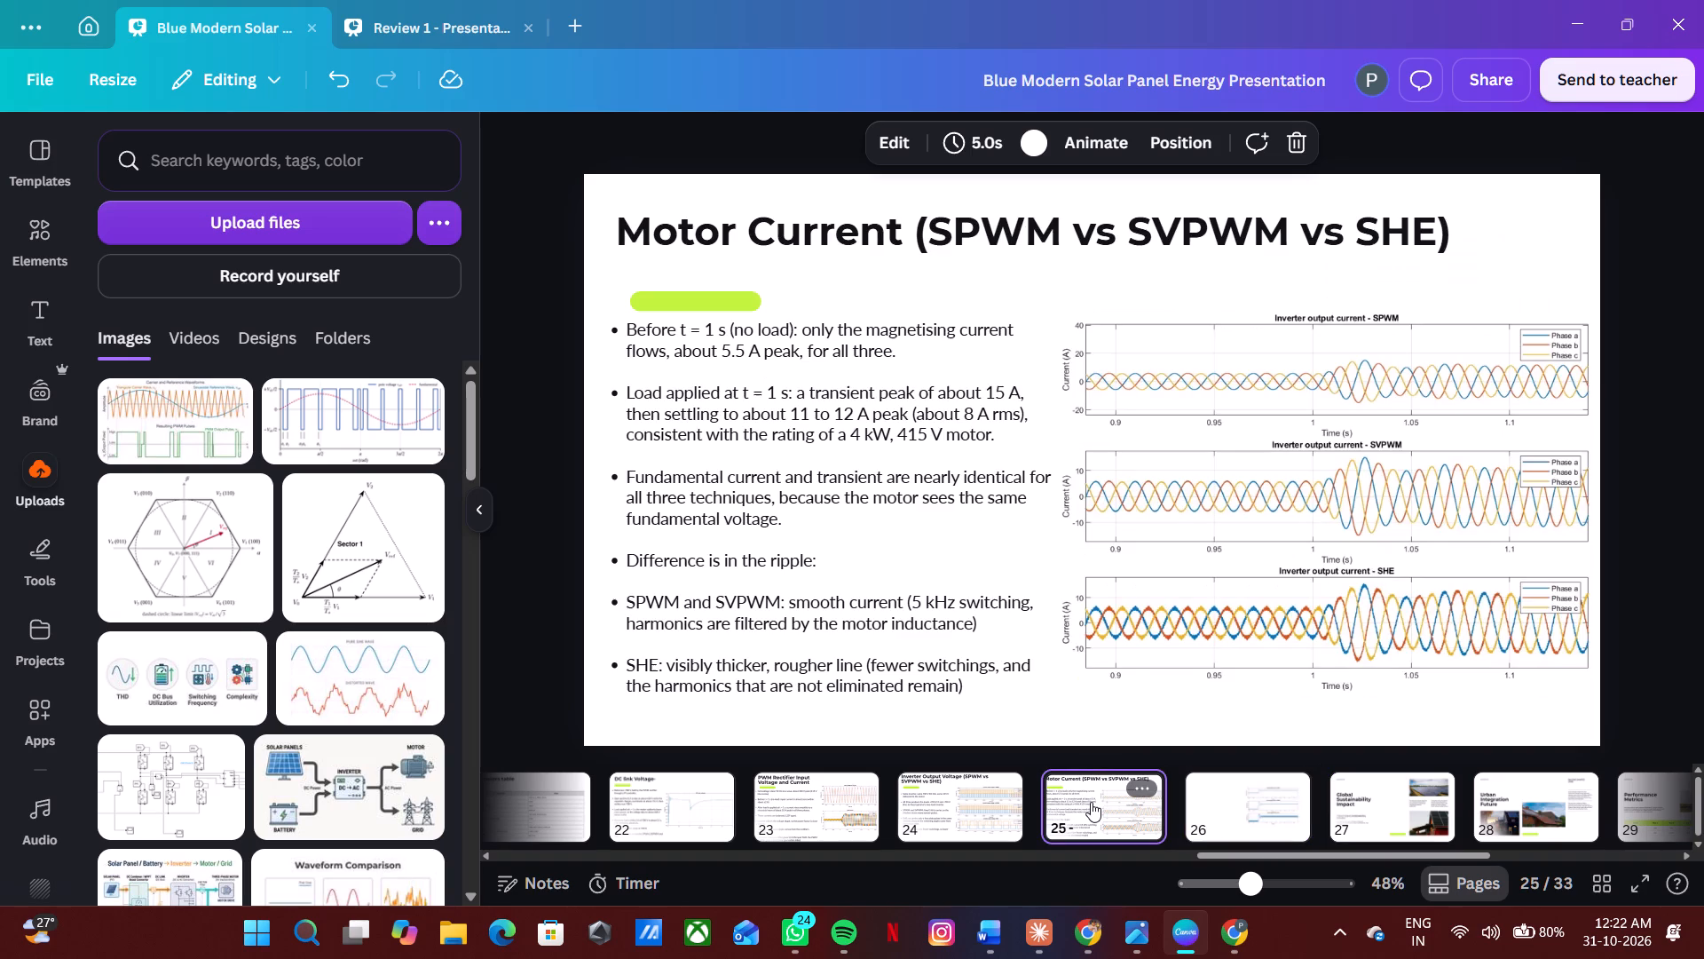
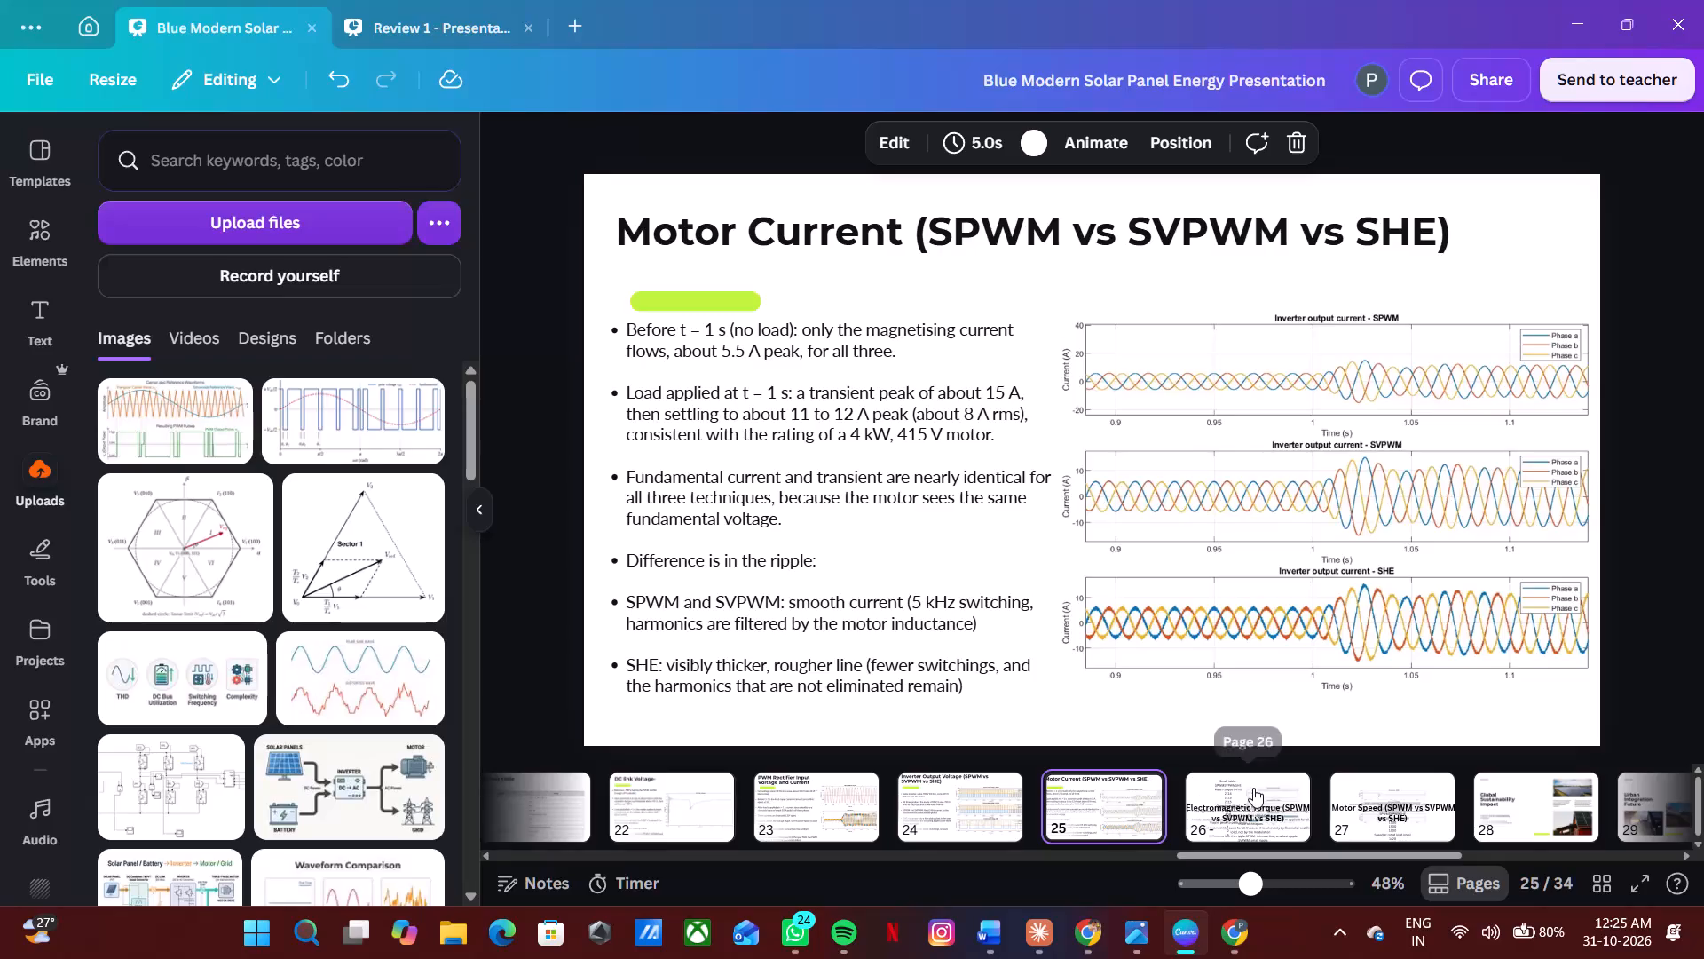
# Duplicate the Motor Current slide, page 25, as the base for the electromagnetic torque slide.
pyautogui.click(1253, 788)
pyautogui.click(1102, 792)
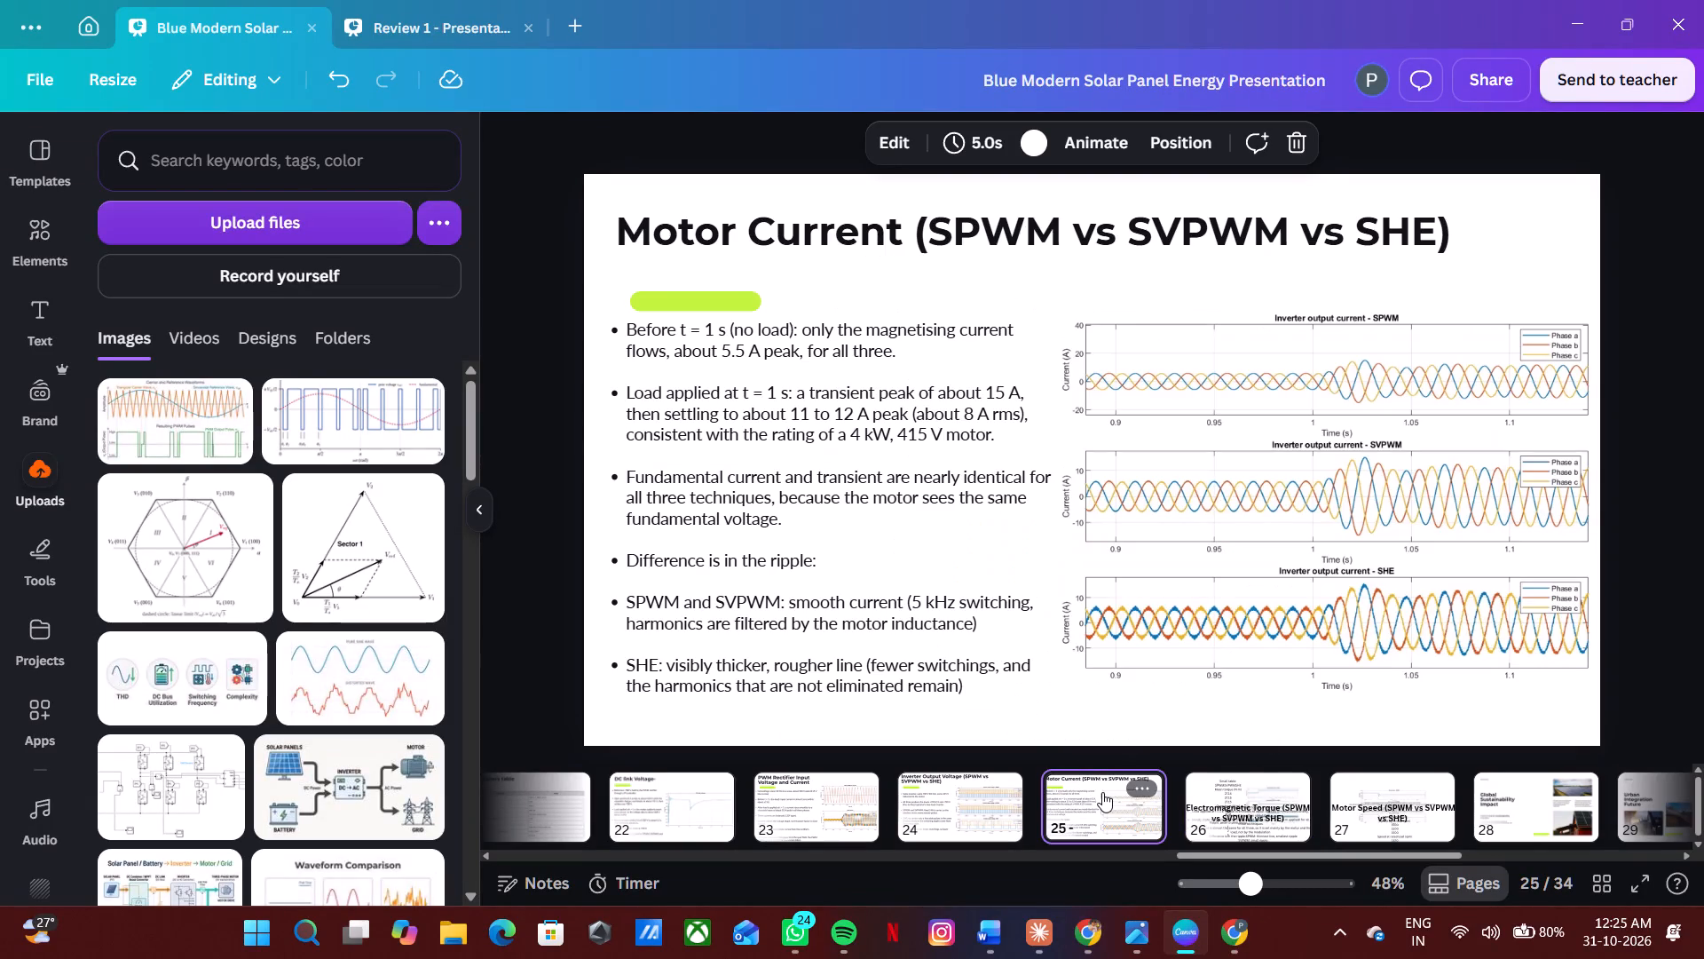
pyautogui.hotkey('ctrl', 'd')
# Replace the duplicated slide's bullets with the bullet text from the old electromagnetic torque slide, and remove the empty trailing bullet.
pyautogui.click(1372, 817)
pyautogui.doubleClick(1175, 499)
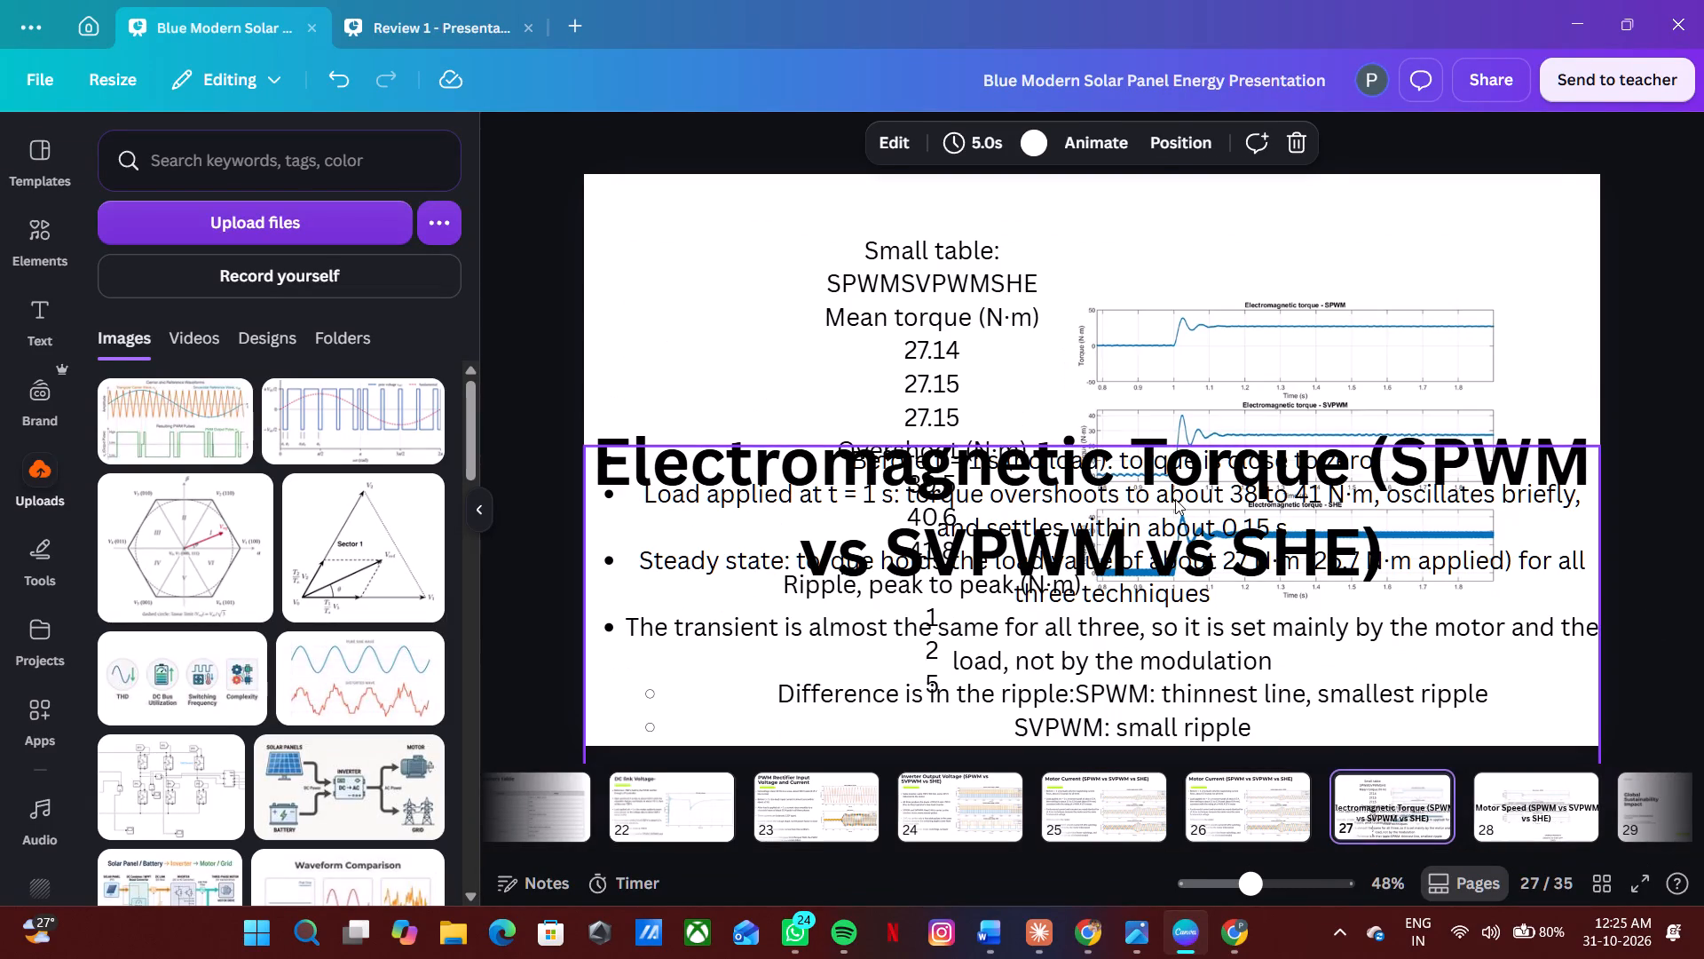
pyautogui.hotkey('ctrl', 'a')
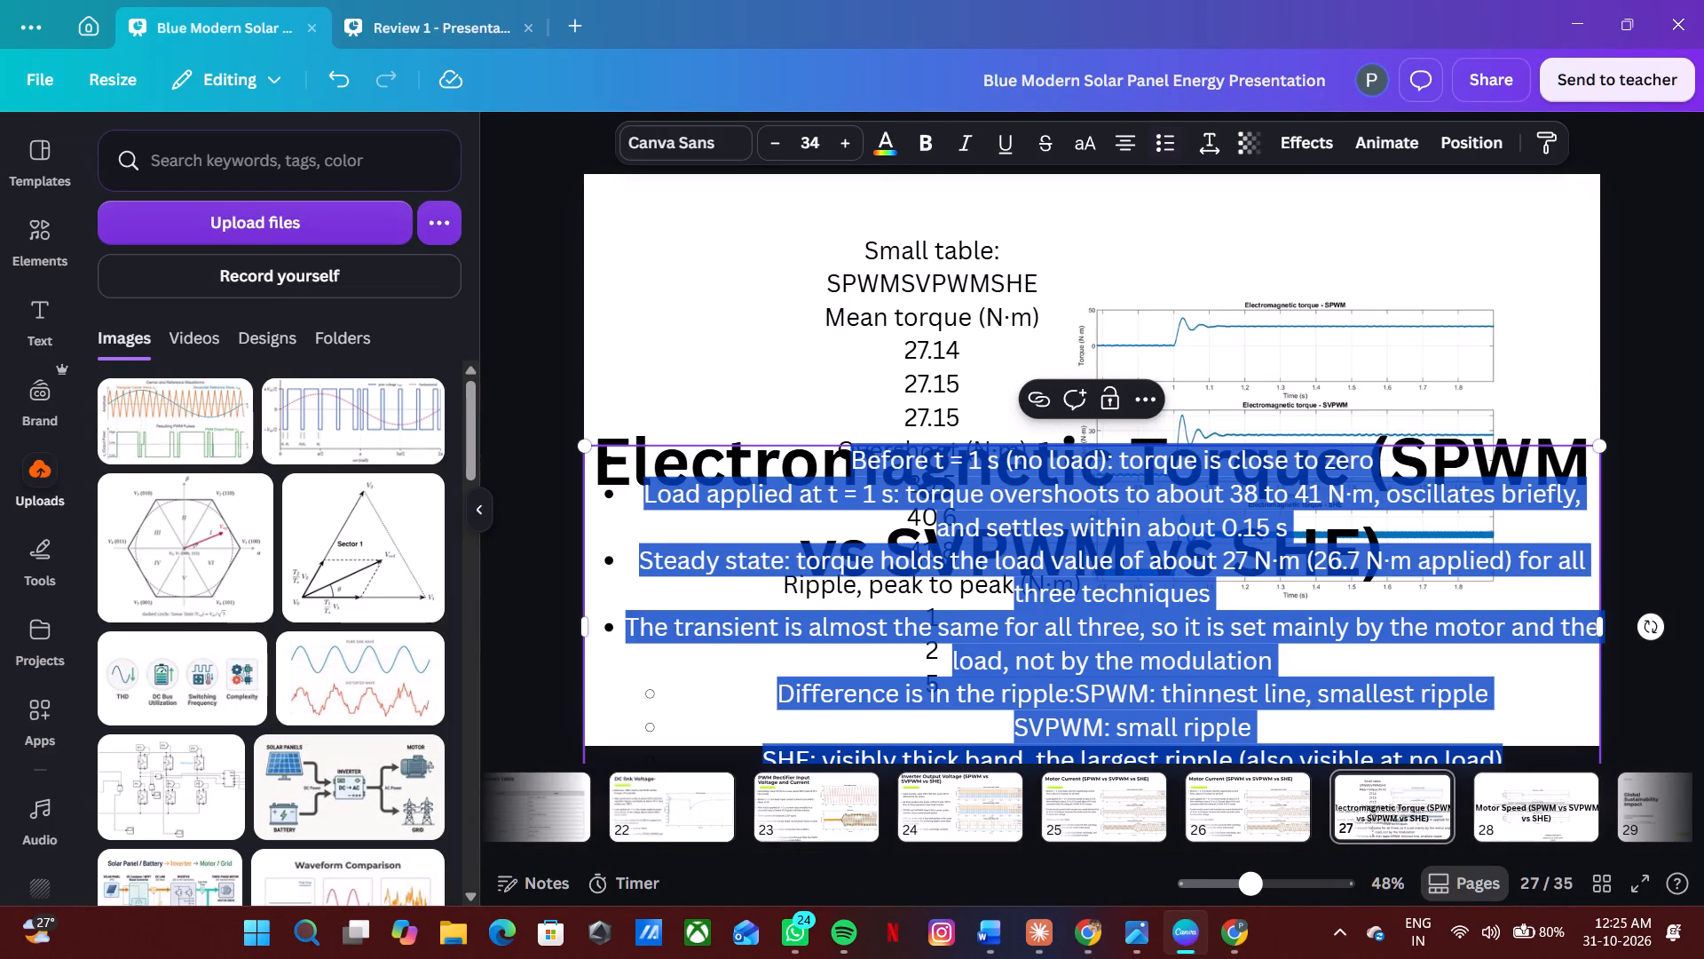
pyautogui.hotkey('ctrl', 'c')
pyautogui.click(1249, 812)
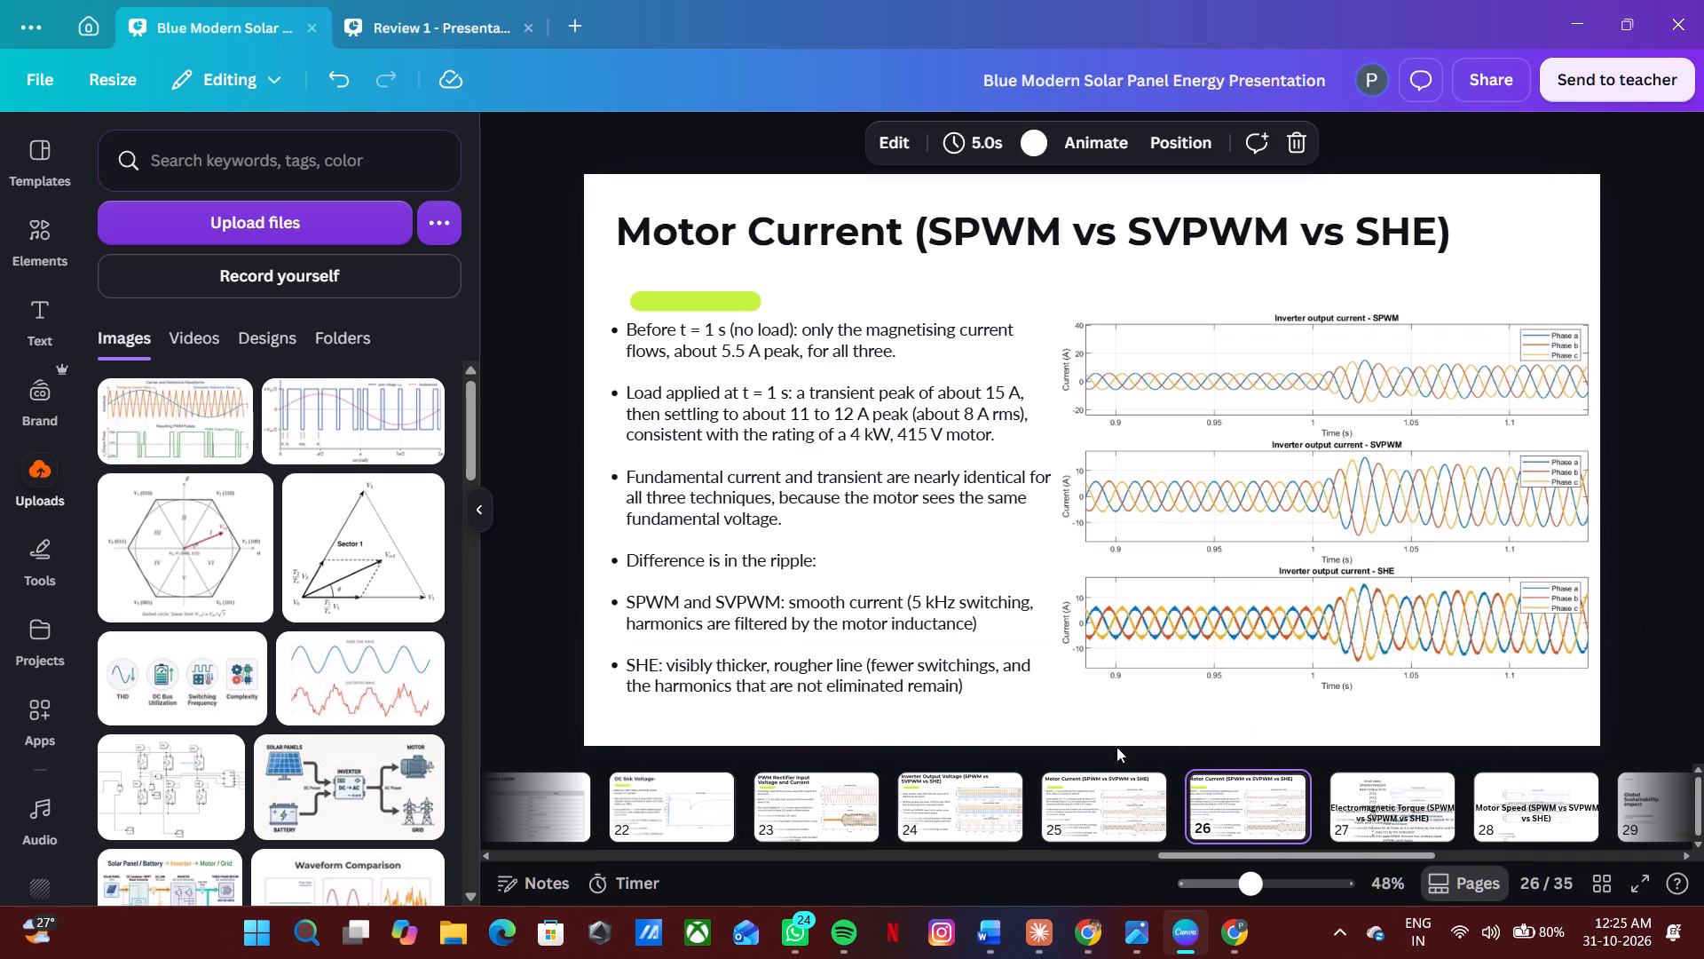
pyautogui.doubleClick(903, 594)
pyautogui.hotkey('ctrl', 'v')
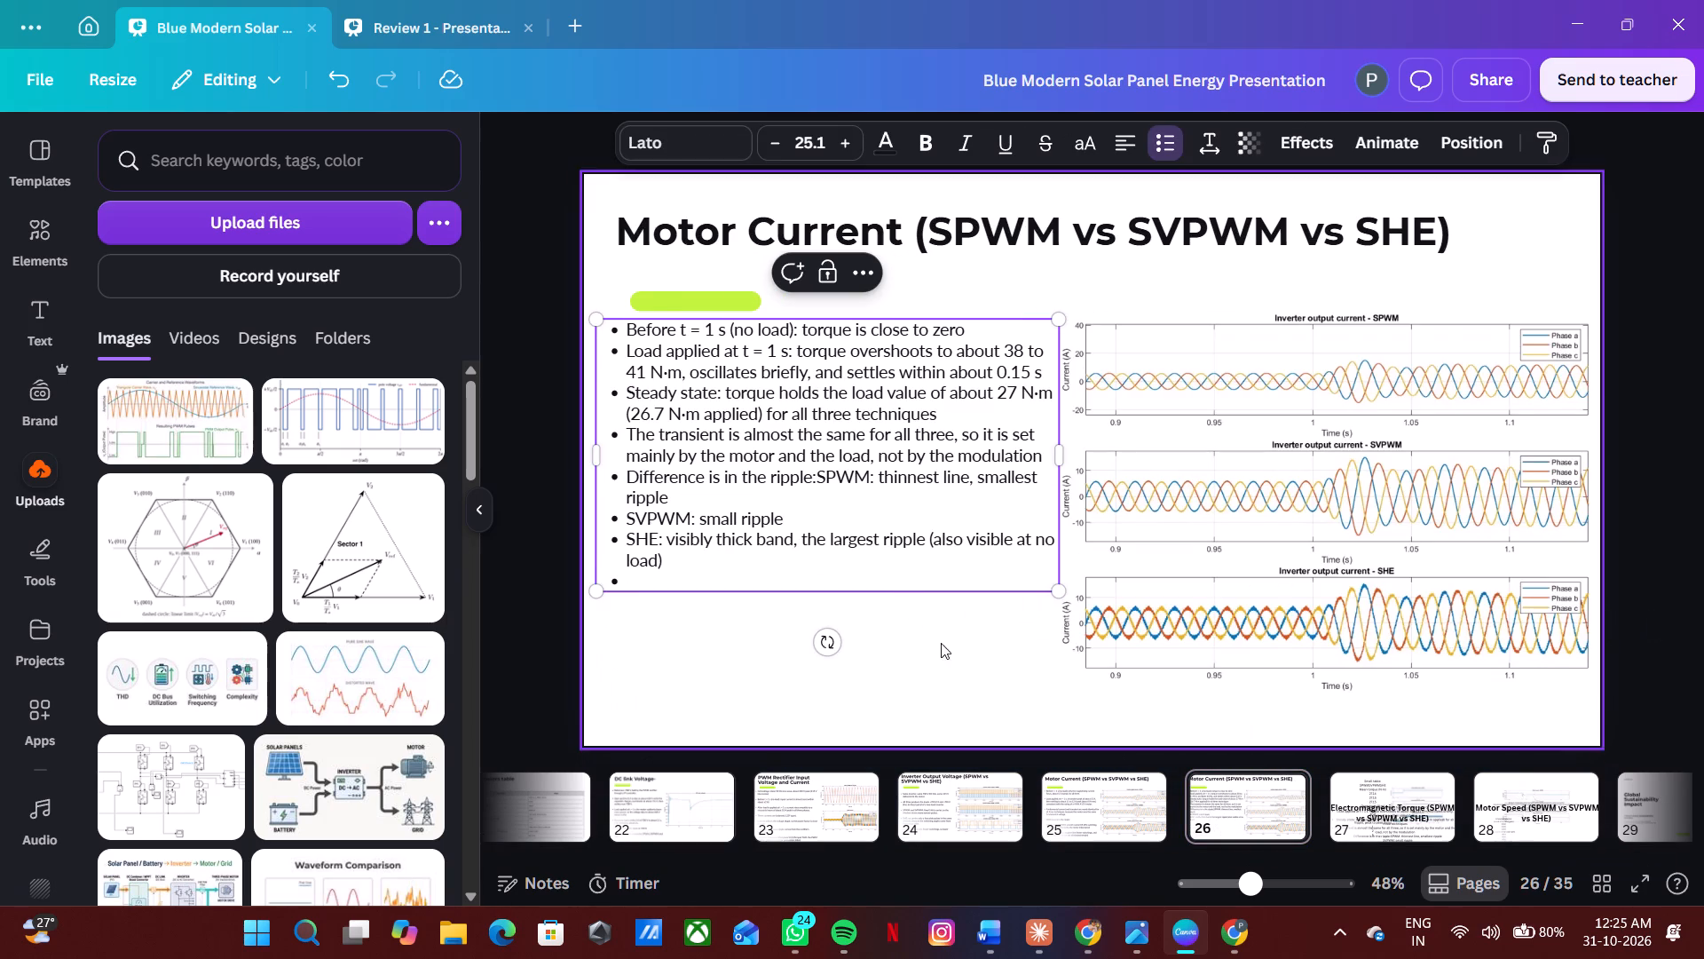
pyautogui.press('BackSpace')
pyautogui.press('BackSpace')
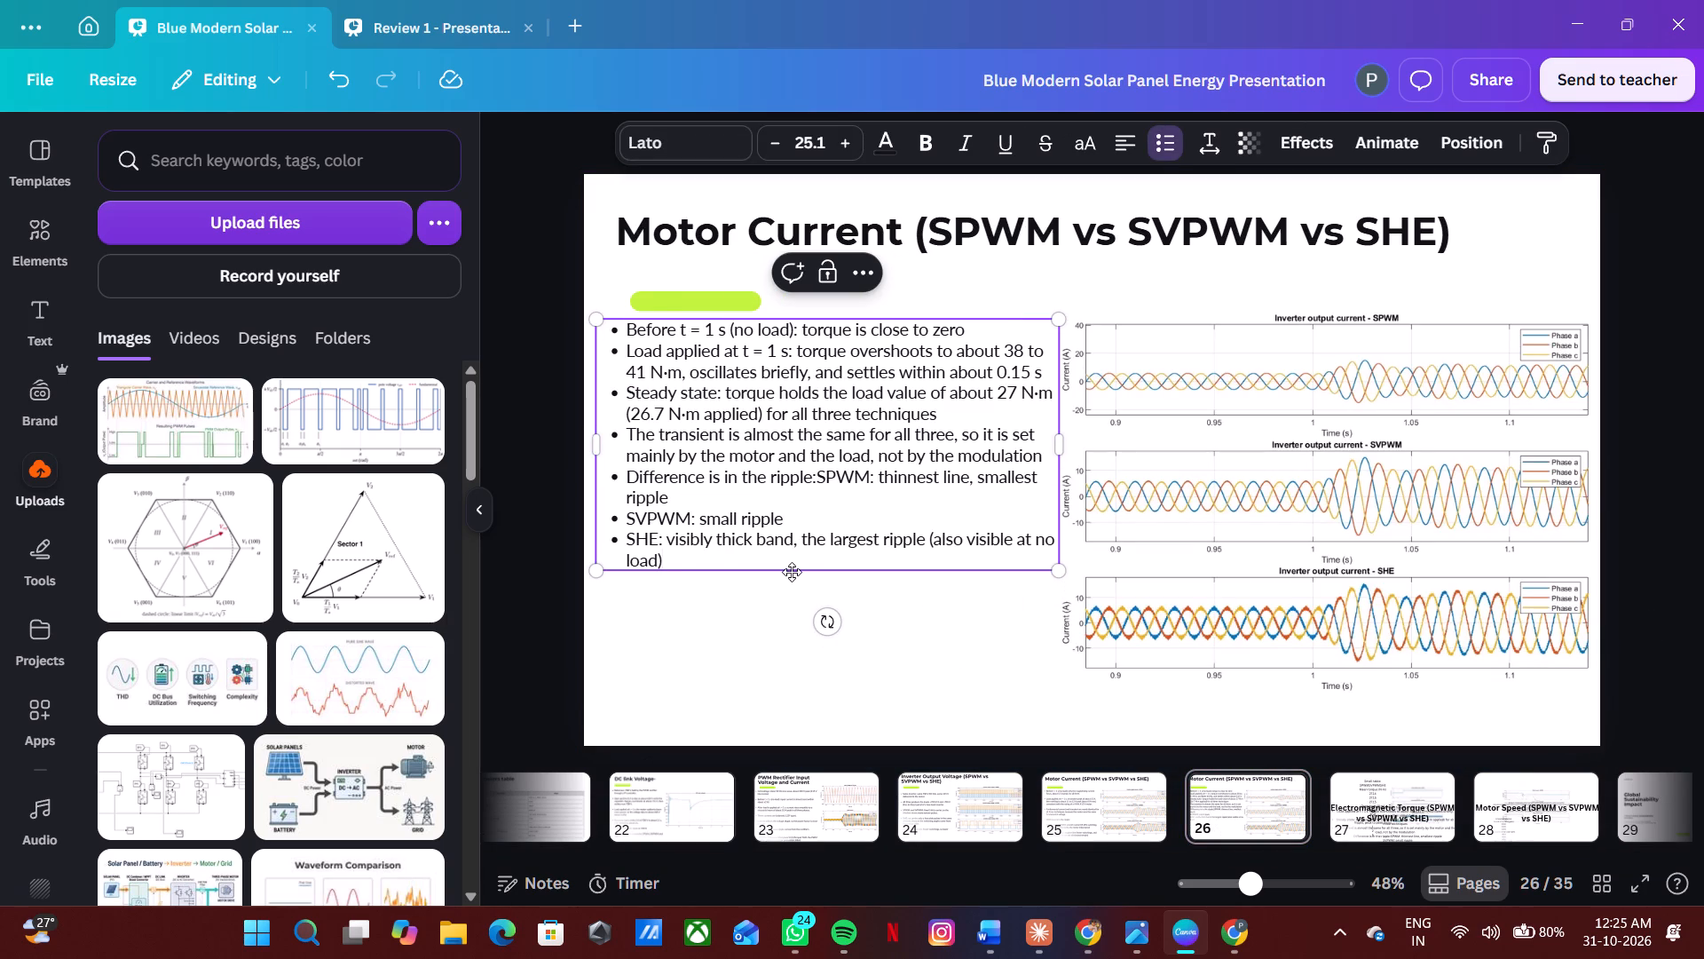
# End the SHE and SVPWM ripple bullets with full stops, and add an unbulleted blank line after the SVPWM bullet.
pyautogui.press('.')
pyautogui.press('Up')
pyautogui.press('Up')
pyautogui.press('Right')
pyautogui.press('Right')
pyautogui.press('Right')
pyautogui.press('Right')
pyautogui.press('Right')
pyautogui.press('Right')
pyautogui.press('Right')
pyautogui.press('Right')
pyautogui.press('Right')
pyautogui.press('Right')
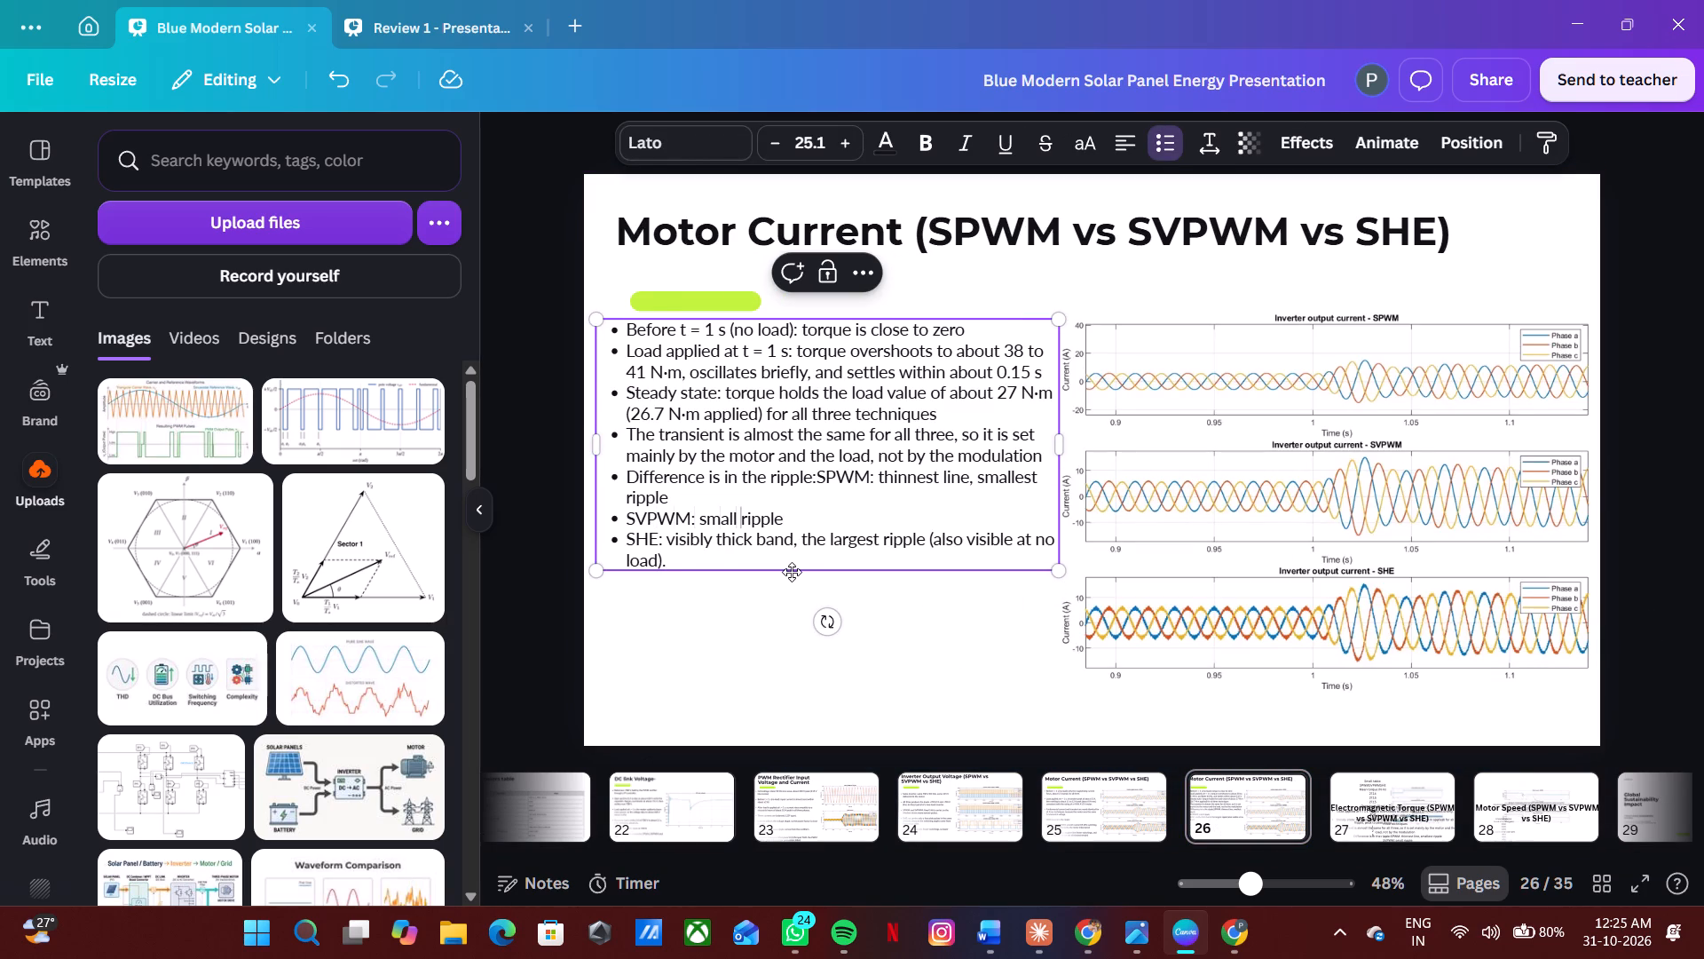
pyautogui.press('Right')
pyautogui.press('Right')
pyautogui.press('Right')
pyautogui.press('Right')
pyautogui.press('Right')
pyautogui.press('Right')
pyautogui.press('.')
pyautogui.press('Return')
pyautogui.press('BackSpace')
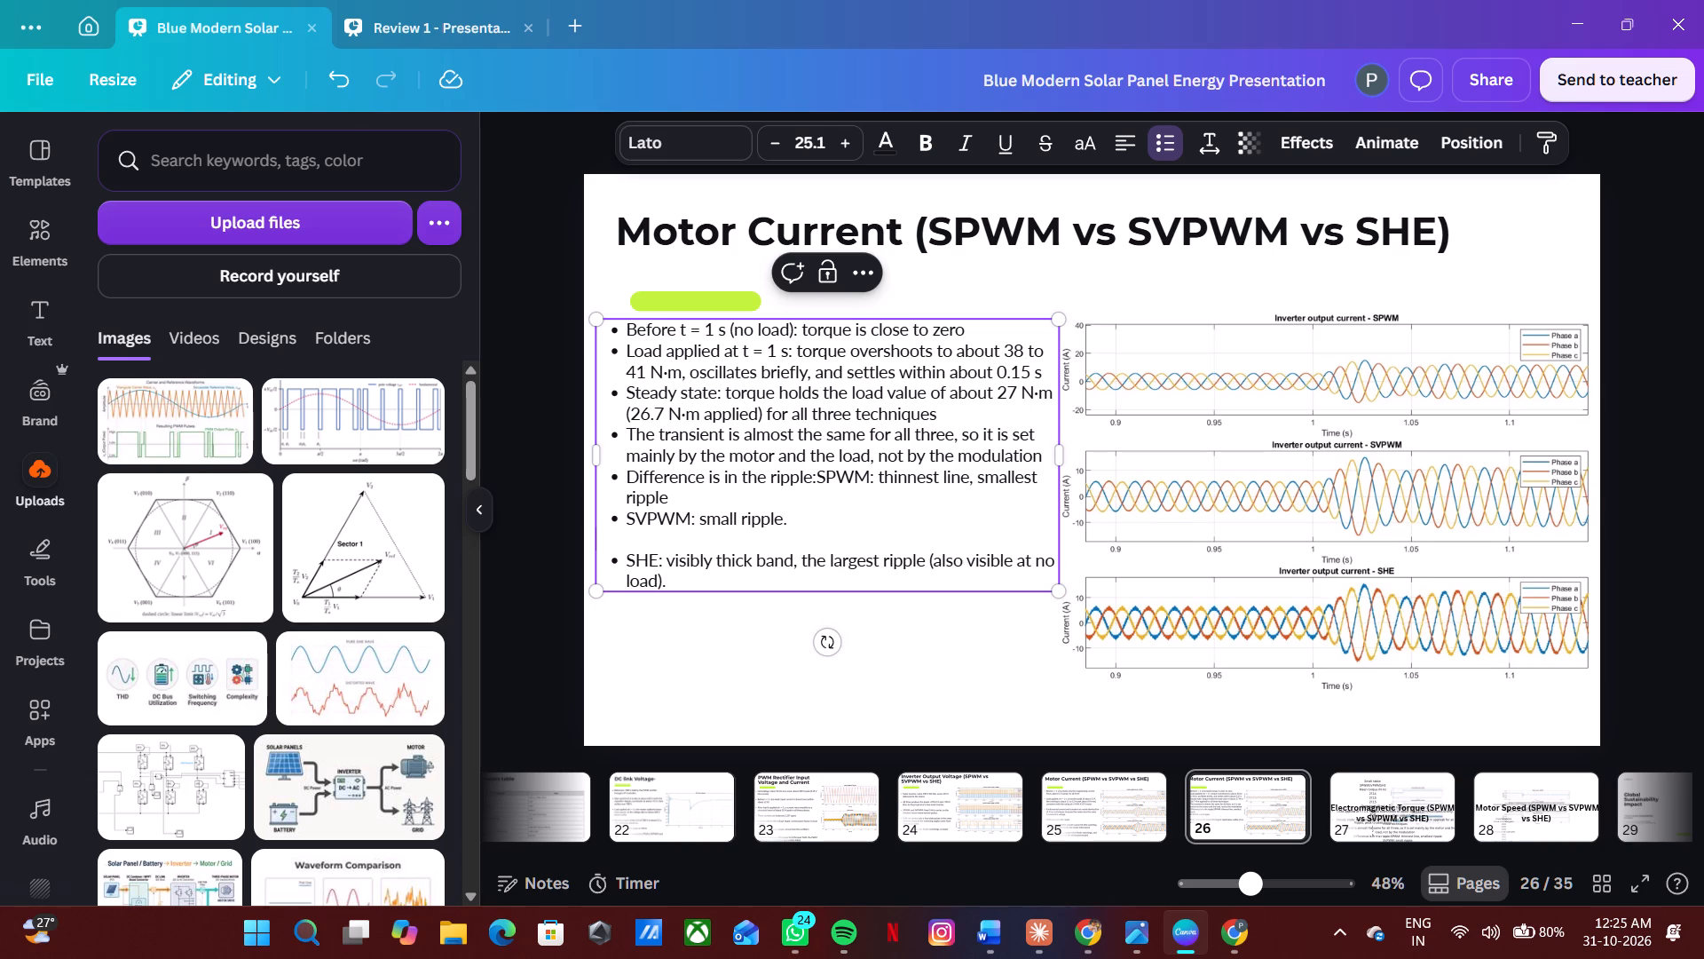
# Add a full stop and an unbulleted blank line after the SPWM ripple bullet and after the transient bullet.
pyautogui.click(780, 500)
pyautogui.press('Return')
pyautogui.press('BackSpace')
pyautogui.press('BackSpace')
pyautogui.press('.')
pyautogui.press('Return')
pyautogui.press('BackSpace')
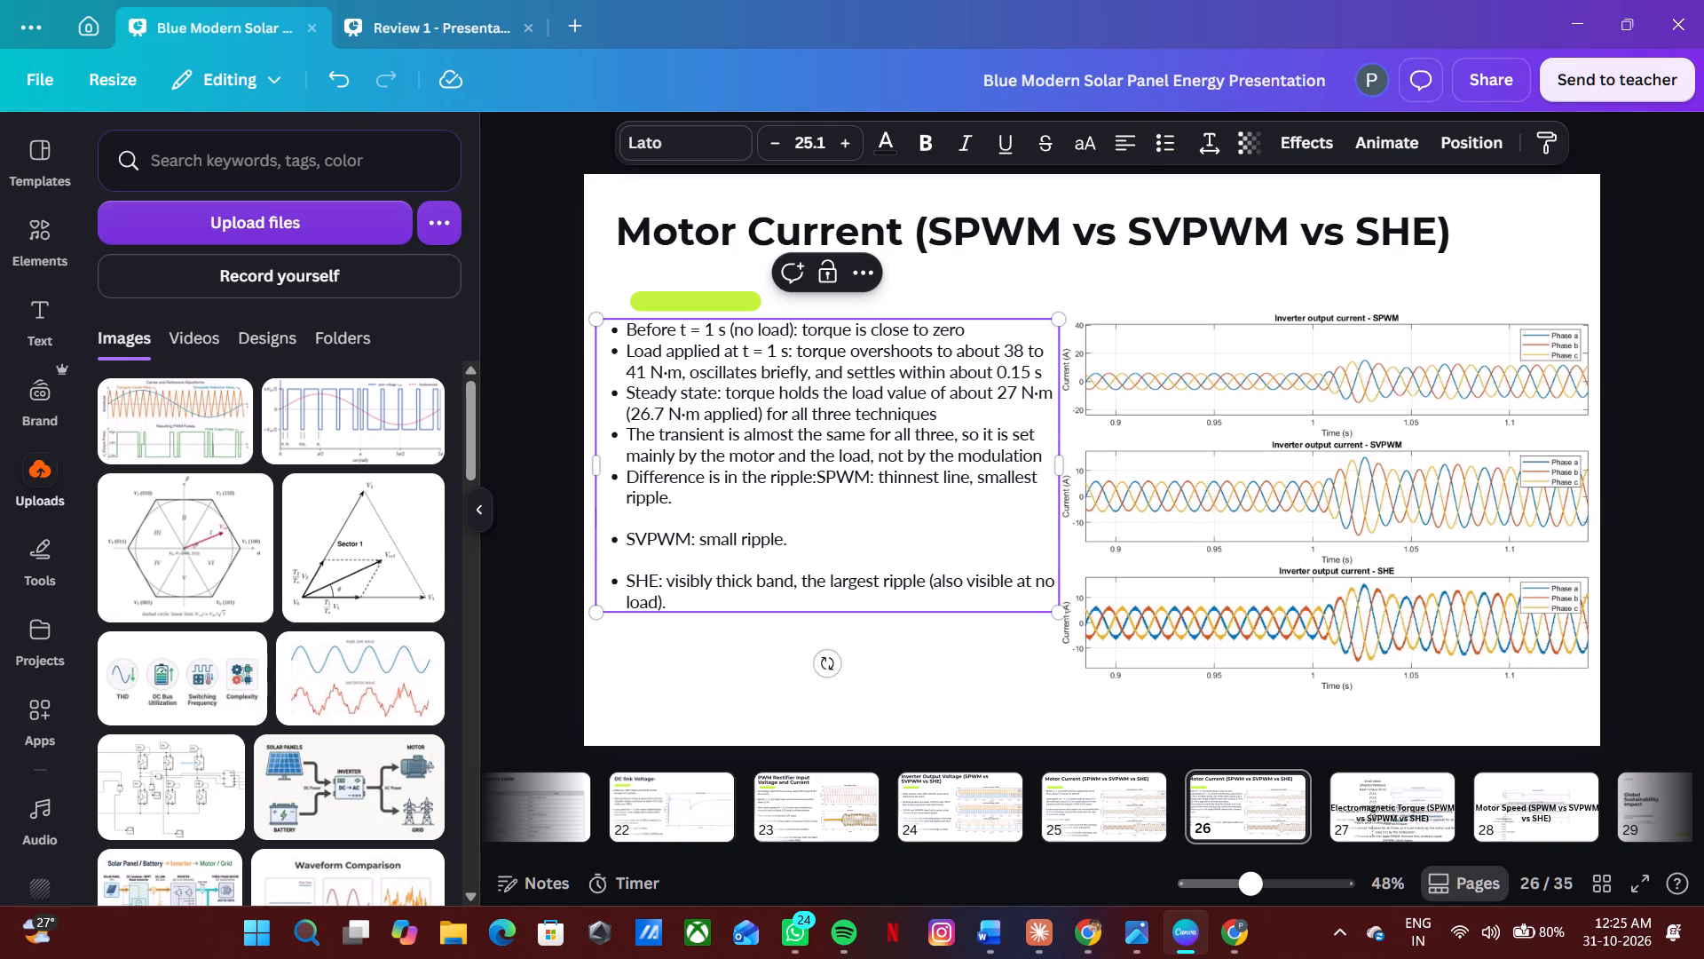
pyautogui.click(1055, 462)
pyautogui.press('.')
pyautogui.press('Return')
pyautogui.press('BackSpace')
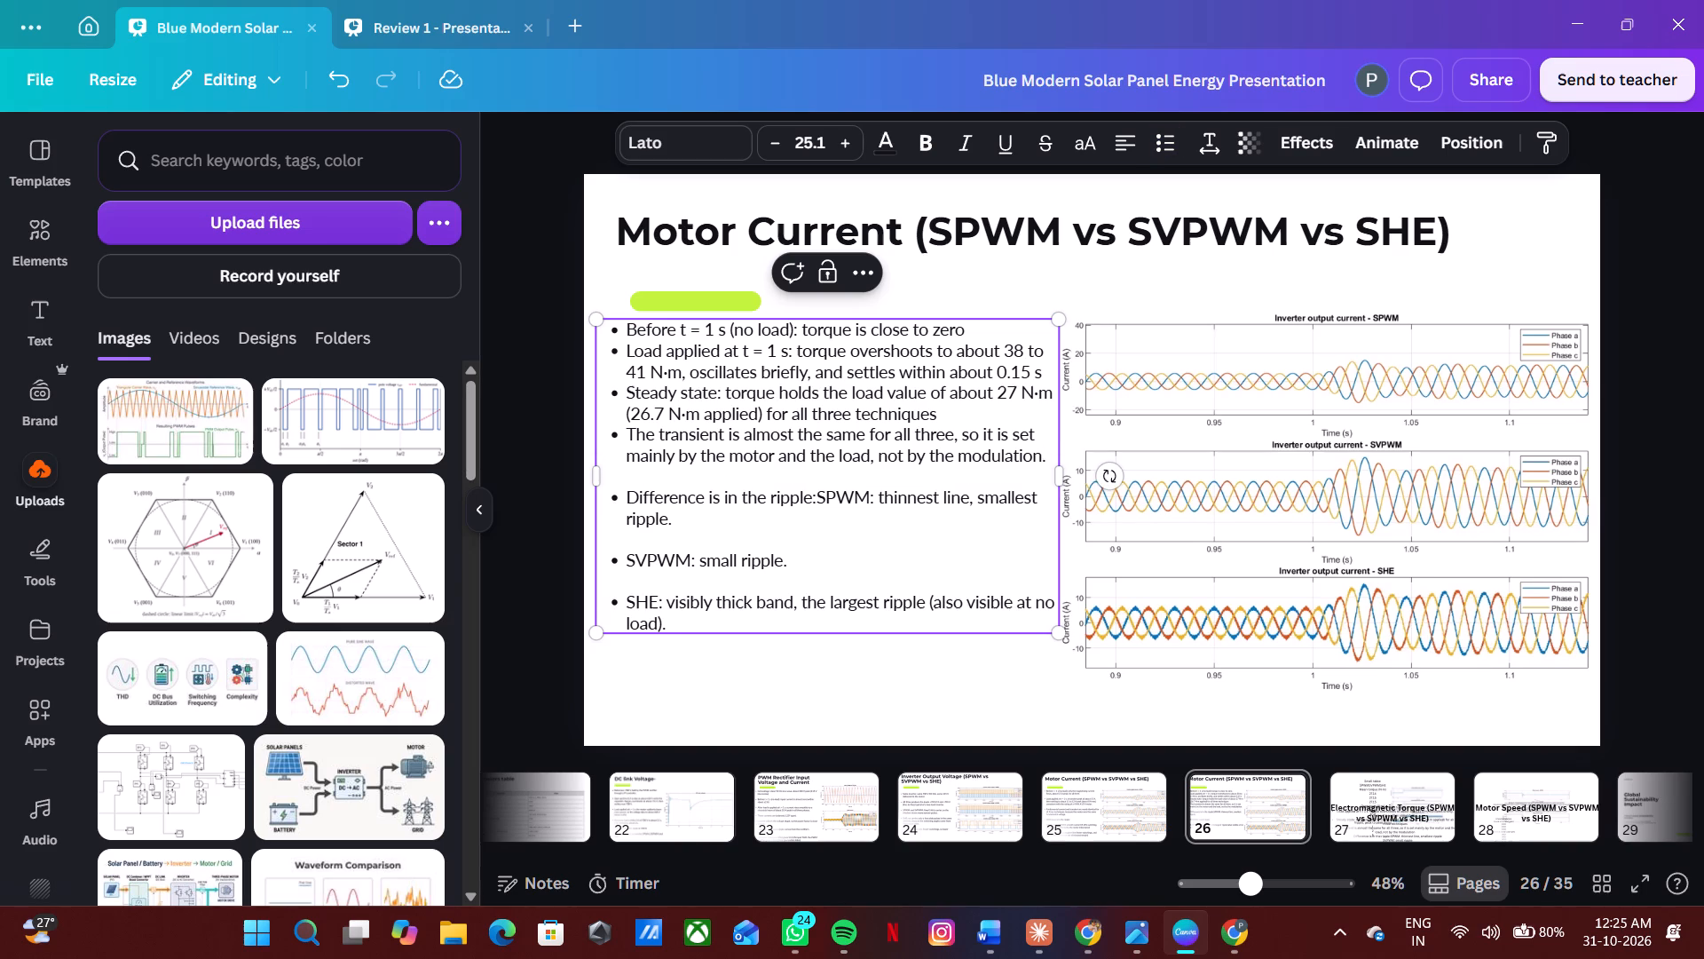
# Add a full stop and an unbulleted blank line after the steady state, load applied and no-load bullets.
pyautogui.click(988, 420)
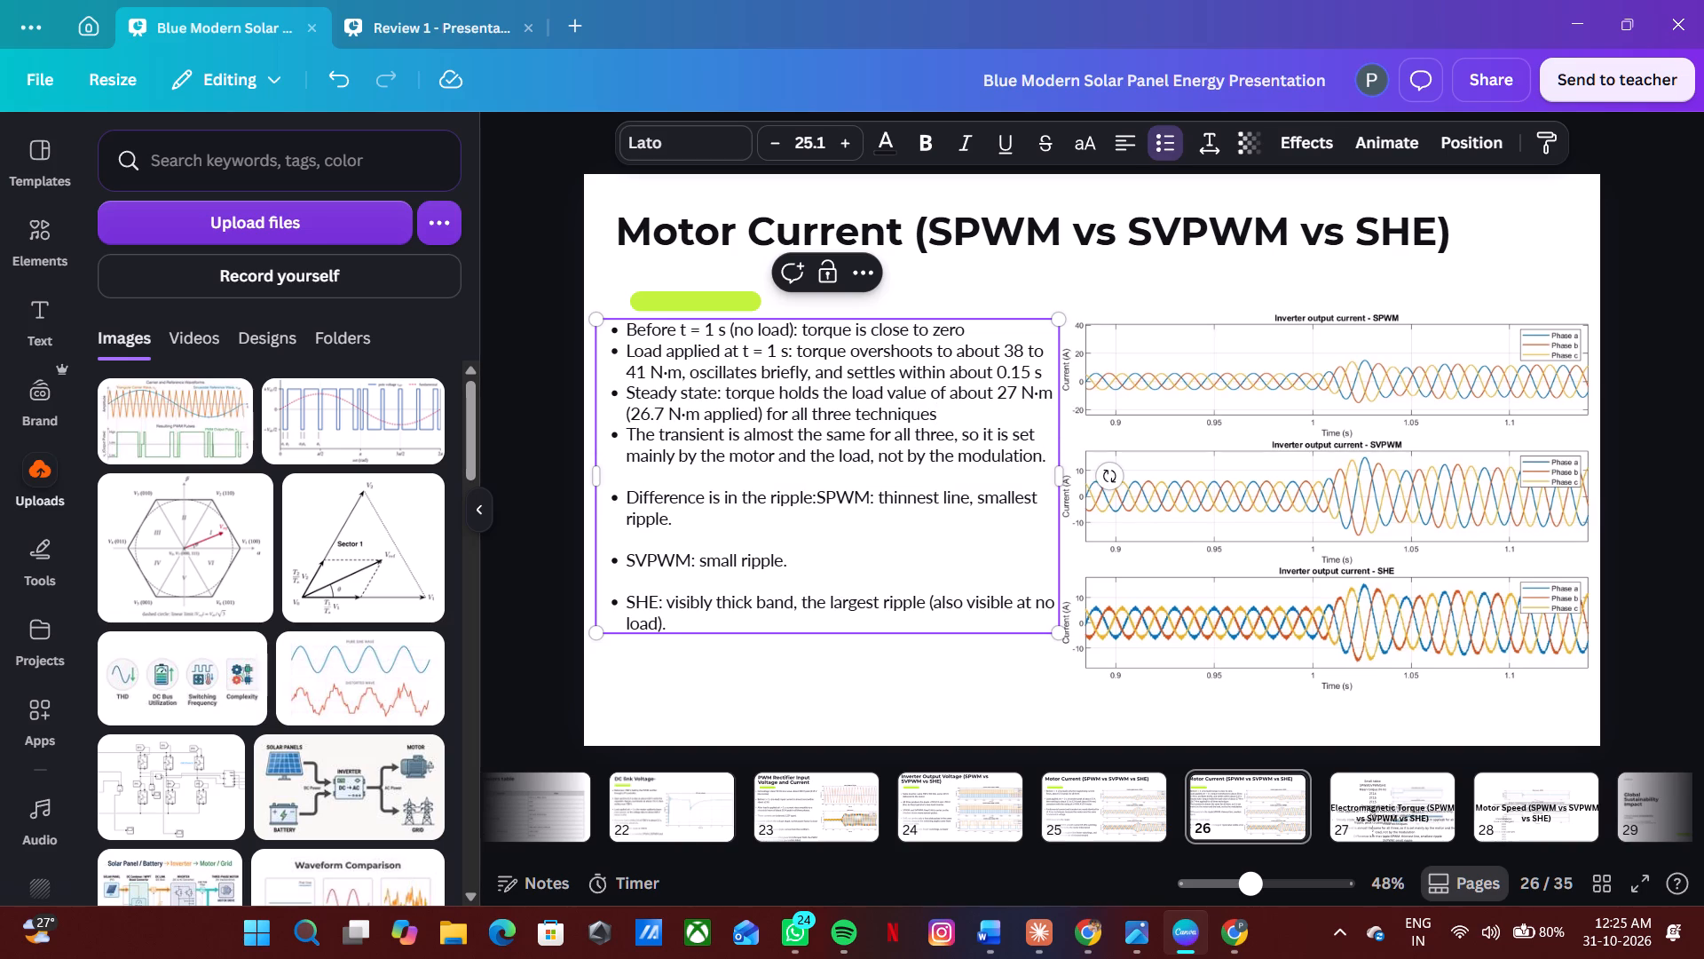
pyautogui.press('.')
pyautogui.press('Return')
pyautogui.press('BackSpace')
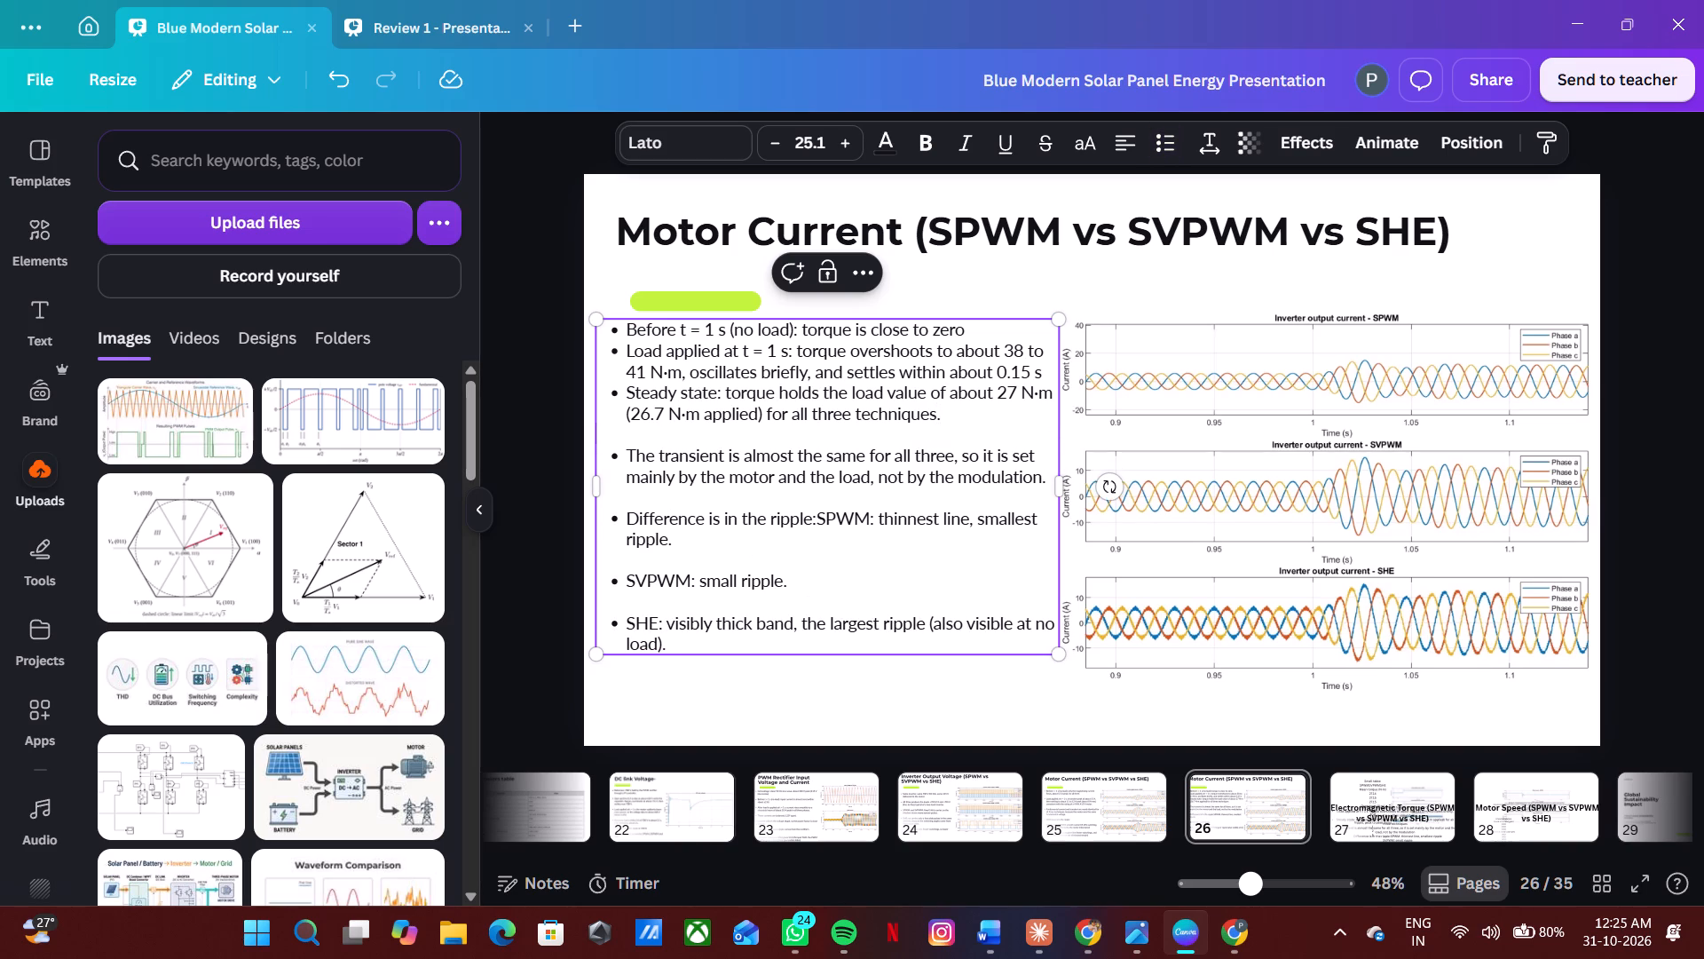
pyautogui.click(1048, 370)
pyautogui.press('.')
pyautogui.press('Return')
pyautogui.press('BackSpace')
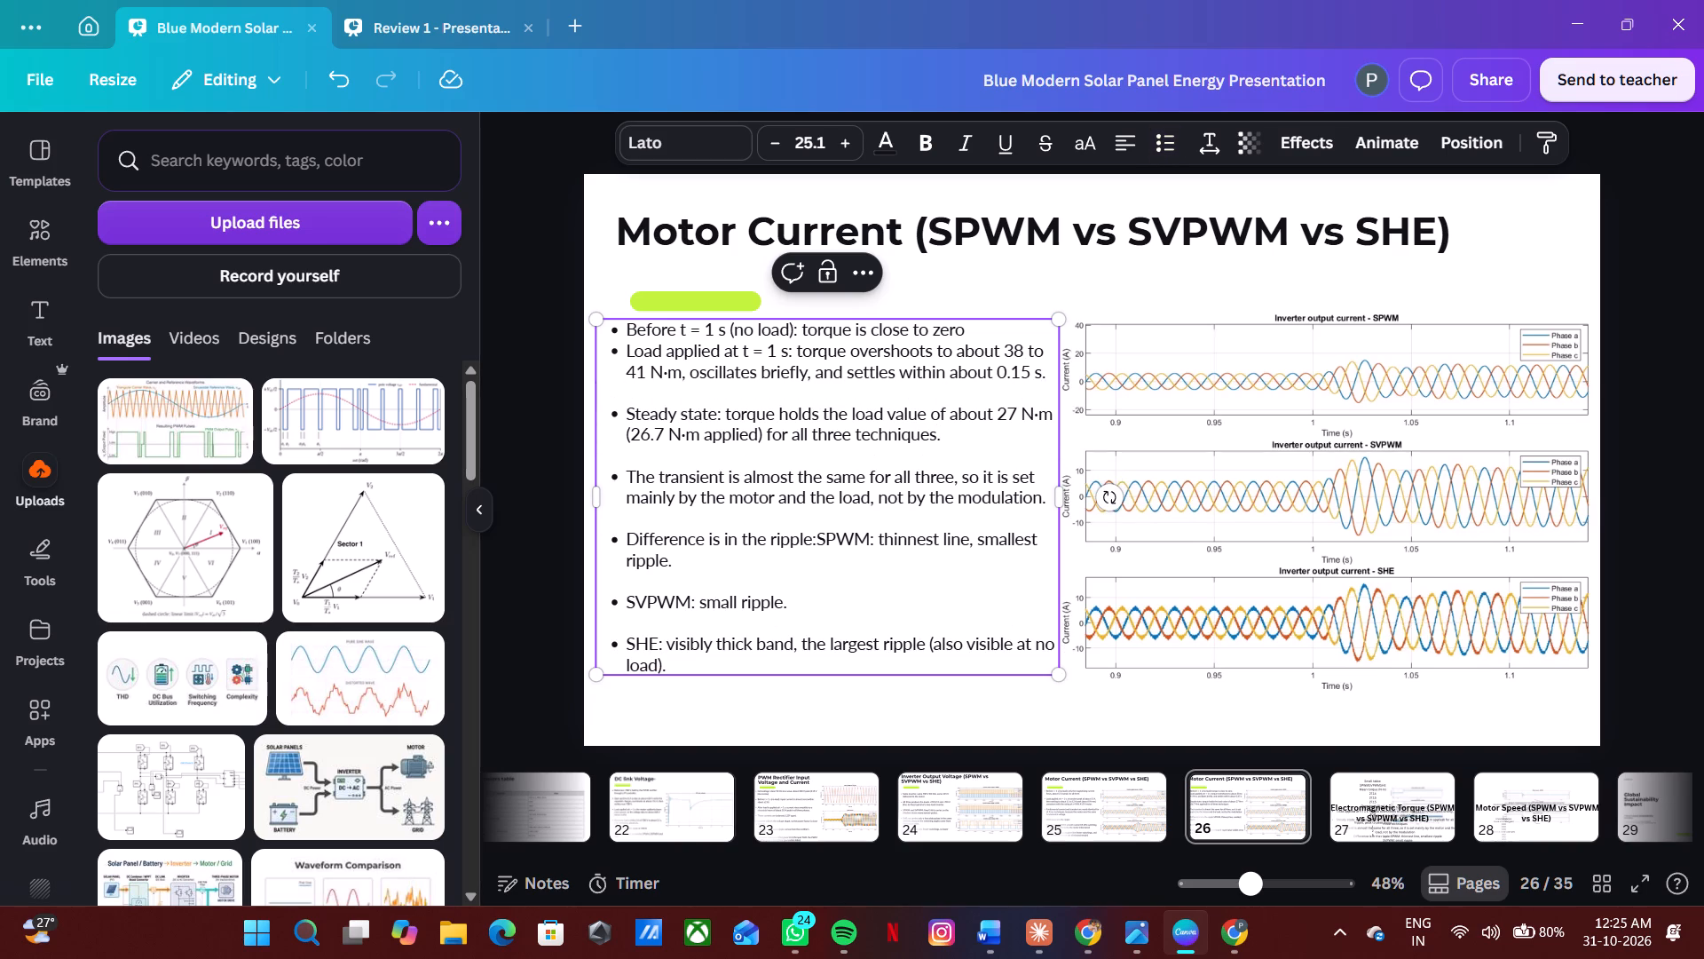
pyautogui.click(996, 332)
pyautogui.press('.')
pyautogui.press('Return')
pyautogui.press('BackSpace')
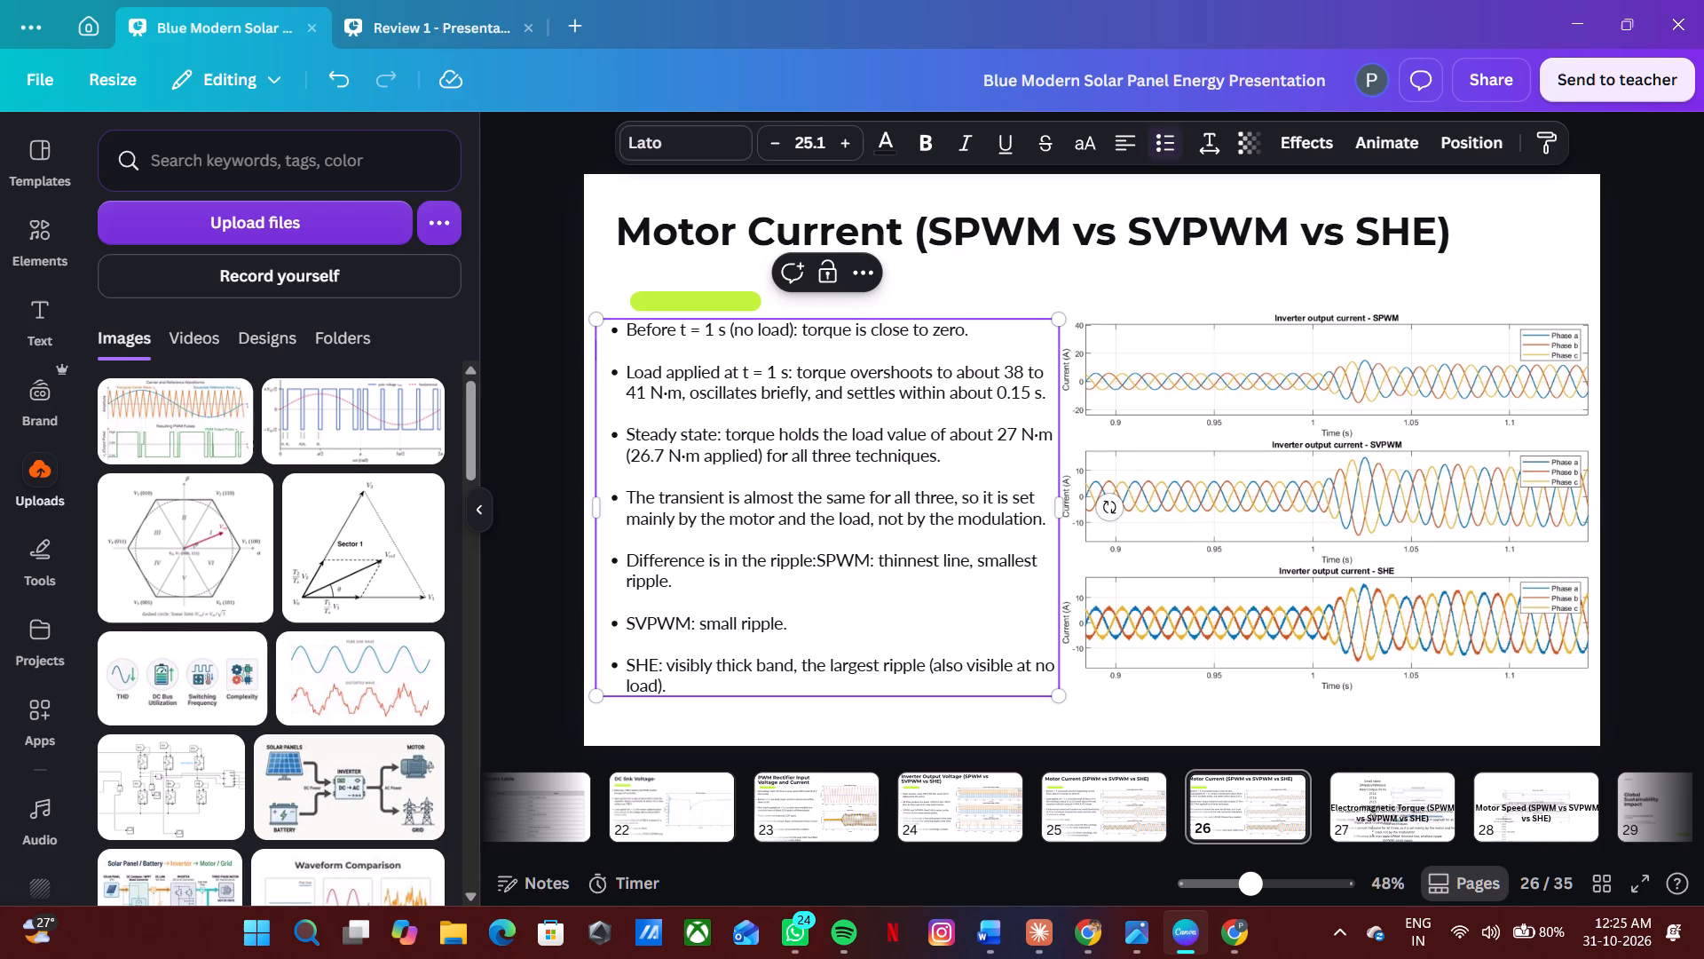
# Delete the bullet text box from the old electromagnetic torque slide, page 27.
pyautogui.click(1368, 789)
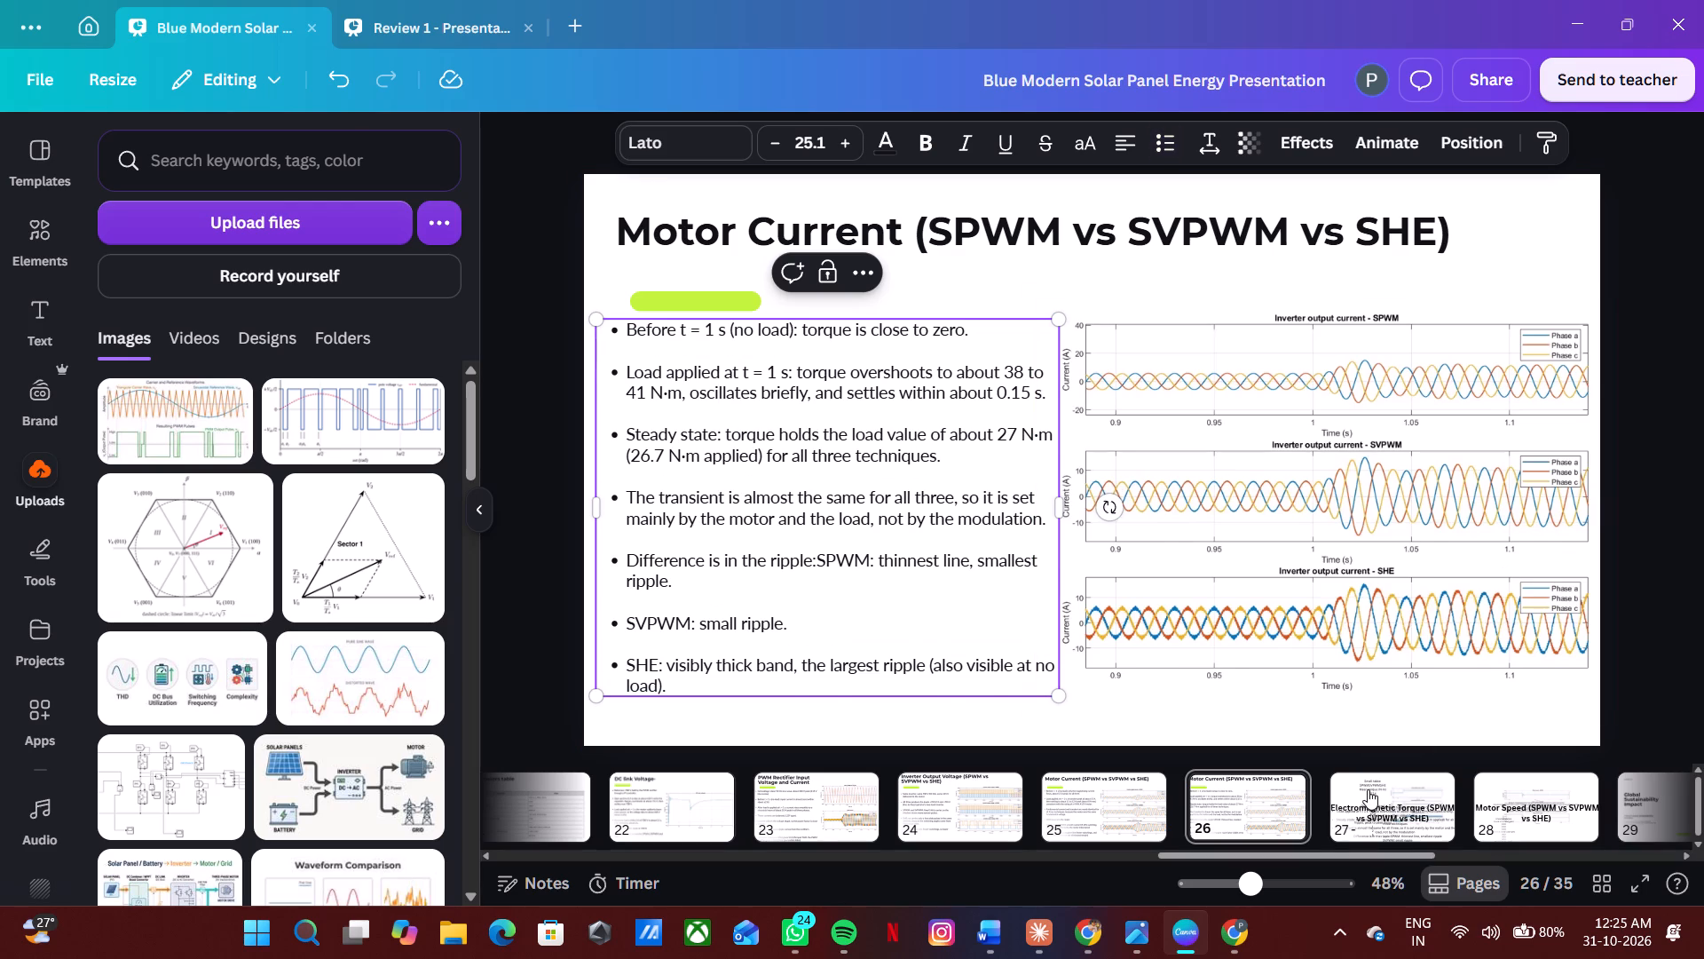
pyautogui.click(1182, 559)
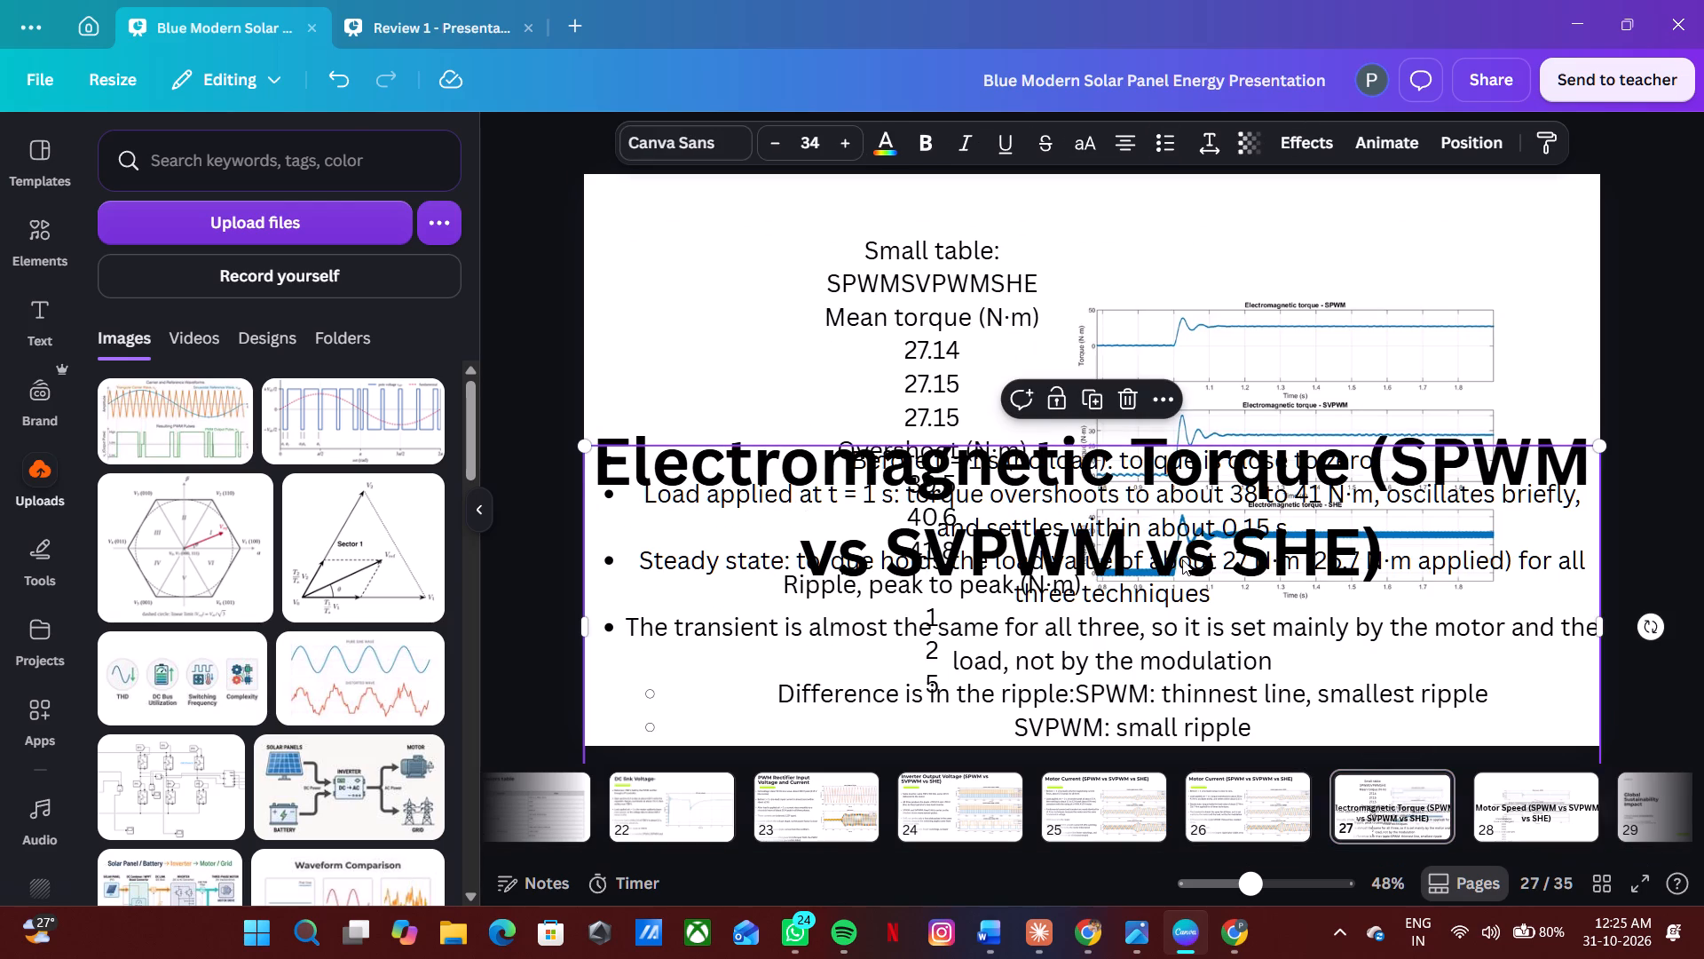
pyautogui.press('BackSpace')
# Replace the title on page 26 with "Electromagnetic Torque (SPWM vs SVPWM vs SHE)" copied from the old torque slide.
pyautogui.click(1128, 556)
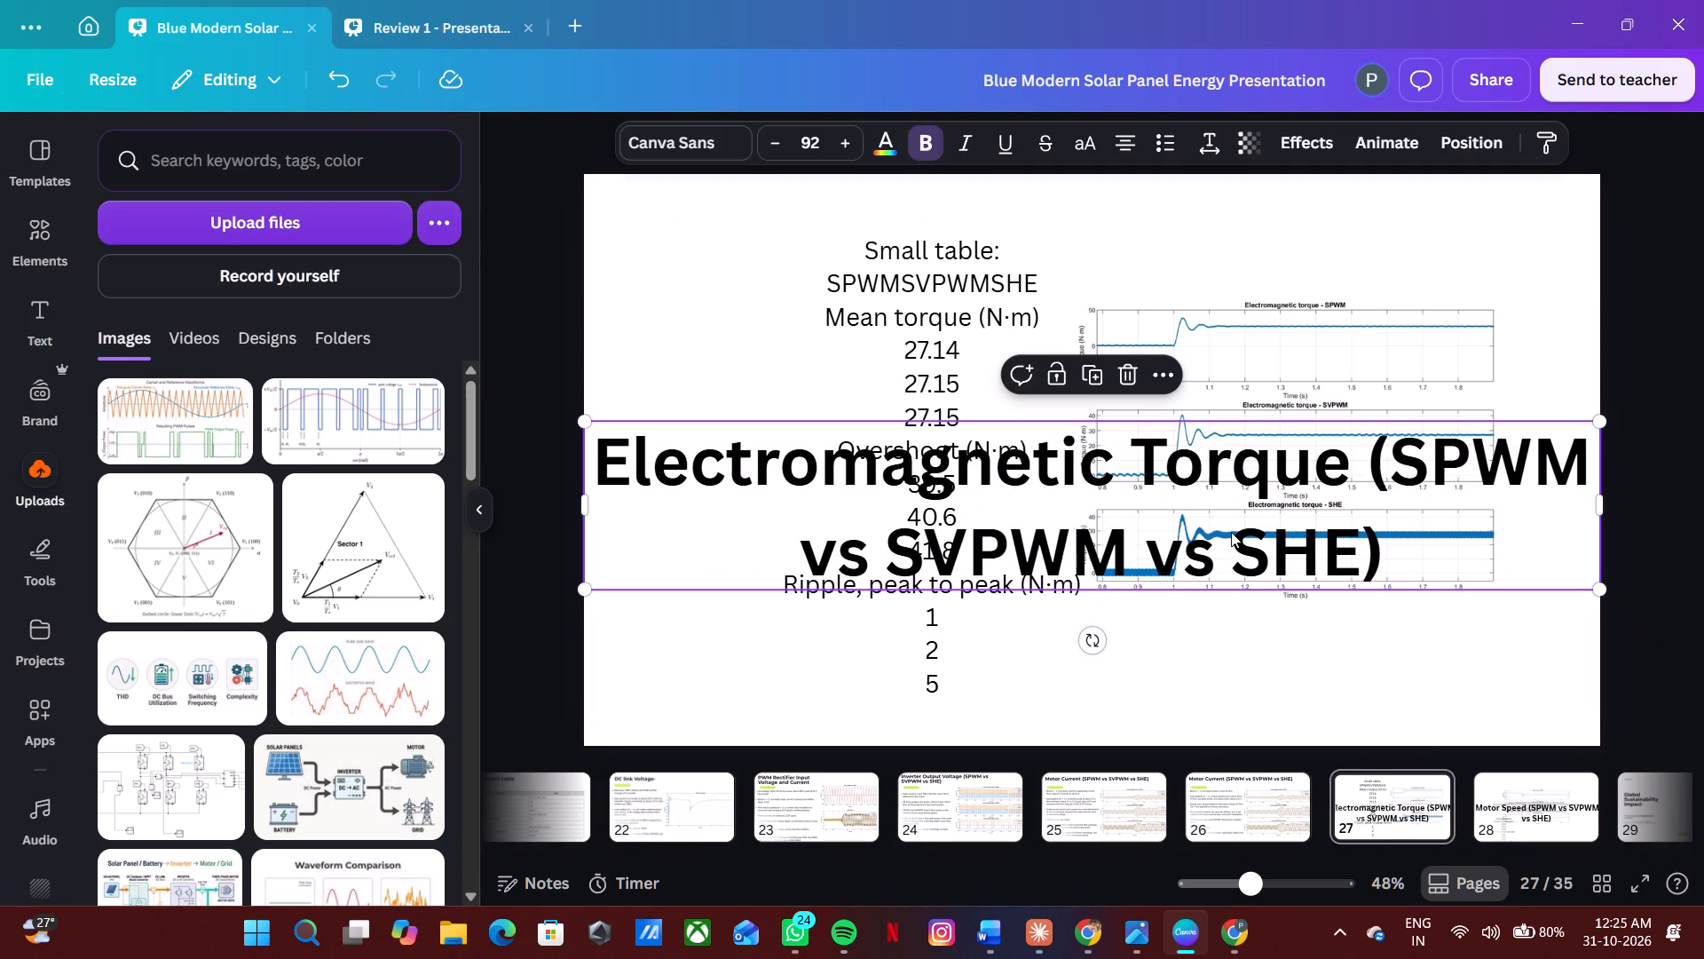
pyautogui.doubleClick(1416, 554)
pyautogui.hotkey('ctrl', 'a')
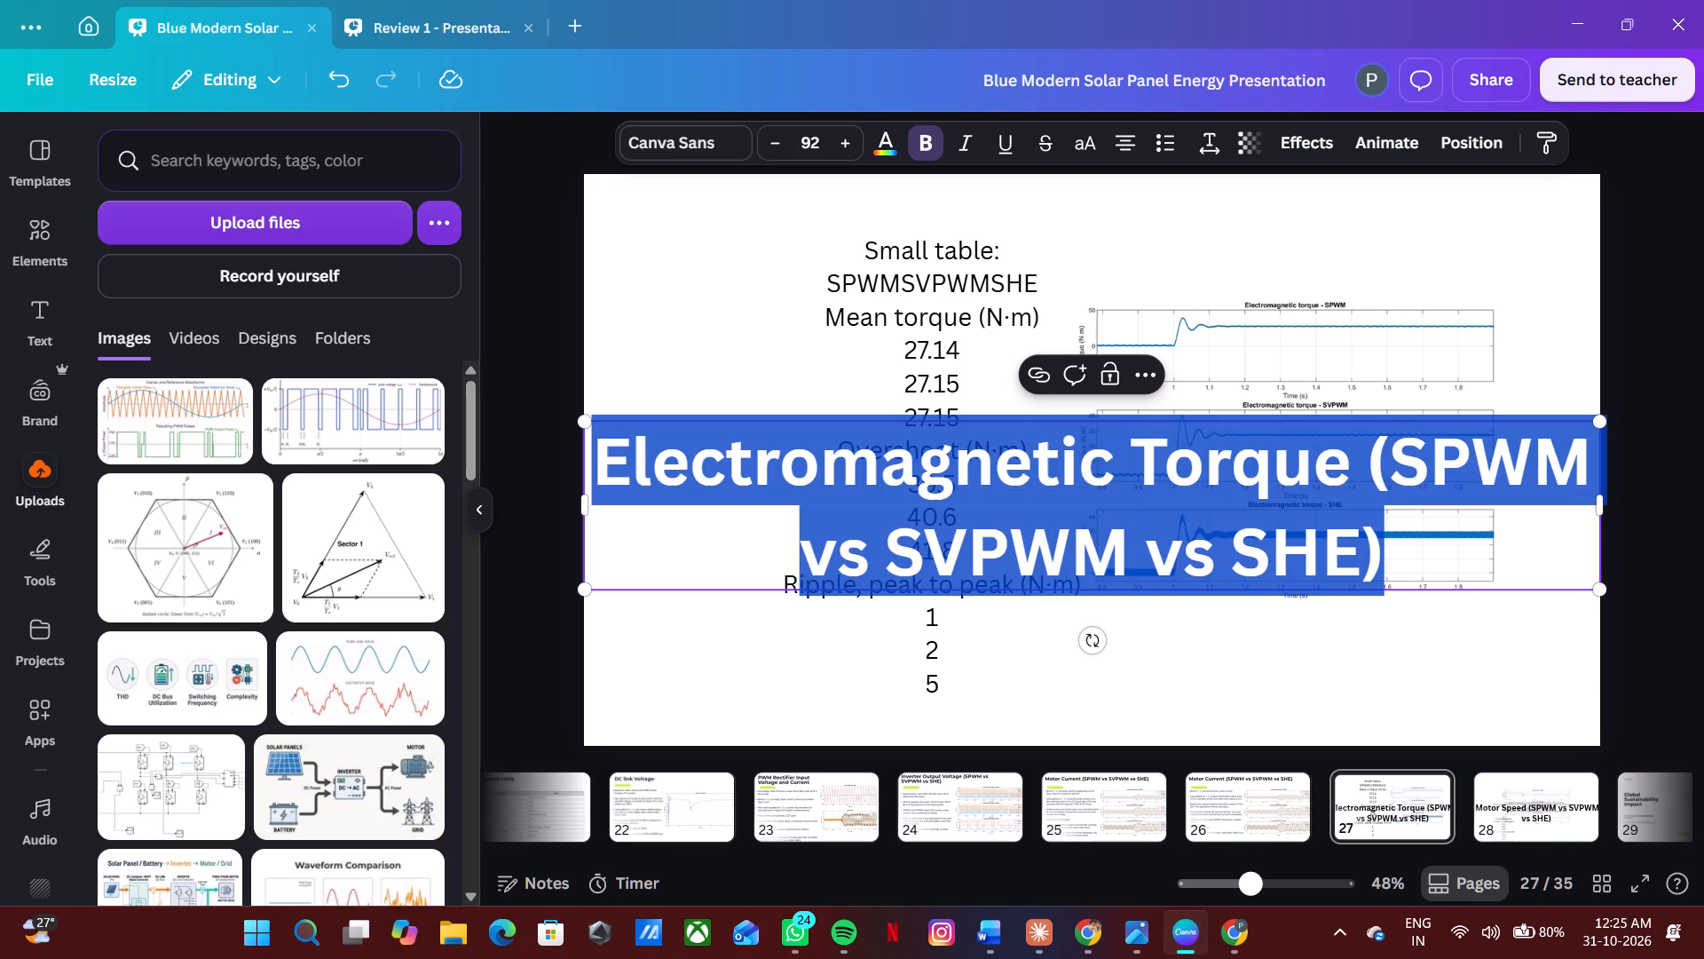
pyautogui.hotkey('ctrl', 'c')
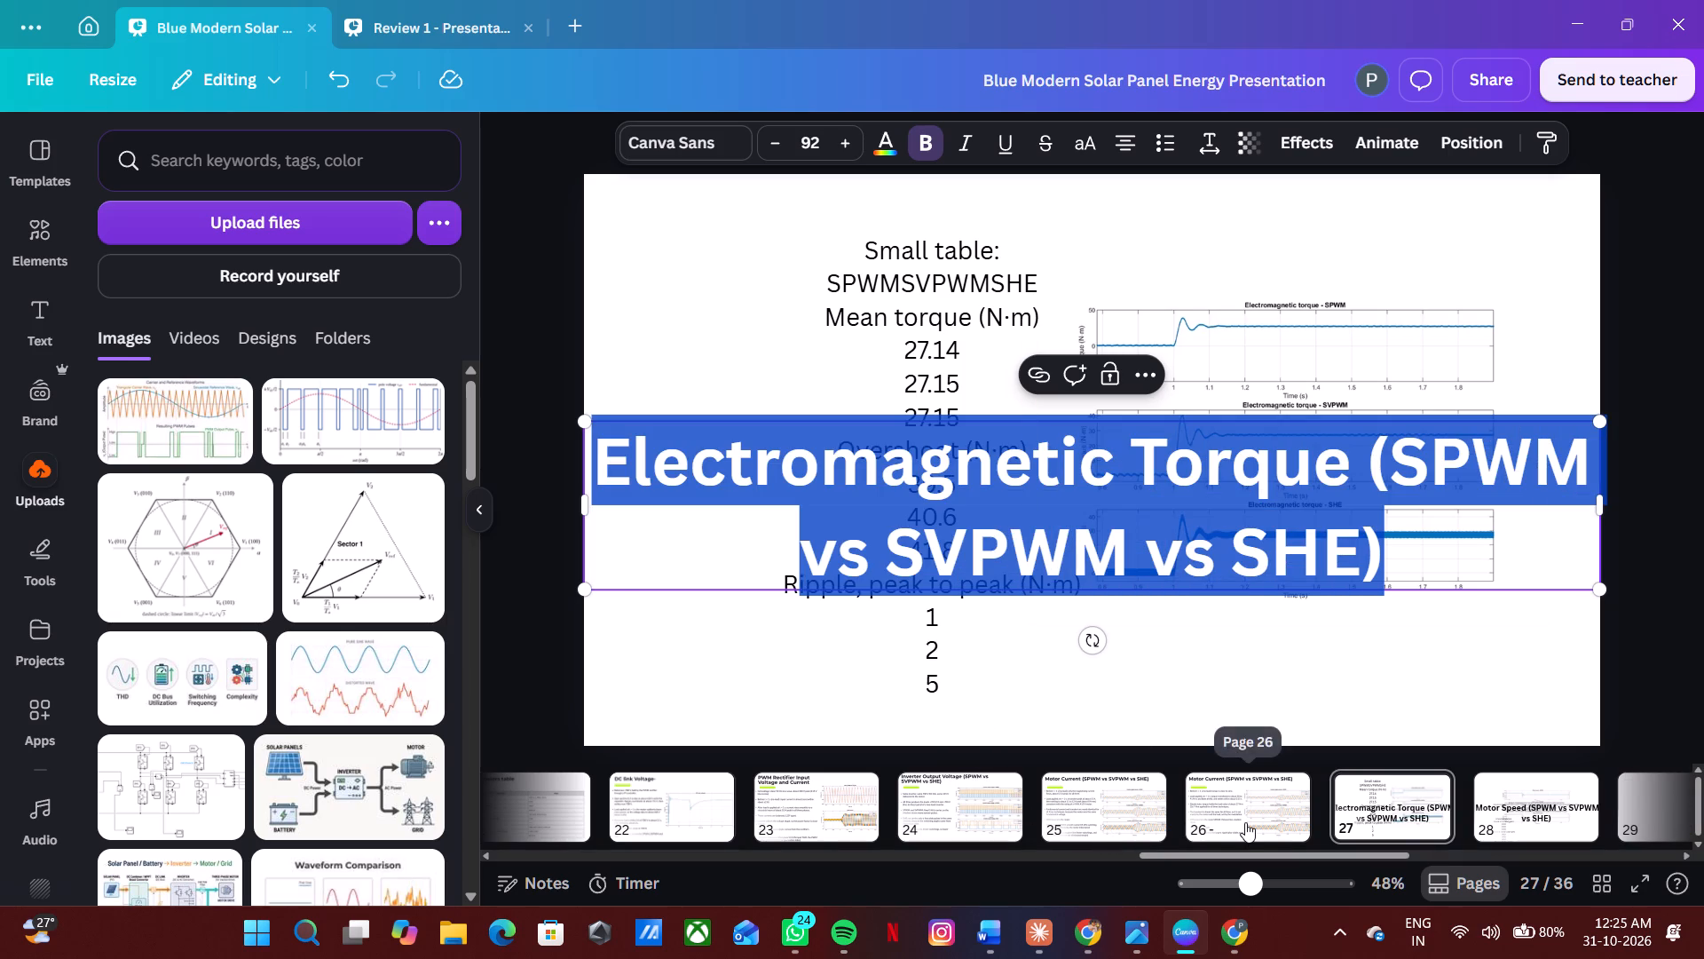
pyautogui.click(1245, 822)
pyautogui.doubleClick(1072, 226)
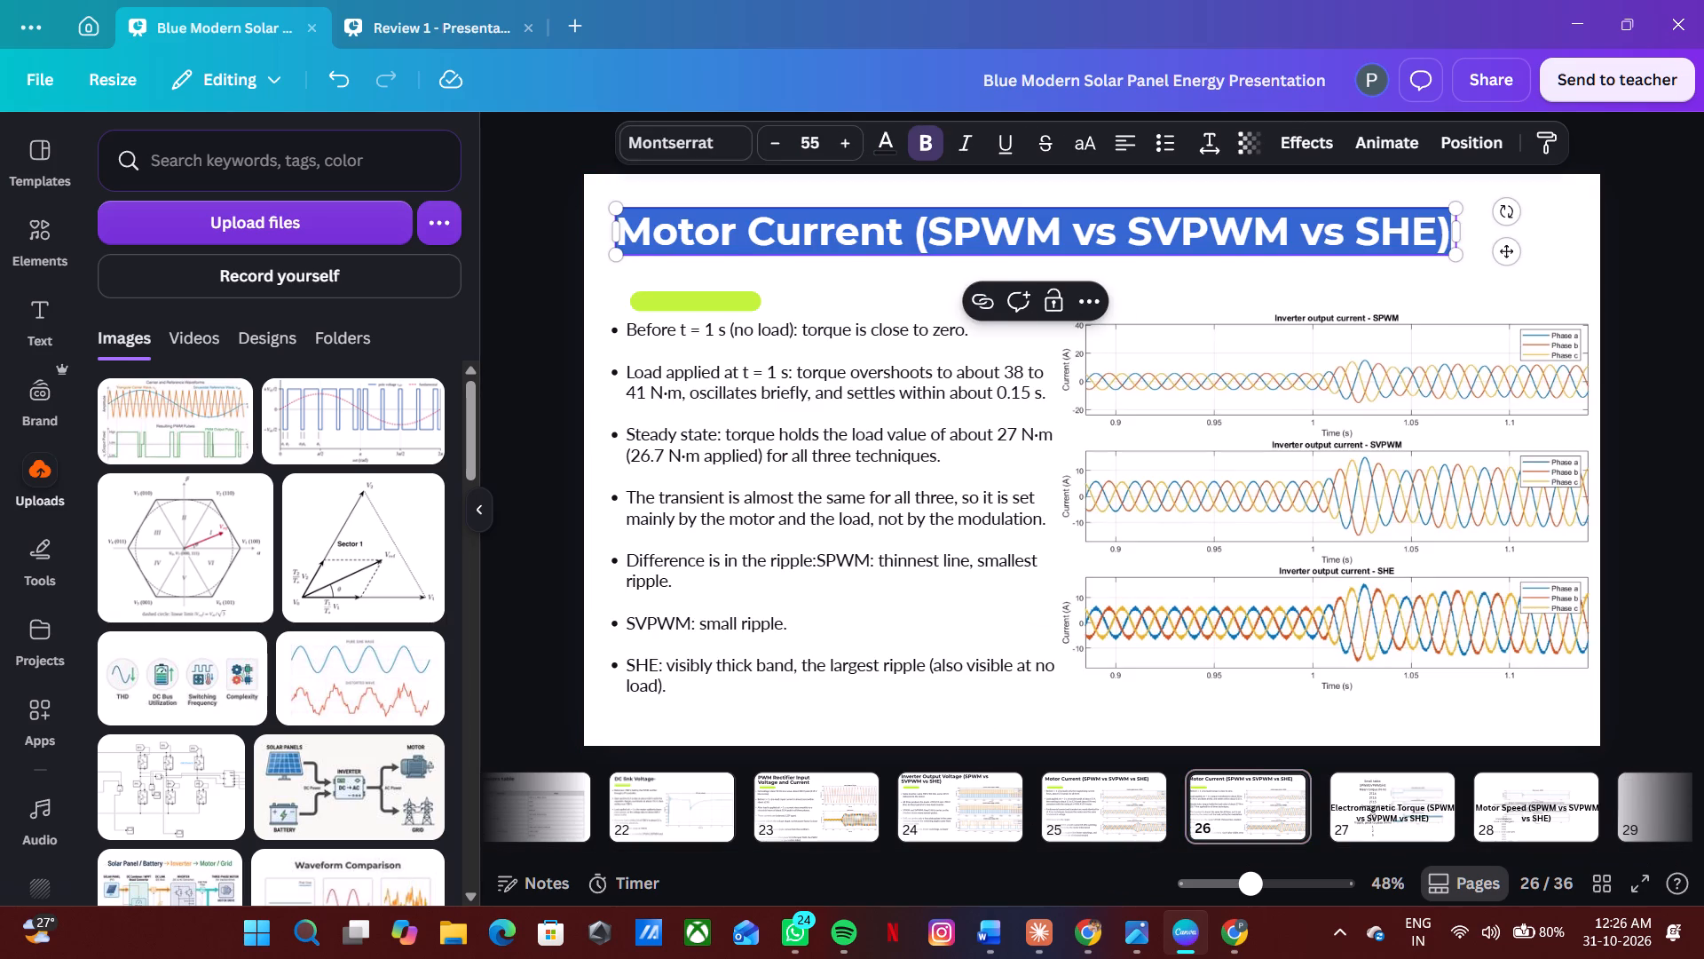
pyautogui.hotkey('ctrl', 'v')
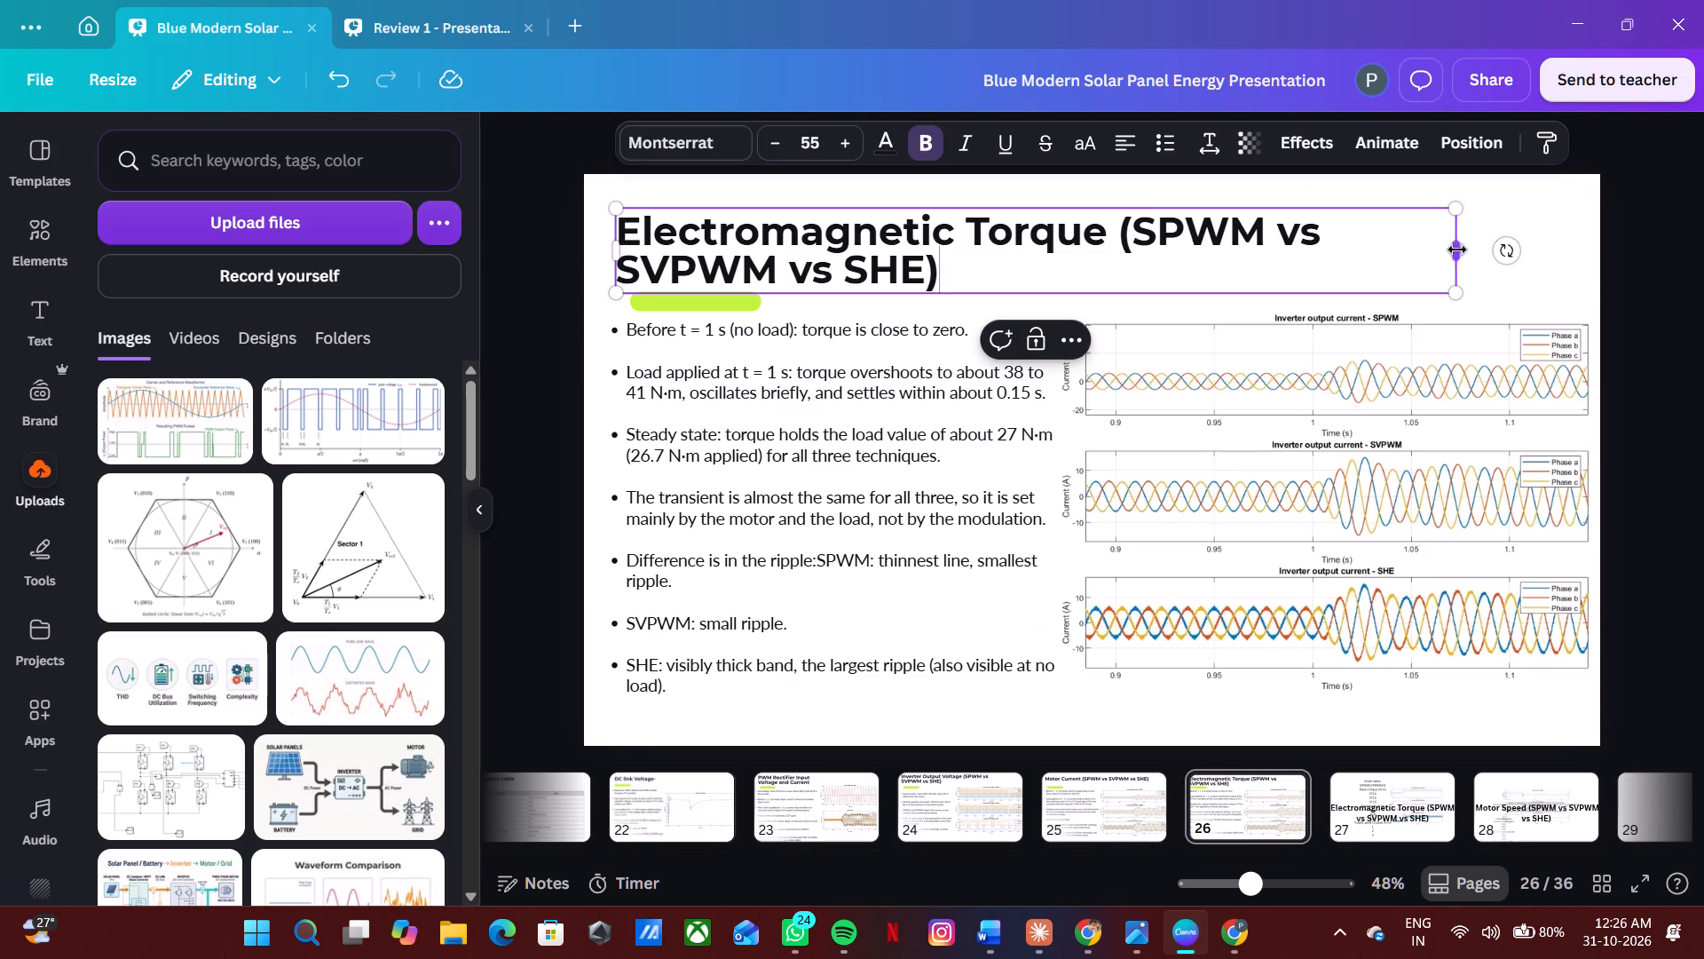
# Widen the title box to about the slide's edge, keeping two lines, and move it up clear of the accent bar.
pyautogui.moveTo(1457, 250); pyautogui.dragTo(1577, 248)
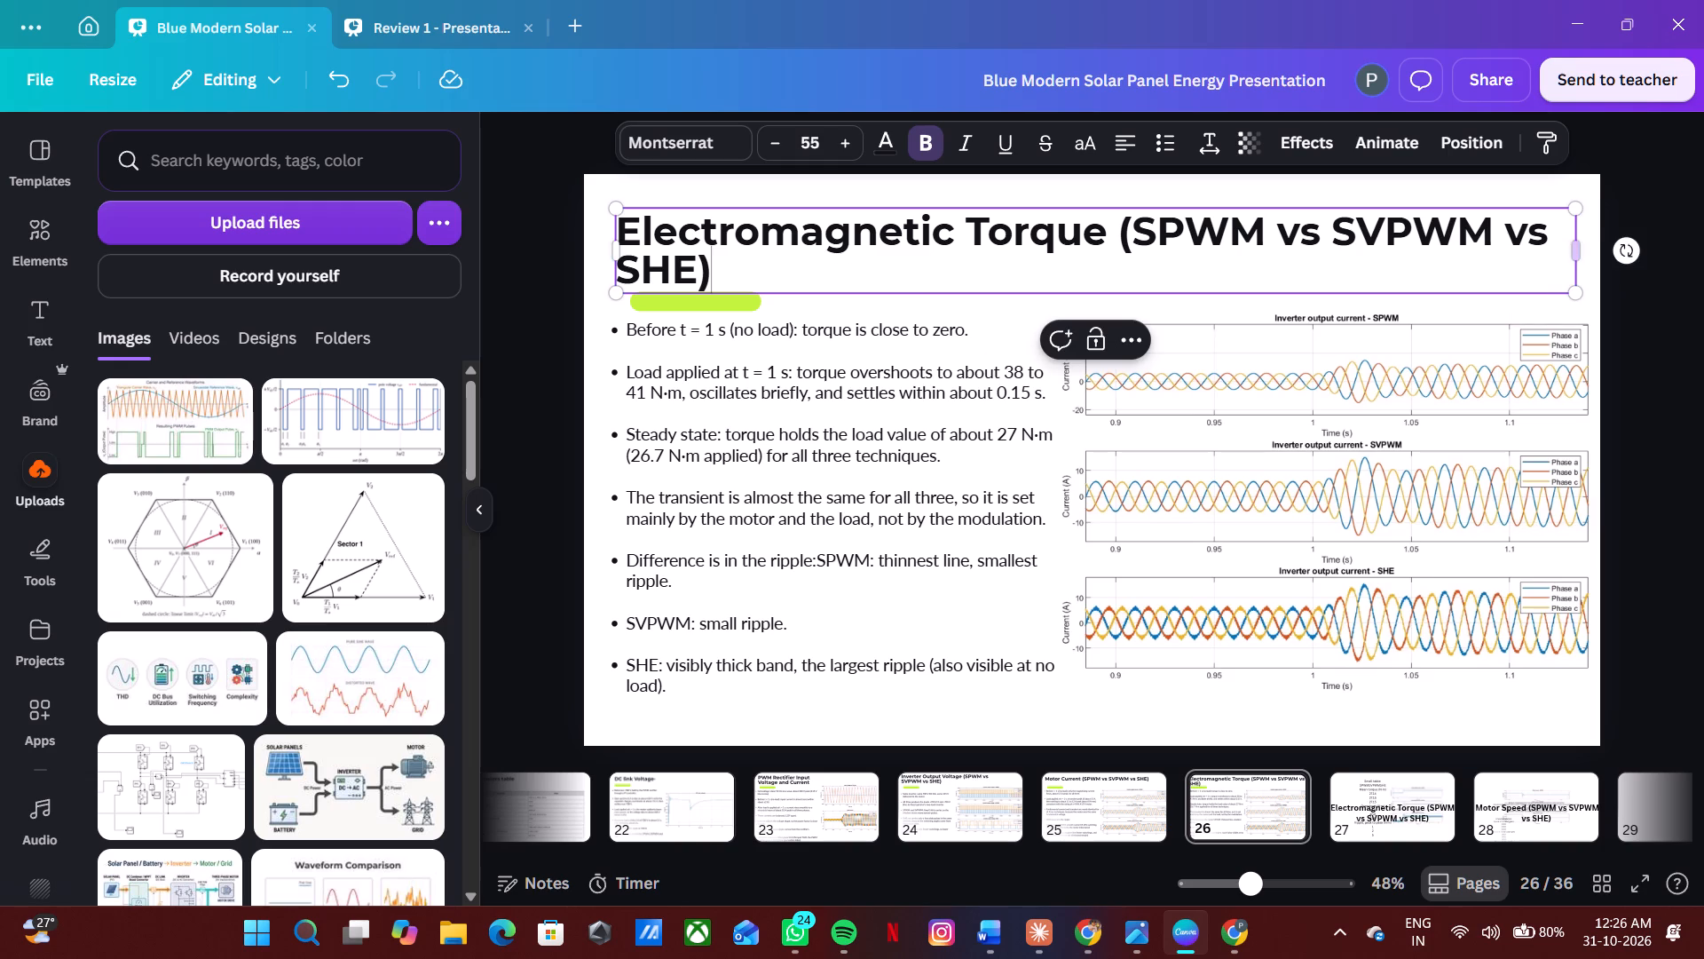
pyautogui.moveTo(1583, 247); pyautogui.dragTo(1663, 247)
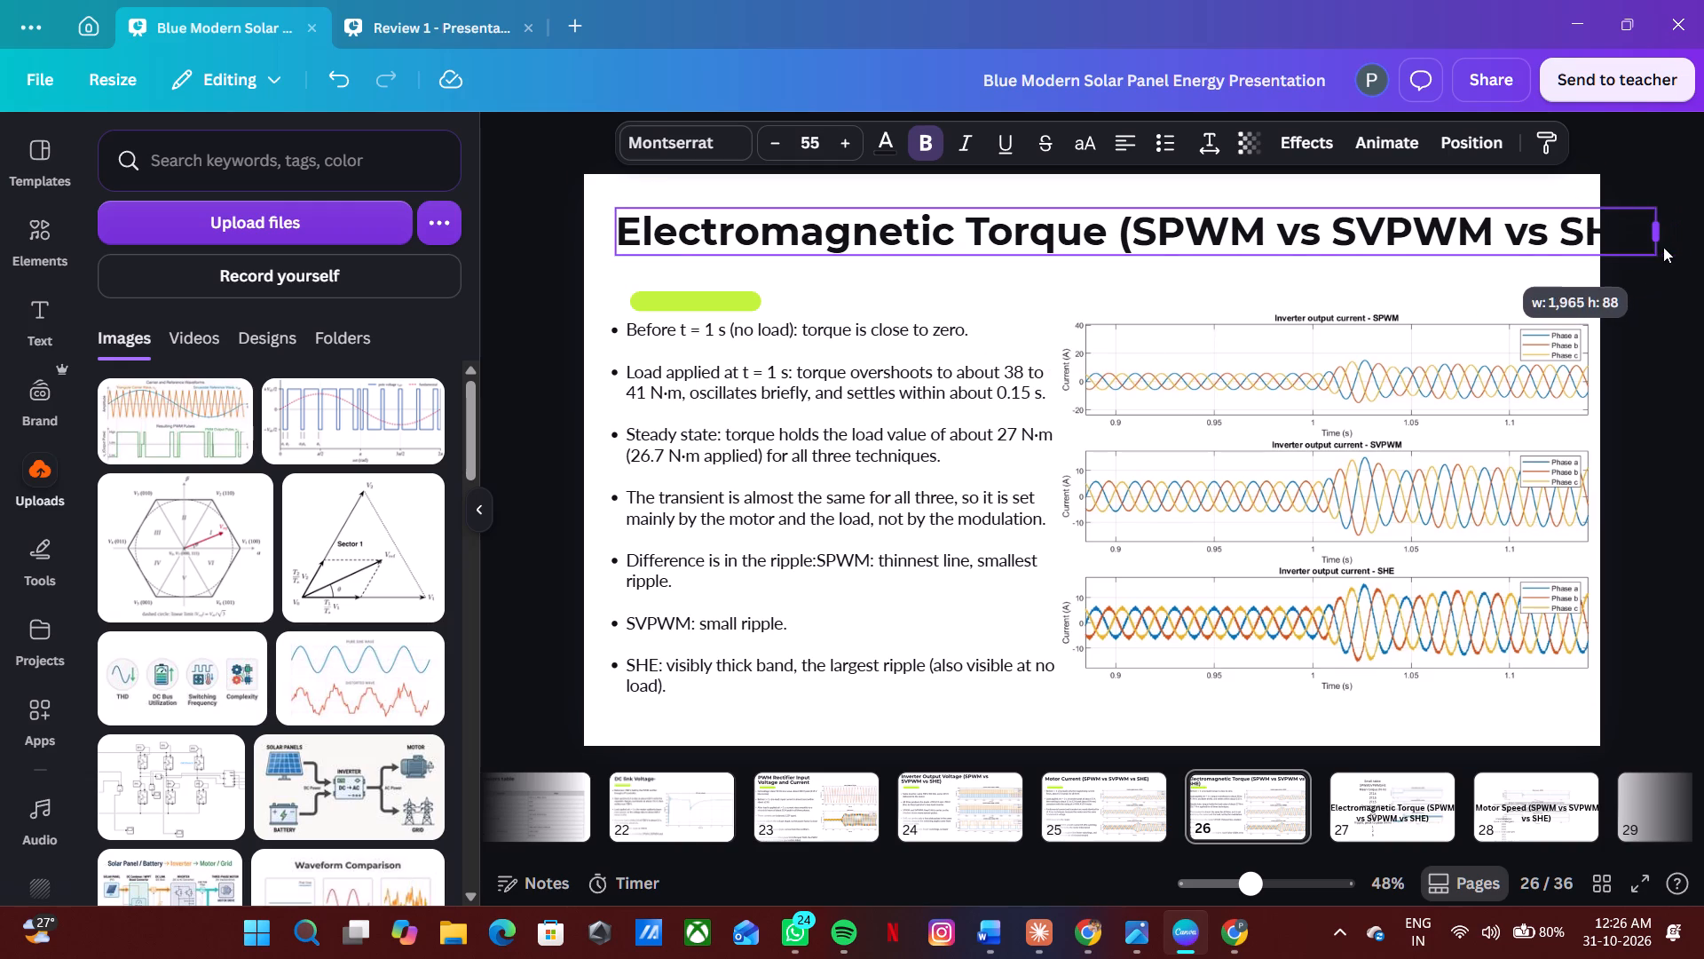
pyautogui.moveTo(1663, 247); pyautogui.dragTo(1610, 242)
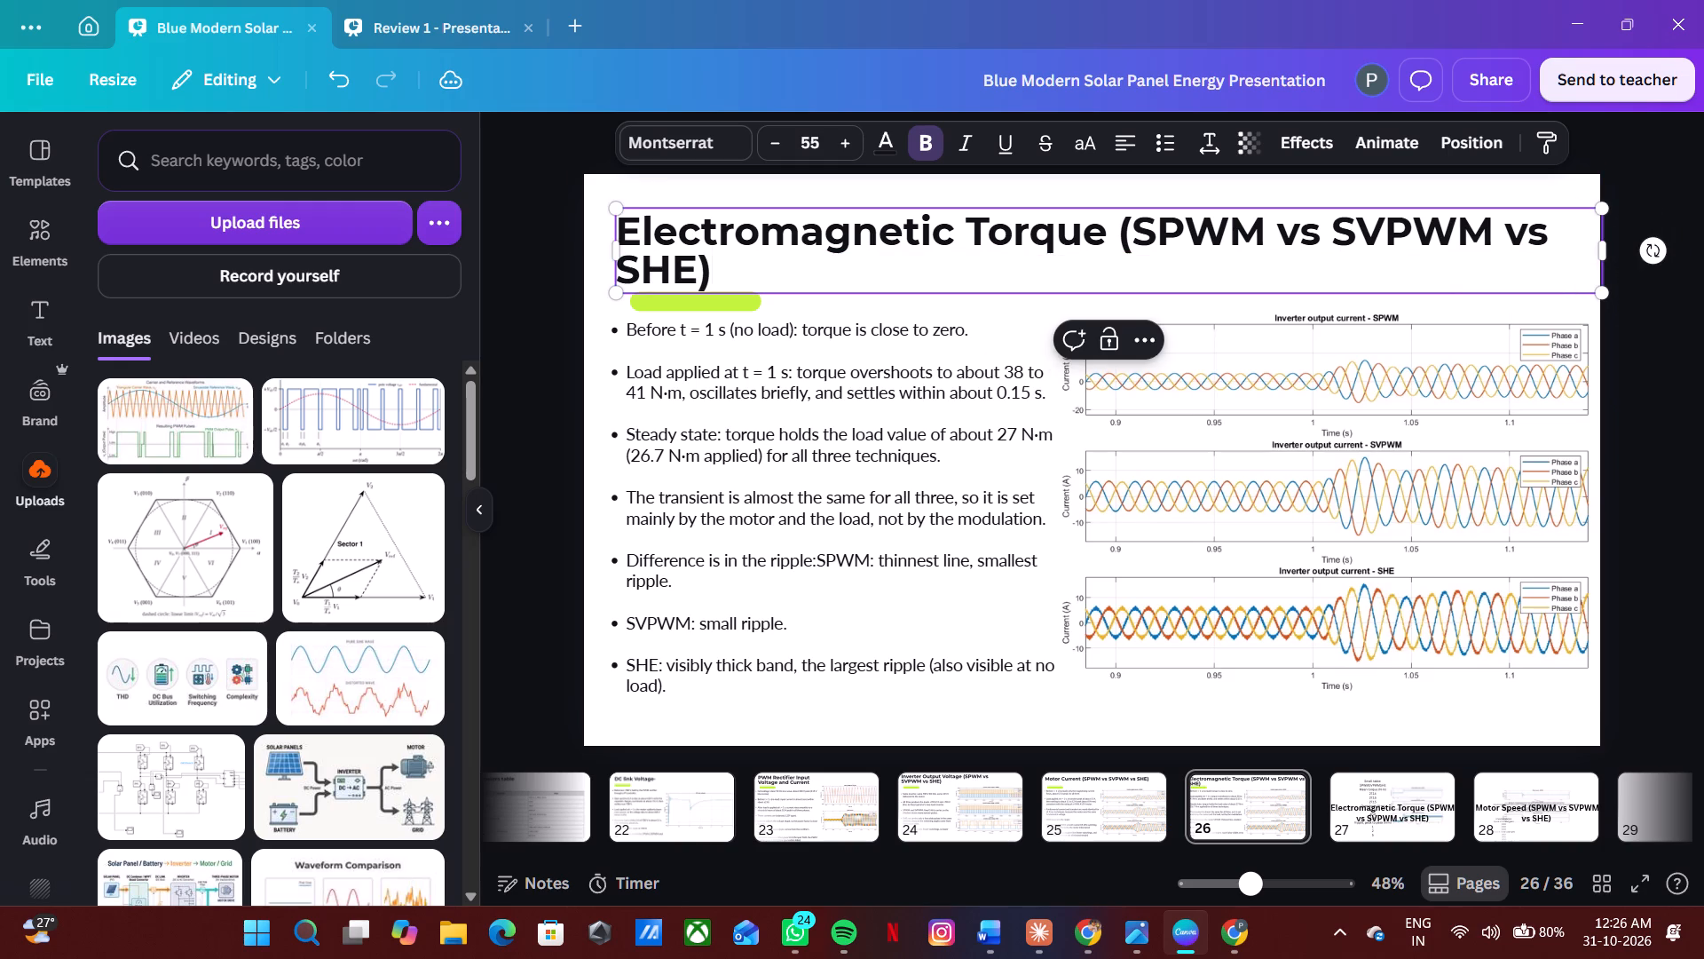
pyautogui.click(1651, 200)
pyautogui.moveTo(1400, 223); pyautogui.dragTo(1395, 214)
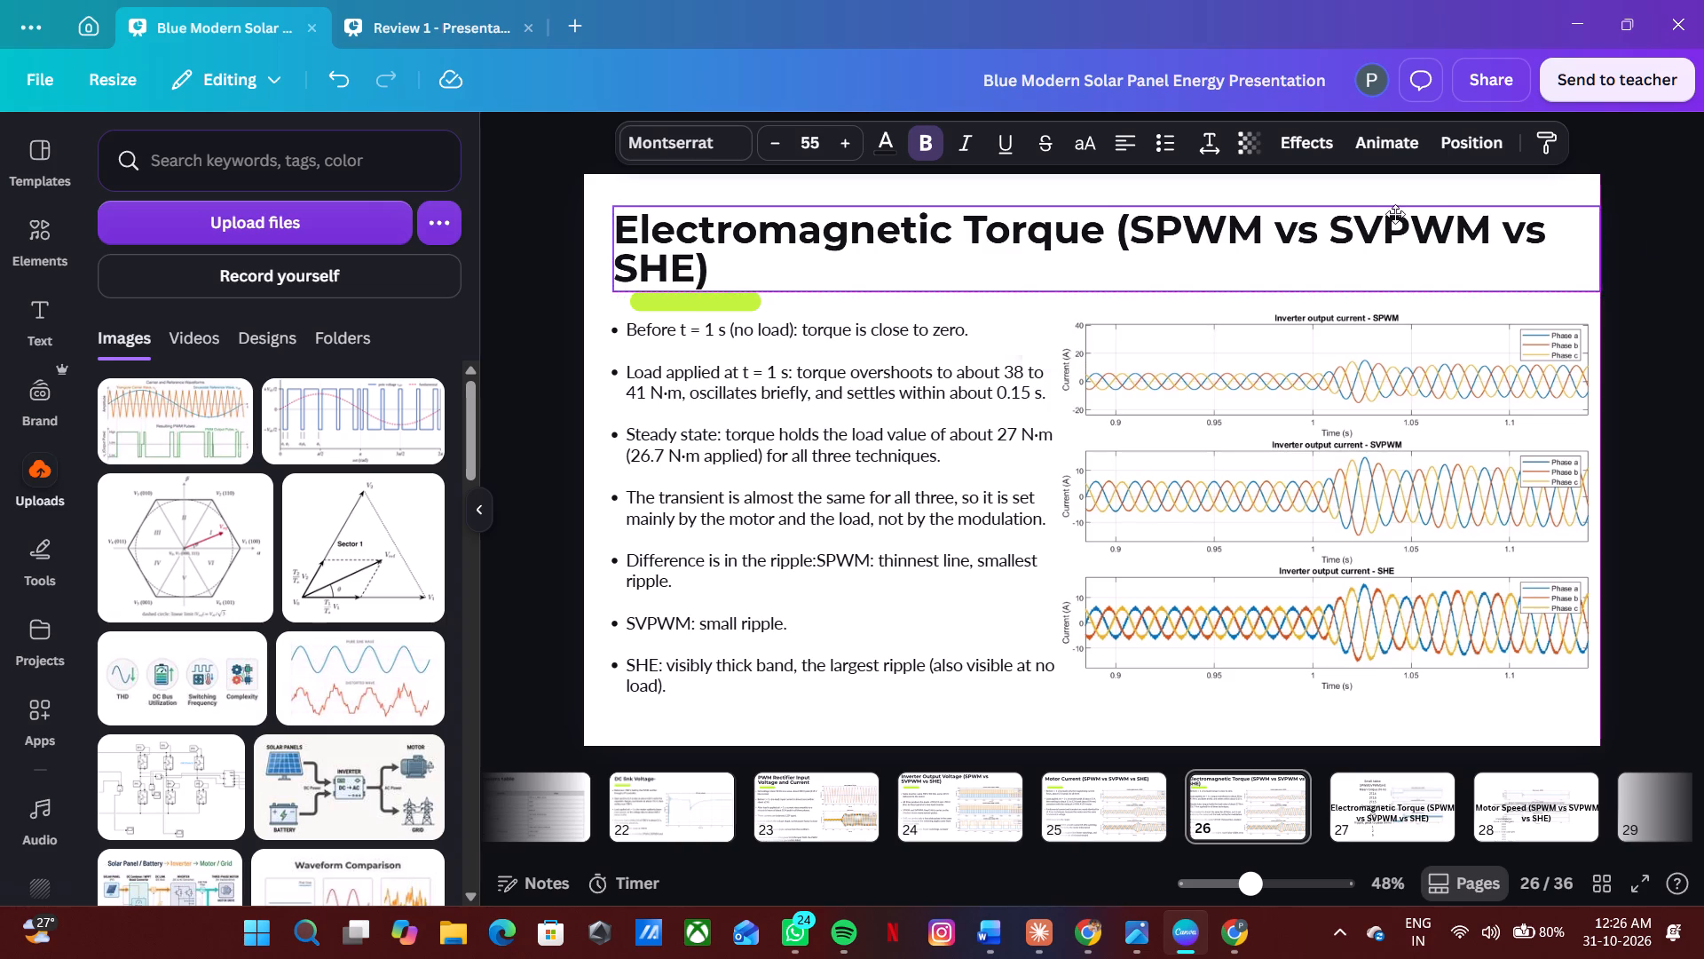
pyautogui.moveTo(1395, 214); pyautogui.dragTo(1394, 212)
# Copy the electromagnetic torque chart from page 27 to page 26, and swap it in for the inverter current chart.
pyautogui.click(1347, 815)
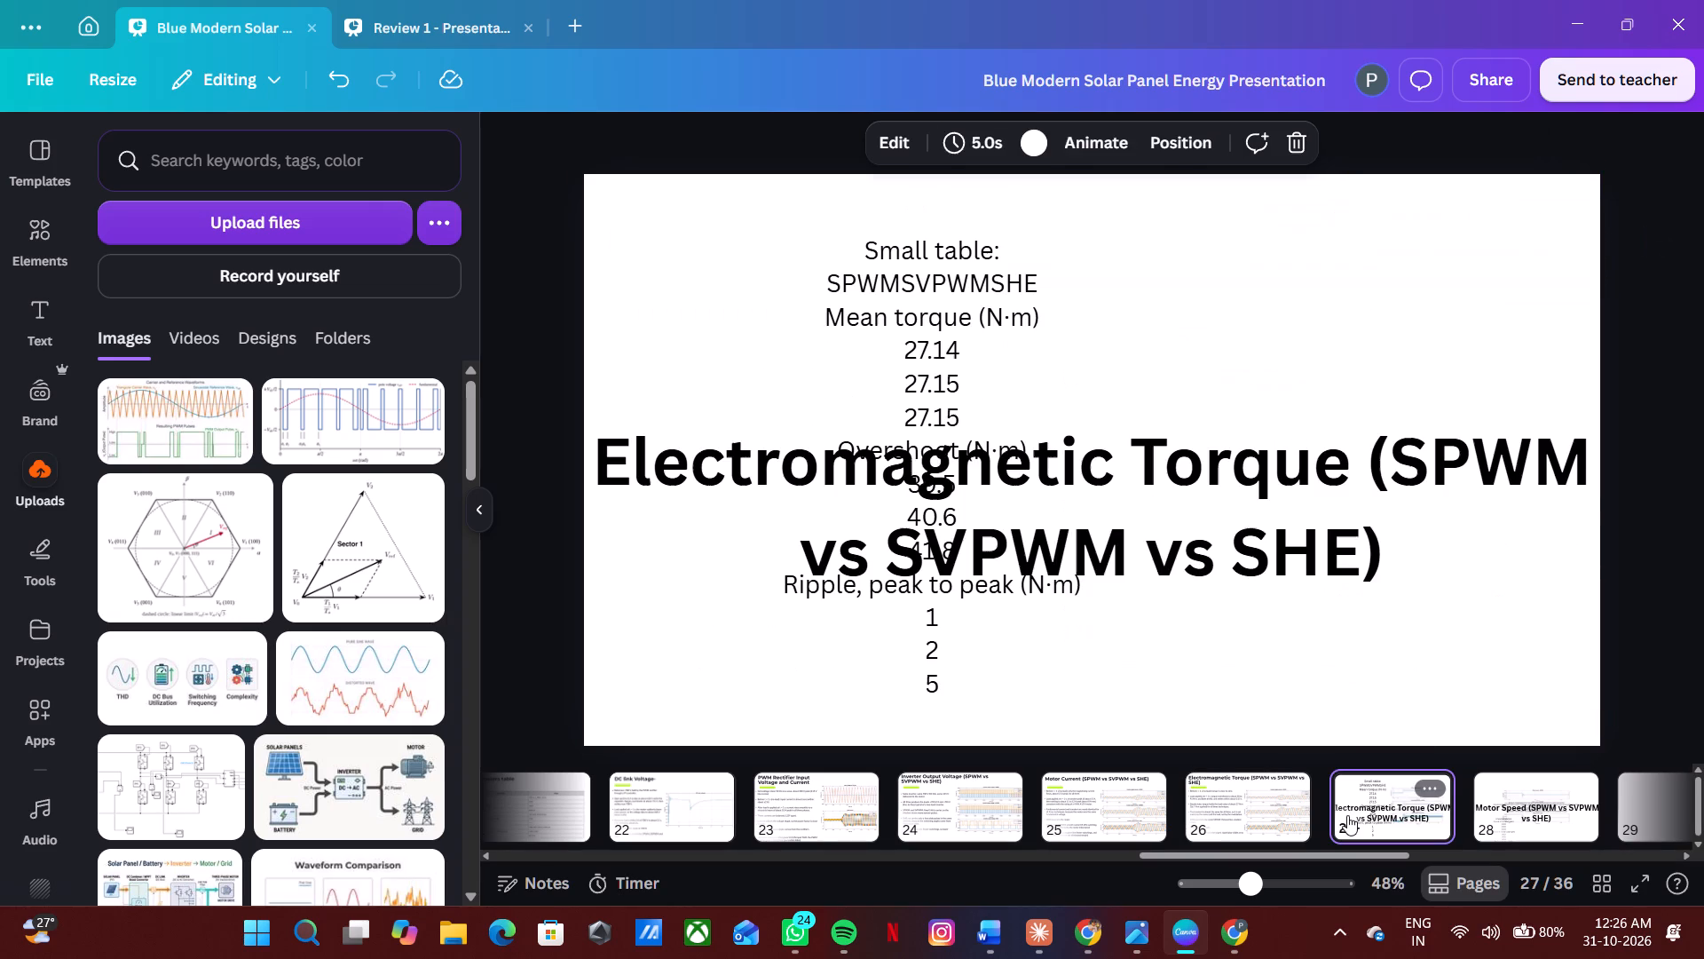
pyautogui.click(1358, 344)
pyautogui.hotkey('ctrl', 'c')
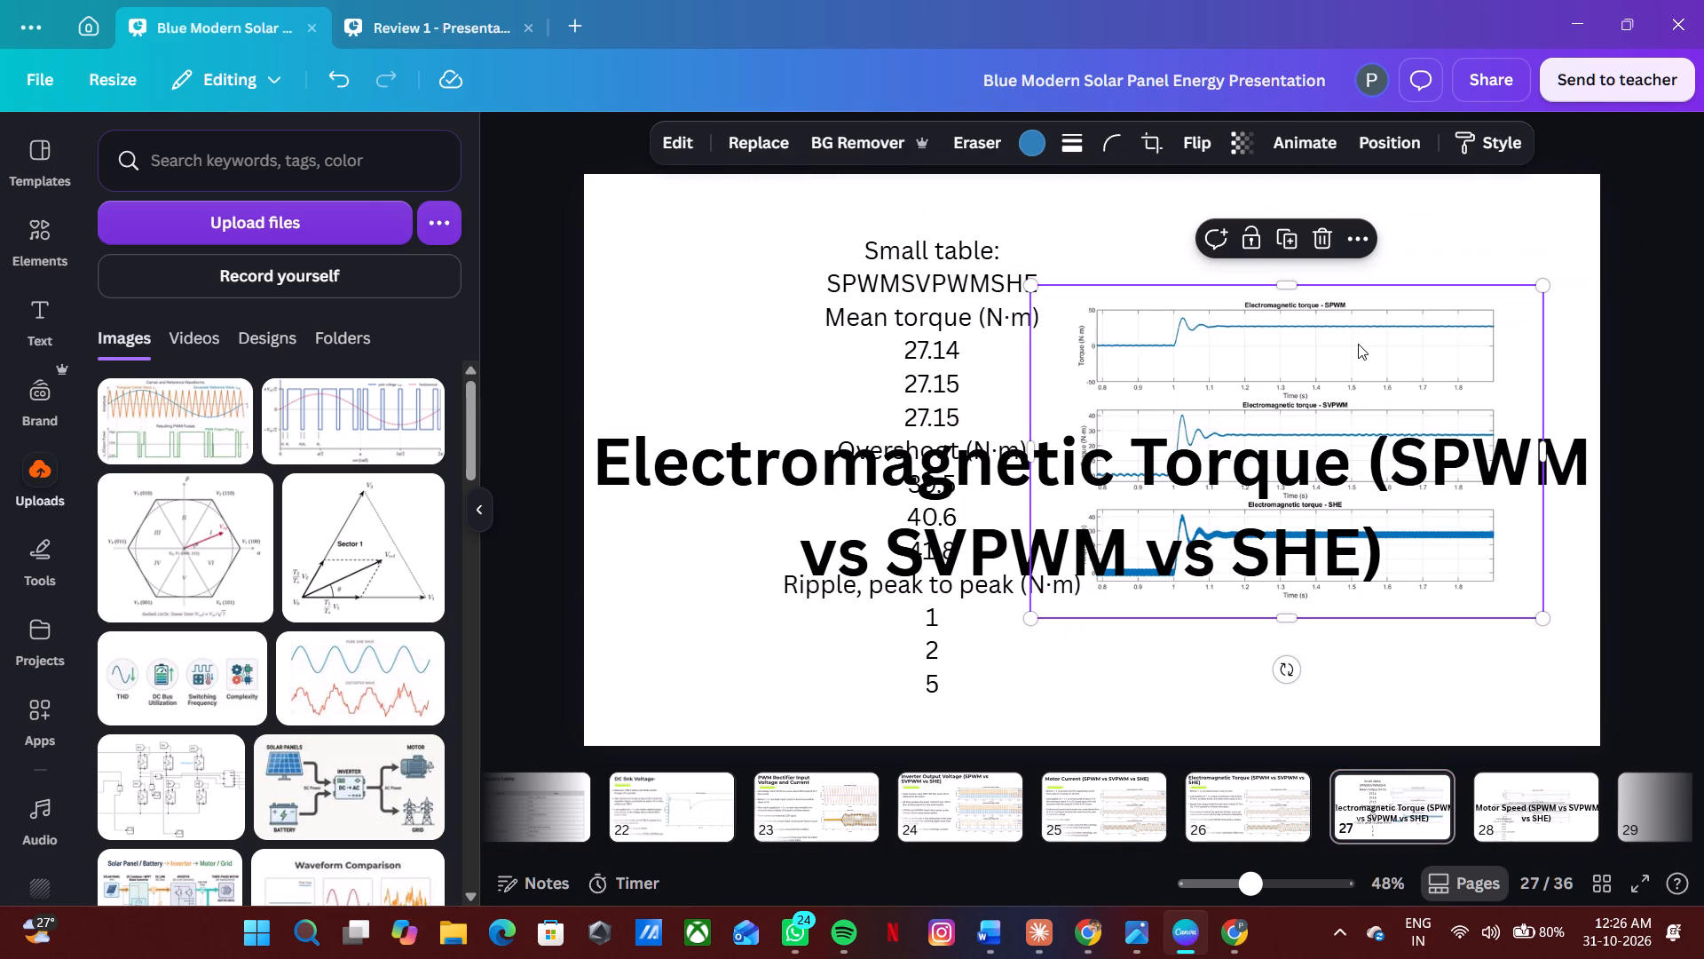
pyautogui.click(1258, 810)
pyautogui.hotkey('ctrl', 'v')
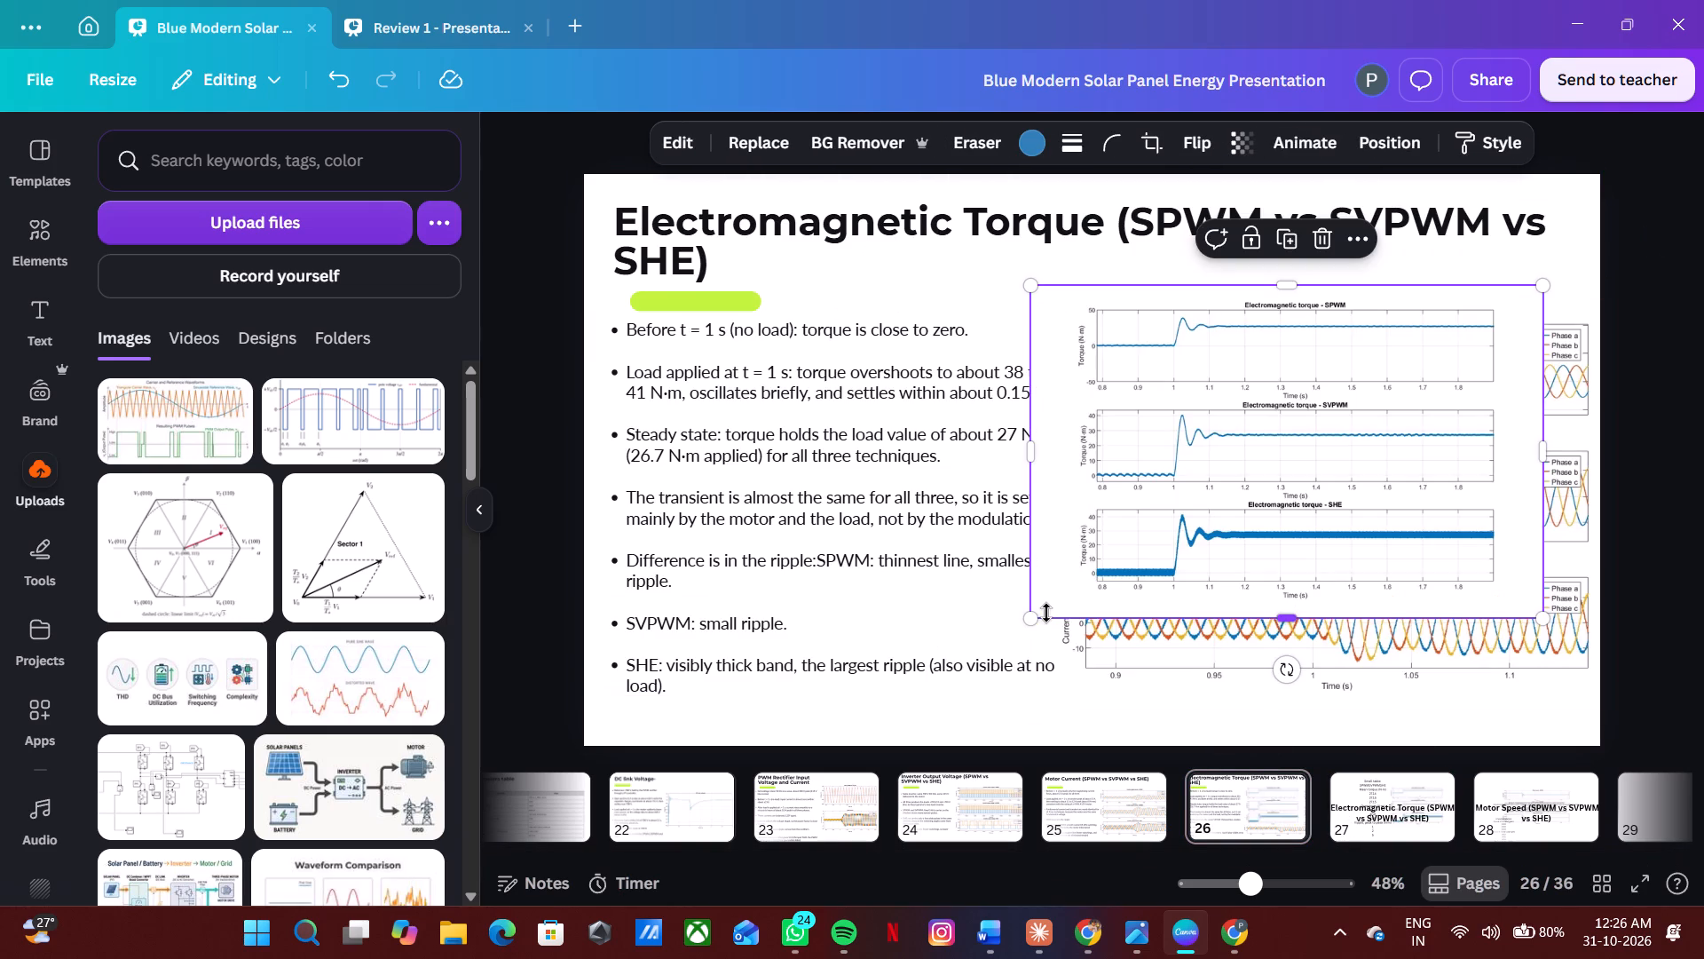
pyautogui.moveTo(1164, 513); pyautogui.dragTo(1189, 542)
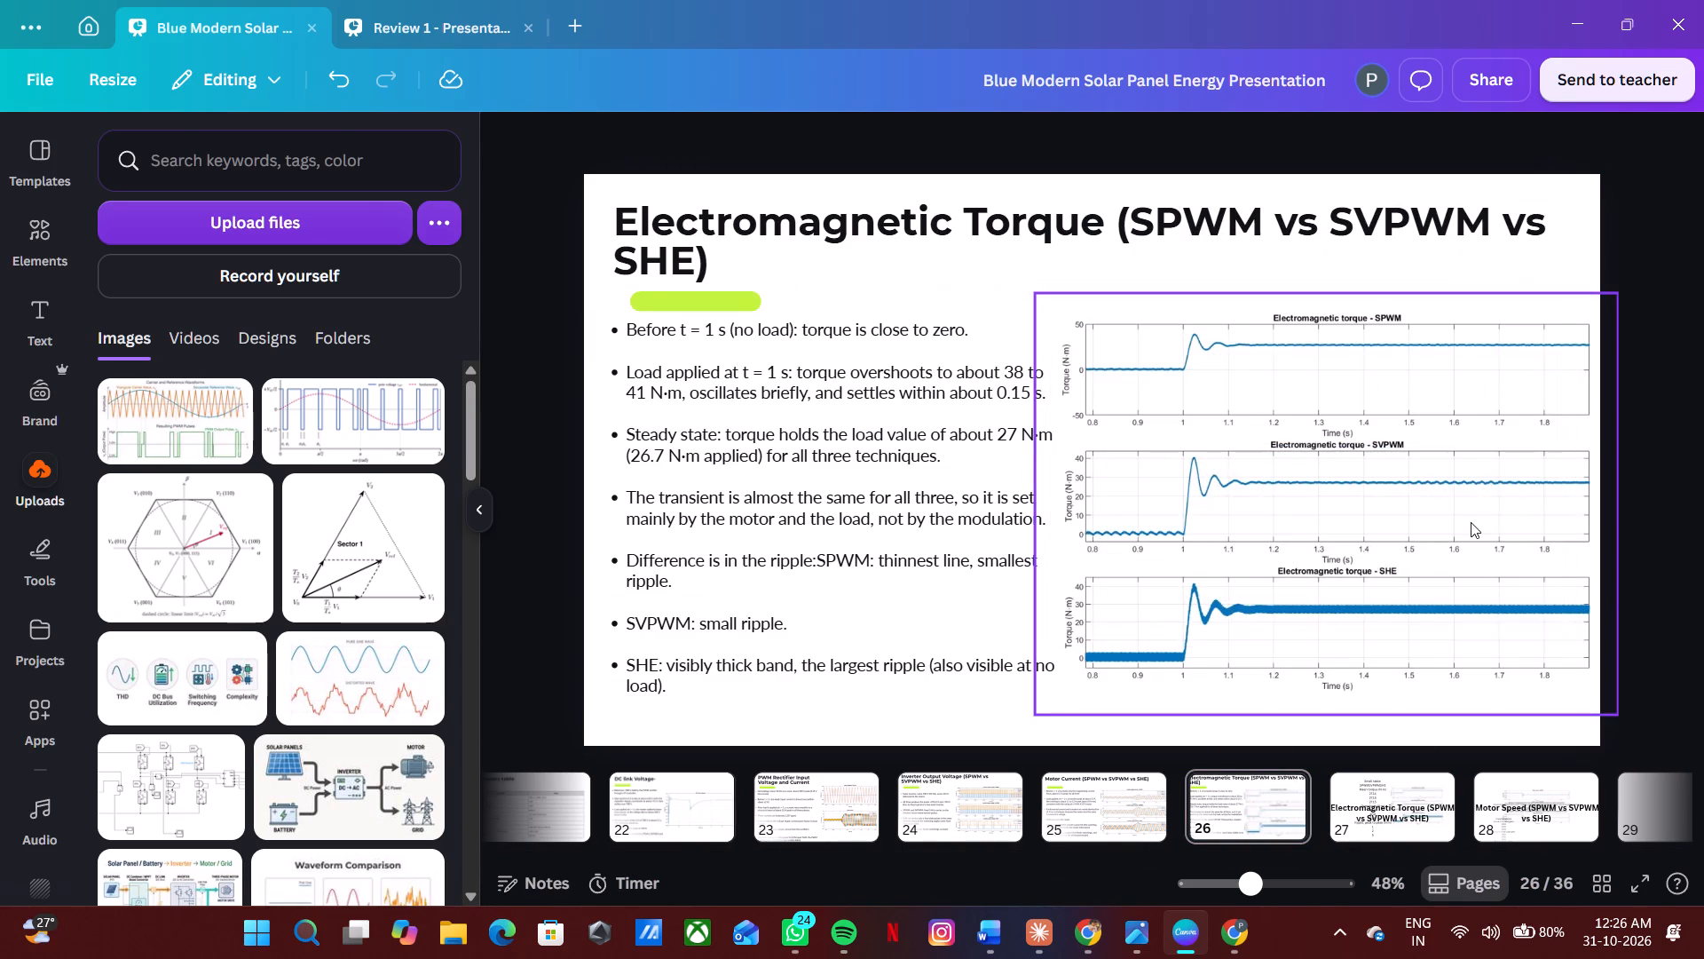
pyautogui.click(1635, 360)
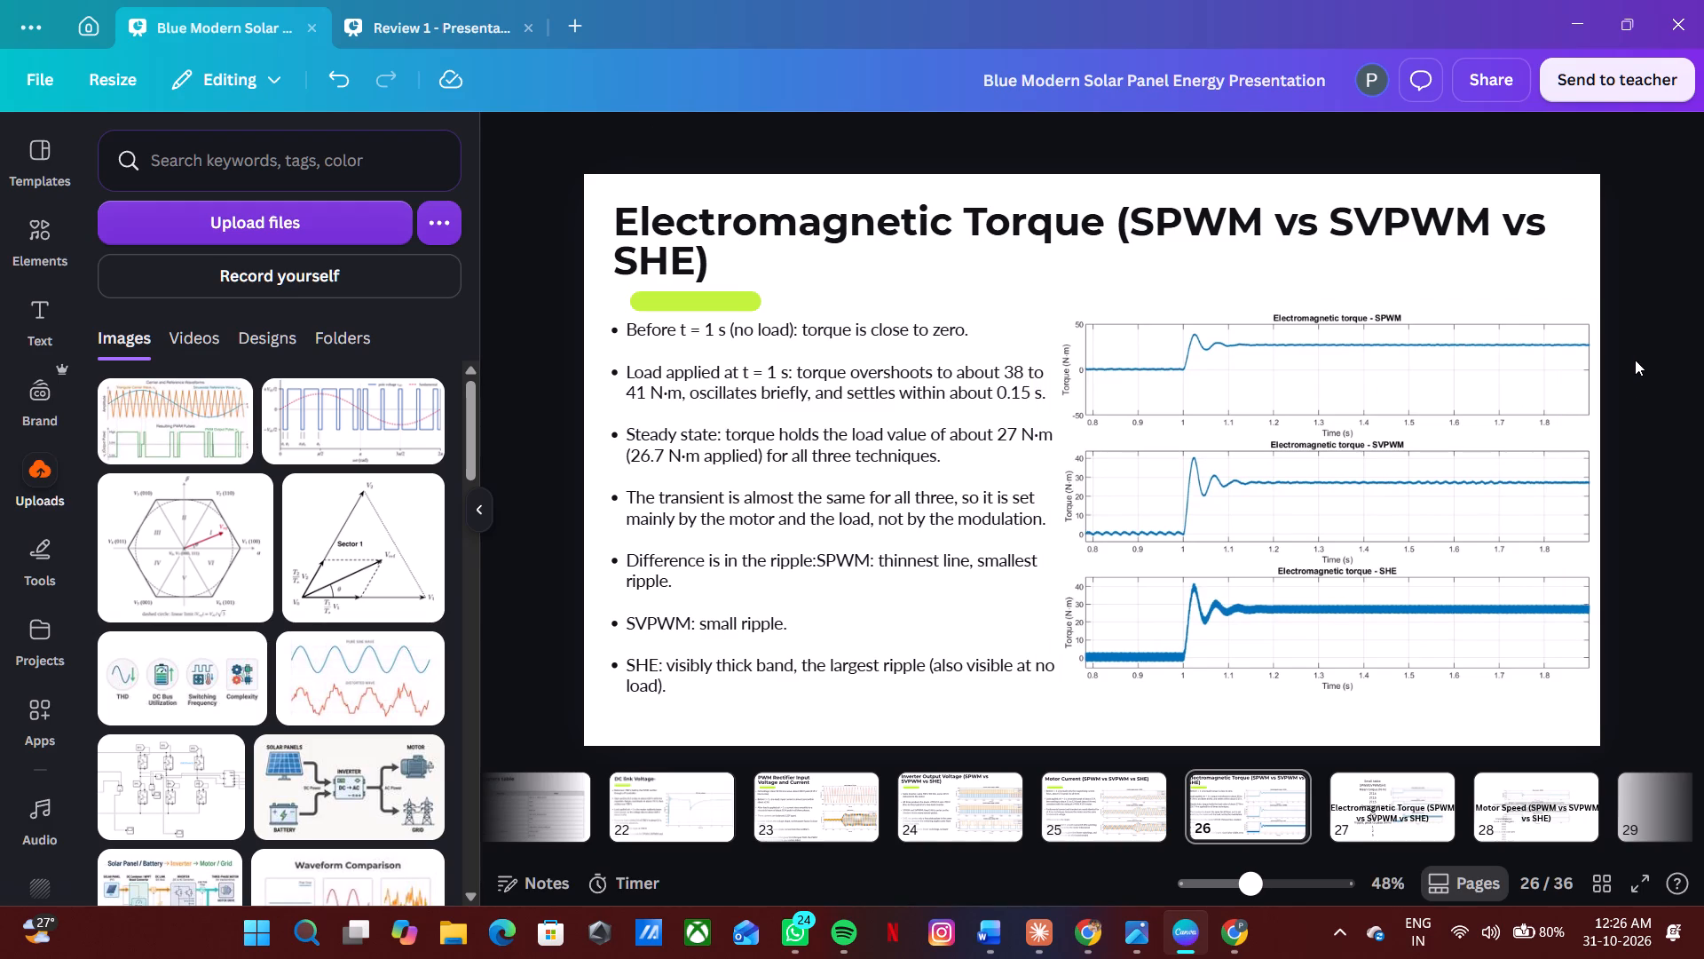
# Check the old electromagnetic torque slide and the Motor Speed slide, and return to the rebuilt torque slide.
pyautogui.click(1353, 828)
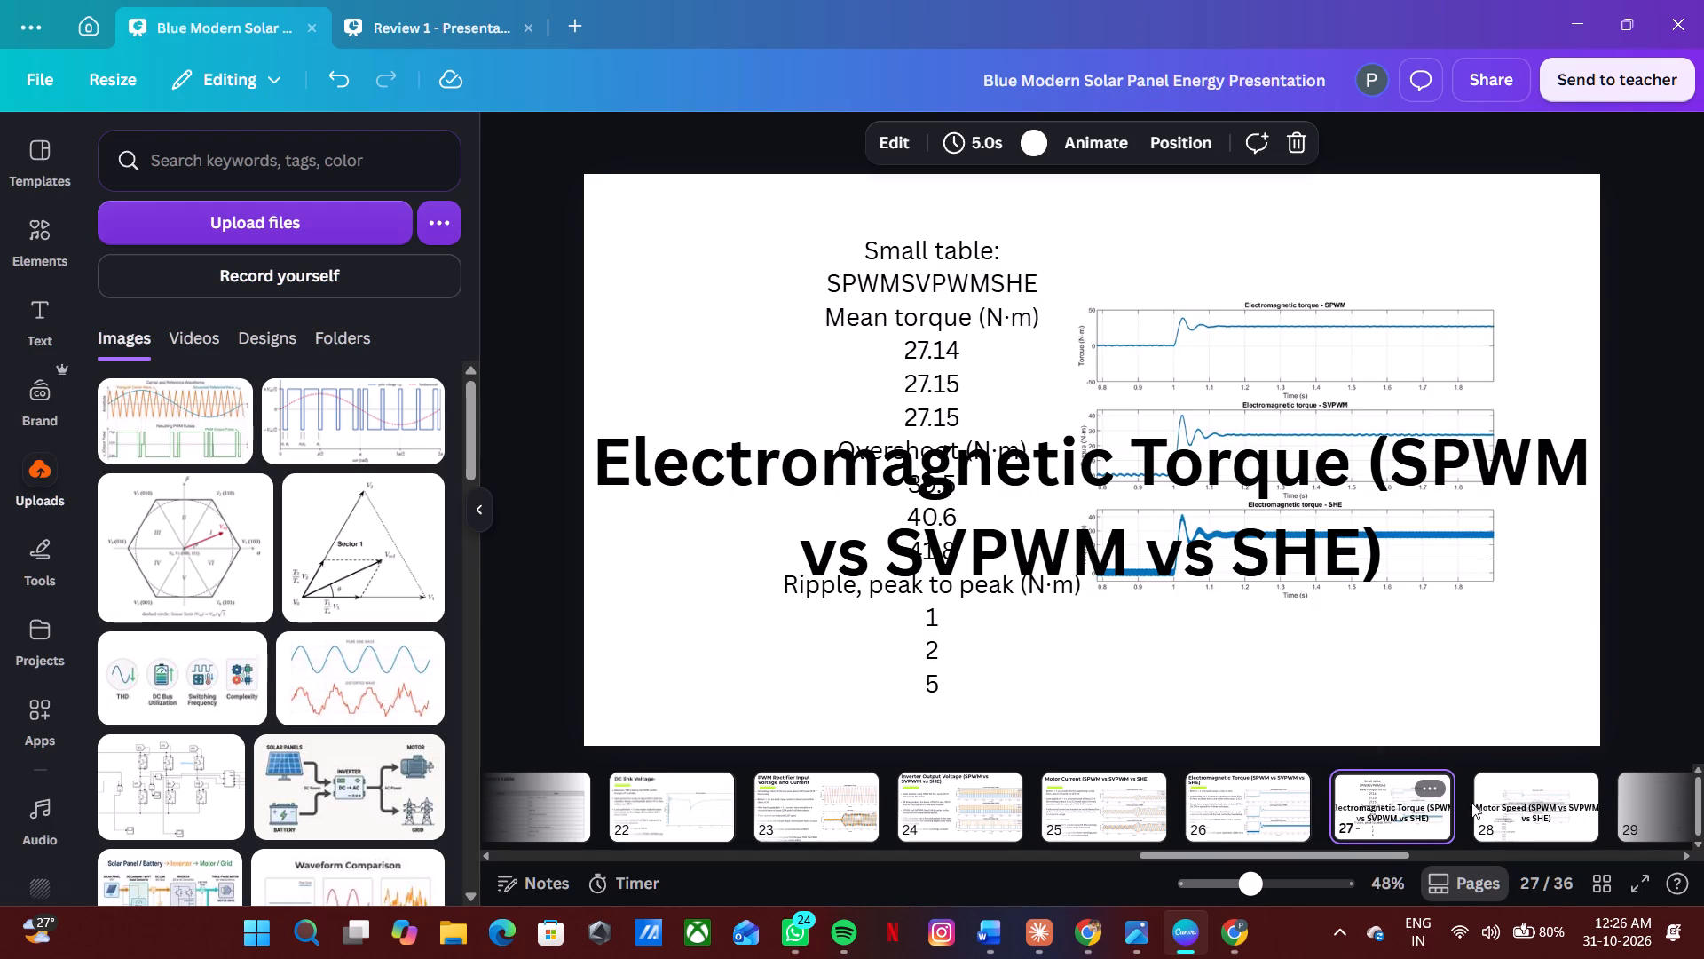
pyautogui.click(1511, 797)
pyautogui.click(1262, 789)
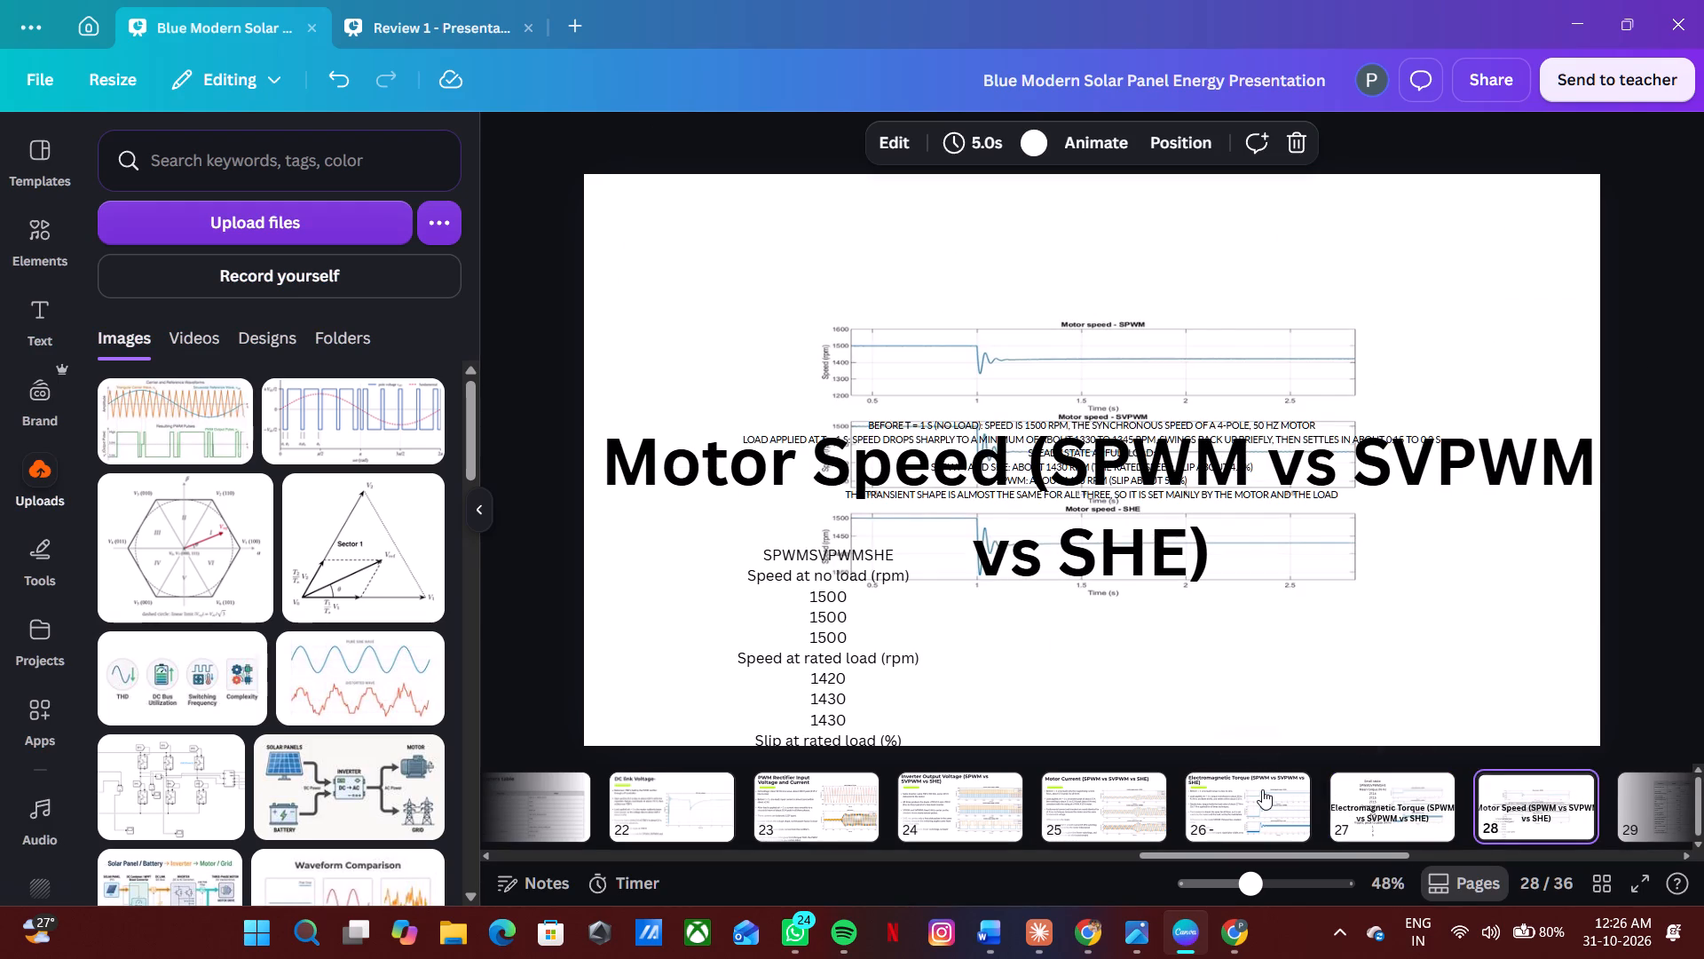
# Duplicate the rebuilt torque slide and move the copy directly before the old Motor Speed slide.
pyautogui.hotkey('ctrl', 'd')
pyautogui.moveTo(1418, 817); pyautogui.dragTo(1487, 819)
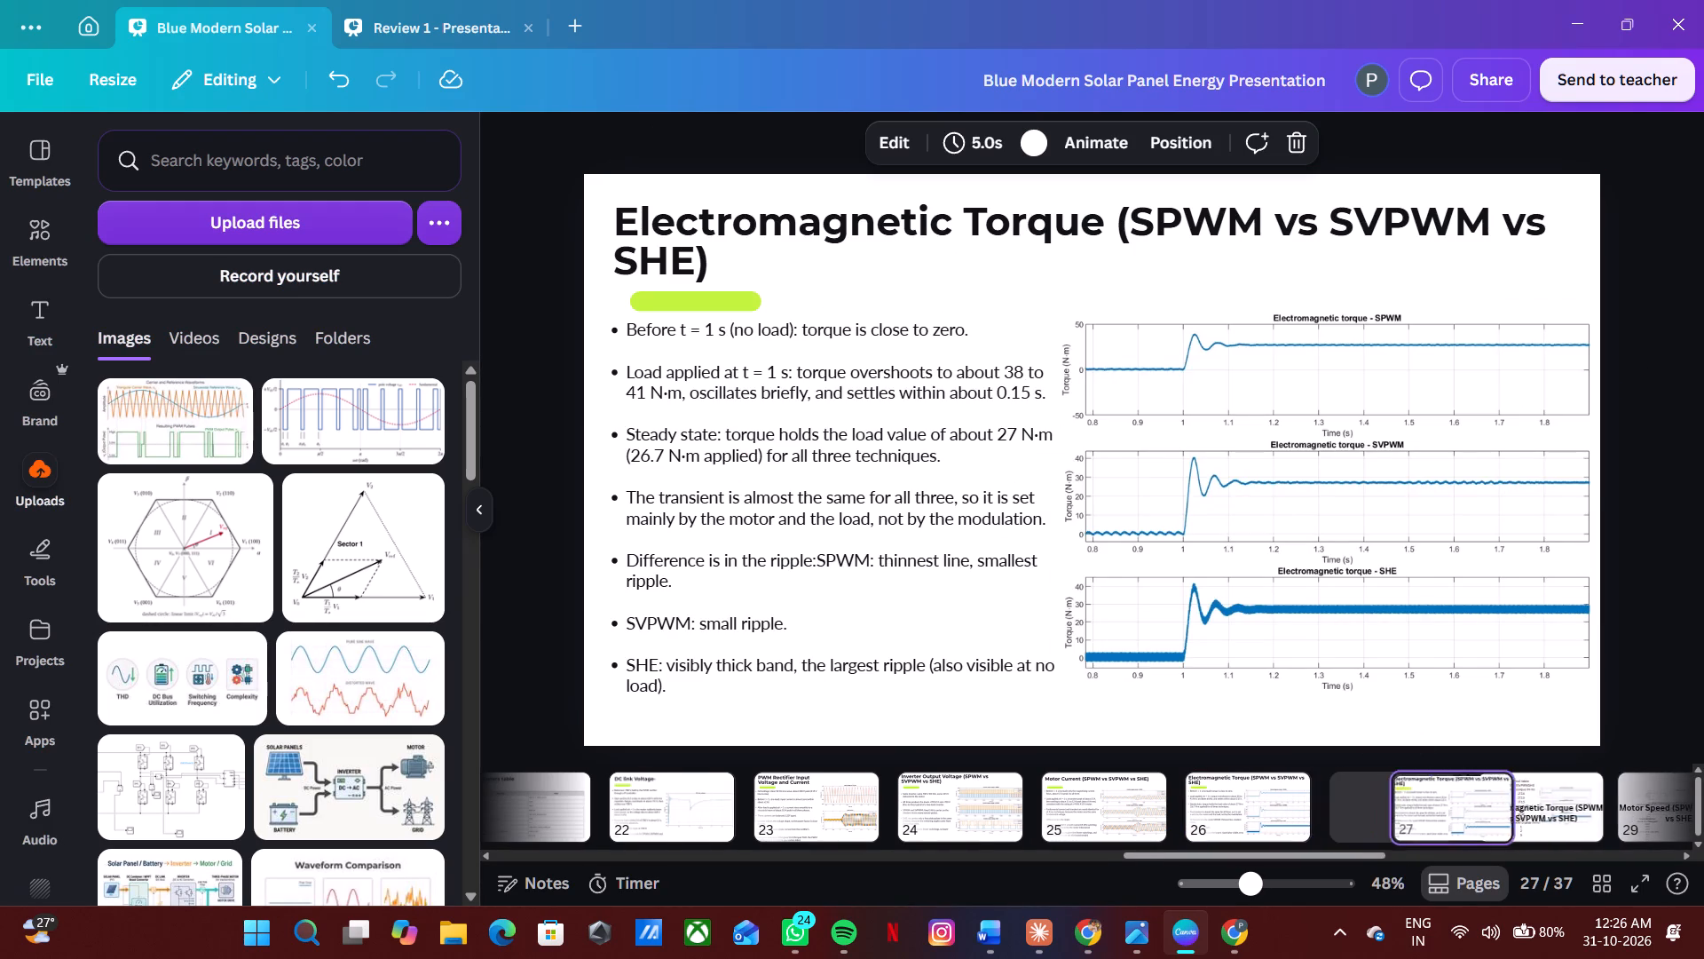
pyautogui.moveTo(1487, 819); pyautogui.dragTo(1485, 830)
# Replace the title on page 28 with "Motor Speed (SPWM vs SVPWM vs SHE)" copied from page 29.
pyautogui.click(1519, 822)
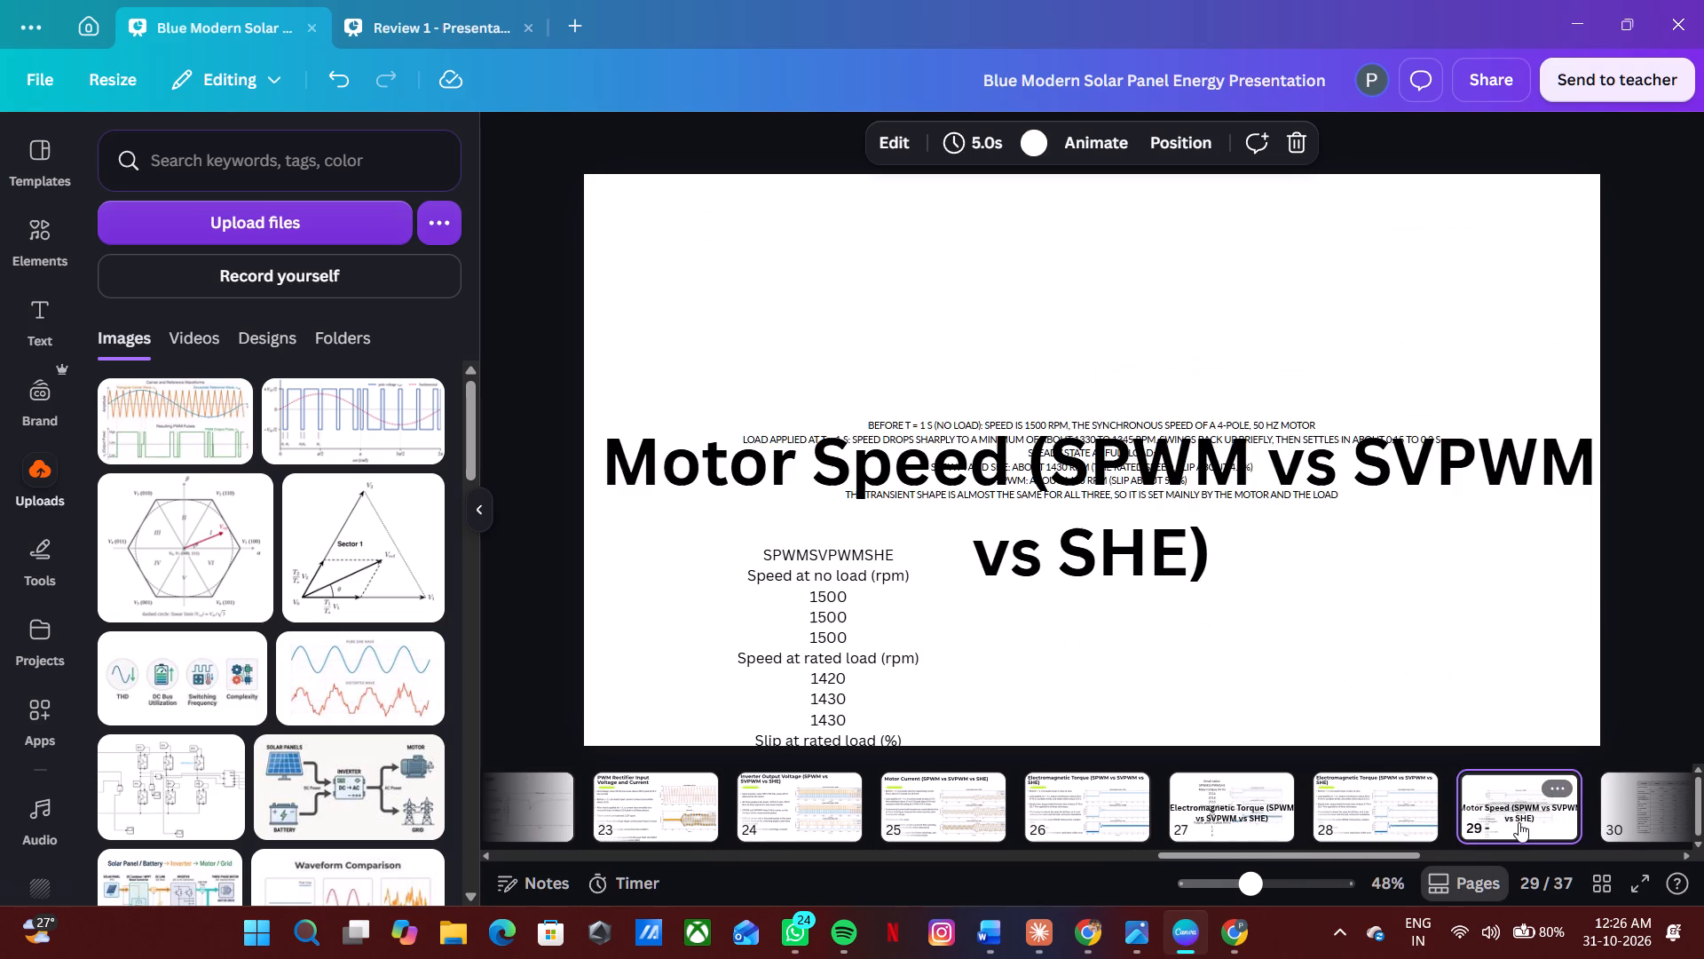
pyautogui.doubleClick(1151, 510)
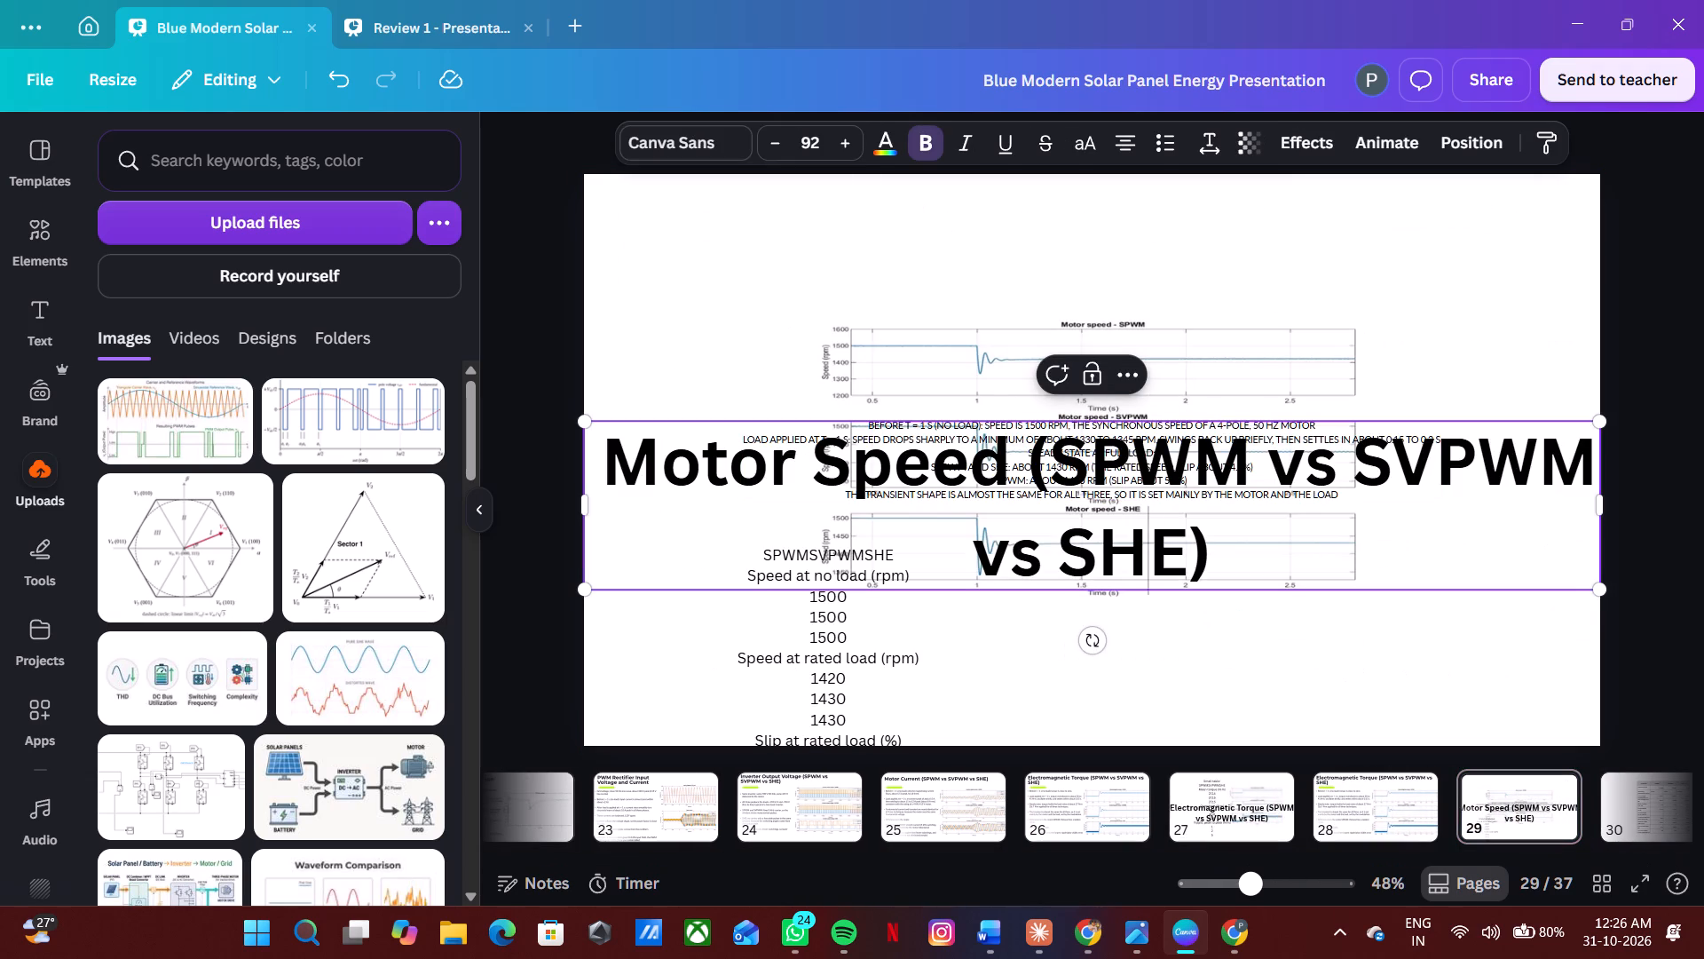
pyautogui.hotkey('ctrl', 'a')
pyautogui.hotkey('ctrl', 'c')
pyautogui.click(1334, 808)
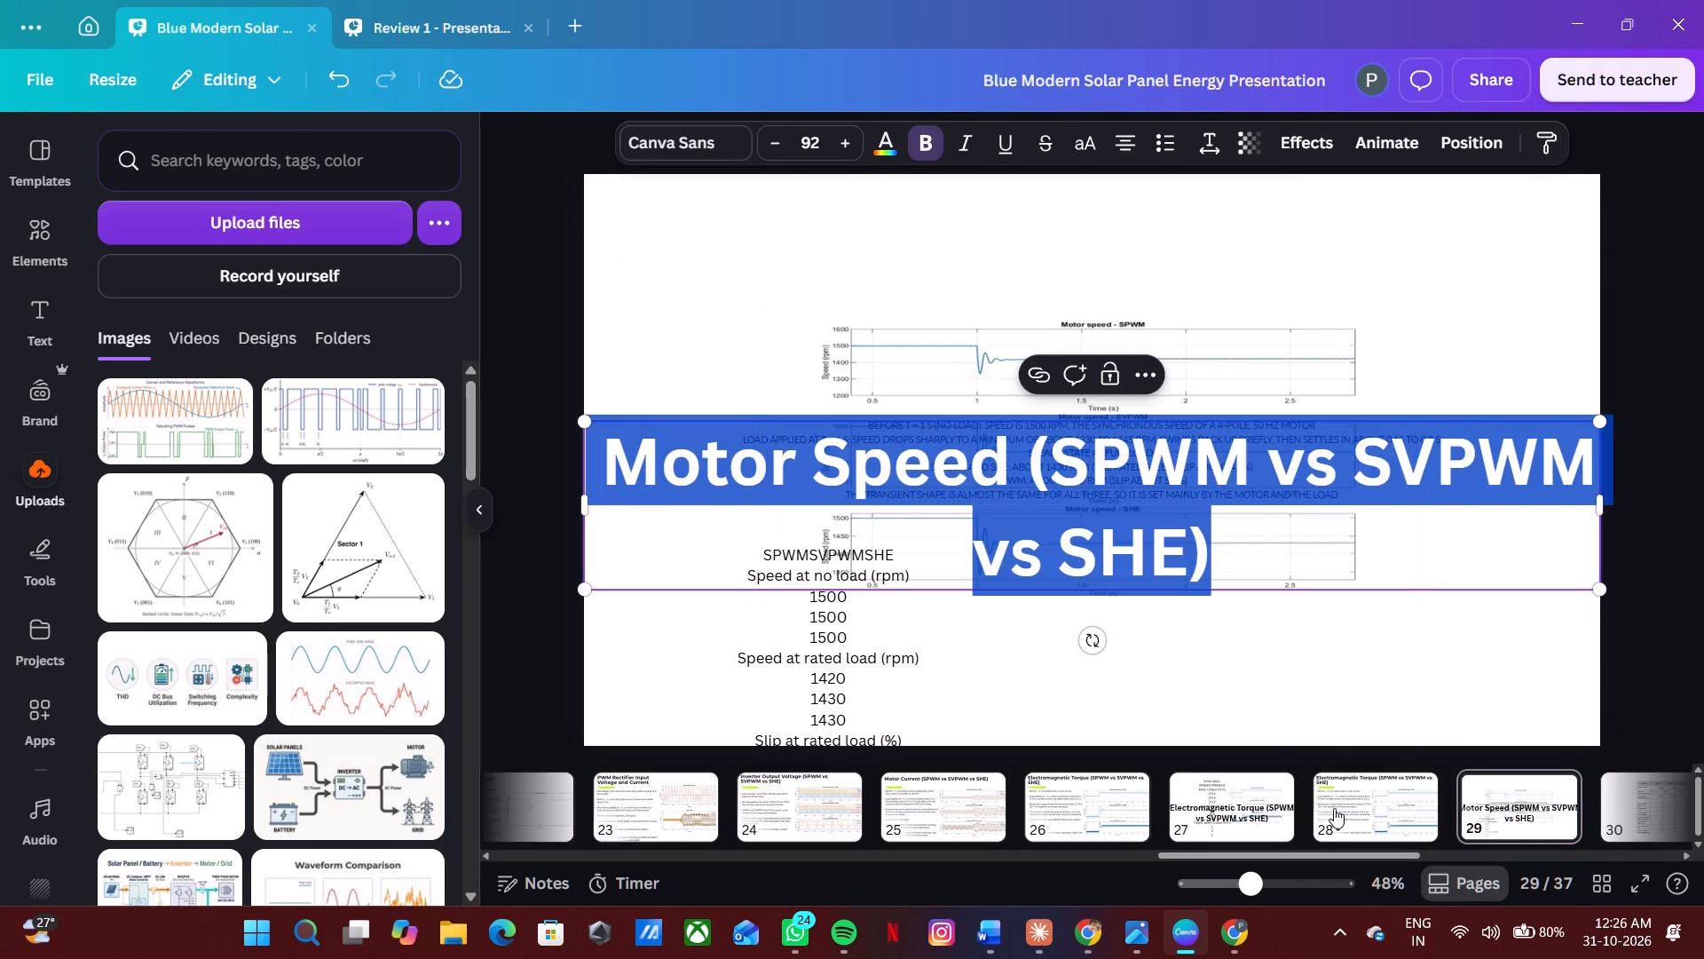
pyautogui.doubleClick(1028, 235)
pyautogui.hotkey('ctrl', 'v')
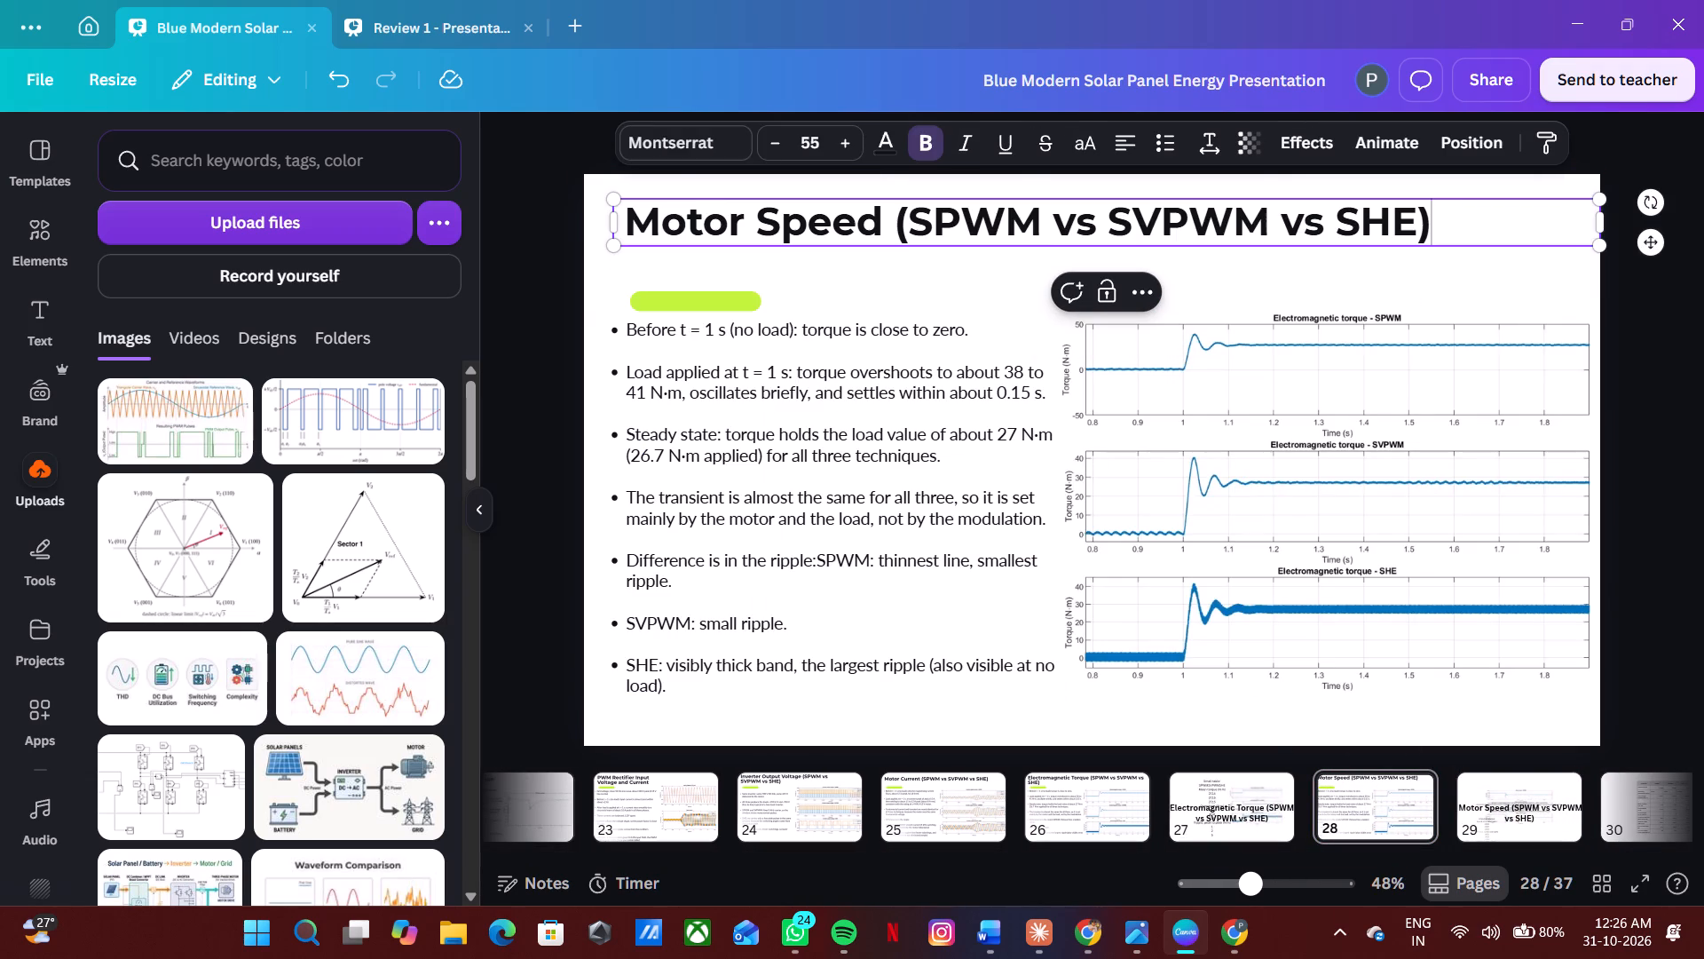
pyautogui.click(1653, 390)
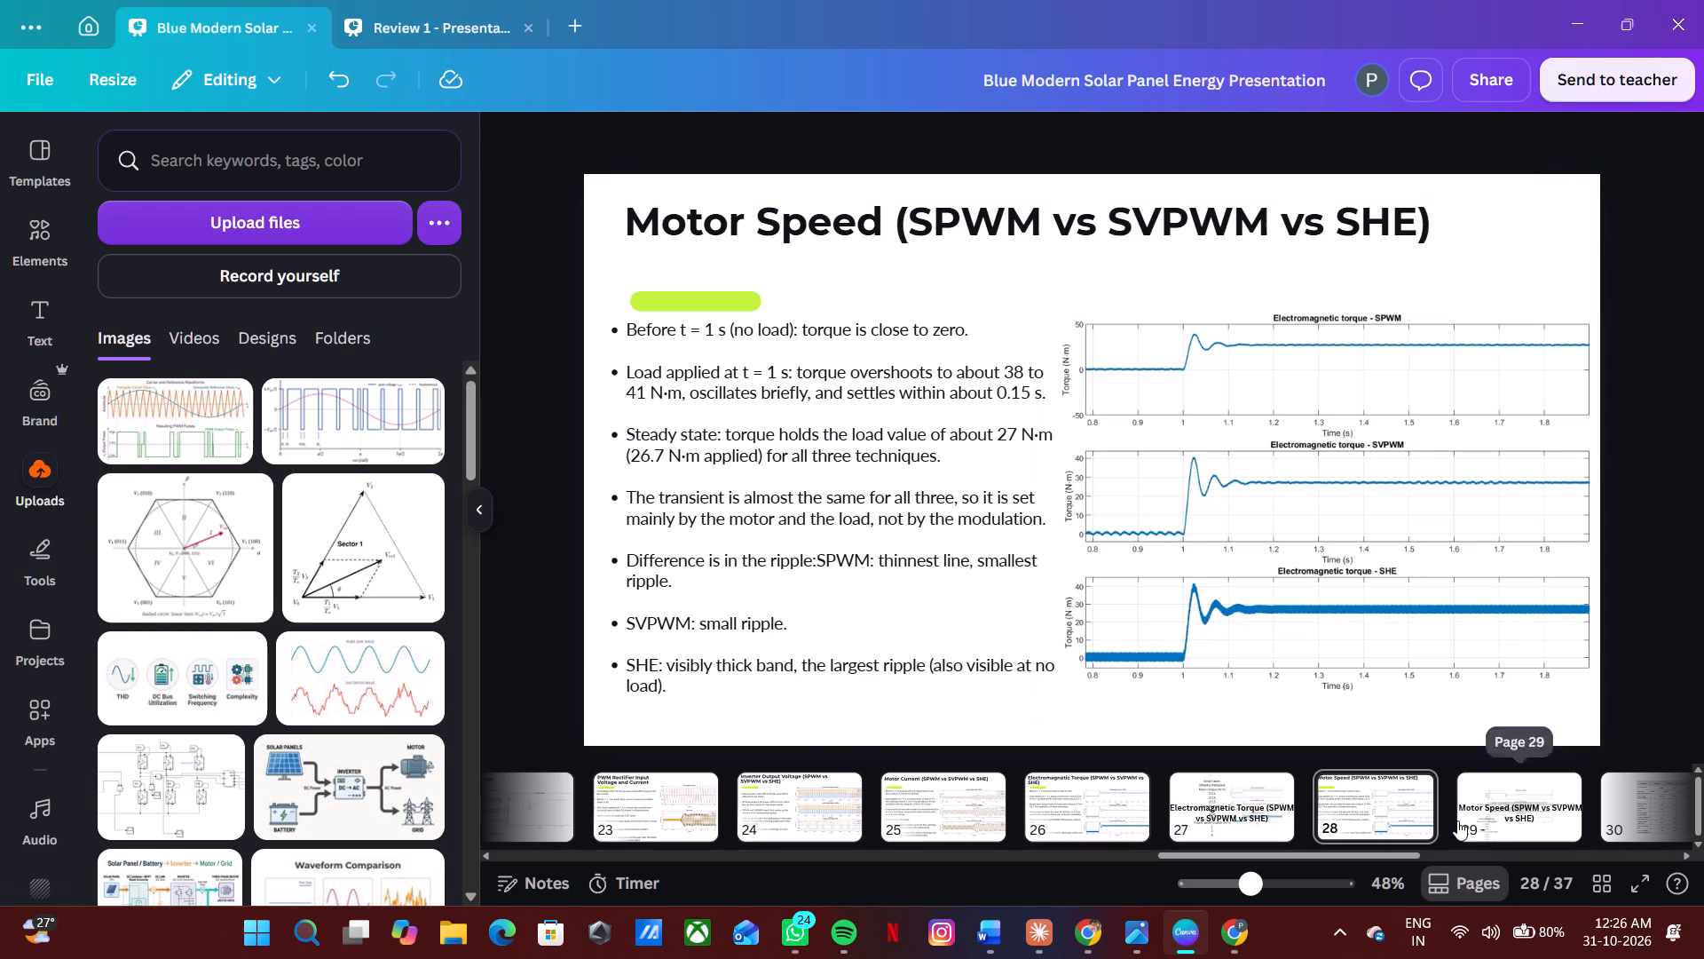
# Copy the motor speed chart from page 29 to page 28, and swap it in for the electromagnetic torque chart.
pyautogui.click(1457, 820)
pyautogui.click(1107, 366)
pyautogui.hotkey('ctrl', 'c')
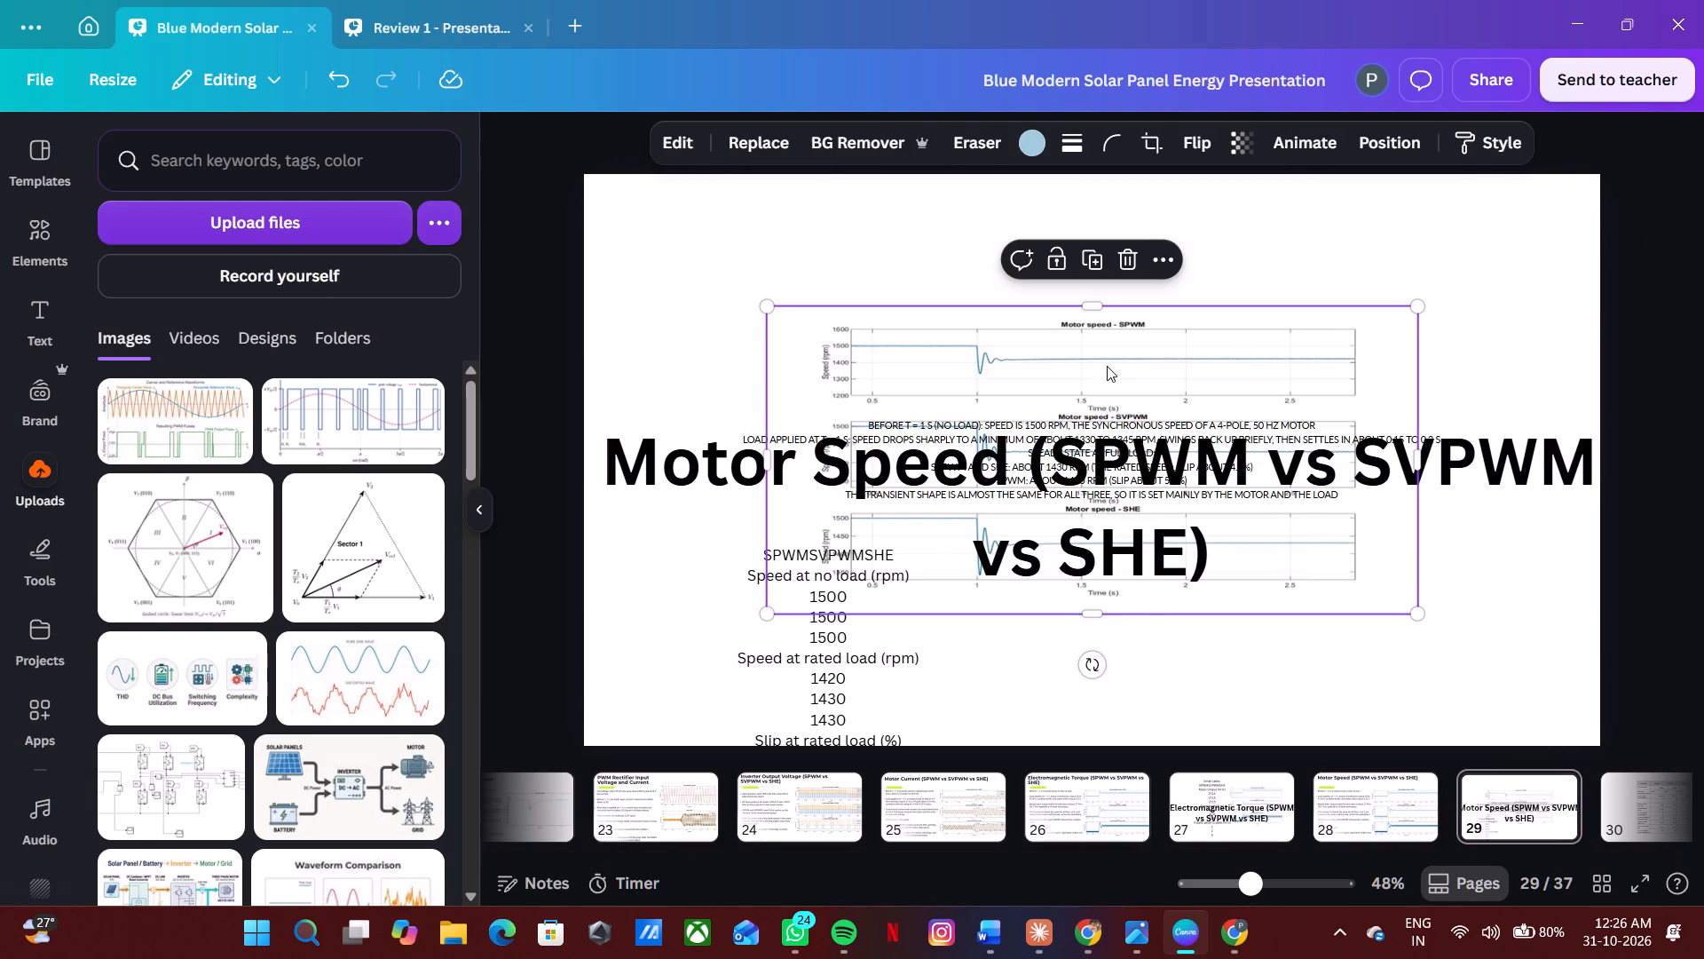
pyautogui.click(1370, 799)
pyautogui.hotkey('ctrl', 'v')
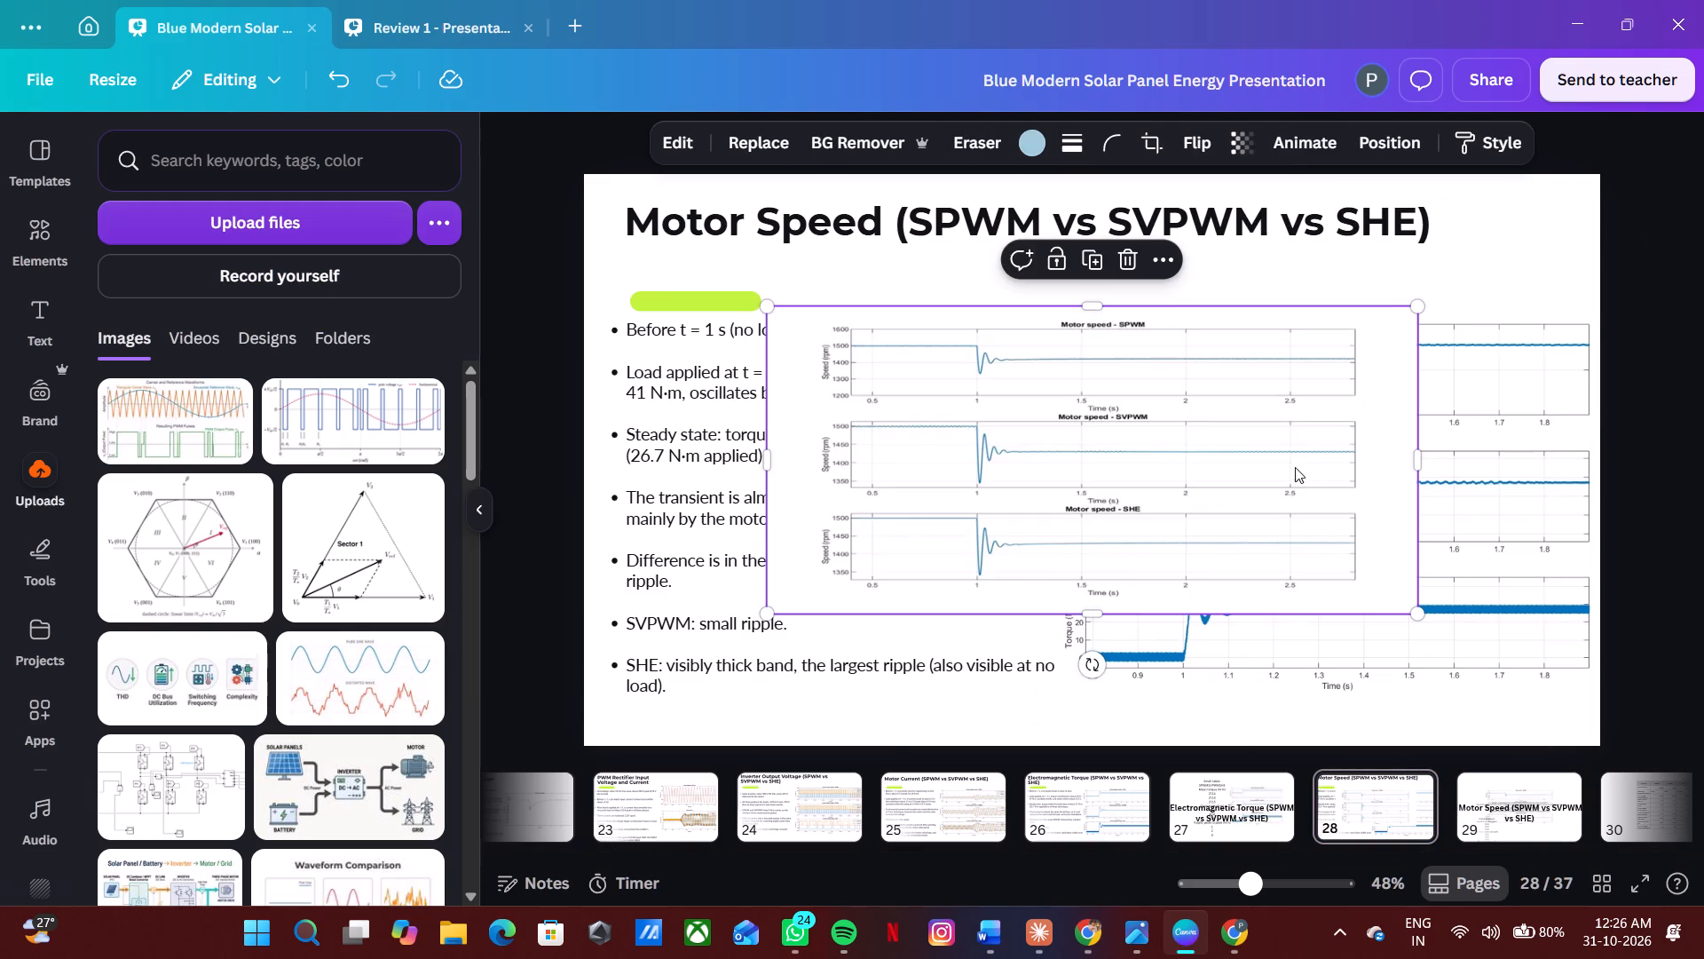
pyautogui.moveTo(1295, 467); pyautogui.dragTo(1387, 501)
pyautogui.click(1703, 402)
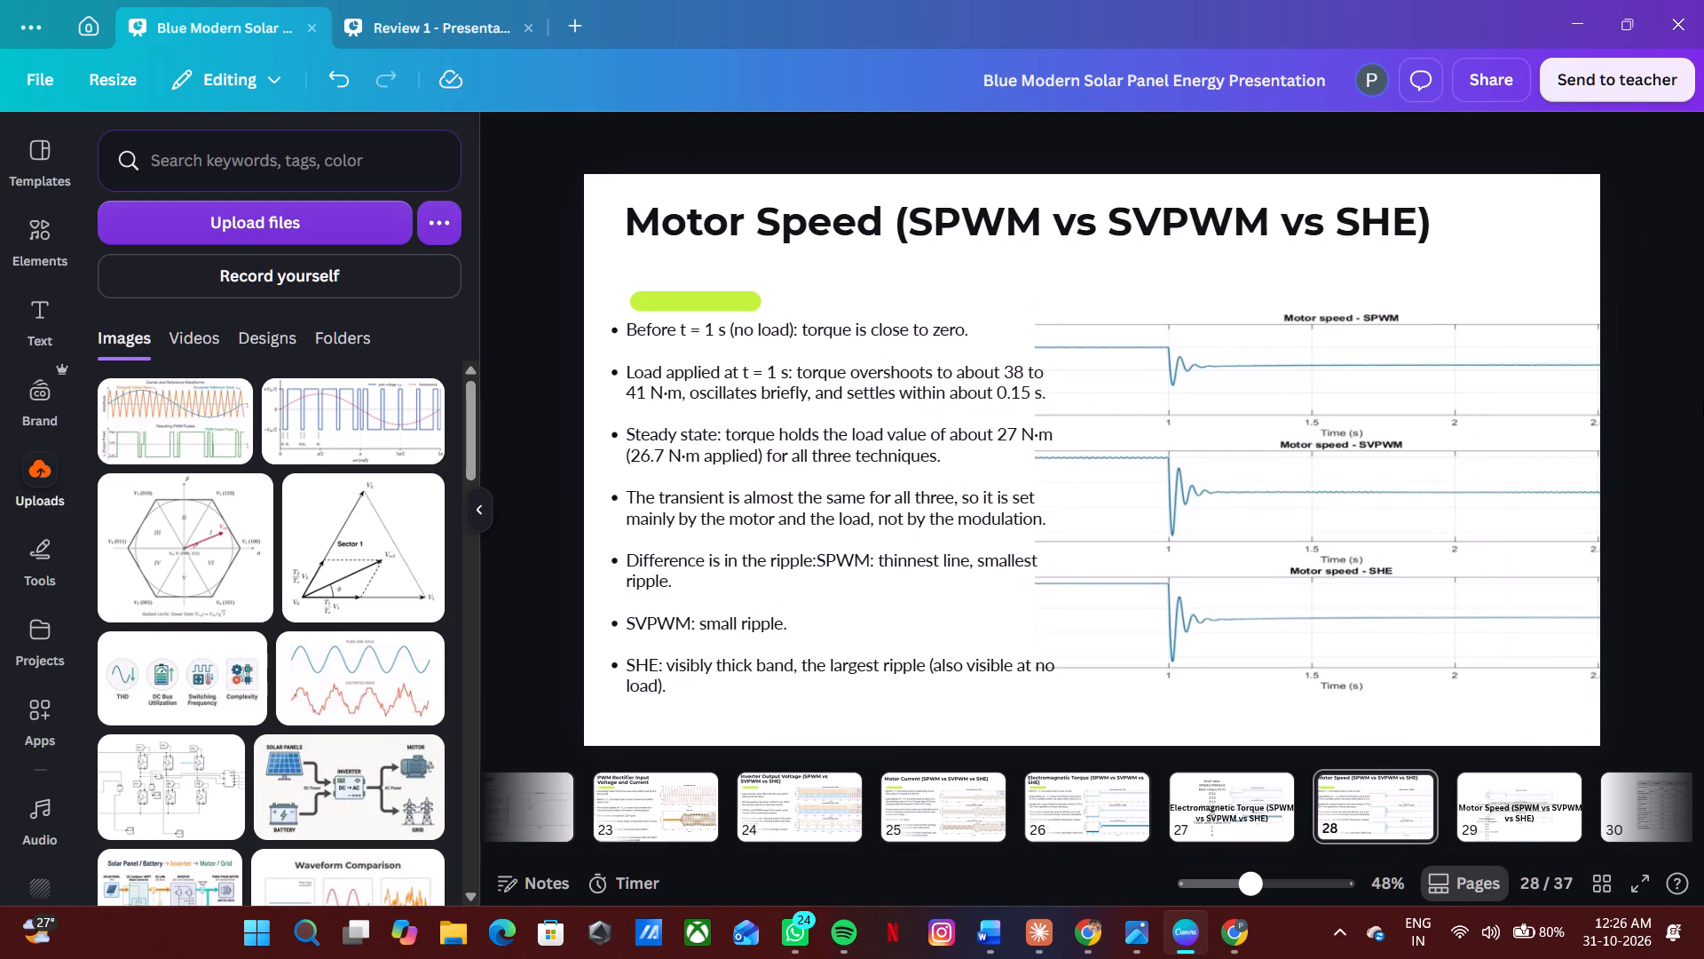
# Extend the motor speed chart's frame over the bullet text until its cropped speed axis is included.
pyautogui.click(1524, 461)
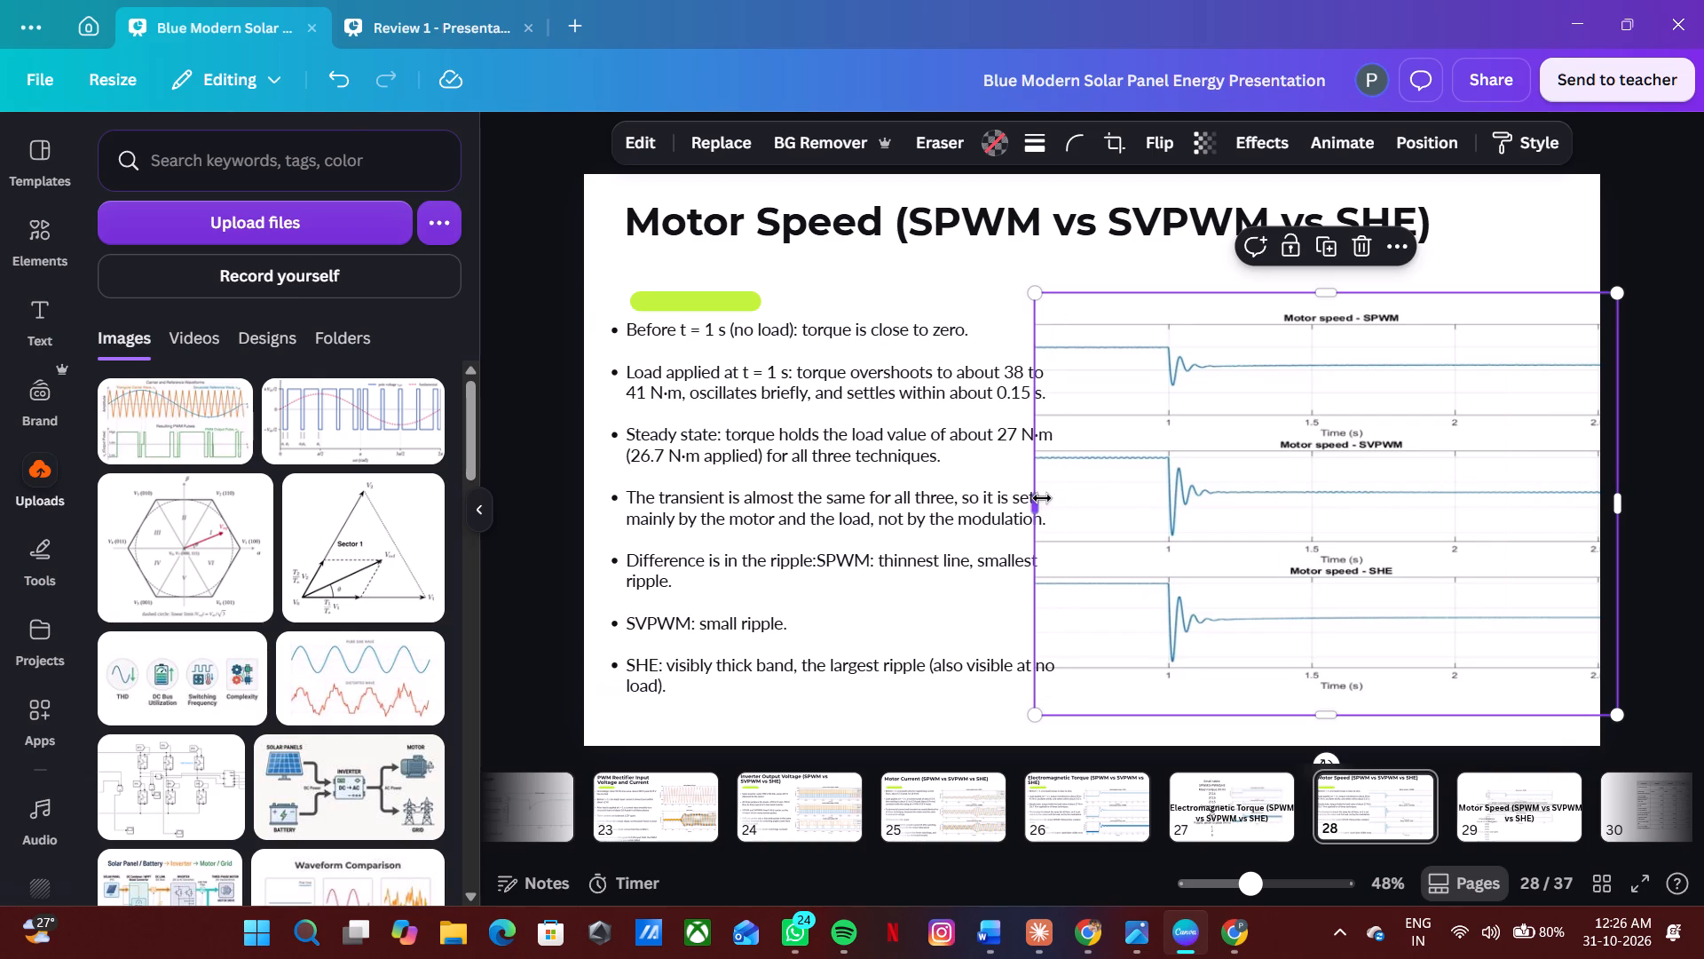
pyautogui.moveTo(1042, 498); pyautogui.dragTo(792, 531)
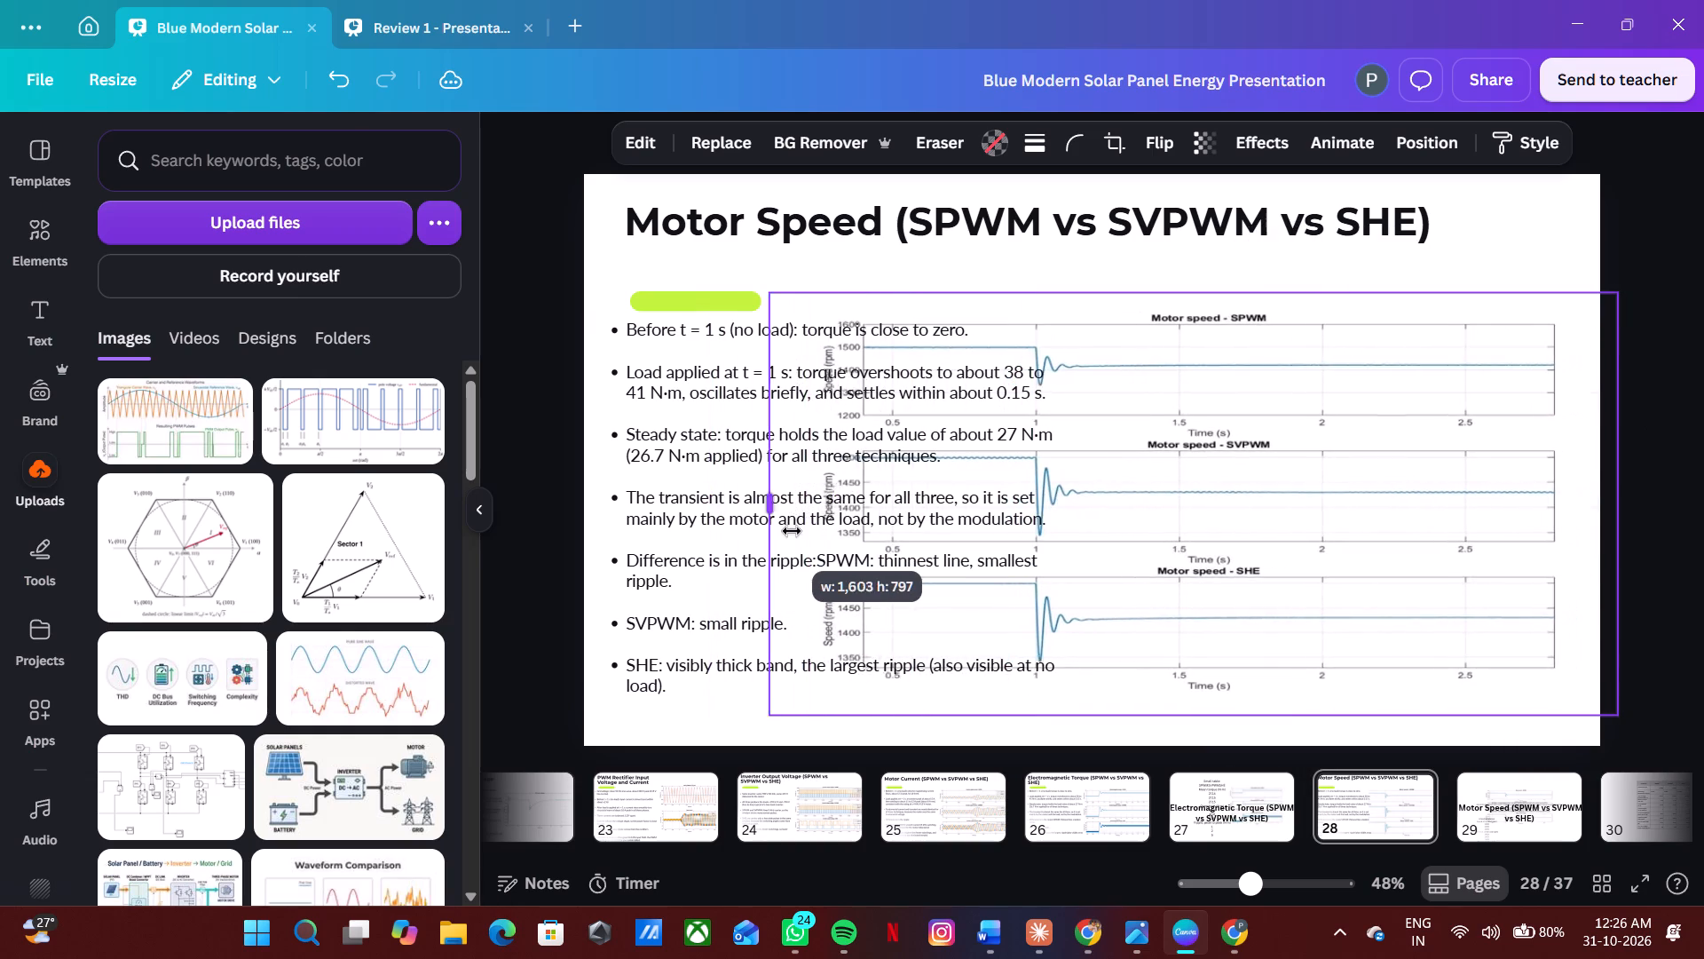
pyautogui.moveTo(792, 531); pyautogui.dragTo(830, 526)
# Shrink and trim the motor speed chart, and place it beside the bullet text within the slide's edge.
pyautogui.moveTo(1615, 294); pyautogui.dragTo(1533, 361)
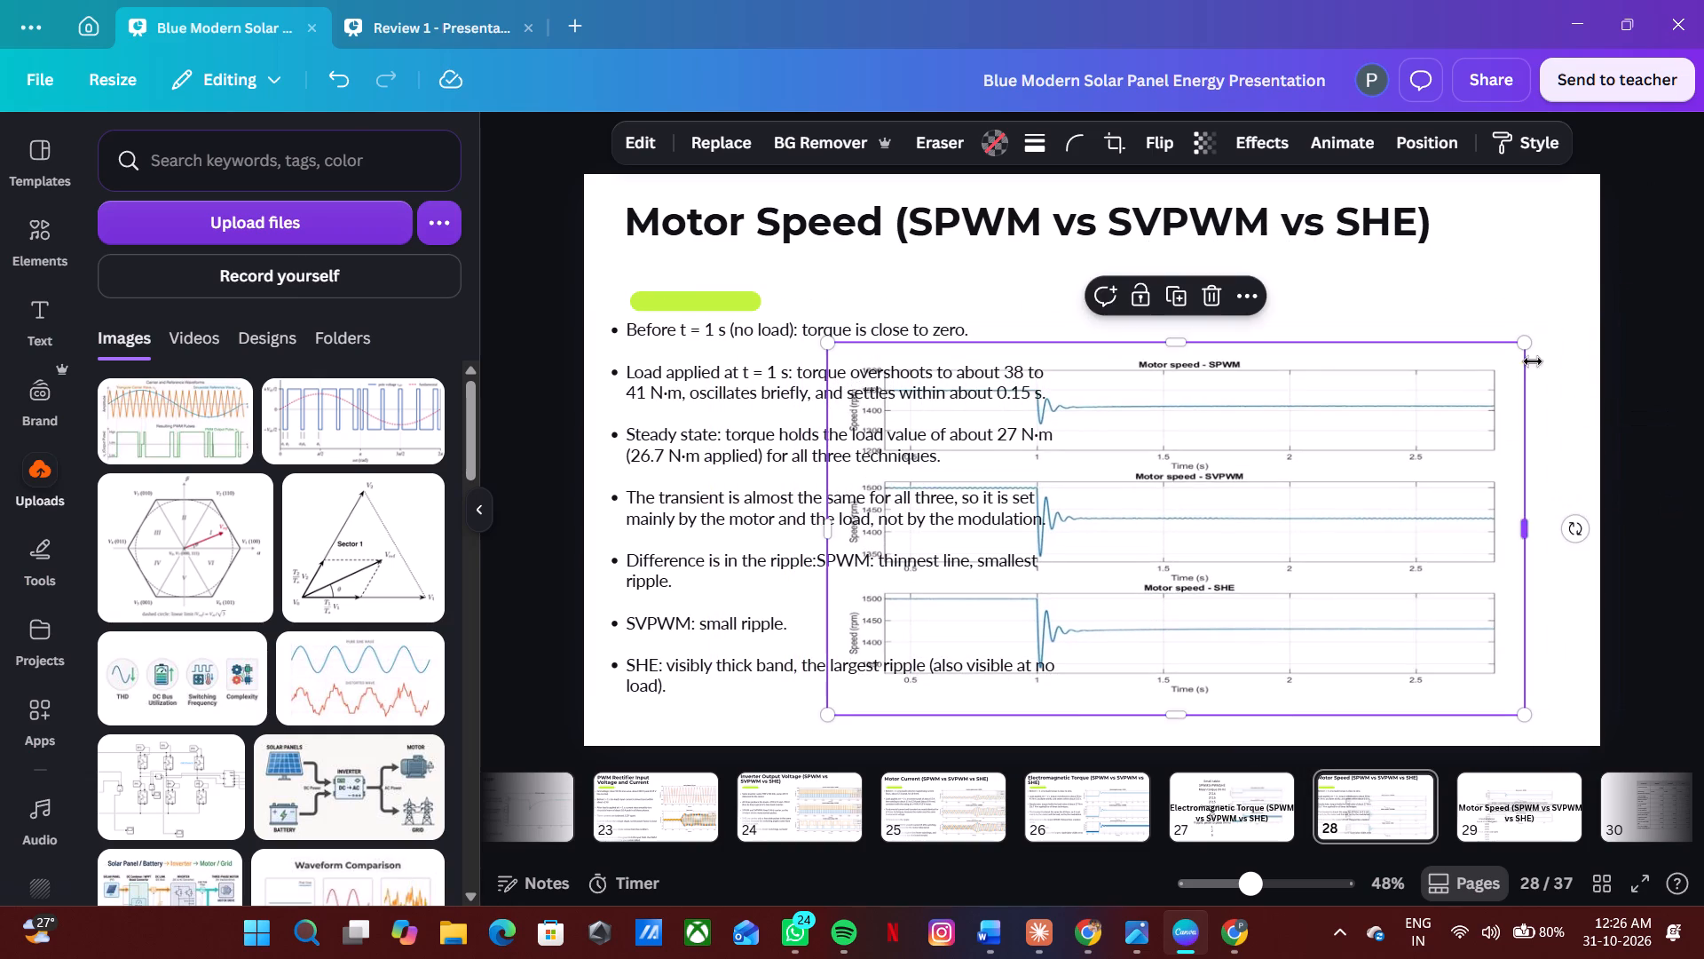
pyautogui.moveTo(1343, 464); pyautogui.dragTo(1440, 422)
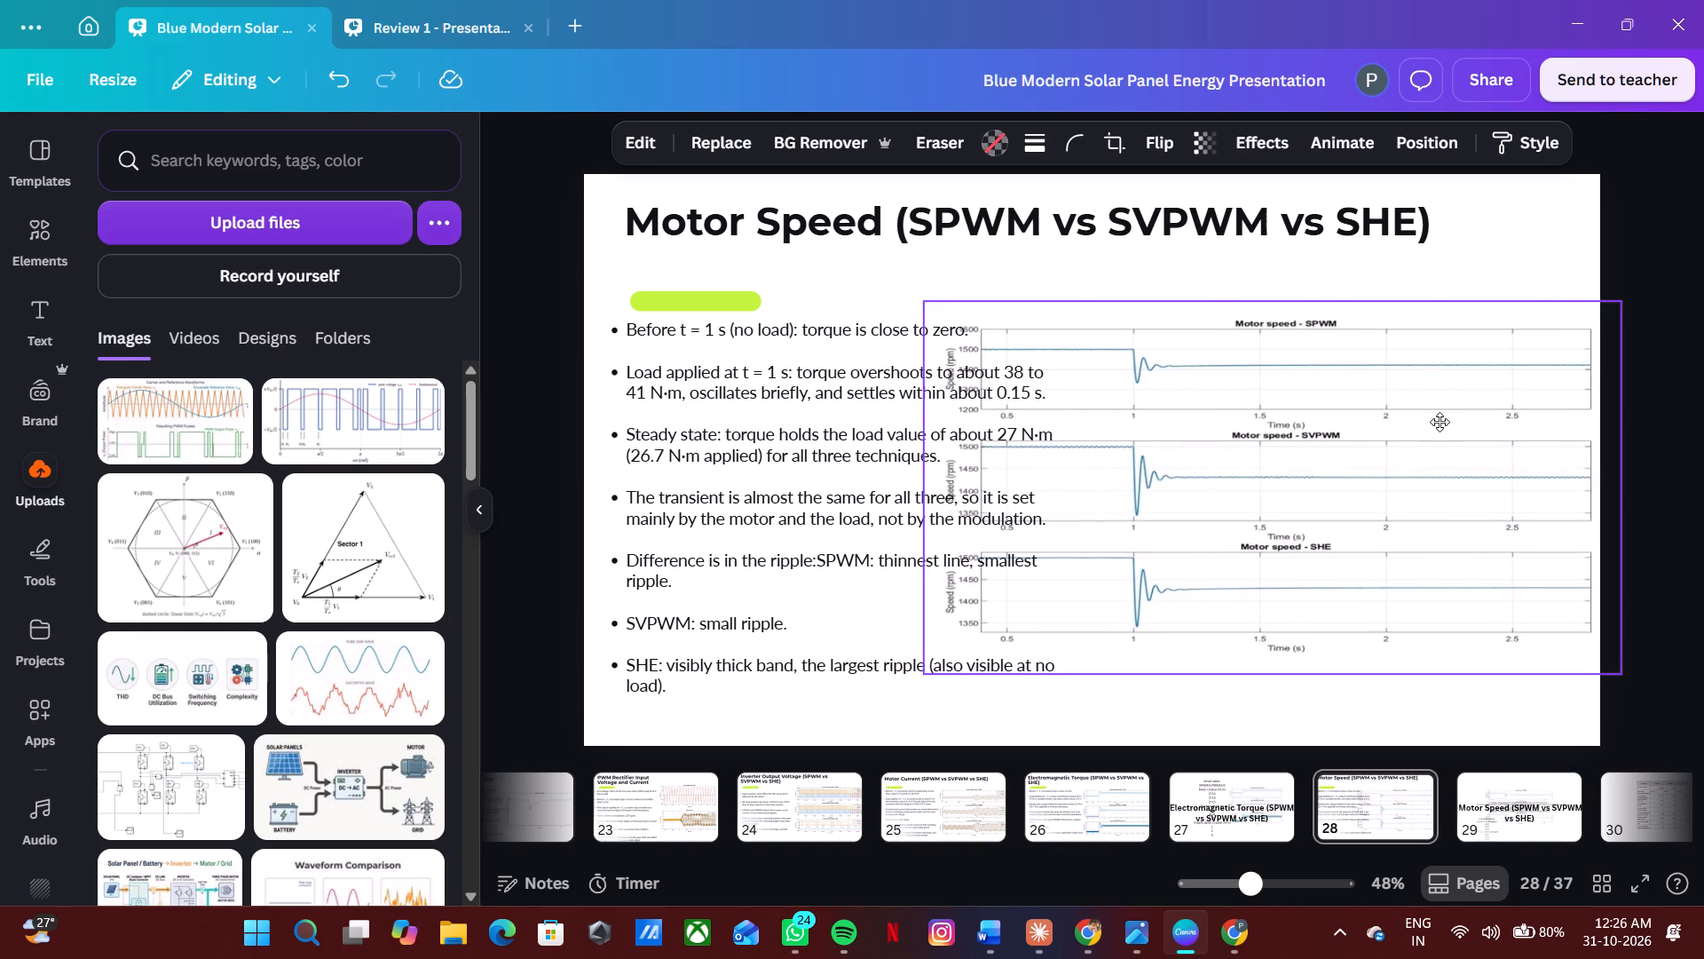
pyautogui.moveTo(1440, 422); pyautogui.dragTo(1439, 427)
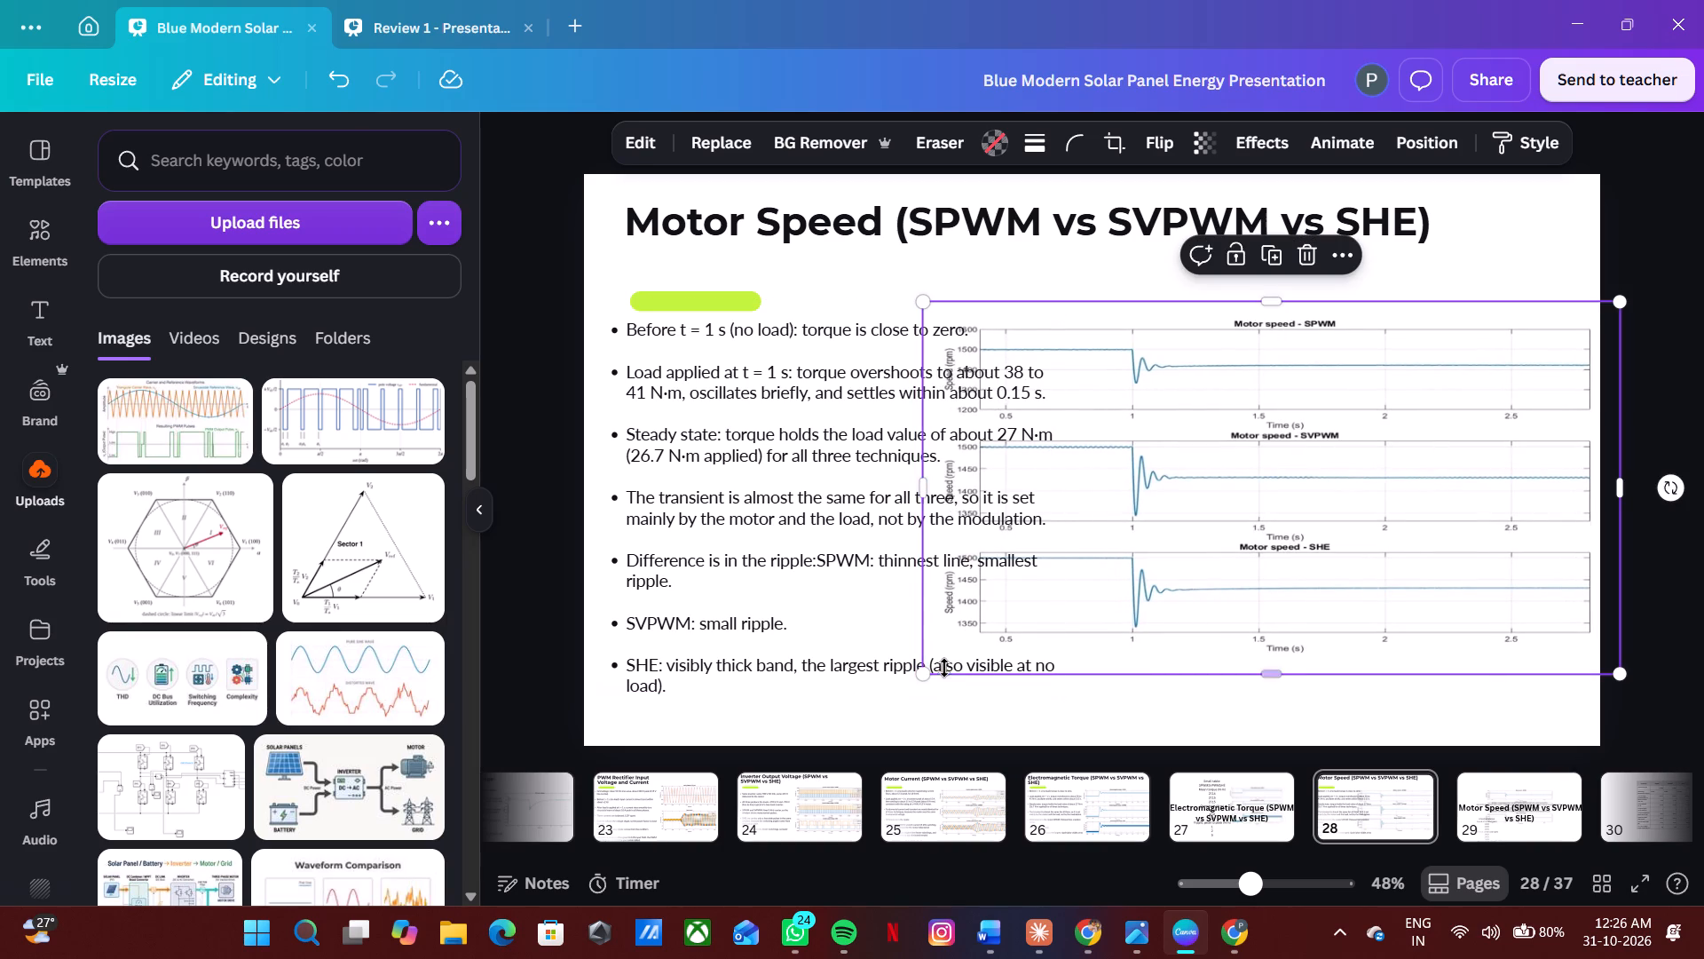
pyautogui.click(923, 673)
pyautogui.moveTo(923, 673); pyautogui.dragTo(1012, 675)
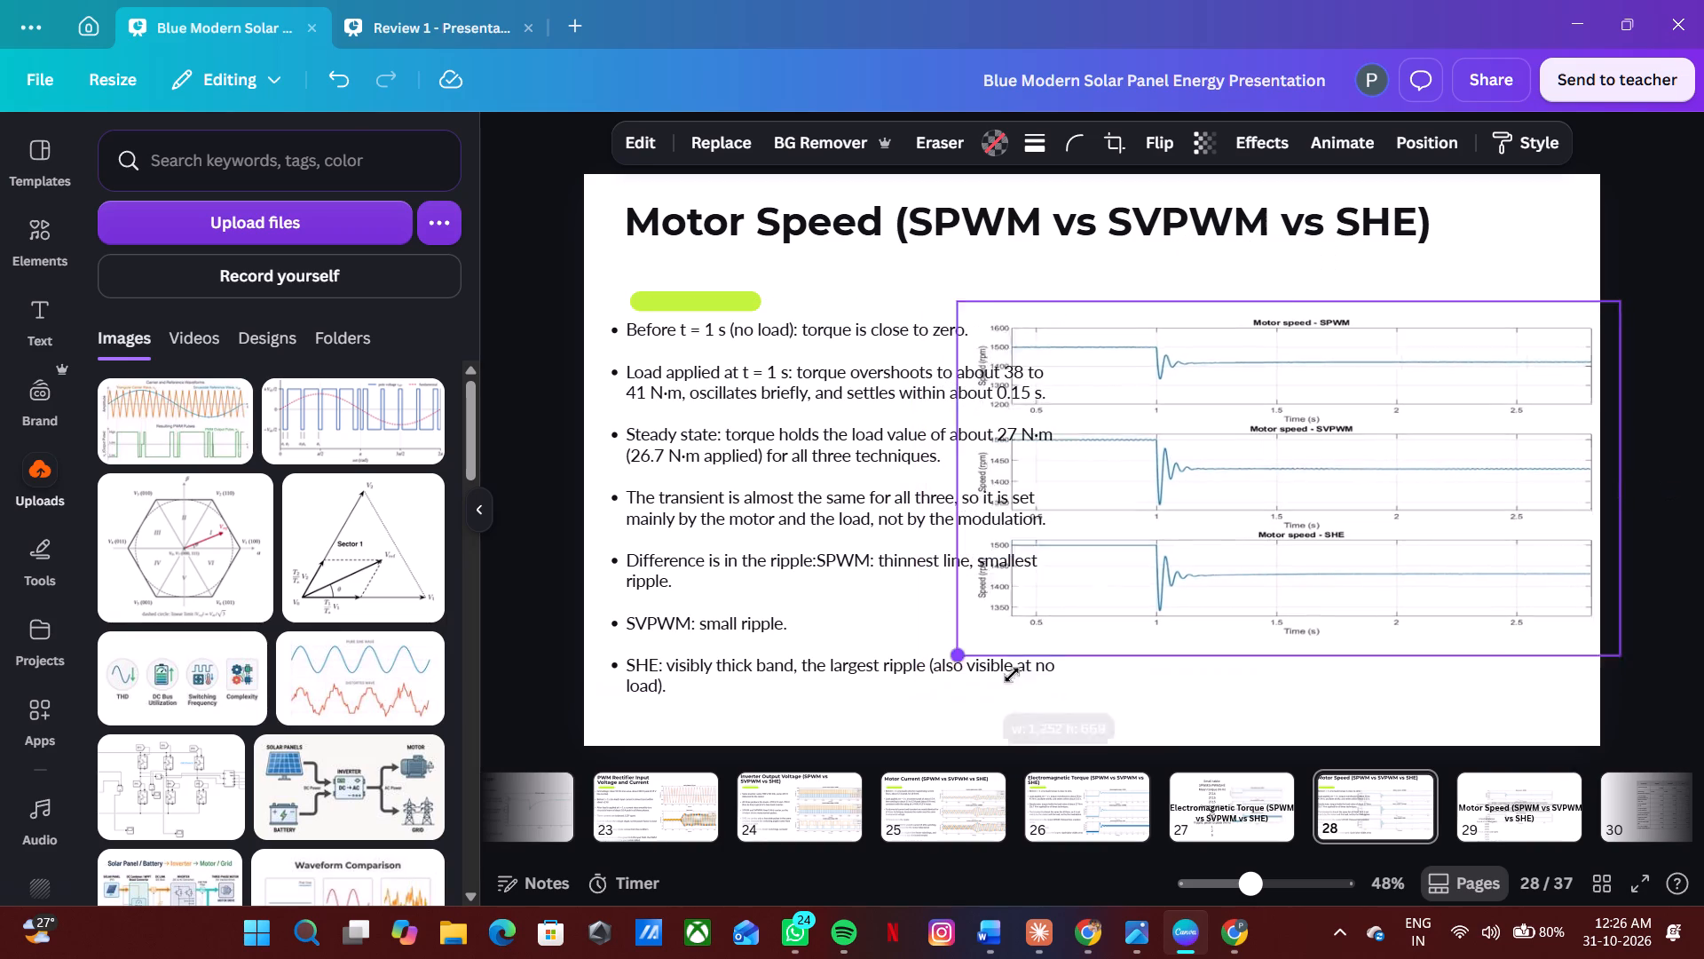
pyautogui.moveTo(1012, 675); pyautogui.dragTo(1077, 667)
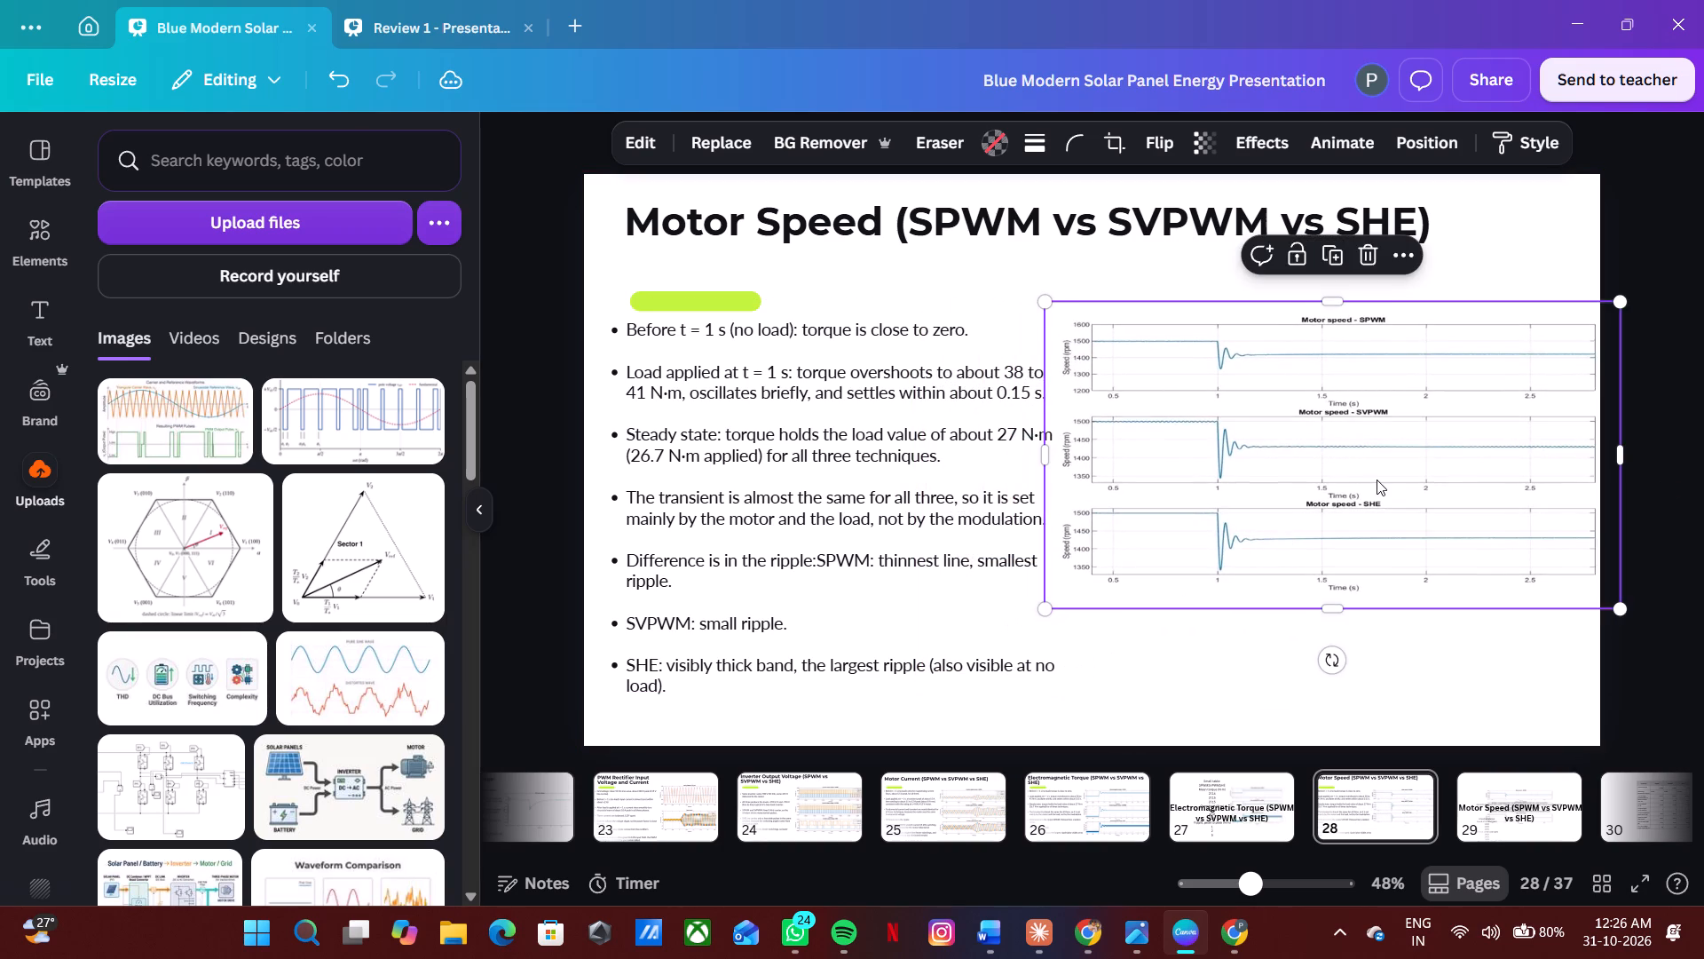
pyautogui.moveTo(1377, 479); pyautogui.dragTo(1408, 515)
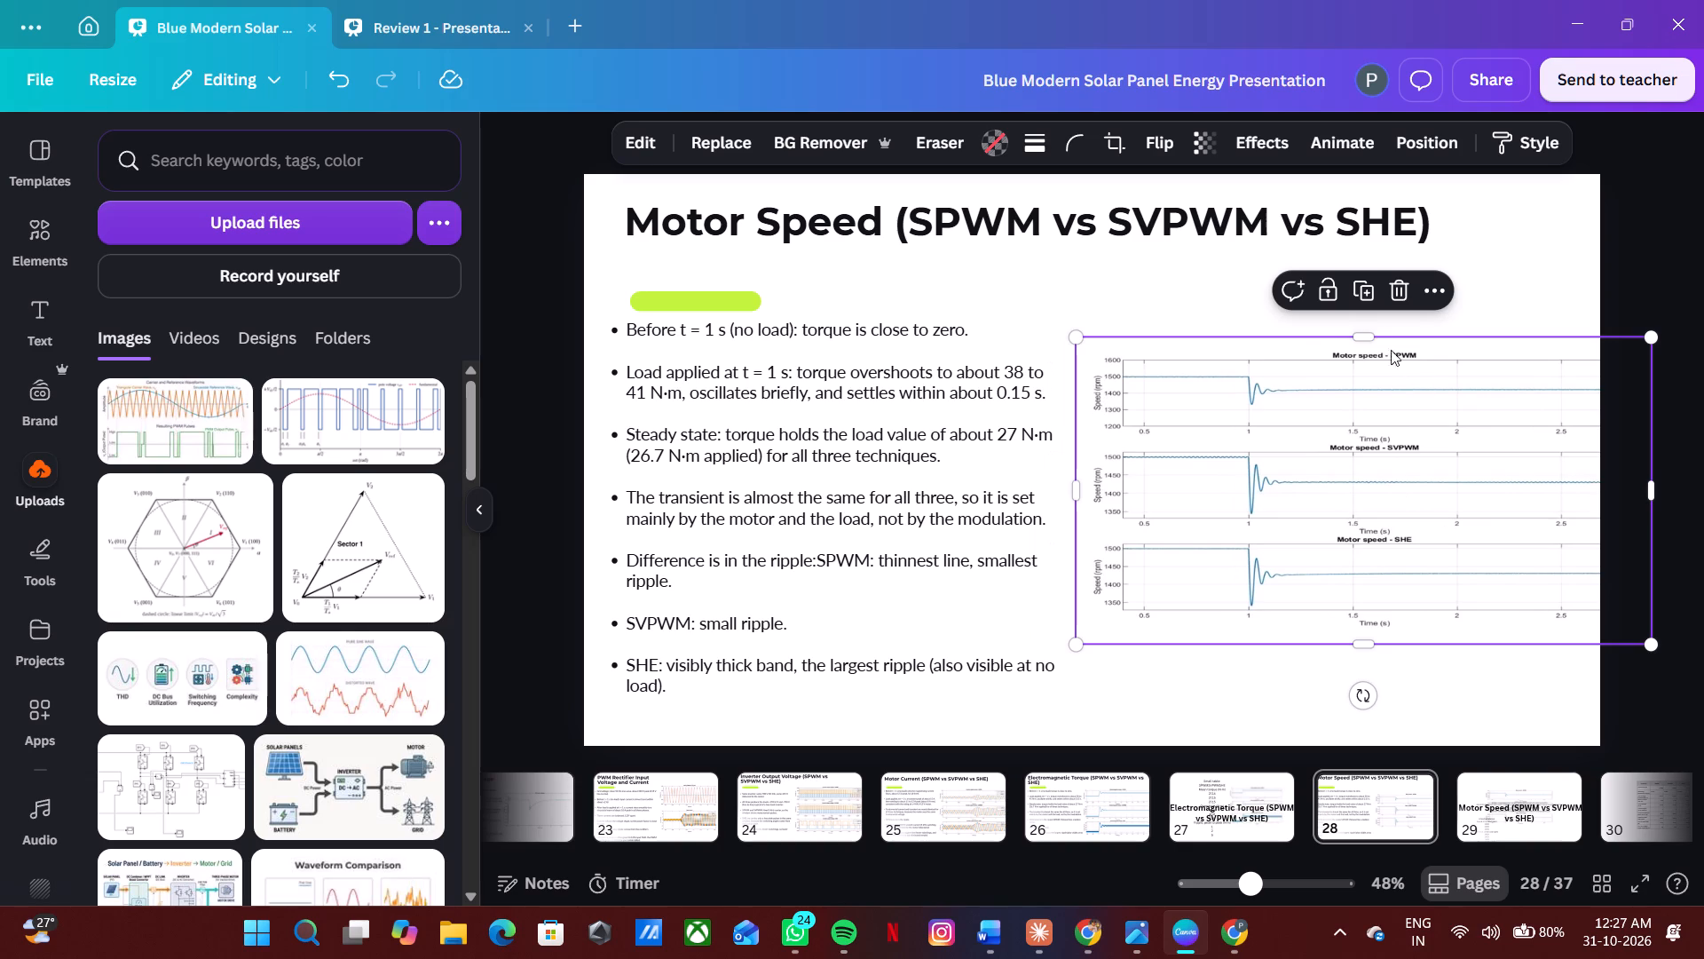
pyautogui.moveTo(1374, 337); pyautogui.dragTo(1367, 371)
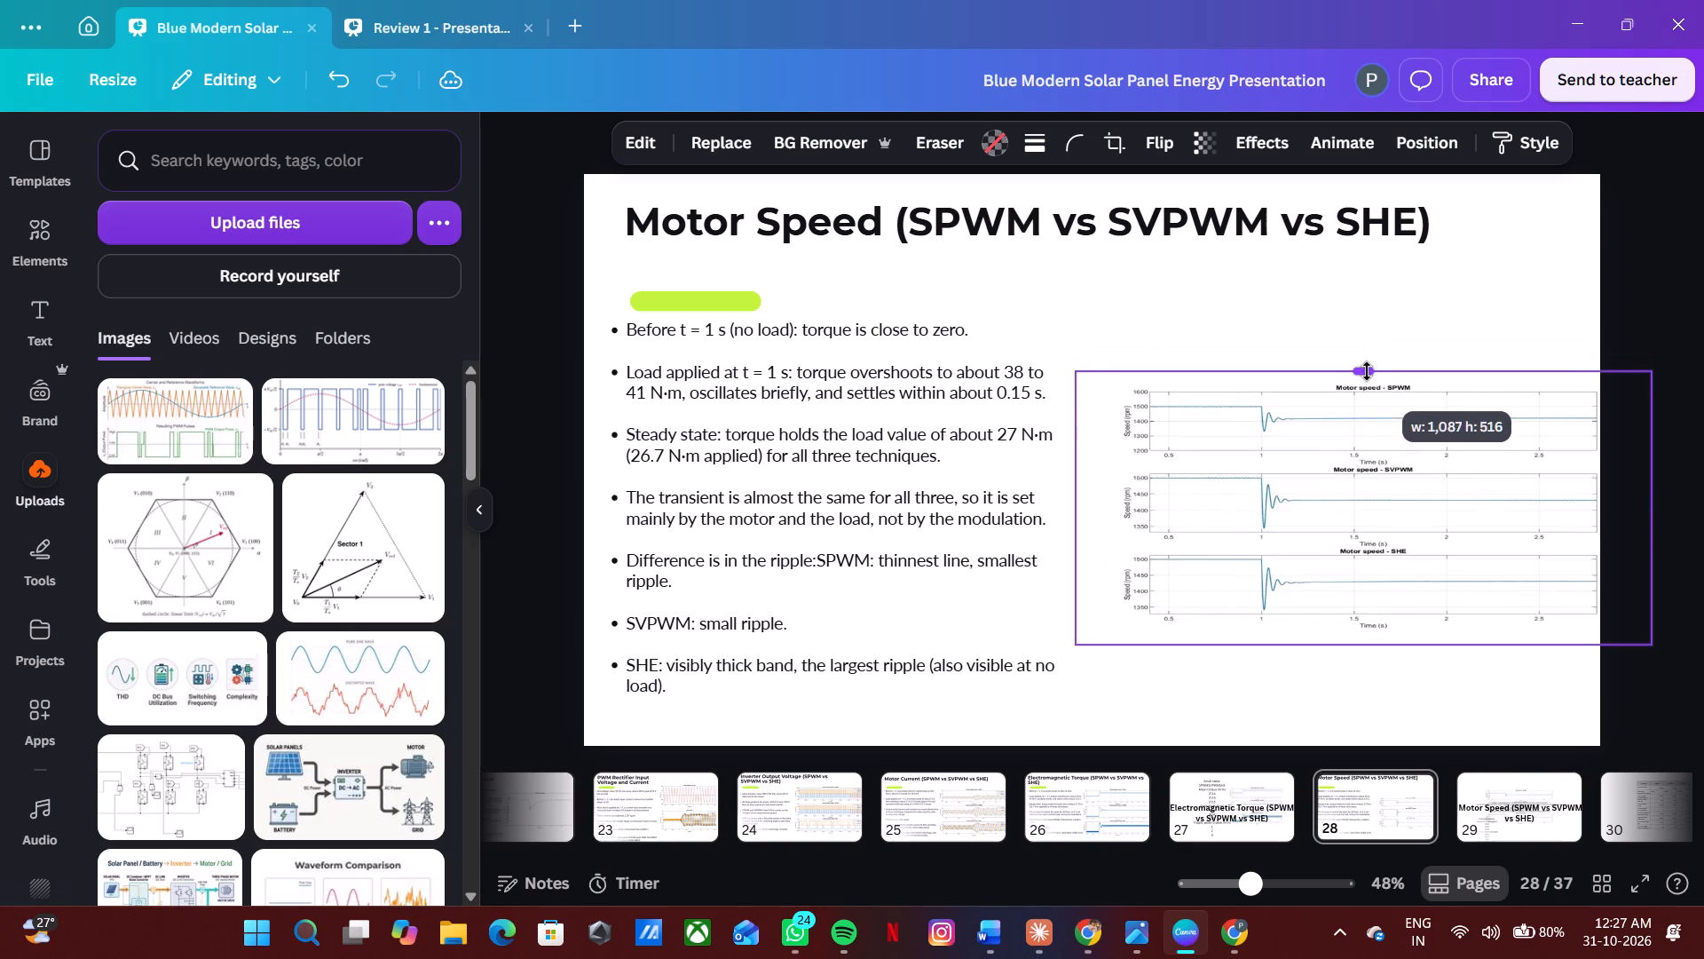
pyautogui.moveTo(1367, 371); pyautogui.dragTo(1365, 367)
pyautogui.click(1350, 475)
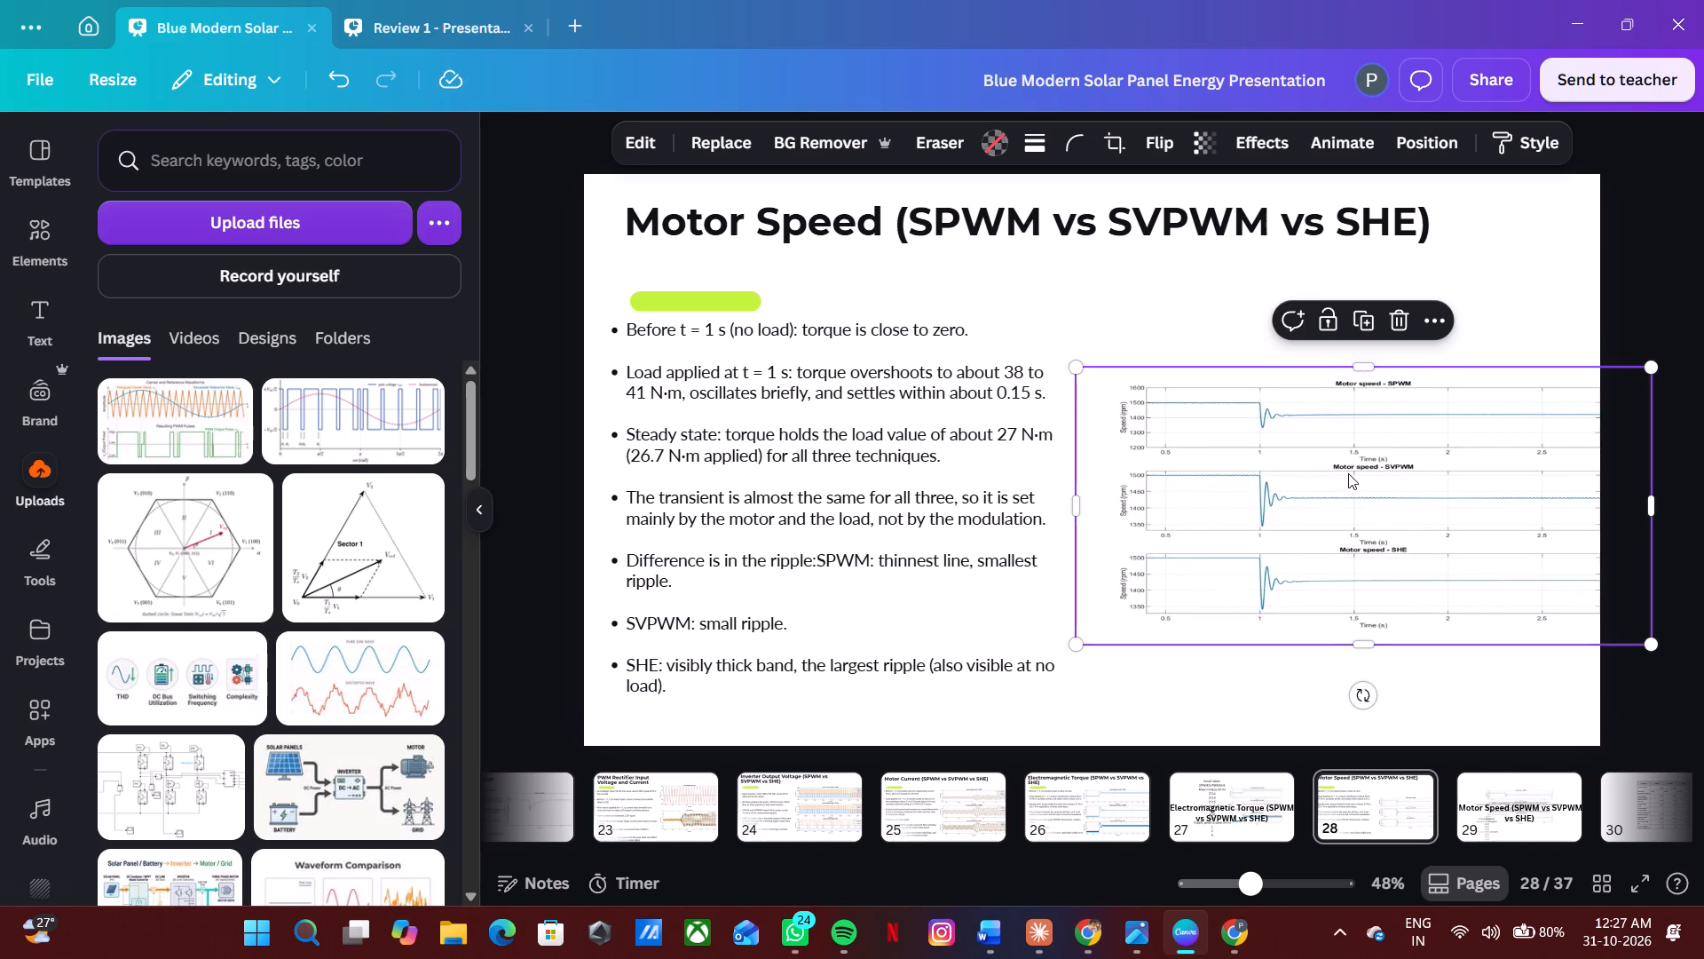
pyautogui.moveTo(1081, 516); pyautogui.dragTo(1130, 519)
pyautogui.moveTo(1361, 509); pyautogui.dragTo(1294, 488)
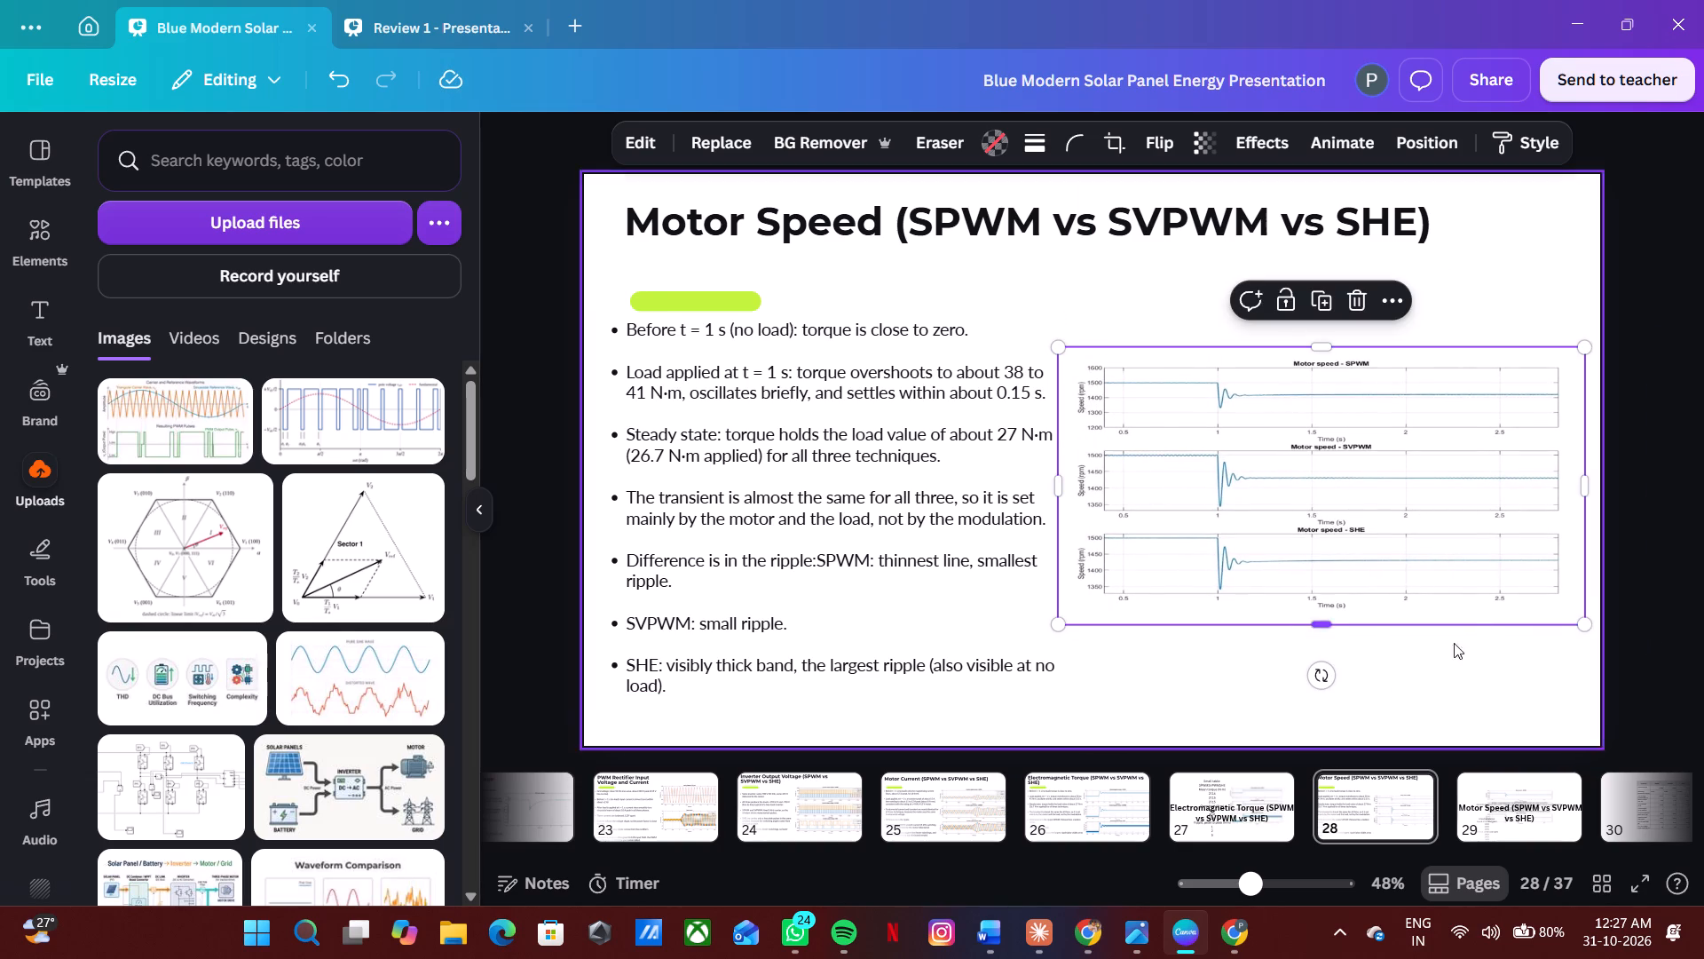
# Replace the torque bullets on page 28 with the motor speed notes from page 29, ending the last bullet with a period.
pyautogui.click(1473, 812)
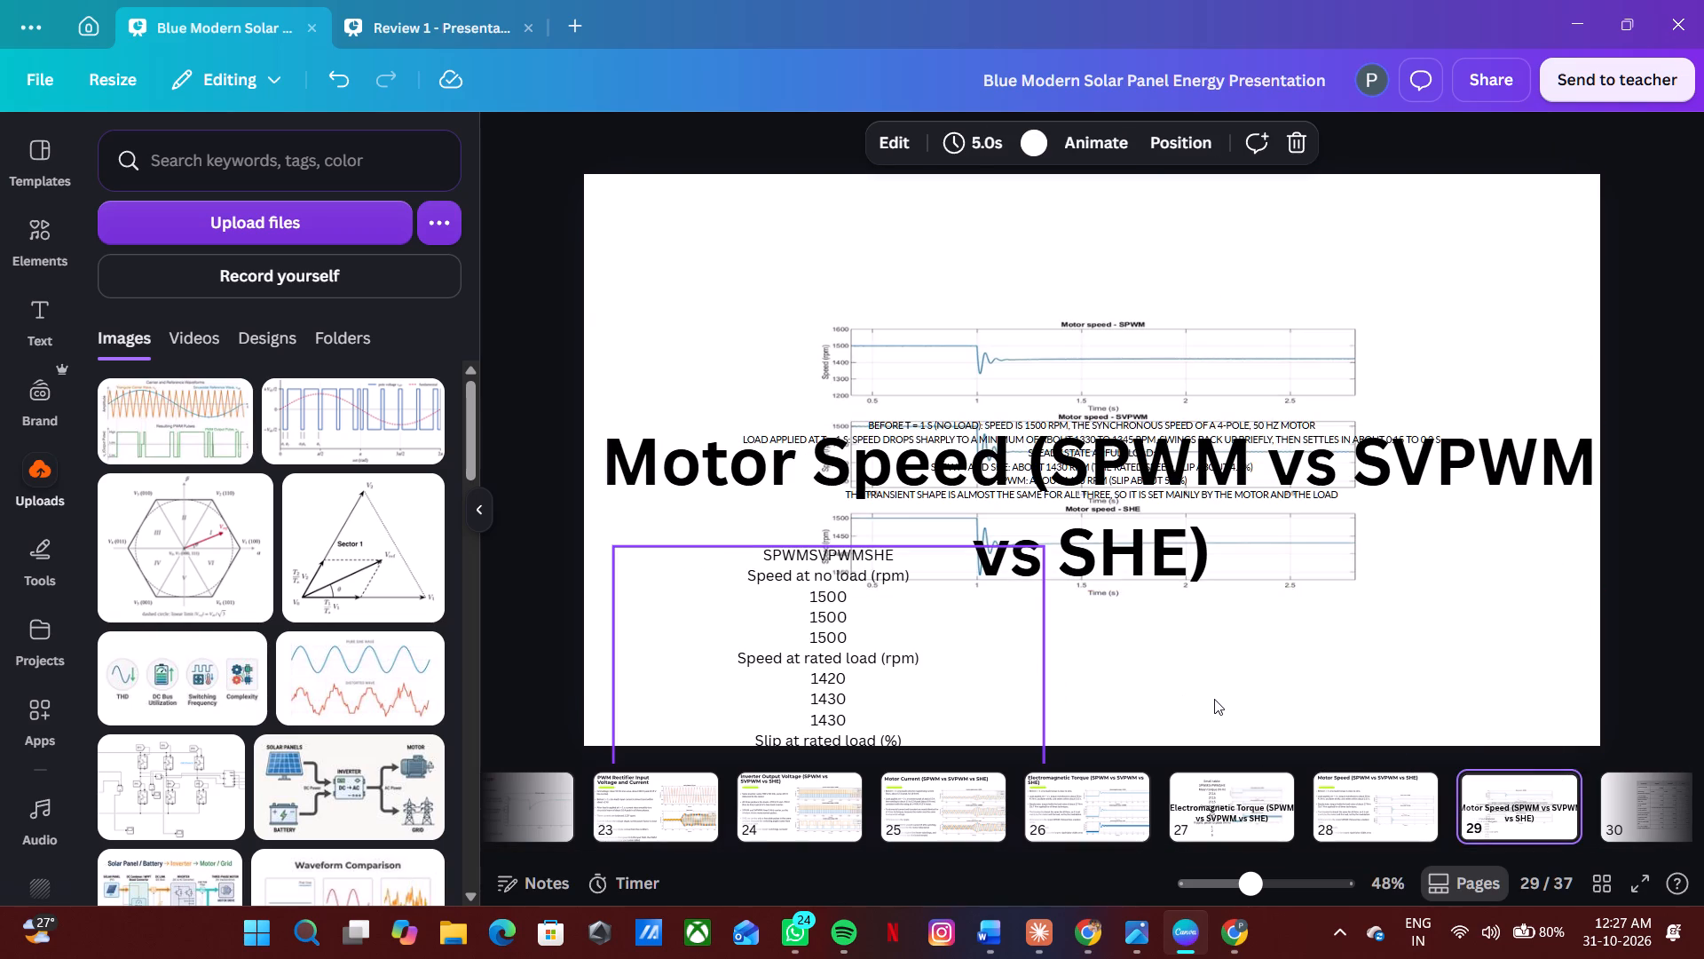
pyautogui.click(1142, 491)
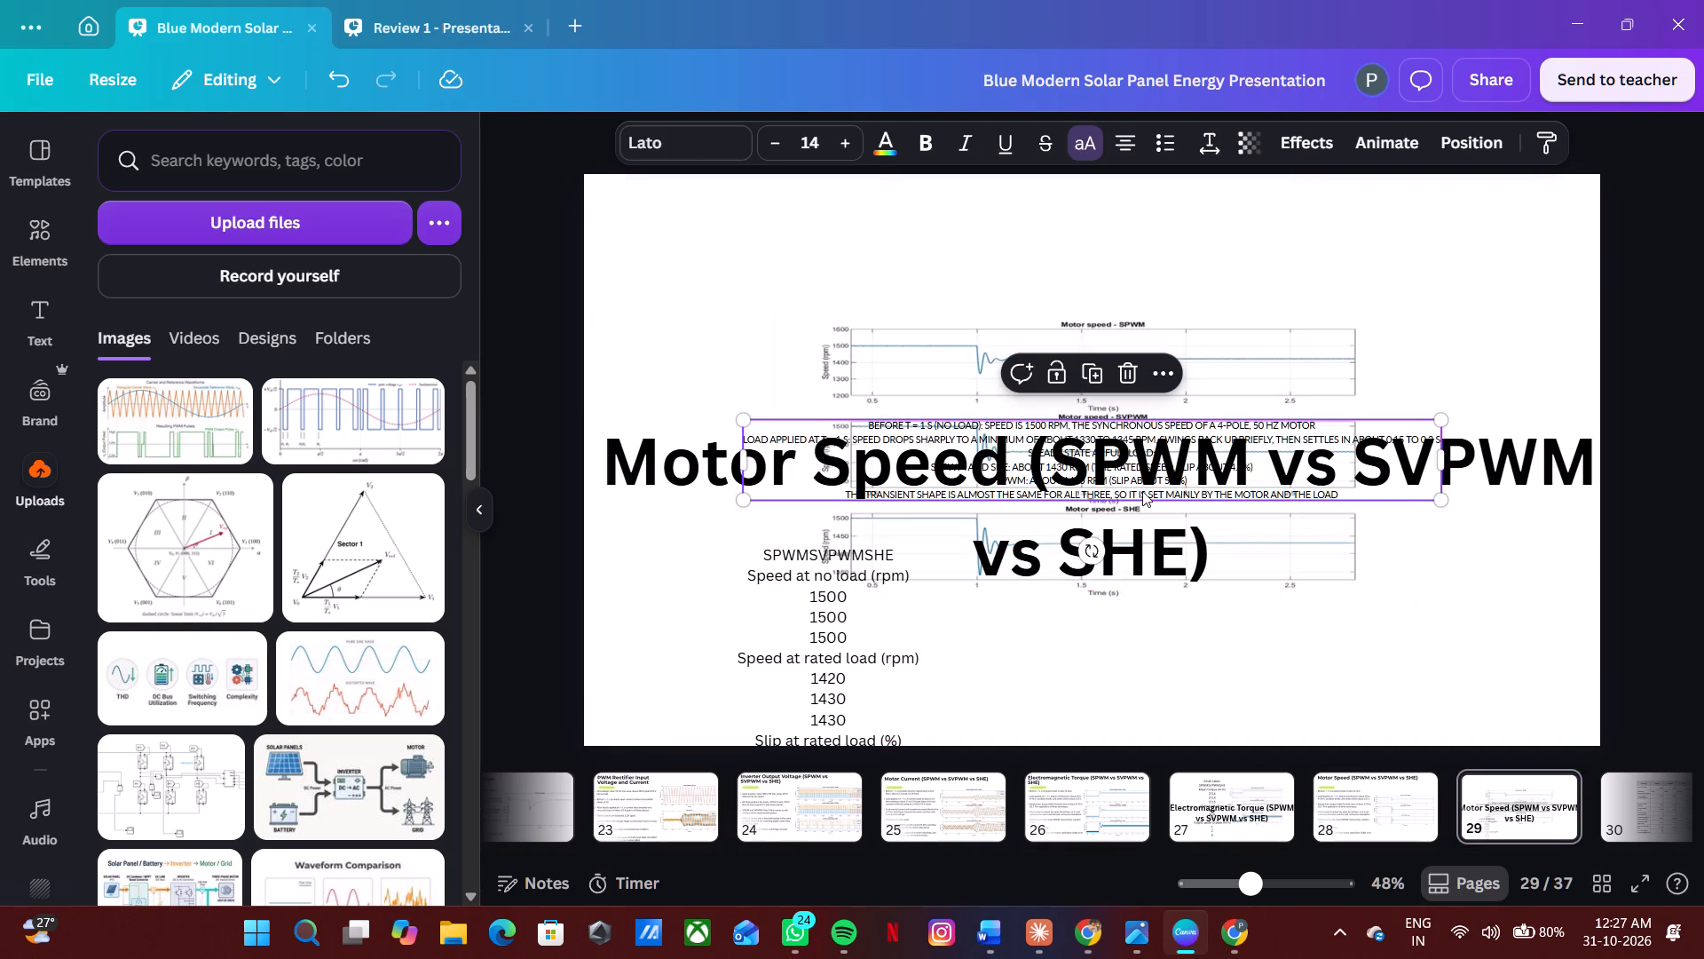
pyautogui.hotkey('ctrl', 'c')
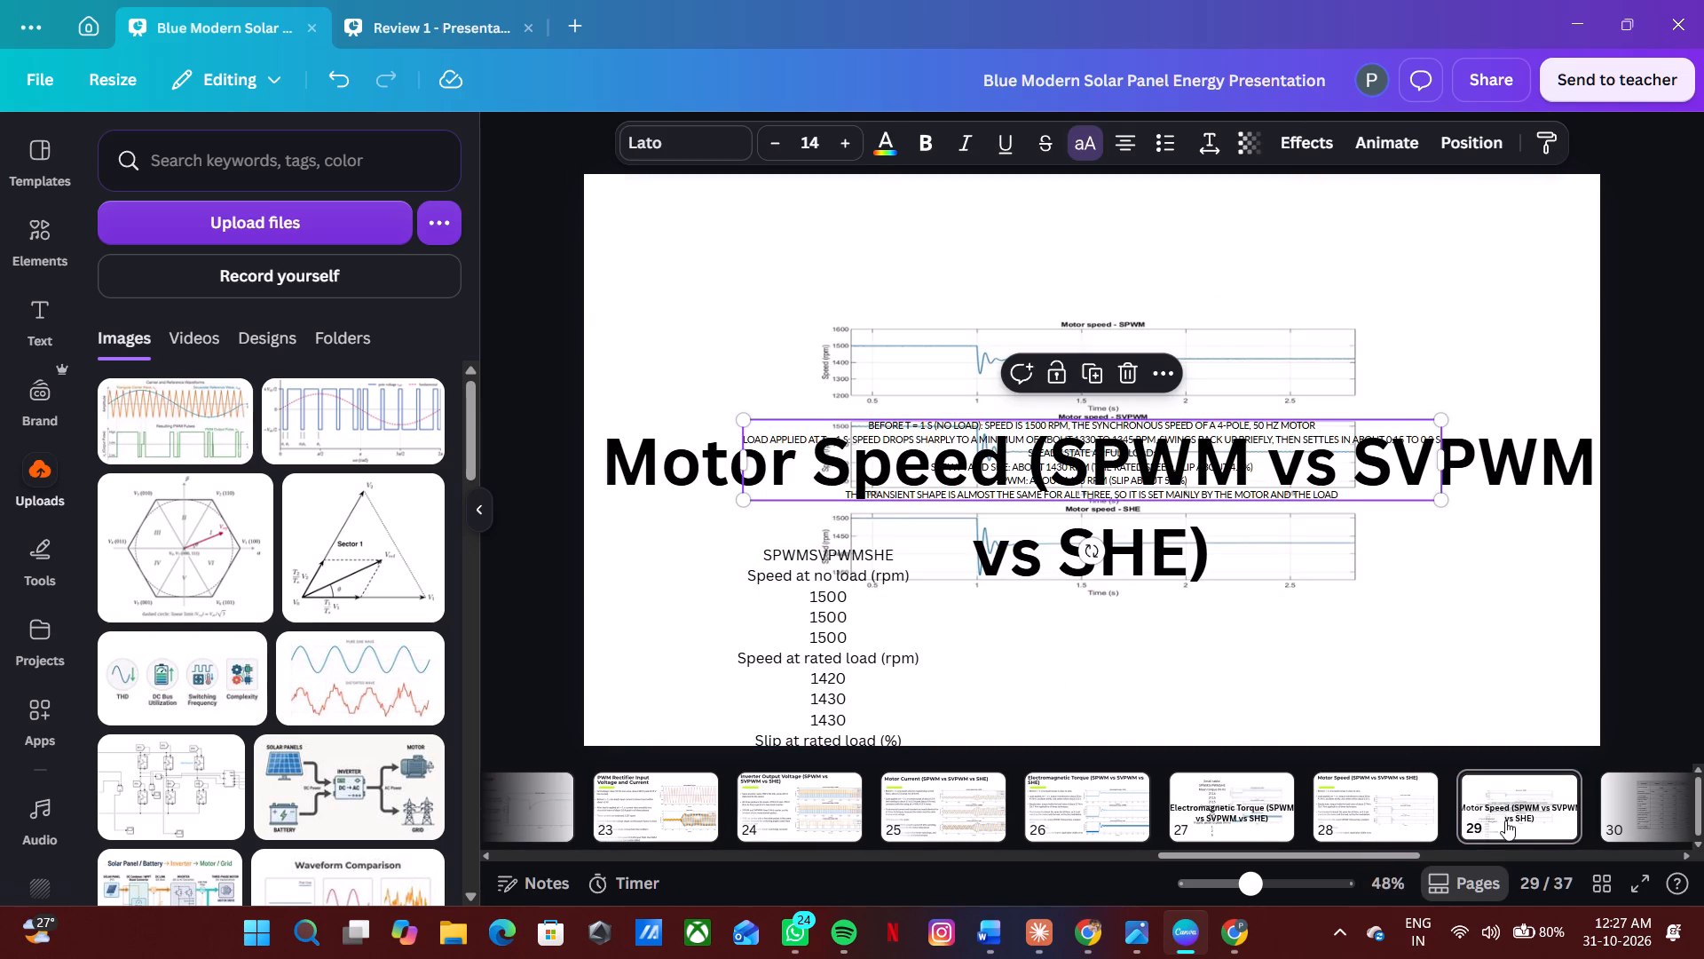
pyautogui.click(1360, 820)
pyautogui.doubleClick(864, 516)
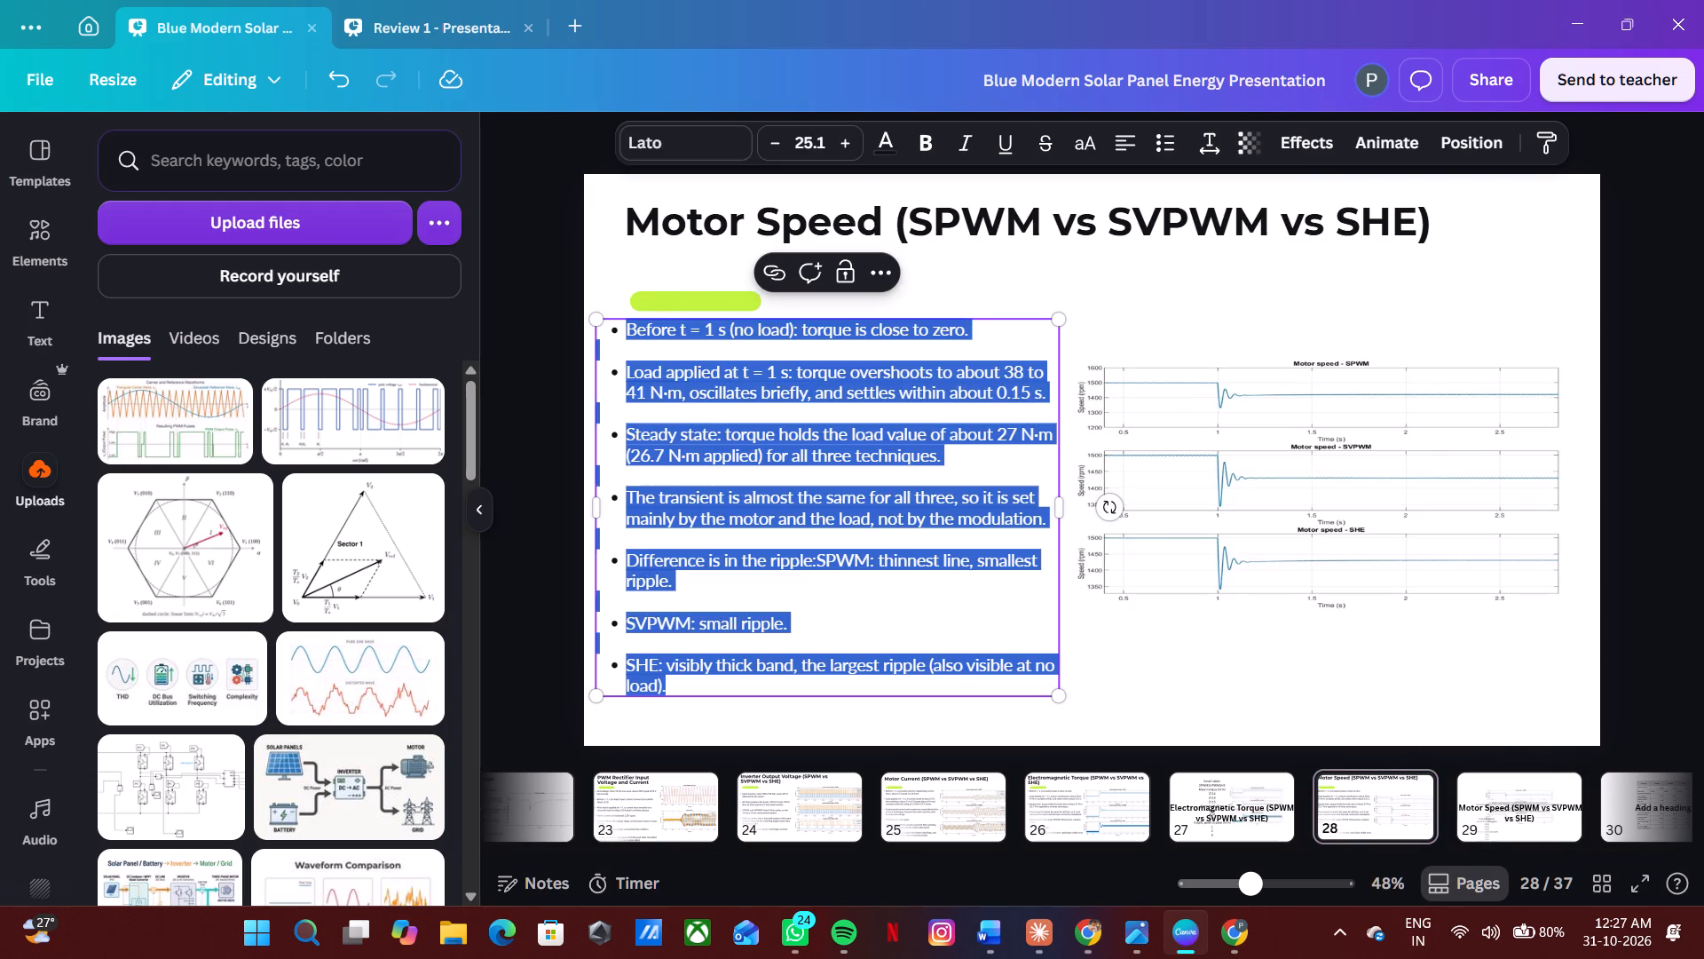
pyautogui.hotkey('ctrl', 'v')
pyautogui.press('BackSpace')
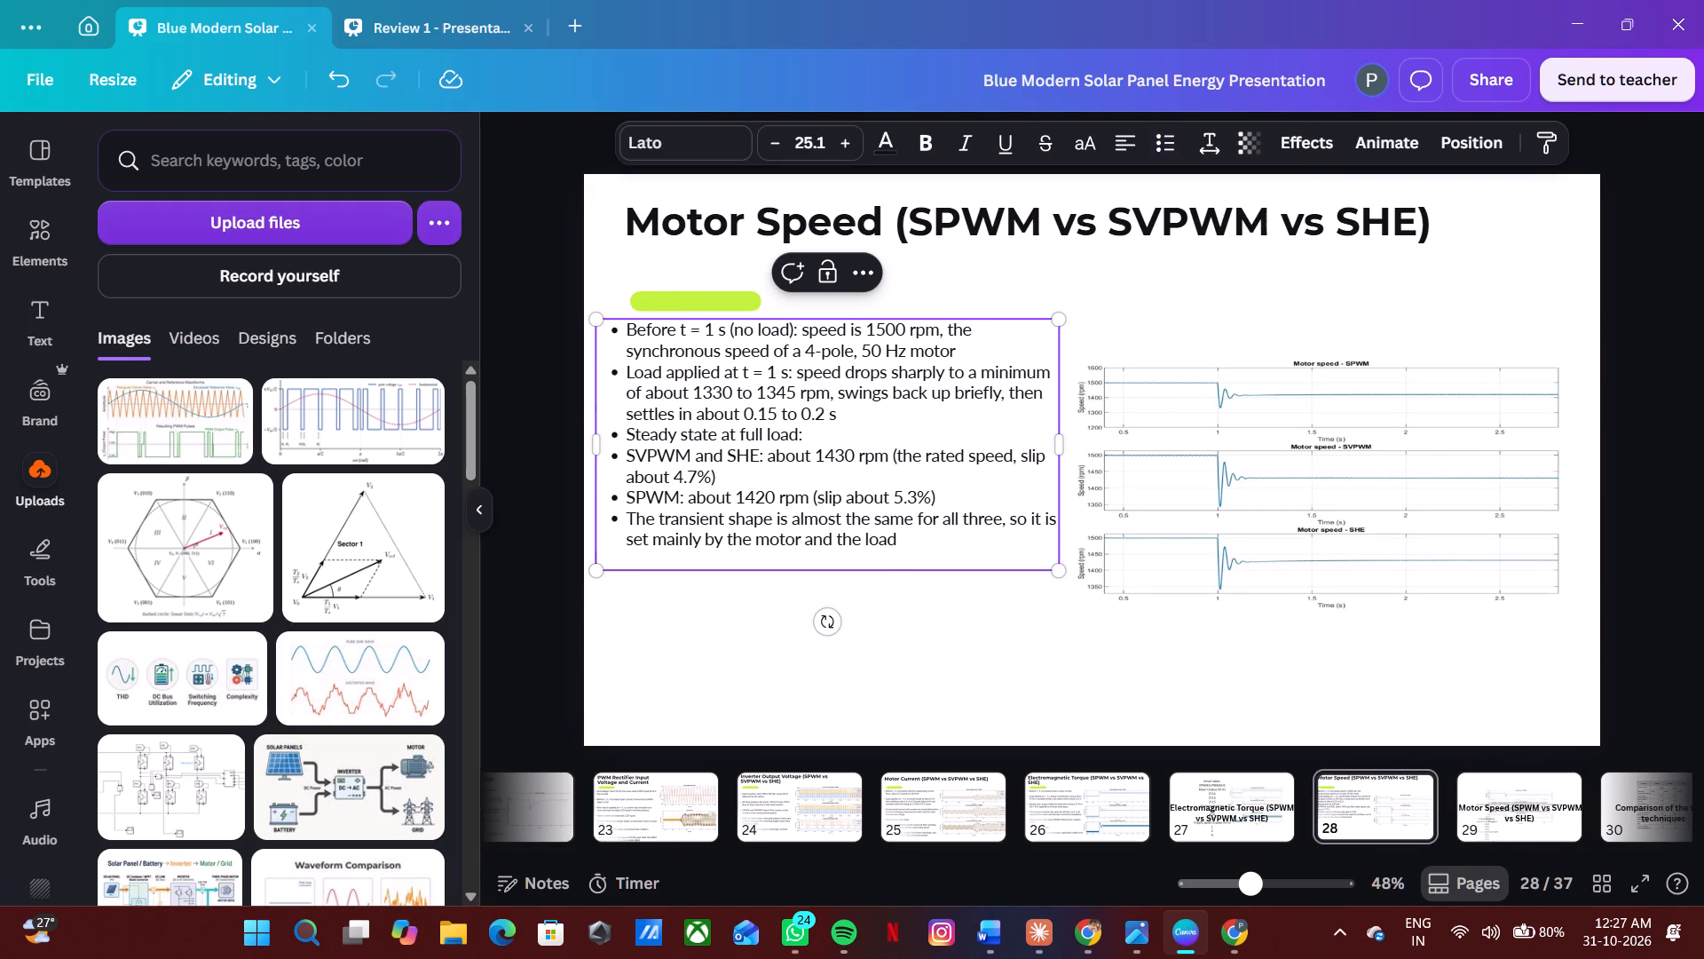
pyautogui.press('BackSpace')
pyautogui.press('.')
pyautogui.press('Return')
pyautogui.press('BackSpace')
pyautogui.press('BackSpace')
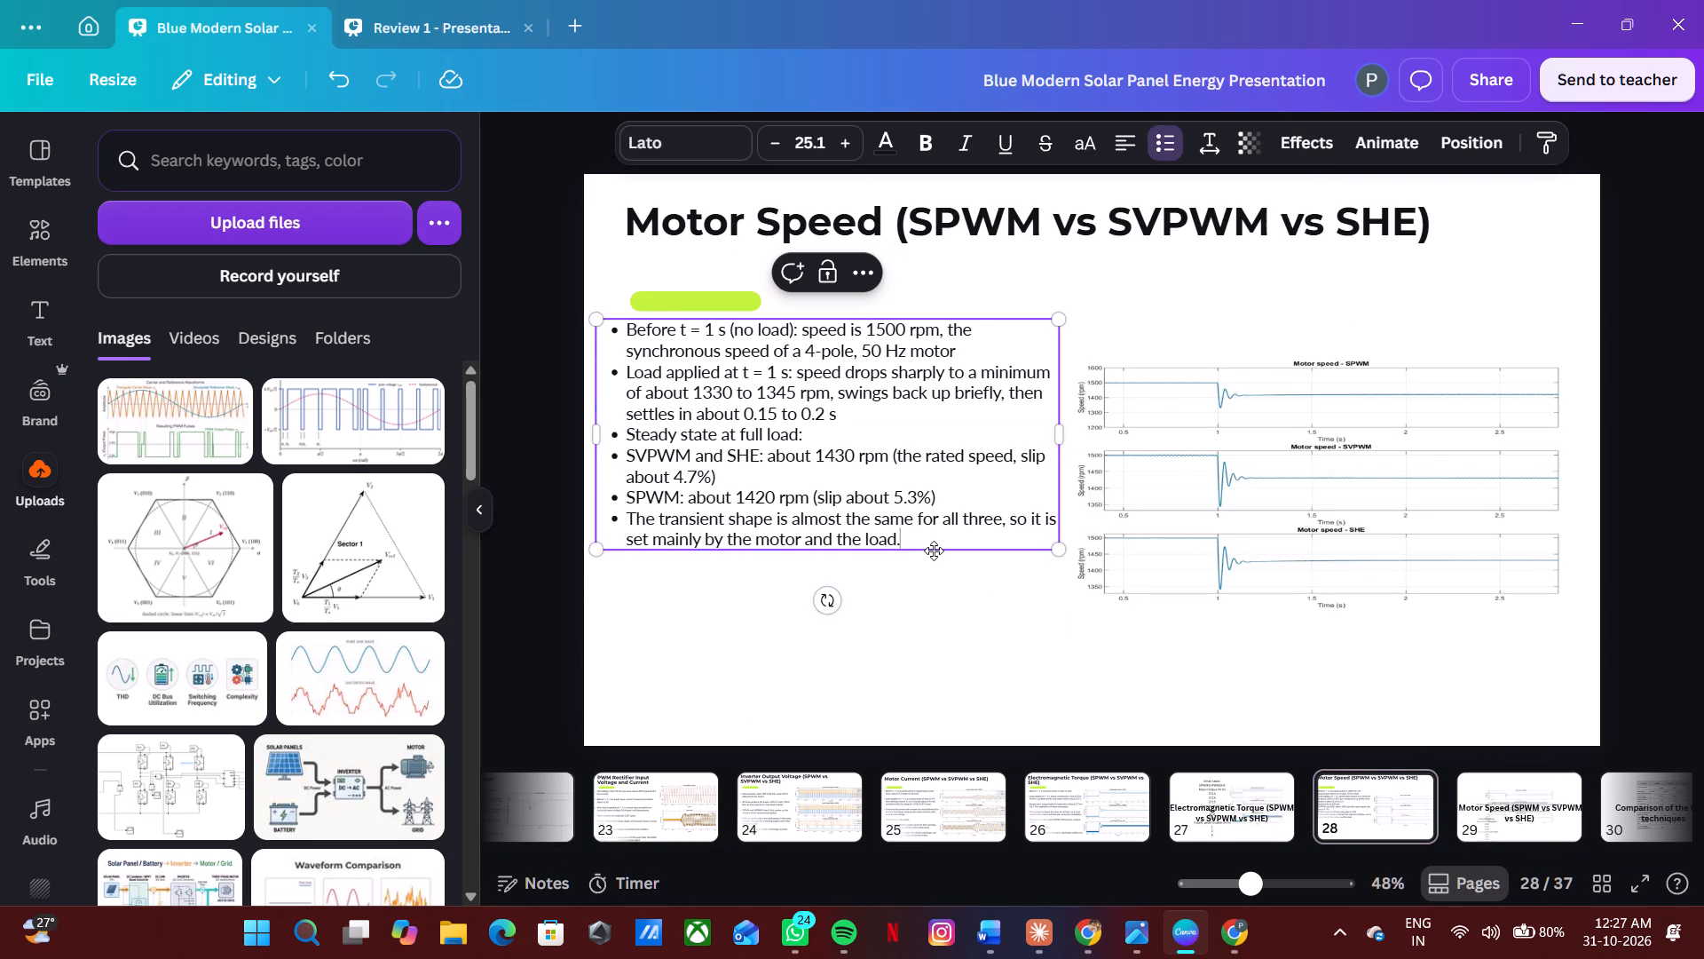
# End the SPWM bullet with a period, and insert blank lines after it and after the "SVPWM and SHE" bullet.
pyautogui.click(969, 502)
pyautogui.press('.')
pyautogui.press('Return')
pyautogui.press('BackSpace')
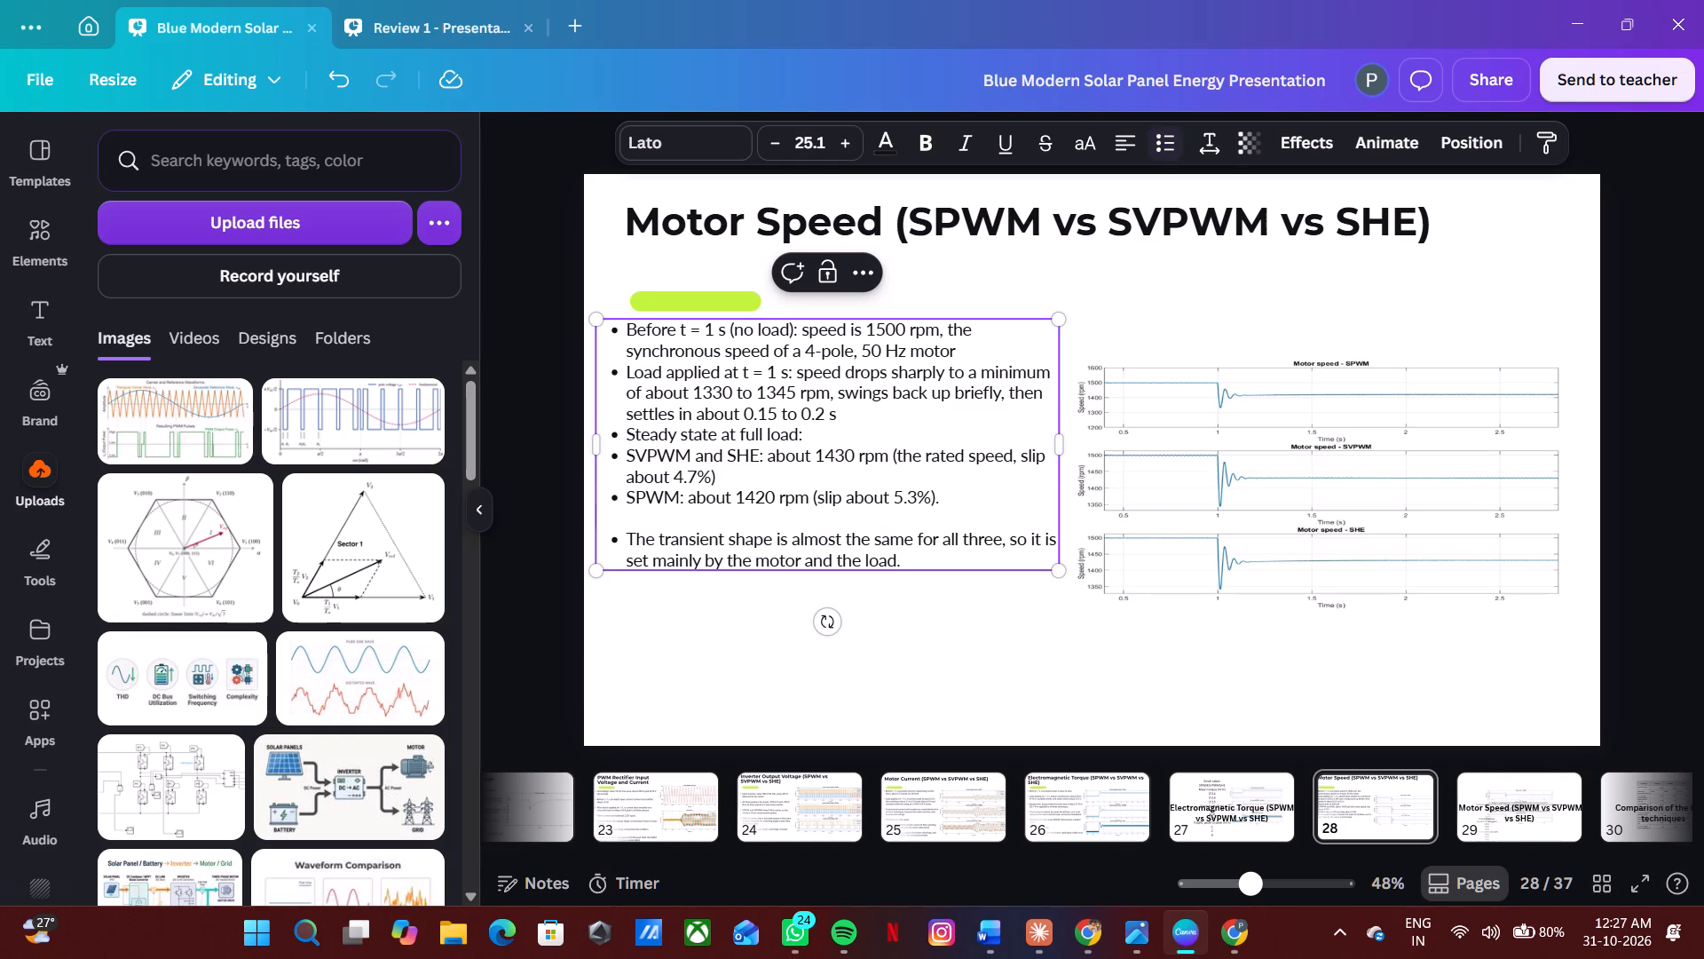
pyautogui.click(961, 487)
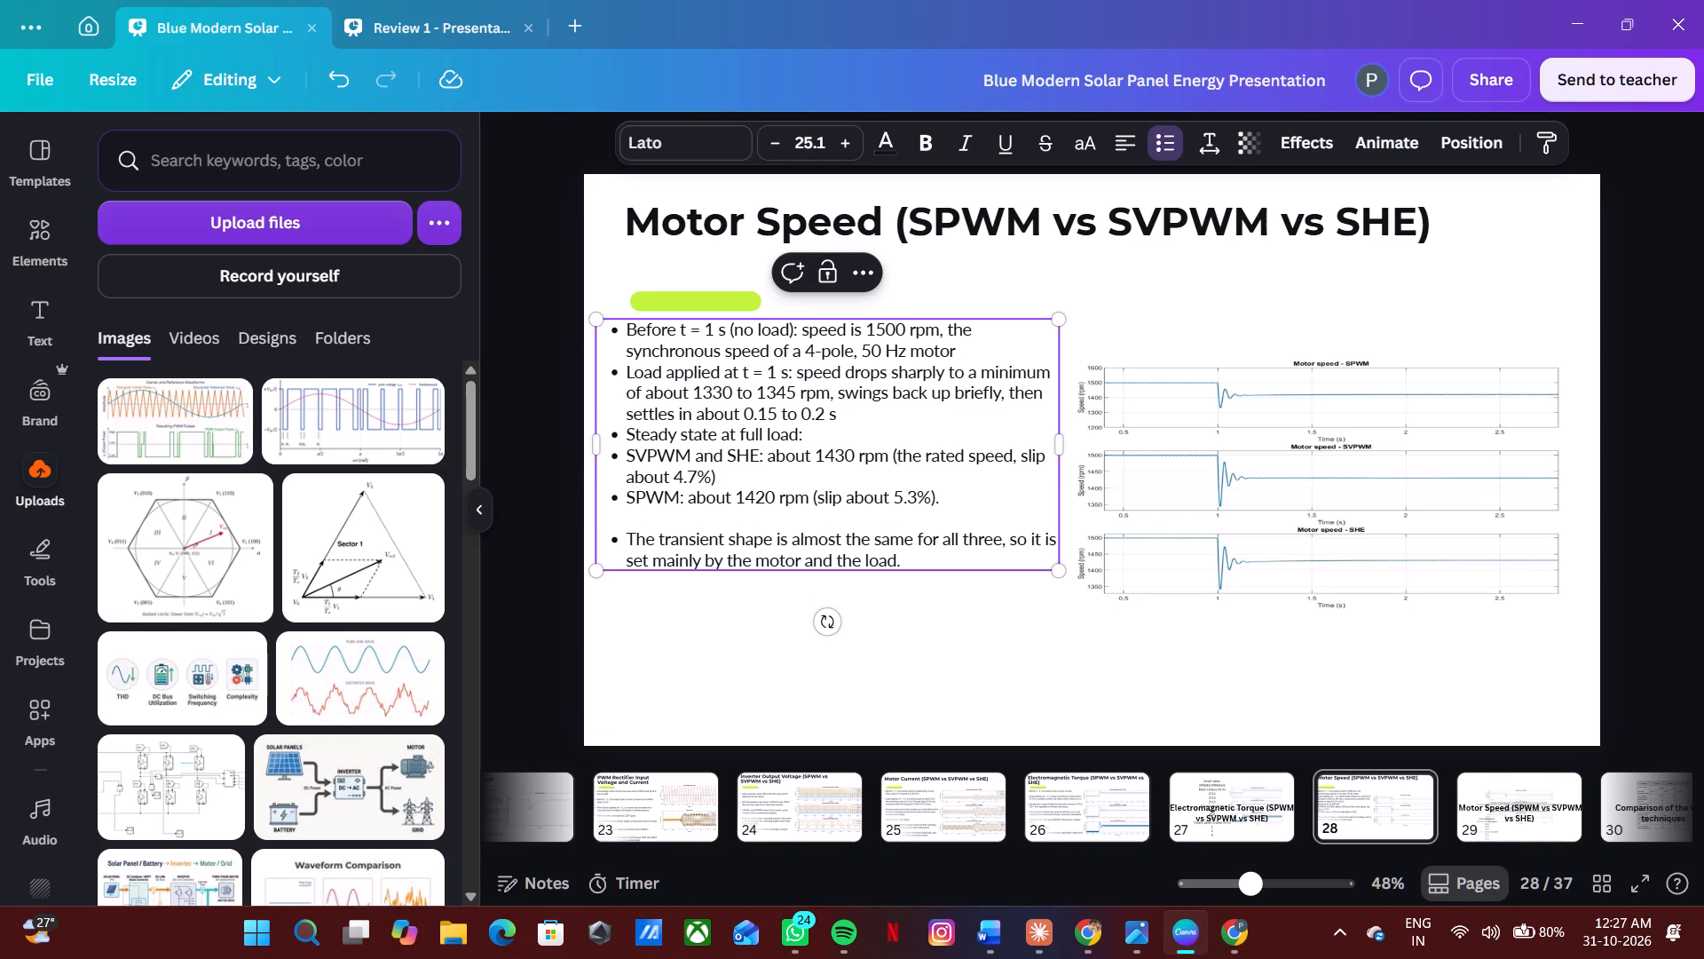
pyautogui.click(923, 475)
pyautogui.press('Return')
pyautogui.press('BackSpace')
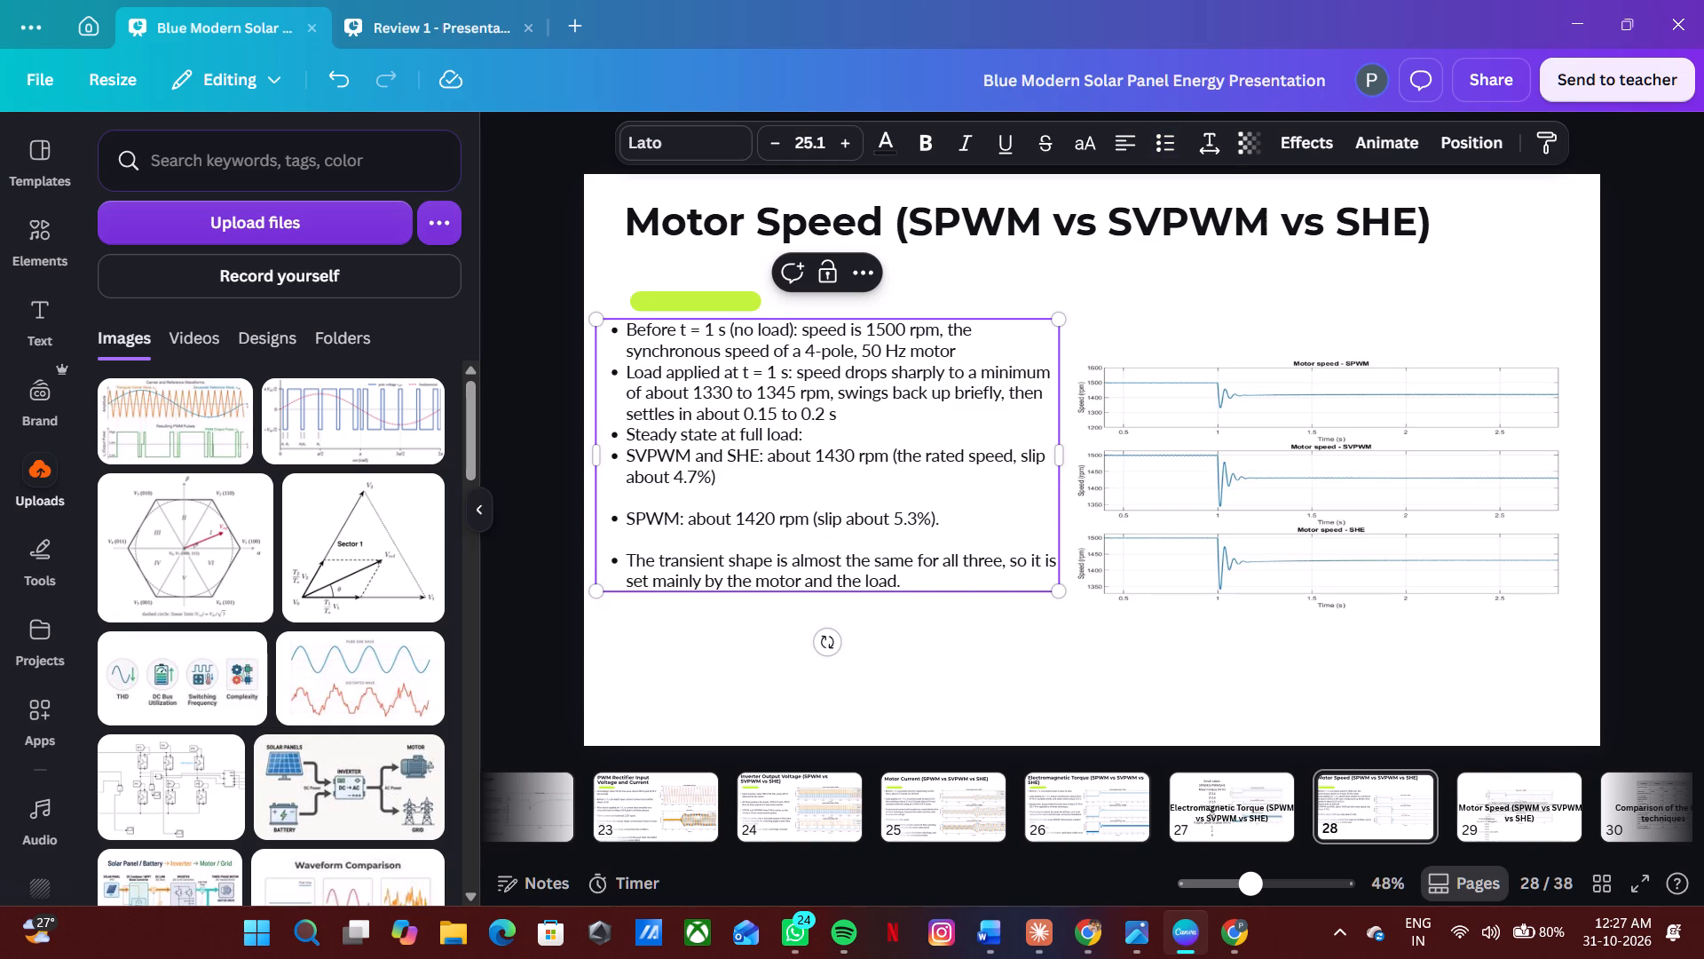
# Insert blank lines after the no-load, load-applied and steady-state bullets, ending the no-load bullet with a period.
pyautogui.click(860, 452)
pyautogui.click(866, 440)
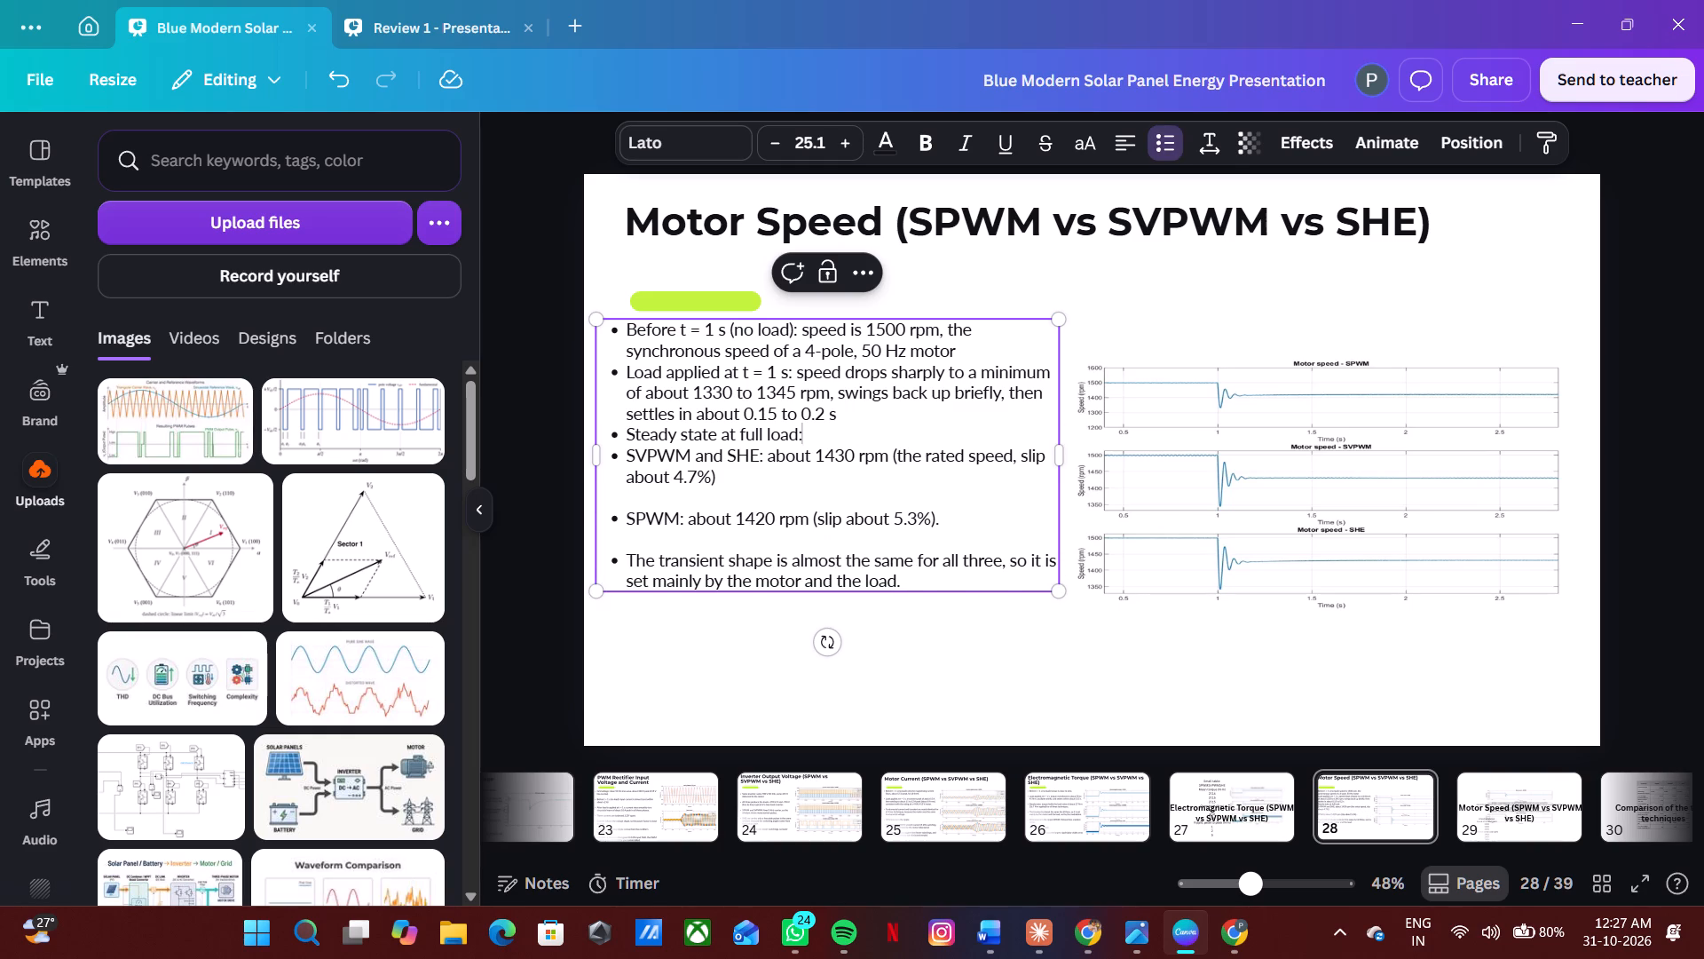
pyautogui.click(884, 418)
pyautogui.press('Return')
pyautogui.press('BackSpace')
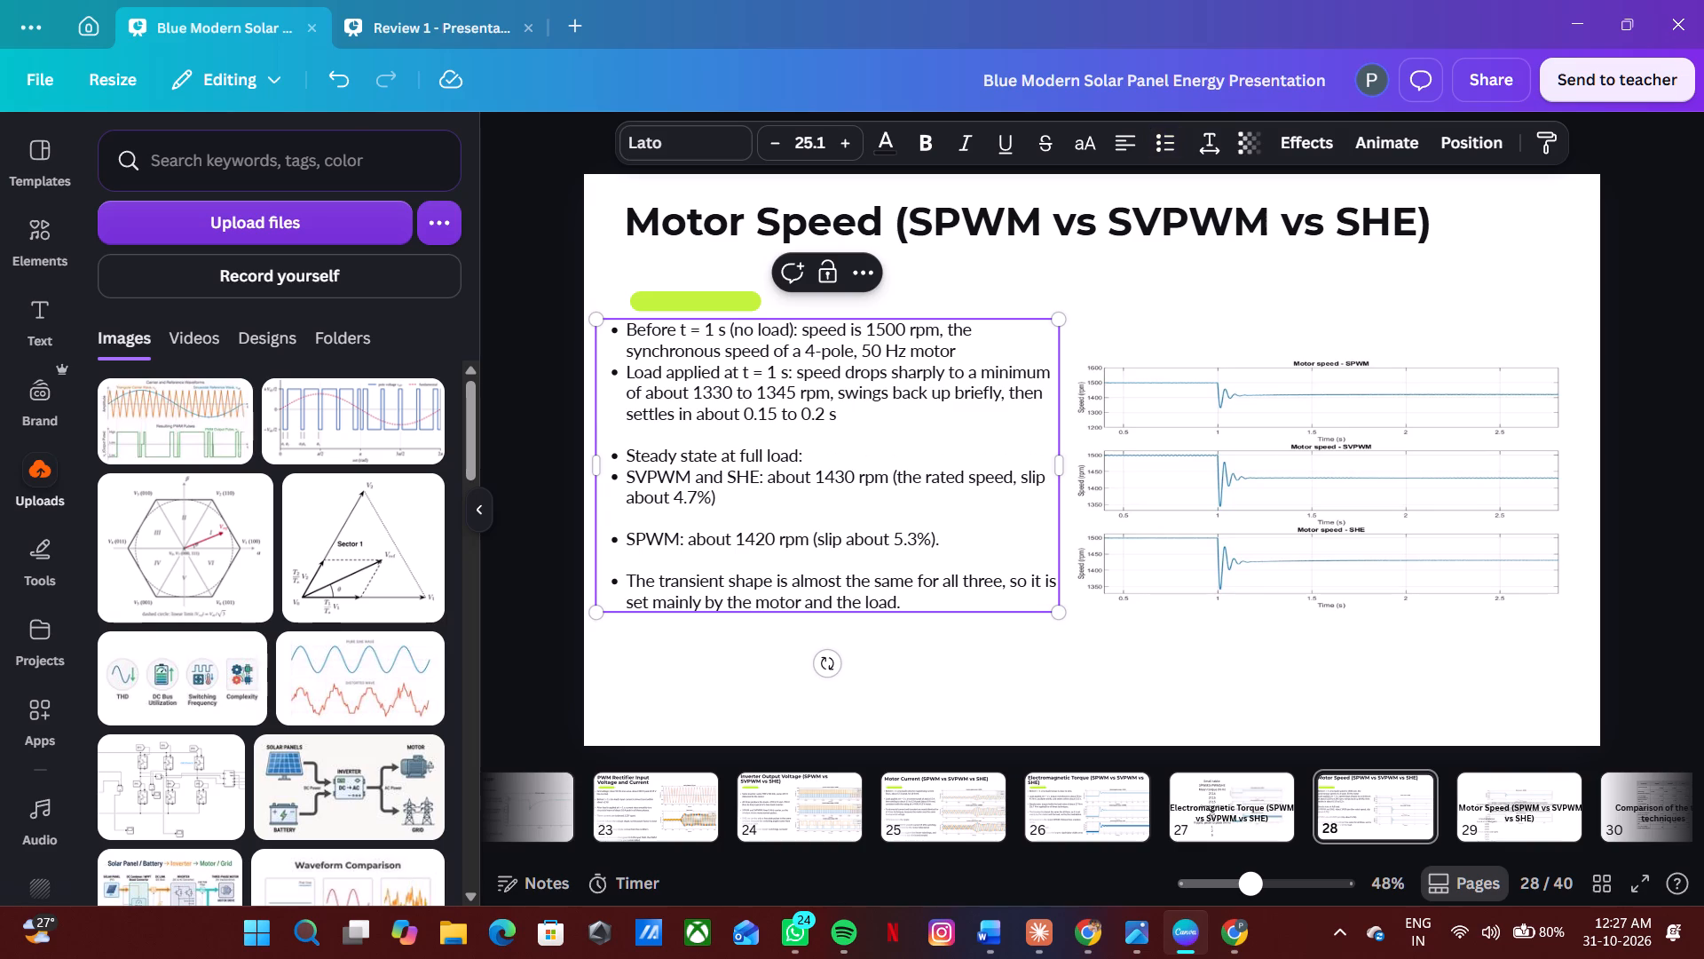
pyautogui.click(973, 353)
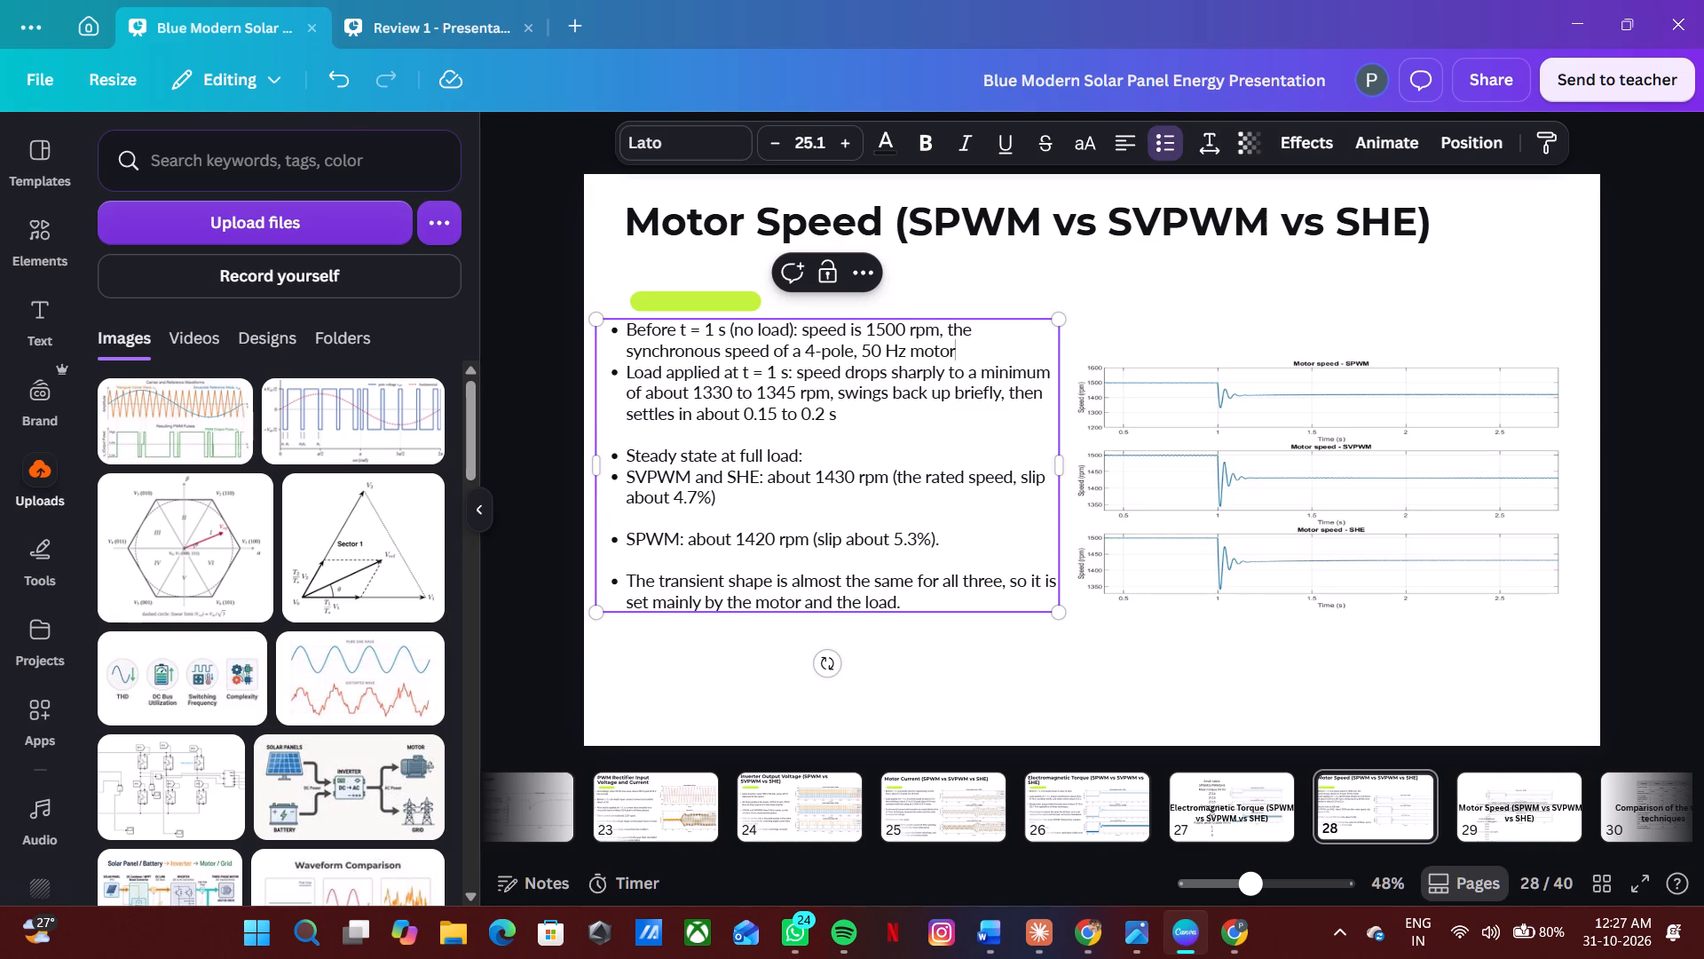
pyautogui.press('.')
pyautogui.press('Return')
pyautogui.press('BackSpace')
pyautogui.click(915, 437)
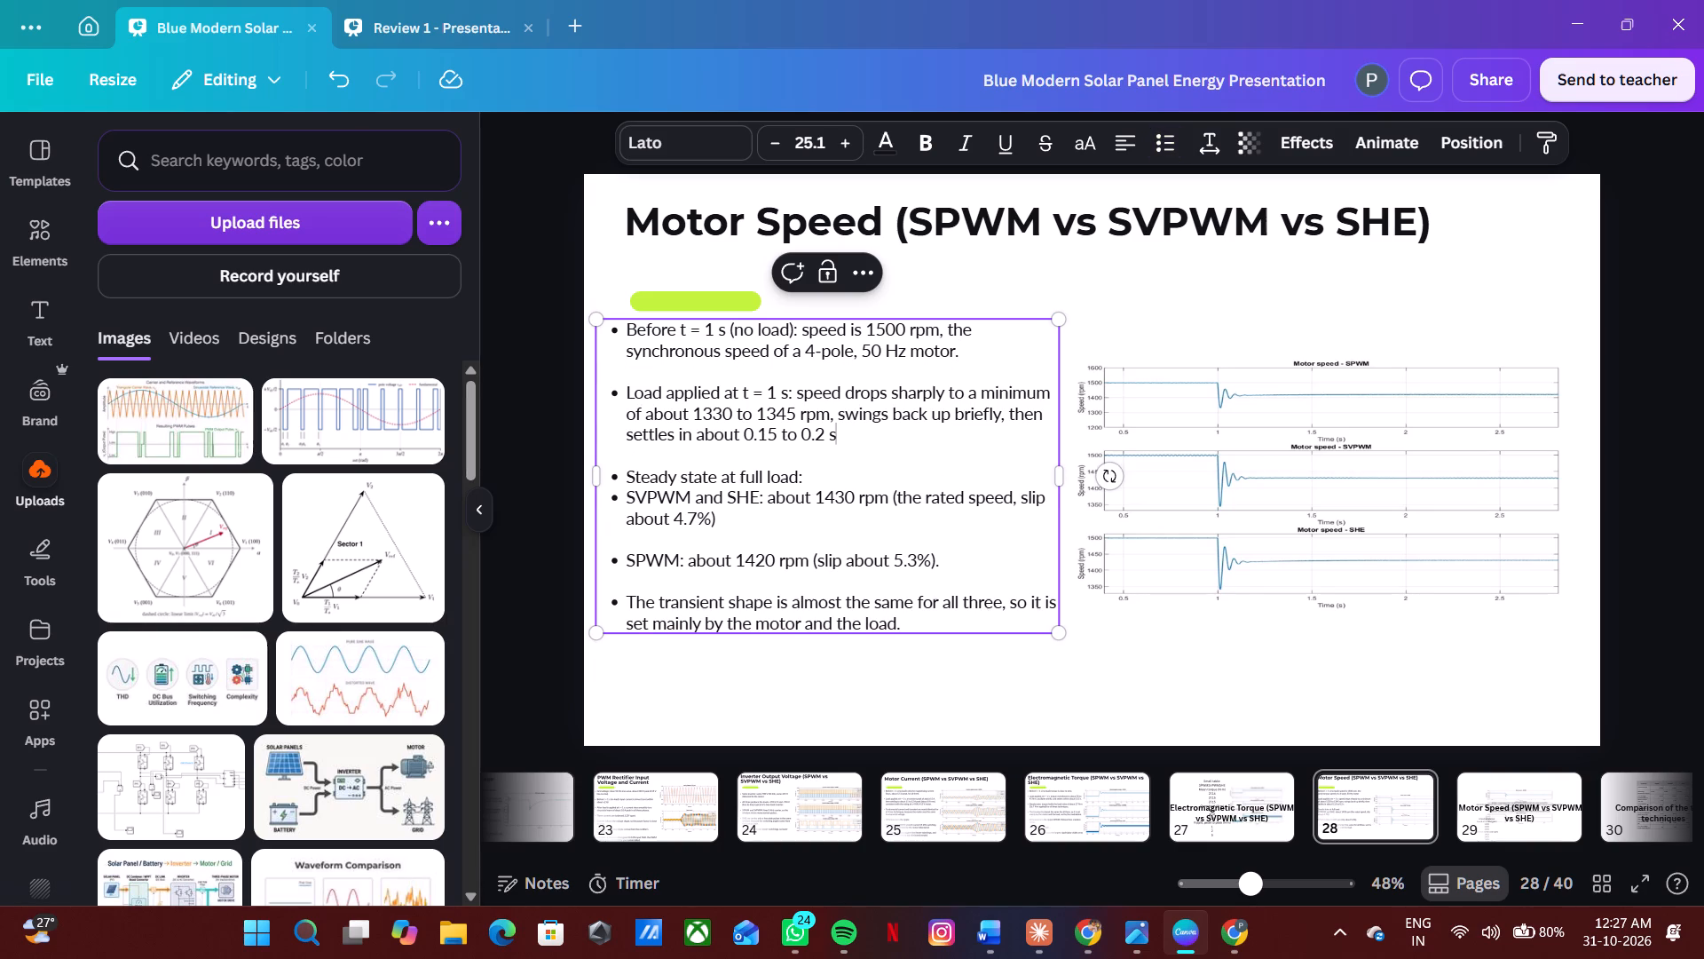
pyautogui.click(868, 475)
pyautogui.press('Return')
pyautogui.press('BackSpace')
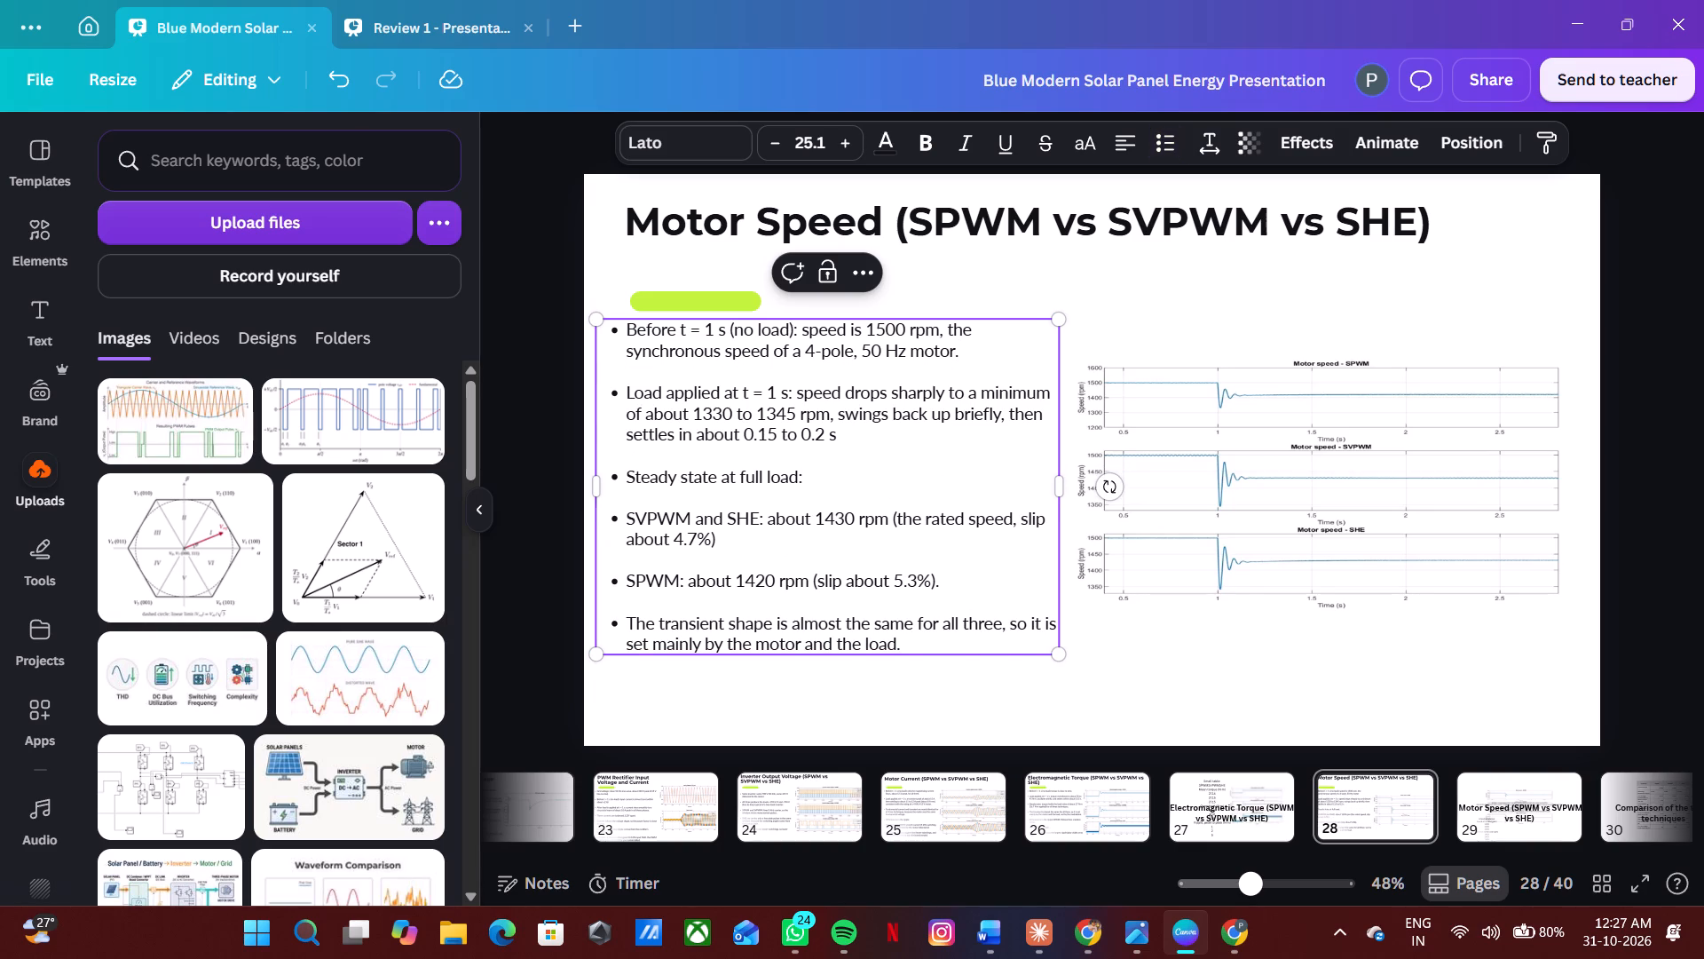
# Move the motor speed bullets slightly down, justify their text, and narrow the text box to widen the gap beside the chart.
pyautogui.click(1684, 391)
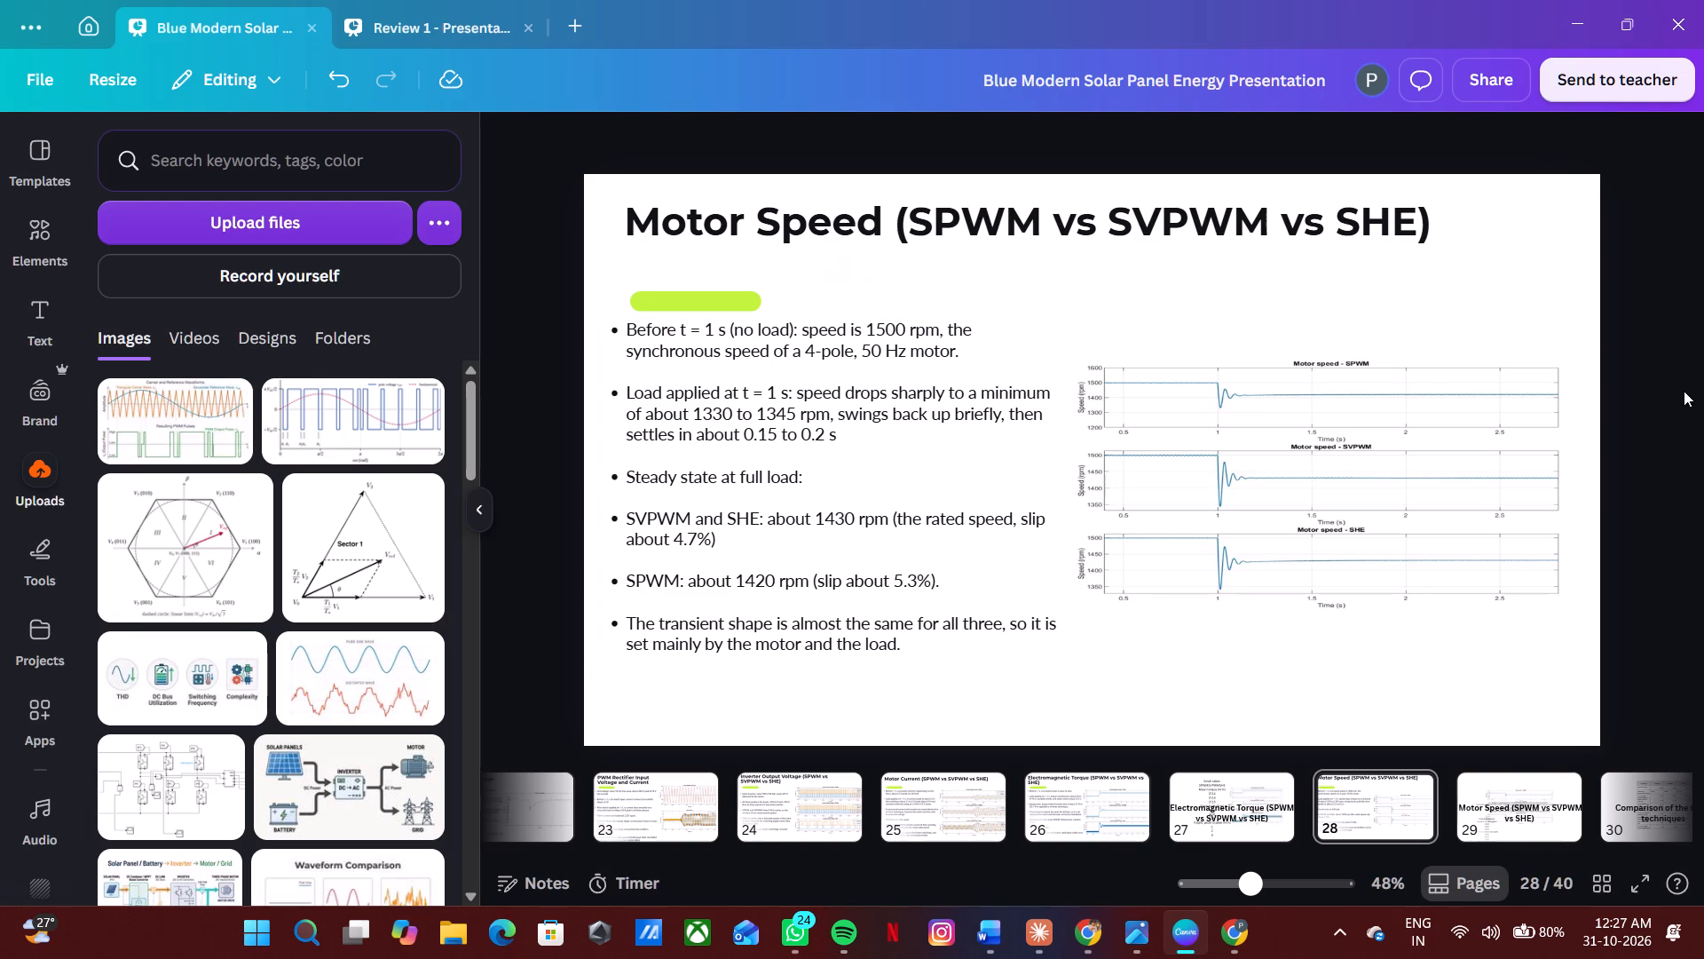
pyautogui.moveTo(968, 495); pyautogui.dragTo(966, 512)
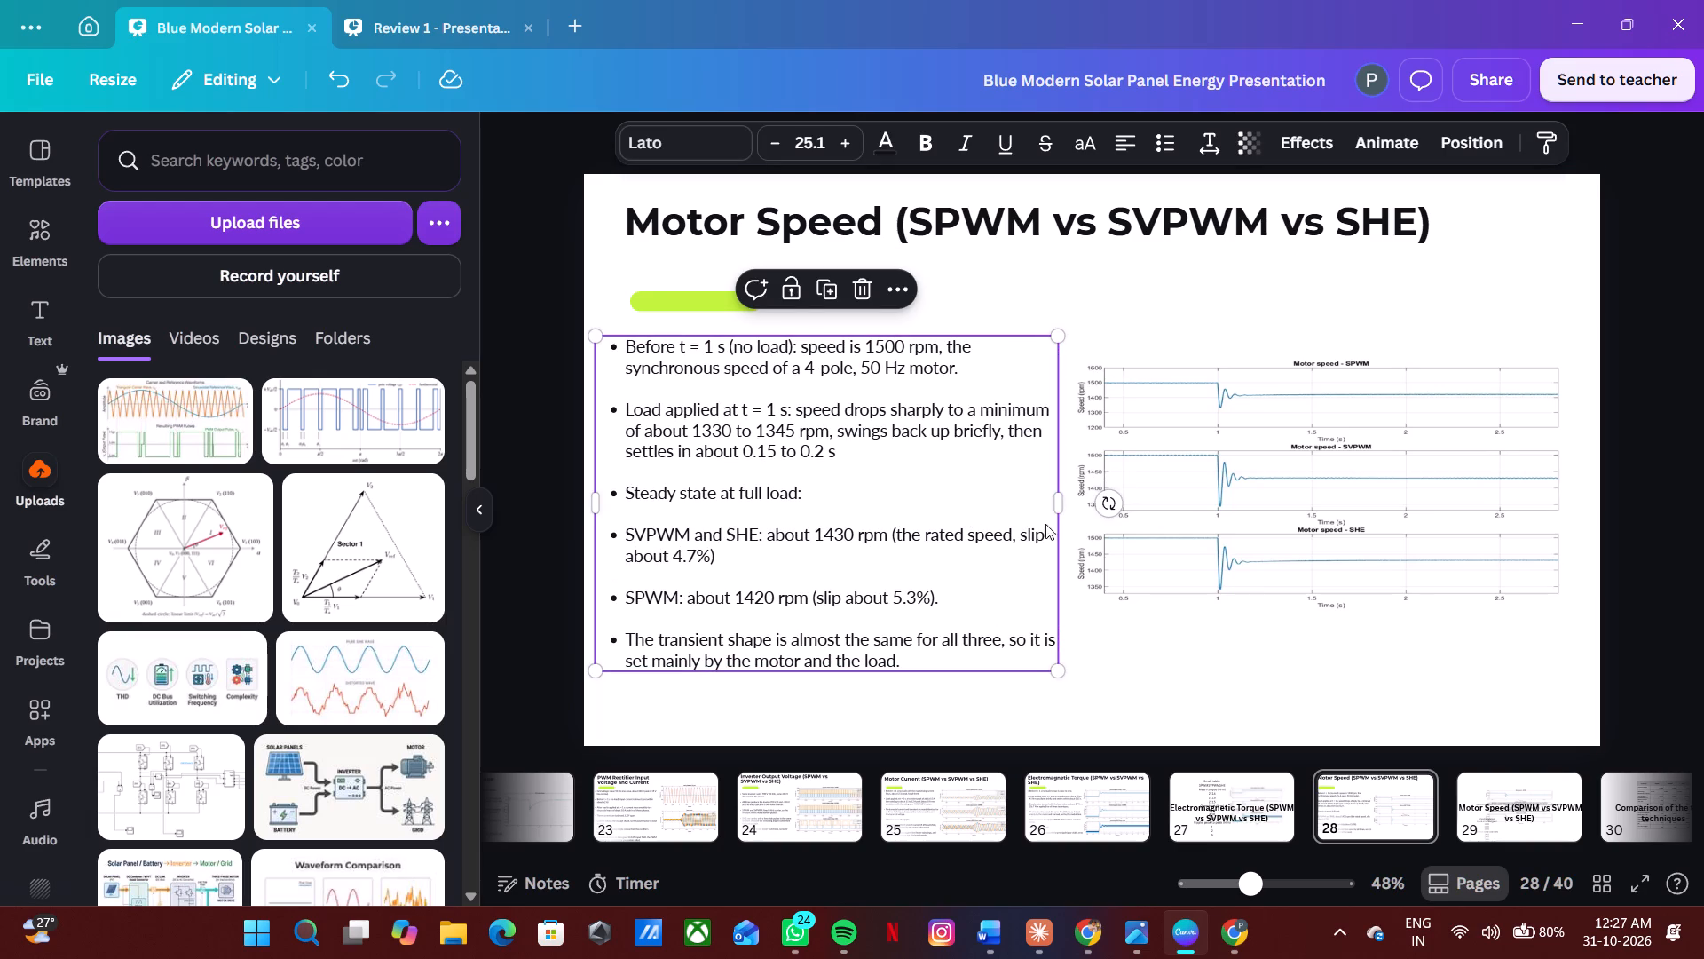
pyautogui.moveTo(1061, 505); pyautogui.dragTo(1046, 504)
pyautogui.doubleClick(1000, 516)
pyautogui.hotkey('ctrl', 'a')
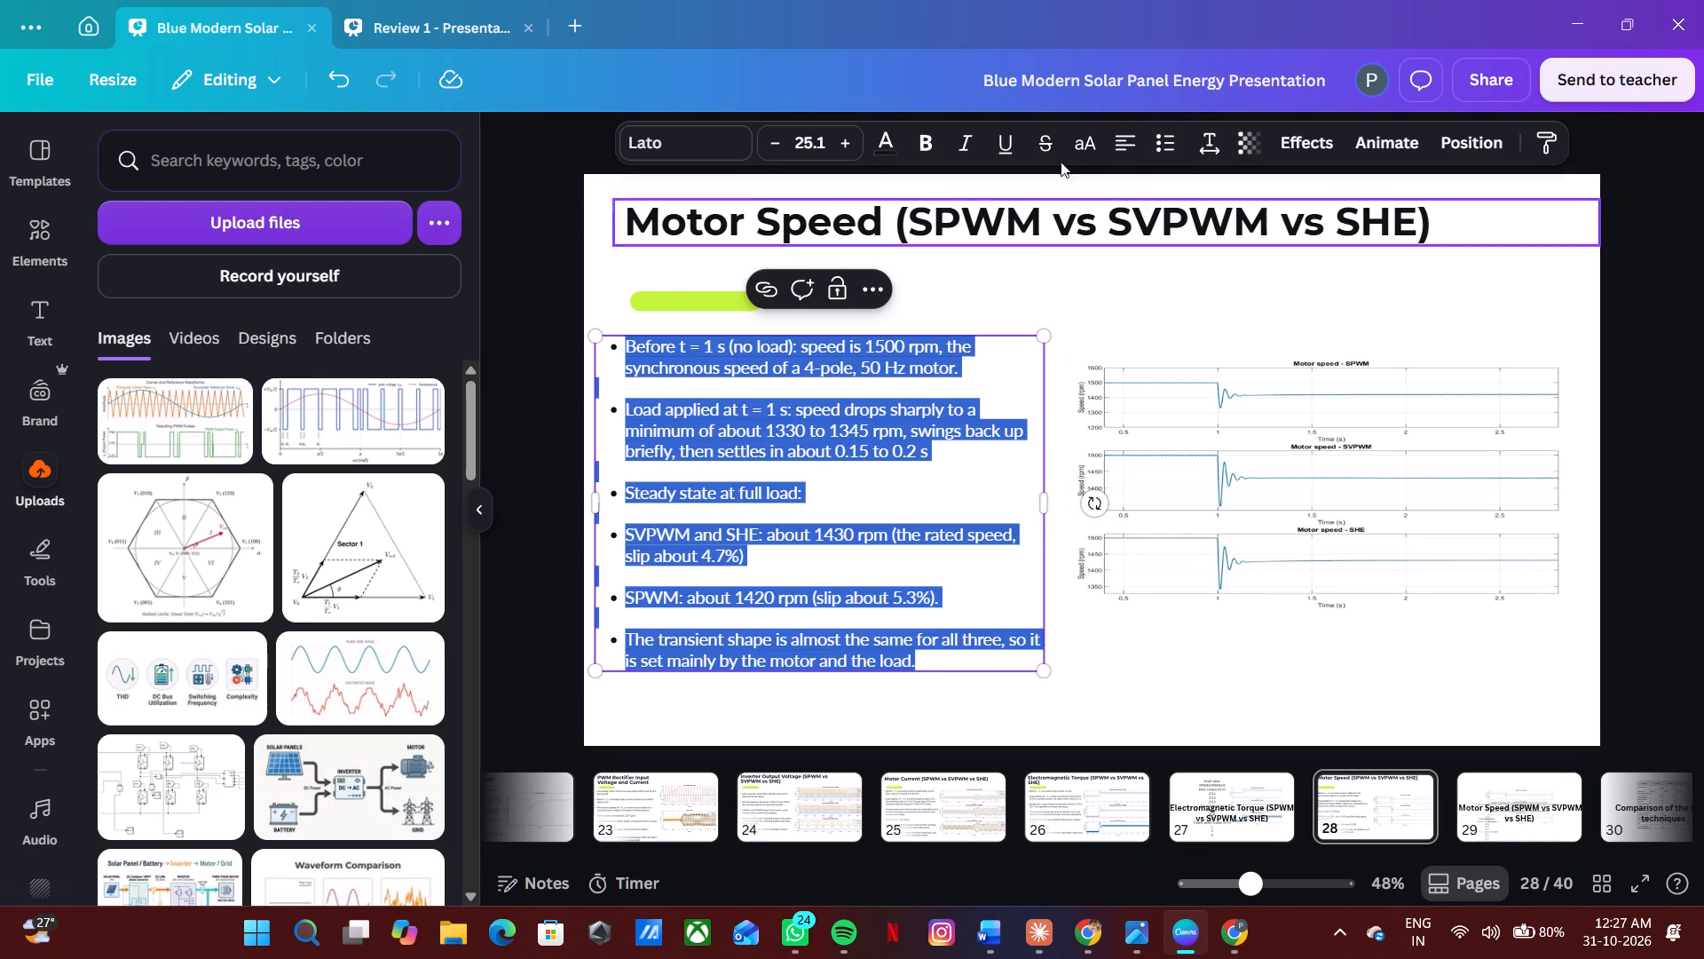
pyautogui.doubleClick(1136, 146)
pyautogui.click(1136, 146)
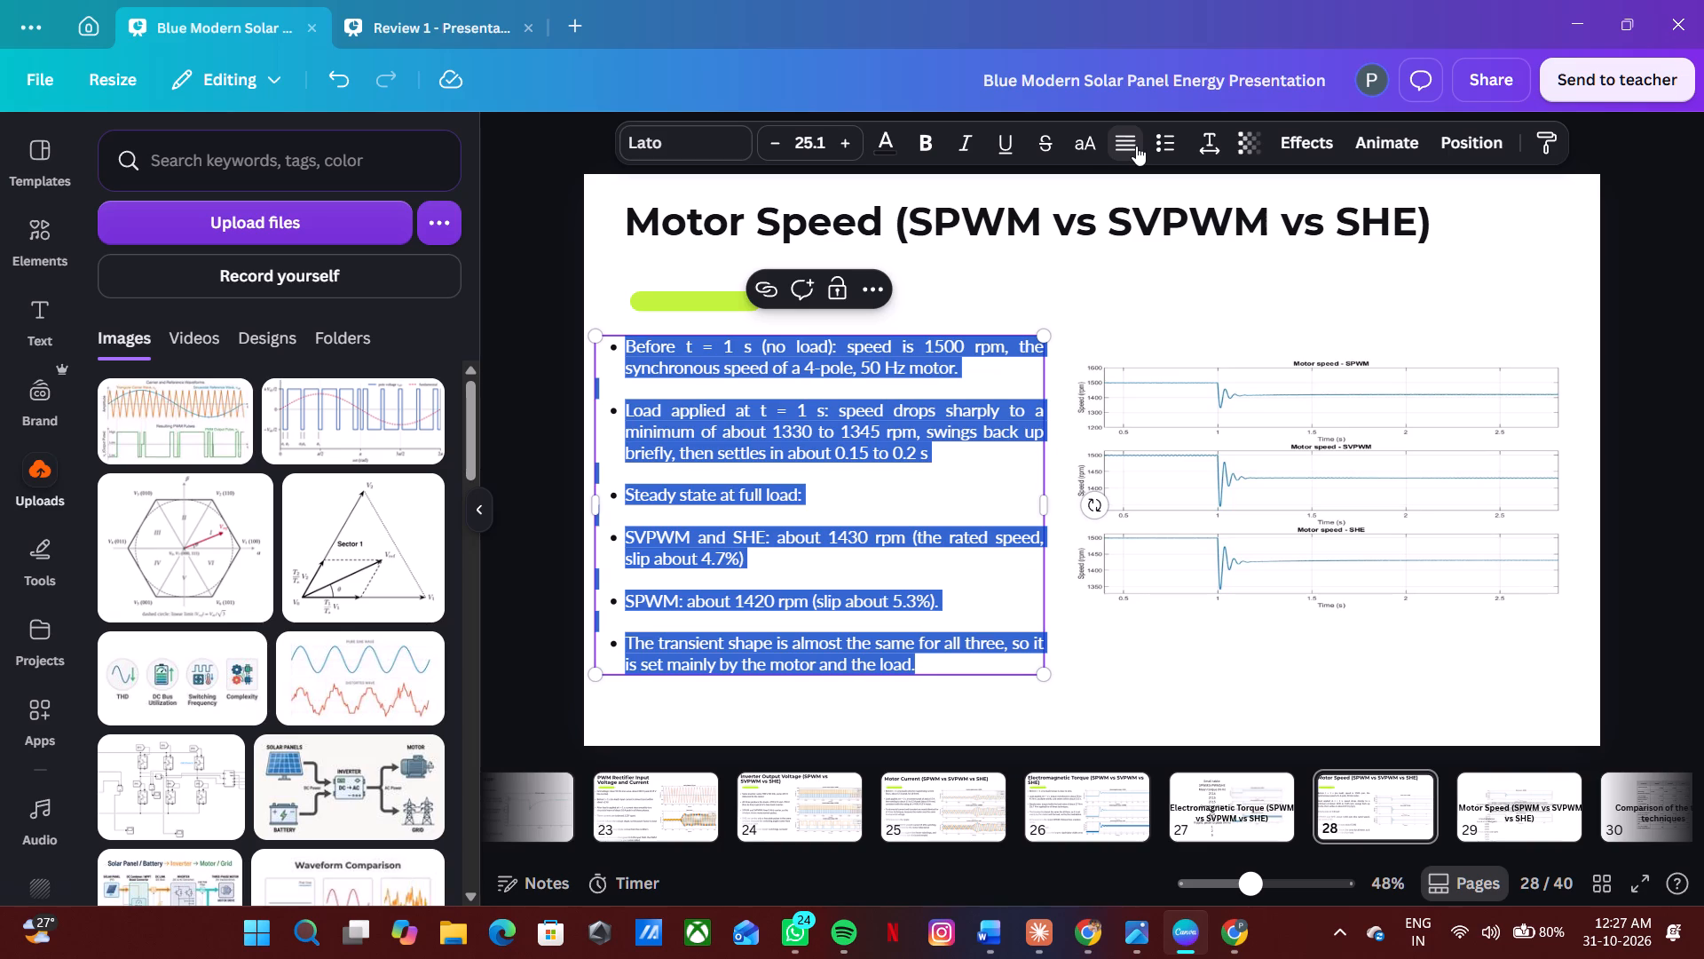
pyautogui.click(1627, 337)
pyautogui.click(927, 495)
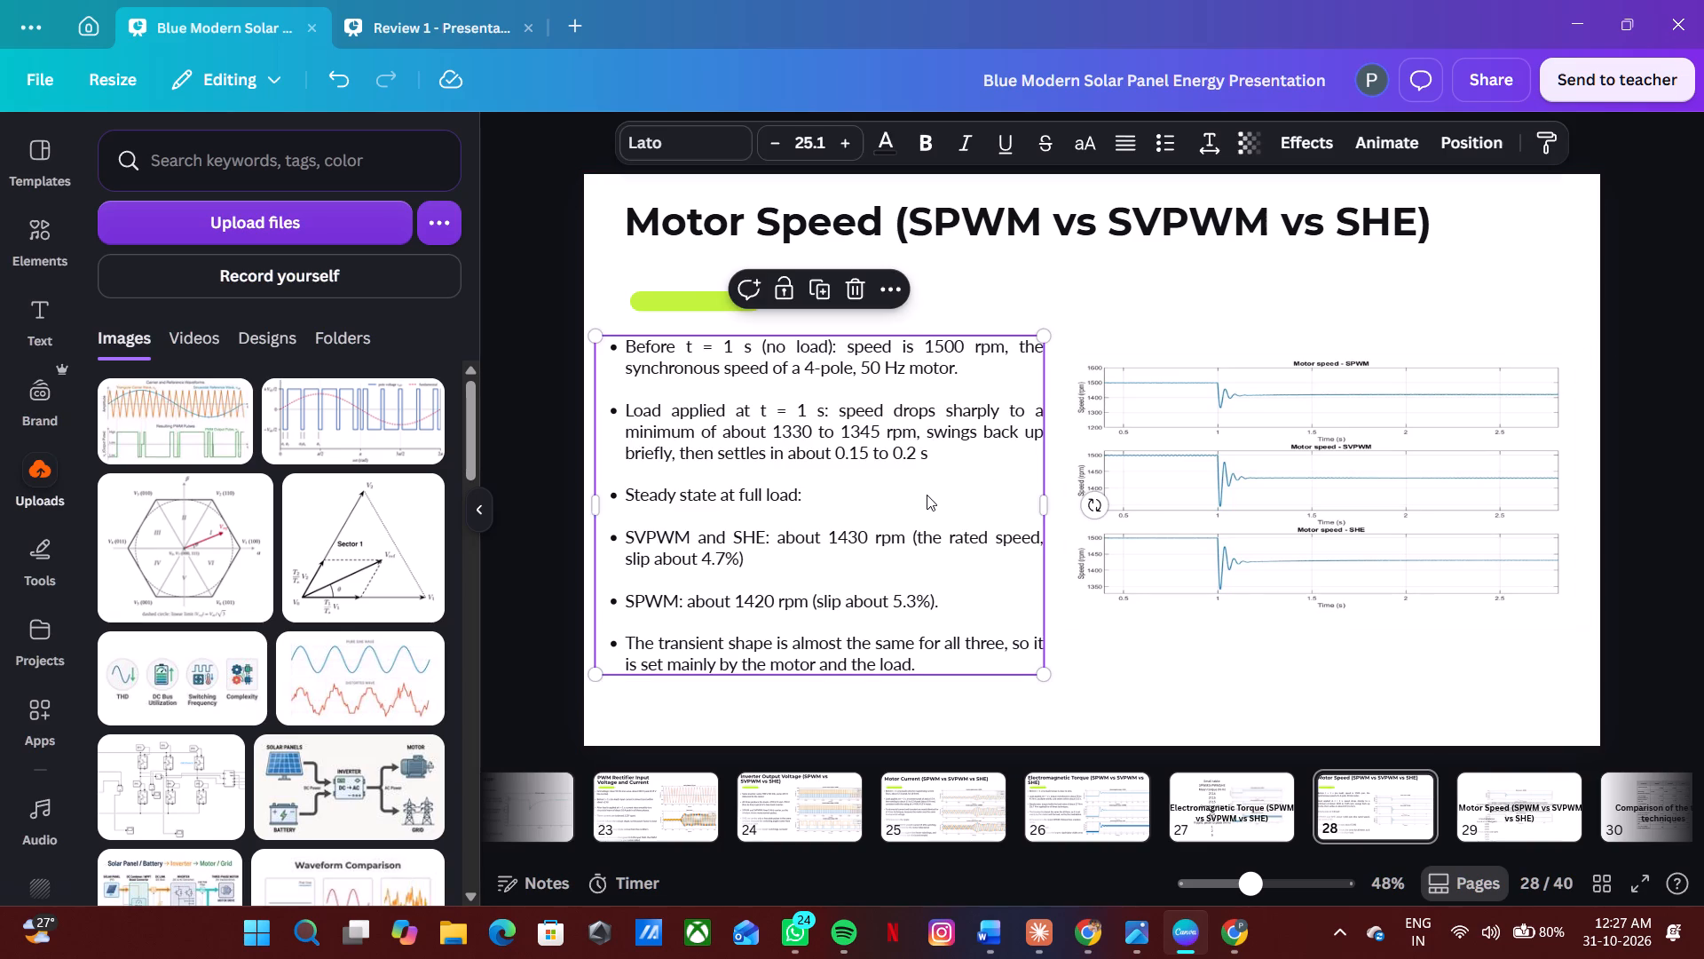
pyautogui.moveTo(1052, 511); pyautogui.dragTo(1026, 513)
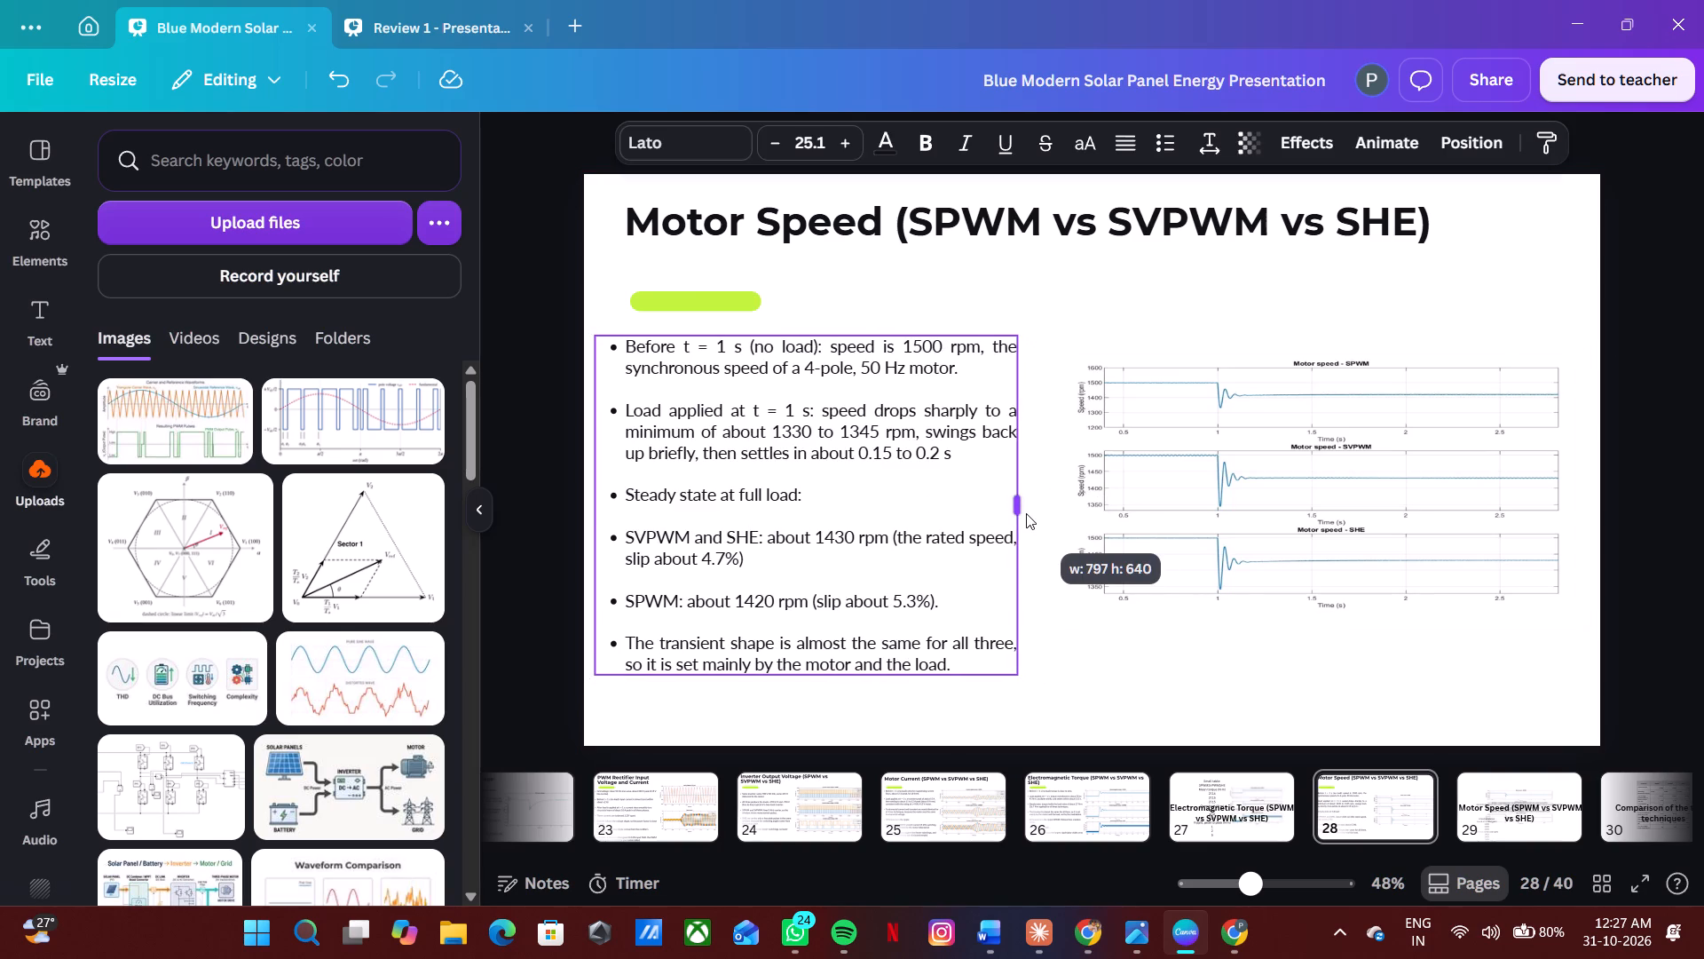
pyautogui.moveTo(1026, 513); pyautogui.dragTo(1019, 513)
# Enlarge the motor speed chart to about 1,132 by 596 and place it close beside the bullets.
pyautogui.moveTo(1212, 506); pyautogui.dragTo(1093, 613)
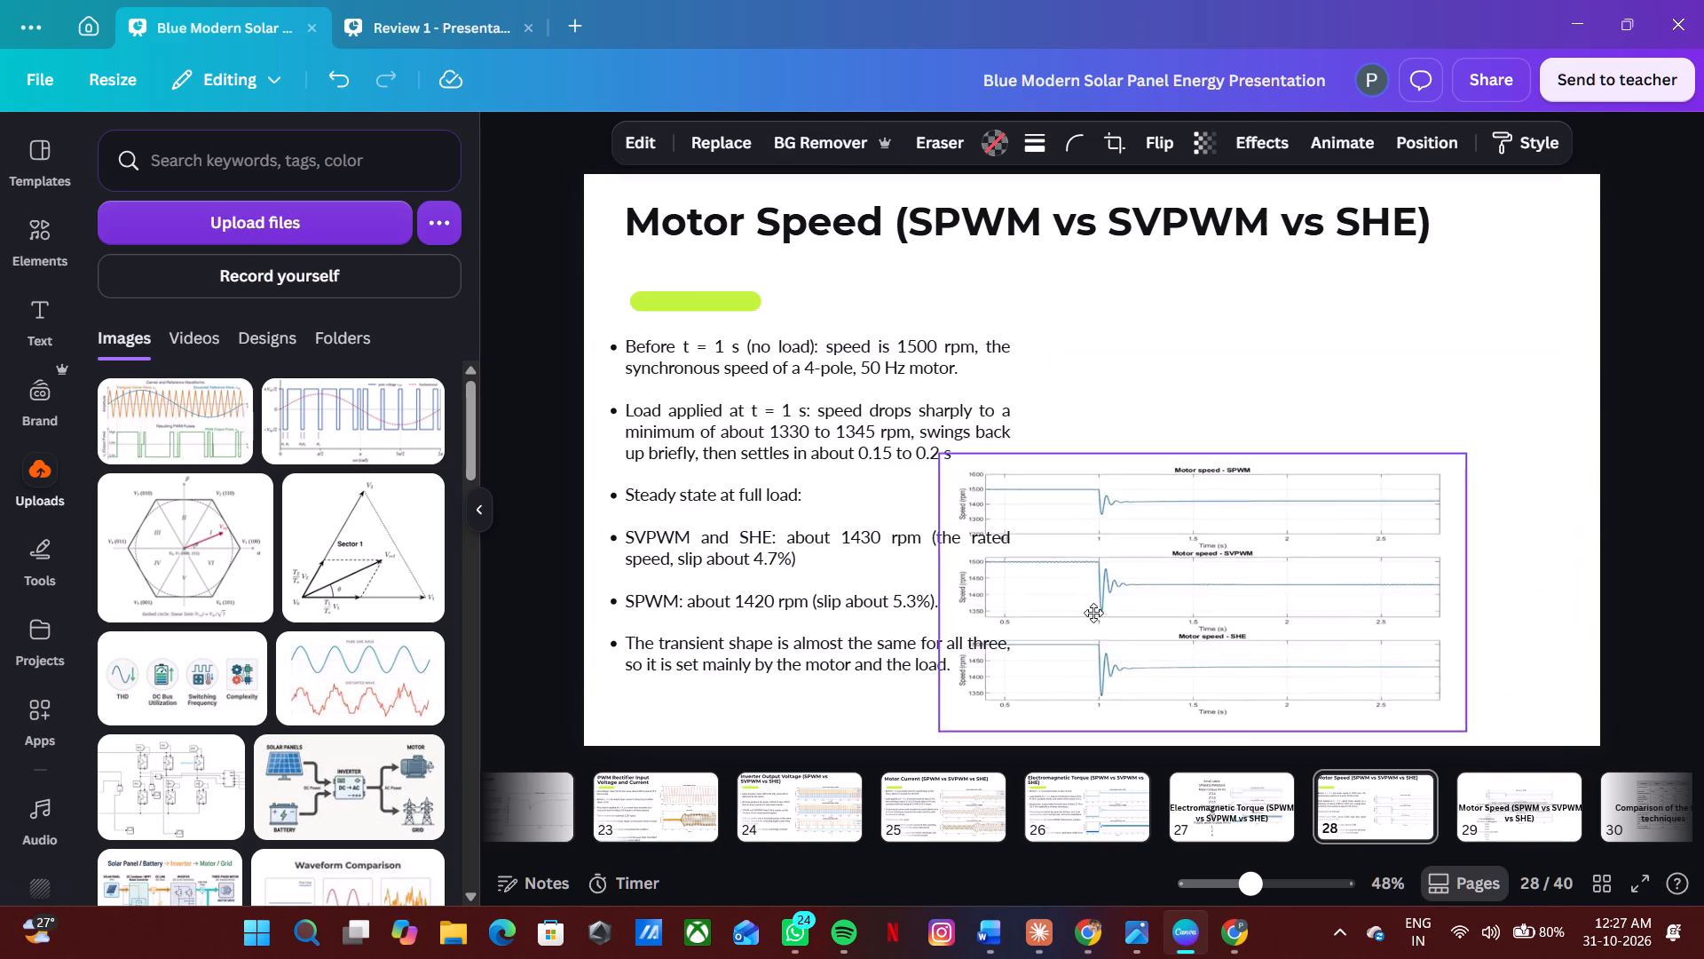
pyautogui.moveTo(1093, 613); pyautogui.dragTo(1166, 477)
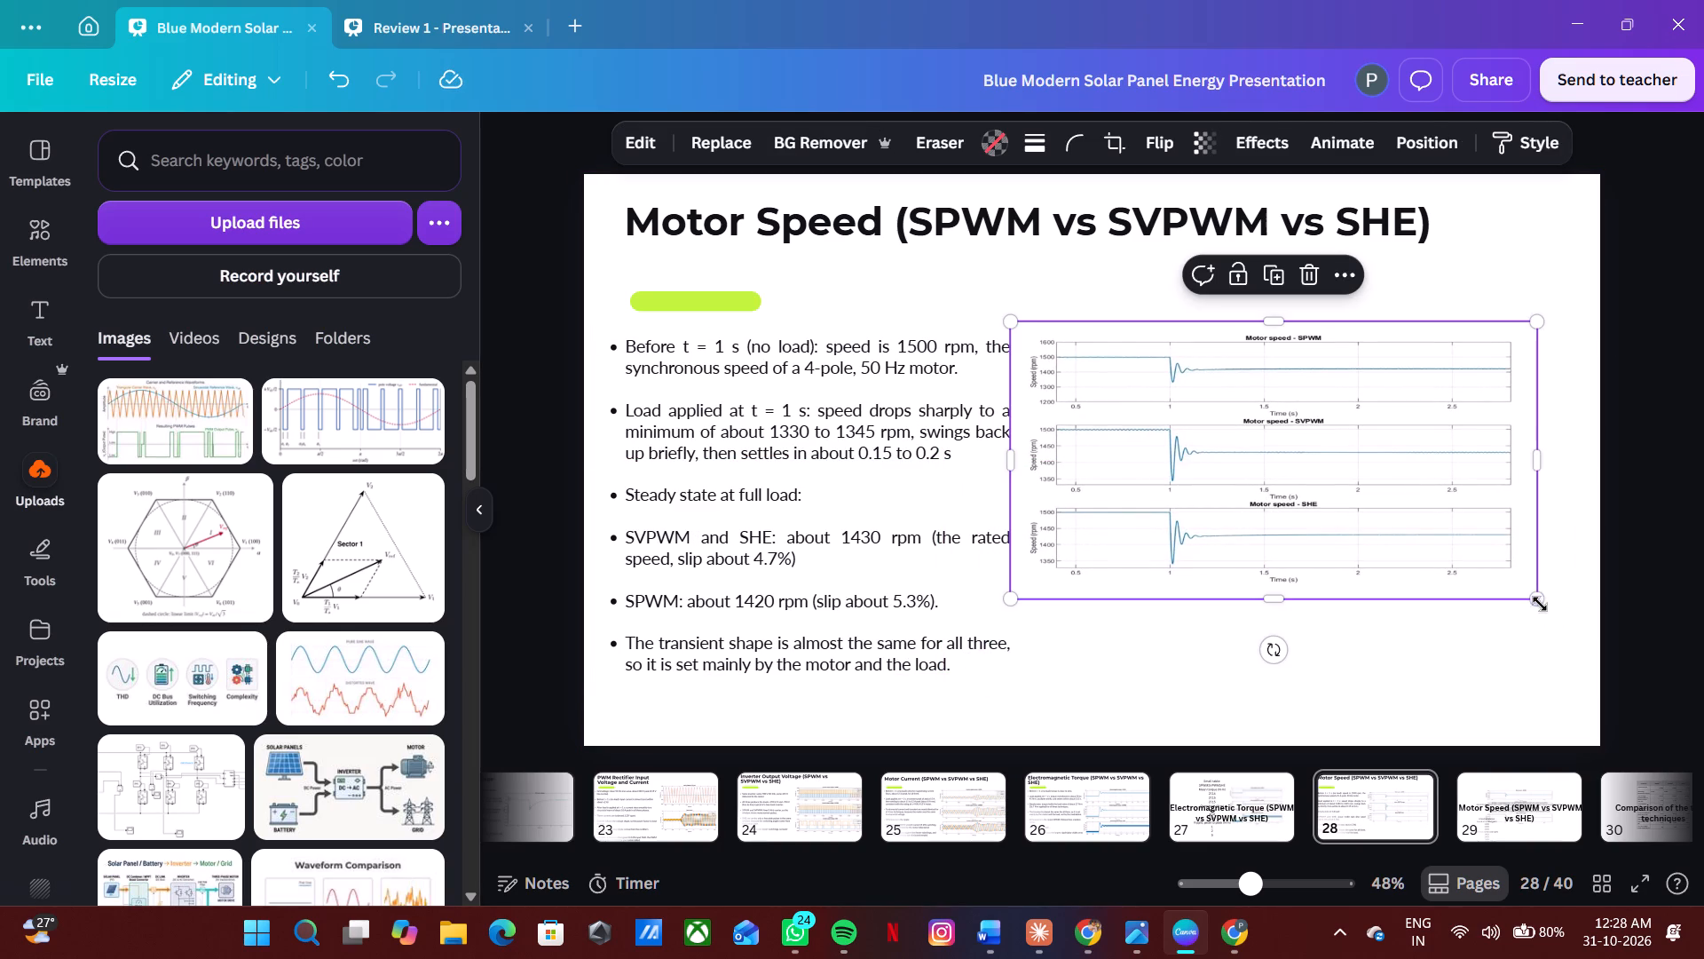
pyautogui.moveTo(1540, 604); pyautogui.dragTo(1579, 656)
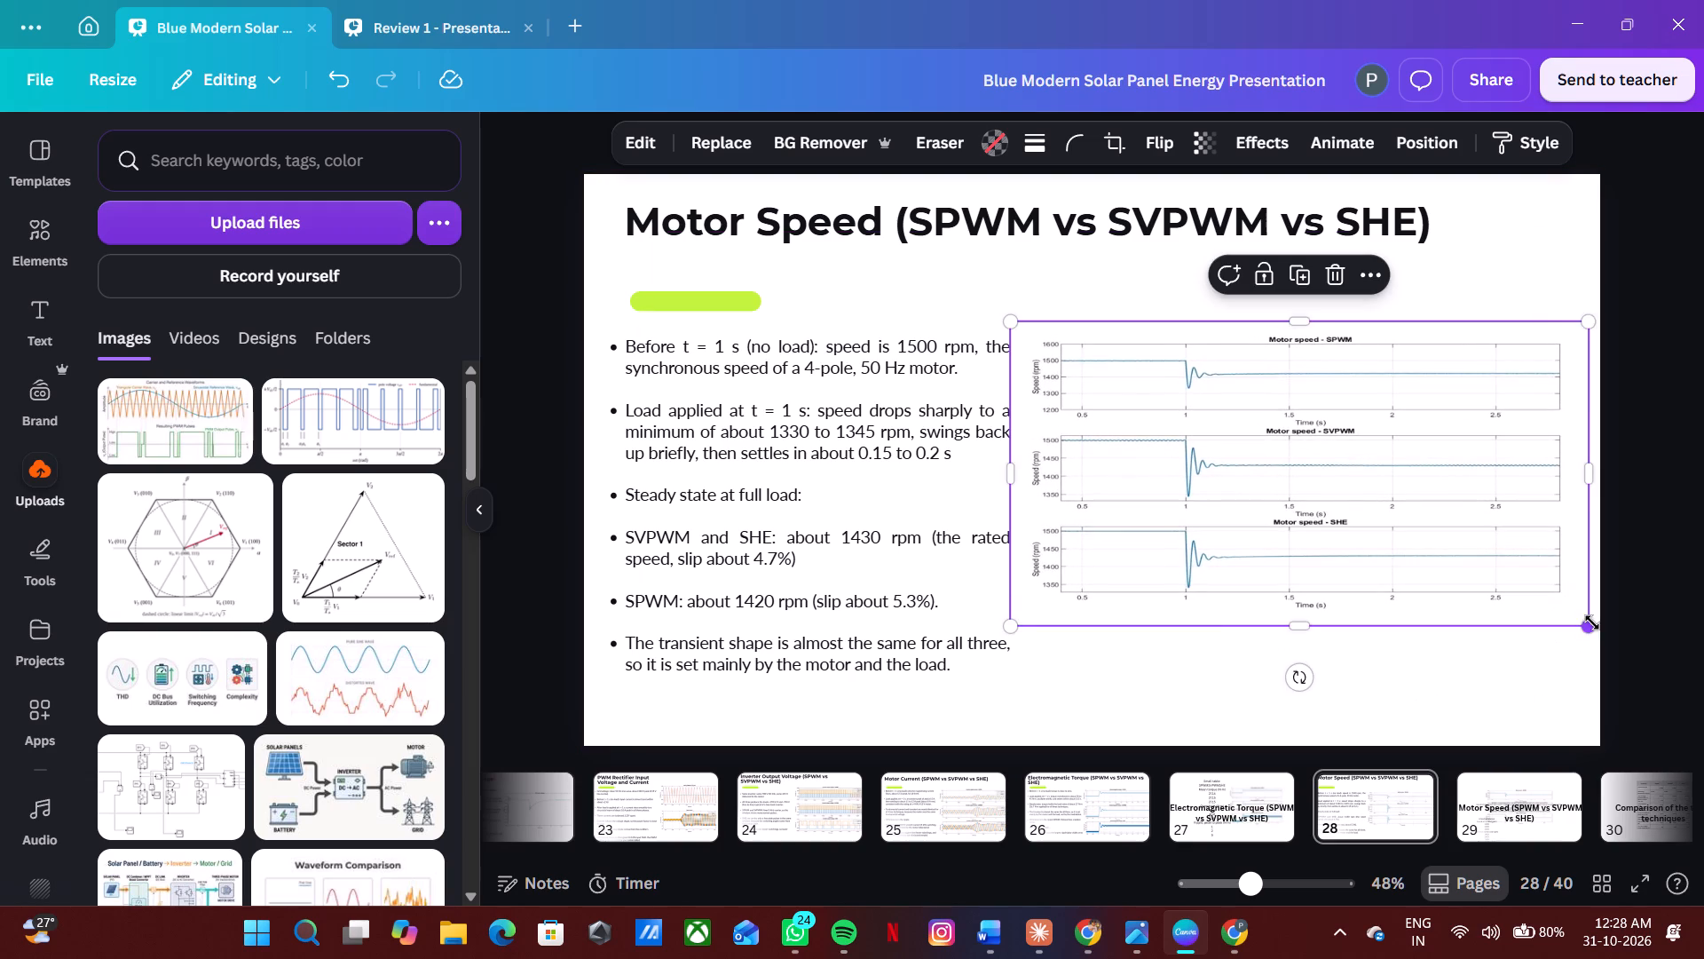
pyautogui.moveTo(1592, 622); pyautogui.dragTo(1619, 622)
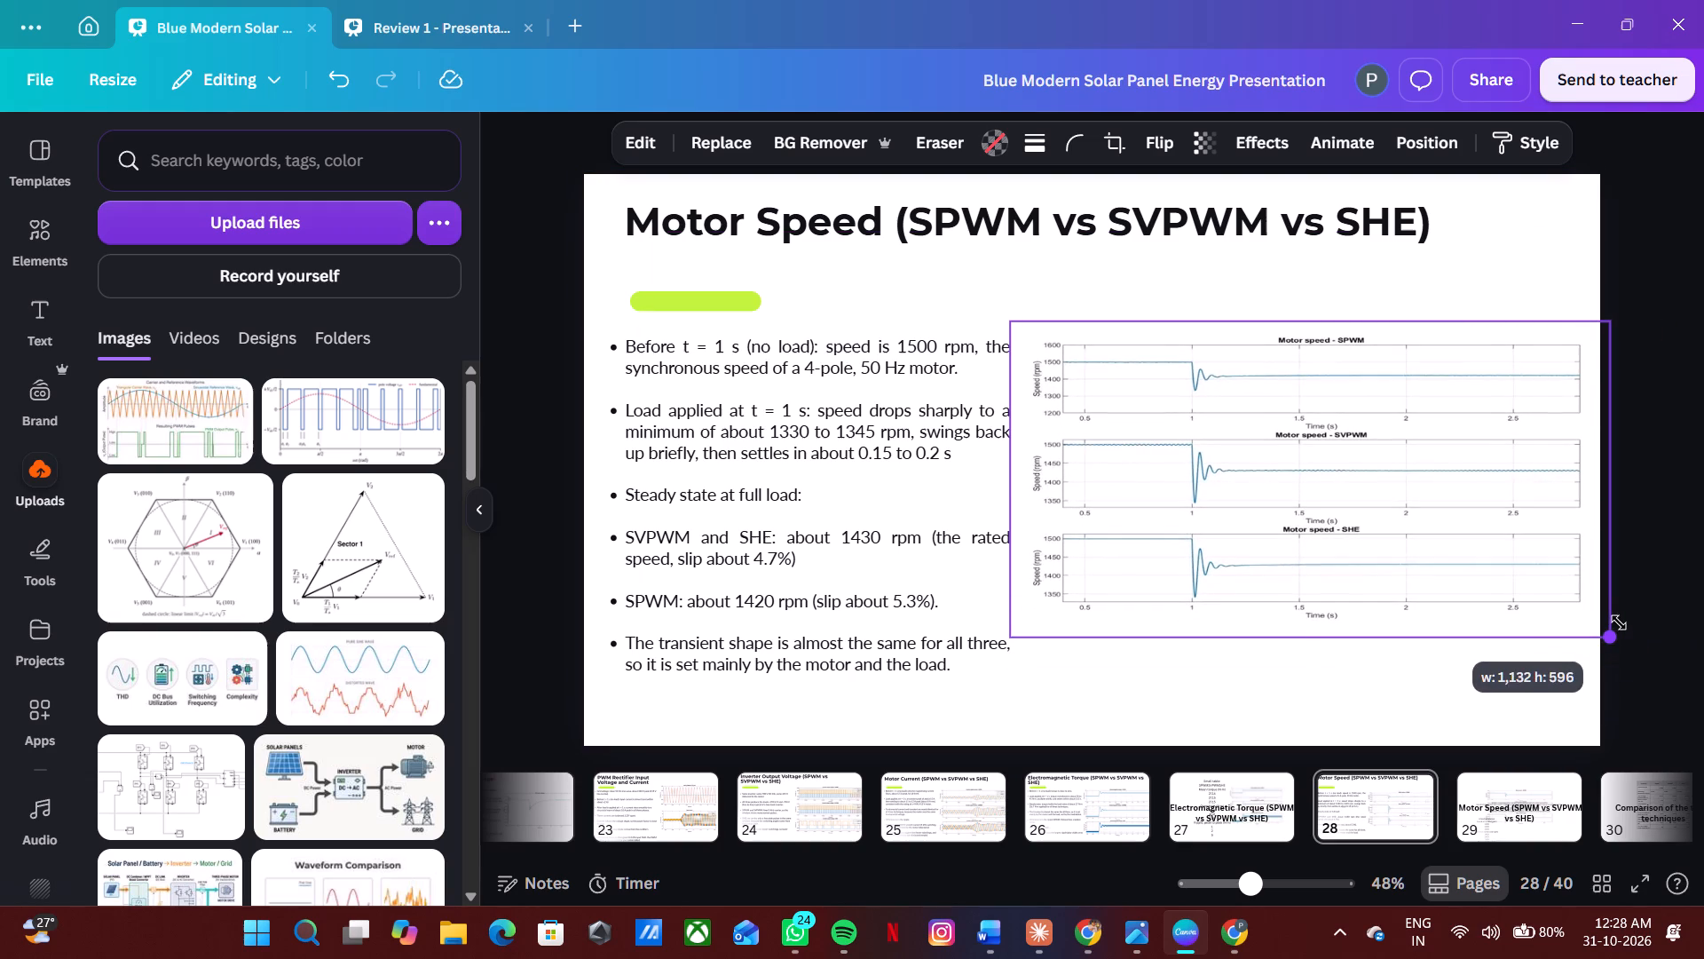
pyautogui.moveTo(1619, 622); pyautogui.dragTo(1621, 623)
pyautogui.click(1699, 437)
pyautogui.moveTo(1470, 487); pyautogui.dragTo(1478, 486)
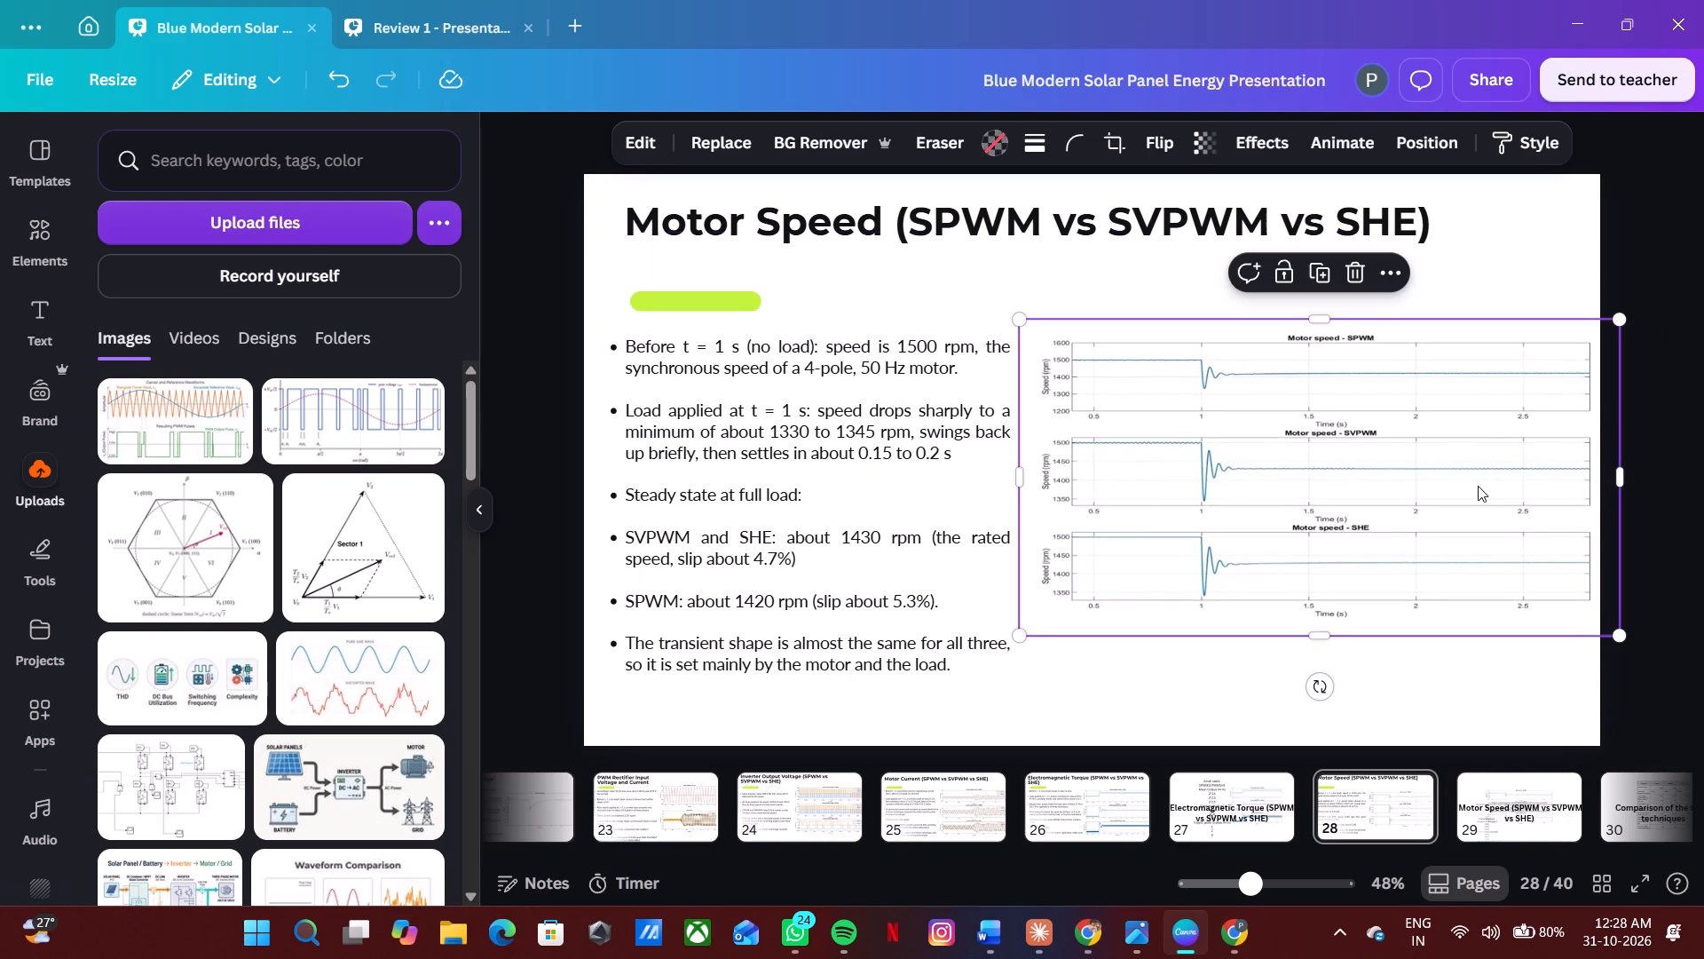
pyautogui.click(1661, 463)
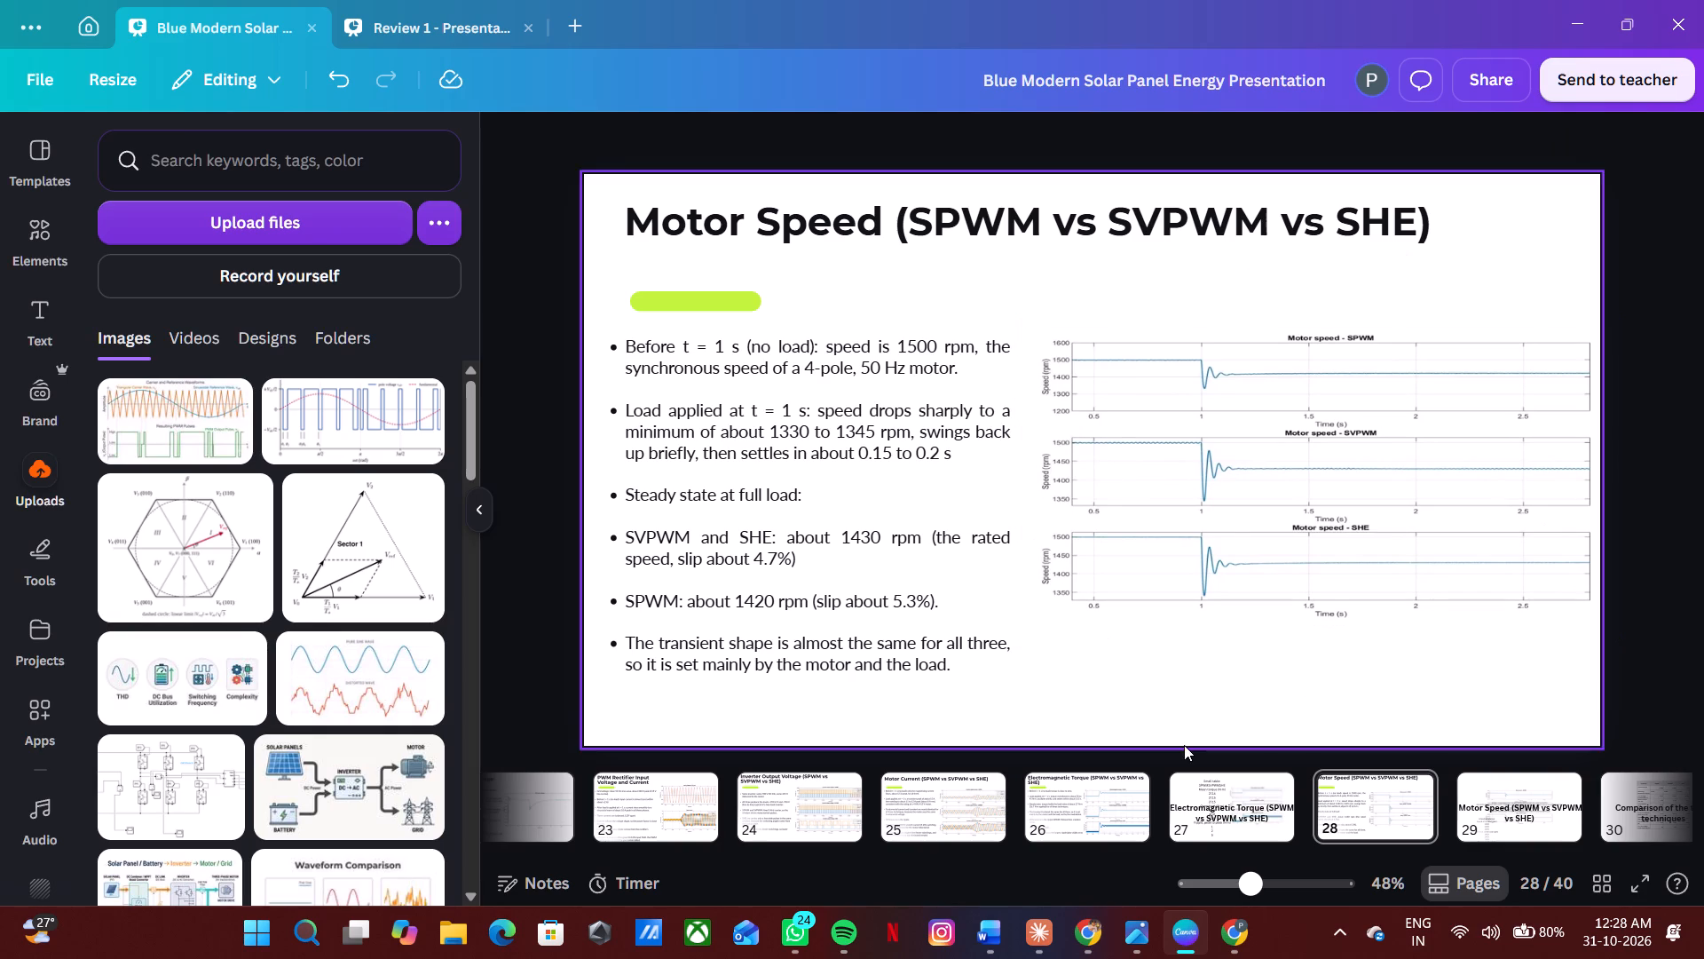
# Duplicate the Electromagnetic Torque page 26 and move the copy directly before the "Comparison of the three techniques" page.
pyautogui.click(1471, 800)
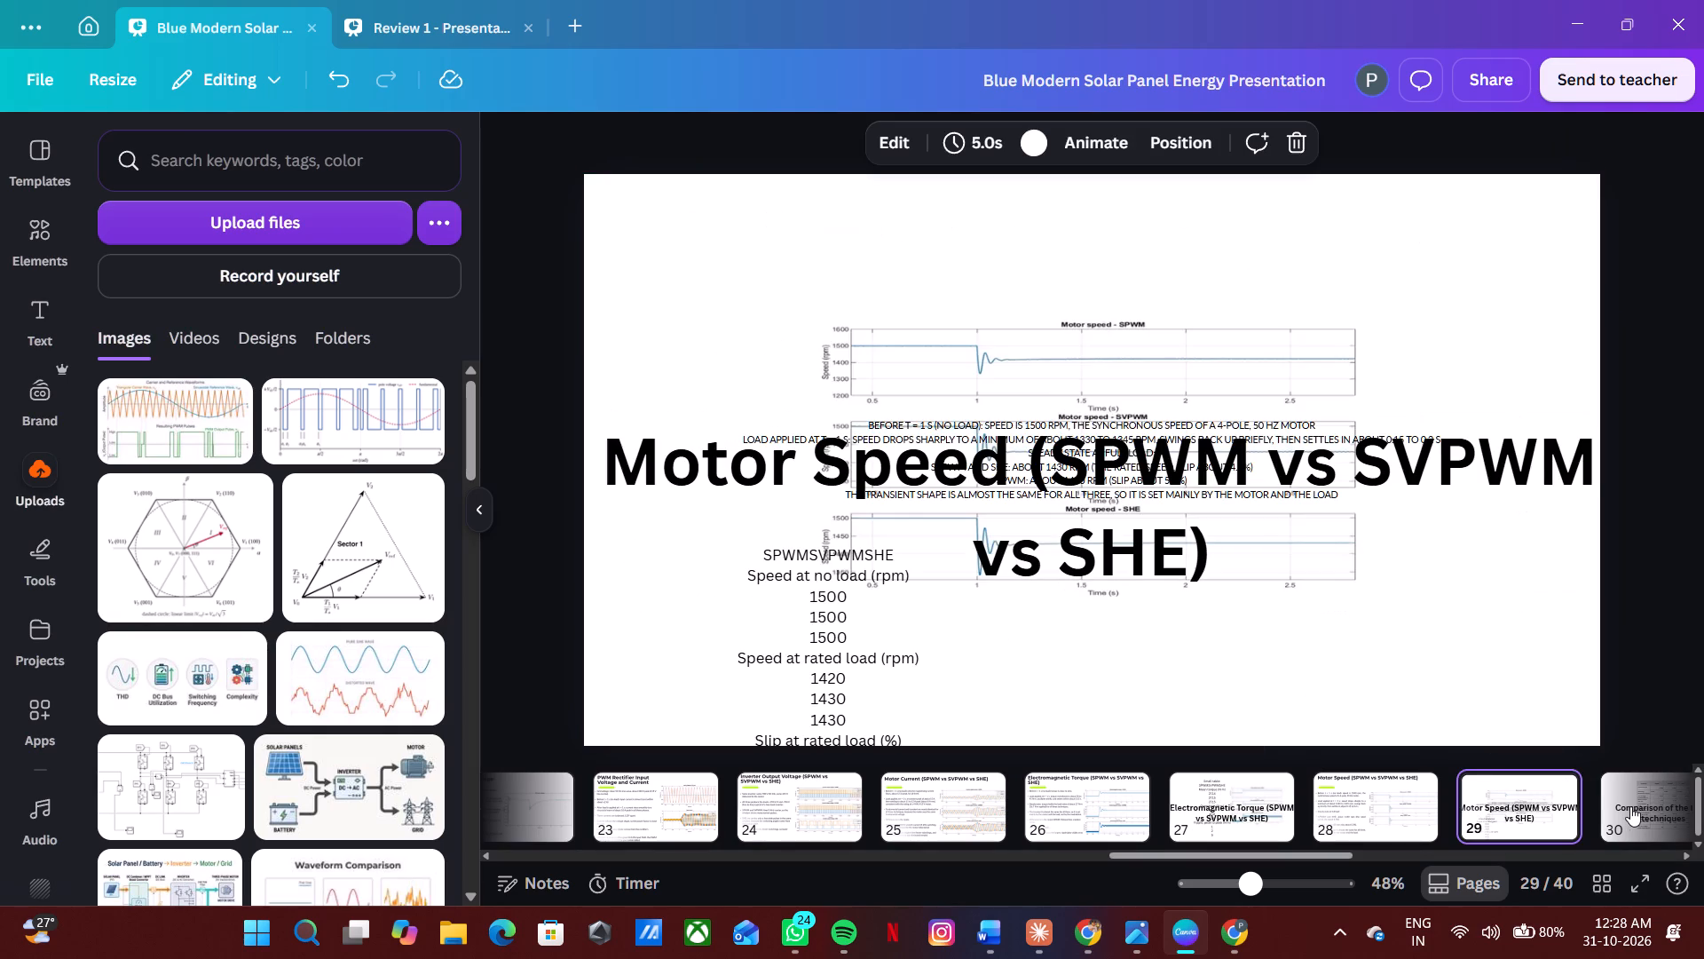
pyautogui.click(1630, 806)
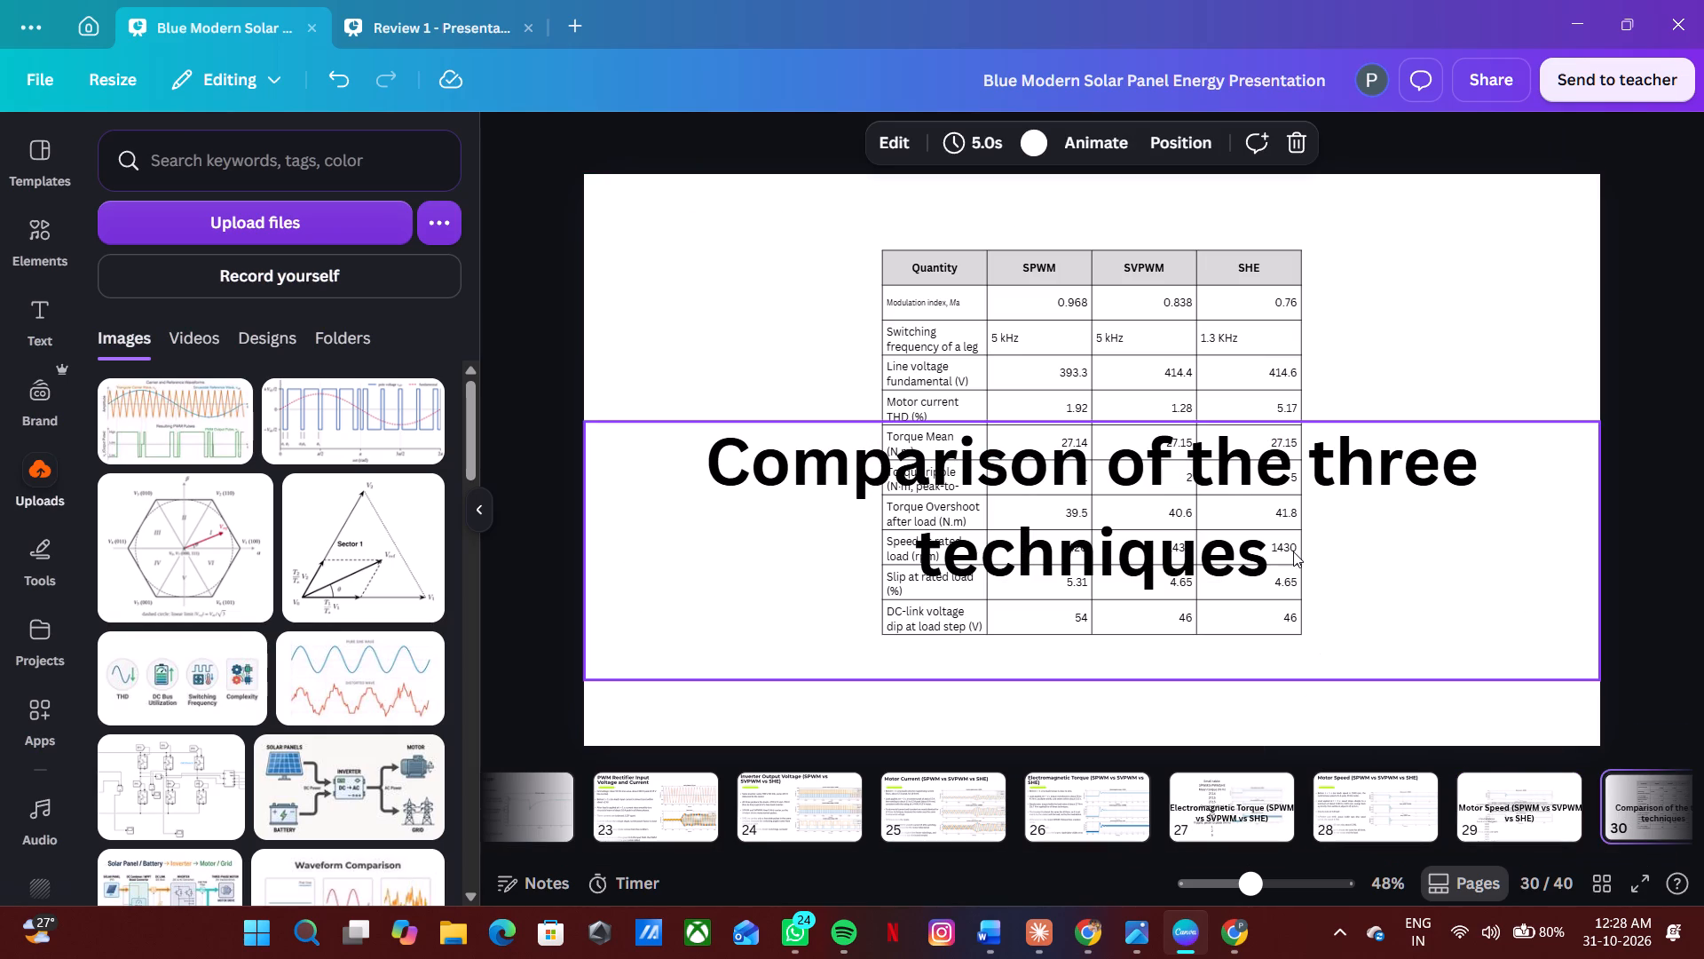
pyautogui.click(1293, 551)
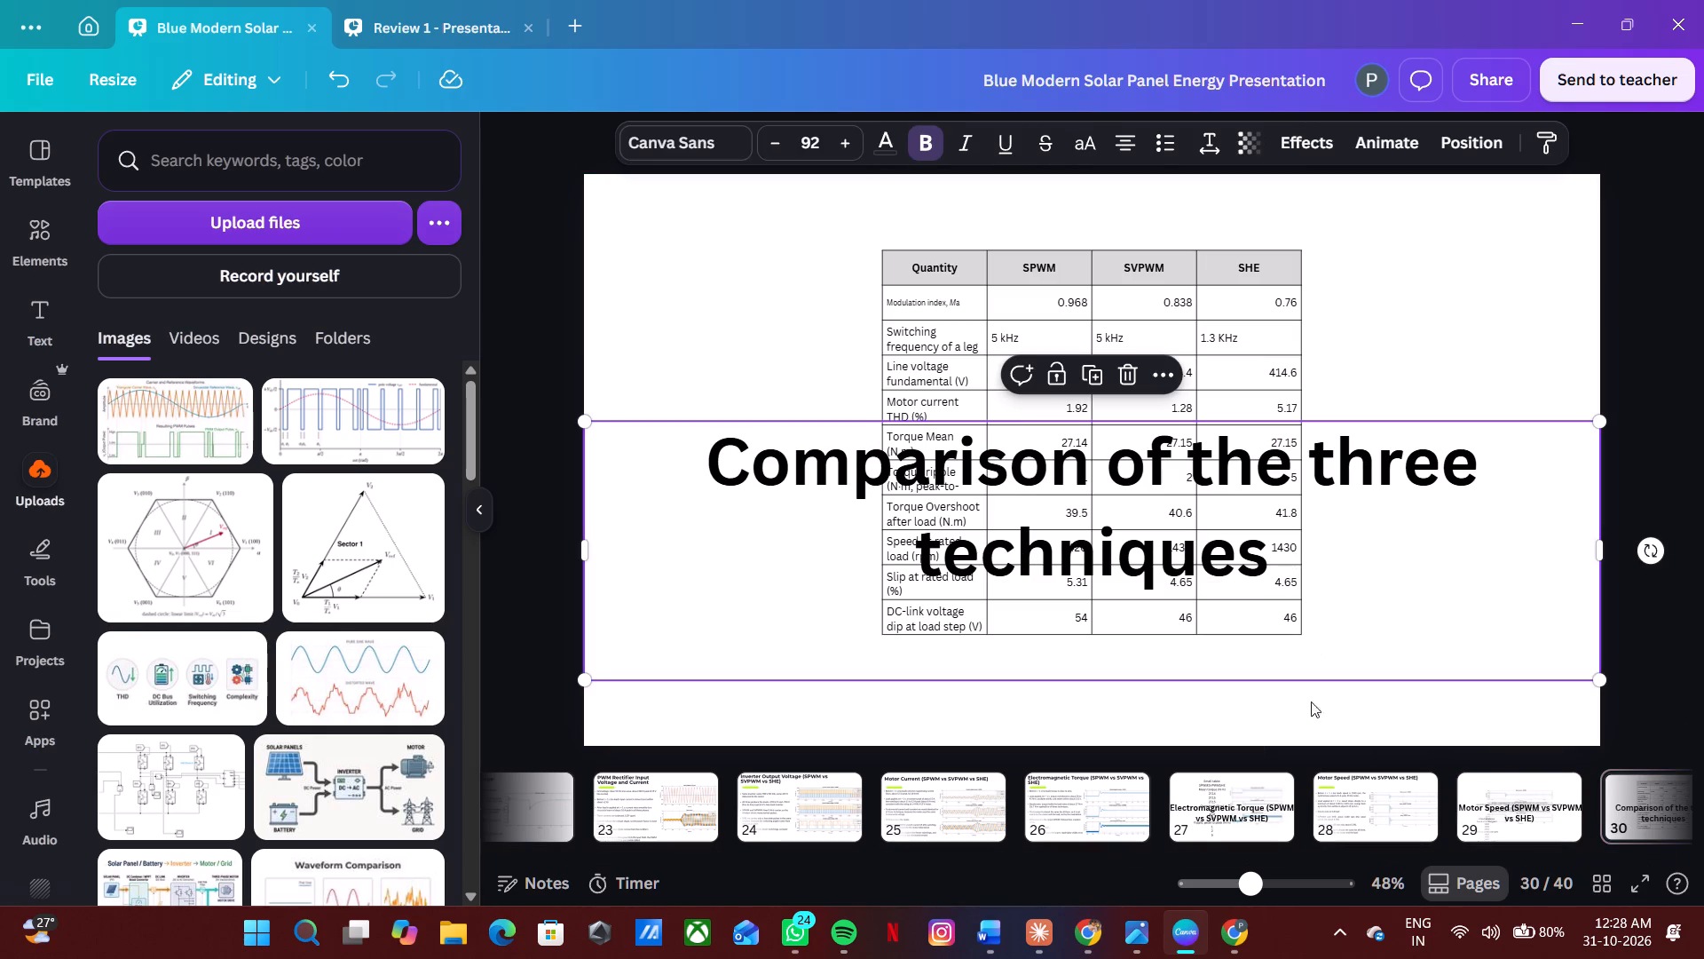
pyautogui.click(1091, 806)
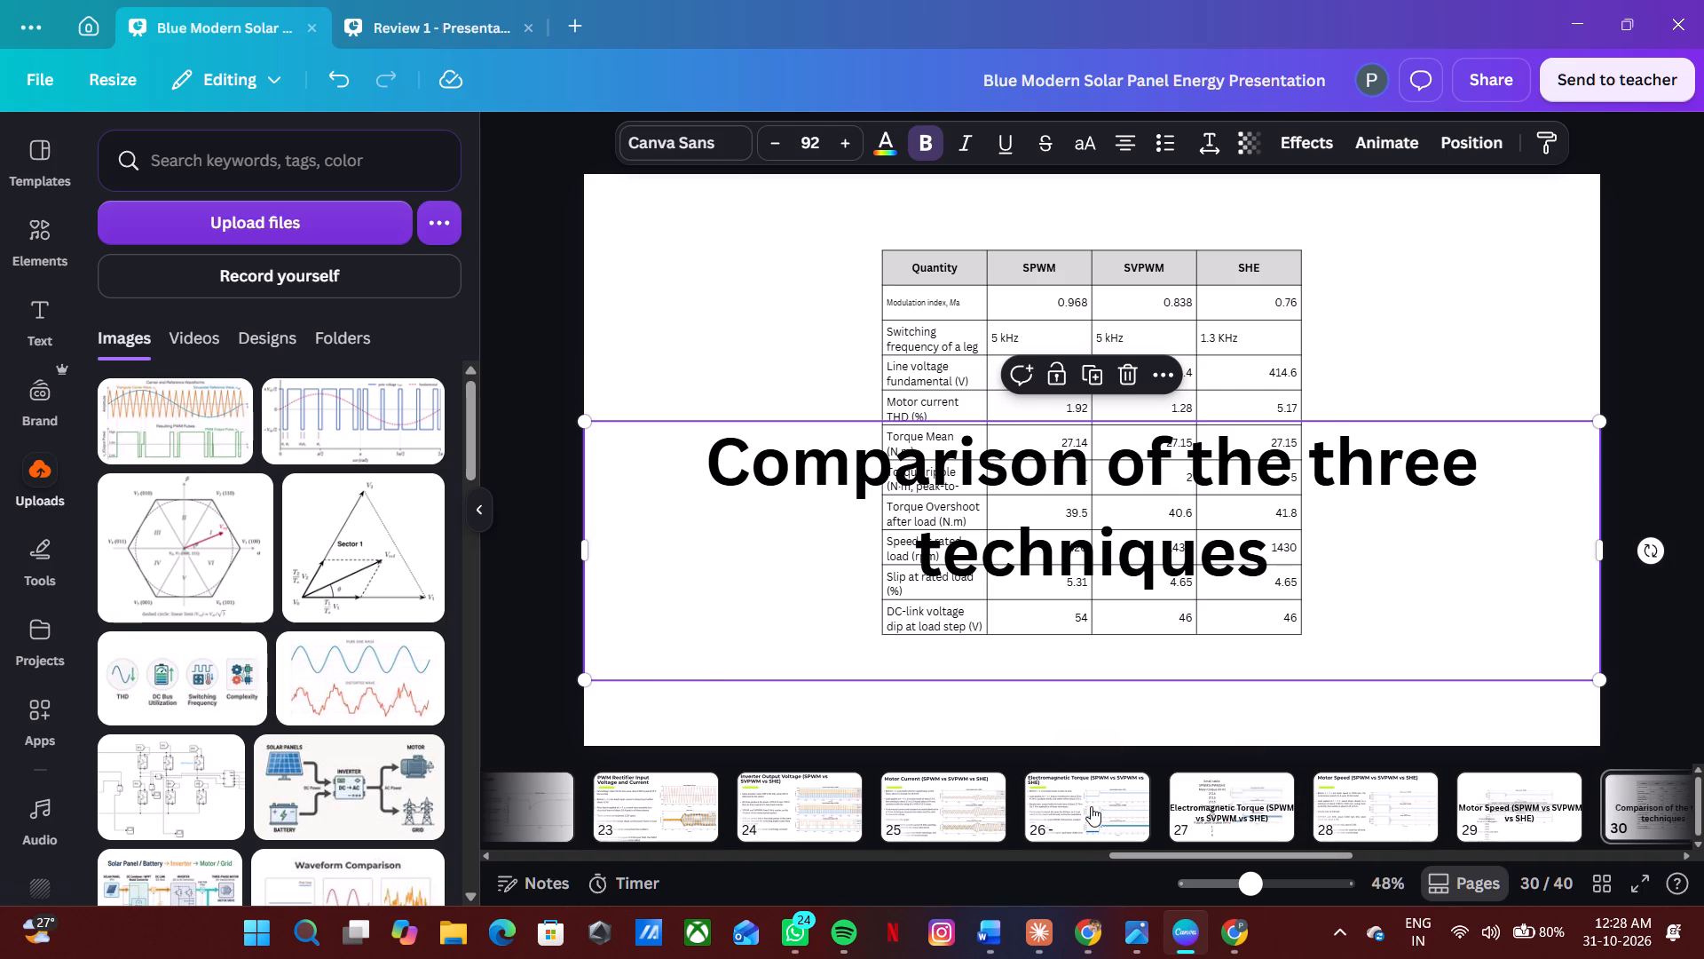
pyautogui.hotkey('ctrl', 'd')
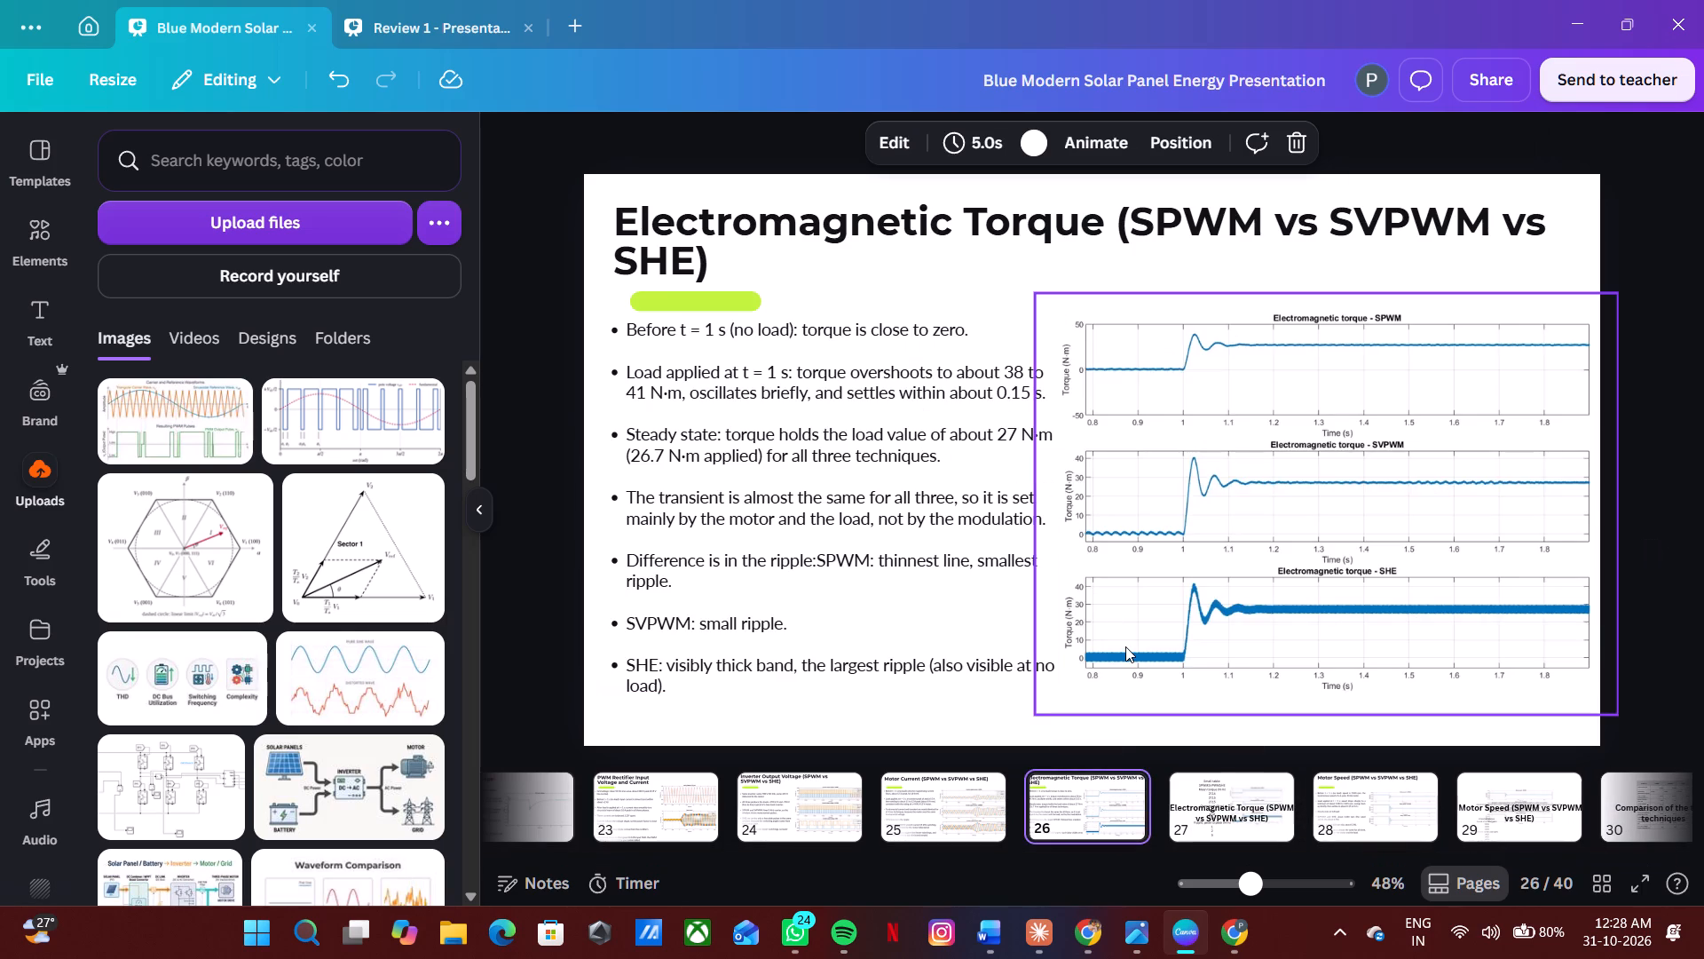
pyautogui.moveTo(1214, 812); pyautogui.dragTo(1562, 820)
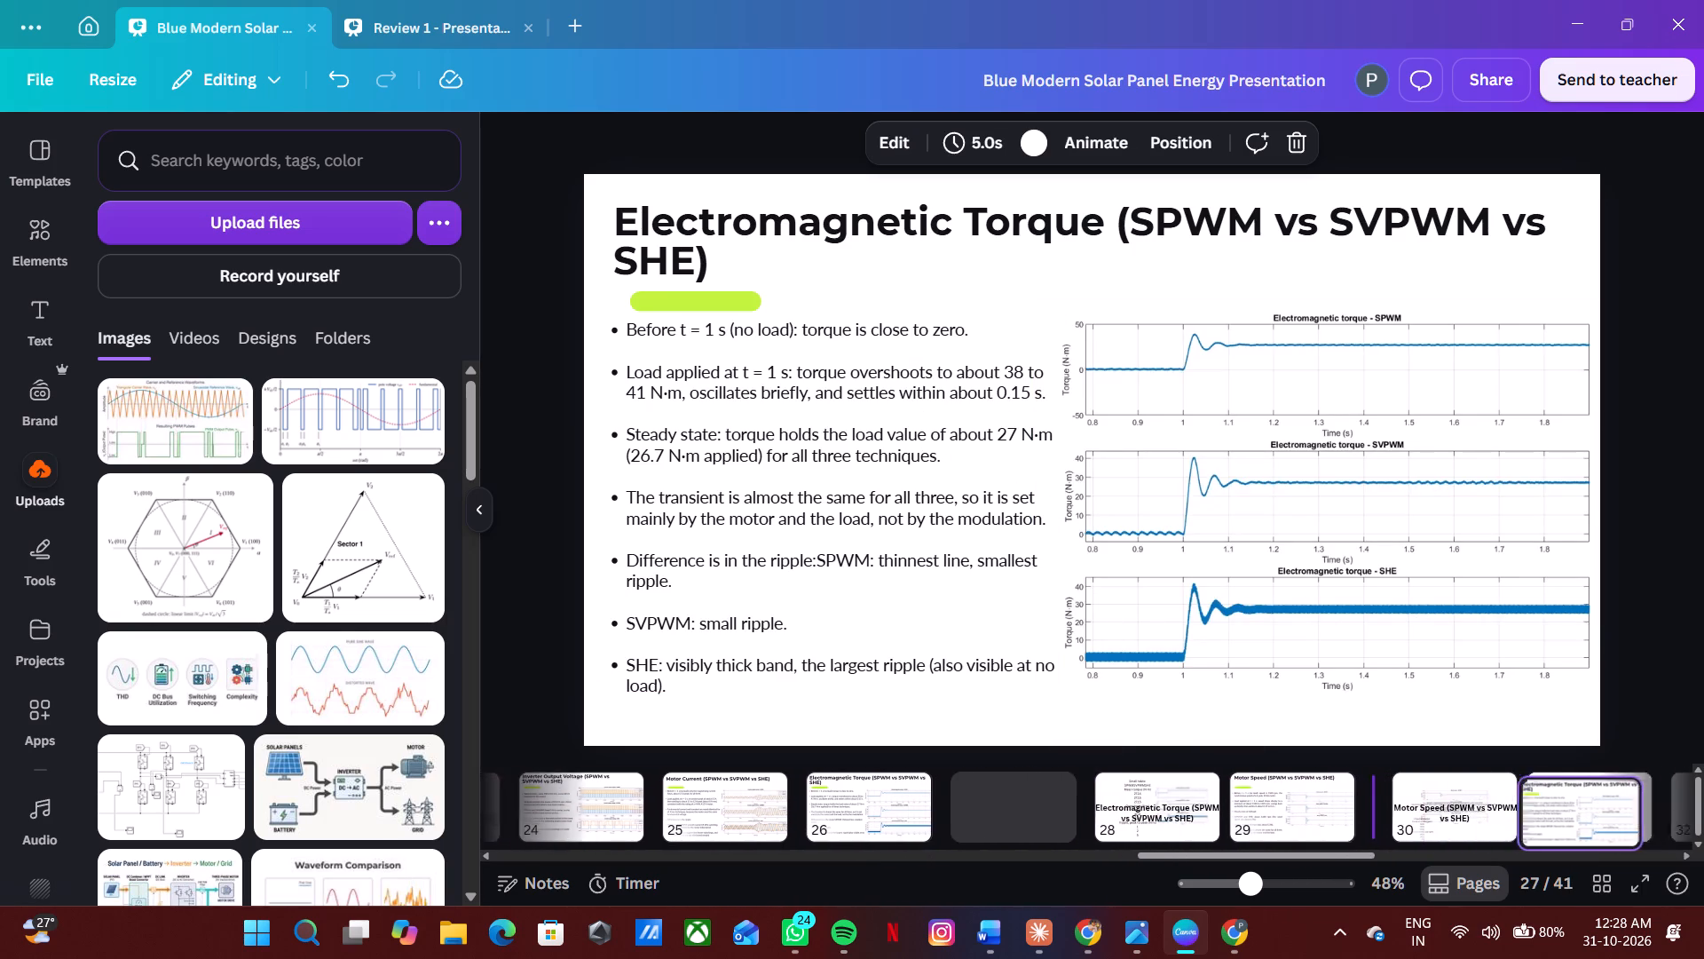
pyautogui.moveTo(1562, 820); pyautogui.dragTo(1321, 820)
# Replace the torque title on the copied page 30 with "Comparison of the three techniques" from page 31.
pyautogui.click(1372, 808)
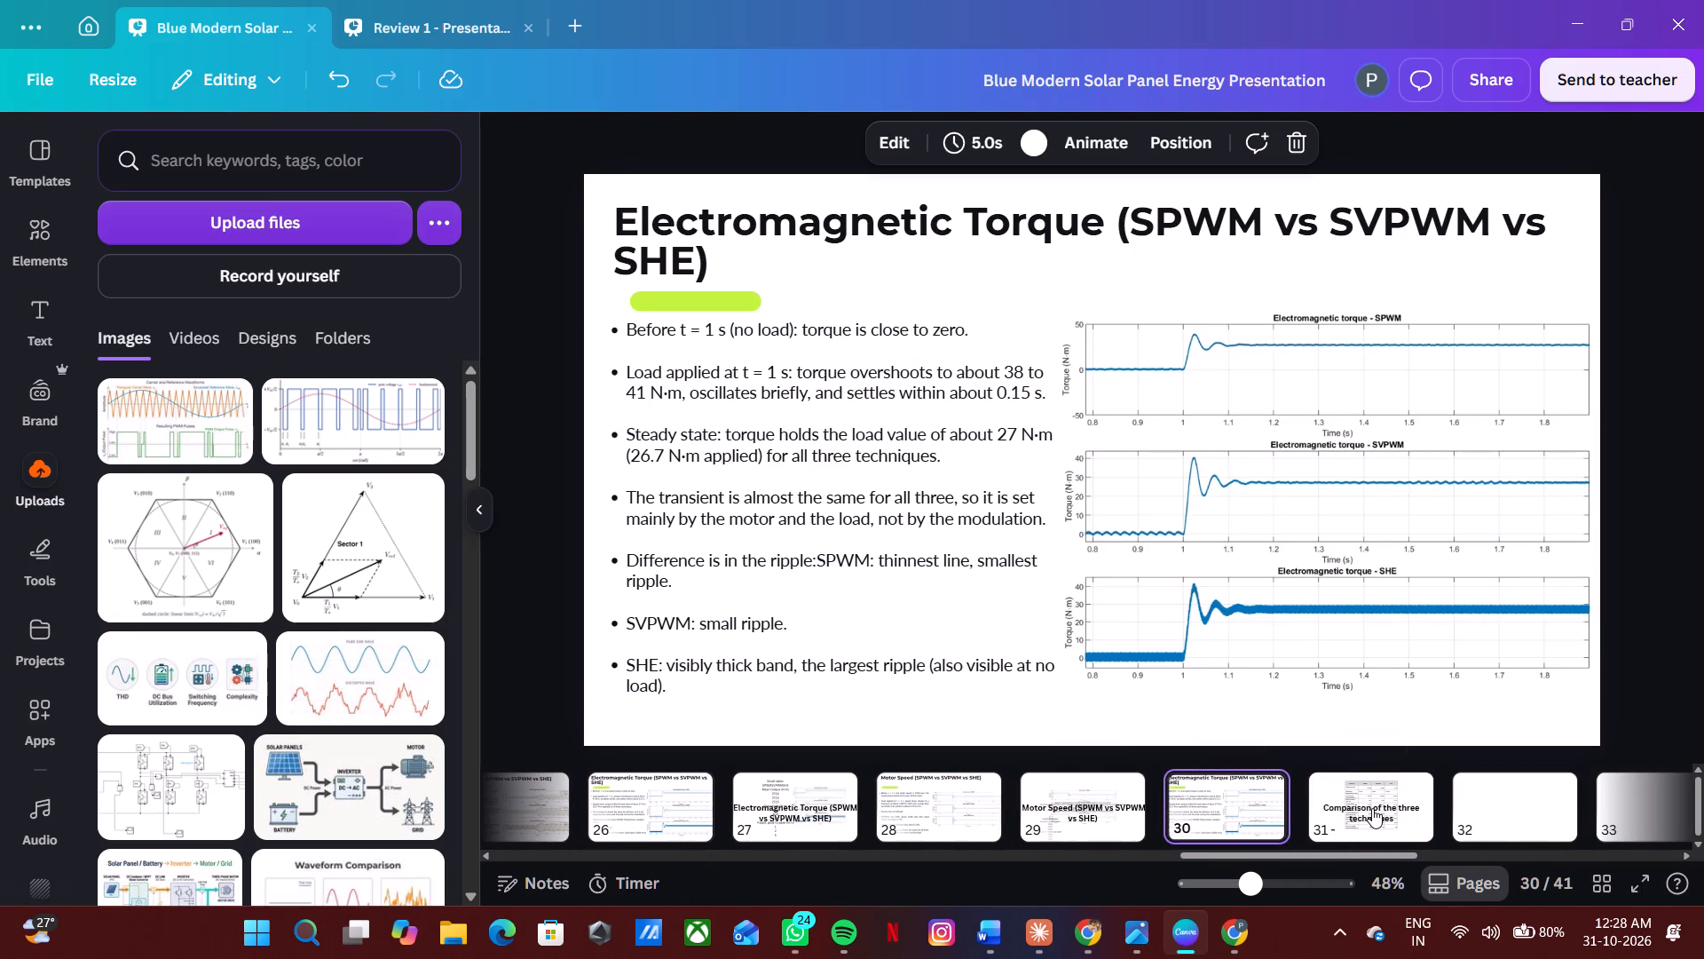
pyautogui.doubleClick(1178, 485)
pyautogui.hotkey('ctrl', 'a')
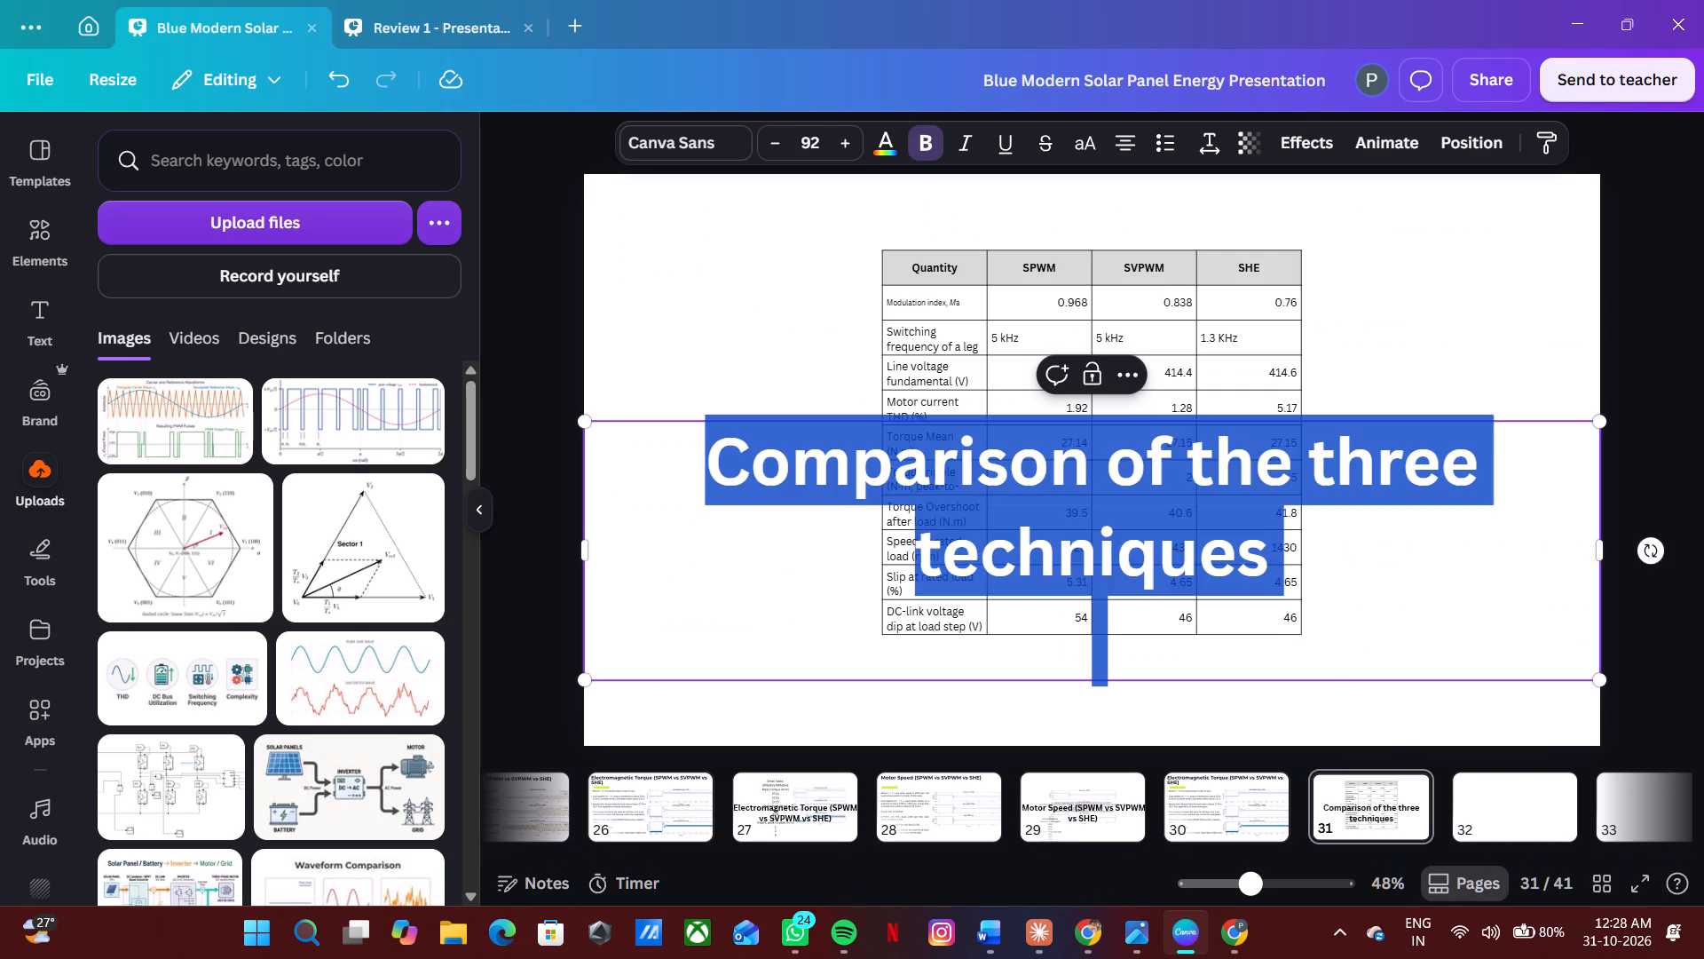
pyautogui.hotkey('ctrl', 'c')
pyautogui.click(1240, 799)
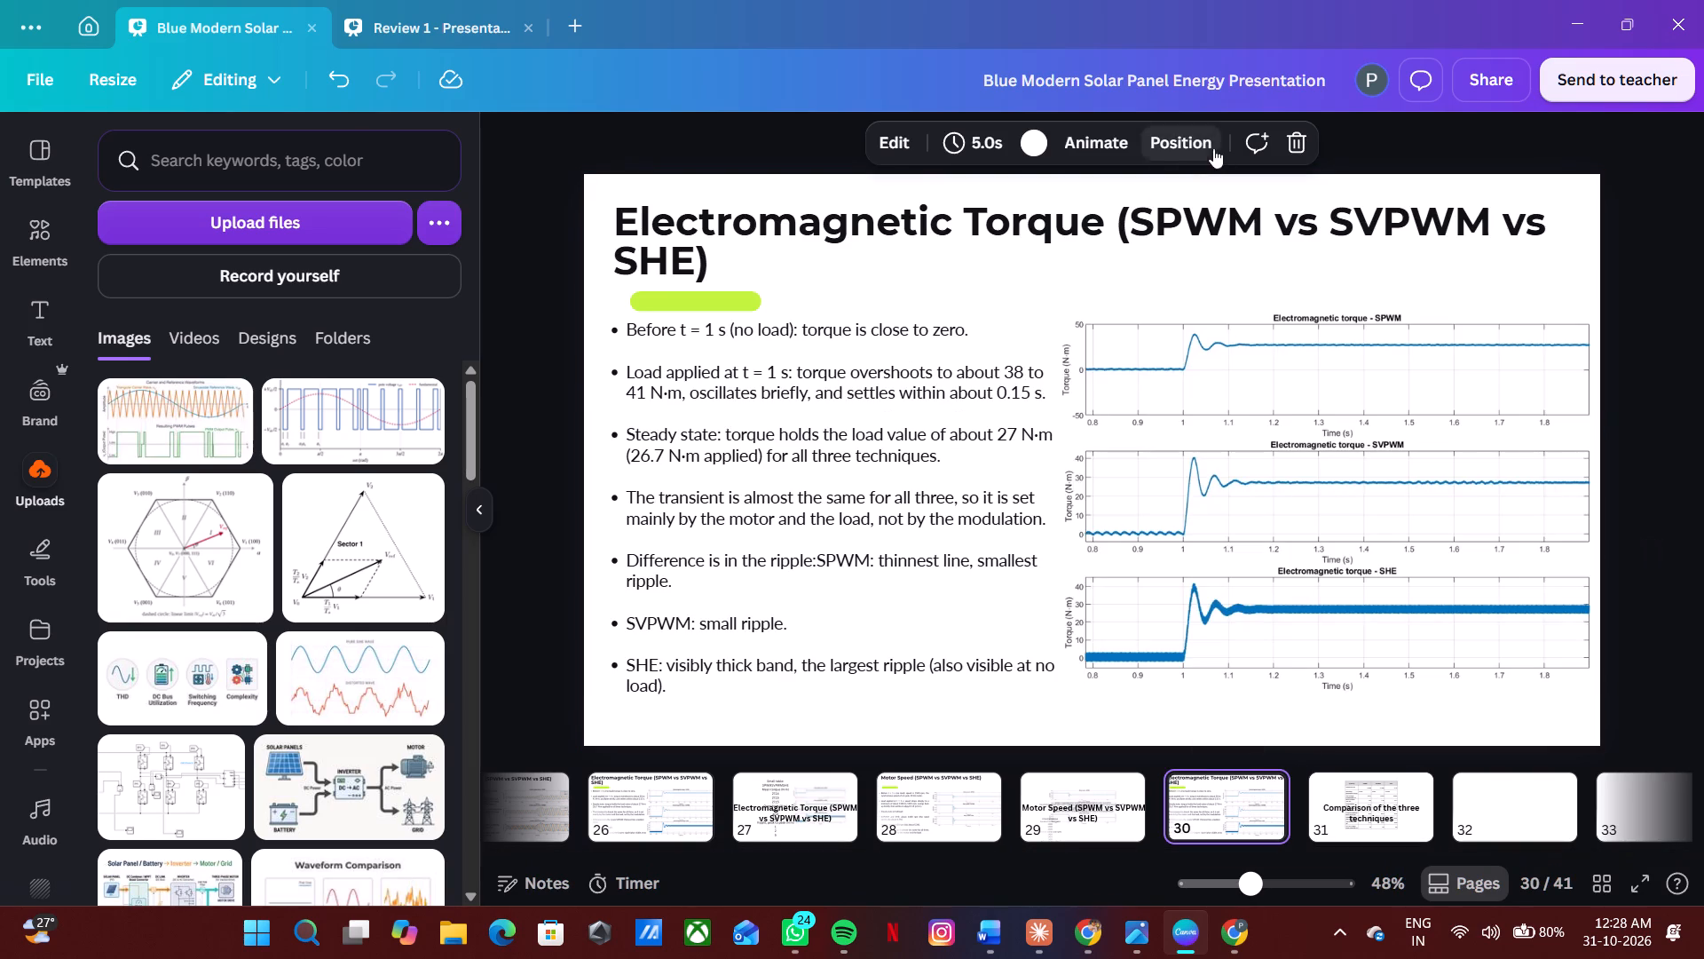
pyautogui.doubleClick(1182, 227)
pyautogui.hotkey('ctrl', 'v')
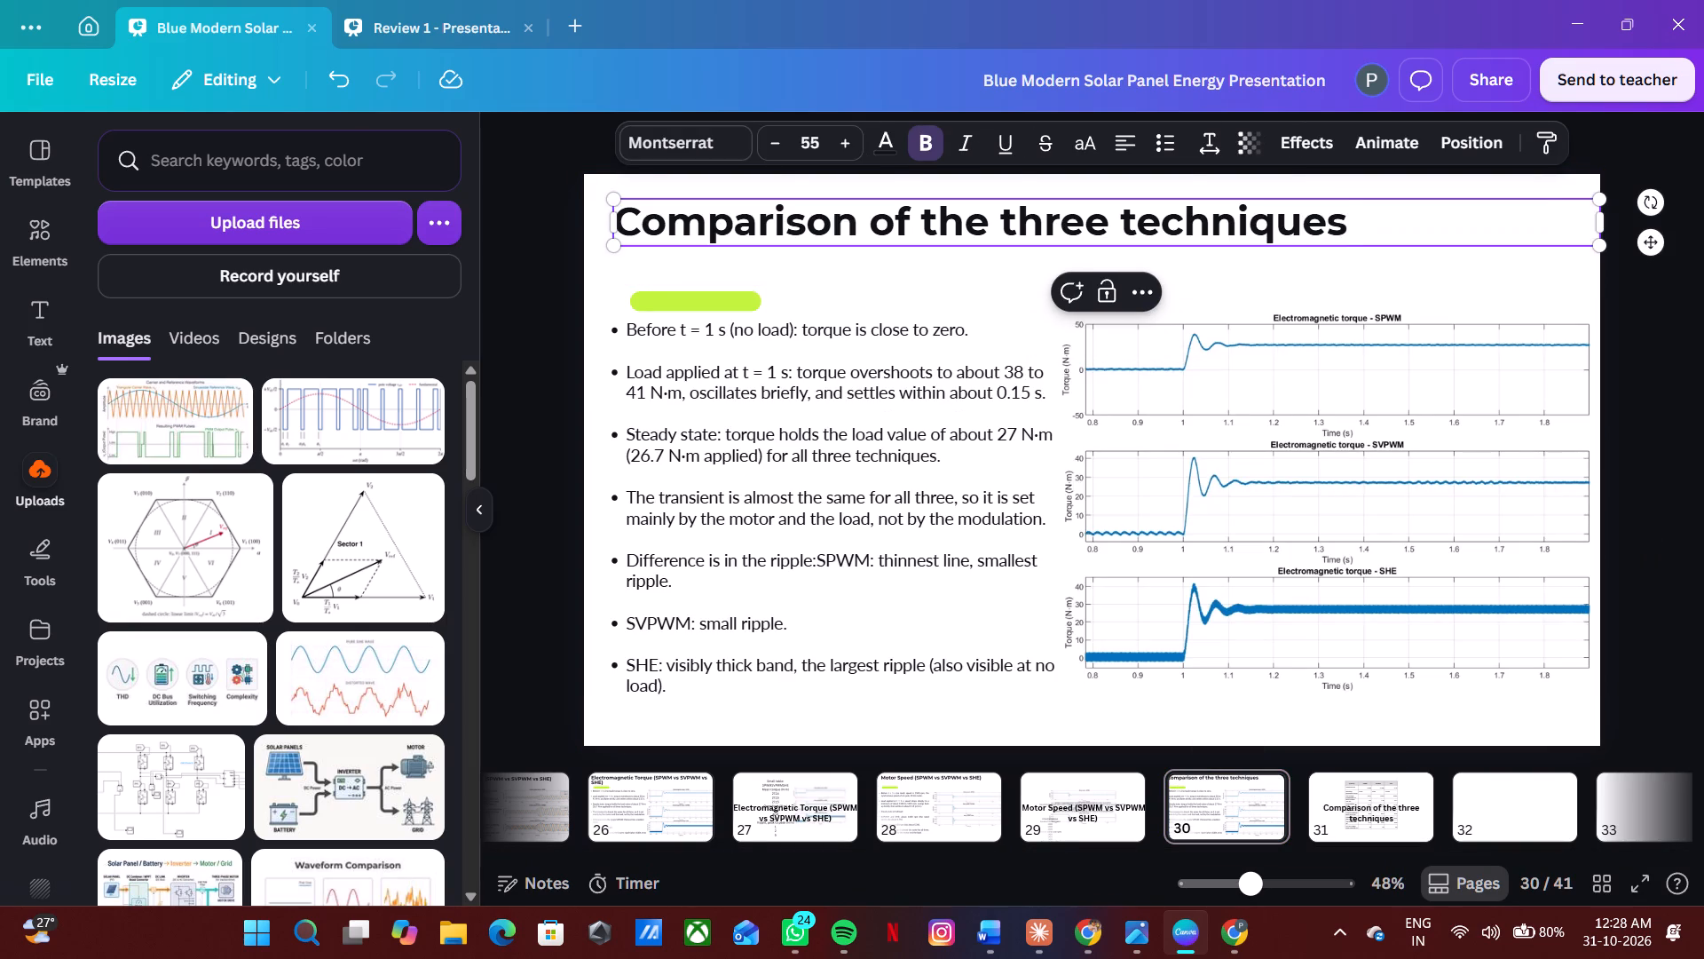
# Replace the torque bullets and chart on page 30 with the comparison table copied from page 31.
pyautogui.click(1363, 818)
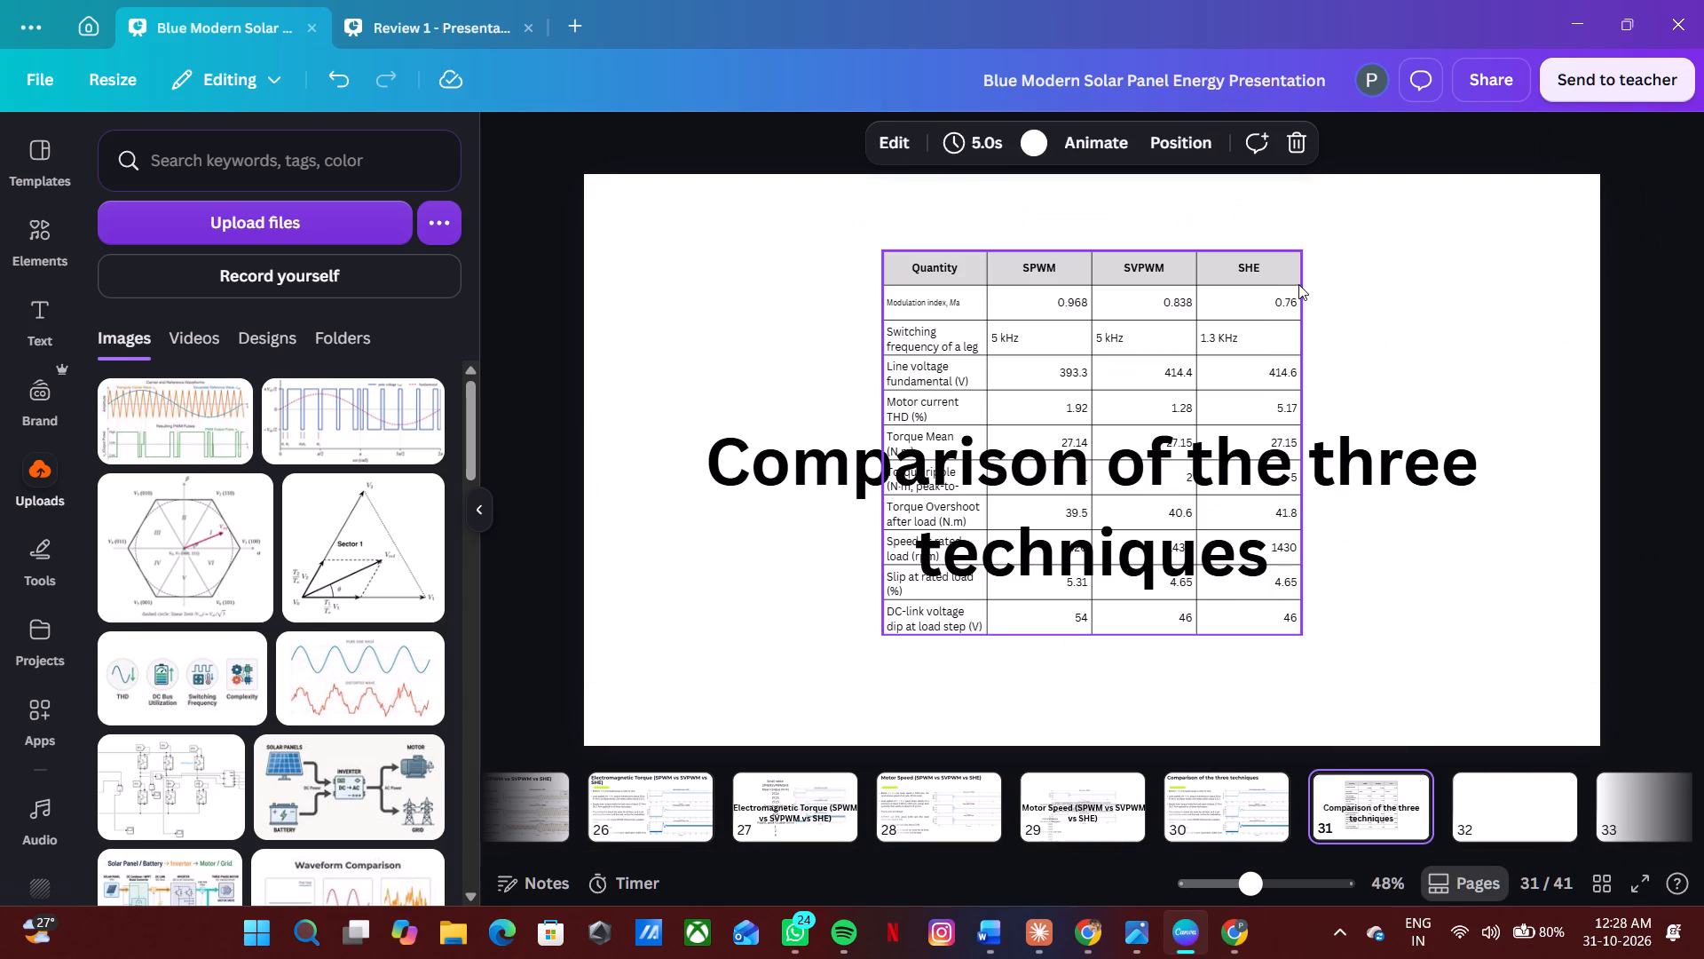
pyautogui.click(1289, 289)
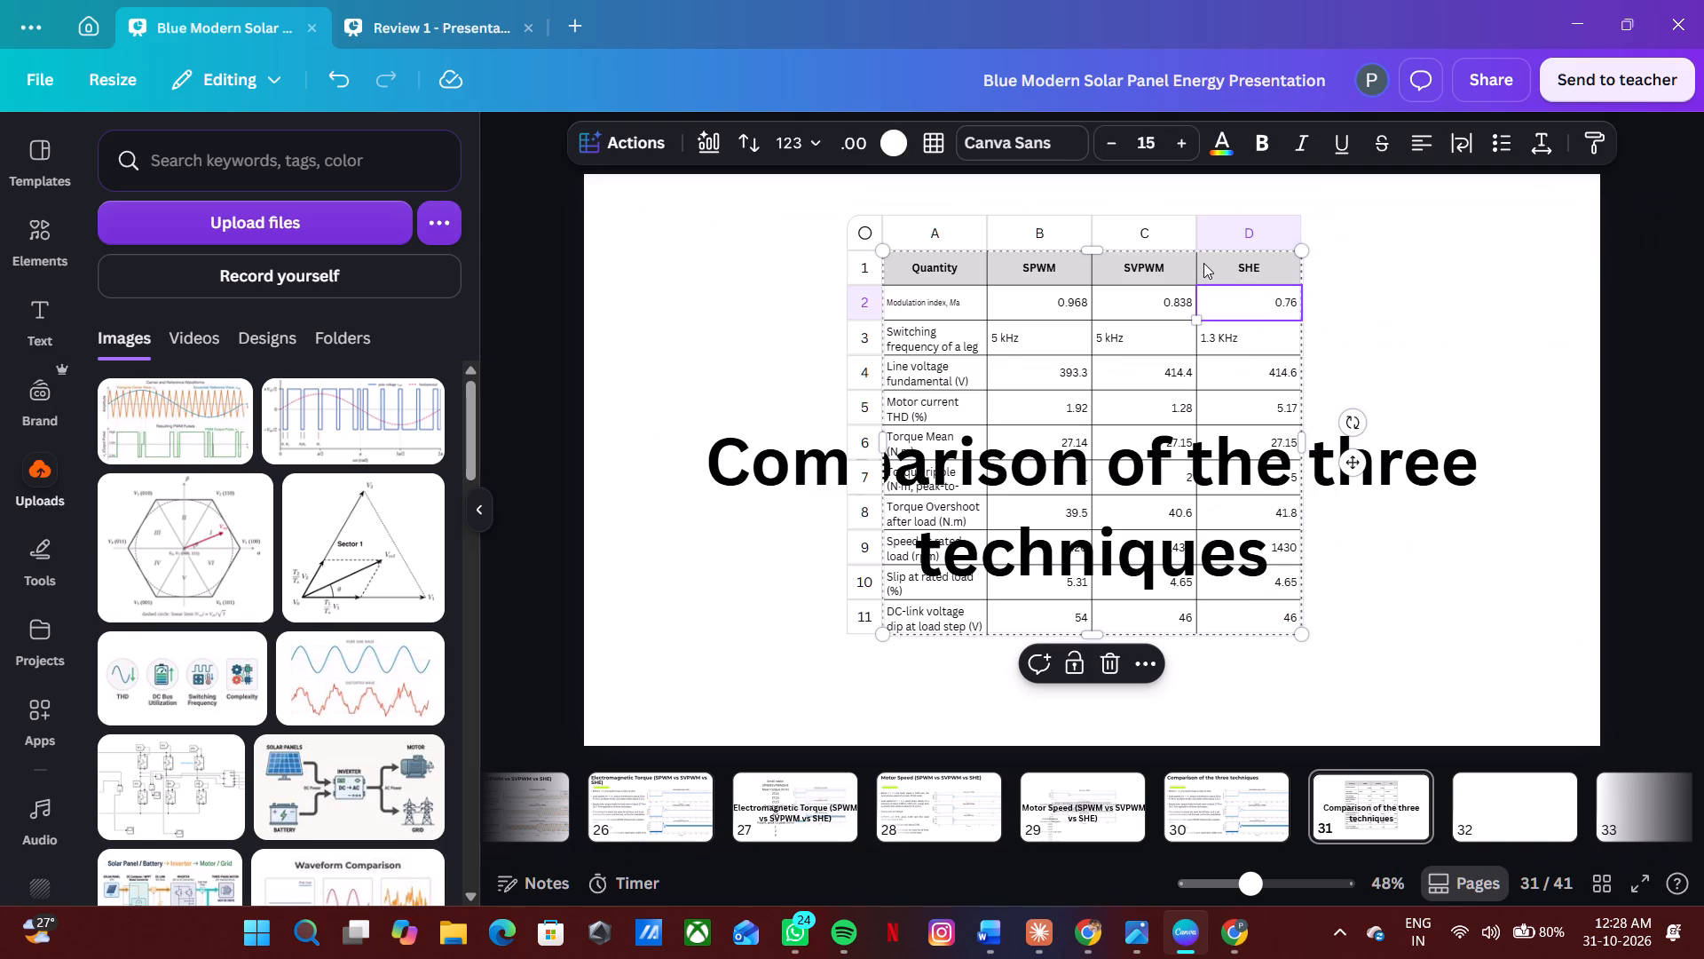
pyautogui.hotkey('ctrl', 'a')
pyautogui.hotkey('ctrl', 'c')
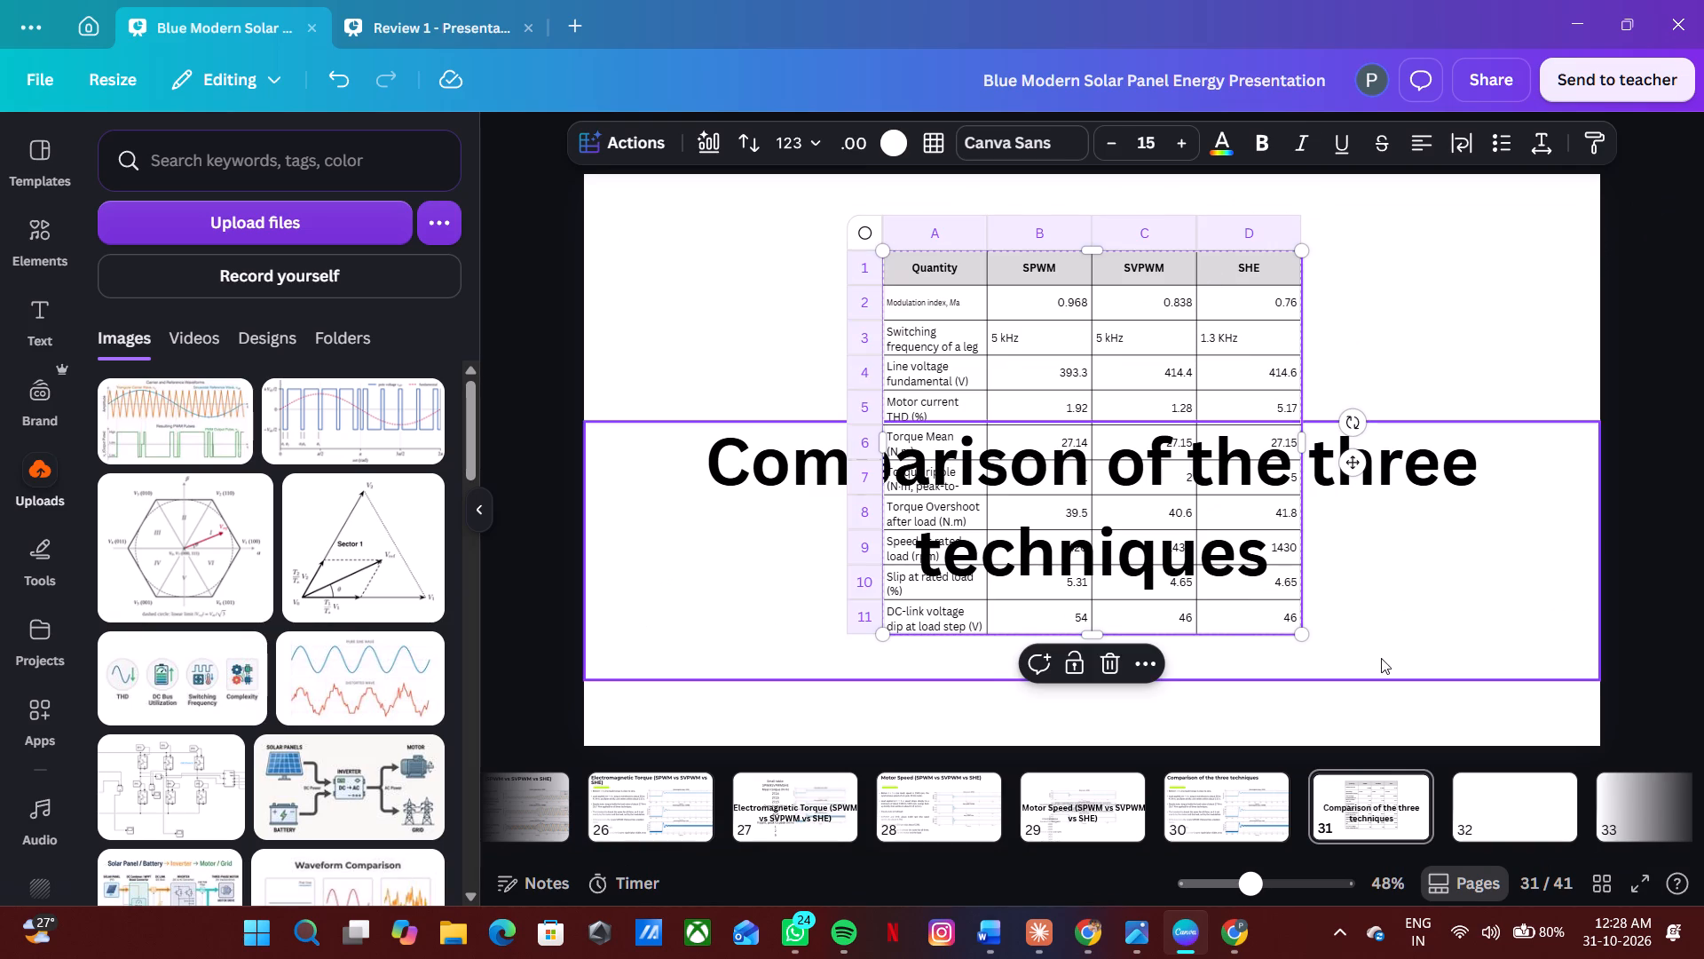
pyautogui.click(1241, 774)
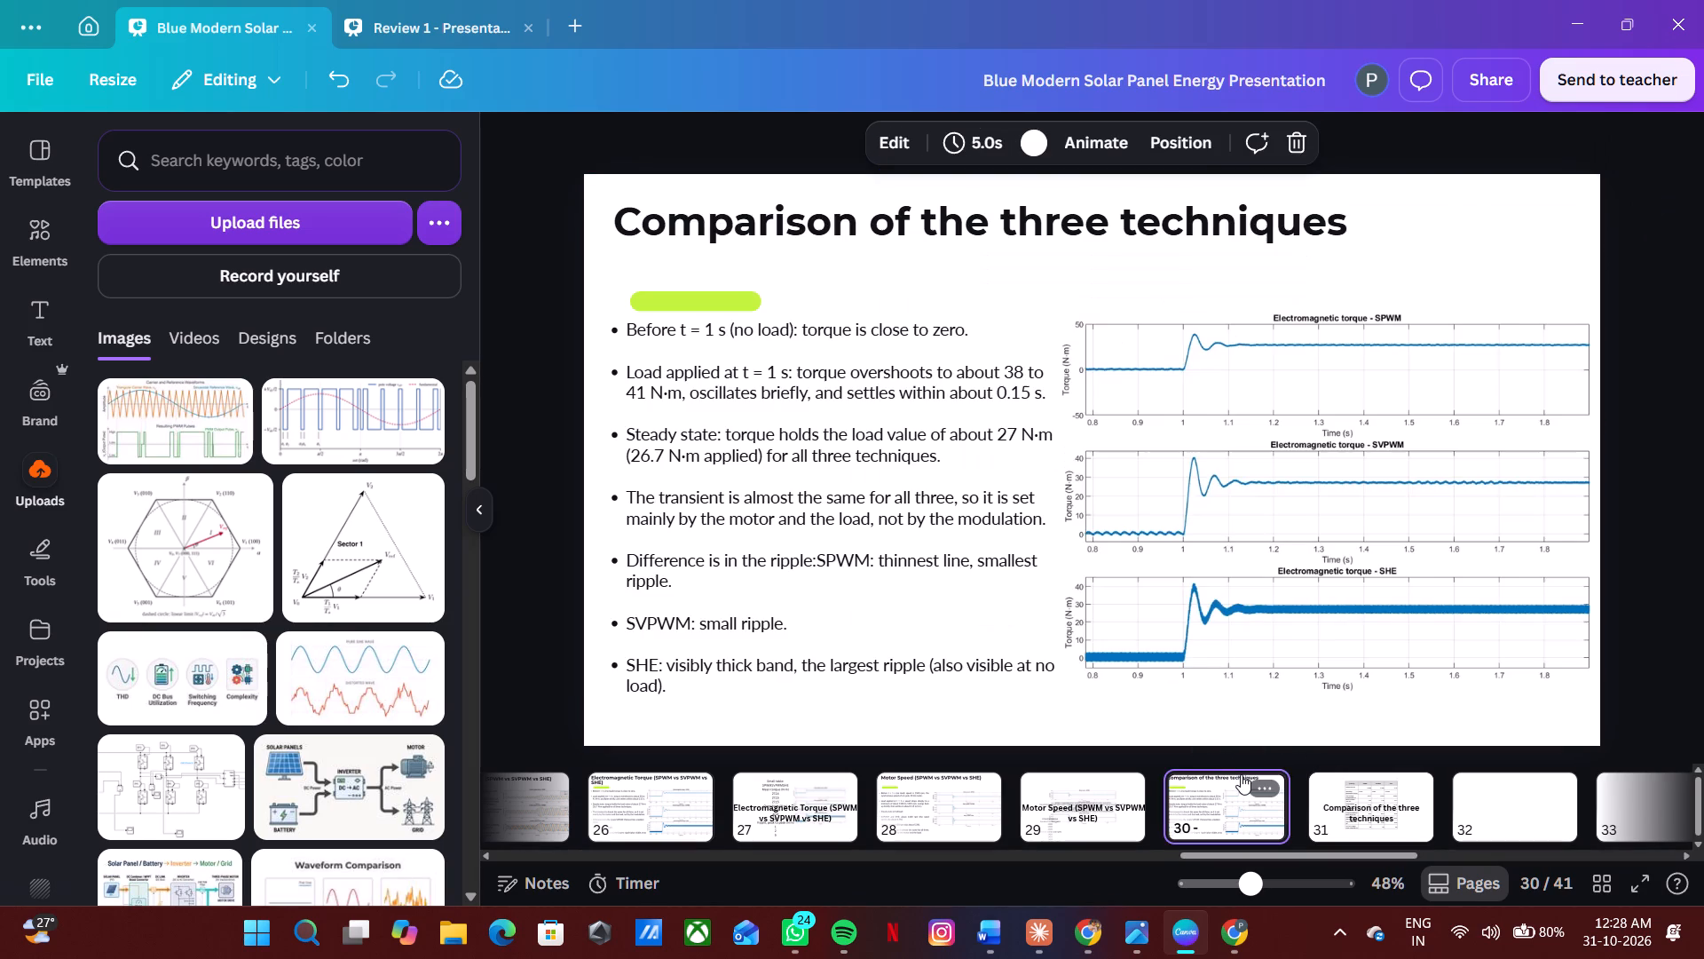
pyautogui.moveTo(1274, 717); pyautogui.dragTo(694, 386)
pyautogui.press('BackSpace')
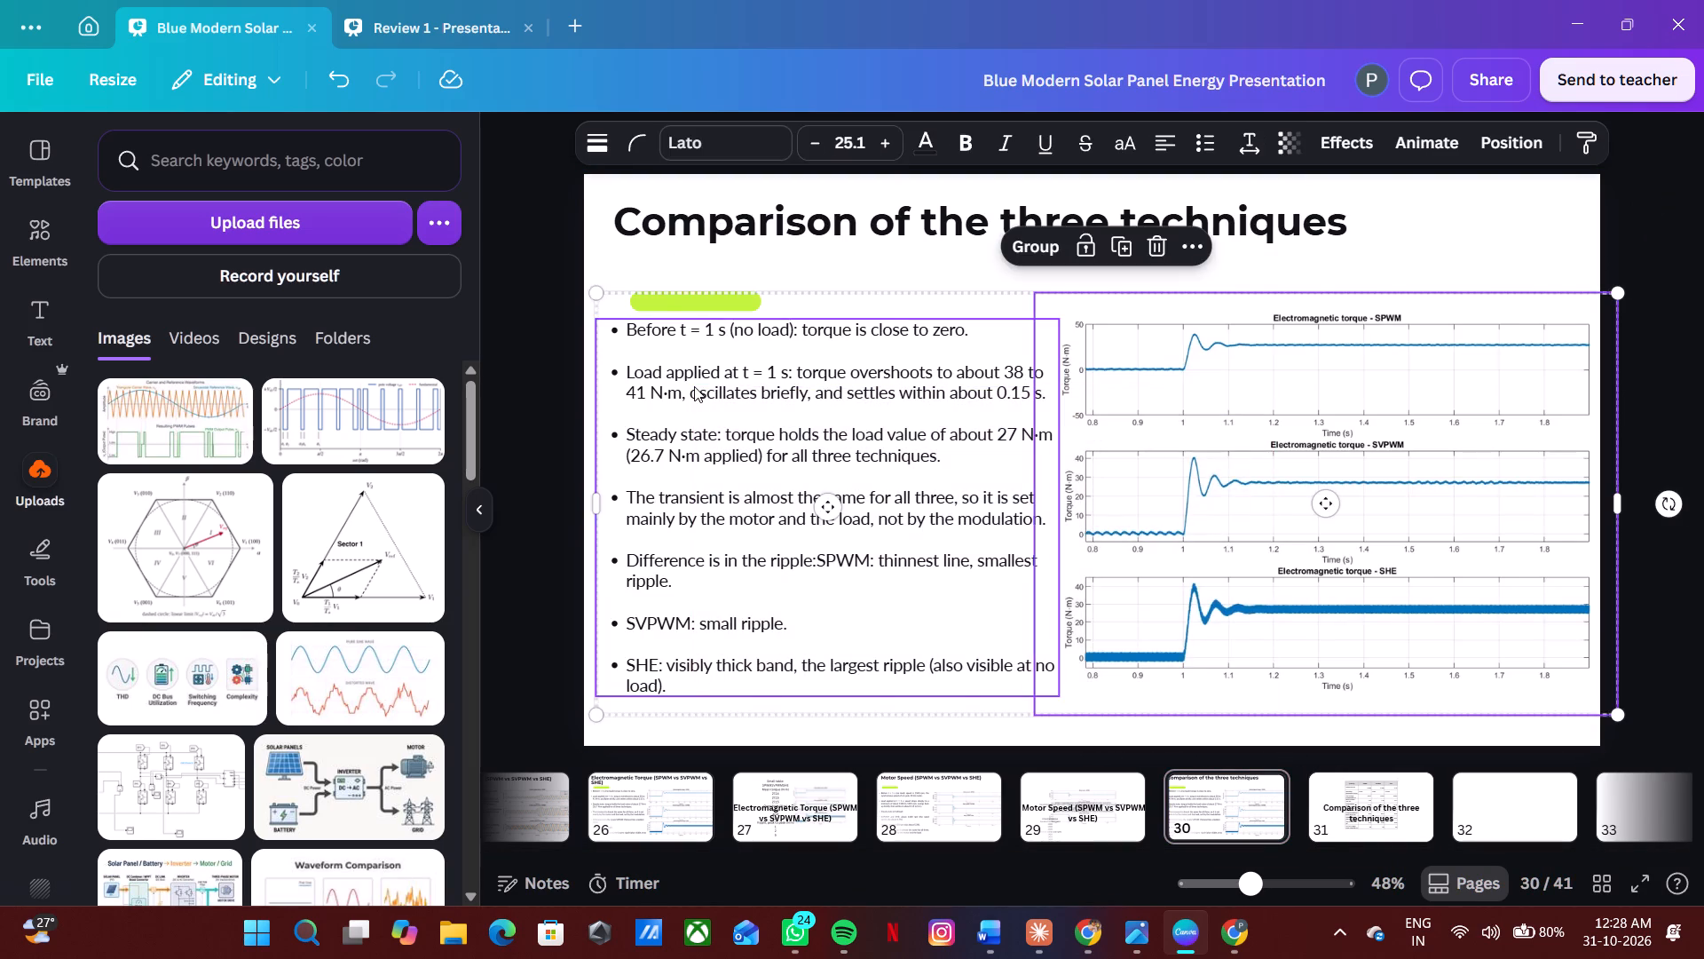
pyautogui.hotkey('ctrl', 'v')
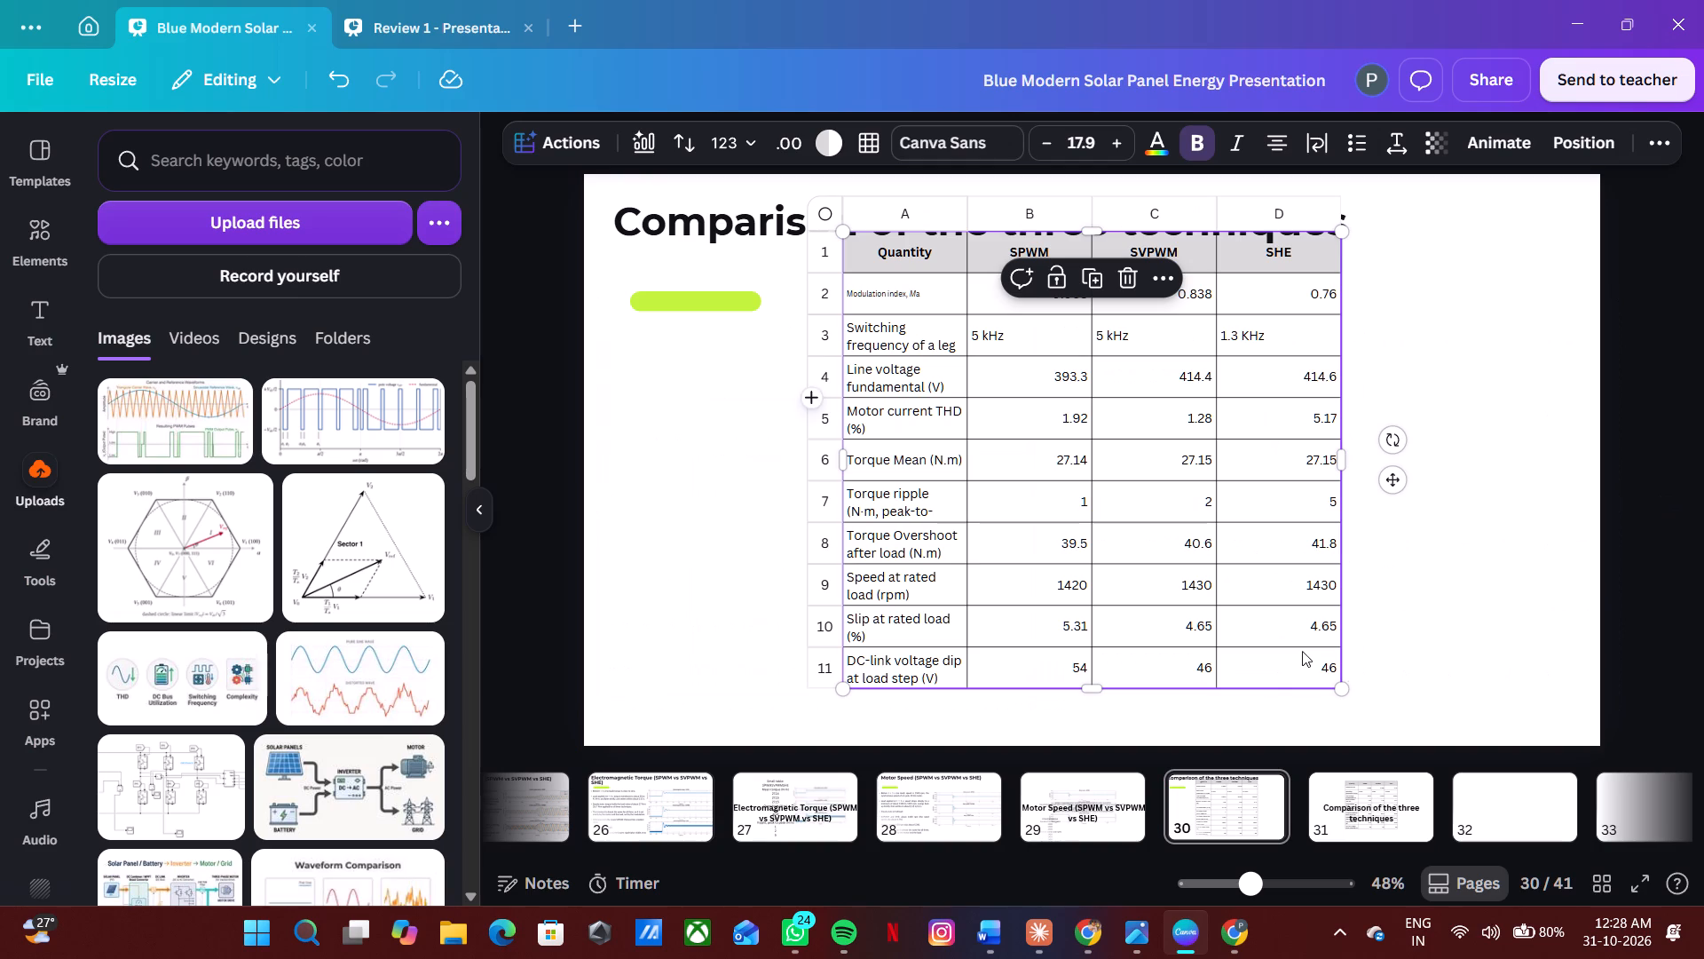
# Resize the comparison table to span most of the slide's width, with its top edge below the title and green bar.
pyautogui.moveTo(1345, 682); pyautogui.dragTo(1434, 663)
pyautogui.moveTo(844, 671); pyautogui.dragTo(590, 715)
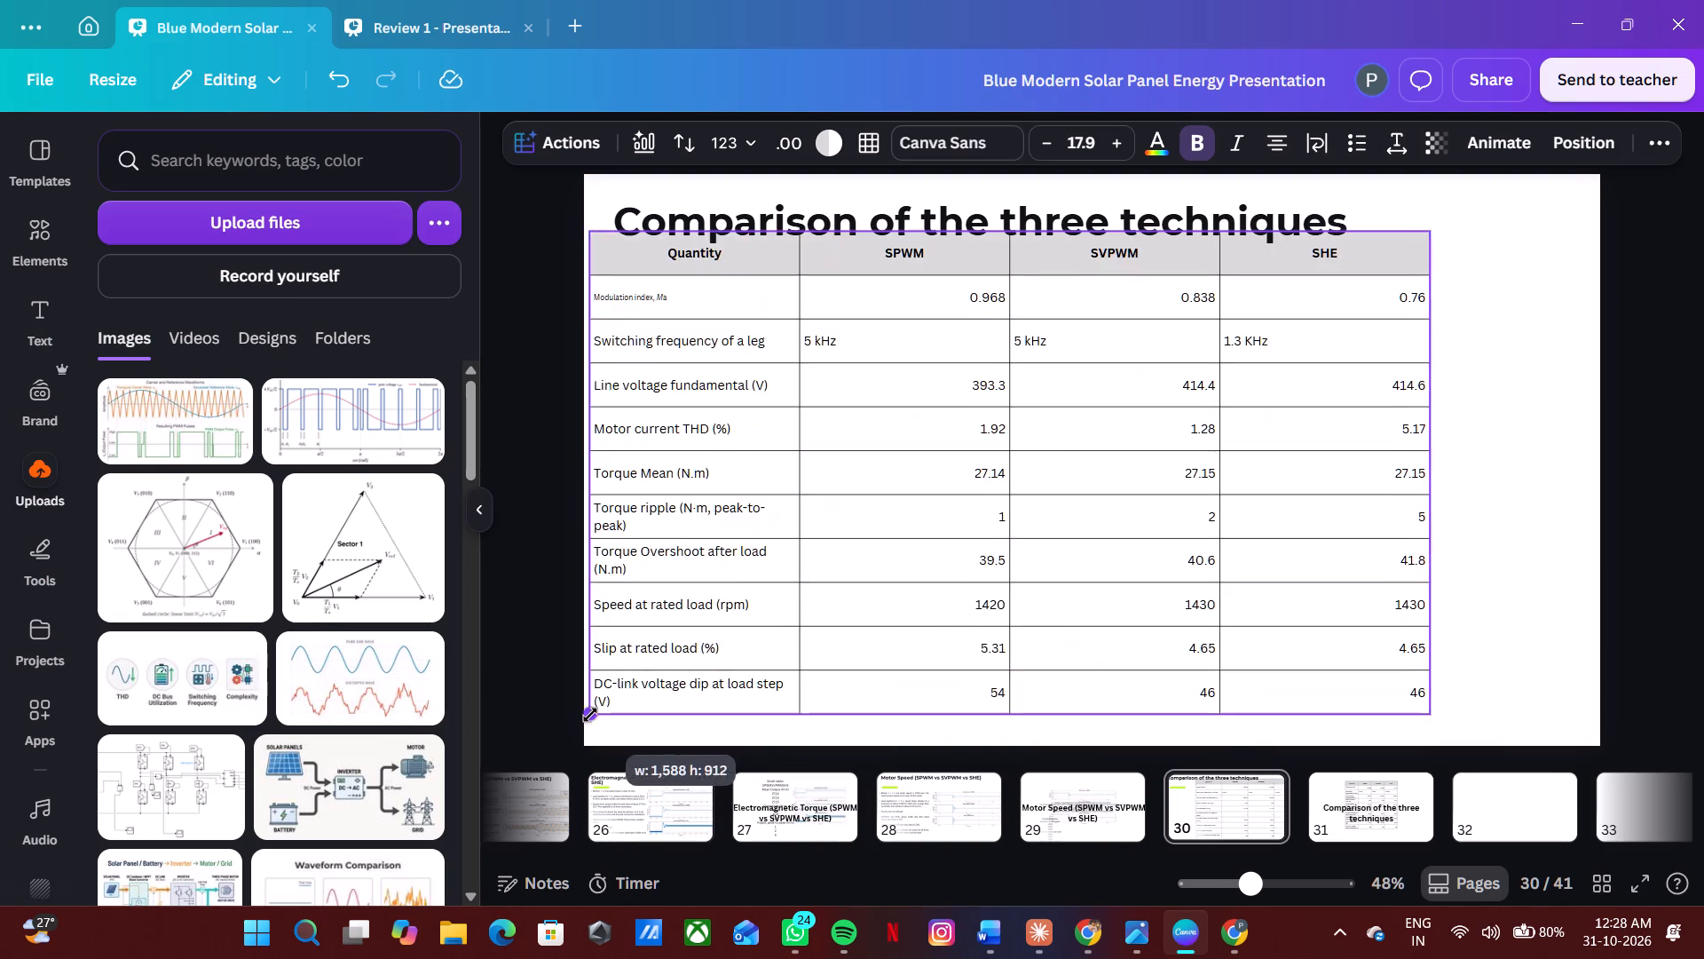
pyautogui.moveTo(590, 715); pyautogui.dragTo(658, 717)
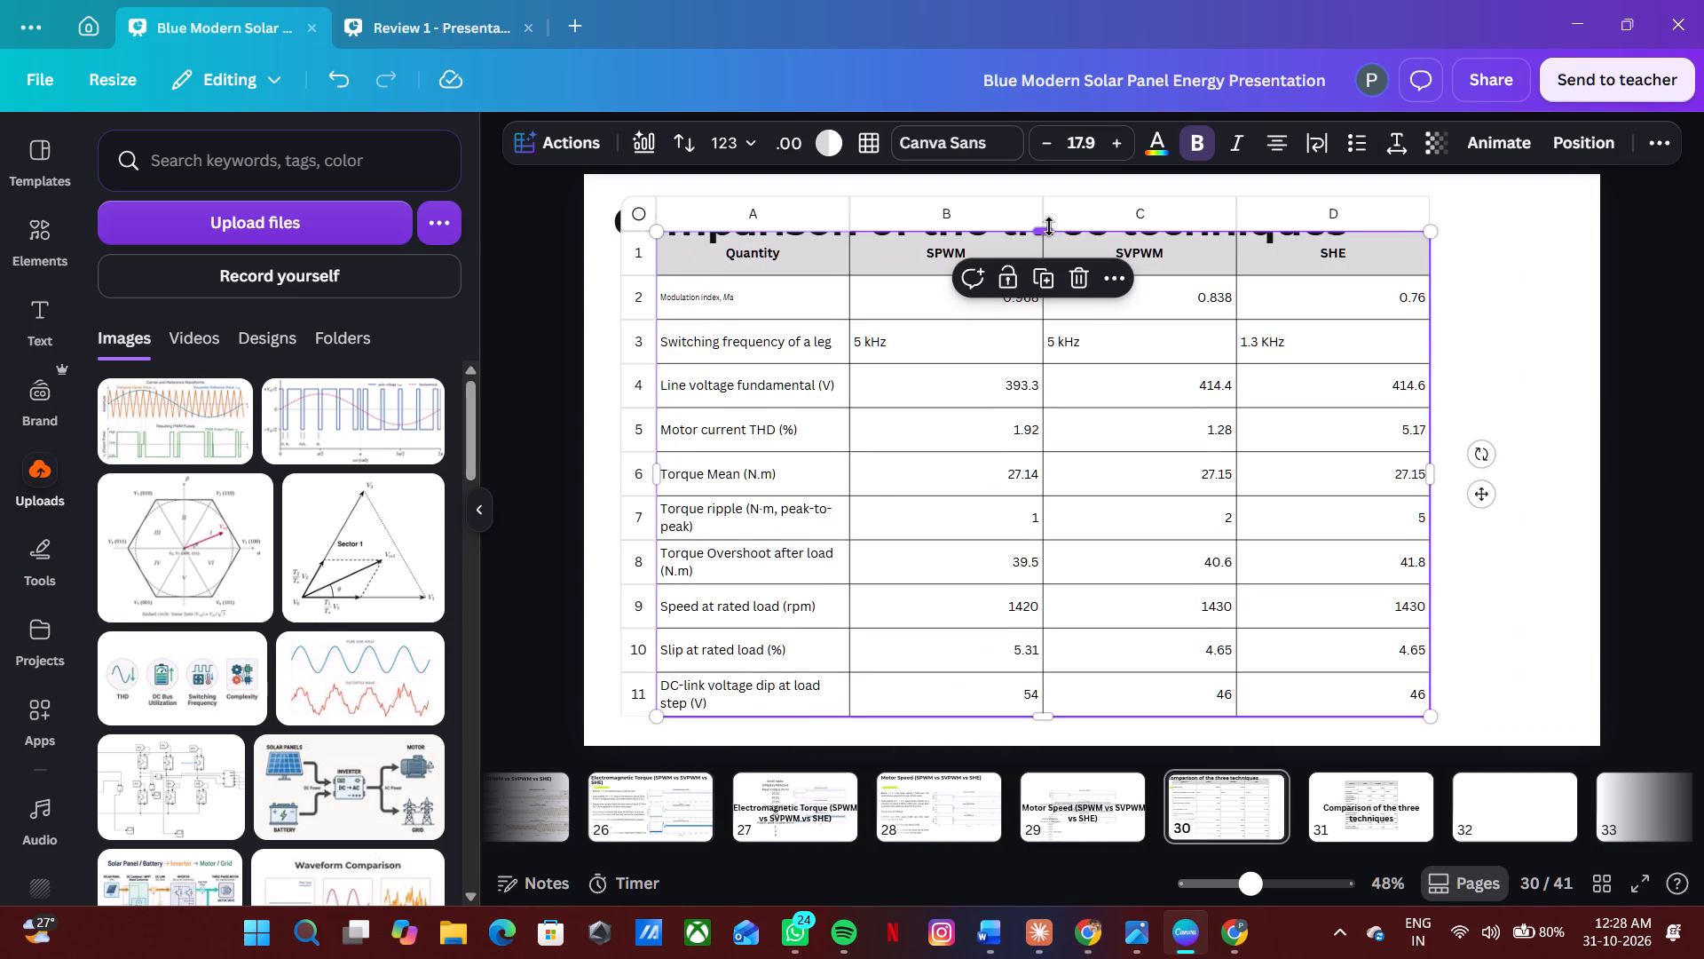
pyautogui.moveTo(1049, 226); pyautogui.dragTo(1048, 330)
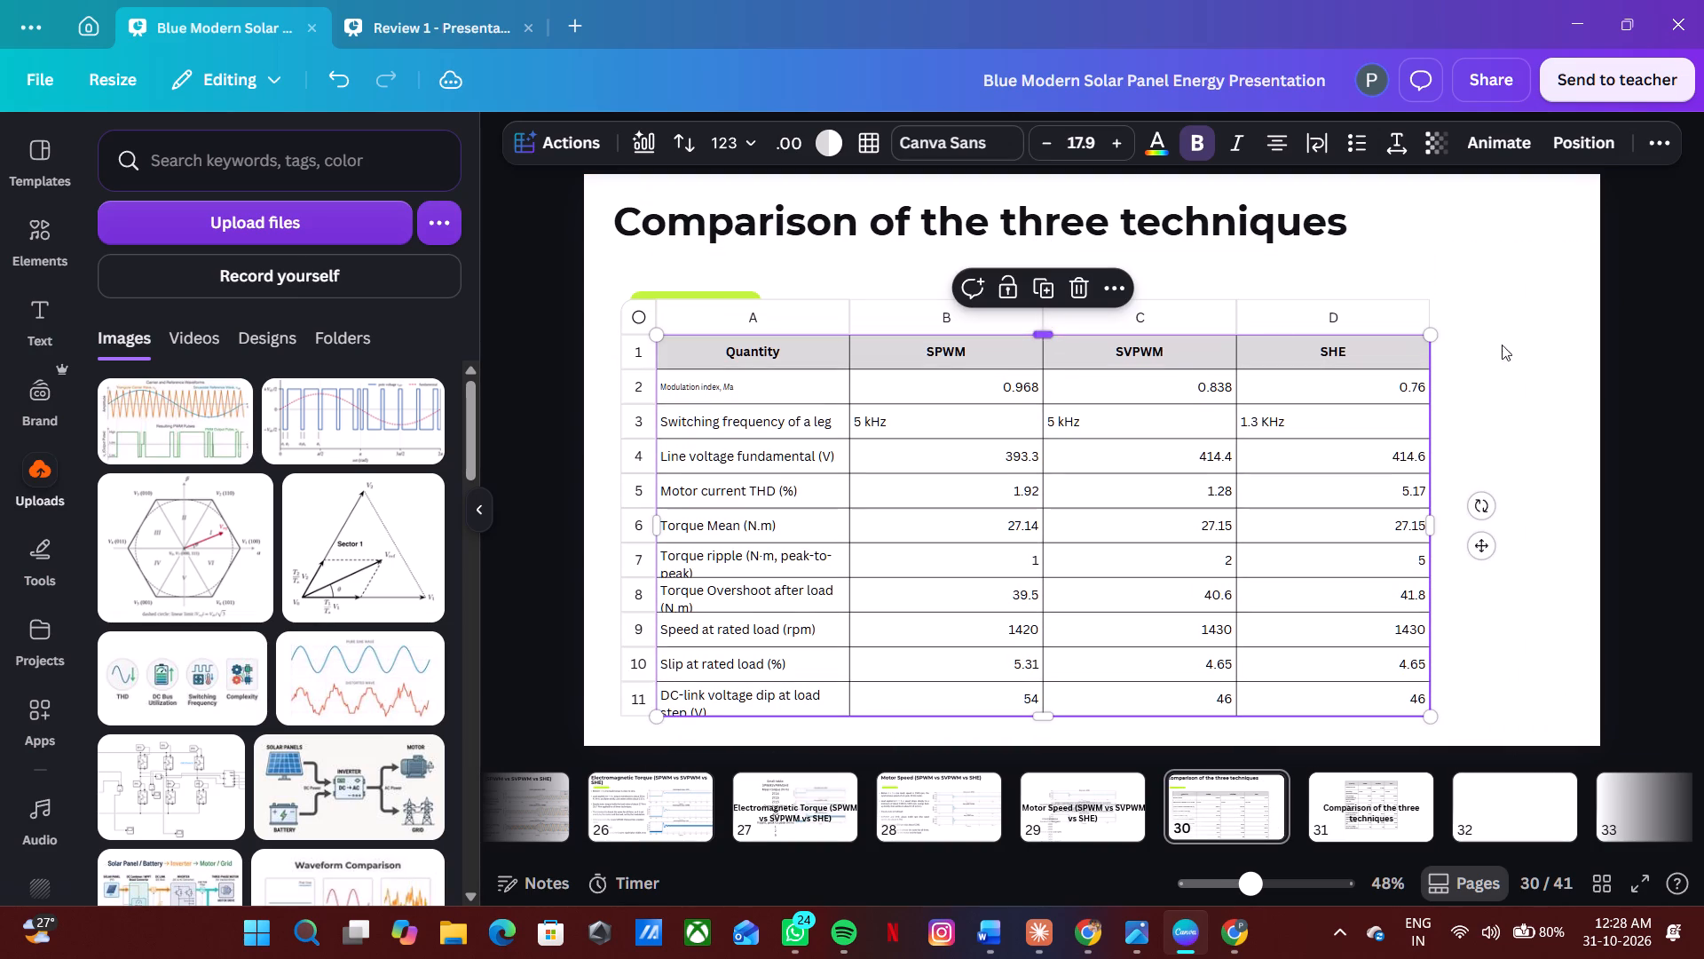
pyautogui.moveTo(1438, 335); pyautogui.dragTo(1563, 329)
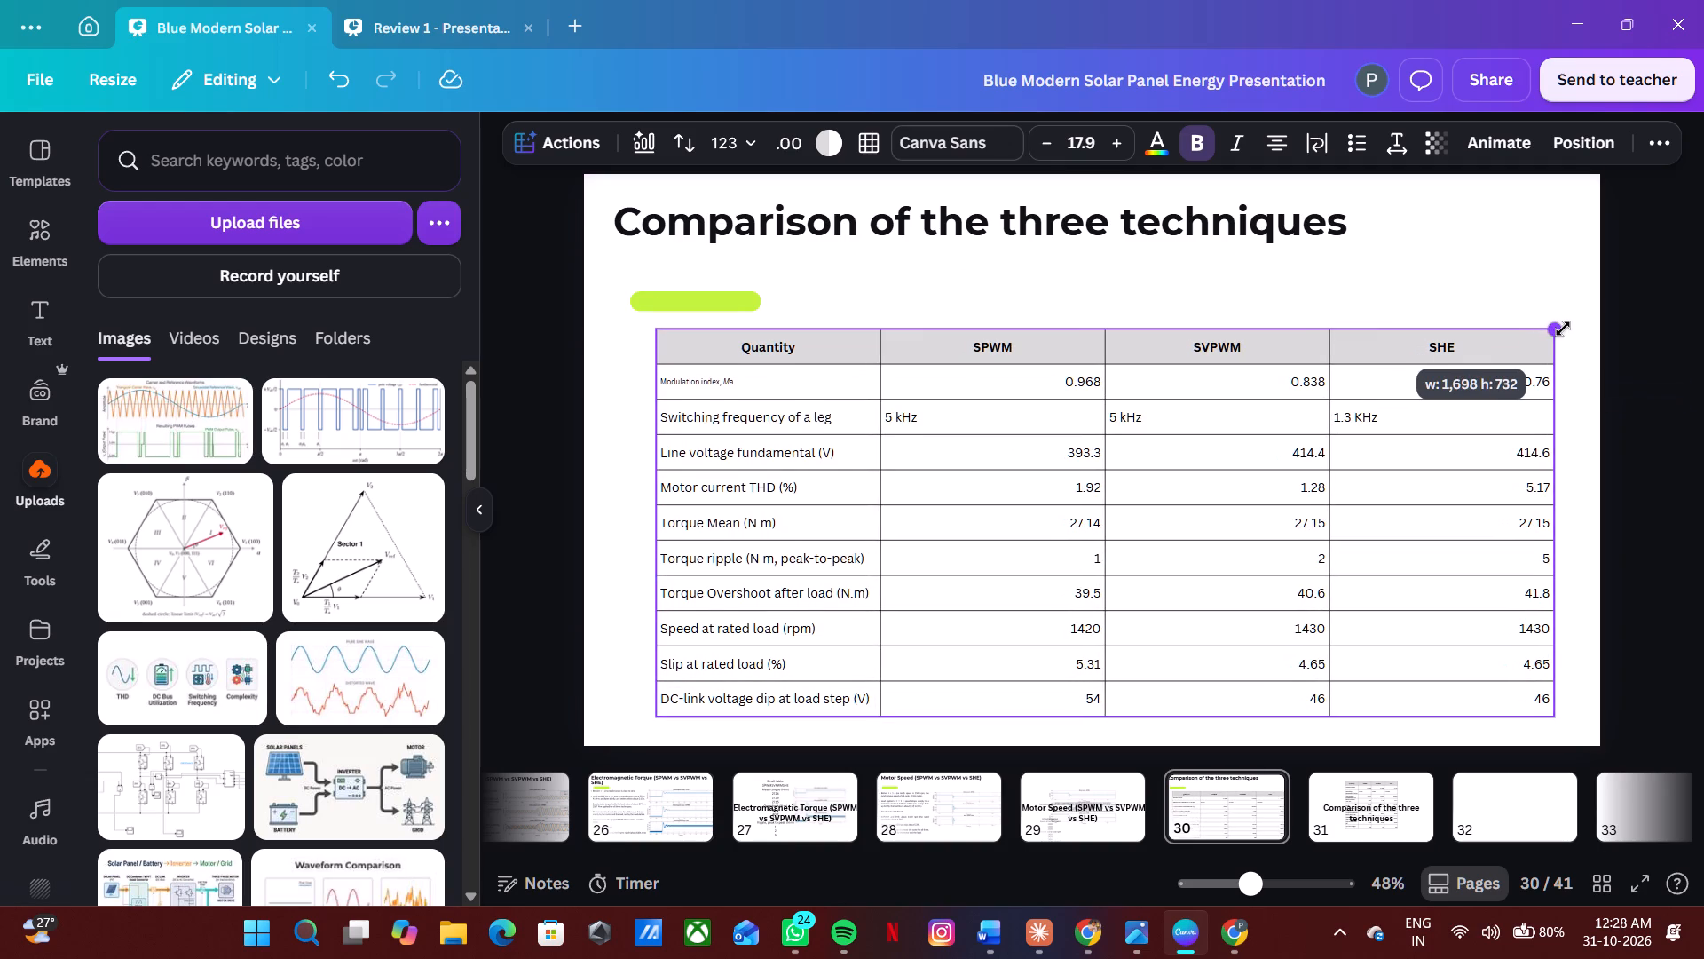
pyautogui.moveTo(1563, 329); pyautogui.dragTo(1570, 327)
pyautogui.moveTo(658, 329); pyautogui.dragTo(626, 339)
# Raise the green accent bar closer to the title and extend the comparison table's upper-left corner up and outward beneath it.
pyautogui.moveTo(671, 297); pyautogui.dragTo(668, 275)
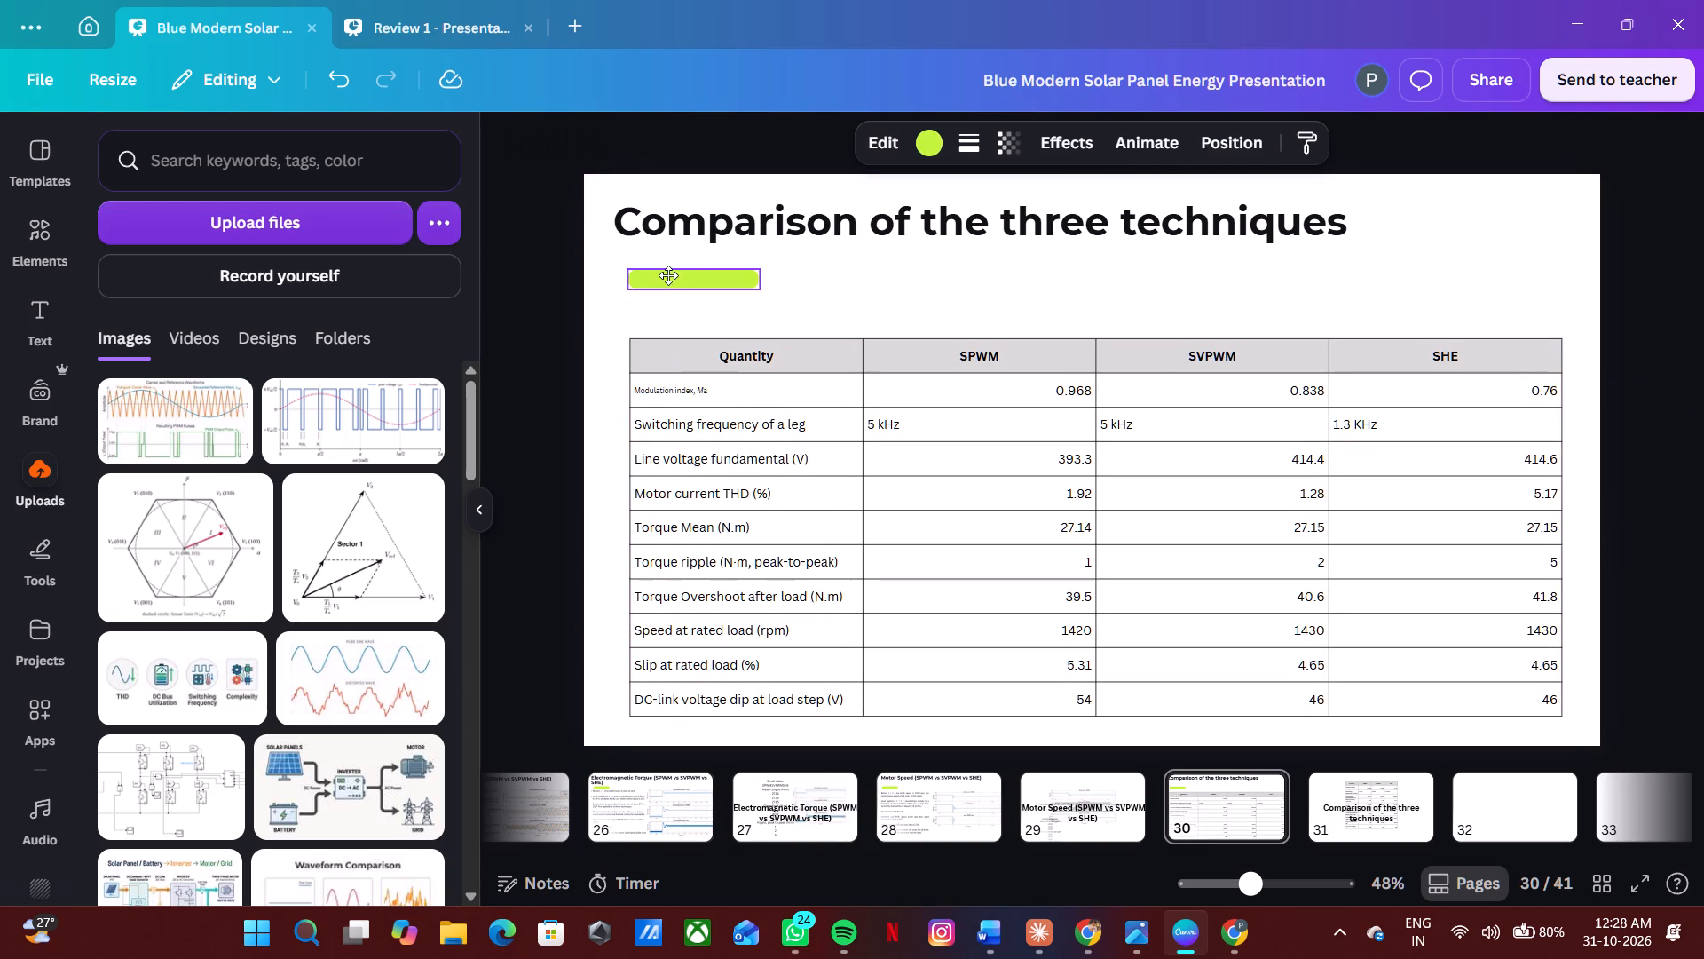
pyautogui.moveTo(668, 275); pyautogui.dragTo(660, 268)
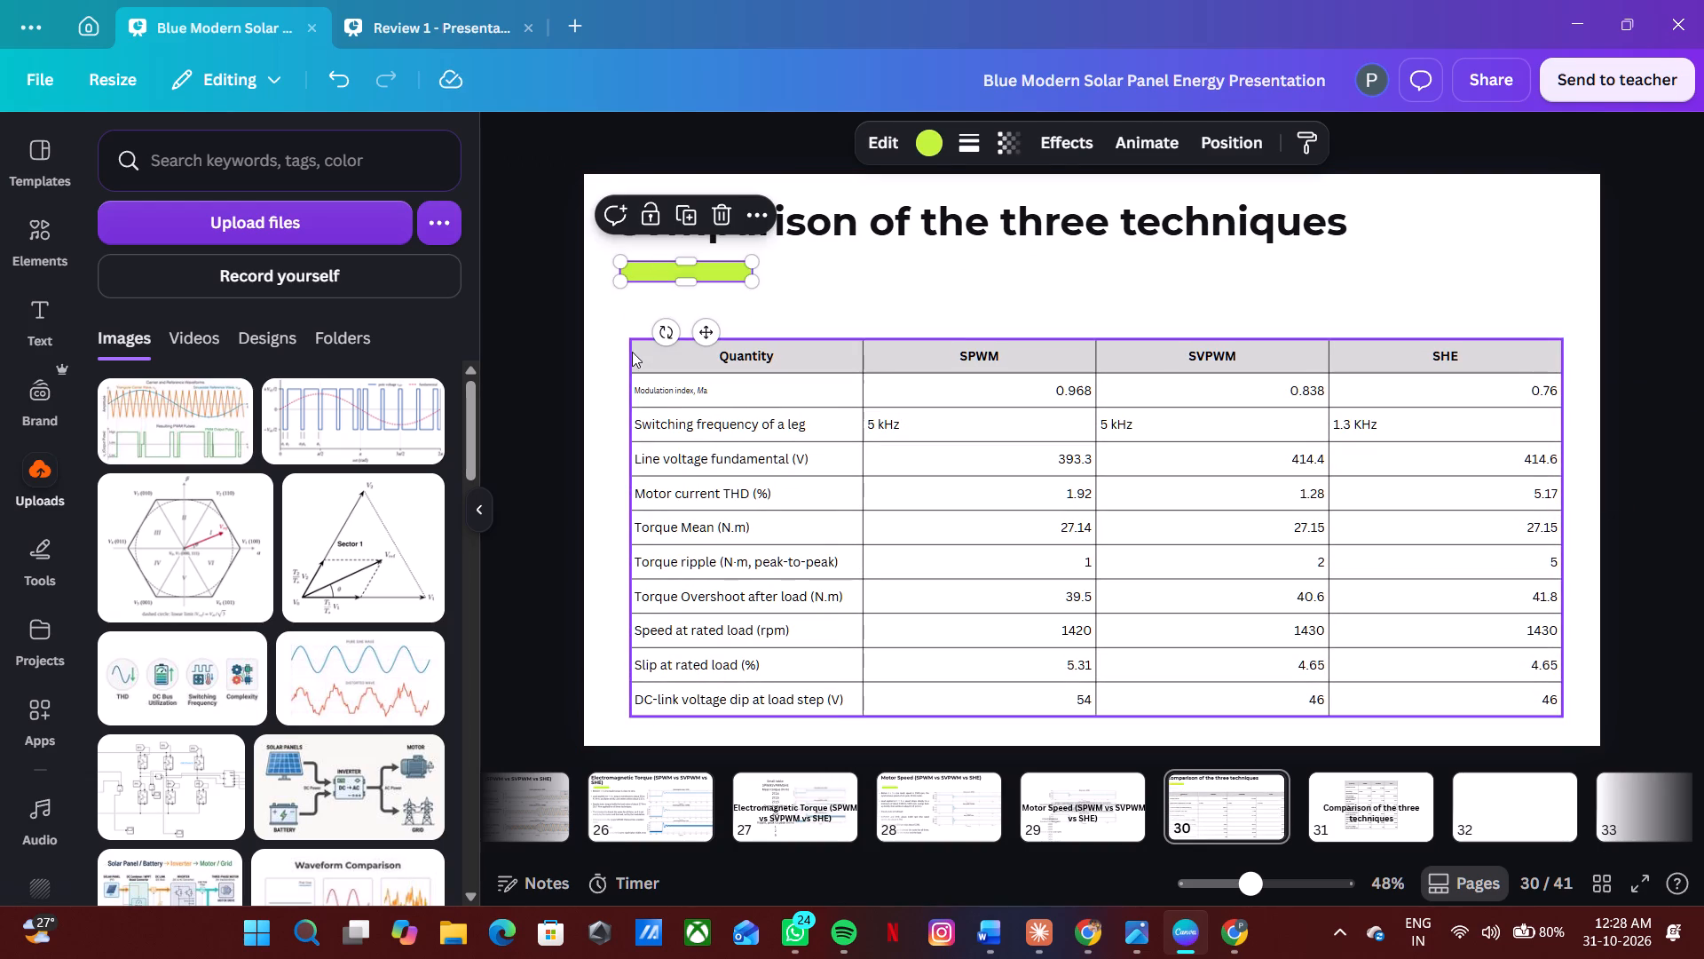
pyautogui.click(632, 352)
pyautogui.moveTo(628, 337); pyautogui.dragTo(604, 296)
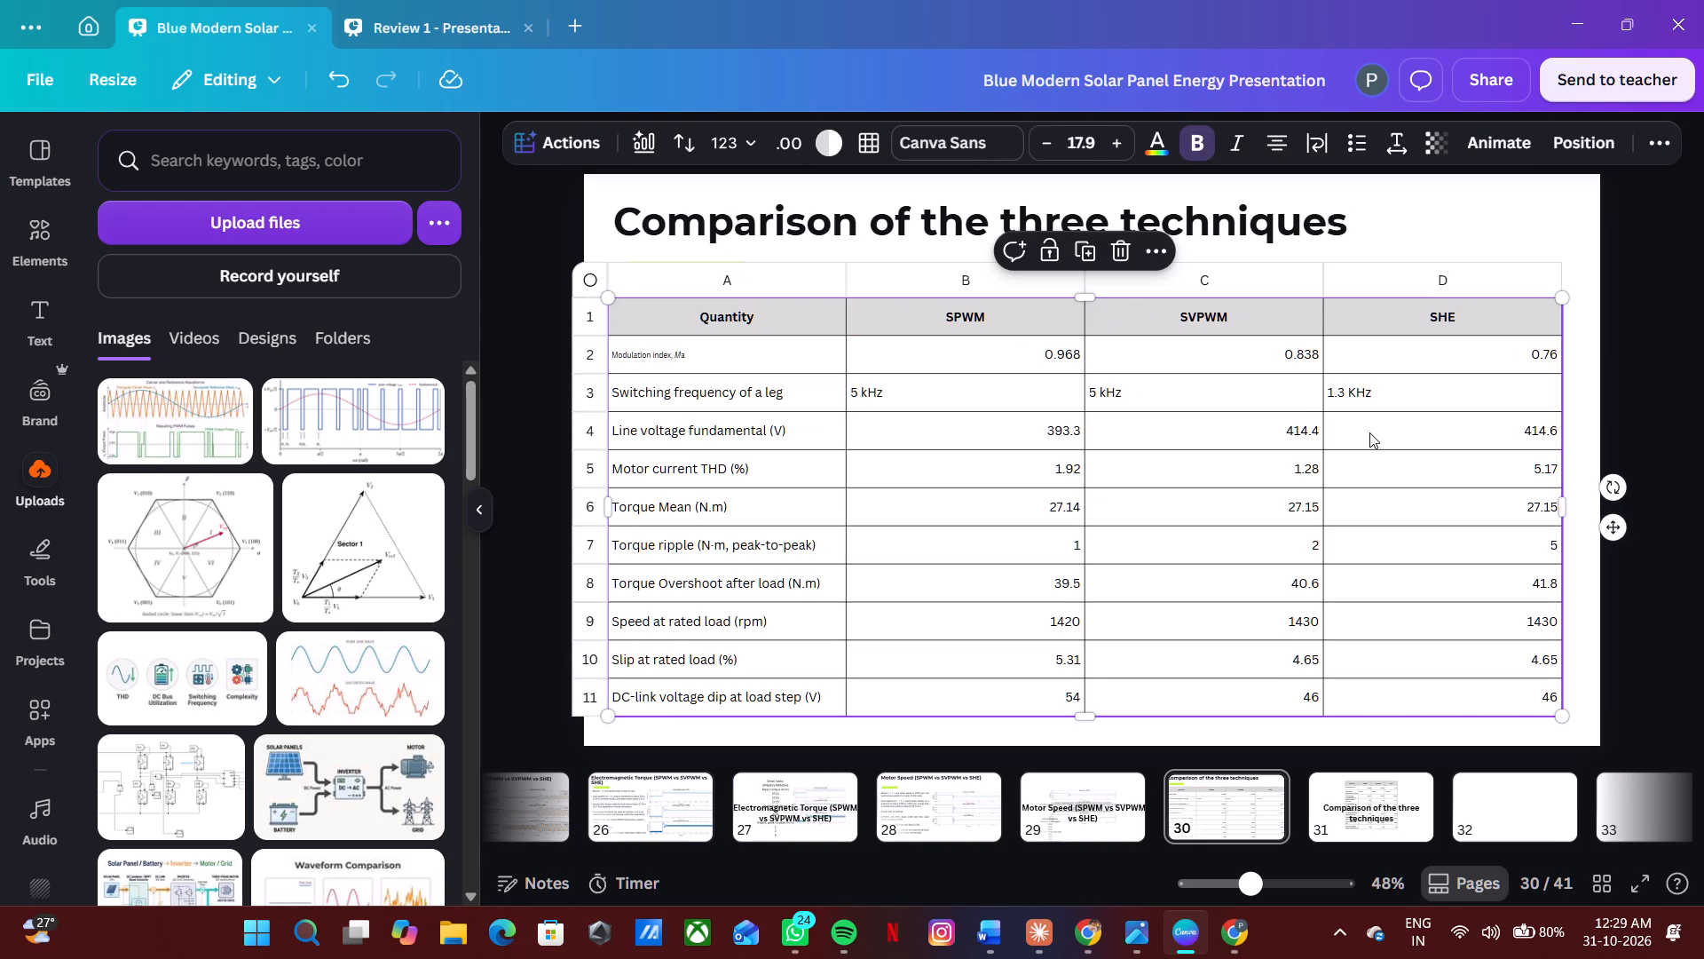
# Extend the comparison table's lower-right corner on page 30 slightly outward, toward the slide's lower edge.
pyautogui.click(1653, 369)
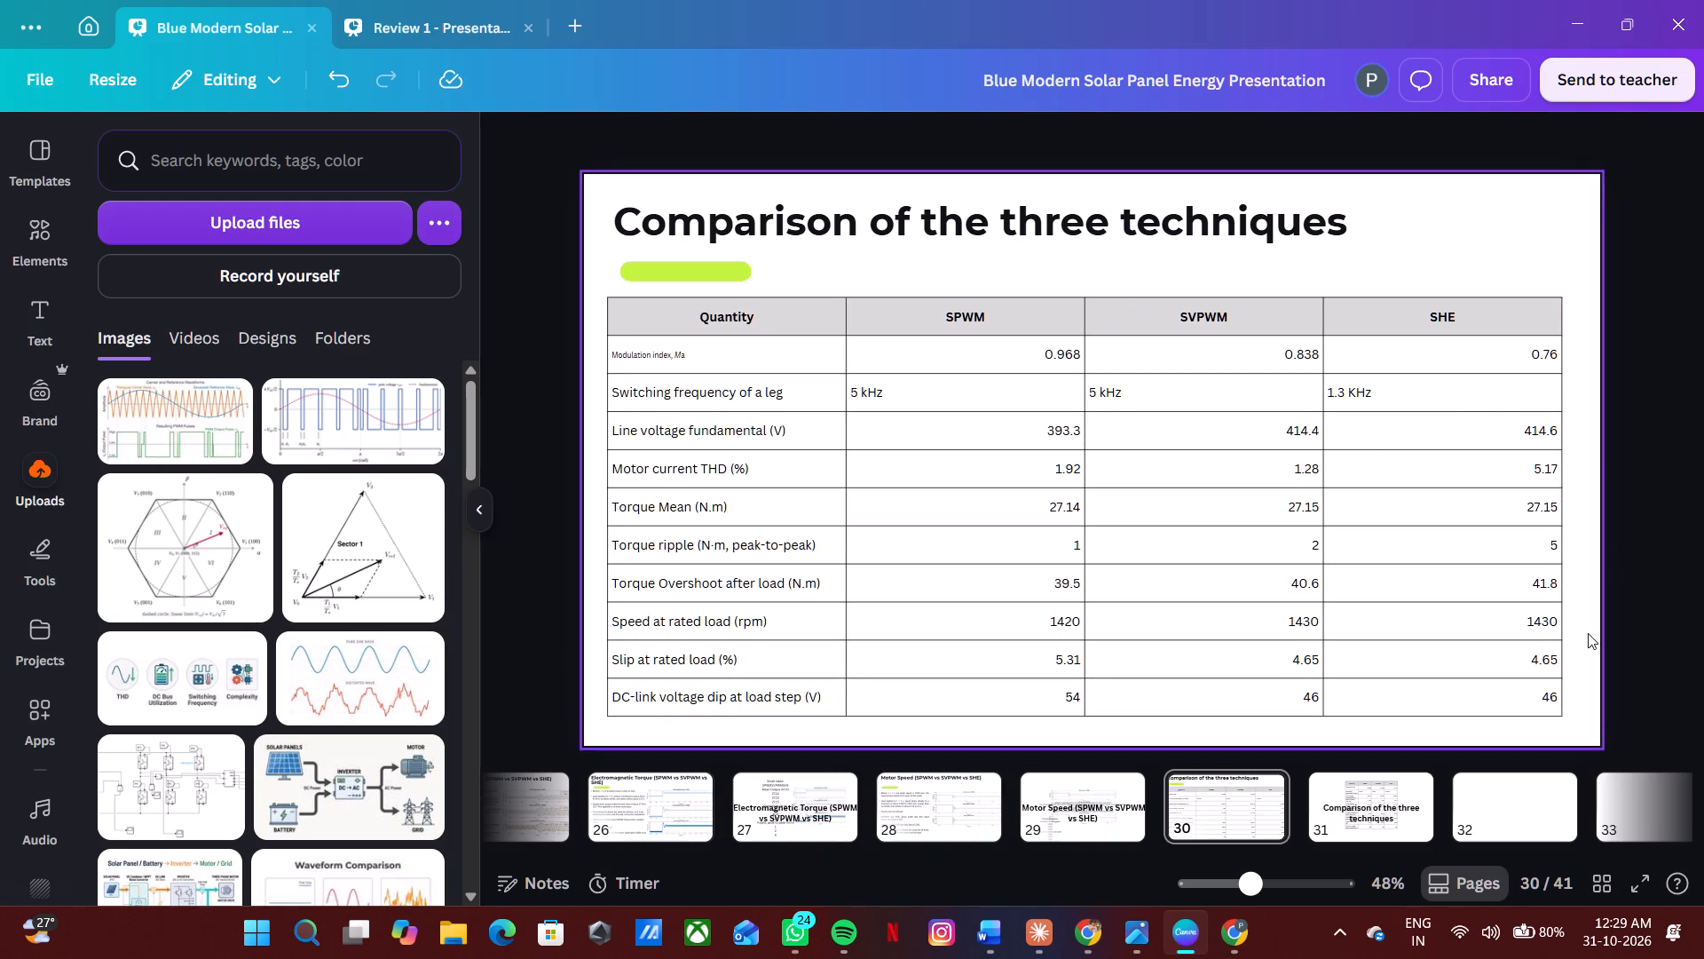
pyautogui.click(1554, 709)
pyautogui.moveTo(1559, 716); pyautogui.dragTo(1568, 731)
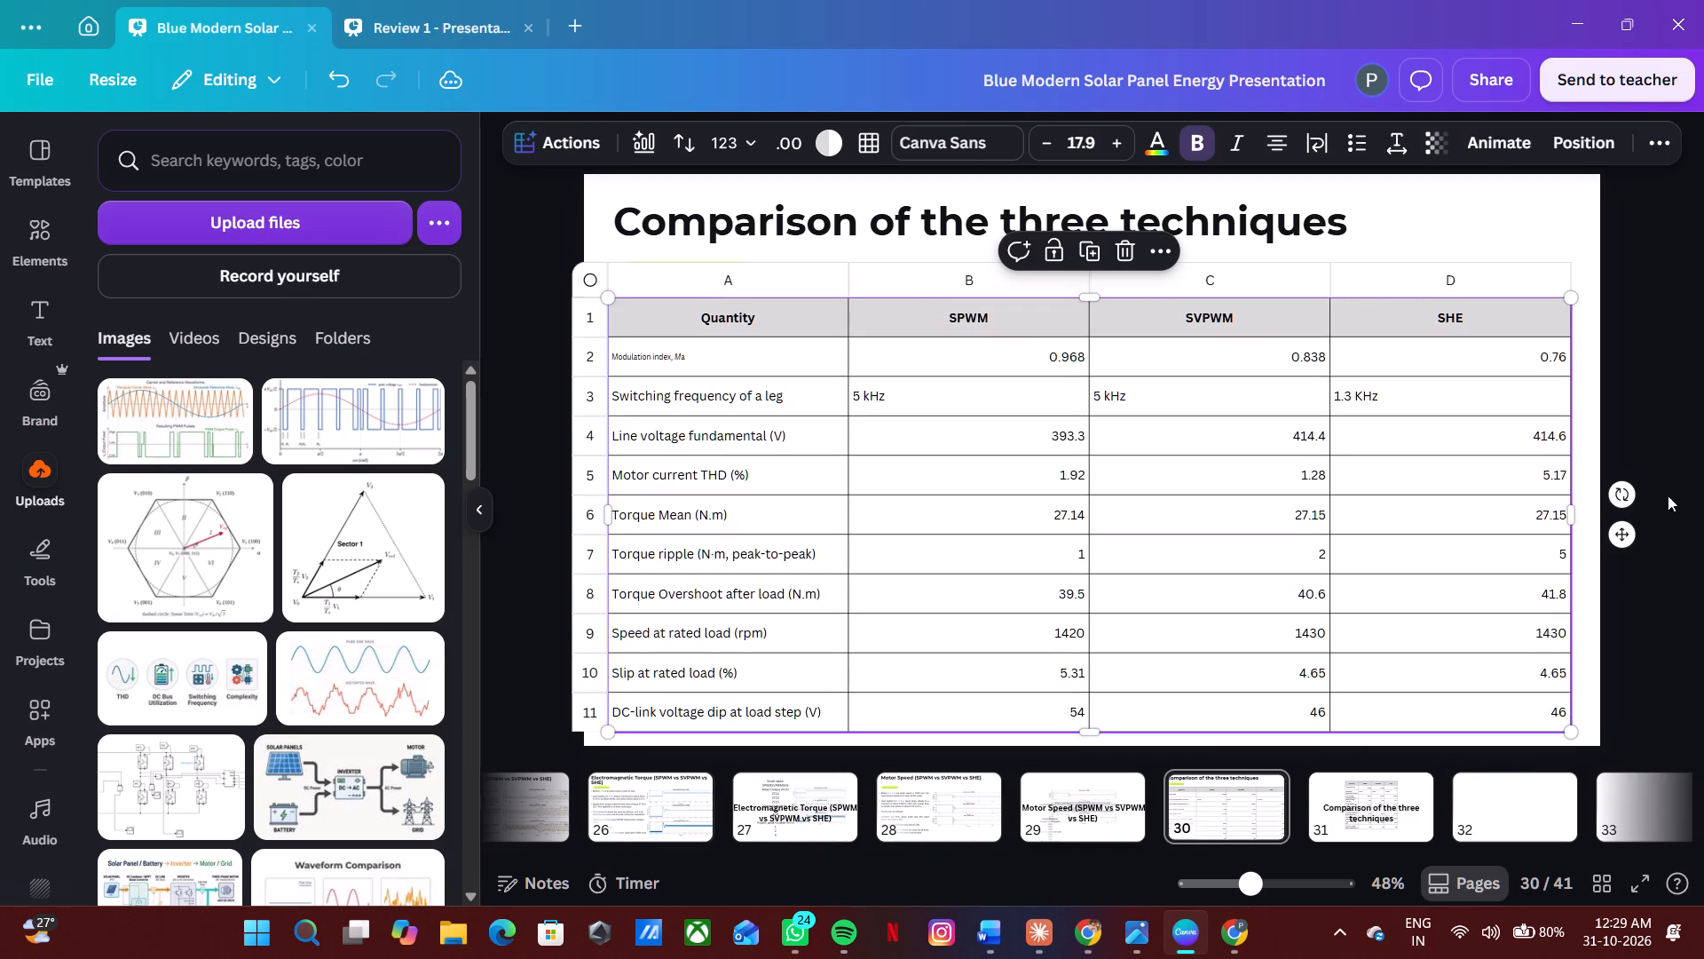
pyautogui.click(1656, 418)
# Review the rebuilt result slides and the neighbouring old, blank and template pages, from the DC link voltage slide to page 35.
pyautogui.press('Left')
pyautogui.write('00')
pyautogui.press('Right')
pyautogui.press('Right')
pyautogui.press('Right')
pyautogui.press('Right')
pyautogui.press('Right')
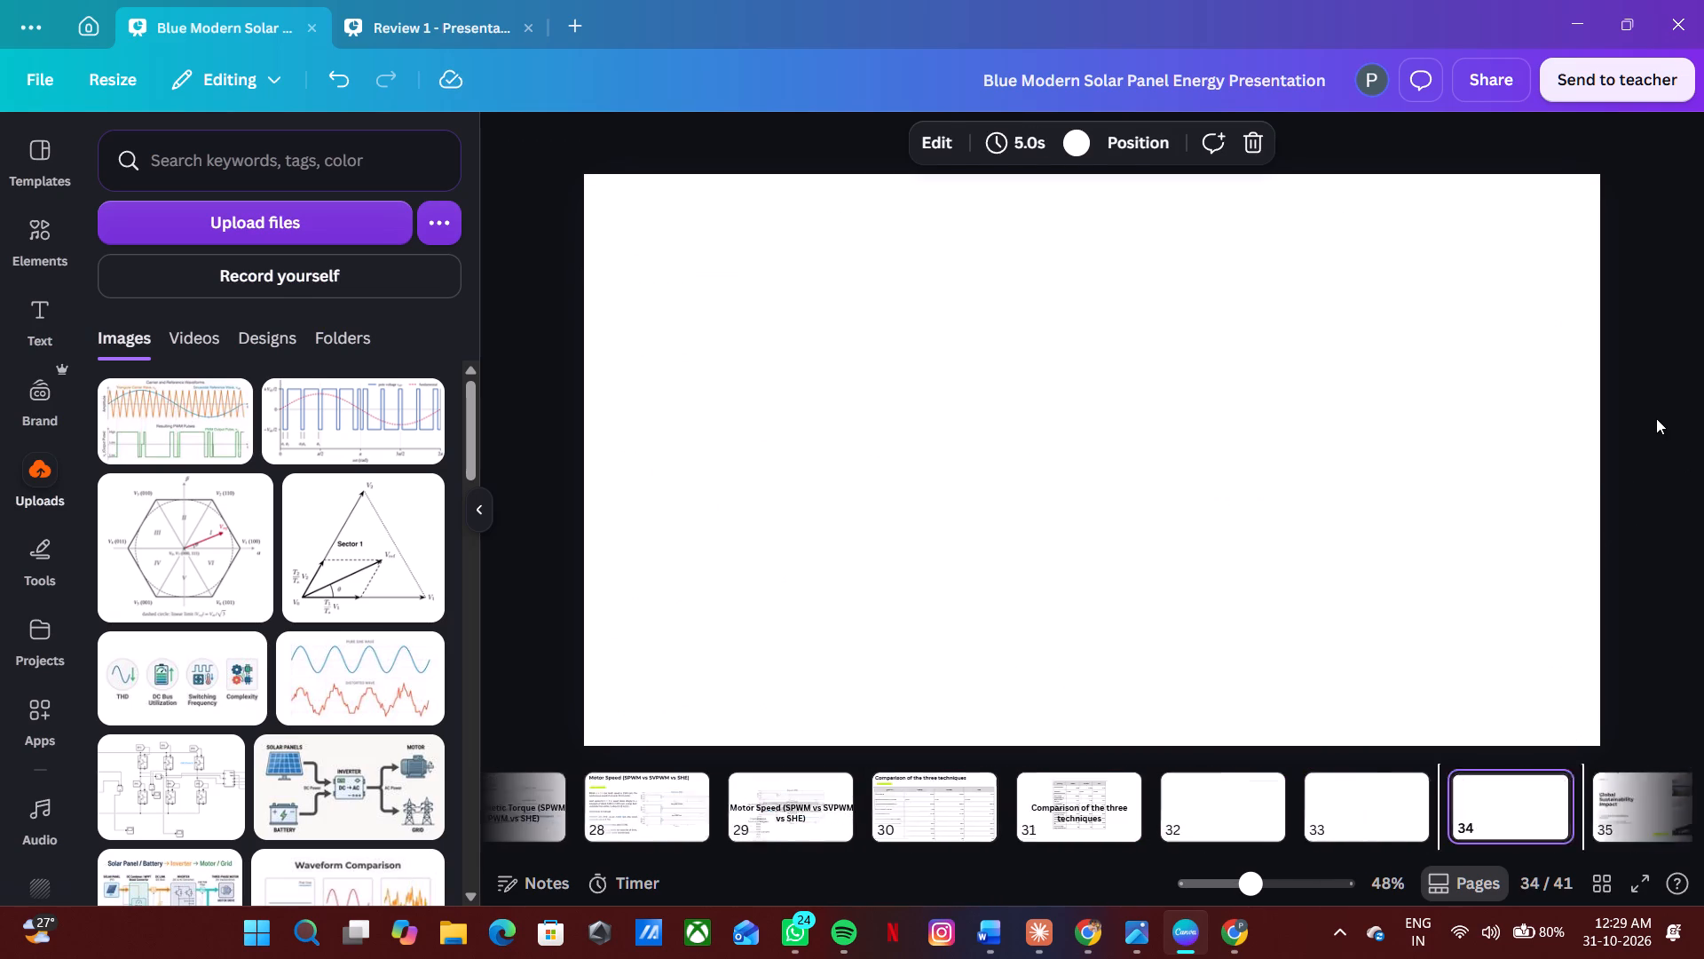
pyautogui.press('Right')
pyautogui.press('Left')
pyautogui.press('Left')
pyautogui.press('Left')
pyautogui.press('Left')
pyautogui.press('Left')
pyautogui.press('Left')
pyautogui.press('Left')
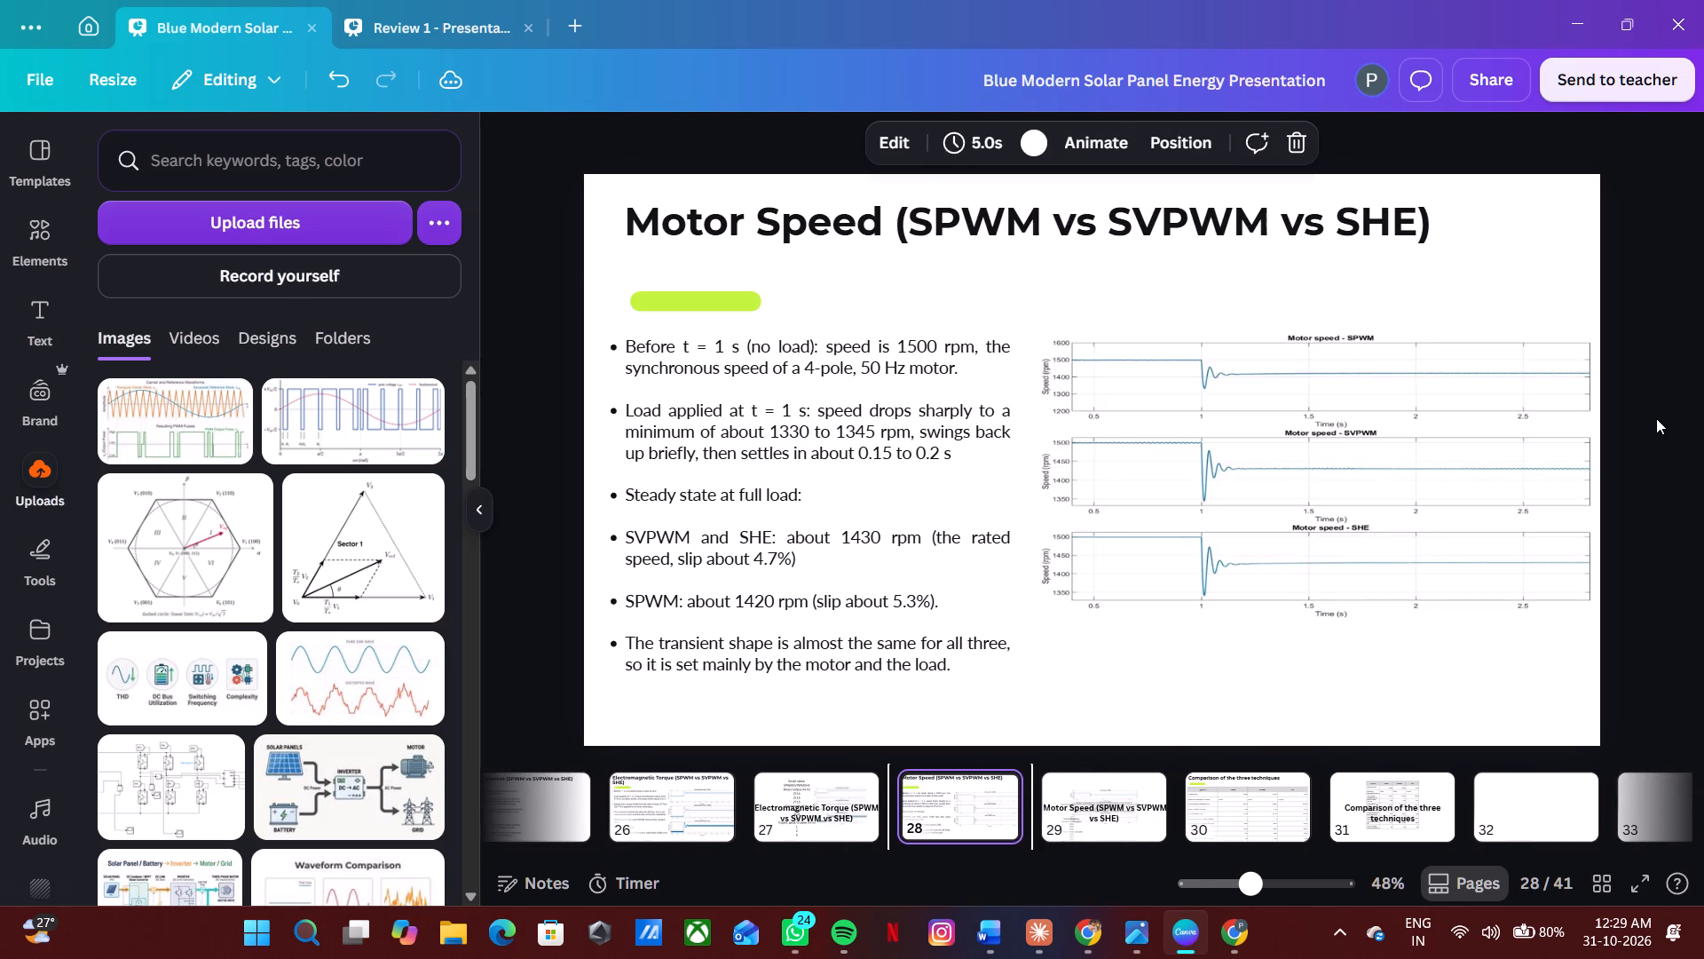
pyautogui.press('Left')
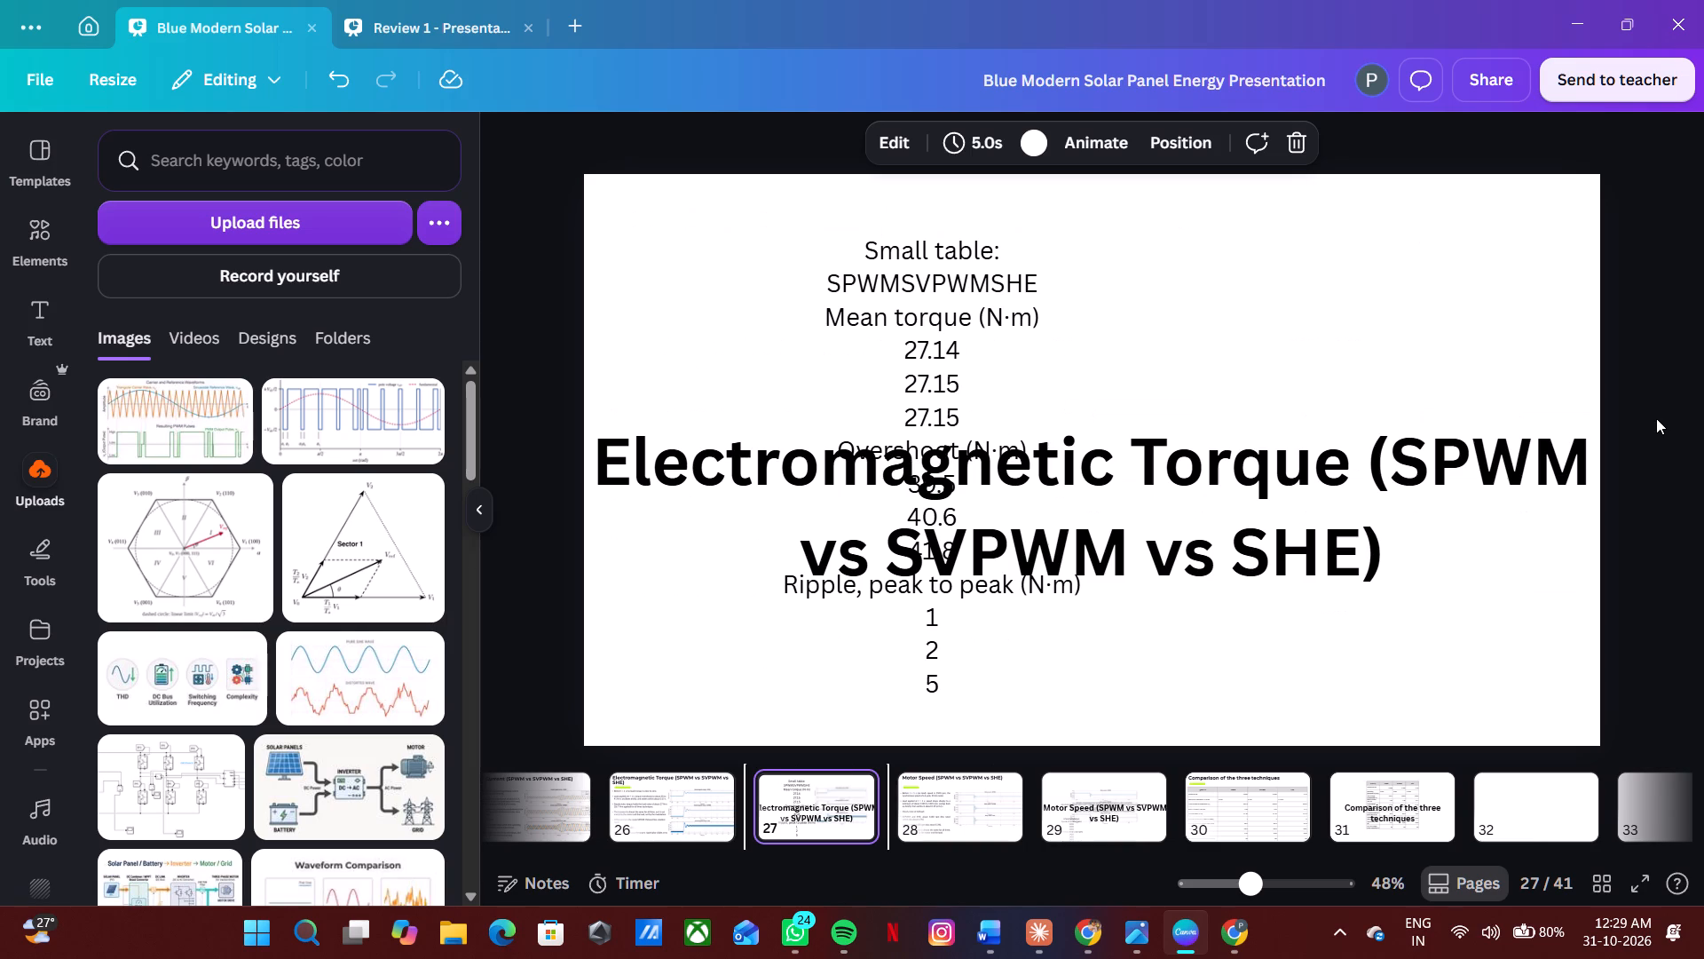
pyautogui.press('Right')
pyautogui.press('Right')
pyautogui.press('Right')
pyautogui.press('Right')
pyautogui.press('Right')
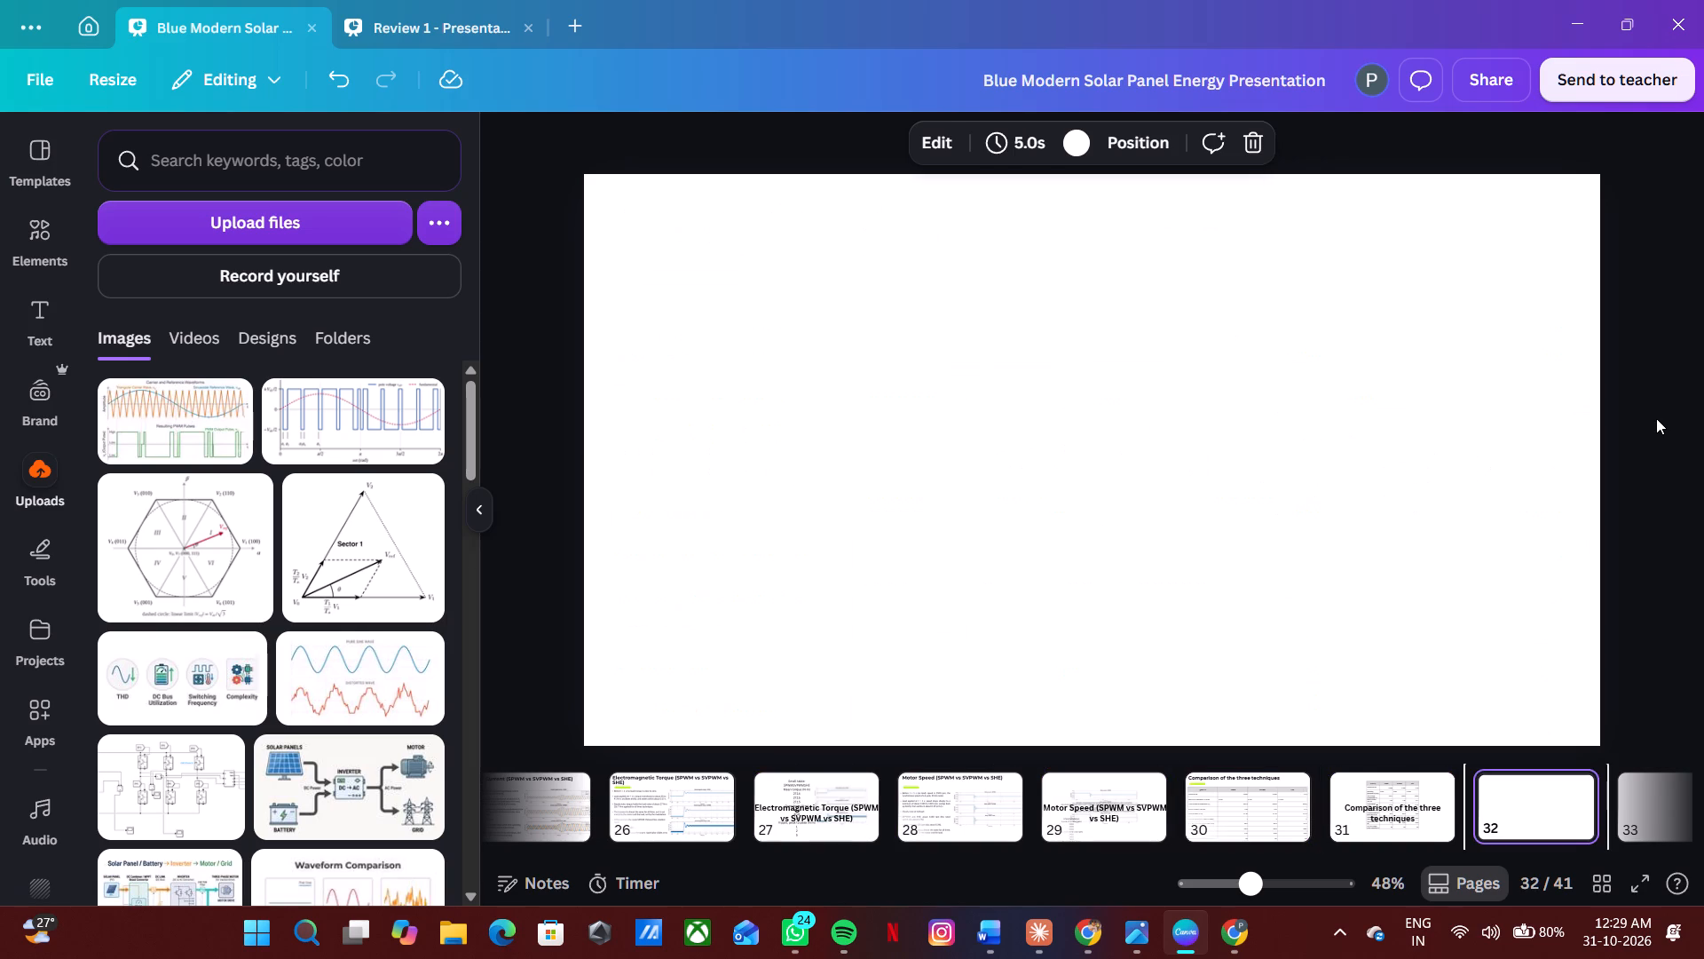
pyautogui.rightClick(1656, 418)
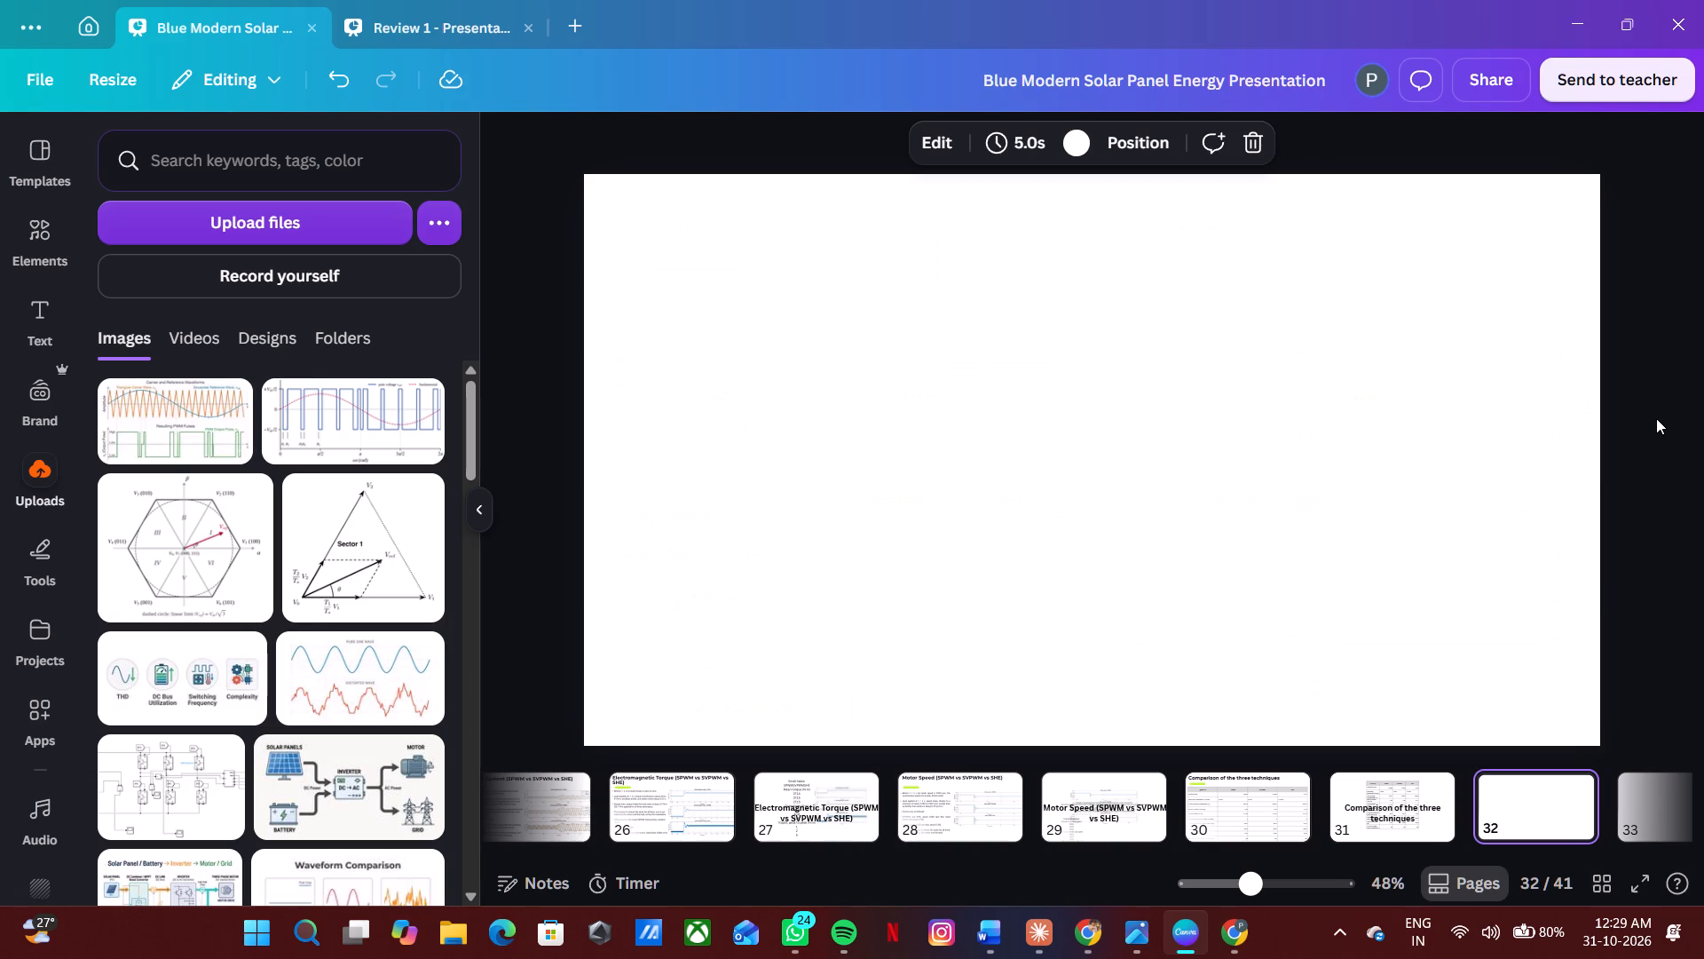
pyautogui.press('Right')
pyautogui.click(1656, 418)
pyautogui.press('Right')
pyautogui.press('Right')
pyautogui.press('Right')
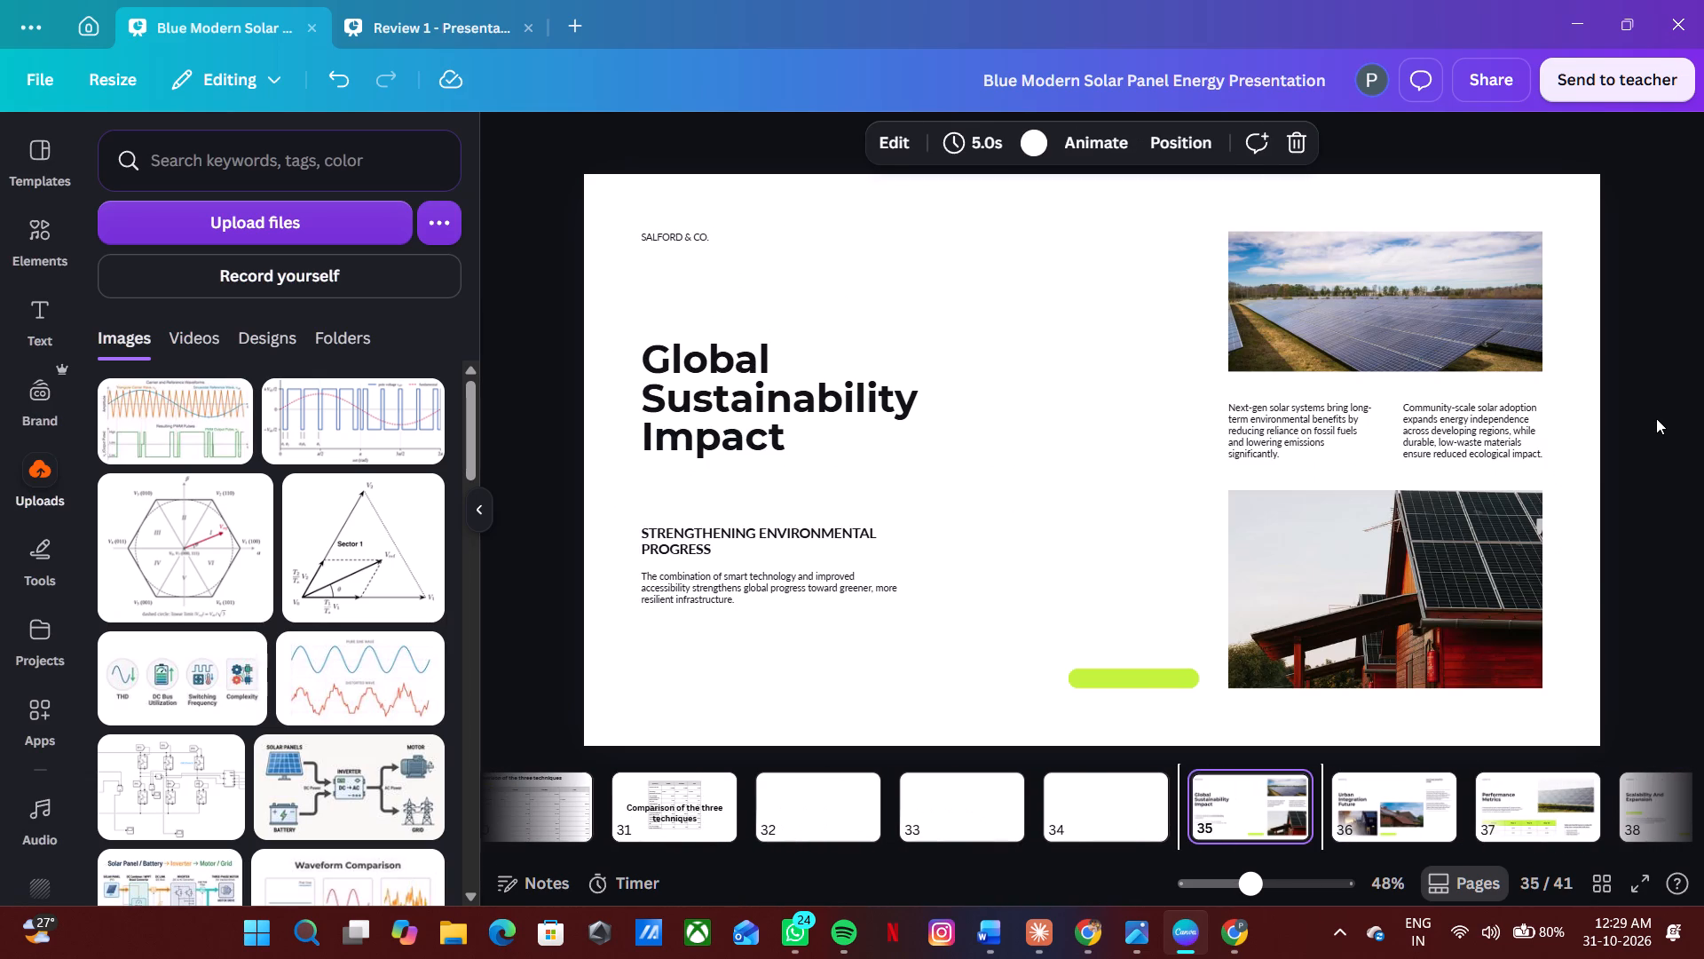
pyautogui.press('Left')
pyautogui.press('Left')
pyautogui.press('Left')
pyautogui.press('Left')
pyautogui.press('Left')
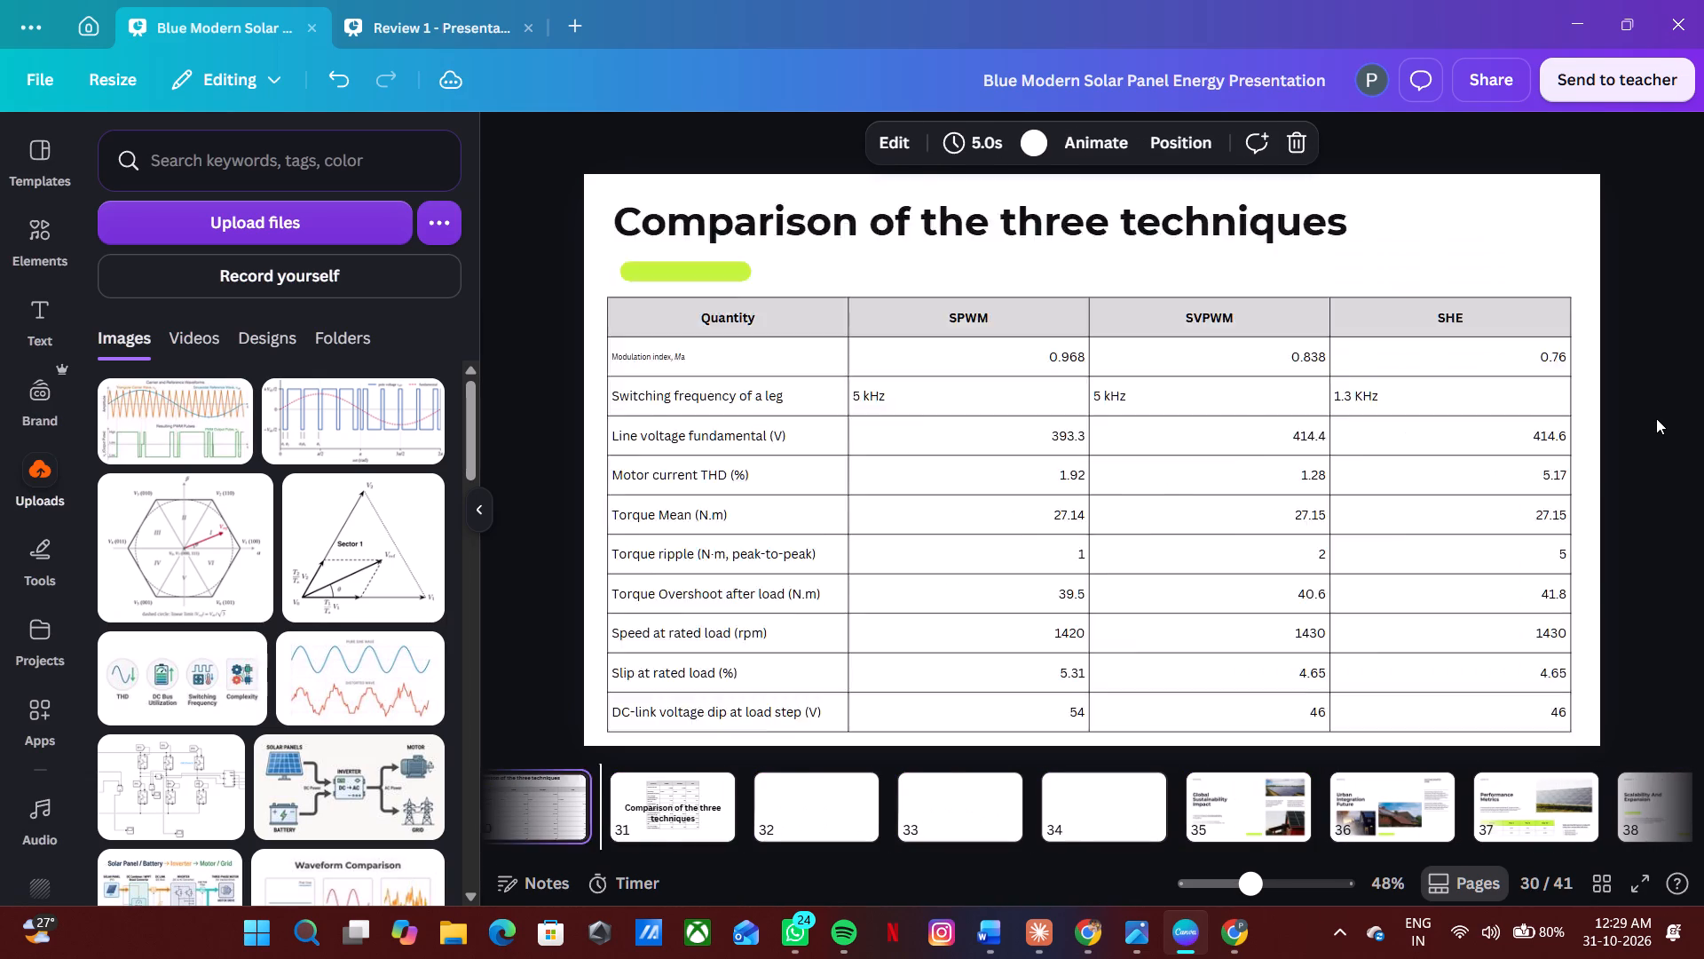
pyautogui.press('Left')
pyautogui.press('Left')
pyautogui.press('Left')
pyautogui.press('Left')
pyautogui.press('Left')
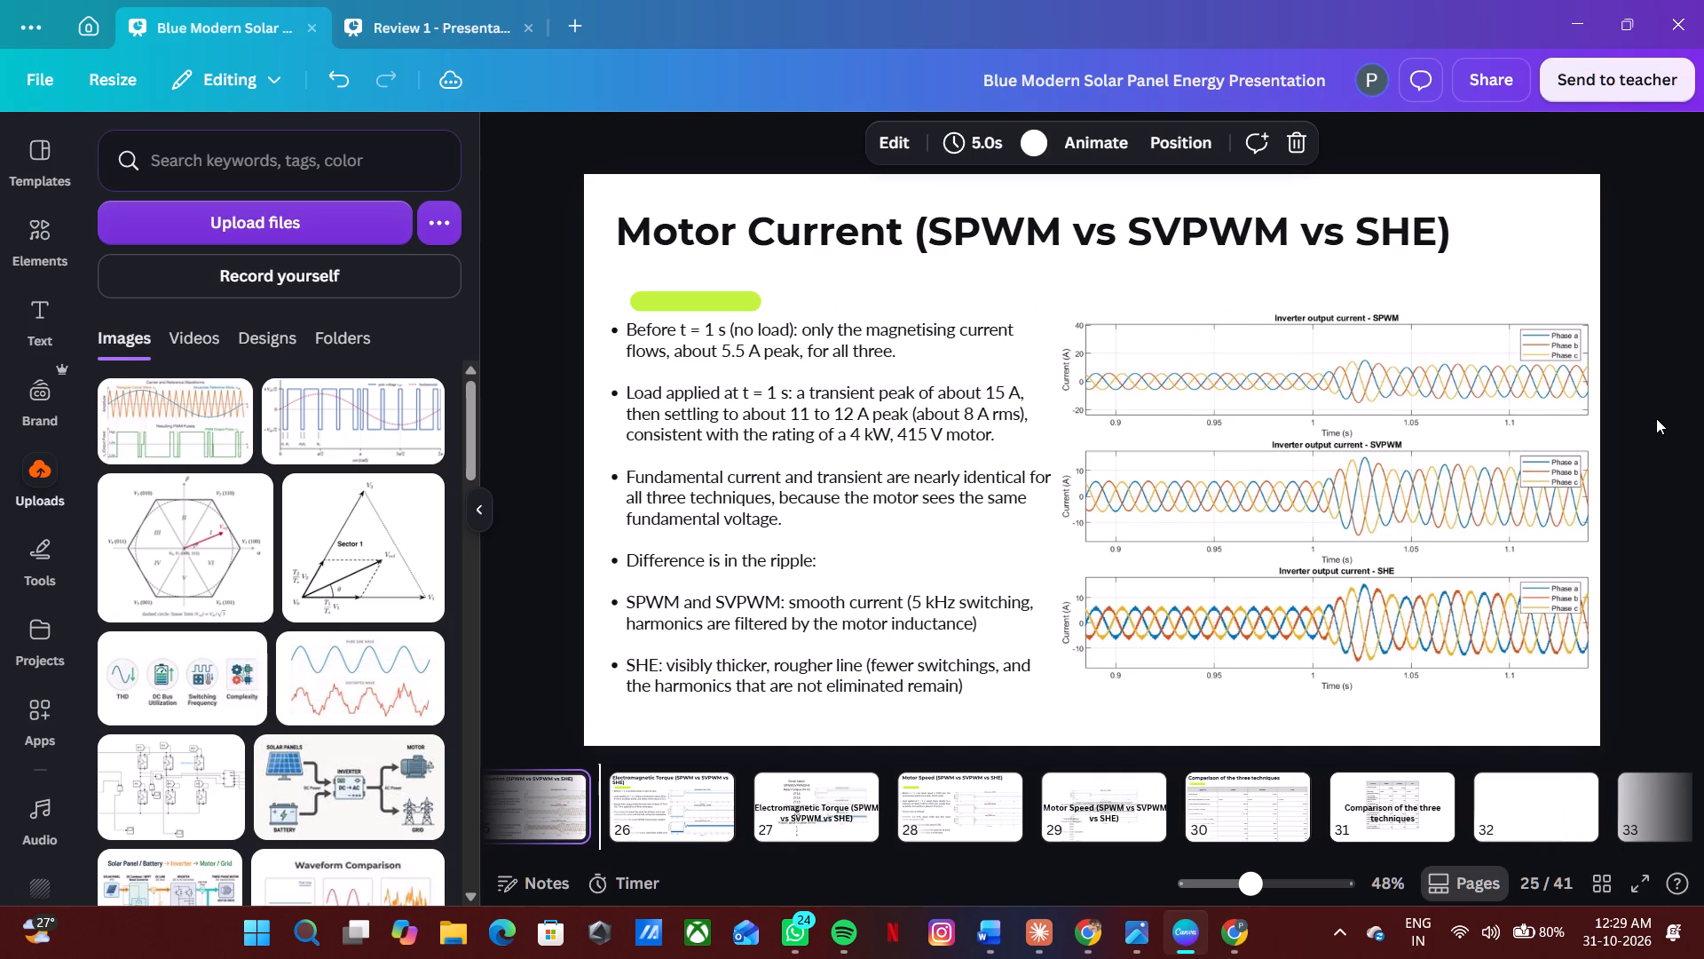
pyautogui.press('Left')
pyautogui.press('Left')
pyautogui.press('Left')
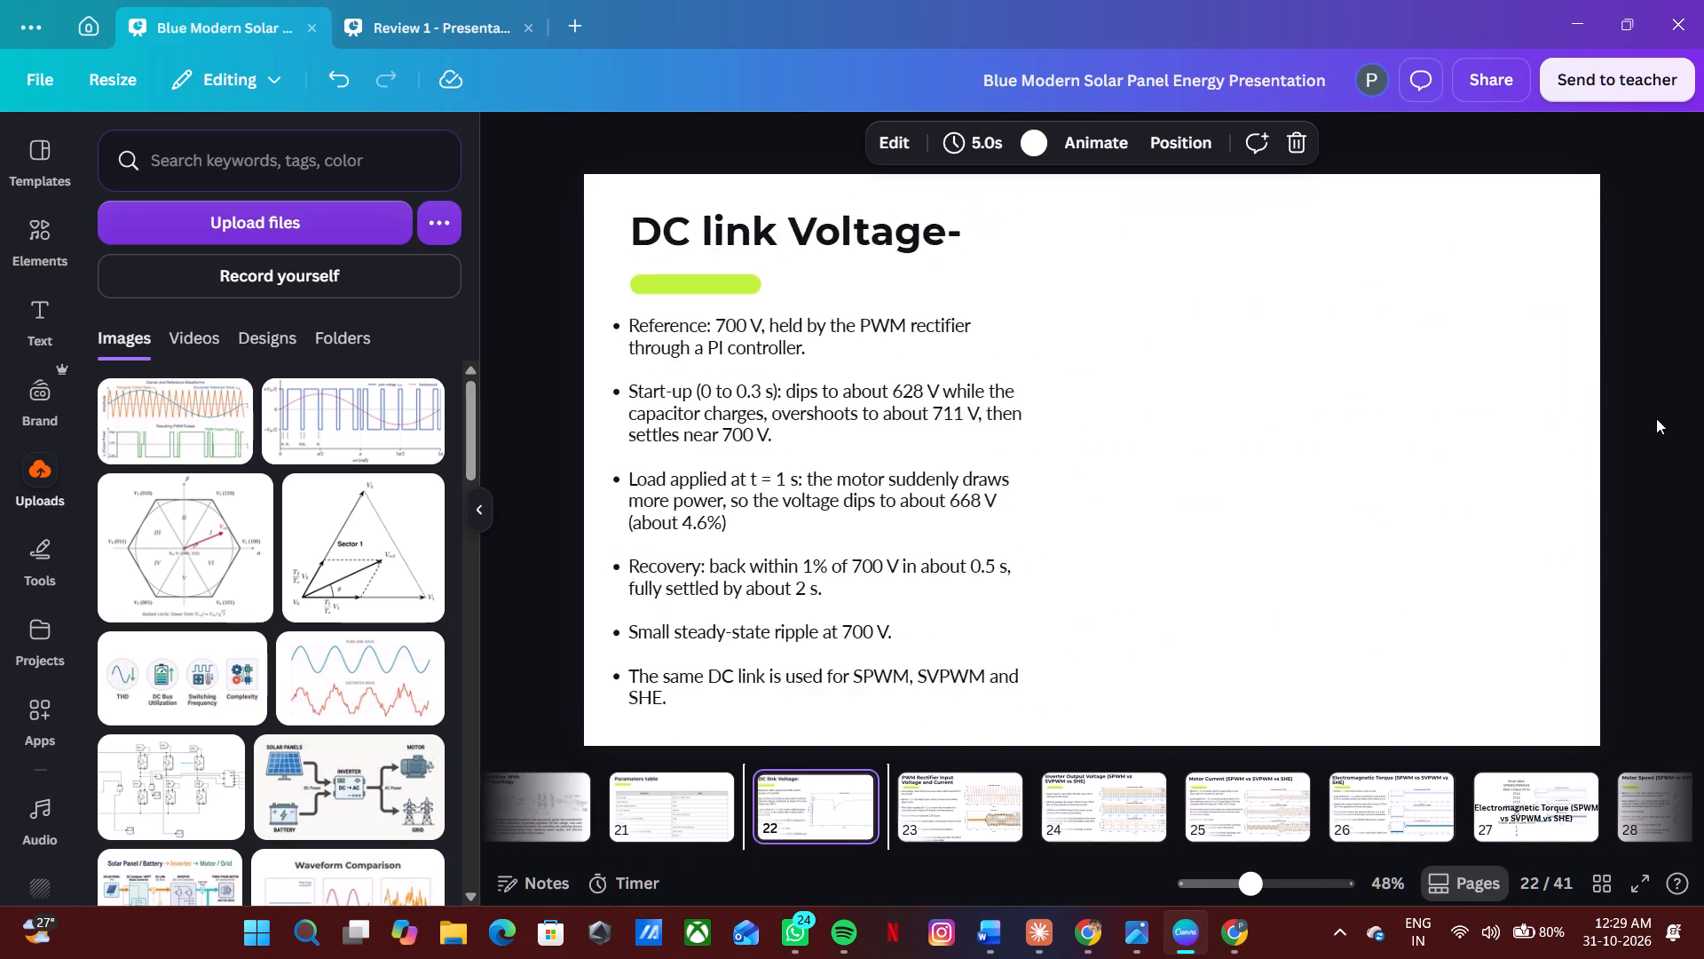
pyautogui.press('Left')
pyautogui.press('Left')
pyautogui.press('Right')
pyautogui.press('Right')
pyautogui.press('Right')
pyautogui.press('Right')
pyautogui.press('Right')
pyautogui.press('Right')
pyautogui.press('Right')
pyautogui.press('Right')
pyautogui.press('Right')
pyautogui.press('Right')
pyautogui.press('Right')
pyautogui.press('Right')
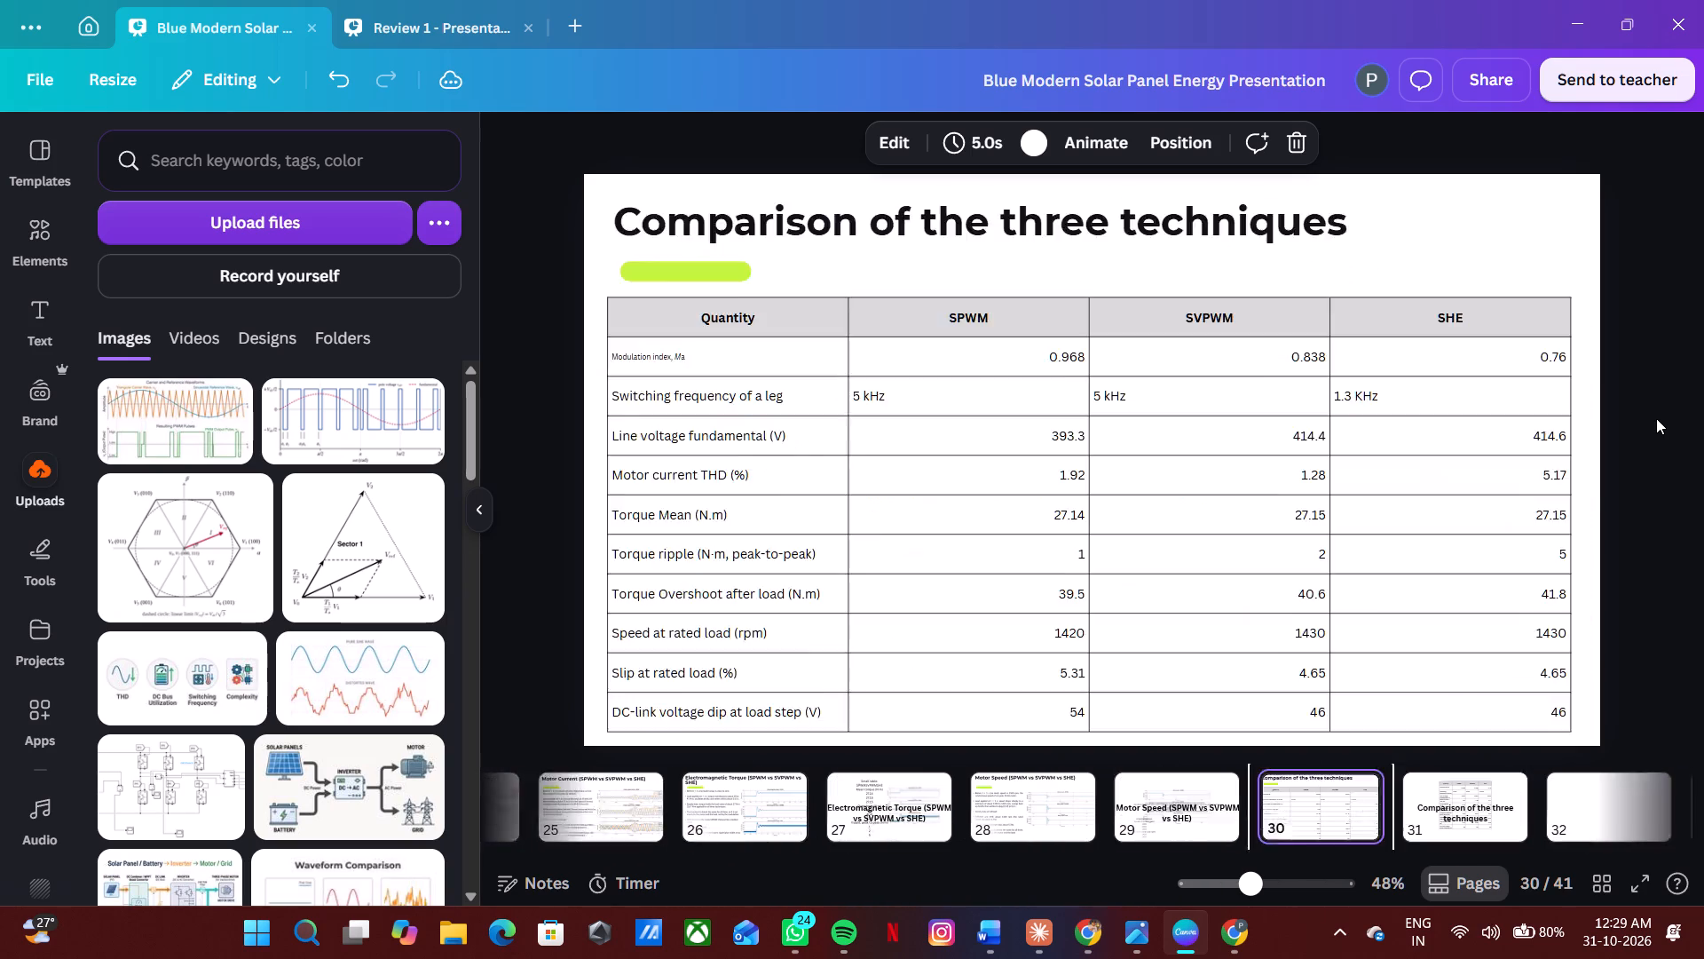
# Copy the system block diagram image from page 32.
pyautogui.press('Right')
pyautogui.press('Right')
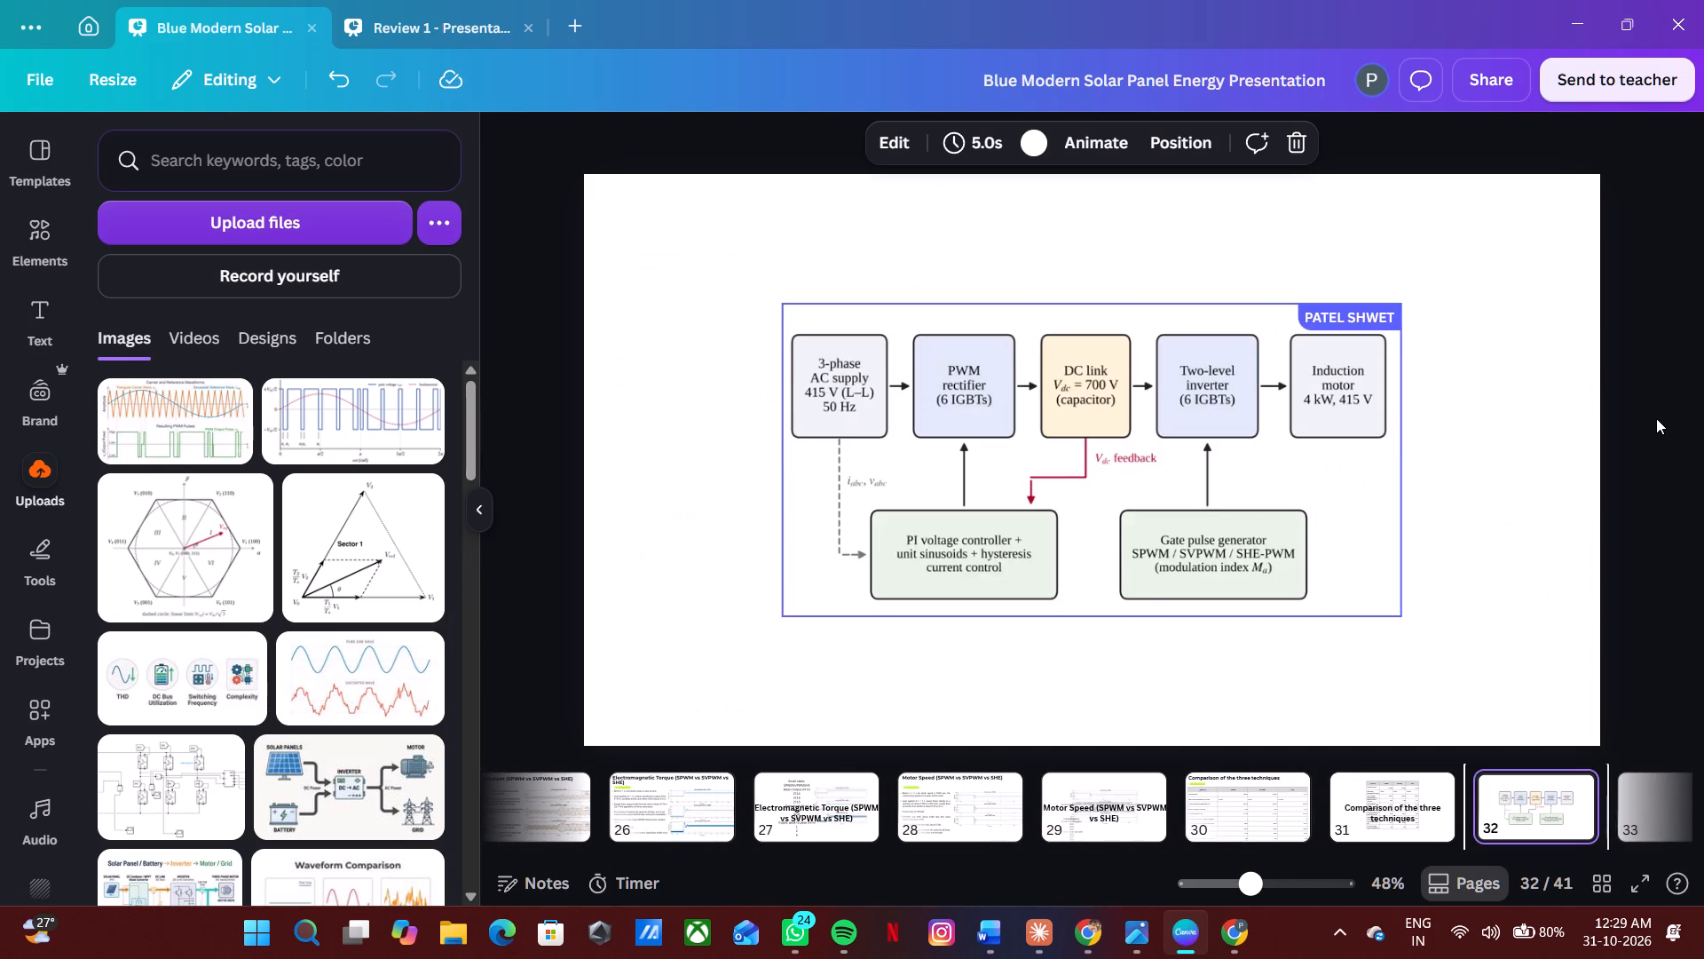
pyautogui.click(1330, 434)
pyautogui.hotkey('ctrl', 'c')
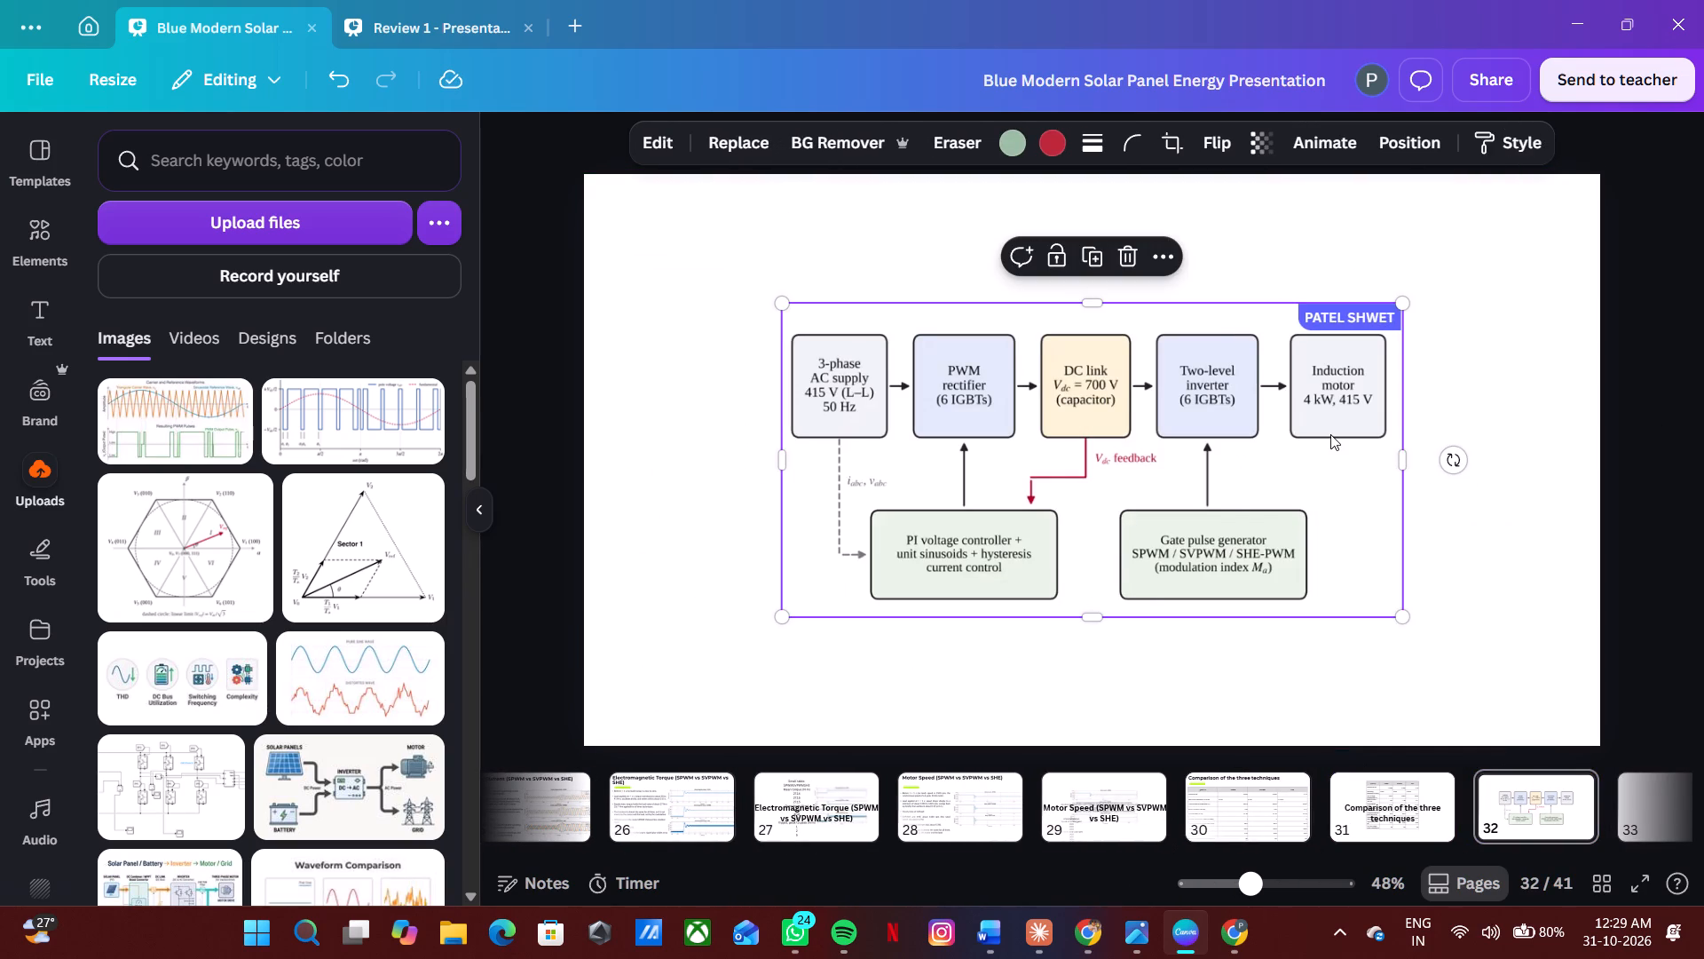
pyautogui.press('Left')
pyautogui.press('Left')
pyautogui.press('Left')
pyautogui.press('Left')
pyautogui.press('Left')
pyautogui.press('Left')
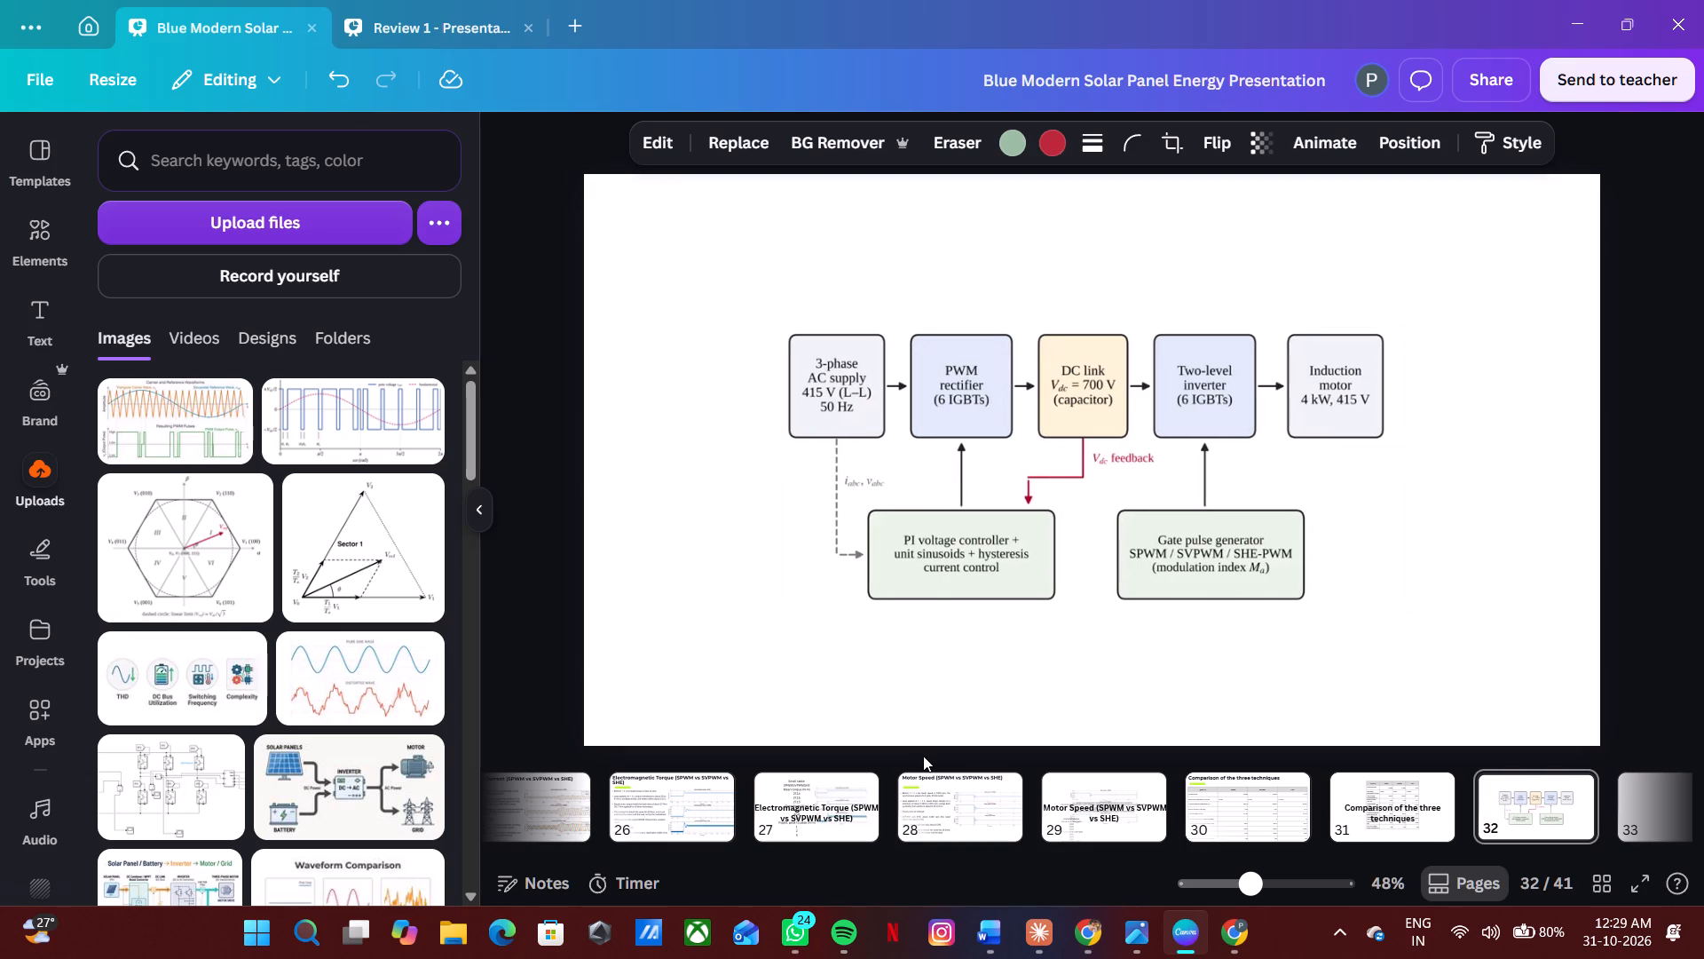
pyautogui.click(719, 539)
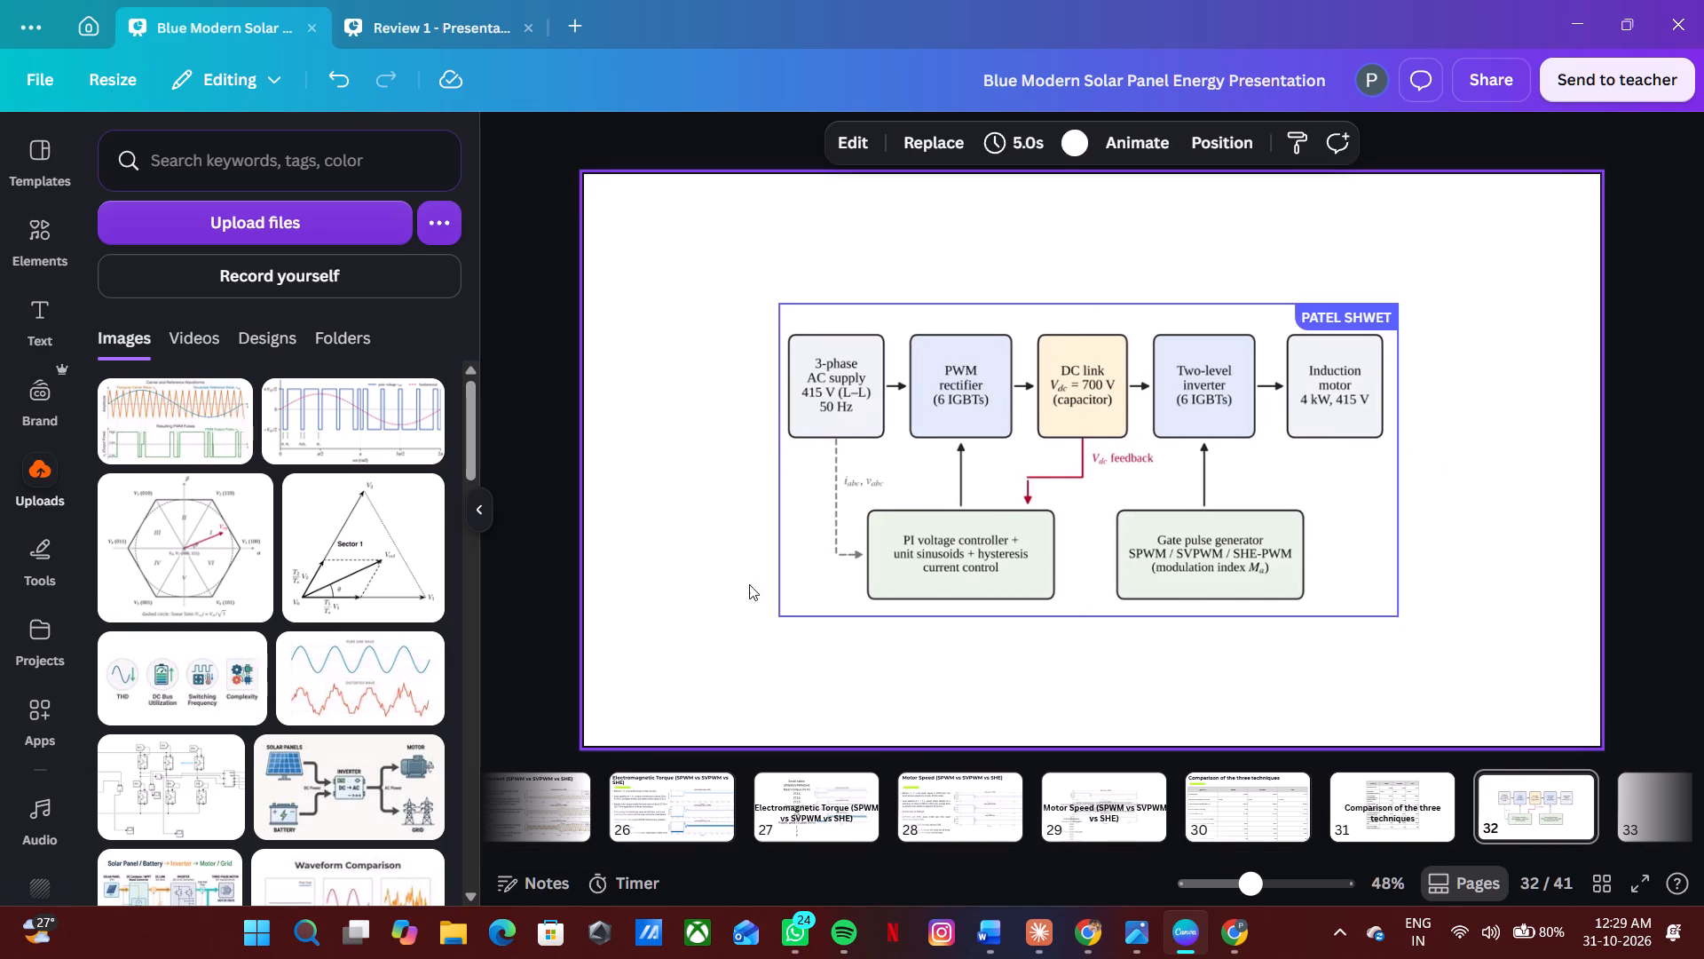
# Look back through the slides to the SVPWM and SHE section for a place to put the block diagram.
pyautogui.press('Left')
pyautogui.press('Left')
pyautogui.press('Right')
pyautogui.press('Right')
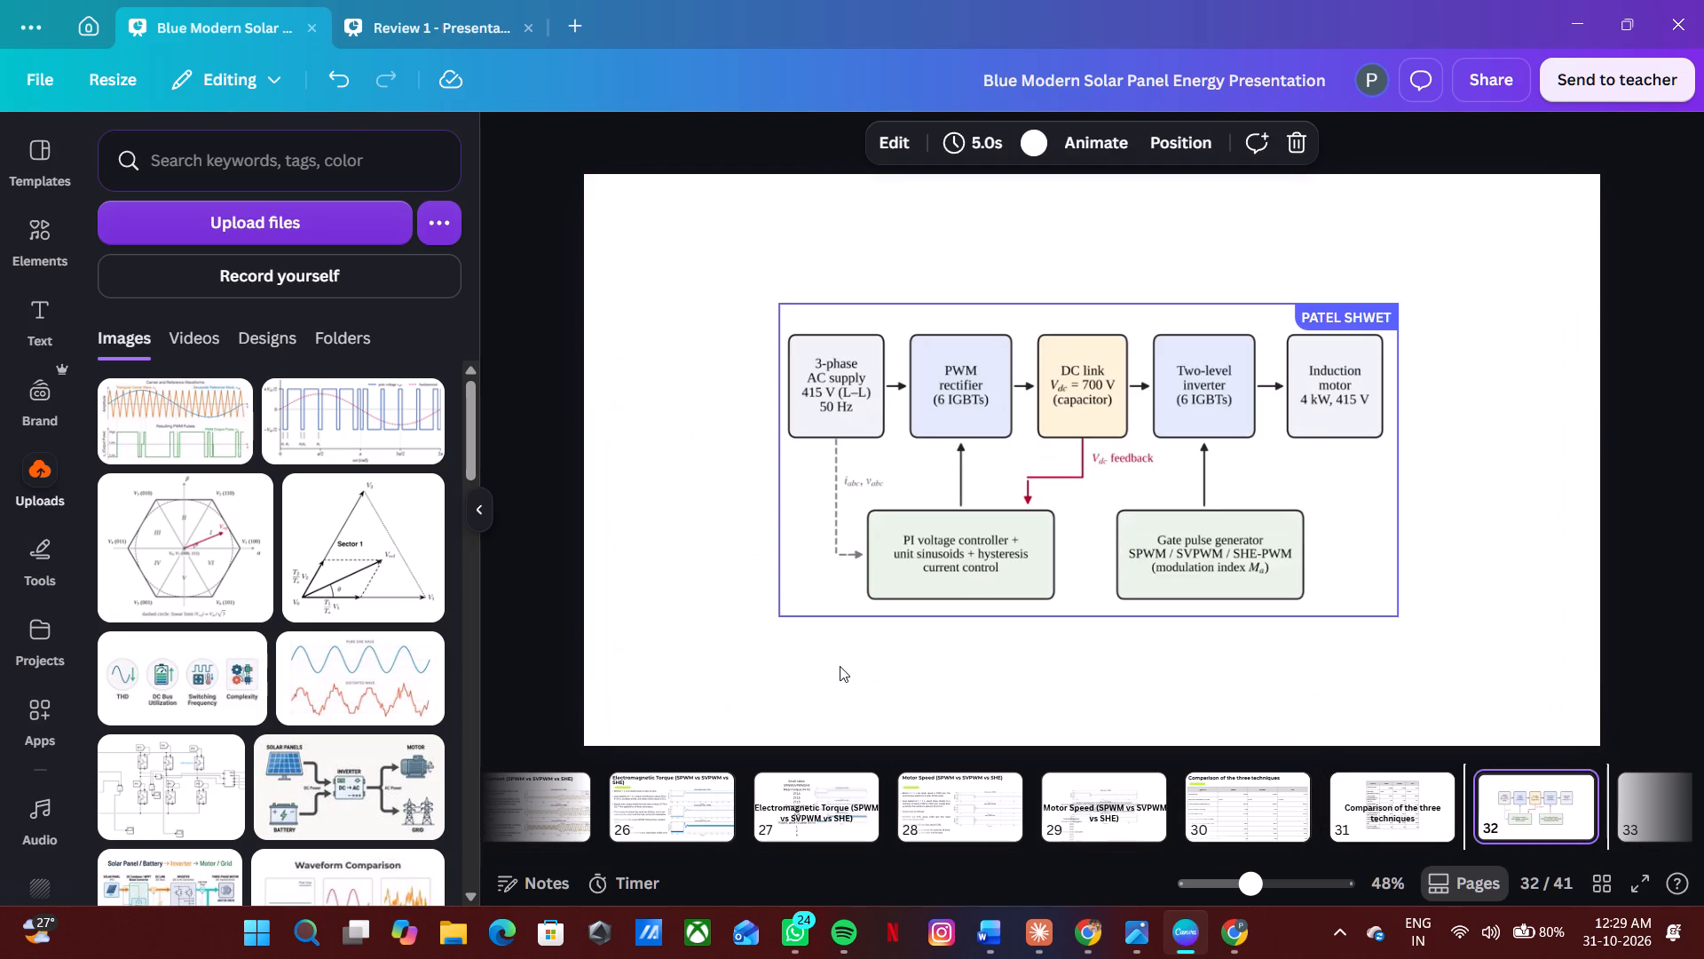
pyautogui.press('Left')
pyautogui.press('Left')
pyautogui.press('Left')
pyautogui.press('Left')
pyautogui.press('Left')
pyautogui.press('Left')
pyautogui.press('Left')
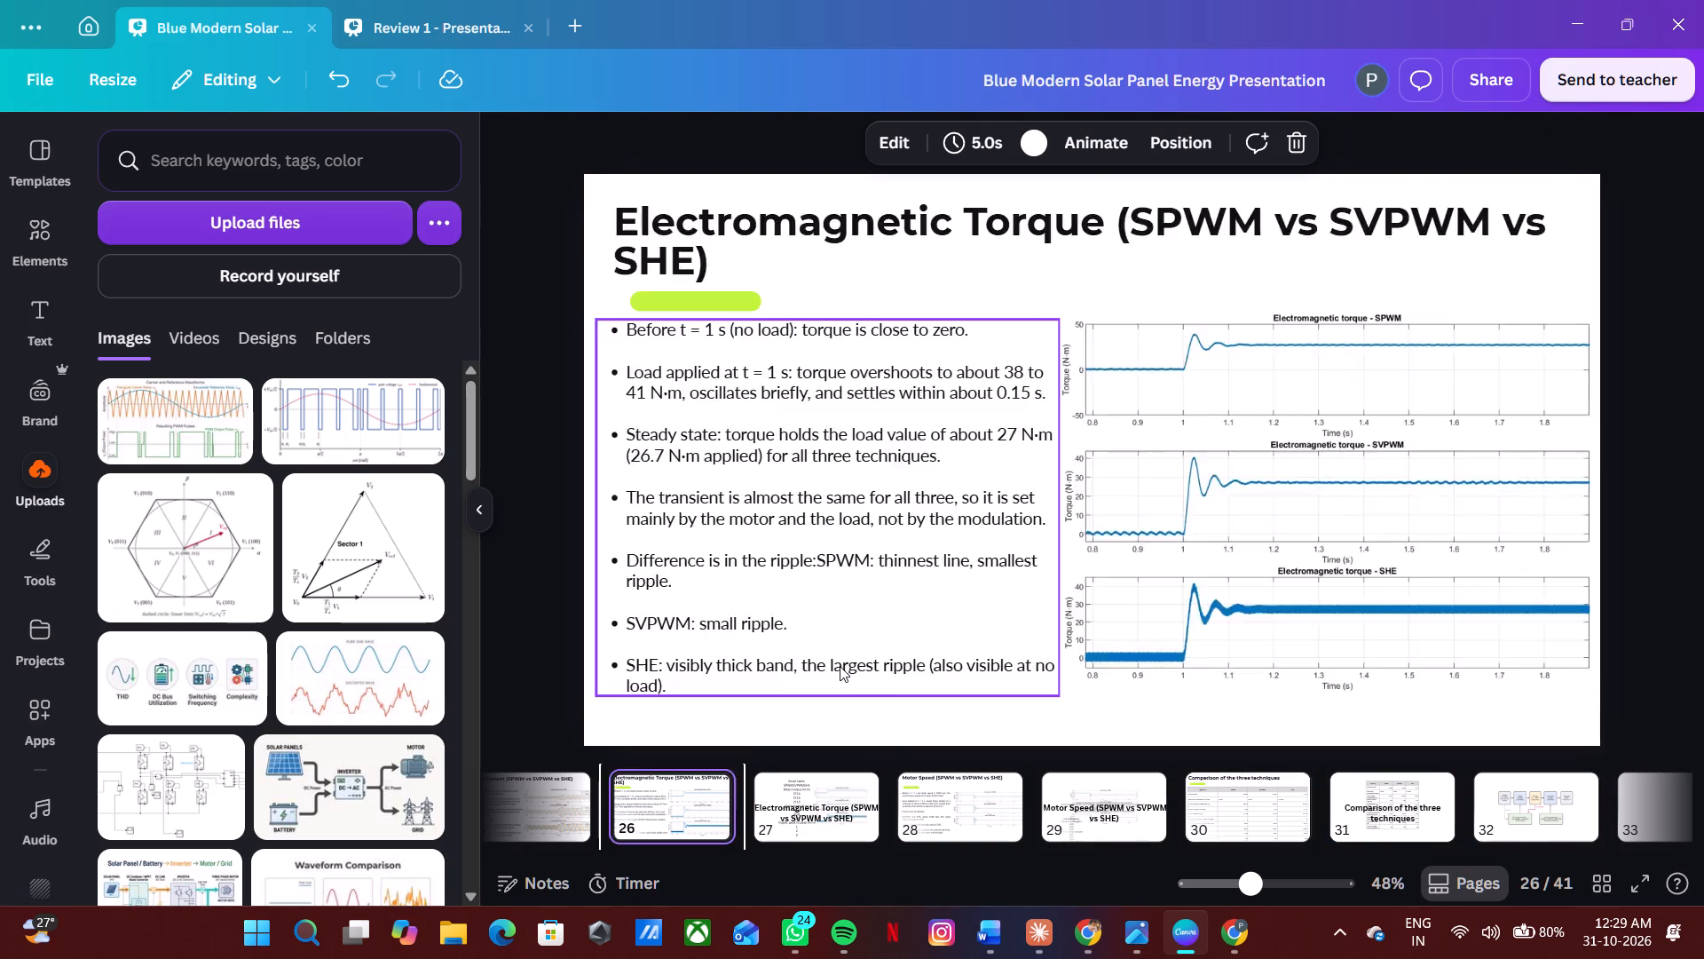
pyautogui.press('Left')
pyautogui.press('Left')
pyautogui.press('Left')
pyautogui.press('Left')
pyautogui.press('Left')
pyautogui.press('Left')
pyautogui.press('Left')
pyautogui.press('Left')
pyautogui.press('Left')
pyautogui.press('Left')
pyautogui.press('Left')
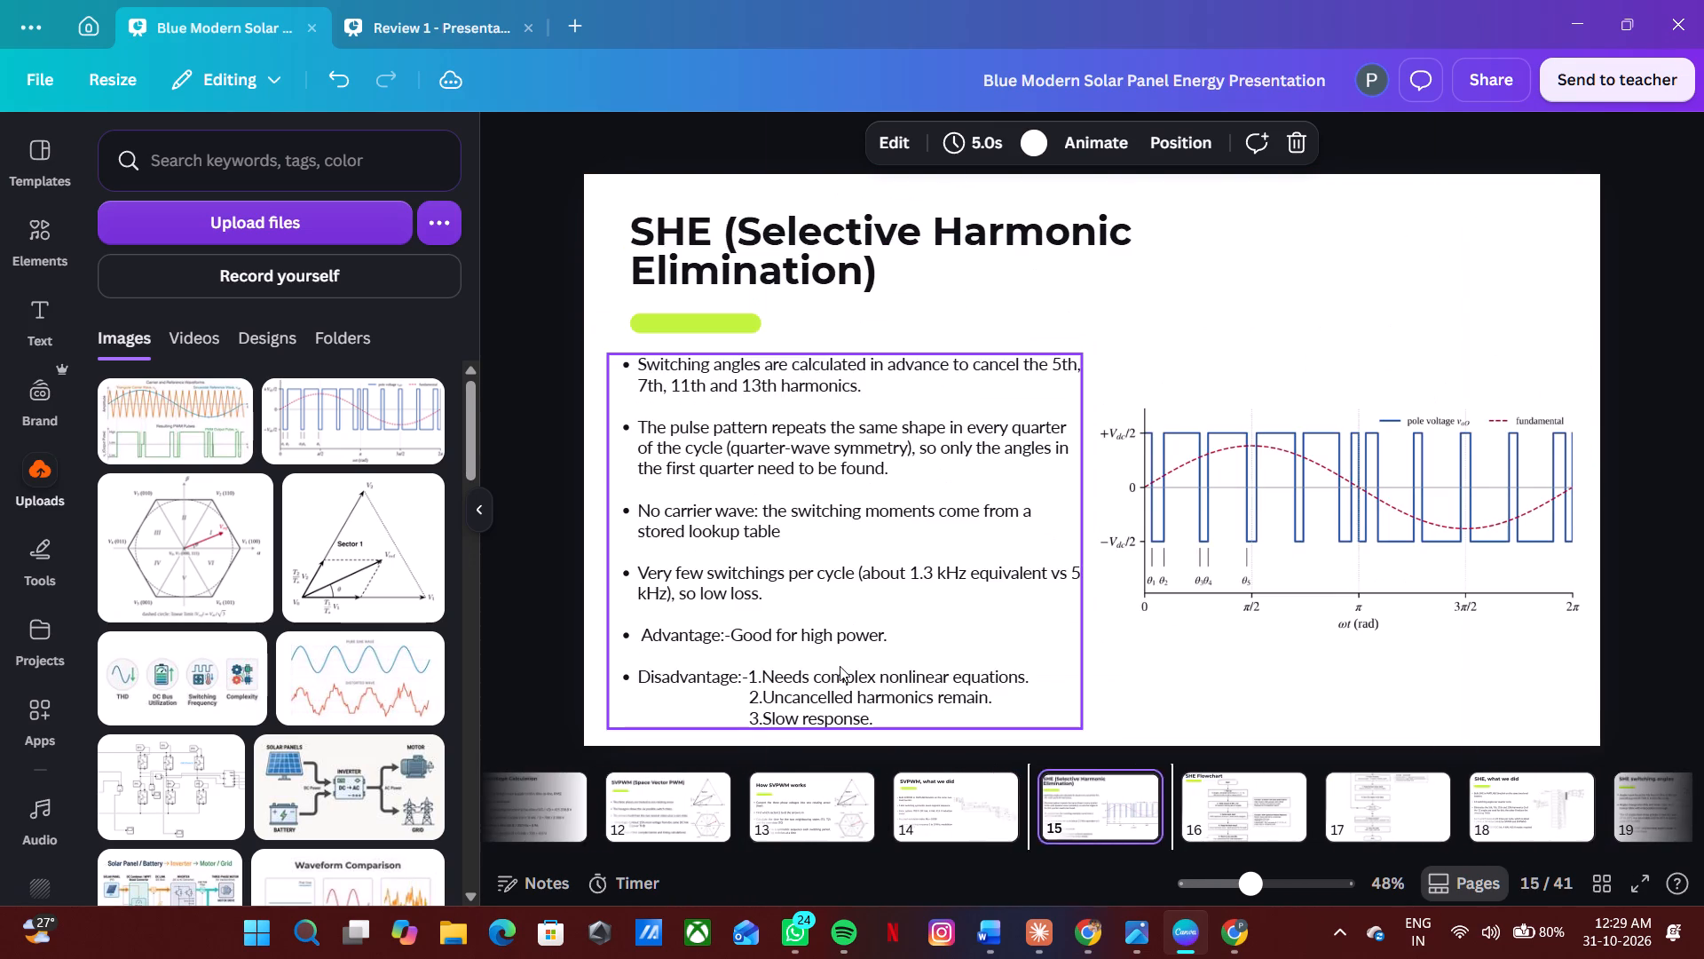
pyautogui.press('Left')
pyautogui.press('Left')
pyautogui.press('Left')
pyautogui.press('Right')
pyautogui.press('Right')
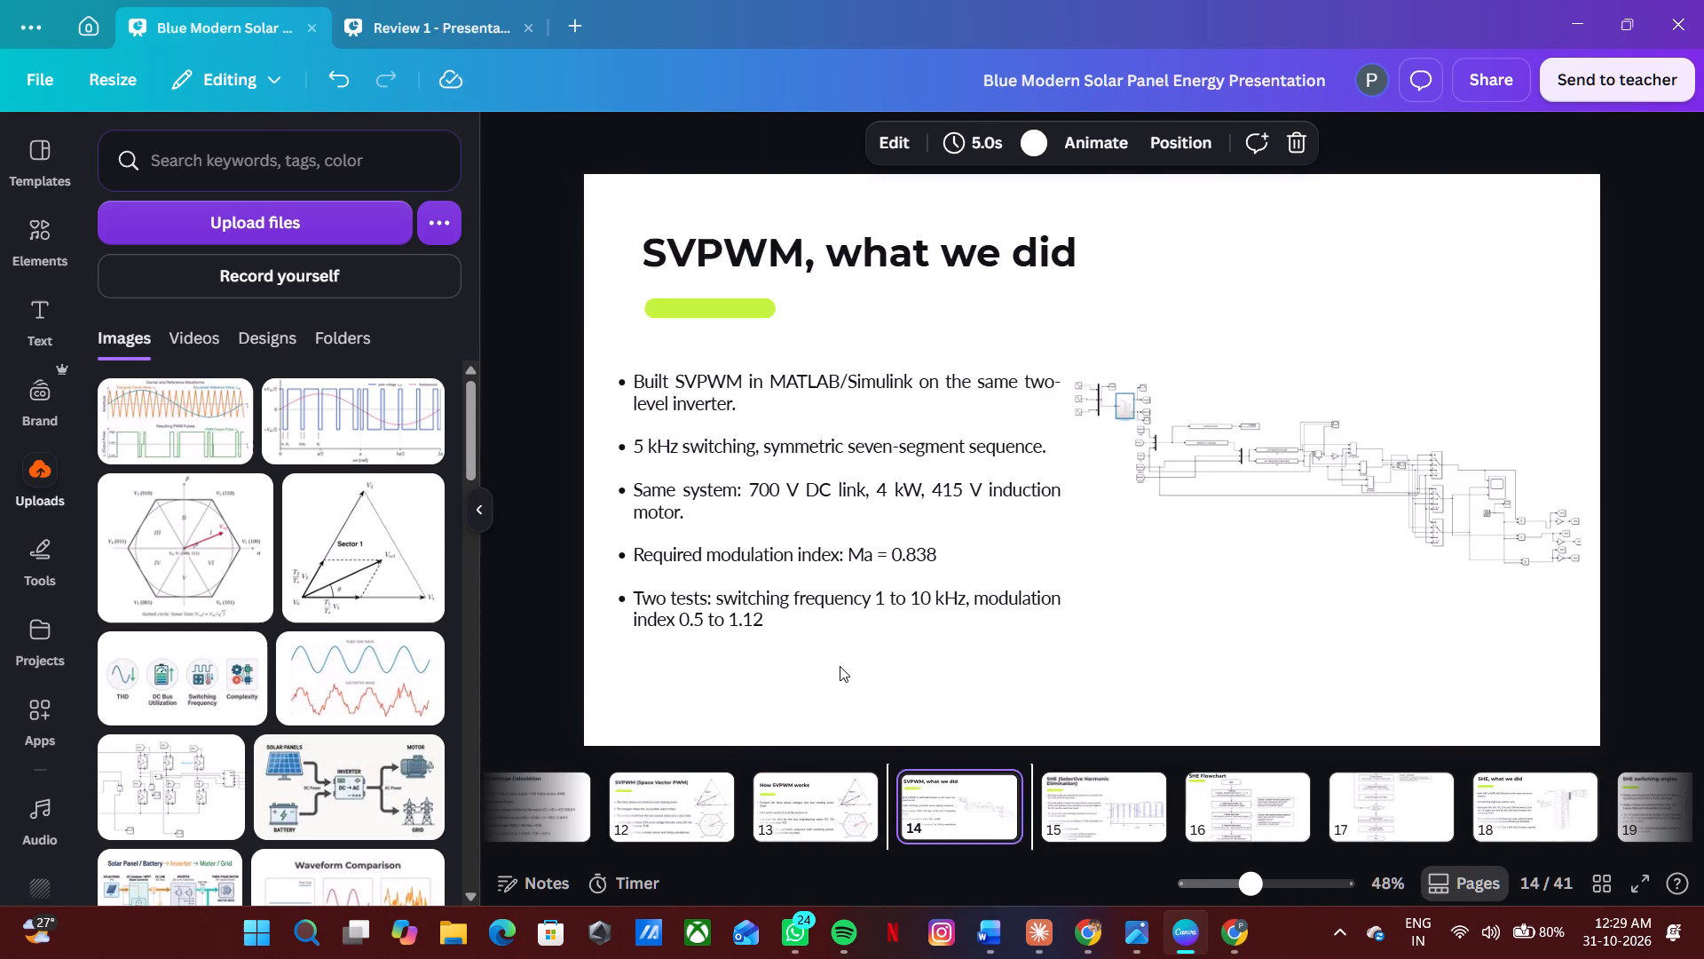
pyautogui.press('Right')
pyautogui.press('Left')
# Duplicate the "SVPWM, what we did" slide on page 14 and leave no blank page between the copy and the SHE slide.
pyautogui.click(1085, 816)
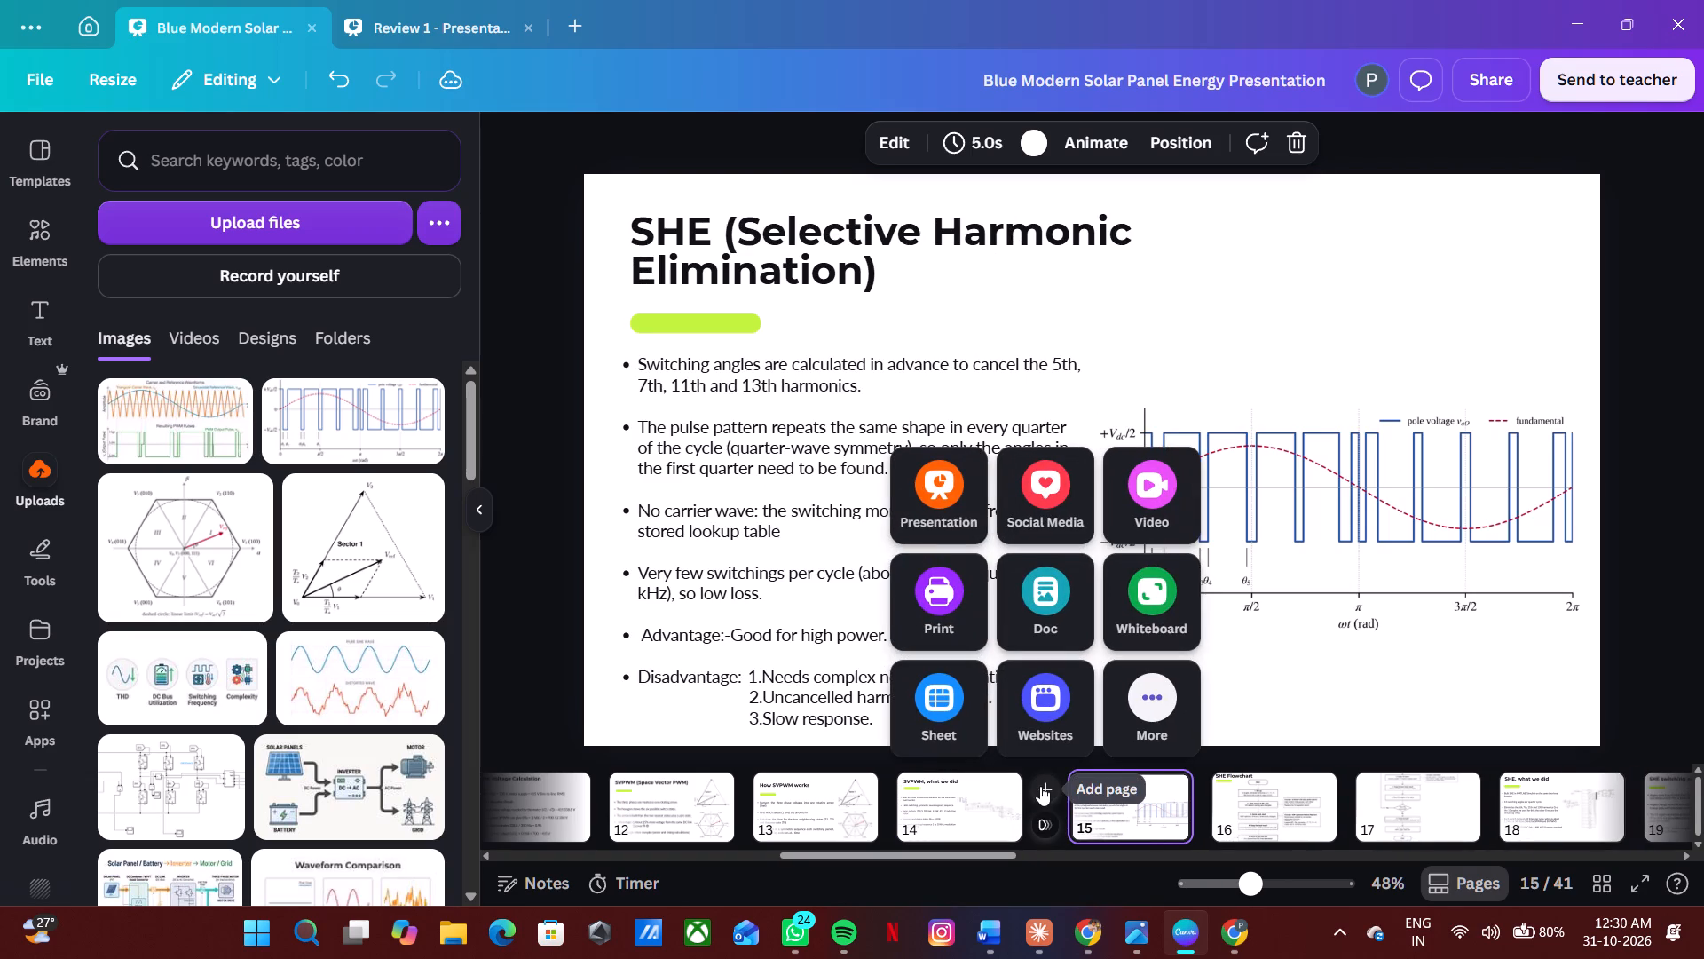
pyautogui.click(1040, 786)
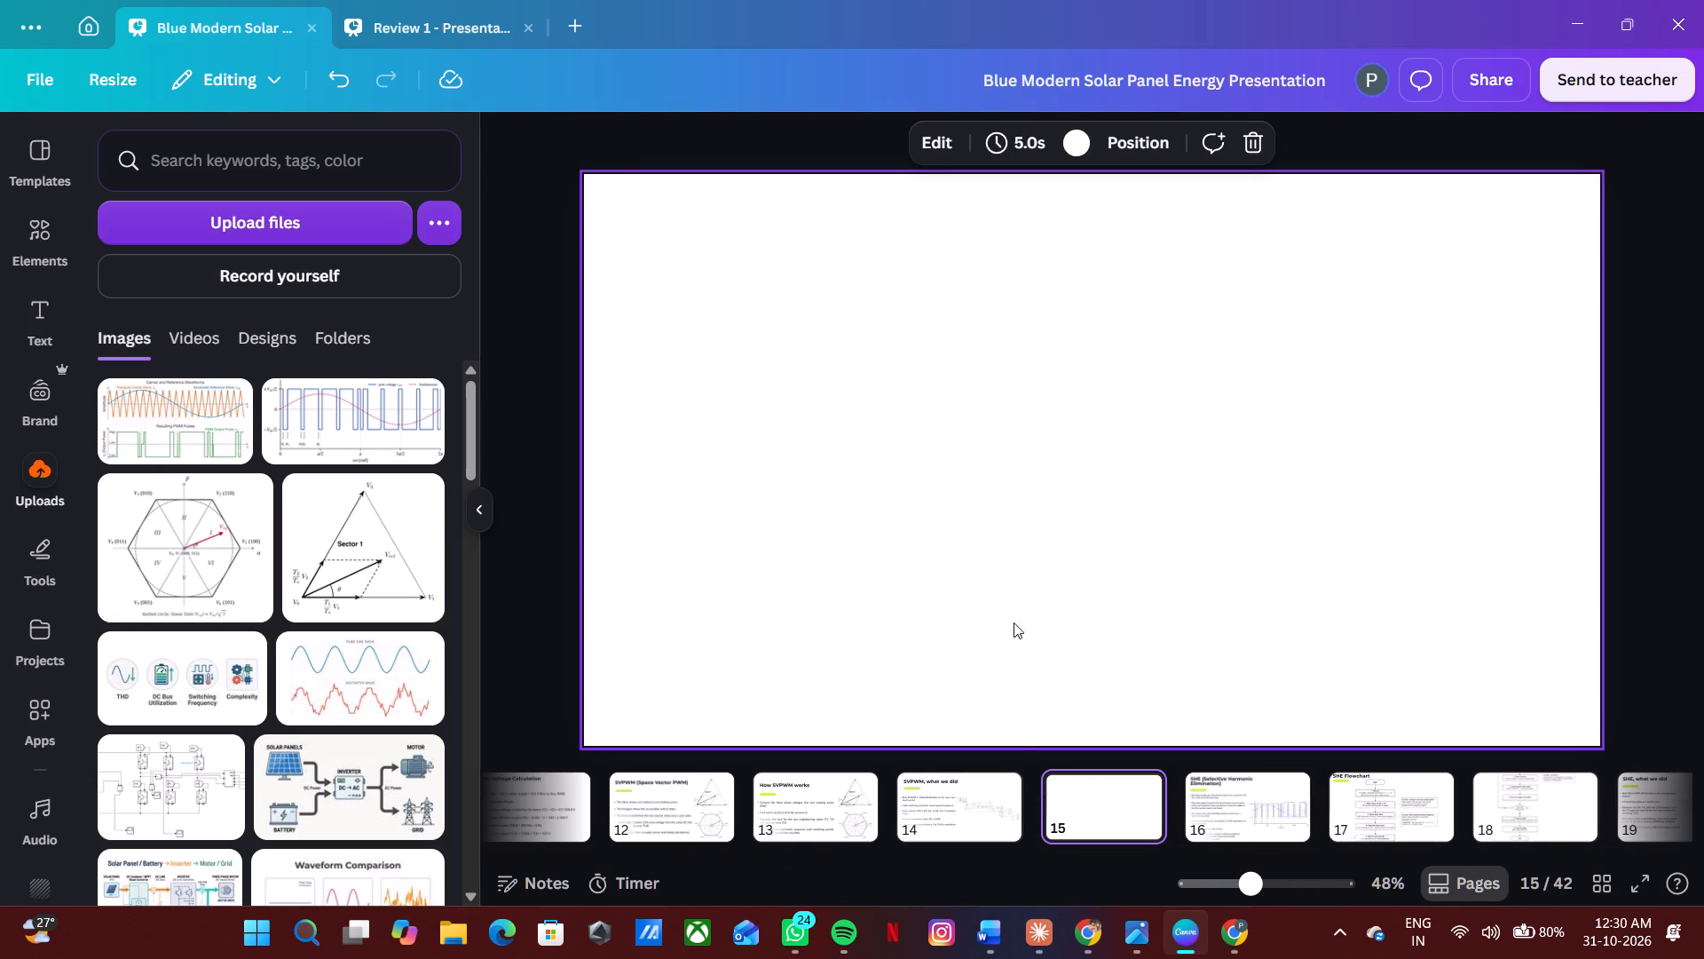
pyautogui.click(982, 802)
pyautogui.hotkey('ctrl', 'd')
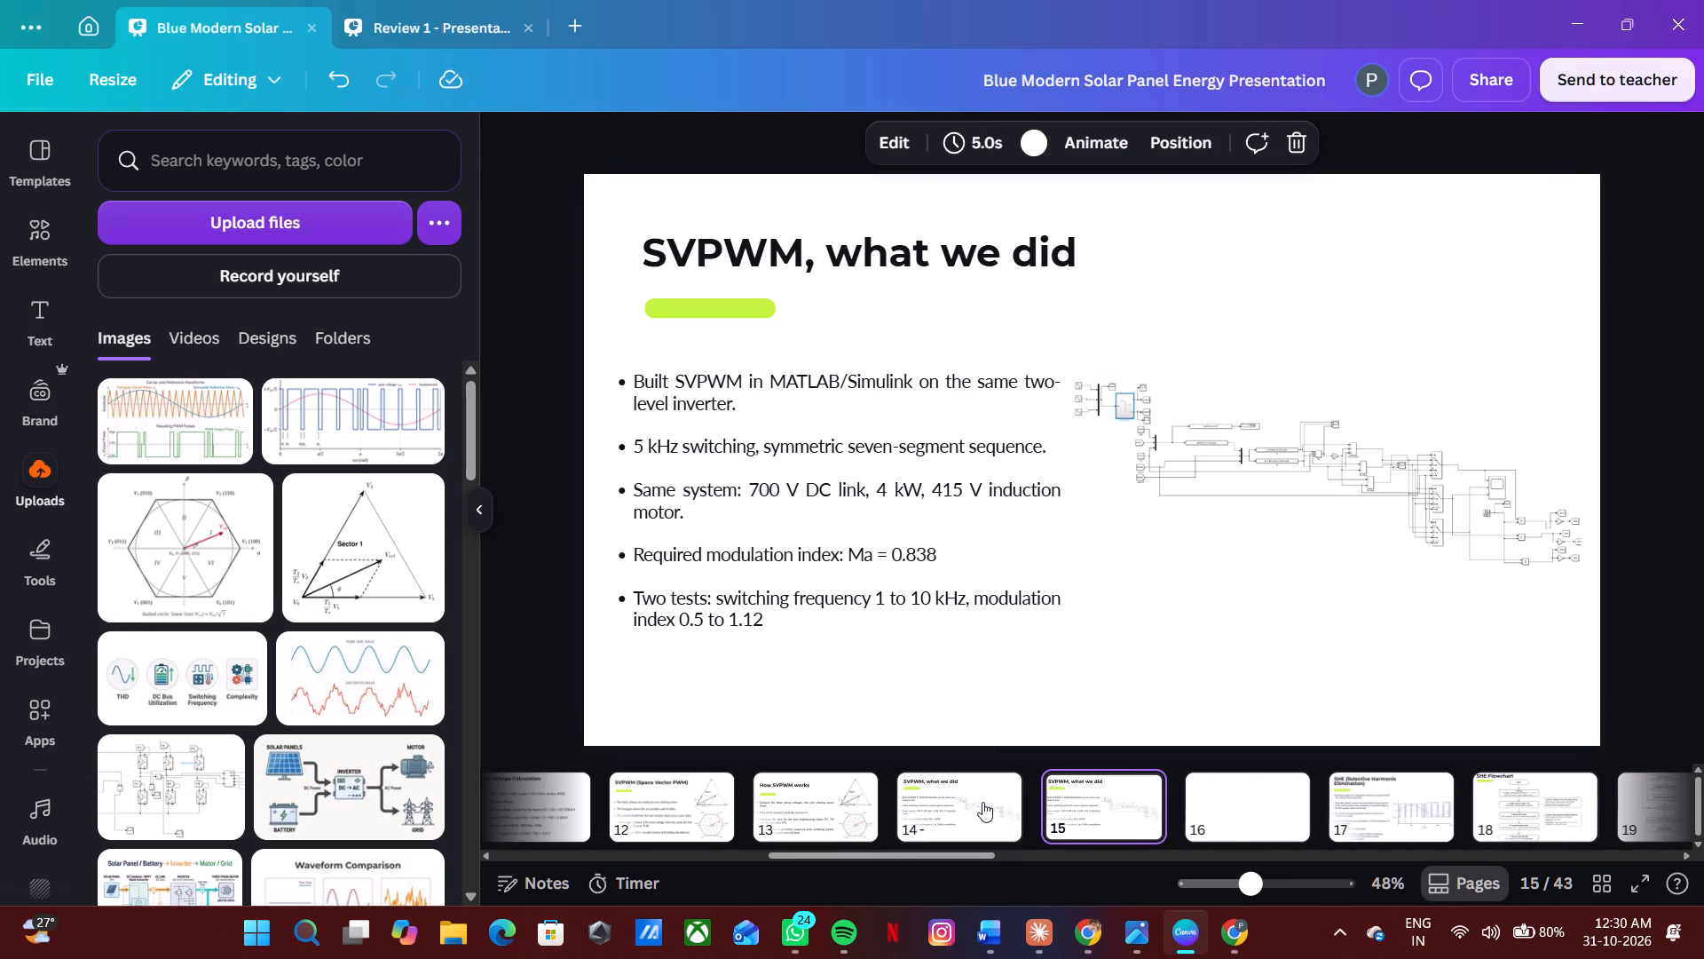
pyautogui.click(1232, 818)
pyautogui.press('BackSpace')
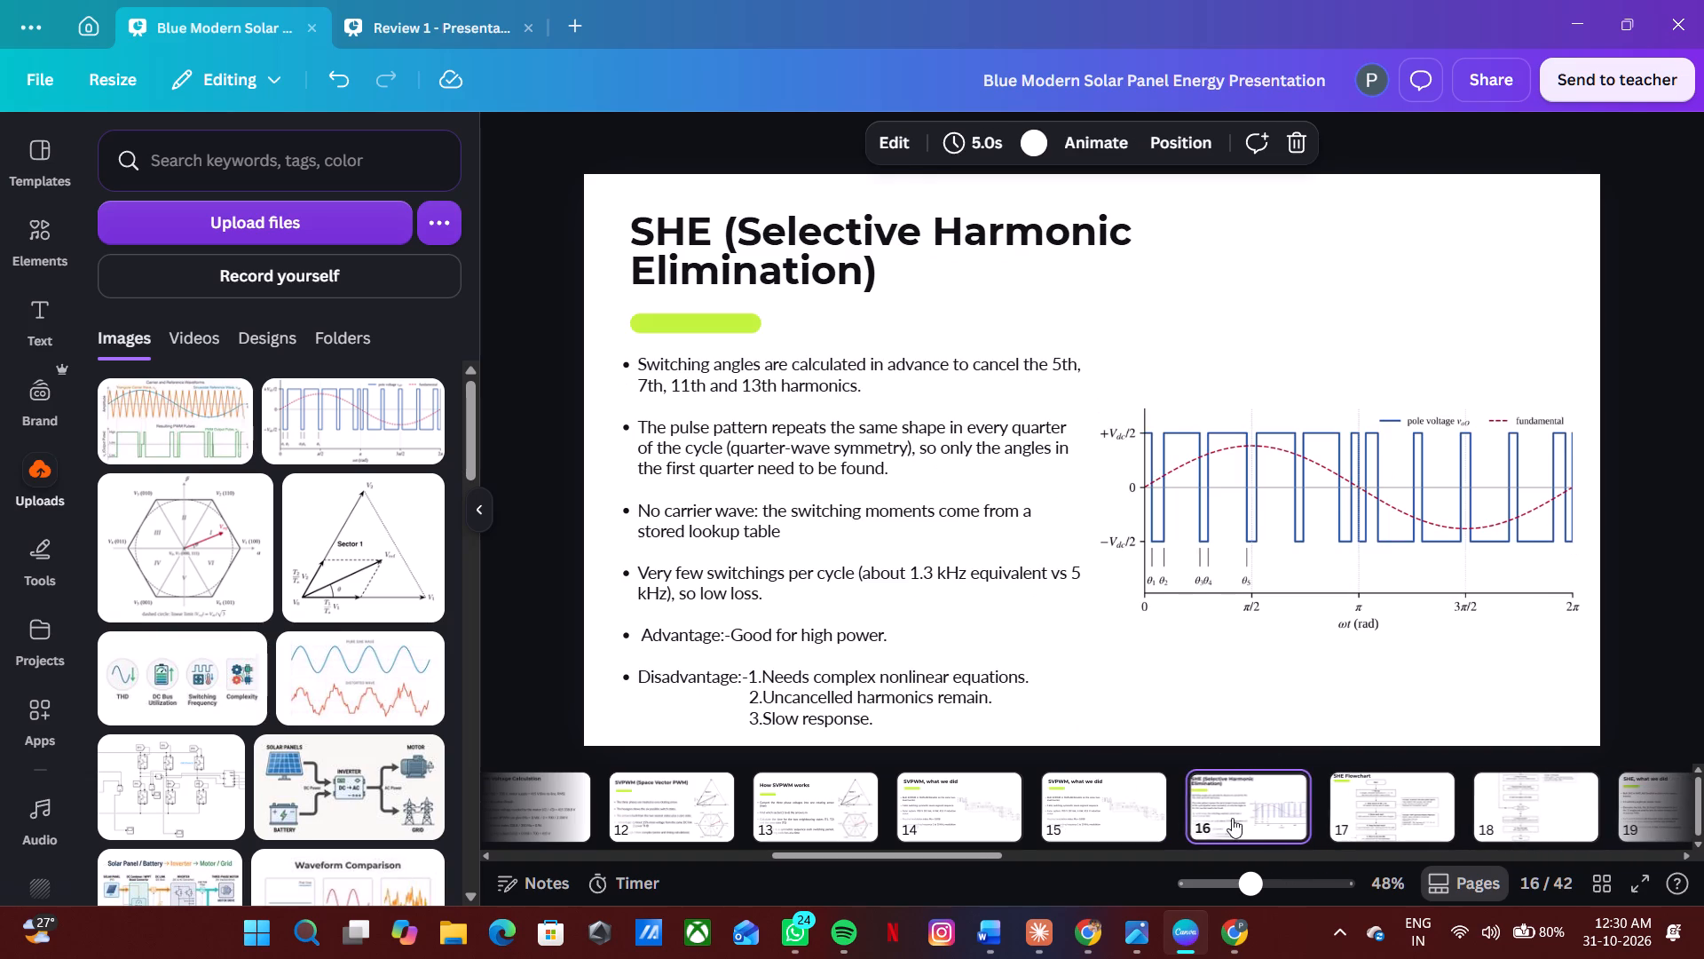
# Paste the block diagram onto the duplicated page 15 and shift it slightly right and down, below the title.
pyautogui.click(1108, 777)
pyautogui.hotkey('ctrl', 'v')
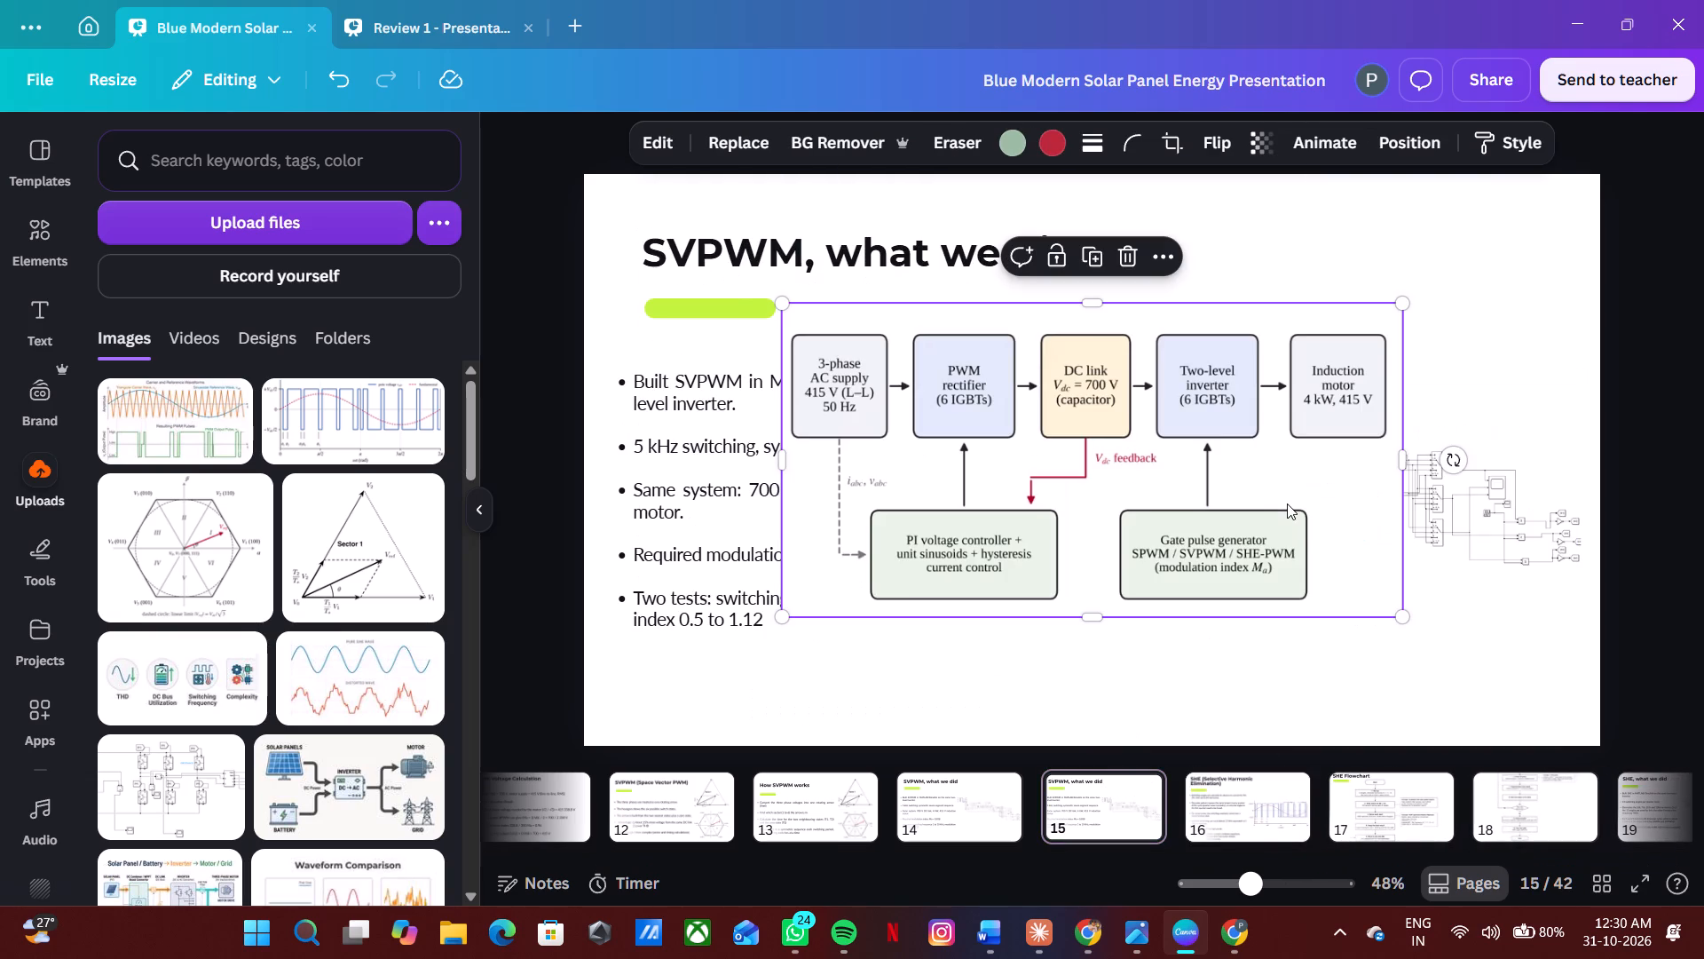
pyautogui.moveTo(1144, 492); pyautogui.dragTo(1173, 505)
# Delete the SVPWM bullet text and the Simulink model image from page 15.
pyautogui.click(670, 493)
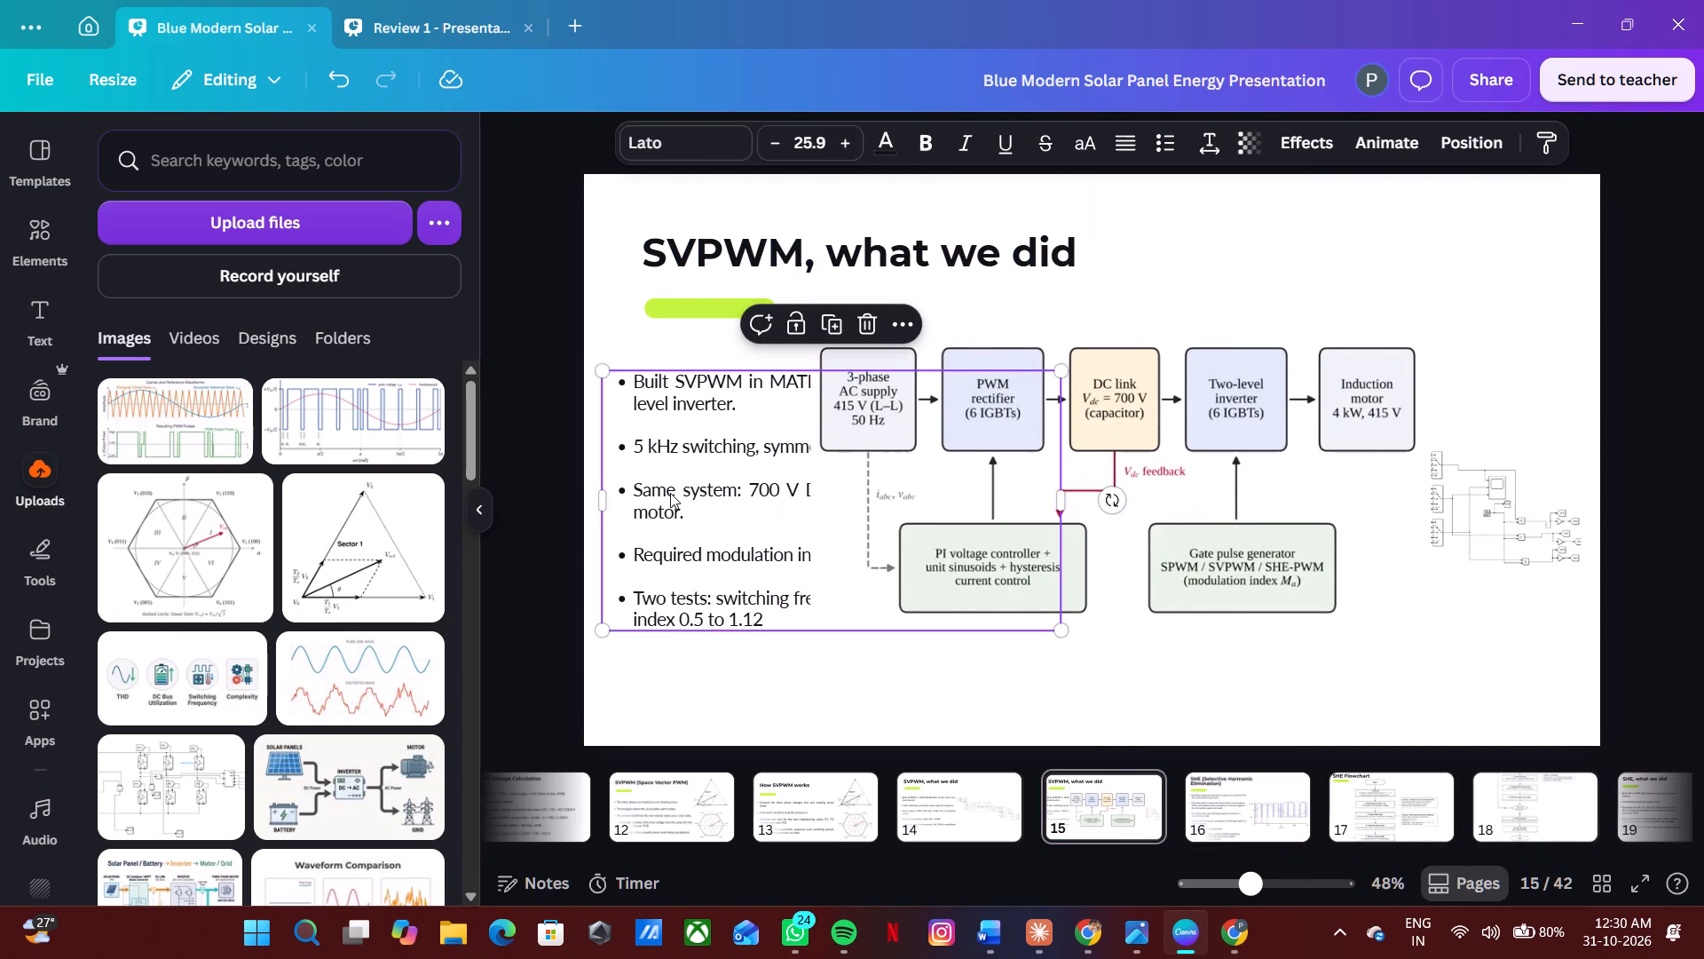
pyautogui.press('BackSpace')
pyautogui.click(1534, 516)
pyautogui.press('BackSpace')
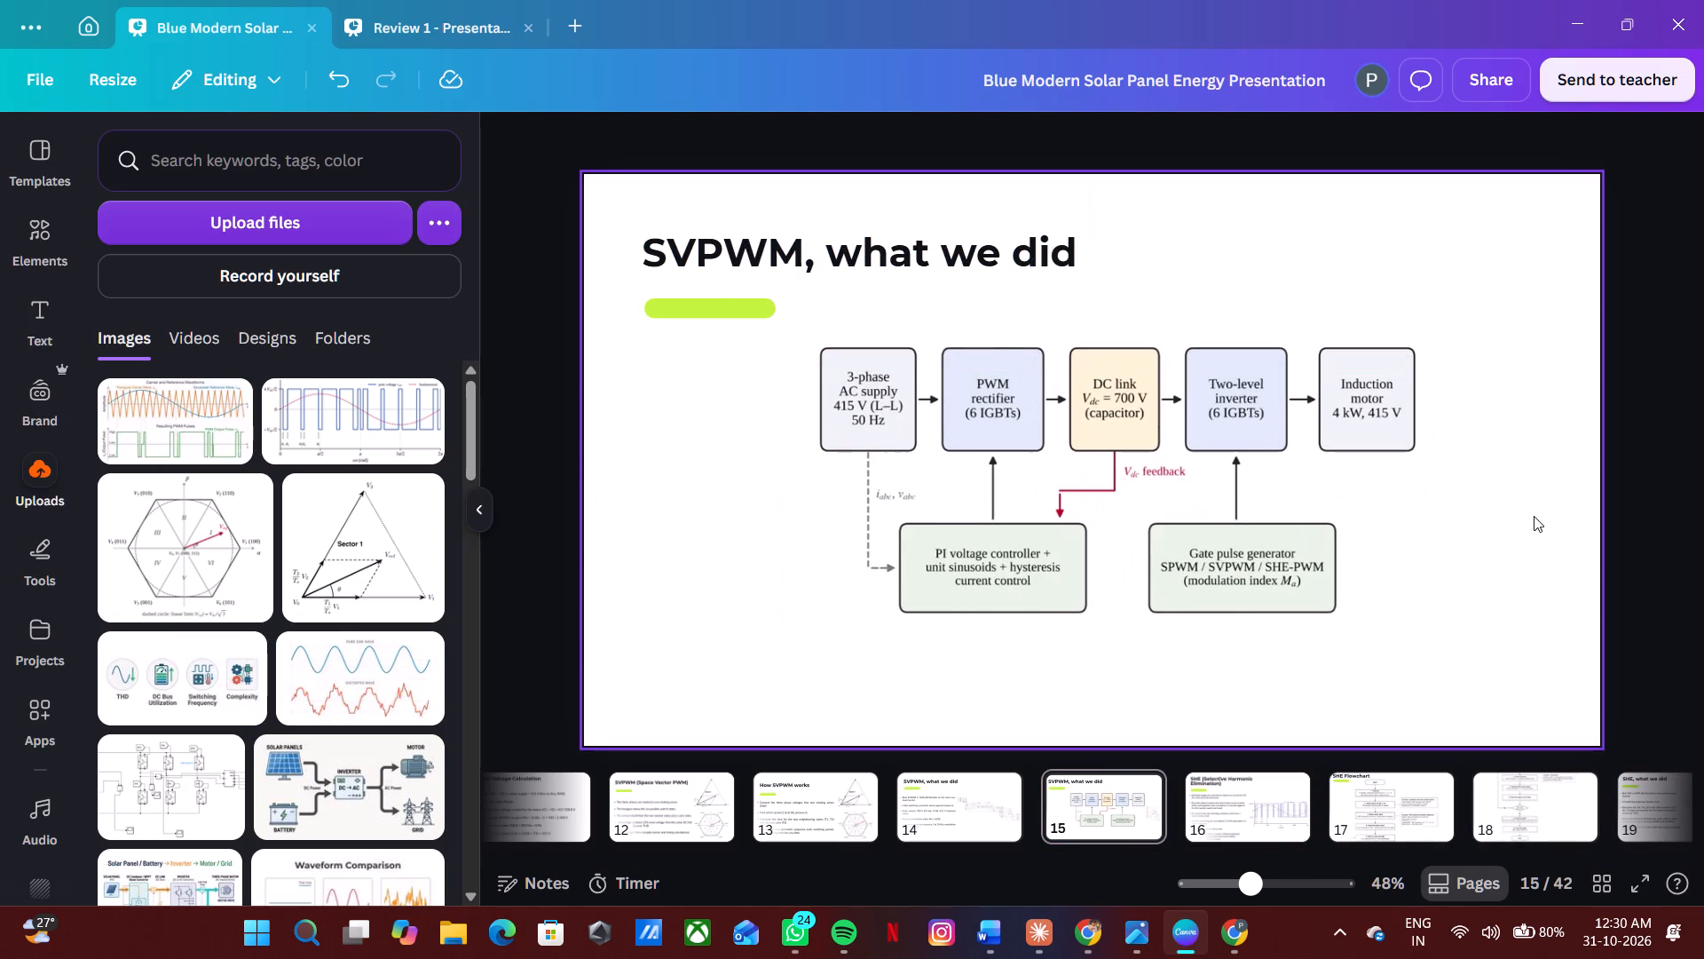
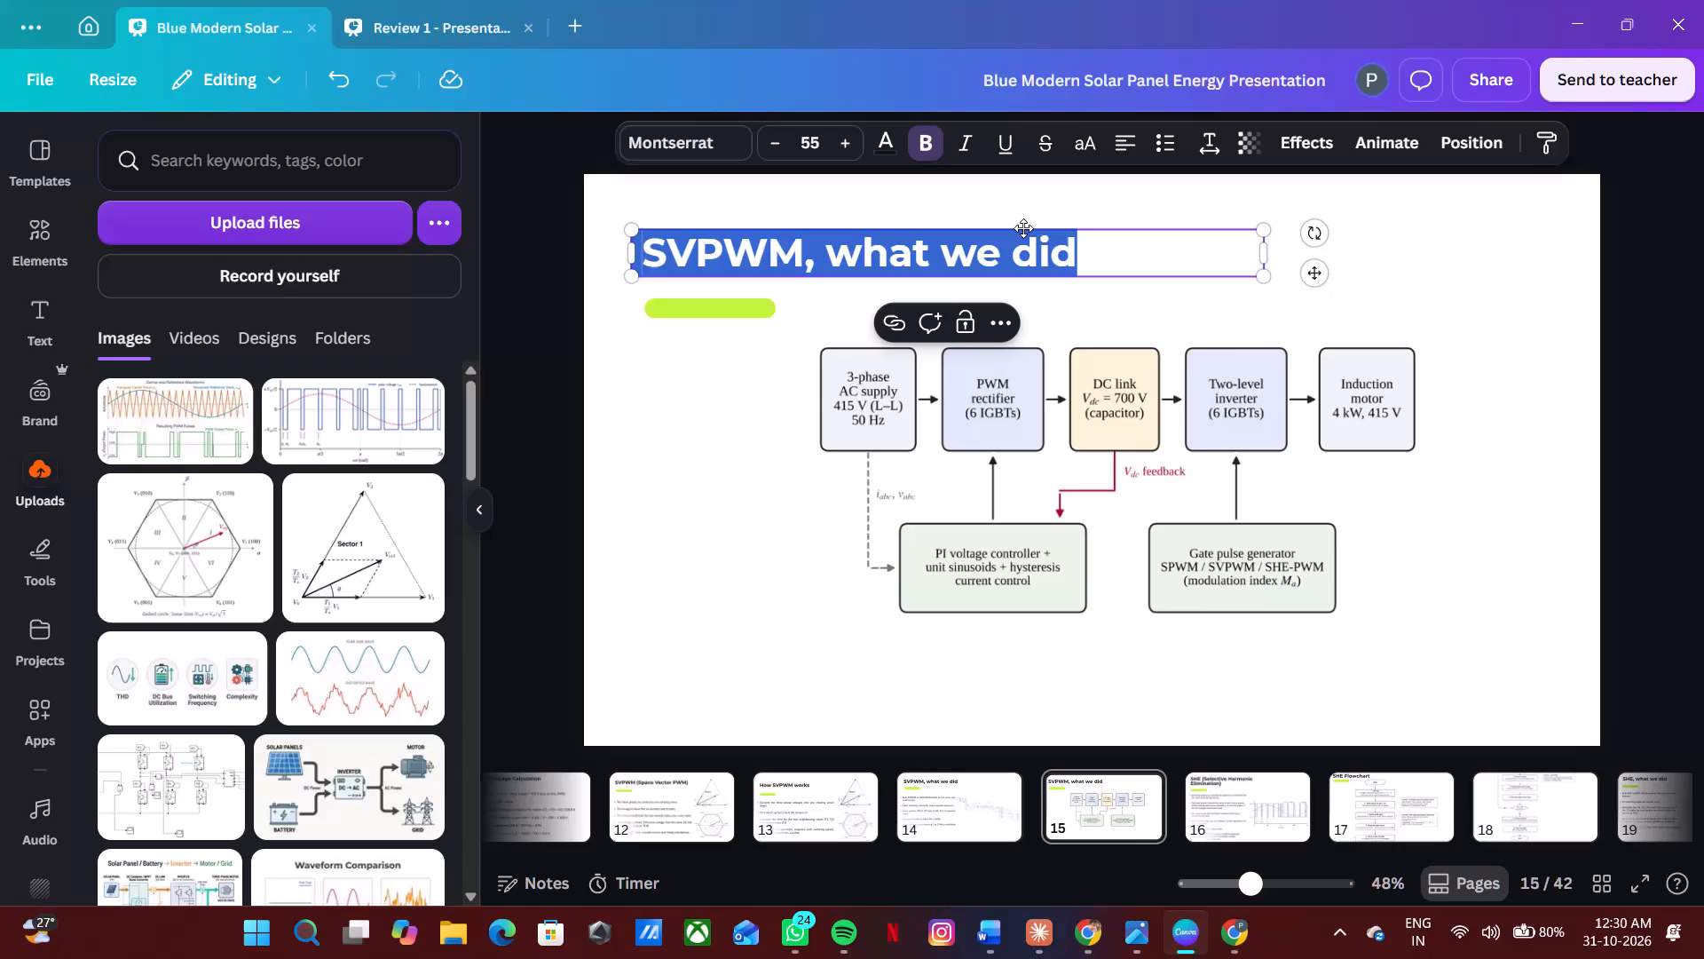
# Replace the title of the block diagram slide on page 15 with "Basic Logic Flow of the Project".
pyautogui.write('Basic')
pyautogui.press('space')
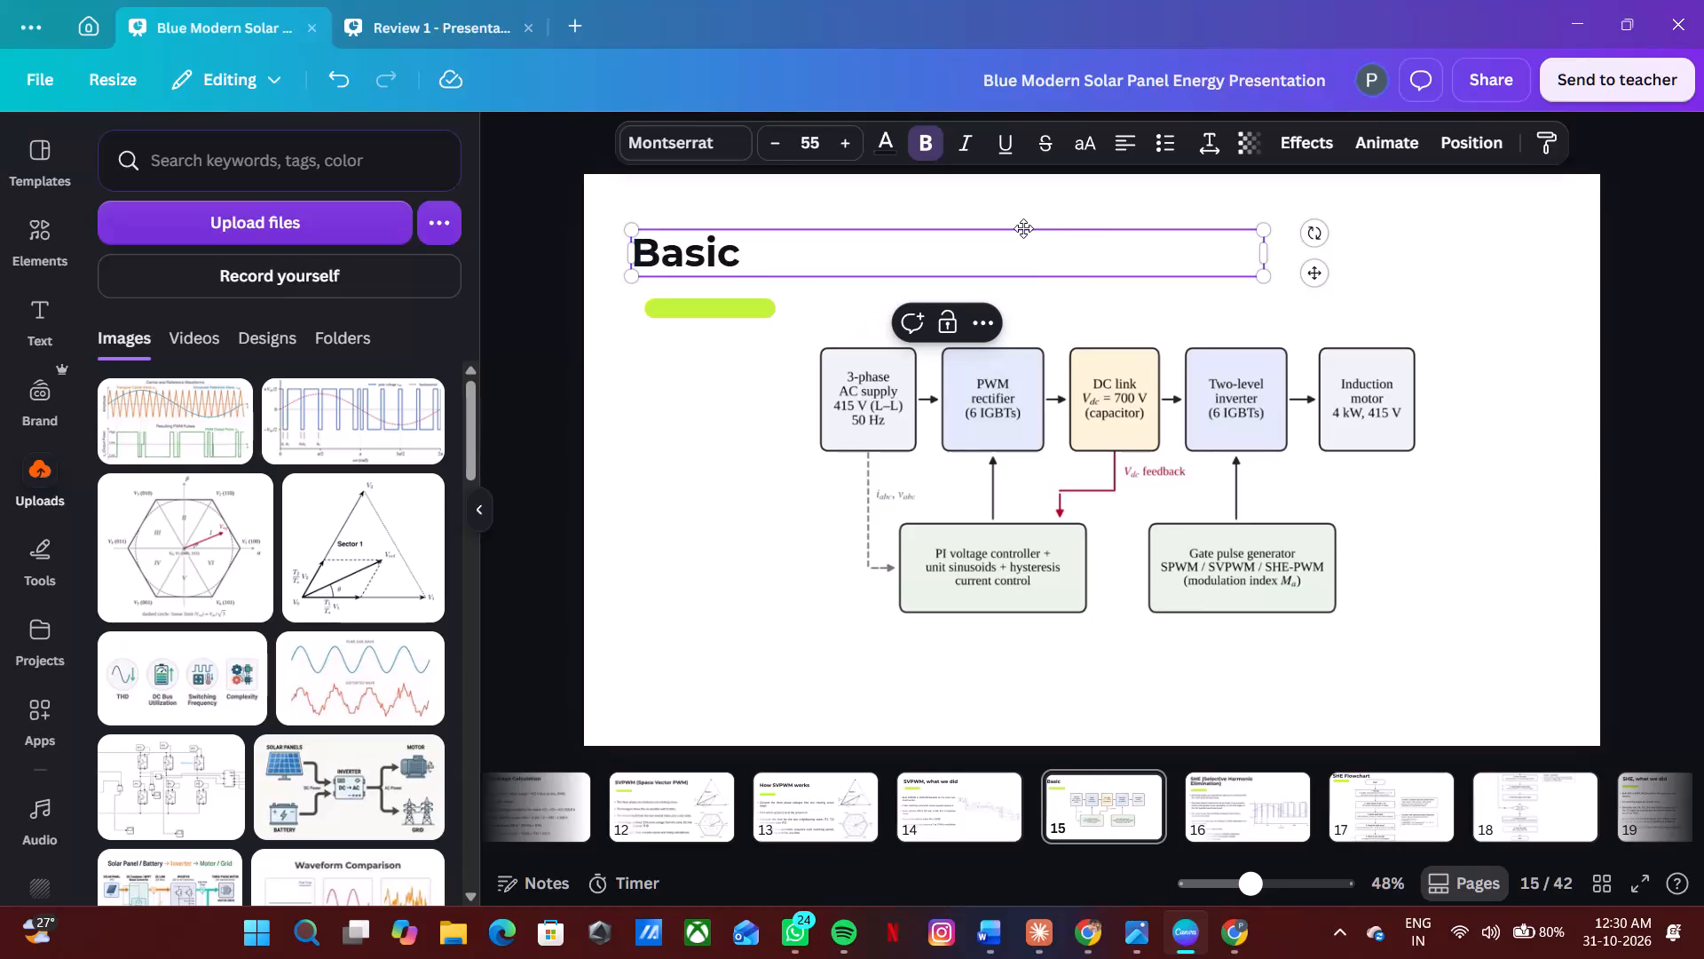
pyautogui.write('Logic')
pyautogui.press('space')
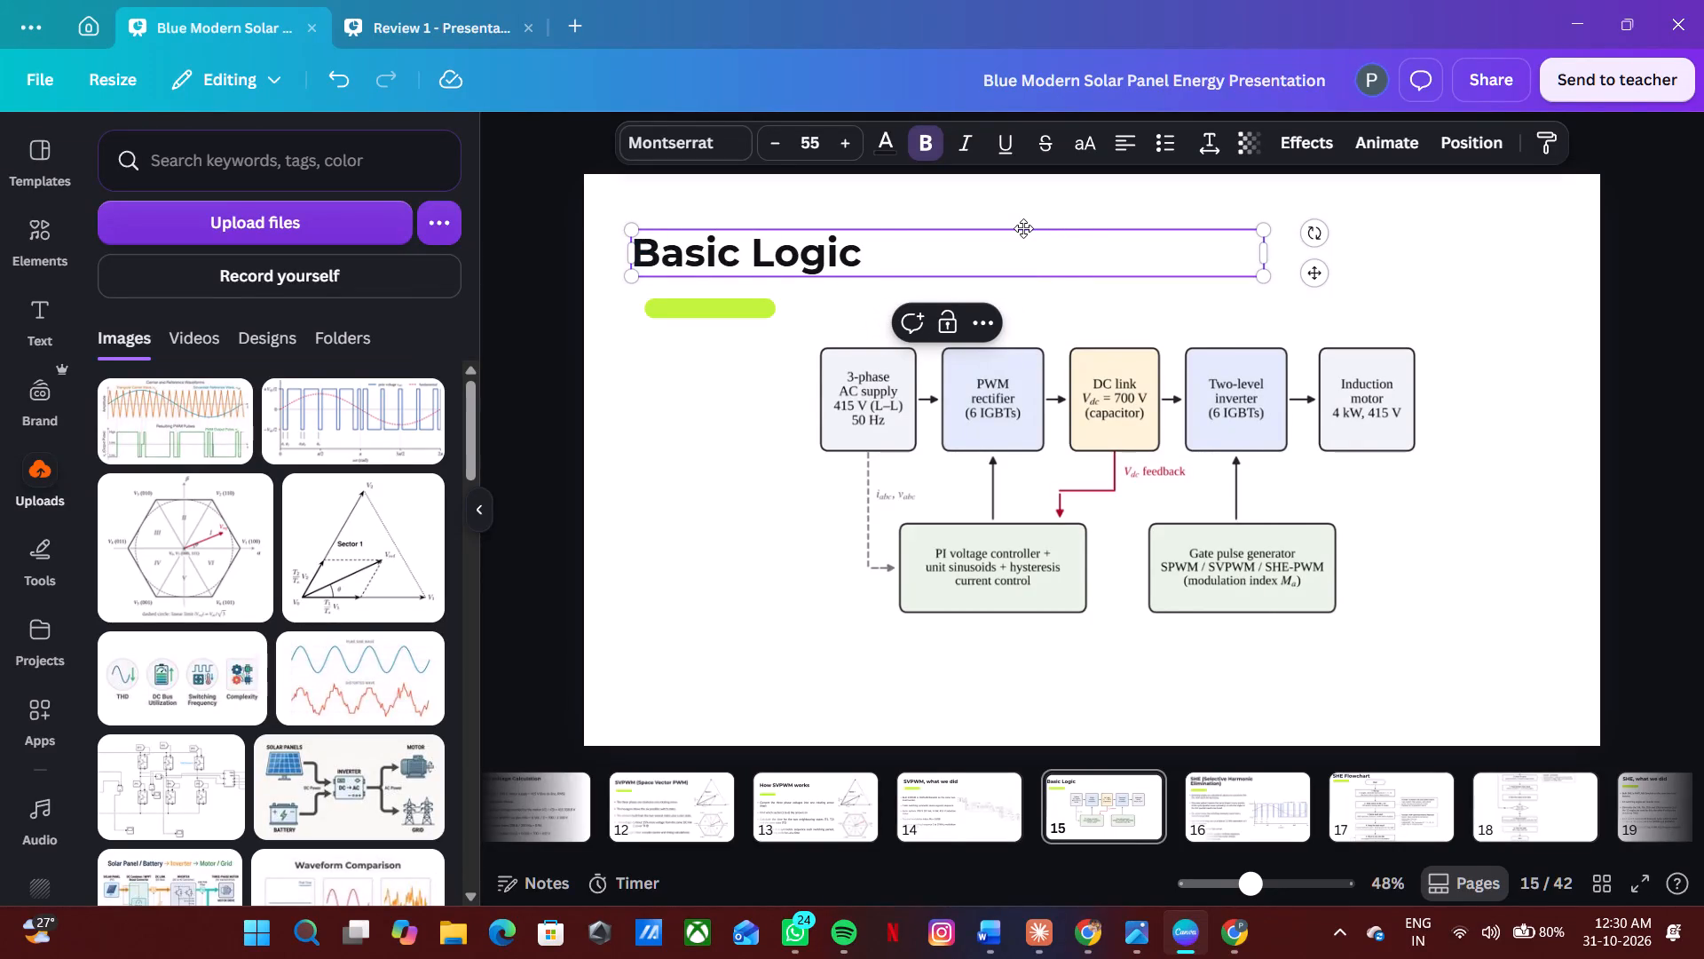
pyautogui.write('Flow')
pyautogui.press('space')
pyautogui.write('of the')
pyautogui.press('space')
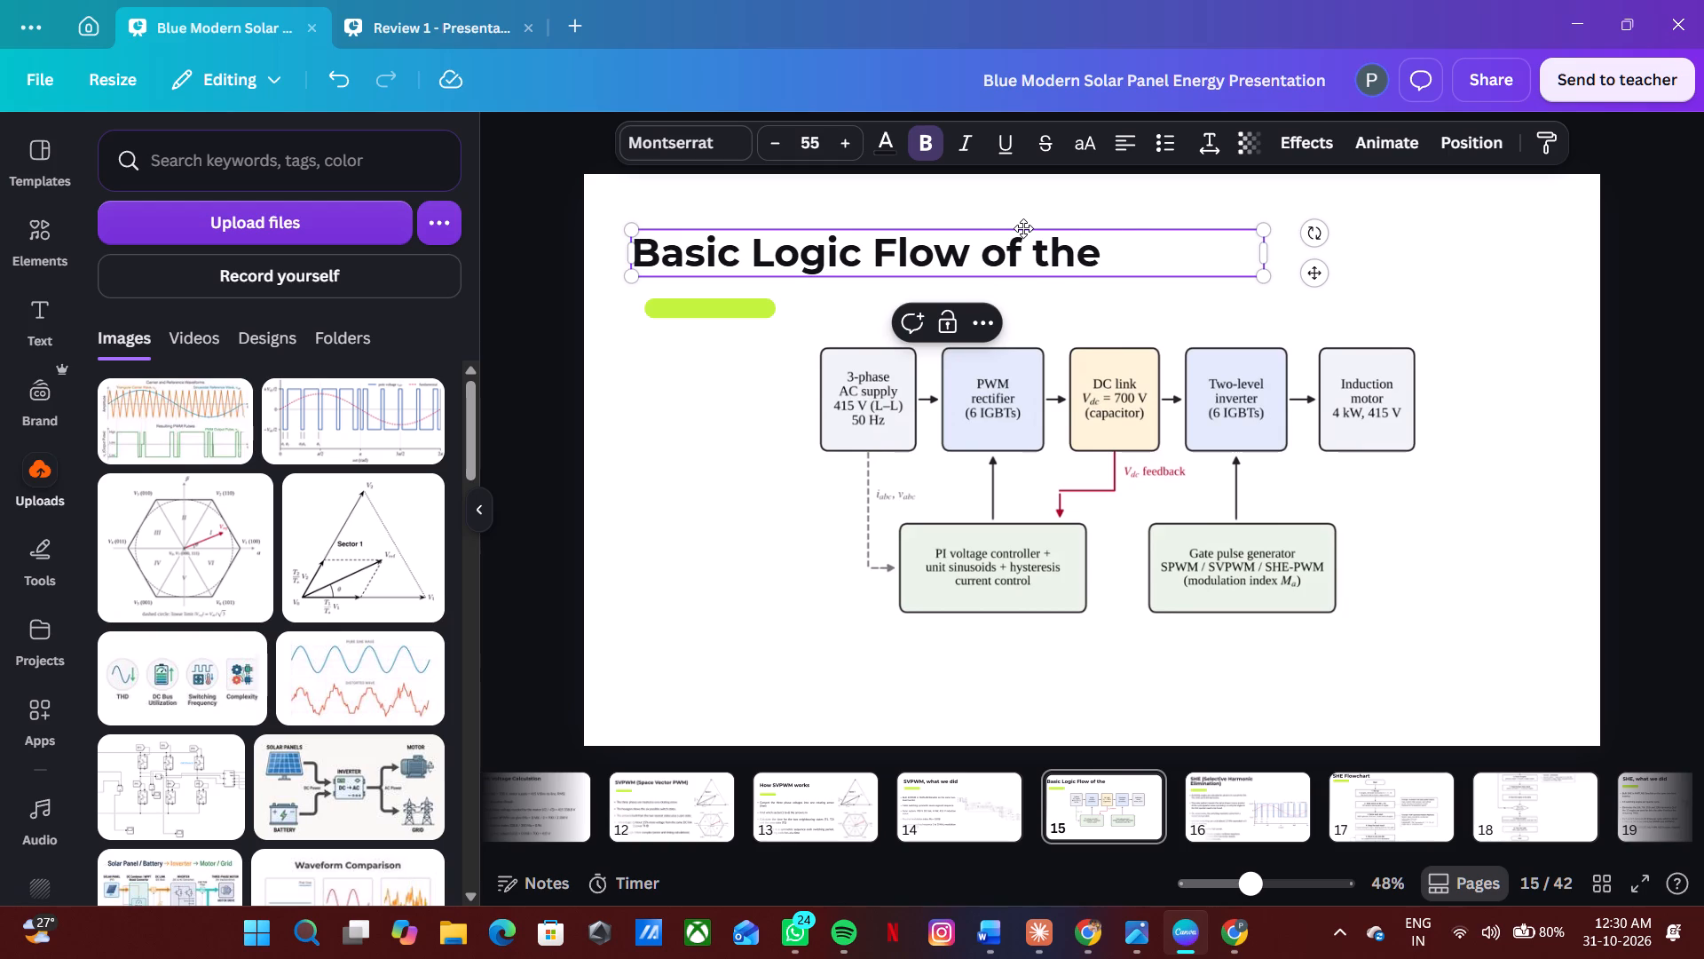
pyautogui.write('Project')
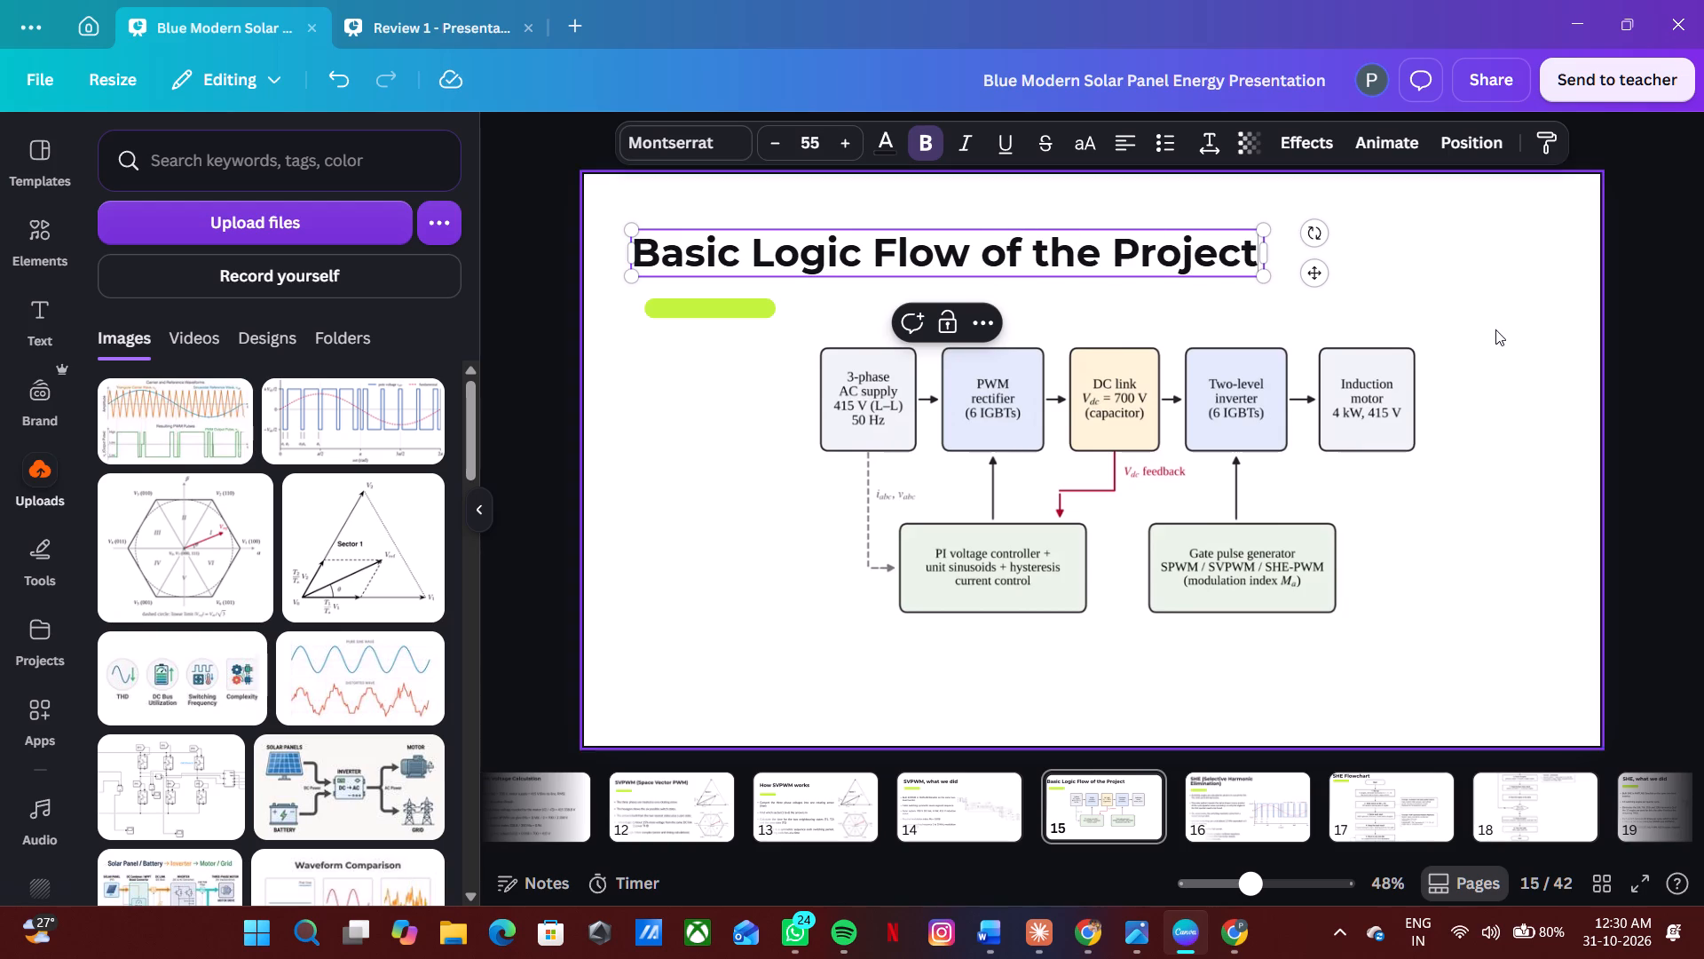
pyautogui.click(1698, 311)
# Enlarge the block diagram proportionally to fill most of the slide below the title, and centre it under the green accent bar.
pyautogui.moveTo(1217, 511); pyautogui.dragTo(1103, 542)
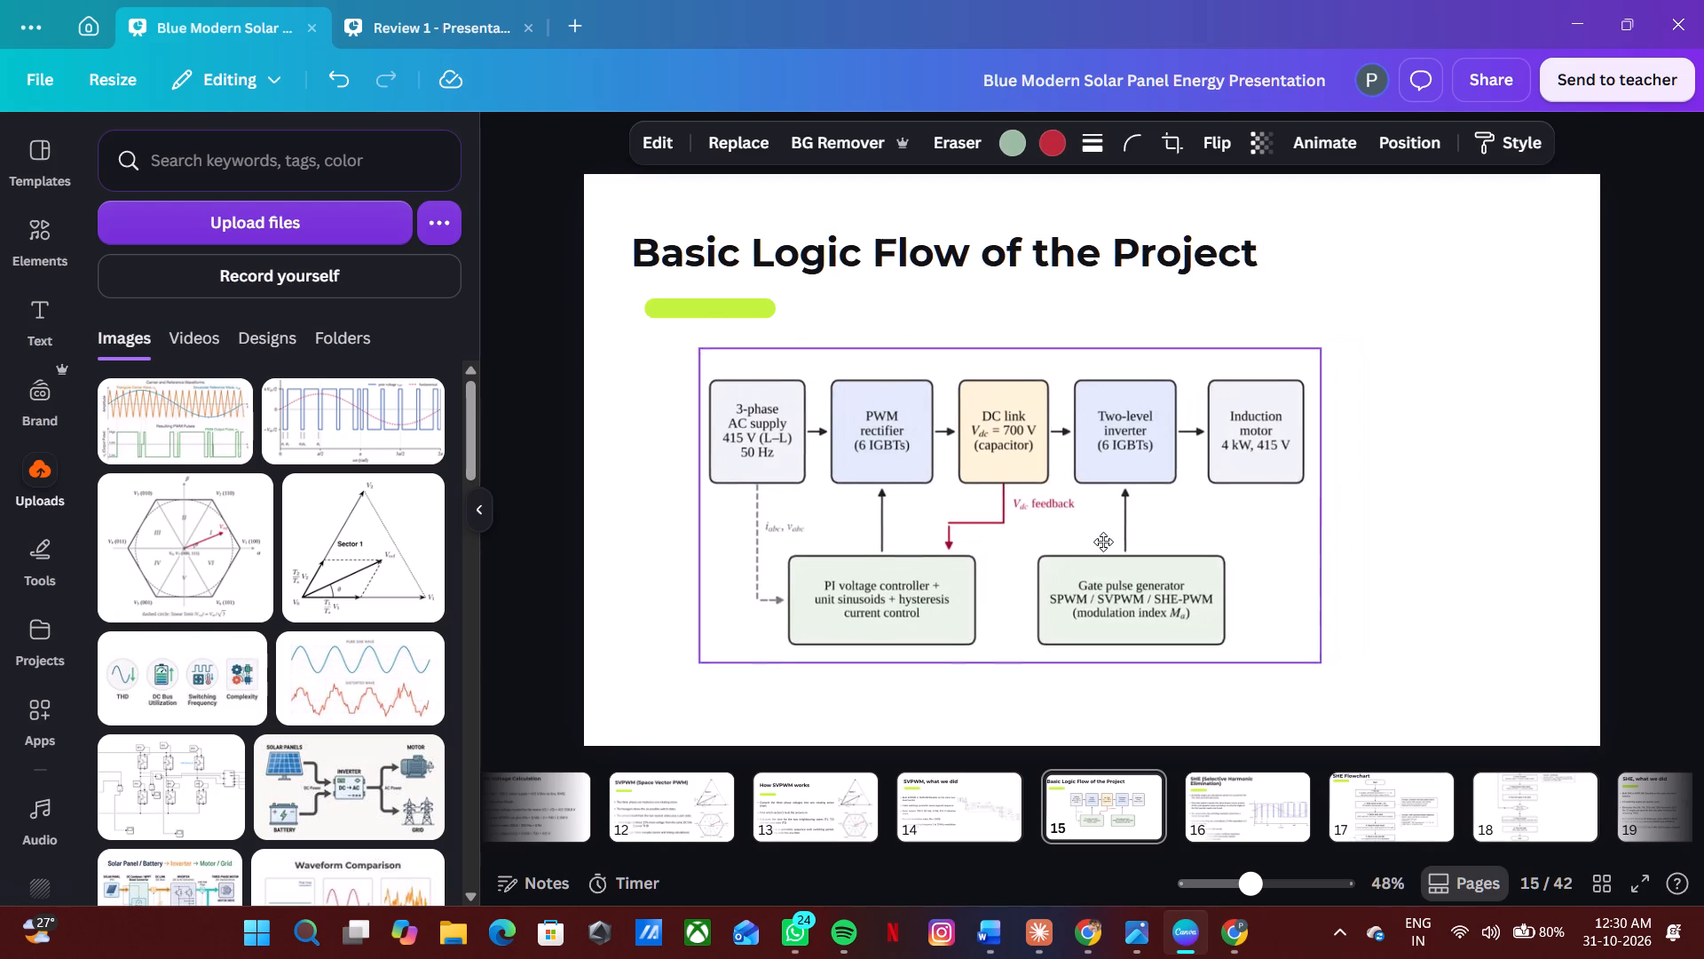
pyautogui.moveTo(1103, 542); pyautogui.dragTo(1094, 538)
pyautogui.moveTo(1310, 499); pyautogui.dragTo(1500, 523)
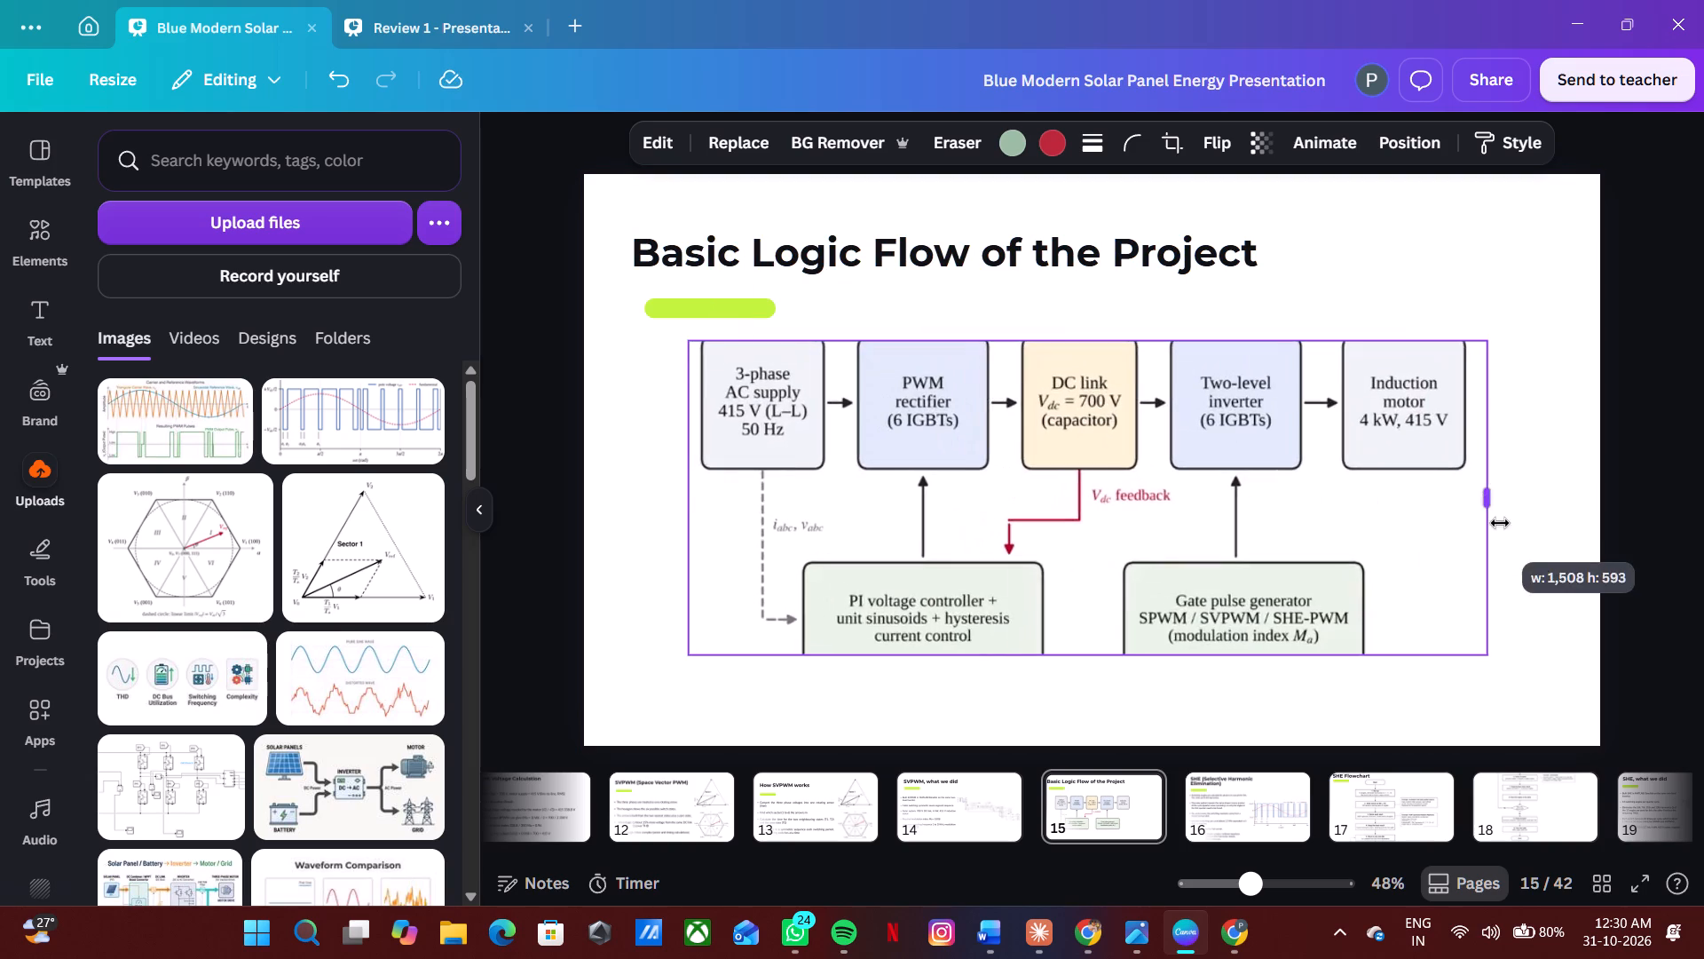
pyautogui.moveTo(1500, 523); pyautogui.dragTo(1337, 552)
pyautogui.moveTo(1334, 654); pyautogui.dragTo(1529, 678)
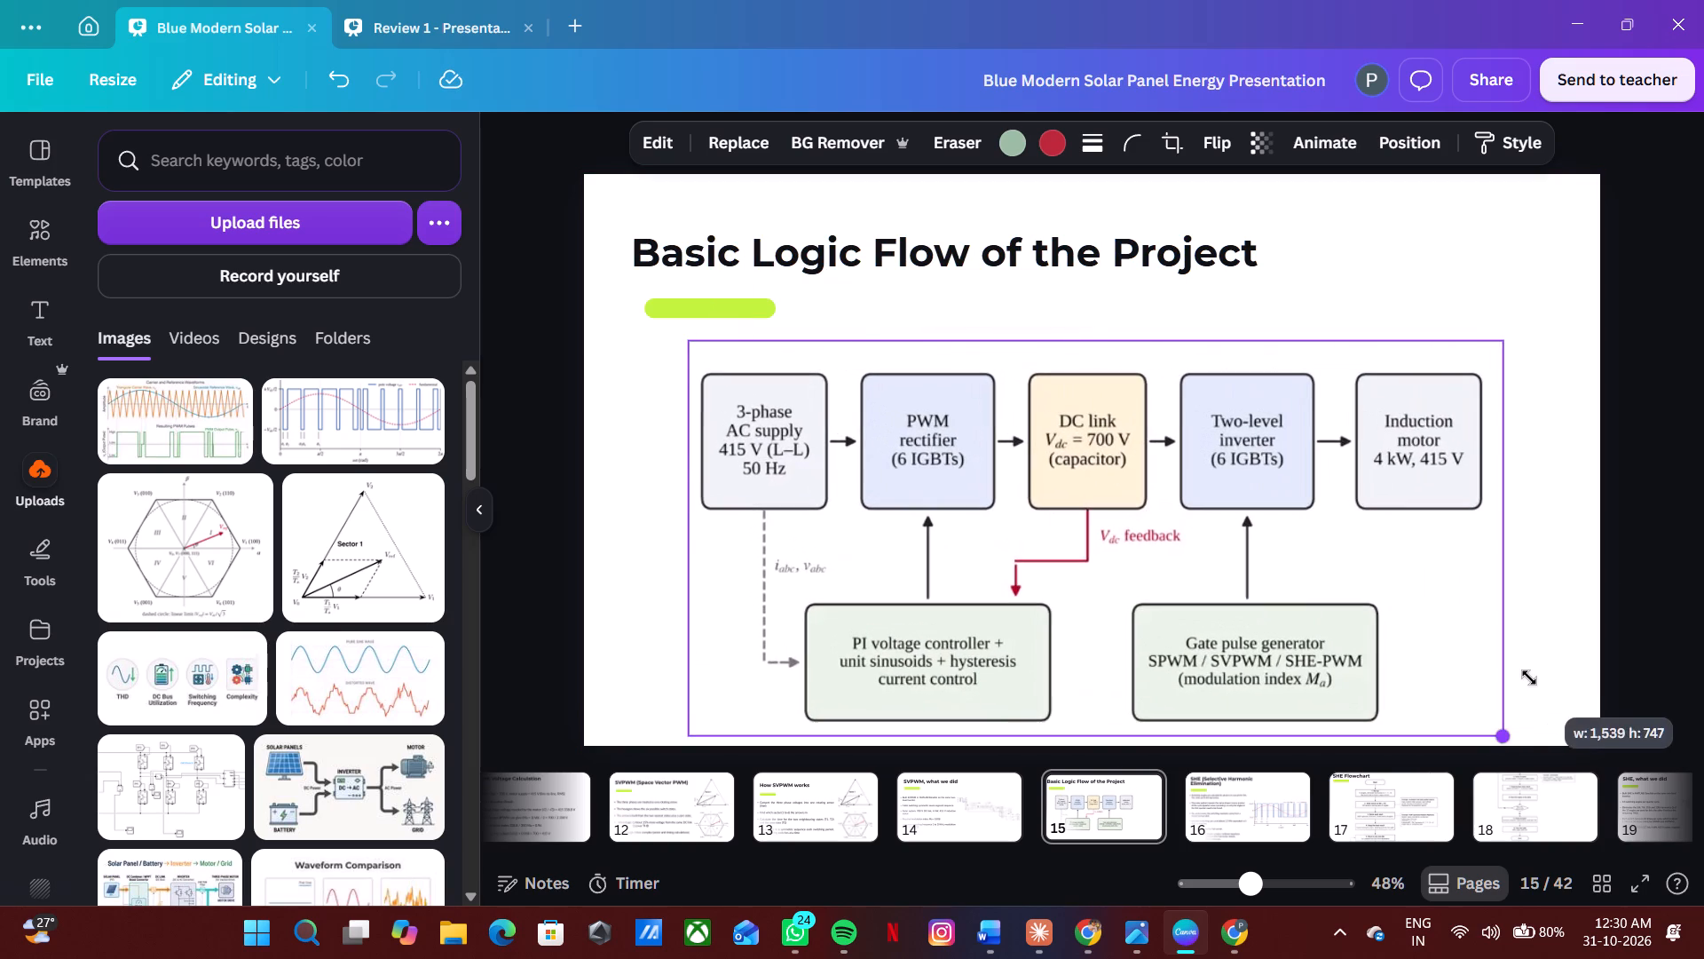
pyautogui.moveTo(1529, 678); pyautogui.dragTo(1519, 666)
pyautogui.moveTo(1173, 583); pyautogui.dragTo(1190, 581)
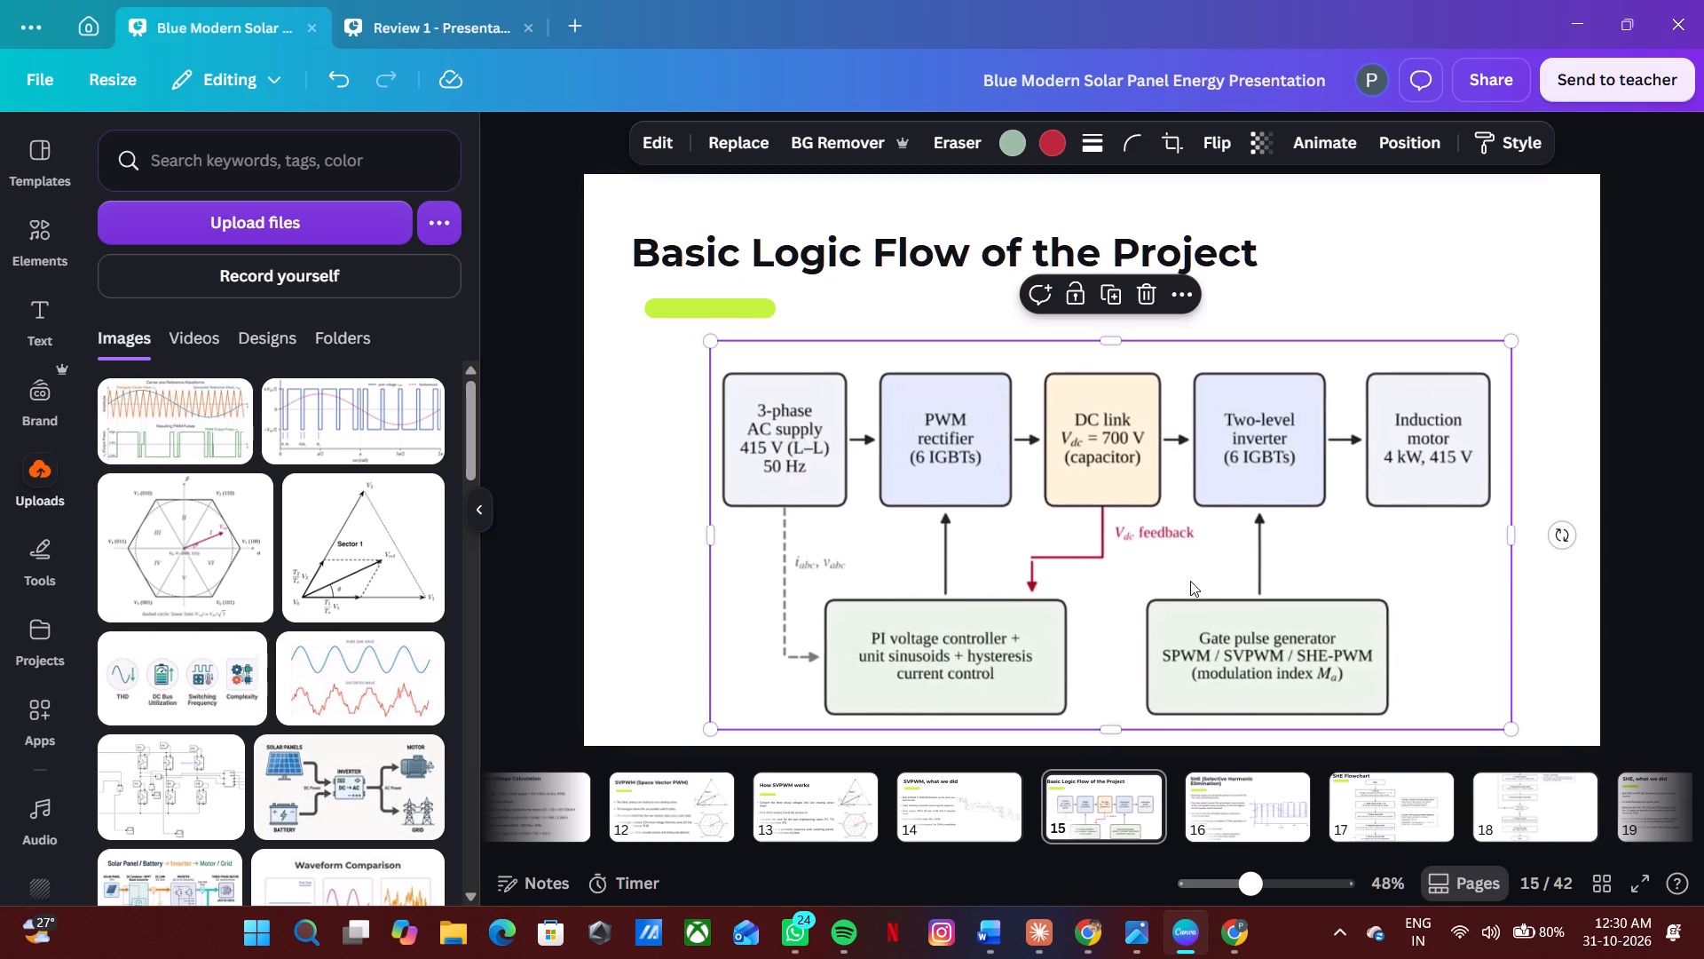
pyautogui.click(712, 316)
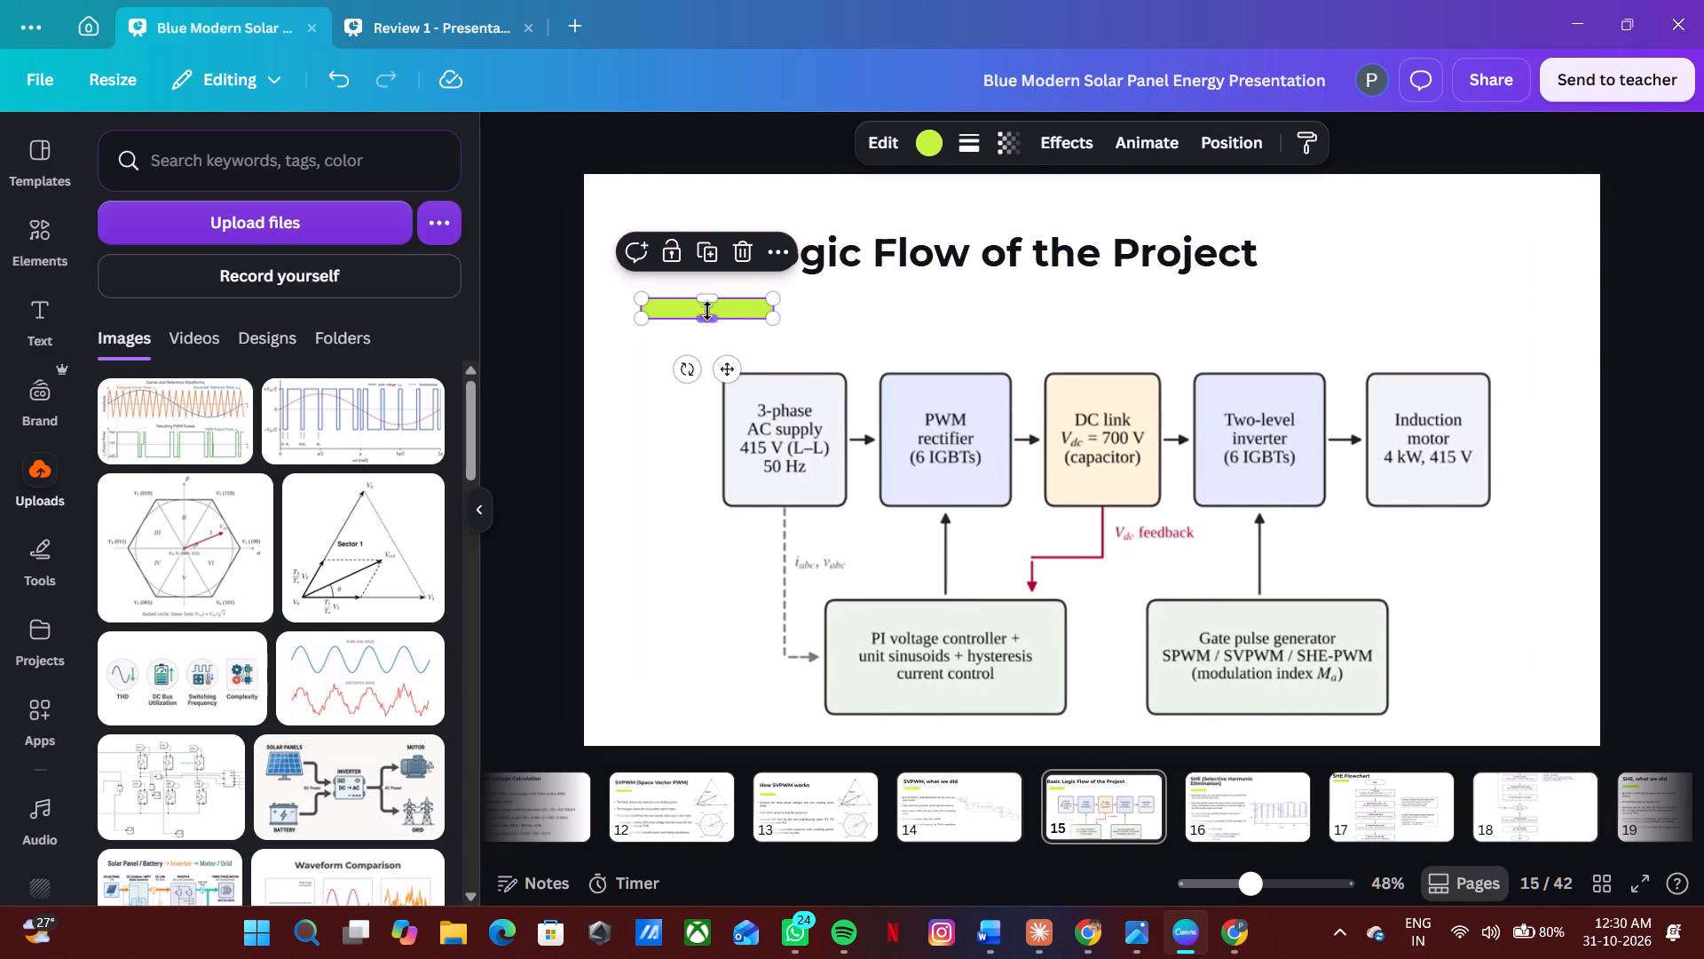
pyautogui.moveTo(894, 482); pyautogui.dragTo(886, 480)
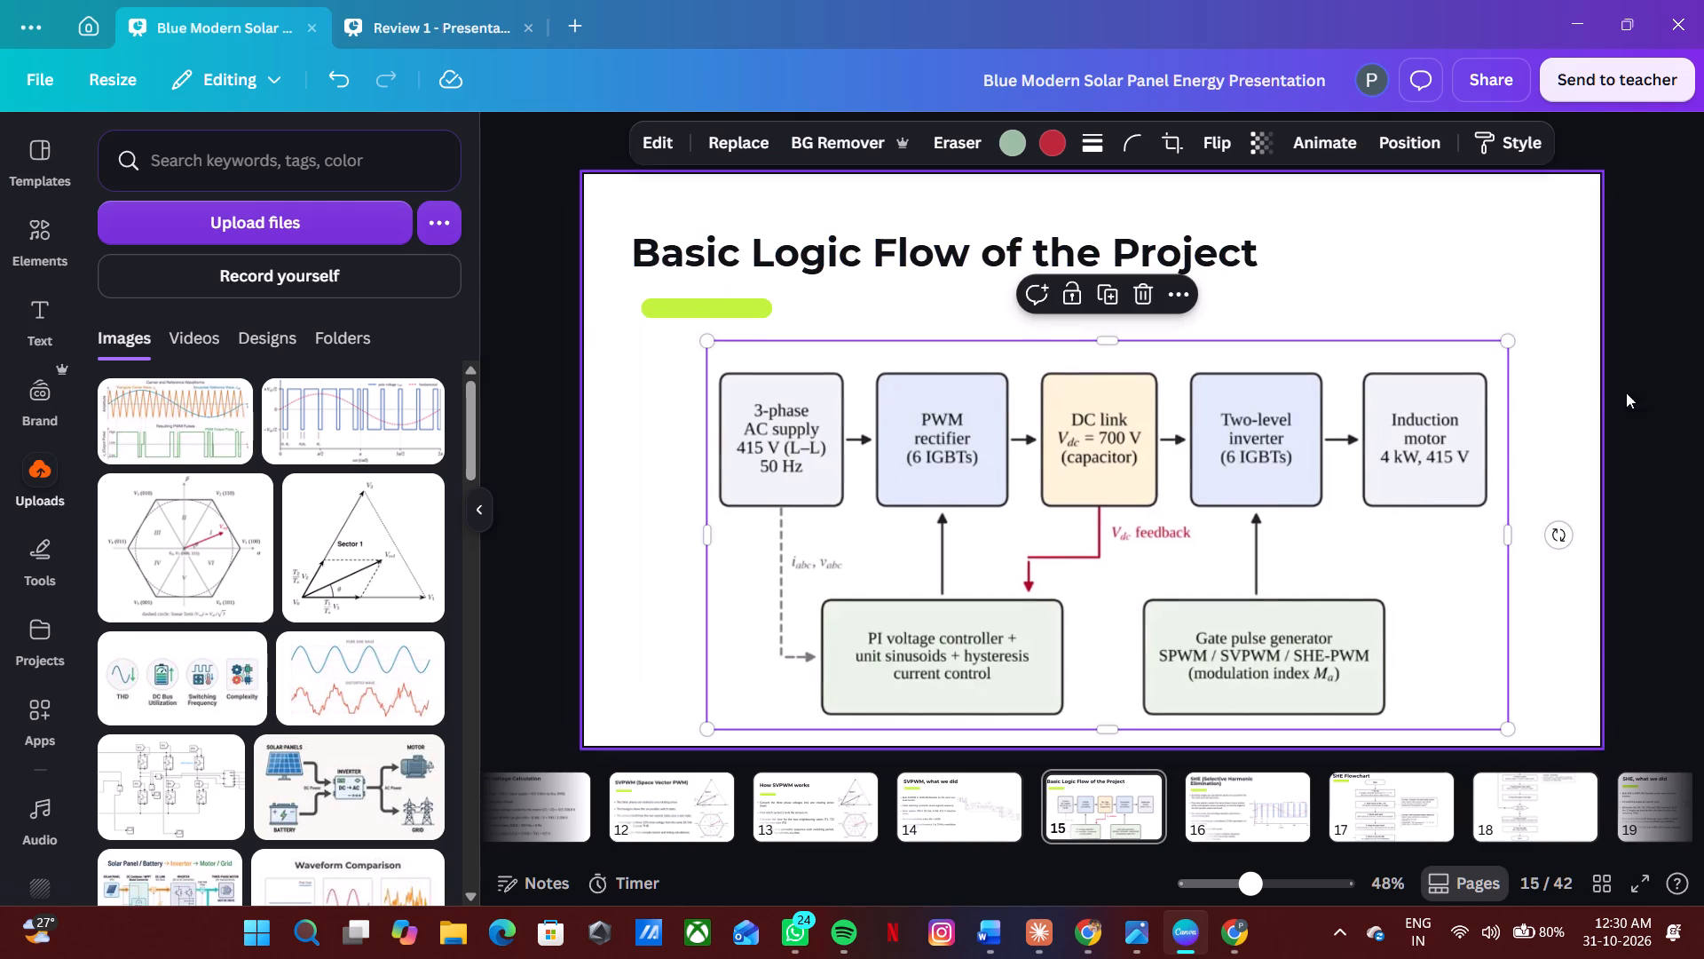
pyautogui.click(1662, 388)
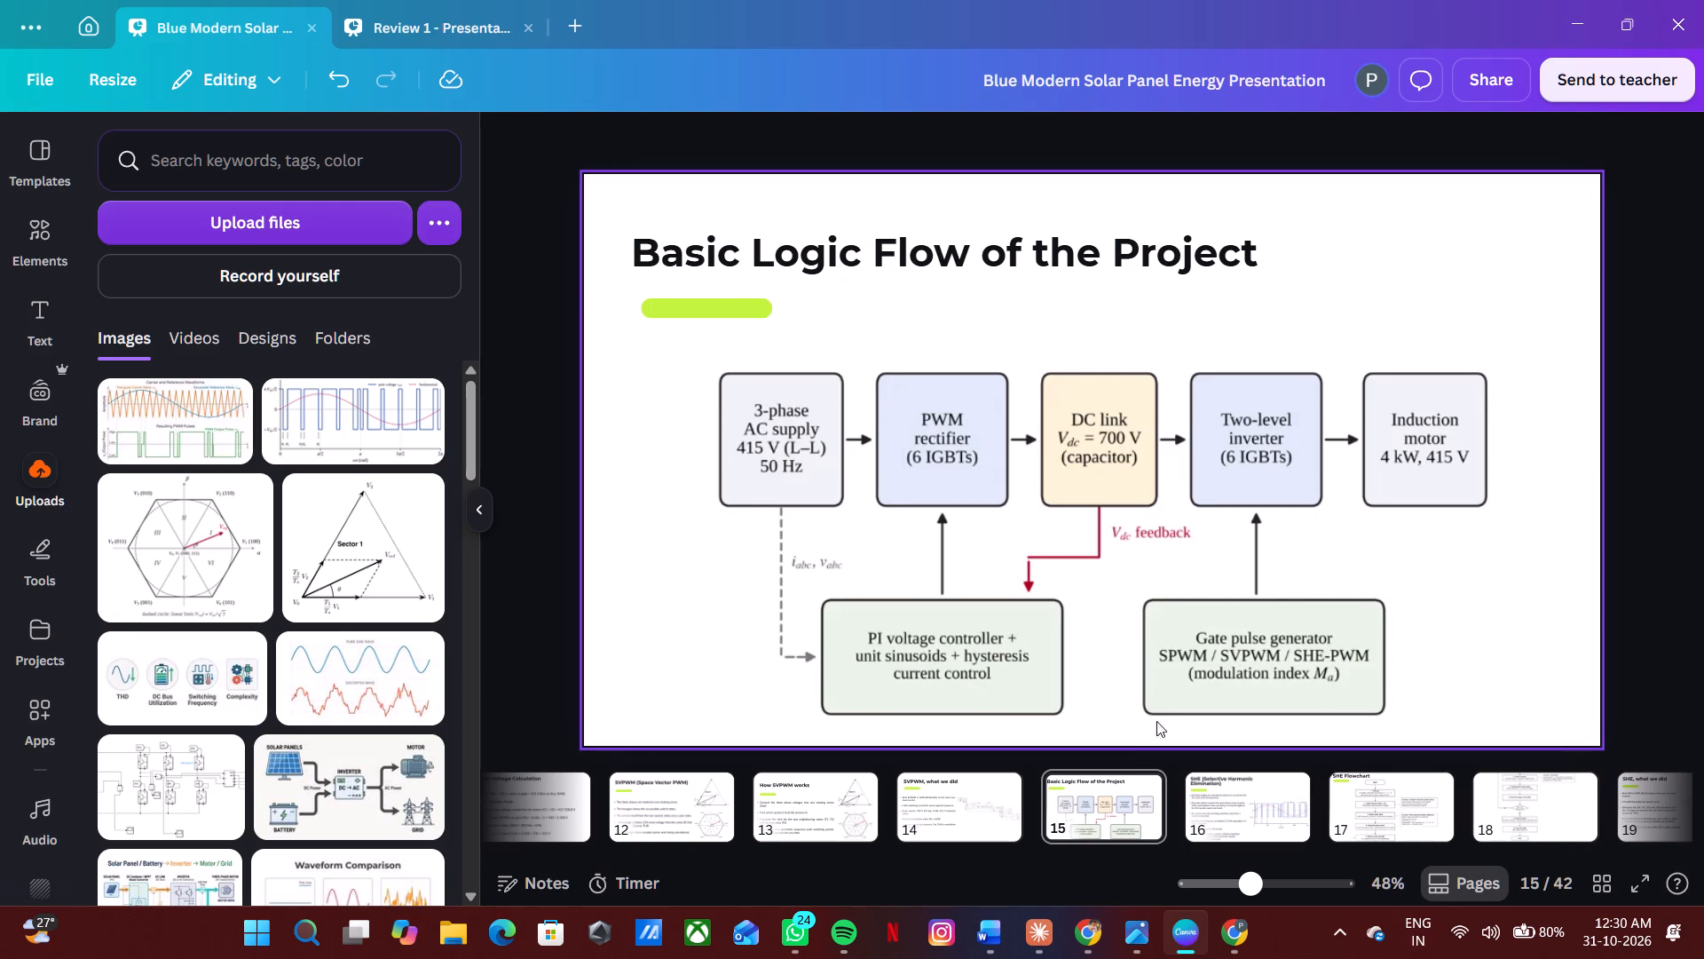
# Move the "Basic Logic Flow of the Project" slide to page 8, between "How do we judge an inverter?" and "Our Work".
pyautogui.moveTo(1106, 803); pyautogui.dragTo(536, 790)
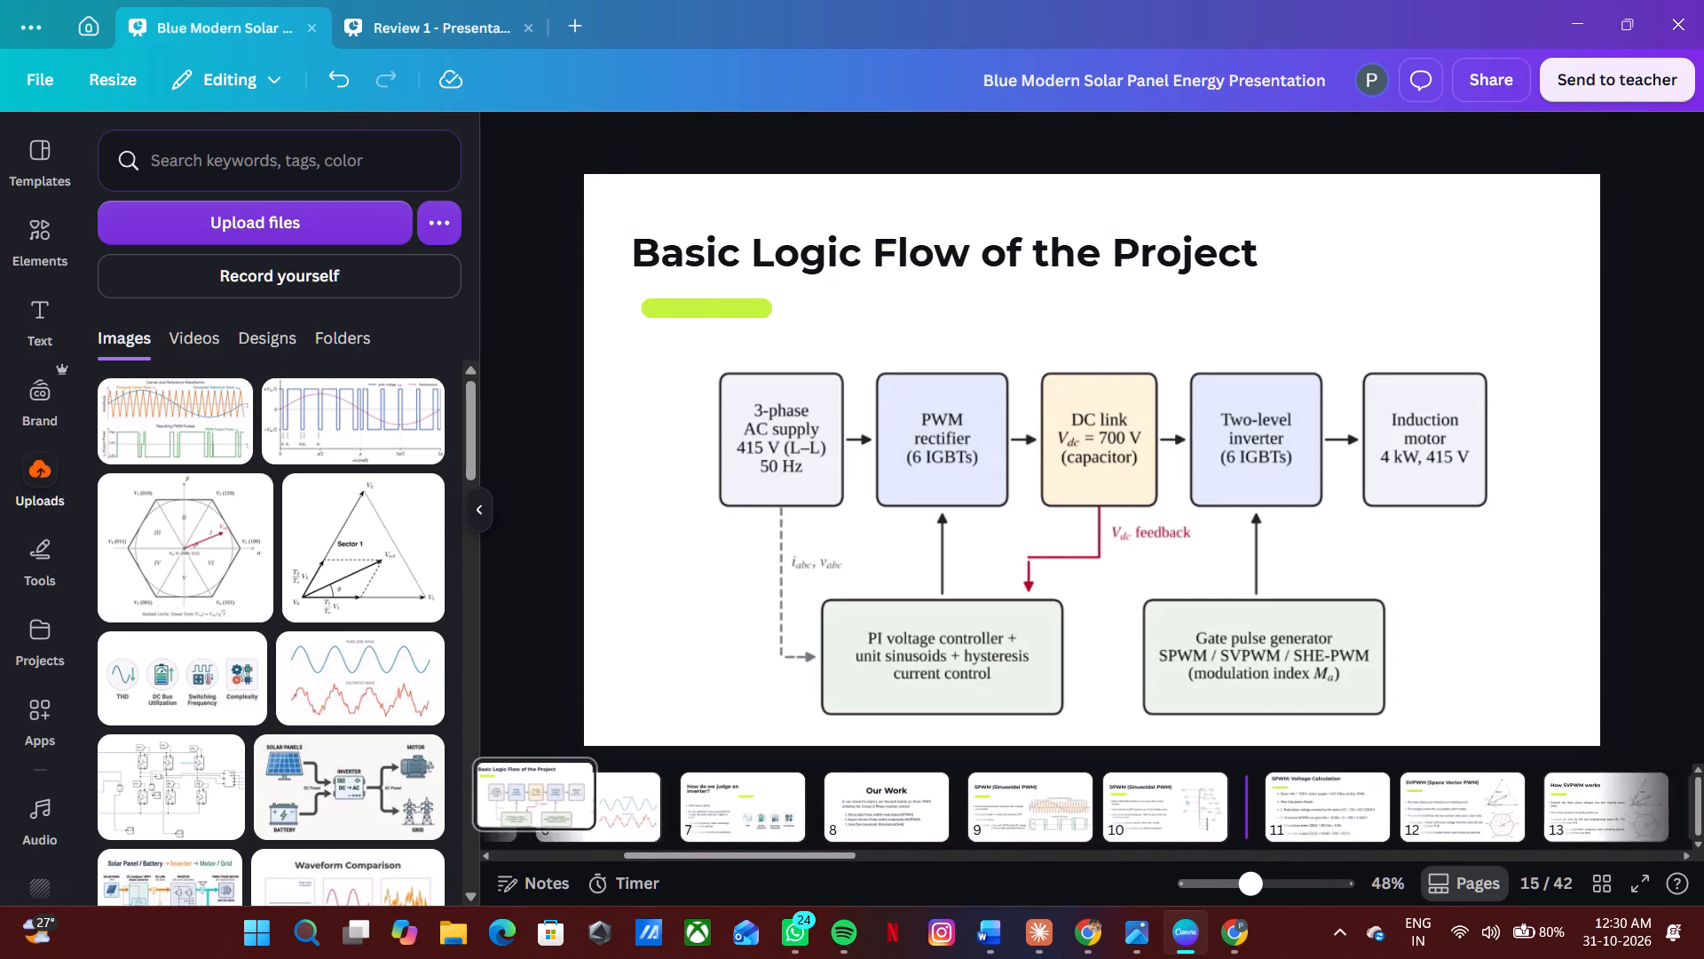
pyautogui.moveTo(536, 790); pyautogui.dragTo(1448, 827)
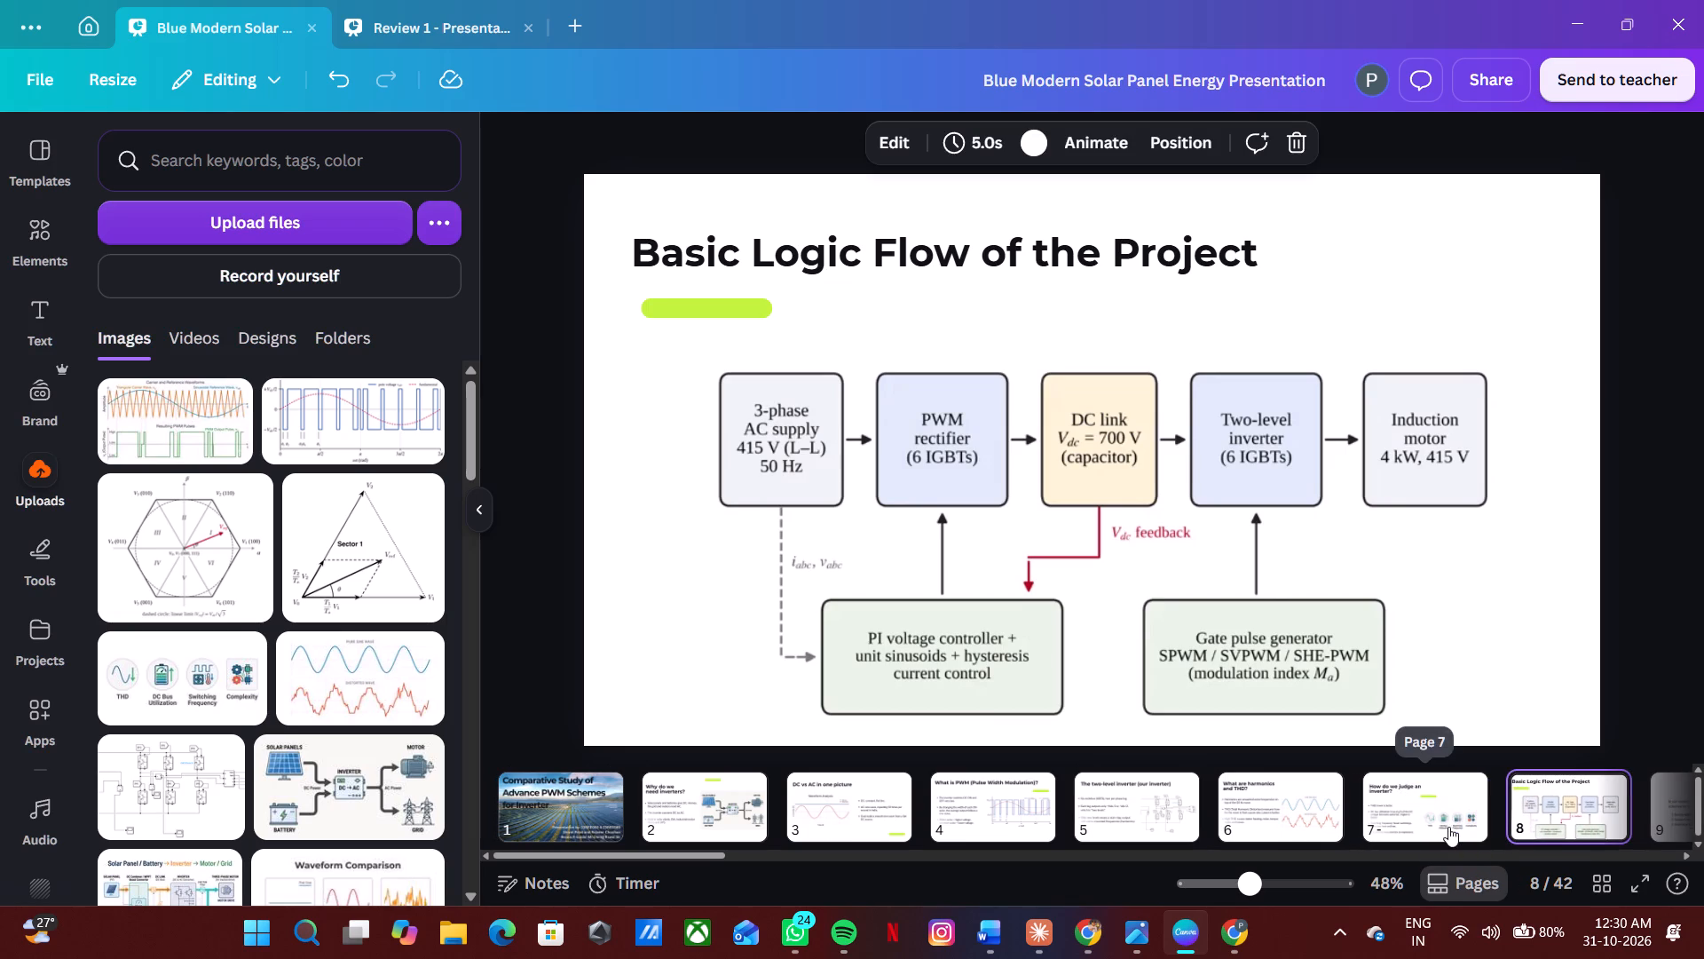
# Review the slides around page 8 to check how the block diagram slide fits the order.
pyautogui.click(1425, 818)
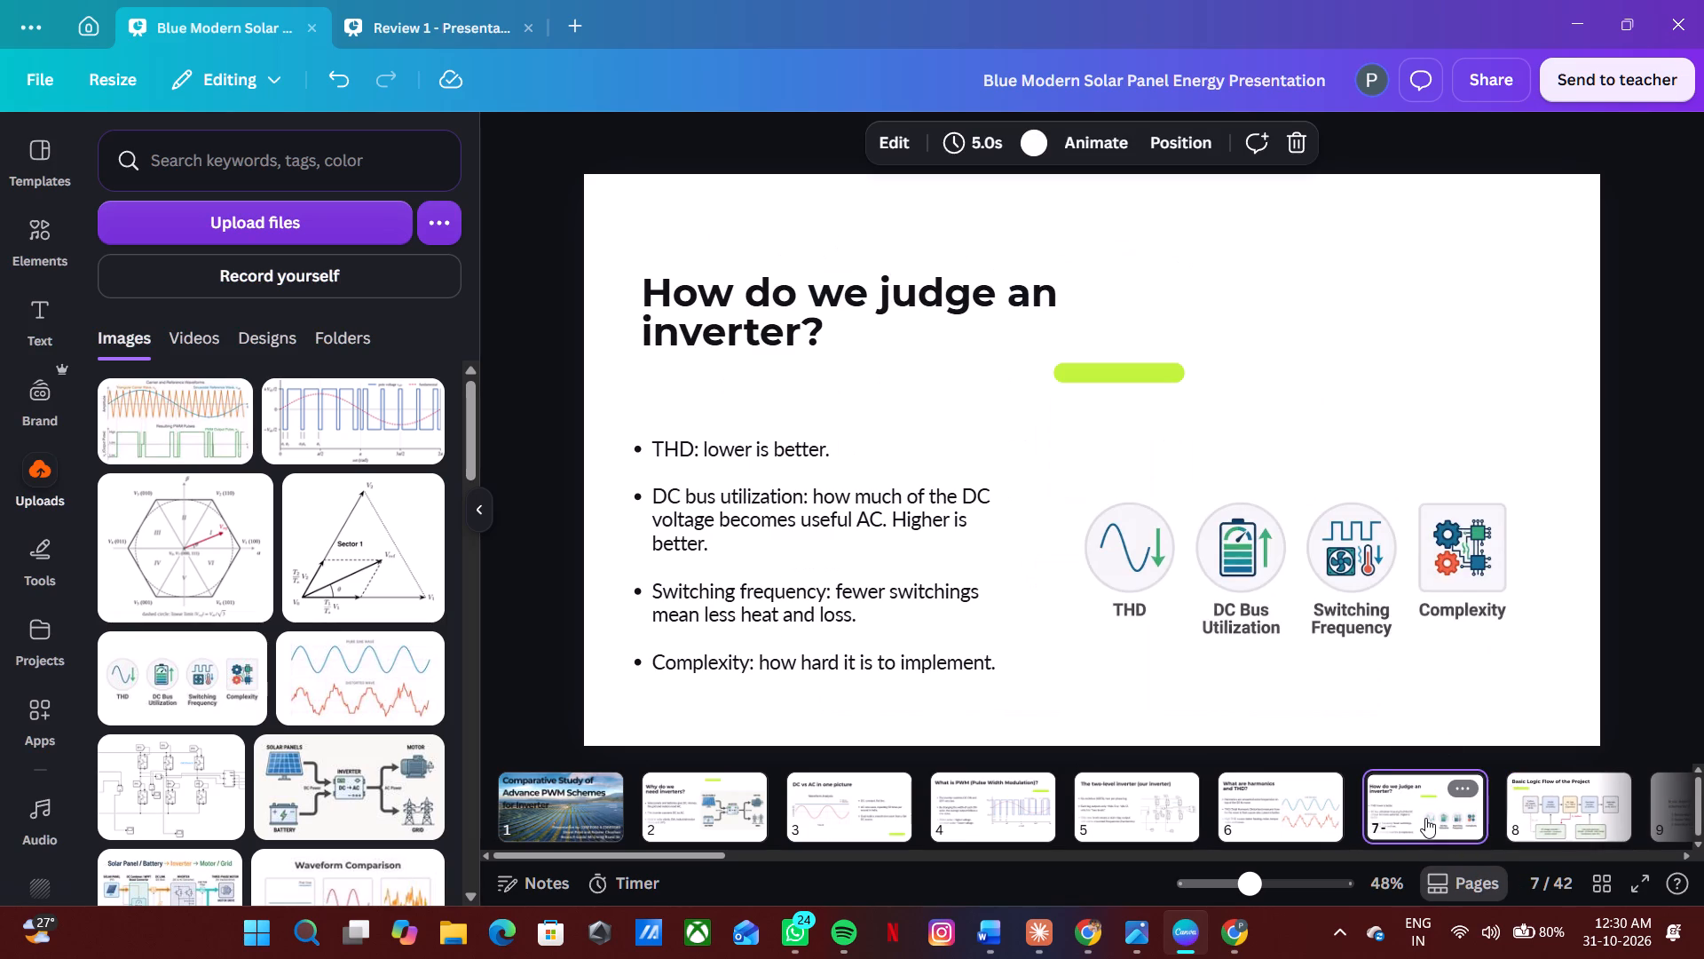
pyautogui.press('Right')
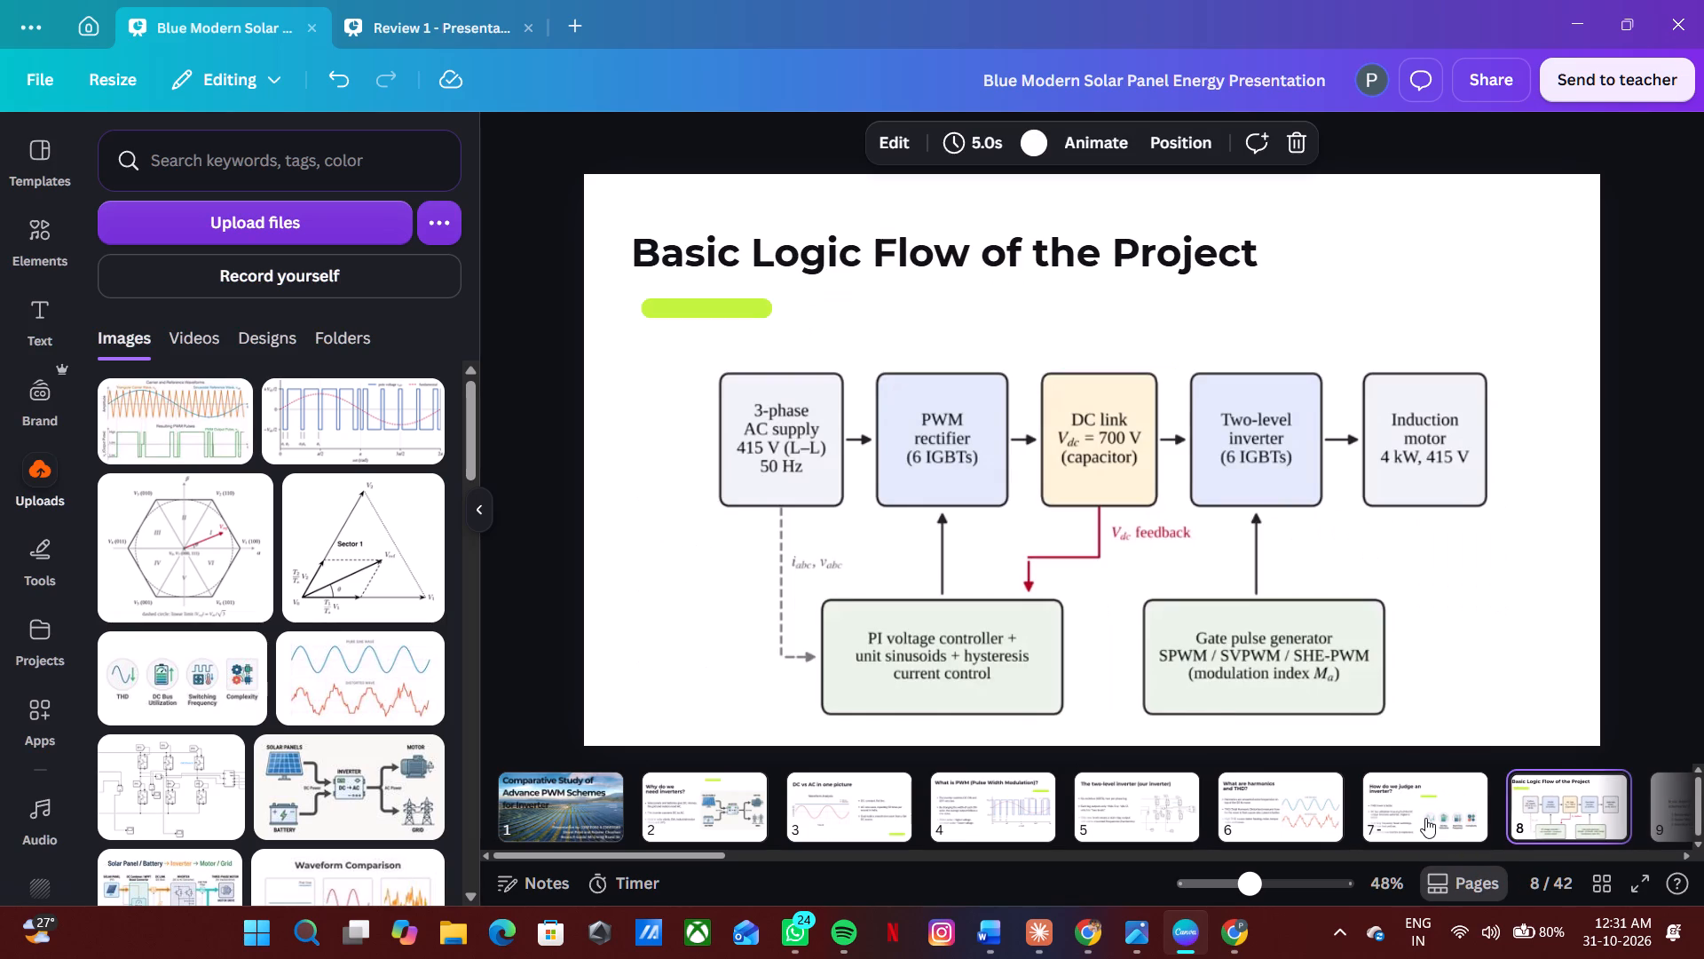
pyautogui.press('Right')
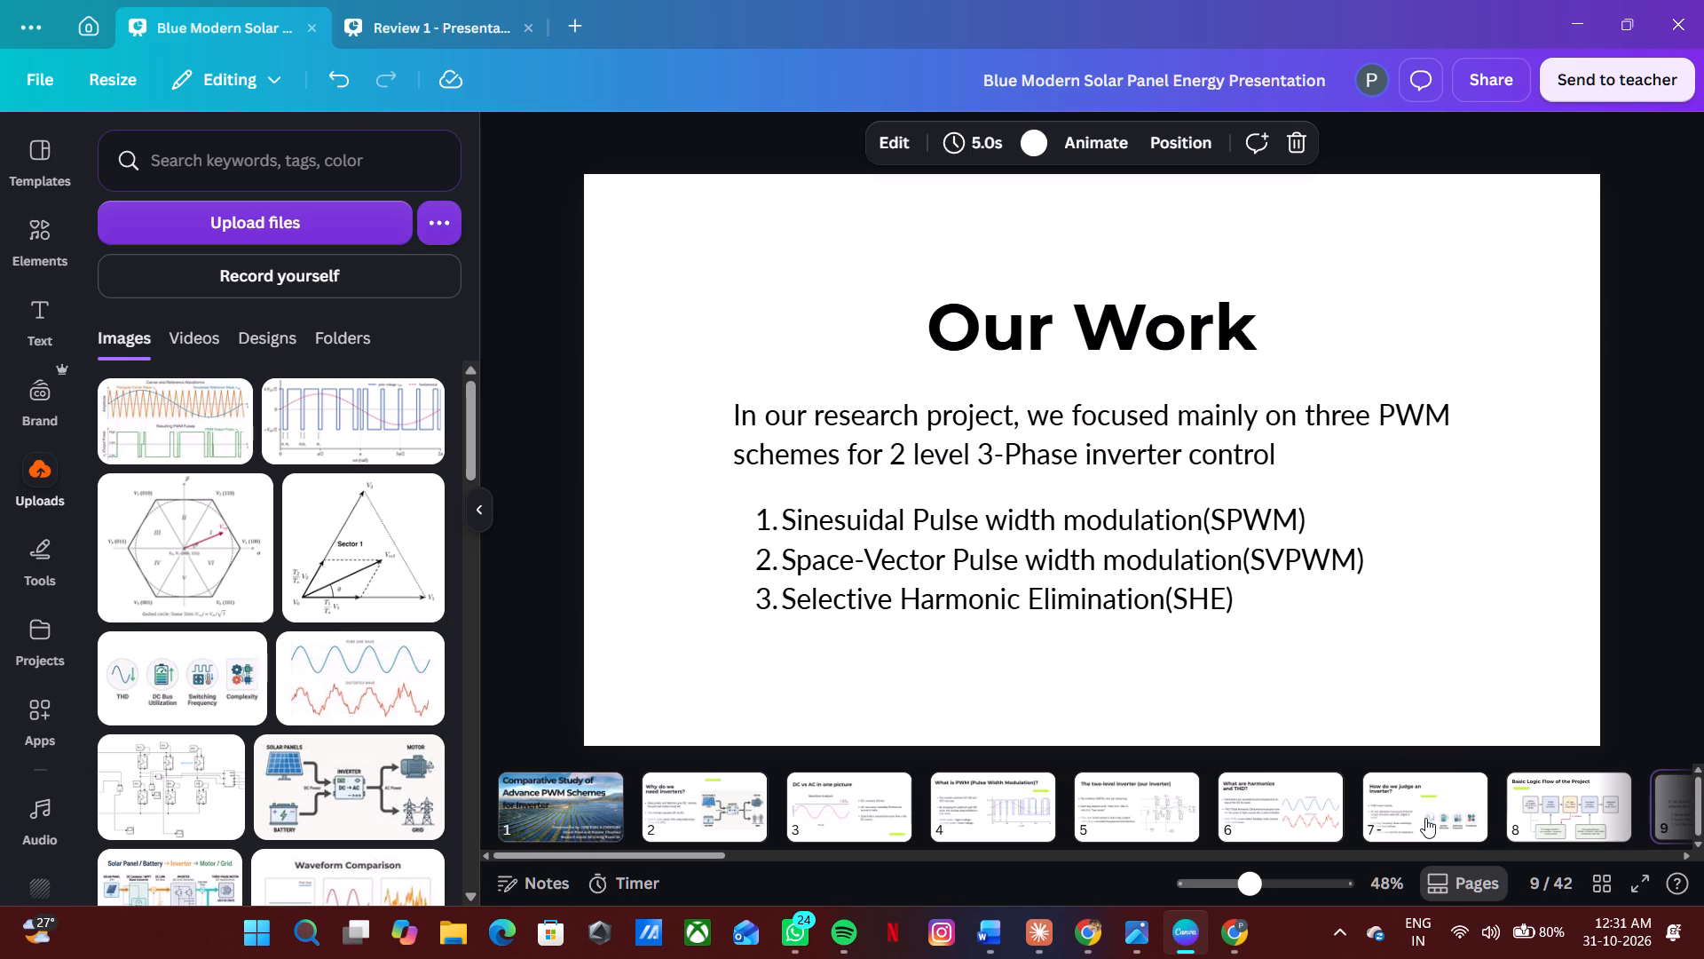
pyautogui.press('Right')
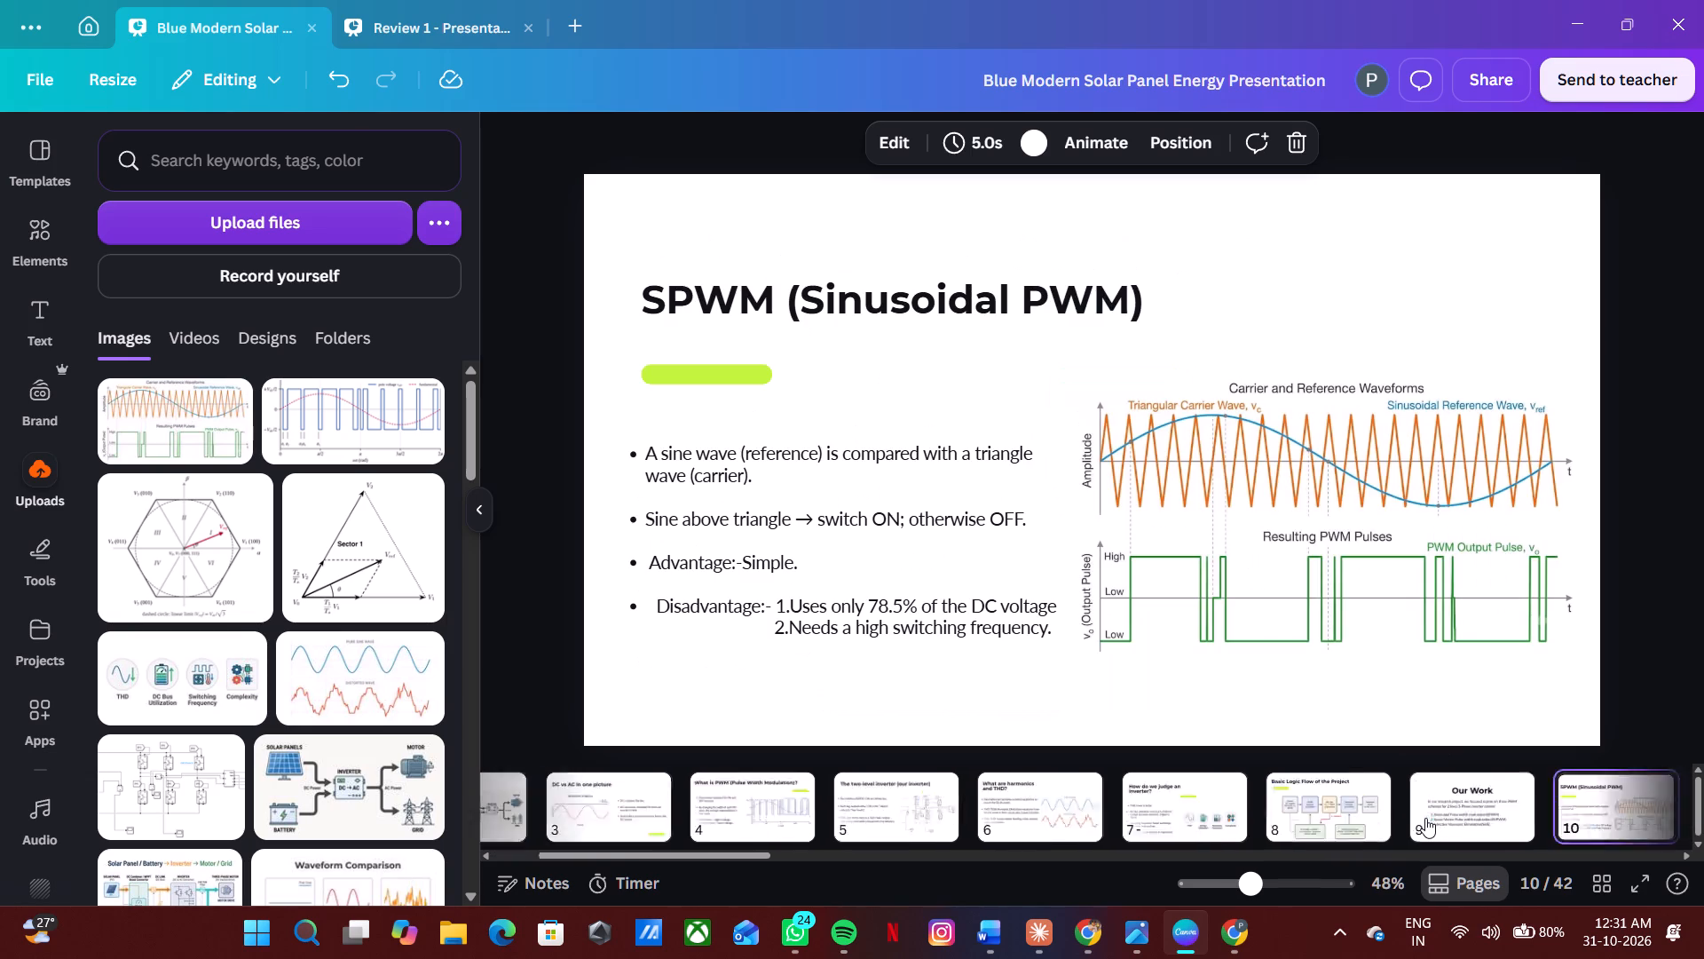
pyautogui.press('Left')
pyautogui.press('Left')
pyautogui.press('Left')
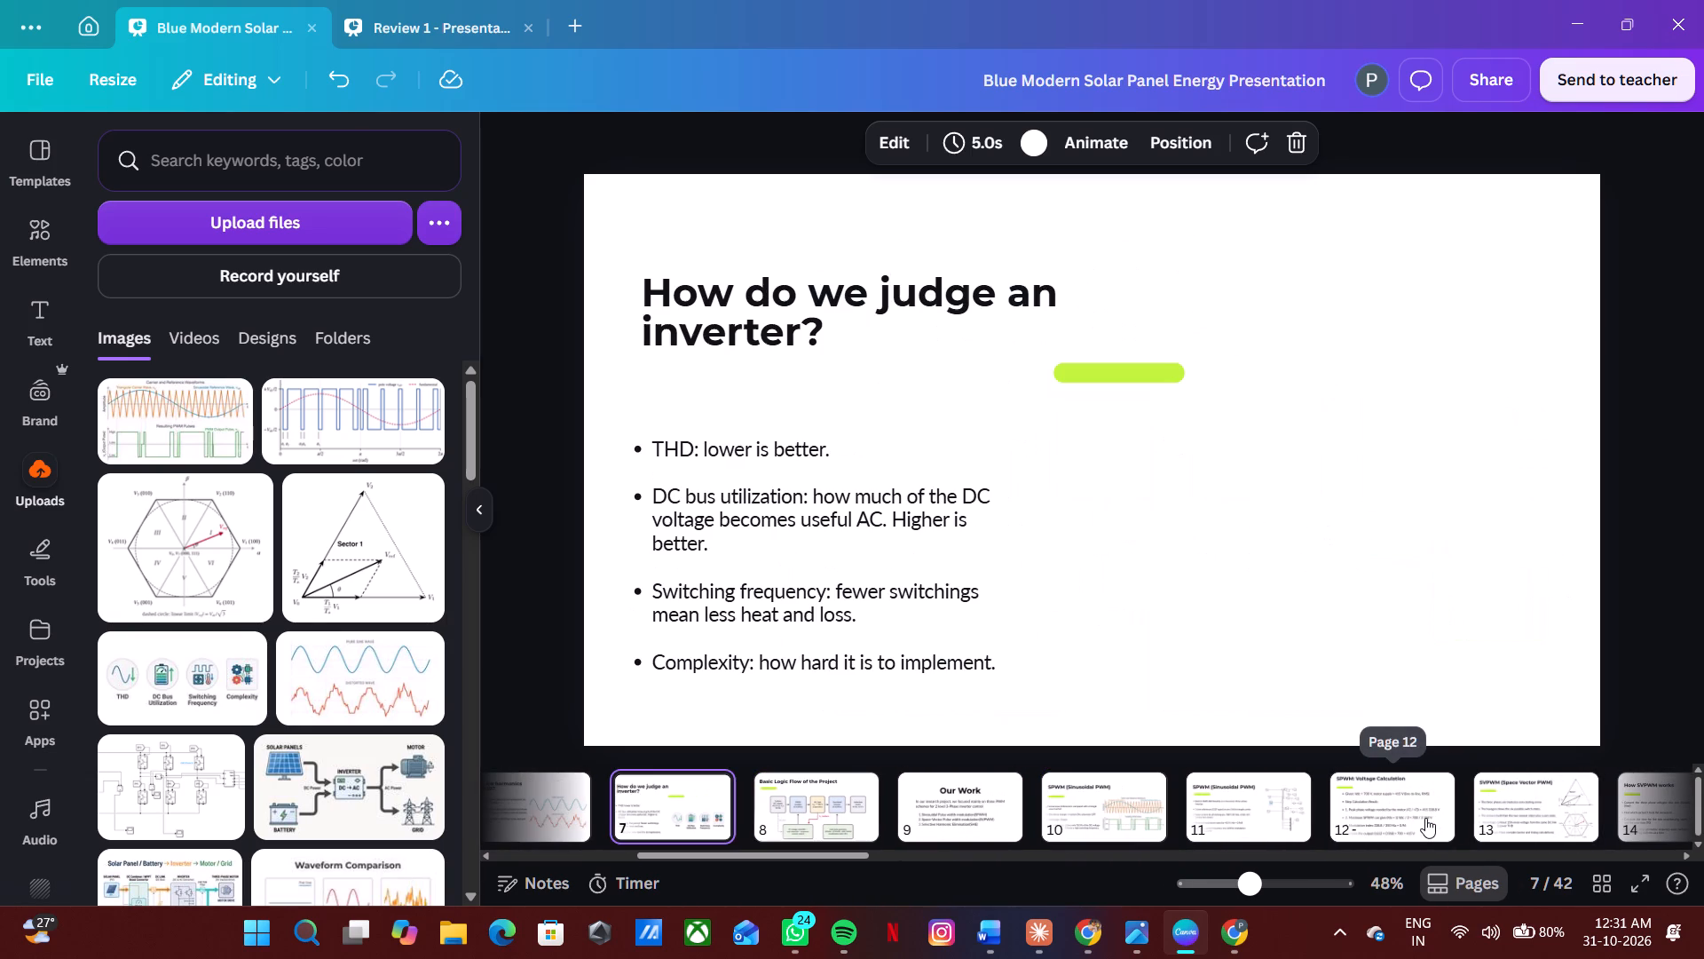
pyautogui.press('Right')
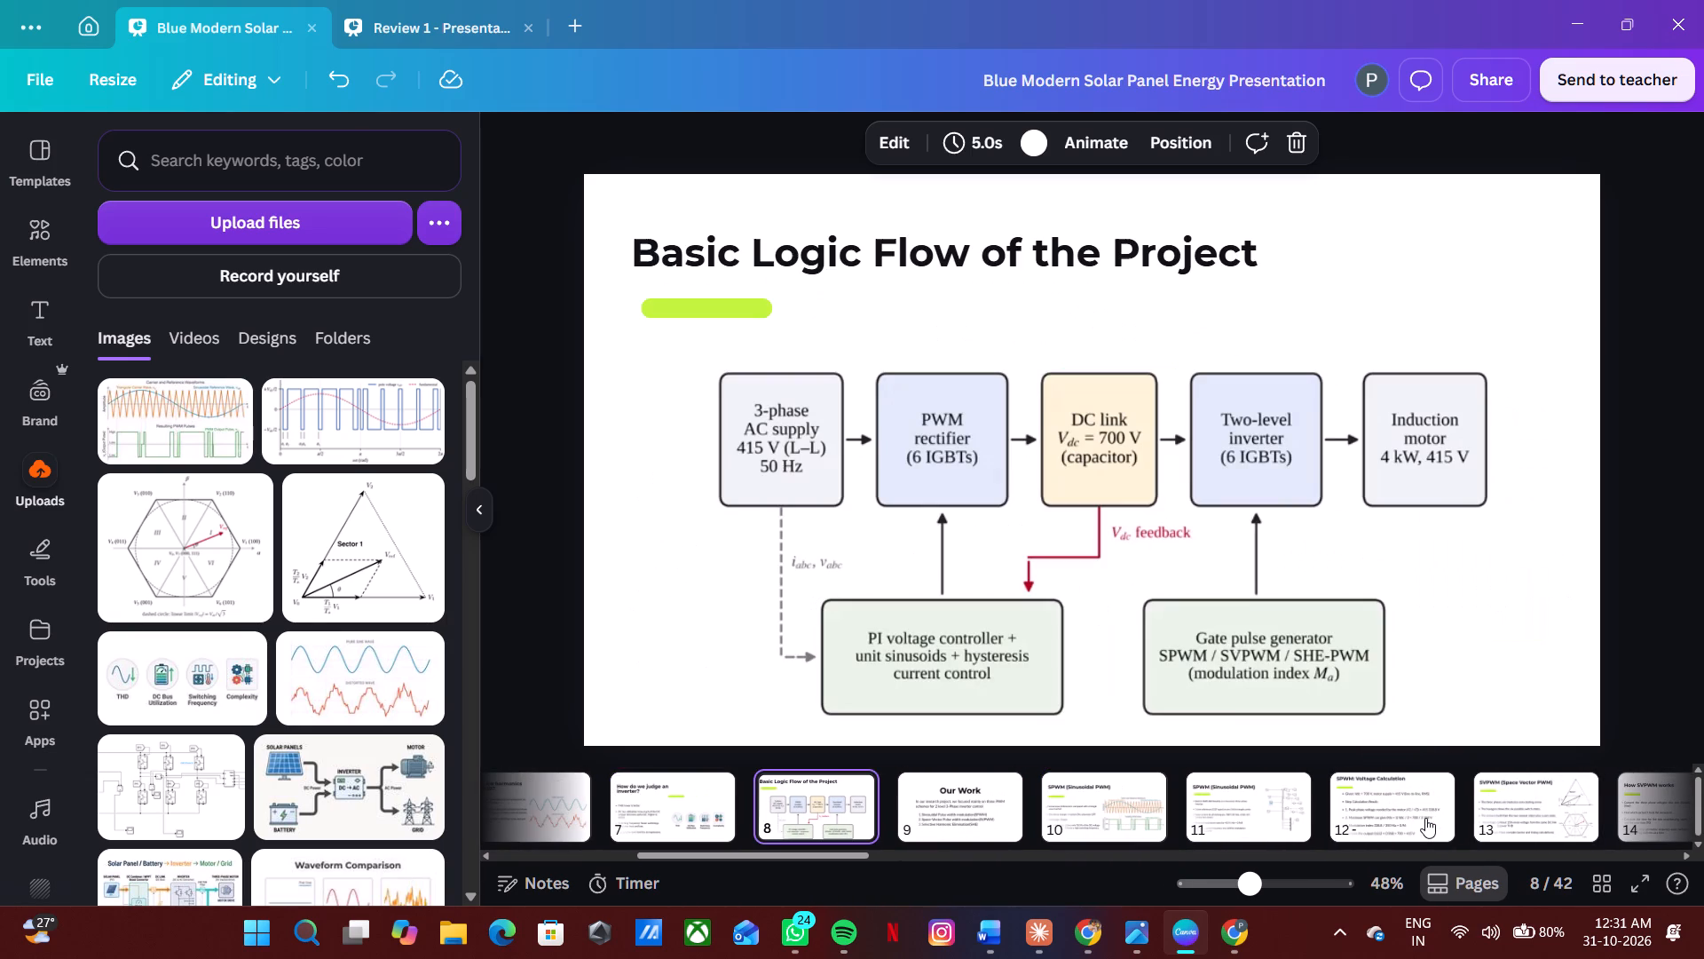
pyautogui.press('Right')
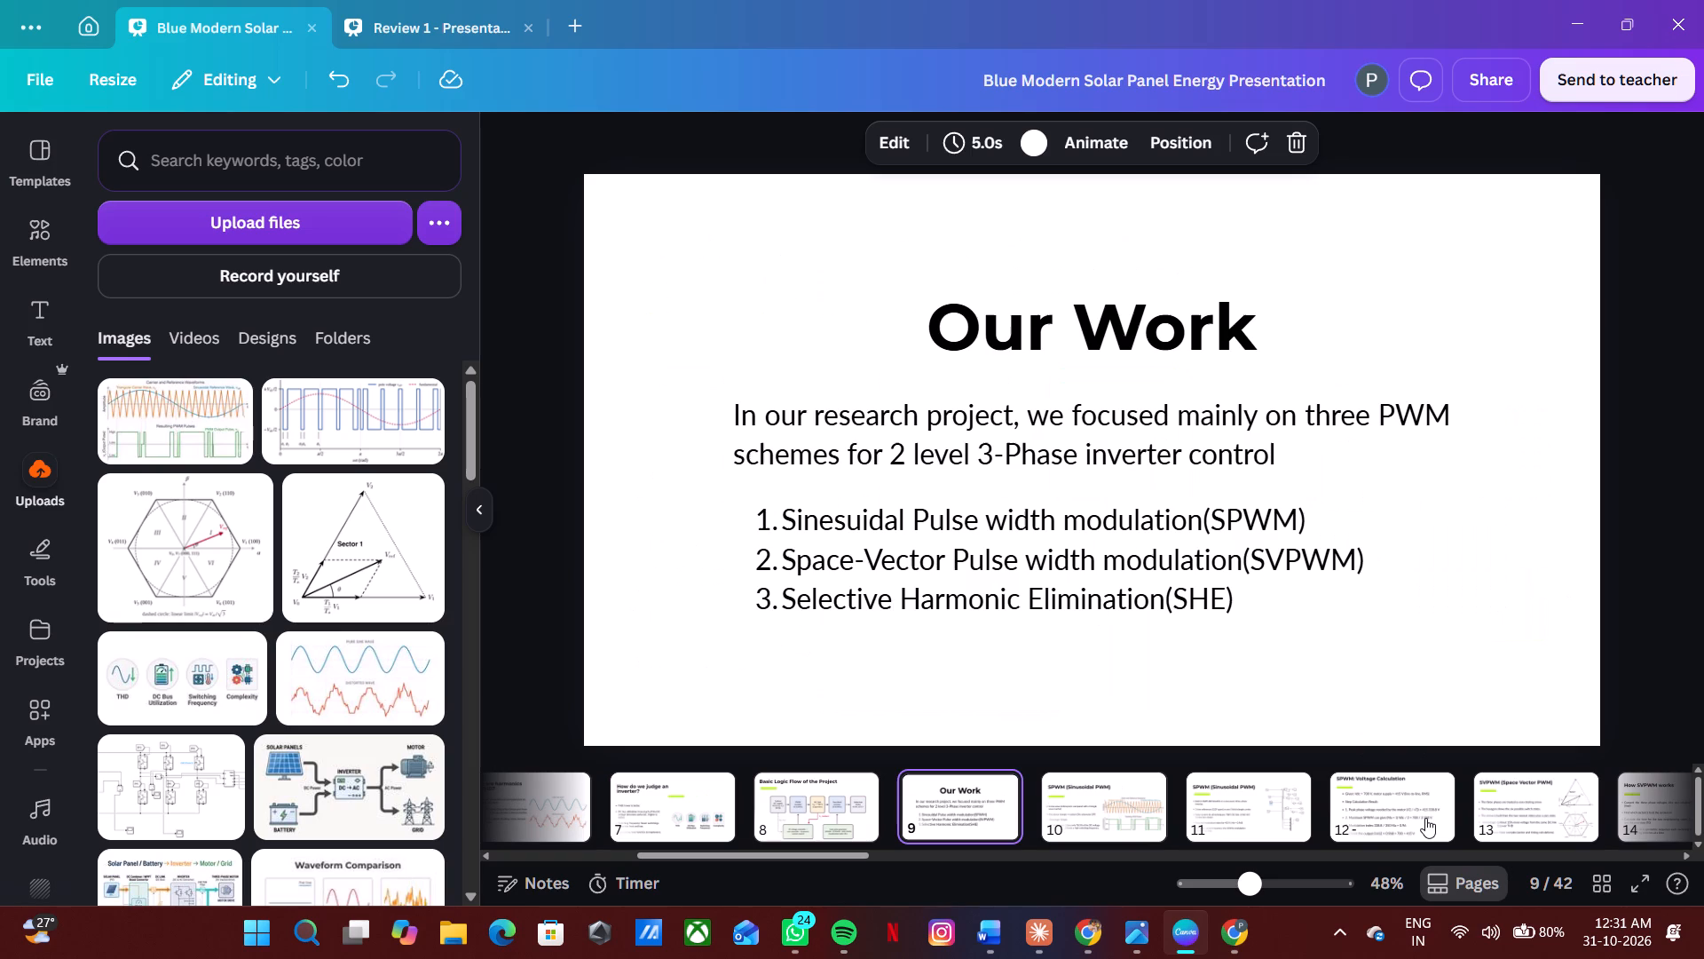
pyautogui.press('Left')
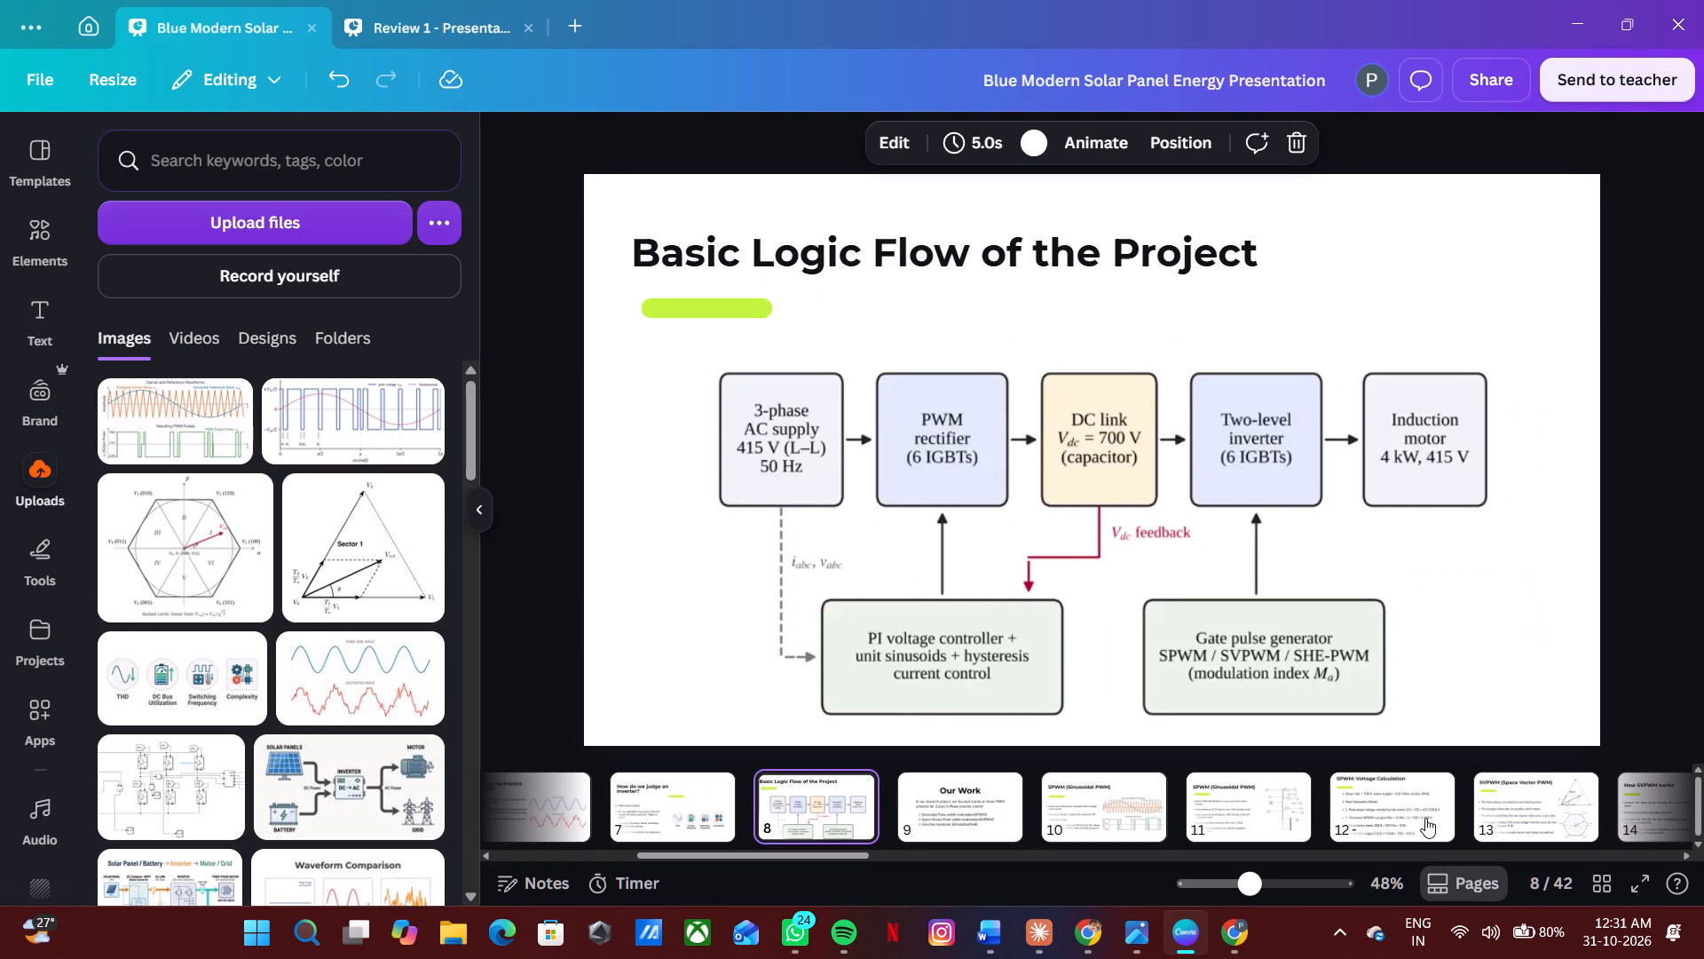
pyautogui.press('Right')
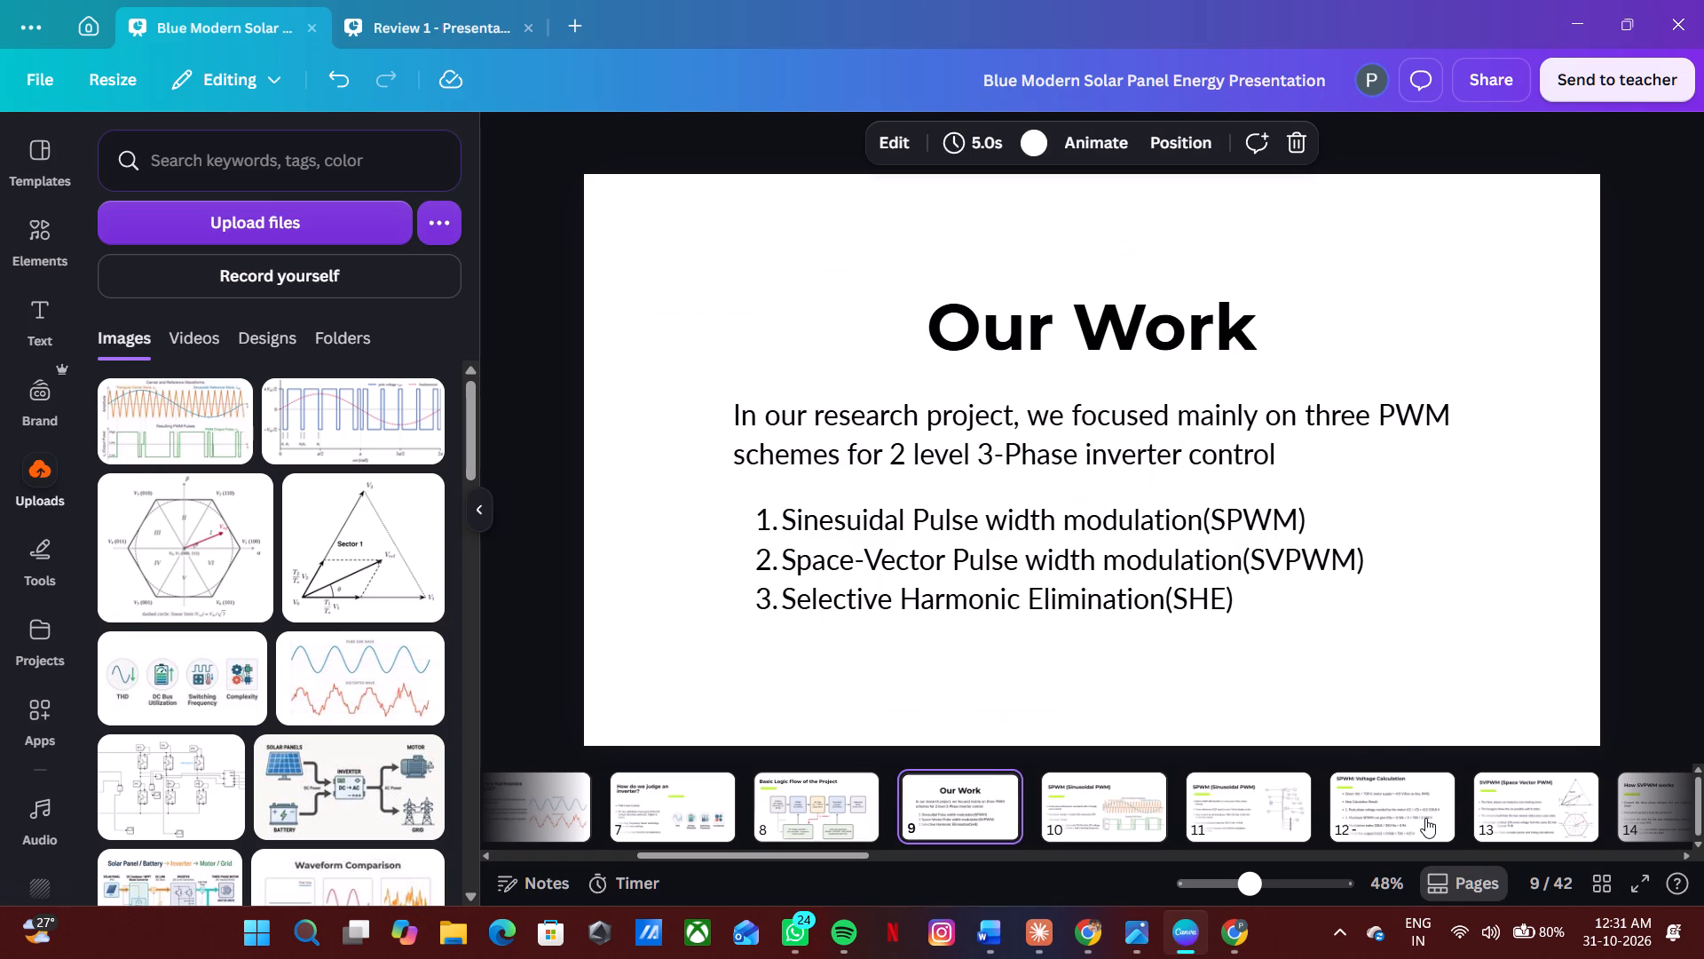
pyautogui.press('Right')
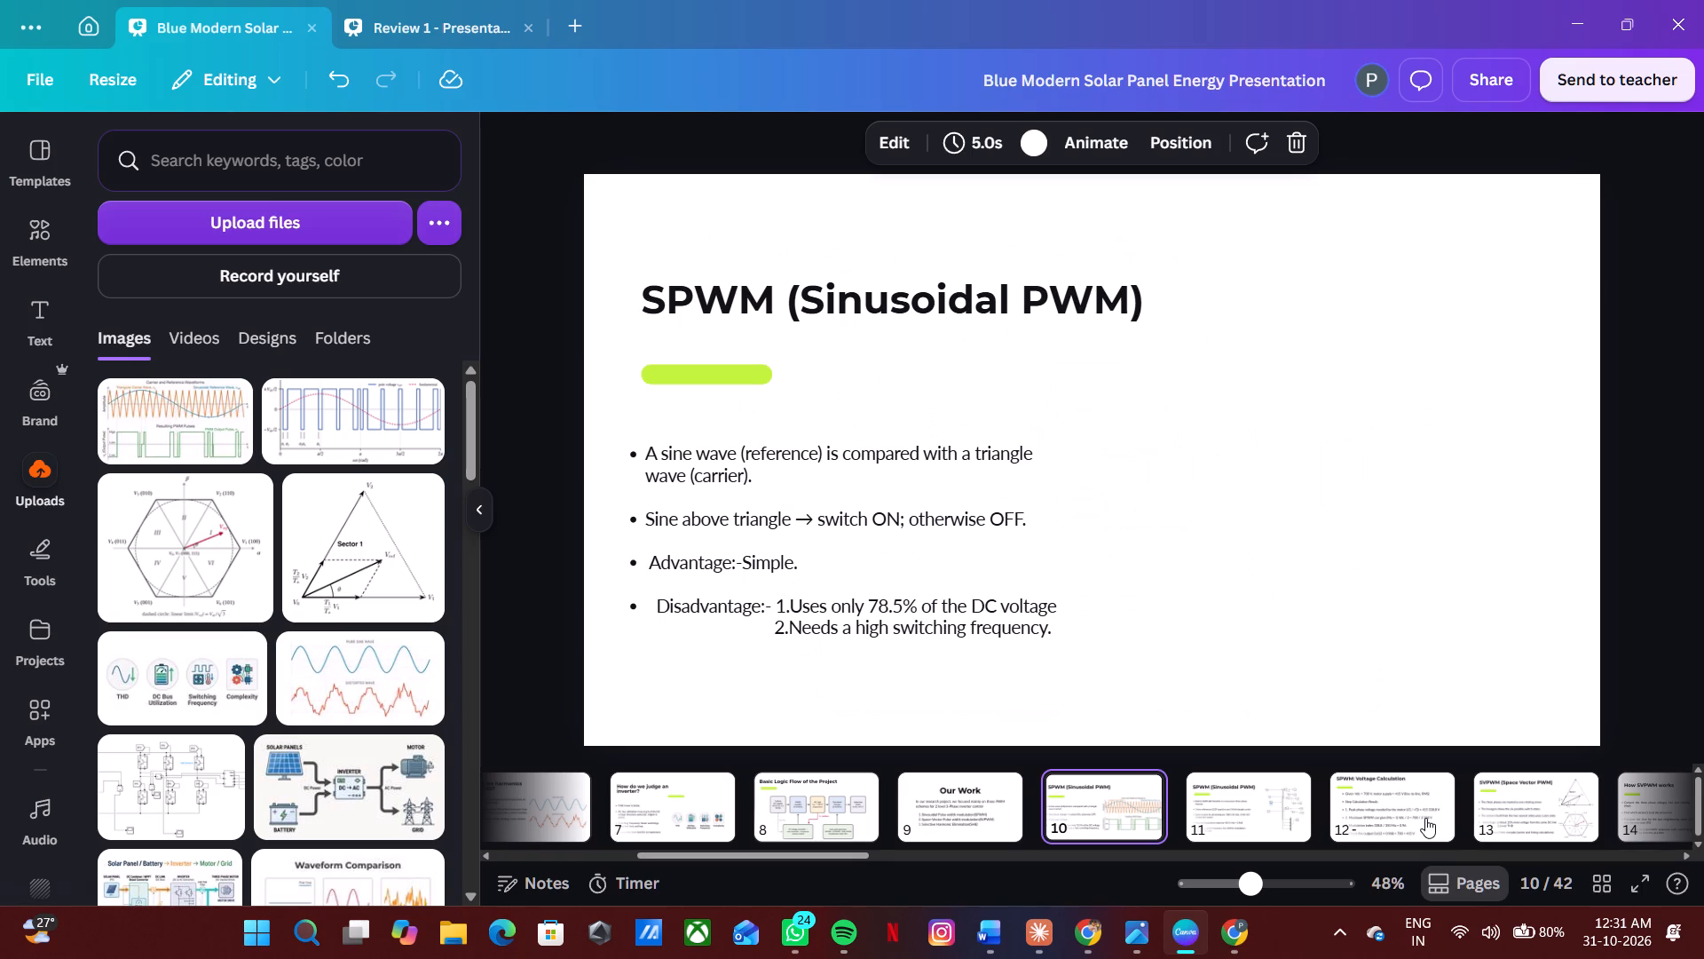
# Look through the remaining slides up to page 34 for the next comparison slide that still needs restyling.
pyautogui.press('Right')
pyautogui.press('Right')
pyautogui.press('Right')
pyautogui.press('Right')
pyautogui.press('Right')
pyautogui.press('Right')
pyautogui.press('Right')
pyautogui.press('Right')
pyautogui.press('Right')
pyautogui.press('Right')
pyautogui.press('Right')
pyautogui.press('Right')
pyautogui.press('Right')
pyautogui.press('Right')
pyautogui.press('Right')
pyautogui.press('Right')
pyautogui.press('Right')
pyautogui.press('Right')
pyautogui.press('Right')
pyautogui.press('Right')
pyautogui.press('Right')
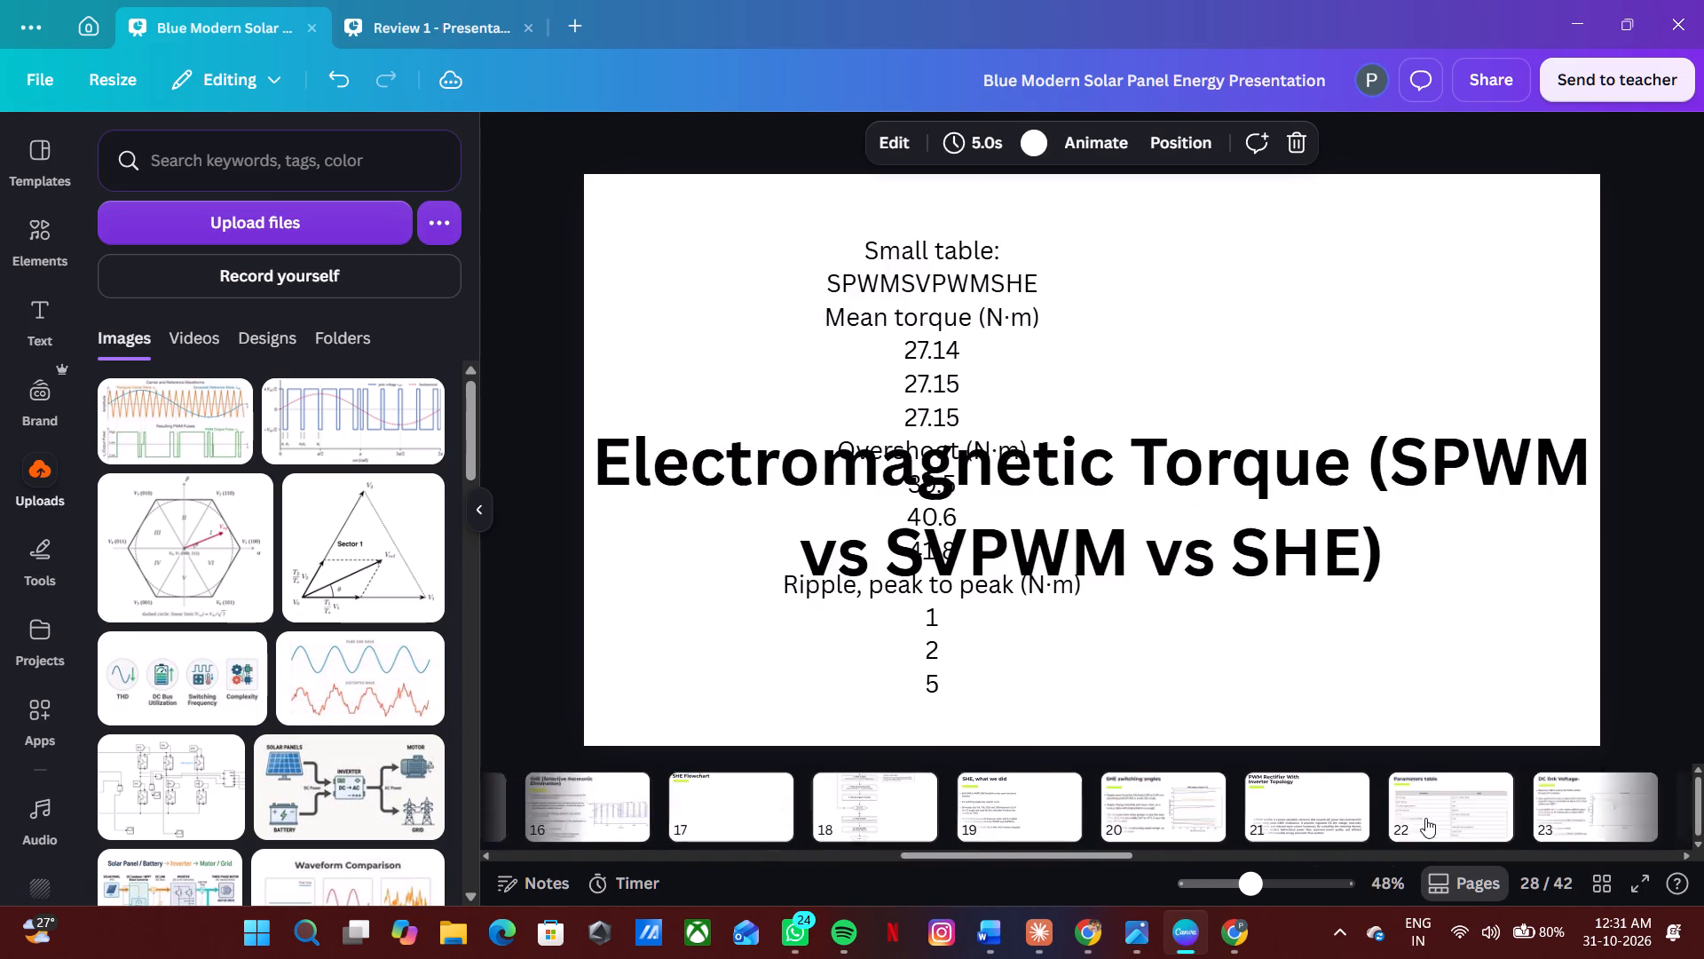
pyautogui.press('Right')
pyautogui.press('Right')
pyautogui.press('Right')
pyautogui.press('Right')
pyautogui.press('Right')
pyautogui.press('Right')
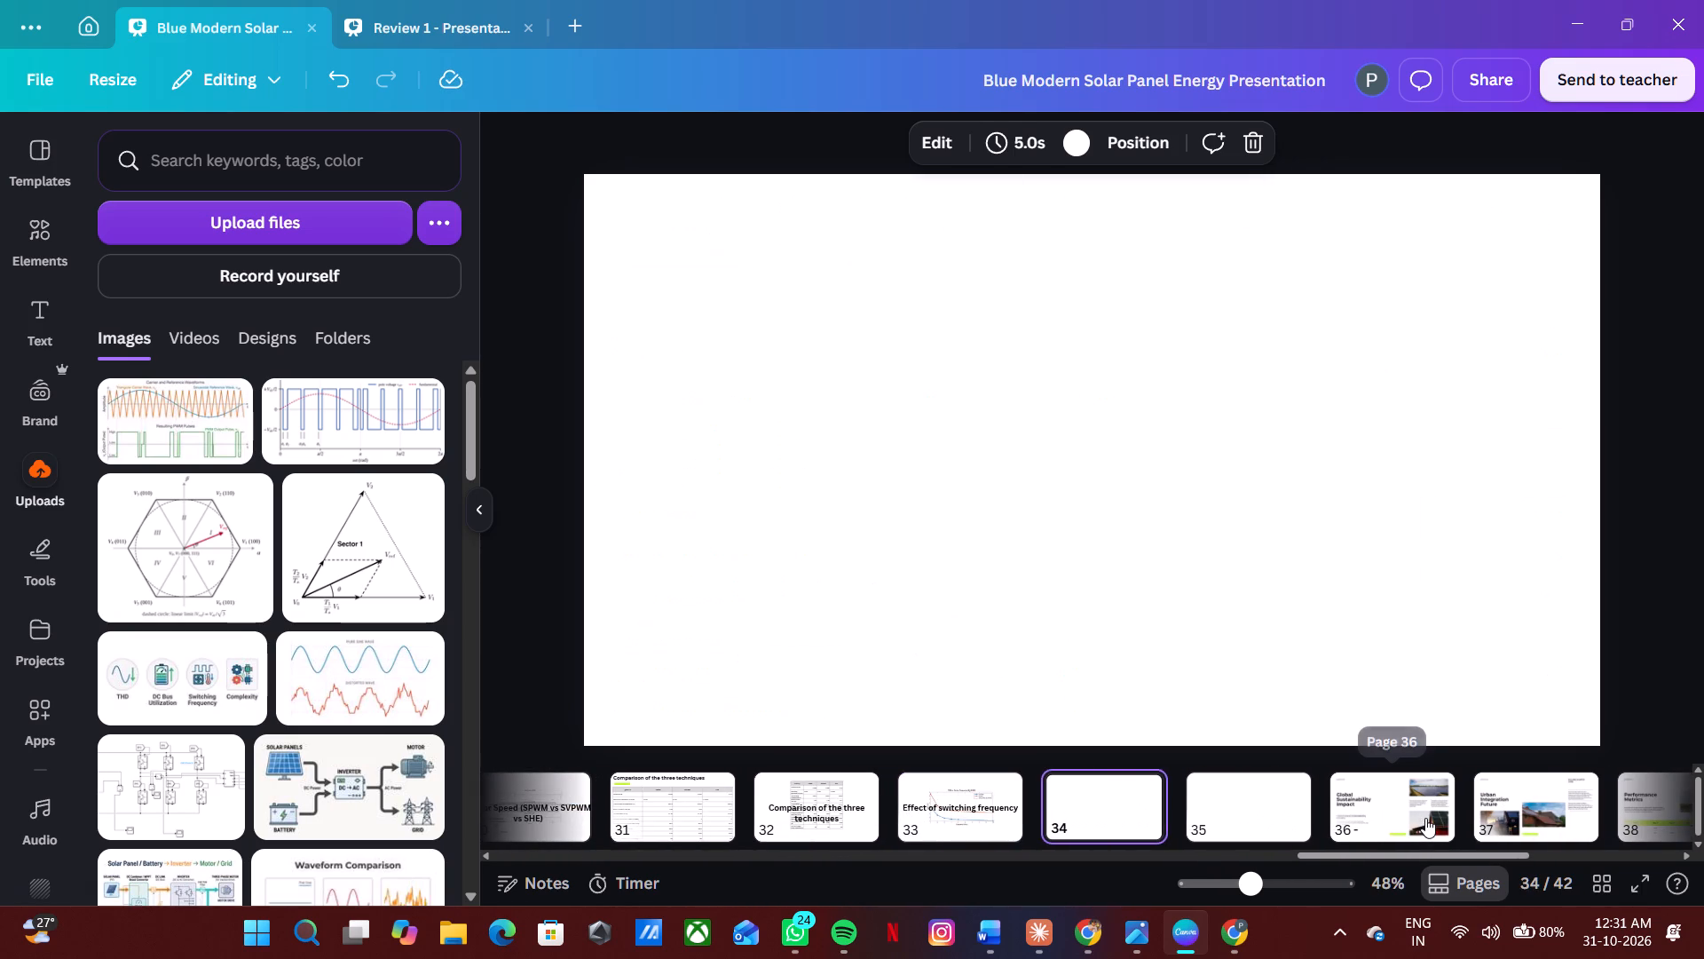
pyautogui.press('Left')
pyautogui.press('Left')
pyautogui.press('Left')
pyautogui.press('Right')
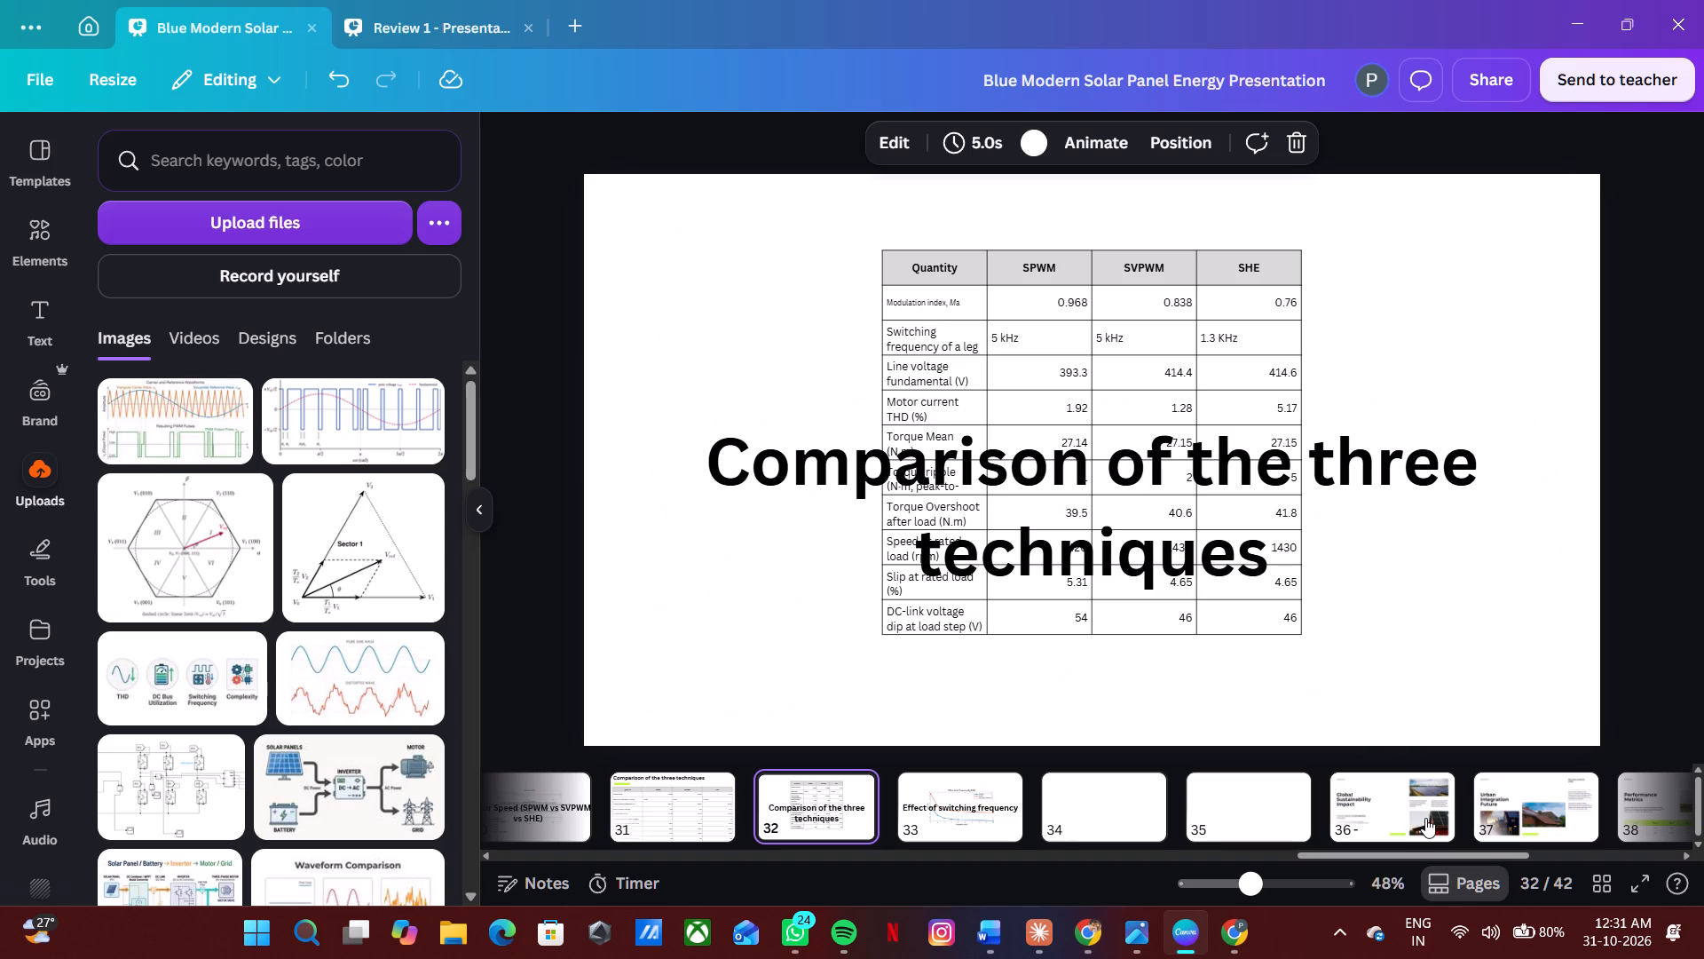
pyautogui.press('Right')
pyautogui.press('Left')
pyautogui.press('Right')
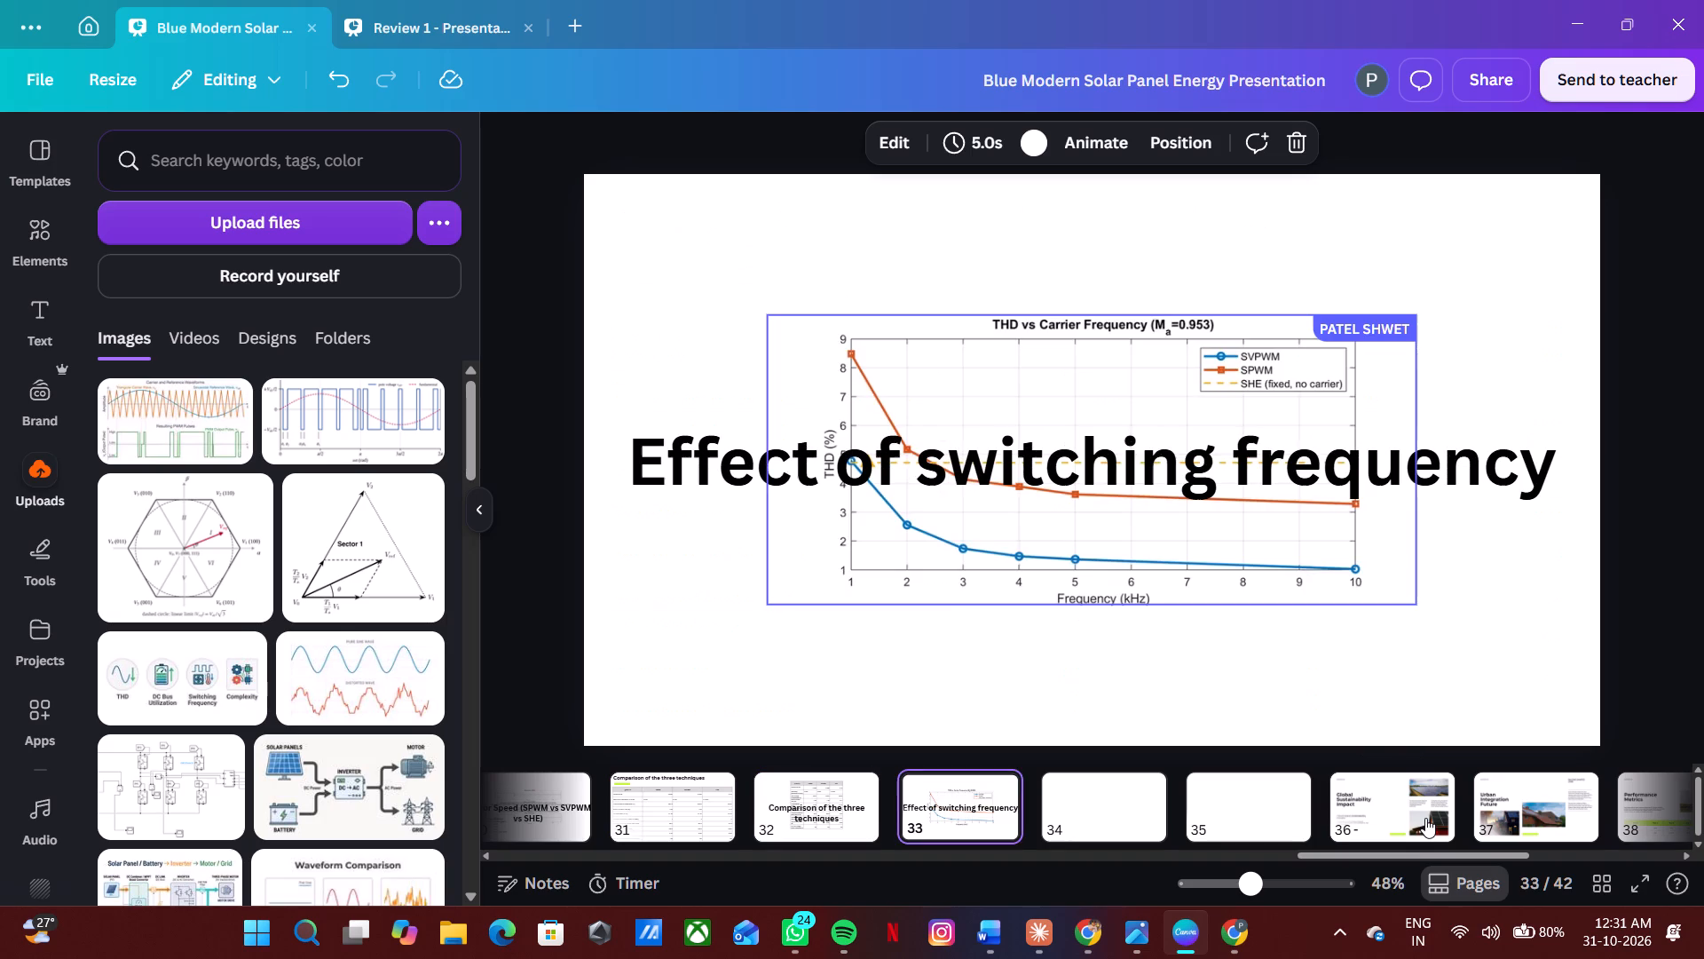
# Duplicate the styled "Motor Speed (SPWM vs SVPWM vs SHE)" slide on page 29 and place the copy just before "Effect of switching frequency".
pyautogui.click(669, 778)
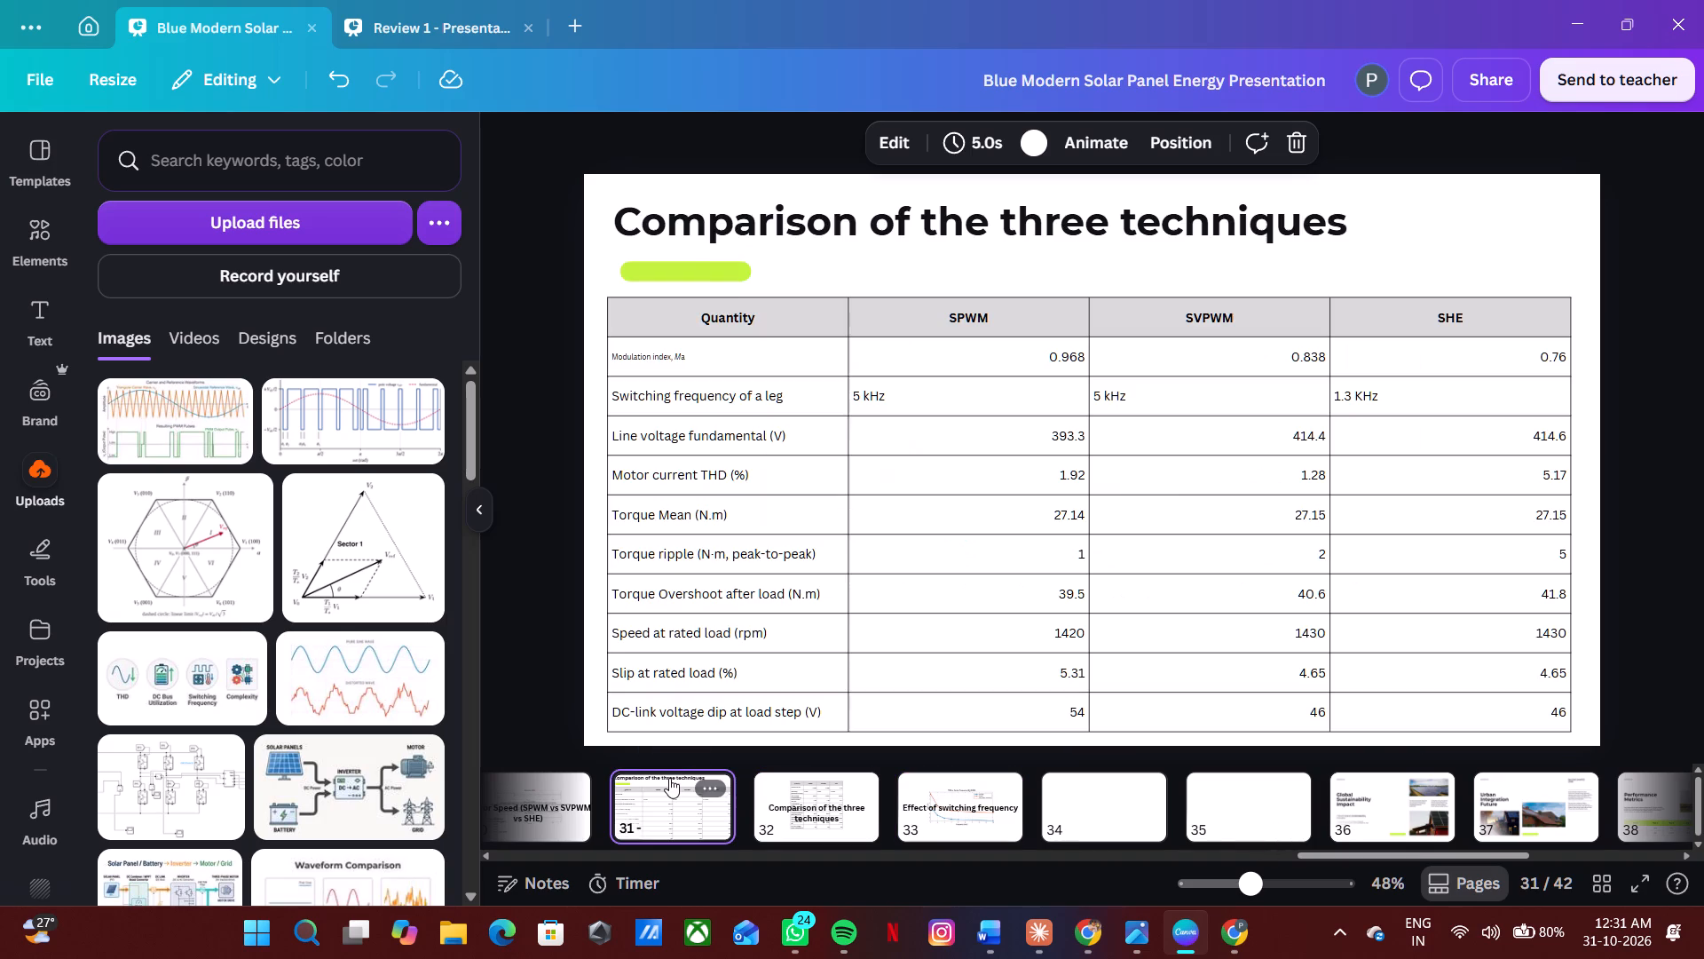
pyautogui.click(553, 794)
pyautogui.press('Left')
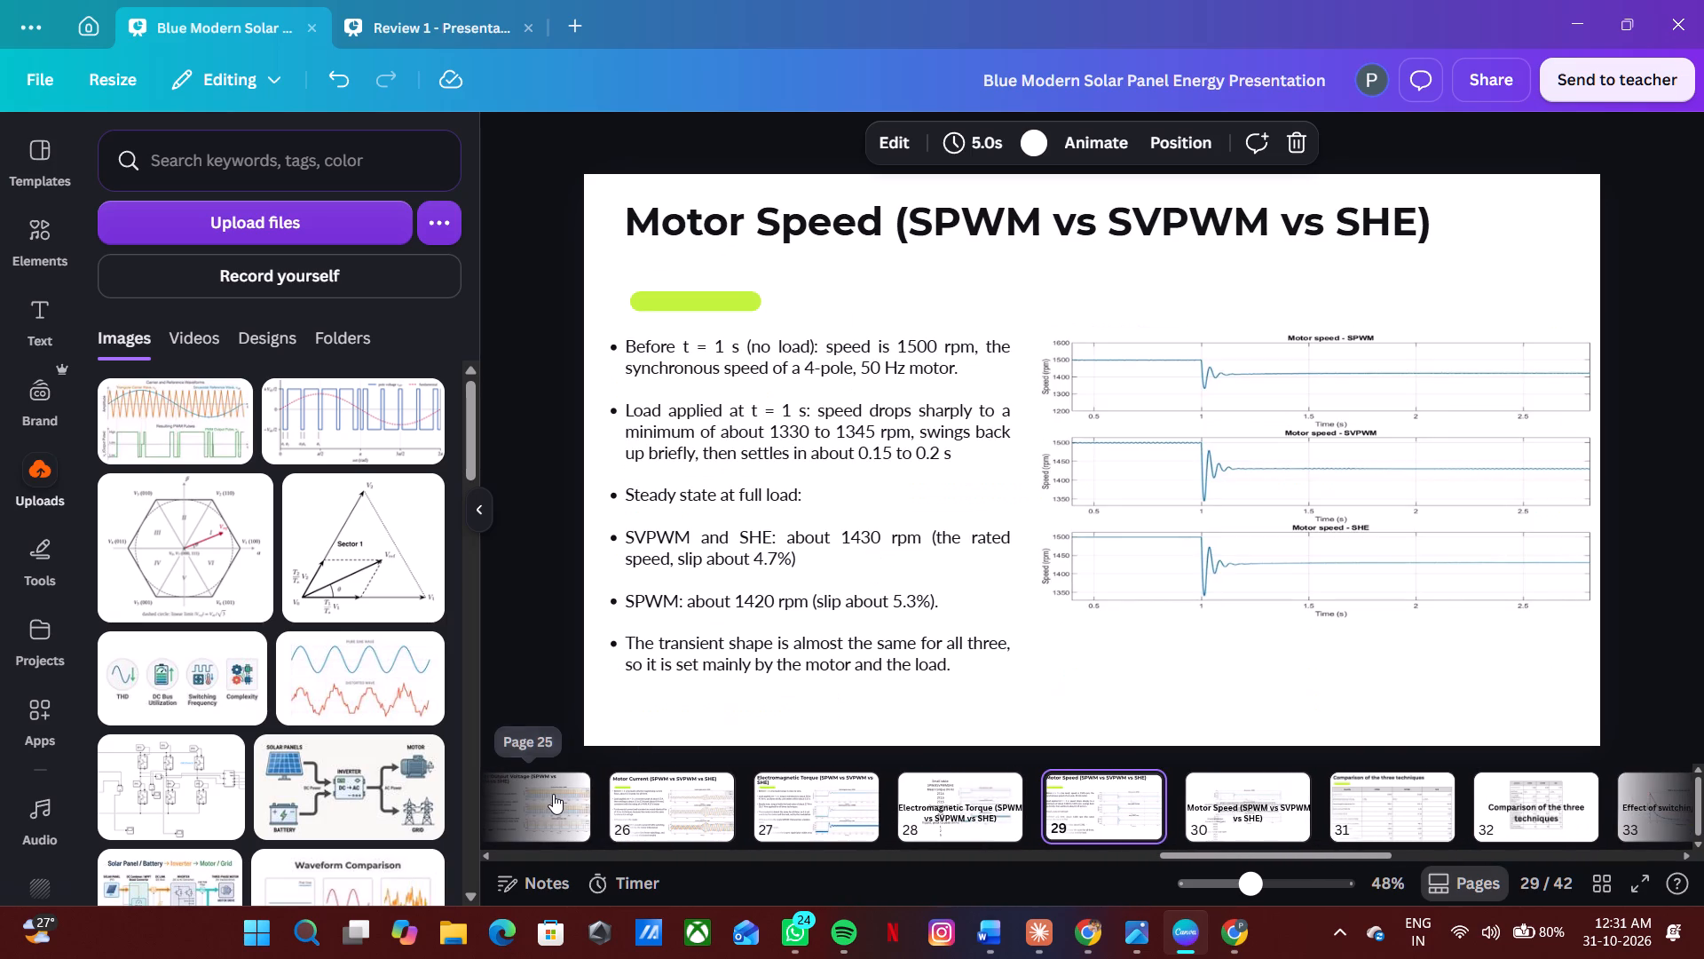
pyautogui.hotkey('ctrl', 'd')
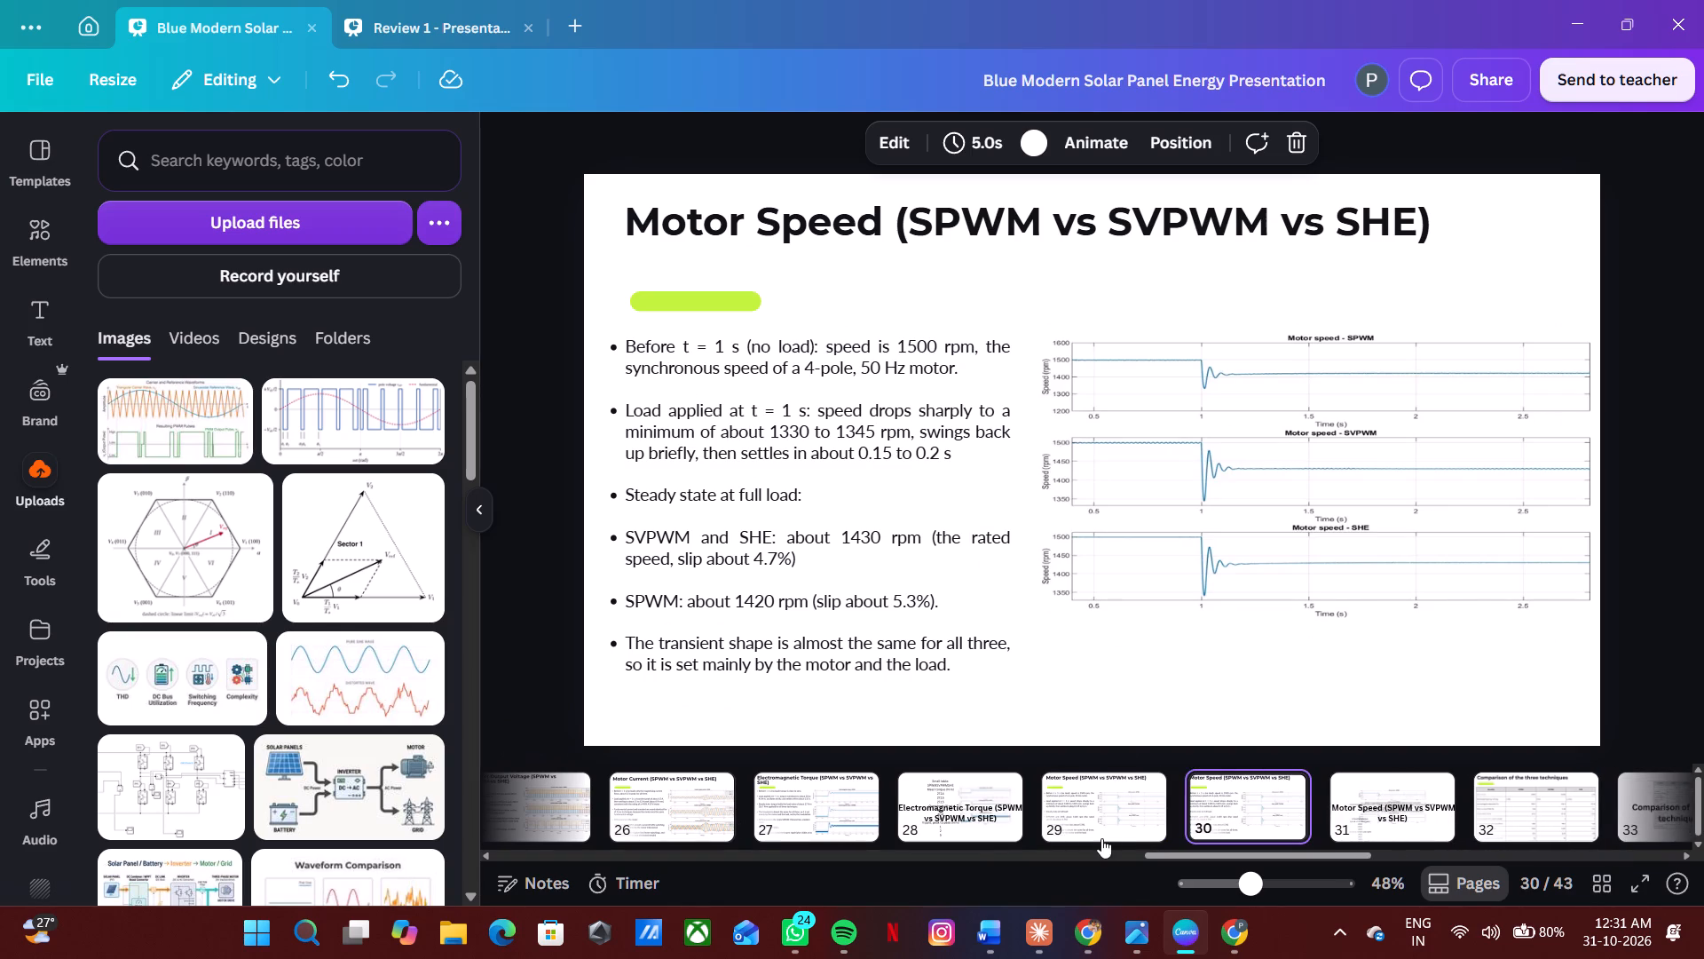
pyautogui.moveTo(1246, 807); pyautogui.dragTo(1592, 816)
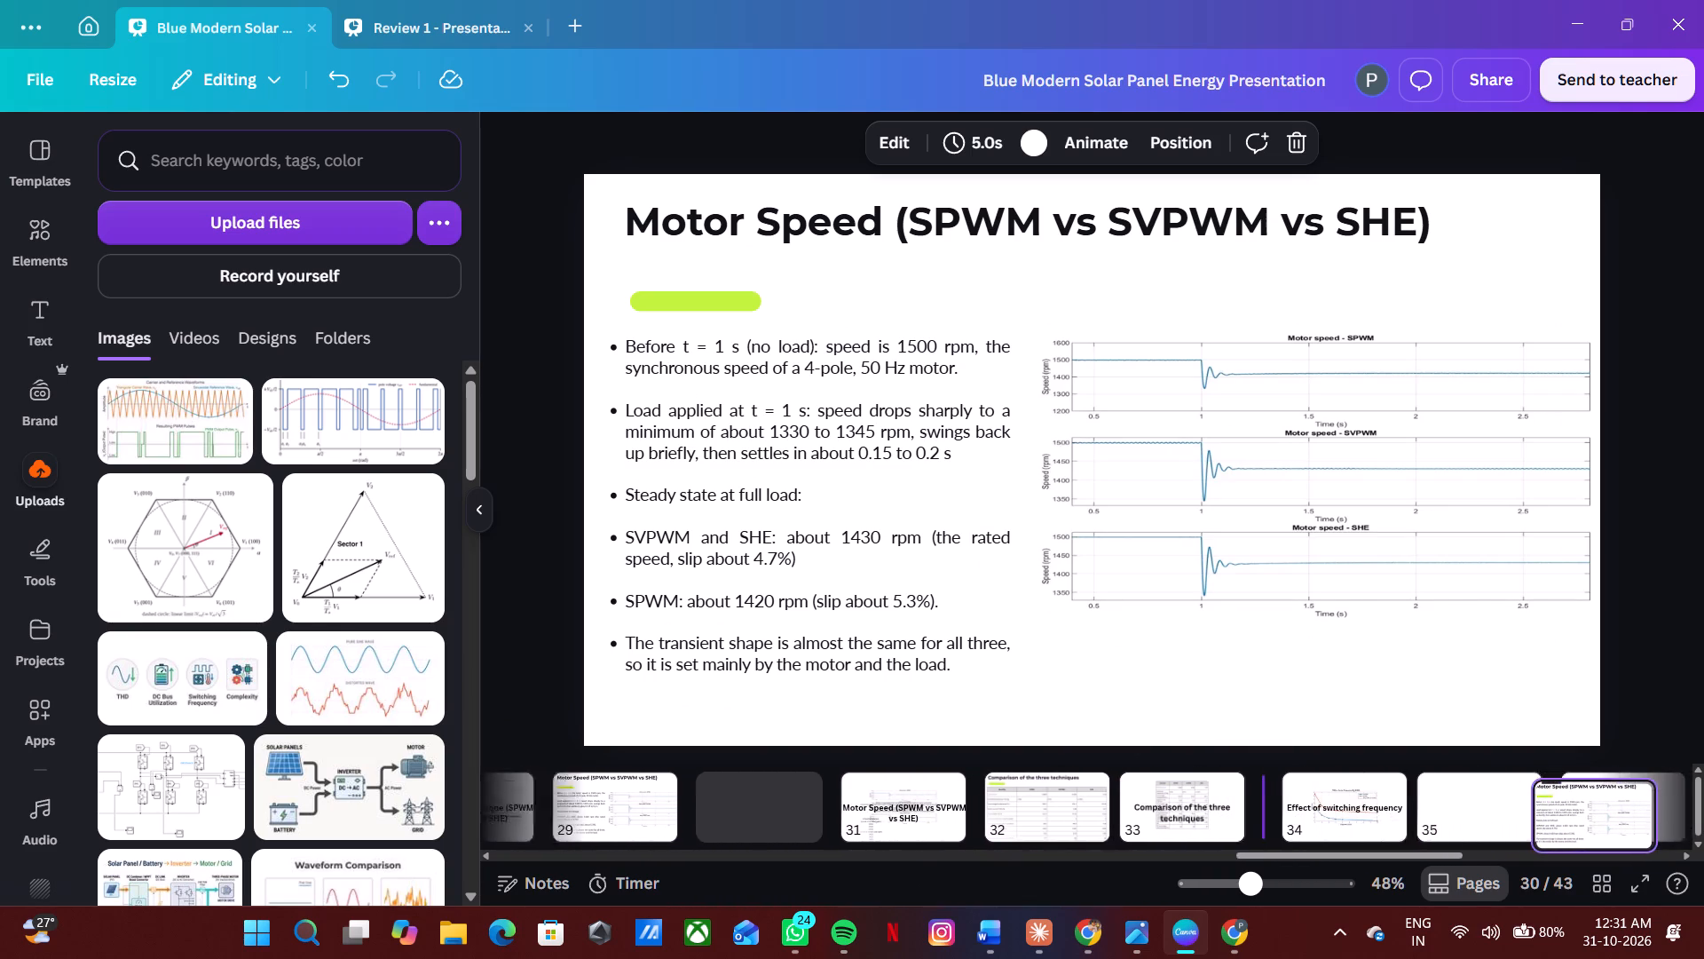
pyautogui.moveTo(1592, 816); pyautogui.dragTo(1094, 810)
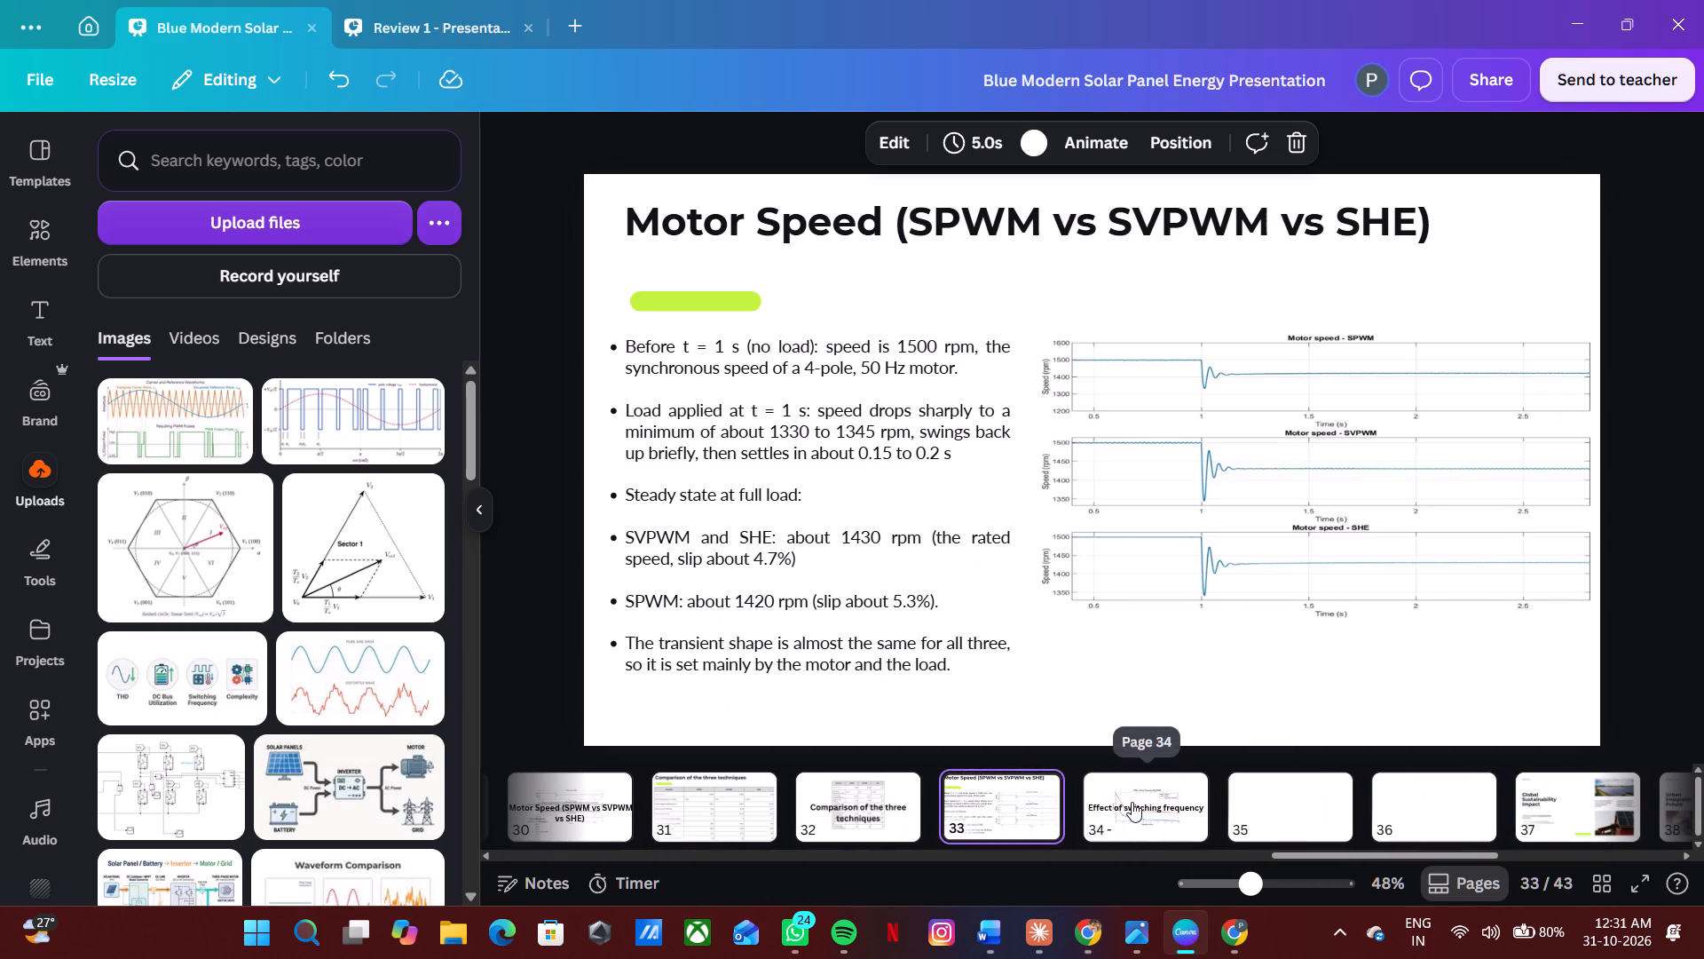
# Replace the title on the duplicated motor speed slide, page 33, with "Effect of switching frequency" copied from the old slide on page 34.
pyautogui.click(1132, 802)
pyautogui.doubleClick(1161, 432)
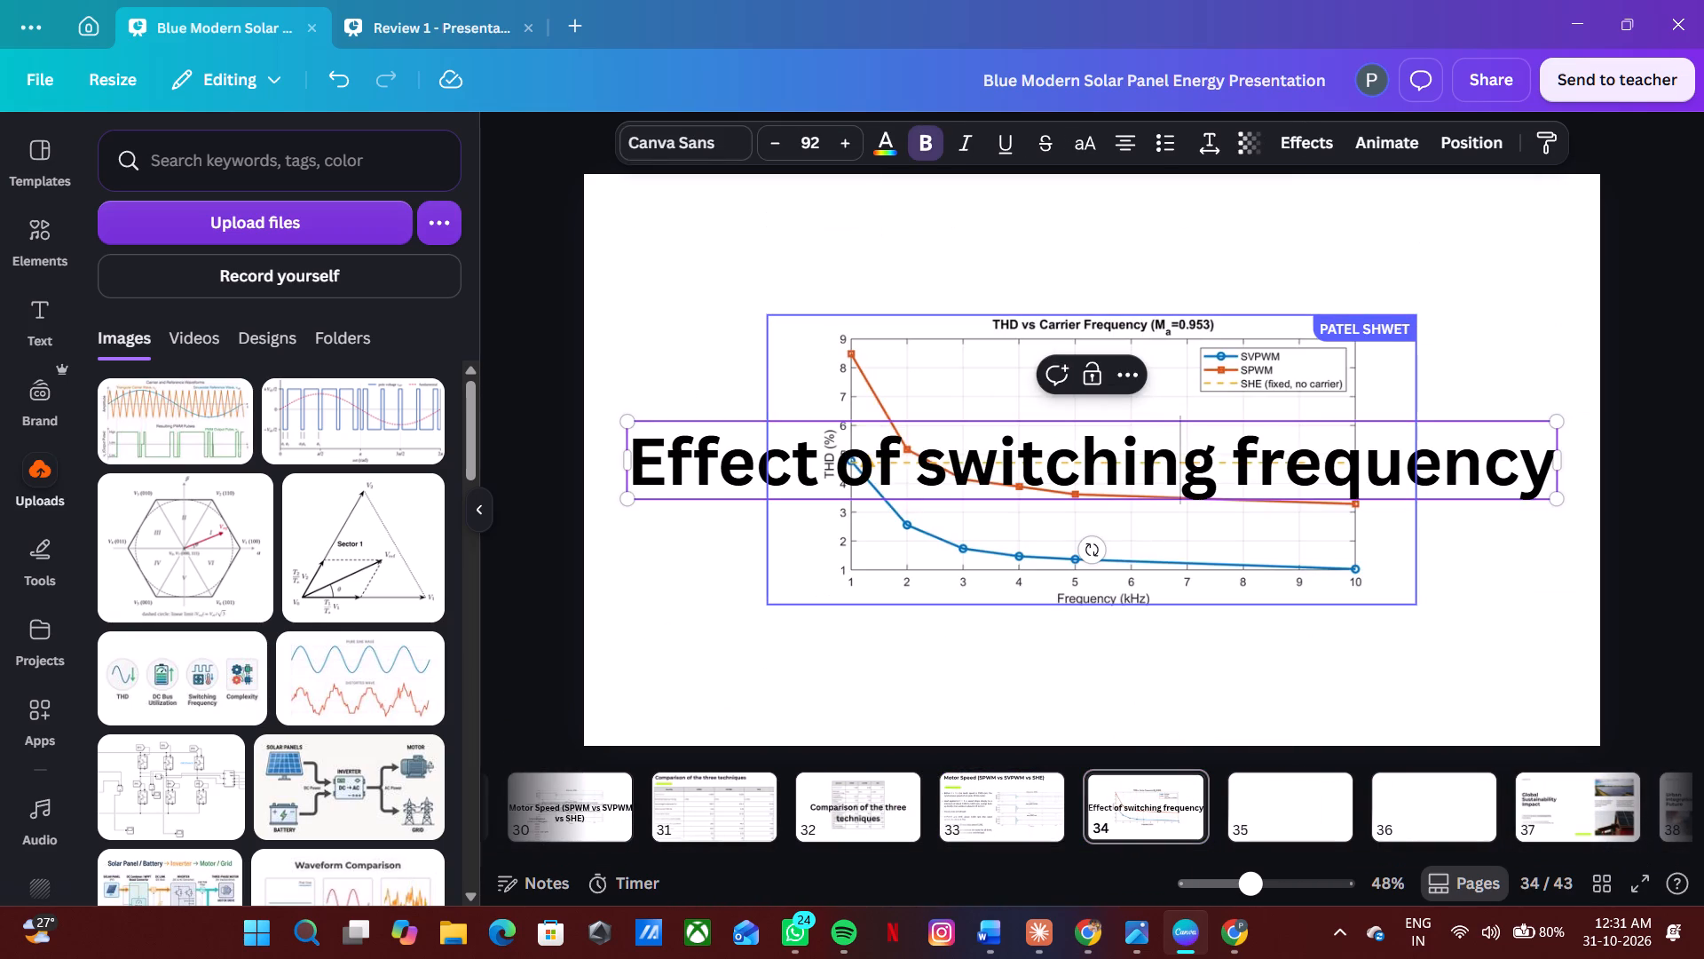
pyautogui.hotkey('ctrl', 'a')
pyautogui.hotkey('ctrl', 'c')
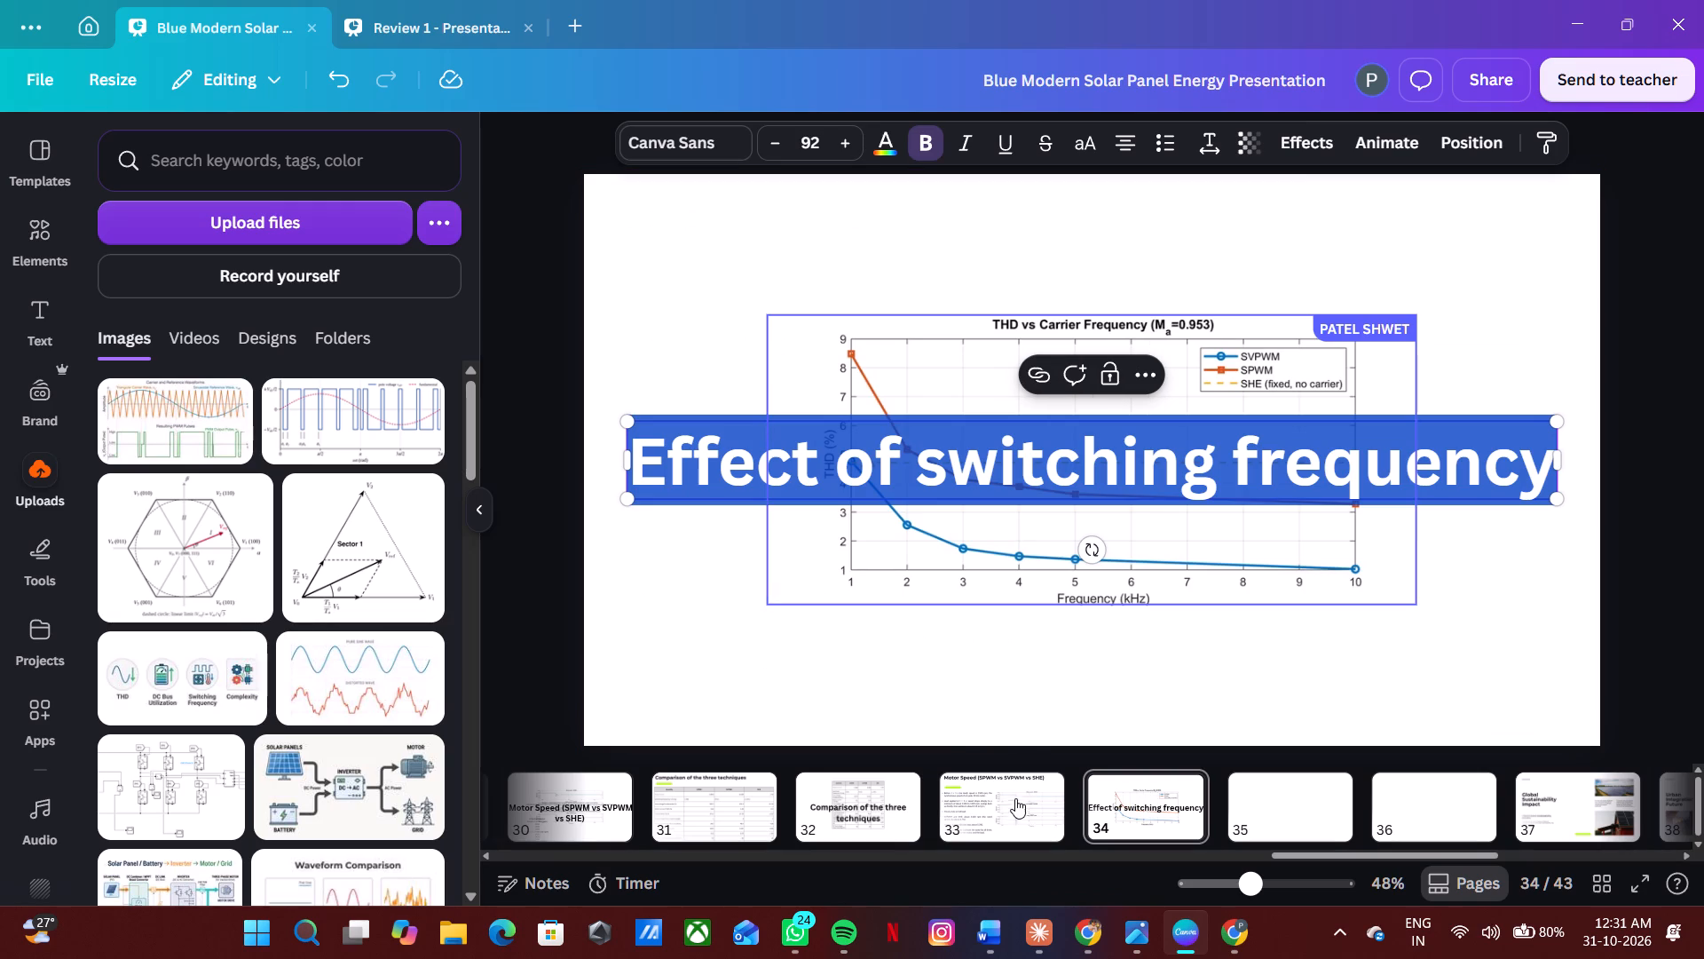
pyautogui.click(984, 803)
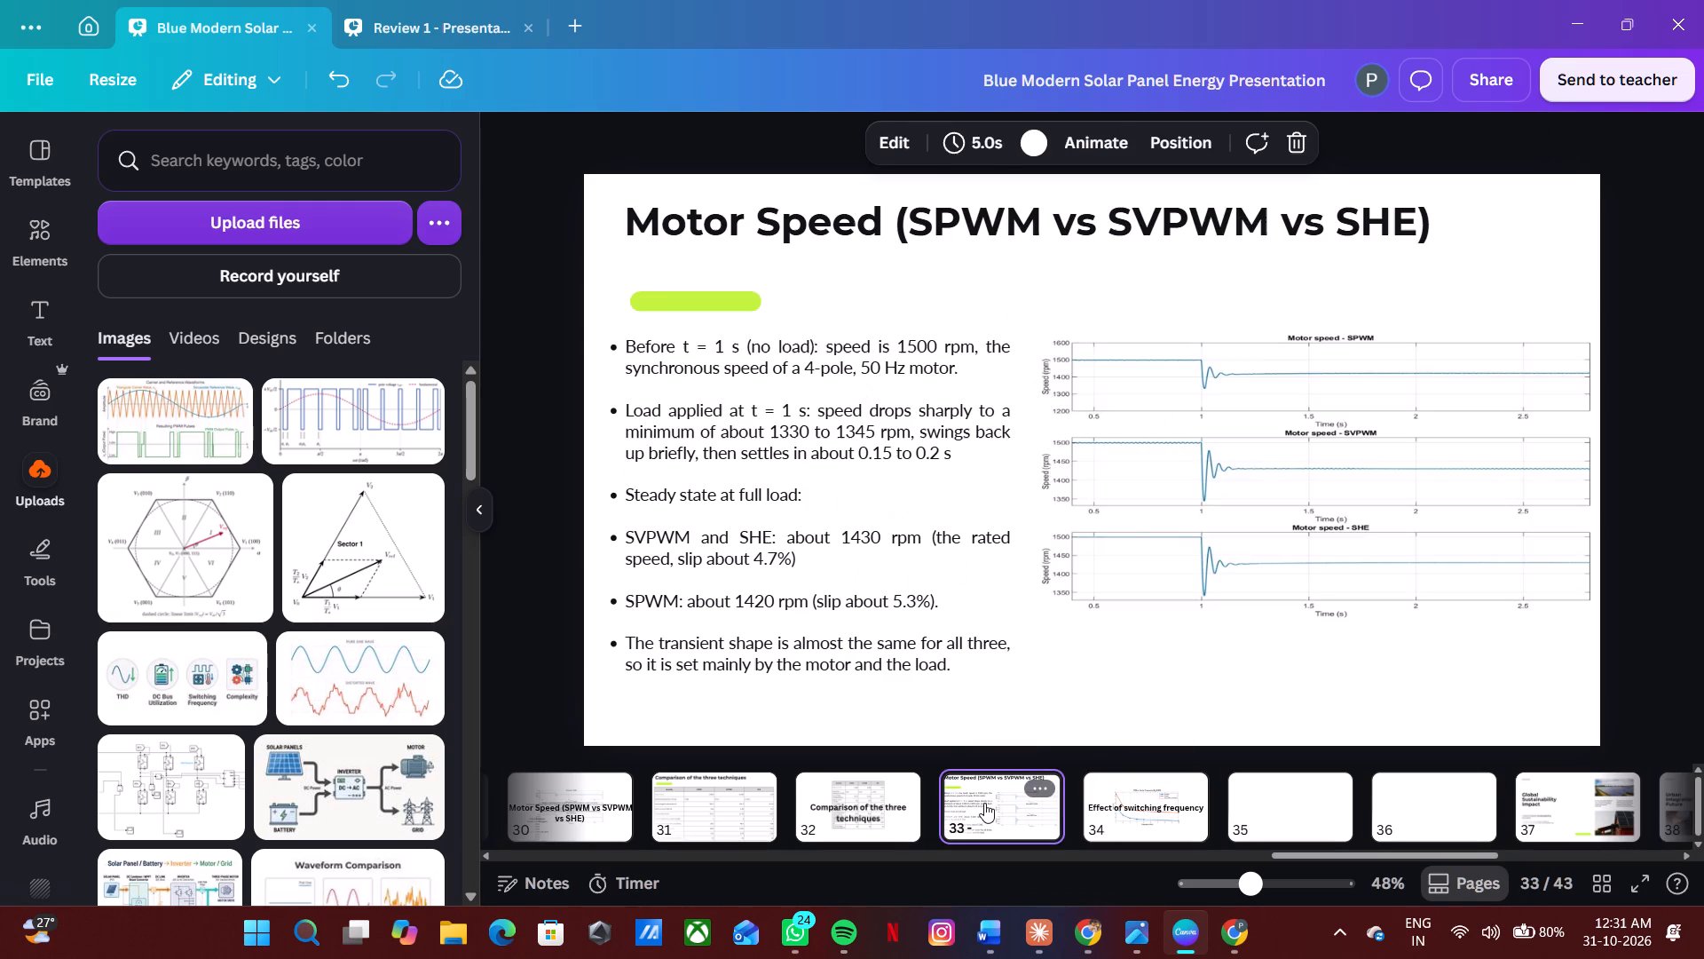
pyautogui.doubleClick(1041, 230)
pyautogui.hotkey('ctrl', 'v')
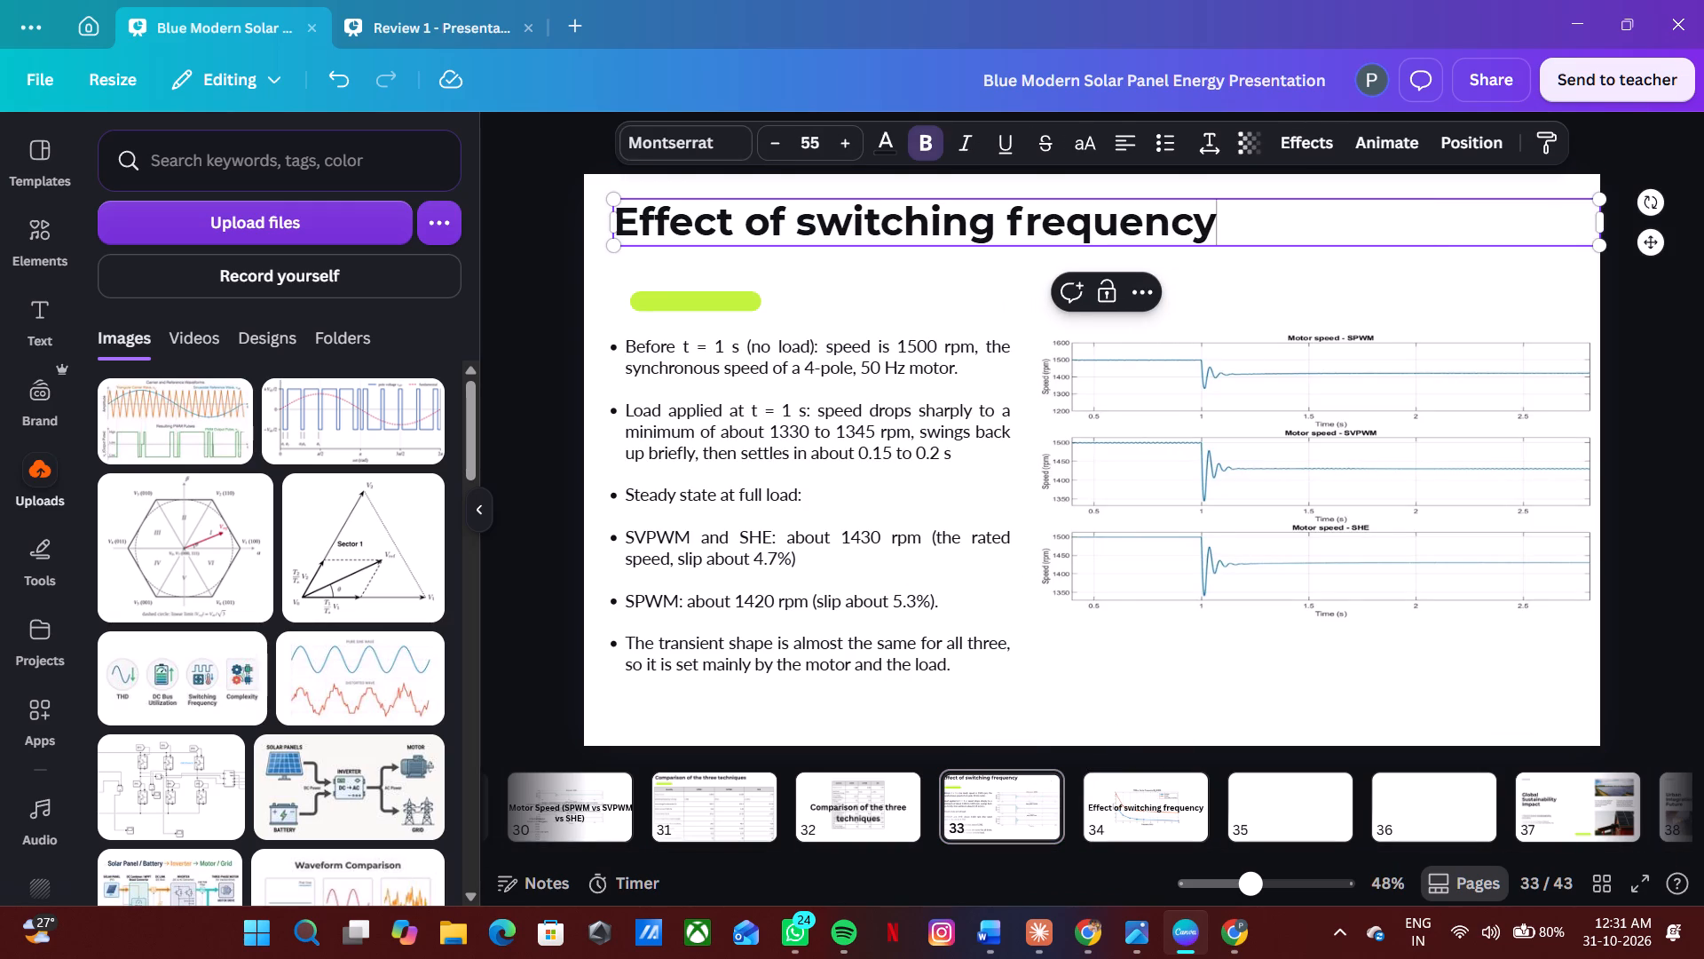
pyautogui.click(1688, 344)
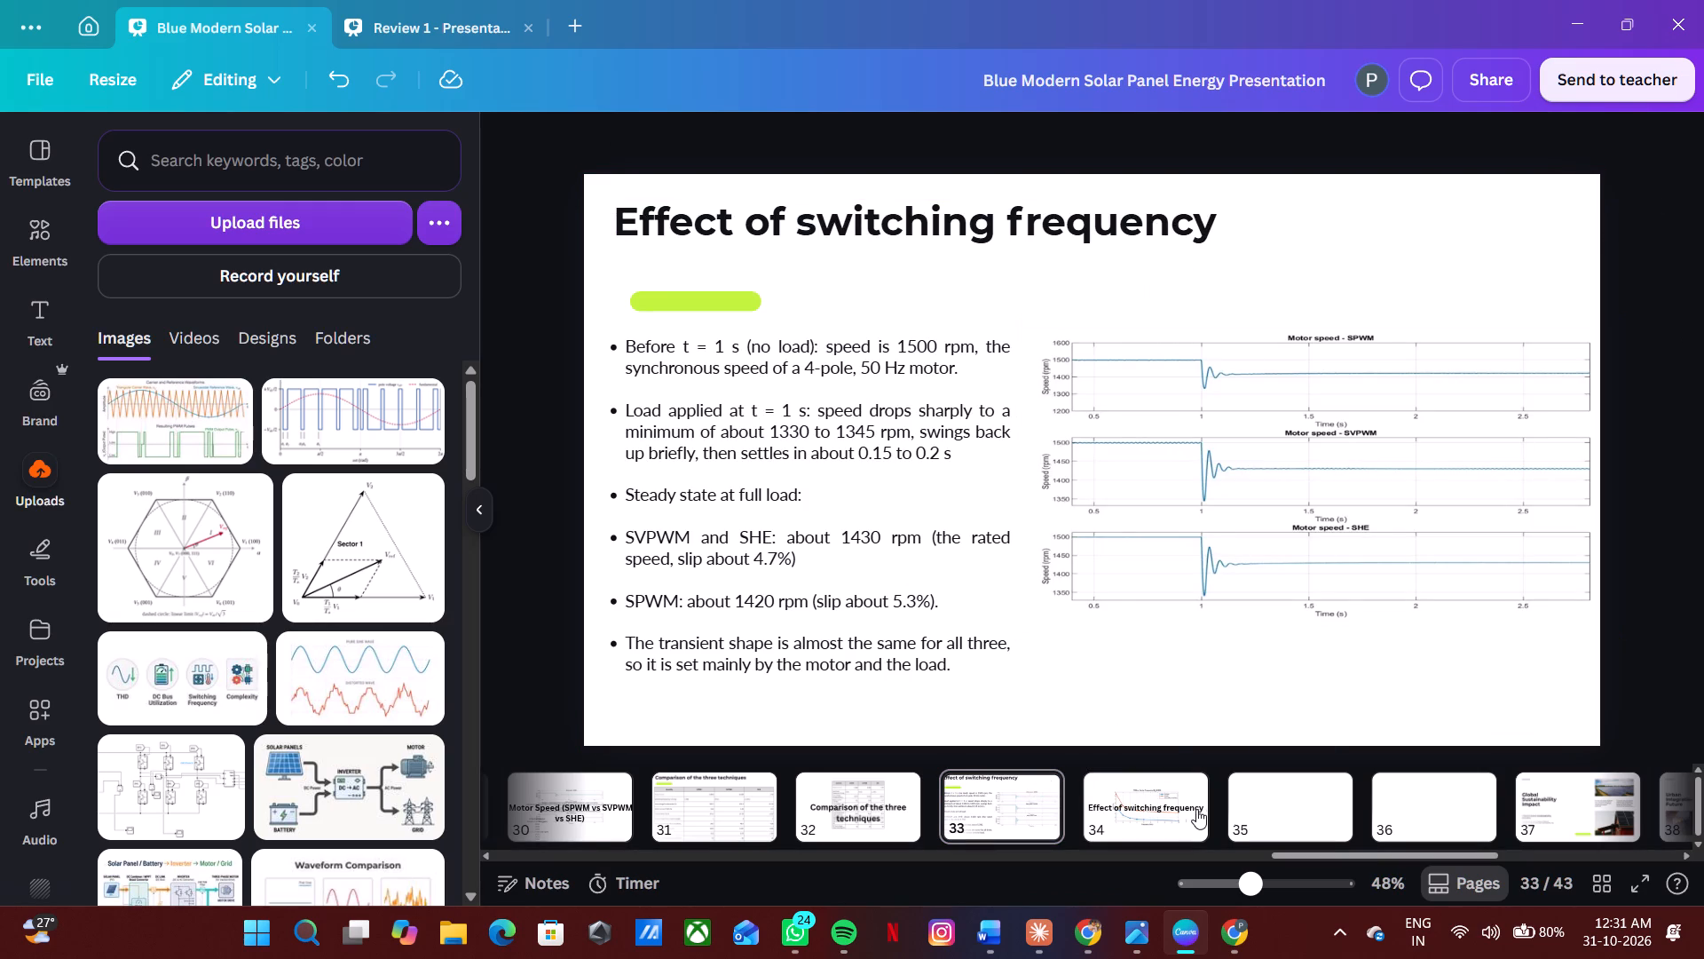
# Copy the "THD vs Carrier Frequency" chart from page 34 onto page 33, replacing the motor speed plots beside the bullets.
pyautogui.click(1189, 810)
pyautogui.click(1227, 553)
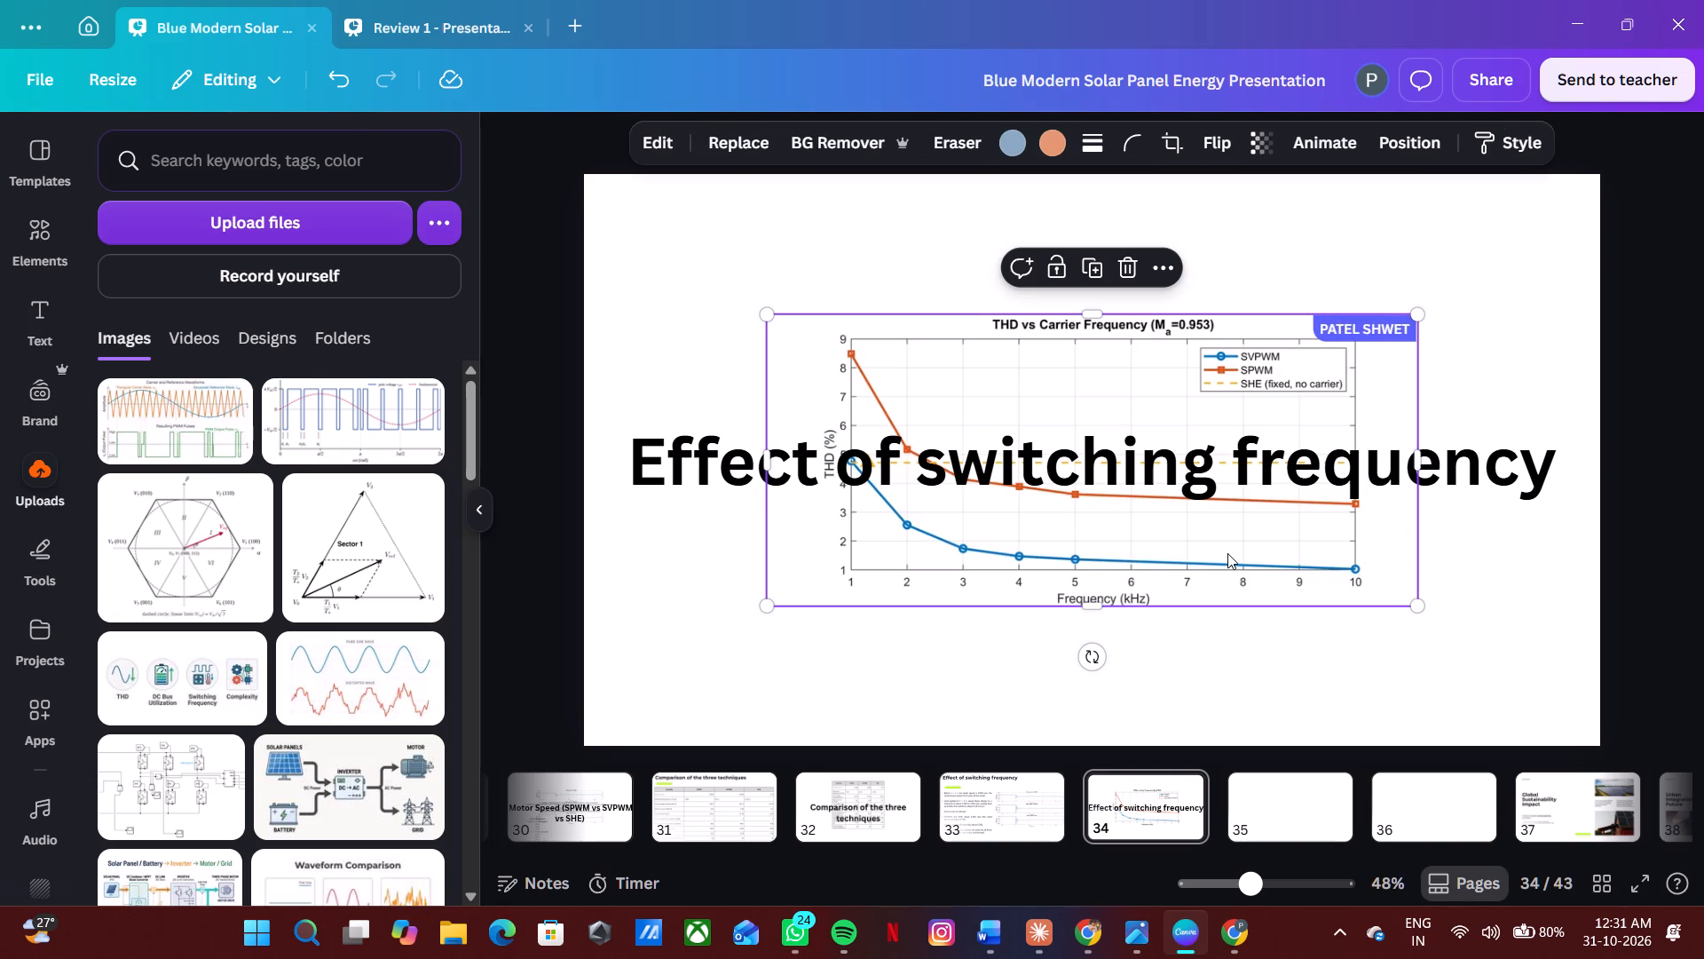
pyautogui.hotkey('ctrl', 'c')
pyautogui.click(1009, 810)
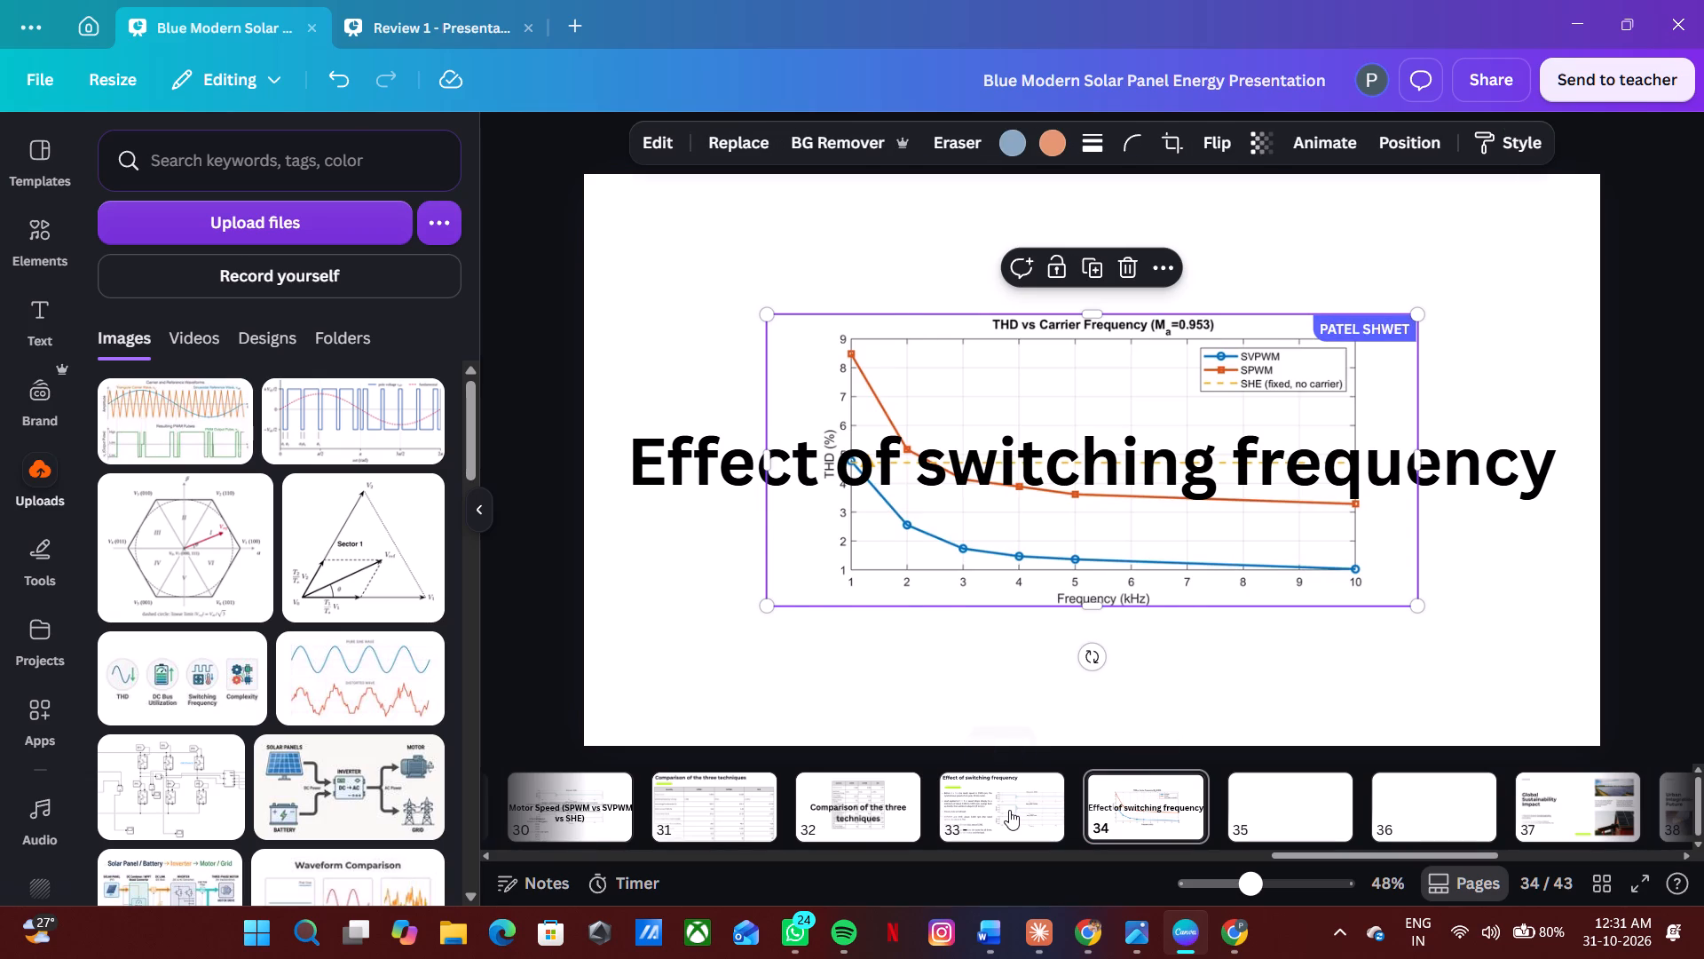
pyautogui.hotkey('ctrl', 'v')
pyautogui.moveTo(1037, 460); pyautogui.dragTo(1157, 479)
pyautogui.click(1655, 391)
# Adjust the THD chart's crop and size to show the full frequency axis, and align its top with the bullet text.
pyautogui.click(1550, 449)
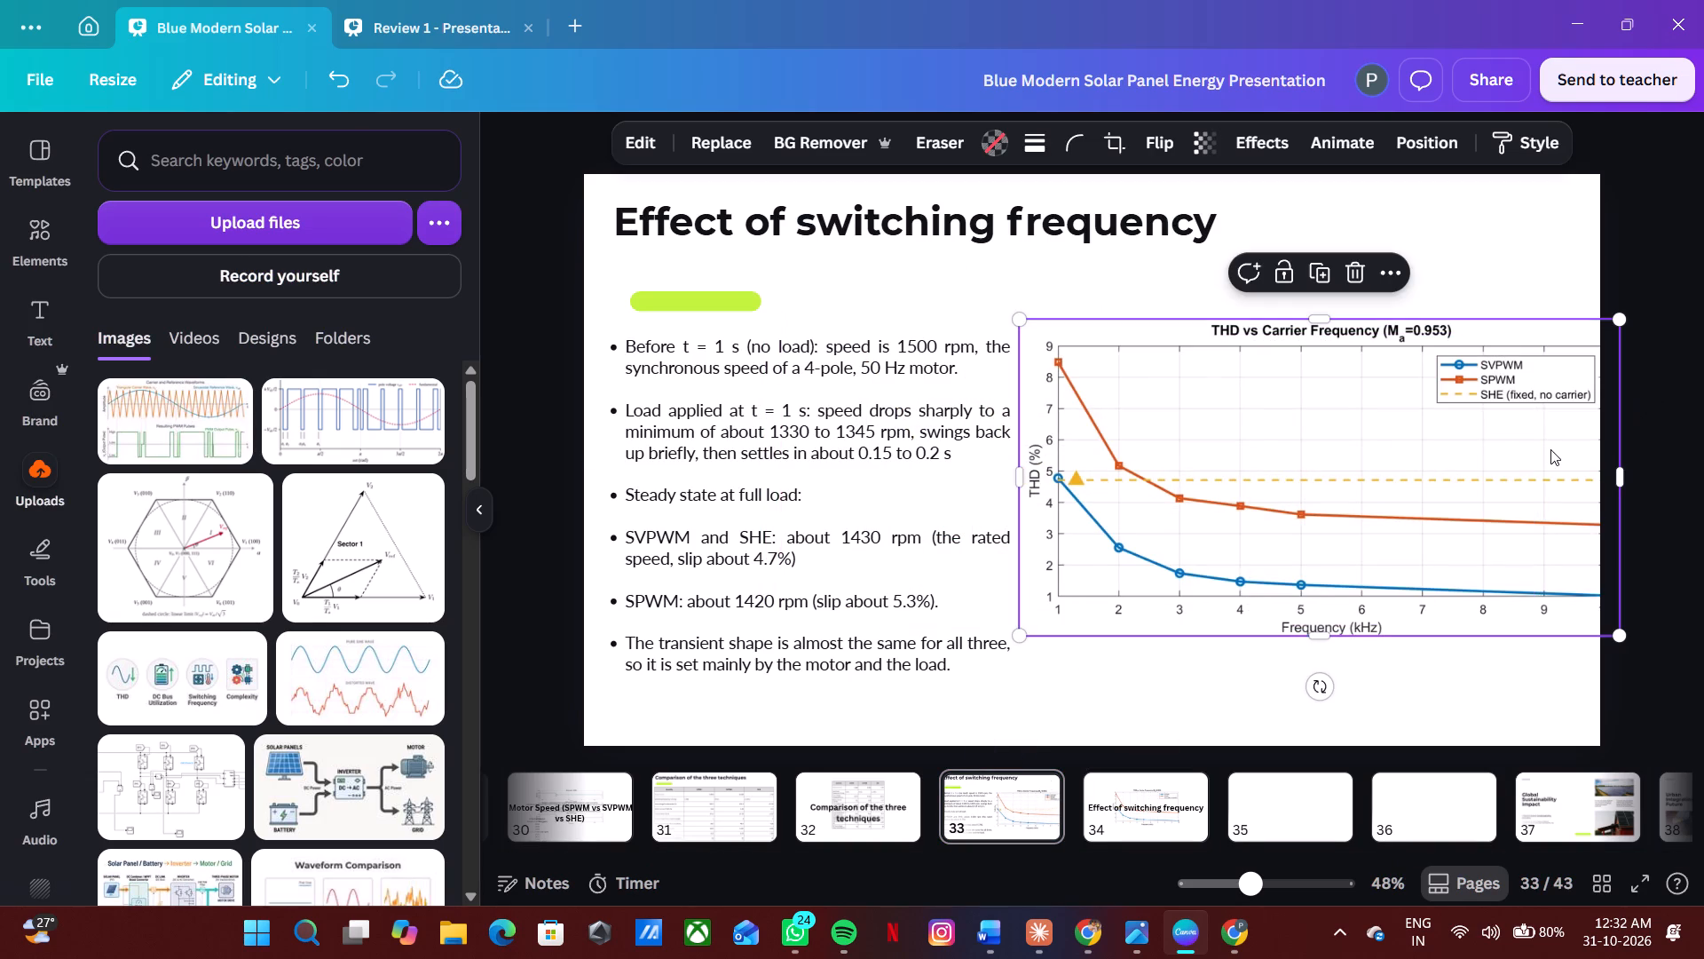
pyautogui.moveTo(1618, 476); pyautogui.dragTo(1601, 480)
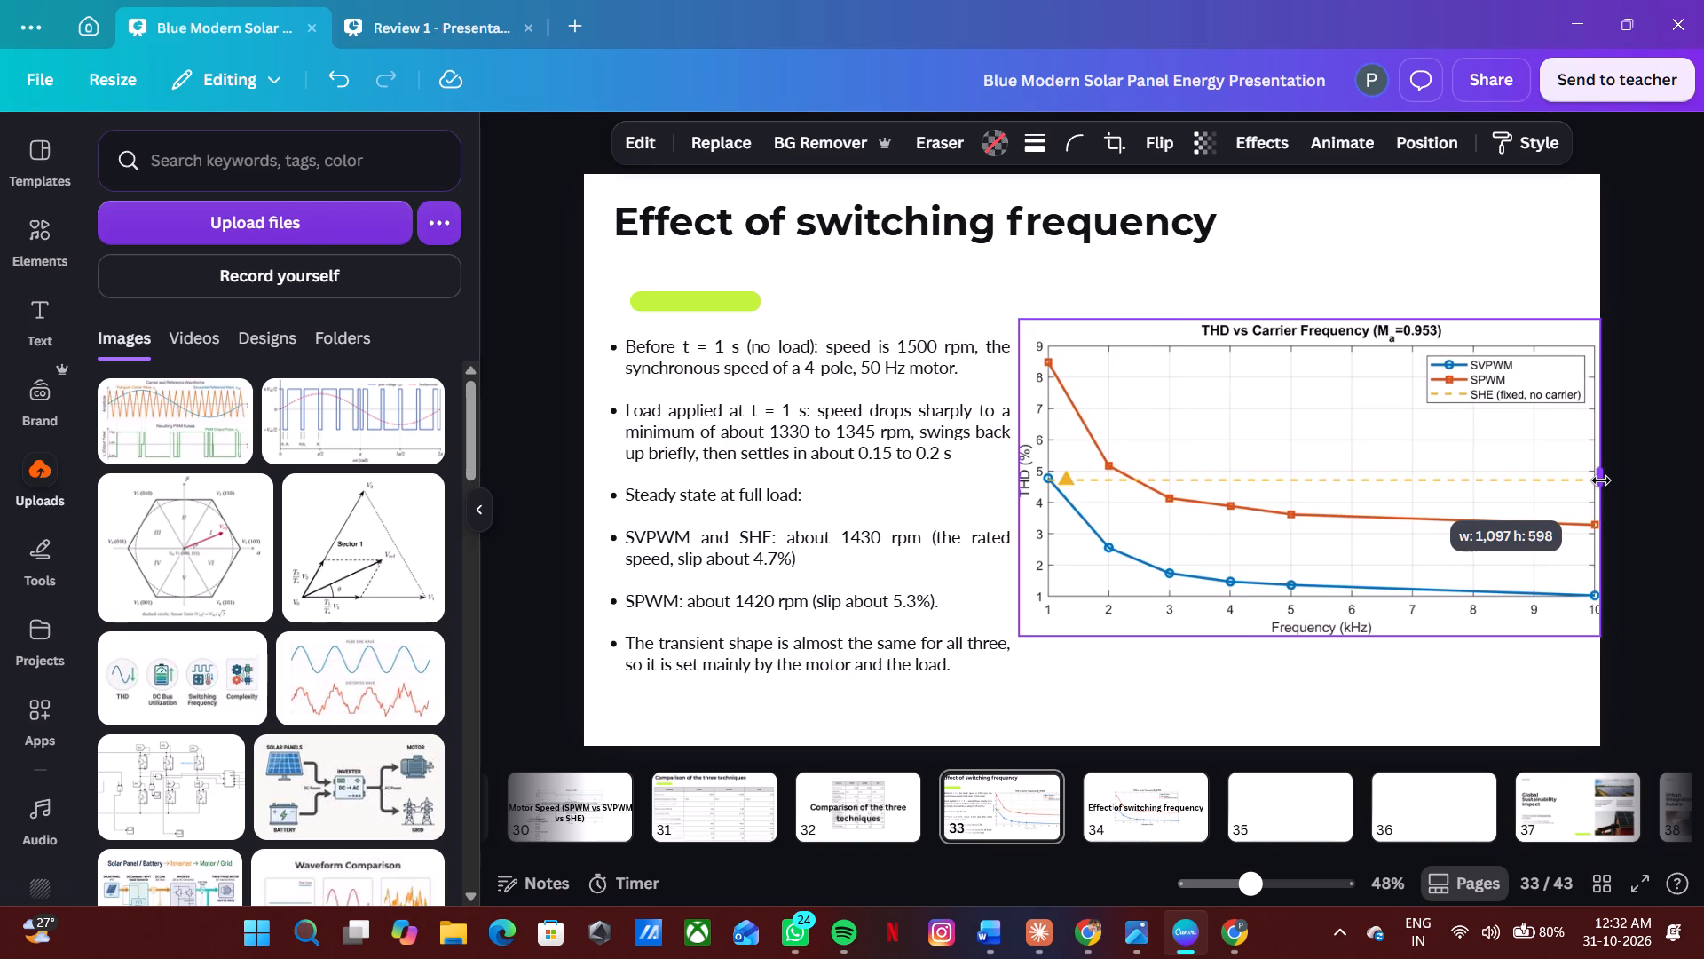
pyautogui.moveTo(1601, 480); pyautogui.dragTo(1595, 484)
pyautogui.click(1644, 448)
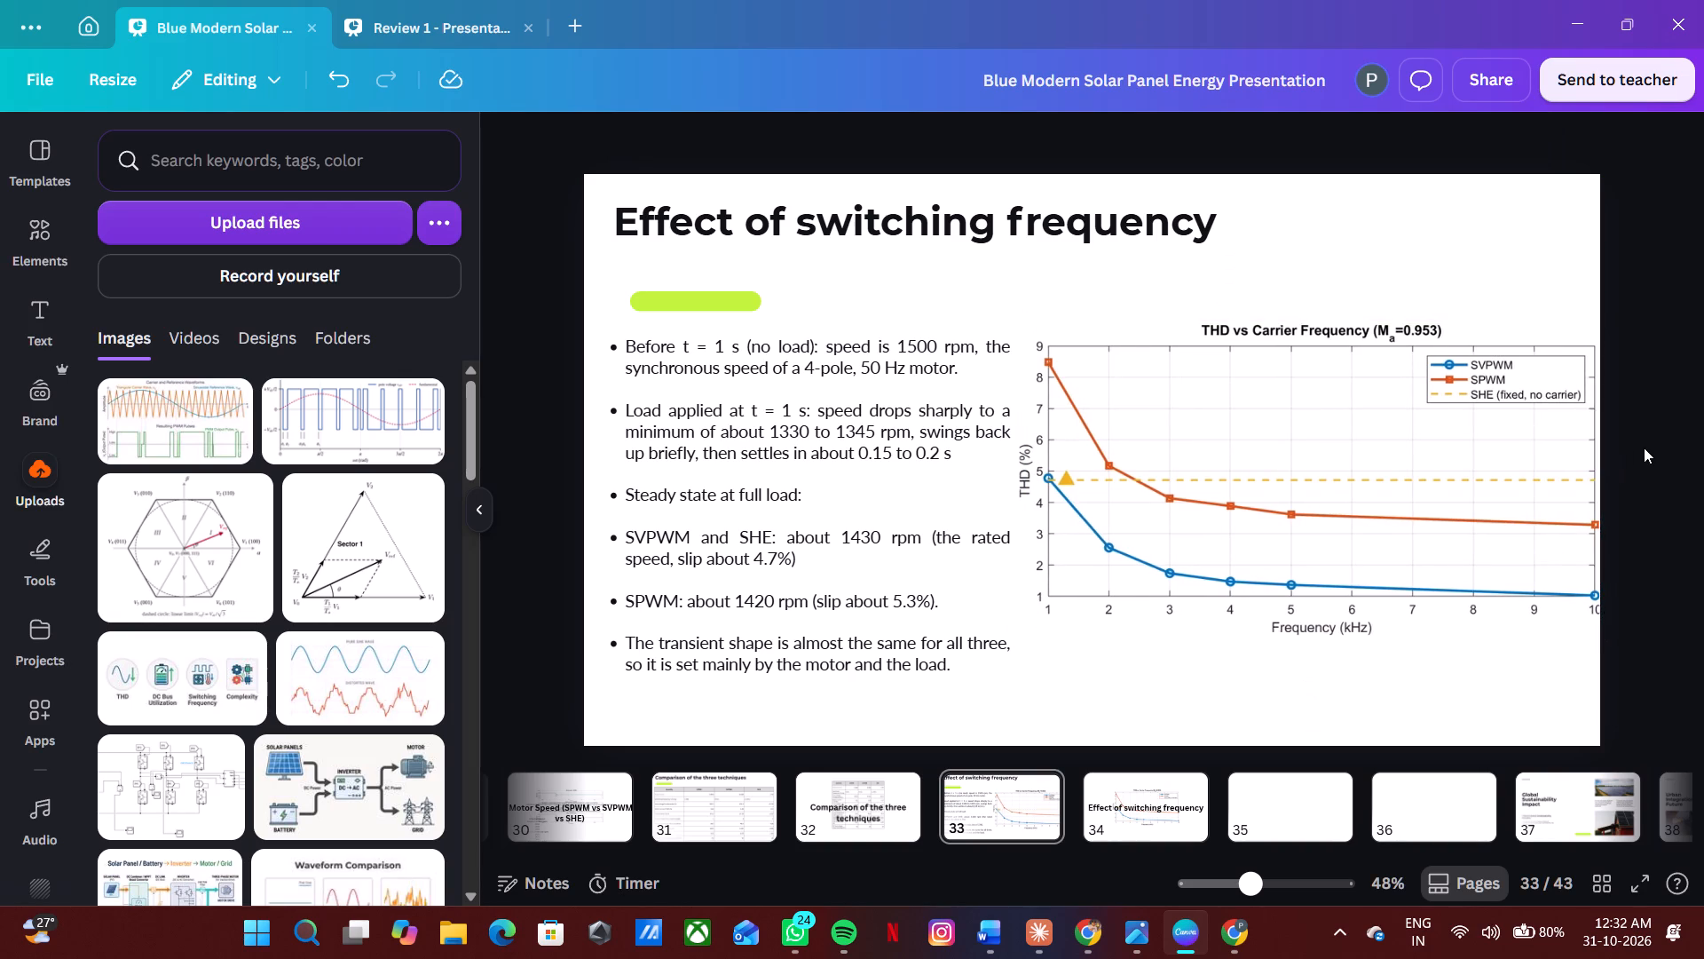
pyautogui.click(1027, 486)
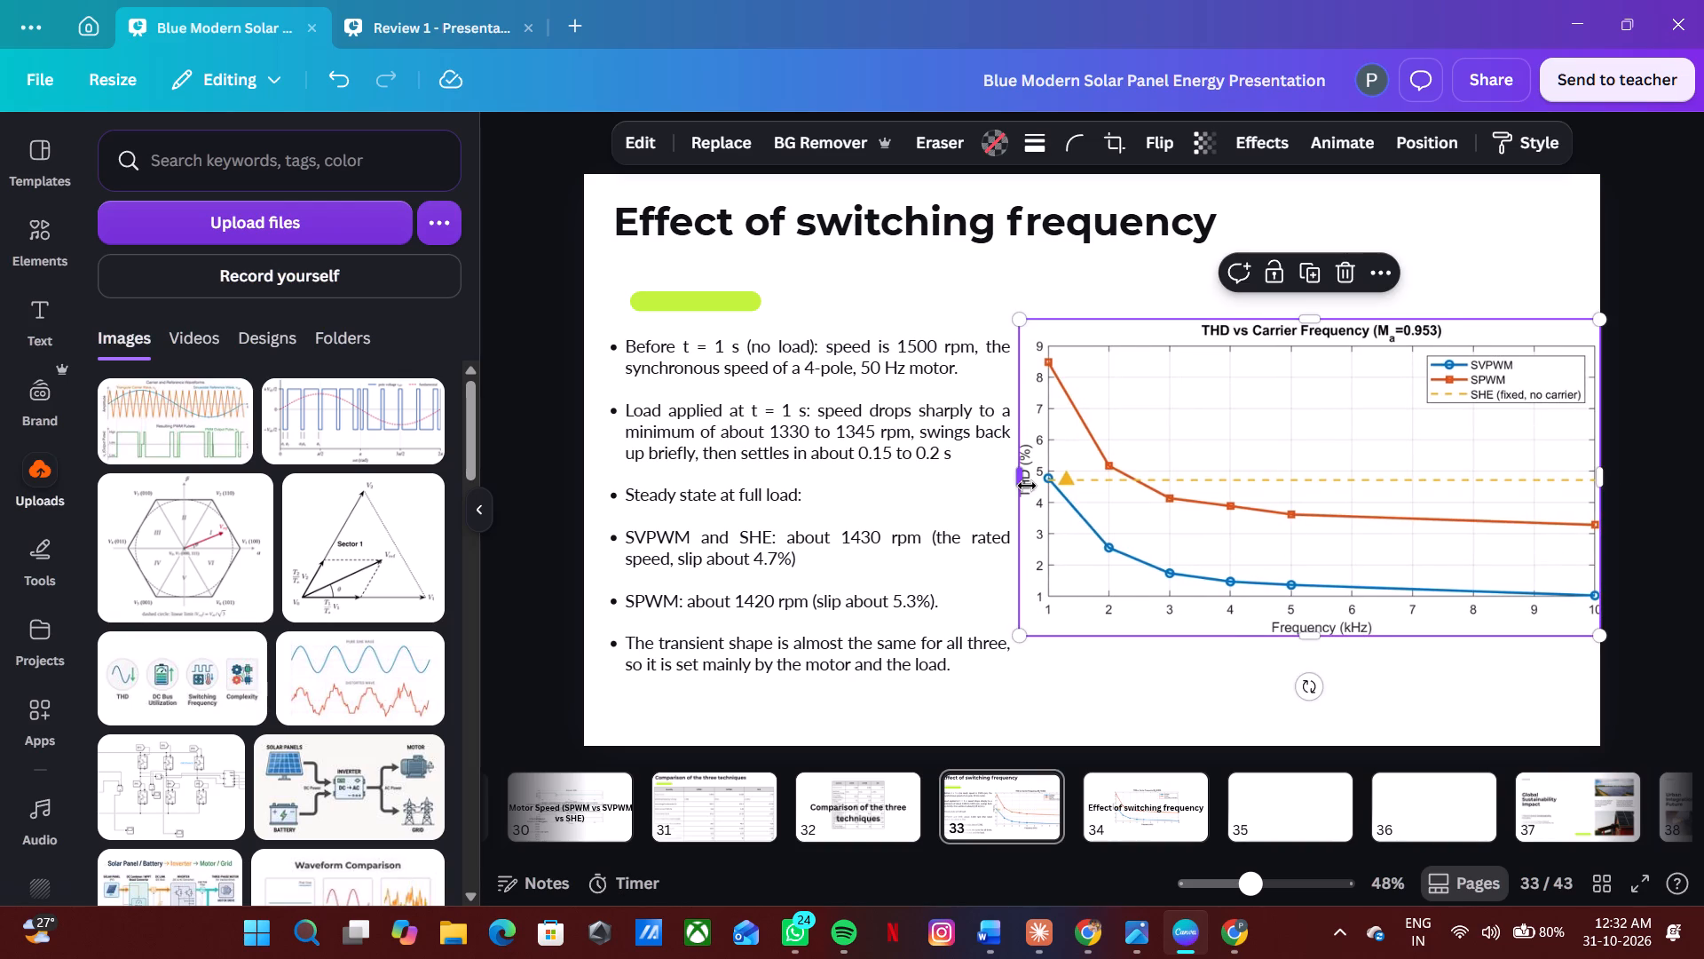
pyautogui.moveTo(1026, 486); pyautogui.dragTo(965, 501)
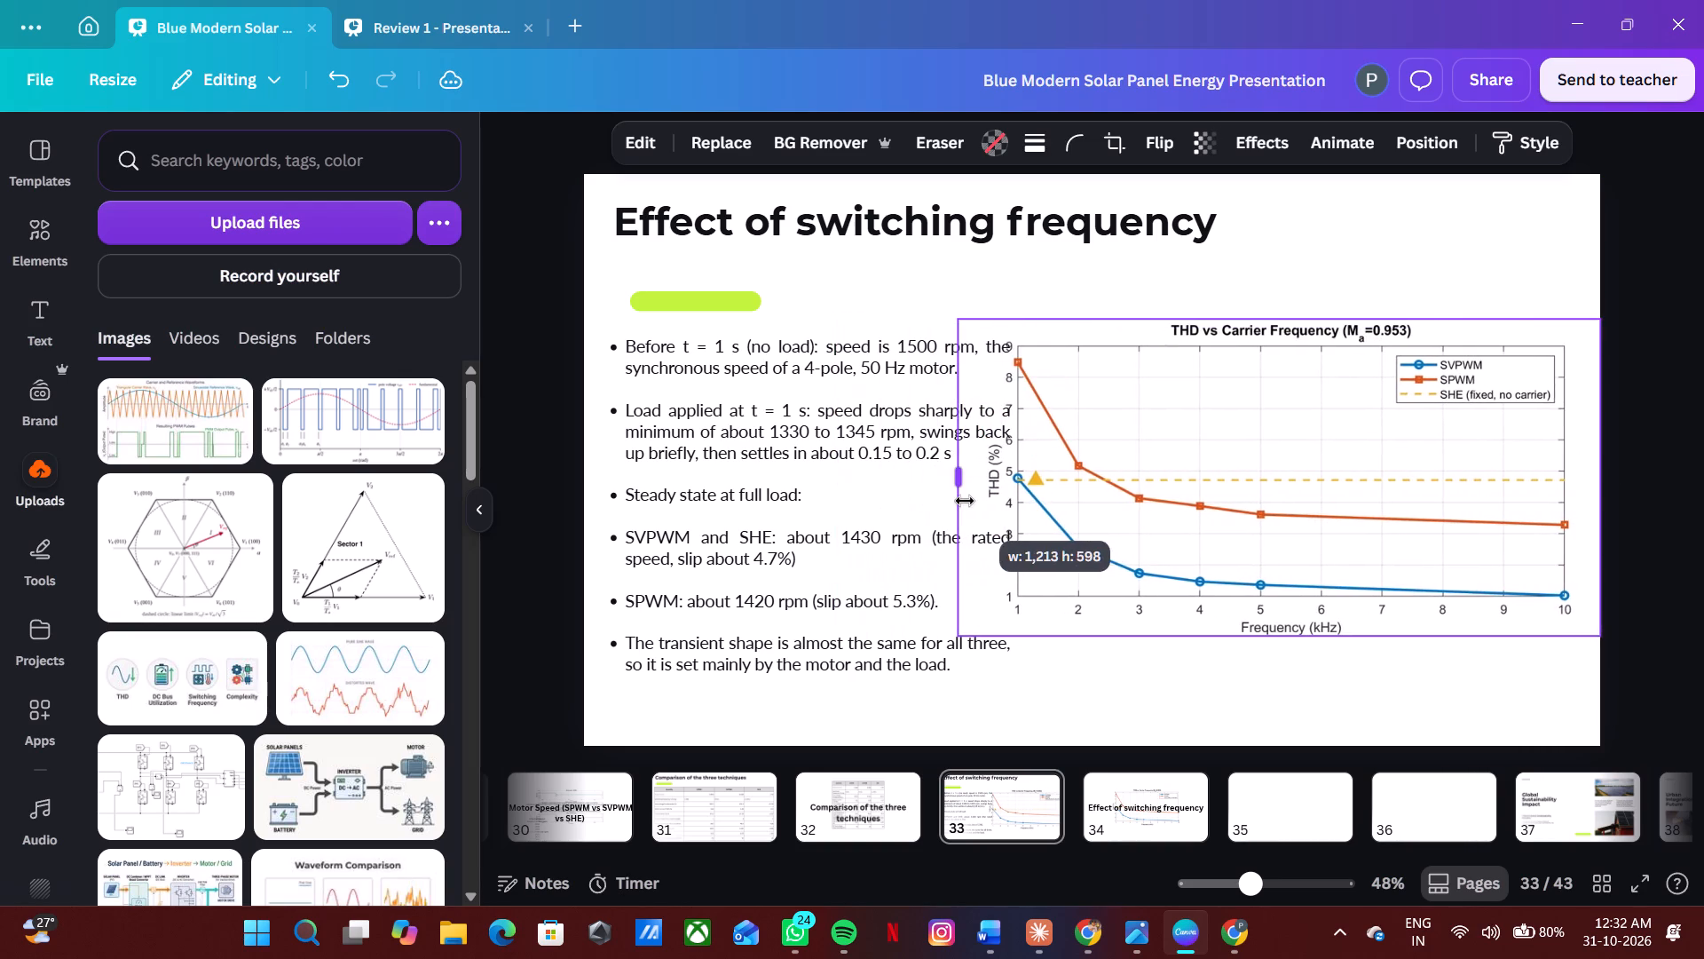
pyautogui.moveTo(965, 501); pyautogui.dragTo(987, 500)
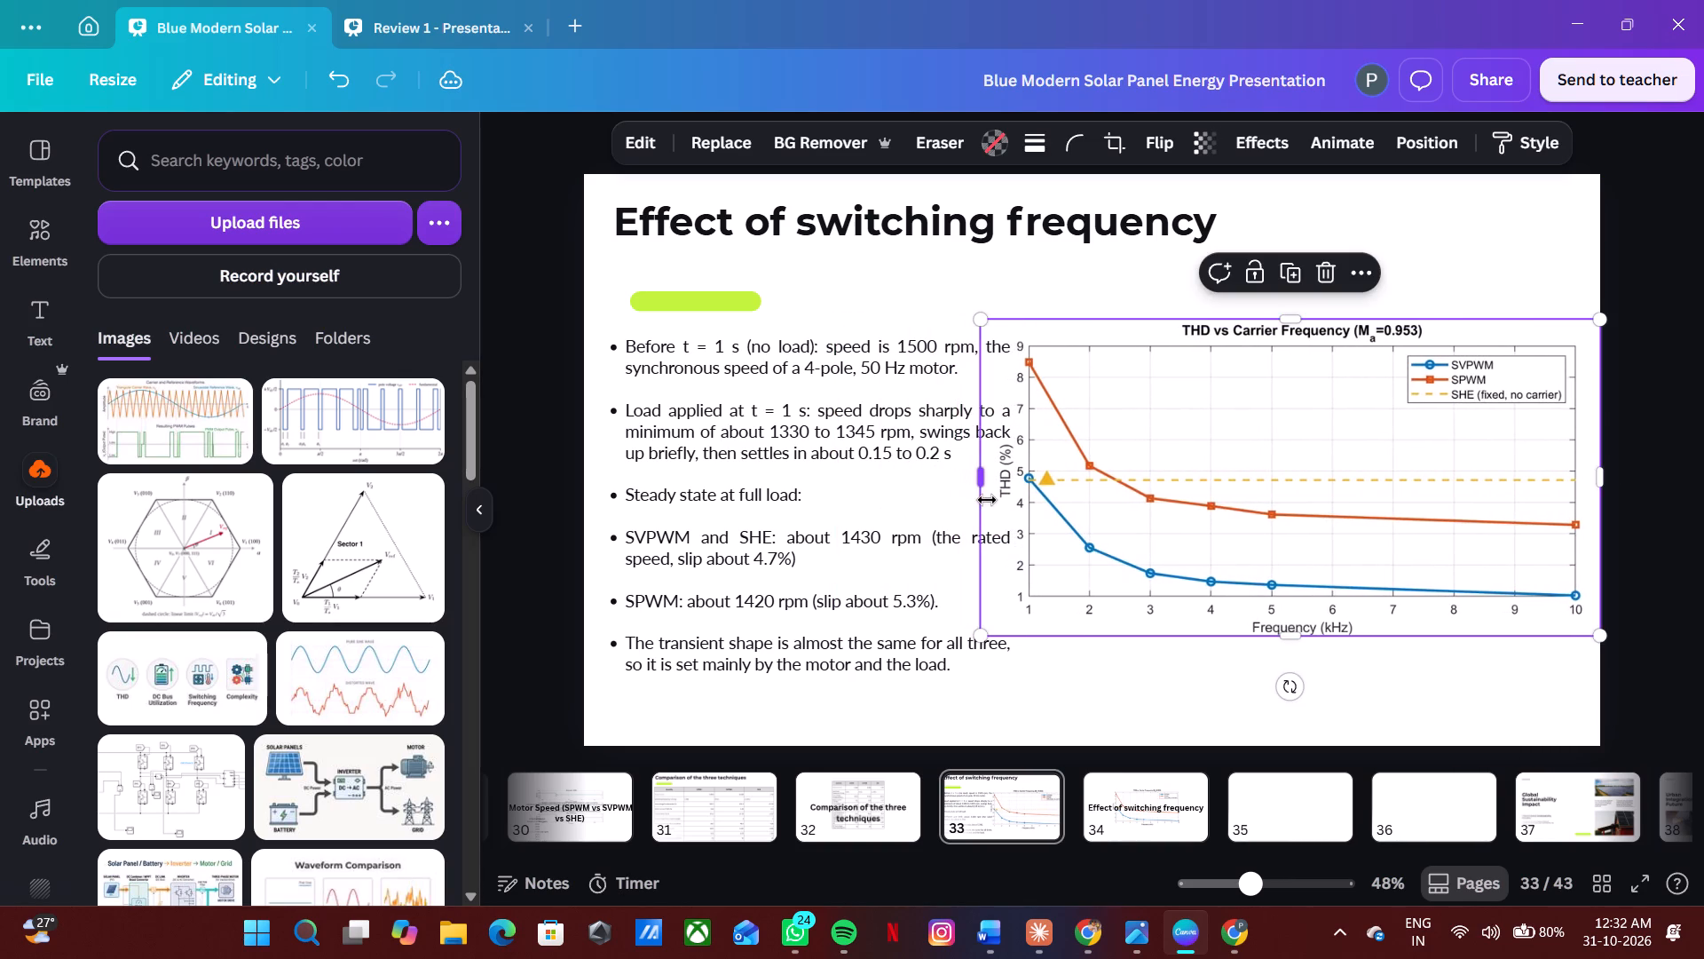
pyautogui.moveTo(978, 629); pyautogui.dragTo(1007, 613)
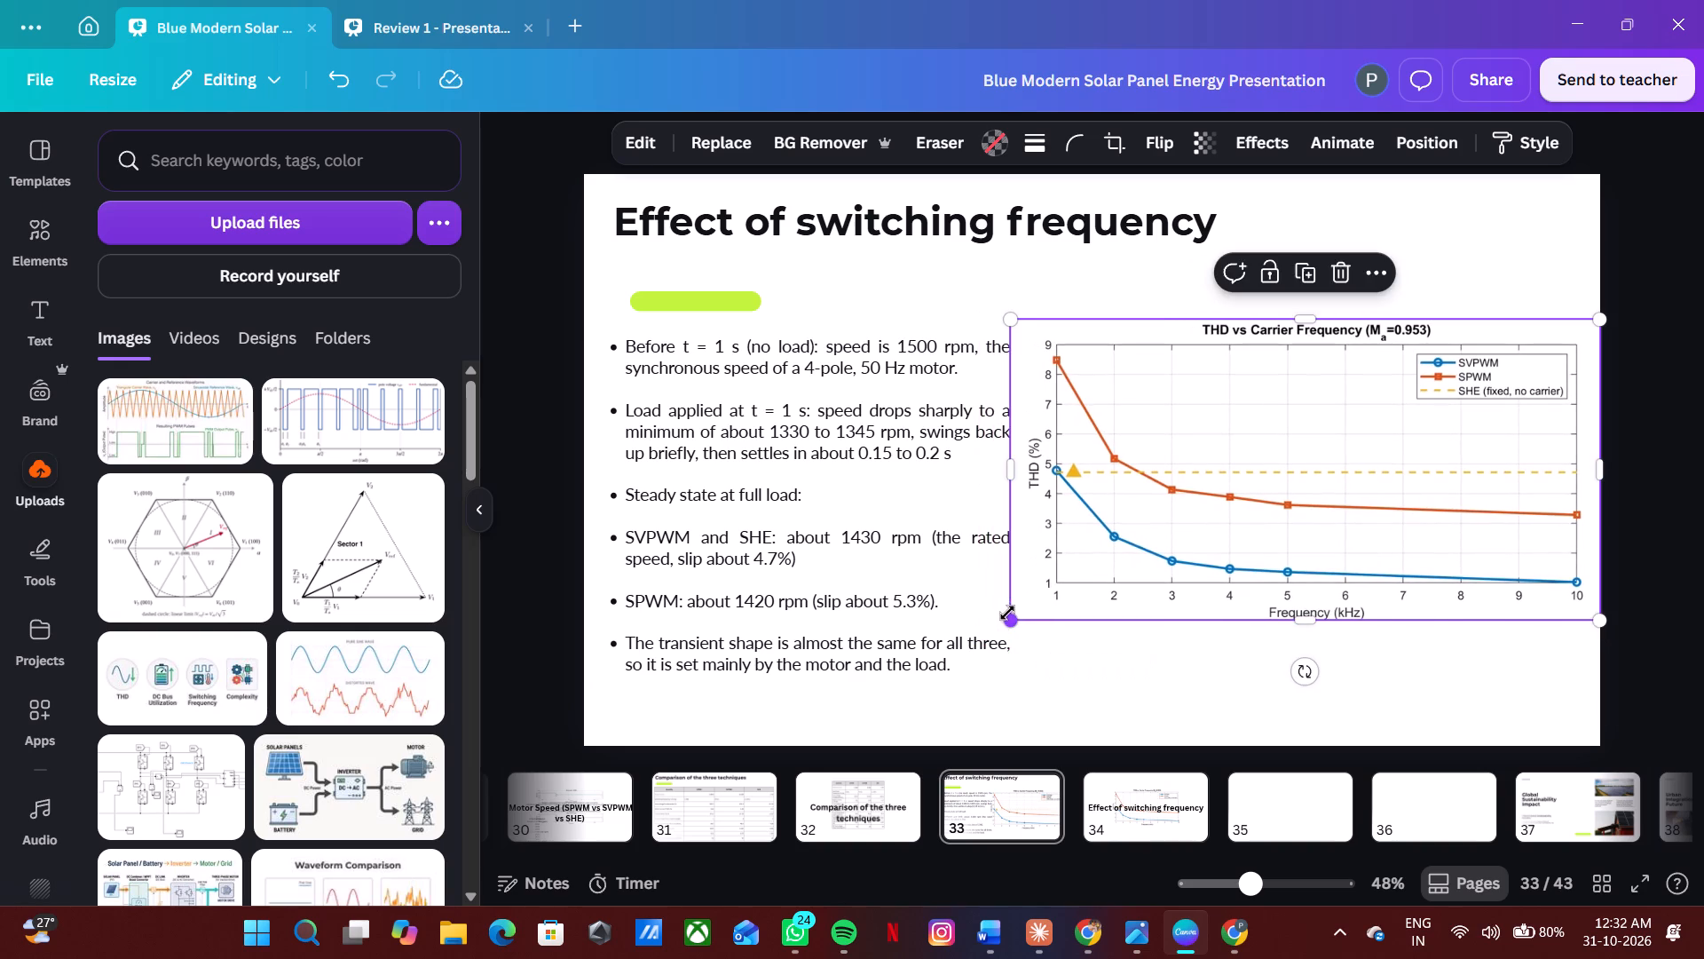
pyautogui.moveTo(1211, 574); pyautogui.dragTo(1226, 586)
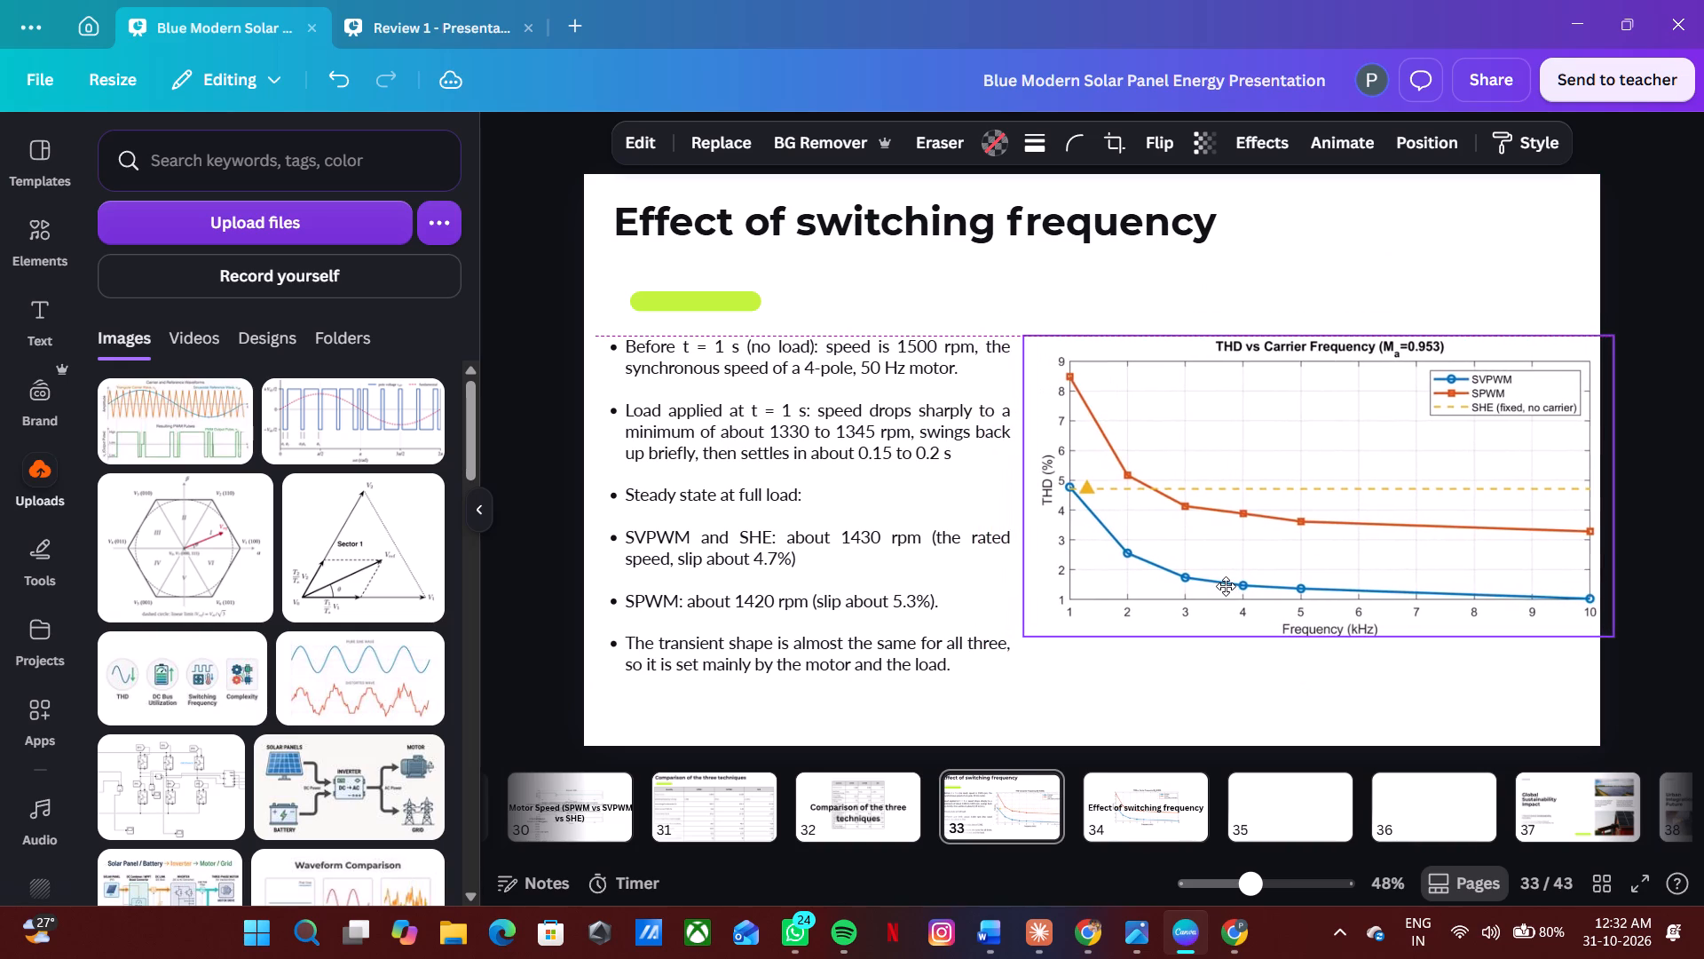
pyautogui.moveTo(1226, 586); pyautogui.dragTo(1225, 584)
pyautogui.click(1629, 353)
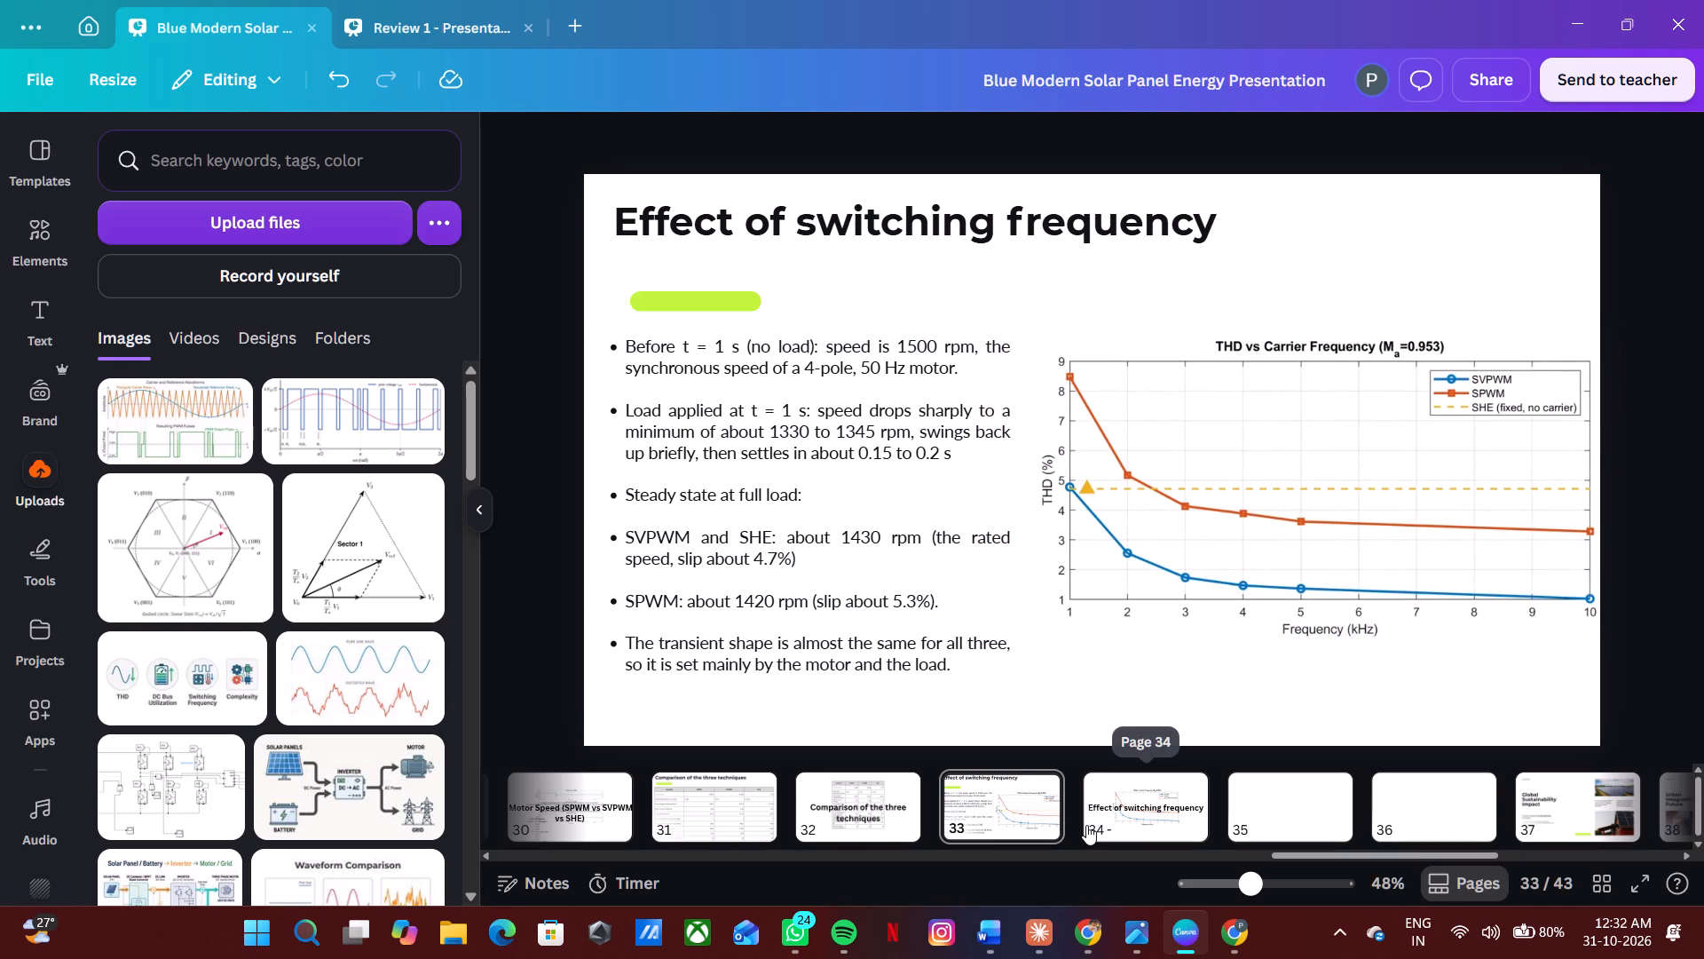
# Delete the old unstyled "Comparison of the three techniques", "Motor Speed" and "Electromagnetic Torque" slides, and check the preceding slides for other leftovers.
pyautogui.click(859, 796)
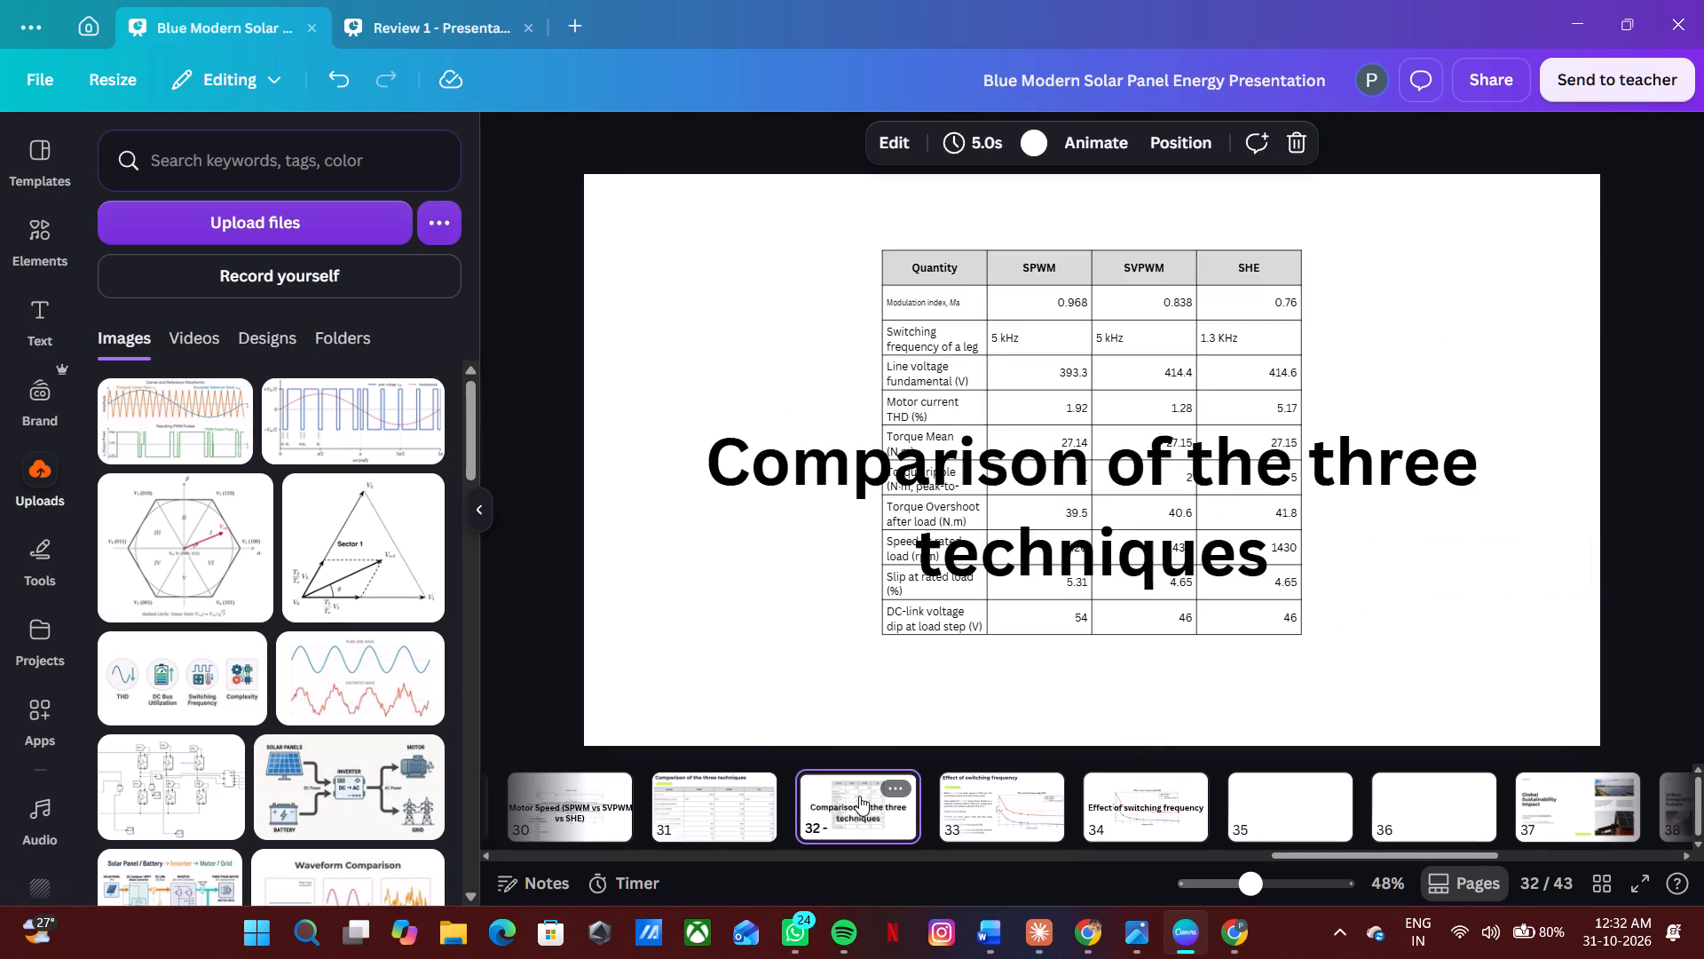
pyautogui.press('BackSpace')
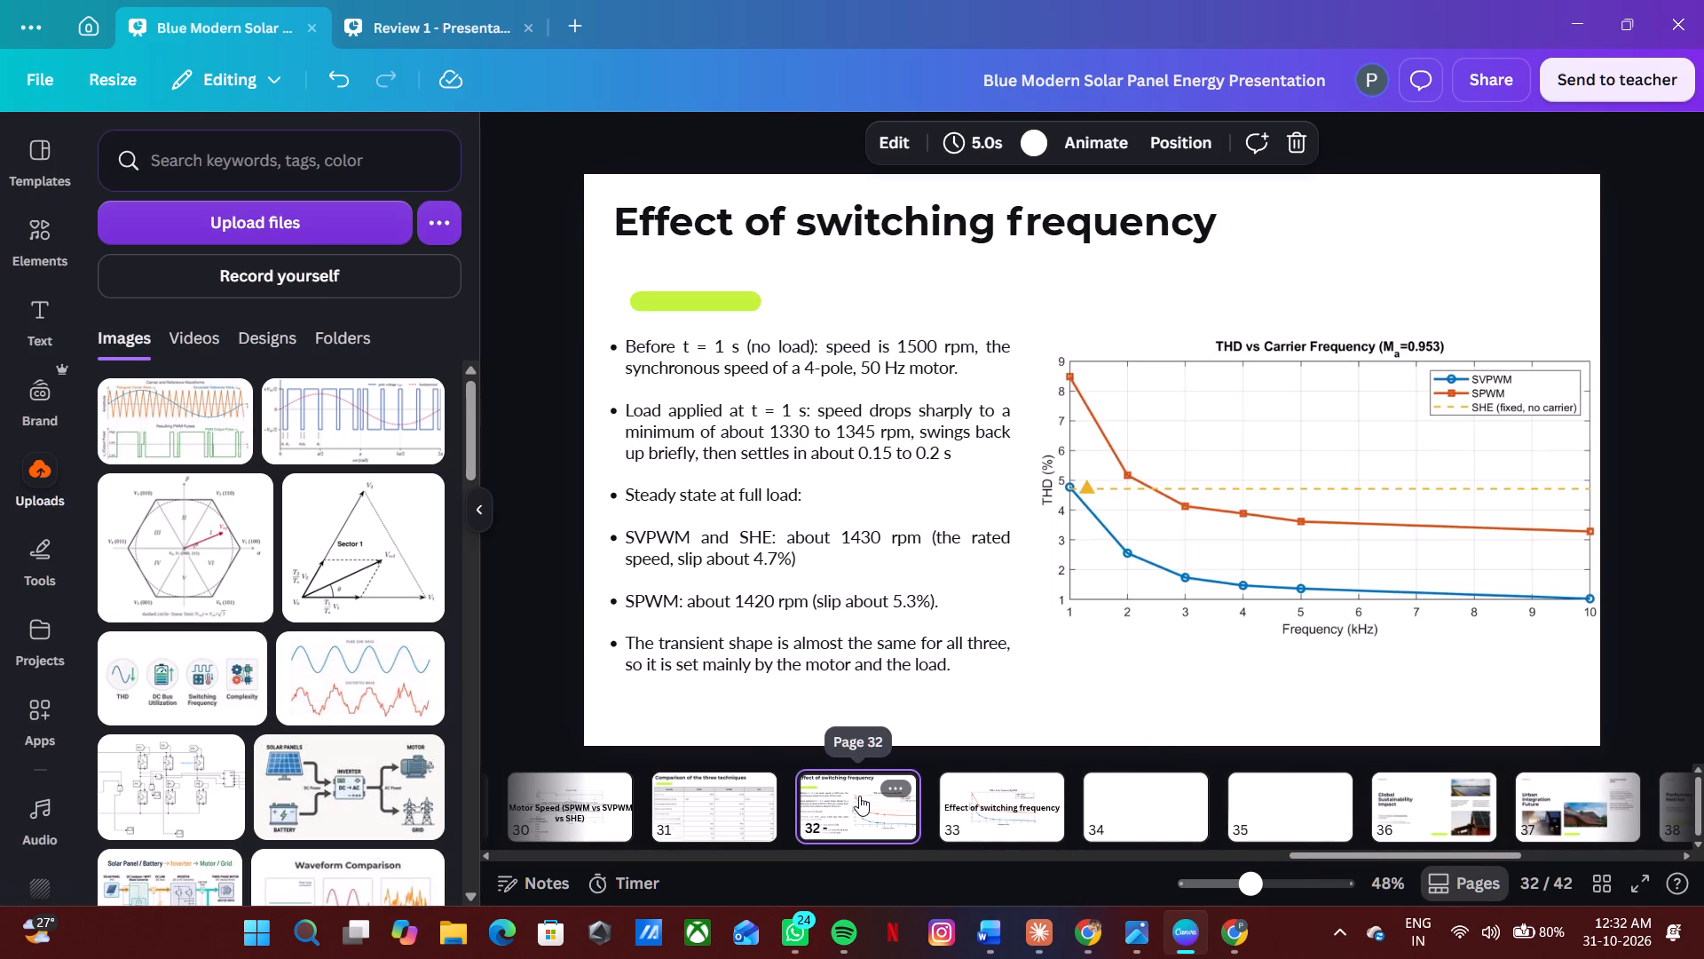
pyautogui.click(601, 812)
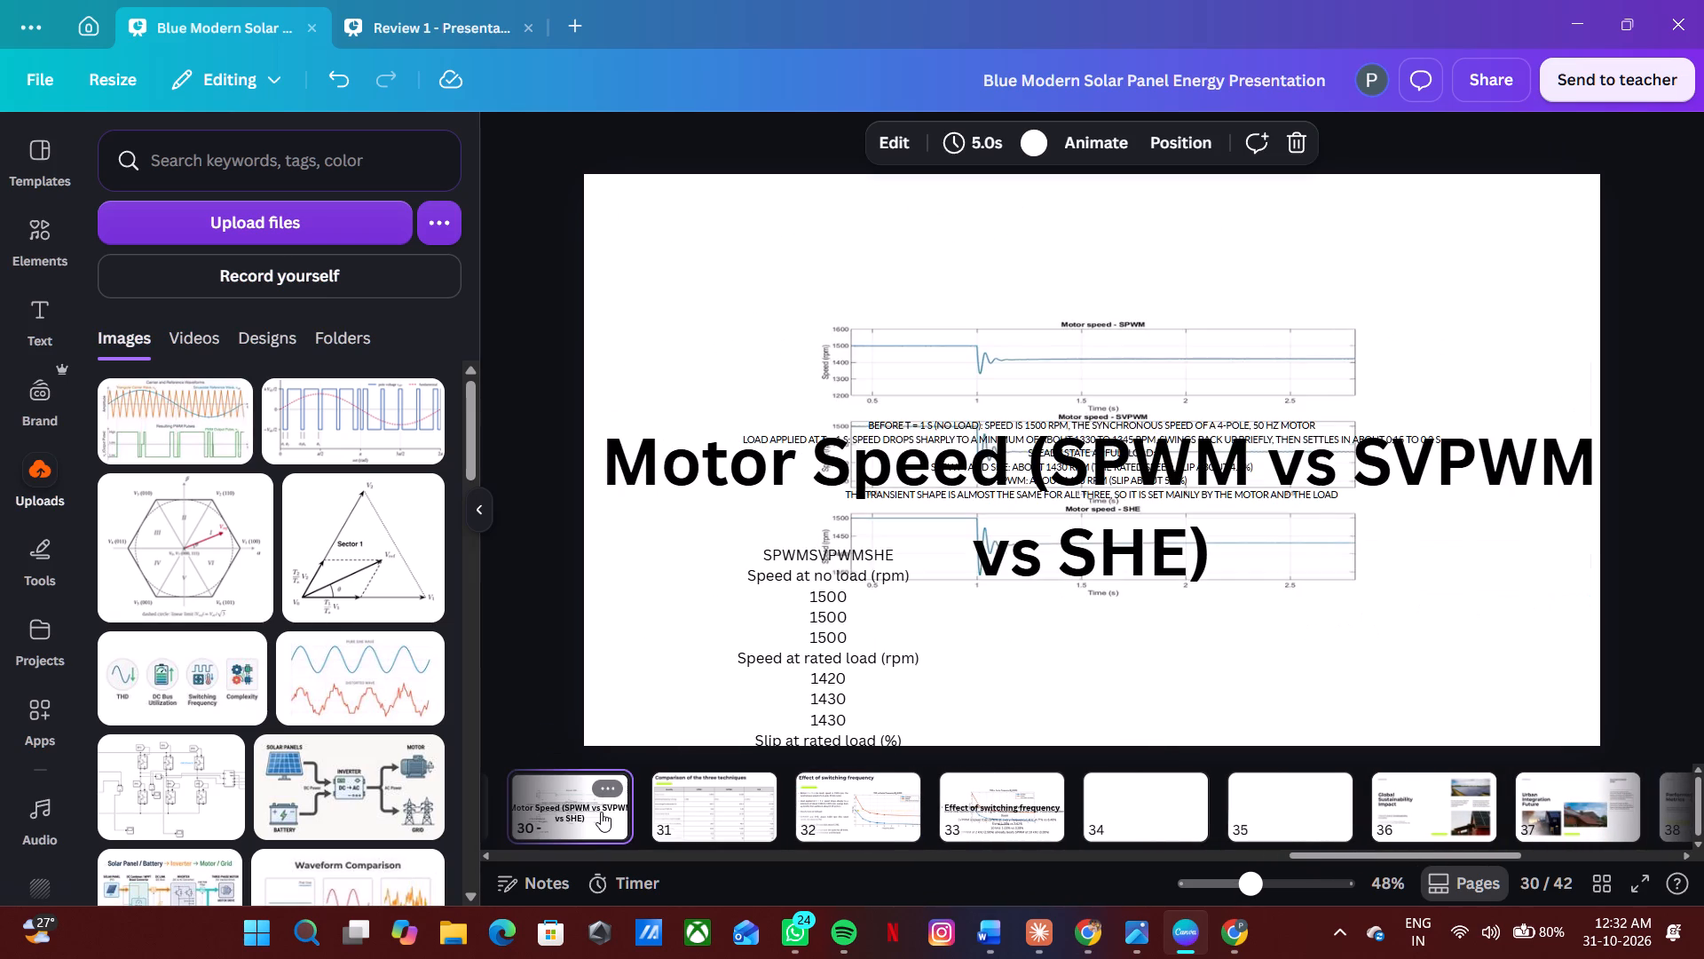
pyautogui.press('BackSpace')
pyautogui.press('Left')
pyautogui.press('Left')
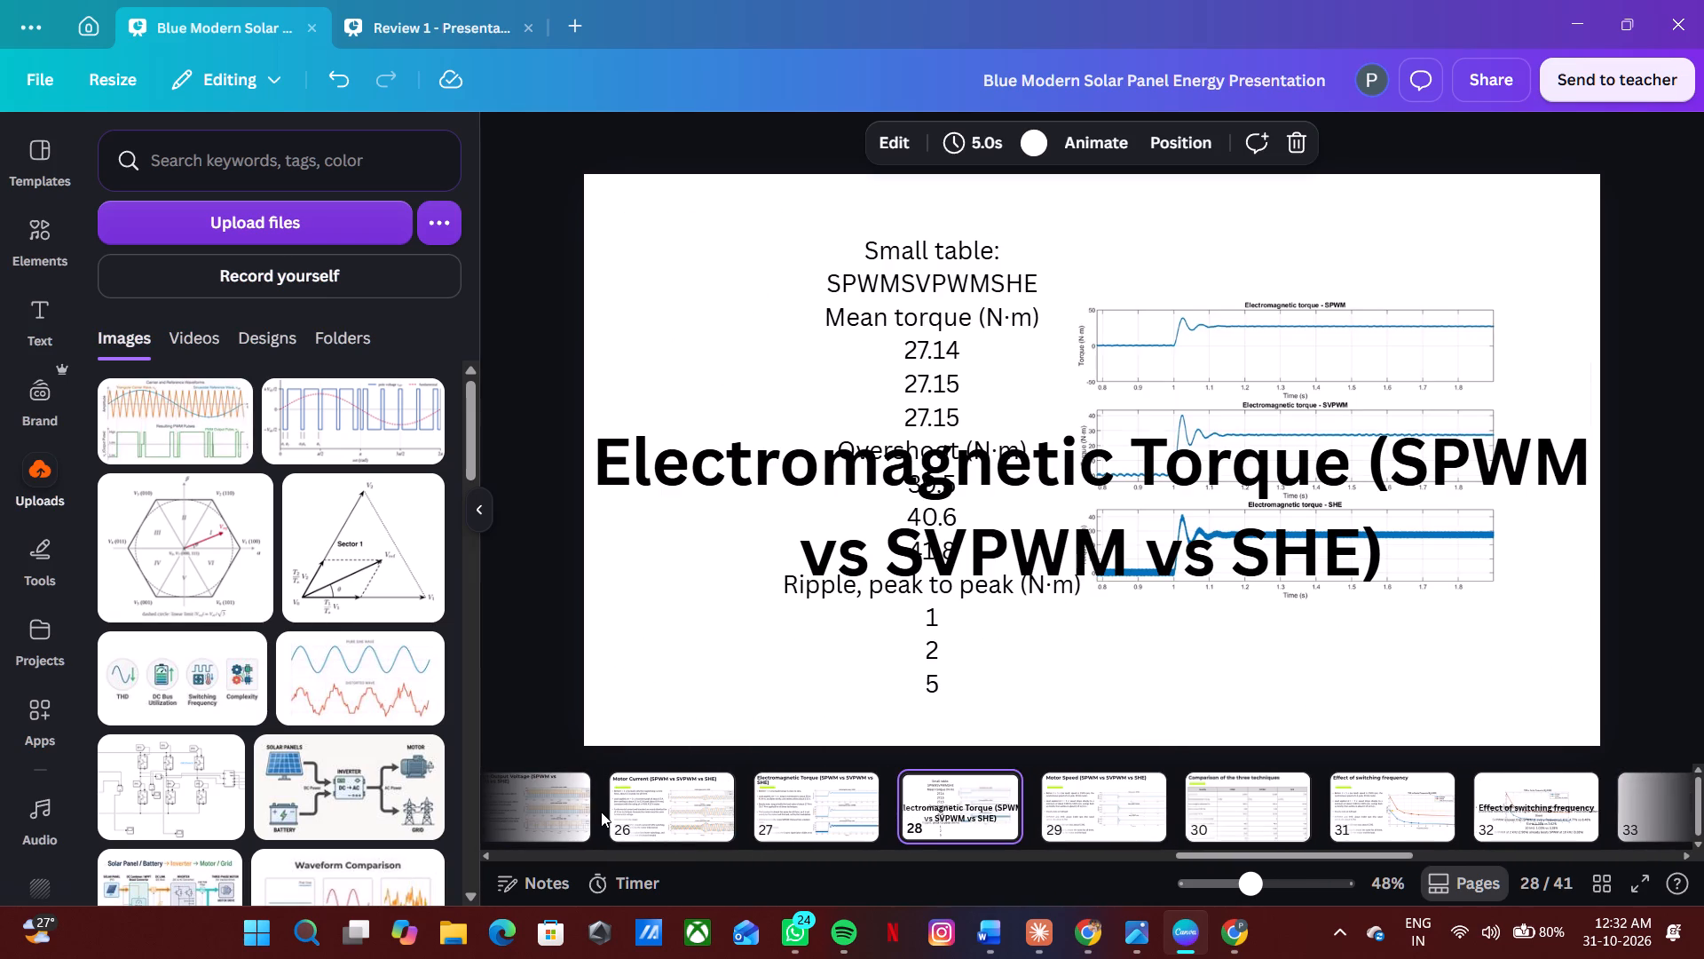
pyautogui.press('BackSpace')
pyautogui.press('Left')
pyautogui.press('Left')
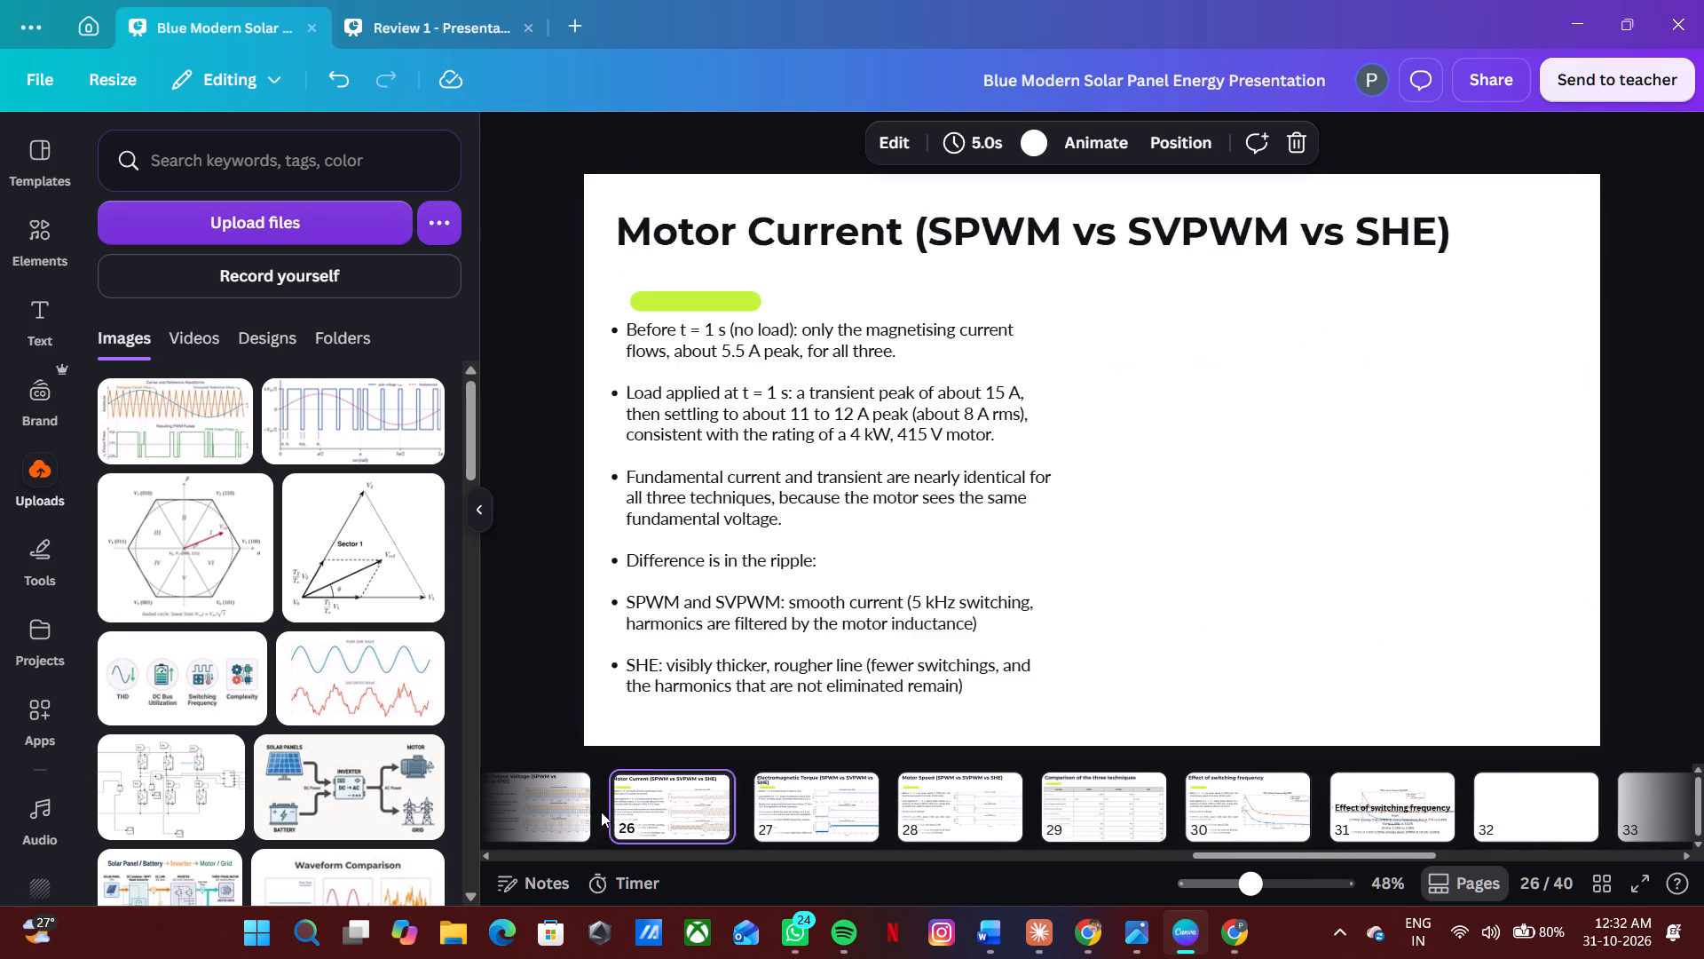
pyautogui.press('Left')
pyautogui.press('Left')
# Replace the bullets on the styled "Effect of switching frequency" slide with the old slide's carrier frequency and THD text, without a trailing empty bullet.
pyautogui.press('Right')
pyautogui.press('Right')
pyautogui.press('Right')
pyautogui.press('Right')
pyautogui.press('Right')
pyautogui.press('Right')
pyautogui.press('Right')
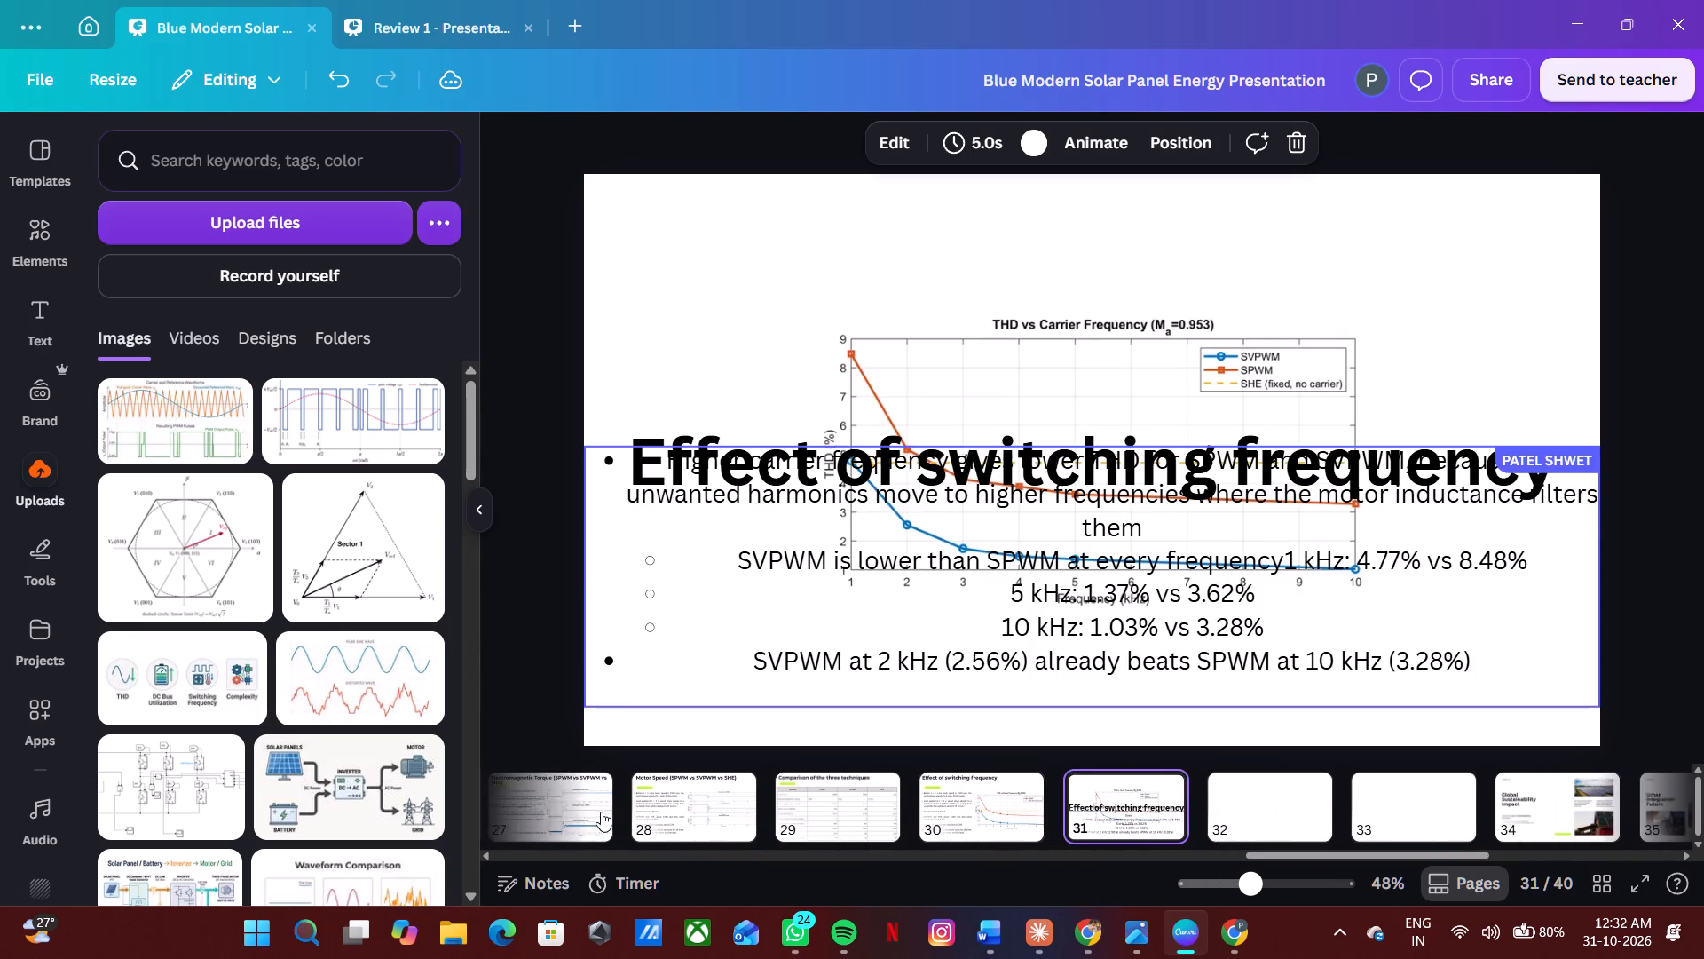
pyautogui.doubleClick(887, 638)
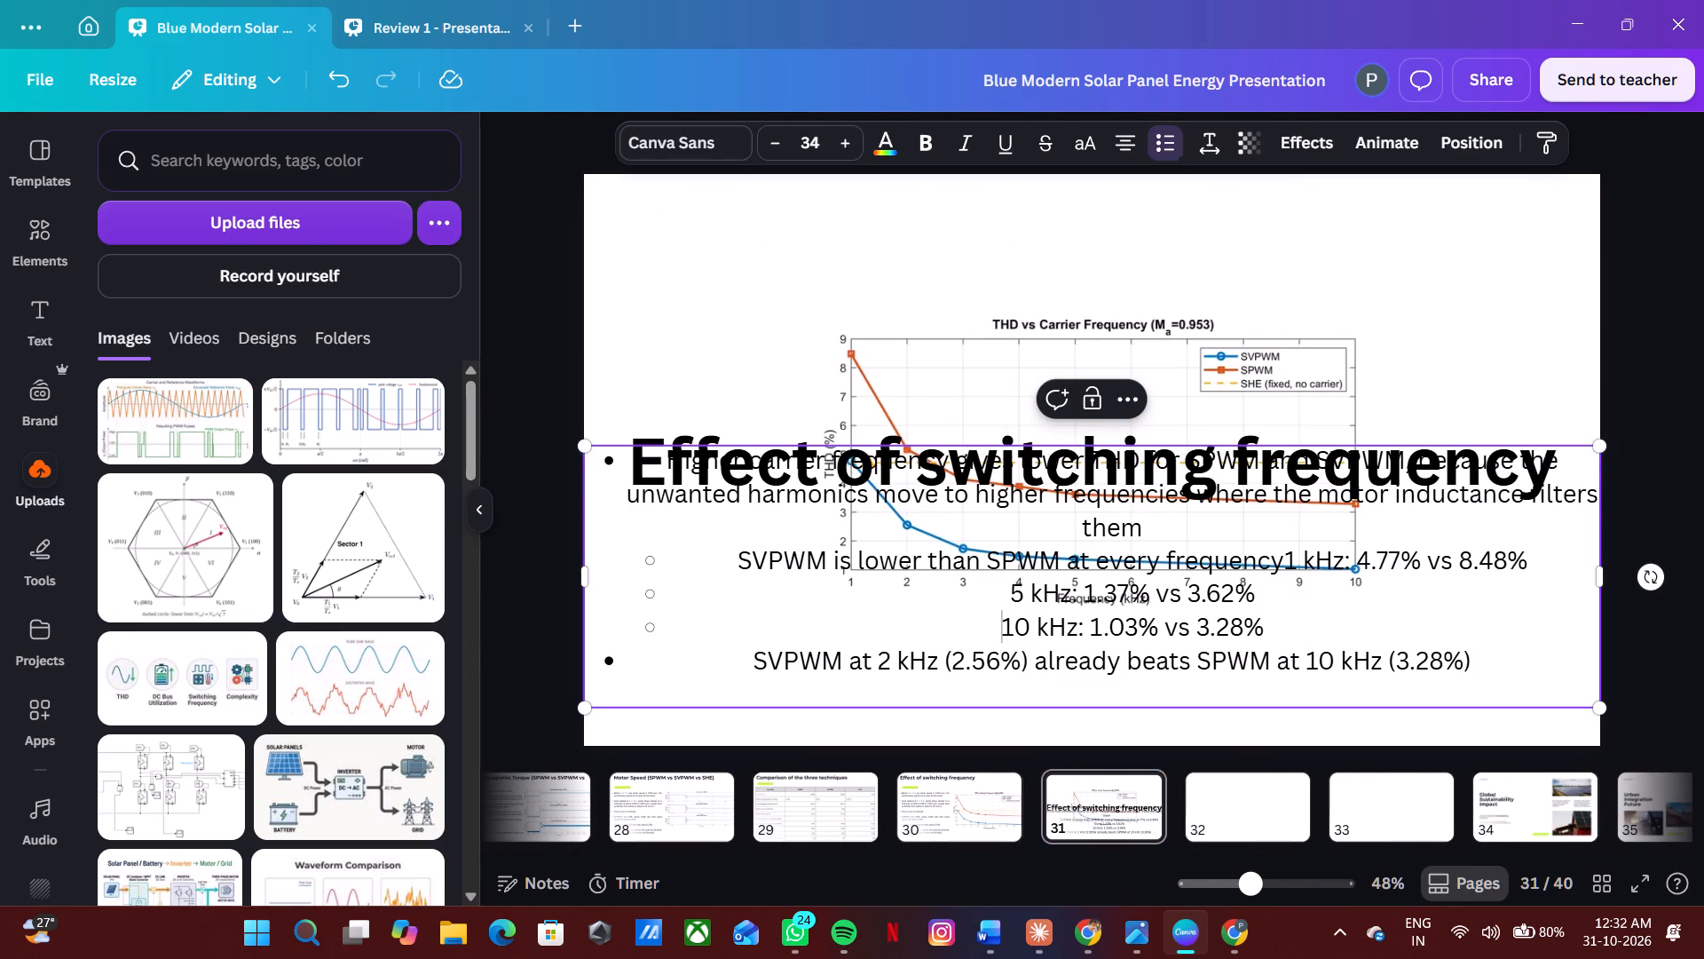
pyautogui.hotkey('ctrl', 'a')
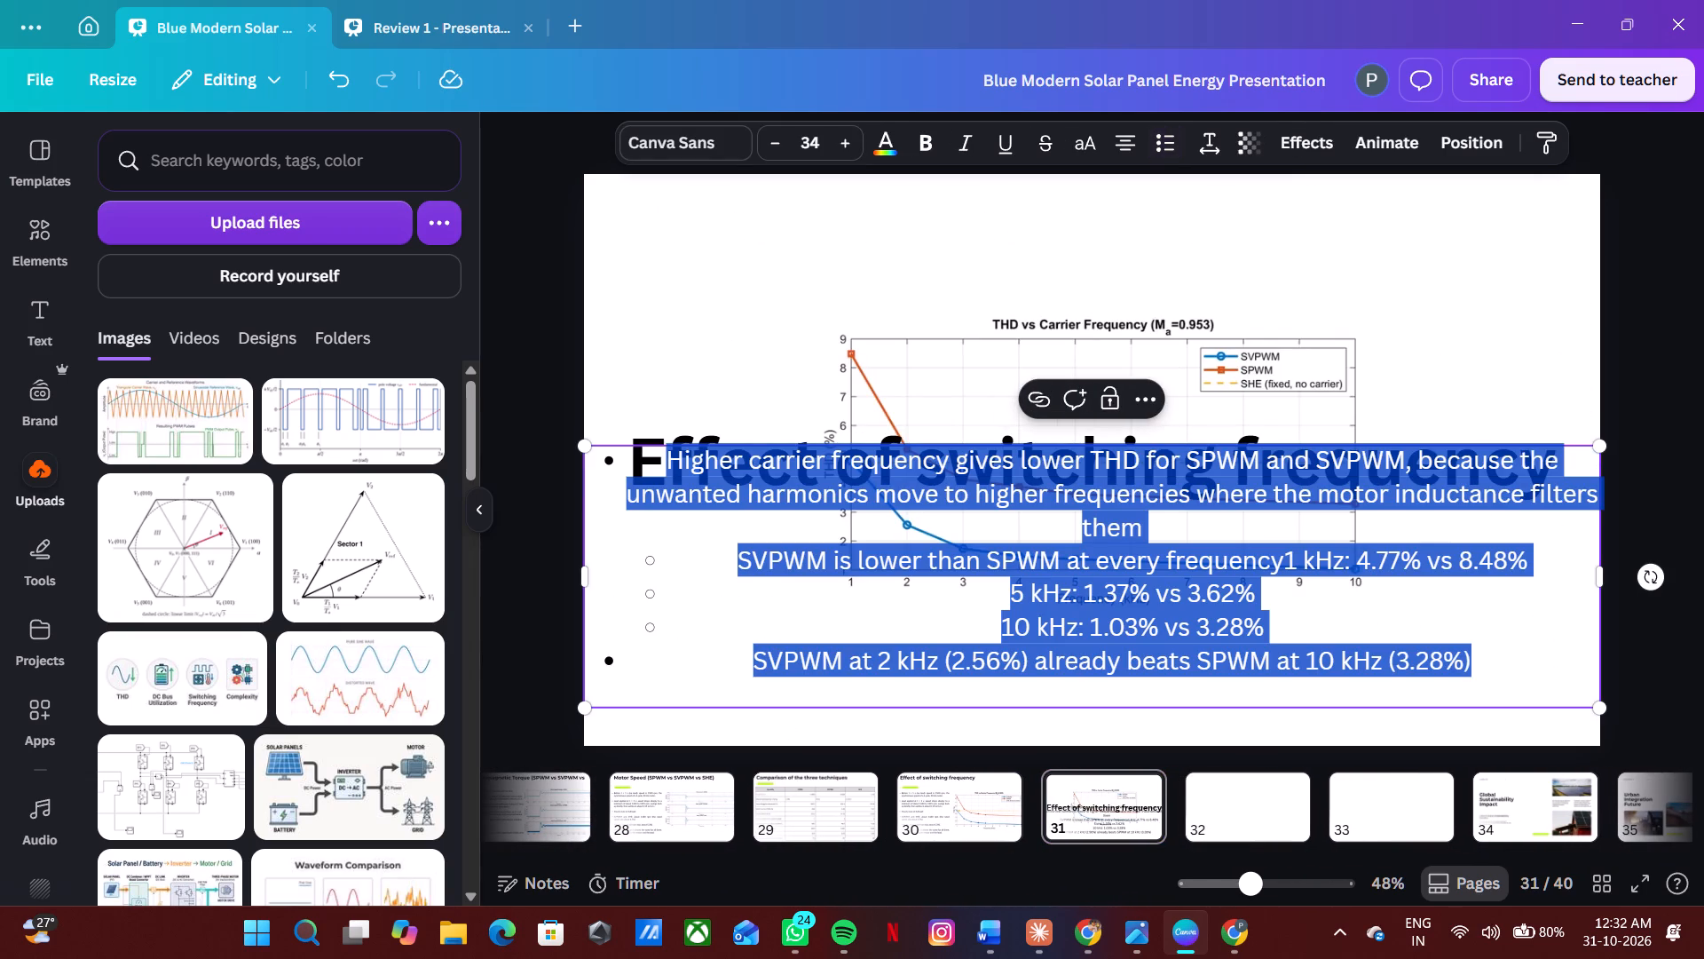
pyautogui.hotkey('ctrl', 'c')
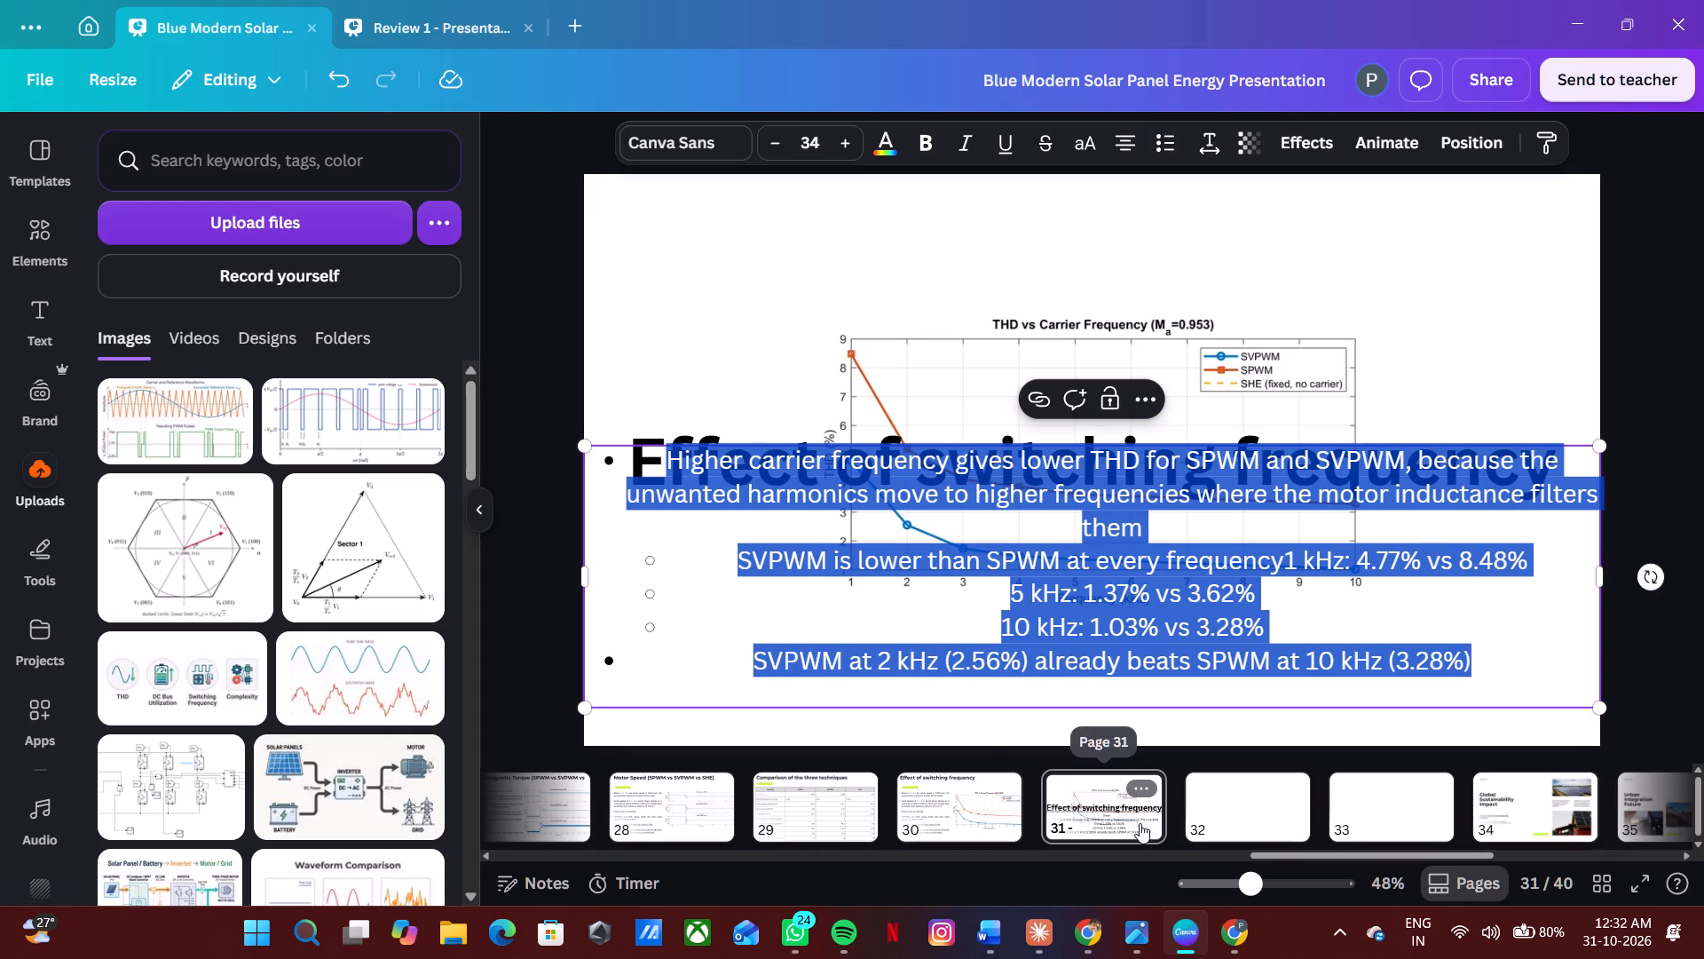
pyautogui.click(959, 812)
pyautogui.doubleClick(817, 546)
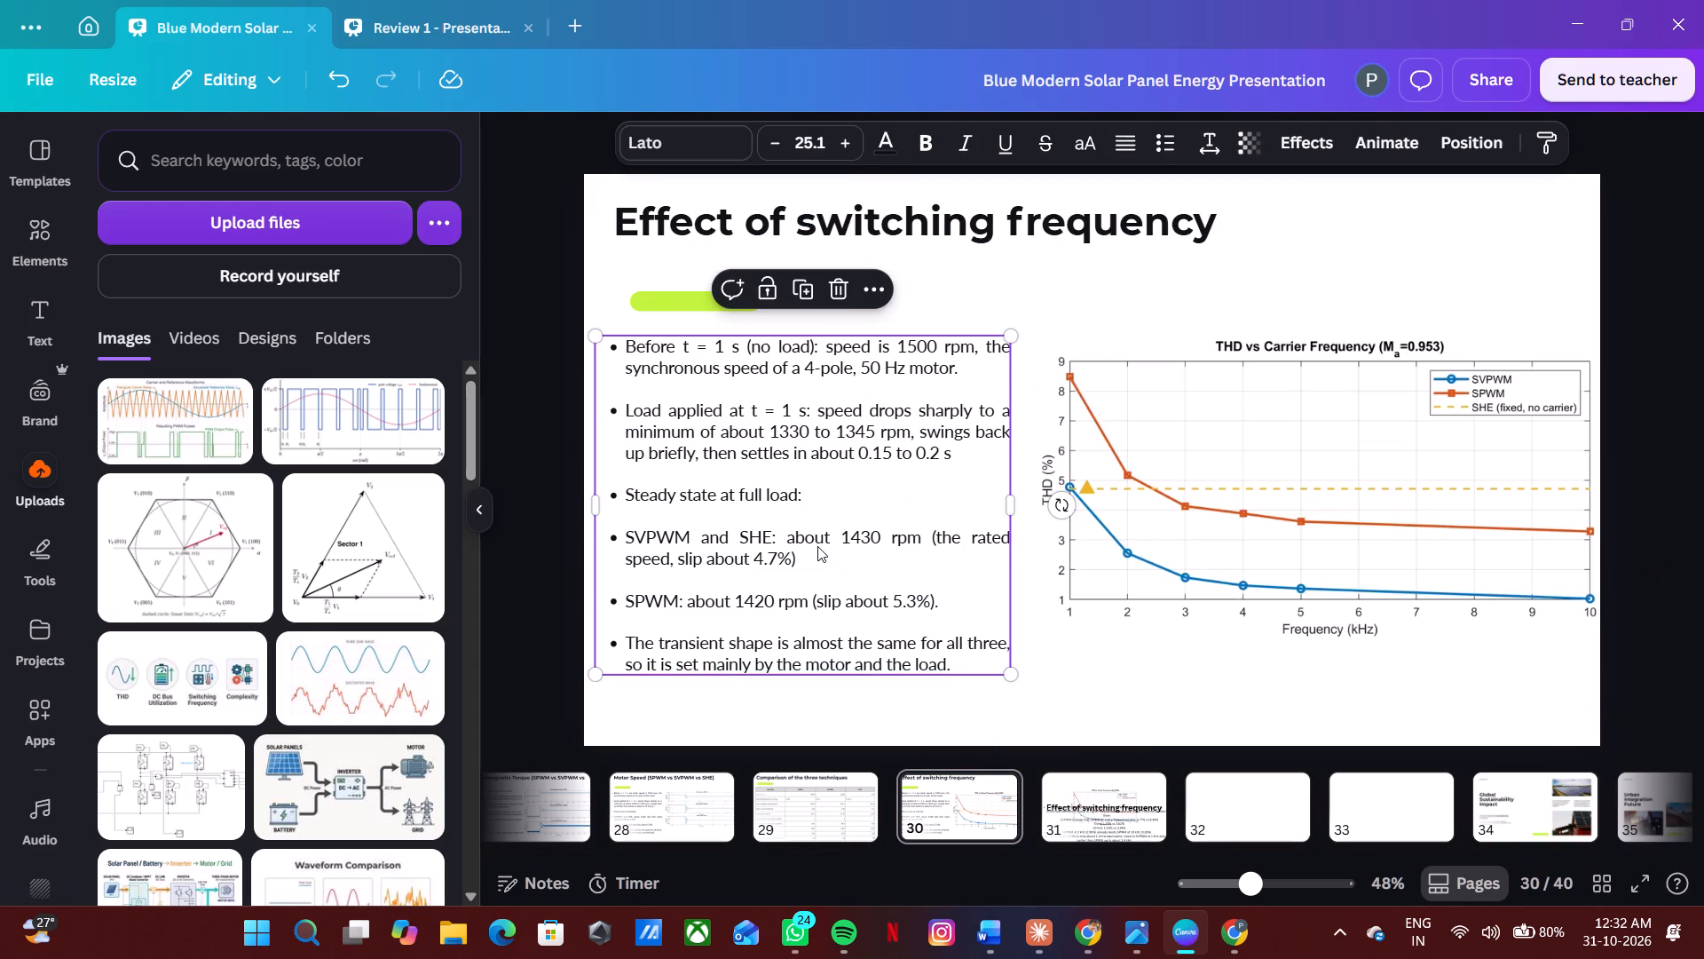
pyautogui.hotkey('ctrl', 'v')
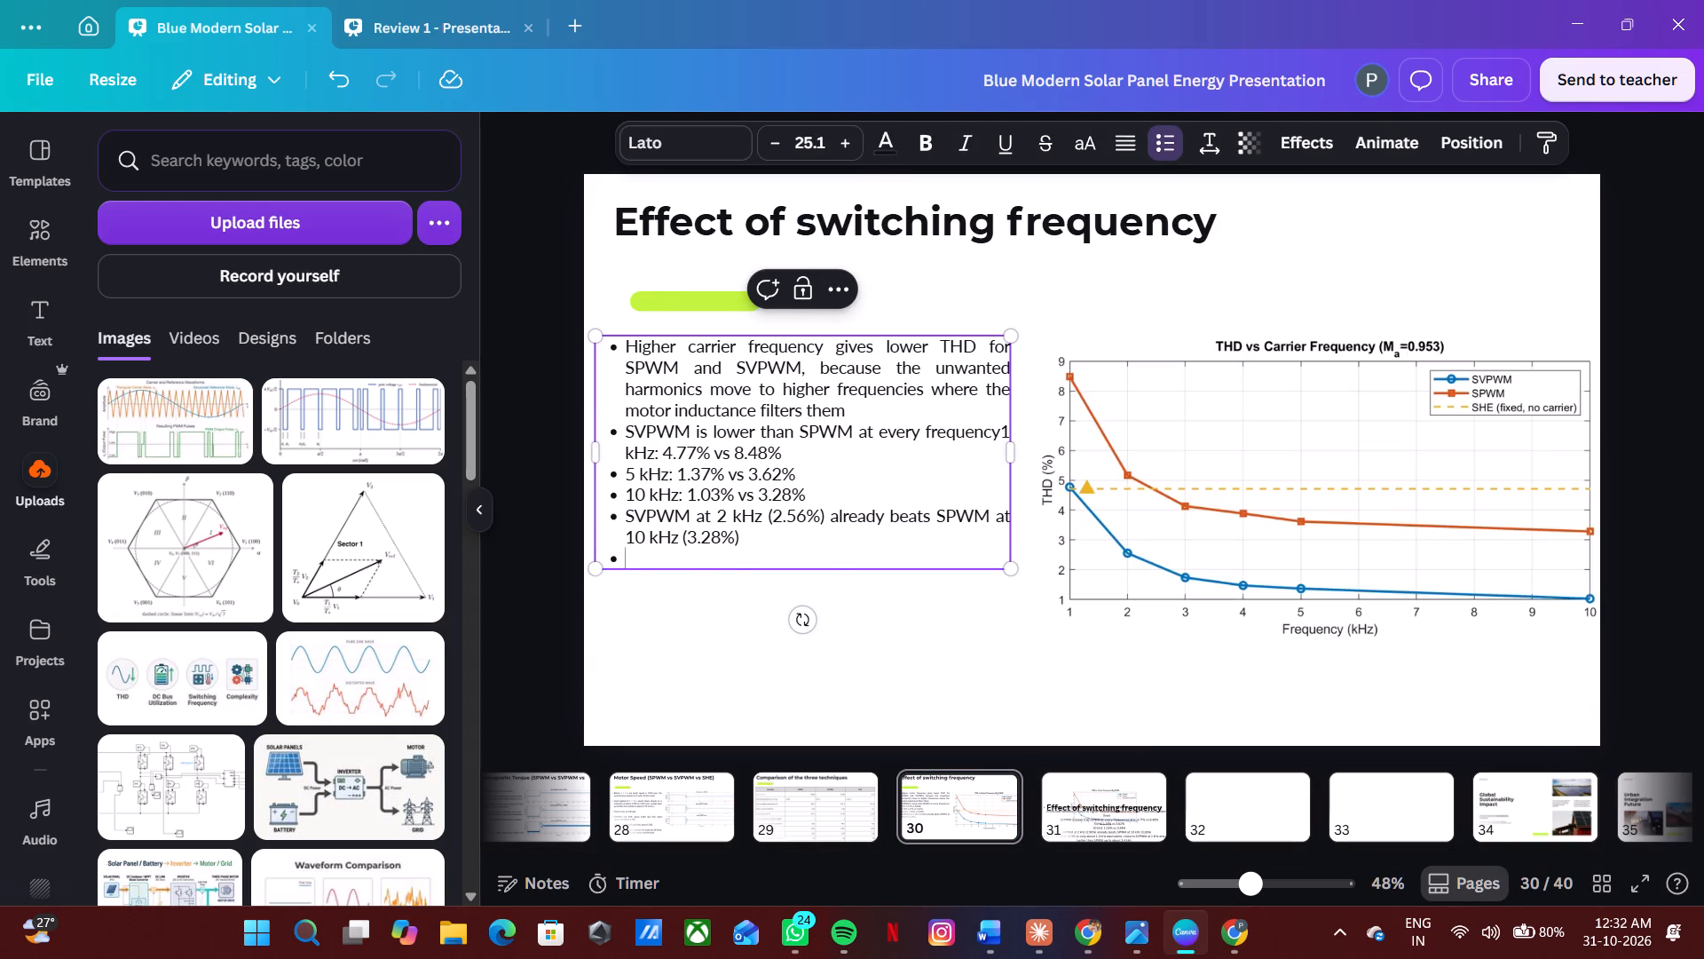
pyautogui.press('BackSpace')
pyautogui.press('BackSpace')
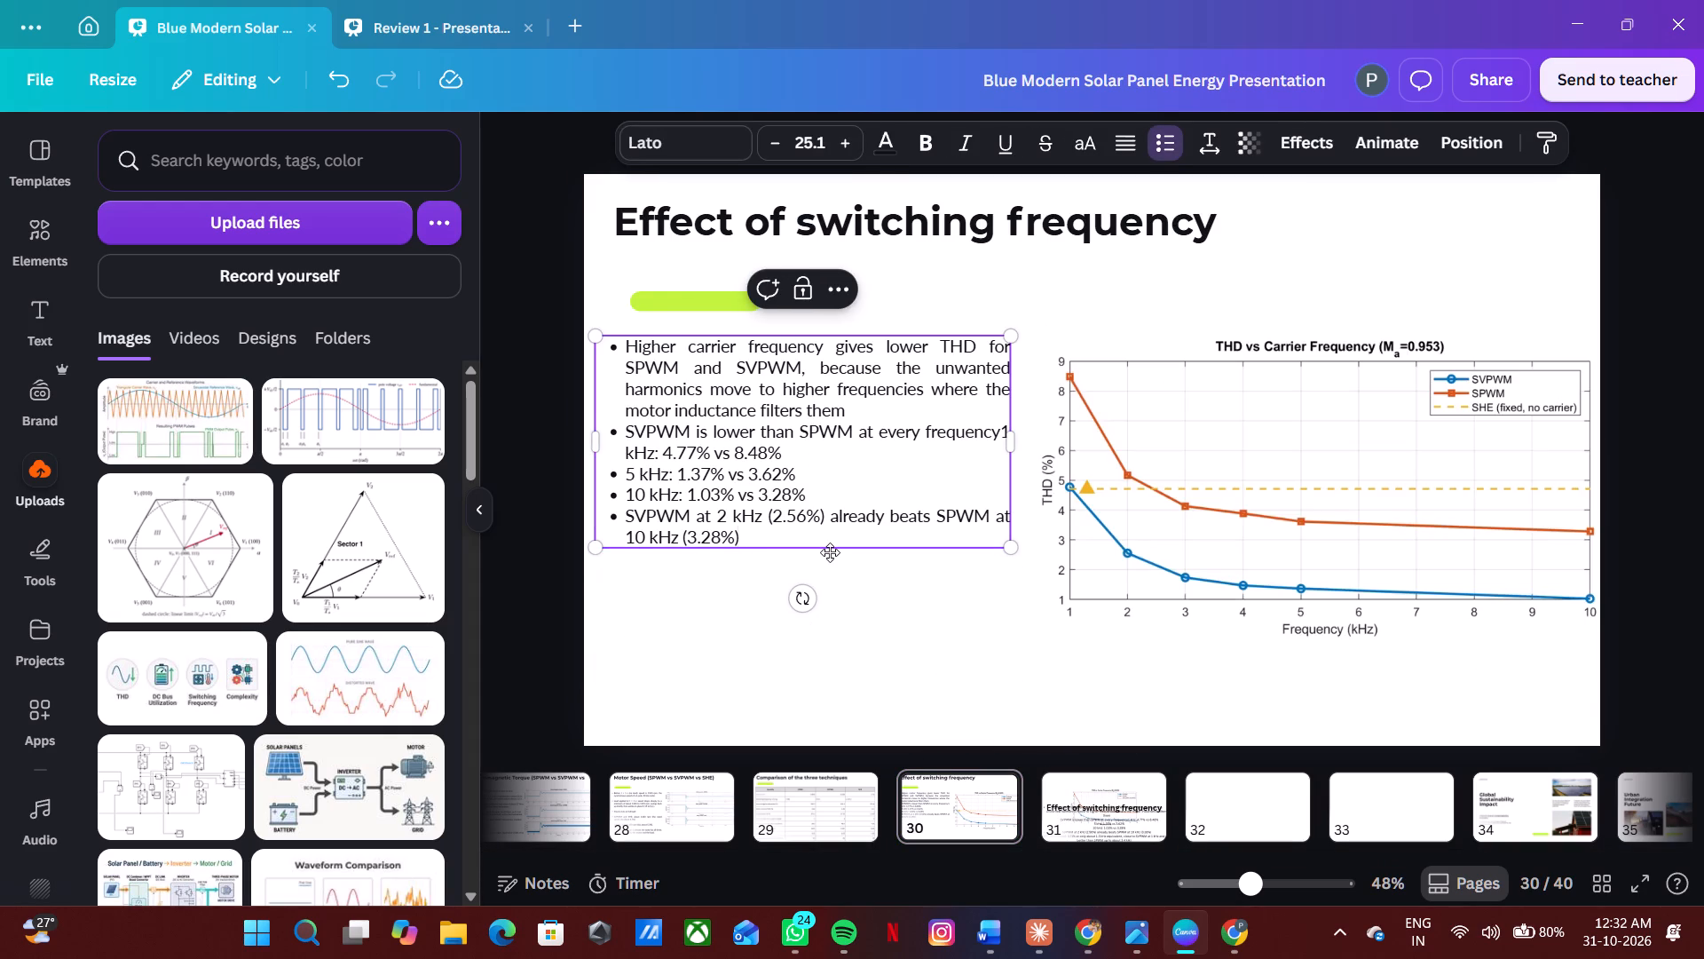
# Separate the five pasted bullets with blank lines and end the first one, "...motor inductance filters them", with a period.
pyautogui.click(852, 493)
pyautogui.press('Return')
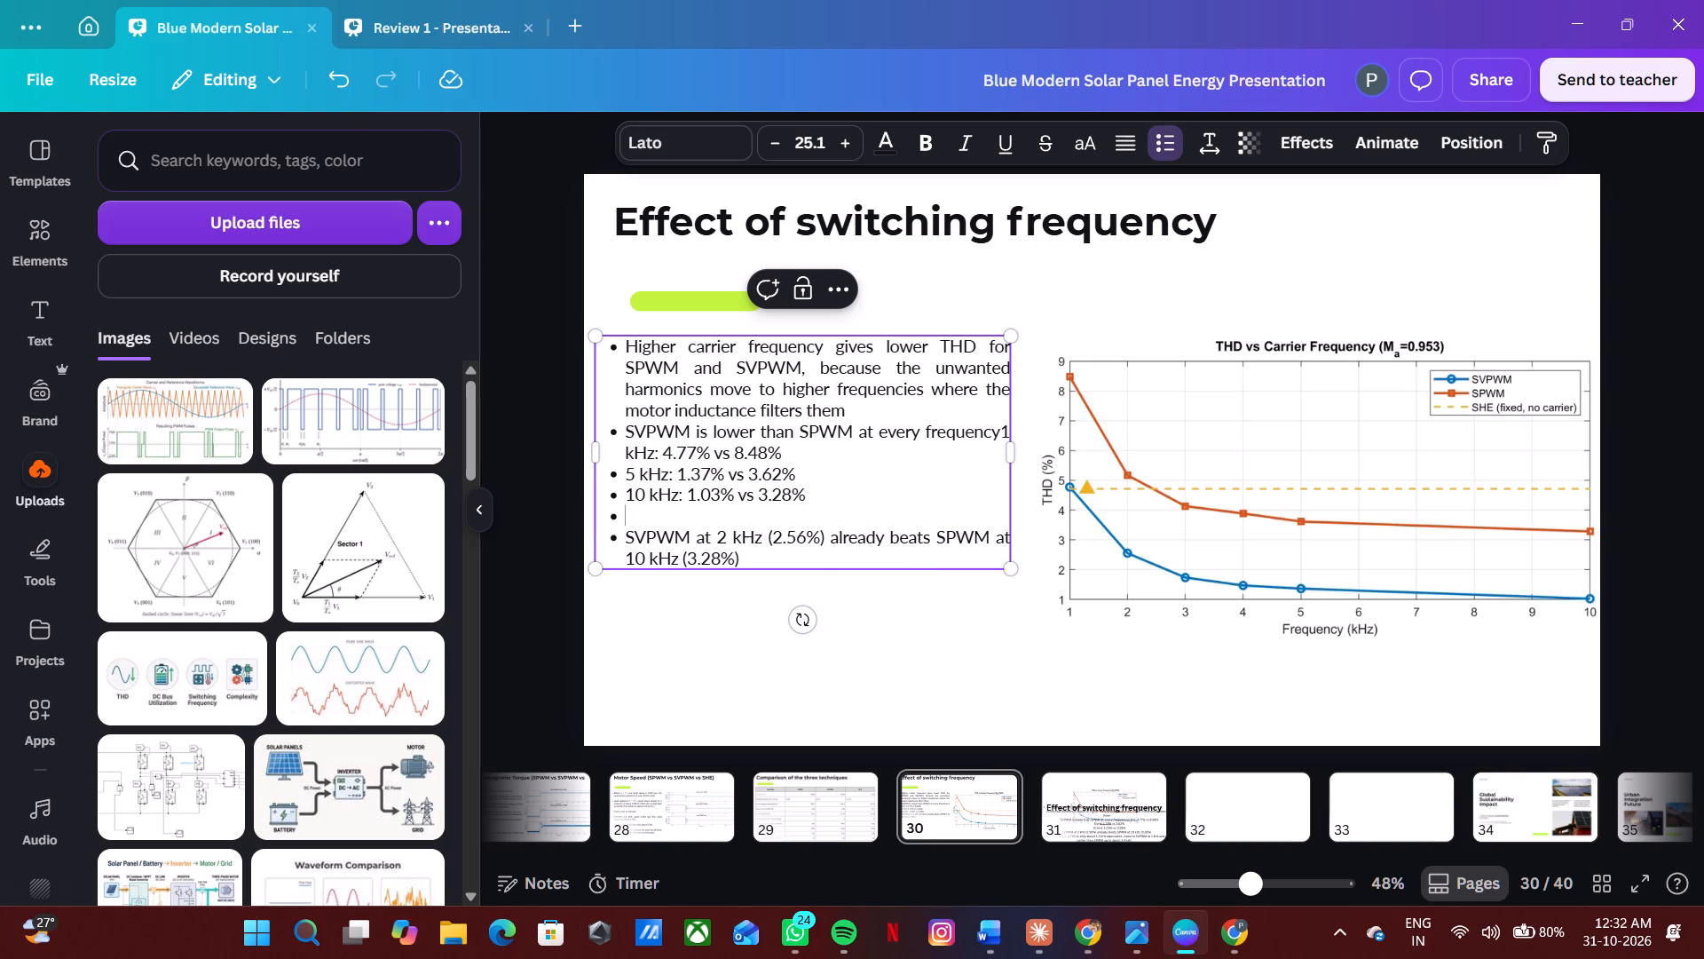
pyautogui.press('BackSpace')
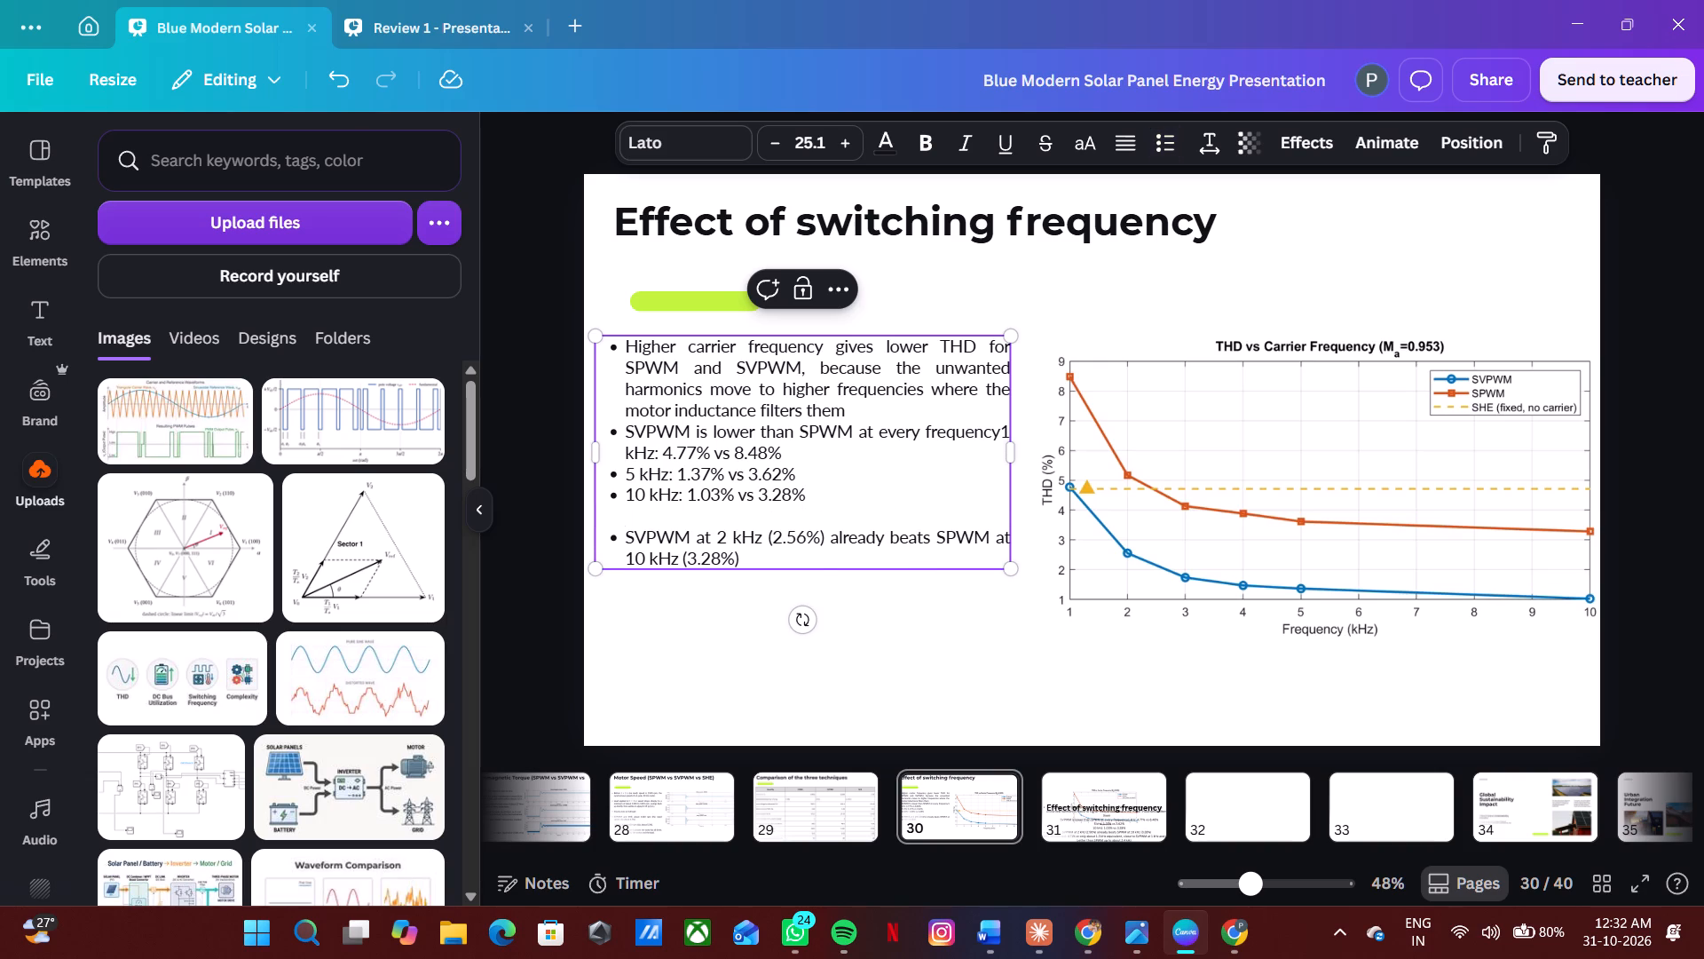
pyautogui.click(853, 469)
pyautogui.press('Return')
pyautogui.press('BackSpace')
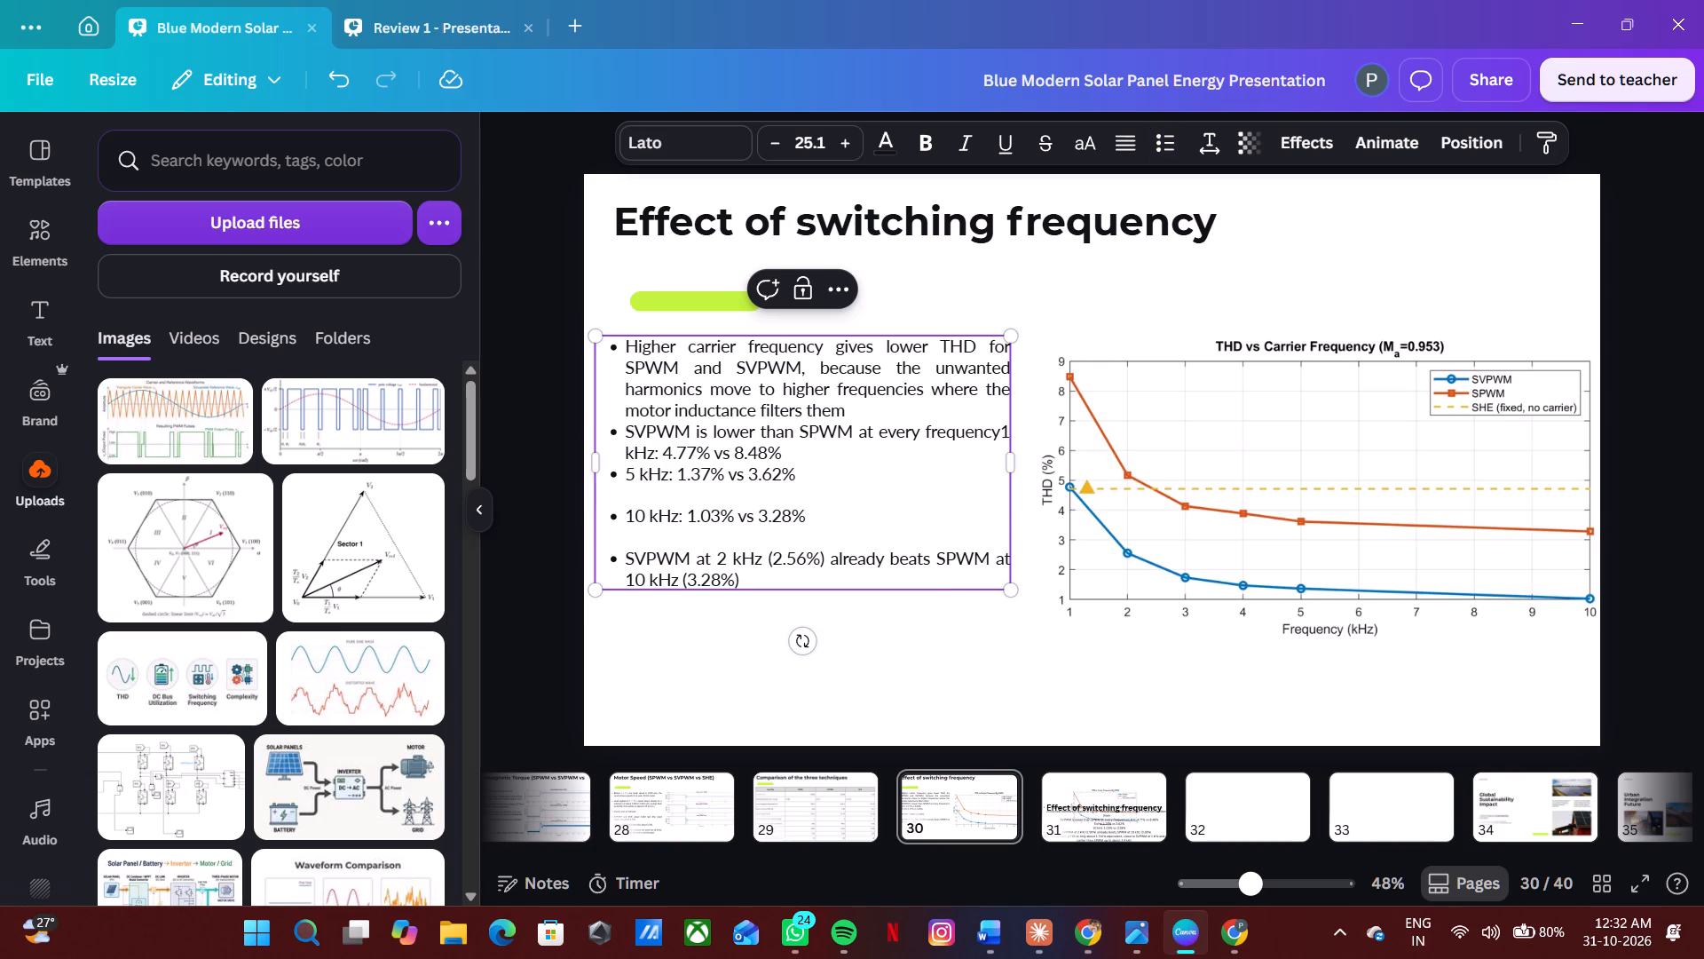
pyautogui.click(851, 458)
pyautogui.press('Return')
pyautogui.press('BackSpace')
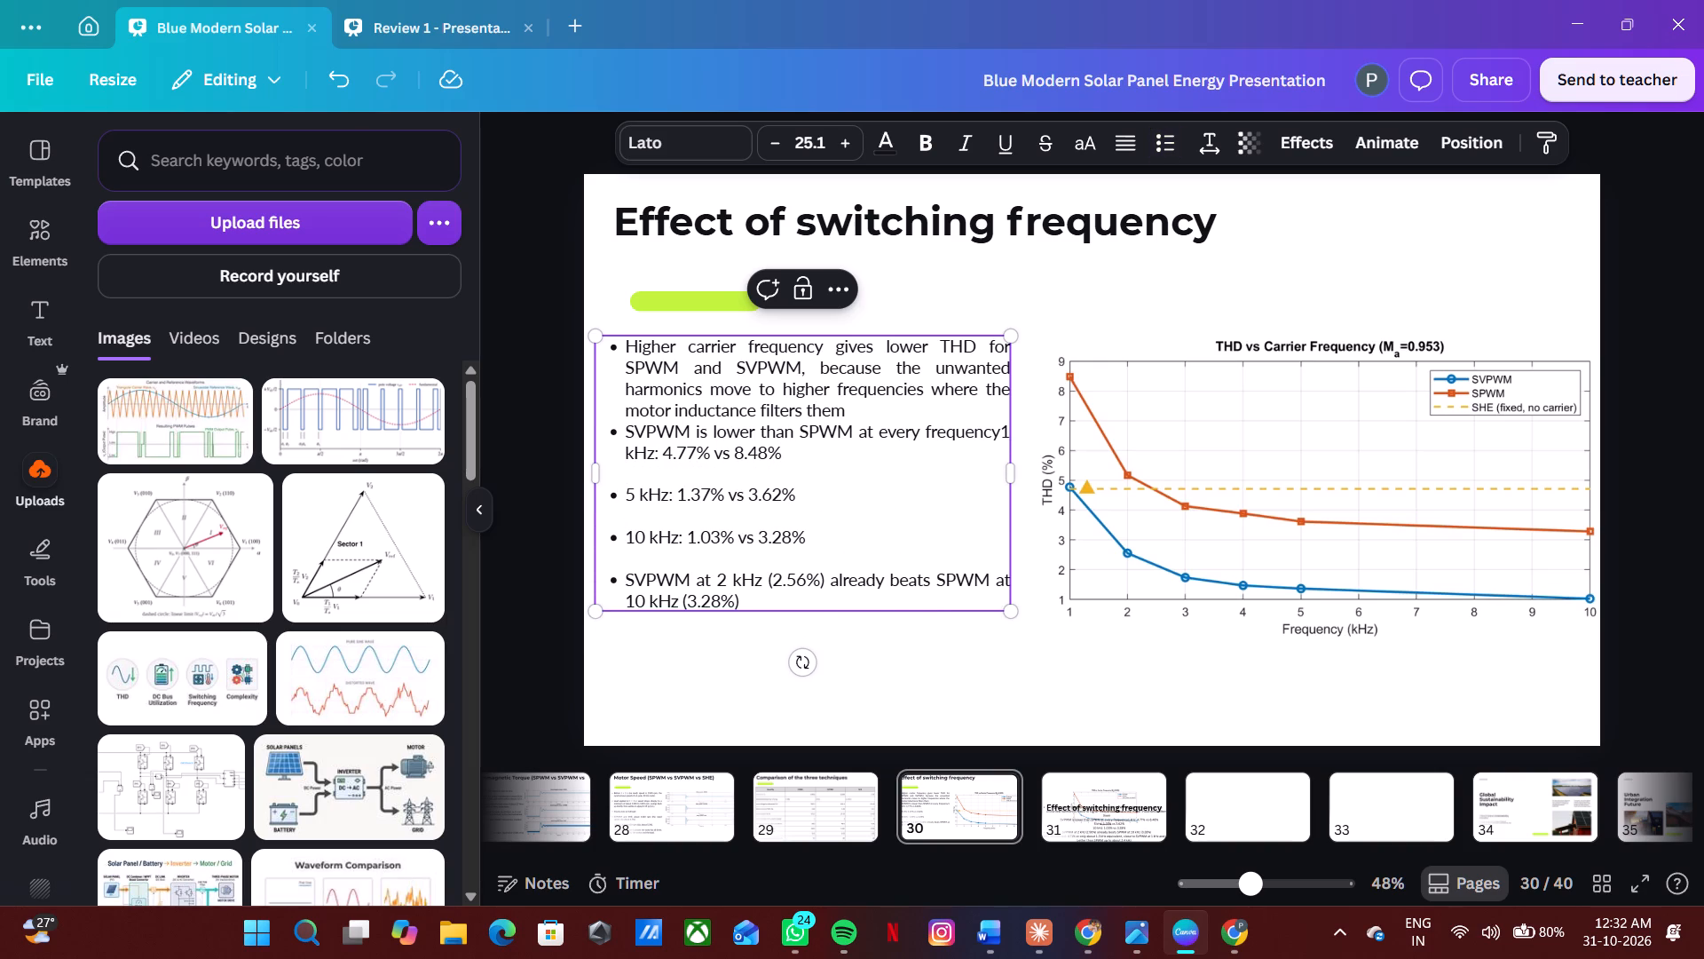
pyautogui.click(893, 420)
pyautogui.click(887, 416)
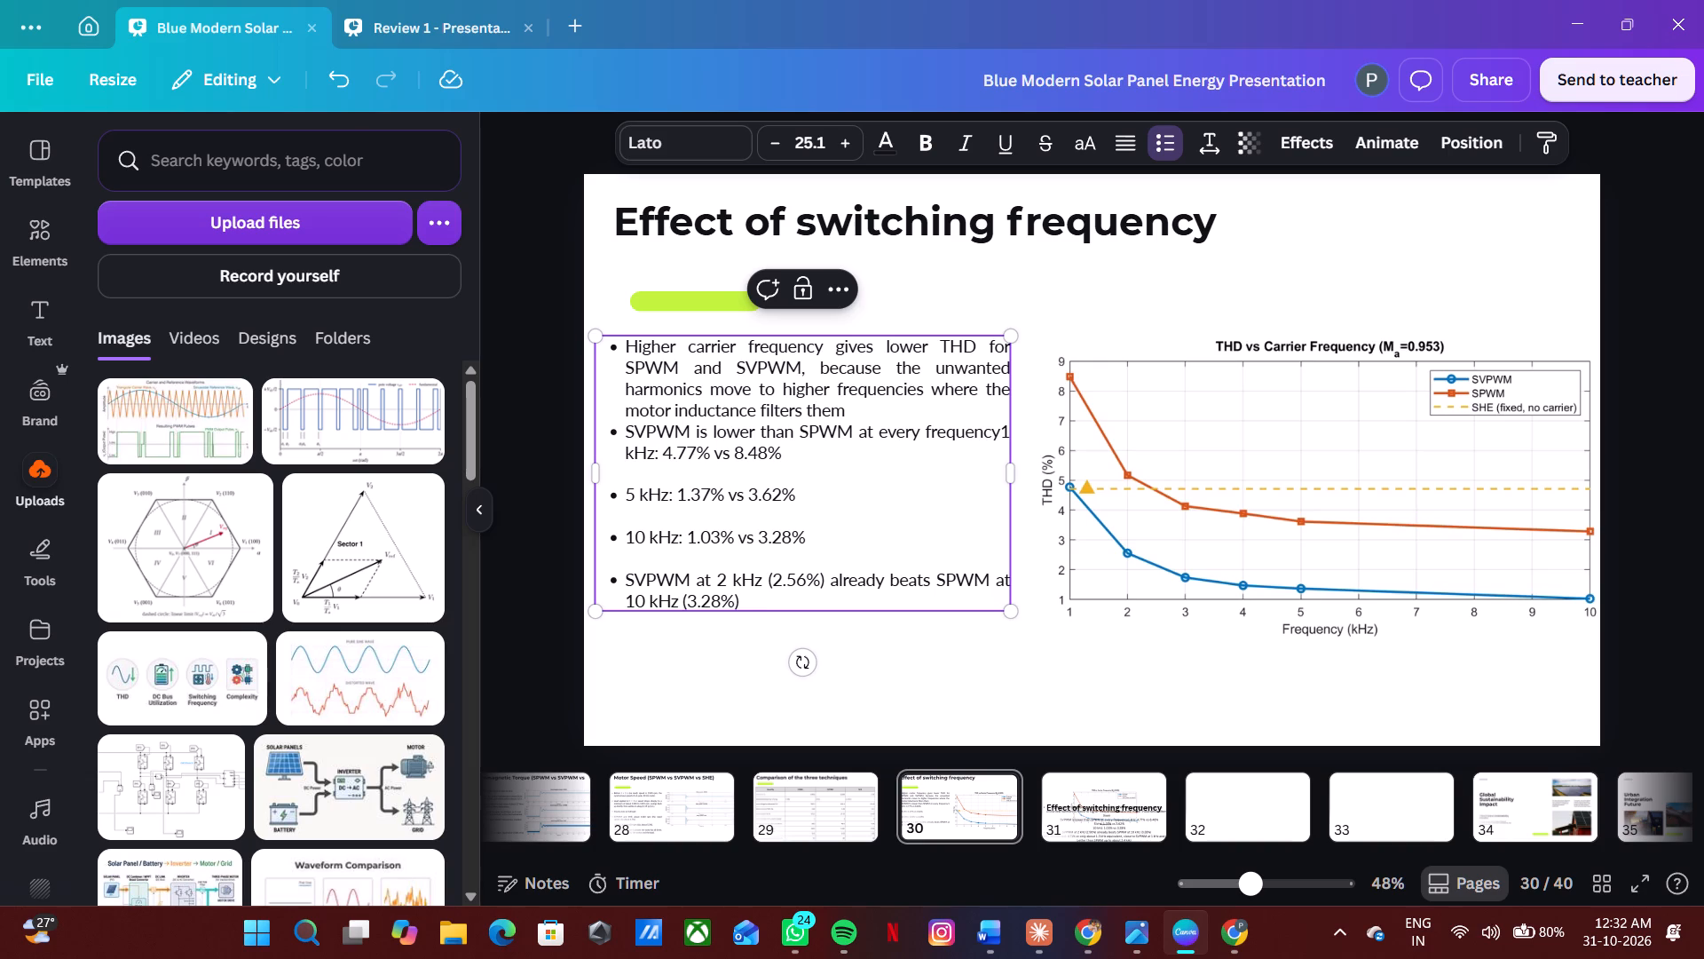
pyautogui.press('.')
pyautogui.press('Return')
pyautogui.press('BackSpace')
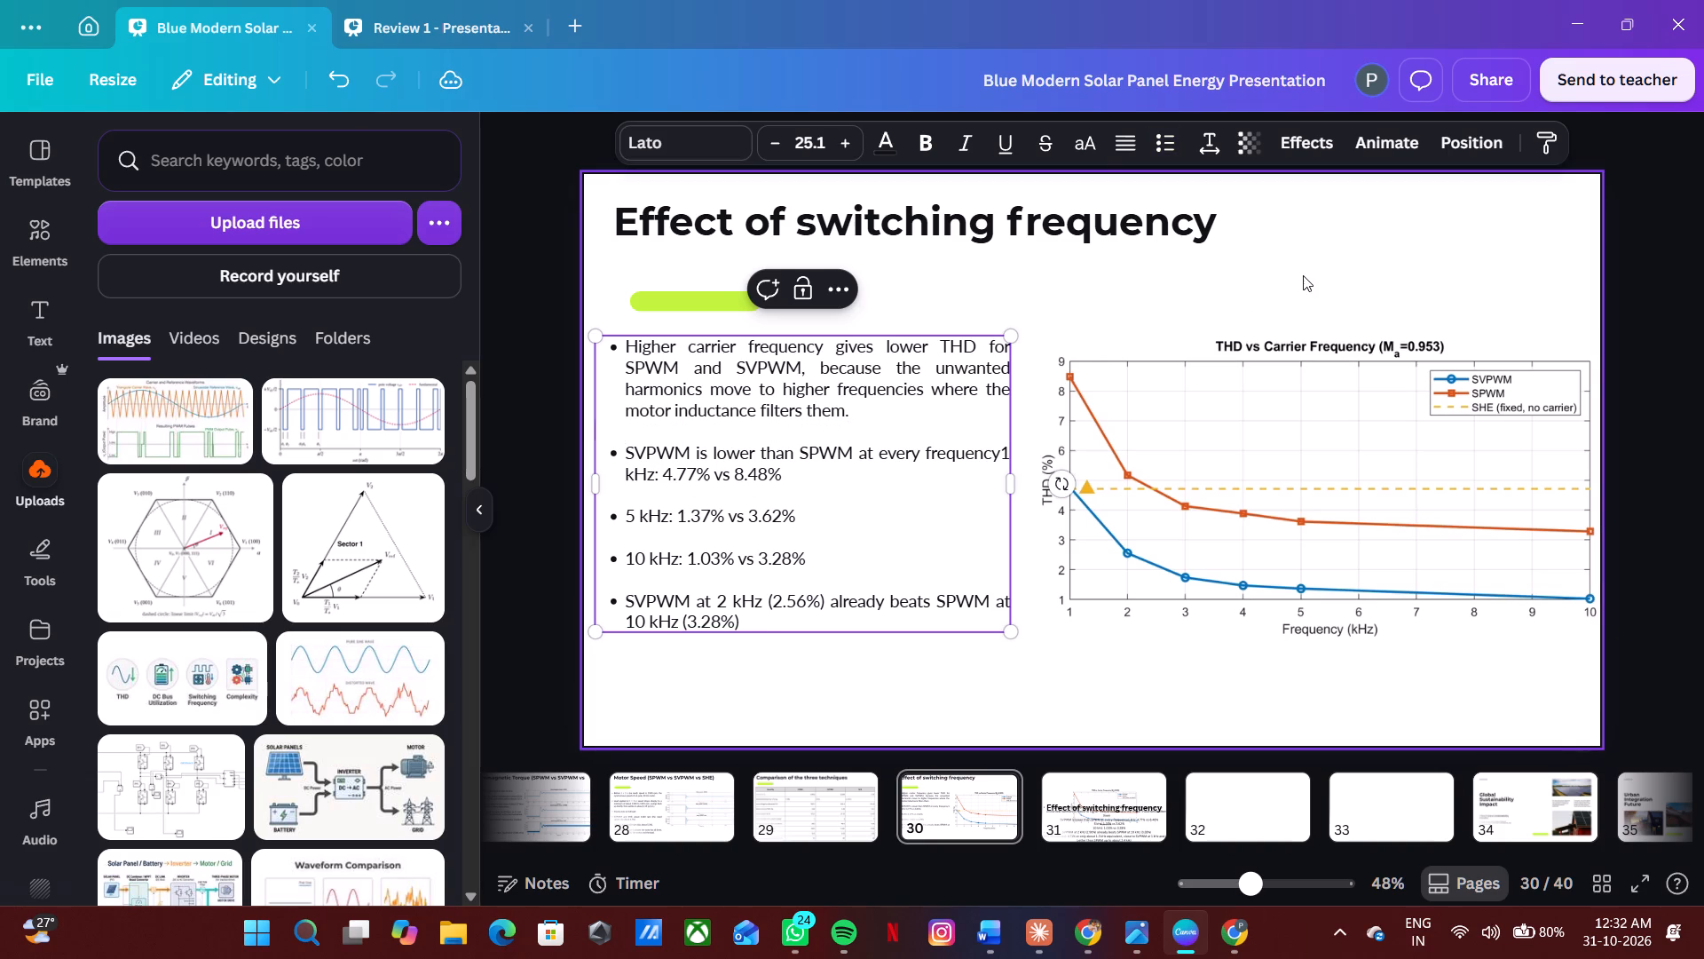
pyautogui.click(1303, 275)
# Enlarge the bullet text on the styled "Effect of switching frequency" slide to size 29 and narrow its box to clear the chart.
pyautogui.click(962, 497)
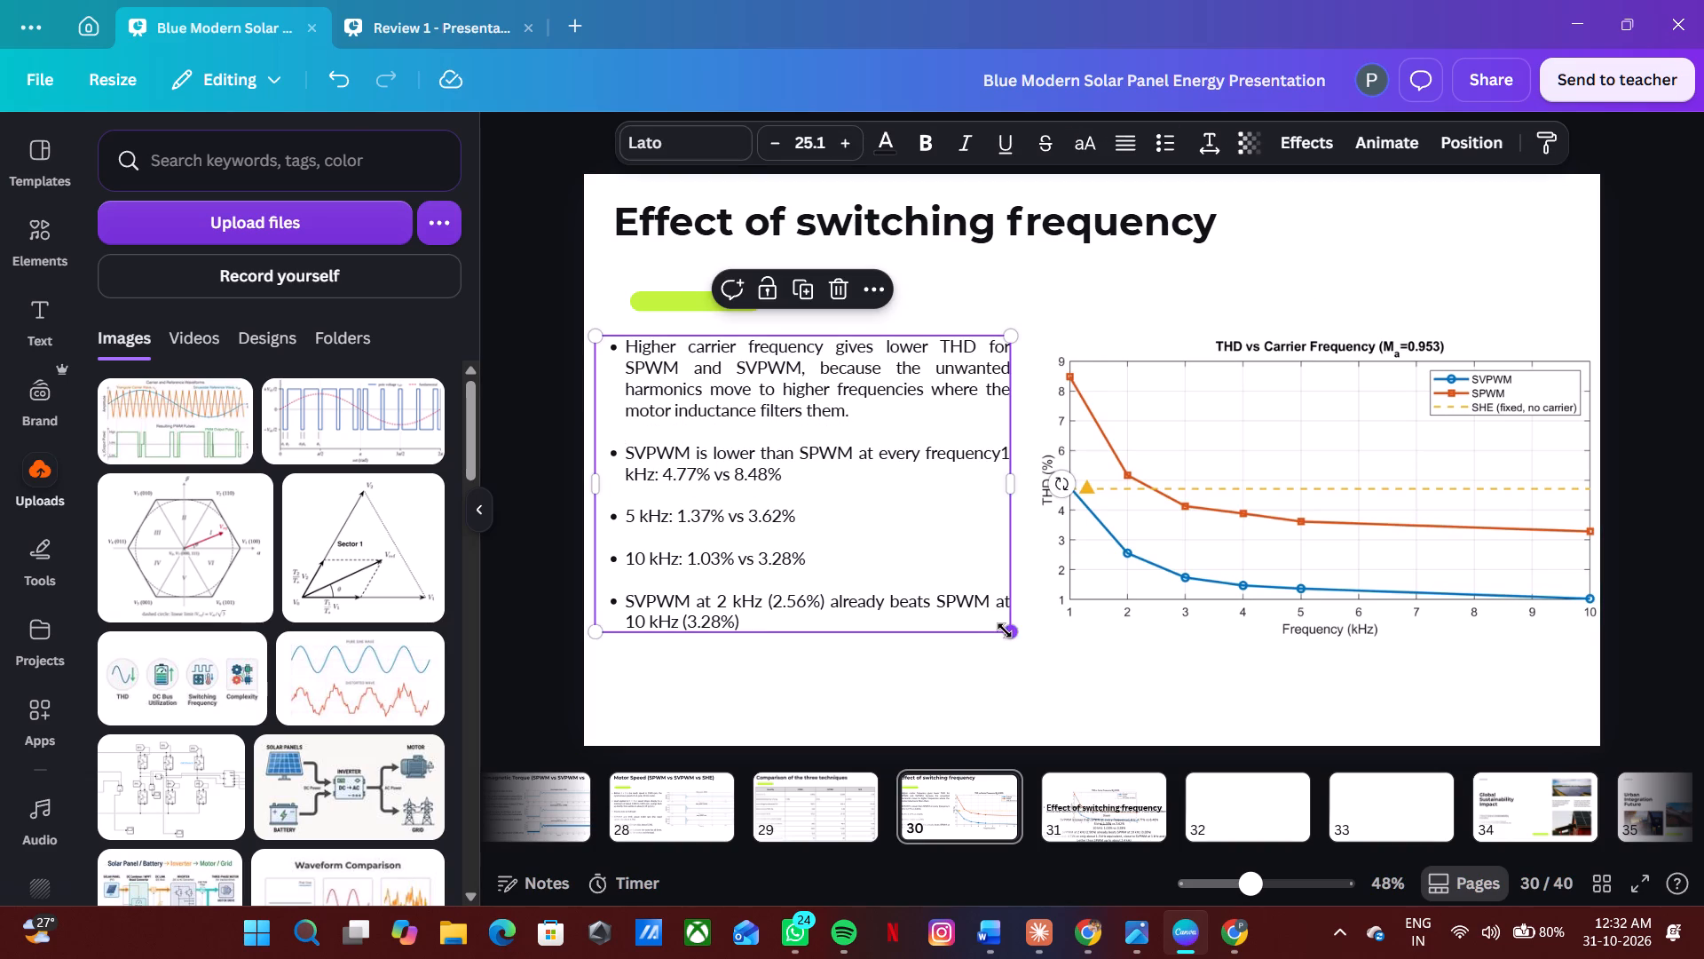
pyautogui.moveTo(1005, 630); pyautogui.dragTo(1051, 702)
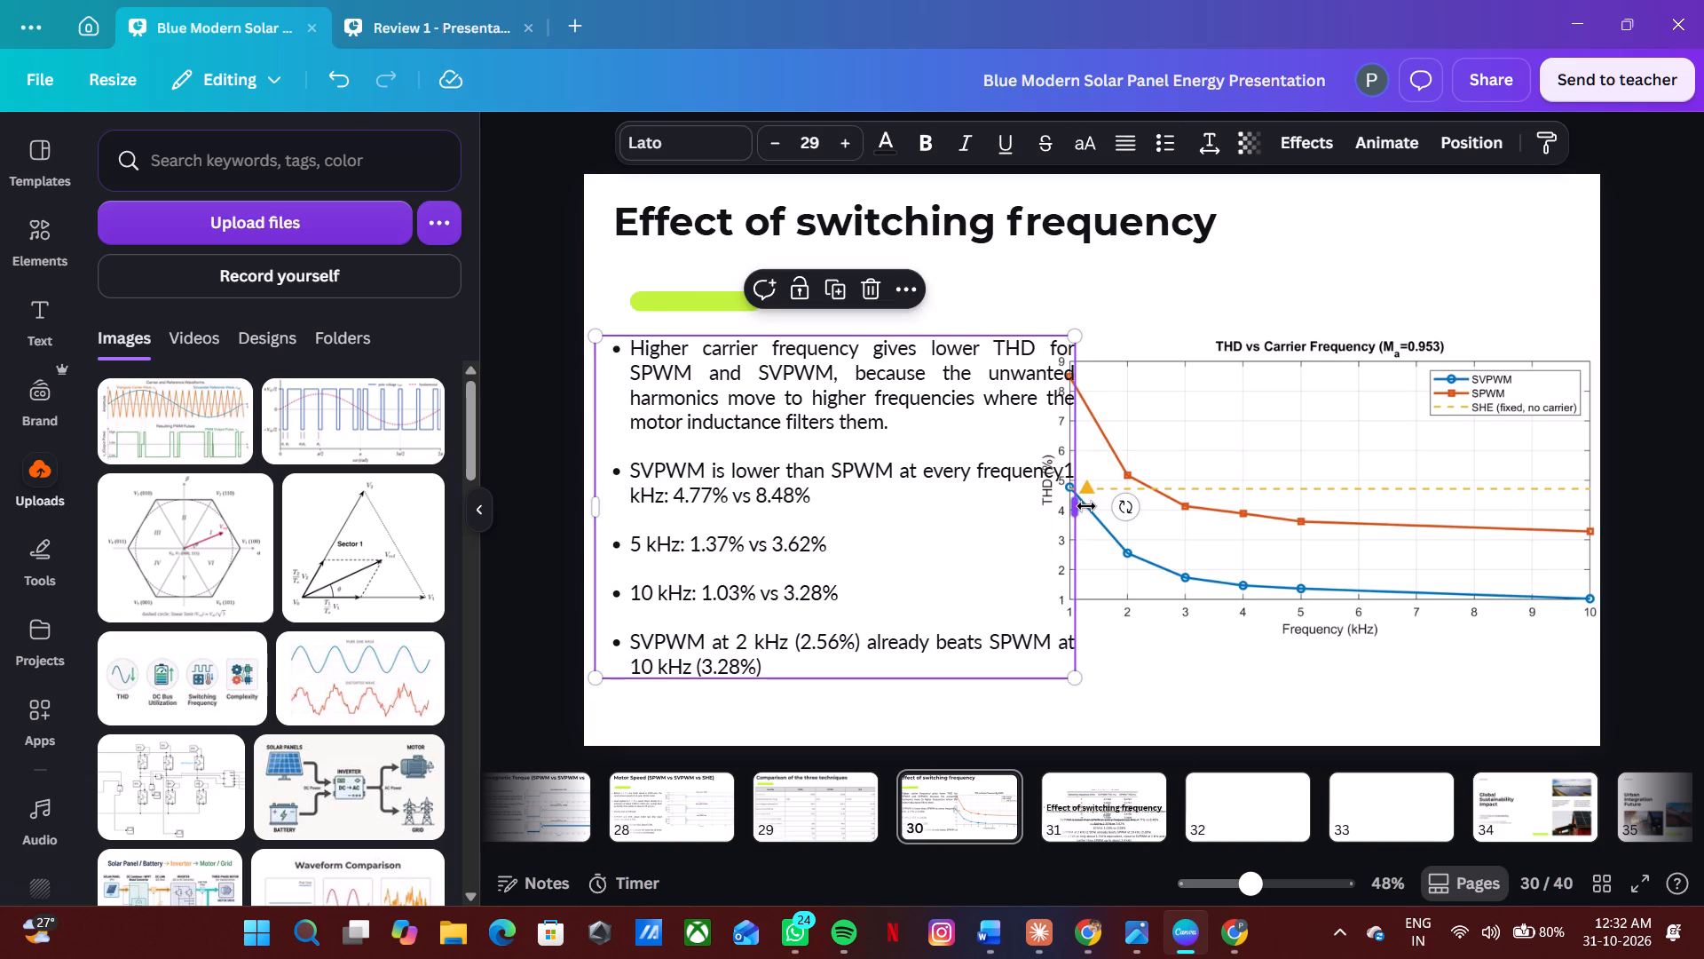
pyautogui.moveTo(1086, 506); pyautogui.dragTo(1034, 510)
pyautogui.click(1654, 253)
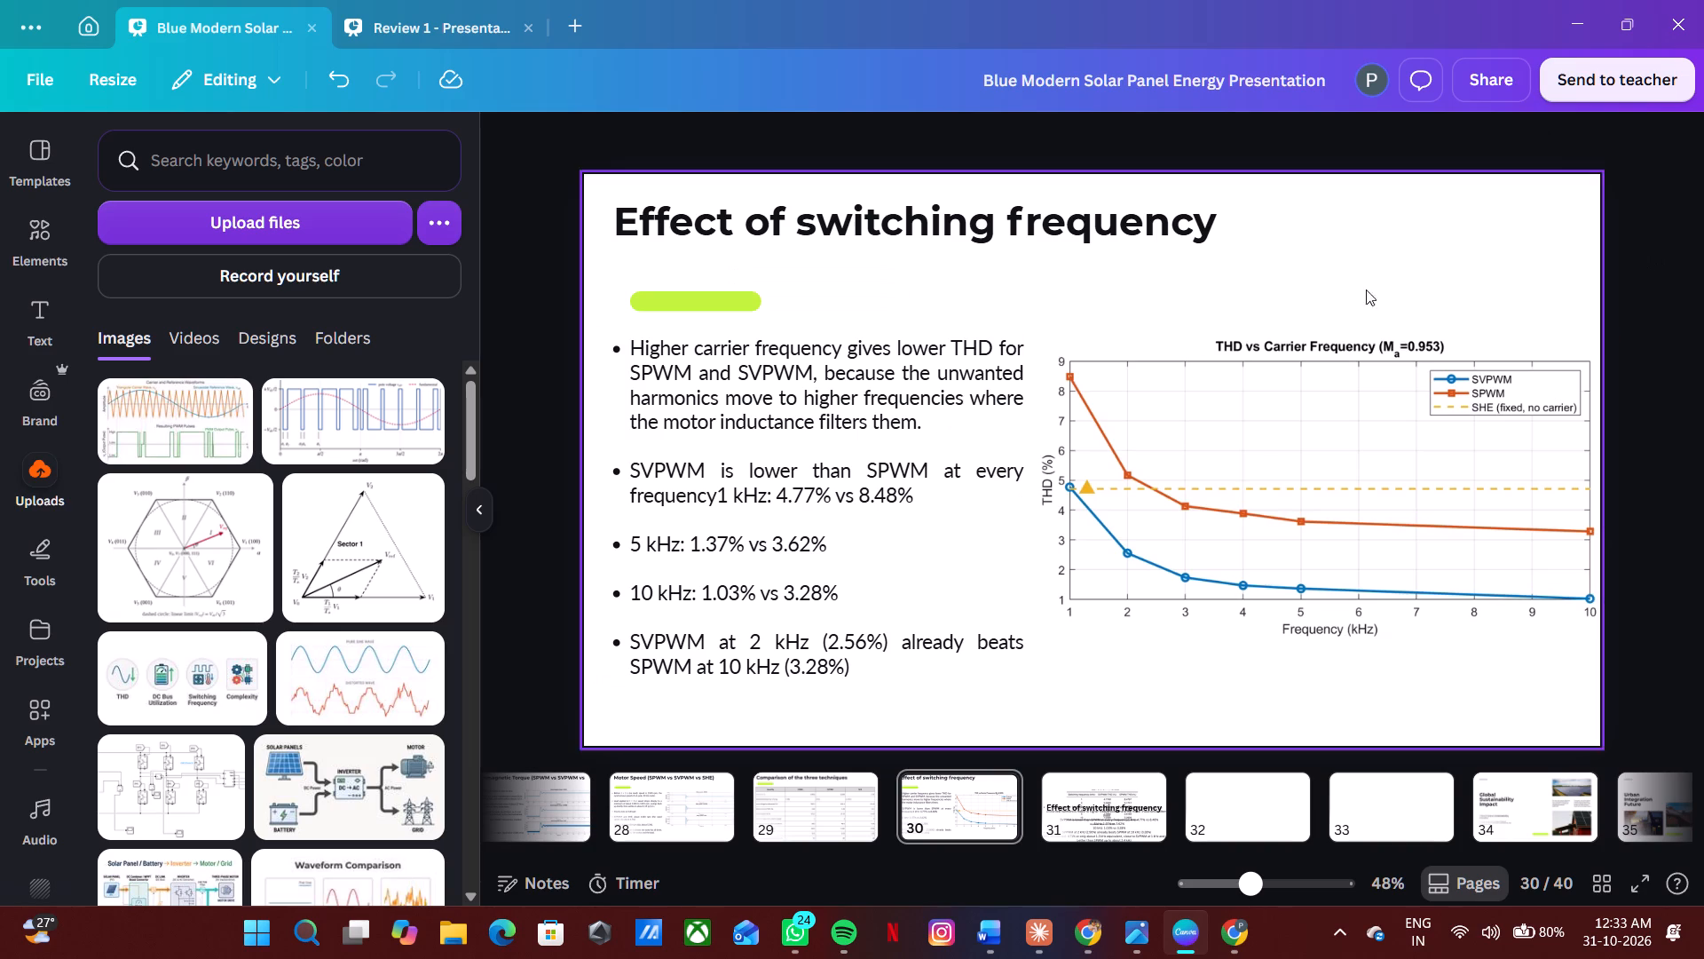
pyautogui.click(1629, 269)
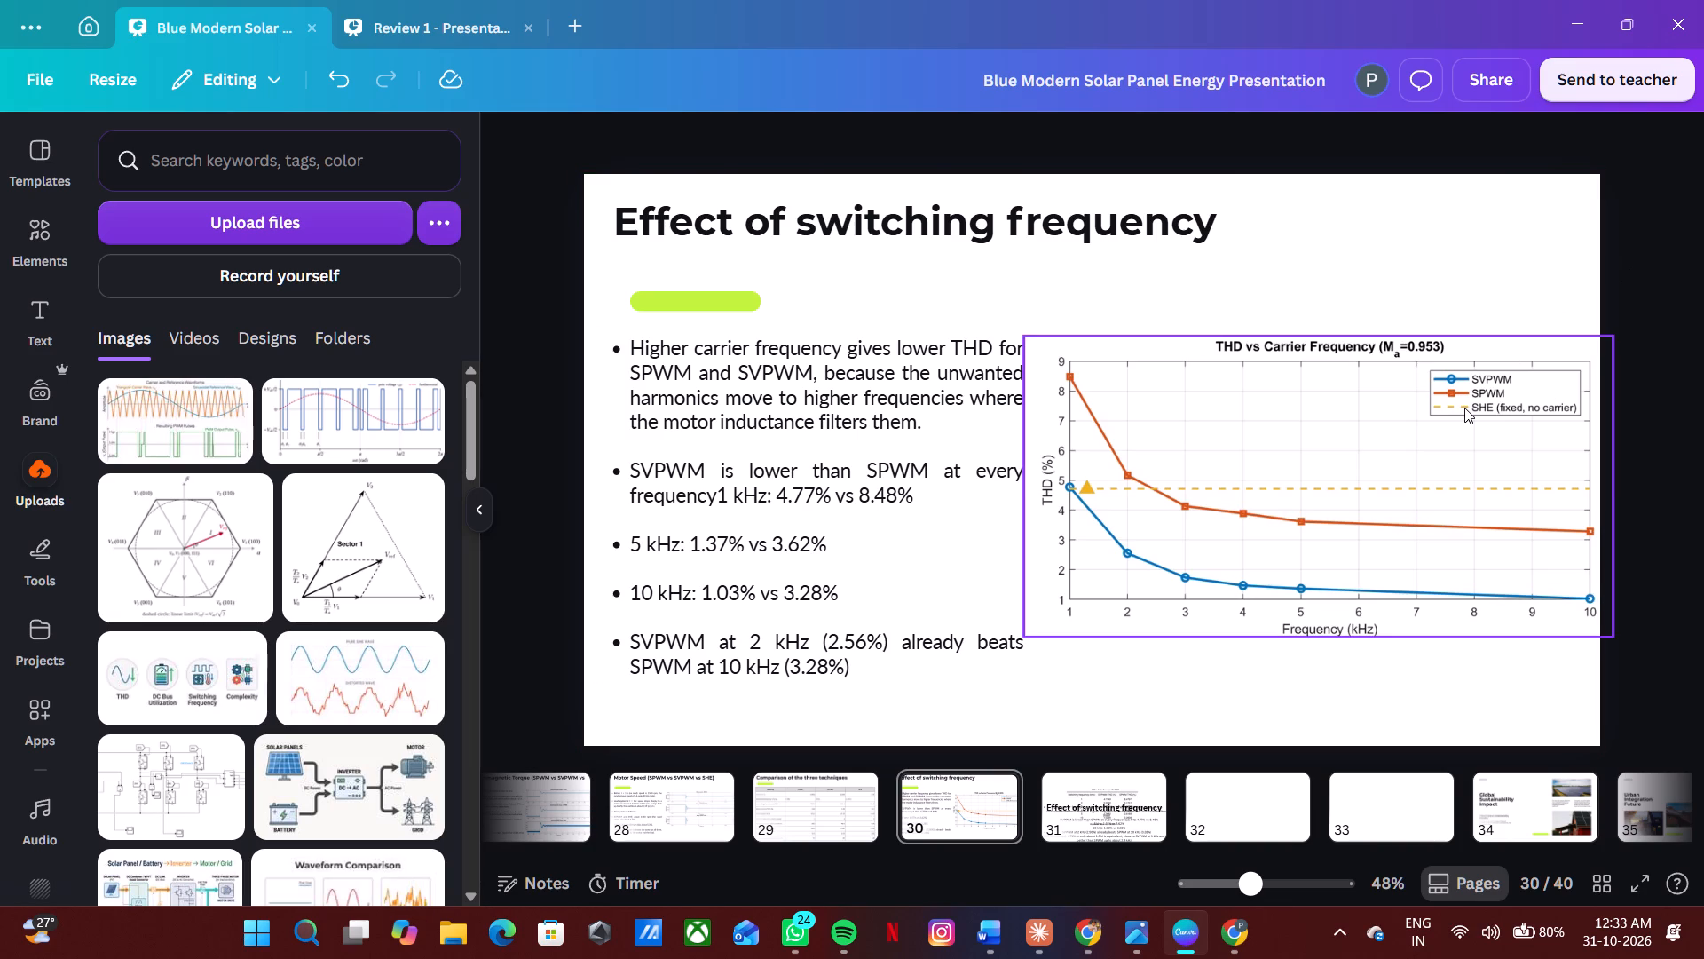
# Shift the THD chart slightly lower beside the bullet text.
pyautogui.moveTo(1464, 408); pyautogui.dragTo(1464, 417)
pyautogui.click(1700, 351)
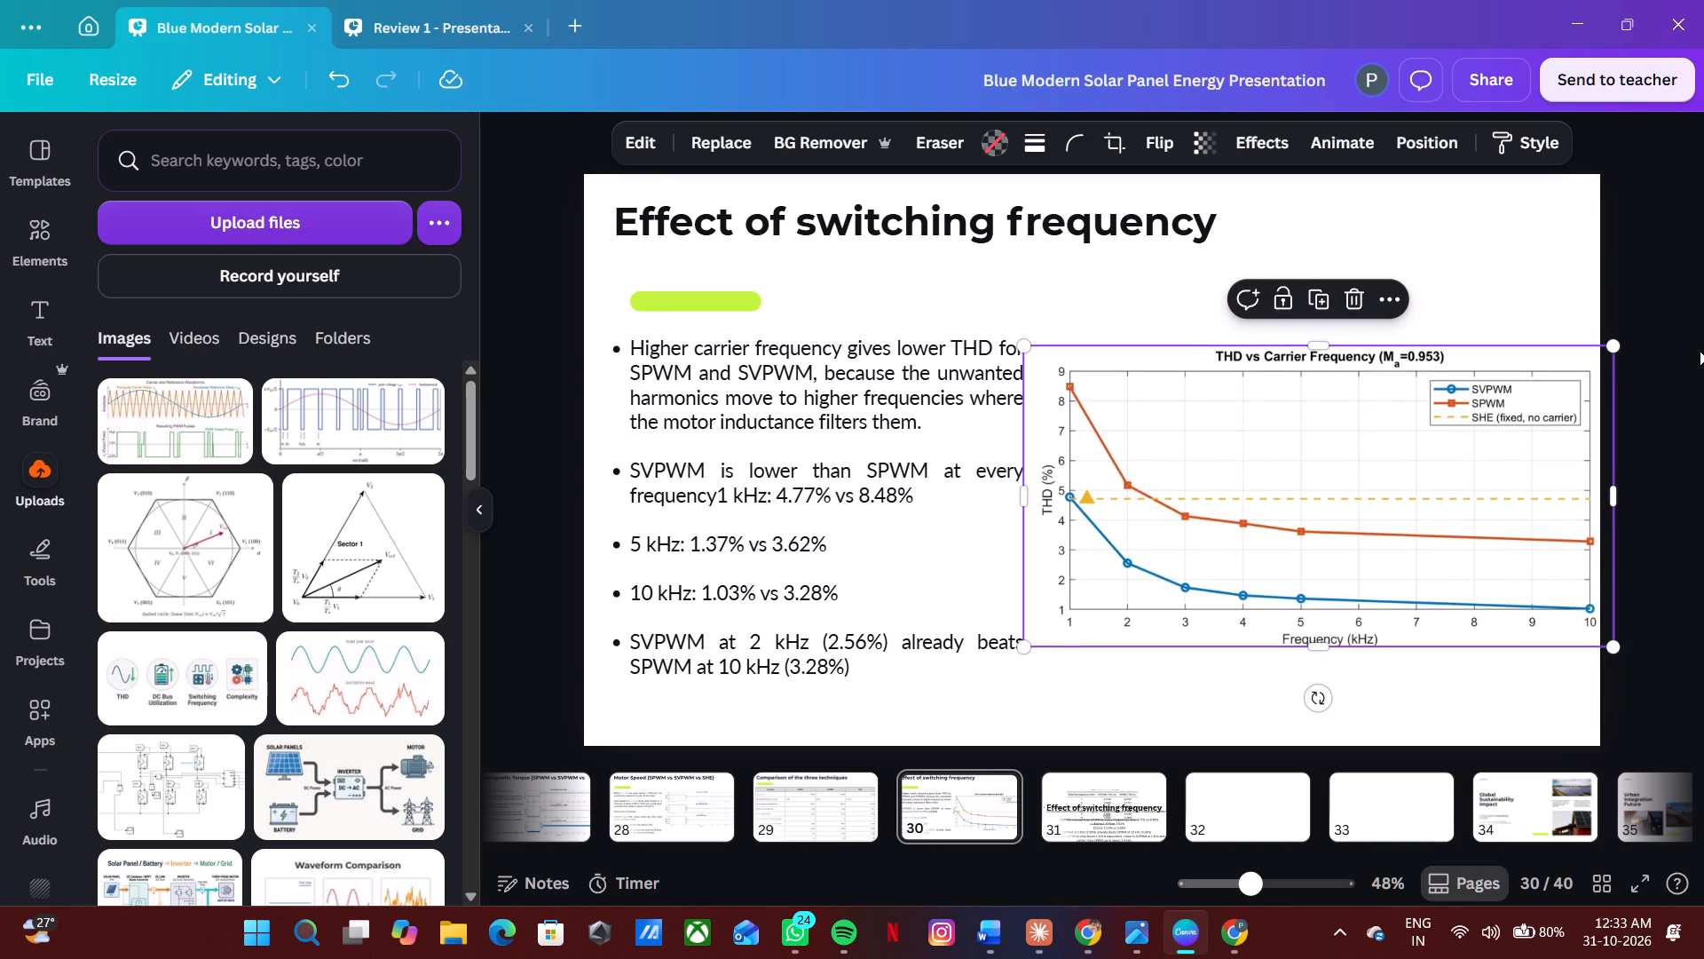
# Compare the styled switching frequency slide with the preceding styled slides and the old unstyled version for consistency and missing content.
pyautogui.press('Left')
pyautogui.press('Left')
pyautogui.press('Left')
pyautogui.press('Right')
pyautogui.press('Right')
pyautogui.press('Right')
pyautogui.press('Right')
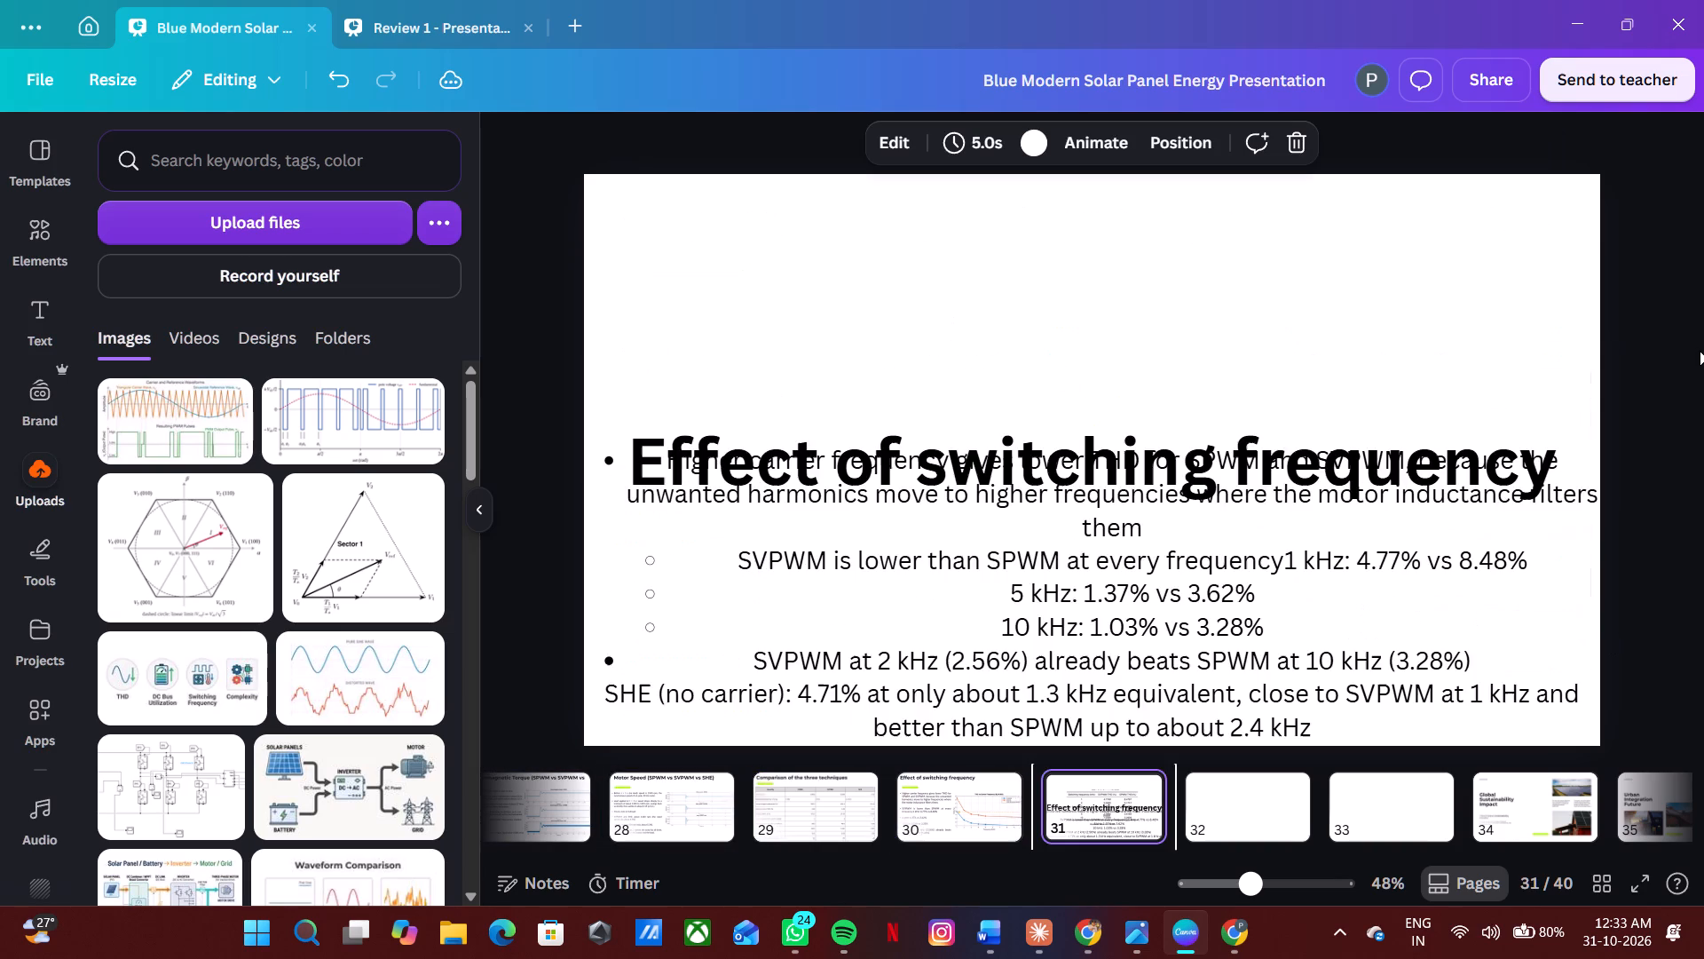
pyautogui.press('Left')
pyautogui.press('Left')
pyautogui.press('Right')
pyautogui.press('Right')
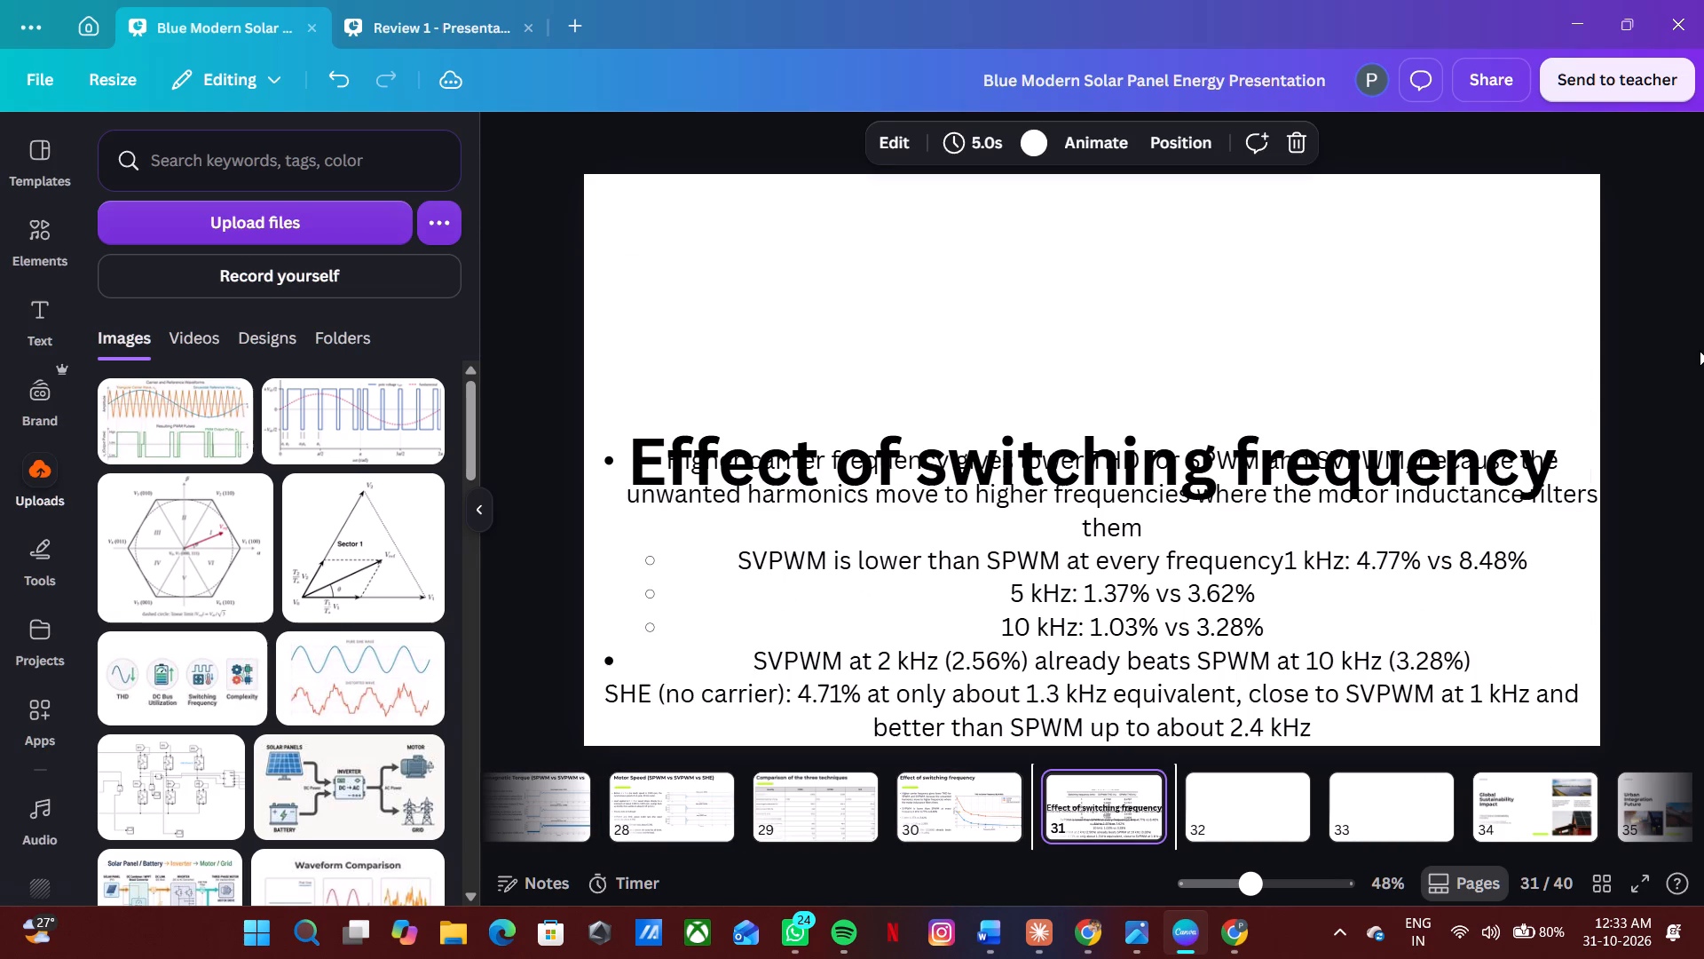
pyautogui.press('Left')
pyautogui.press('Left')
pyautogui.press('Left')
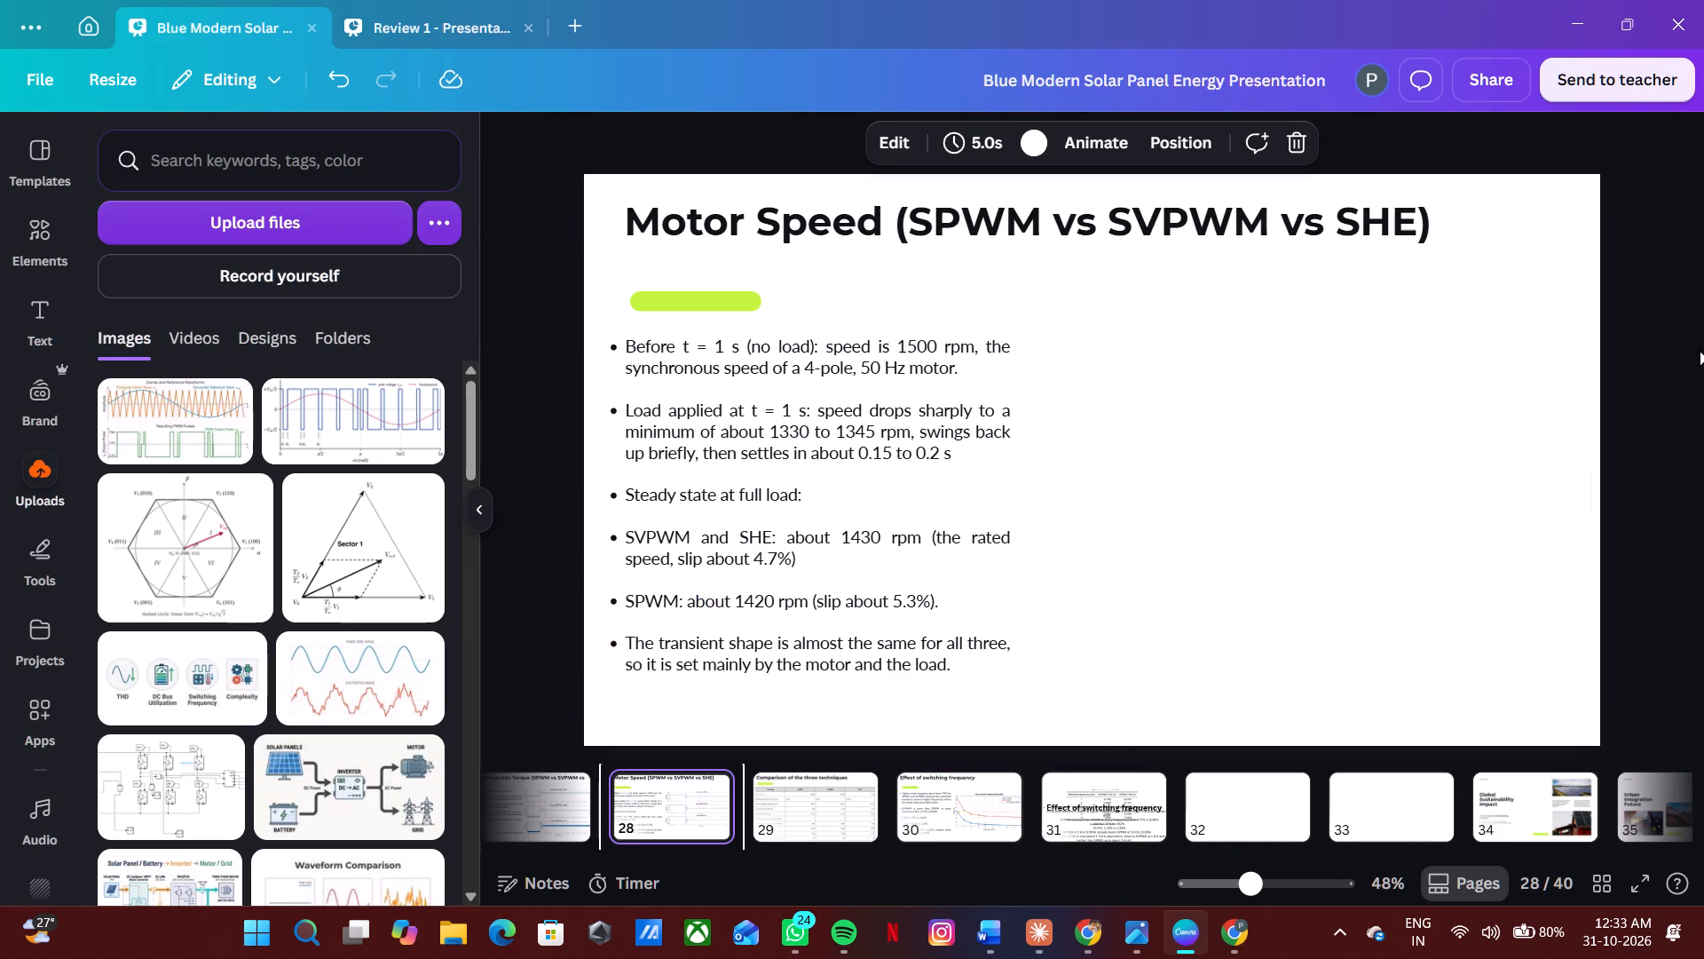
pyautogui.press('Left')
pyautogui.press('Right')
pyautogui.press('Right')
pyautogui.press('Right')
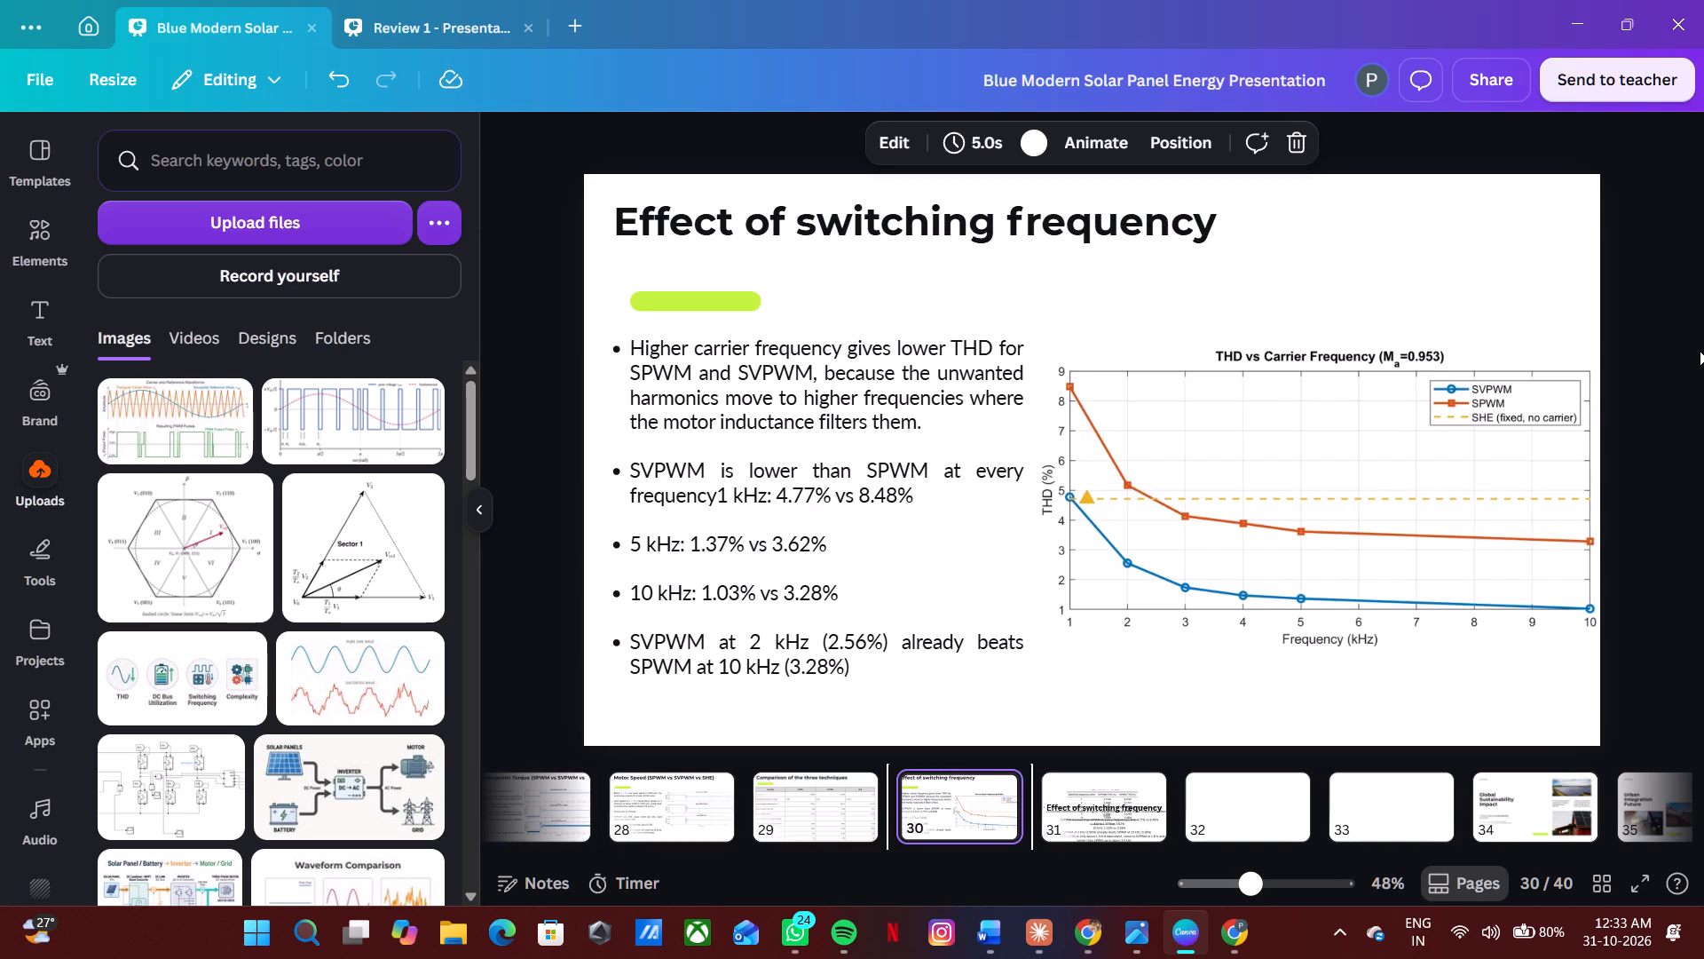
pyautogui.press('Right')
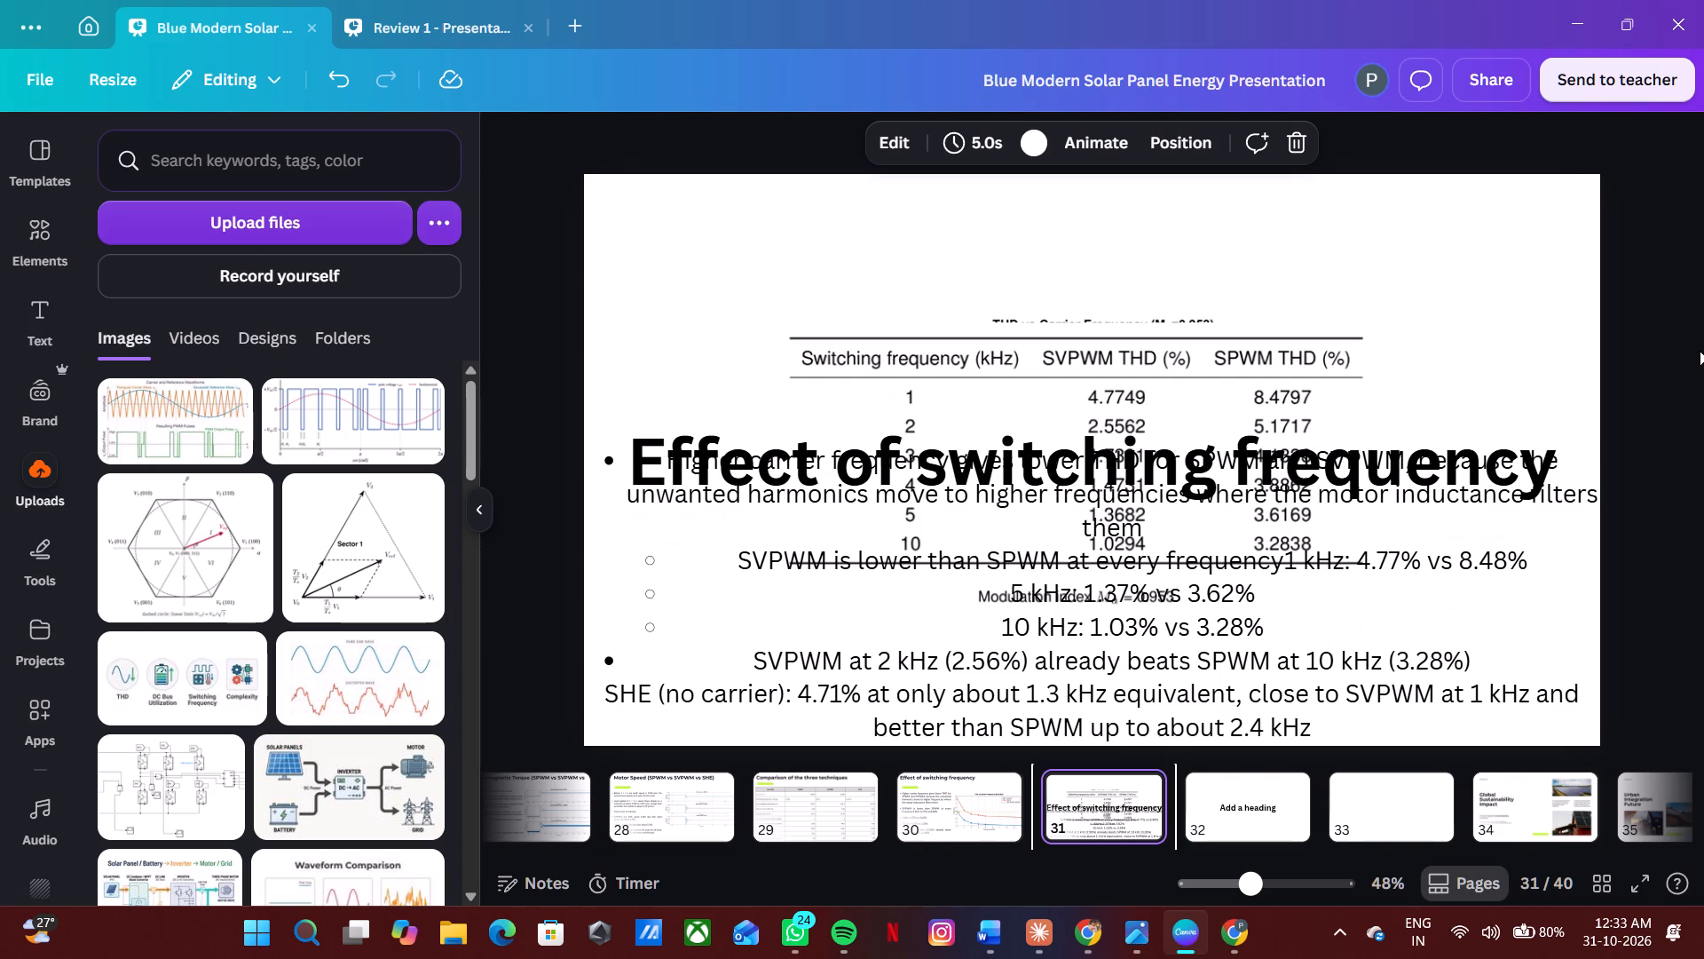
# Copy the switching frequency THD table image from the old slide onto the styled slide, placing it below the raised THD chart.
pyautogui.moveTo(1310, 348); pyautogui.dragTo(1395, 361)
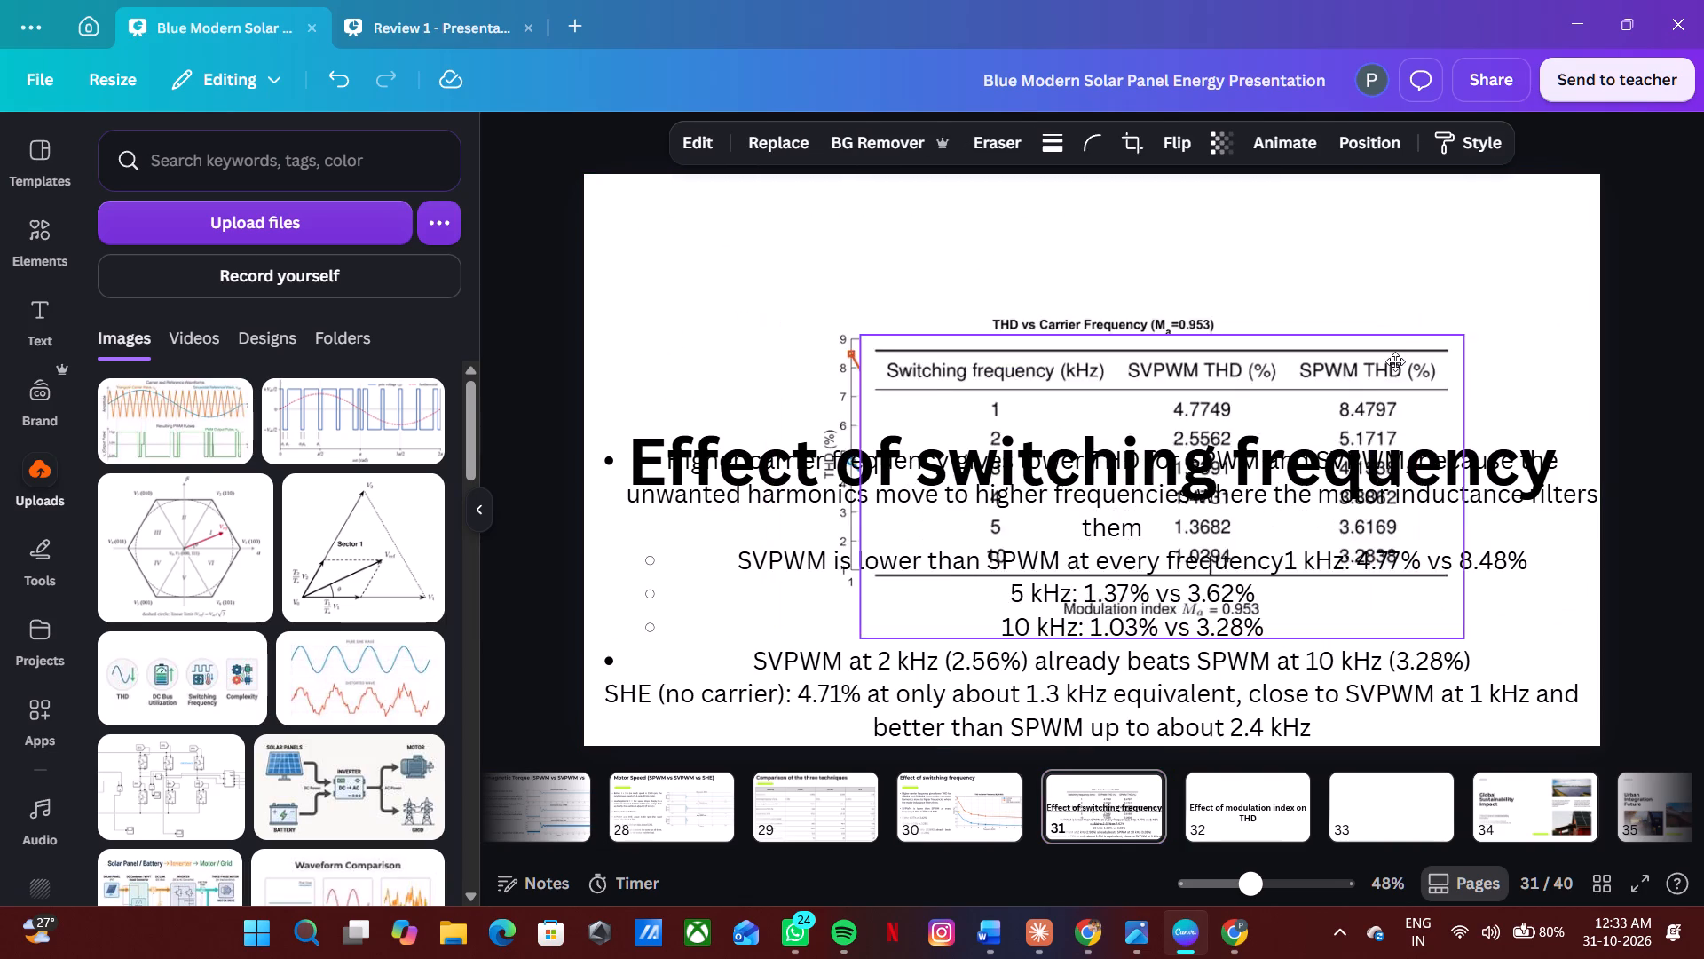
pyautogui.moveTo(1395, 361); pyautogui.dragTo(1219, 236)
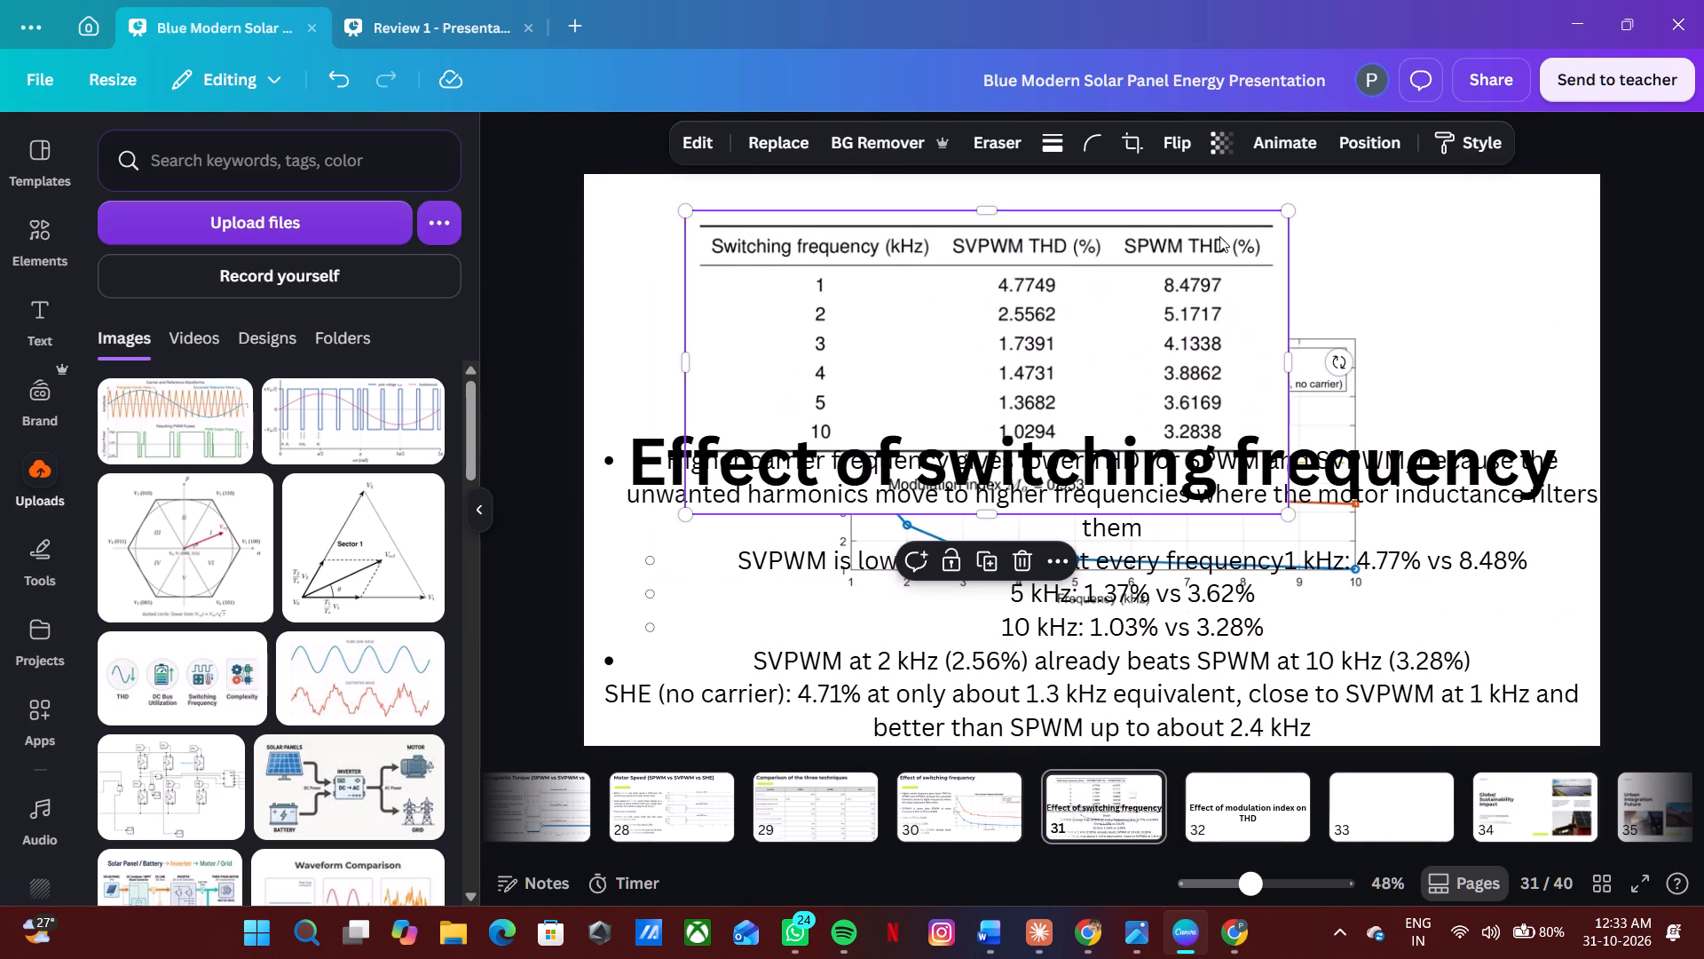
pyautogui.hotkey('ctrl', 'c')
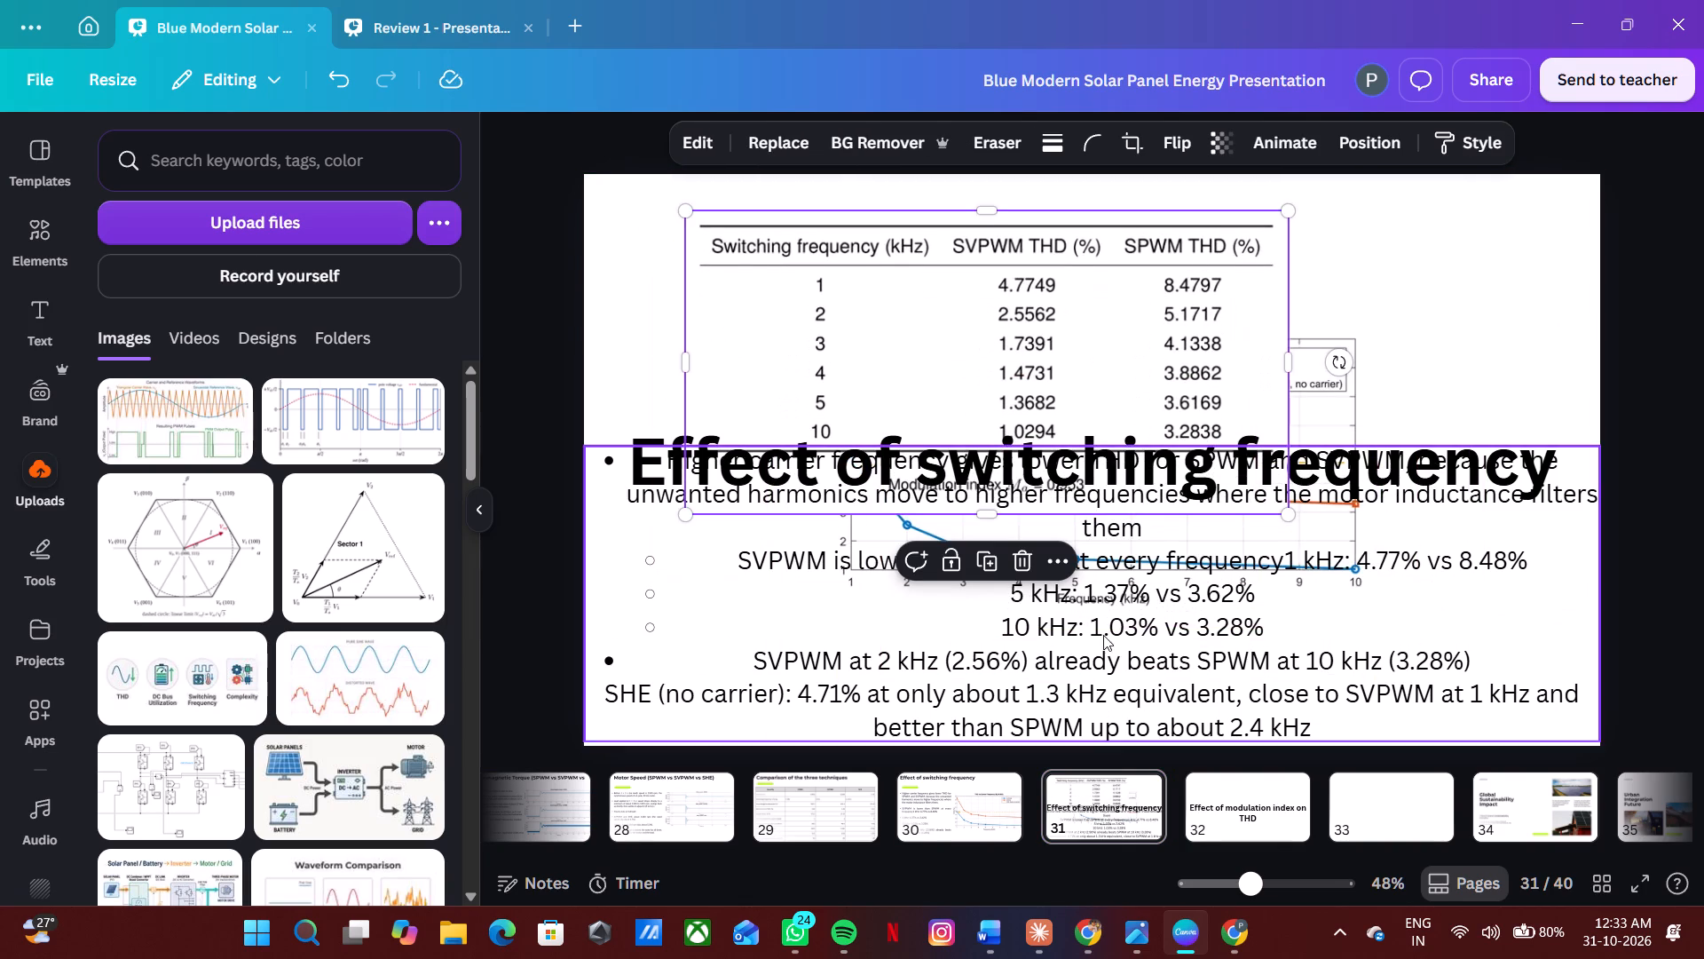
pyautogui.click(1193, 811)
pyautogui.click(1136, 809)
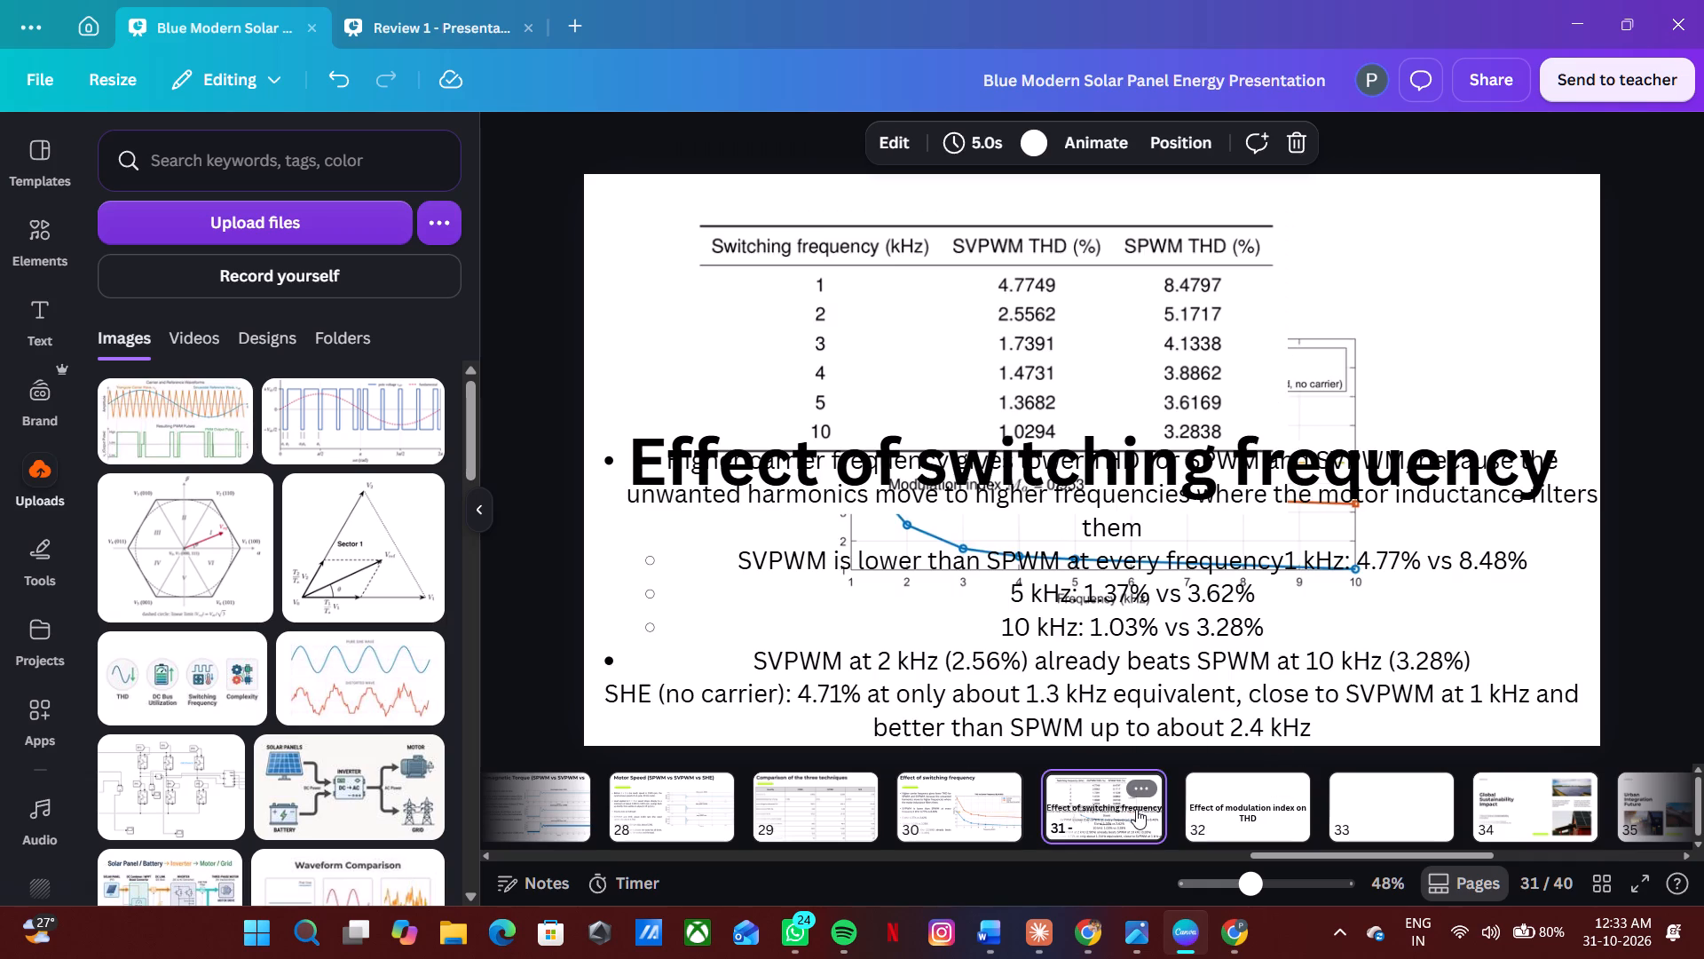
pyautogui.click(991, 797)
pyautogui.click(1106, 842)
pyautogui.click(982, 823)
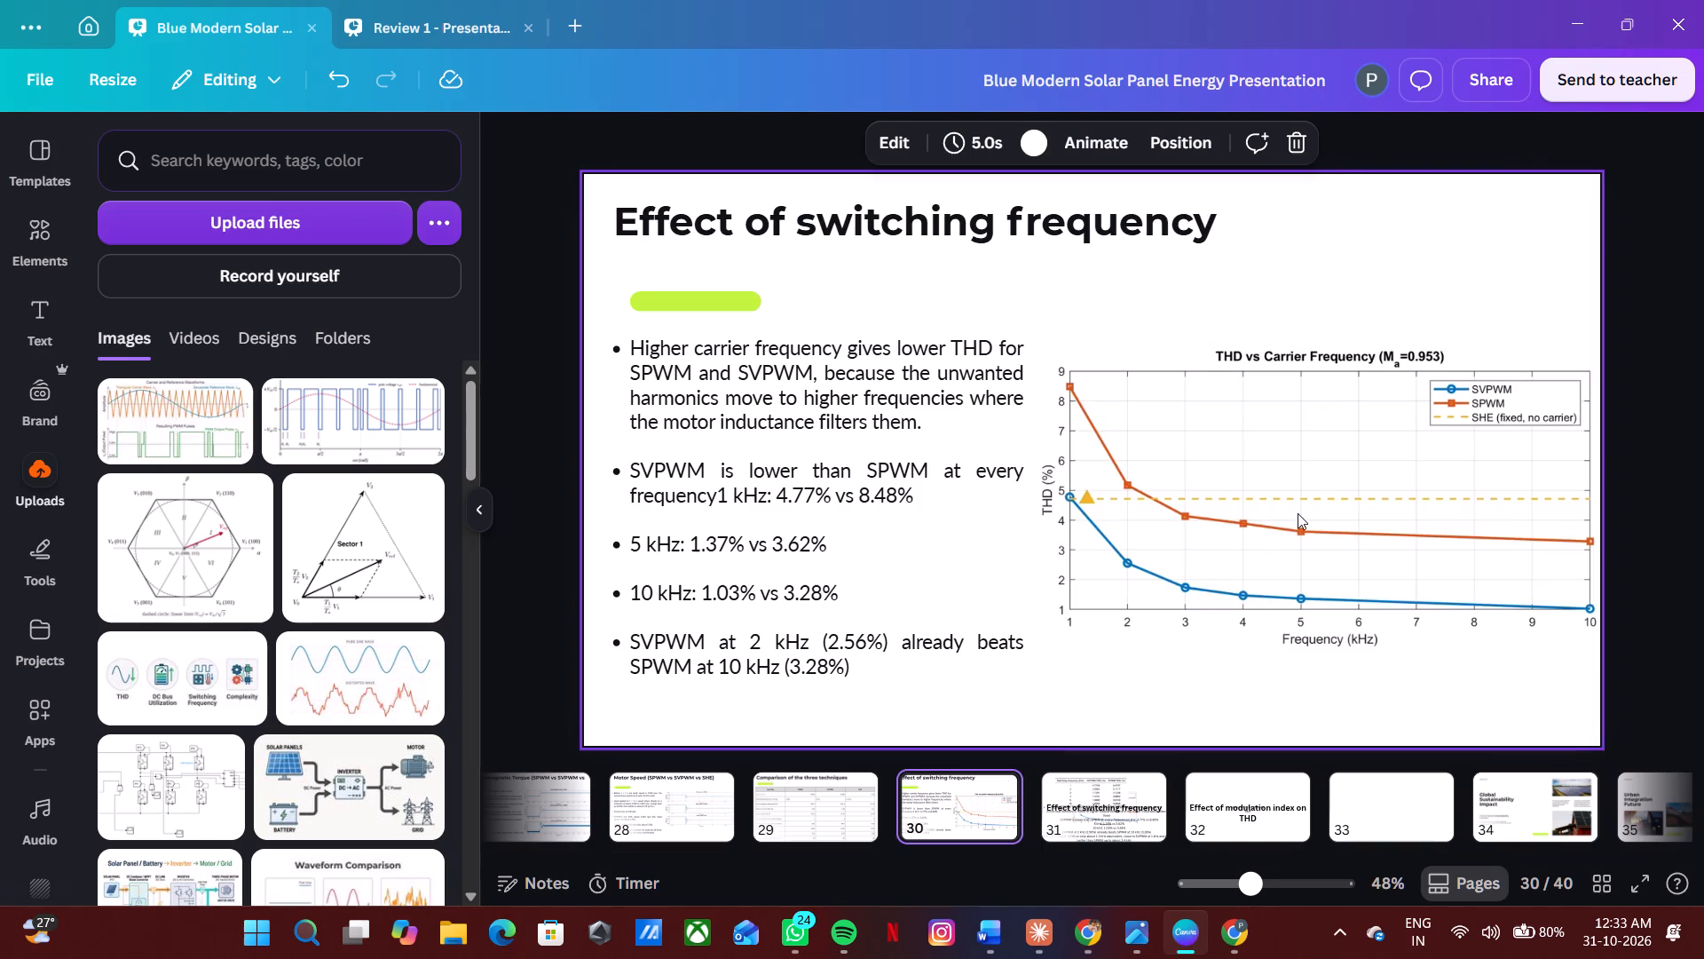
pyautogui.moveTo(1299, 511); pyautogui.dragTo(1302, 425)
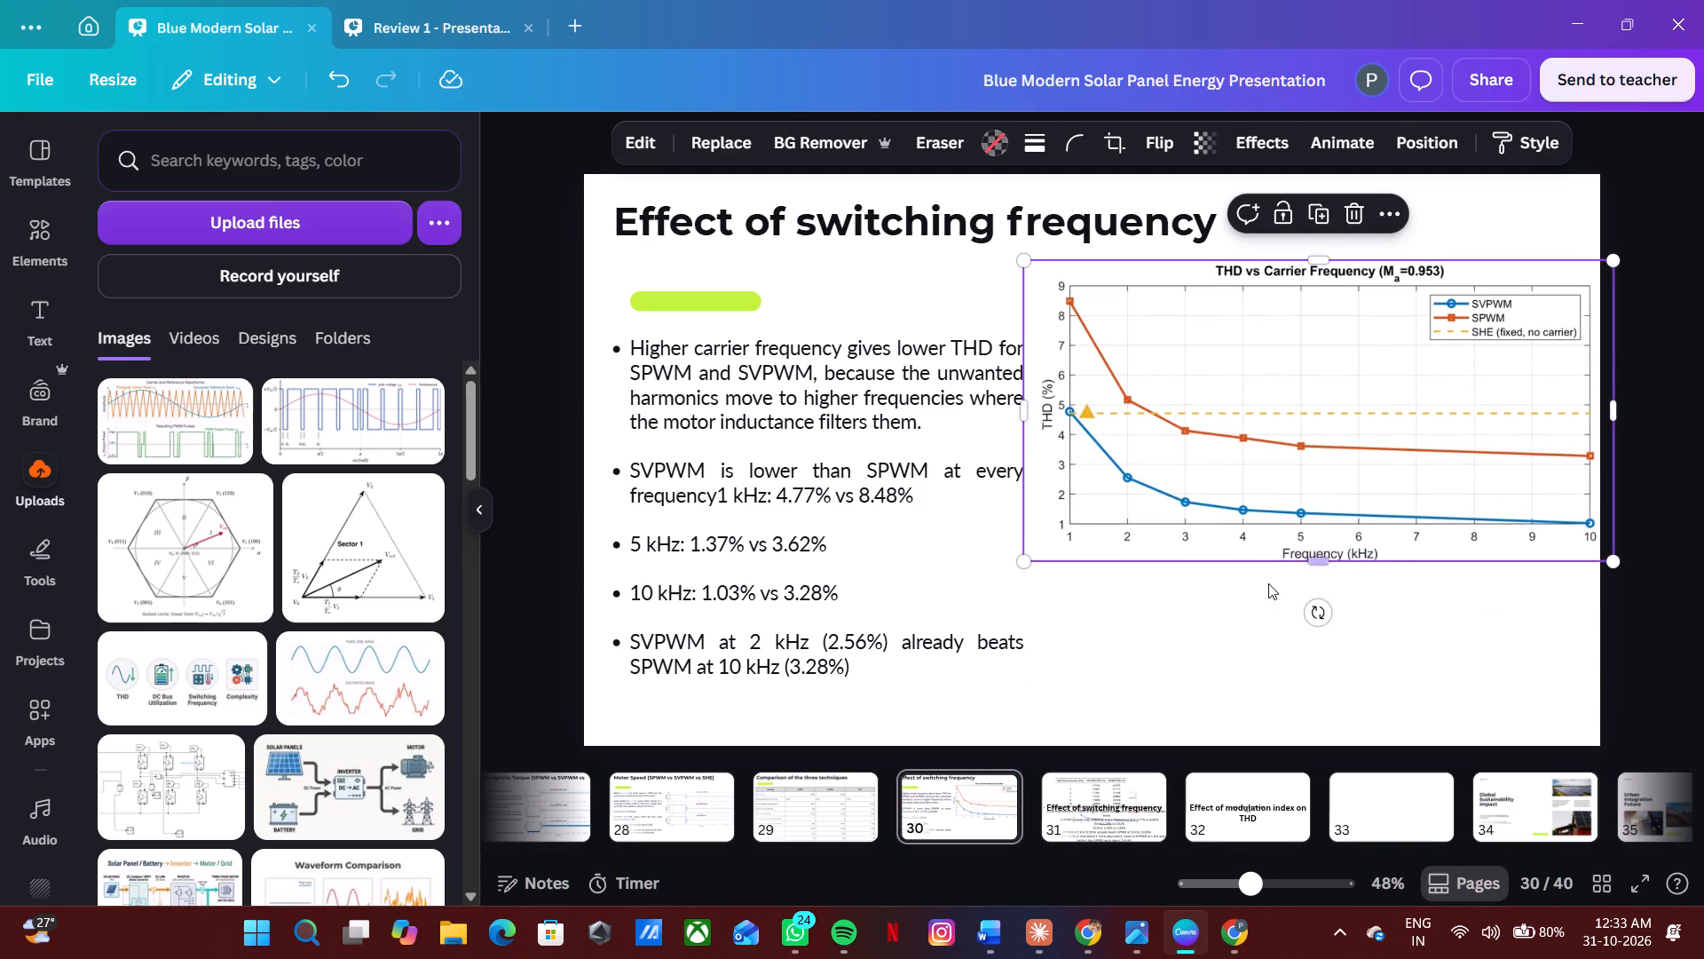
pyautogui.hotkey('ctrl', 'v')
pyautogui.moveTo(1070, 371); pyautogui.dragTo(1331, 658)
# Shrink the THD chart and the table image and stack them without overlap beside the bullets, chart above table.
pyautogui.moveTo(1334, 345); pyautogui.dragTo(1326, 340)
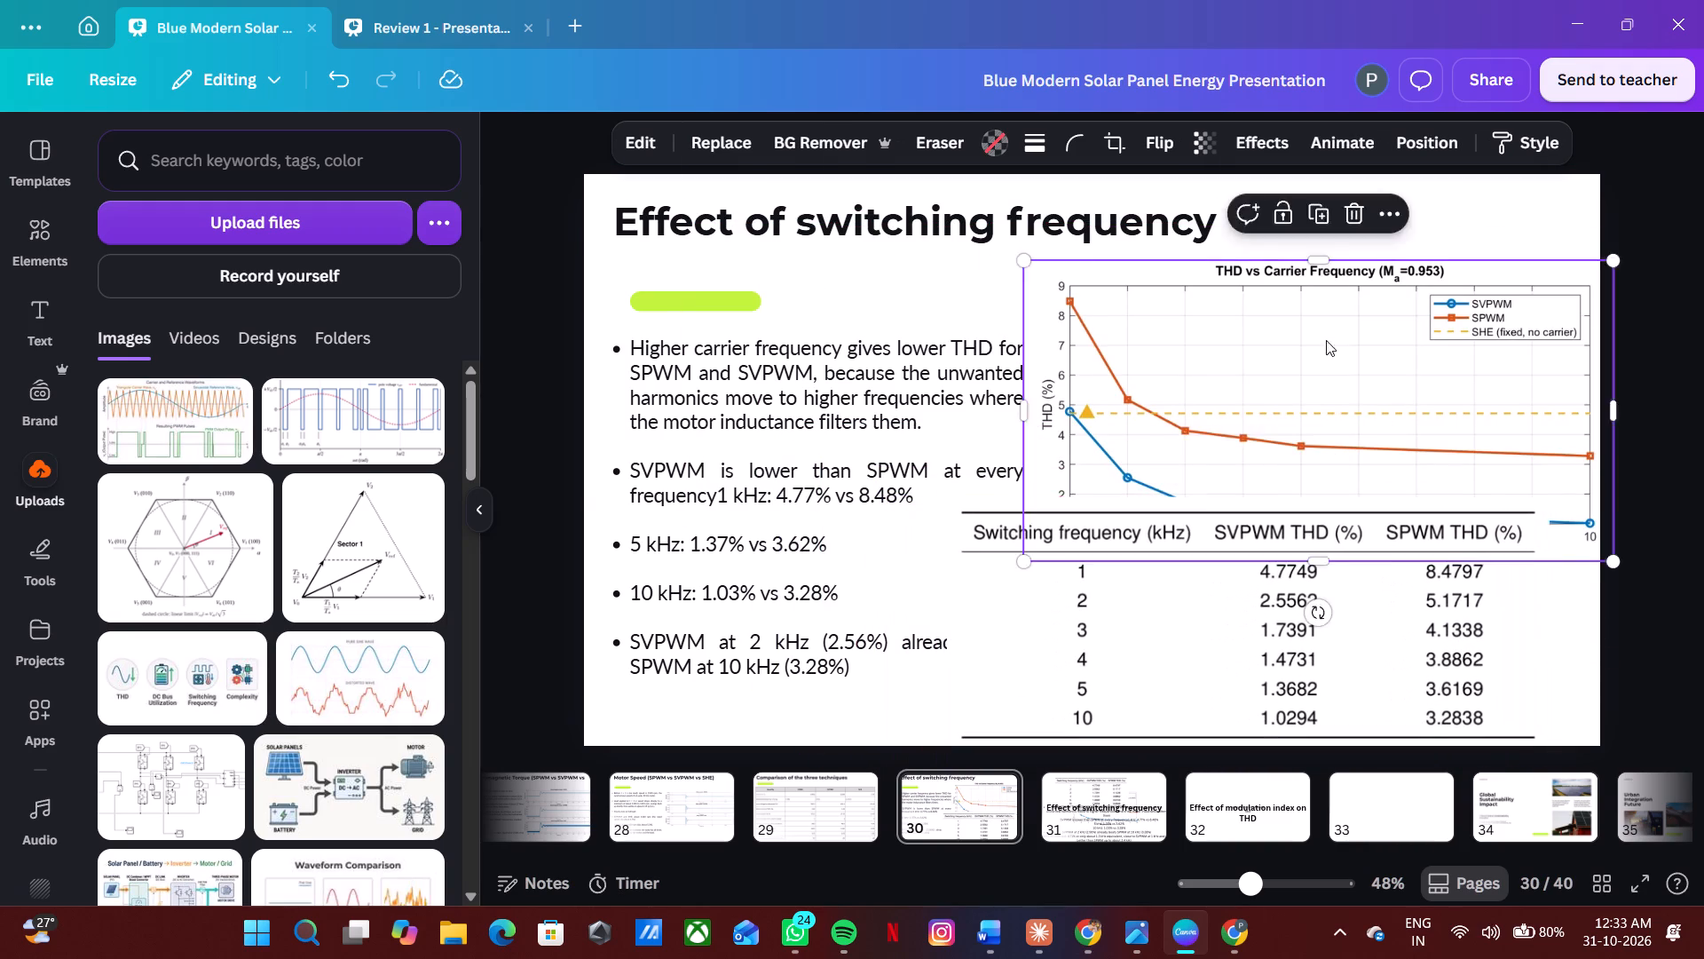
pyautogui.moveTo(1326, 340); pyautogui.dragTo(1285, 319)
pyautogui.moveTo(1561, 236); pyautogui.dragTo(1446, 305)
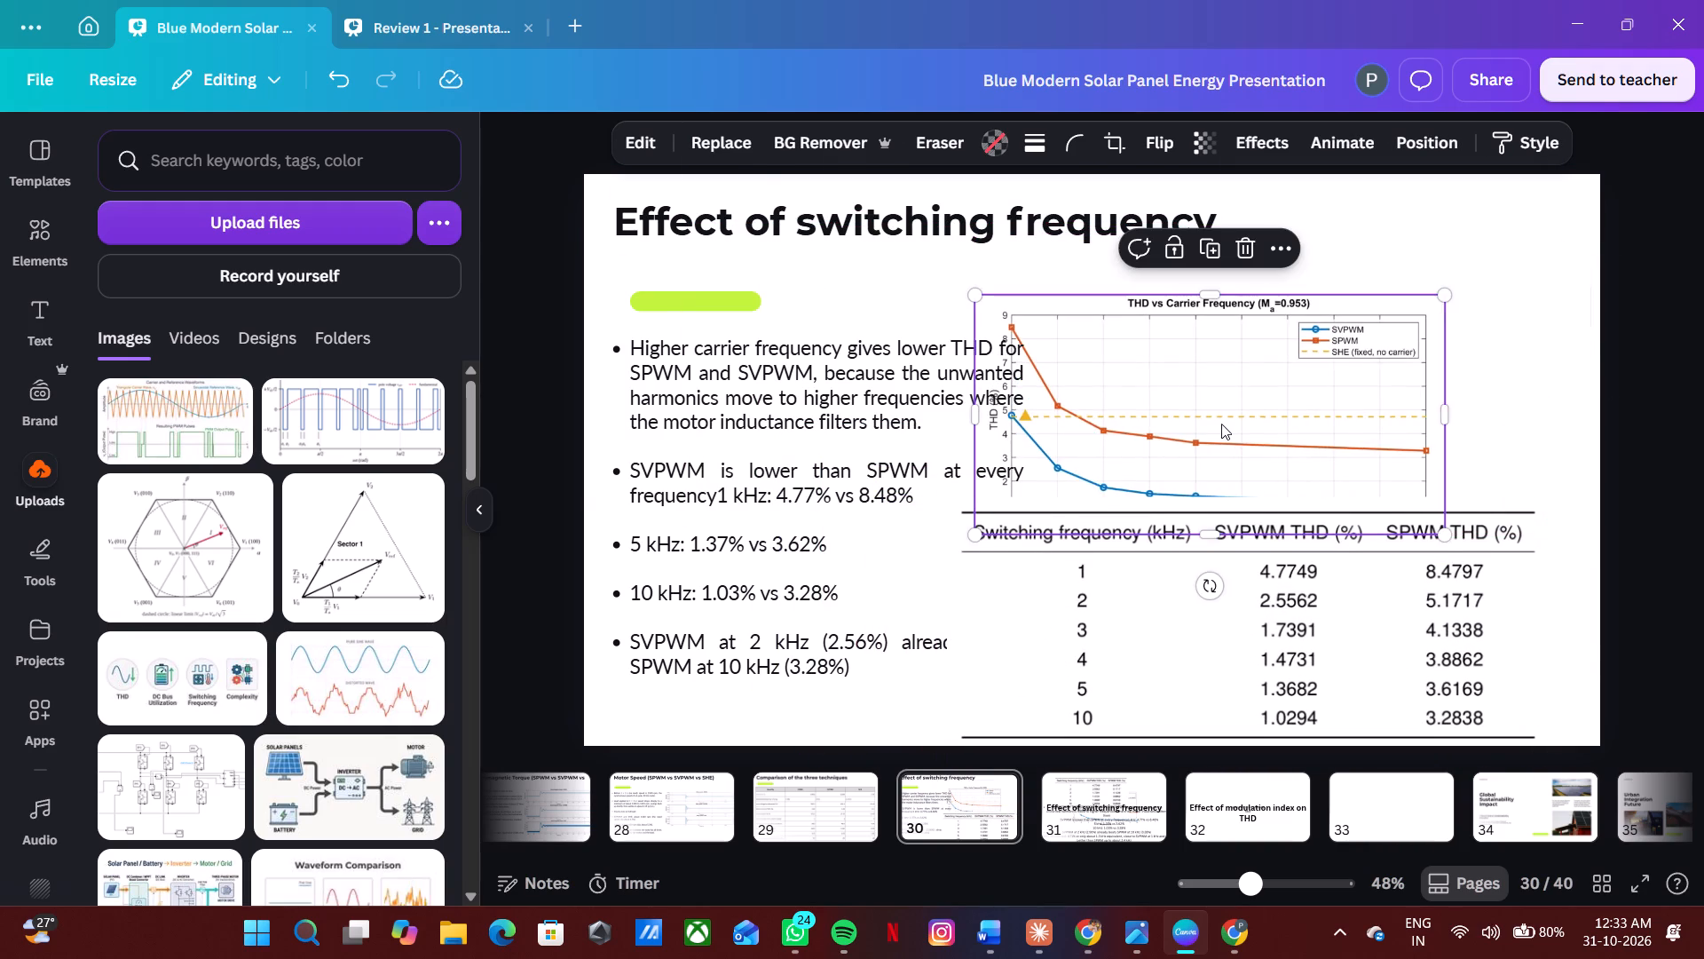
pyautogui.moveTo(1221, 424); pyautogui.dragTo(1319, 392)
pyautogui.click(1307, 559)
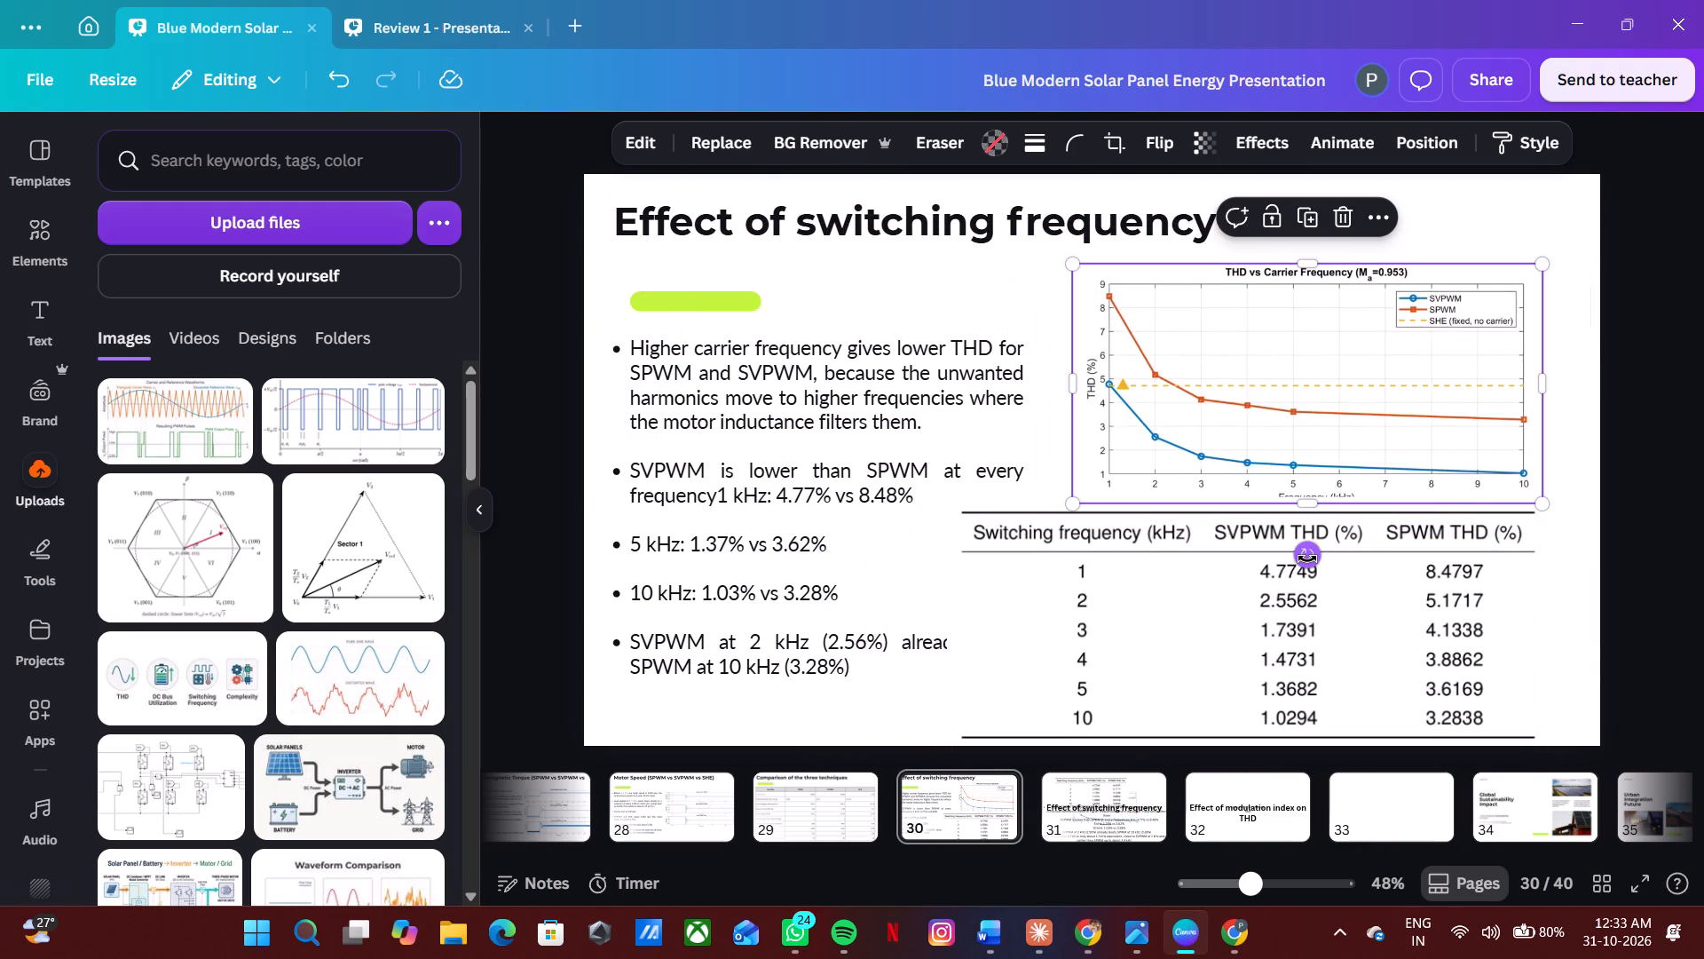
pyautogui.click(1073, 593)
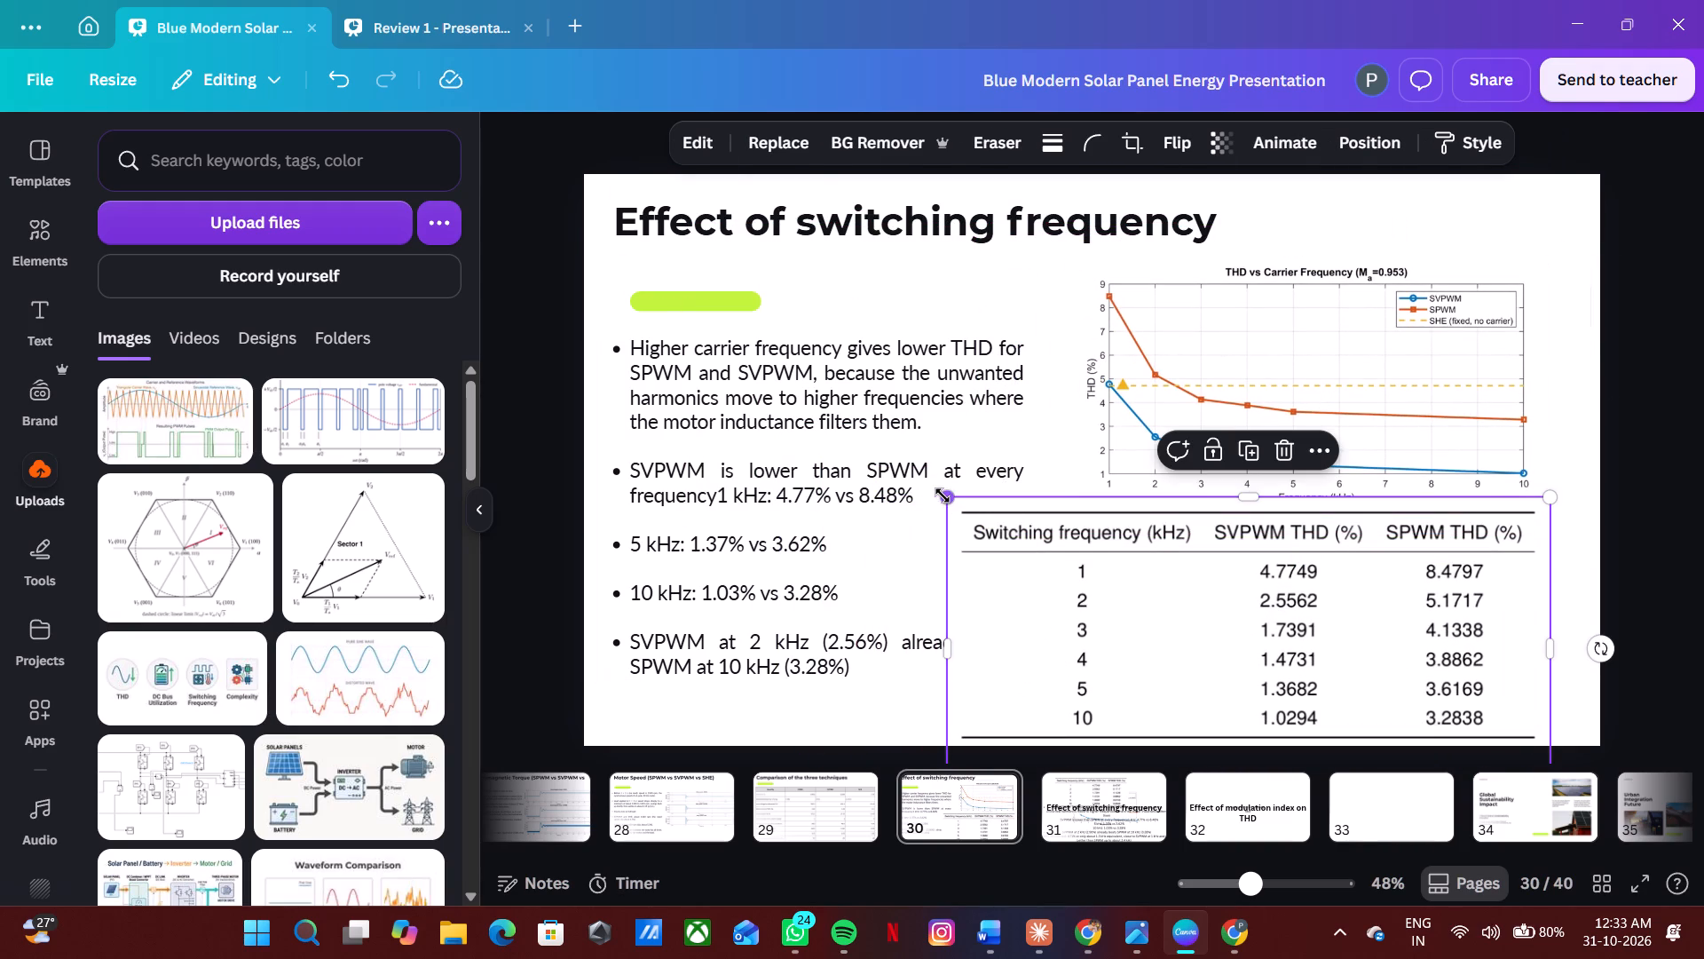
pyautogui.moveTo(943, 495); pyautogui.dragTo(1114, 523)
pyautogui.moveTo(1260, 649); pyautogui.dragTo(1270, 575)
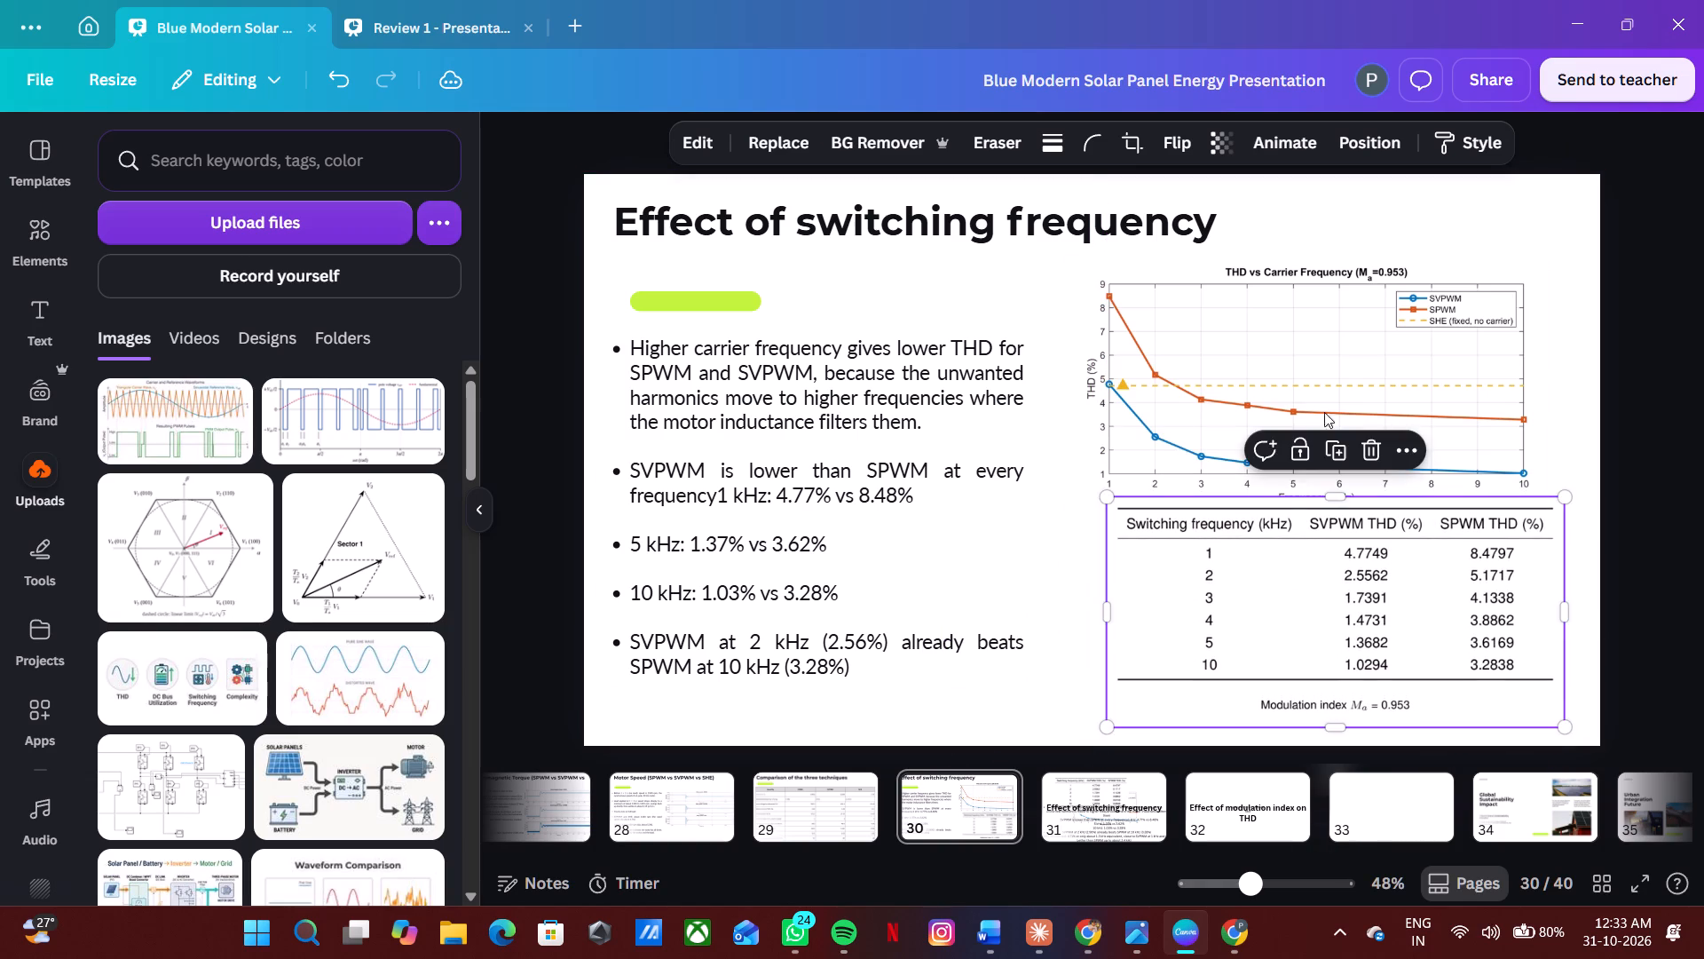
pyautogui.moveTo(1343, 376); pyautogui.dragTo(1367, 367)
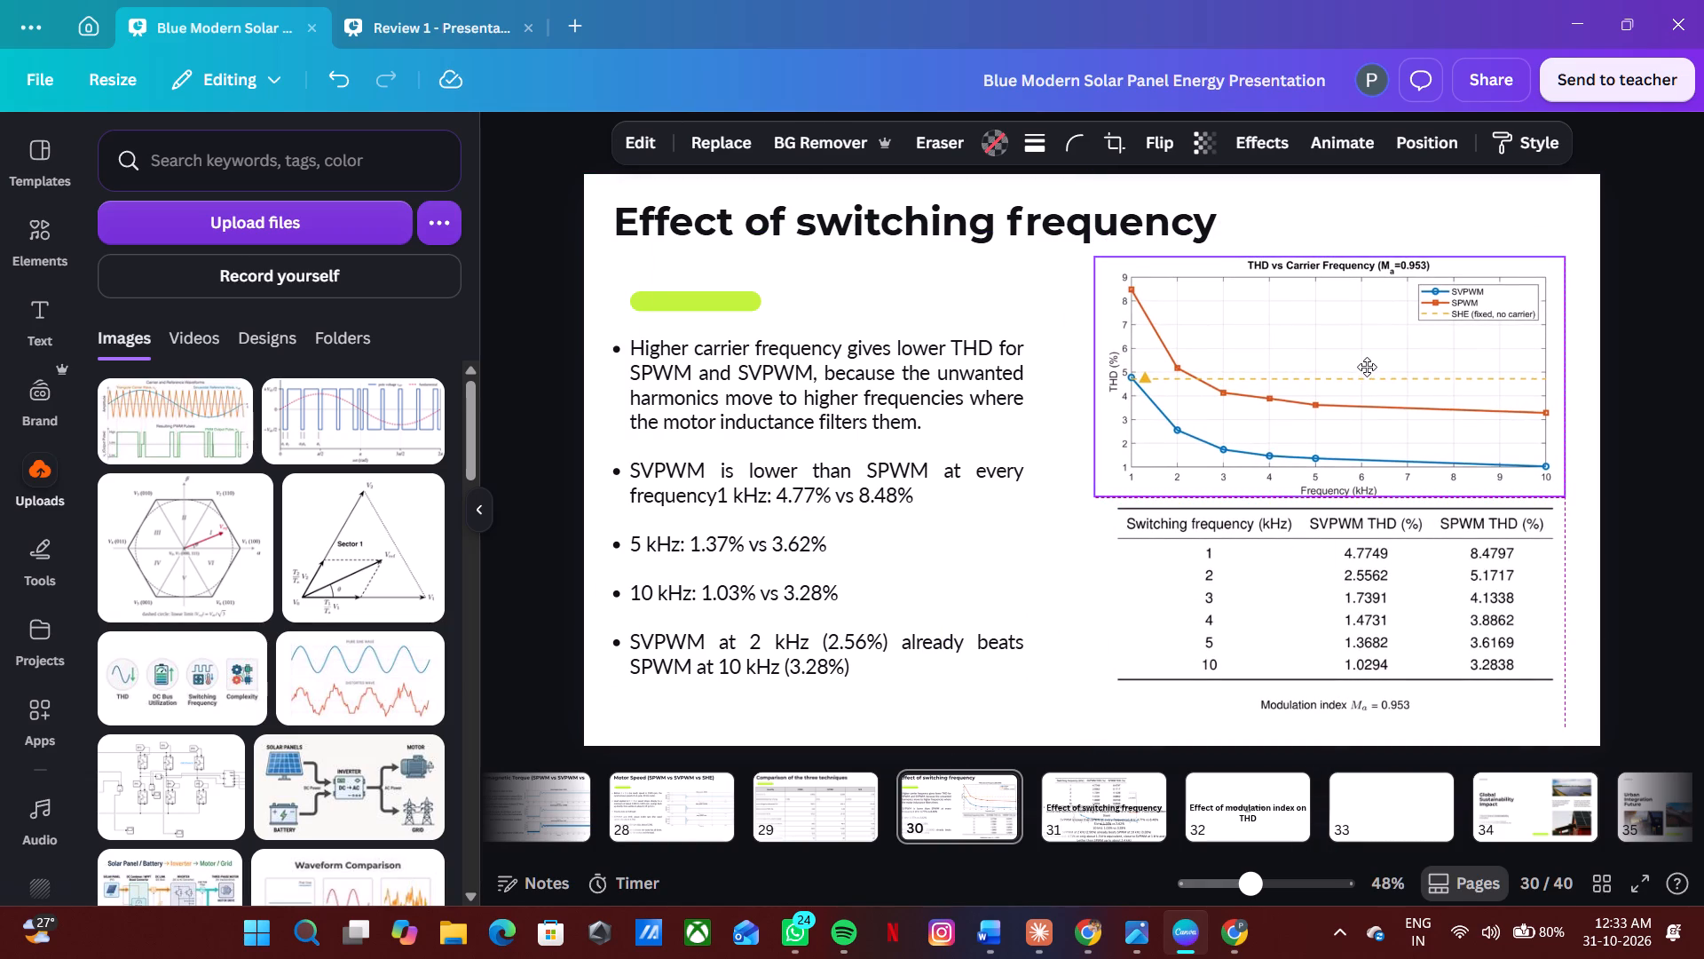
pyautogui.moveTo(1367, 367); pyautogui.dragTo(1369, 365)
pyautogui.click(1629, 378)
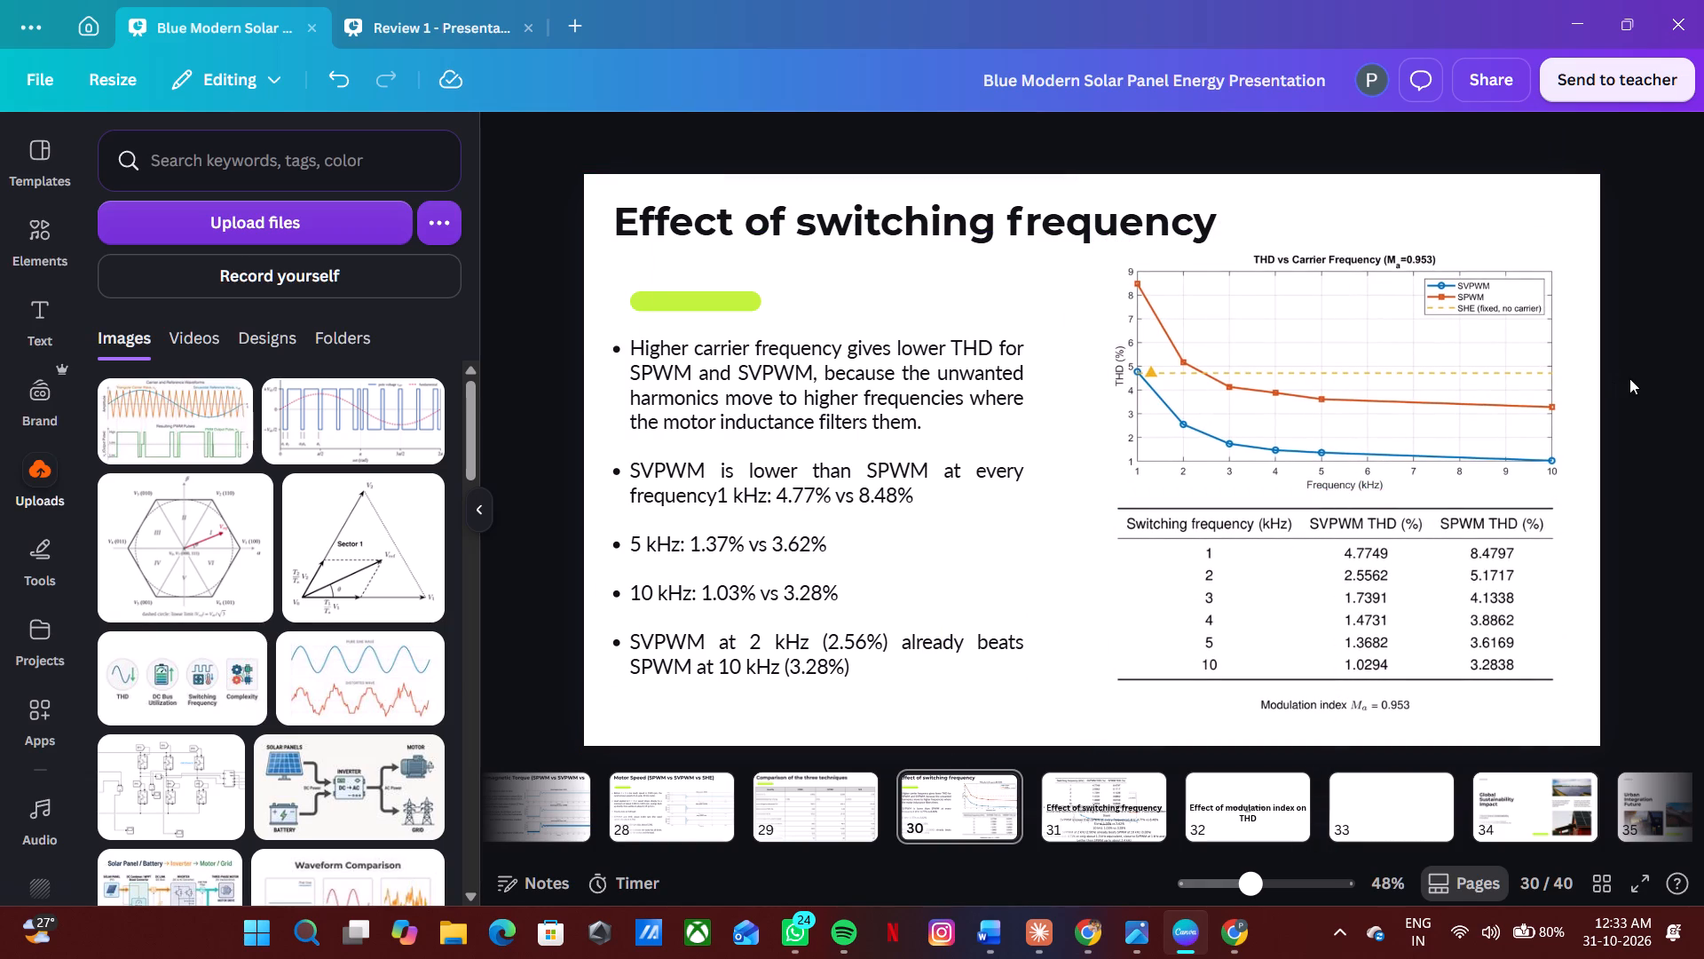
# Widen the bullet text box to fill the space up to the chart and table.
pyautogui.click(820, 485)
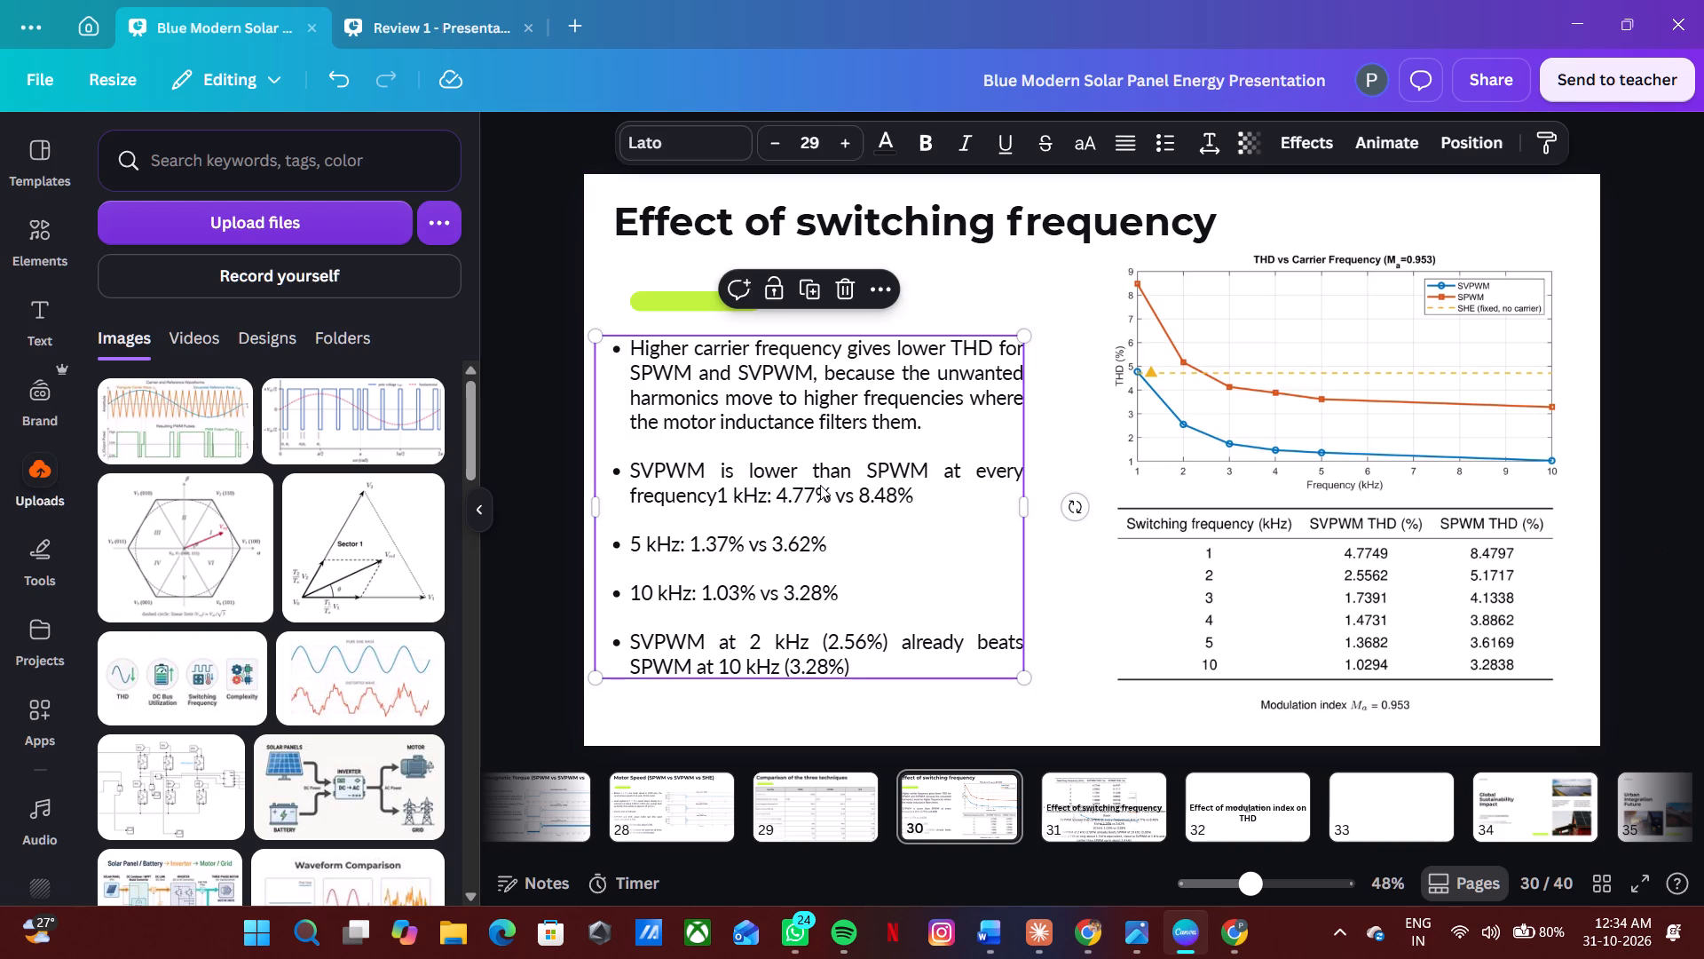
pyautogui.moveTo(1028, 503); pyautogui.dragTo(1099, 513)
pyautogui.click(1655, 415)
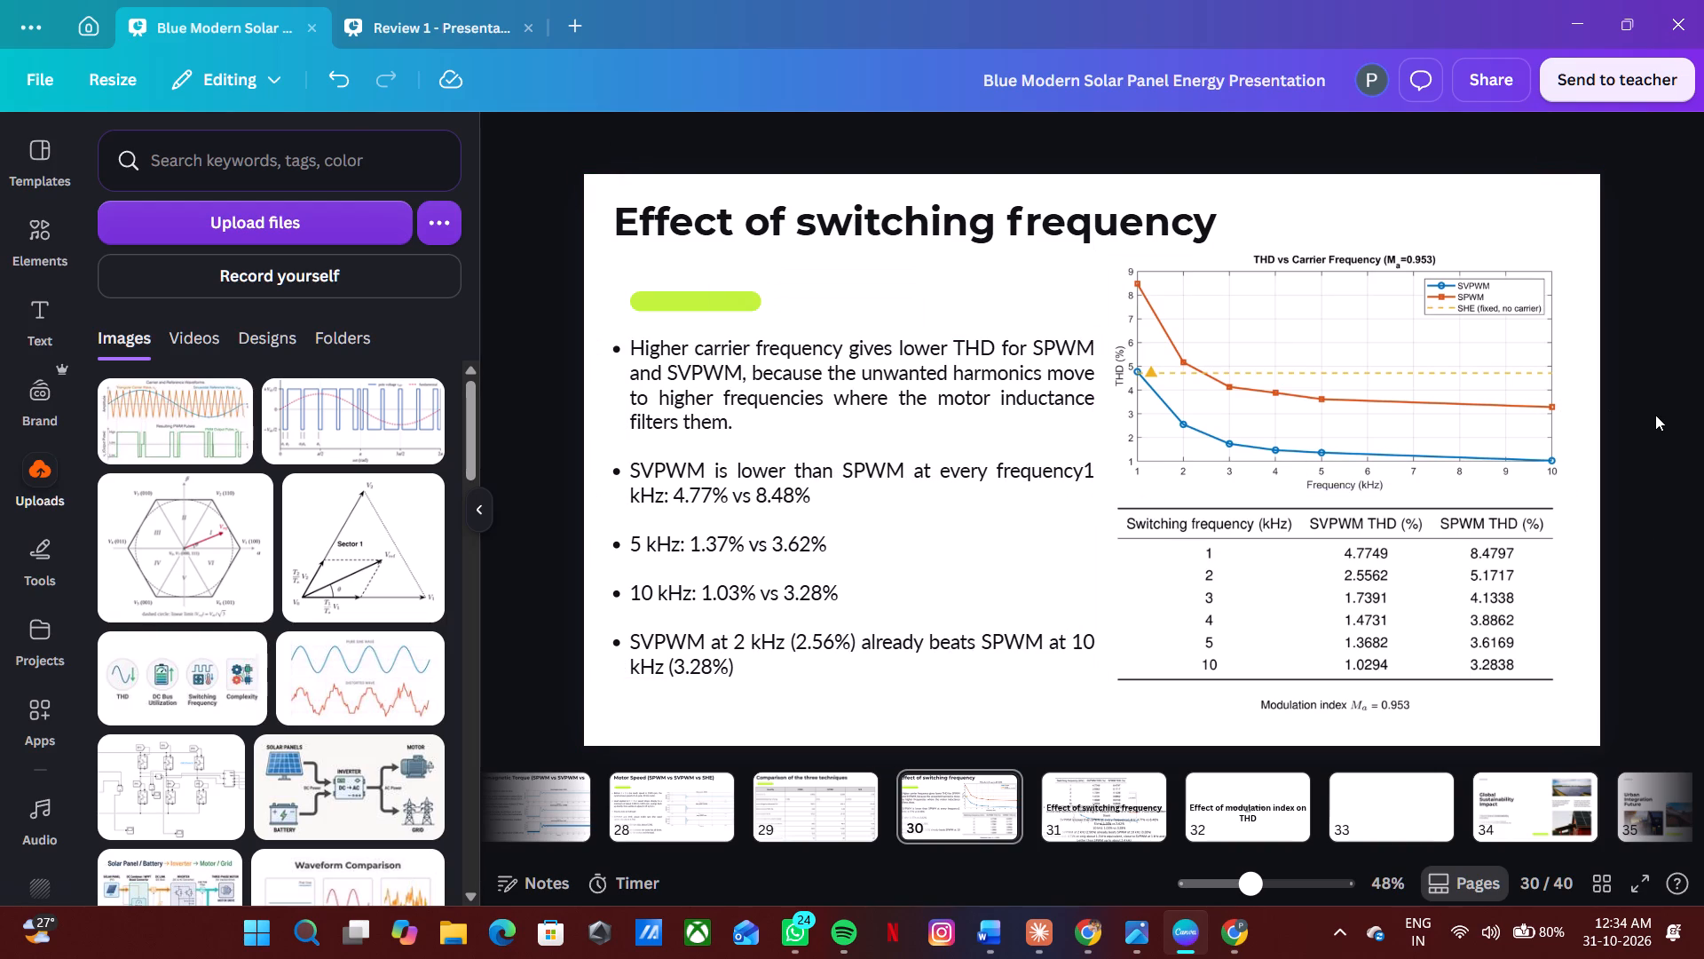
# Move the green accent bar up beneath the title, aligned with the title's start, and shift the bullet text slightly up.
pyautogui.moveTo(753, 307); pyautogui.dragTo(738, 275)
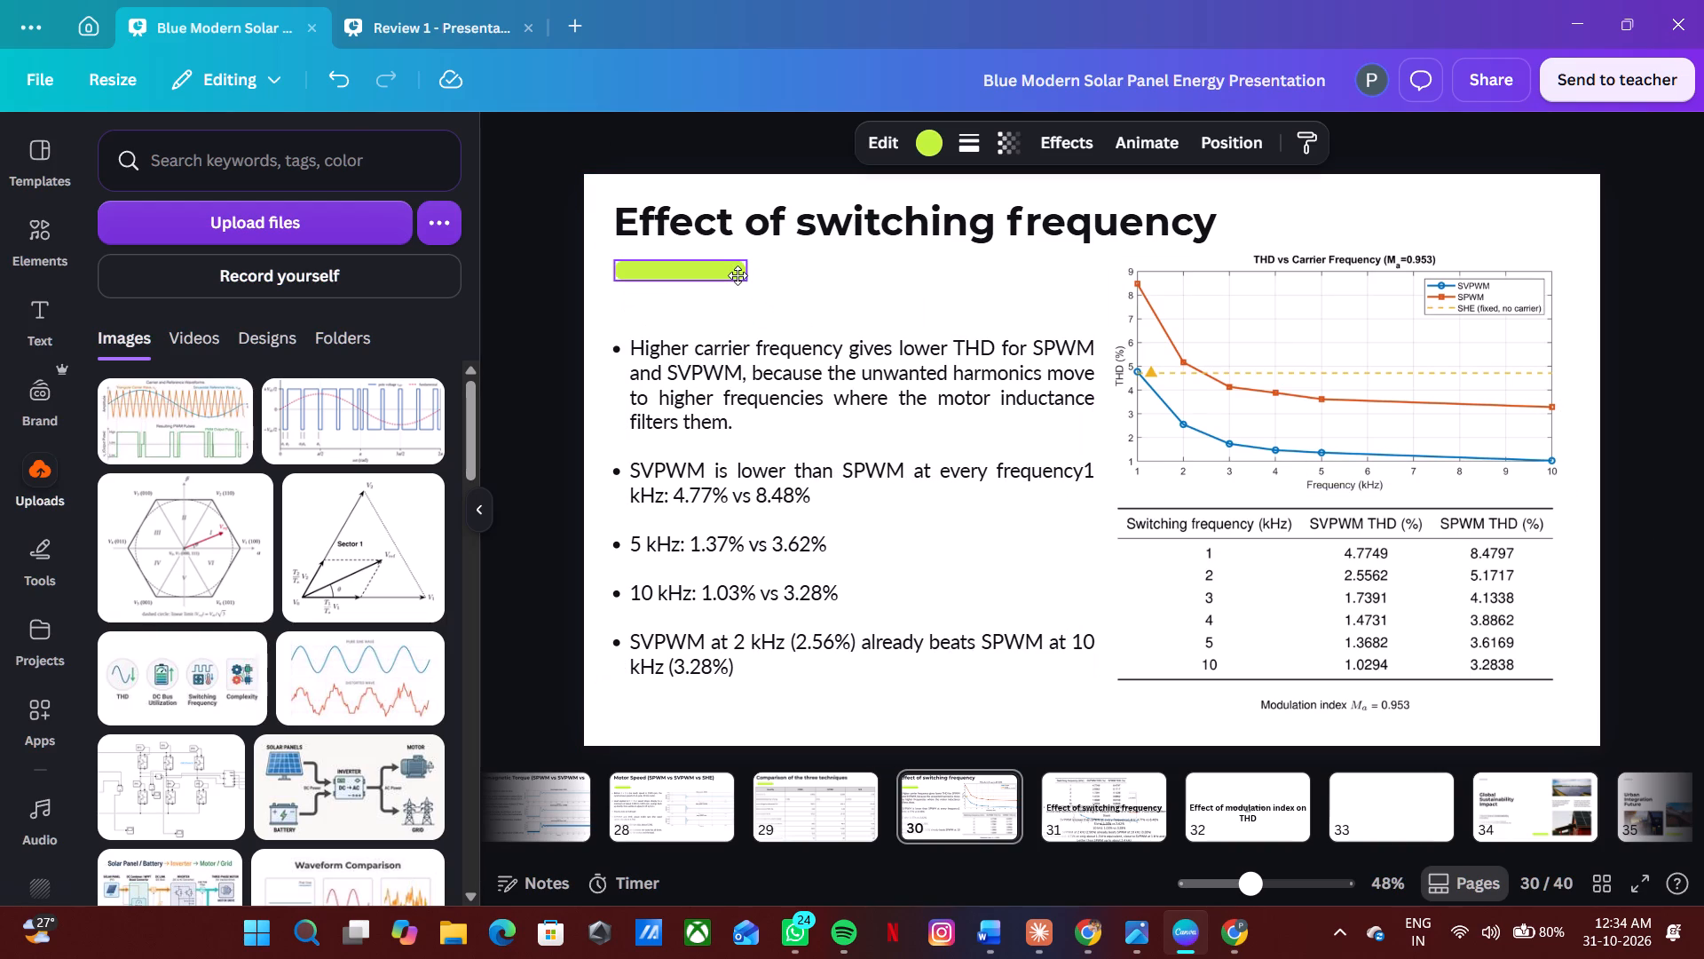
pyautogui.moveTo(738, 275); pyautogui.dragTo(737, 280)
pyautogui.click(1653, 280)
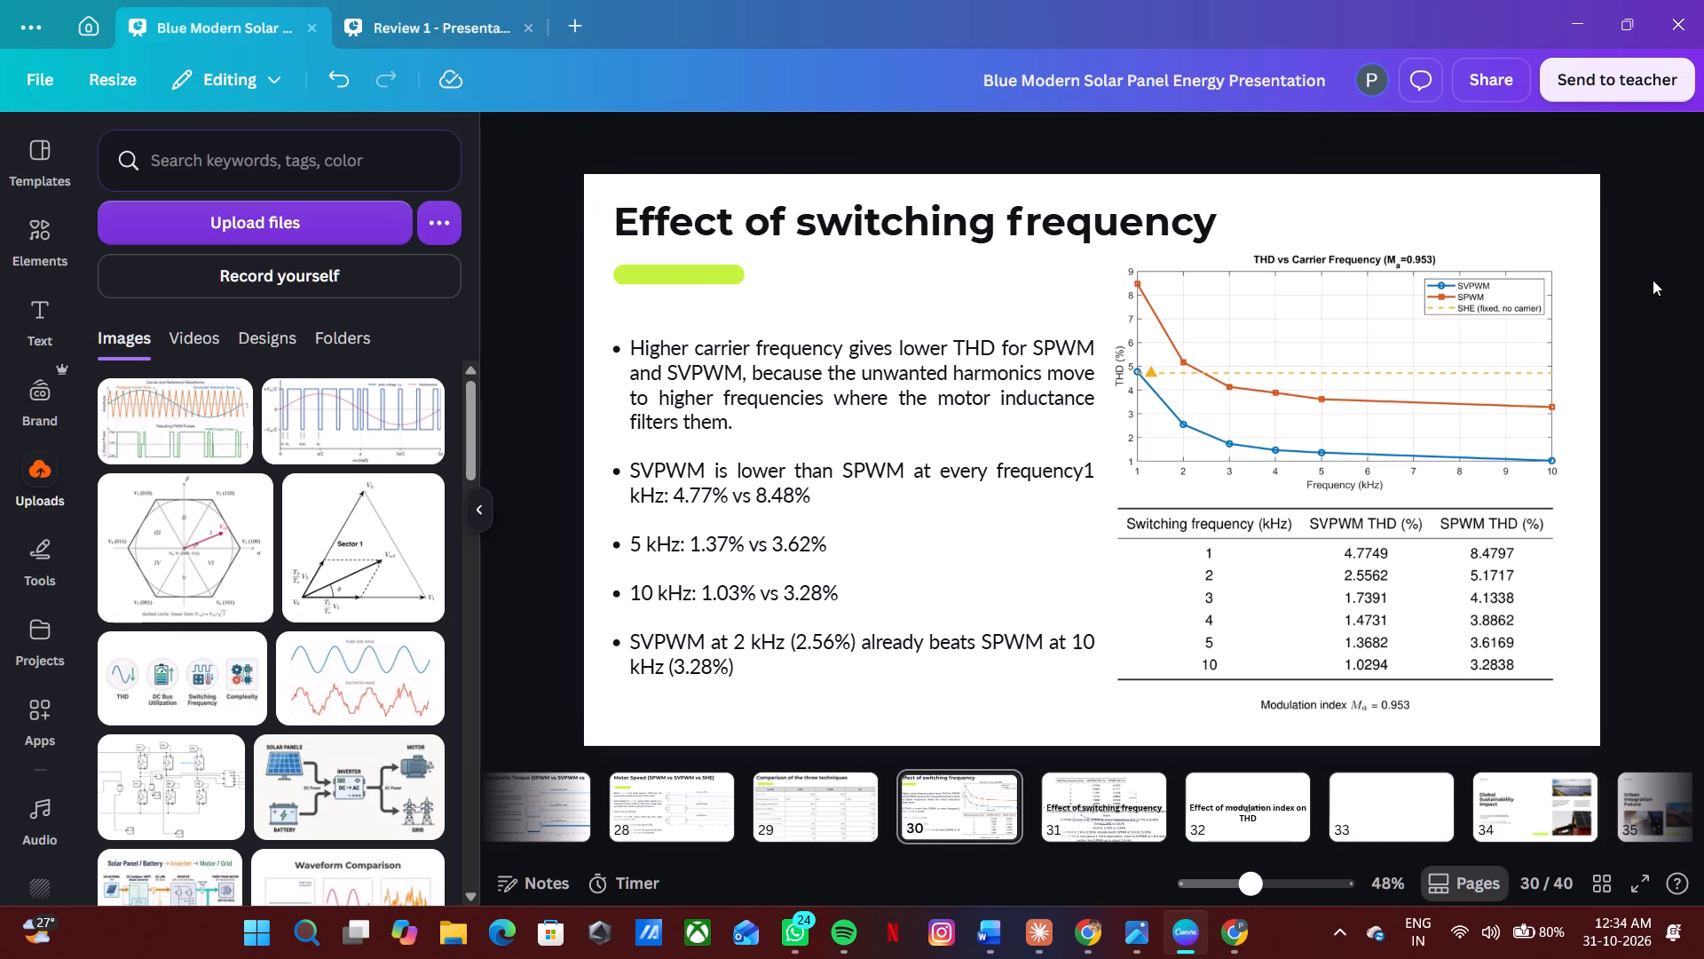
pyautogui.click(890, 412)
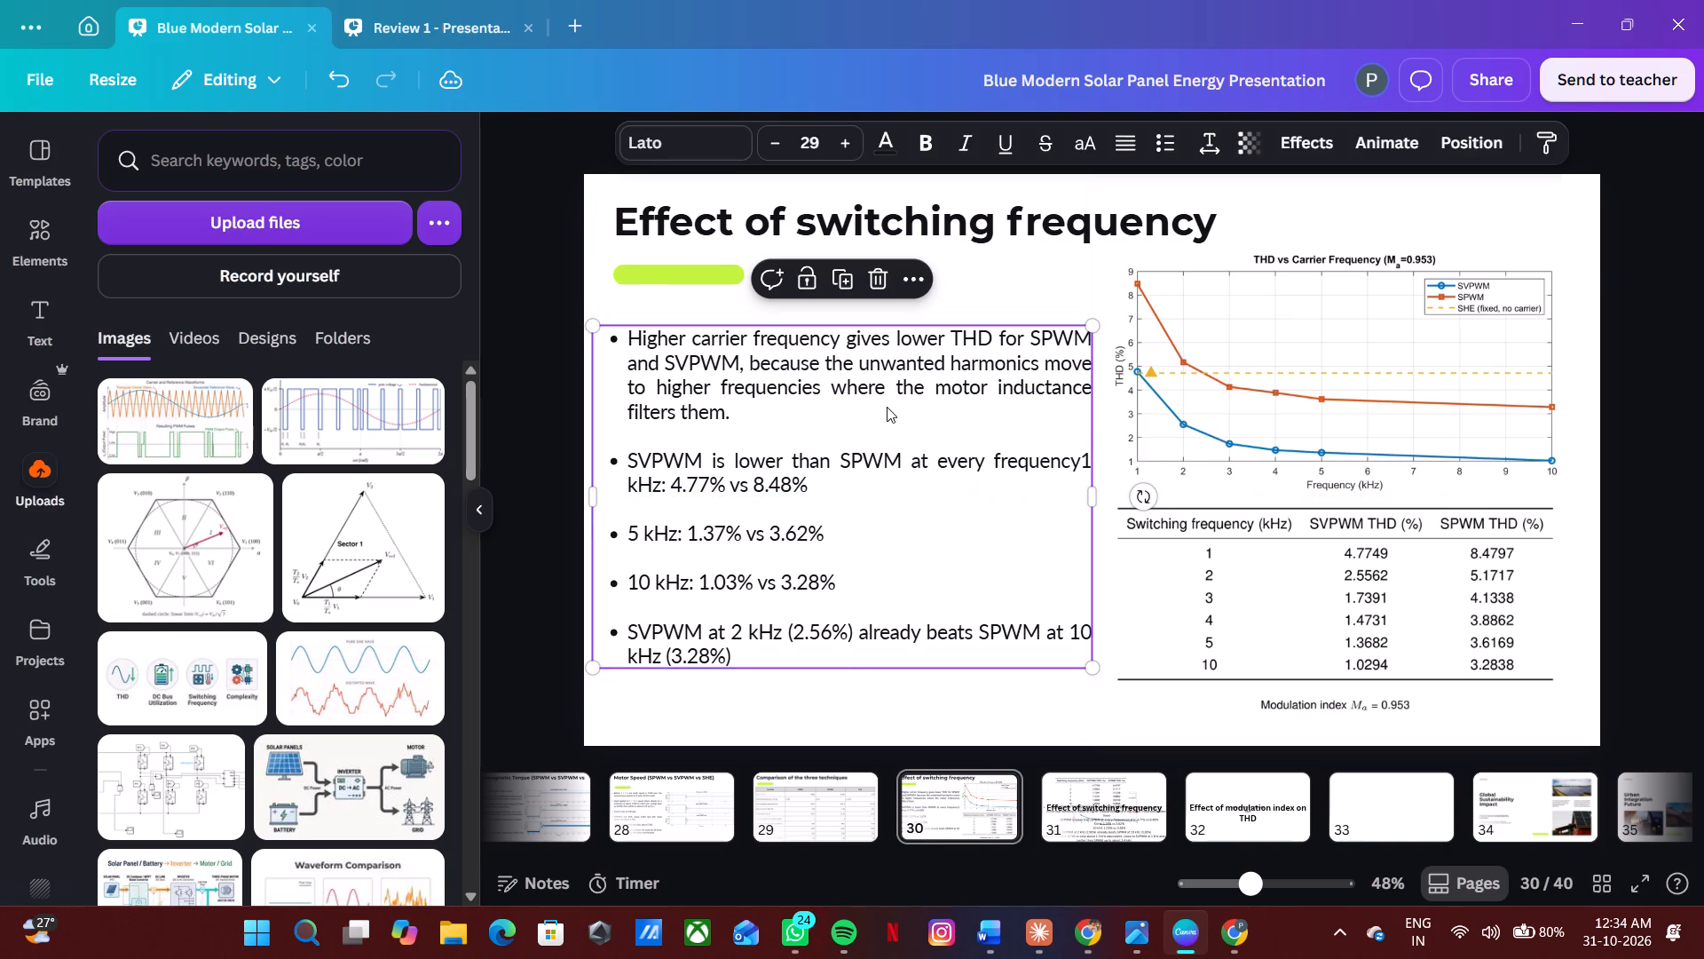
pyautogui.click(1691, 364)
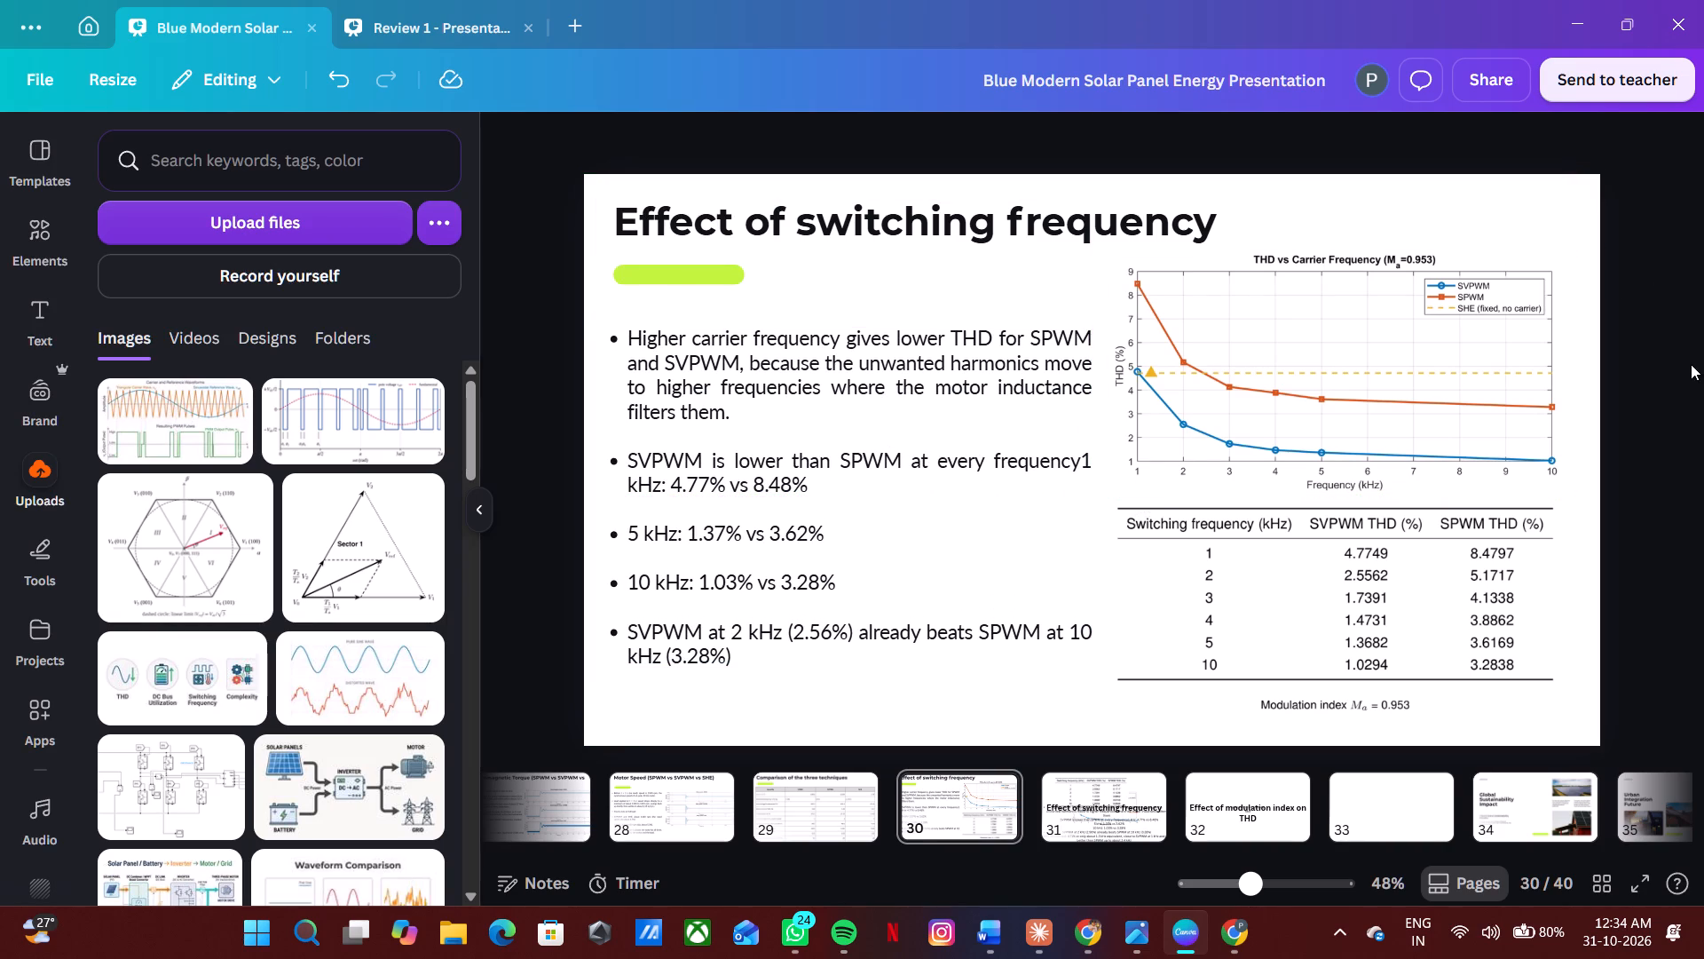
# Delete the old unstyled "Effect of switching frequency" slide.
pyautogui.press('Left')
pyautogui.press('Right')
pyautogui.press('Right')
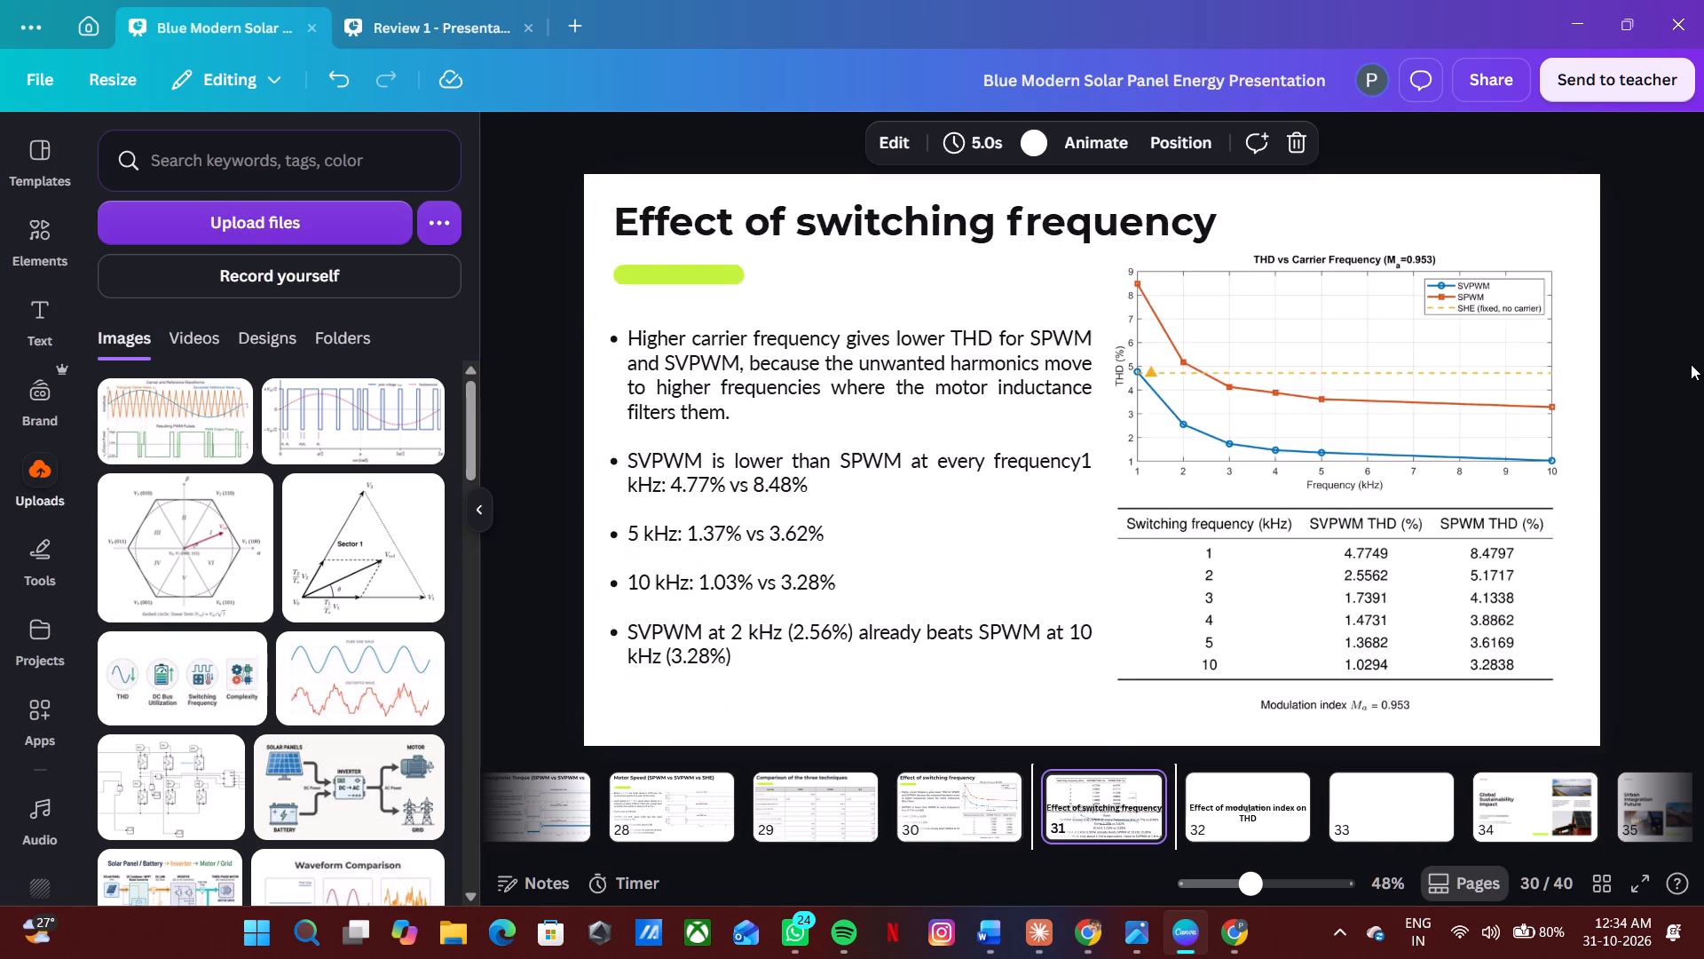
pyautogui.press('BackSpace')
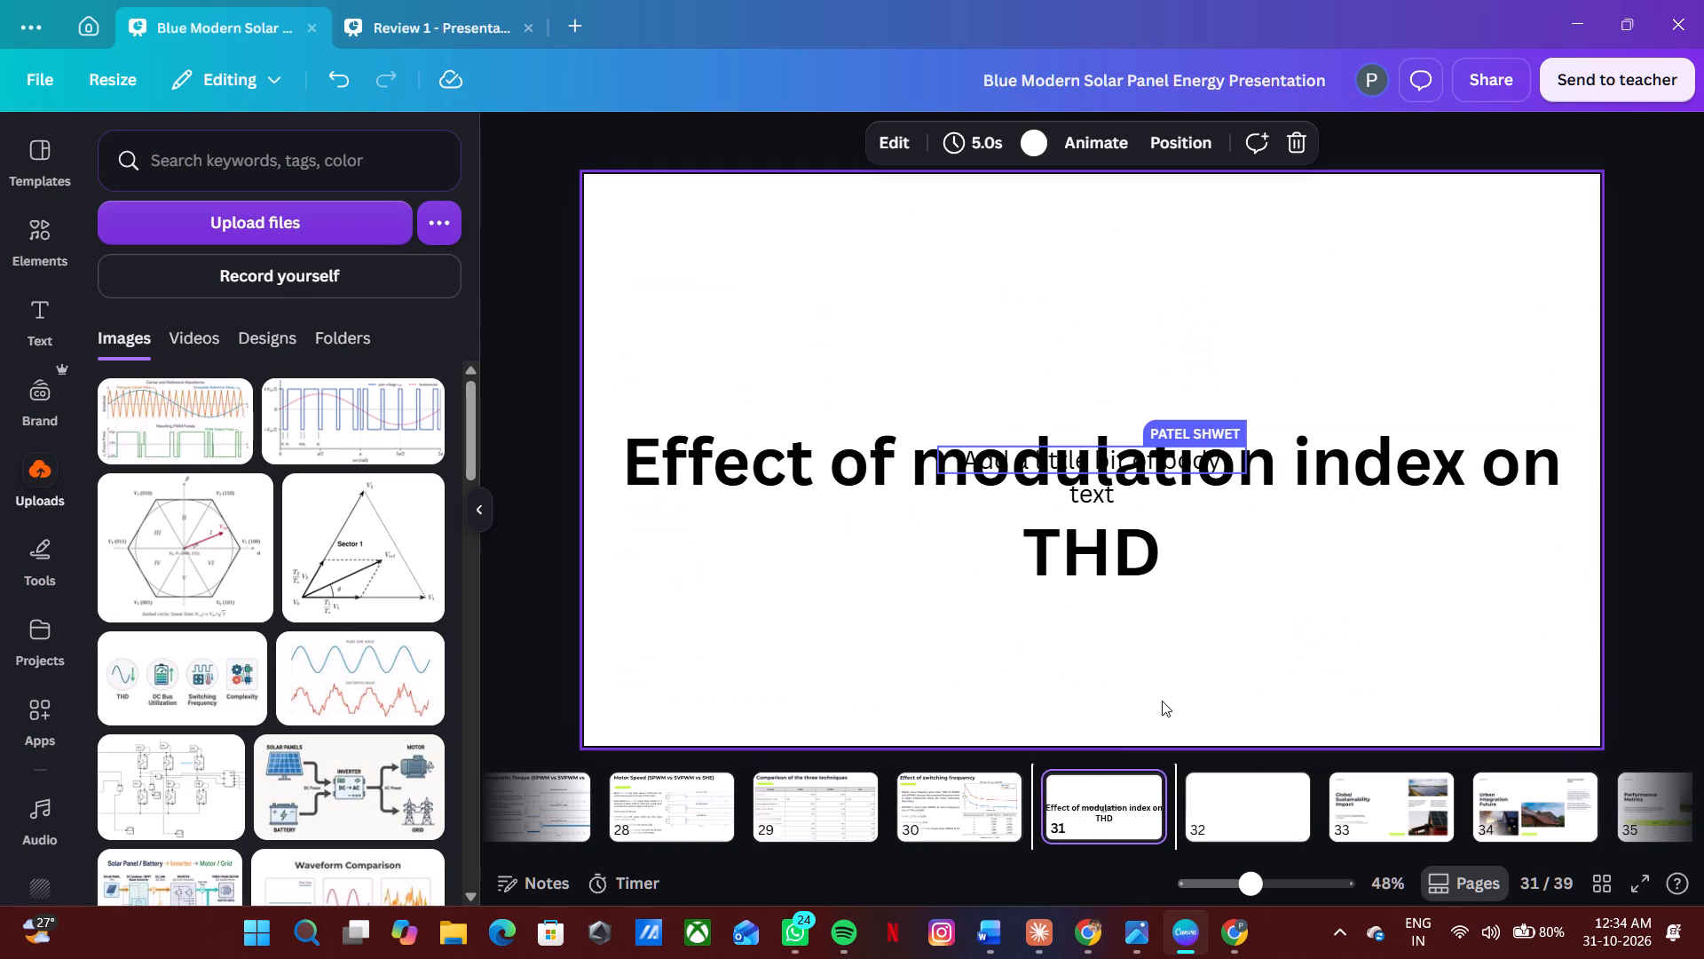
# On the Motor Speed slide, move the green accent bar up to sit just beneath the title, near the title's start.
pyautogui.click(951, 818)
pyautogui.press('Left')
pyautogui.press('Left')
pyautogui.press('Right')
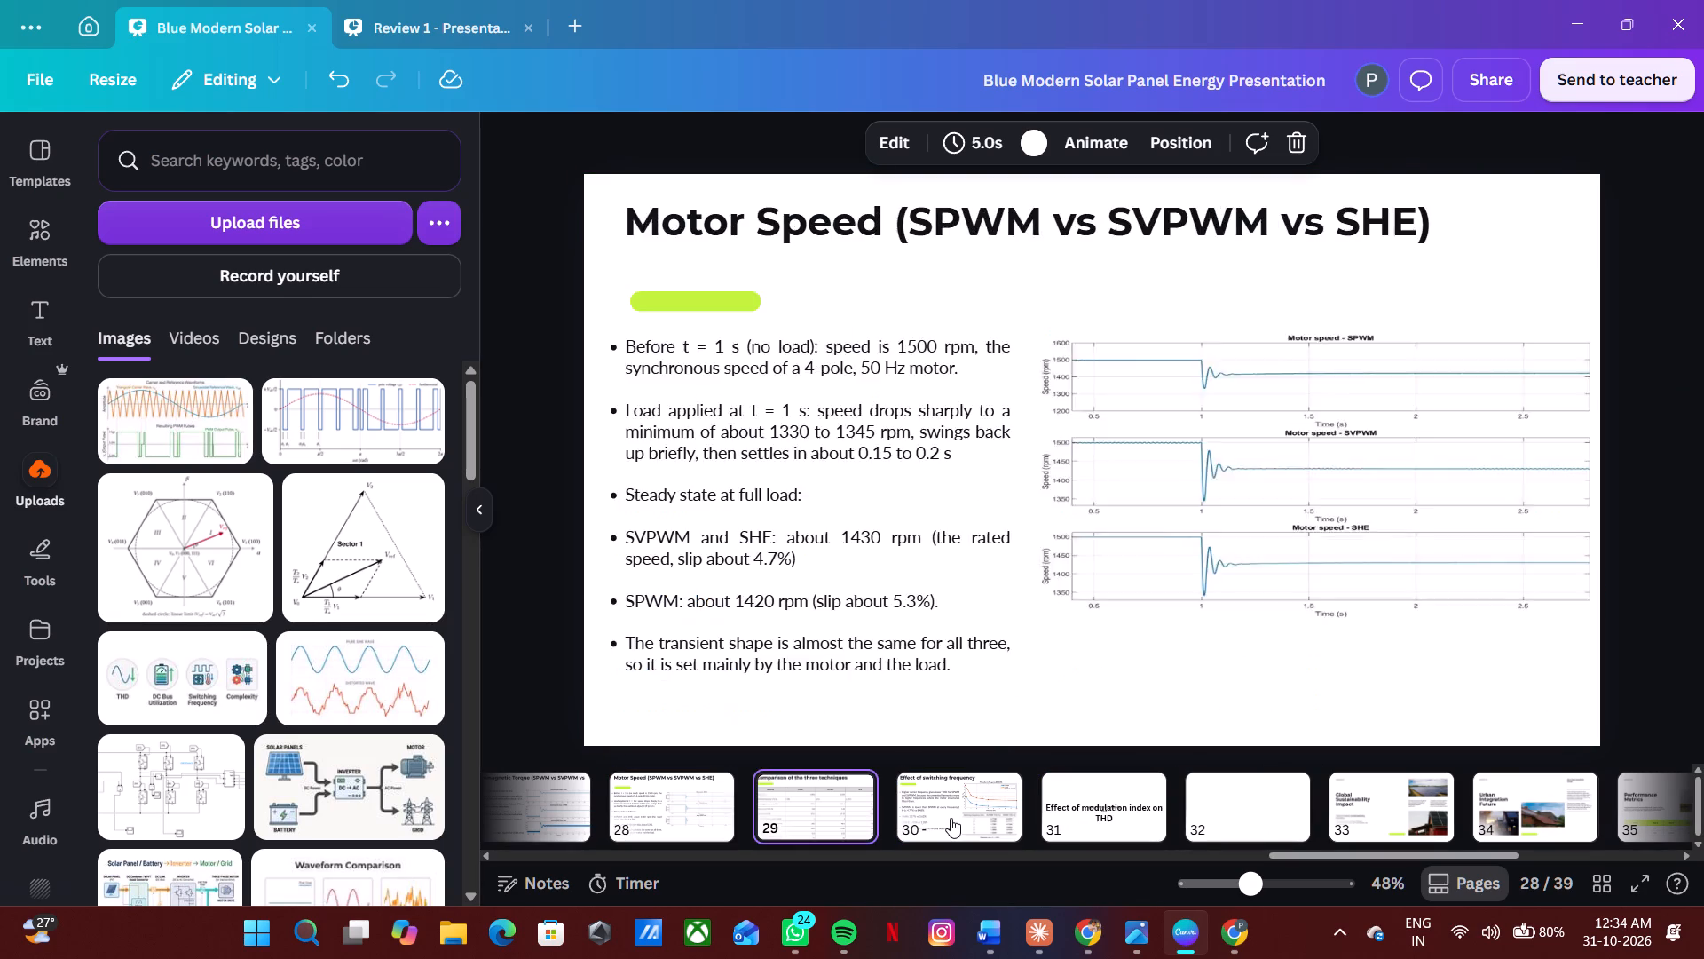
pyautogui.press('Left')
pyautogui.press('Left')
pyautogui.press('Right')
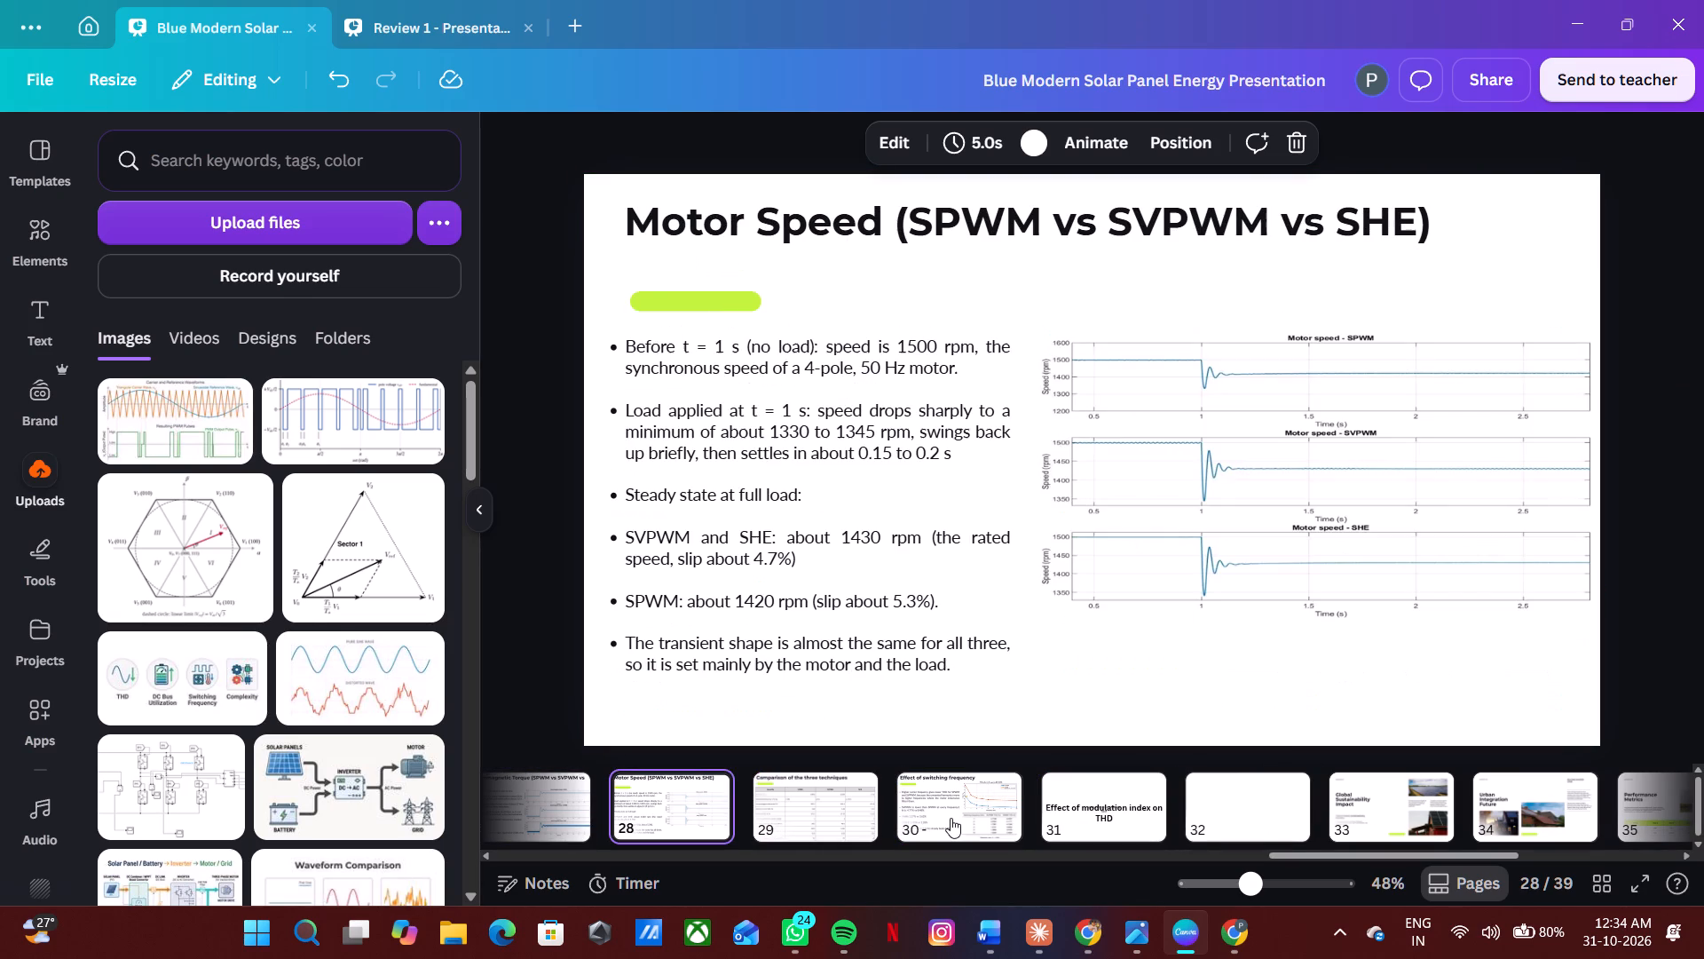
pyautogui.moveTo(689, 293); pyautogui.dragTo(686, 285)
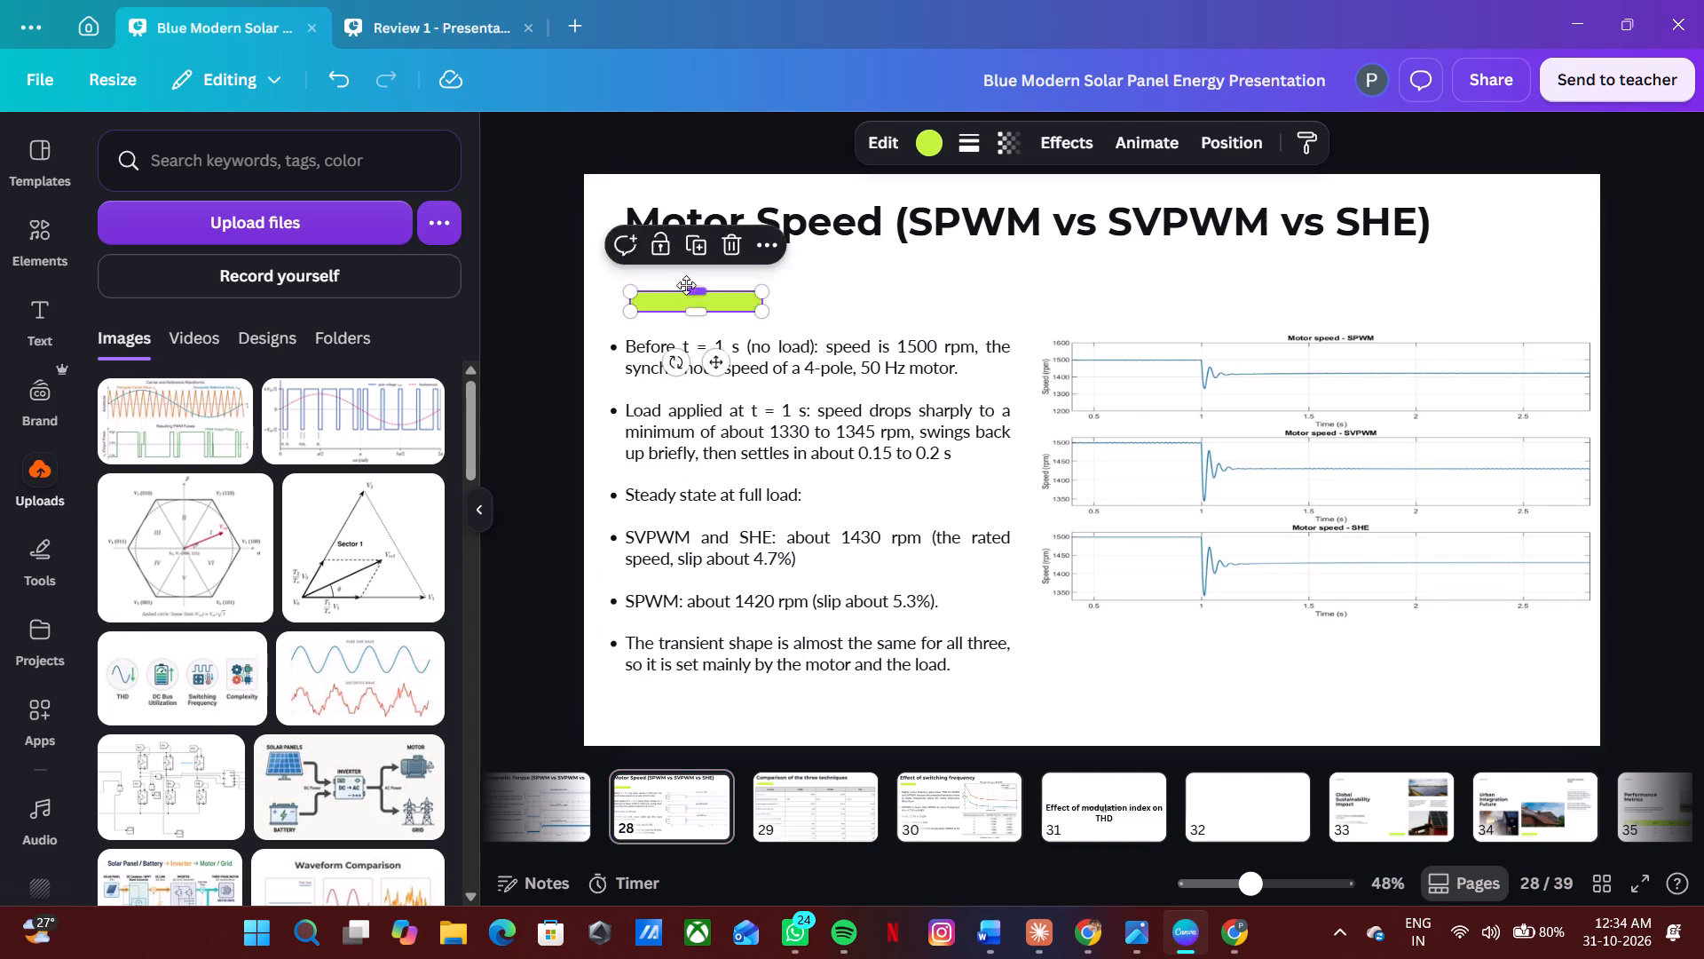
pyautogui.moveTo(686, 285); pyautogui.dragTo(677, 264)
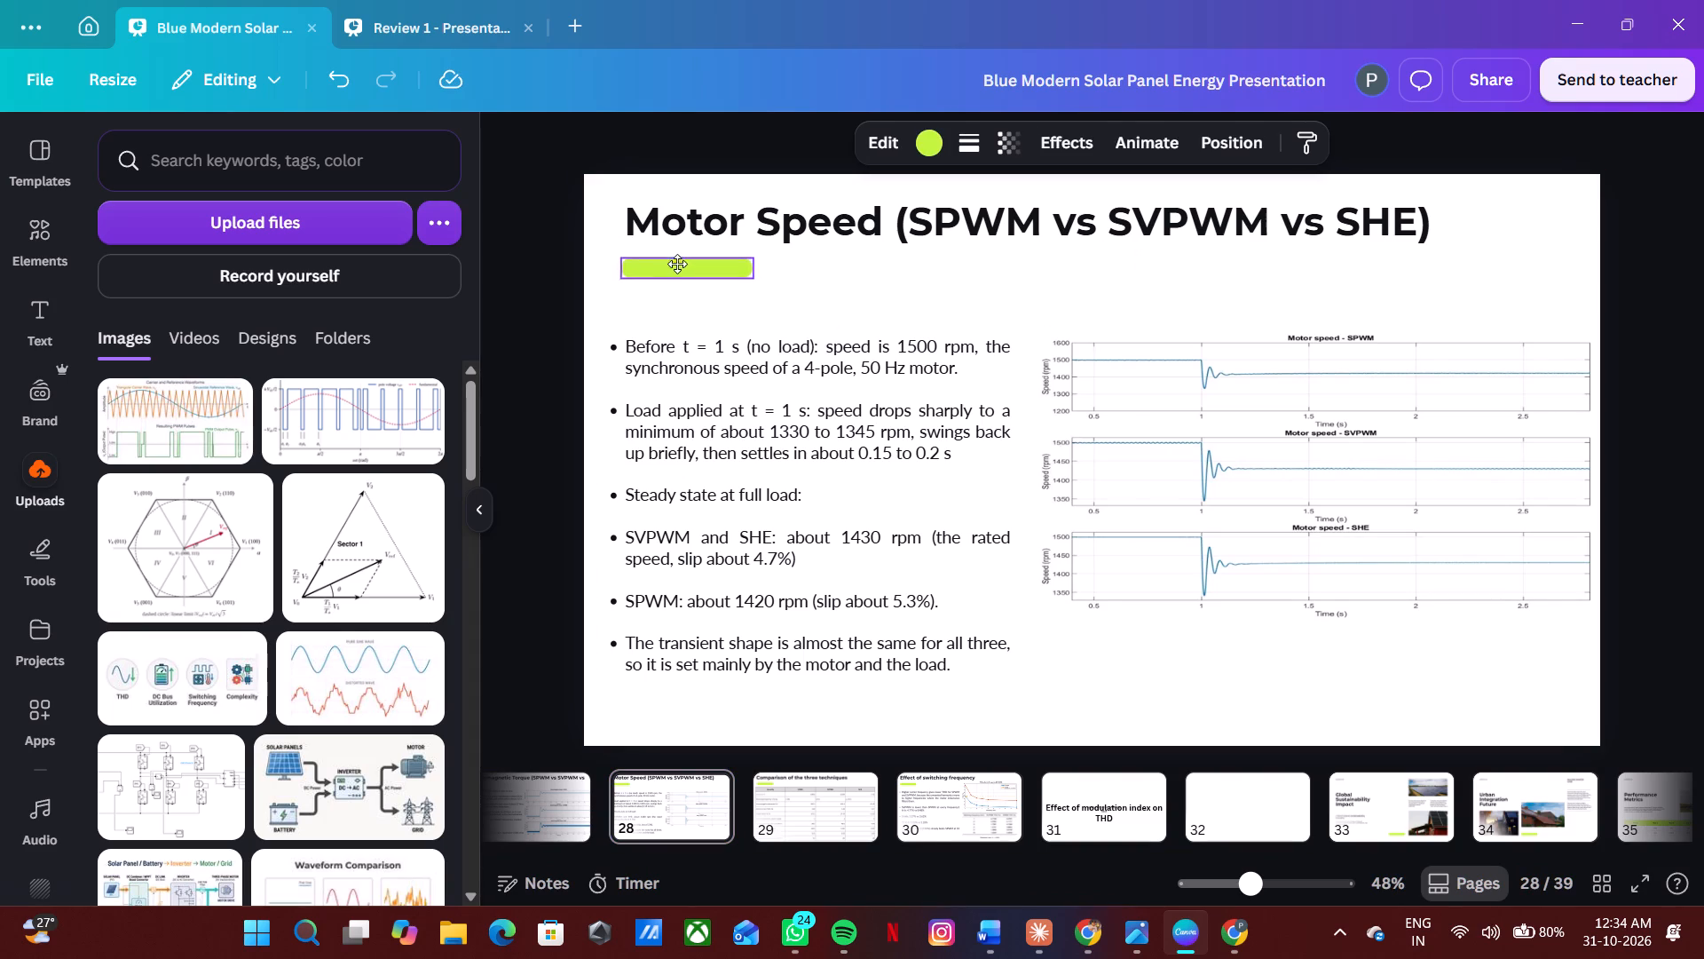
pyautogui.moveTo(677, 264); pyautogui.dragTo(680, 266)
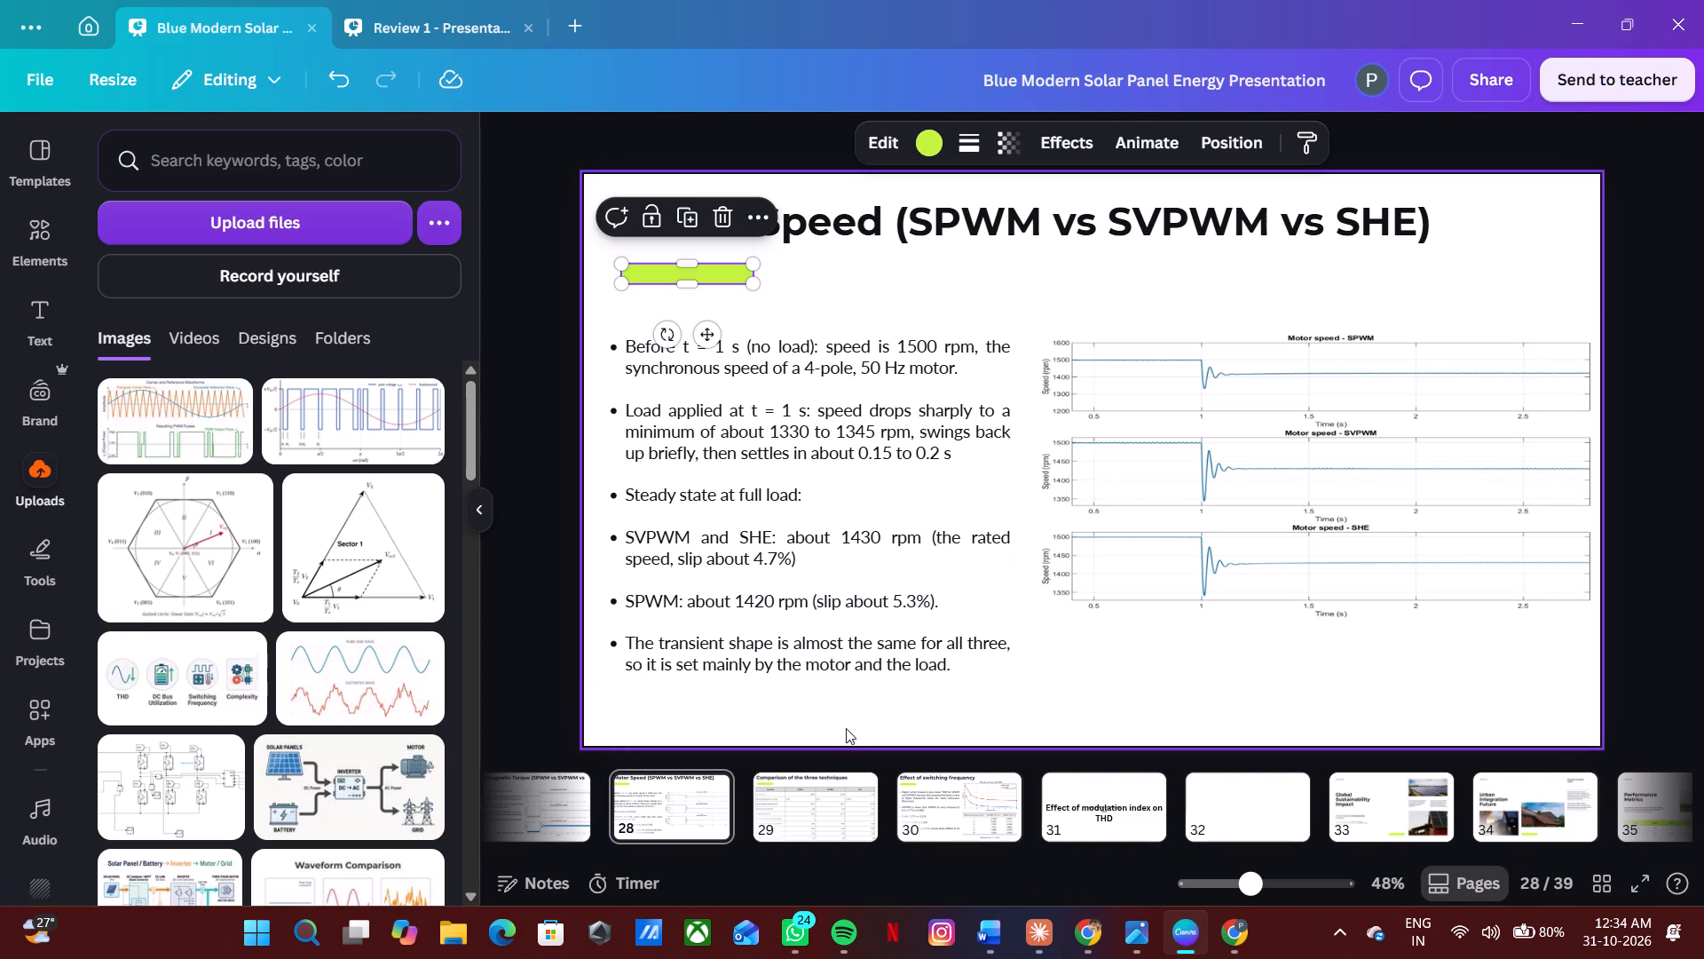
# On the Electromagnetic Torque slide, shift the green accent bar sideways to align with the start of the title.
pyautogui.click(838, 797)
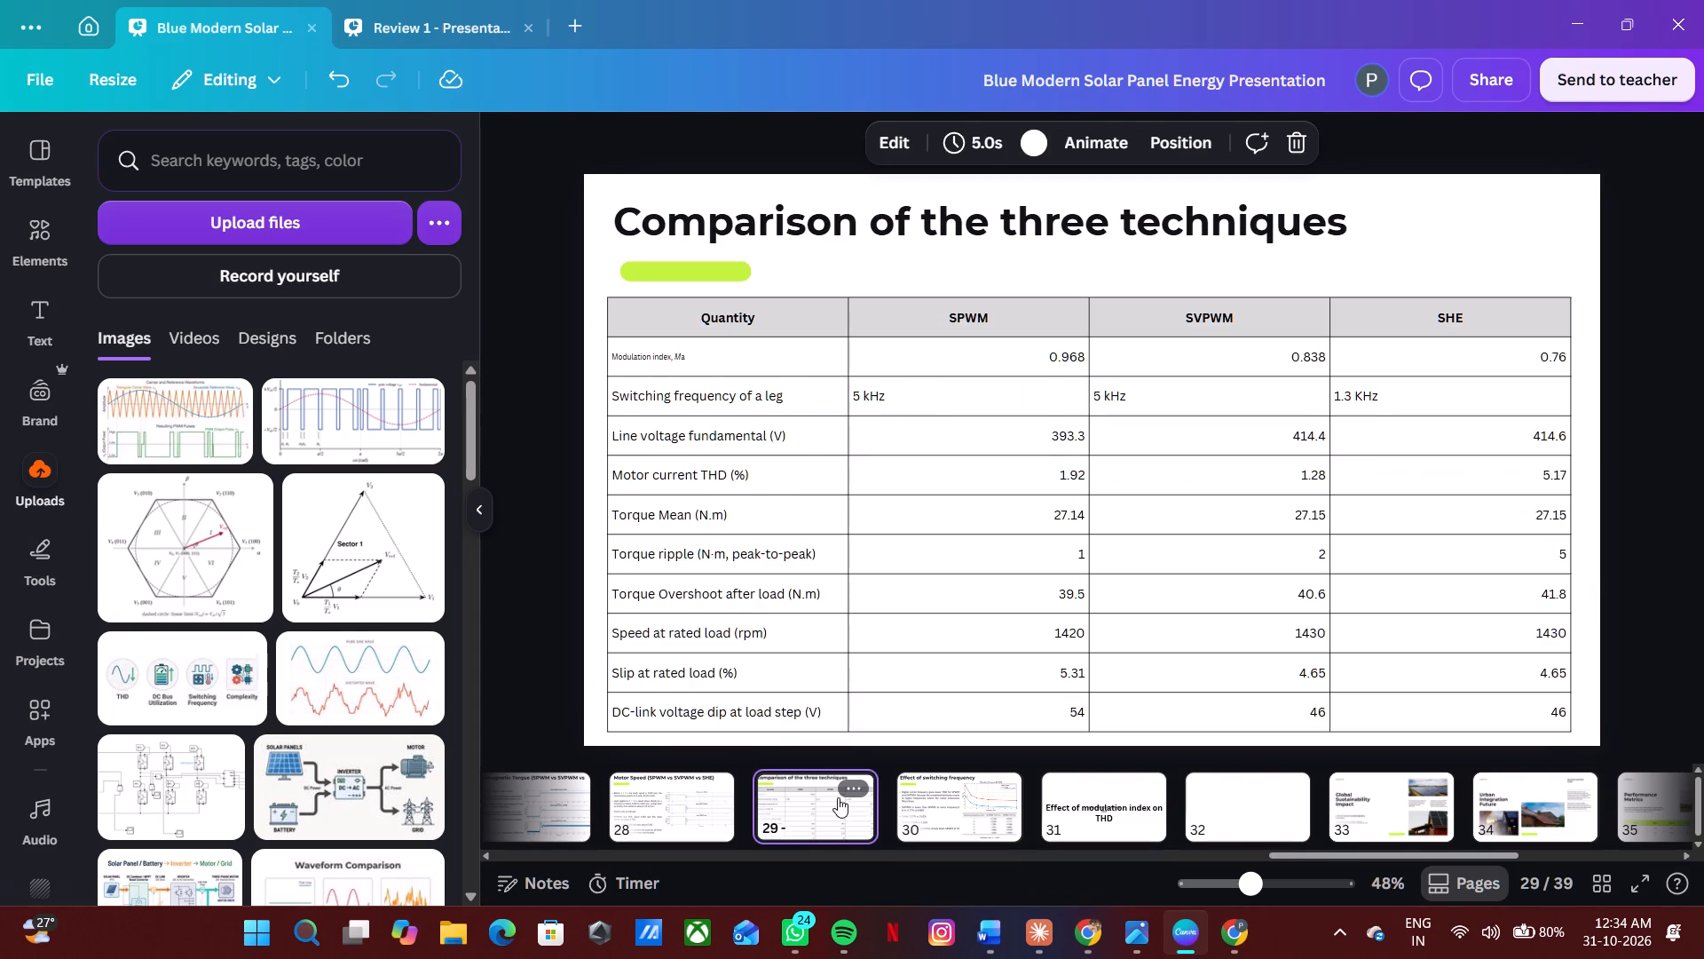
pyautogui.press('Left')
pyautogui.press('Left')
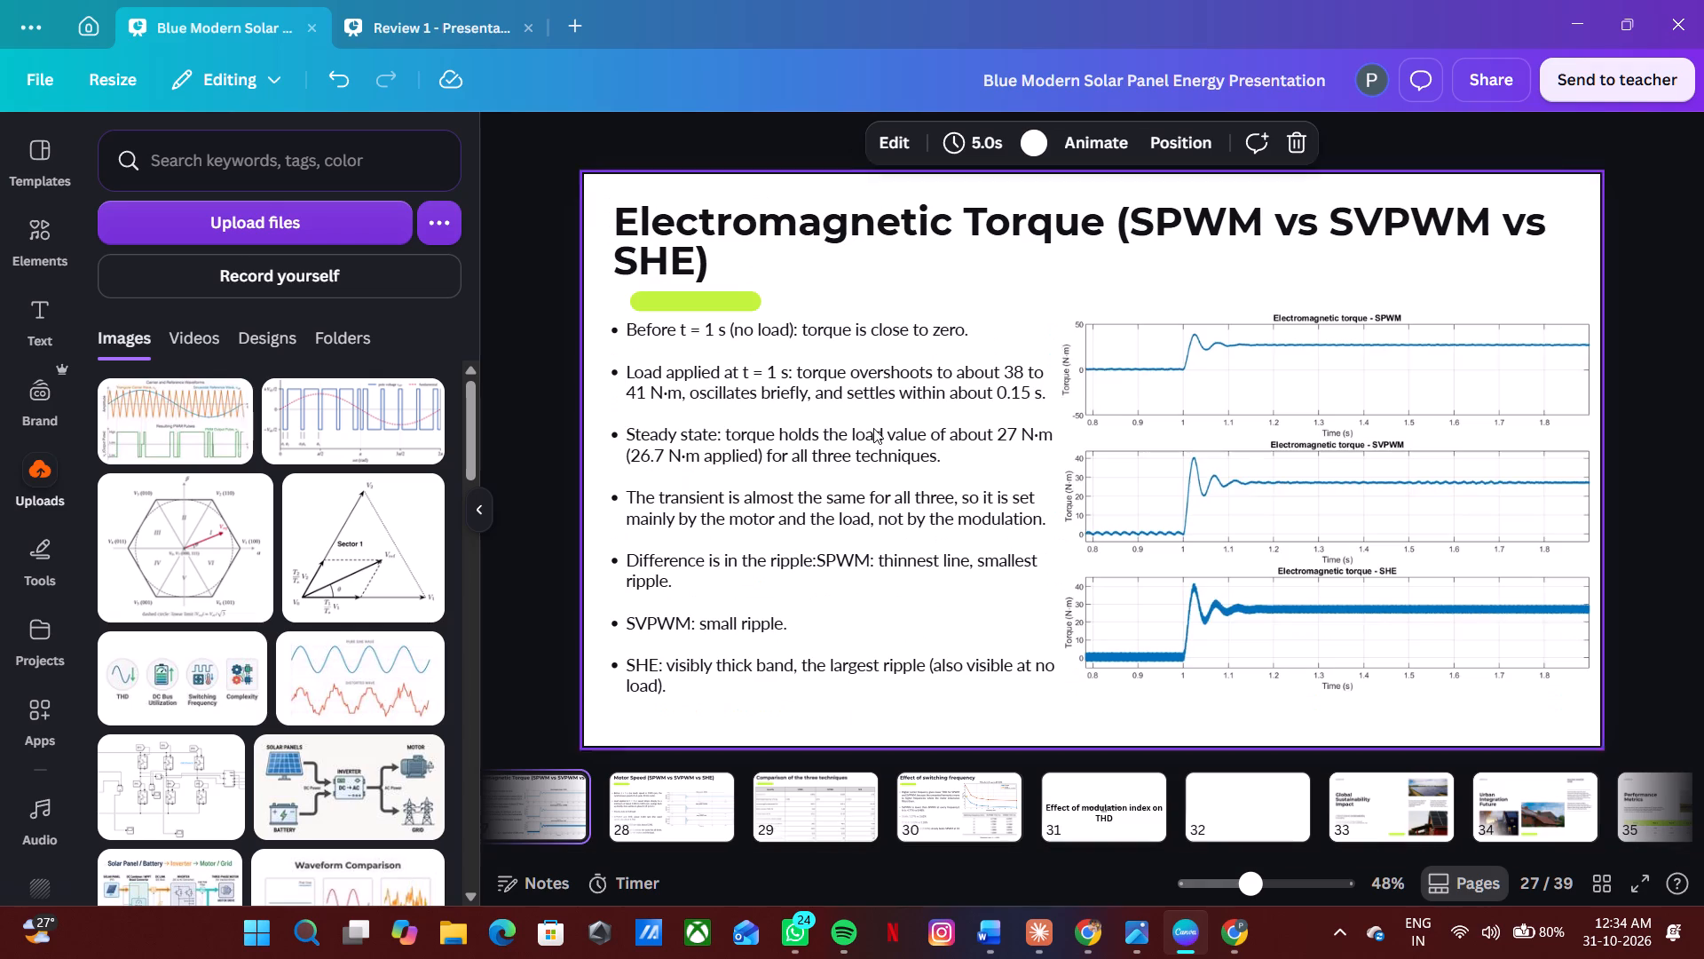
pyautogui.moveTo(744, 291); pyautogui.dragTo(730, 293)
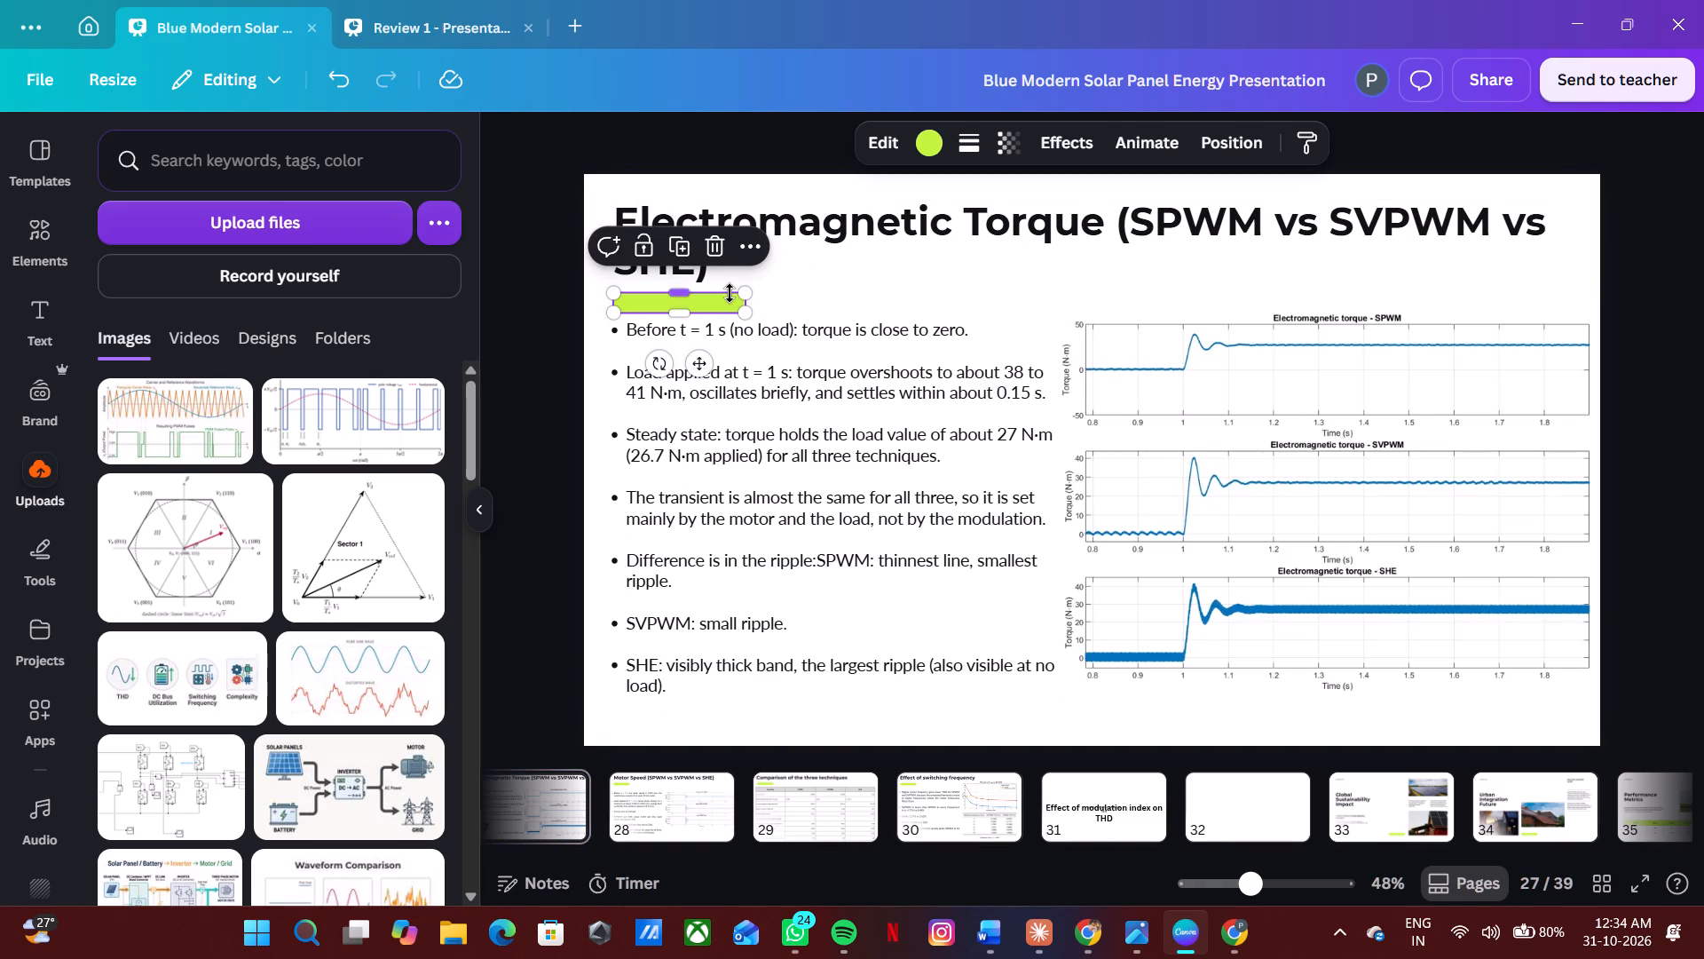
pyautogui.click(1639, 309)
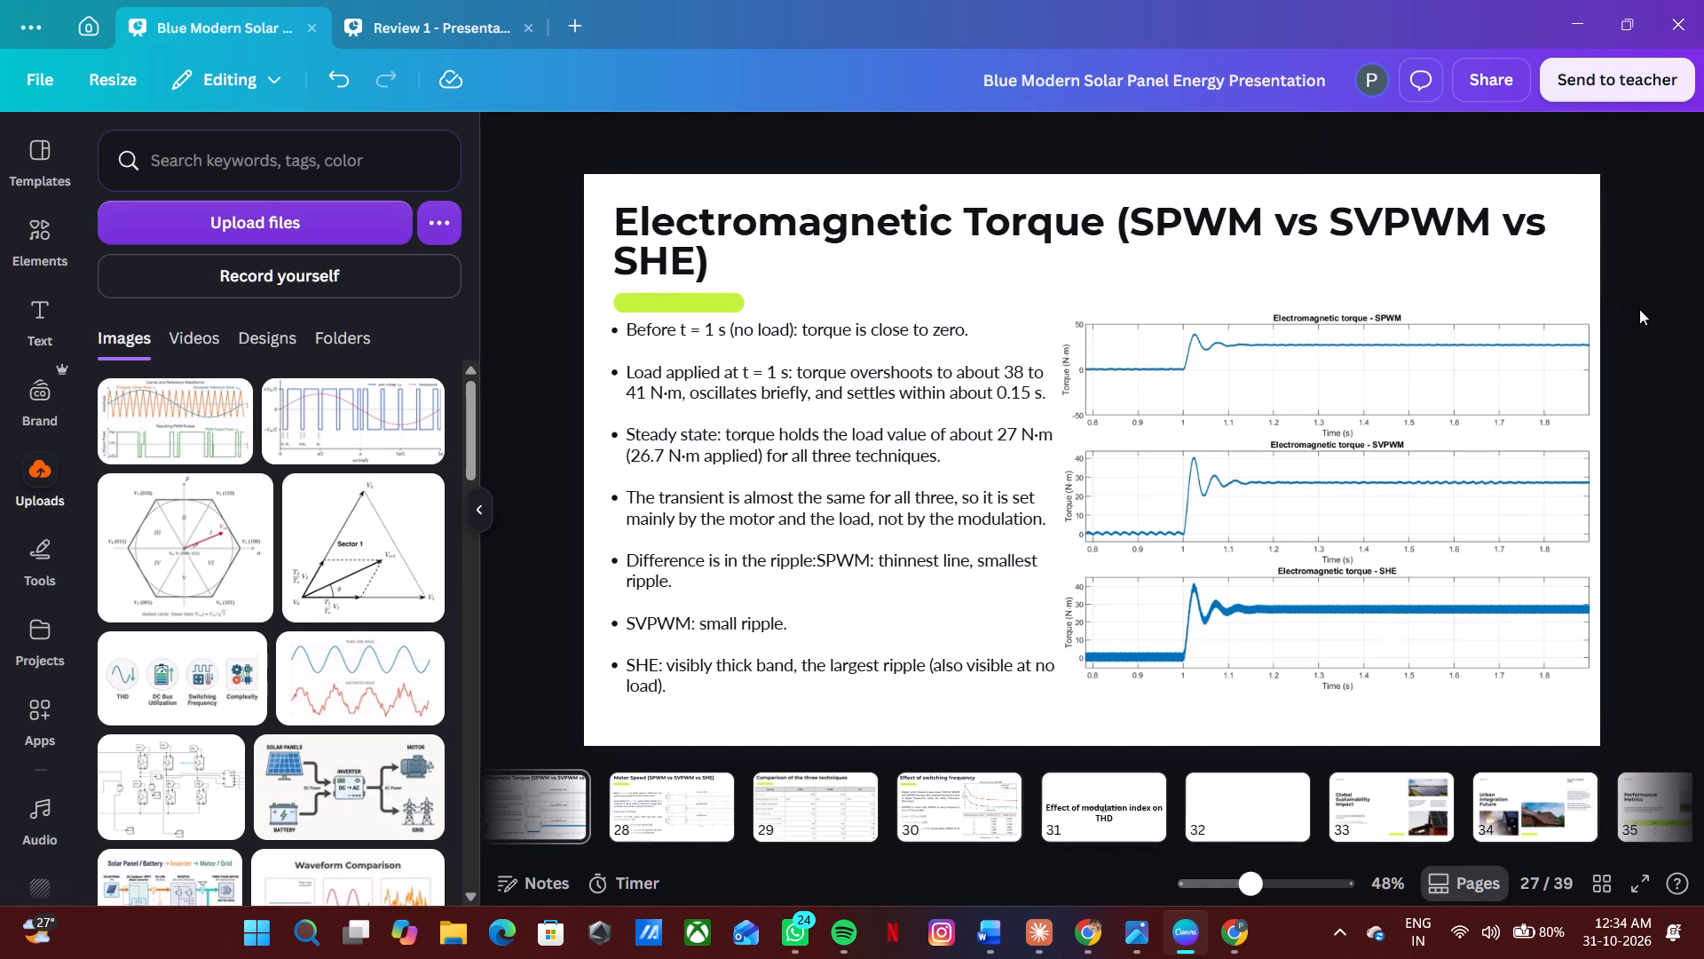
# On the Motor Current slide, move the green accent bar up beneath the title and align it with the title's start.
pyautogui.press('Left')
pyautogui.moveTo(740, 302); pyautogui.dragTo(732, 284)
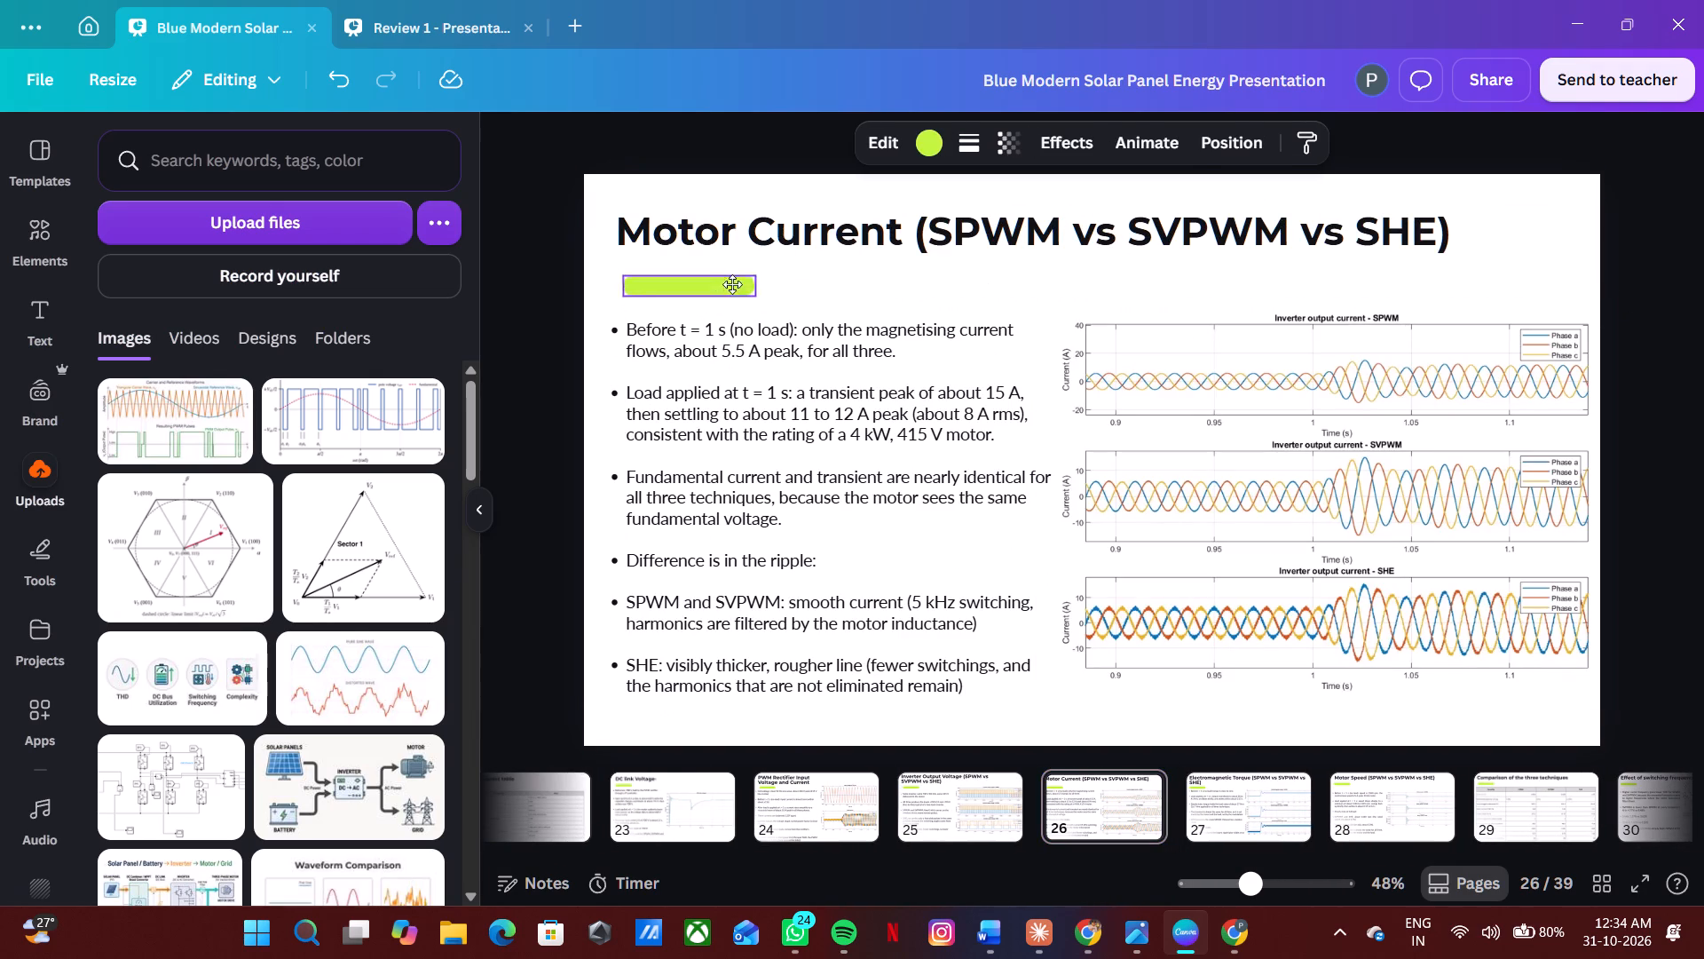
pyautogui.moveTo(732, 284); pyautogui.dragTo(727, 280)
pyautogui.press('Left')
pyautogui.press('Left')
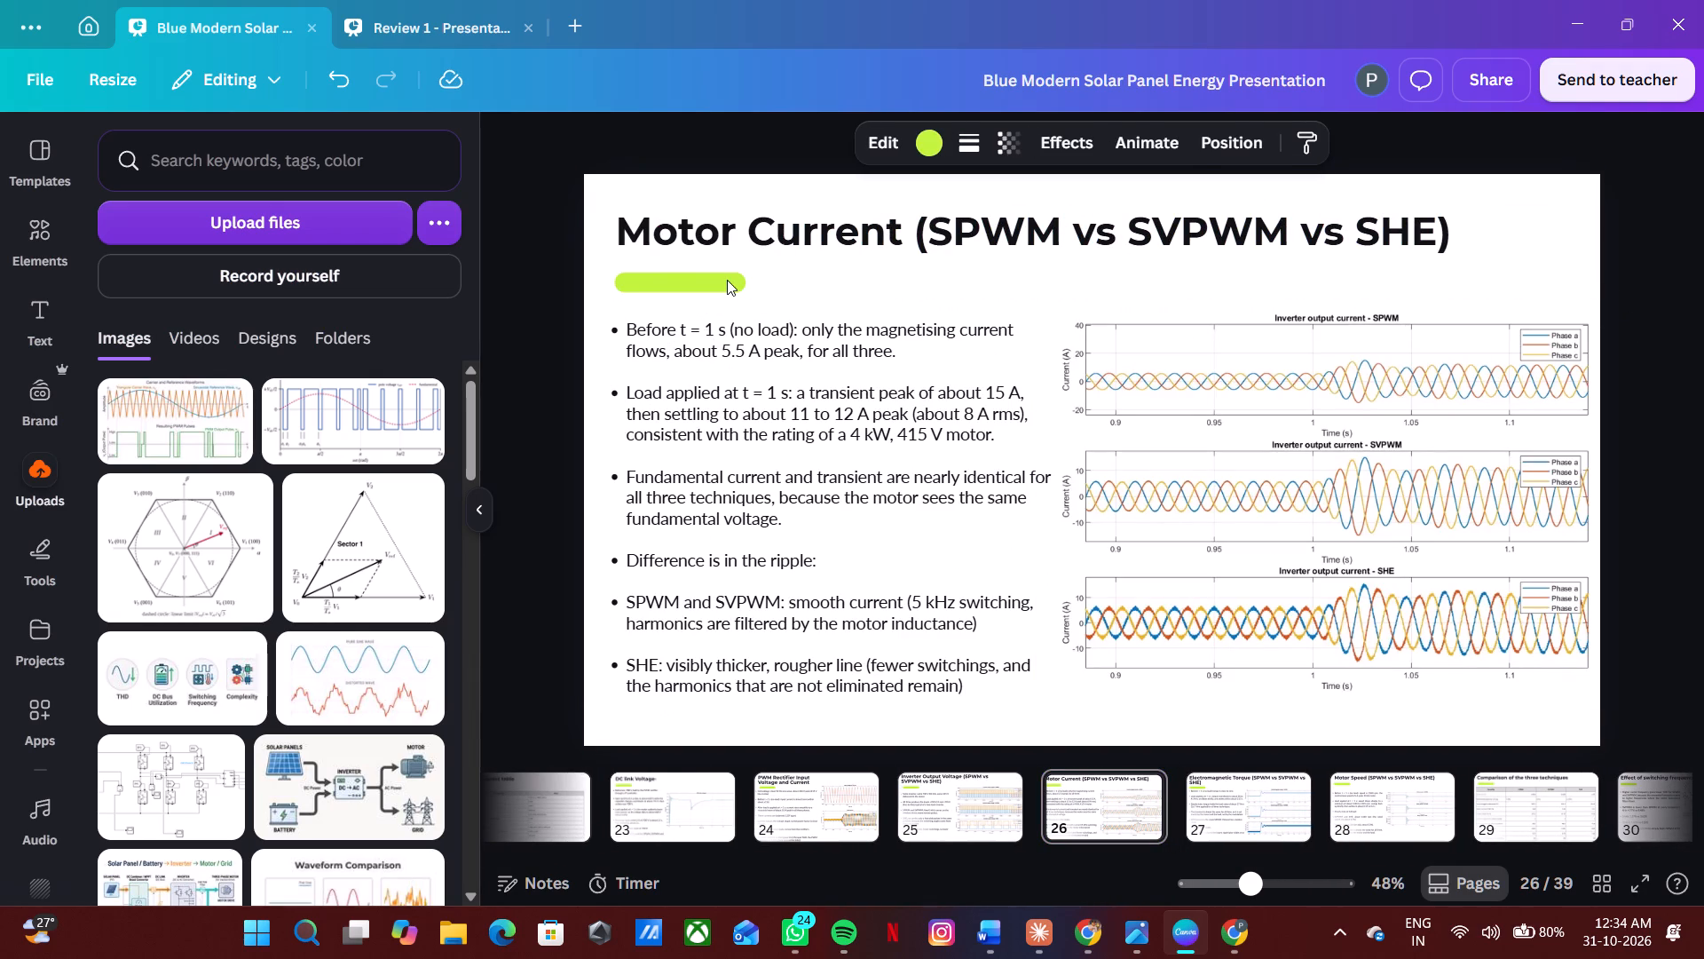
pyautogui.click(928, 304)
# On the Inverter Output Voltage slide, shift the green accent bar slightly up and in line with the title's start.
pyautogui.press('Left')
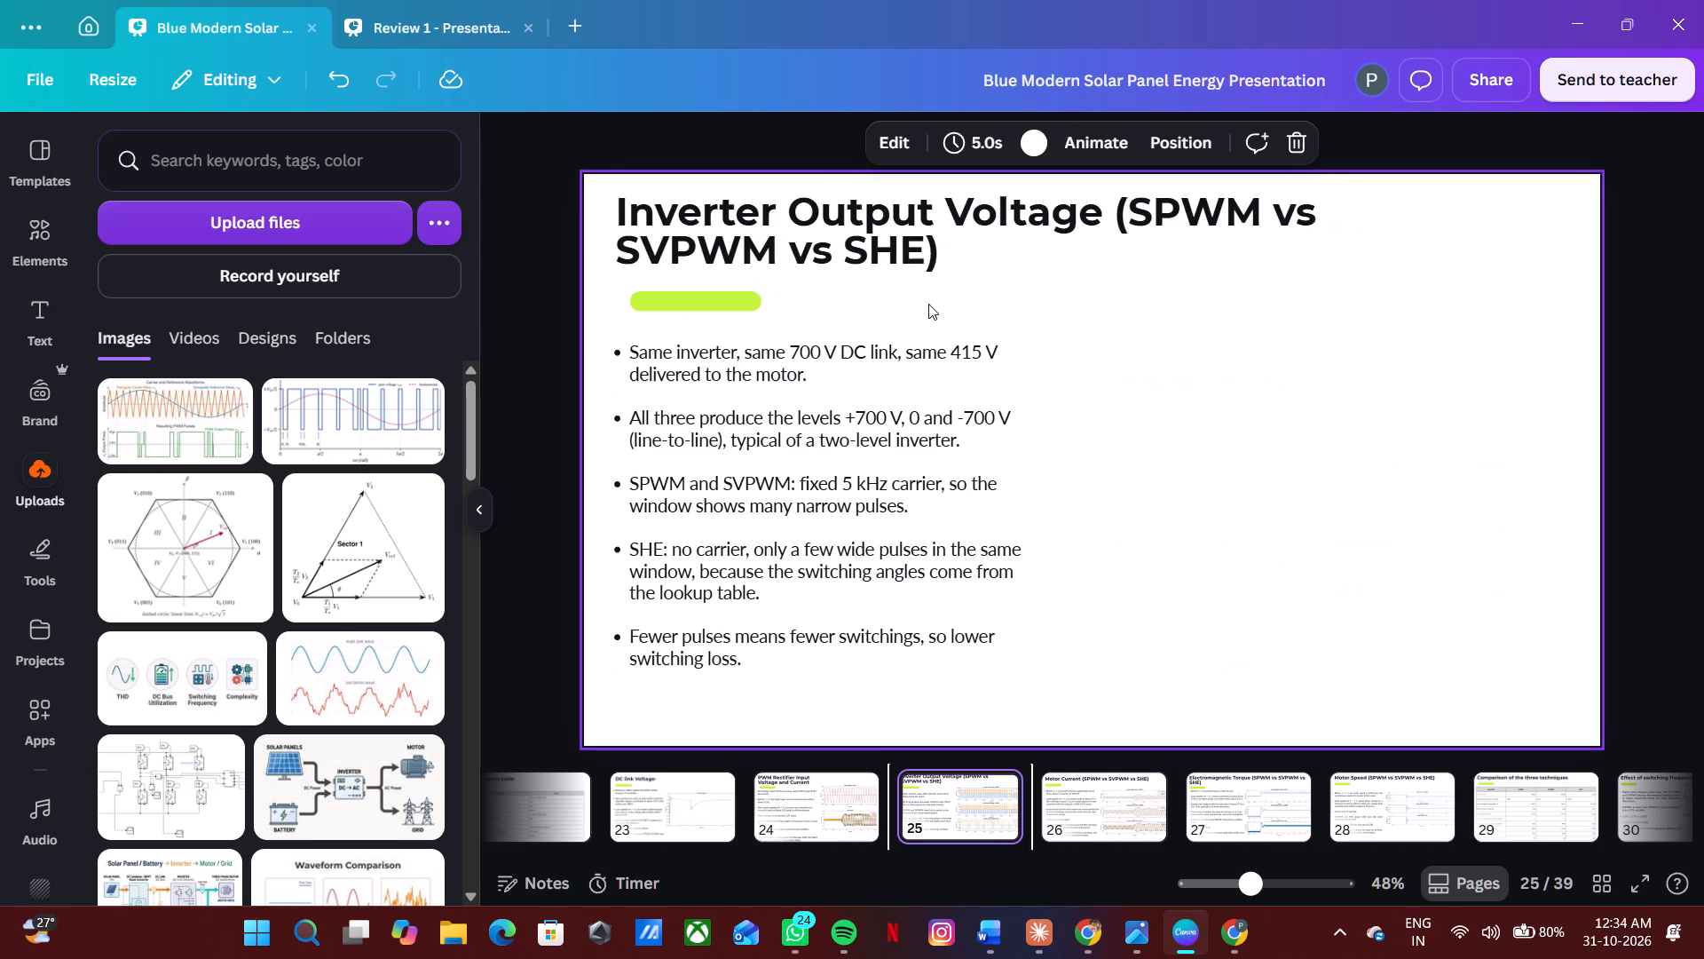
pyautogui.moveTo(674, 303); pyautogui.dragTo(662, 298)
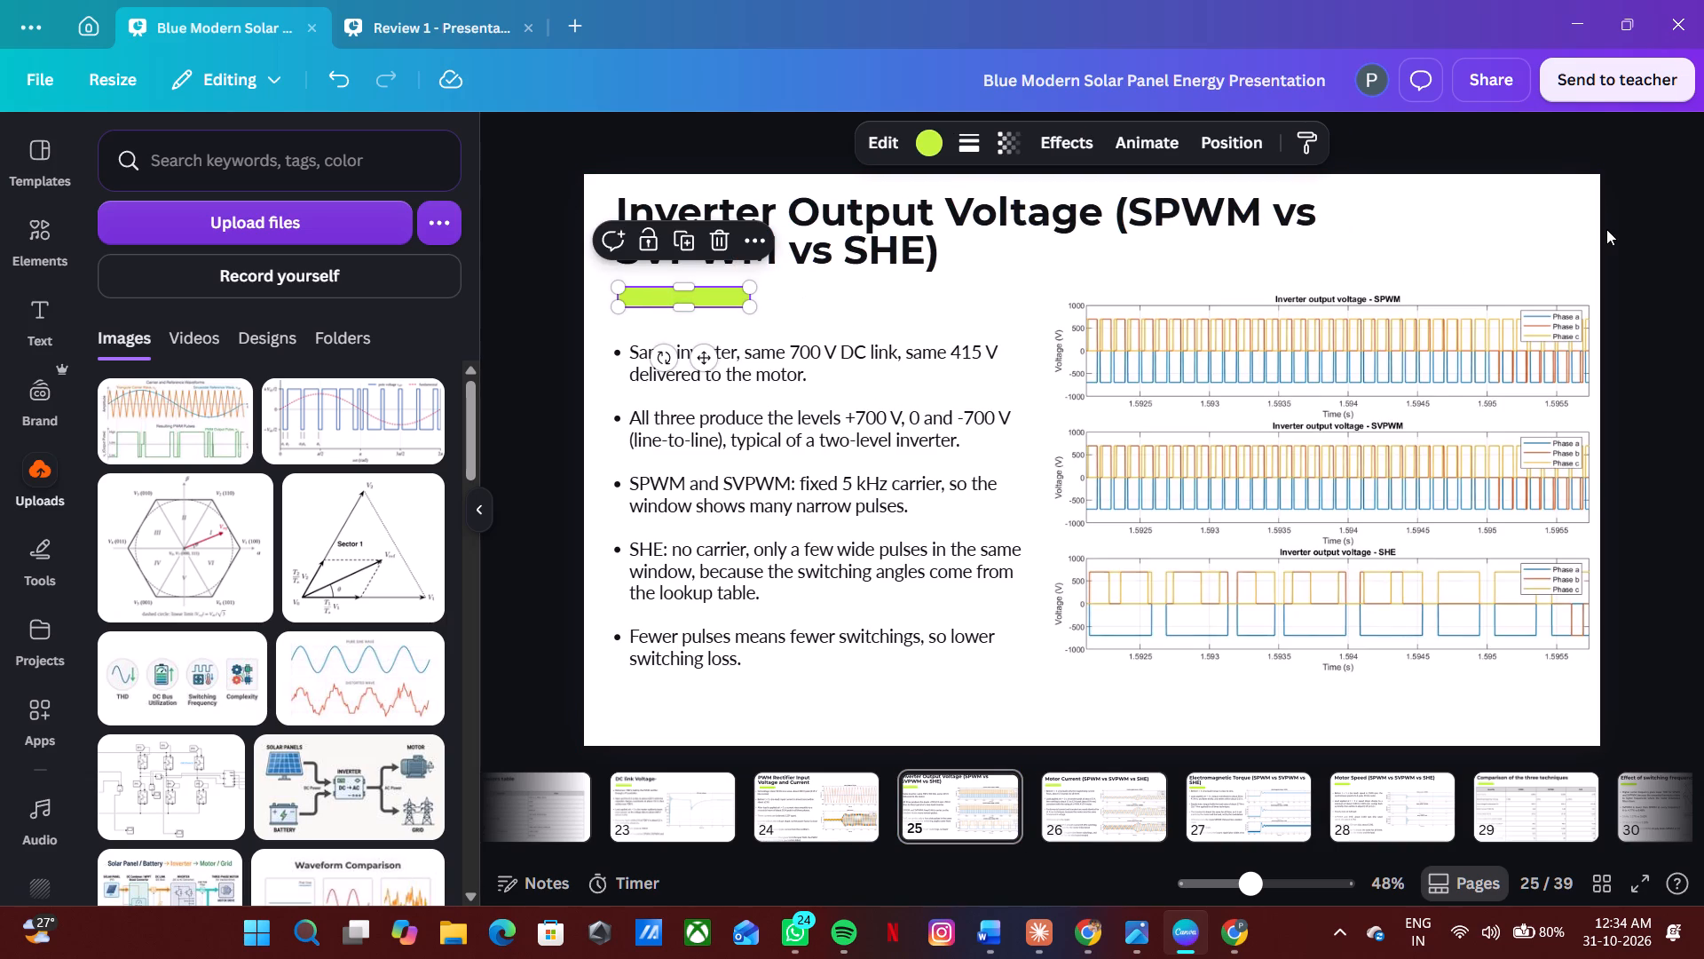
pyautogui.click(1623, 235)
# On the PWM Rectifier Input Voltage and Current slide, align the green accent bar with the title's start.
pyautogui.press('Left')
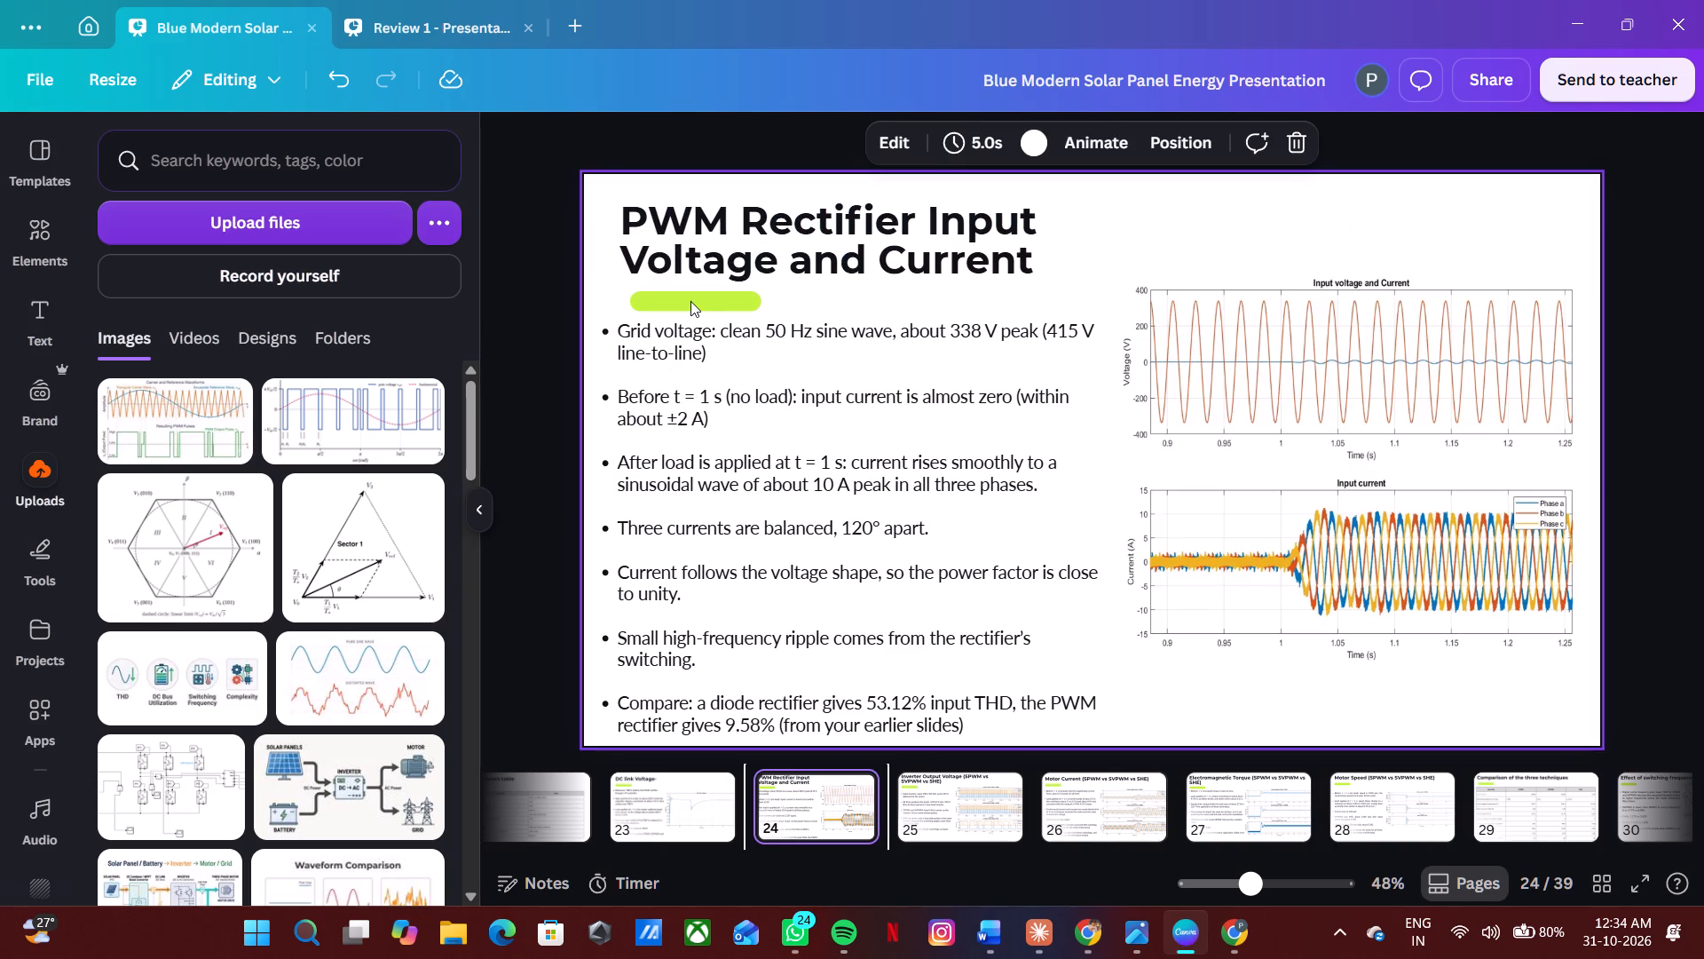
pyautogui.moveTo(690, 301); pyautogui.dragTo(682, 301)
pyautogui.click(1633, 256)
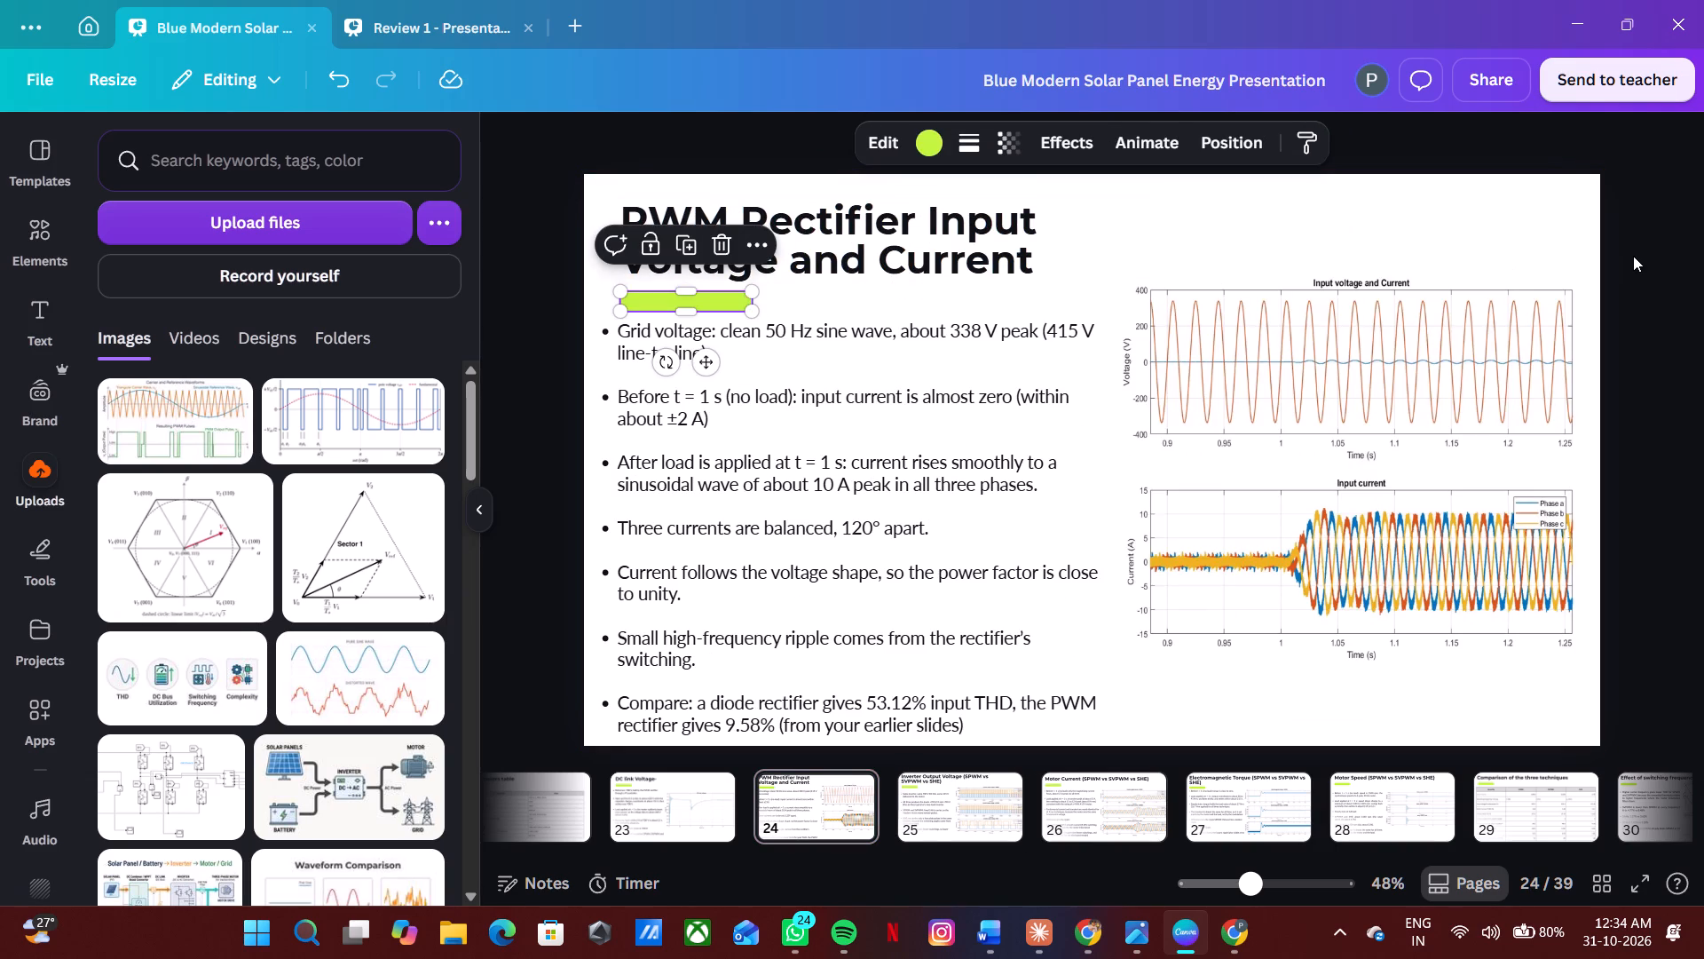
# On the SHE switching angles slide, move the green accent bar up close beneath the title, near the title's start.
pyautogui.press('Left')
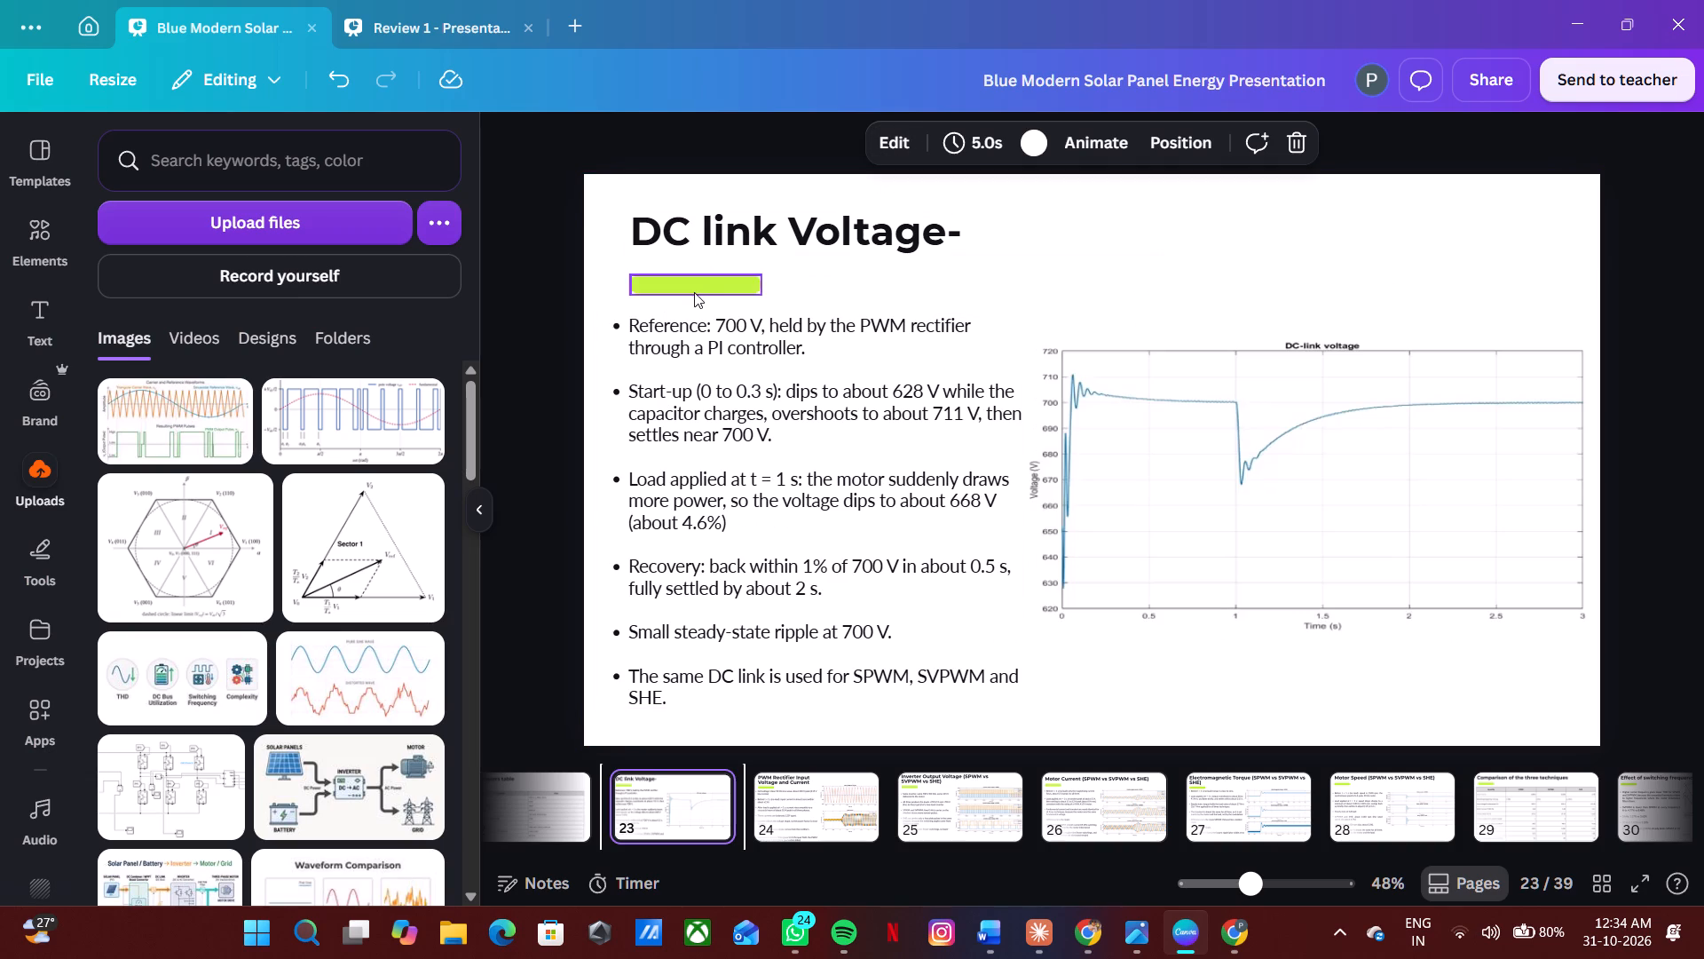
pyautogui.click(694, 292)
pyautogui.click(1675, 242)
pyautogui.press('Left')
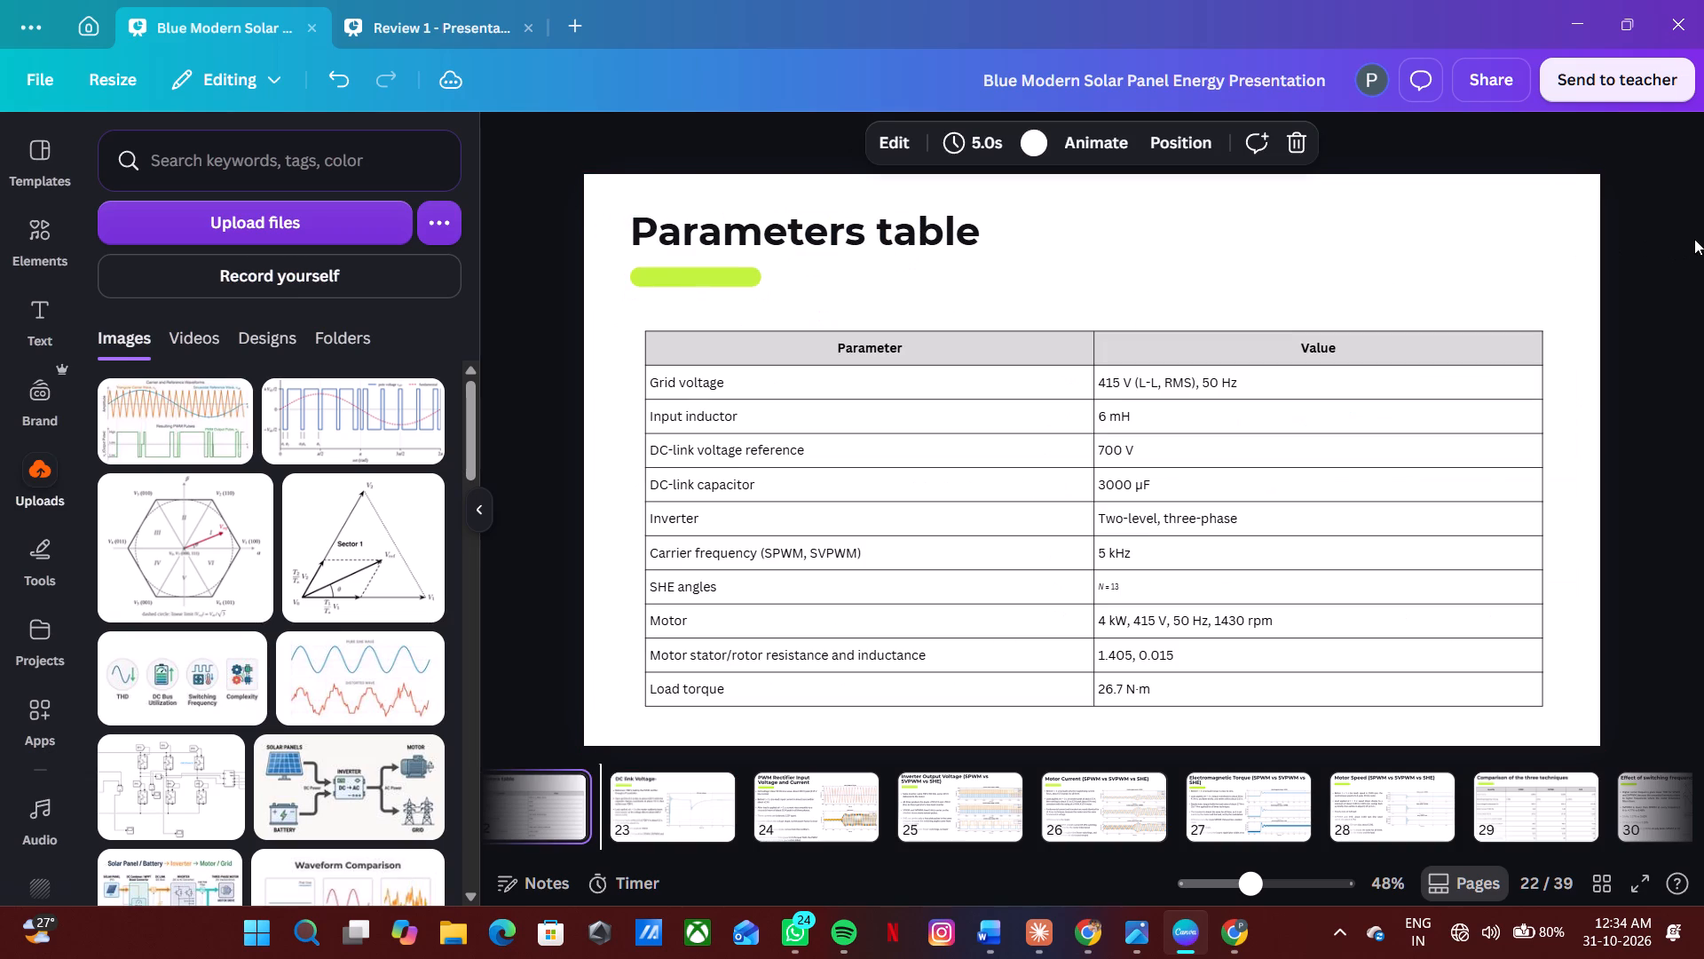
pyautogui.press('Left')
pyautogui.press('Left')
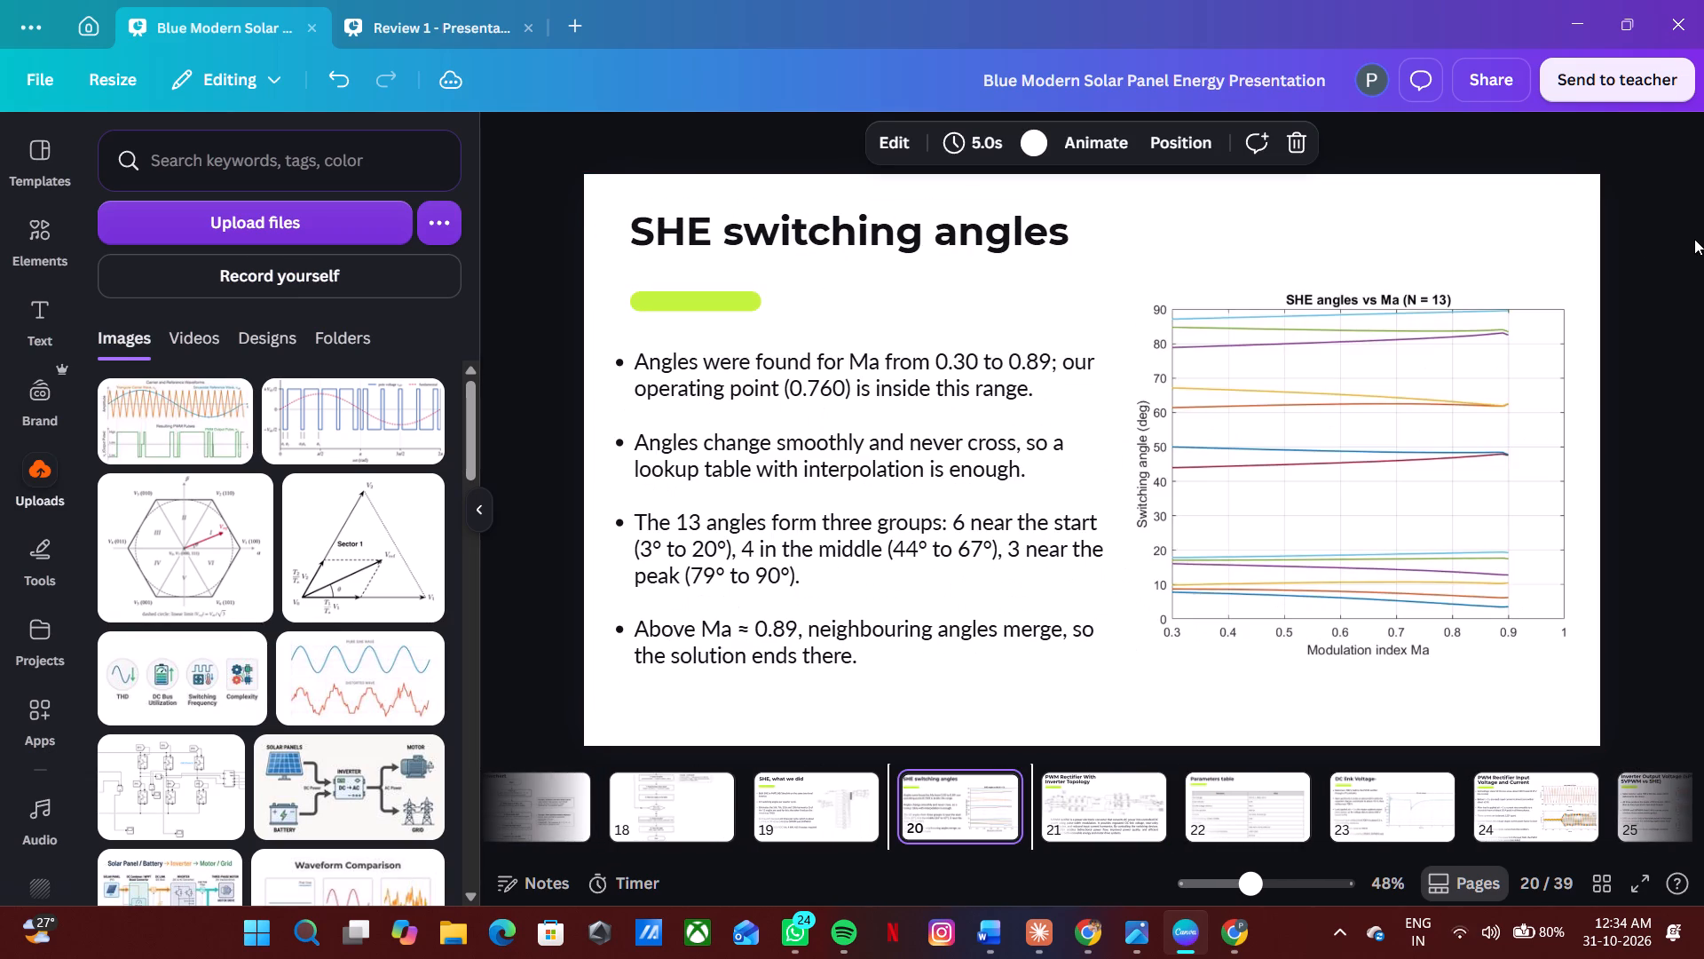
pyautogui.moveTo(746, 297); pyautogui.dragTo(741, 281)
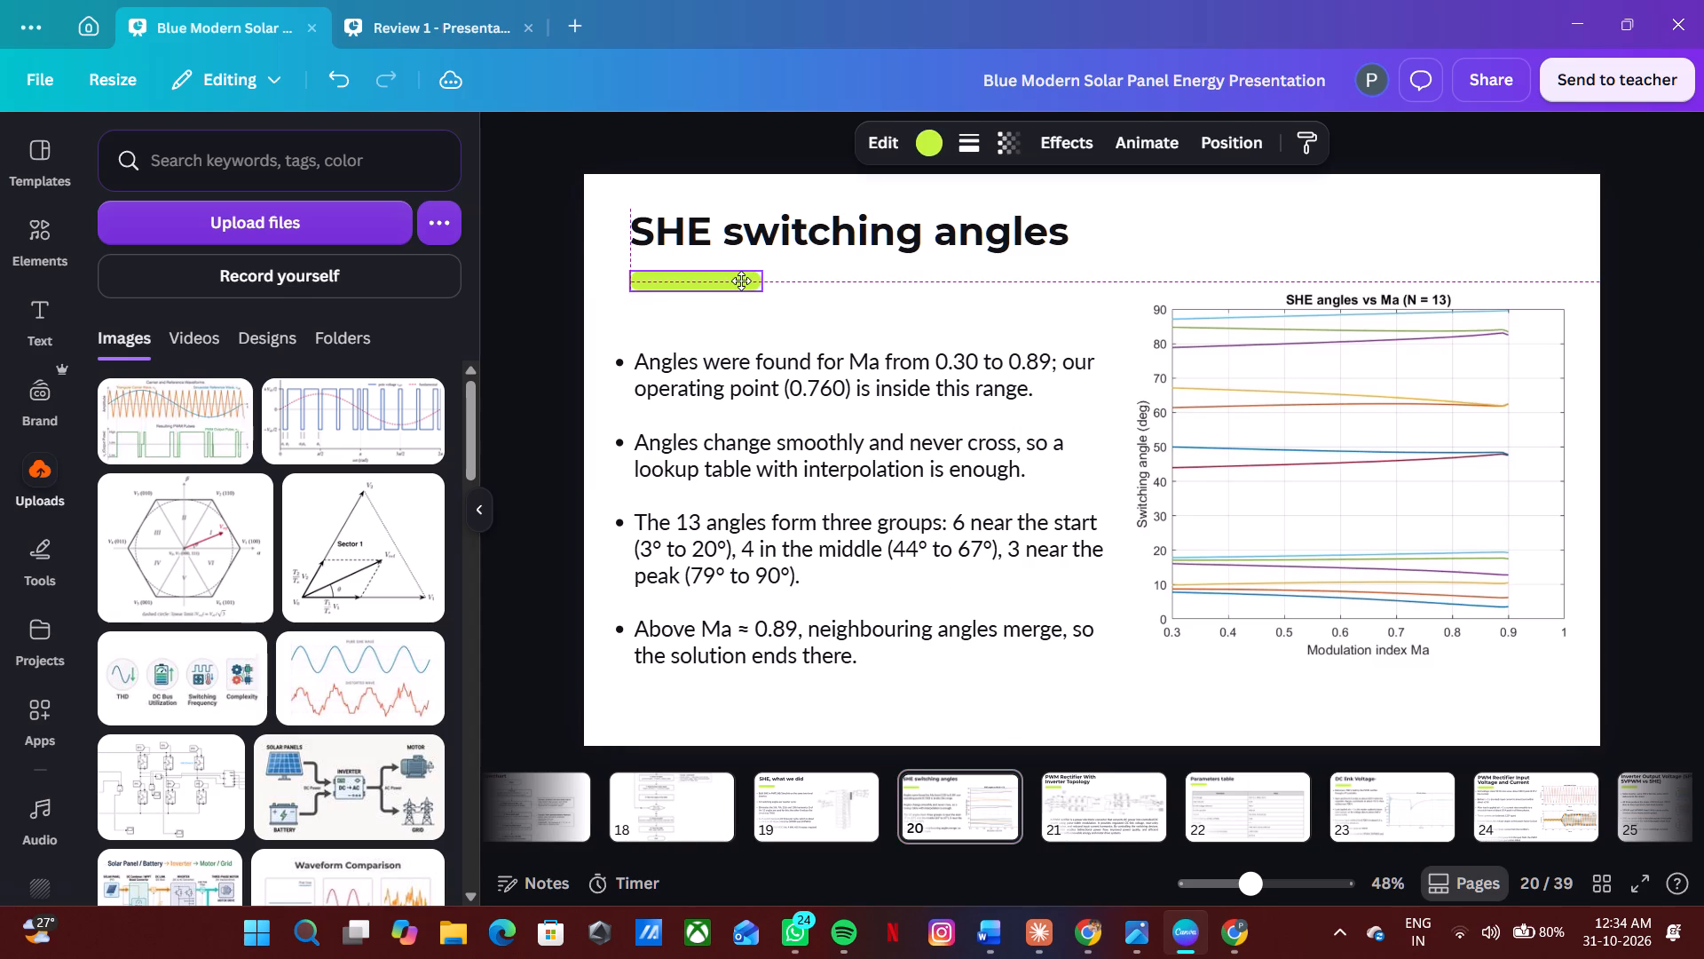
pyautogui.moveTo(741, 281); pyautogui.dragTo(739, 281)
pyautogui.click(1668, 302)
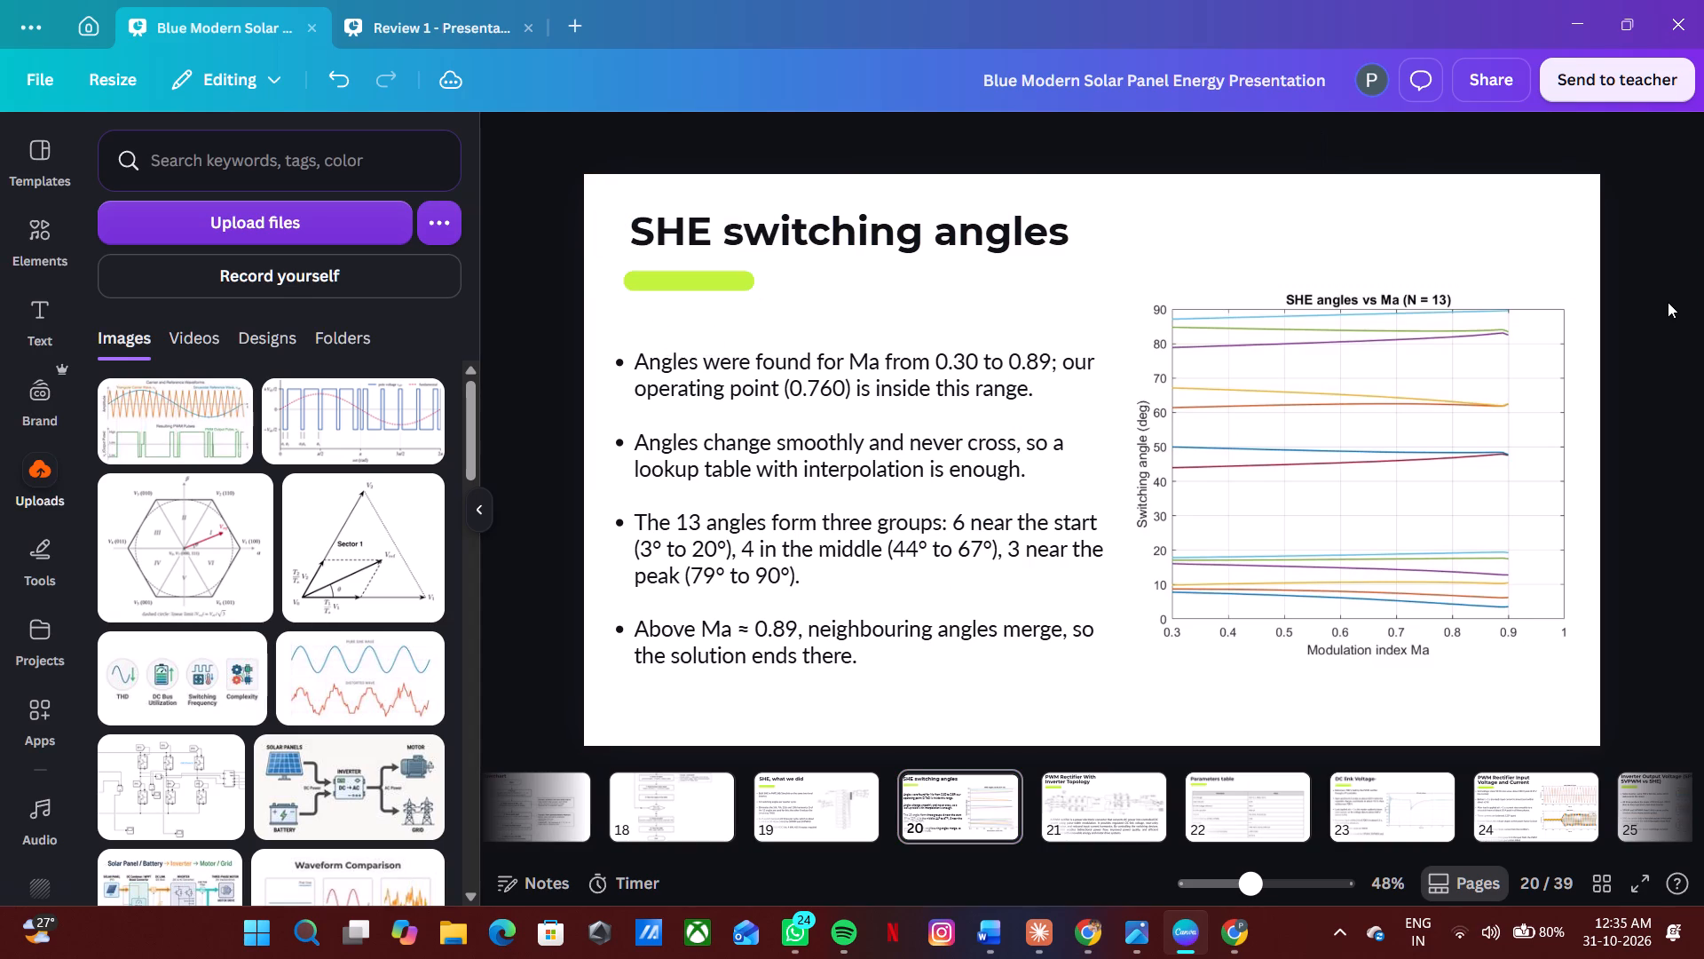
# On the "SHE, what we did" slide, move the green accent bar slightly up and align it with the title's start.
pyautogui.press('Left')
pyautogui.click(669, 281)
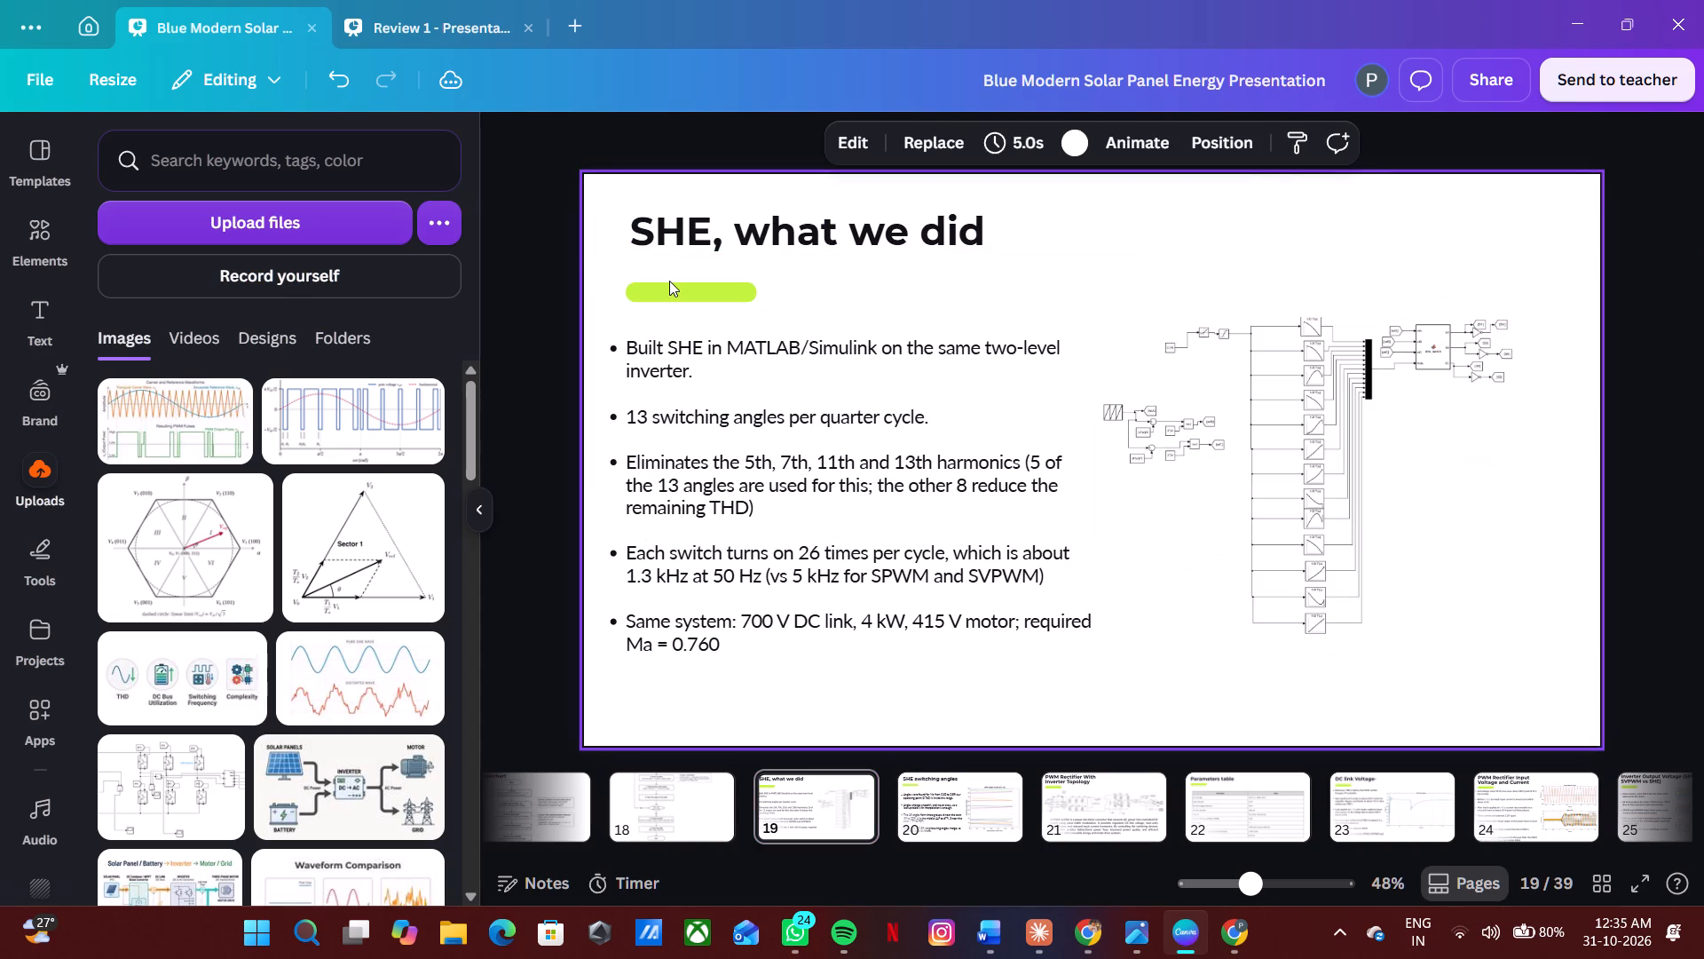
pyautogui.moveTo(669, 292); pyautogui.dragTo(674, 281)
pyautogui.click(533, 284)
# Check the title and accent bar layout on the SHE flowchart, Selective Harmonic Elimination and "SVPWM, what we did" slides.
pyautogui.press('Left')
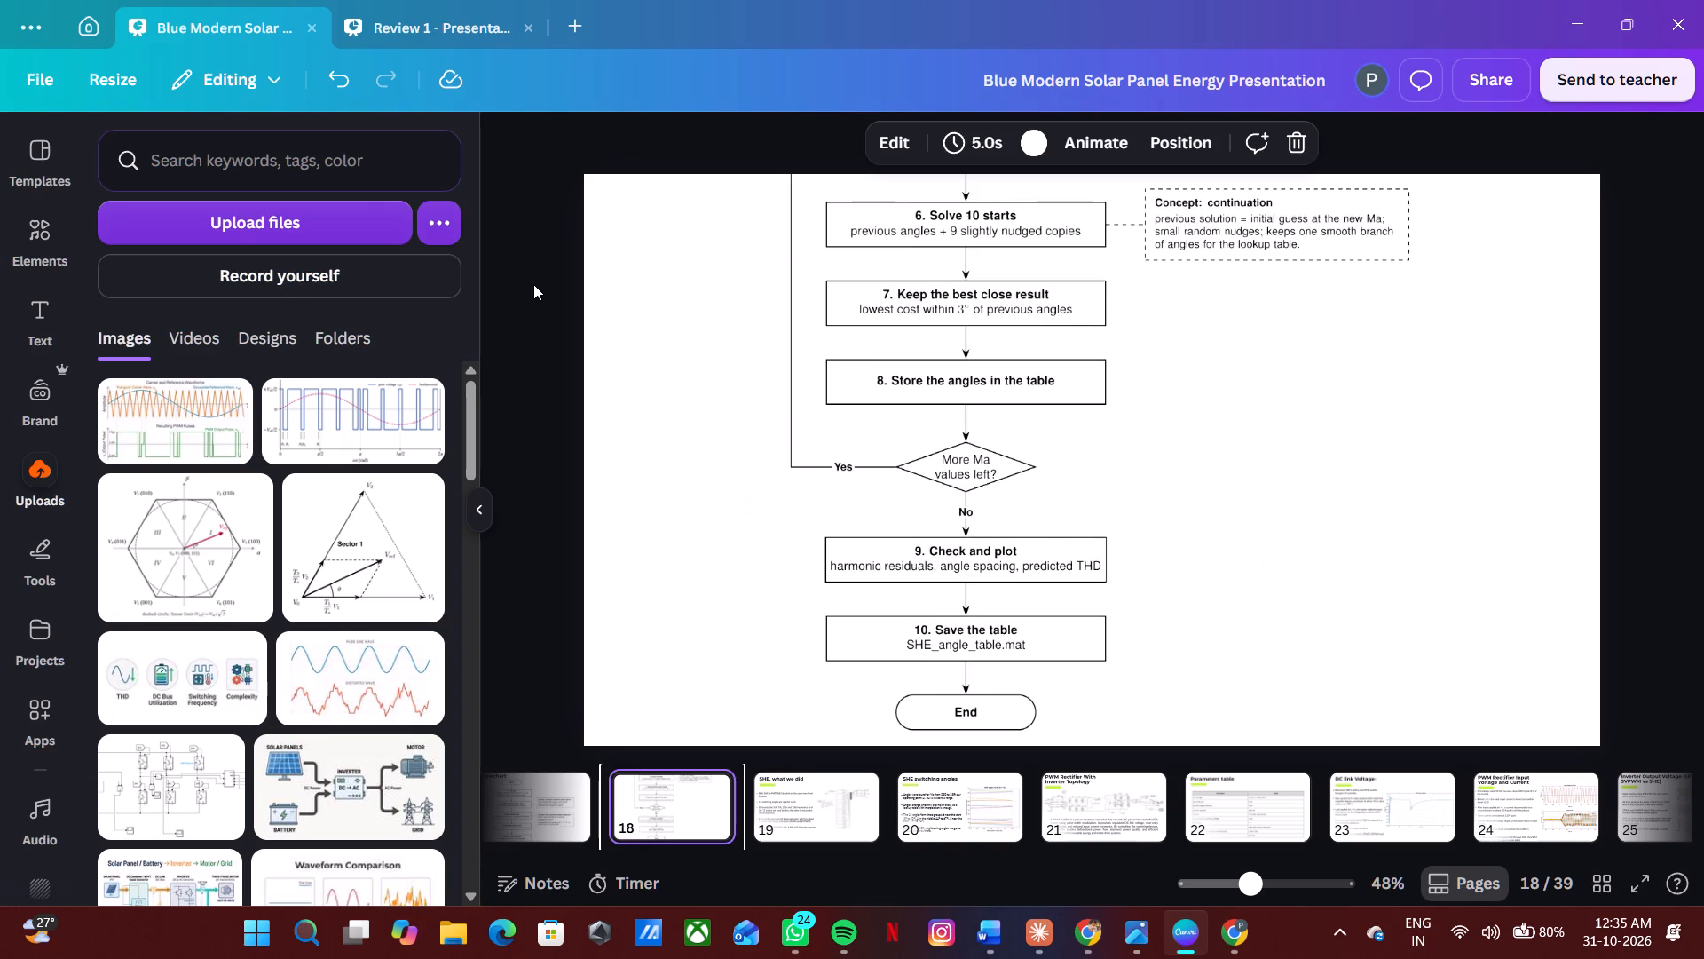
pyautogui.press('Left')
pyautogui.press('Left')
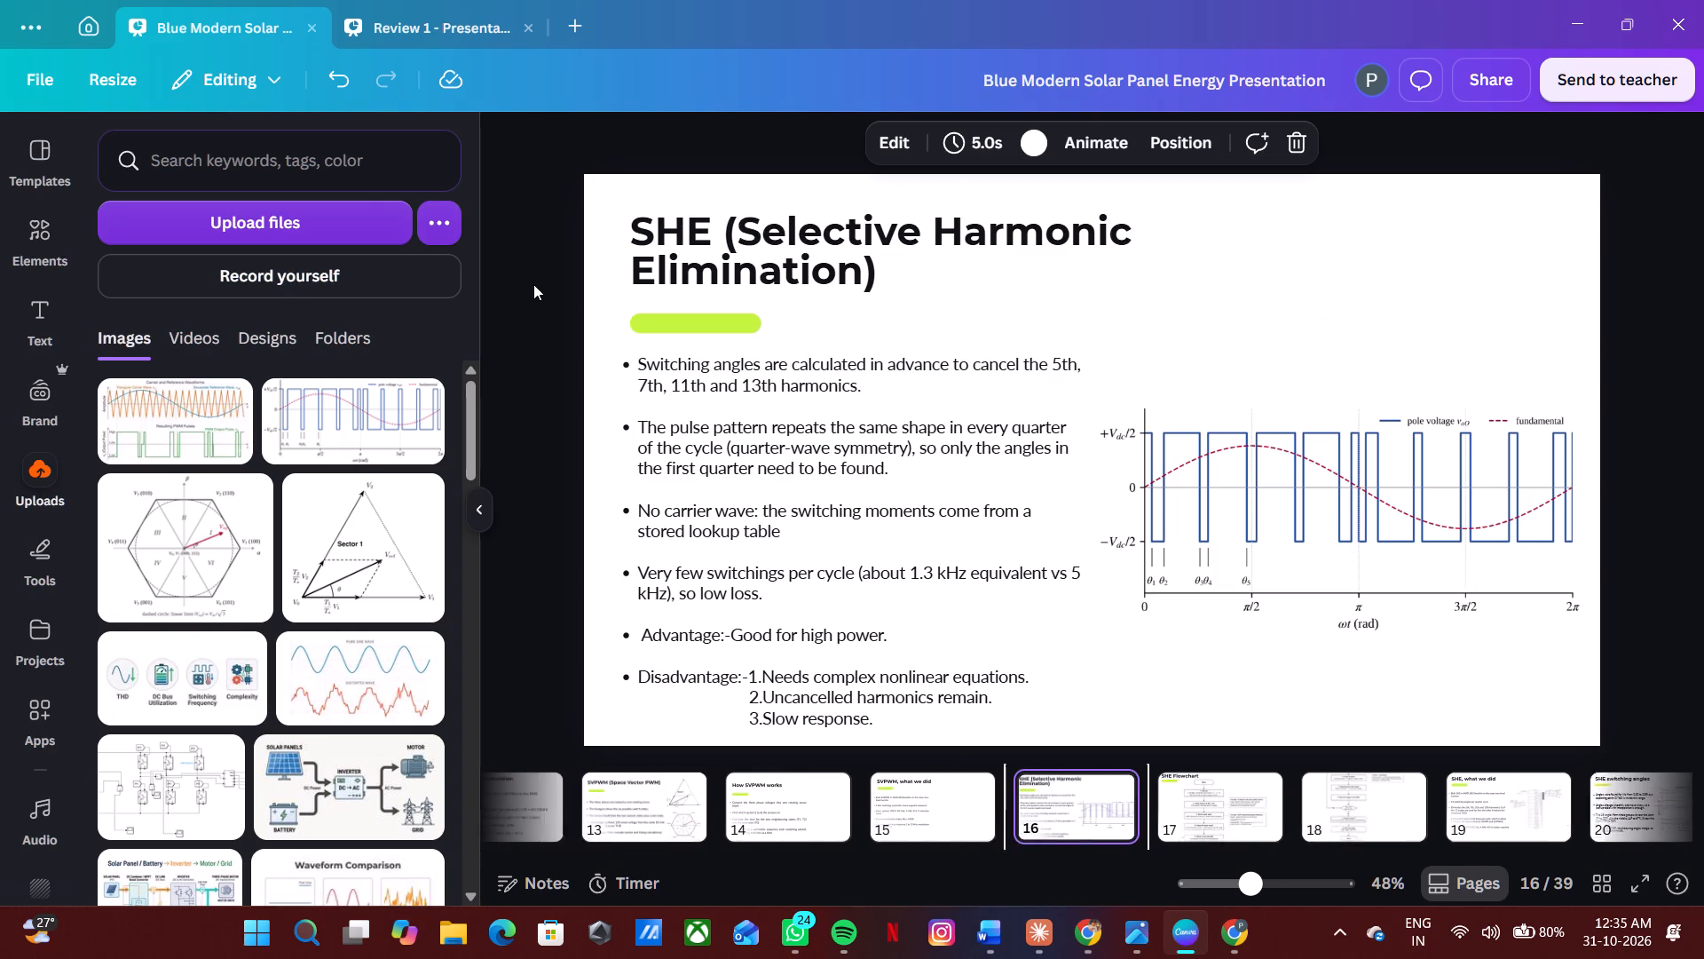
pyautogui.press('Left')
pyautogui.press('Right')
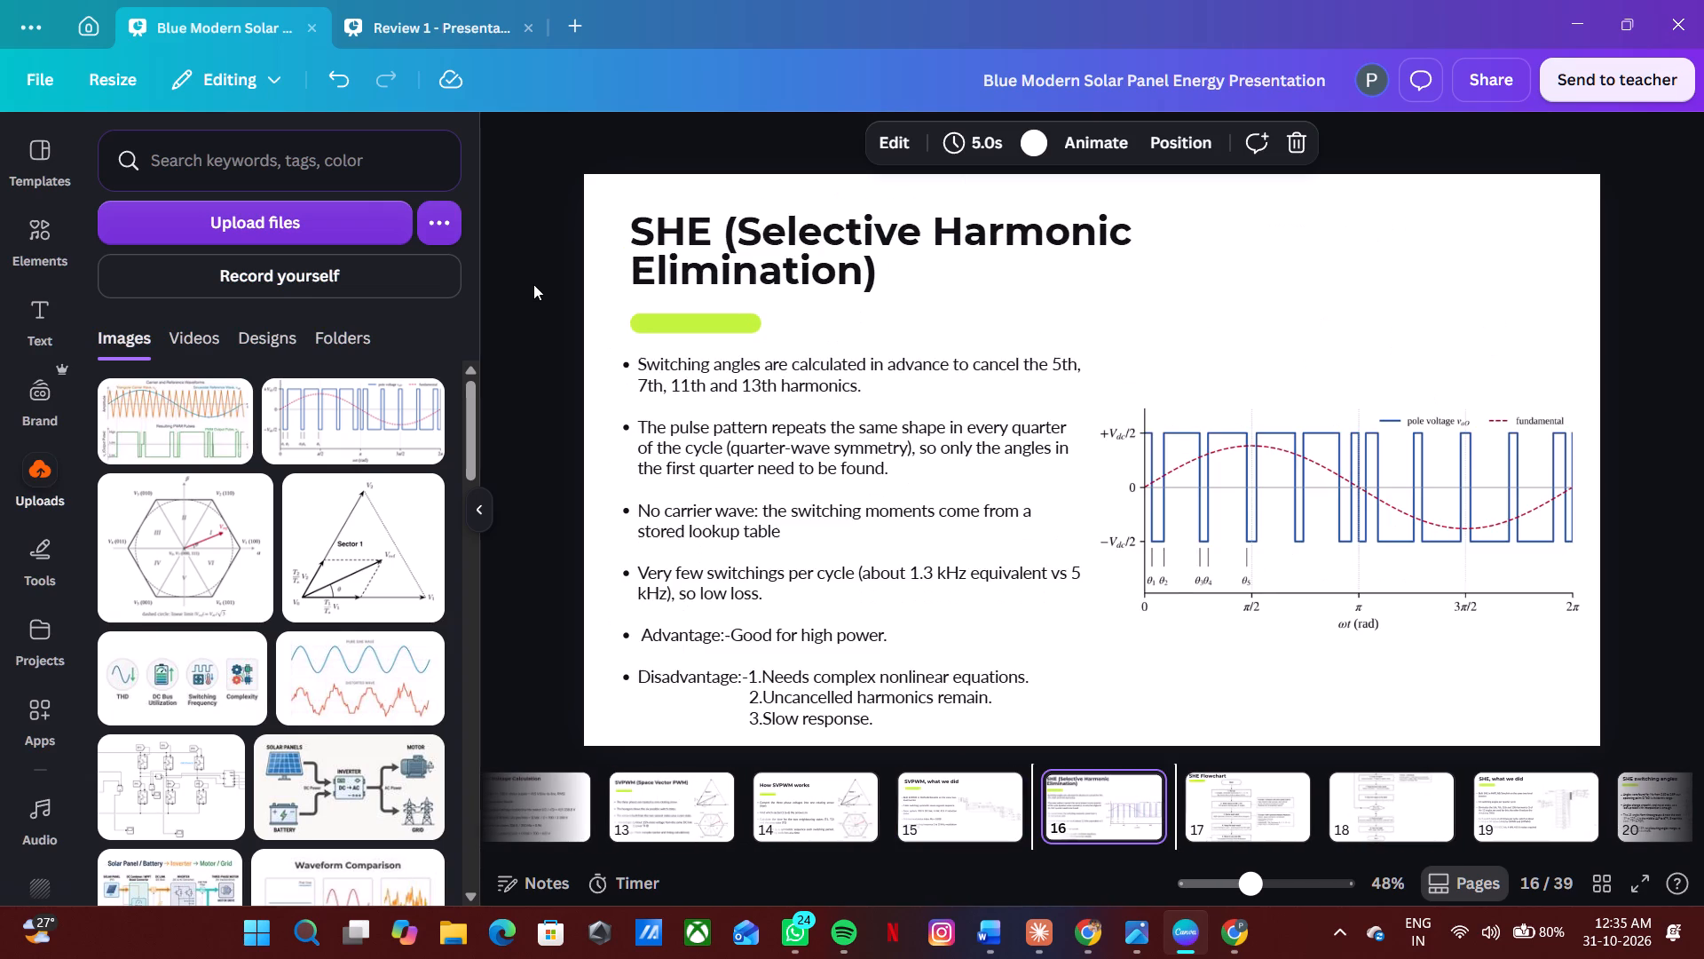
pyautogui.press('Right')
pyautogui.press('Left')
pyautogui.press('Left')
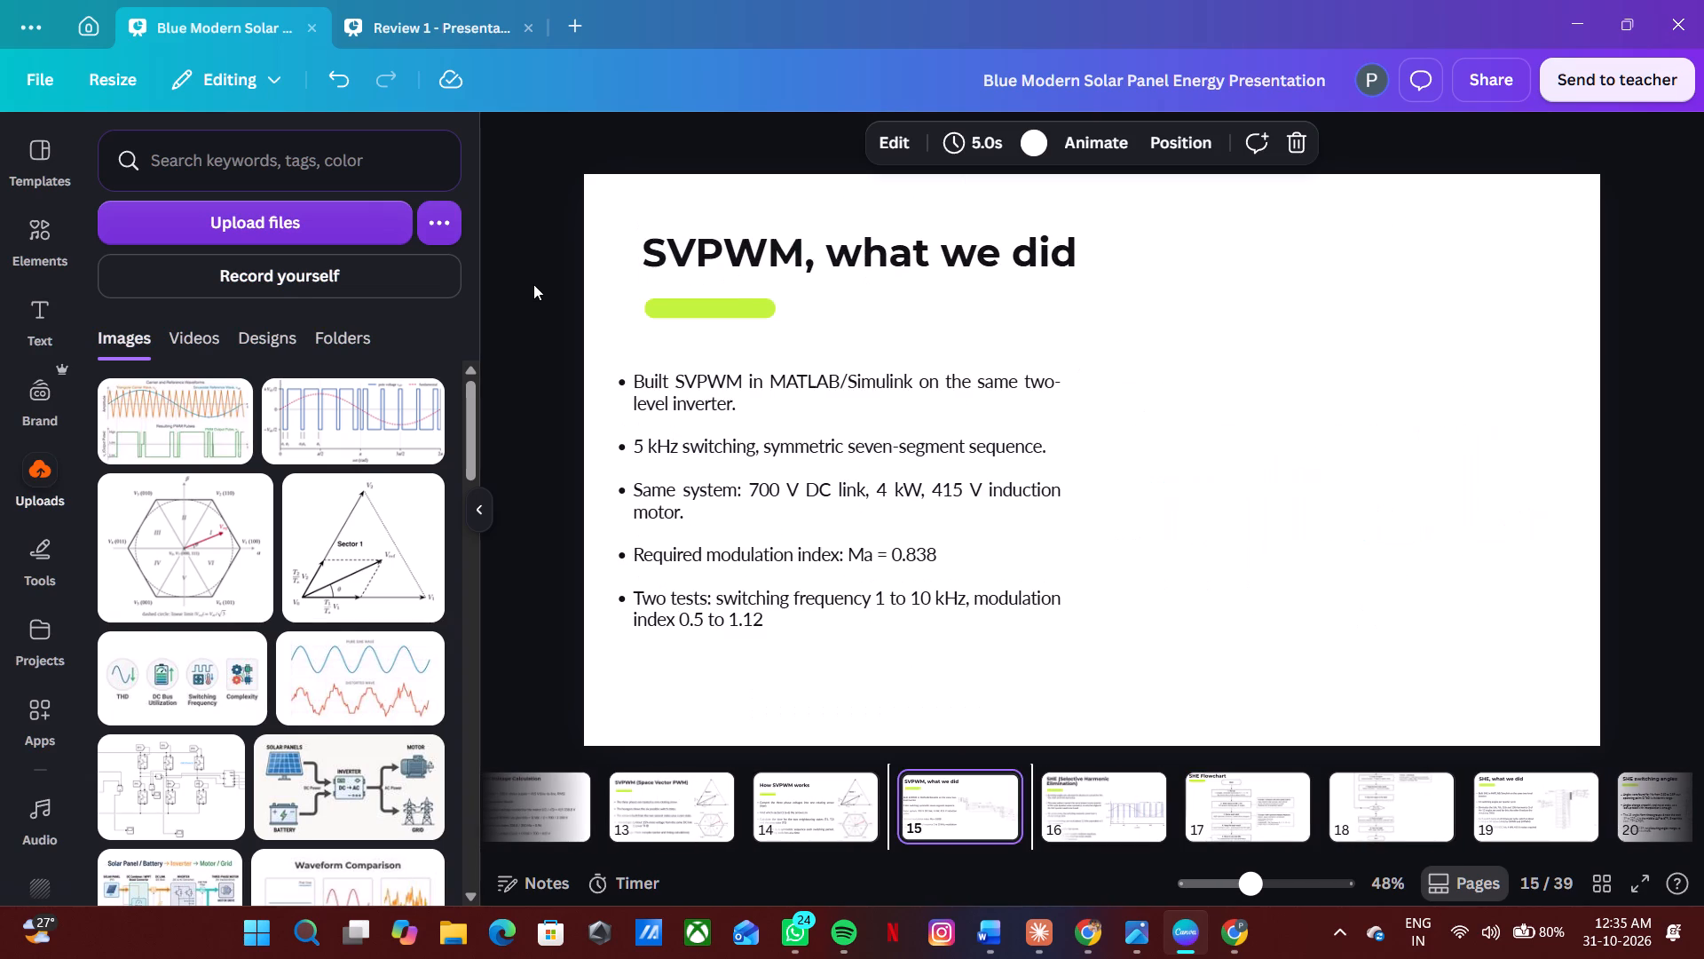
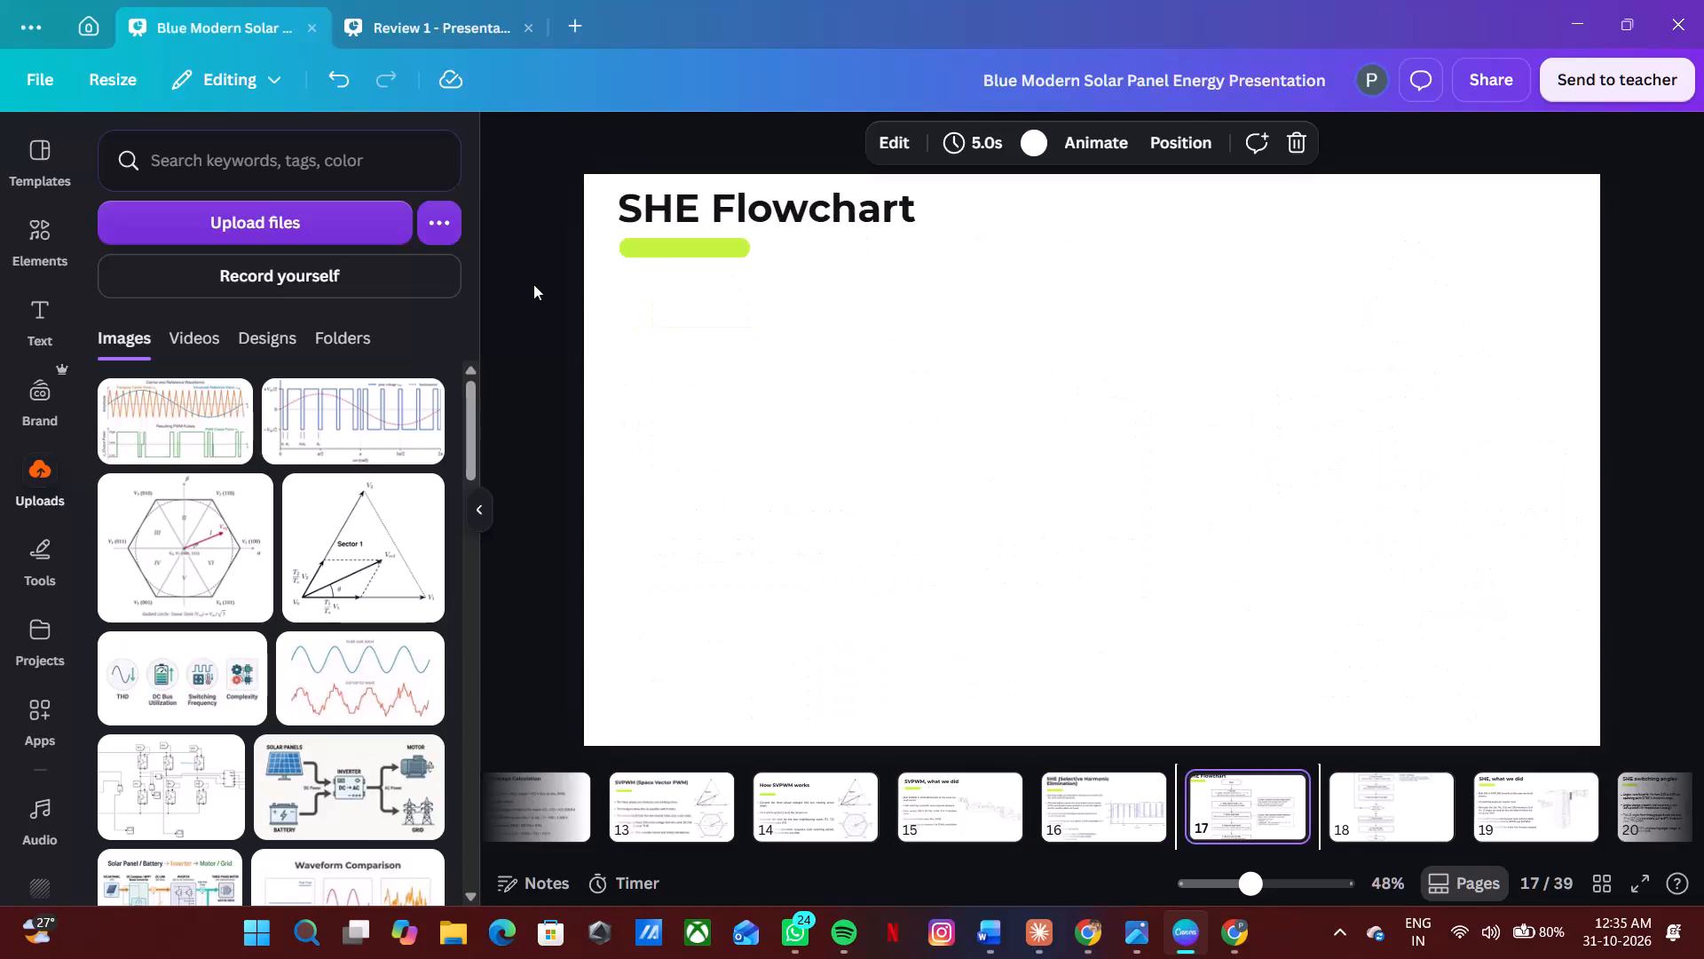
# Review the slides from the SHE flowchart onward to find which ones after the switching frequency slide remain unstyled.
pyautogui.press('Right')
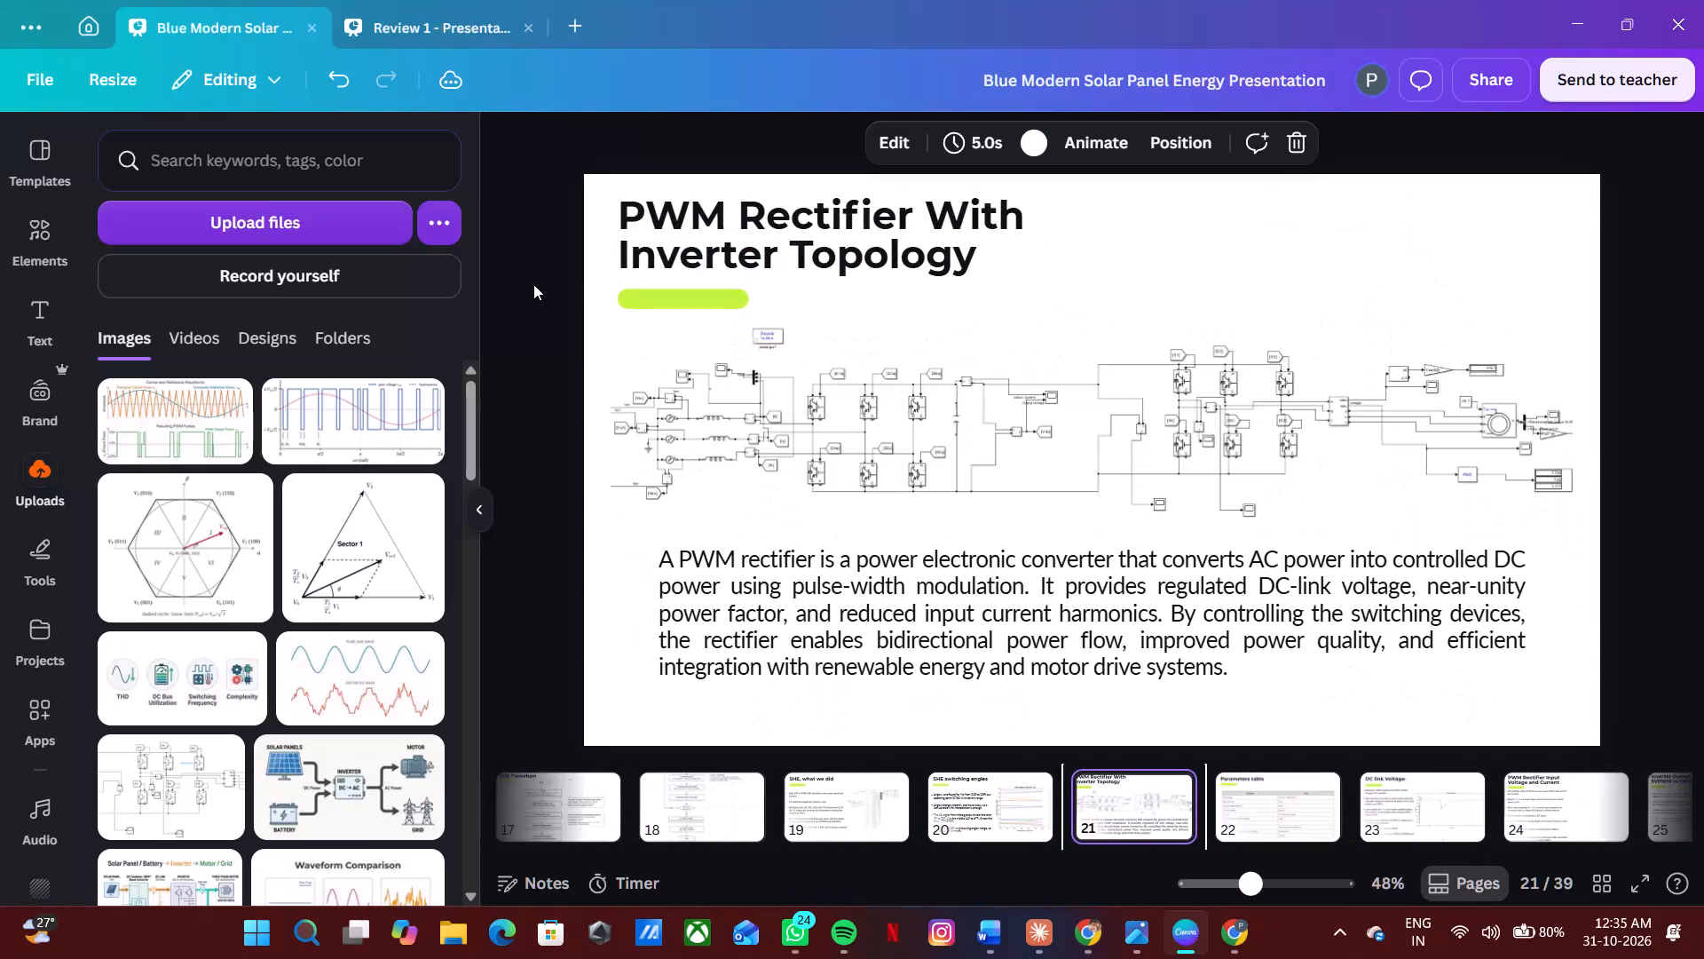
pyautogui.press('Right')
pyautogui.press('Right')
pyautogui.press('Right')
pyautogui.press('Right')
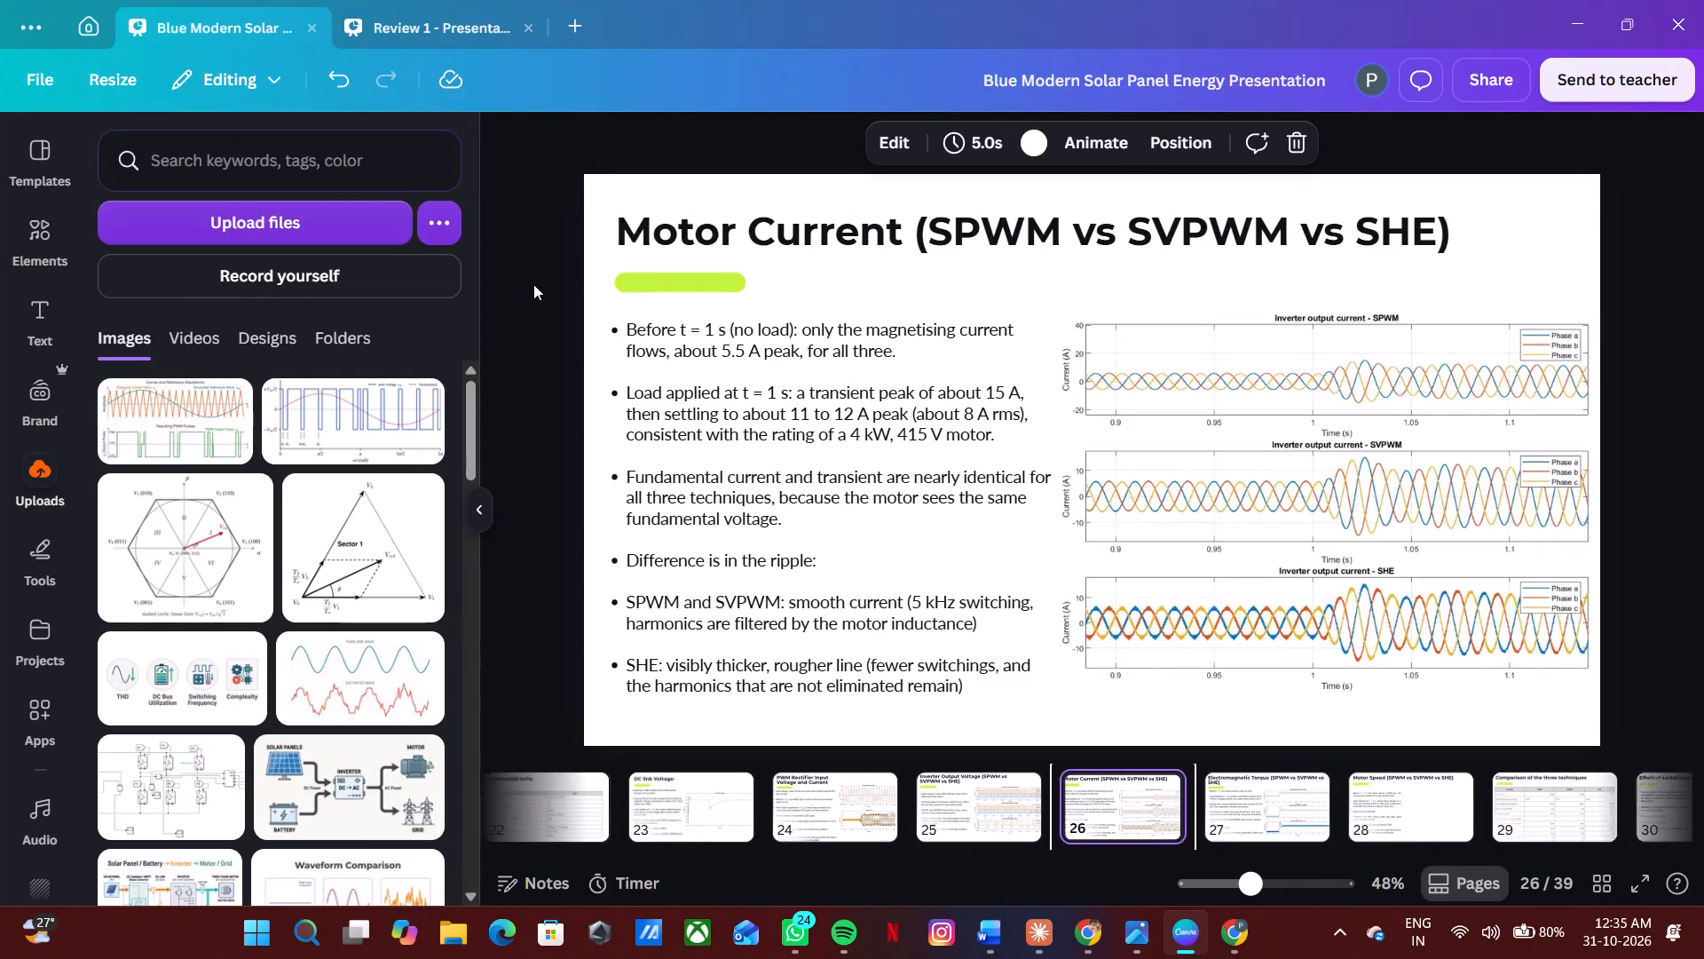
pyautogui.press('Right')
pyautogui.press('Right')
pyautogui.press('Right')
pyautogui.press('Right')
pyautogui.press('Right')
pyautogui.press('Right')
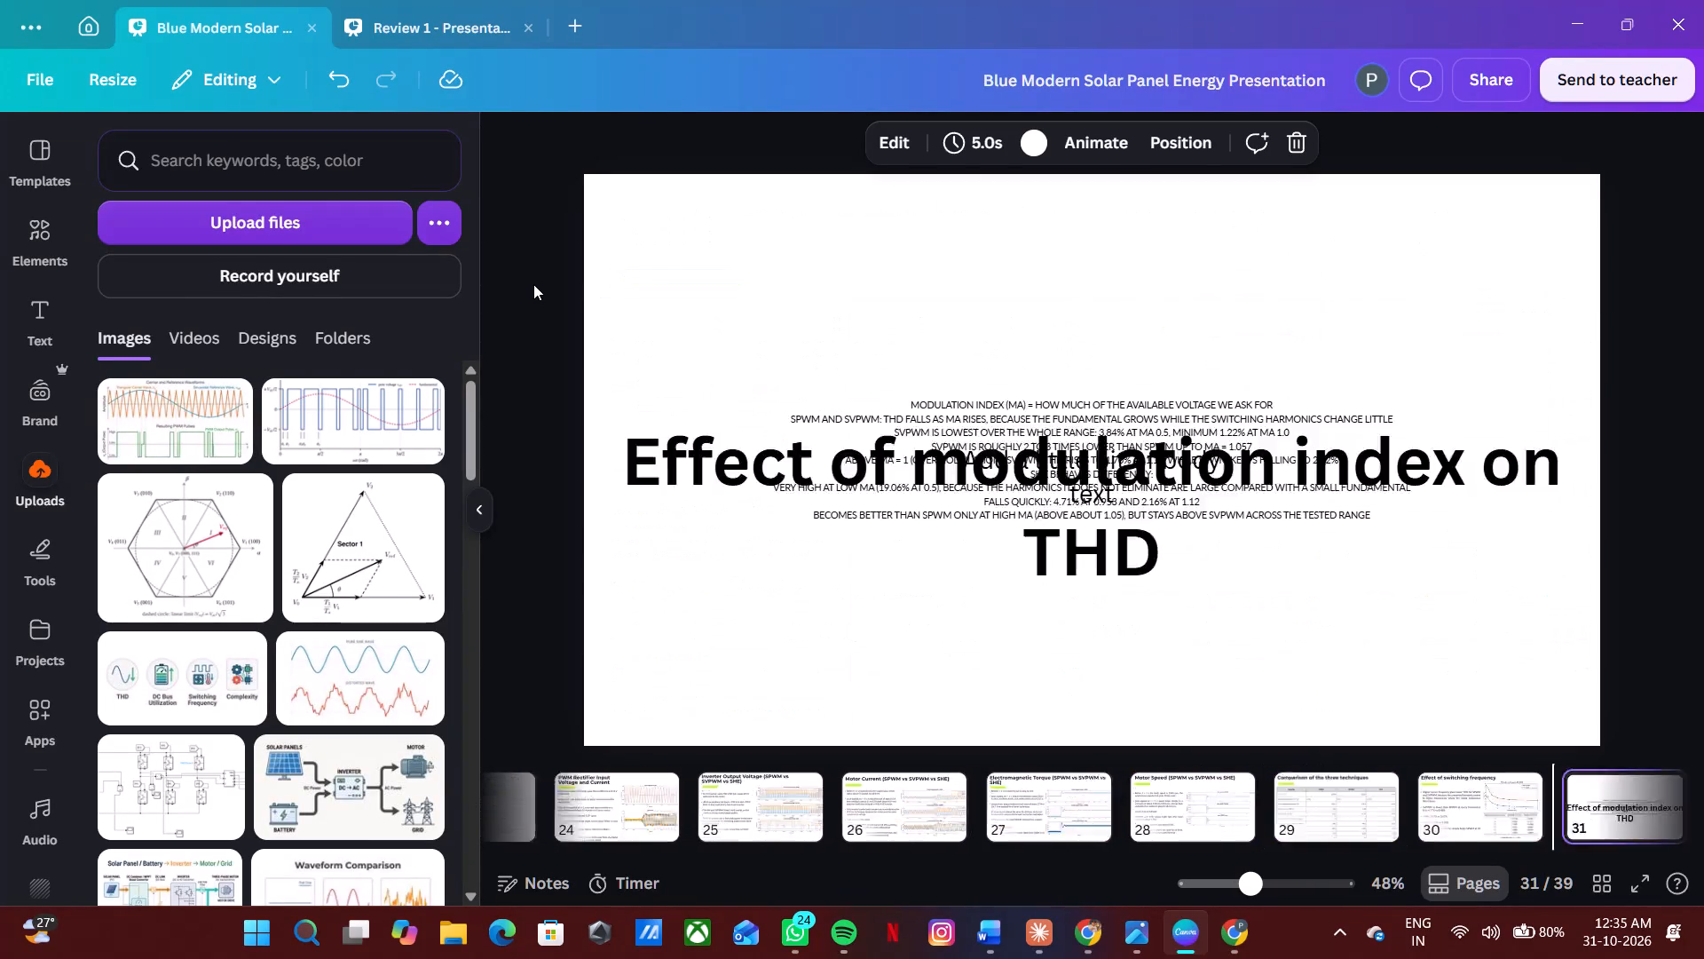
pyautogui.press('Right')
pyautogui.press('Right')
# Duplicate the "Effect of switching frequency" slide as the base for the modulation index slide.
pyautogui.press('Left')
pyautogui.press('Left')
pyautogui.press('Left')
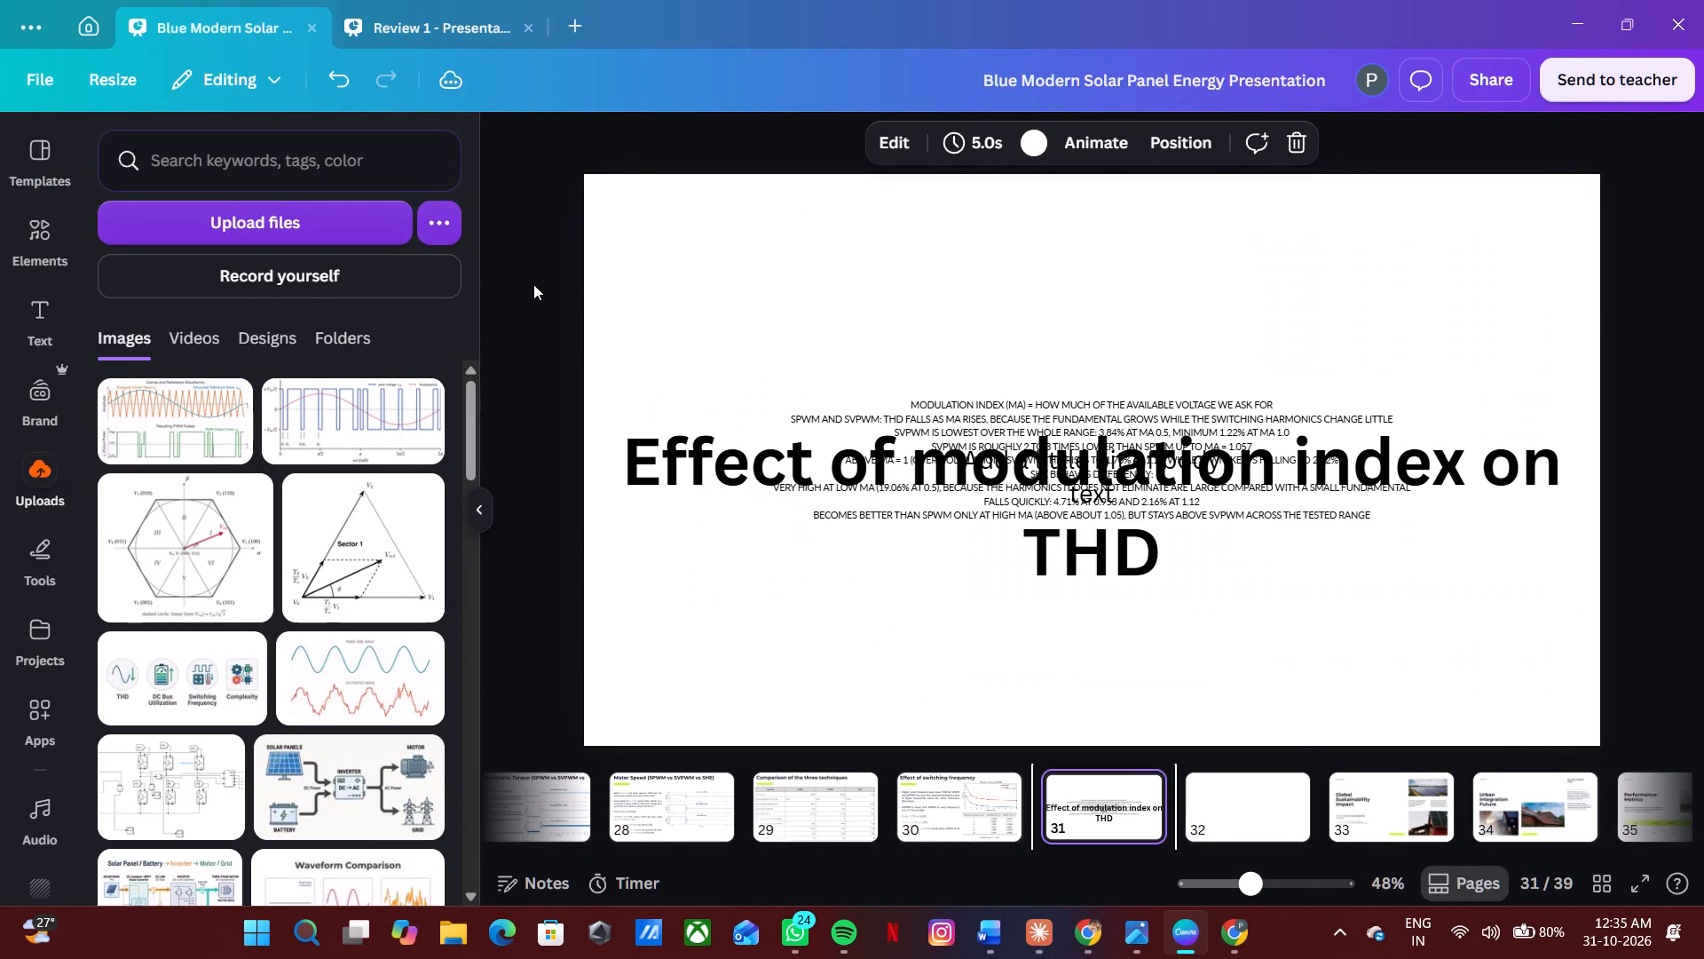
pyautogui.press('Left')
pyautogui.hotkey('ctrl', 'd')
# Replace the duplicate slide's title with "Effect of modulation index on THD", copied from the unstyled slide.
pyautogui.press('Right')
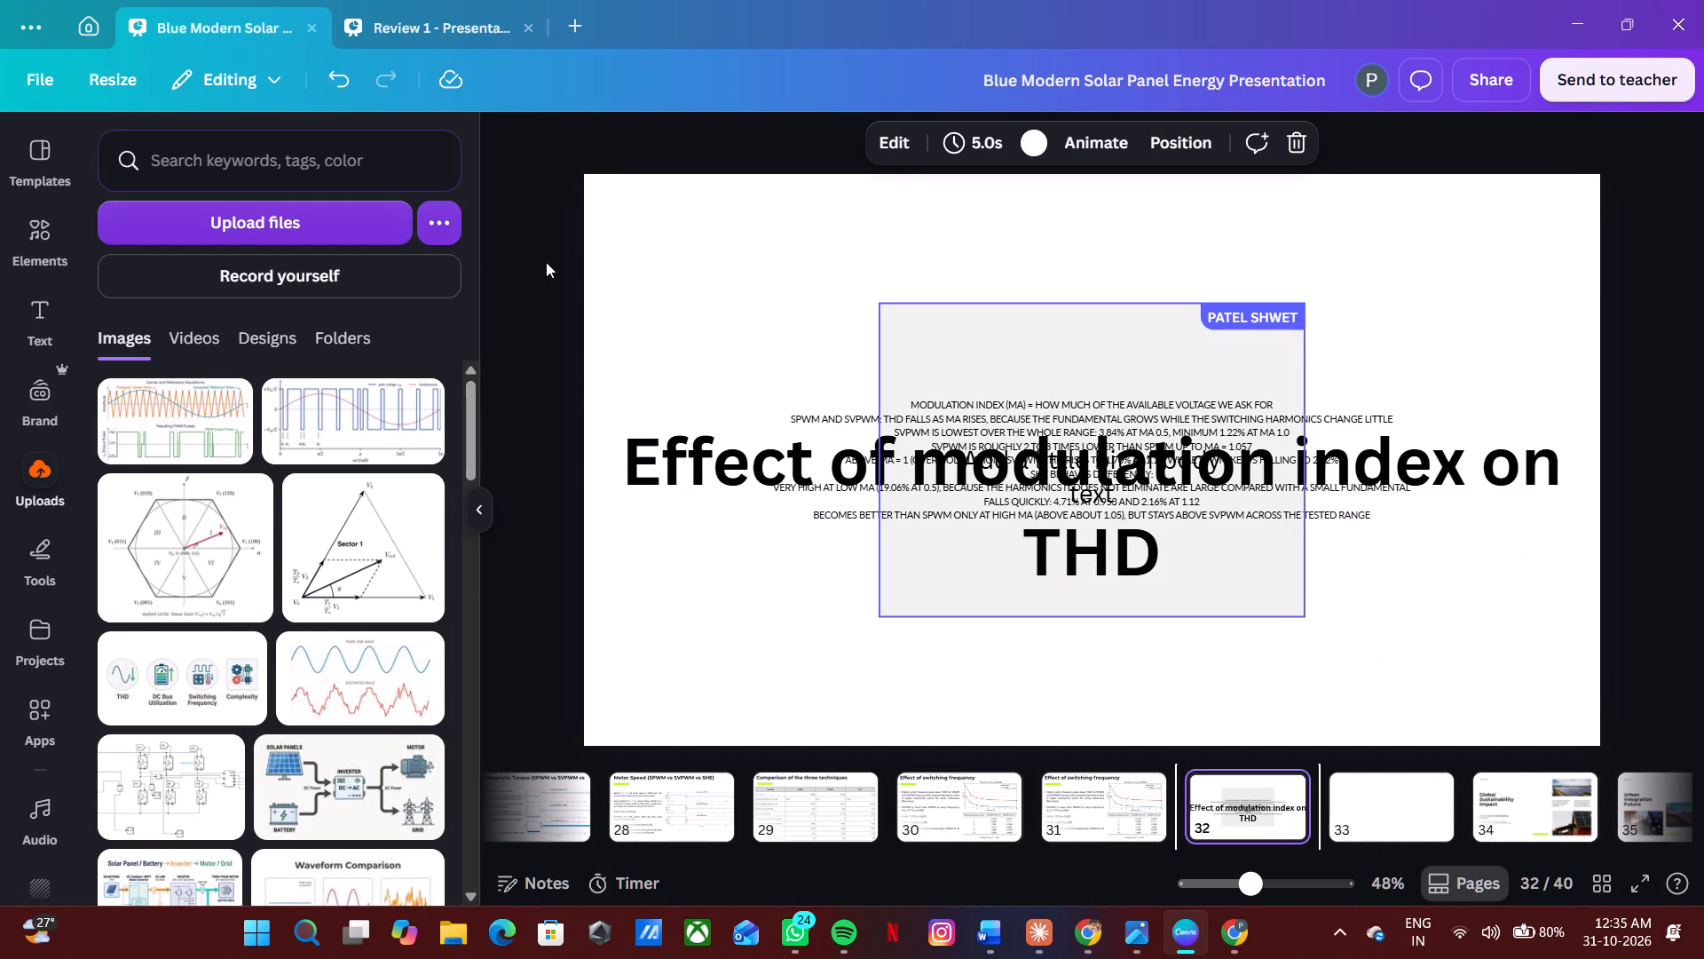
pyautogui.doubleClick(973, 516)
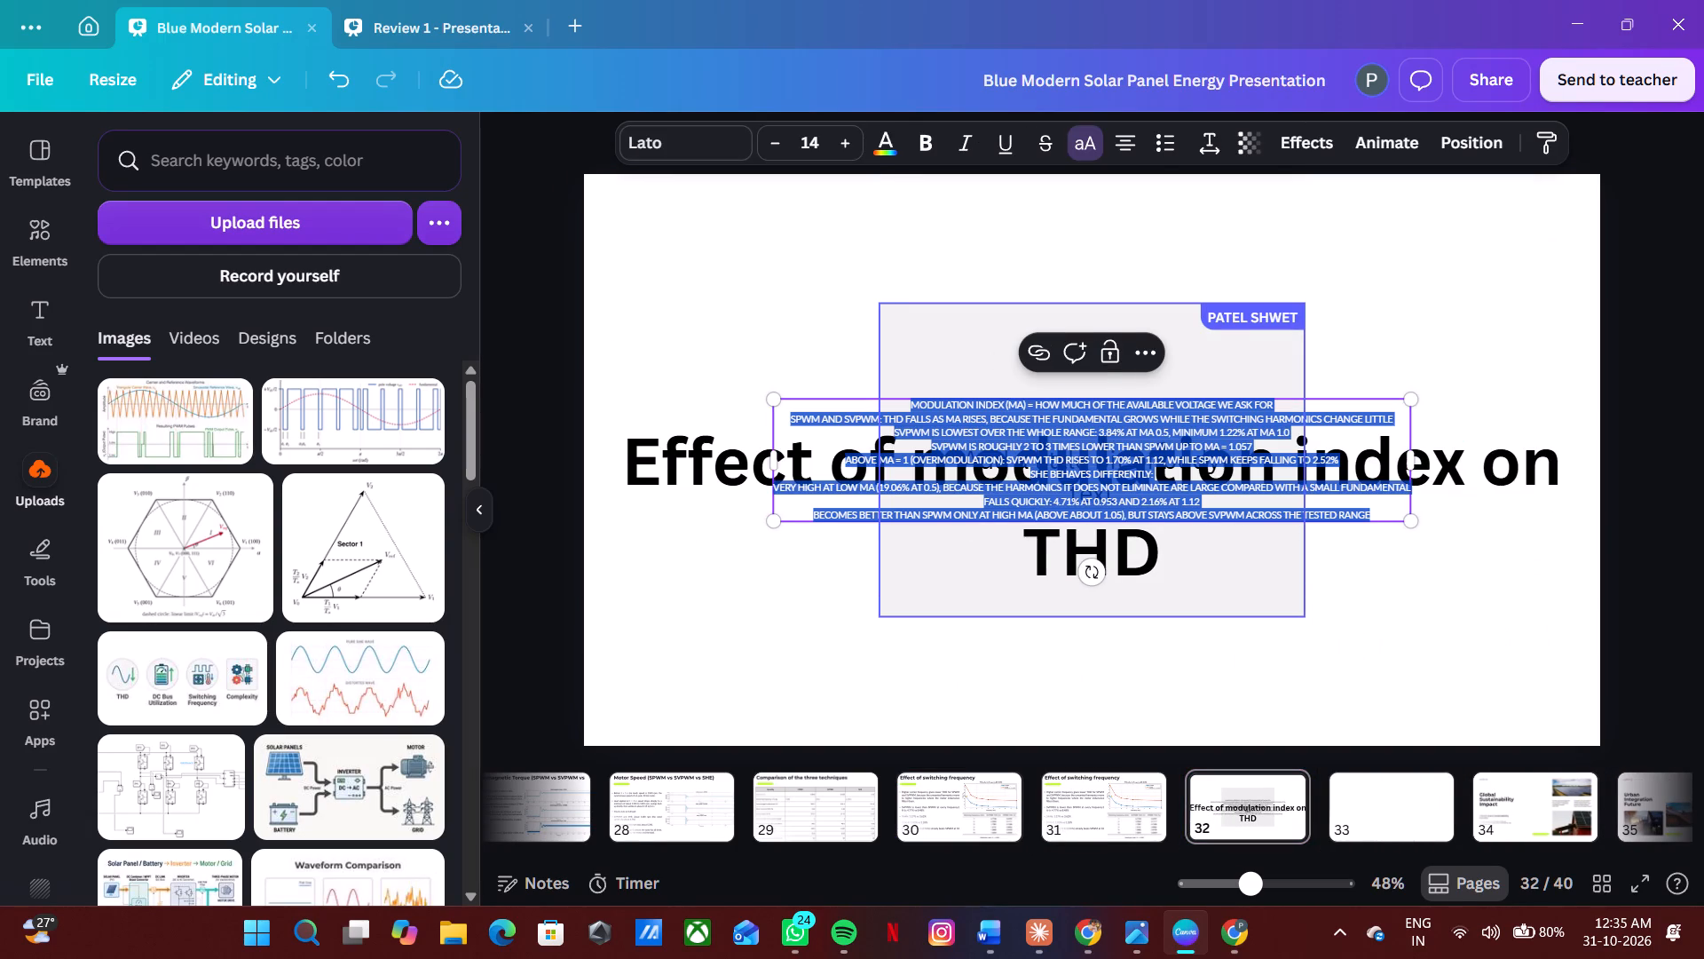
pyautogui.doubleClick(698, 503)
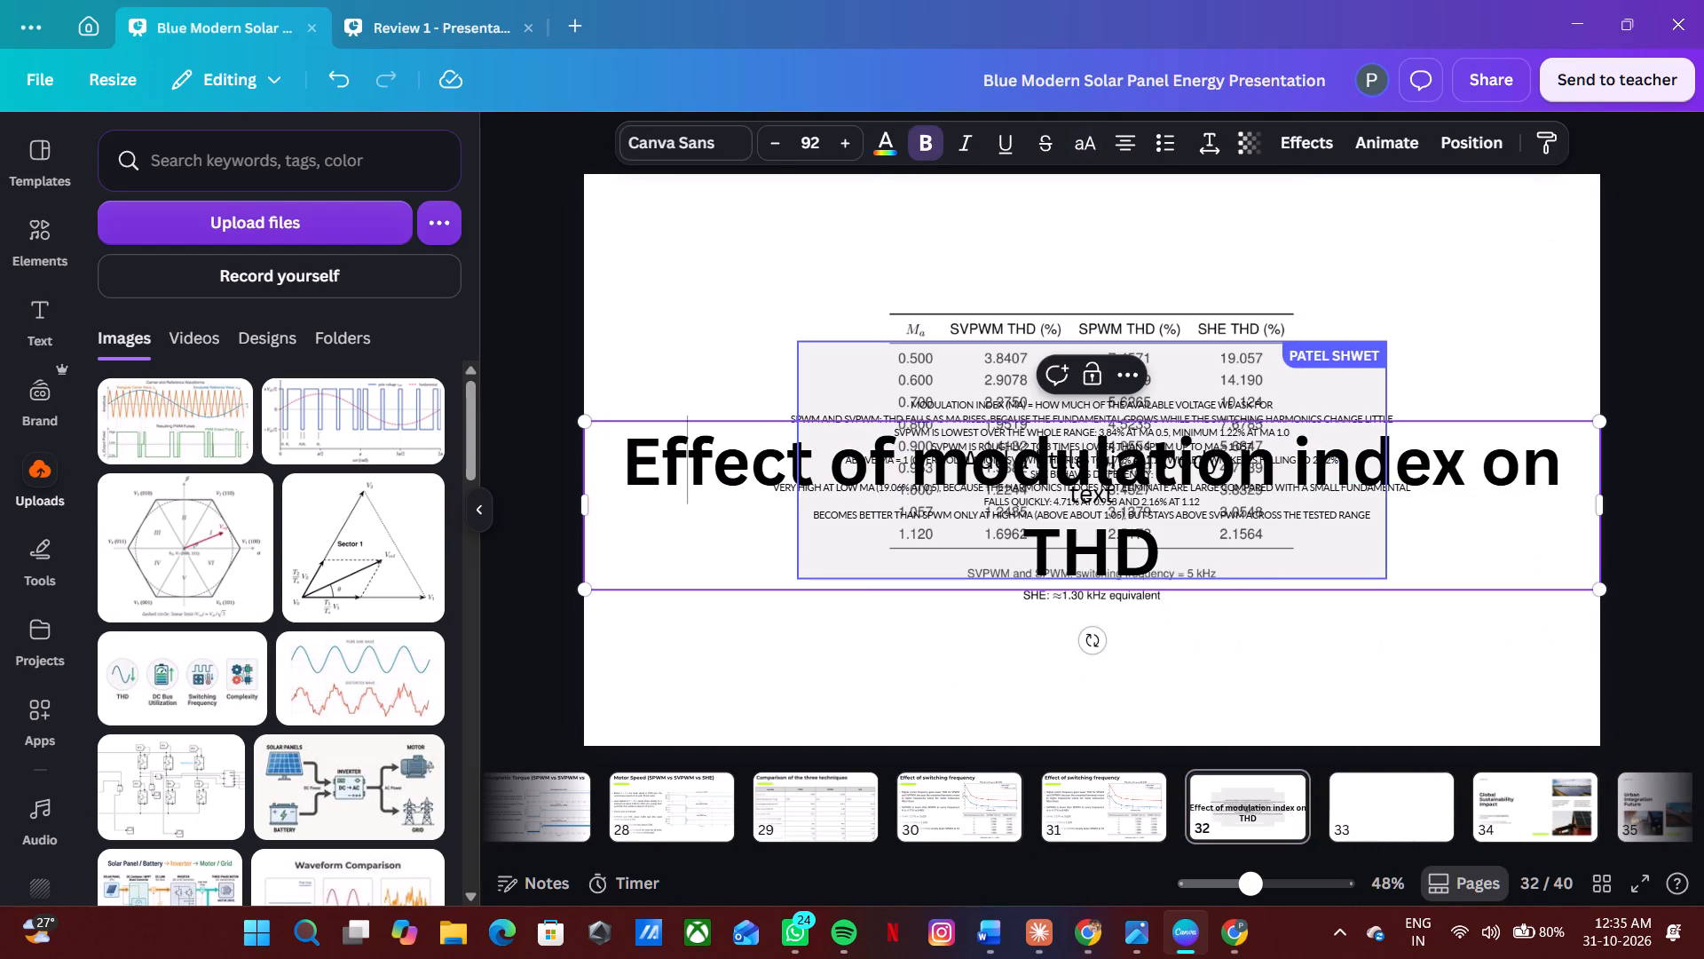
pyautogui.hotkey('ctrl', 'a')
pyautogui.hotkey('ctrl', 'c')
pyautogui.click(1124, 820)
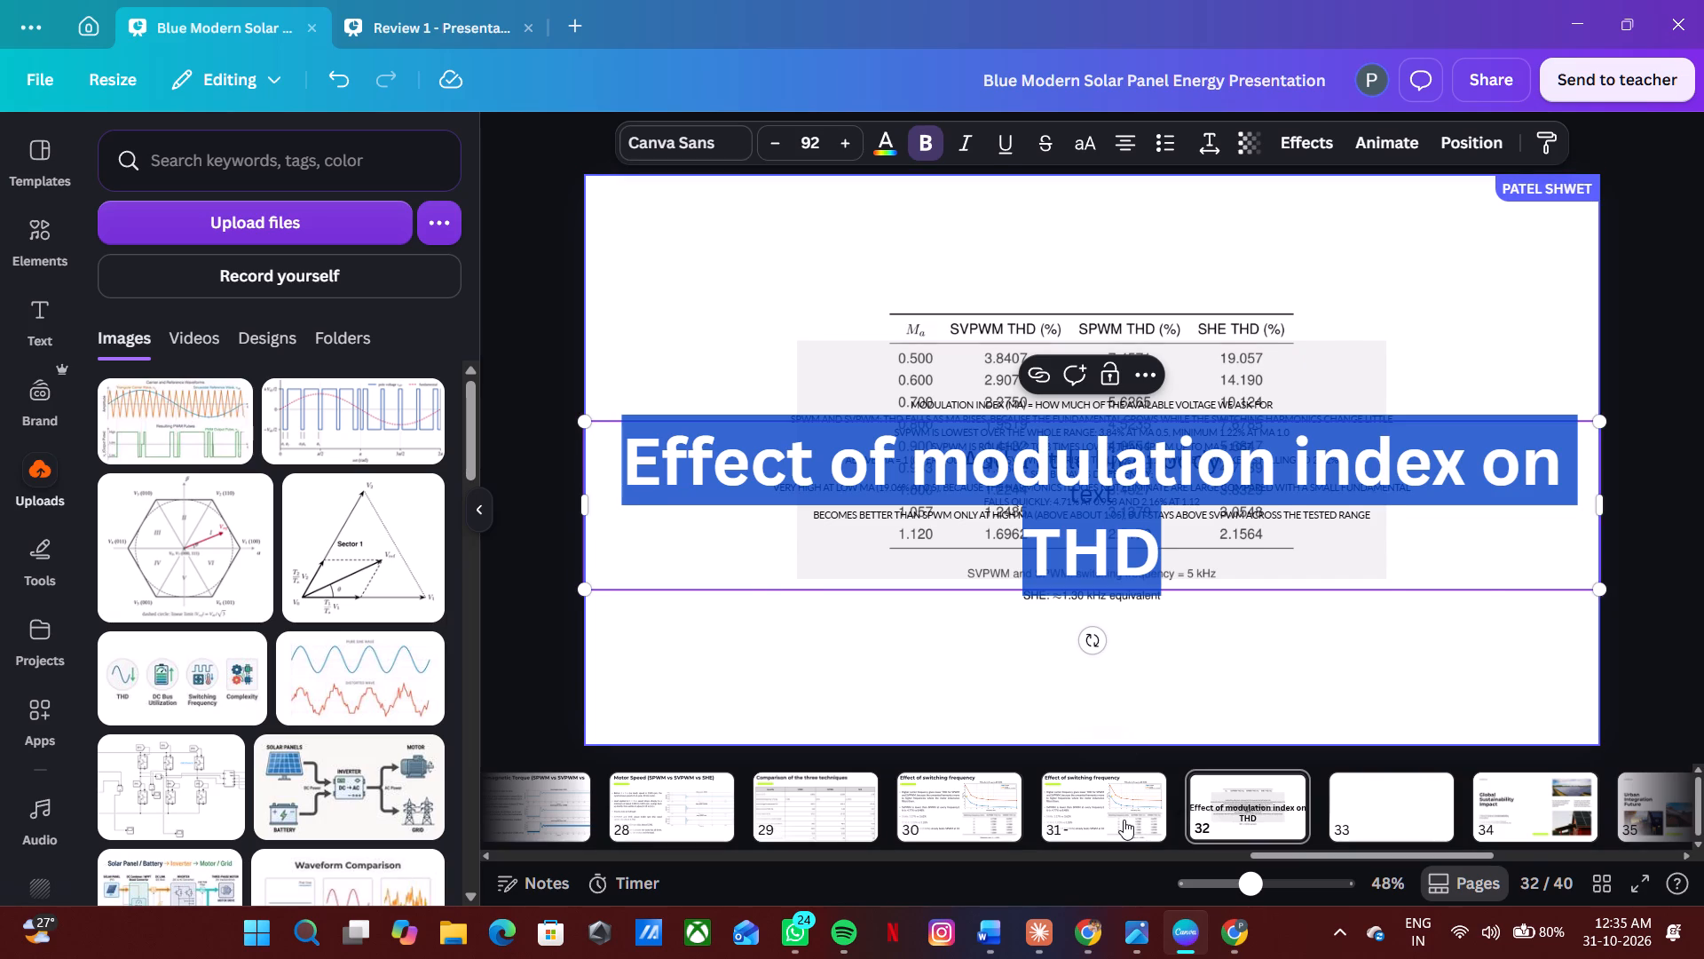
pyautogui.doubleClick(1053, 232)
pyautogui.hotkey('ctrl', 'v')
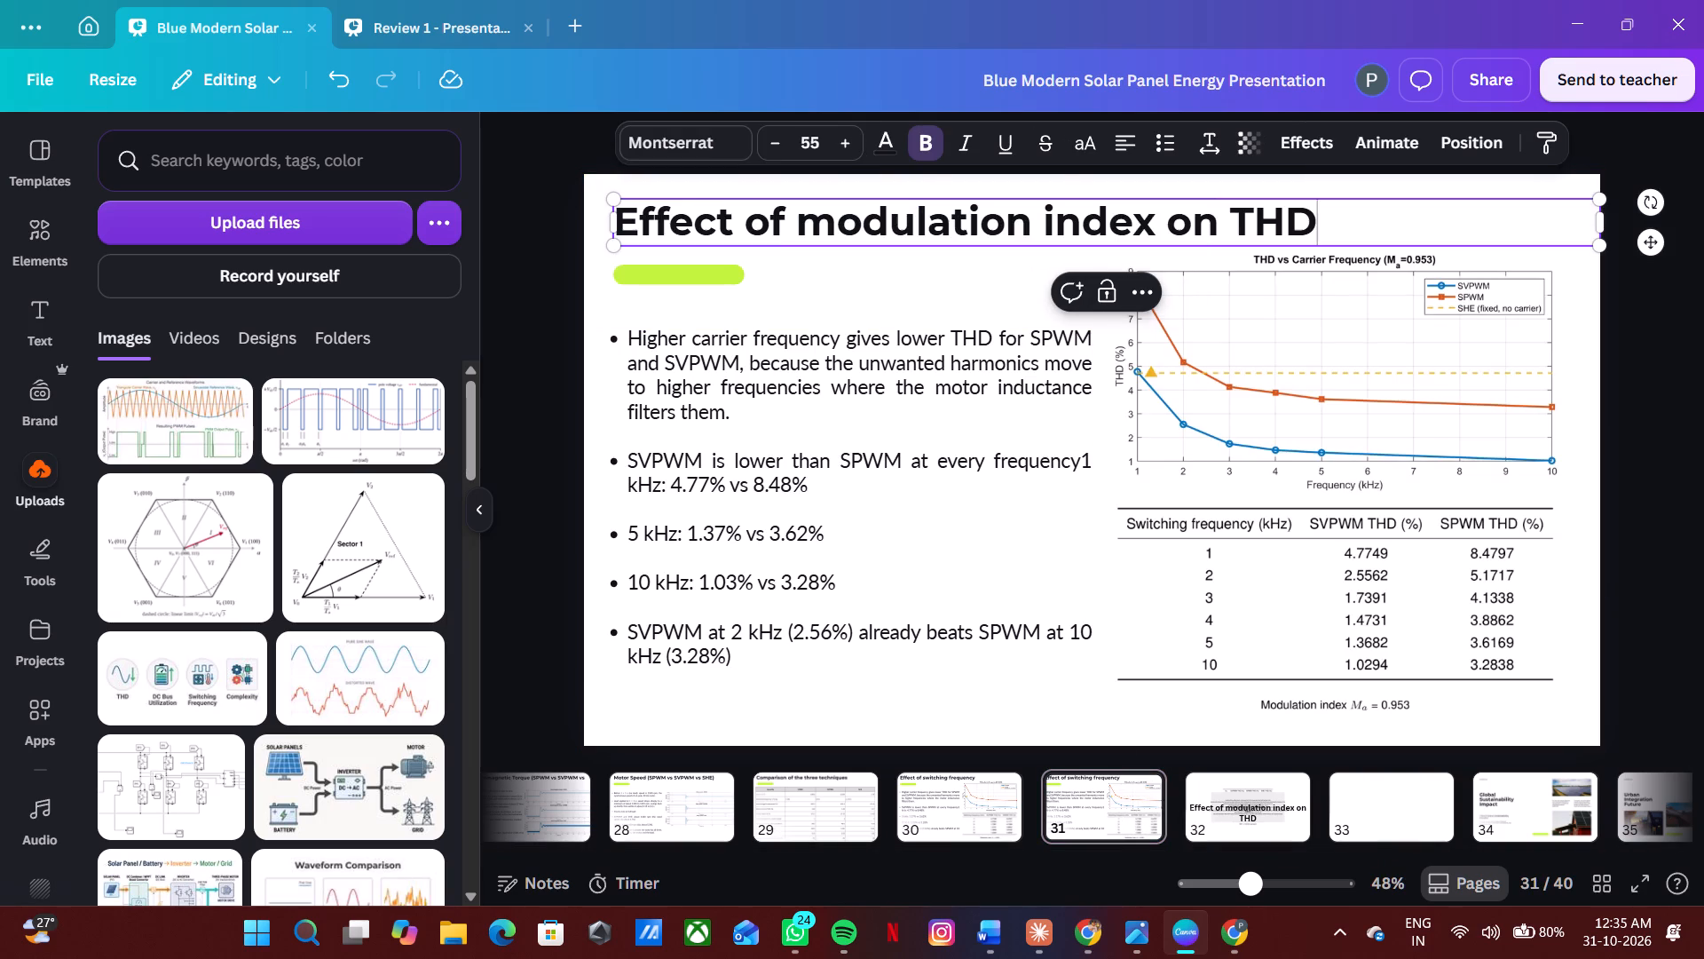
pyautogui.click(1675, 400)
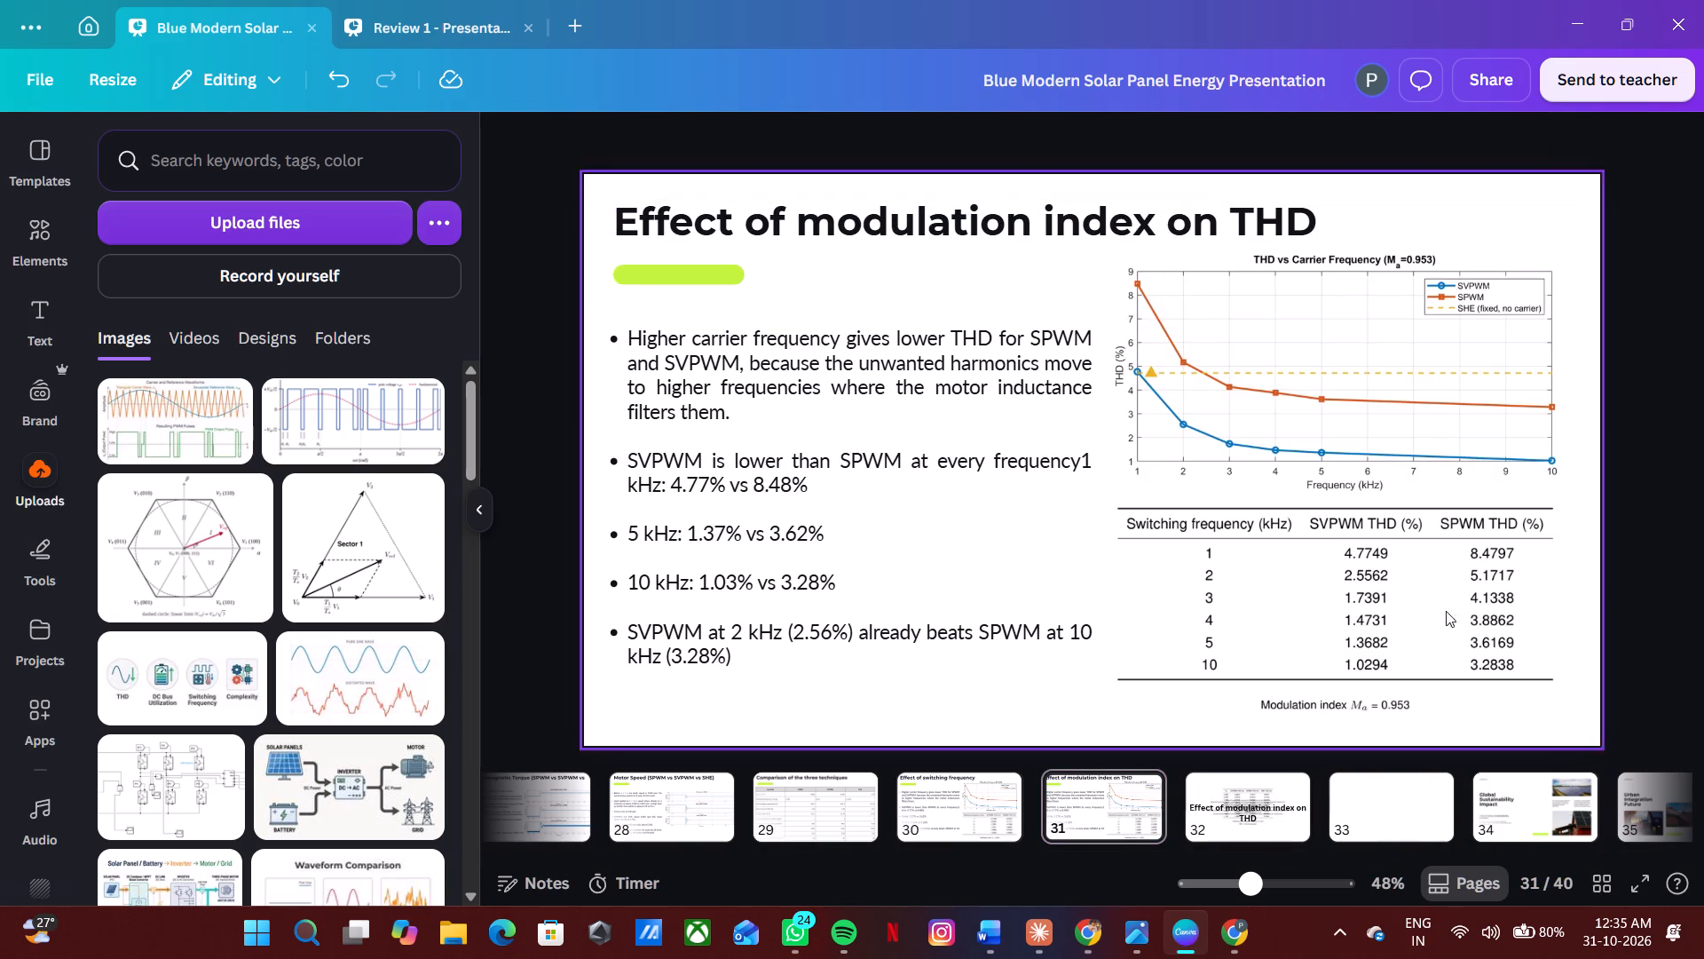
# Delete the large title text from the unstyled modulation index slide.
pyautogui.click(1243, 836)
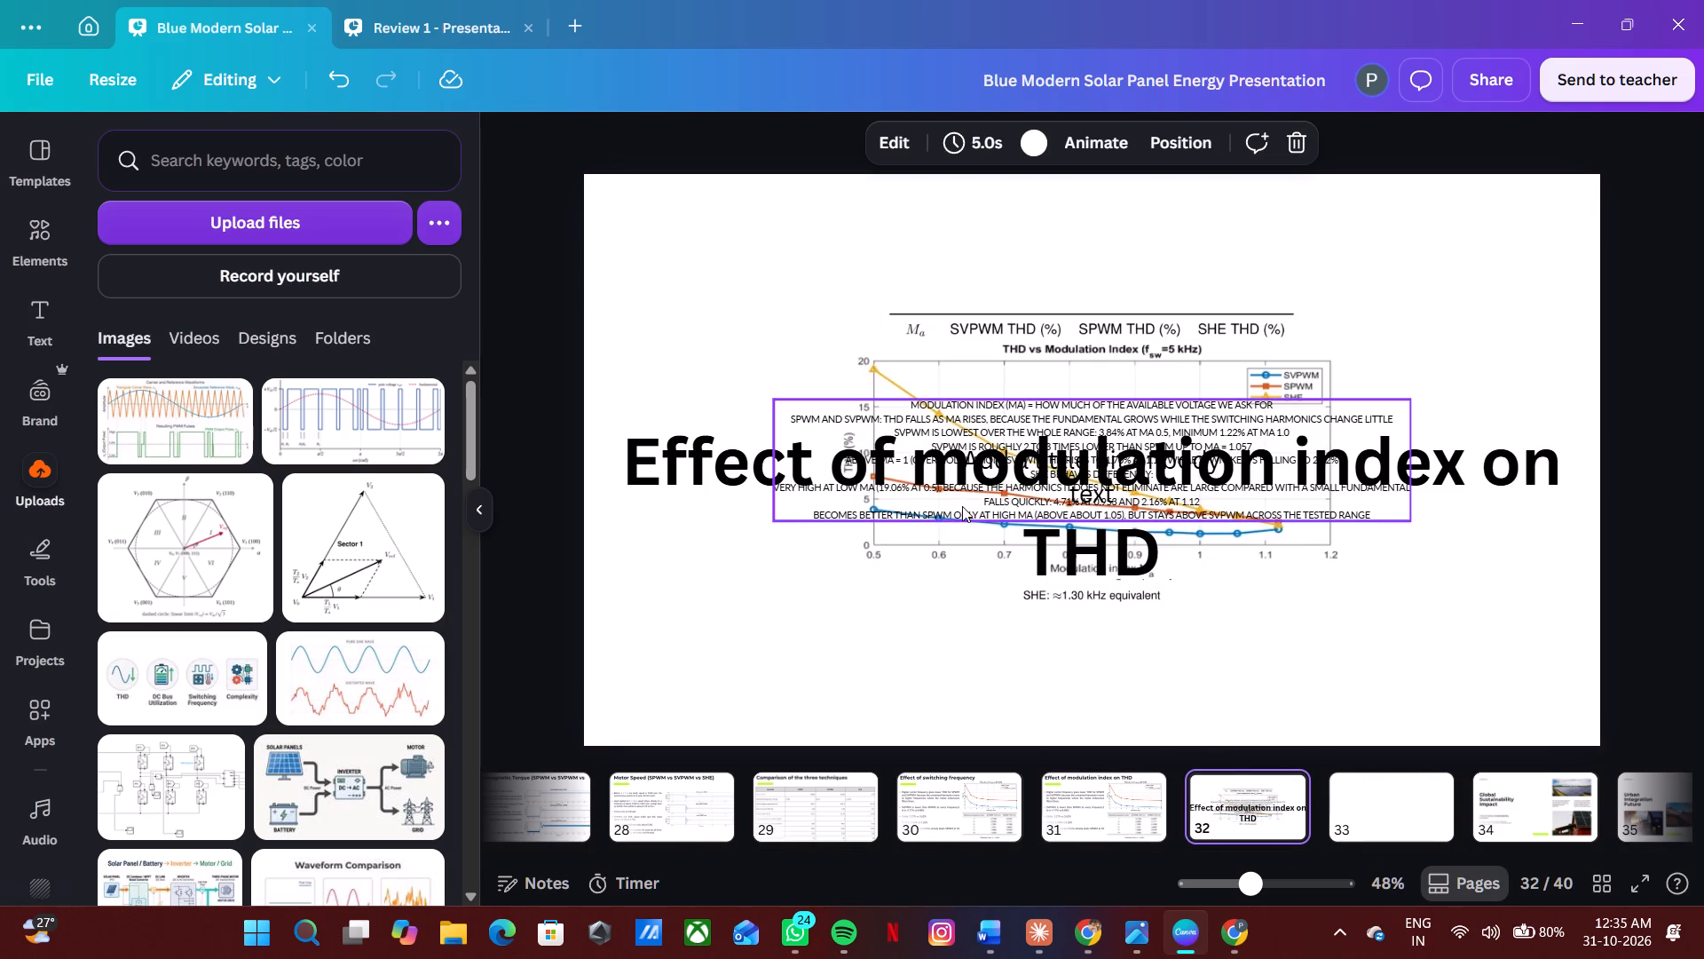
pyautogui.click(1408, 539)
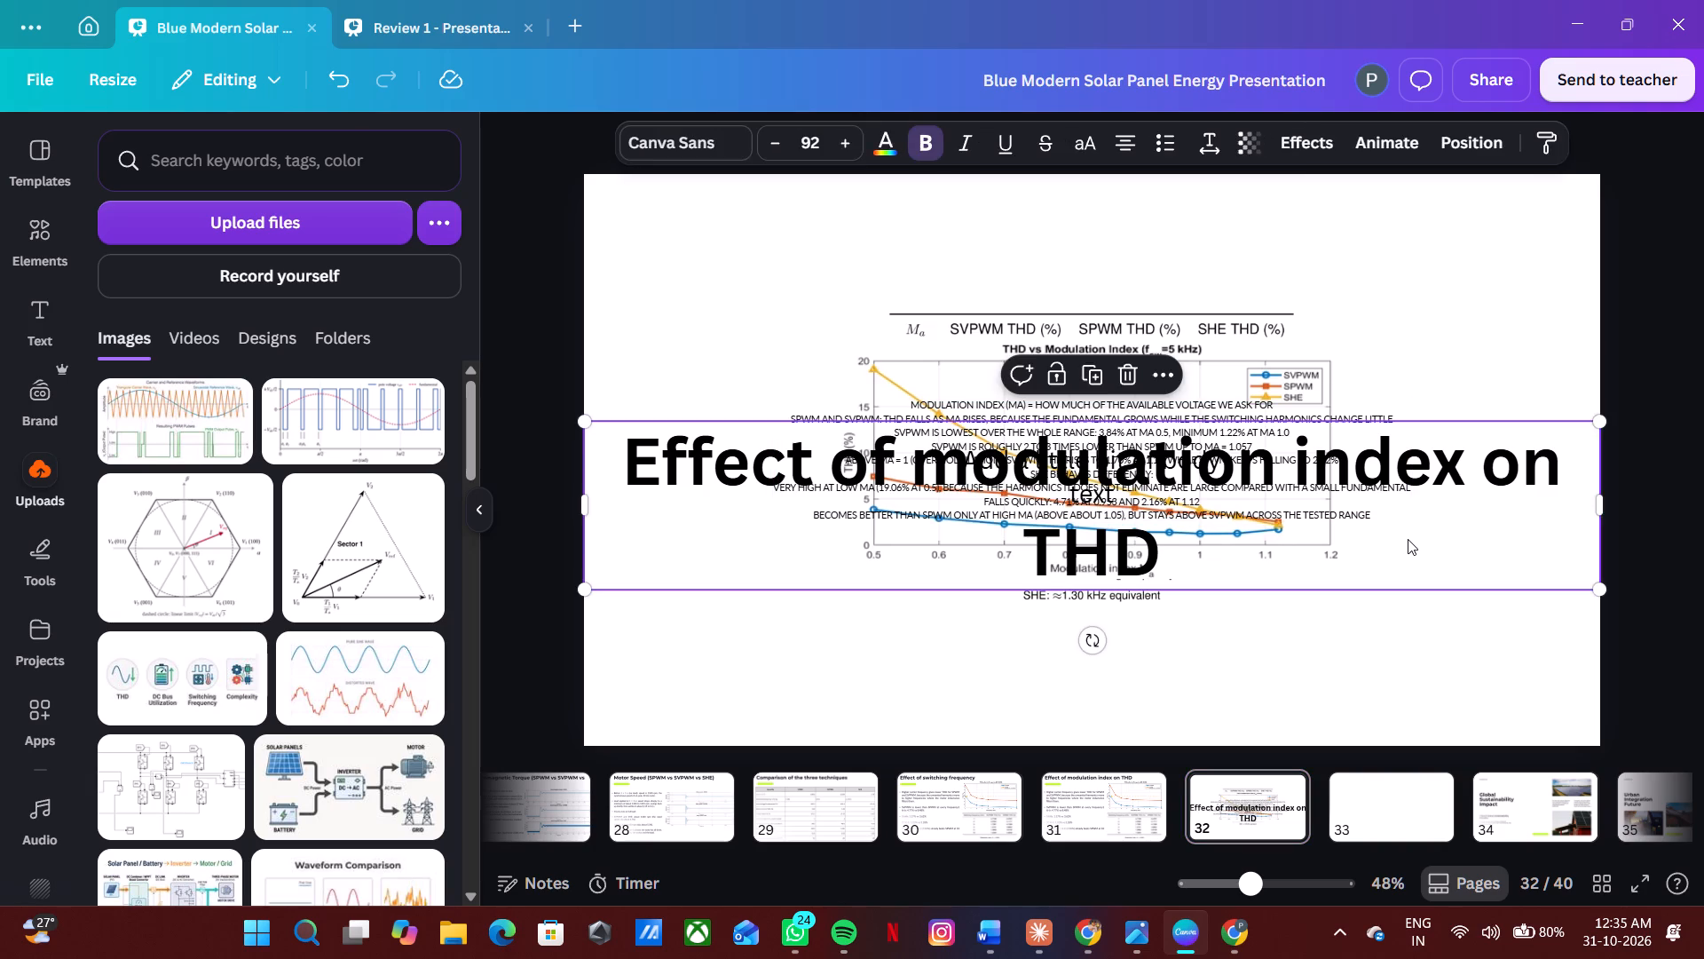
pyautogui.press('BackSpace')
# Replace the duplicate slide's bullet text with the modulation index explanation copied from the unstyled slide.
pyautogui.doubleClick(1337, 470)
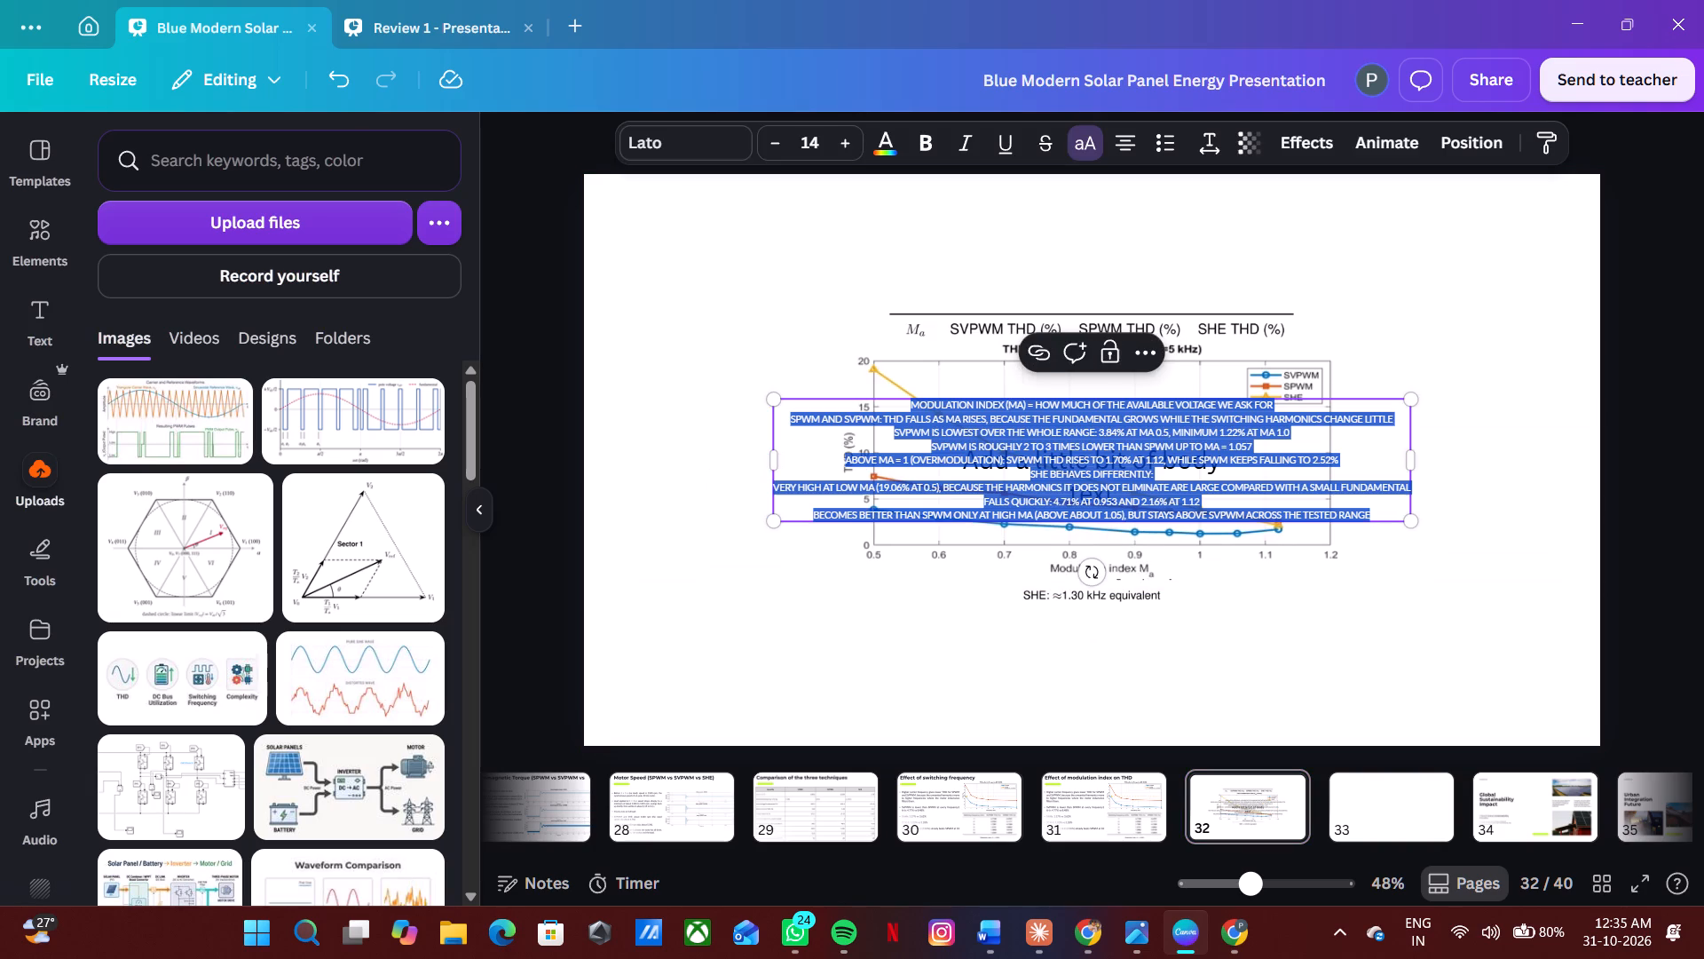
pyautogui.hotkey('ctrl', 'a')
pyautogui.hotkey('ctrl', 'c')
pyautogui.click(1124, 797)
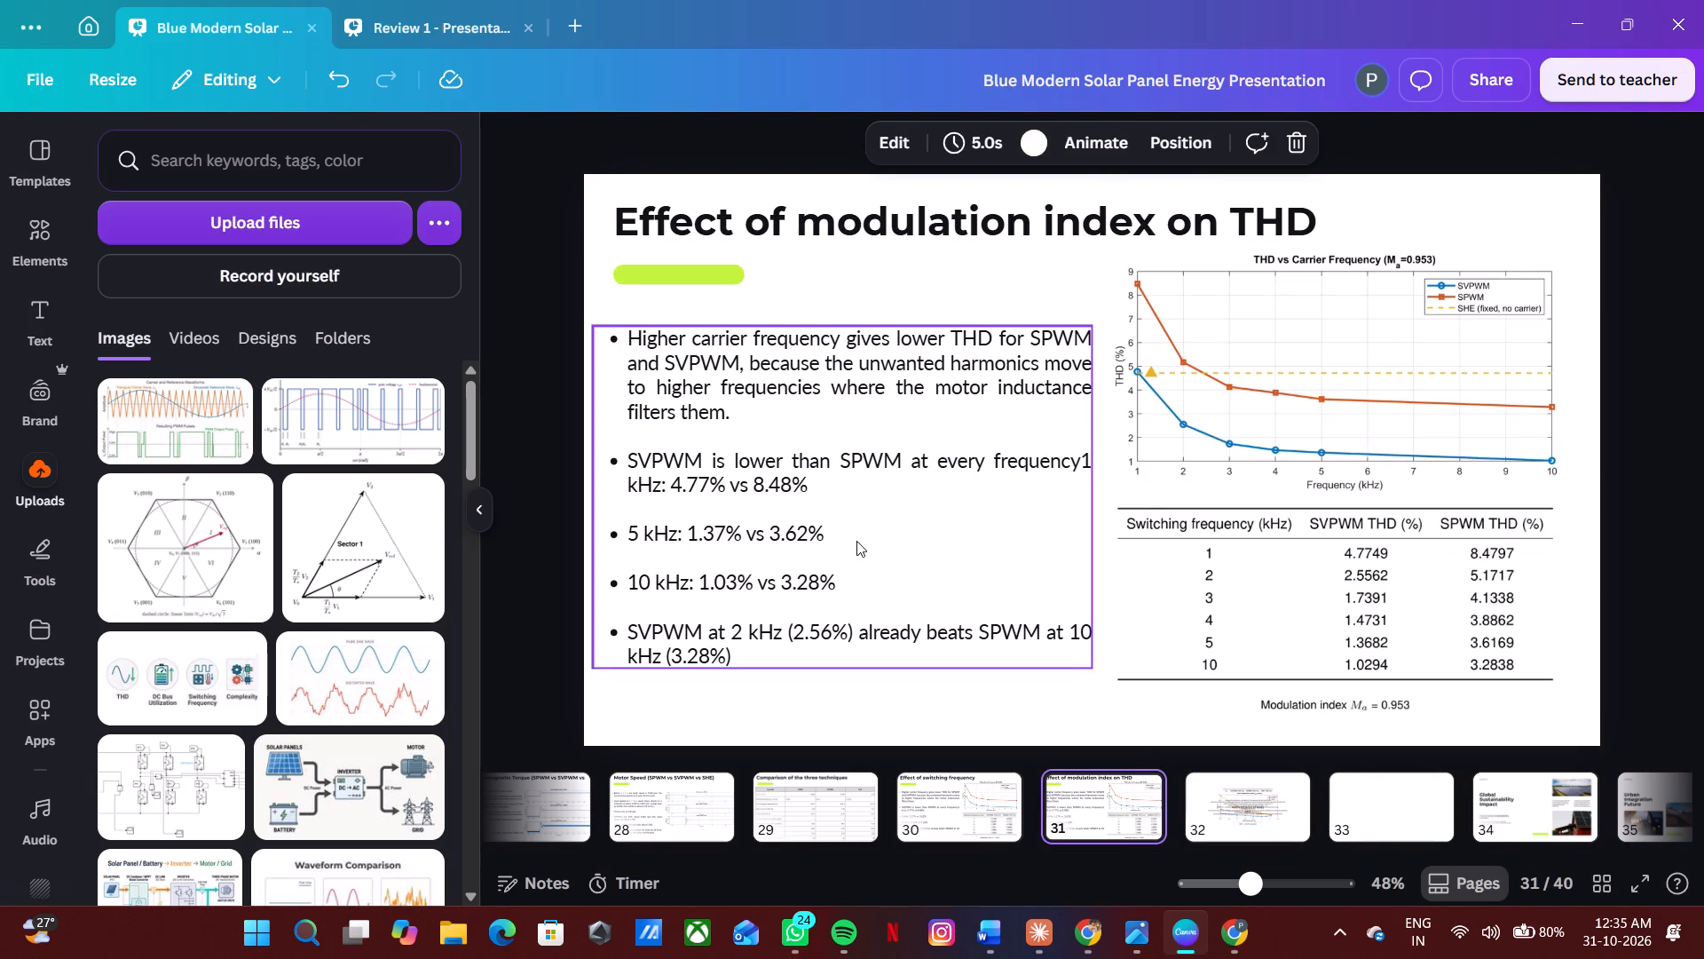
pyautogui.doubleClick(856, 541)
pyautogui.hotkey('ctrl', 'v')
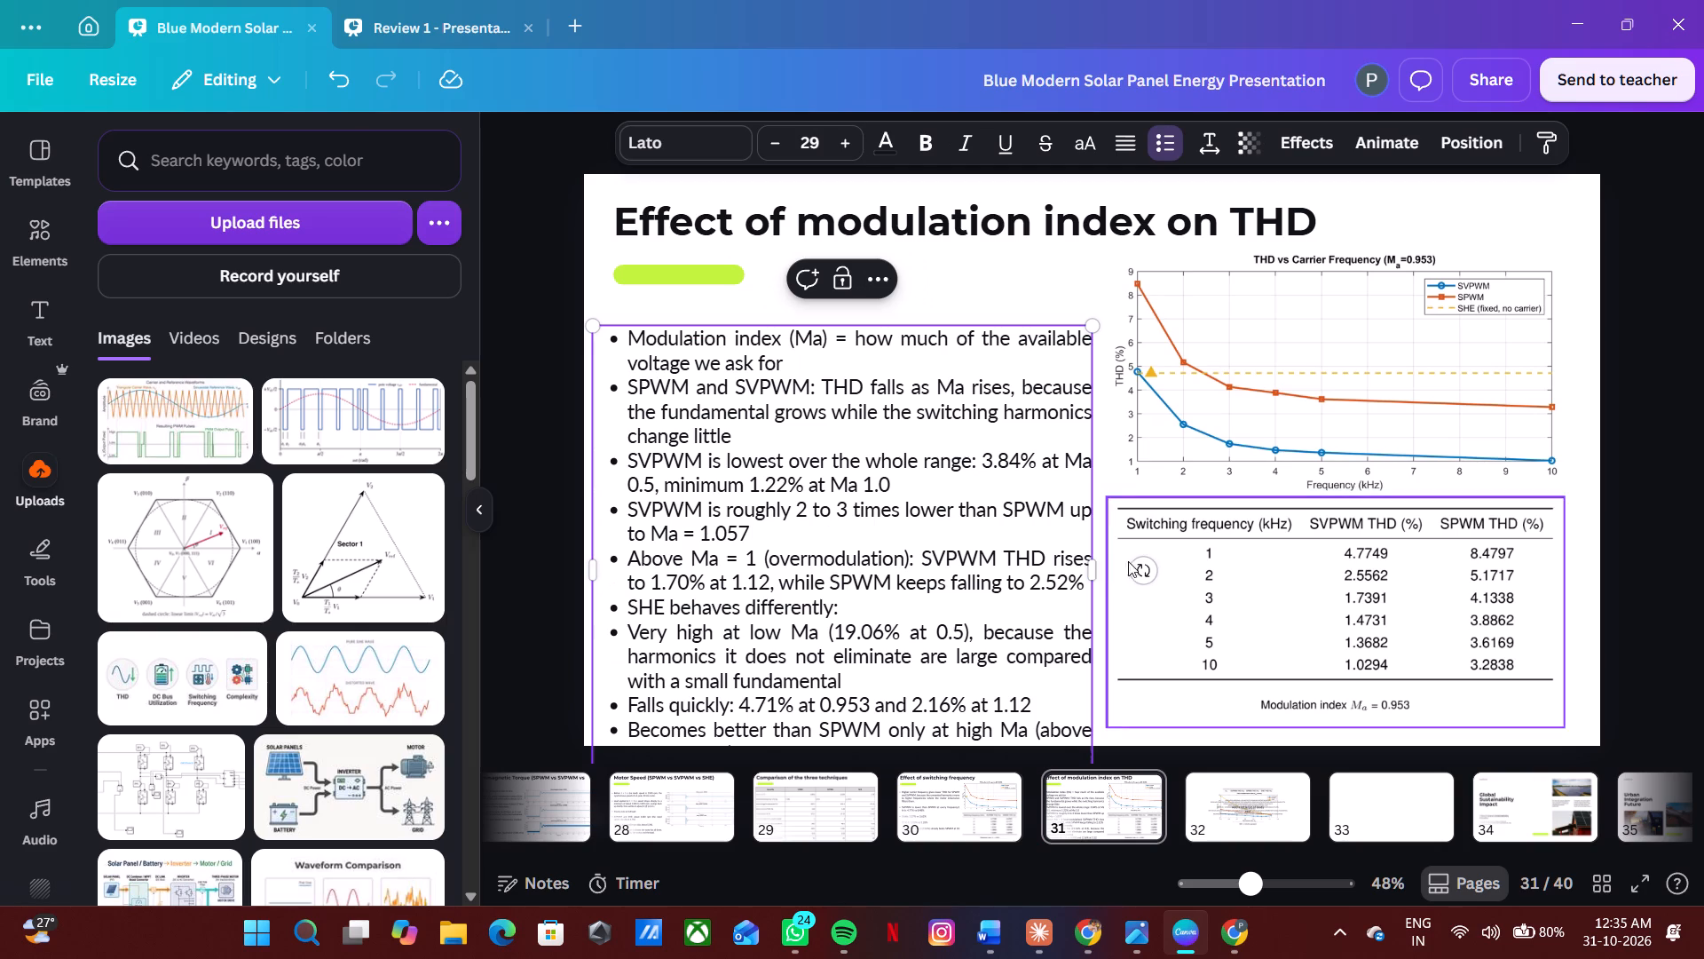
# Scale the bullet text down to size 26.4 and move it up beneath the green accent bar.
pyautogui.moveTo(1090, 329); pyautogui.dragTo(1042, 370)
pyautogui.moveTo(981, 570); pyautogui.dragTo(1008, 495)
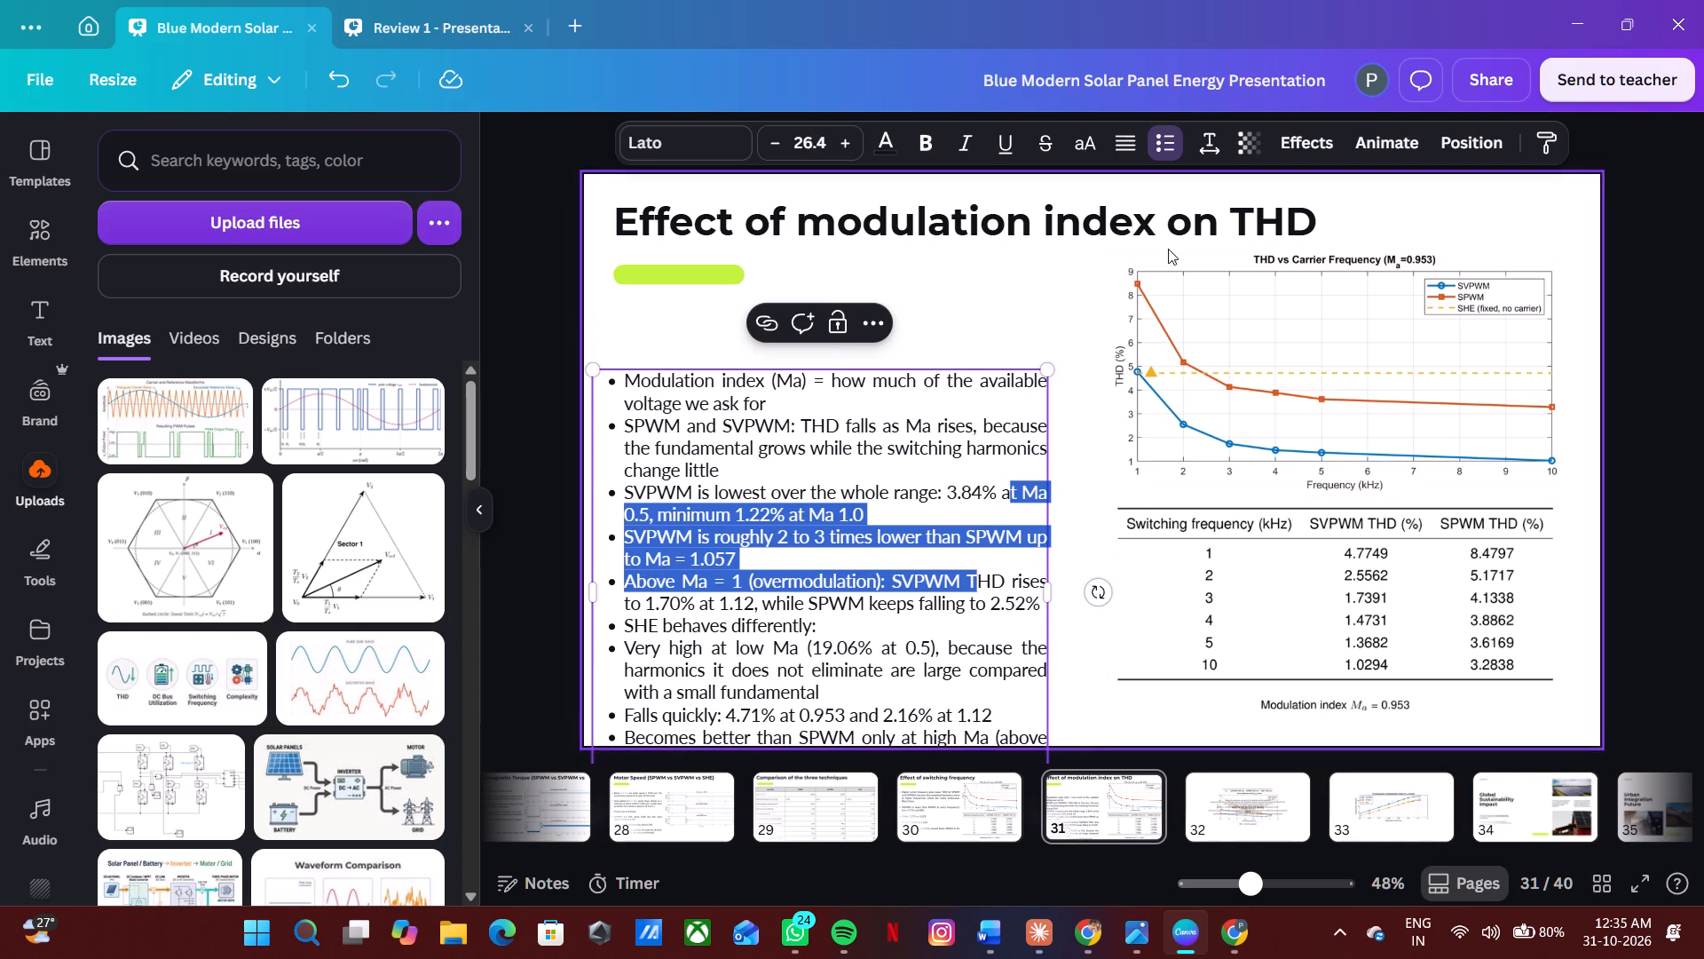
pyautogui.click(990, 305)
pyautogui.moveTo(910, 511); pyautogui.dragTo(912, 432)
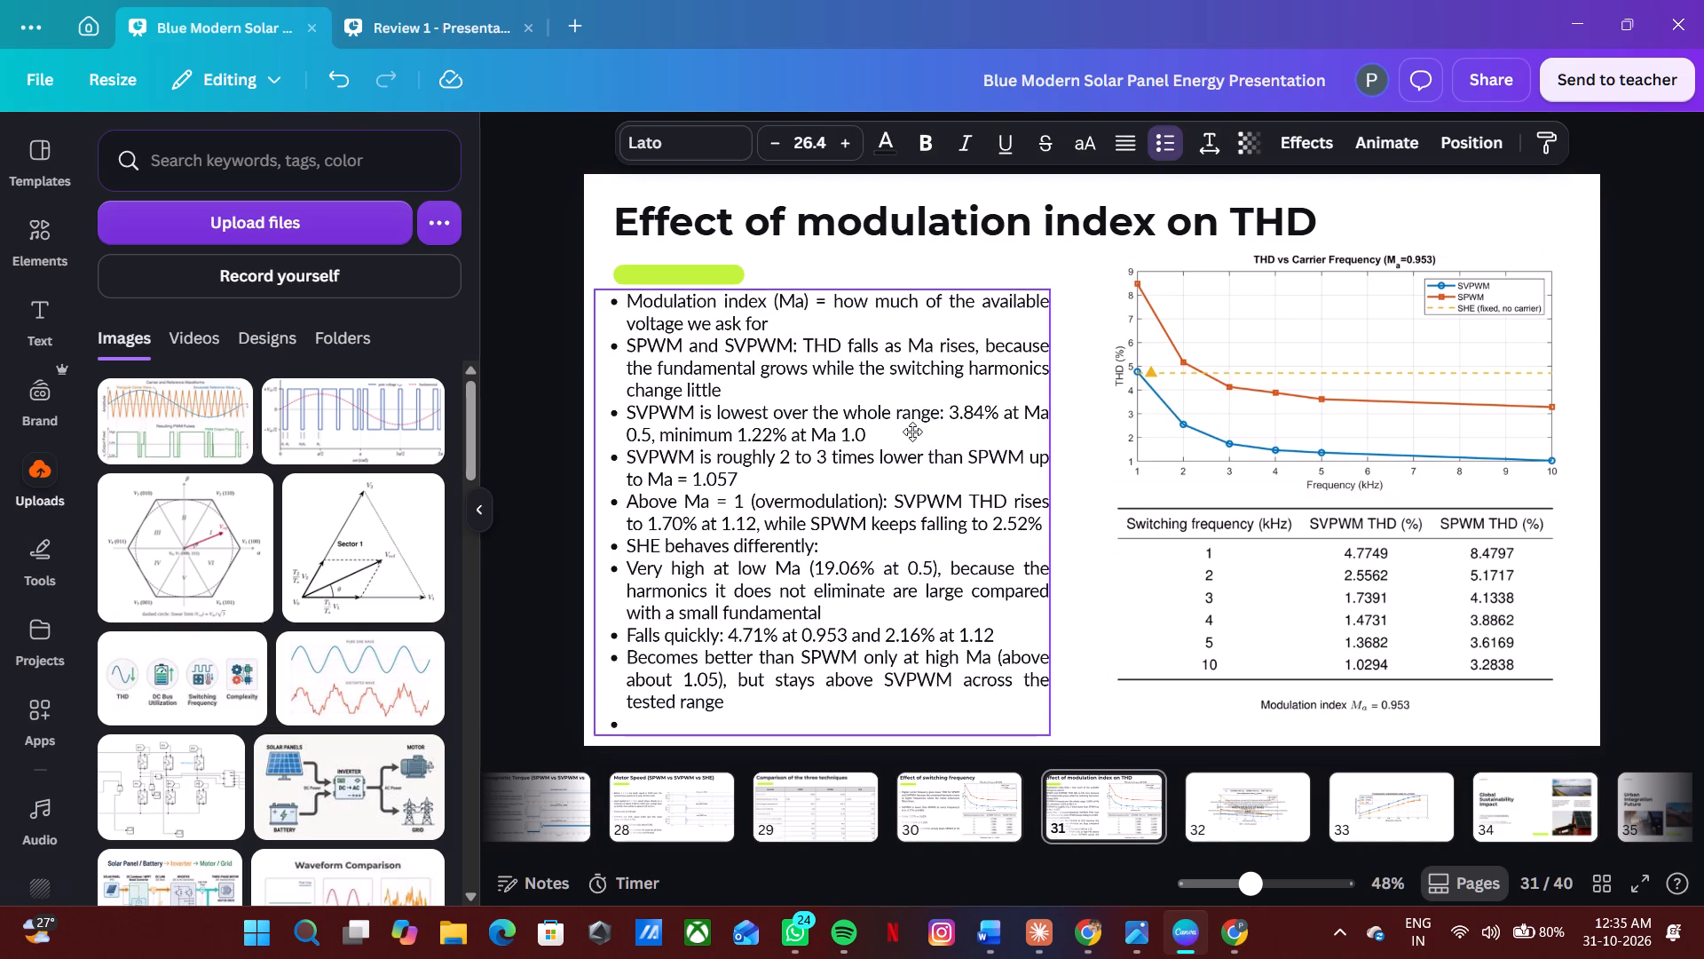
pyautogui.moveTo(912, 432); pyautogui.dragTo(917, 437)
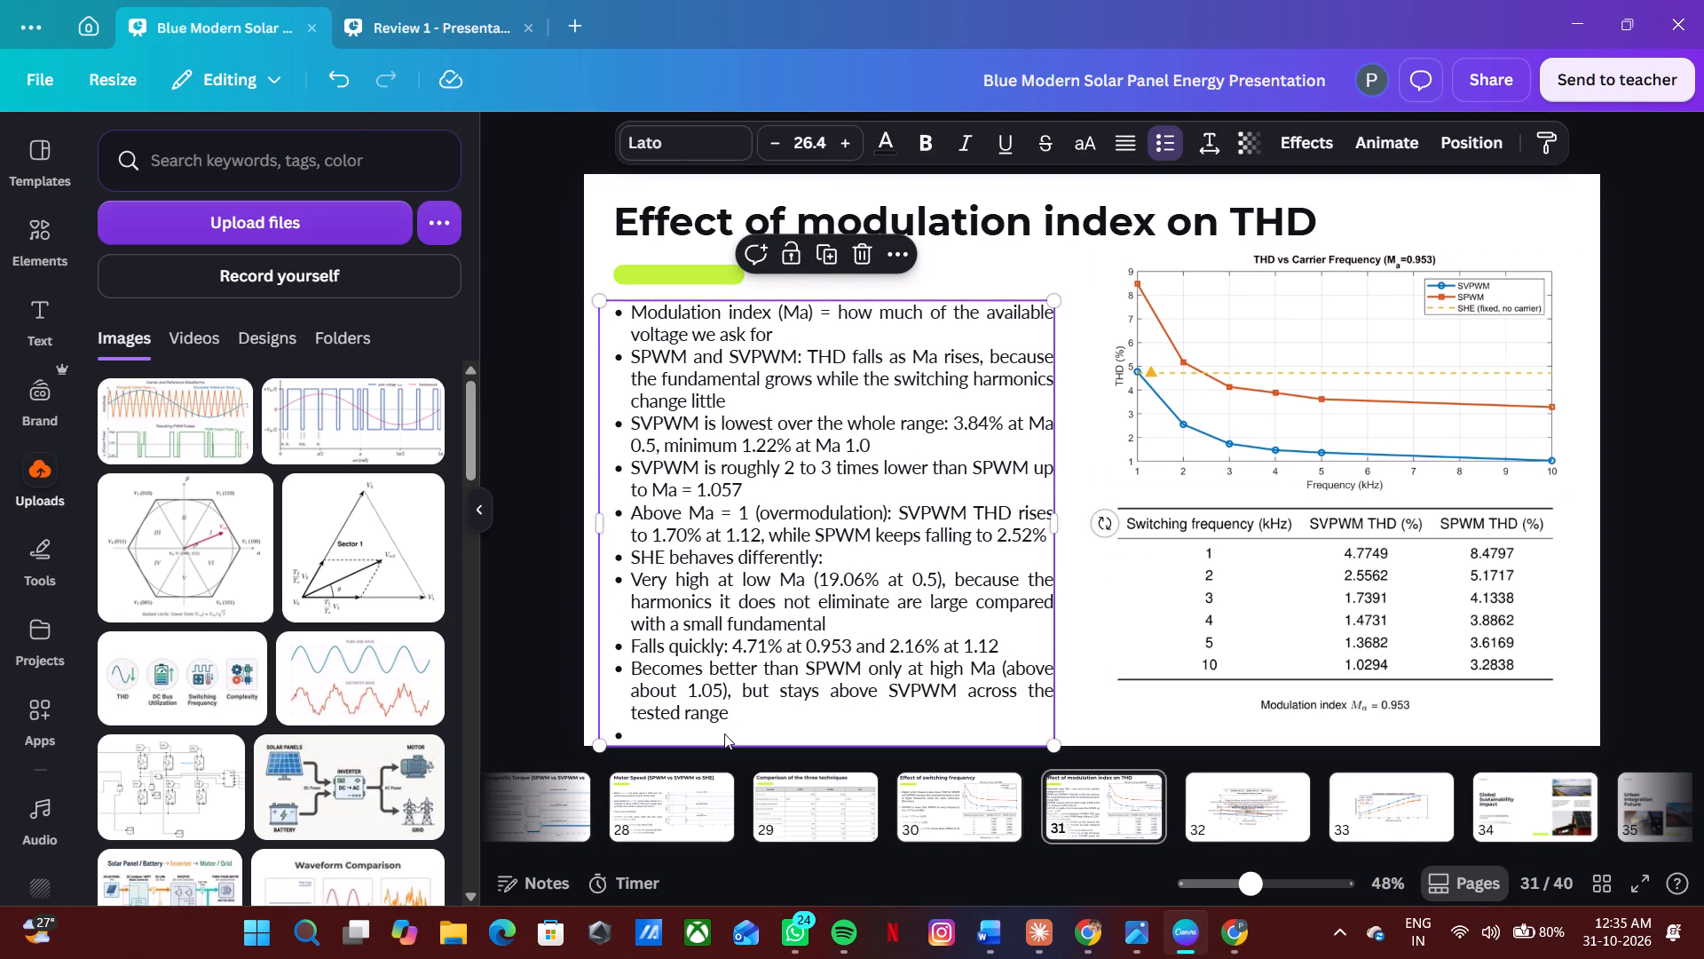
# Remove the empty last bullet from the modulation index text.
pyautogui.click(724, 733)
pyautogui.press('BackSpace')
pyautogui.press('BackSpace')
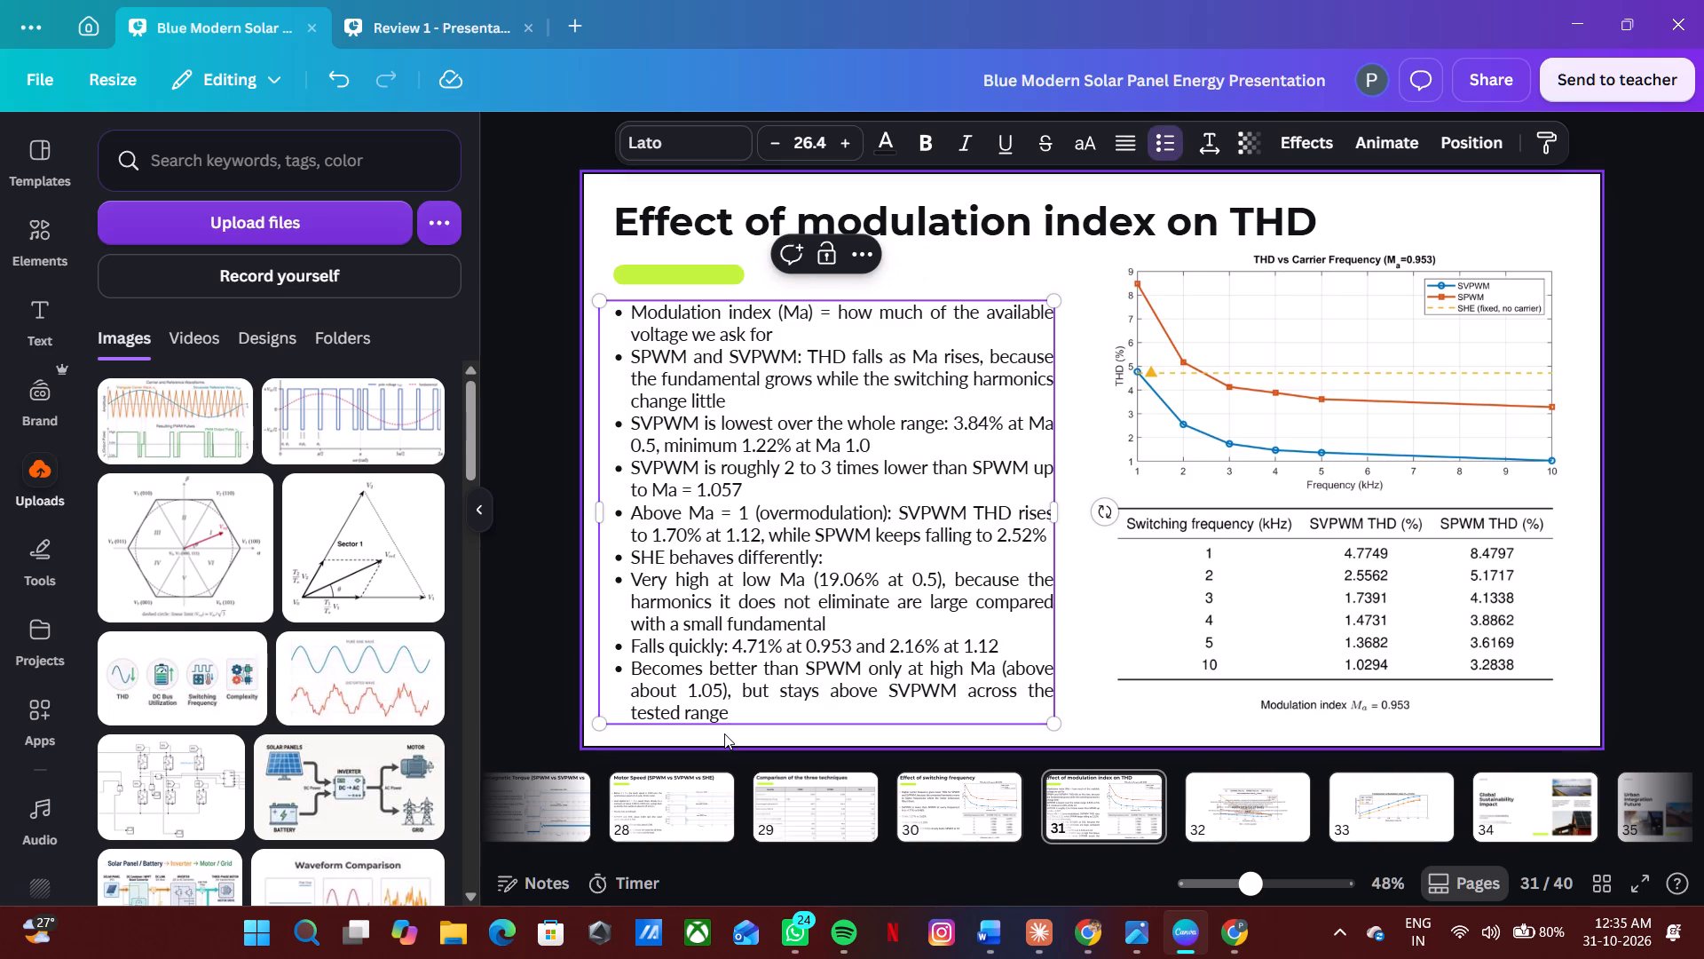
pyautogui.click(1651, 397)
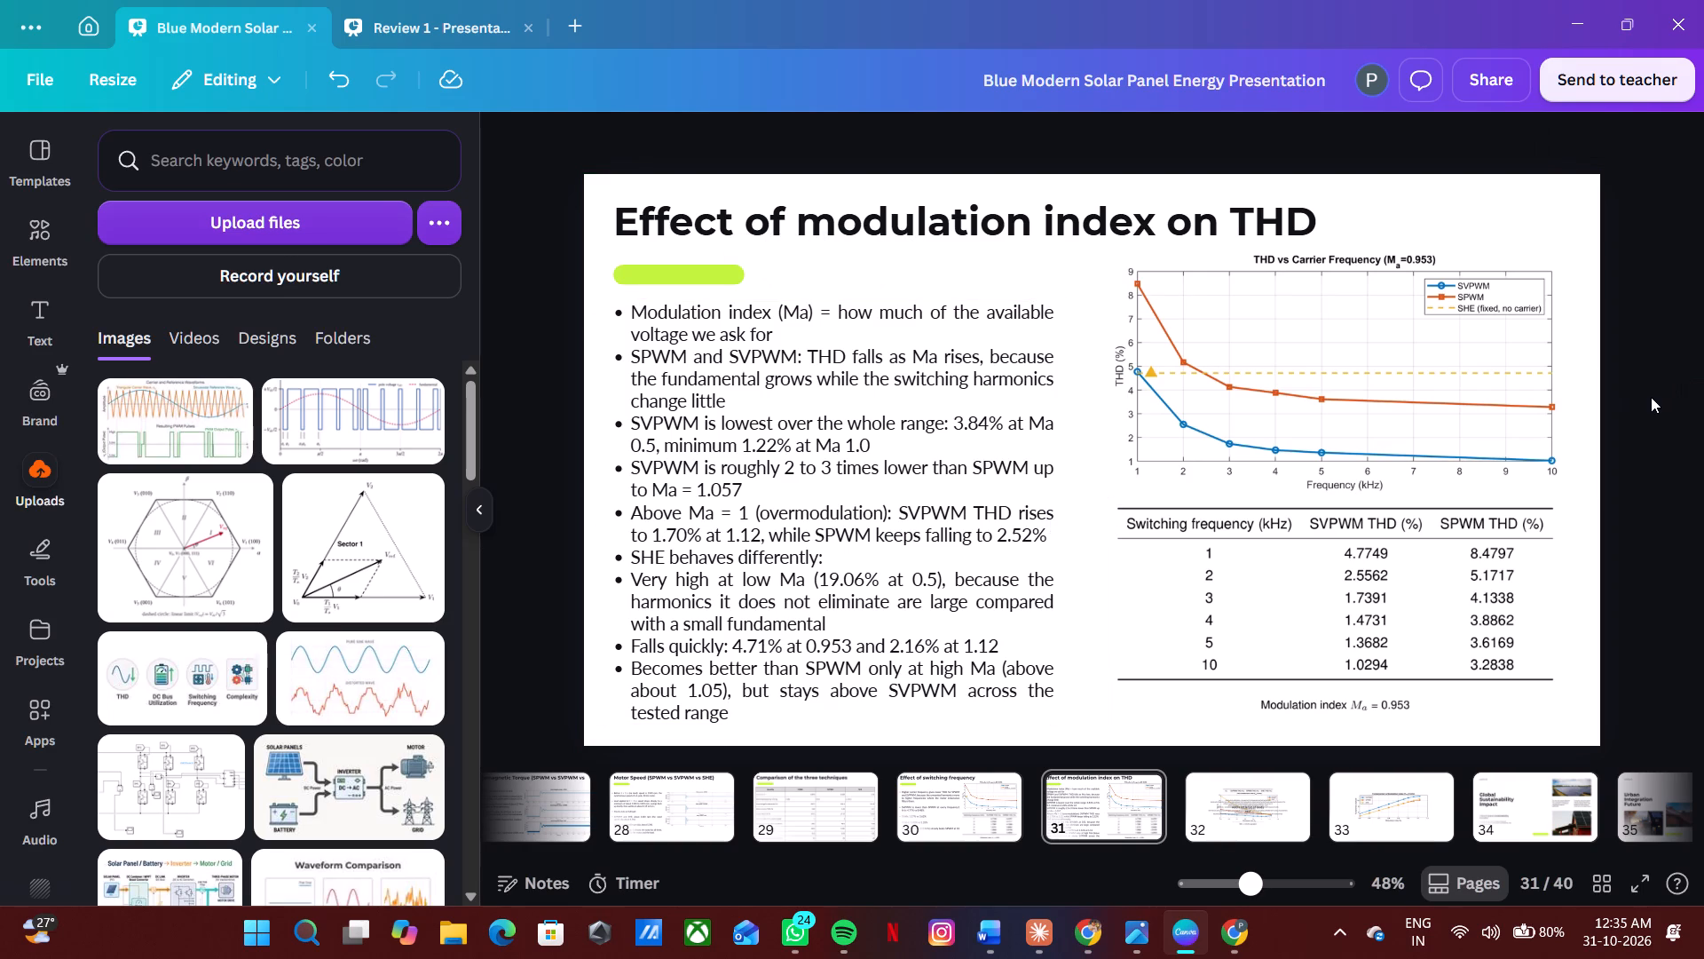
# Replace the carrier frequency chart on the styled slide with the THD vs Modulation Index chart from the unstyled slide.
pyautogui.click(1211, 805)
pyautogui.click(1161, 354)
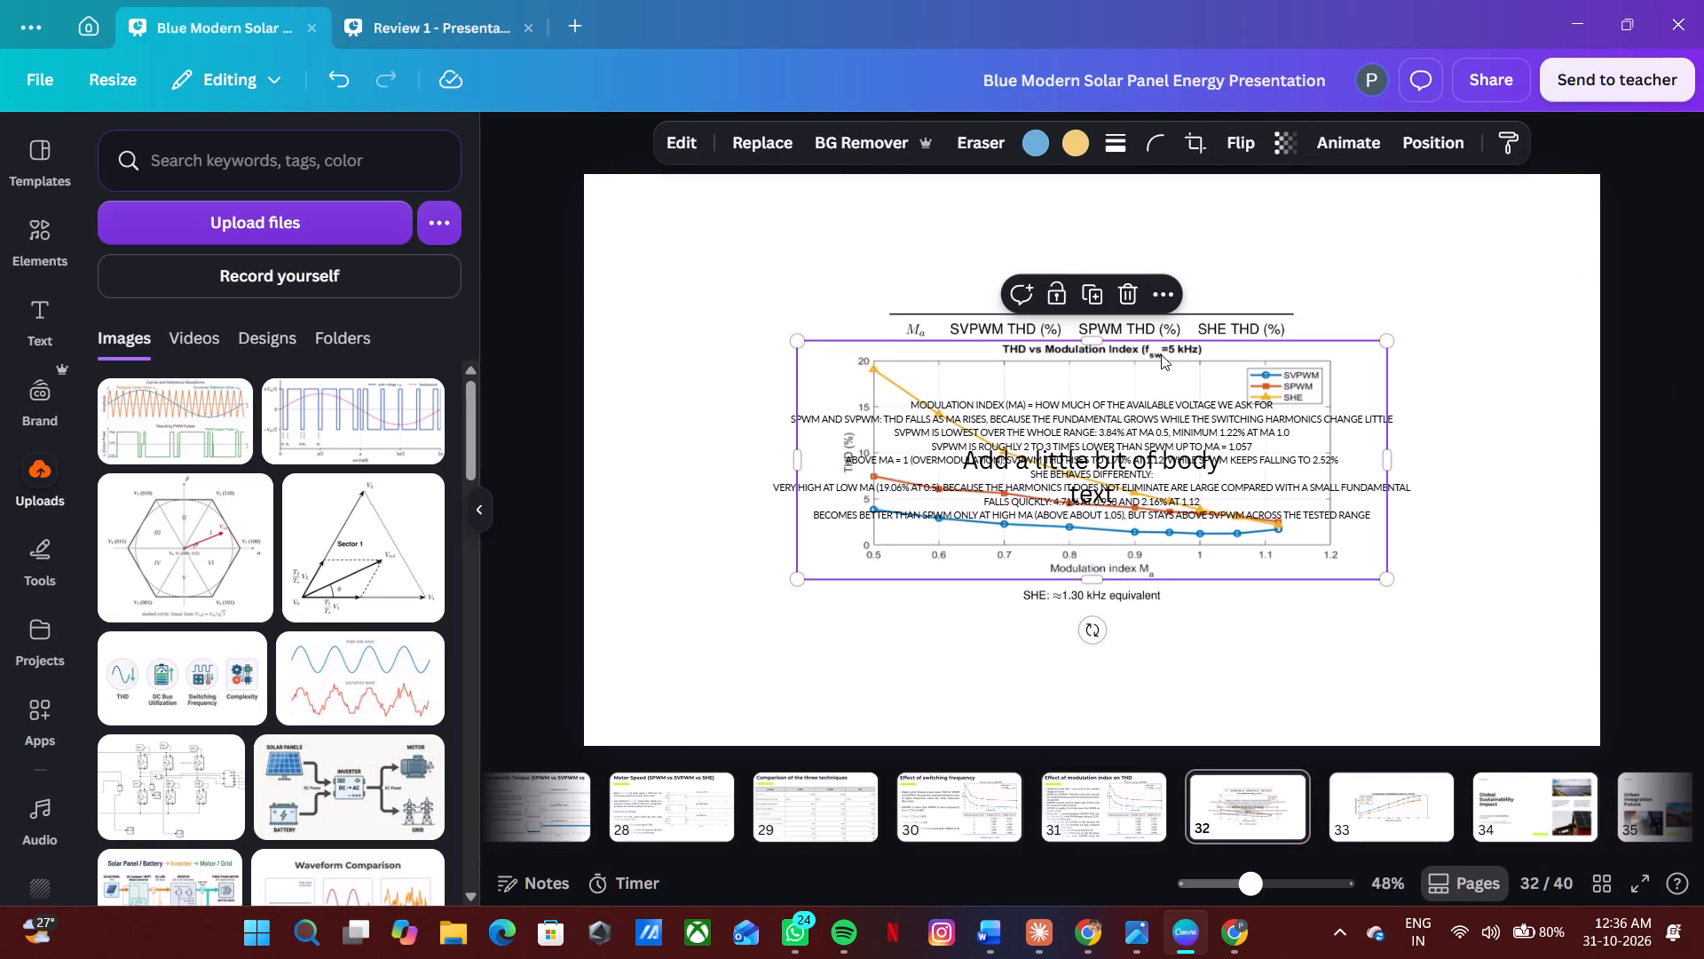
pyautogui.hotkey('ctrl', 'c')
pyautogui.click(1119, 829)
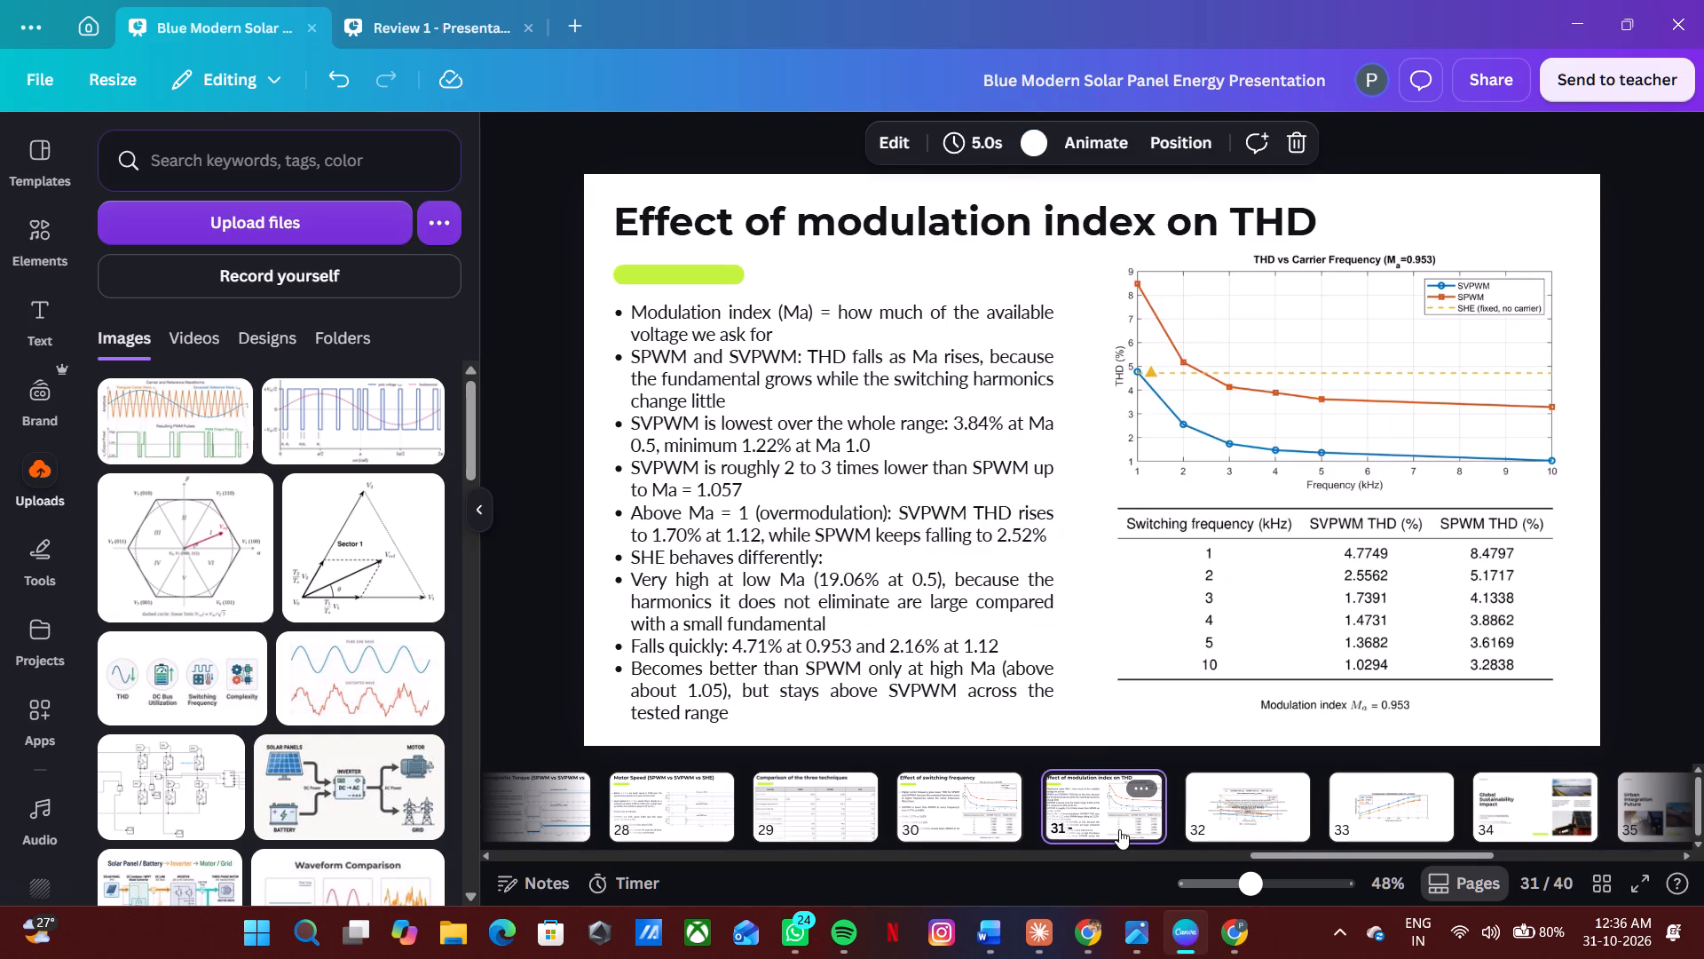
pyautogui.hotkey('ctrl', 'v')
pyautogui.moveTo(1037, 485); pyautogui.dragTo(1206, 430)
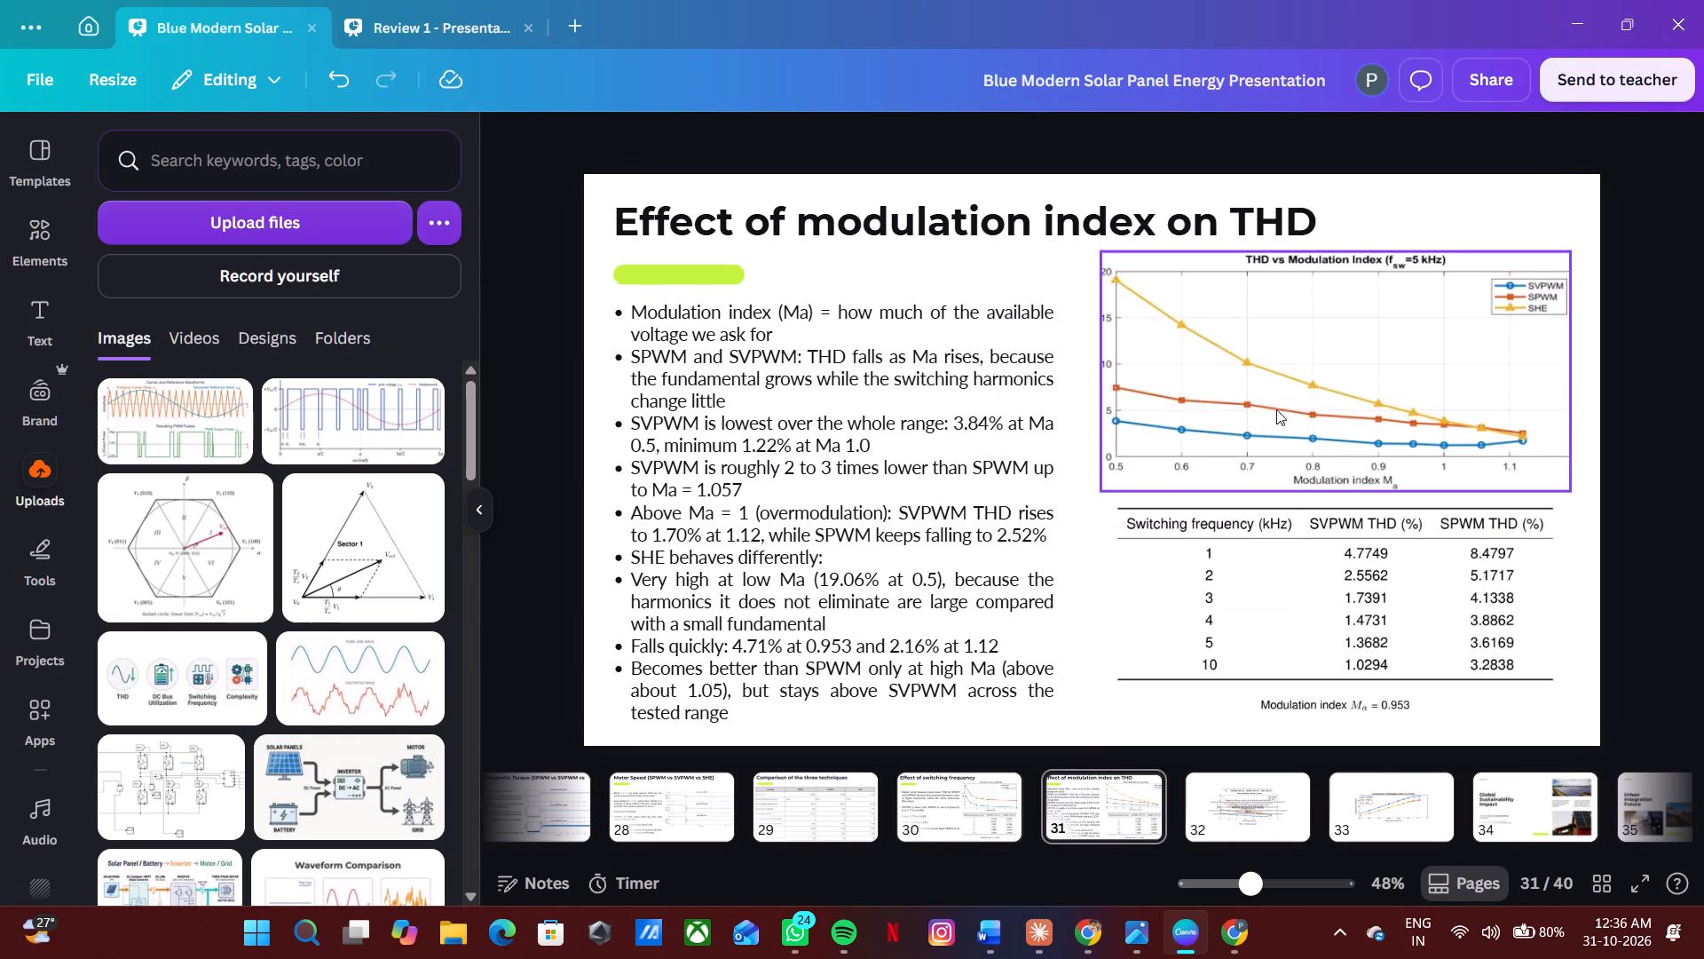
pyautogui.click(1649, 356)
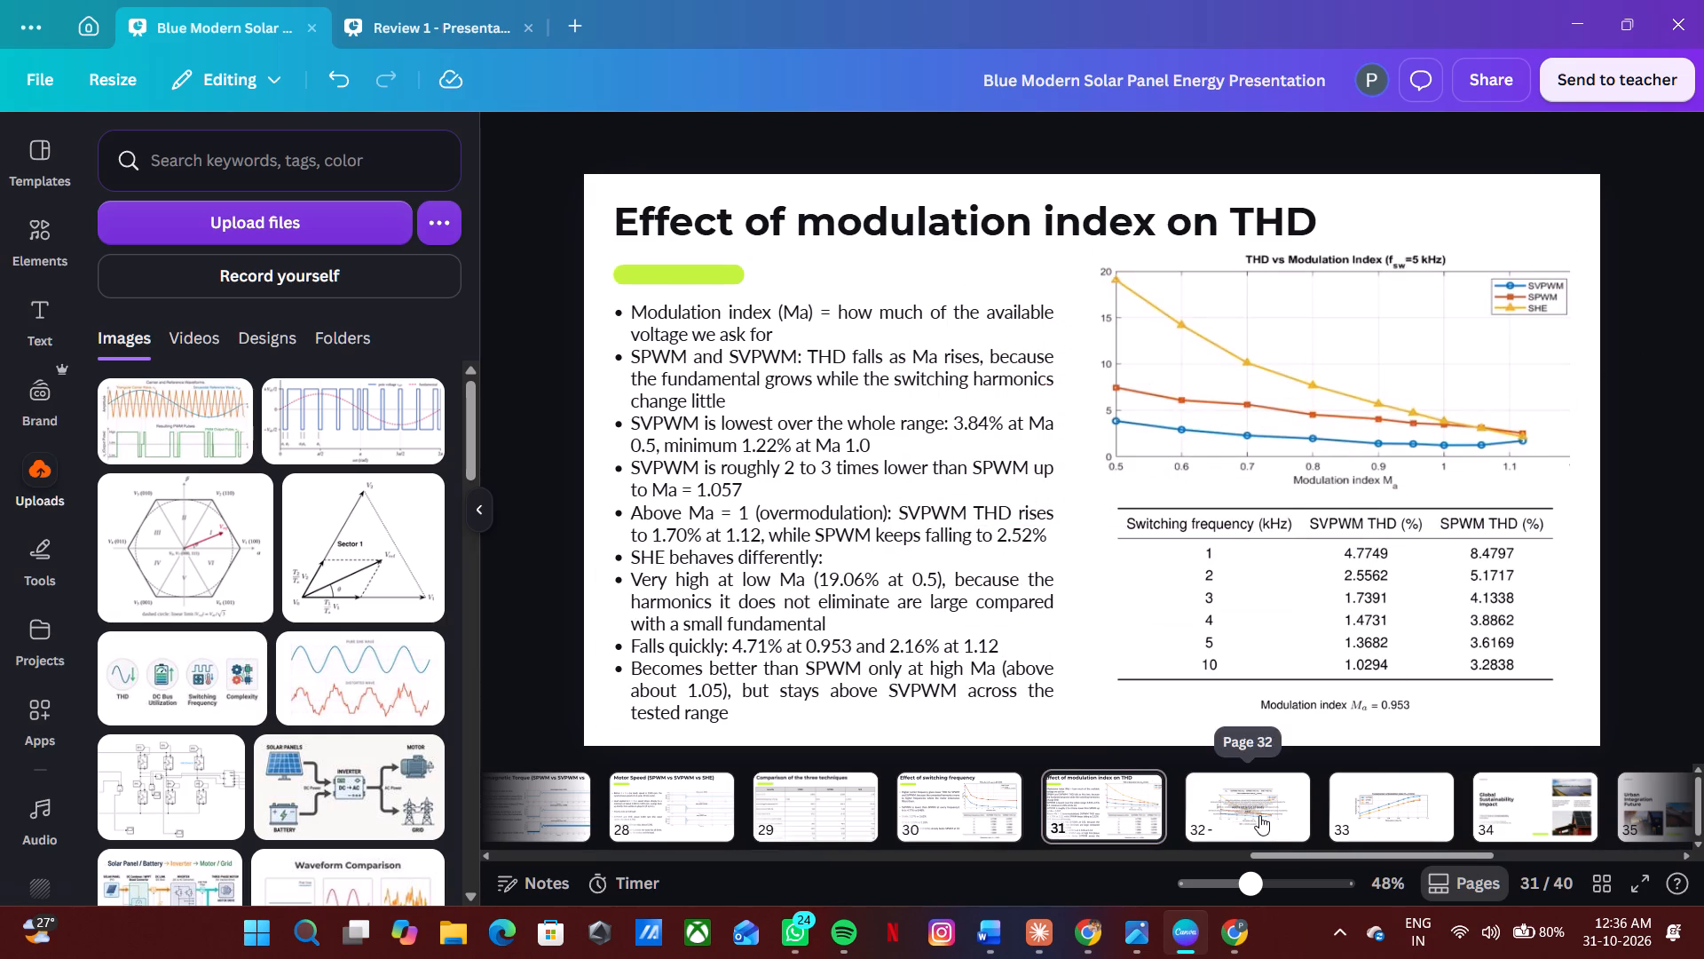
# On the unstyled slide, move the chart and the THD table apart so the table can be selected.
pyautogui.click(1259, 815)
pyautogui.moveTo(1284, 366); pyautogui.dragTo(1117, 443)
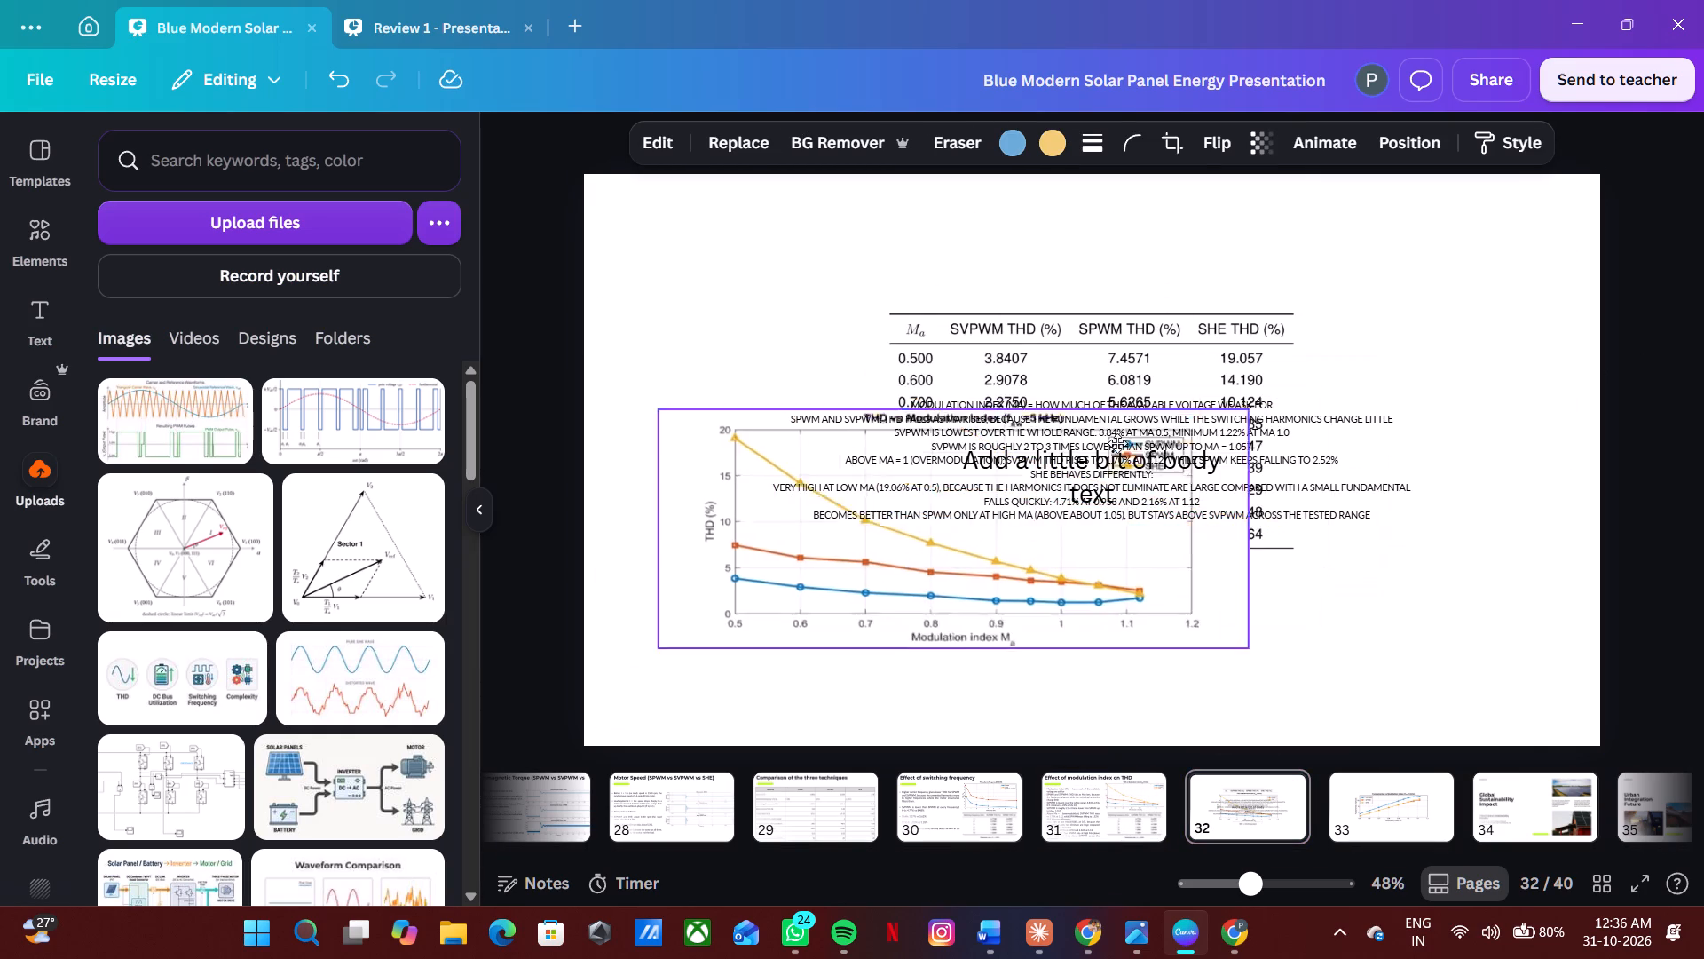
pyautogui.moveTo(1117, 443); pyautogui.dragTo(1095, 446)
pyautogui.moveTo(1225, 357); pyautogui.dragTo(1375, 297)
pyautogui.click(1375, 297)
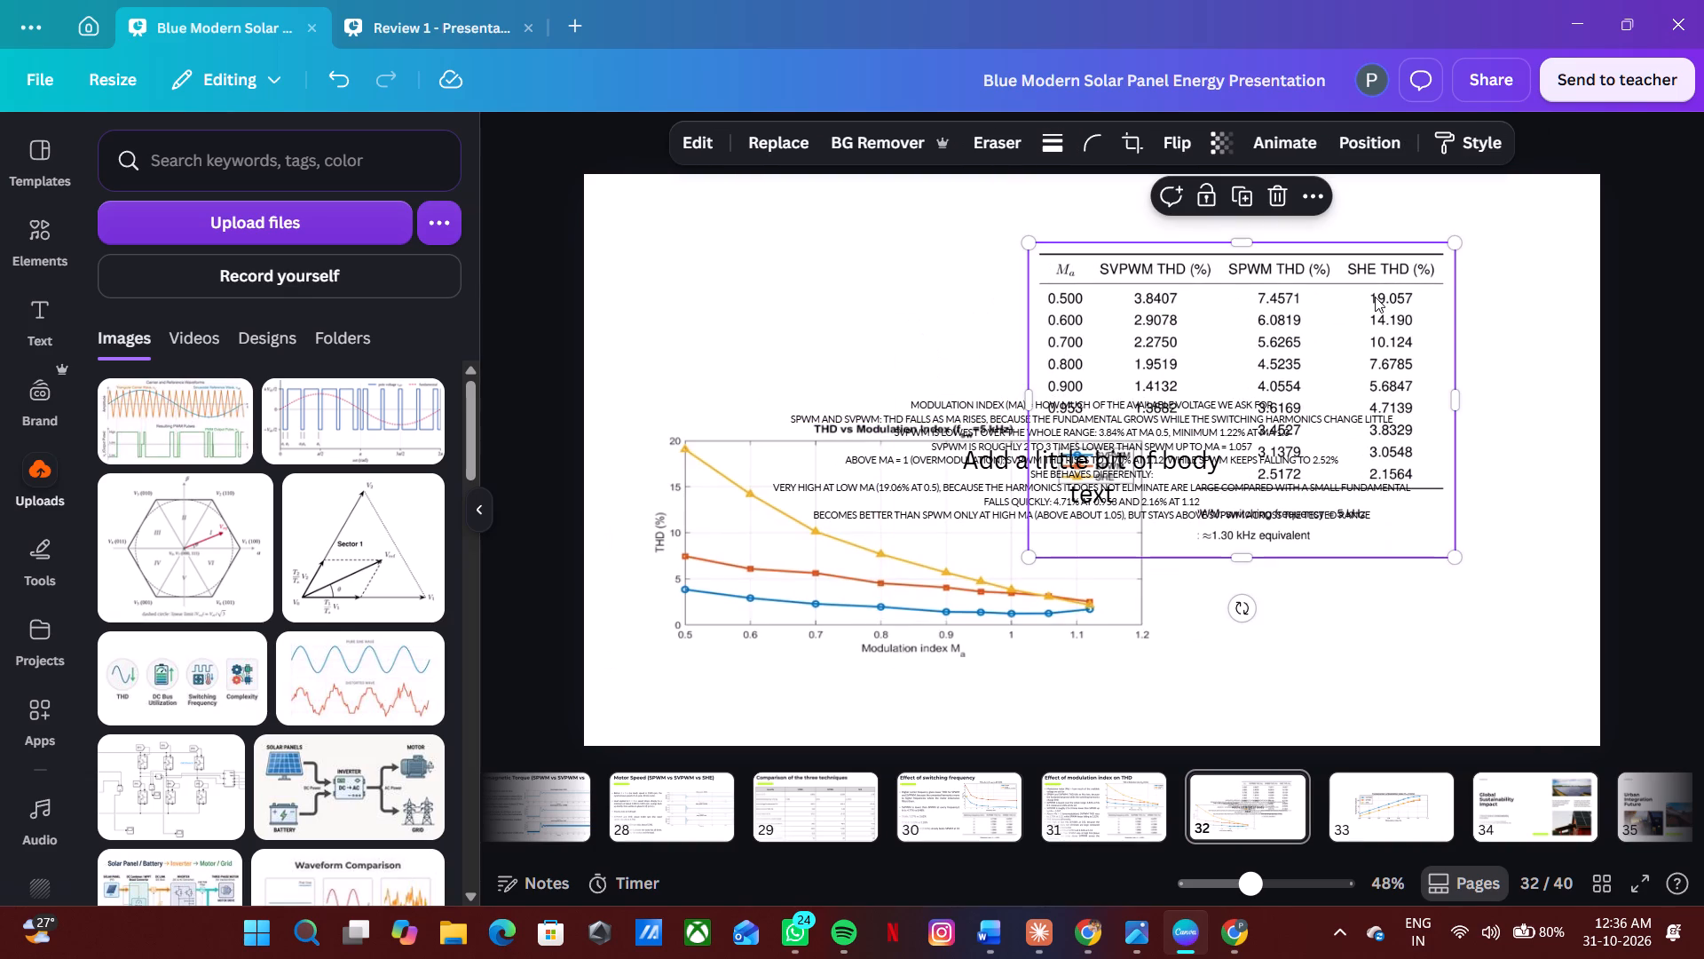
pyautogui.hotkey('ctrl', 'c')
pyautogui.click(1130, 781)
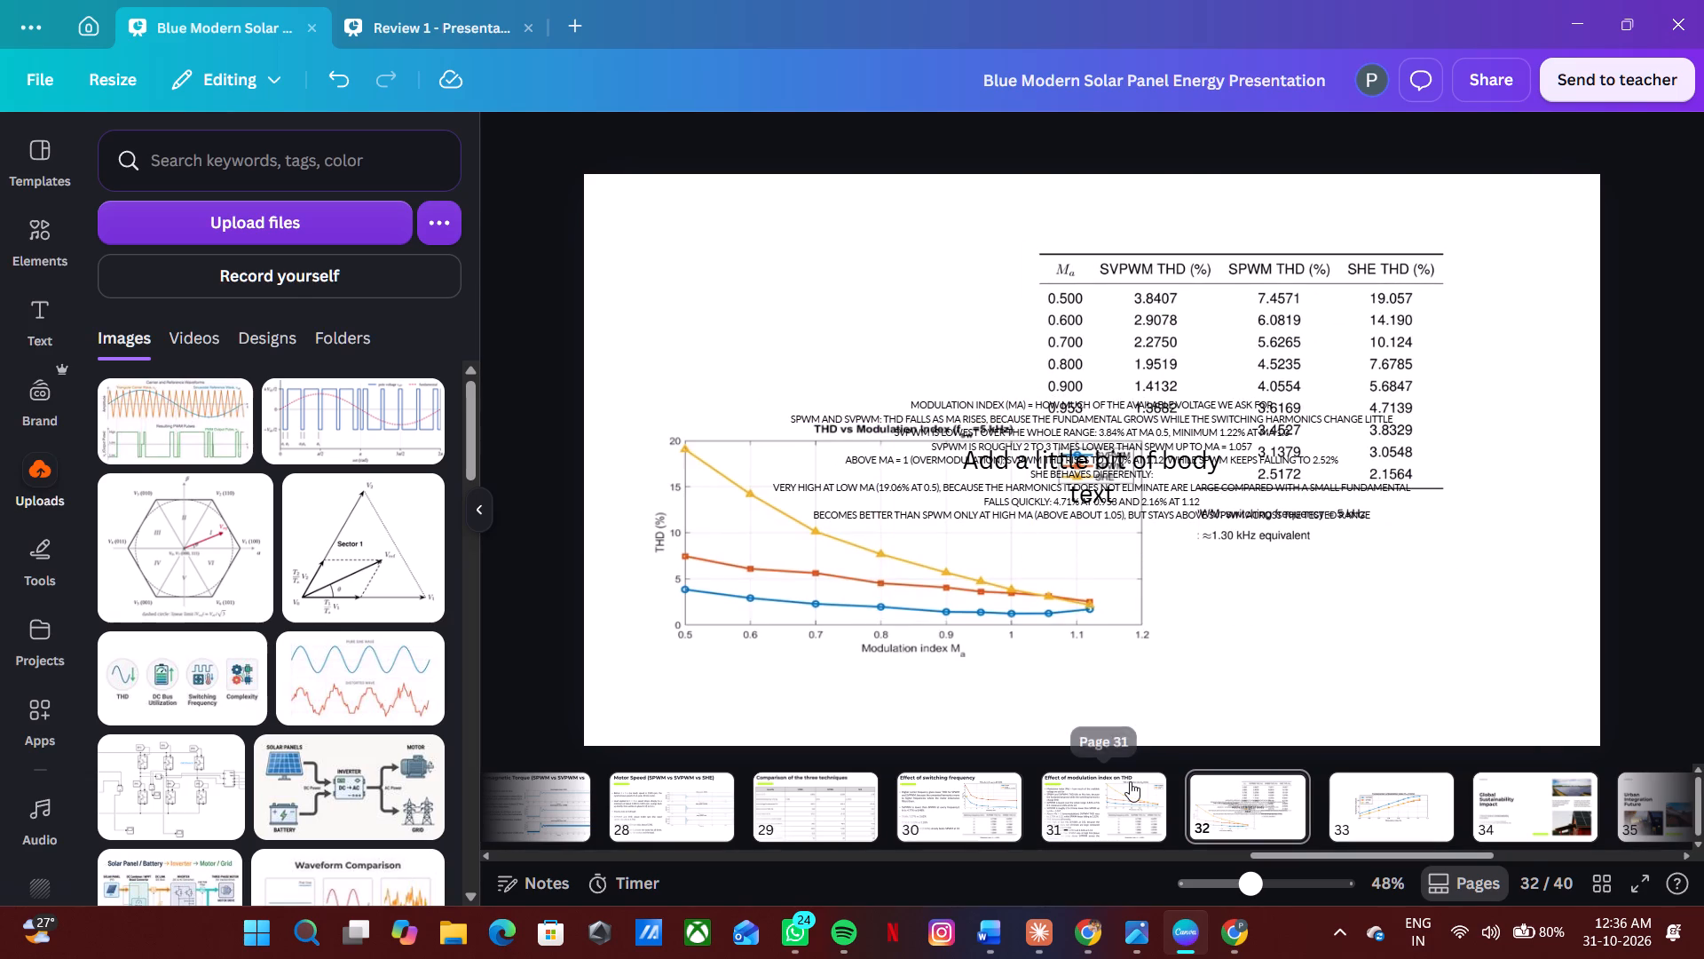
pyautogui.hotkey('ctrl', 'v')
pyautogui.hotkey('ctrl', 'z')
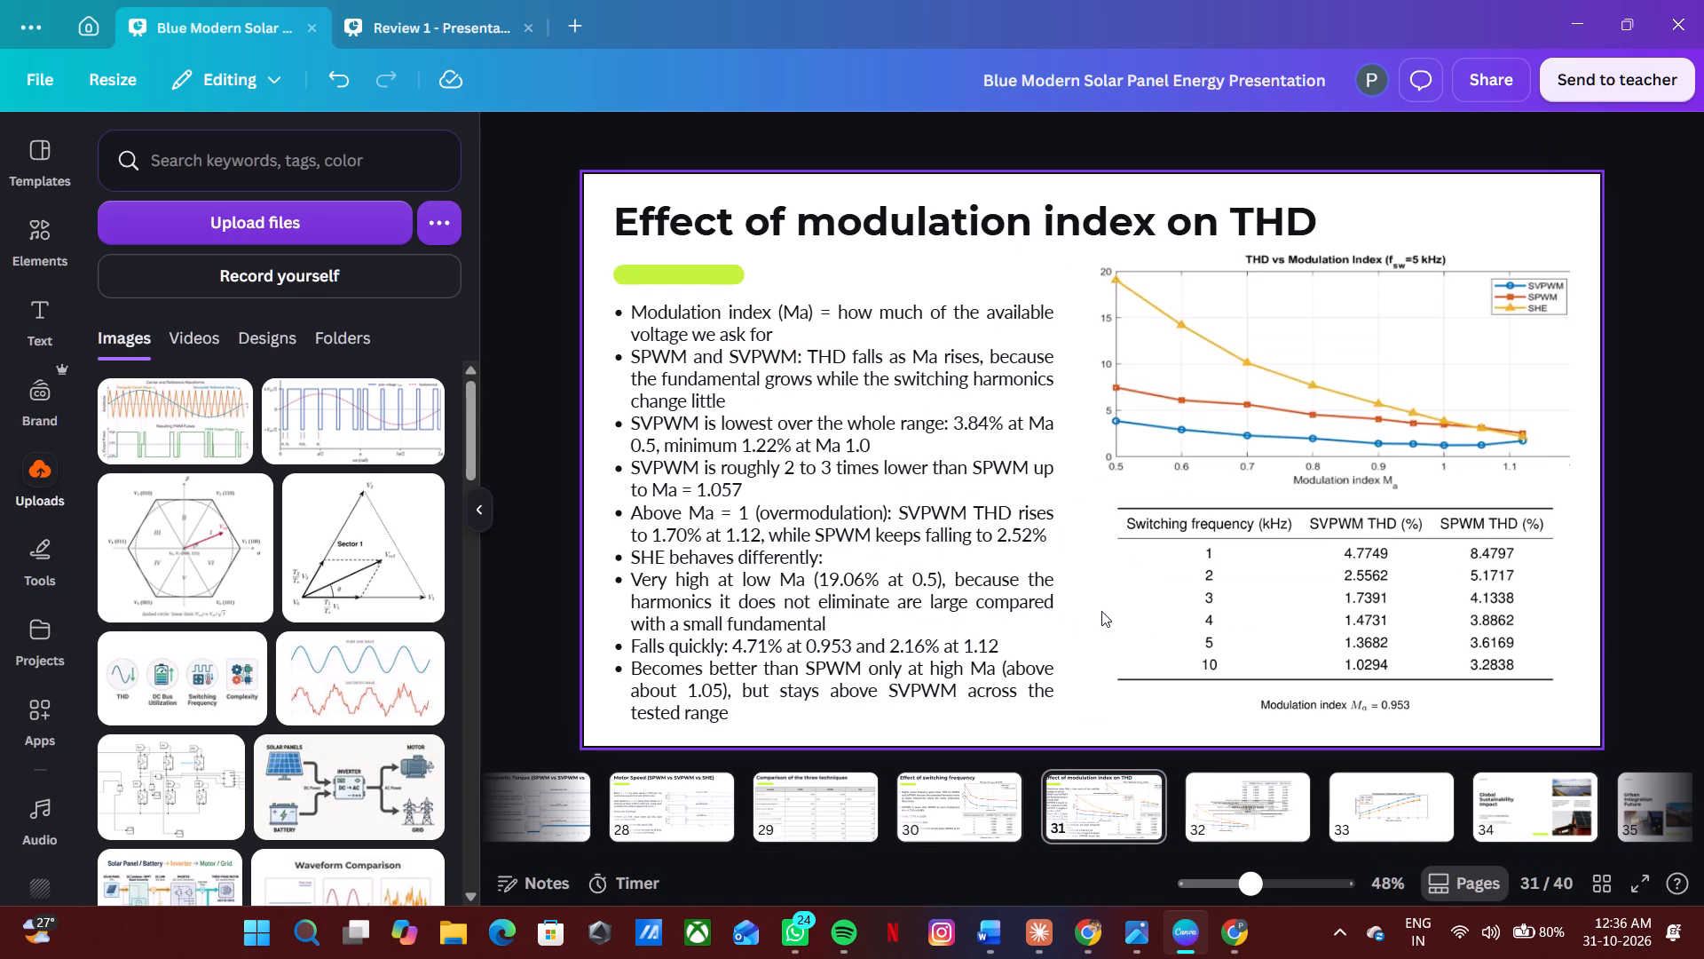
# Copy the THD table by modulation index from unstyled slide 32 and place it over the lower part of styled slide 31.
pyautogui.click(1238, 831)
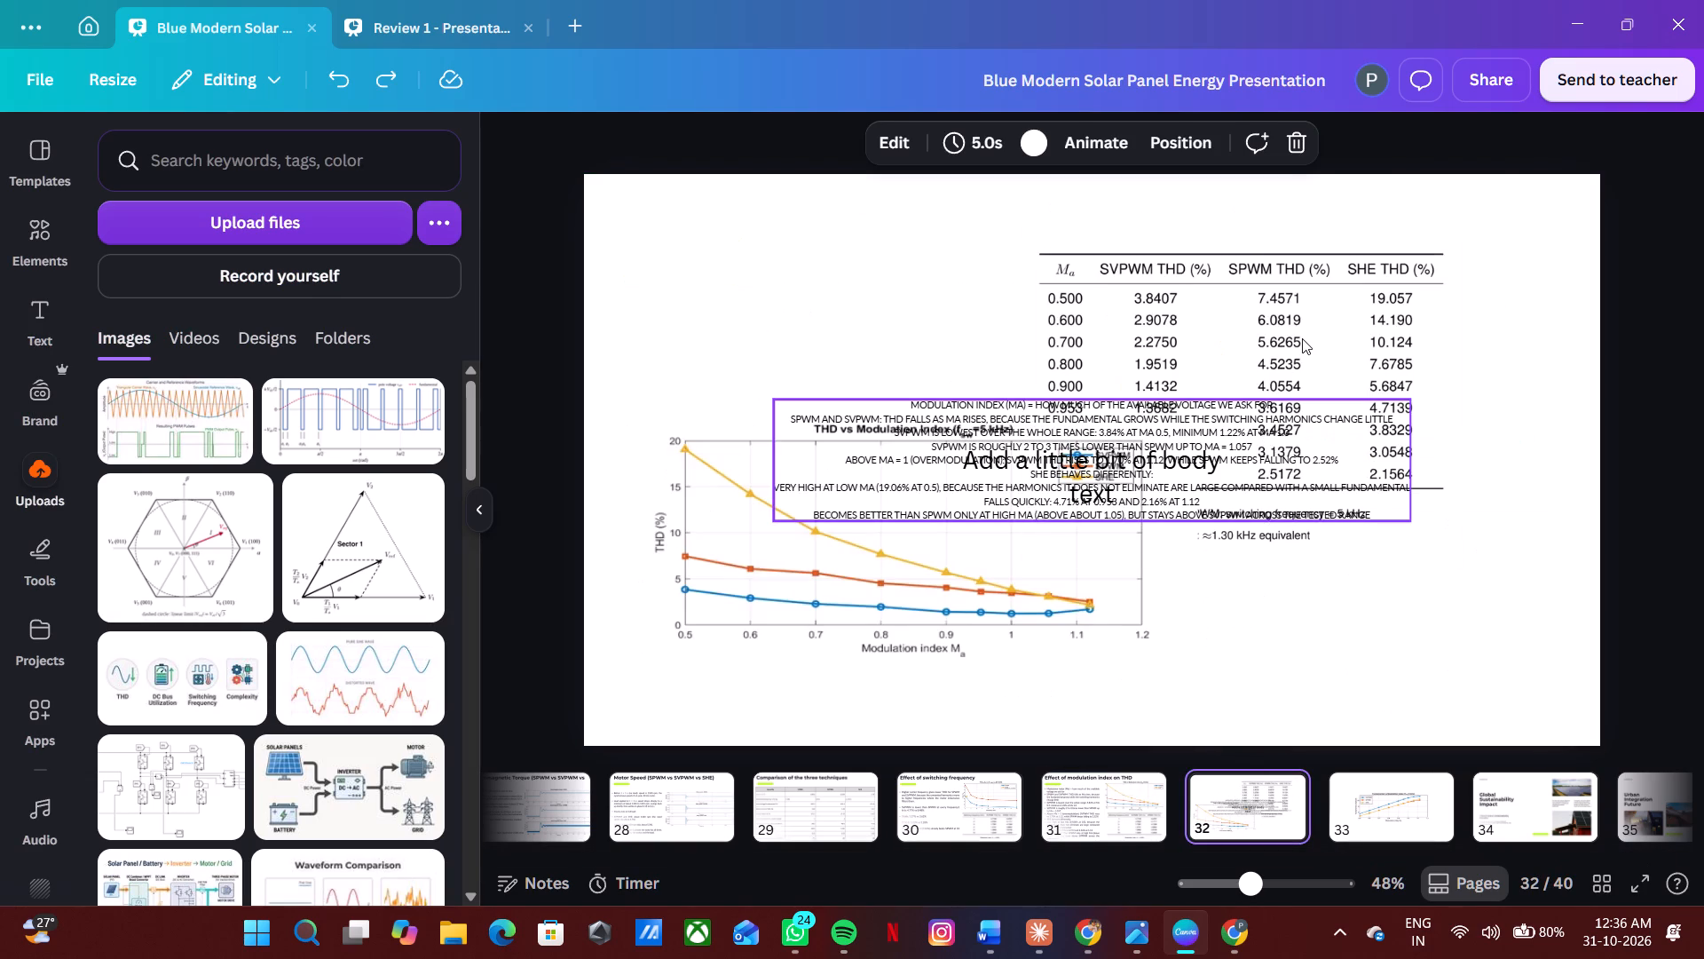
pyautogui.click(1302, 338)
pyautogui.hotkey('ctrl', 'c')
pyautogui.click(1082, 784)
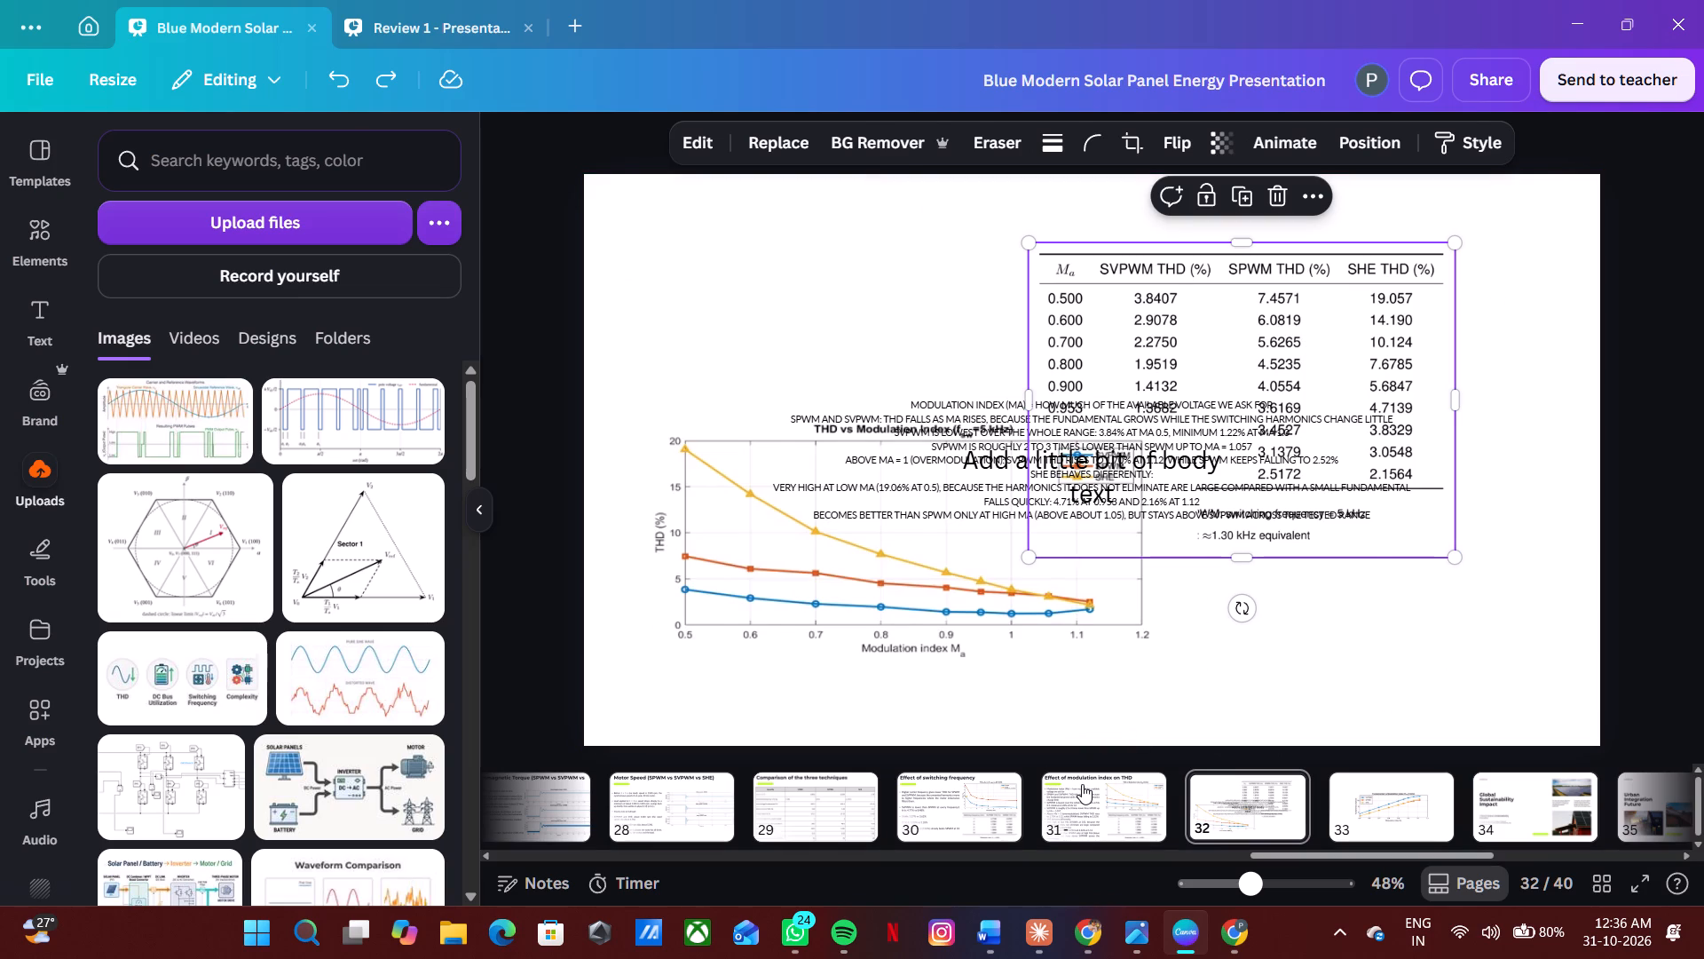
pyautogui.hotkey('ctrl', 'v')
pyautogui.moveTo(1167, 432); pyautogui.dragTo(1220, 628)
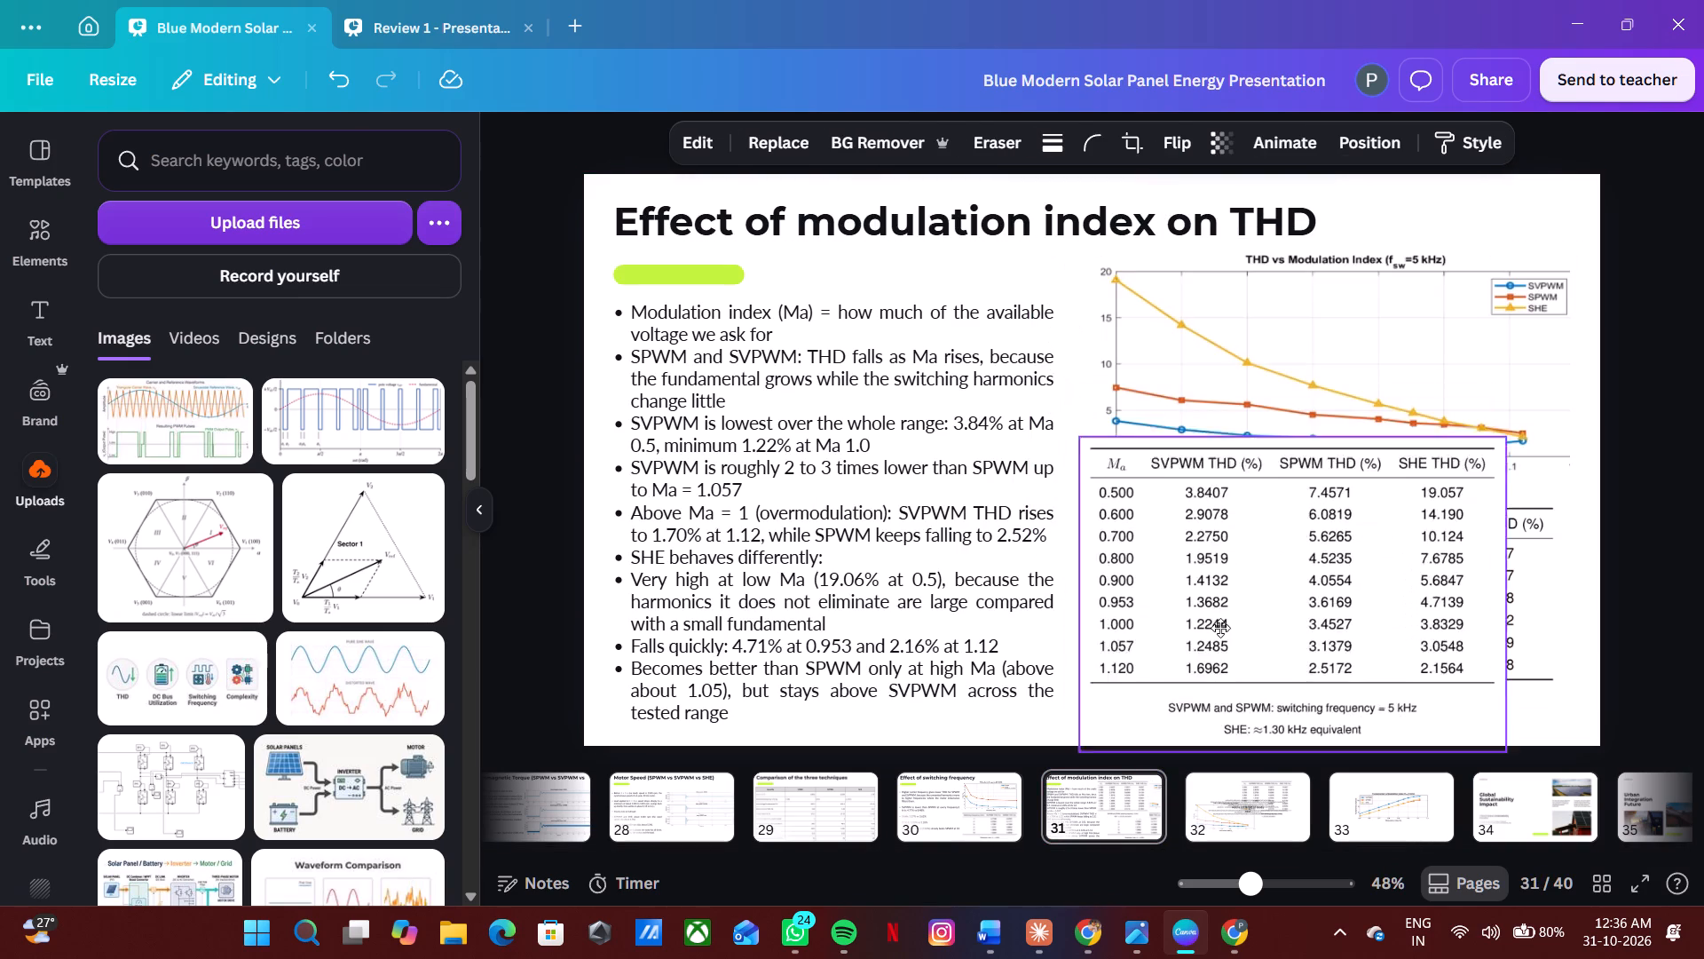
pyautogui.moveTo(1220, 628); pyautogui.dragTo(1218, 605)
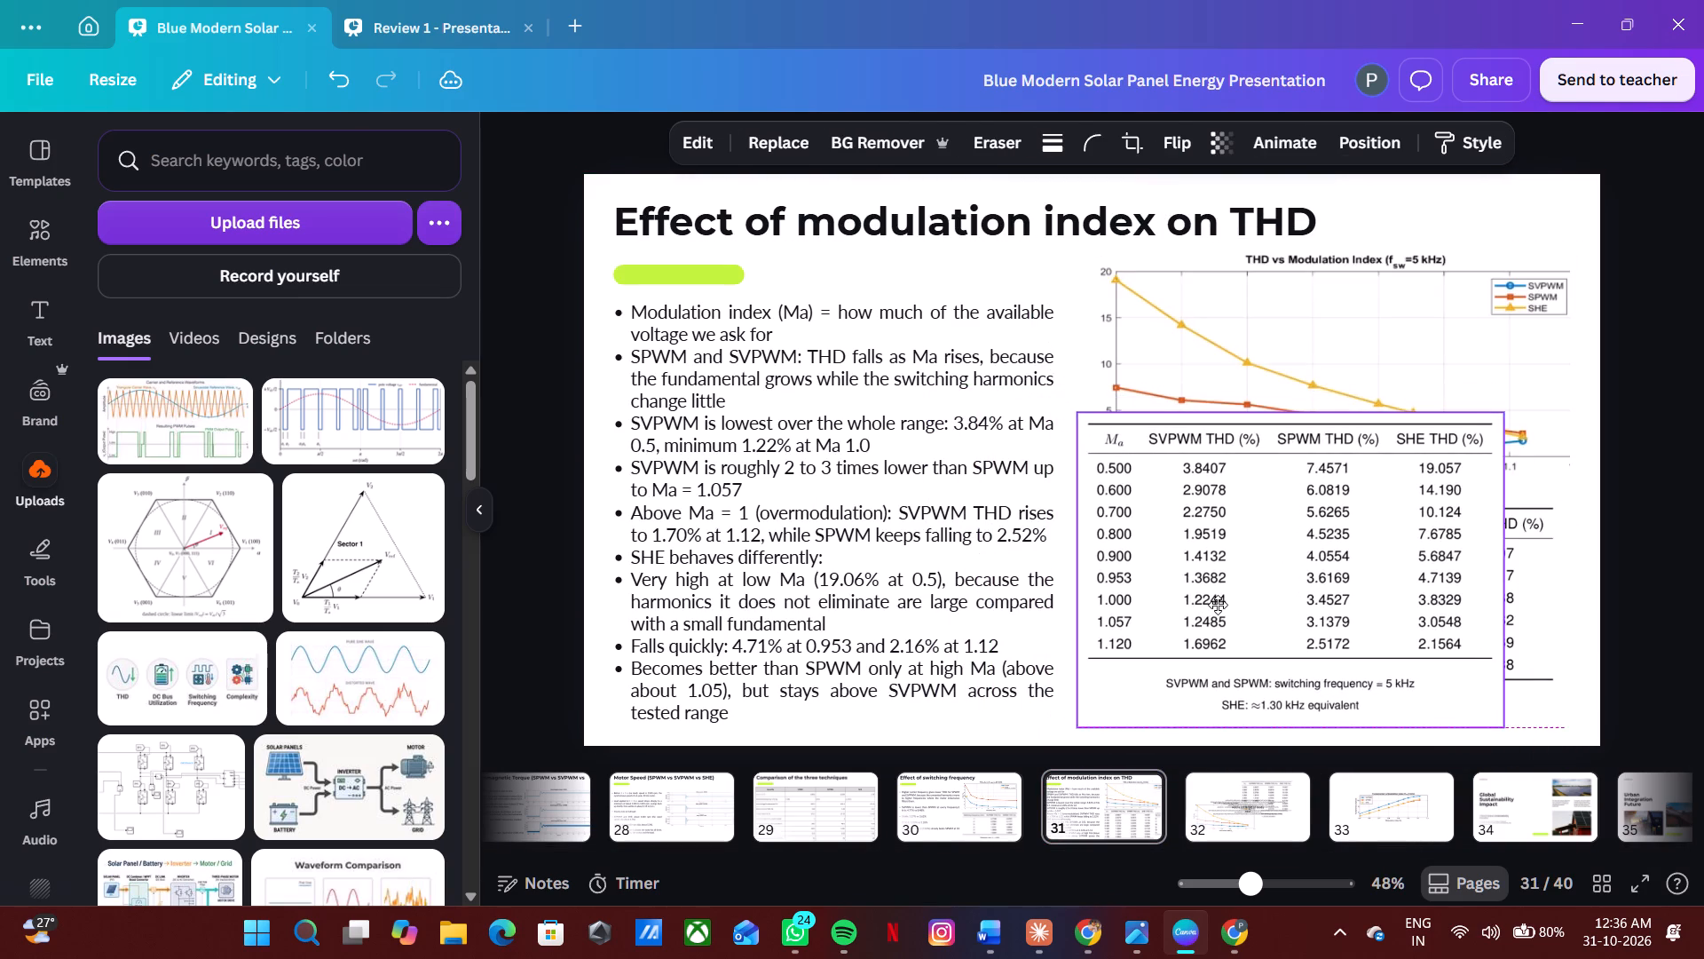
pyautogui.moveTo(1218, 605); pyautogui.dragTo(1214, 603)
# Move the pasted table aside and delete the old switching frequency table from slide 31.
pyautogui.moveTo(1221, 531); pyautogui.dragTo(1003, 454)
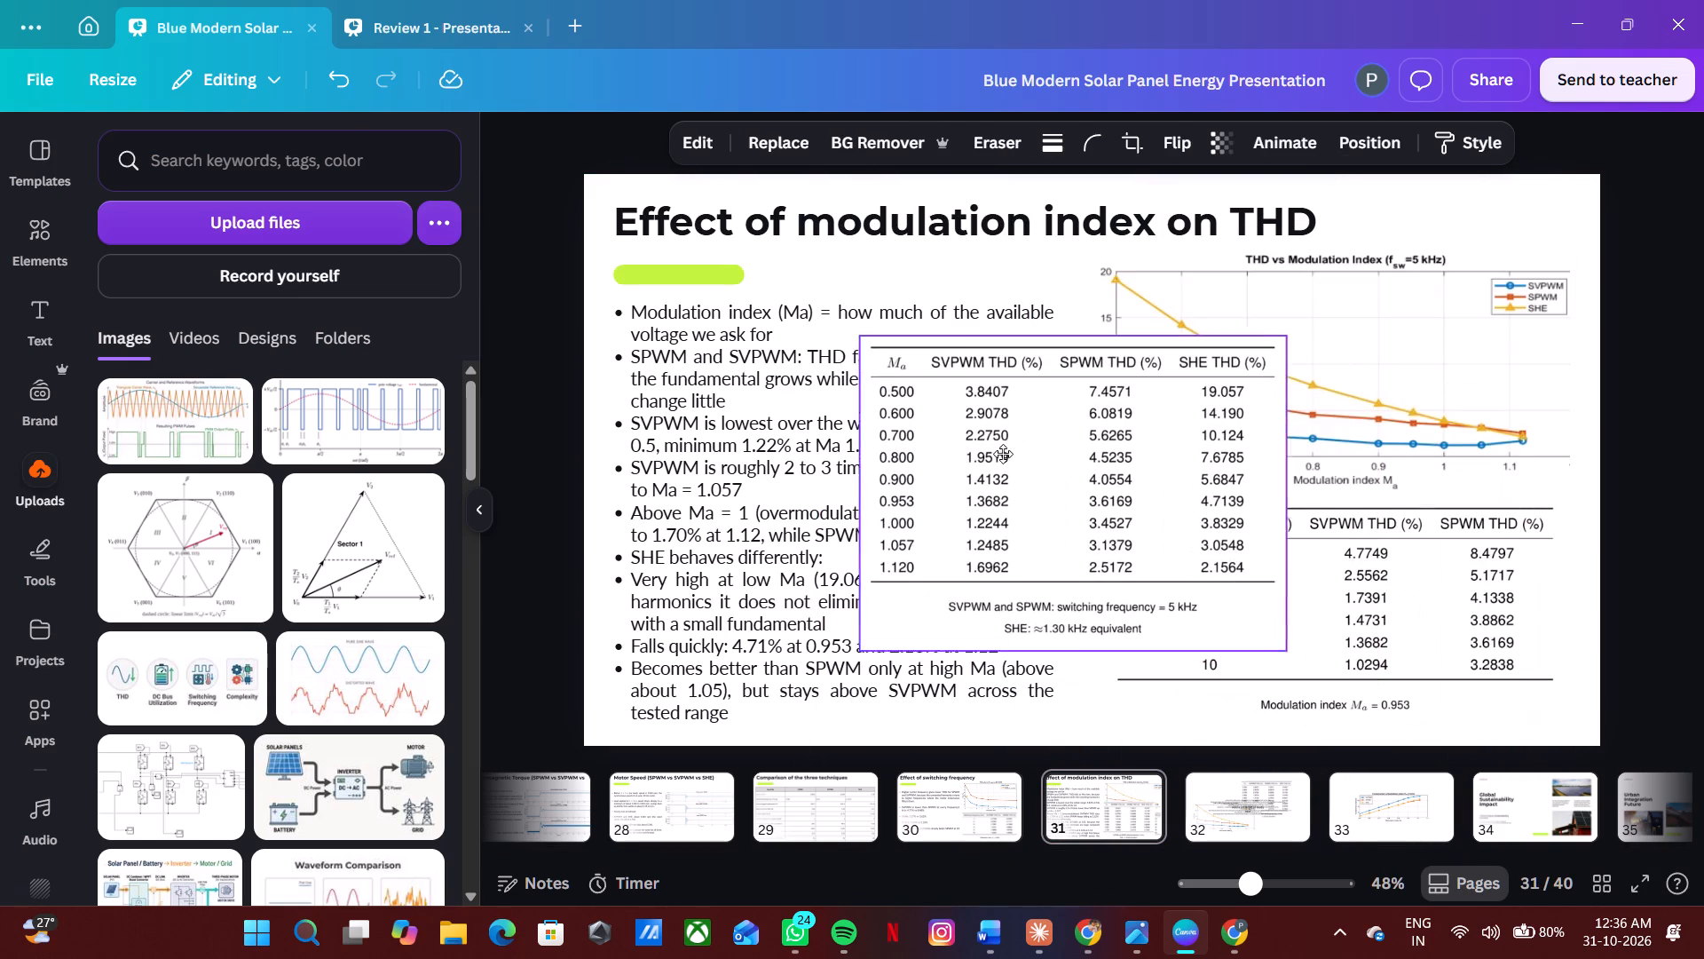
pyautogui.moveTo(1003, 454); pyautogui.dragTo(1007, 462)
pyautogui.moveTo(1085, 440); pyautogui.dragTo(1228, 415)
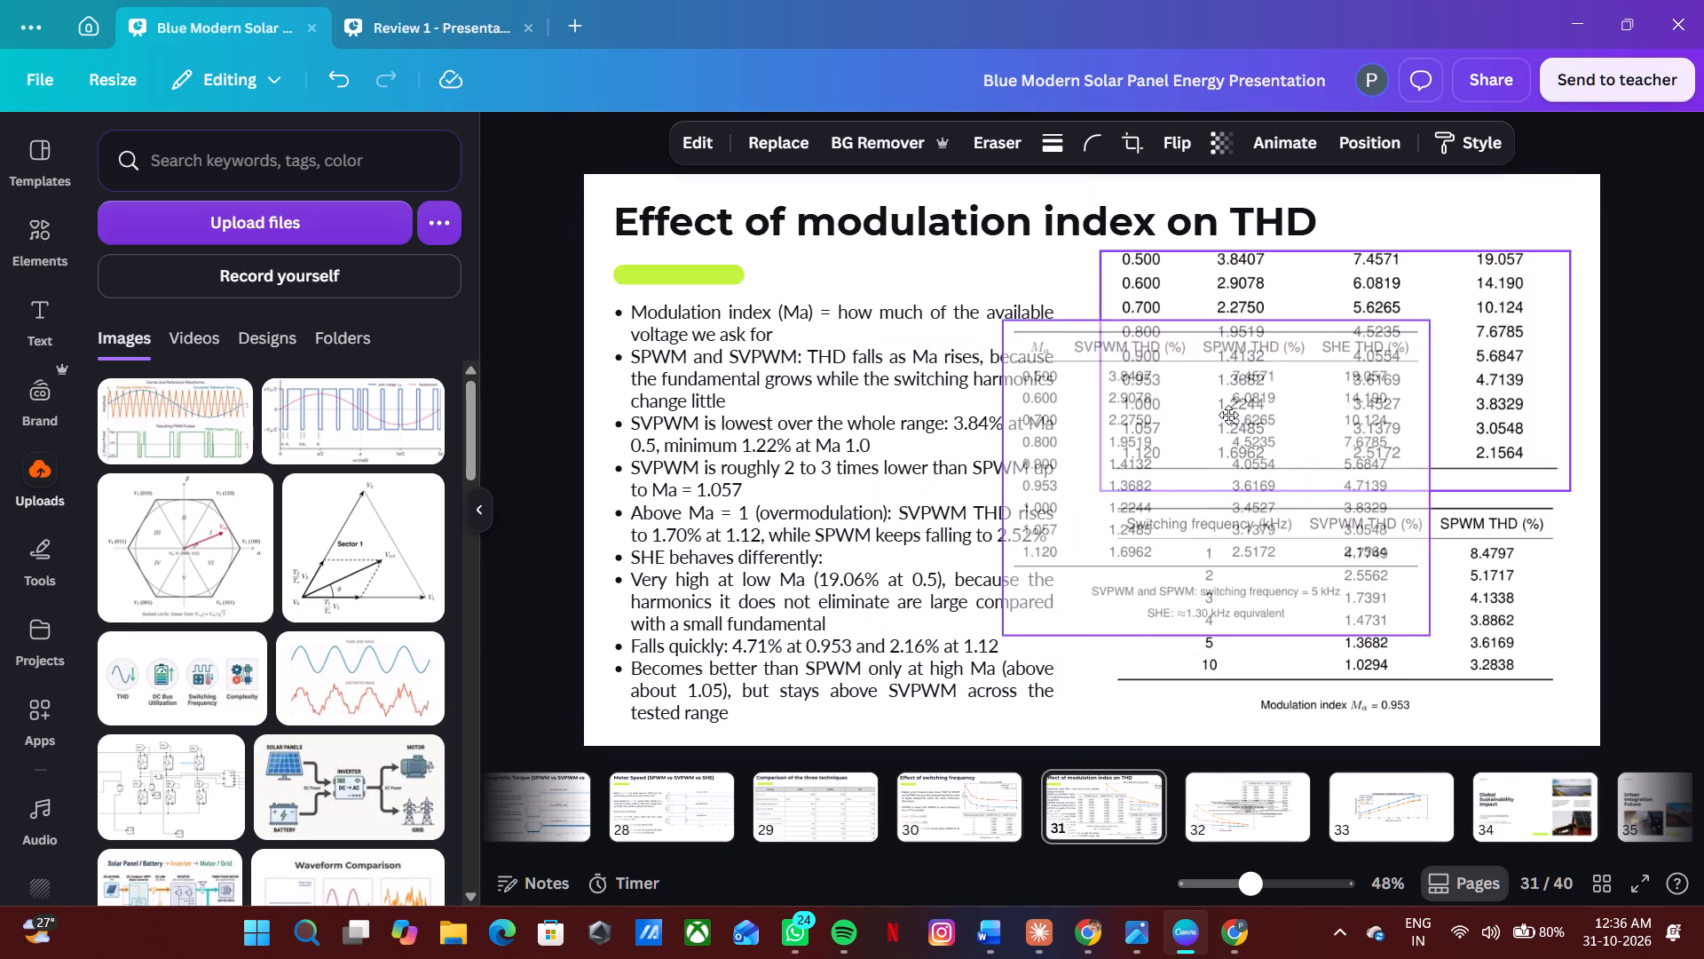
pyautogui.moveTo(1228, 415); pyautogui.dragTo(1054, 428)
pyautogui.click(1317, 516)
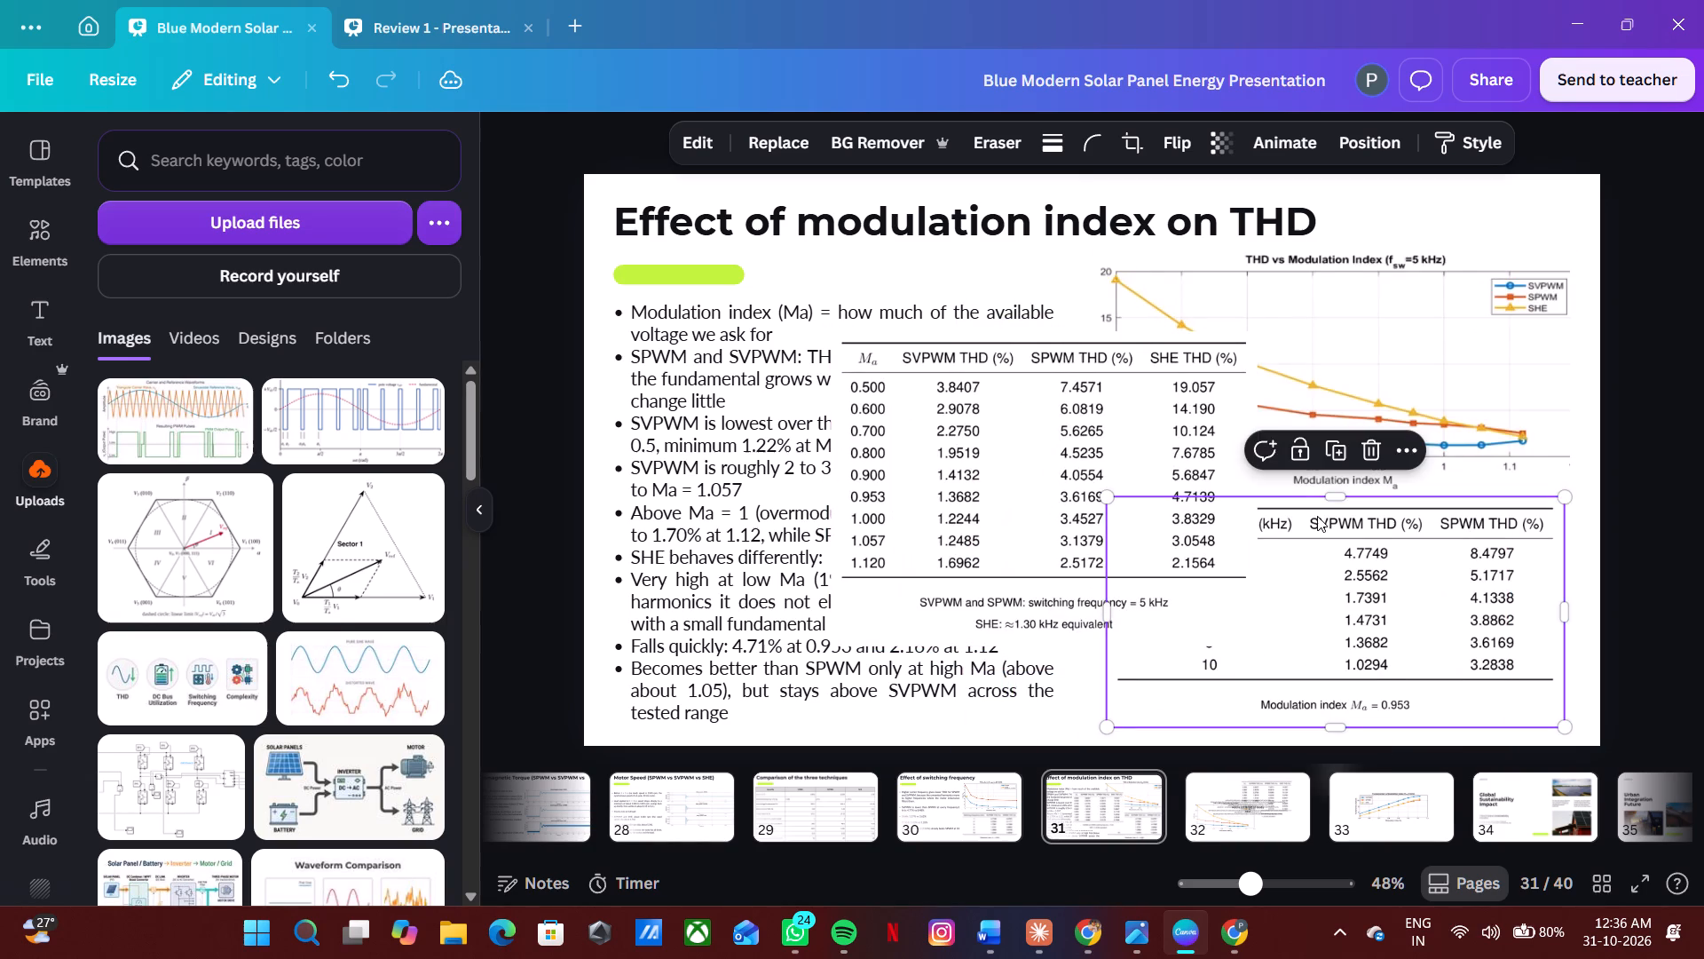
pyautogui.press('BackSpace')
# Place the modulation index THD table below the chart and scale it down to fit the space there.
pyautogui.moveTo(1091, 400); pyautogui.dragTo(1477, 523)
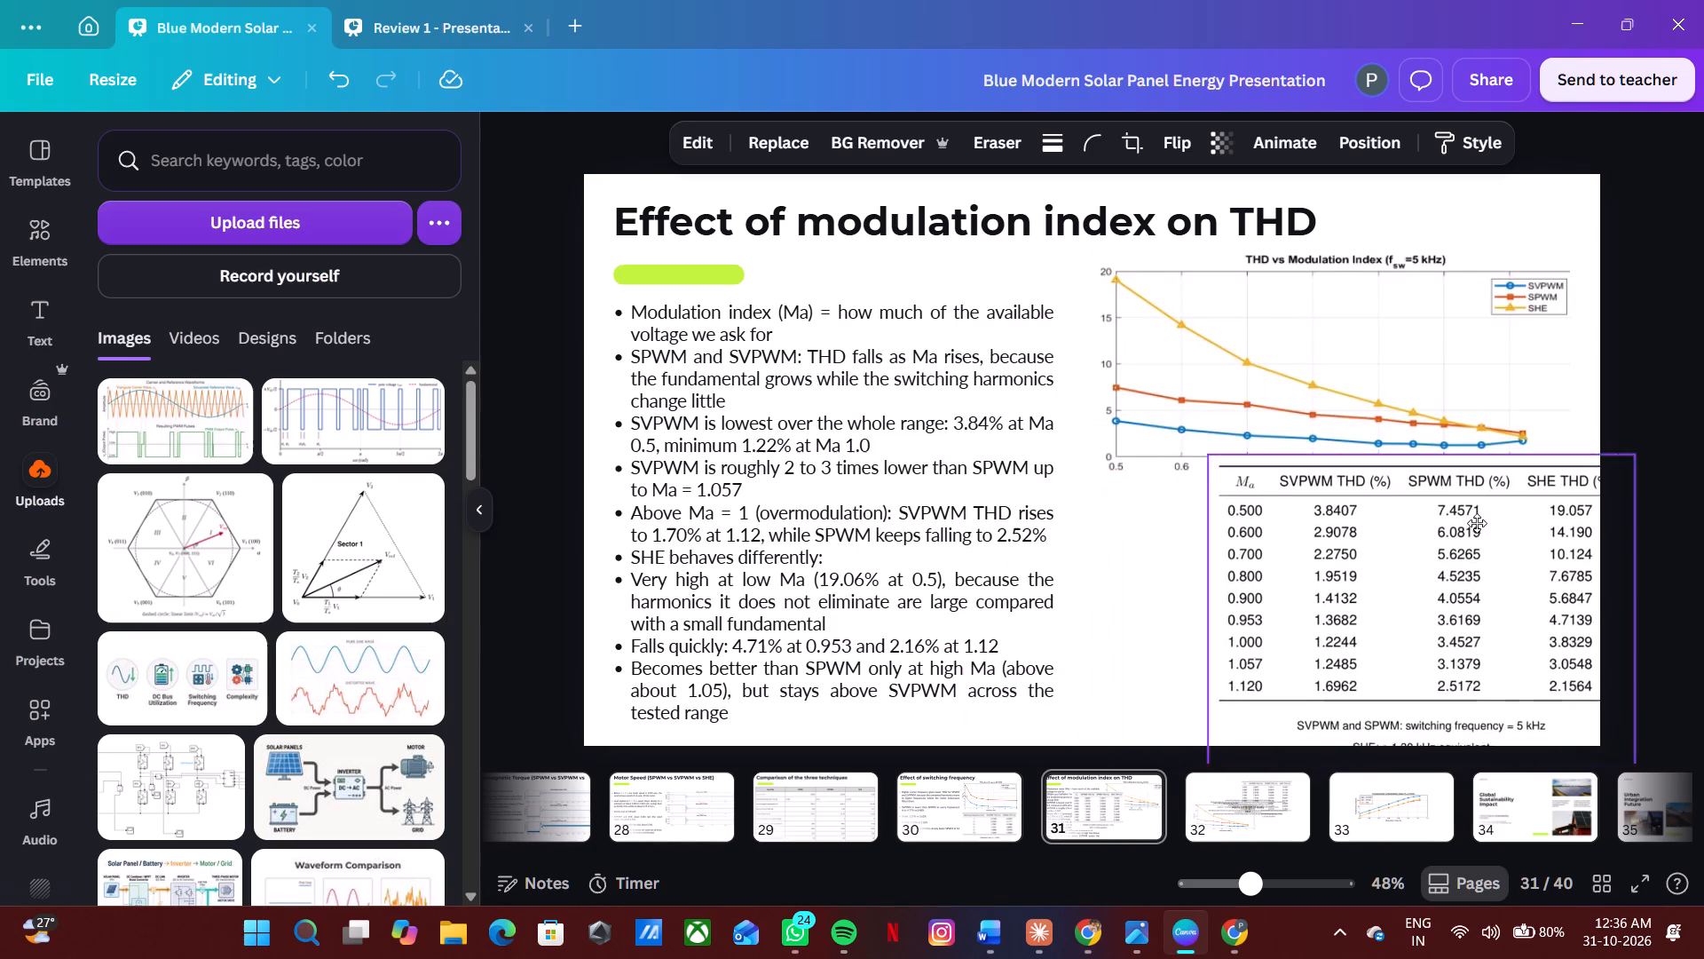
pyautogui.moveTo(1477, 523); pyautogui.dragTo(1379, 497)
pyautogui.moveTo(1330, 428); pyautogui.dragTo(1338, 425)
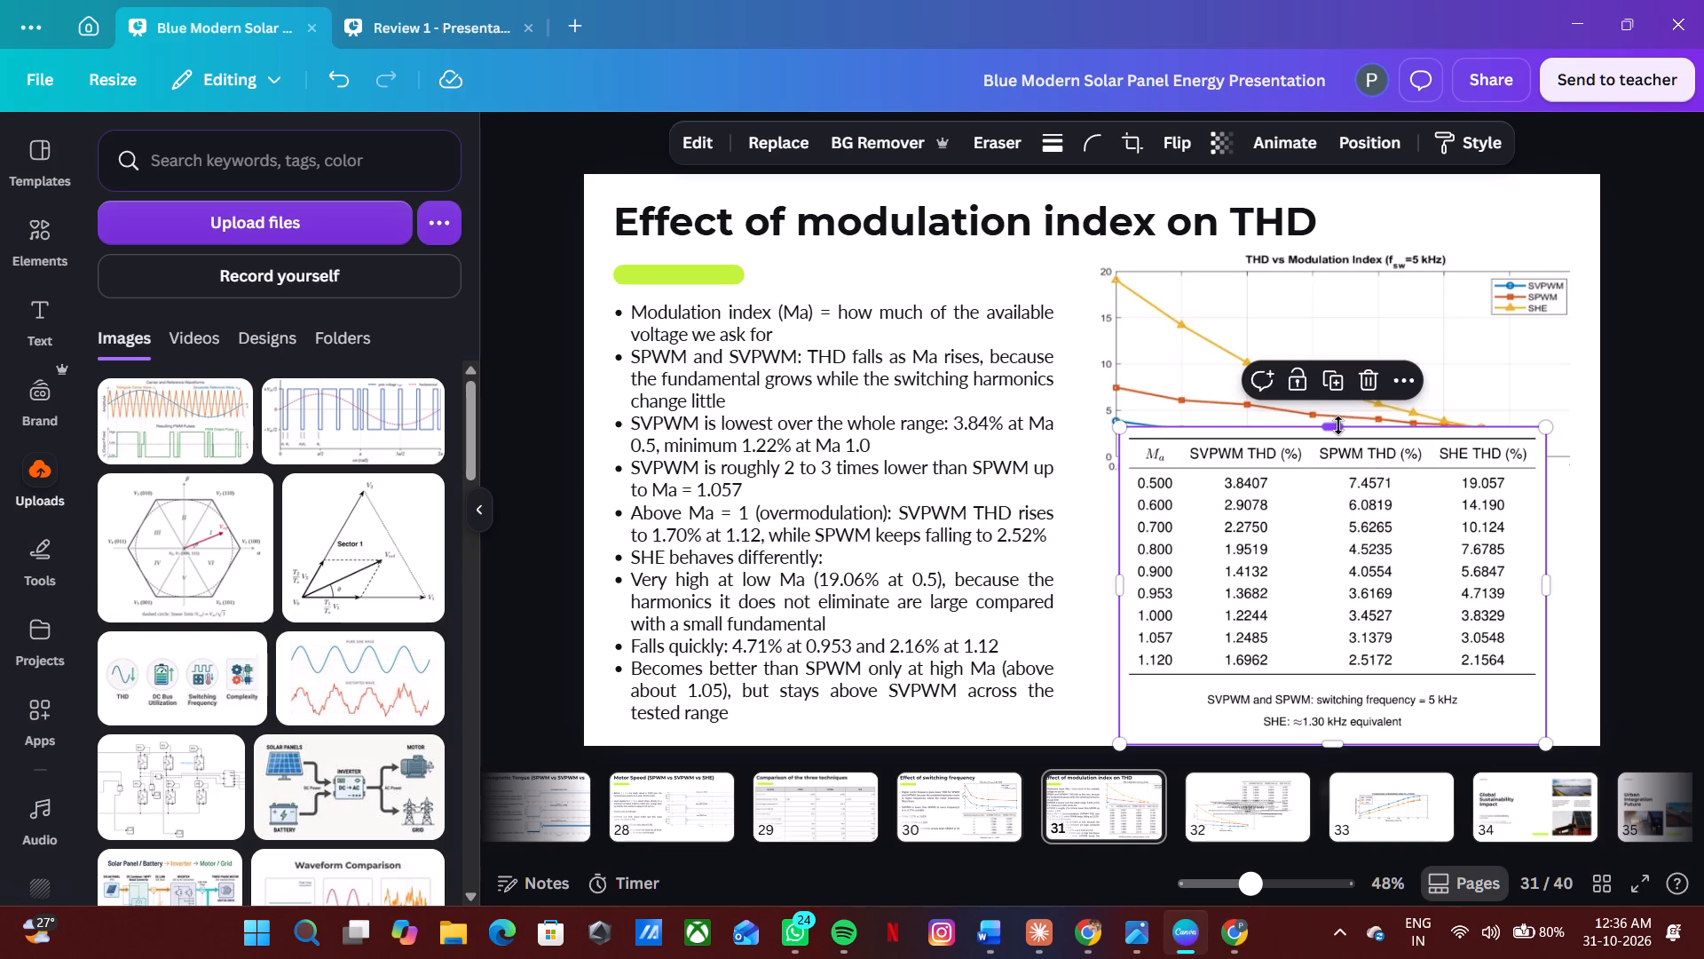
pyautogui.moveTo(1119, 421); pyautogui.dragTo(1208, 469)
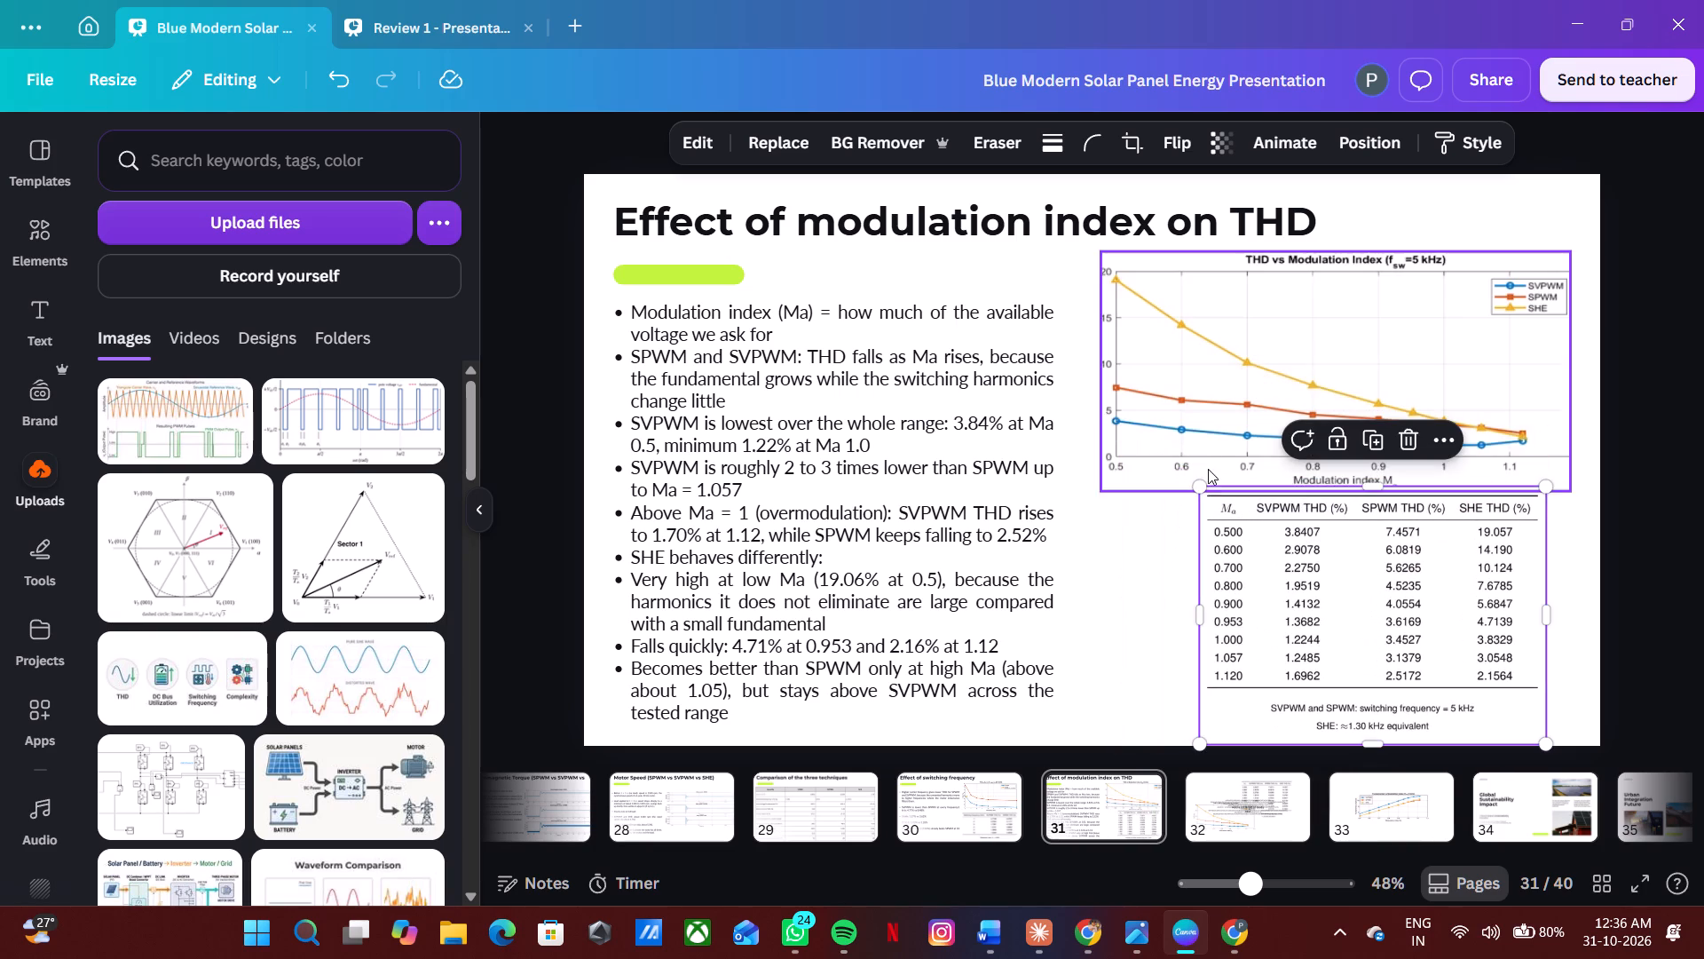
pyautogui.moveTo(1203, 607); pyautogui.dragTo(1229, 614)
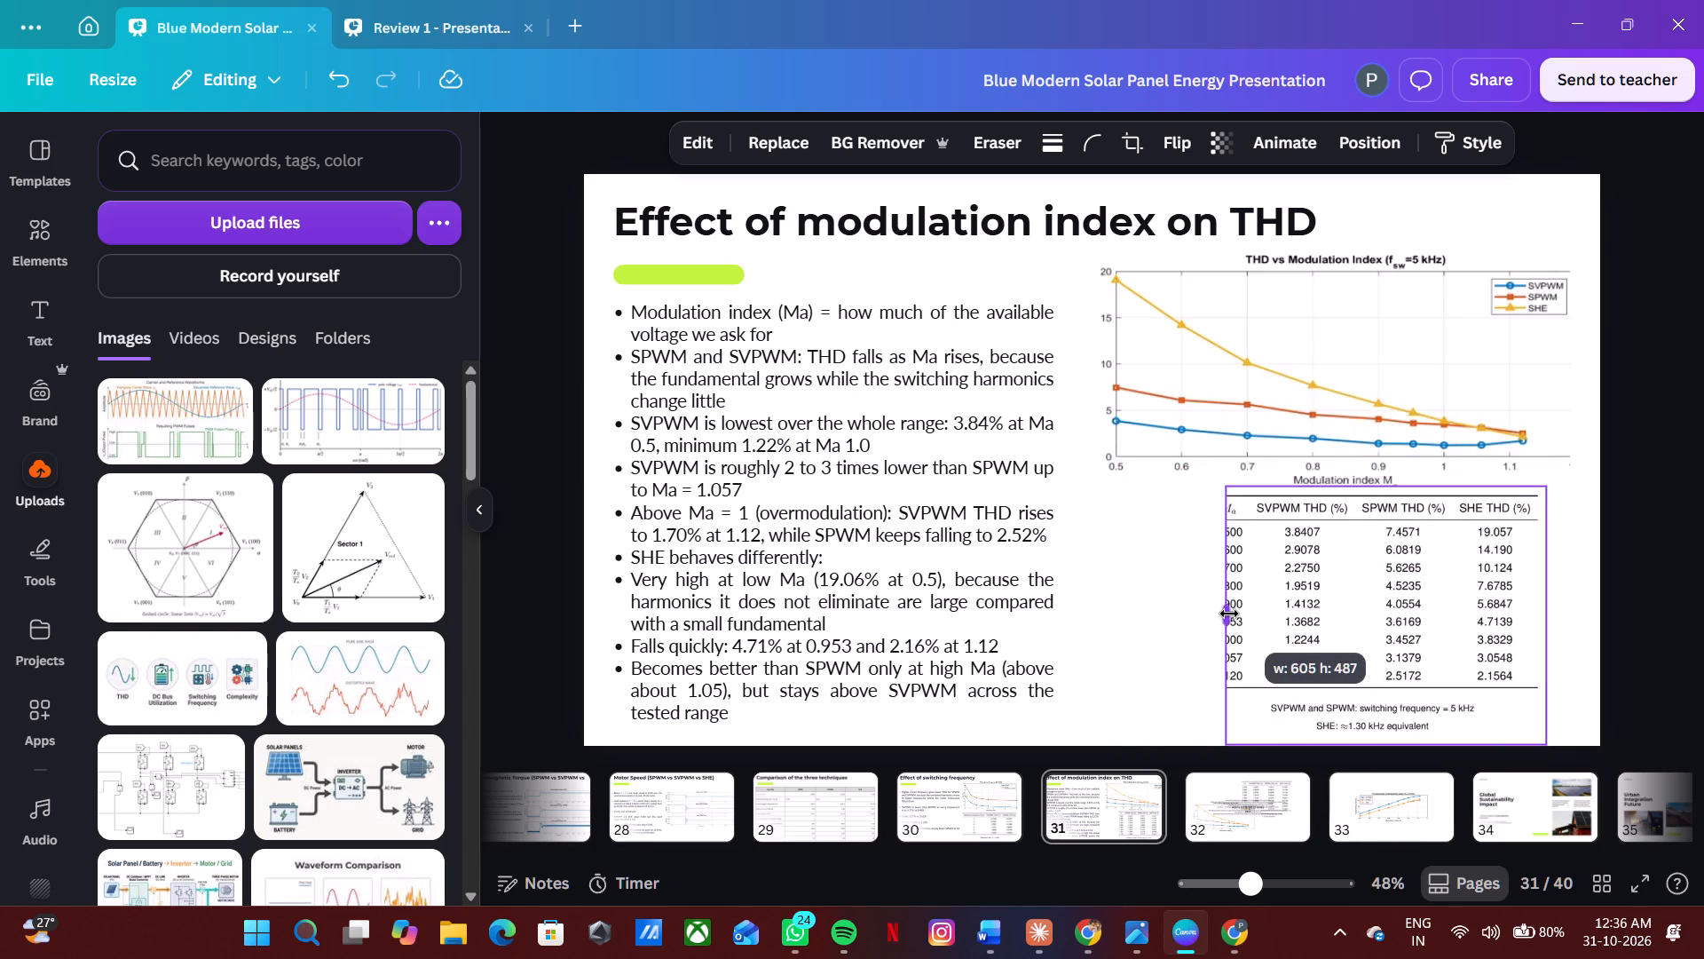
pyautogui.moveTo(1229, 614); pyautogui.dragTo(1198, 622)
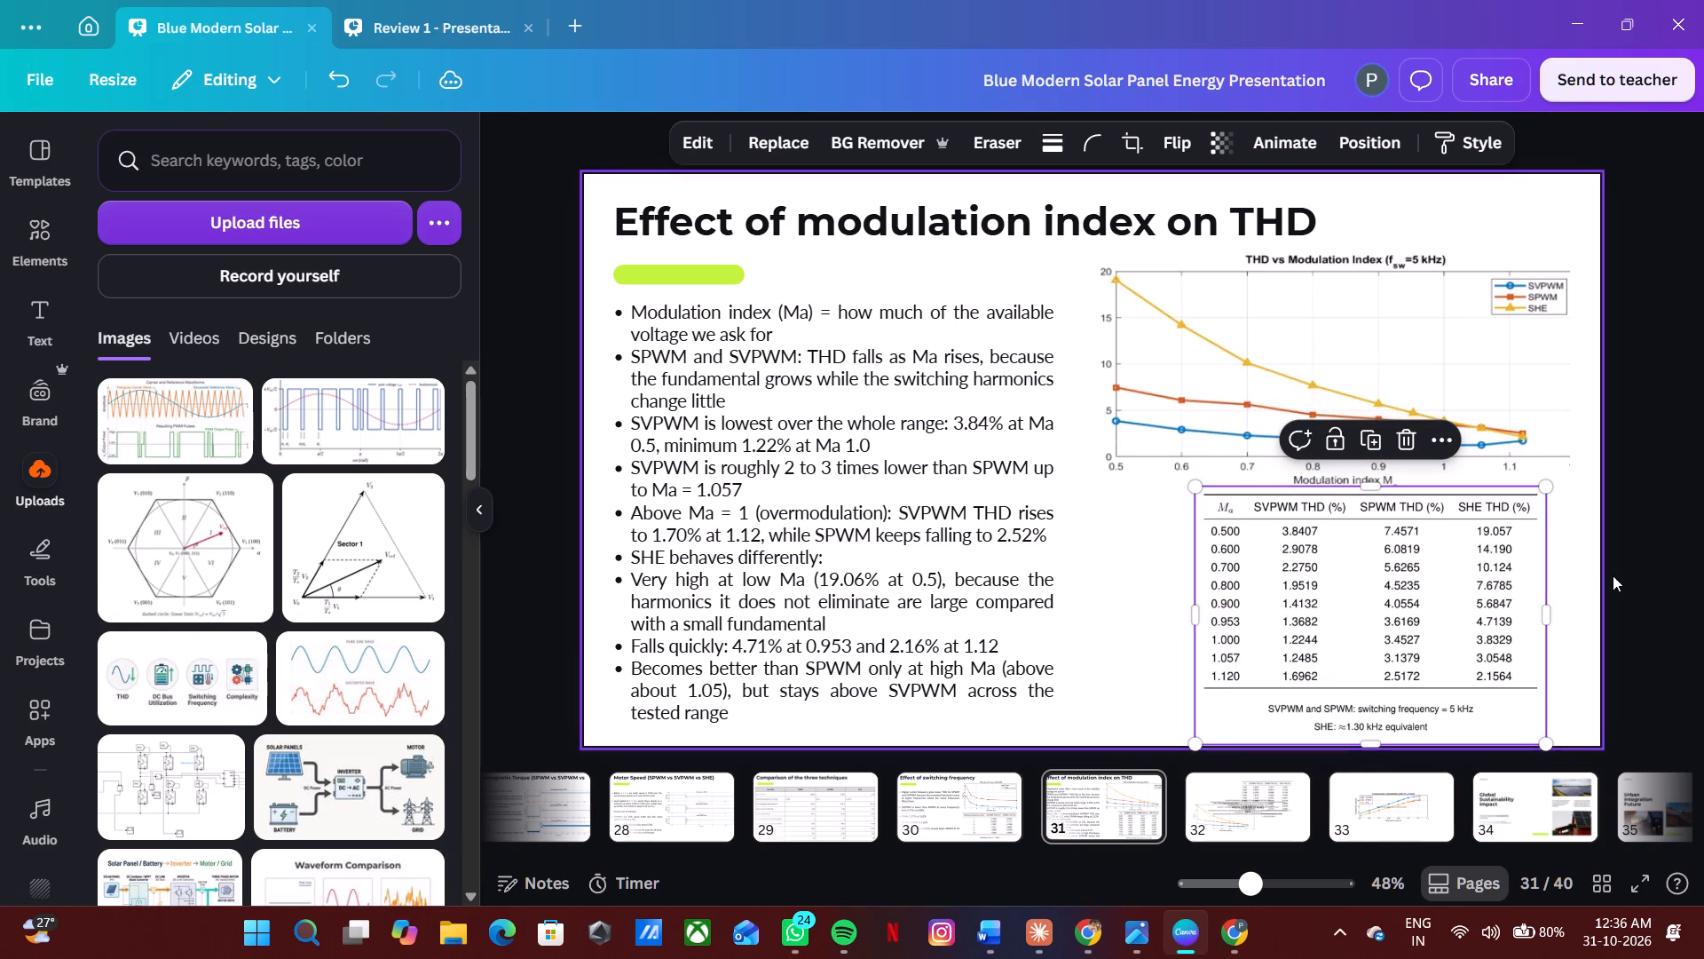
pyautogui.click(1644, 563)
pyautogui.moveTo(1437, 613); pyautogui.dragTo(1444, 630)
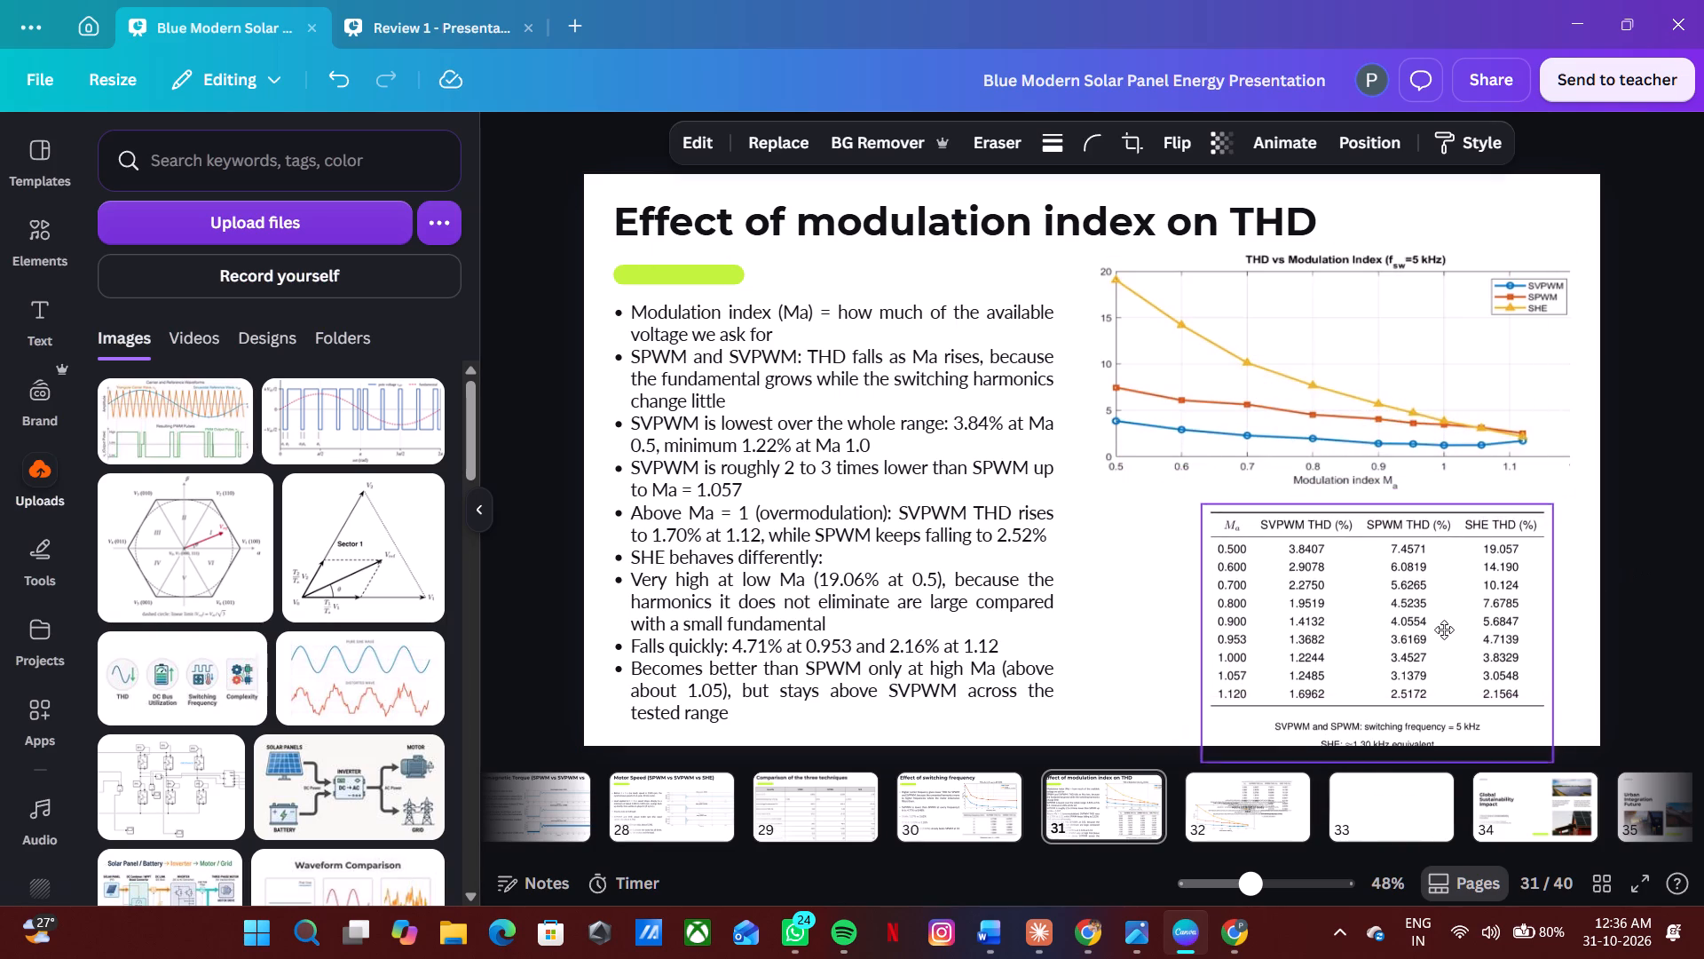
pyautogui.moveTo(1444, 630); pyautogui.dragTo(1447, 618)
# Widen the crop of the THD chart on slide 31 to reveal its vertical axis label, and shift it towards the slide's right edge.
pyautogui.click(1242, 835)
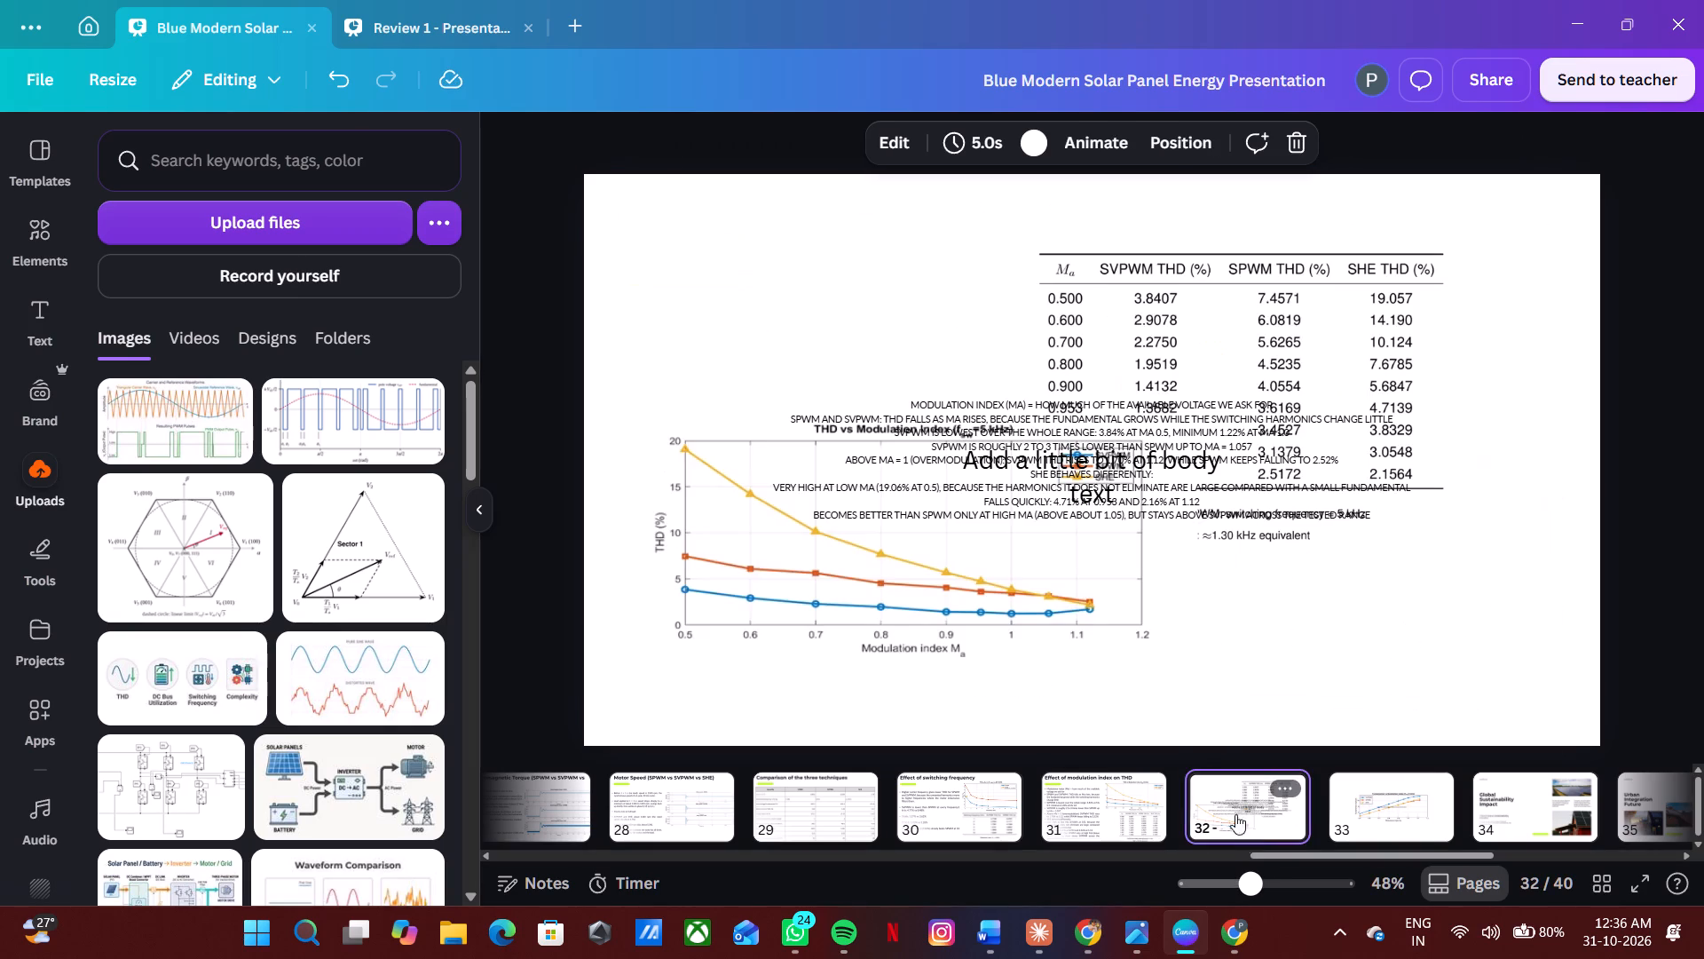
pyautogui.click(1126, 817)
pyautogui.click(1120, 365)
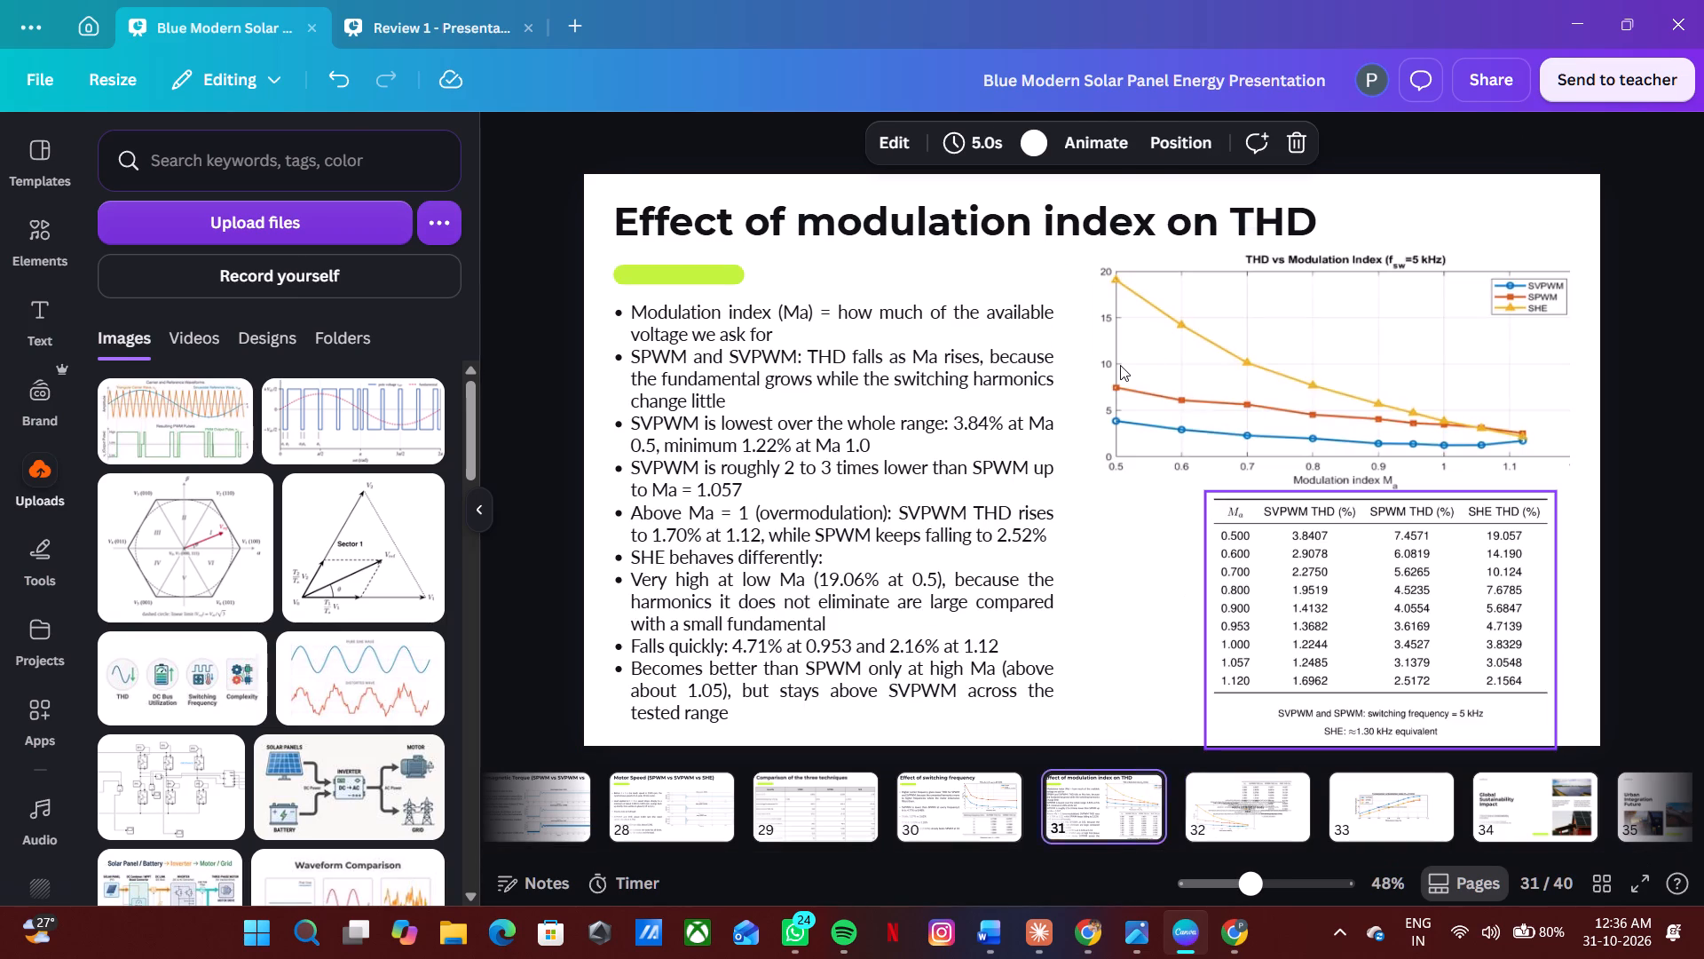
pyautogui.moveTo(1100, 369); pyautogui.dragTo(1035, 374)
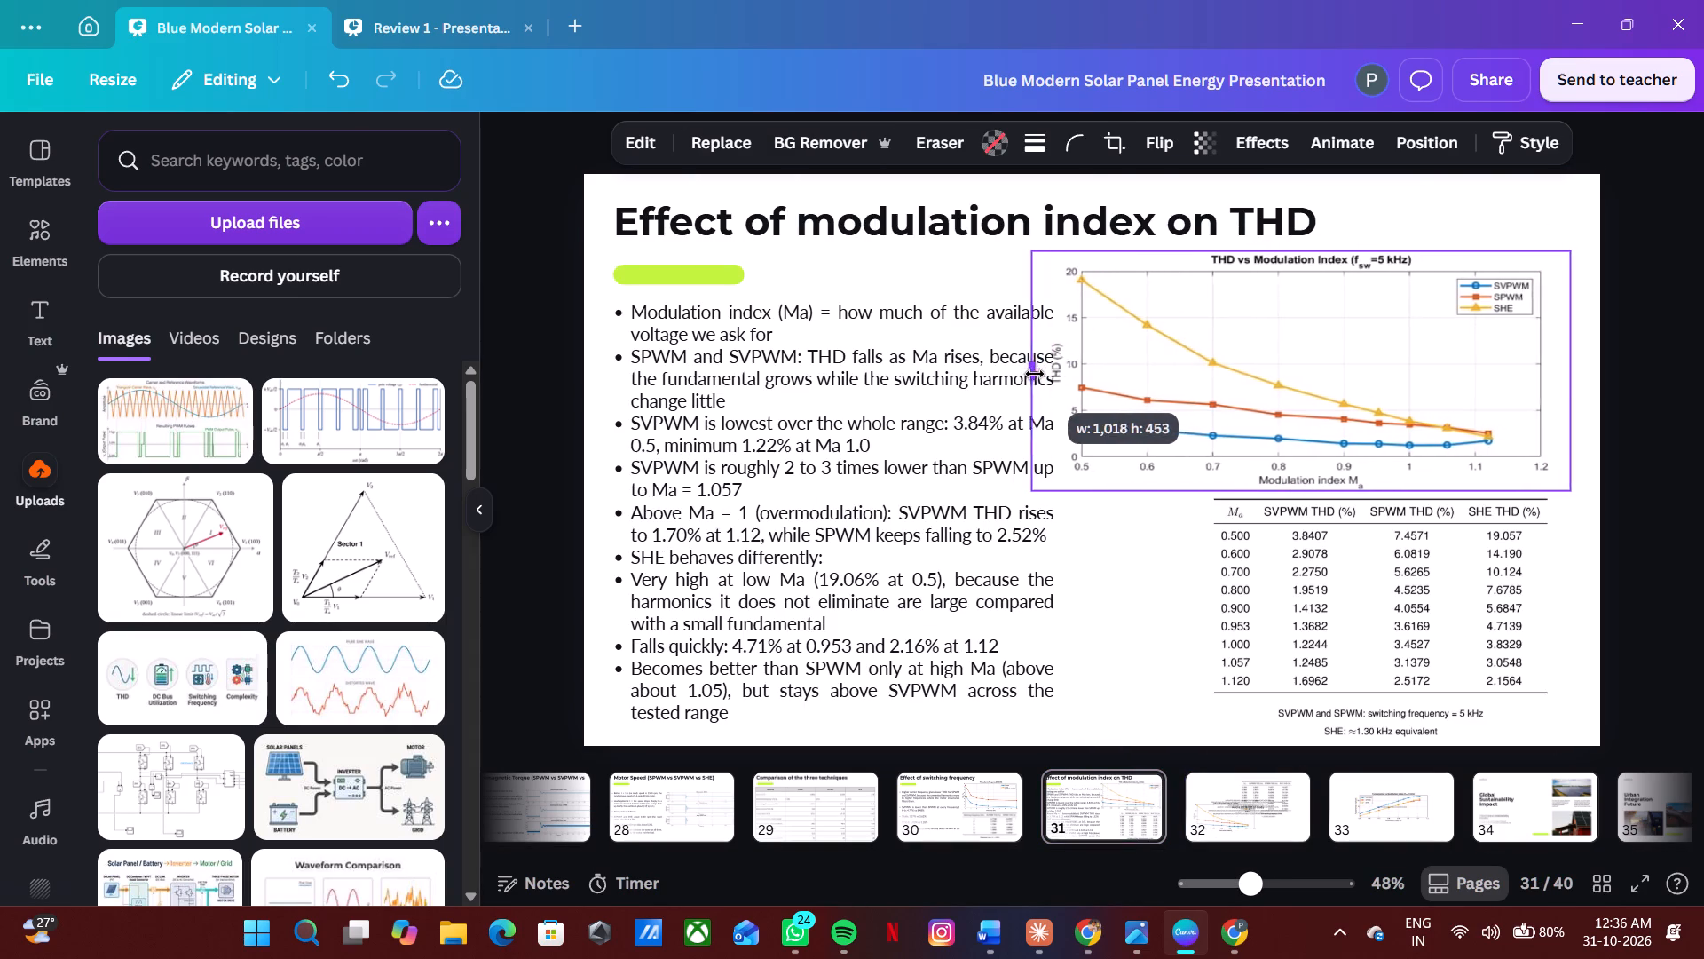
pyautogui.moveTo(1035, 374); pyautogui.dragTo(1048, 376)
pyautogui.moveTo(1347, 361); pyautogui.dragTo(1371, 359)
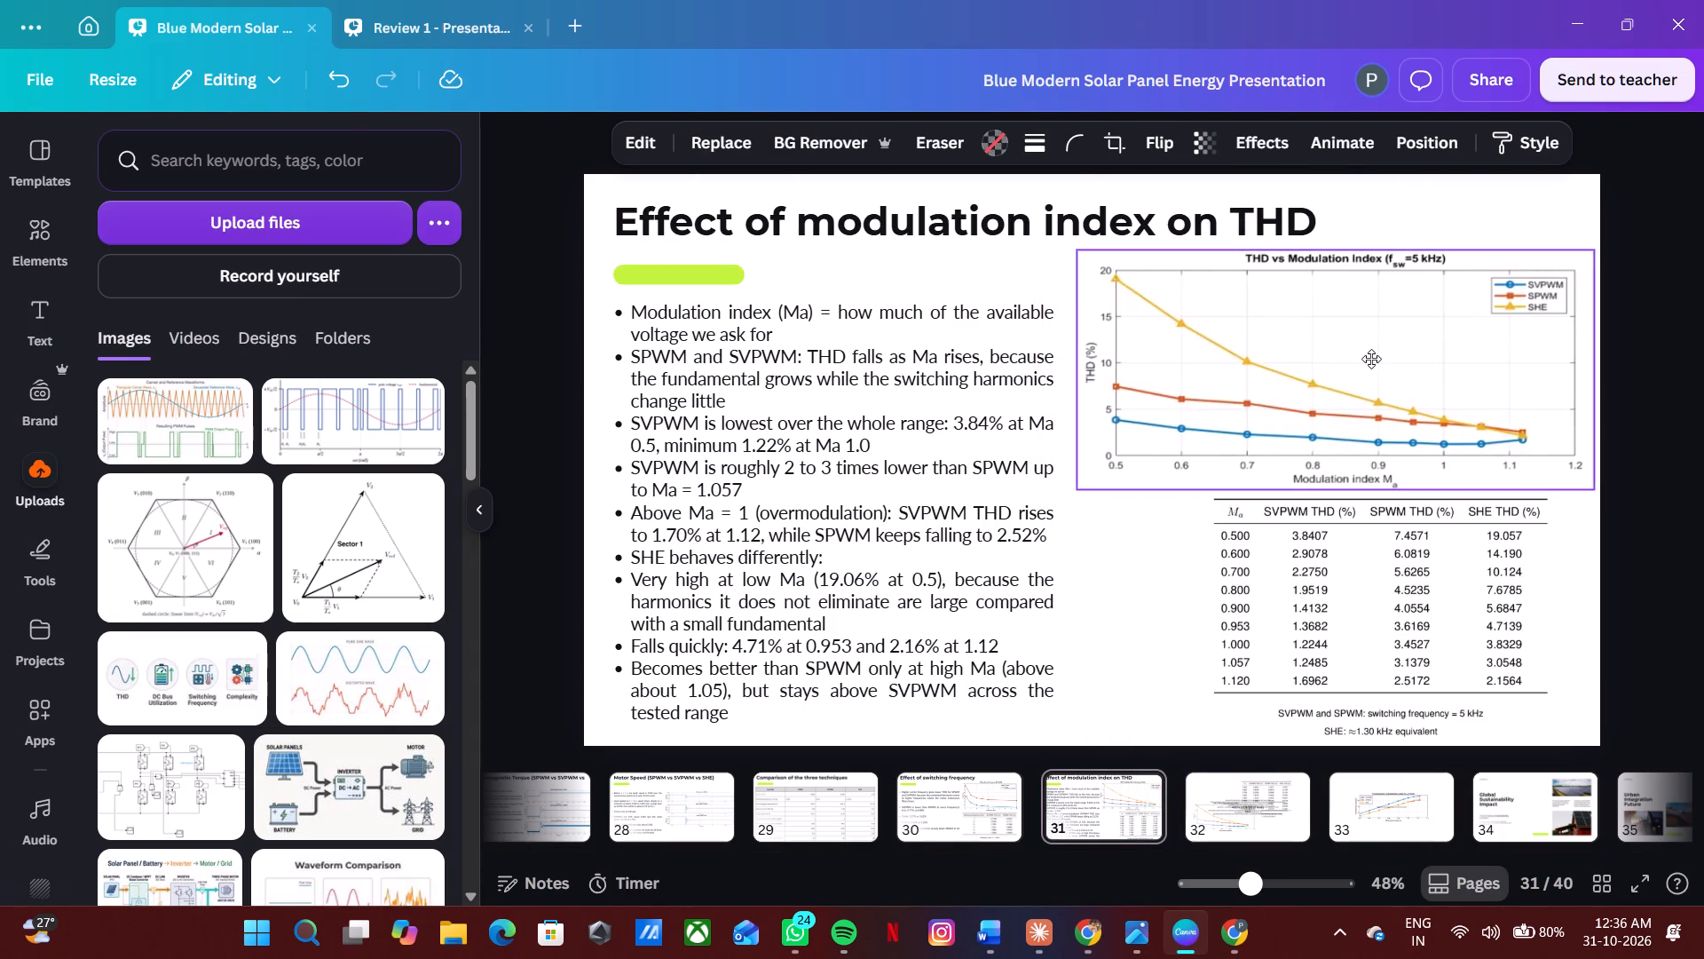
pyautogui.moveTo(1371, 359); pyautogui.dragTo(1380, 353)
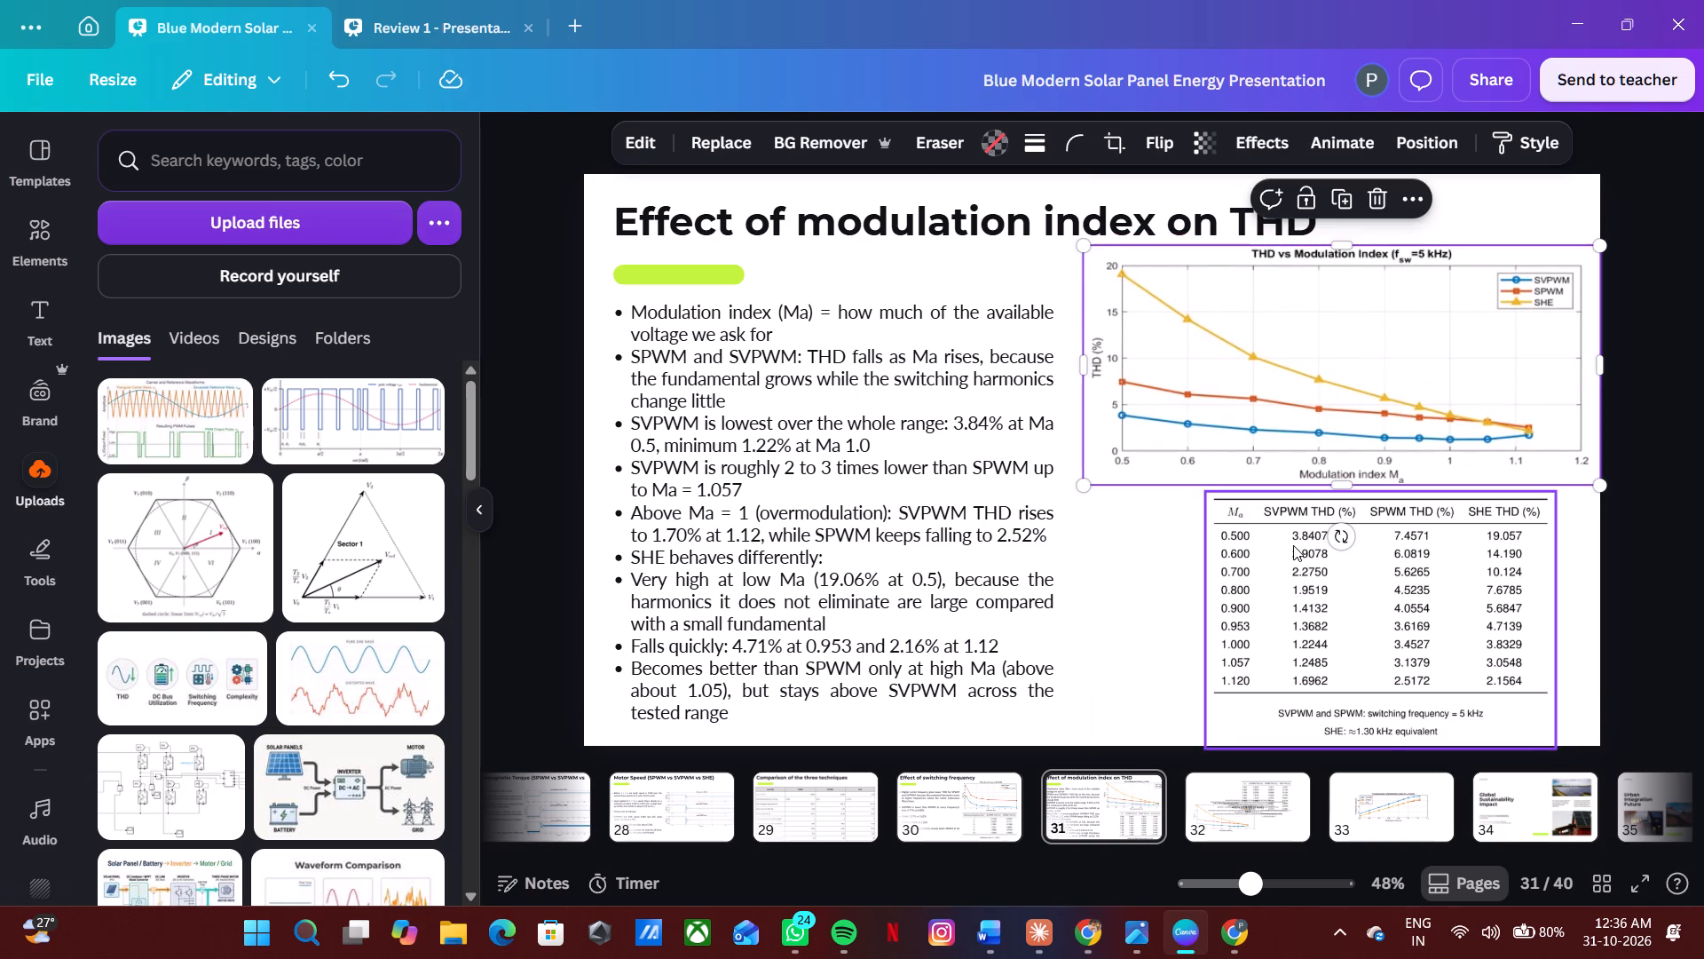
# Move the THD table left and align it just beneath the chart, clear of the chart's axis label.
pyautogui.click(1293, 545)
pyautogui.moveTo(1259, 559); pyautogui.dragTo(1170, 543)
pyautogui.click(1692, 435)
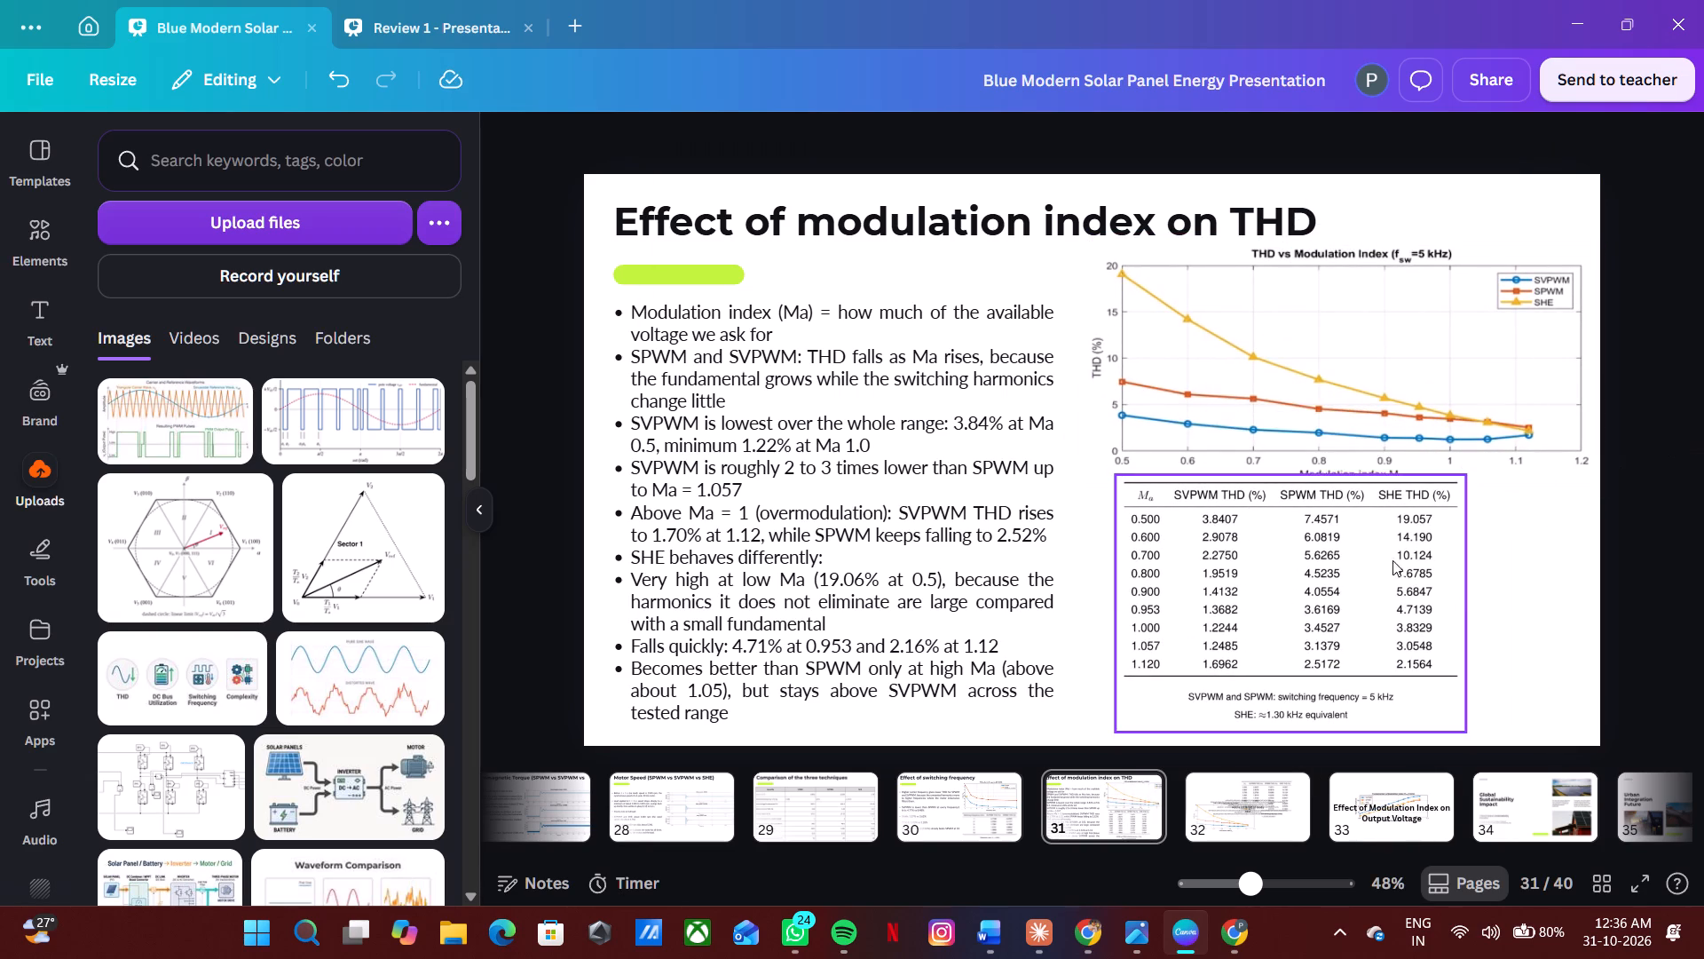
pyautogui.moveTo(1385, 566); pyautogui.dragTo(1386, 574)
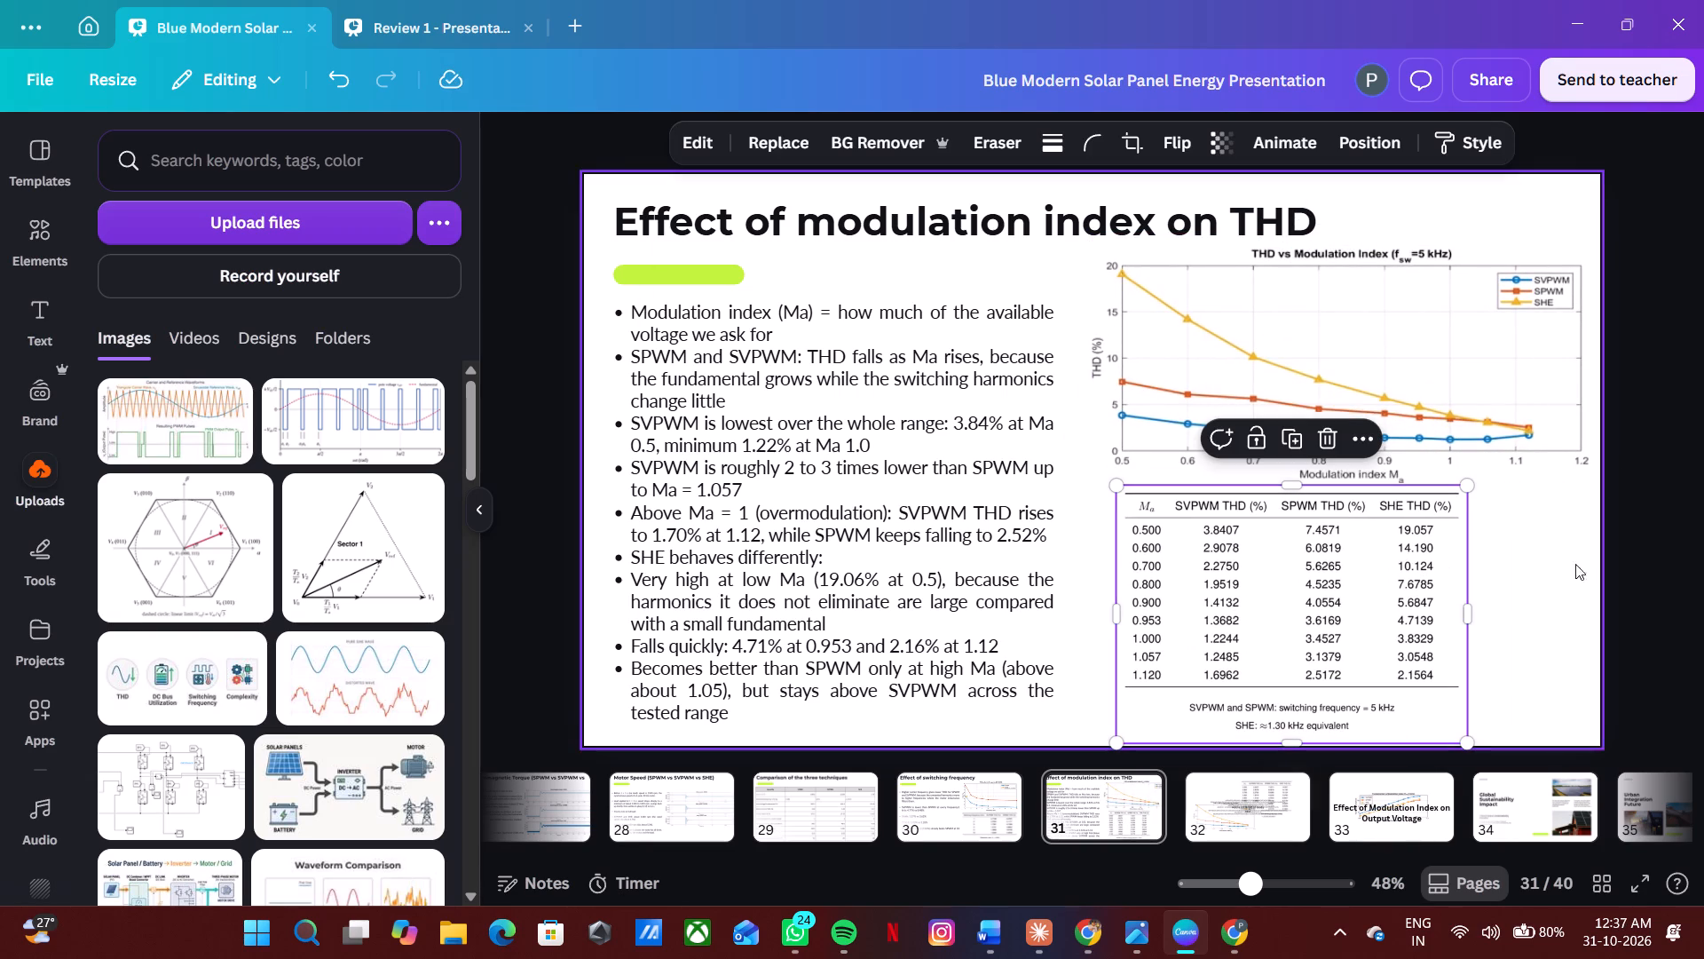
pyautogui.click(1703, 567)
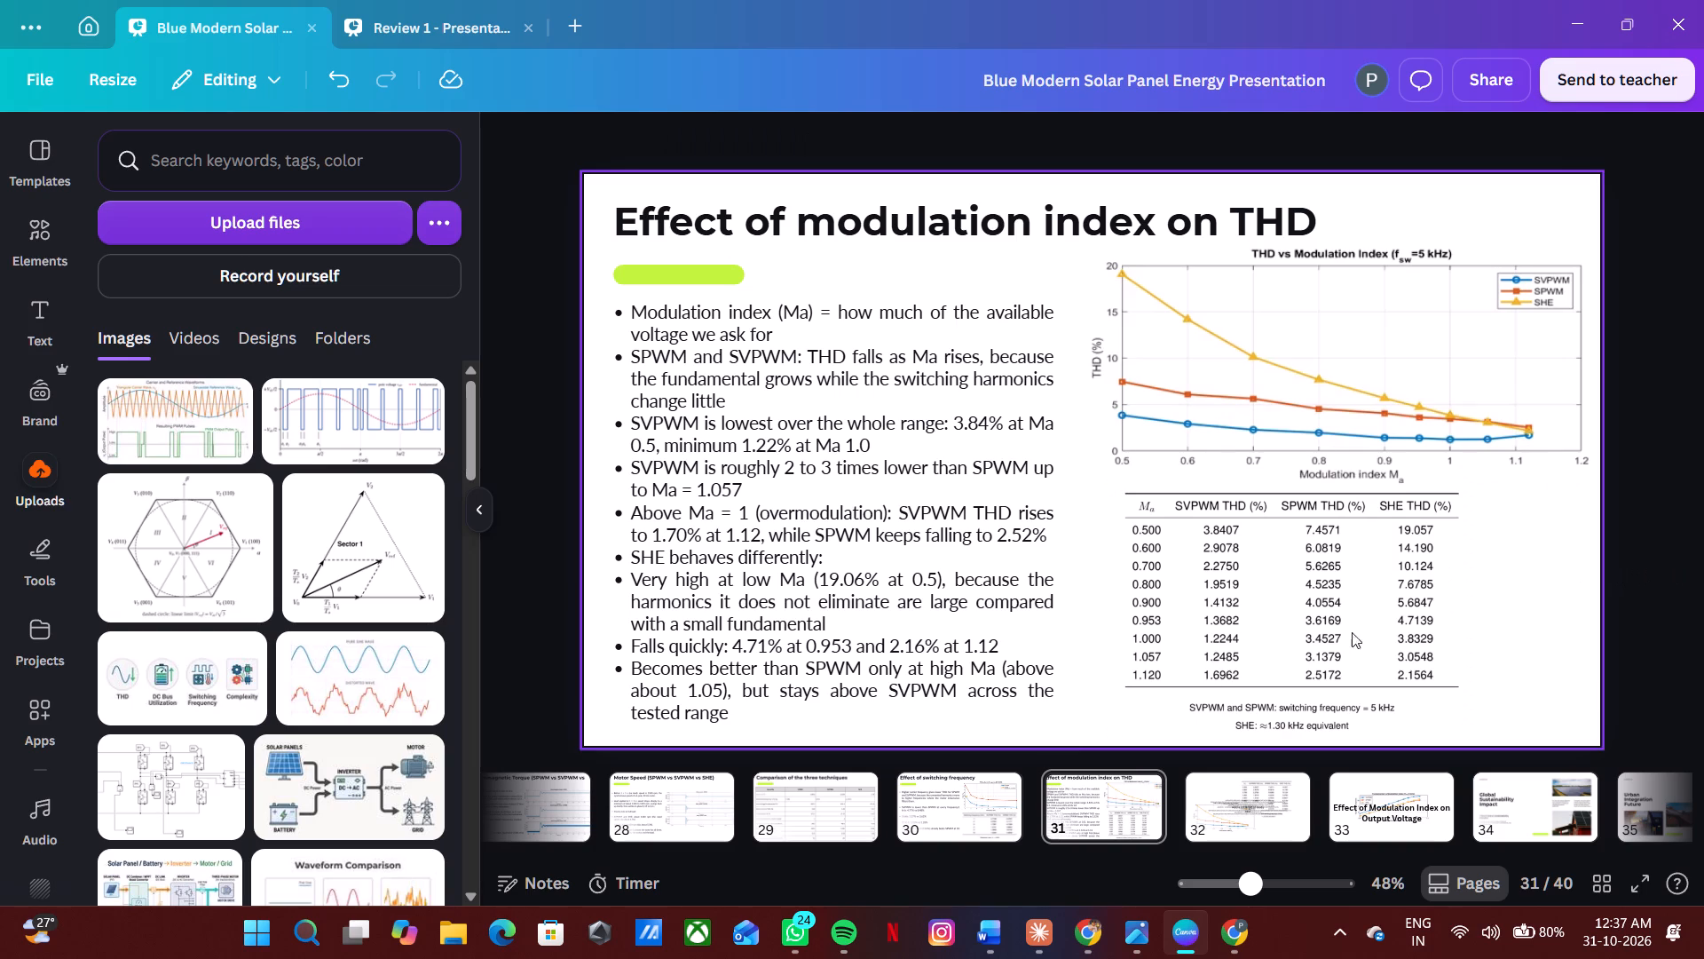
# Delete the unstyled modulation index THD slide, page 32.
pyautogui.click(1236, 799)
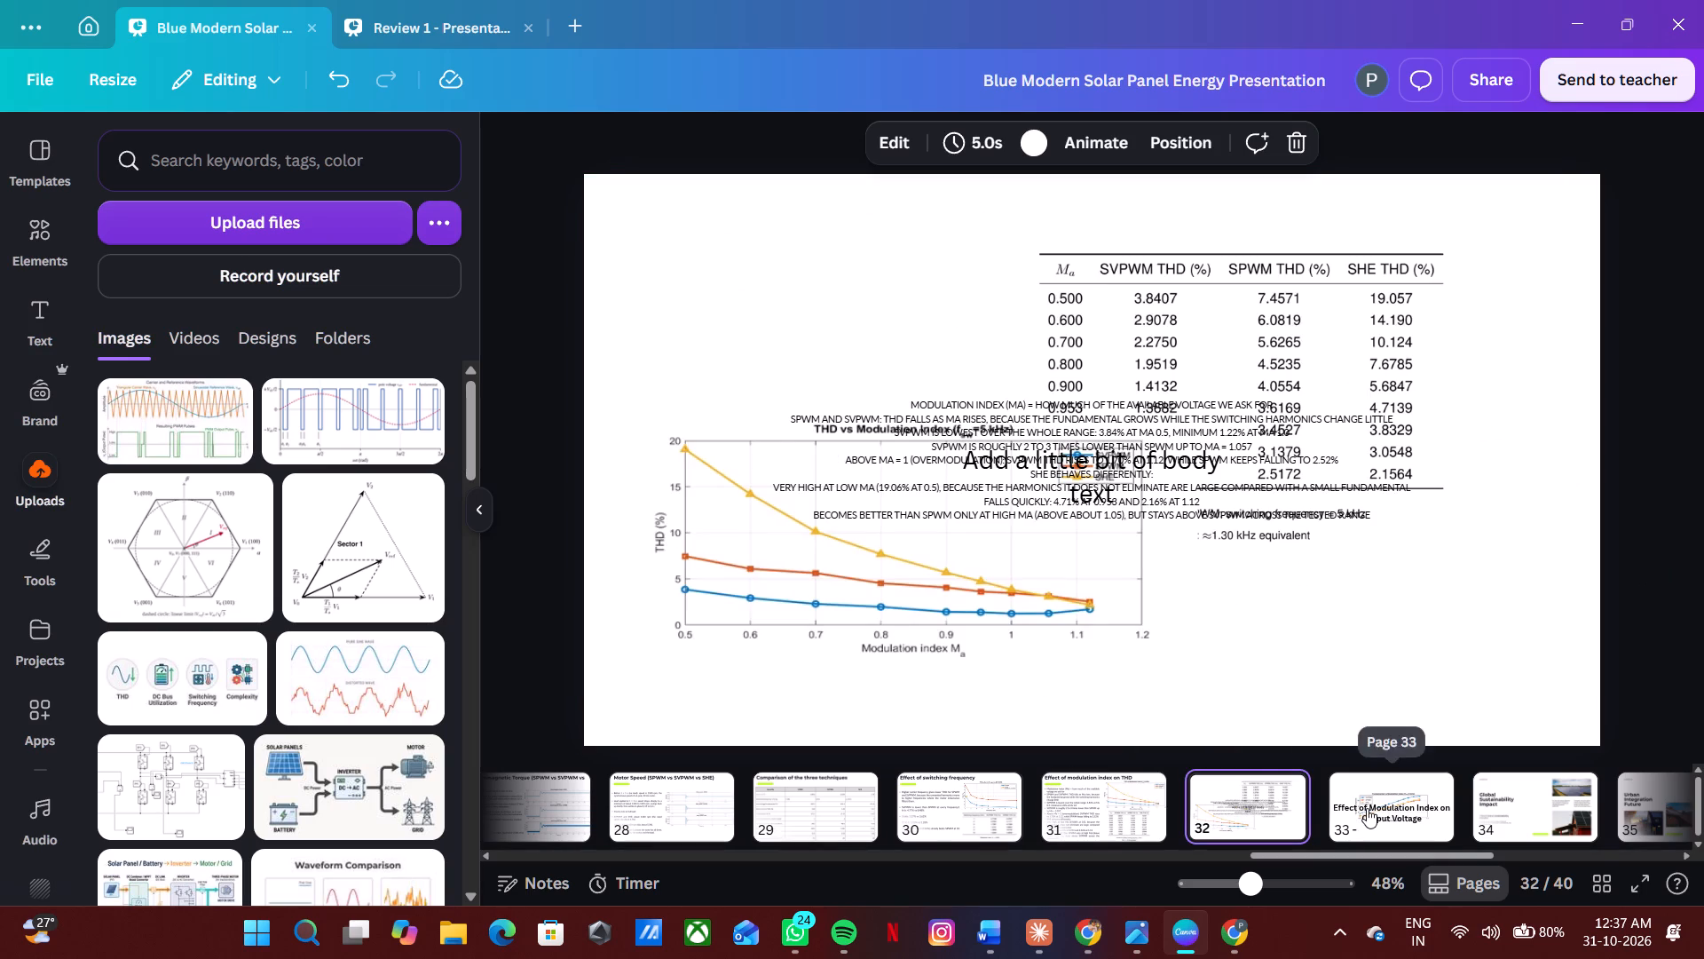
pyautogui.click(1367, 808)
pyautogui.click(1227, 812)
pyautogui.press('BackSpace')
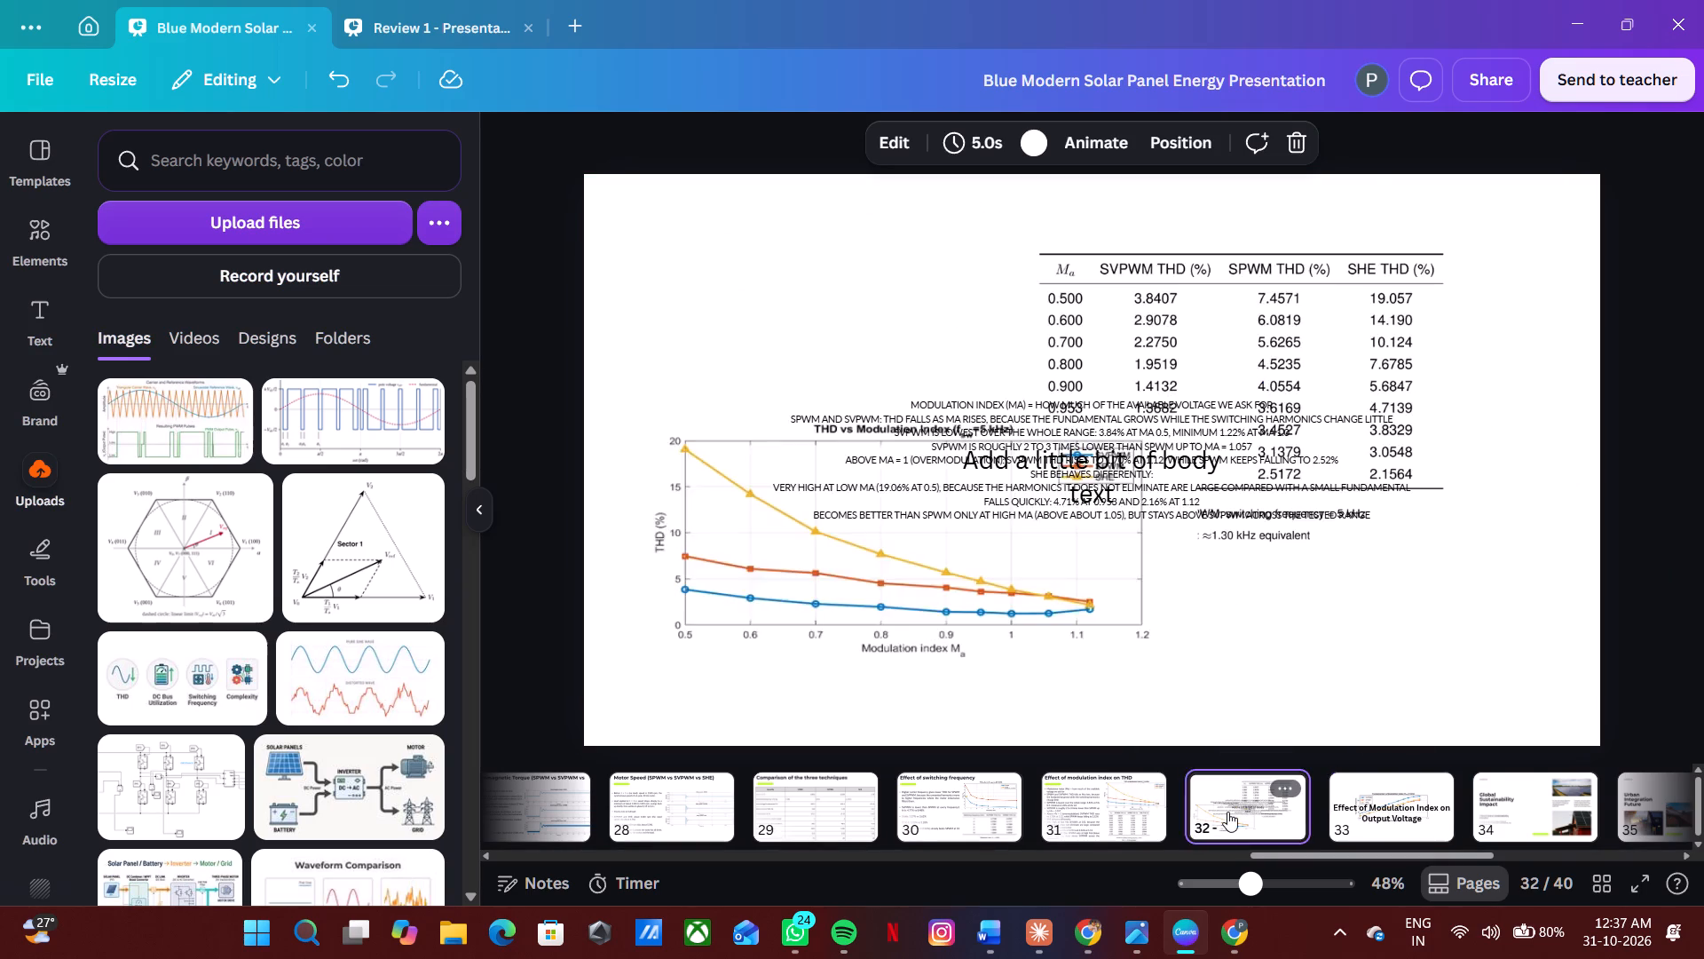
# Duplicate the styled slide 31, Effect of modulation index on THD.
pyautogui.click(1079, 824)
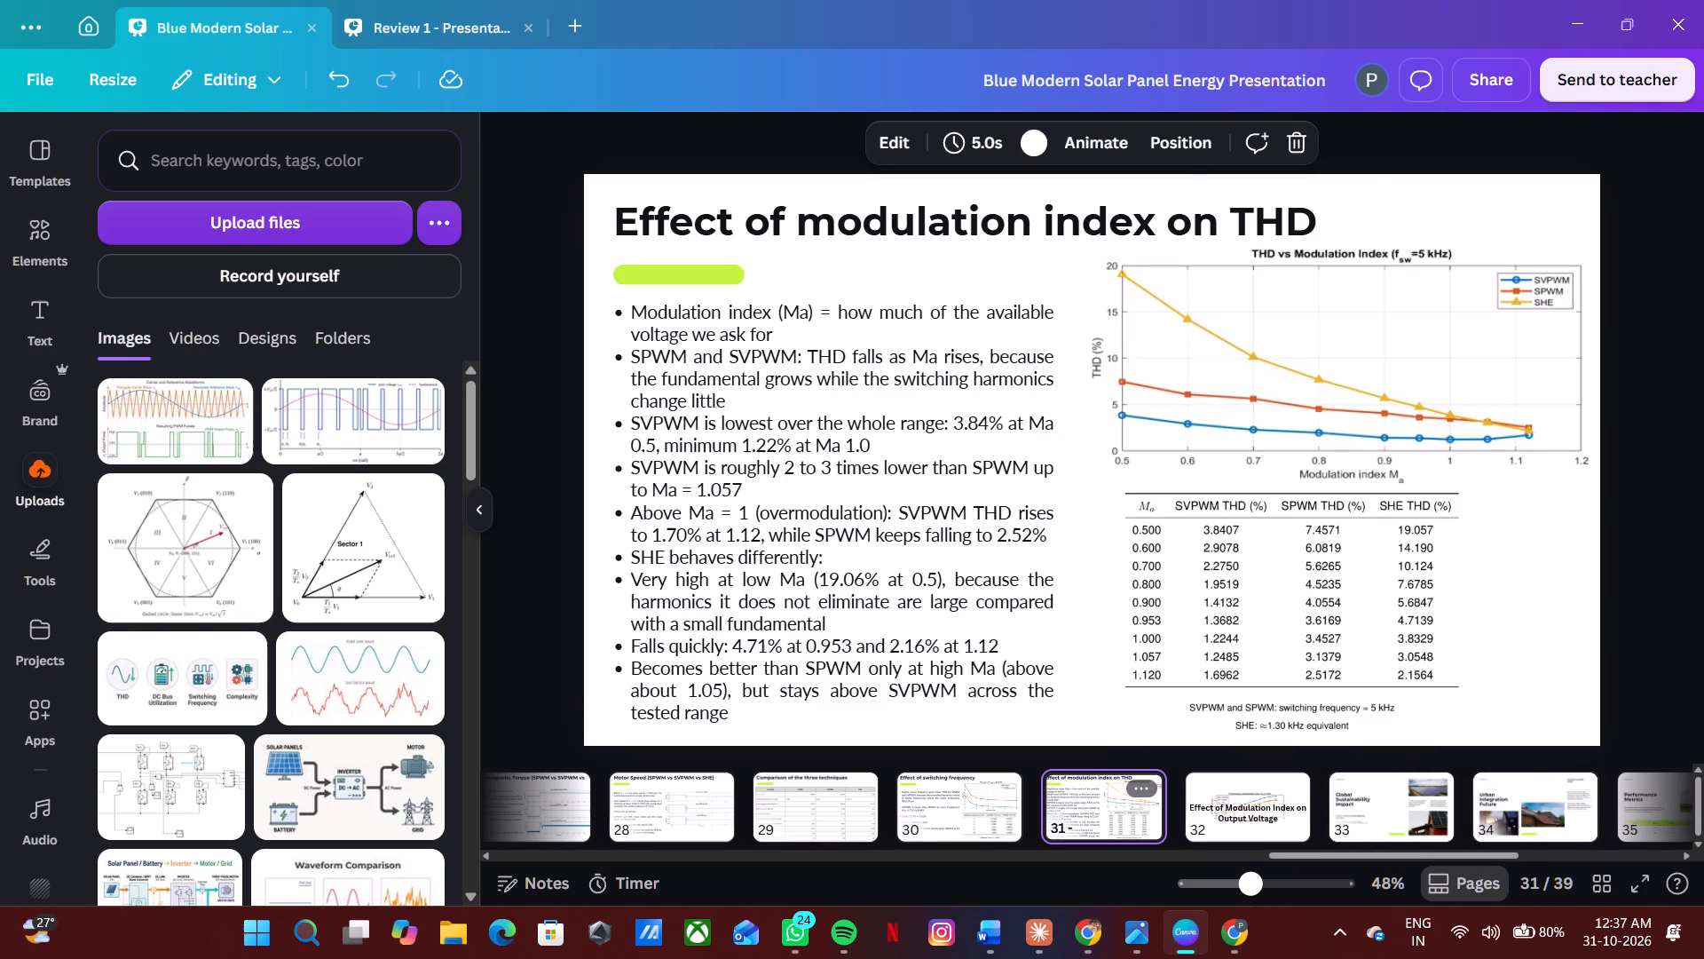
pyautogui.hotkey('ctrl', 'd')
pyautogui.click(1262, 816)
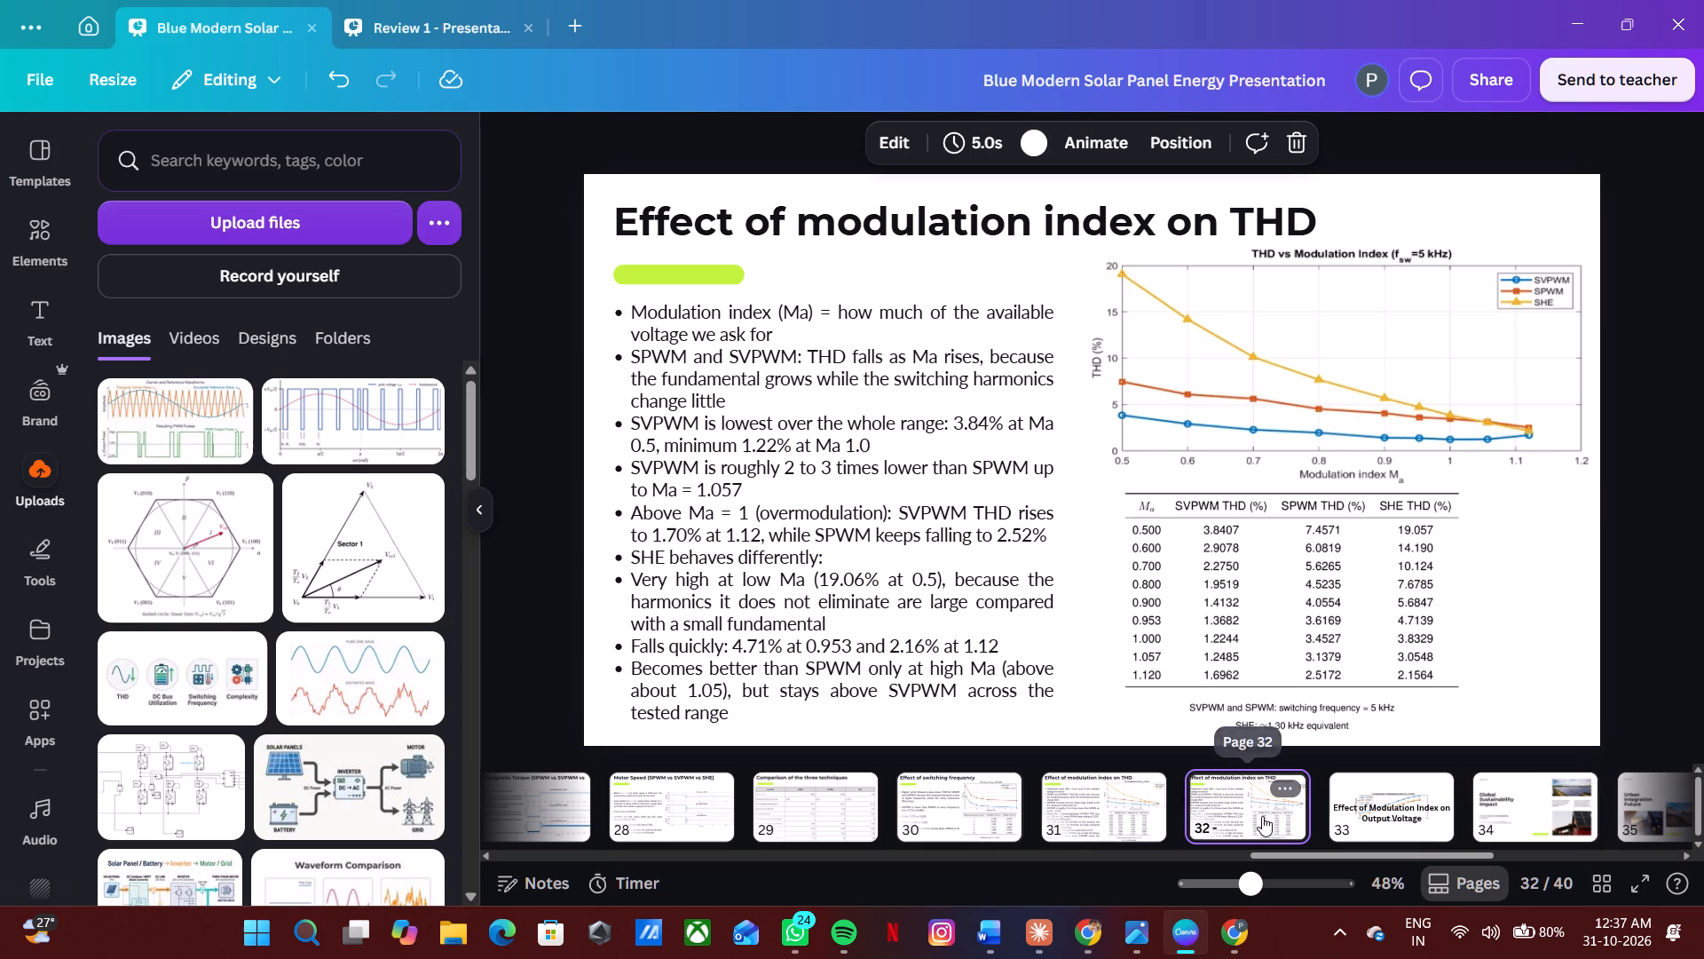
# Replace the duplicated slide's title with "Effect of Modulation Index on Output Voltage", copied from unstyled slide 33.
pyautogui.click(1399, 825)
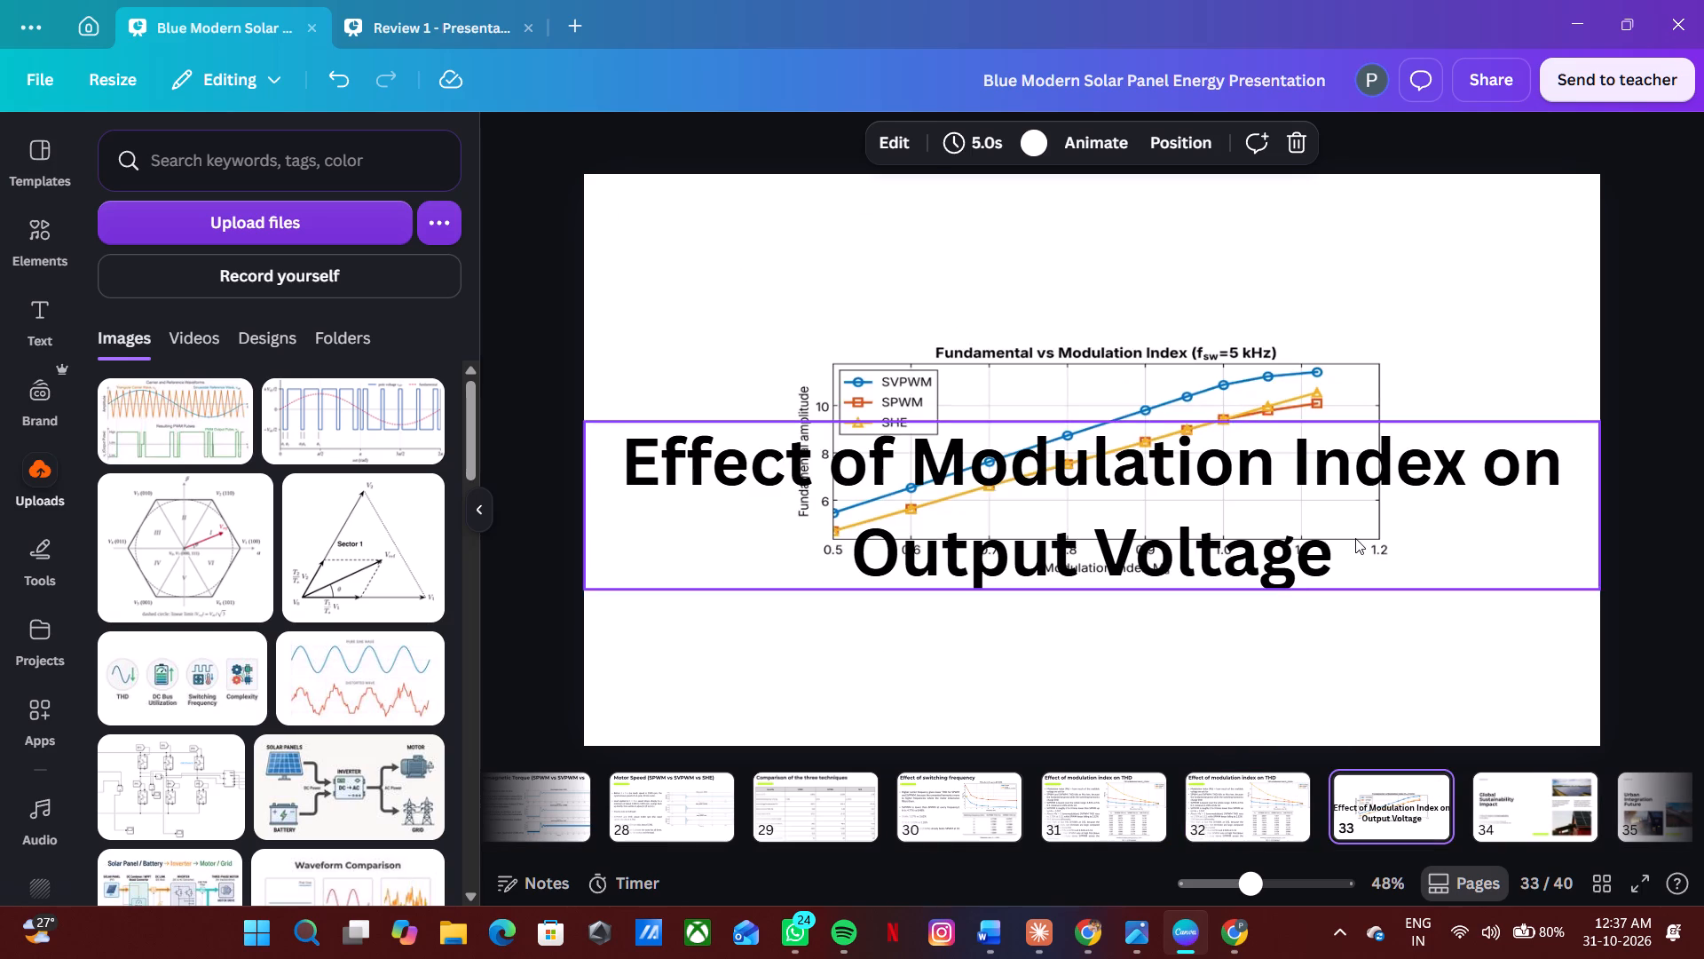
pyautogui.click(1355, 538)
pyautogui.doubleClick(1355, 538)
pyautogui.hotkey('ctrl', 'a')
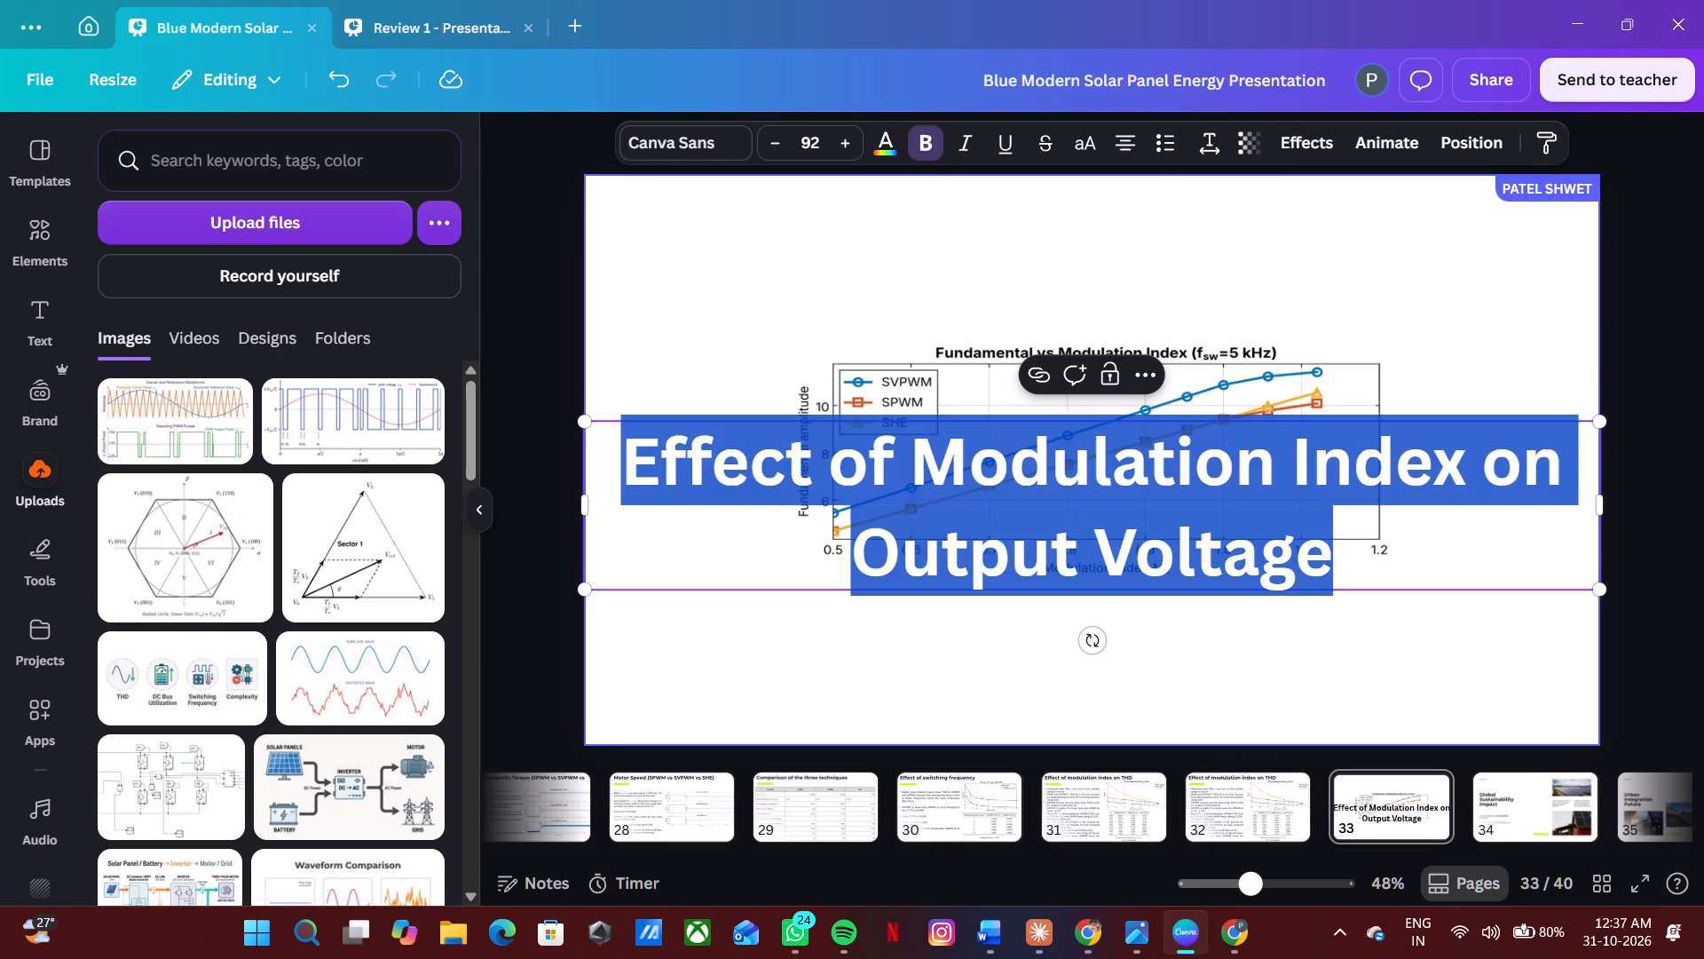
pyautogui.hotkey('ctrl', 'c')
pyautogui.click(1210, 799)
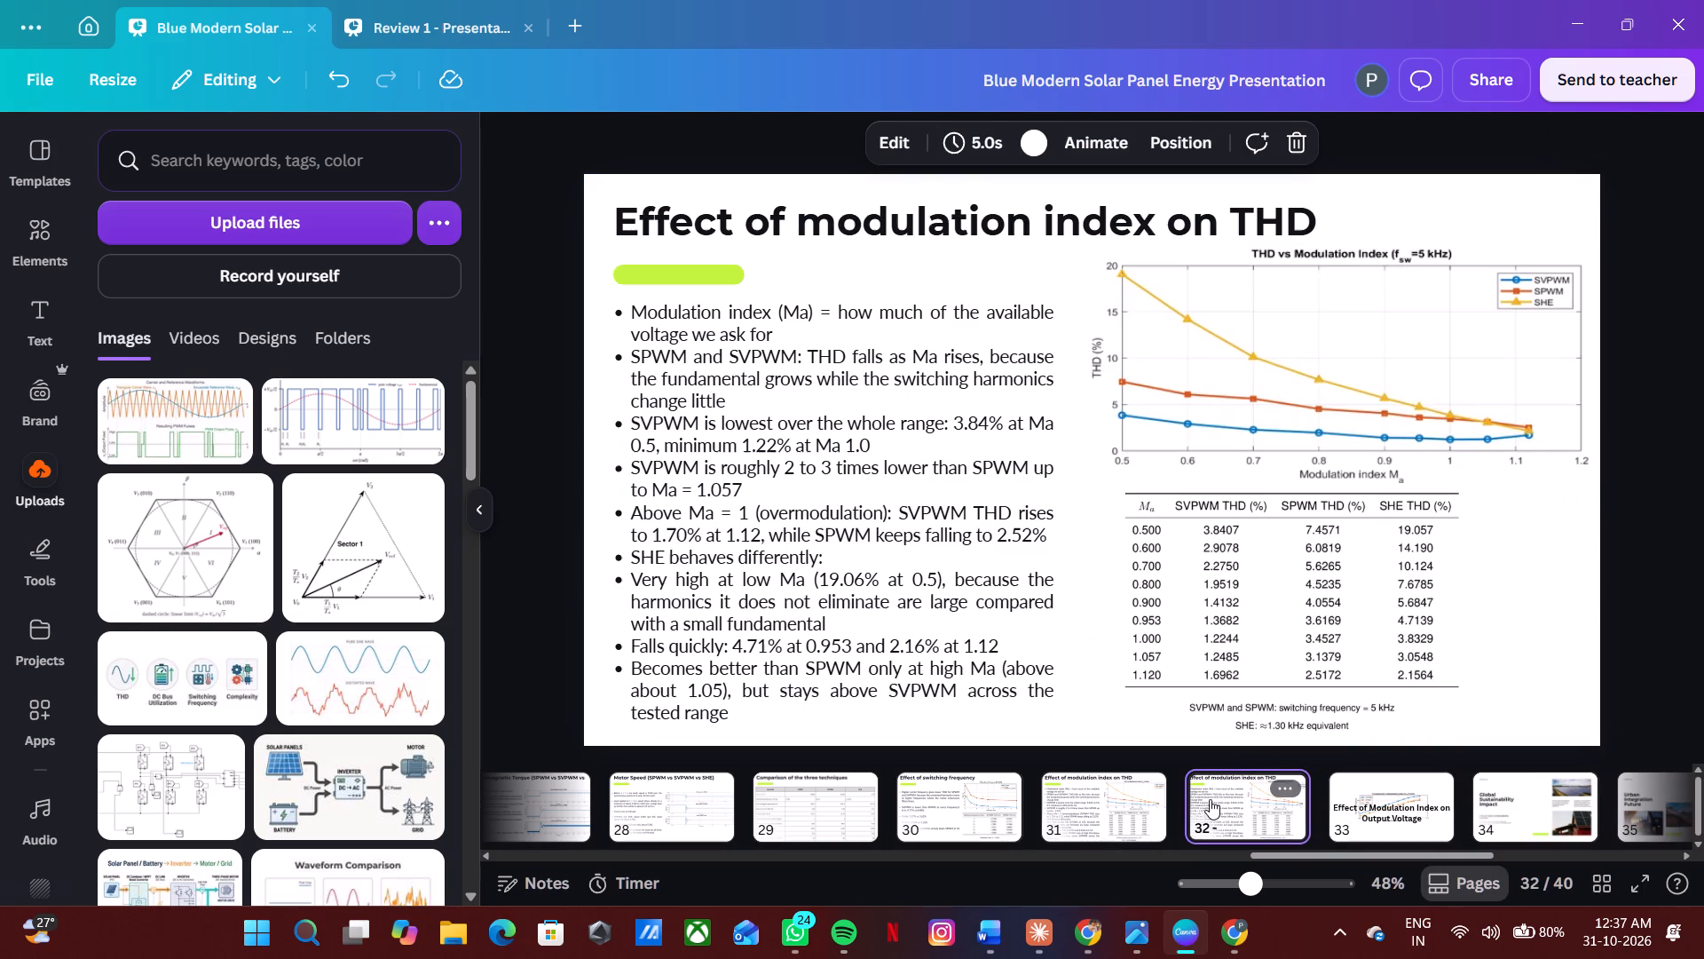
pyautogui.doubleClick(1141, 226)
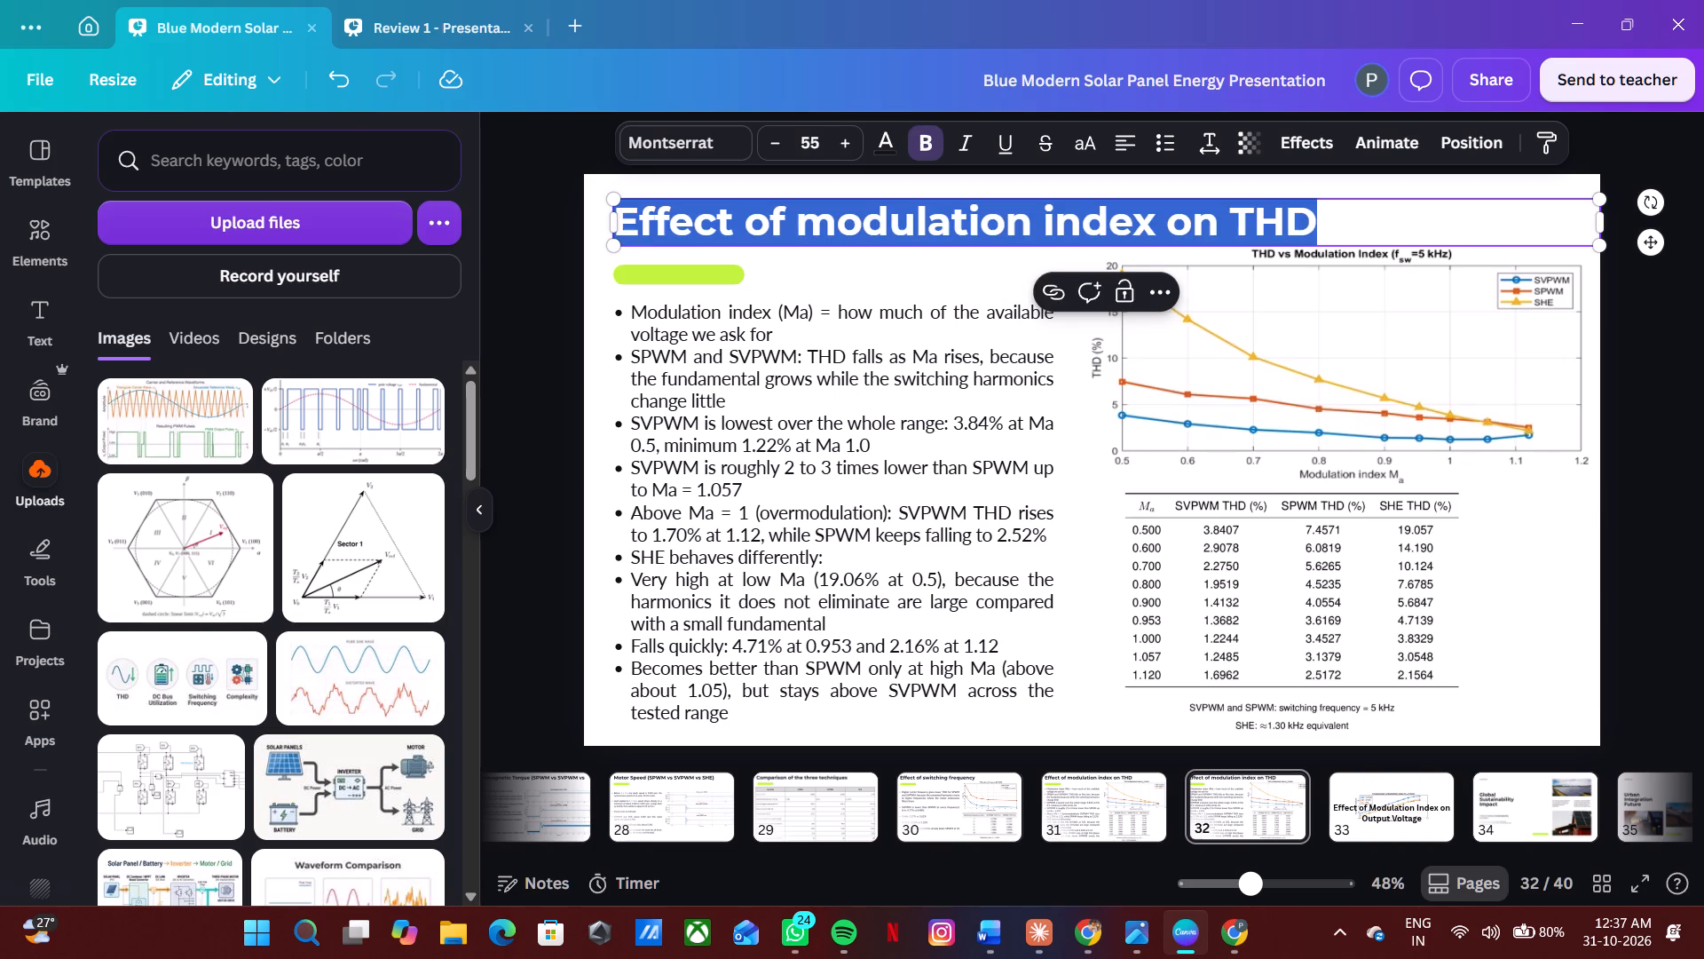
pyautogui.hotkey('ctrl', 'v')
pyautogui.click(1655, 409)
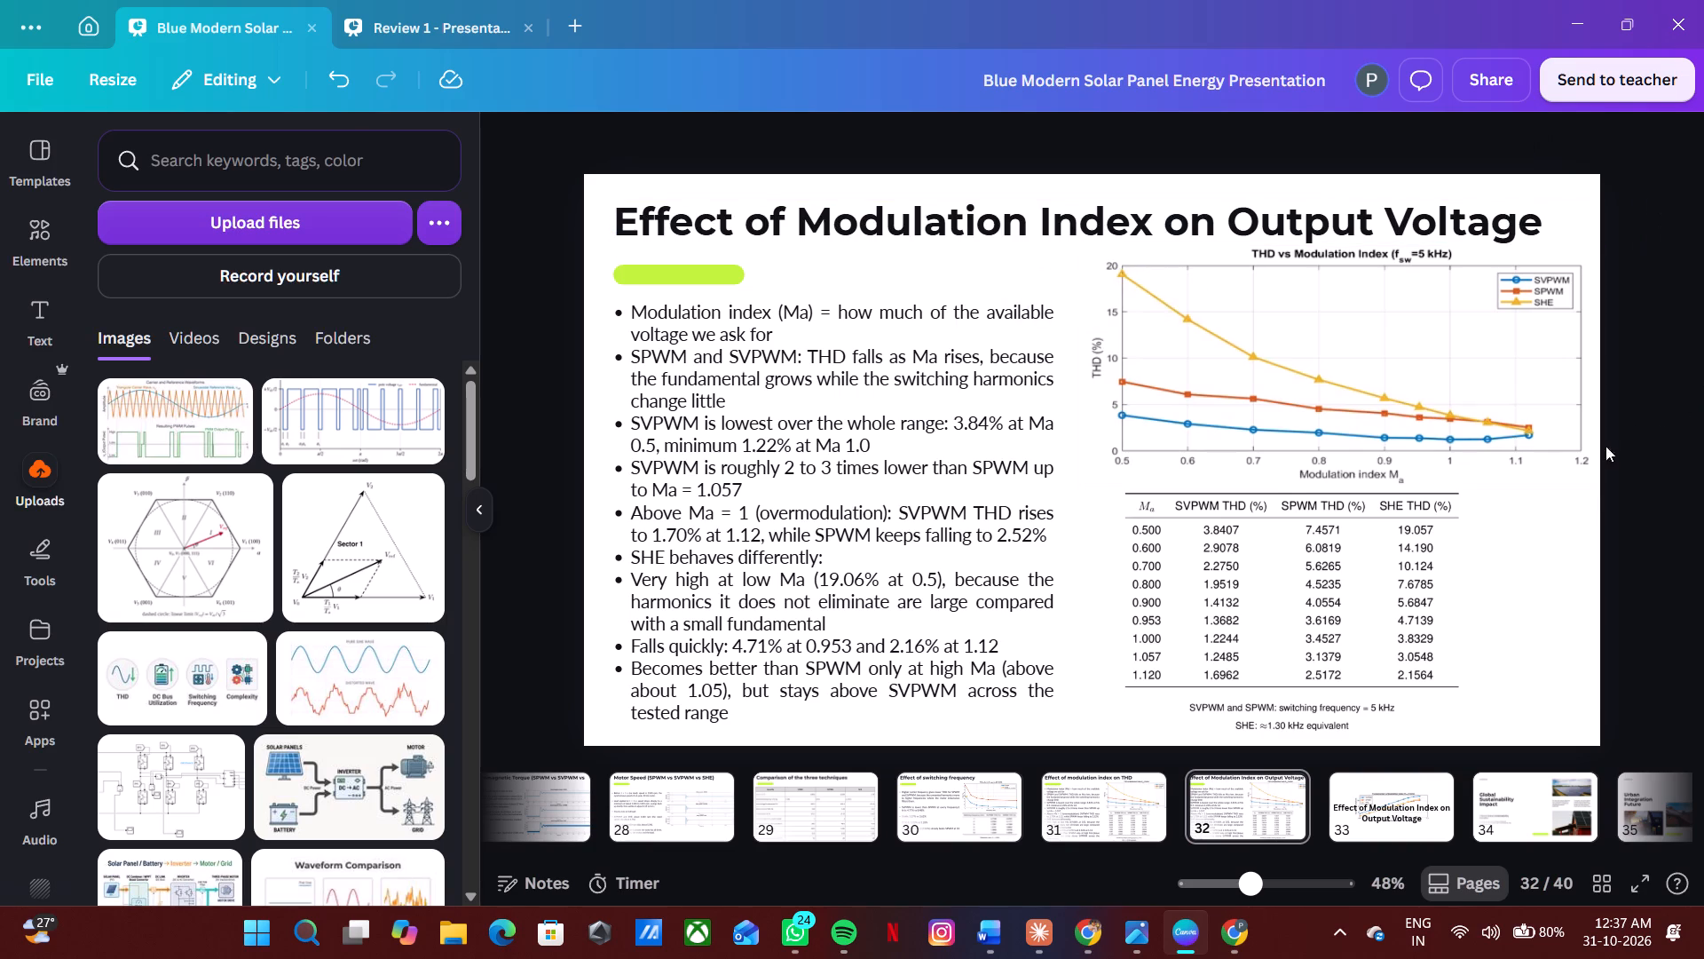
# Replace the THD chart on slide 32 with the Fundamental vs Modulation Index chart copied from slide 33.
pyautogui.click(1356, 795)
pyautogui.click(1305, 391)
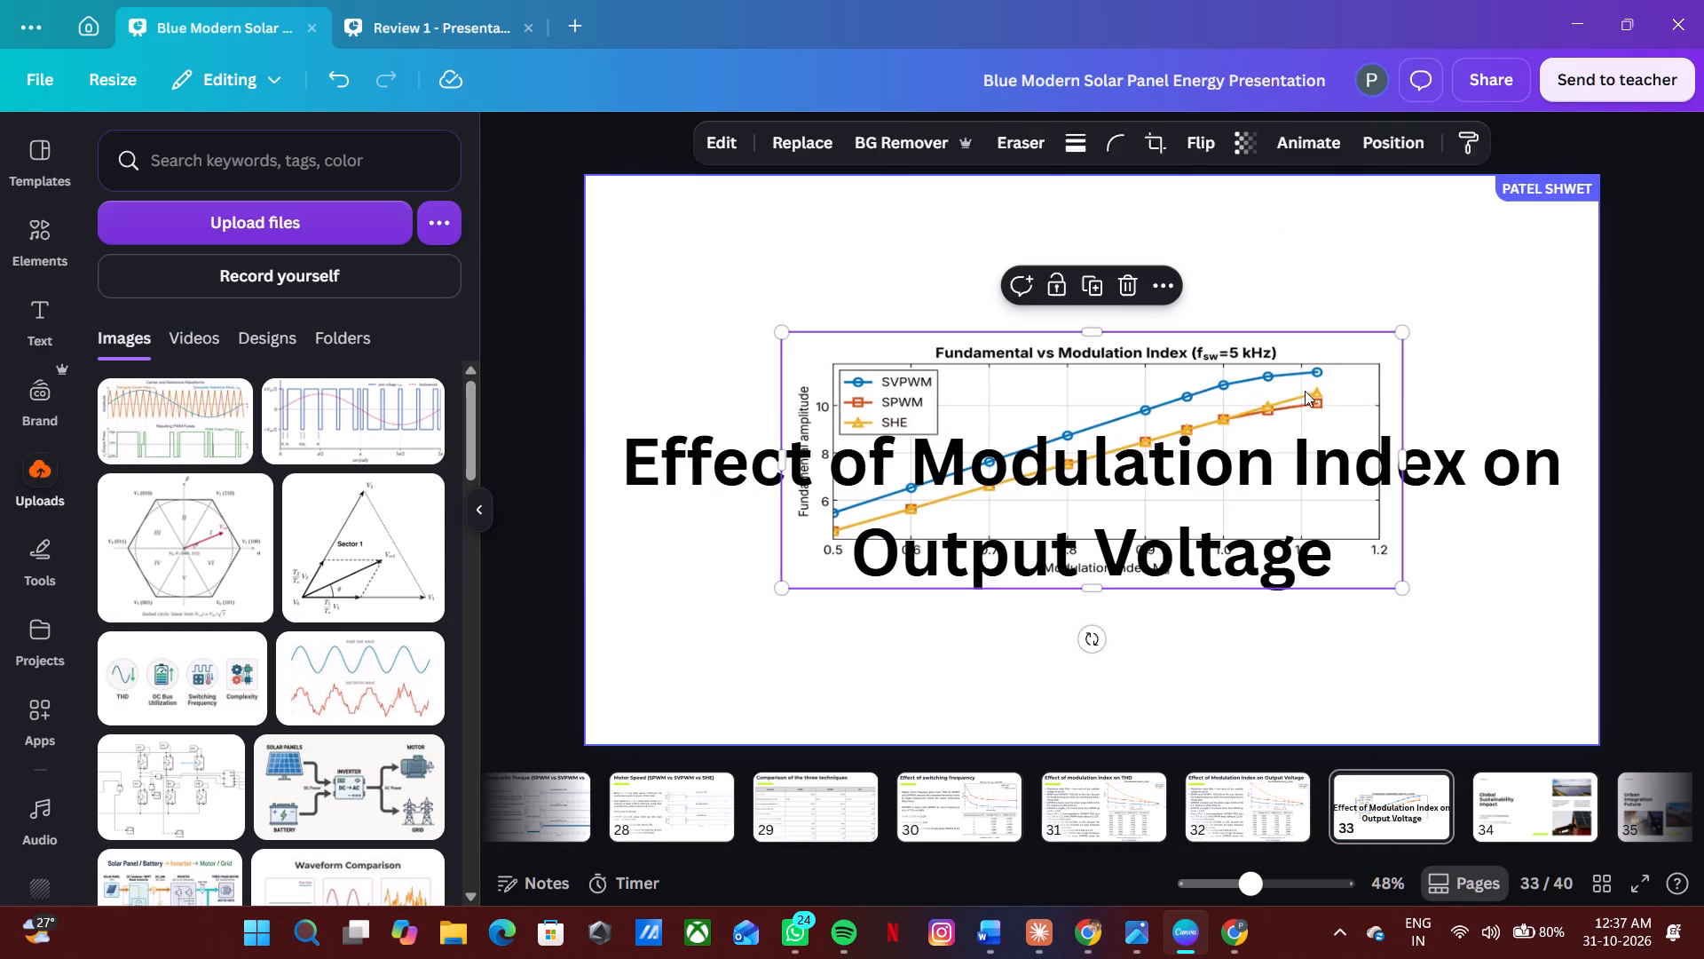
pyautogui.hotkey('ctrl', 'c')
pyautogui.click(1259, 807)
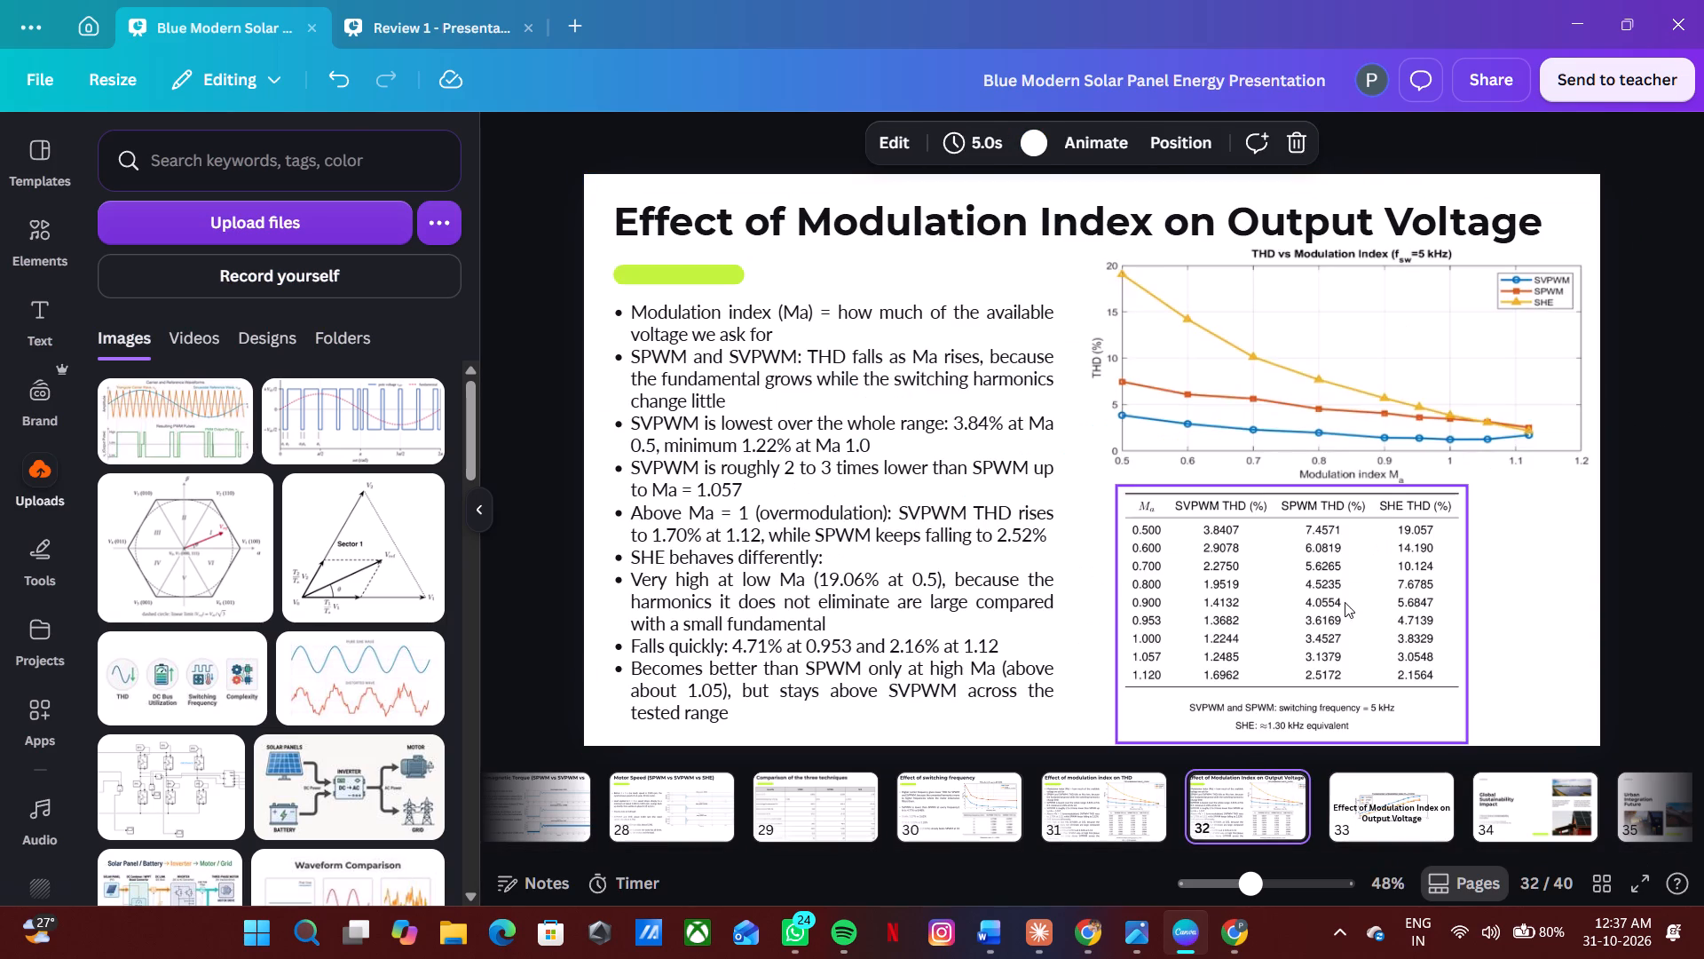
pyautogui.hotkey('ctrl', 'v')
pyautogui.moveTo(1258, 417); pyautogui.dragTo(1346, 395)
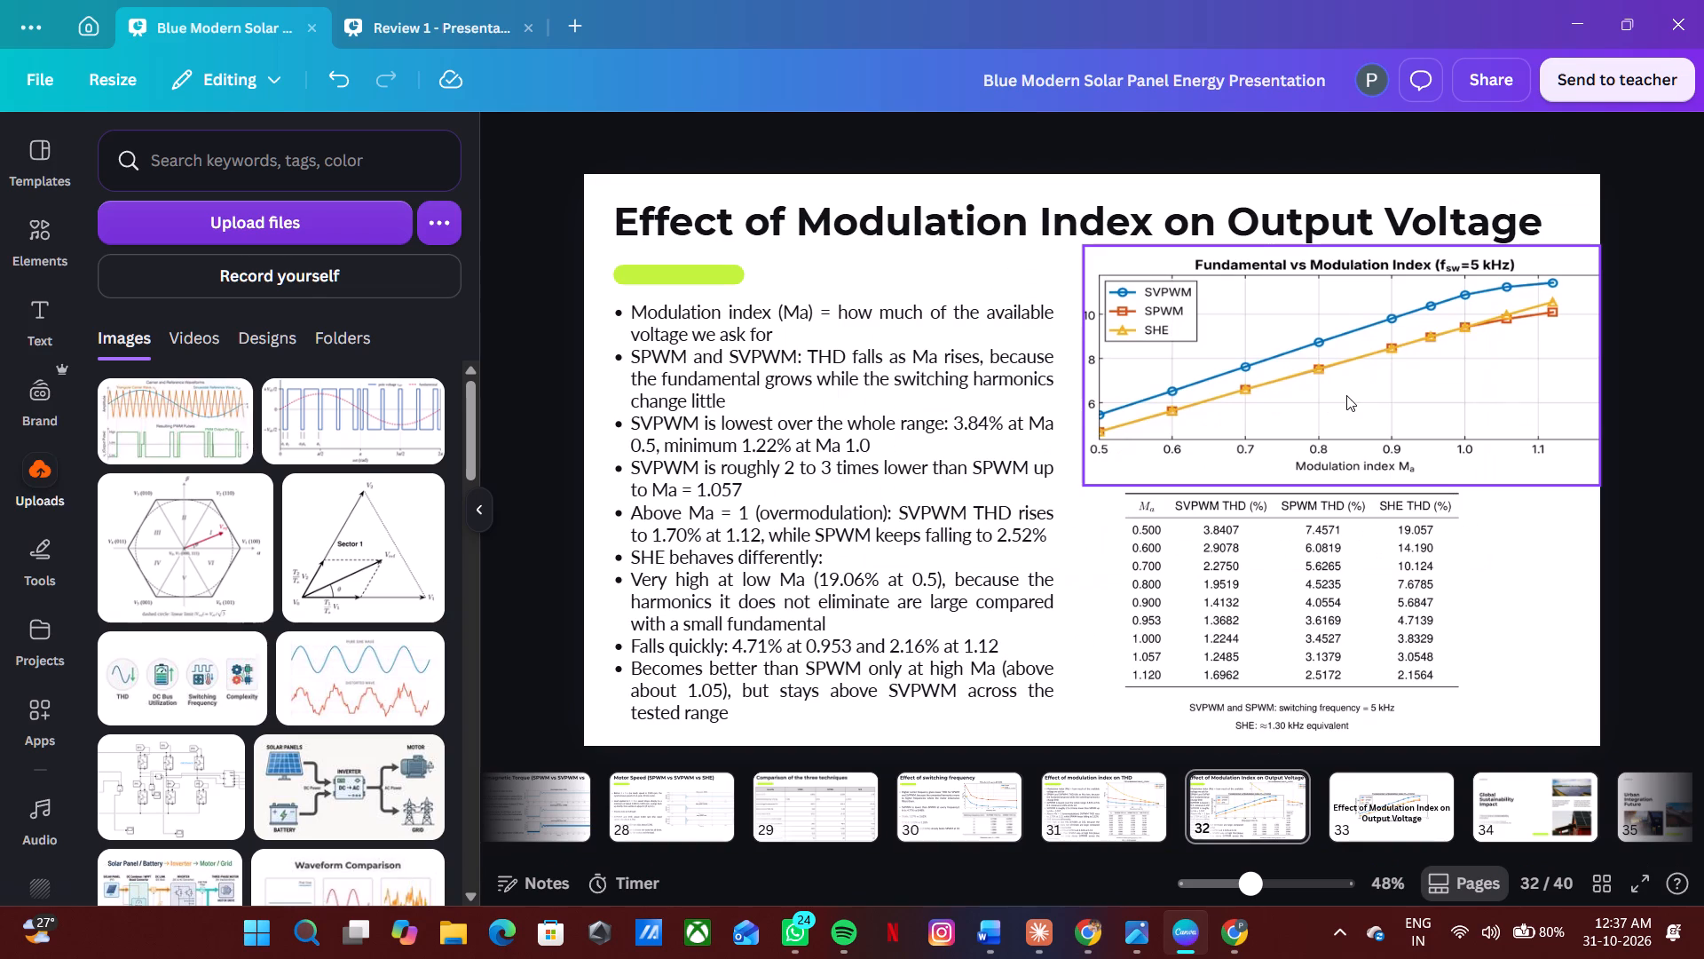
# Widen the Fundamental vs Modulation Index chart on slide 32 to about 1,102 wide and position it above the THD table.
pyautogui.moveTo(1288, 372); pyautogui.dragTo(1128, 366)
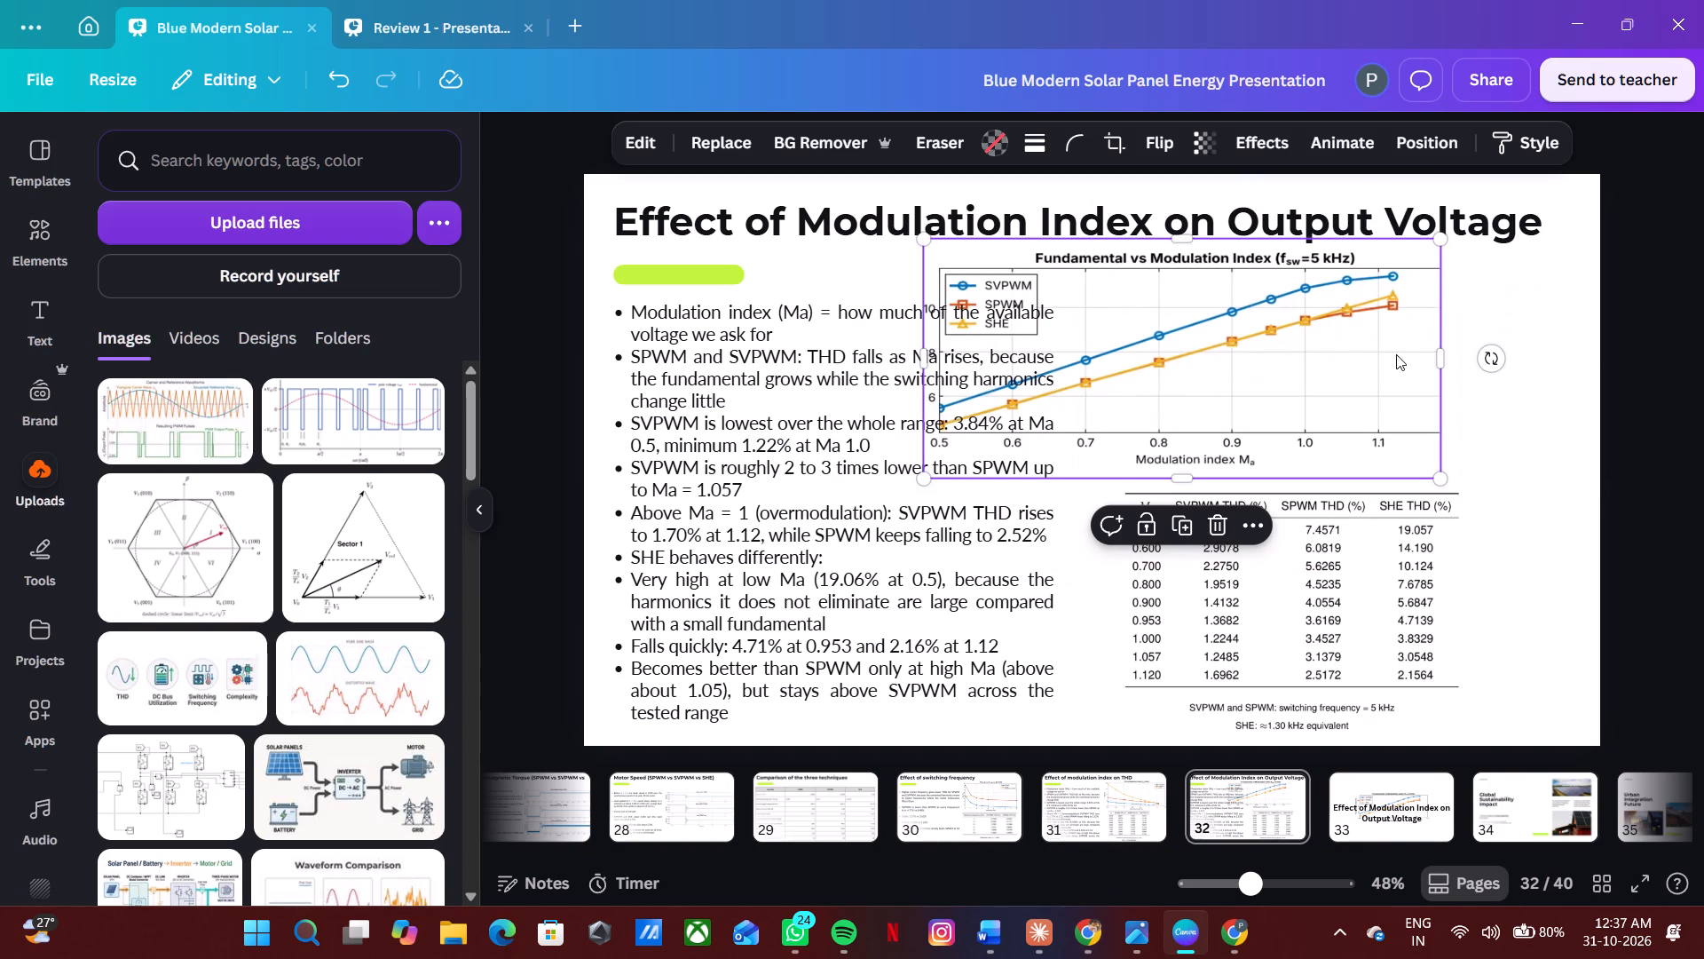
pyautogui.moveTo(1438, 354); pyautogui.dragTo(1531, 371)
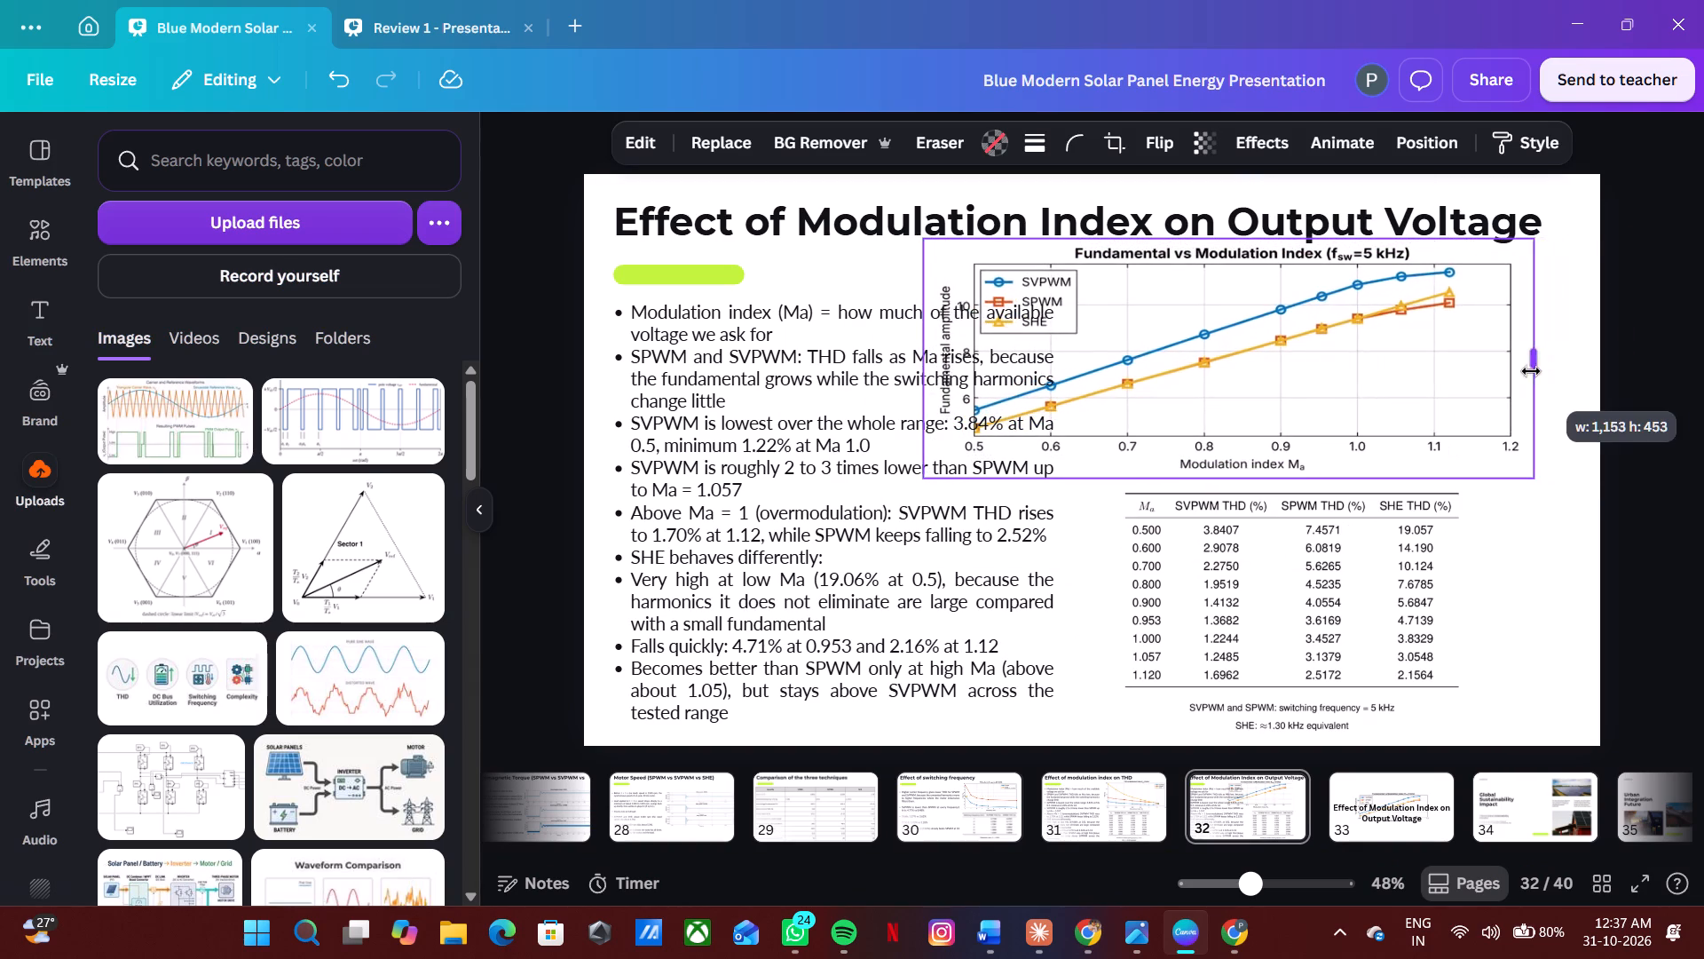
pyautogui.moveTo(1531, 371); pyautogui.dragTo(1504, 376)
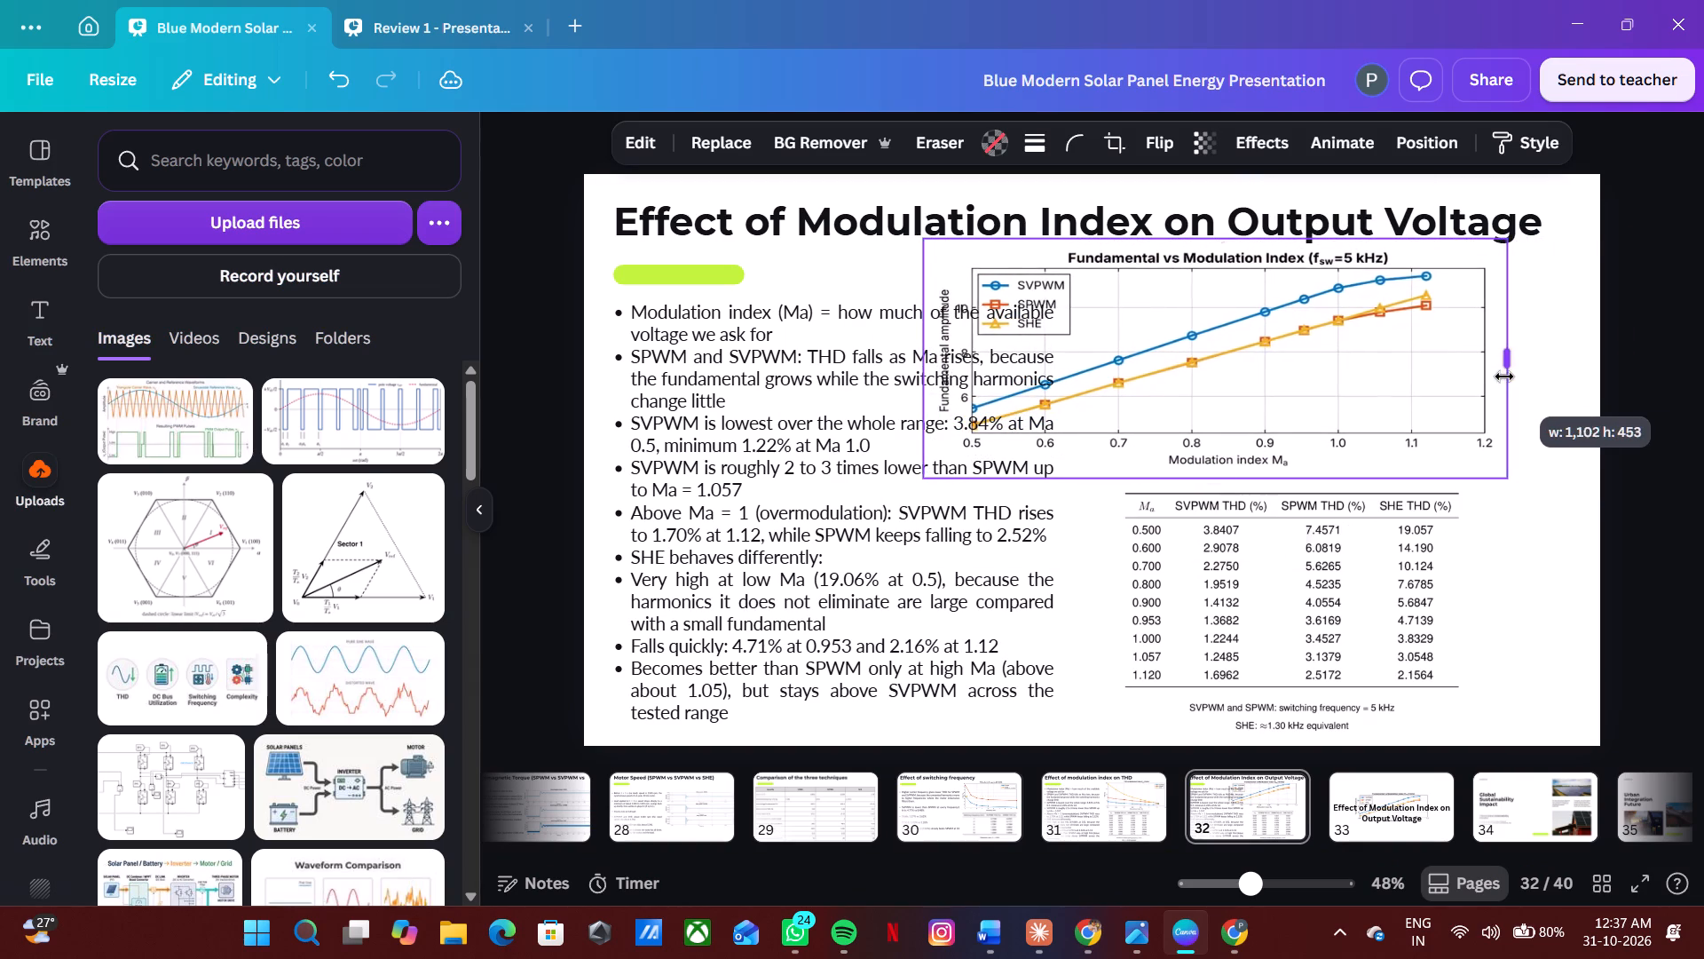
pyautogui.moveTo(1296, 362); pyautogui.dragTo(1392, 368)
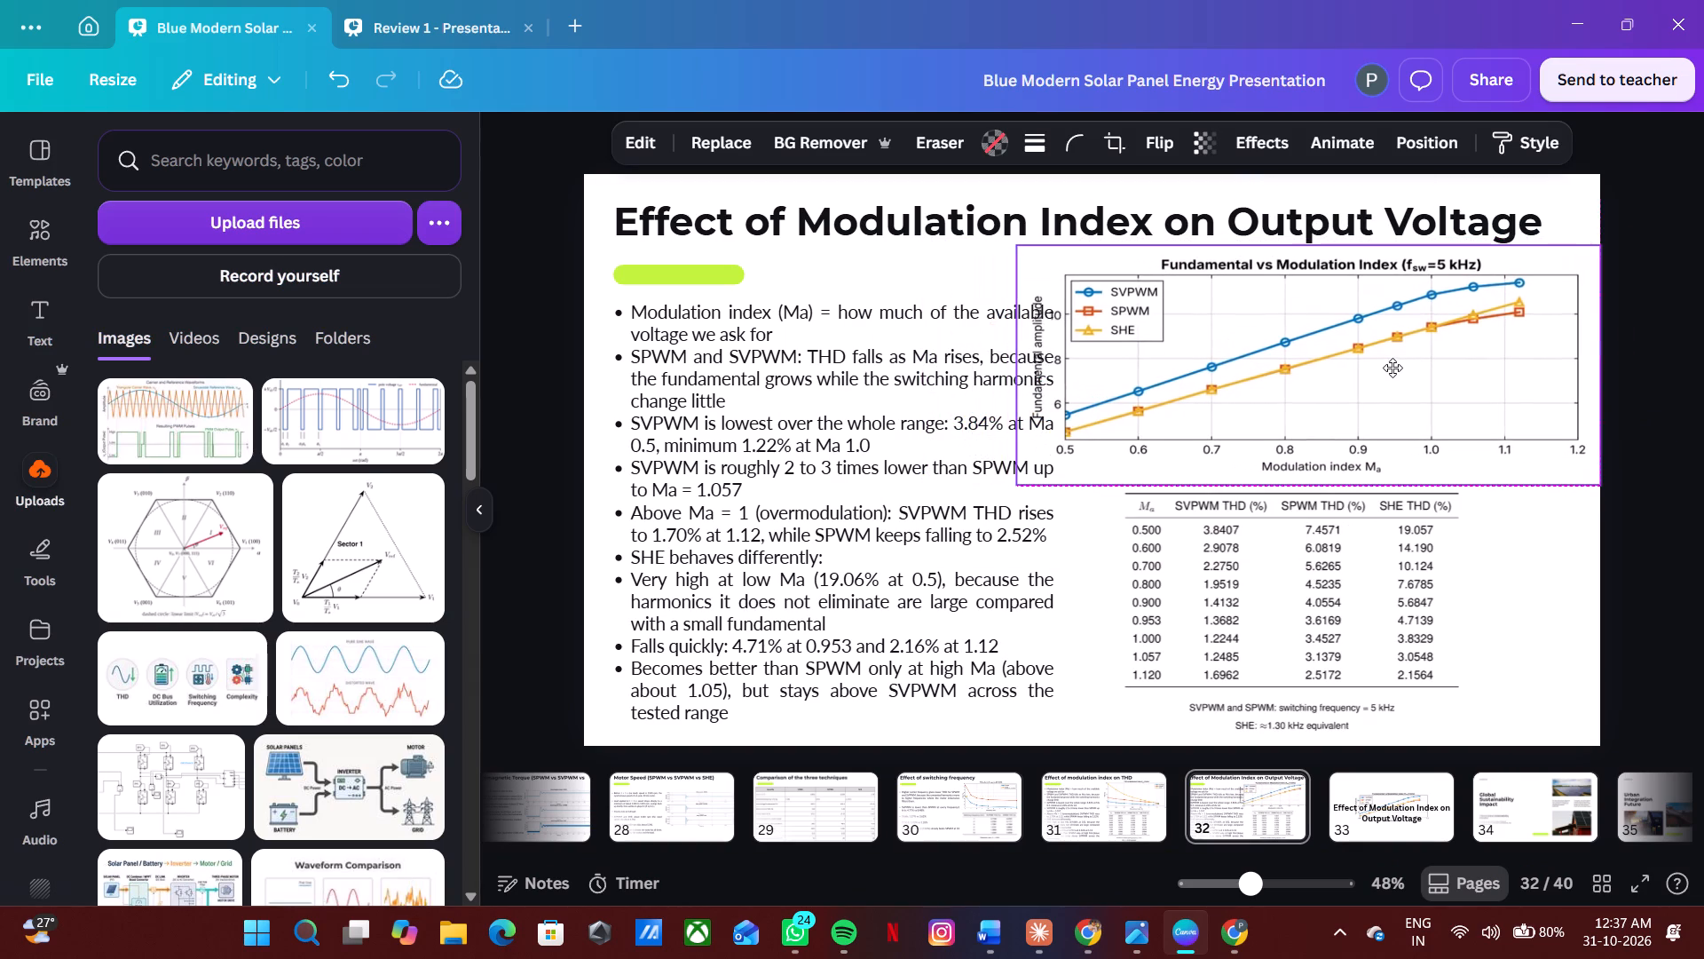
pyautogui.moveTo(1392, 368); pyautogui.dragTo(1401, 369)
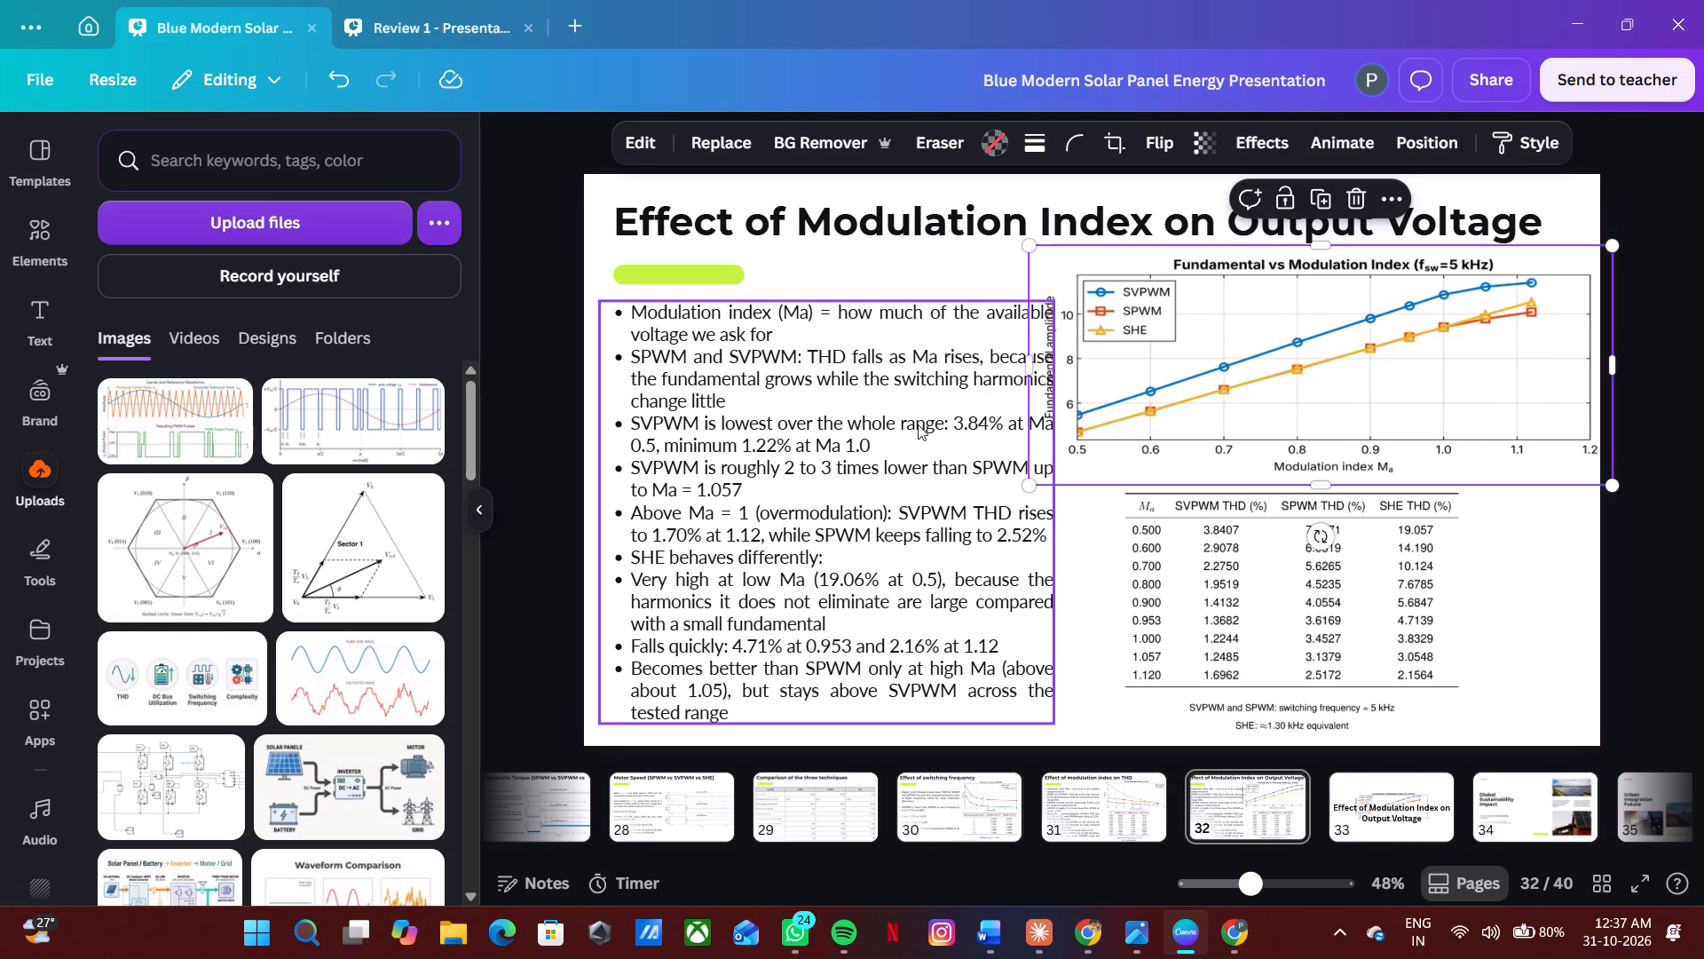
# Narrow the bullet text box on slide 32 so the text clears the chart's vertical axis label.
pyautogui.click(918, 424)
pyautogui.moveTo(1058, 514); pyautogui.dragTo(998, 495)
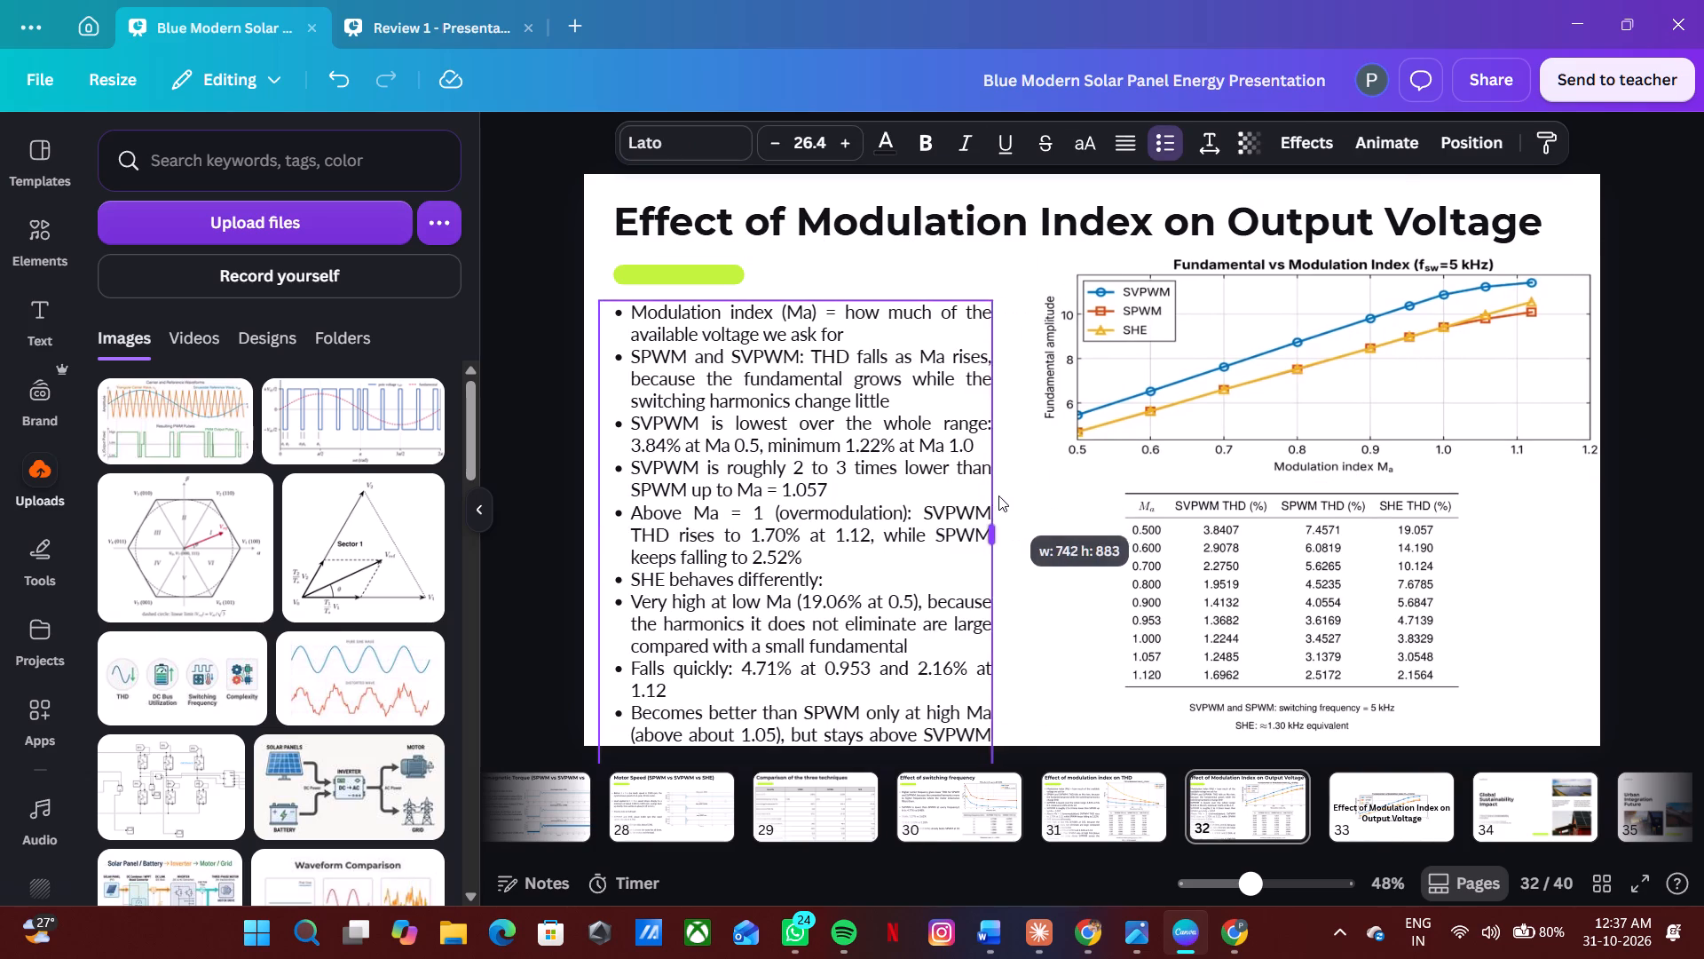
pyautogui.moveTo(998, 495); pyautogui.dragTo(1041, 491)
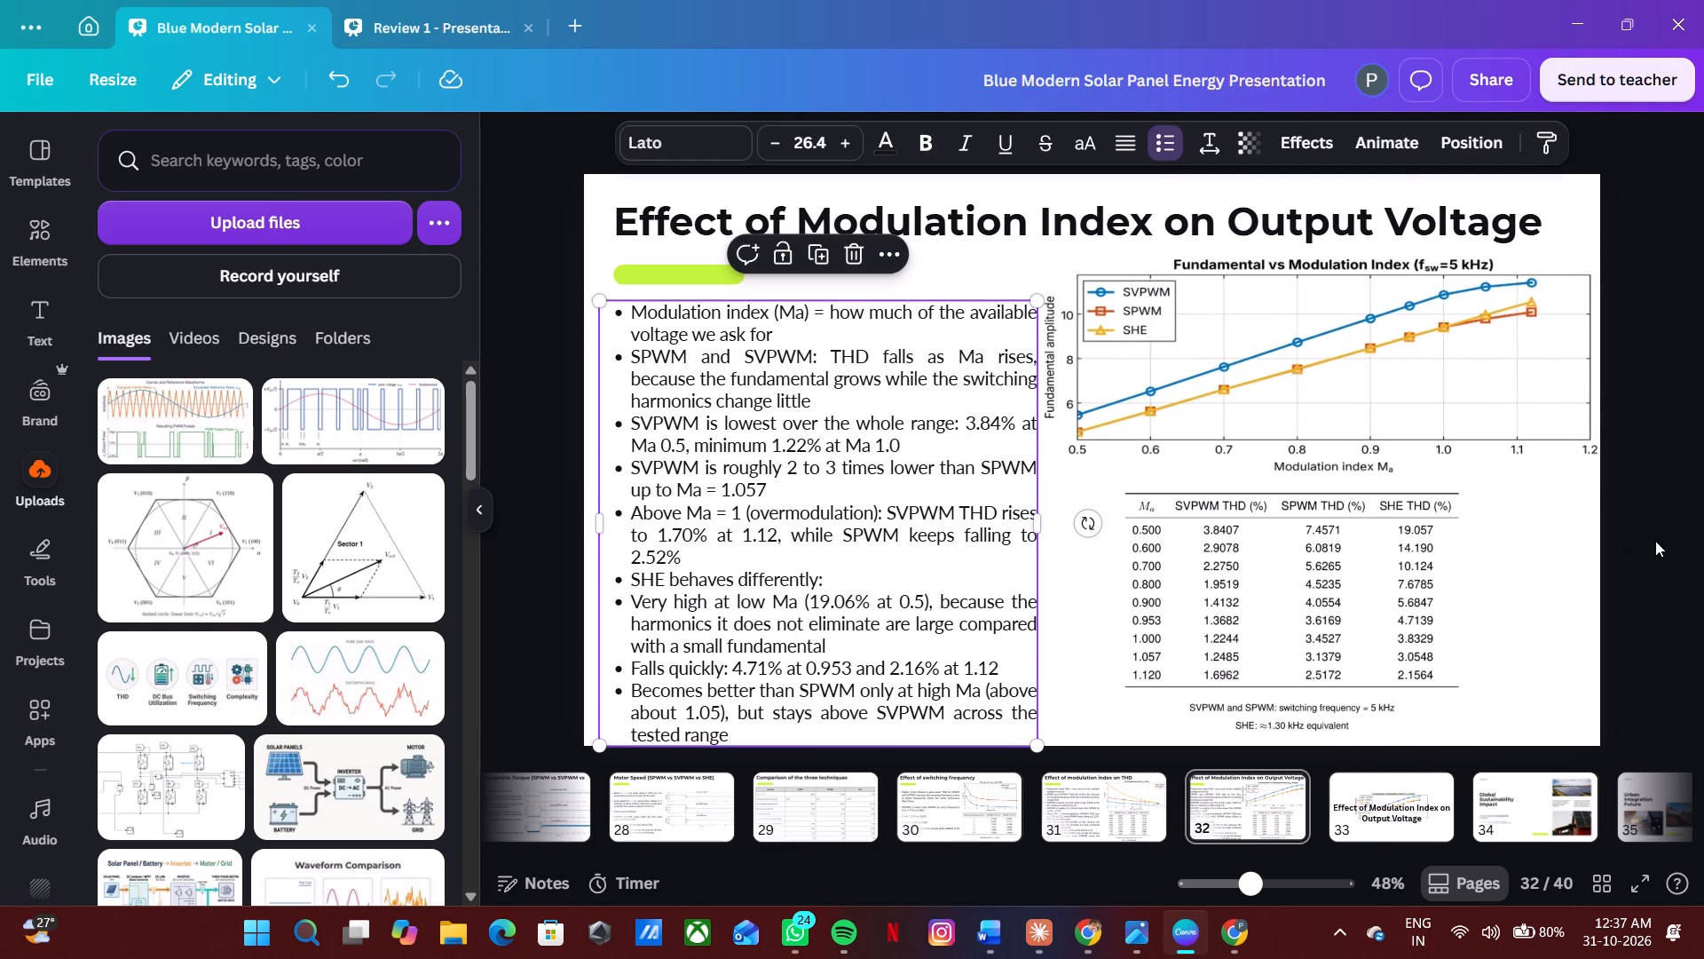
pyautogui.click(1655, 541)
pyautogui.doubleClick(959, 609)
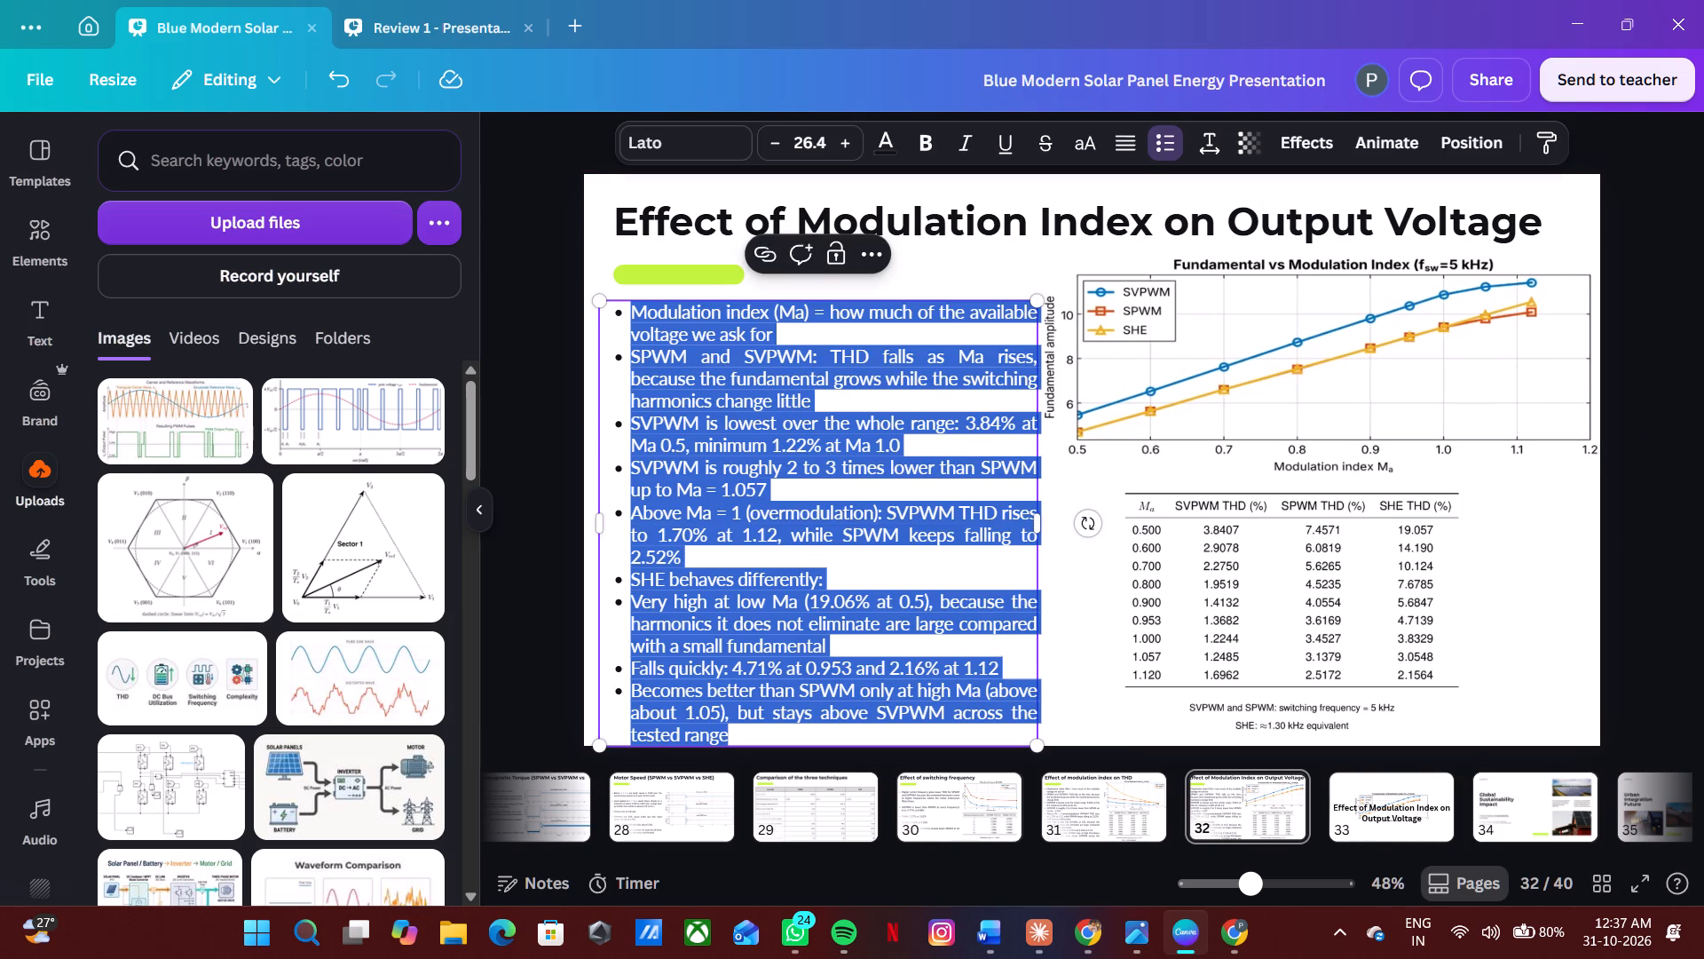
pyautogui.click(1653, 519)
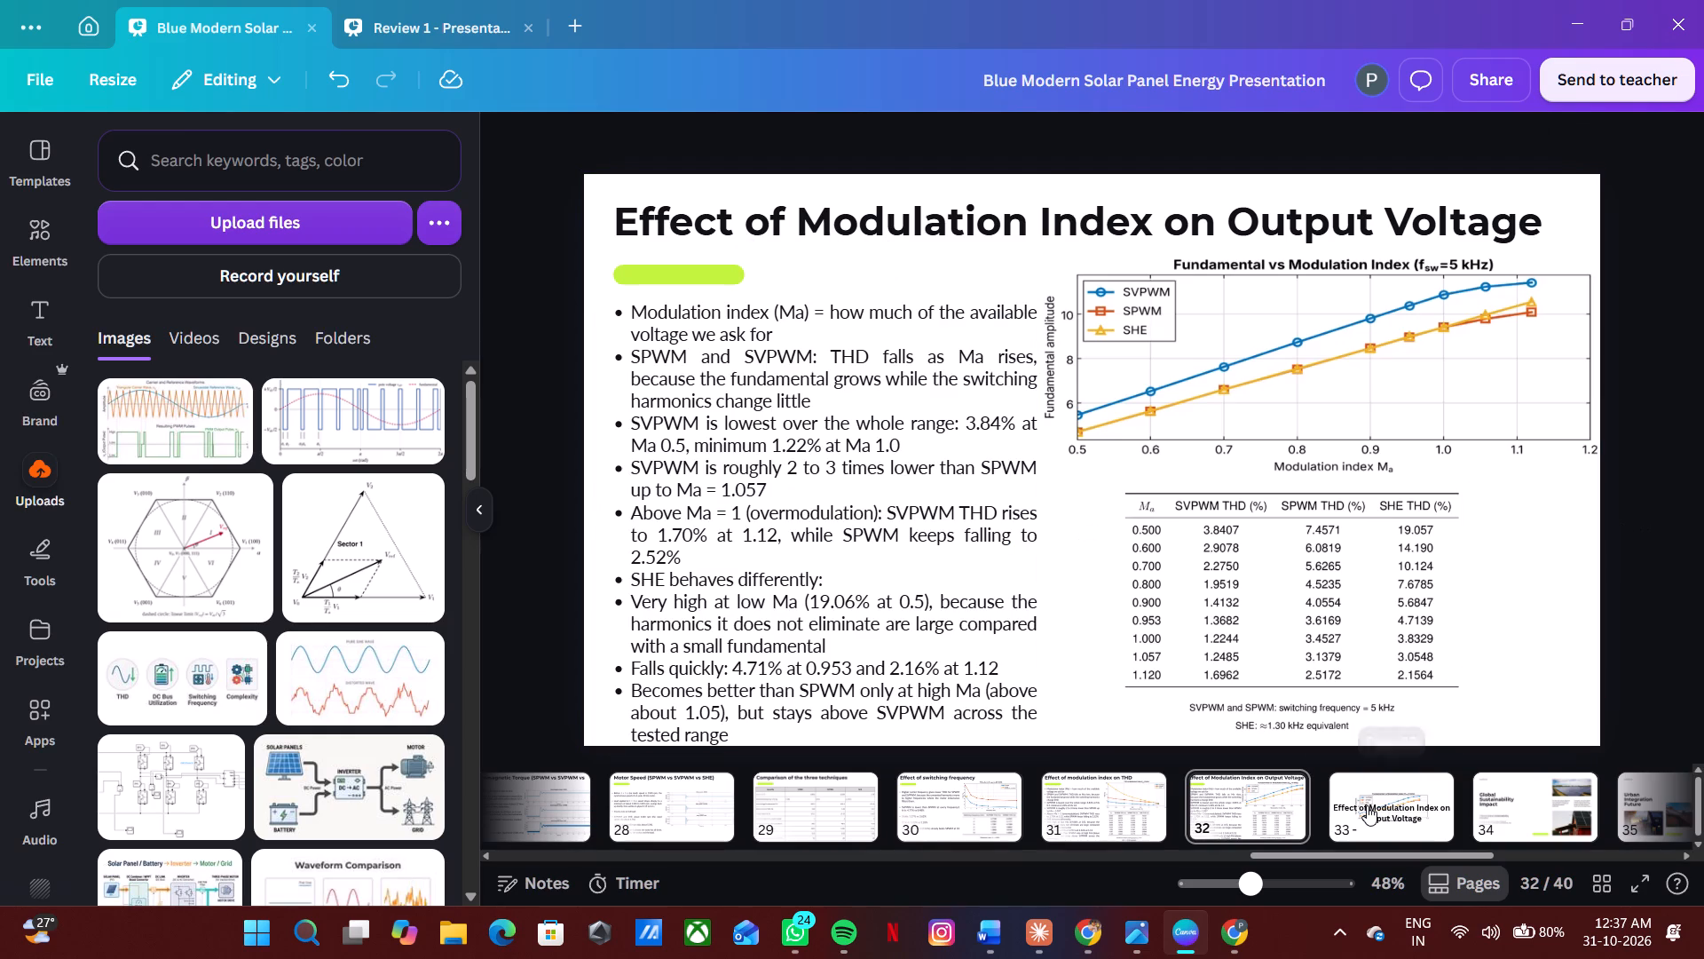
# Open the unstyled slide 33, Effect of Modulation Index on Output Voltage.
pyautogui.click(1367, 805)
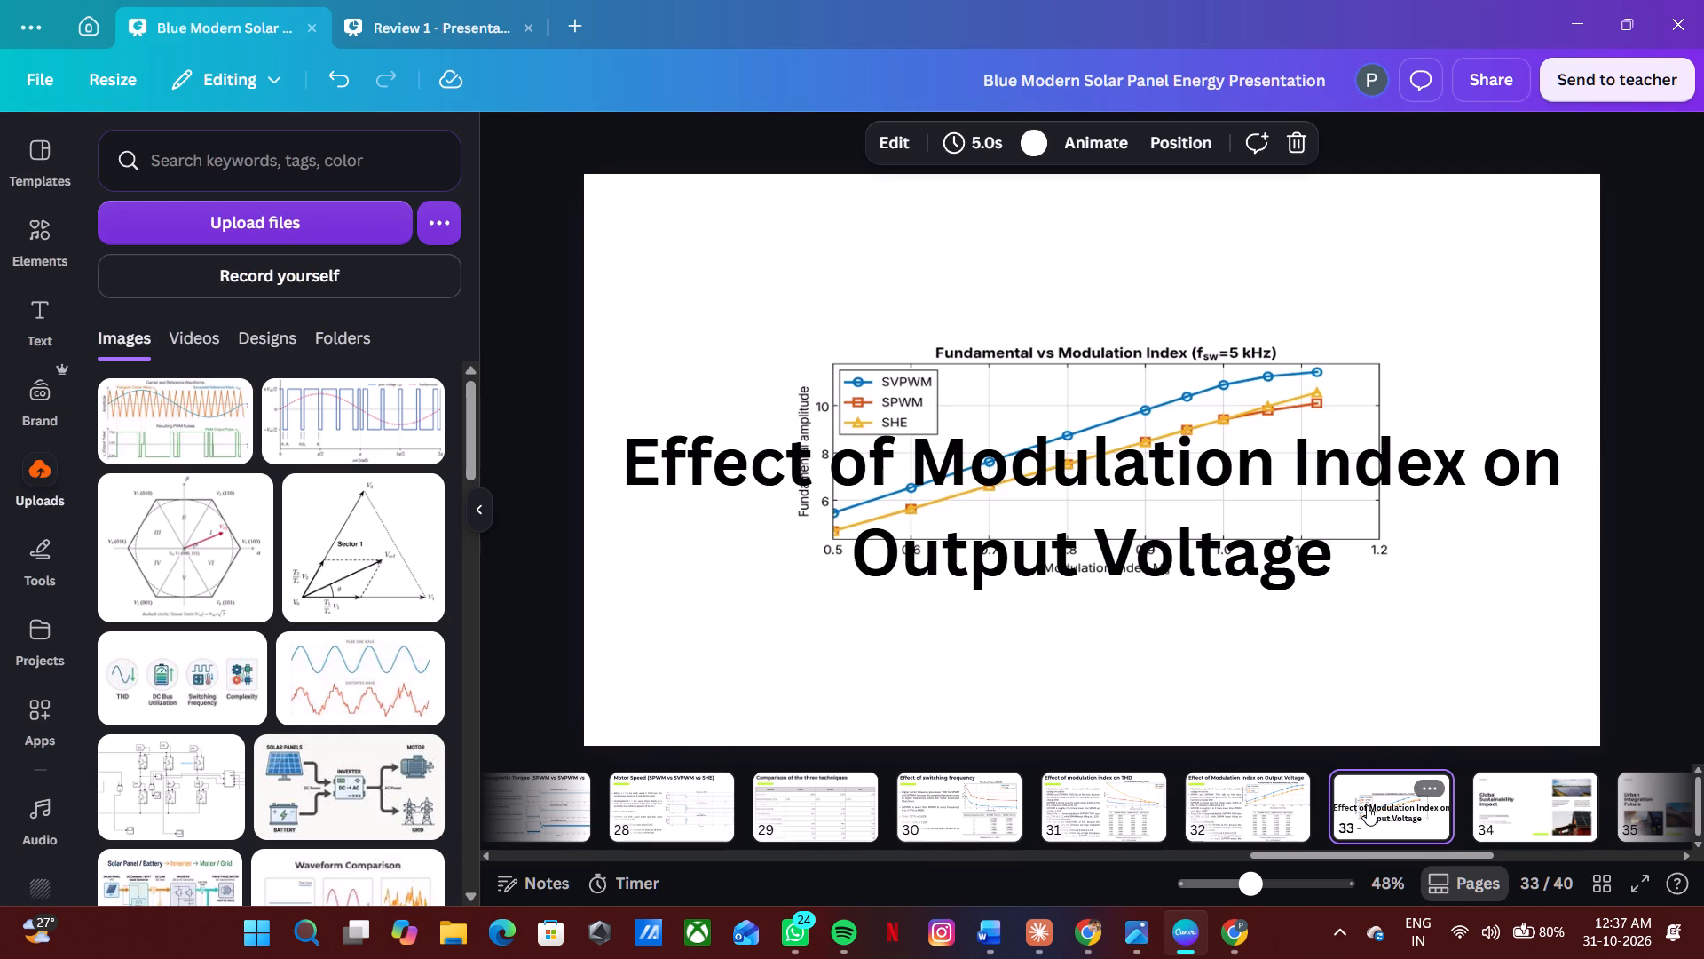
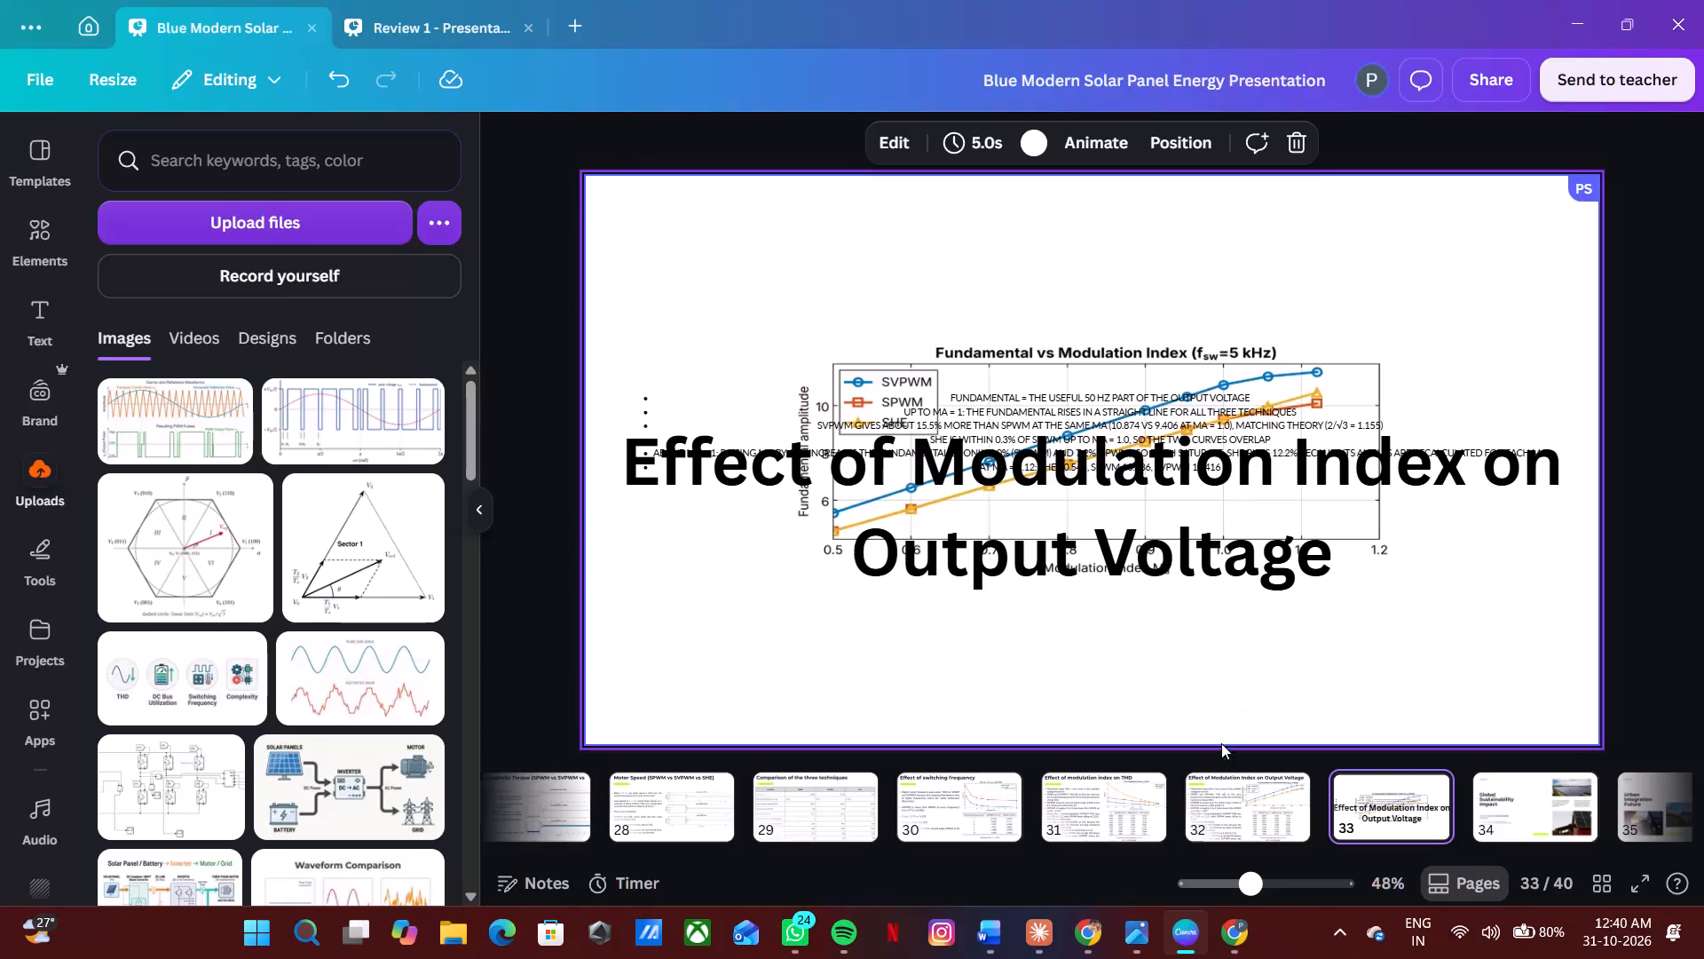
# Duplicate the styled slide 32, Effect of Modulation Index on Output Voltage.
pyautogui.click(1235, 793)
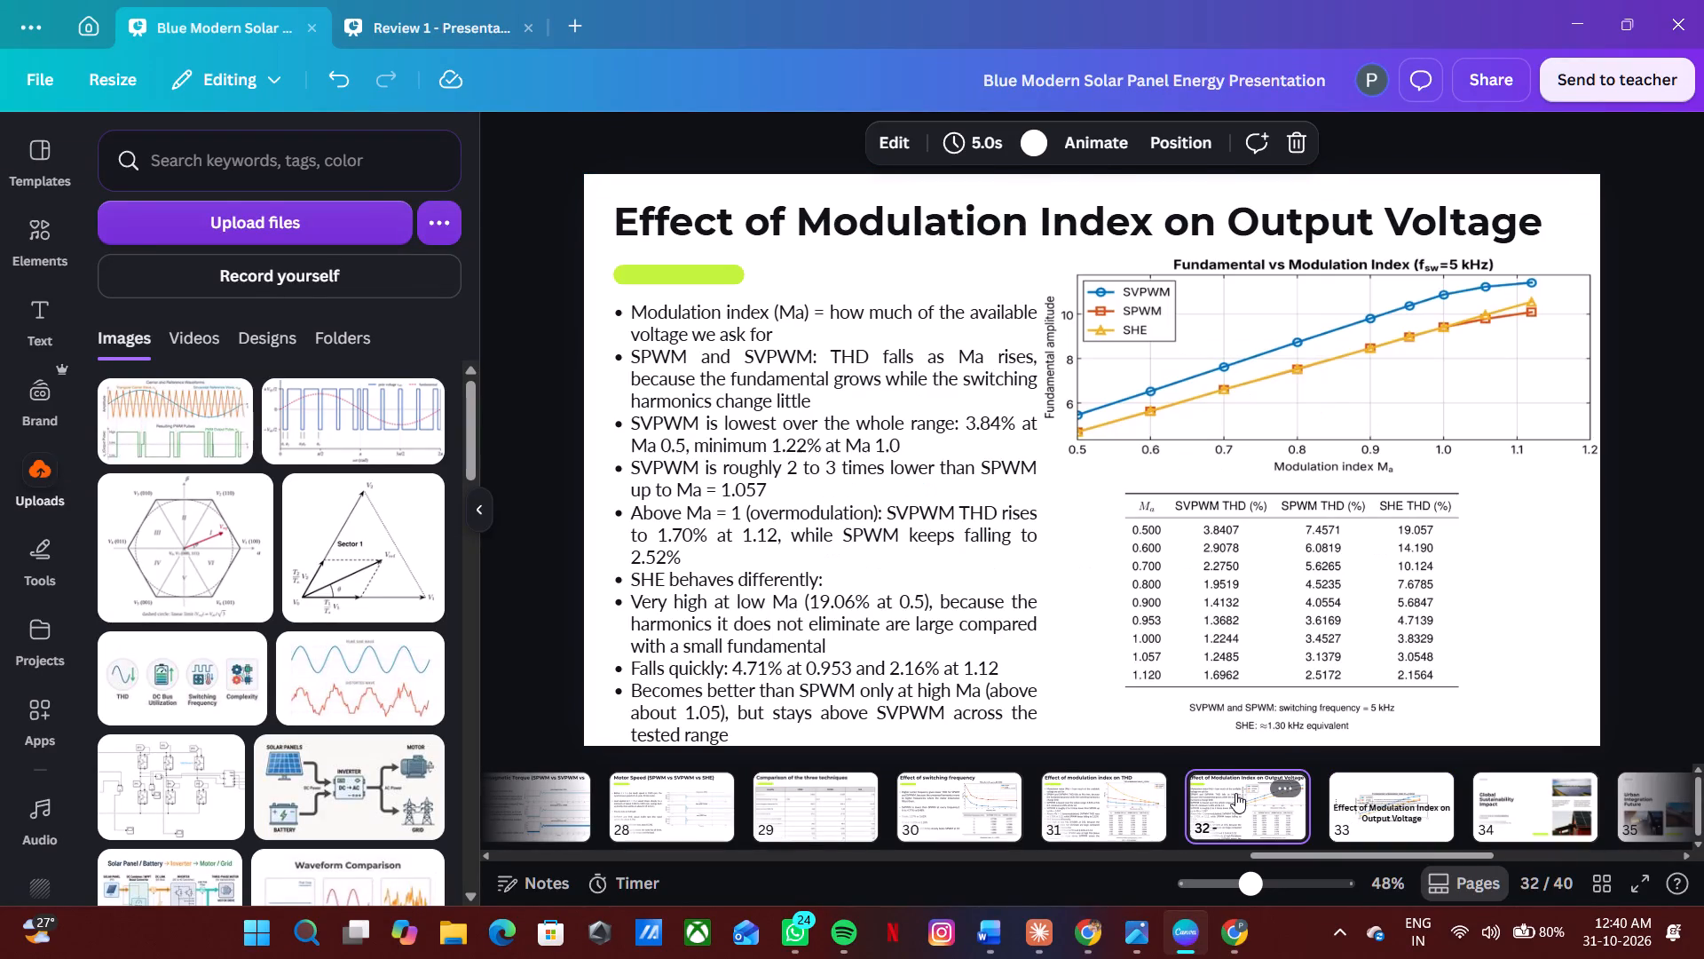
pyautogui.hotkey('ctrl', 'd')
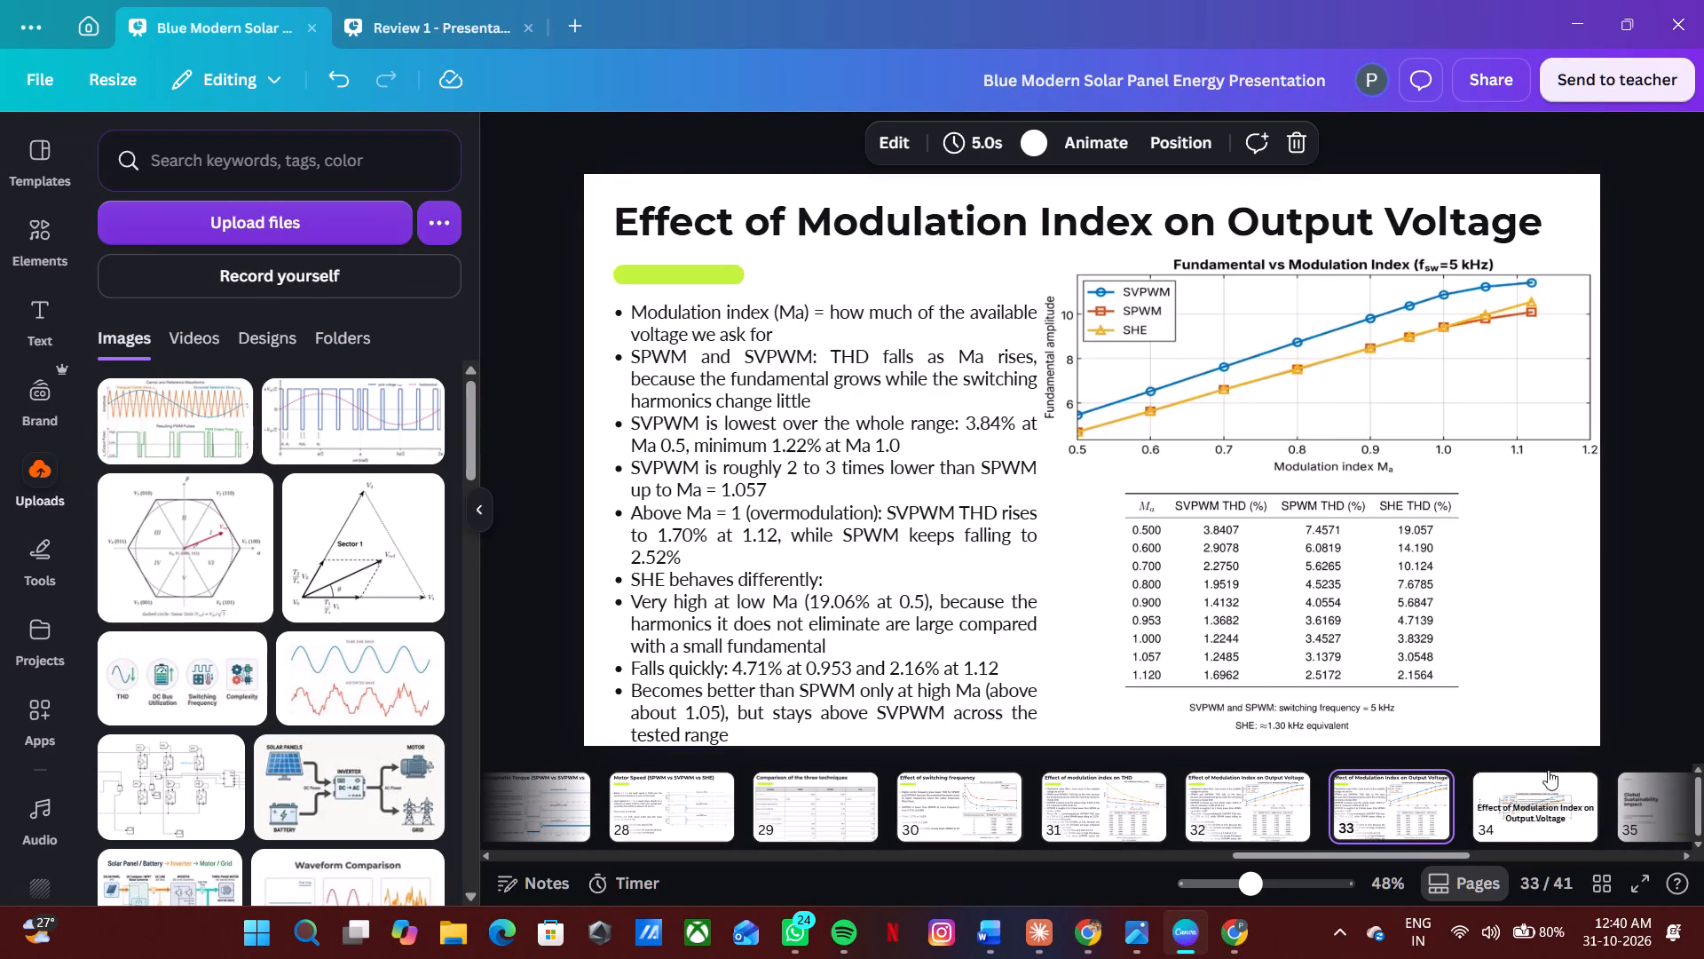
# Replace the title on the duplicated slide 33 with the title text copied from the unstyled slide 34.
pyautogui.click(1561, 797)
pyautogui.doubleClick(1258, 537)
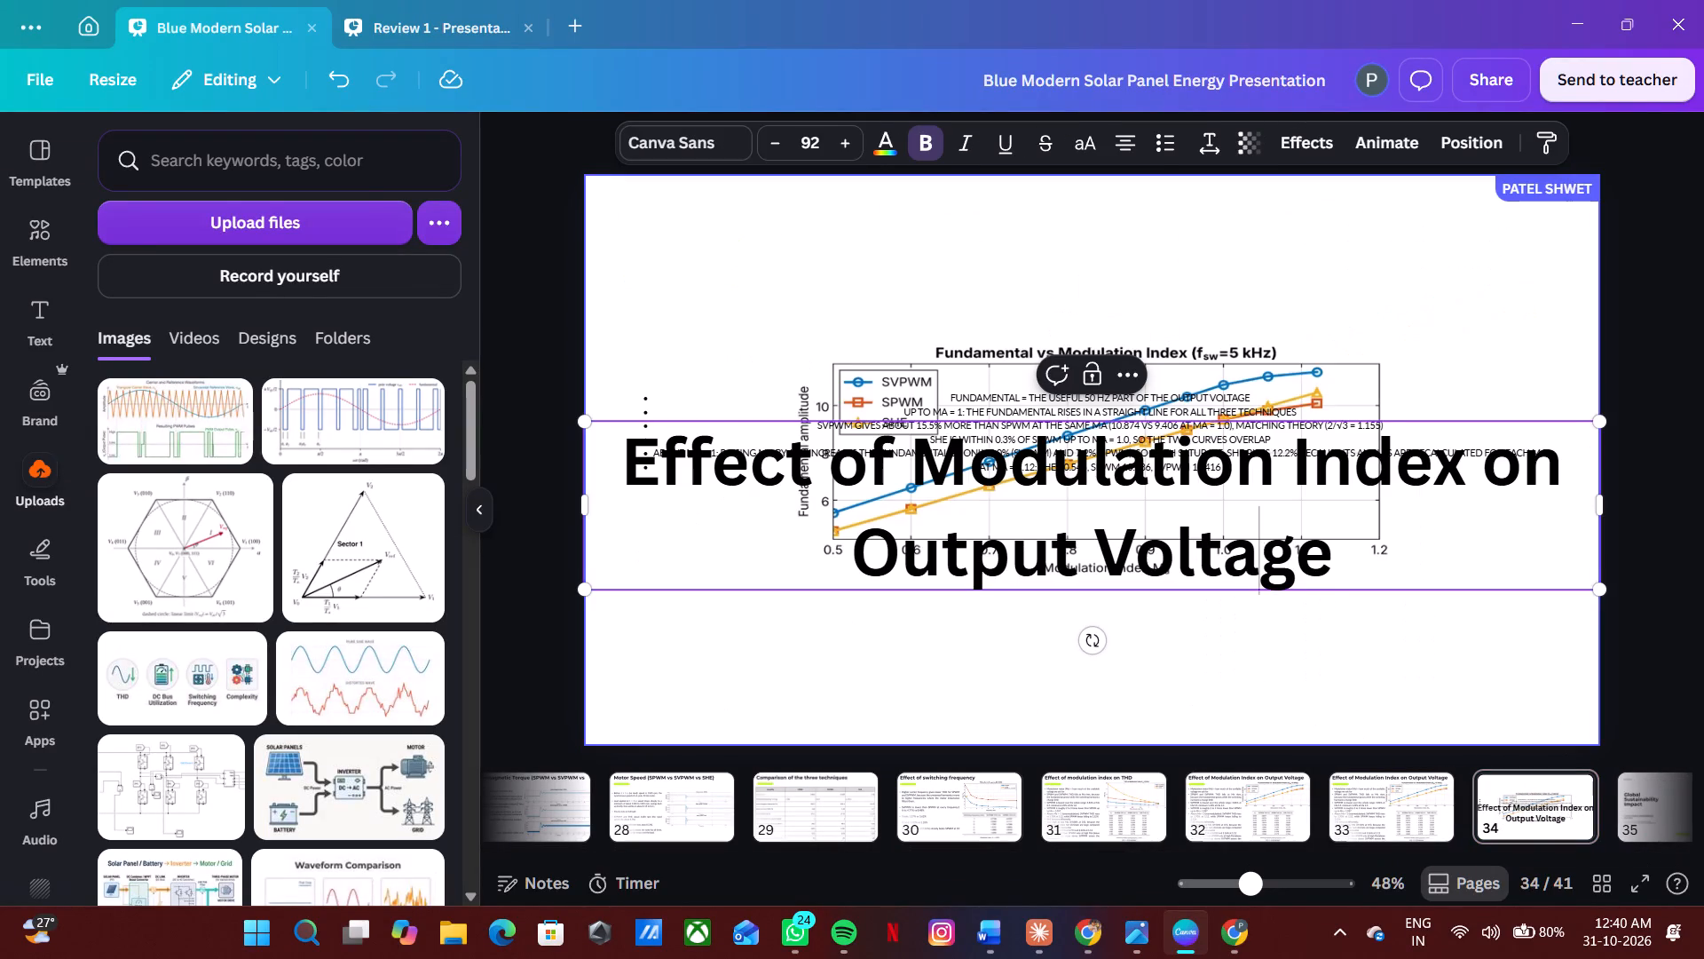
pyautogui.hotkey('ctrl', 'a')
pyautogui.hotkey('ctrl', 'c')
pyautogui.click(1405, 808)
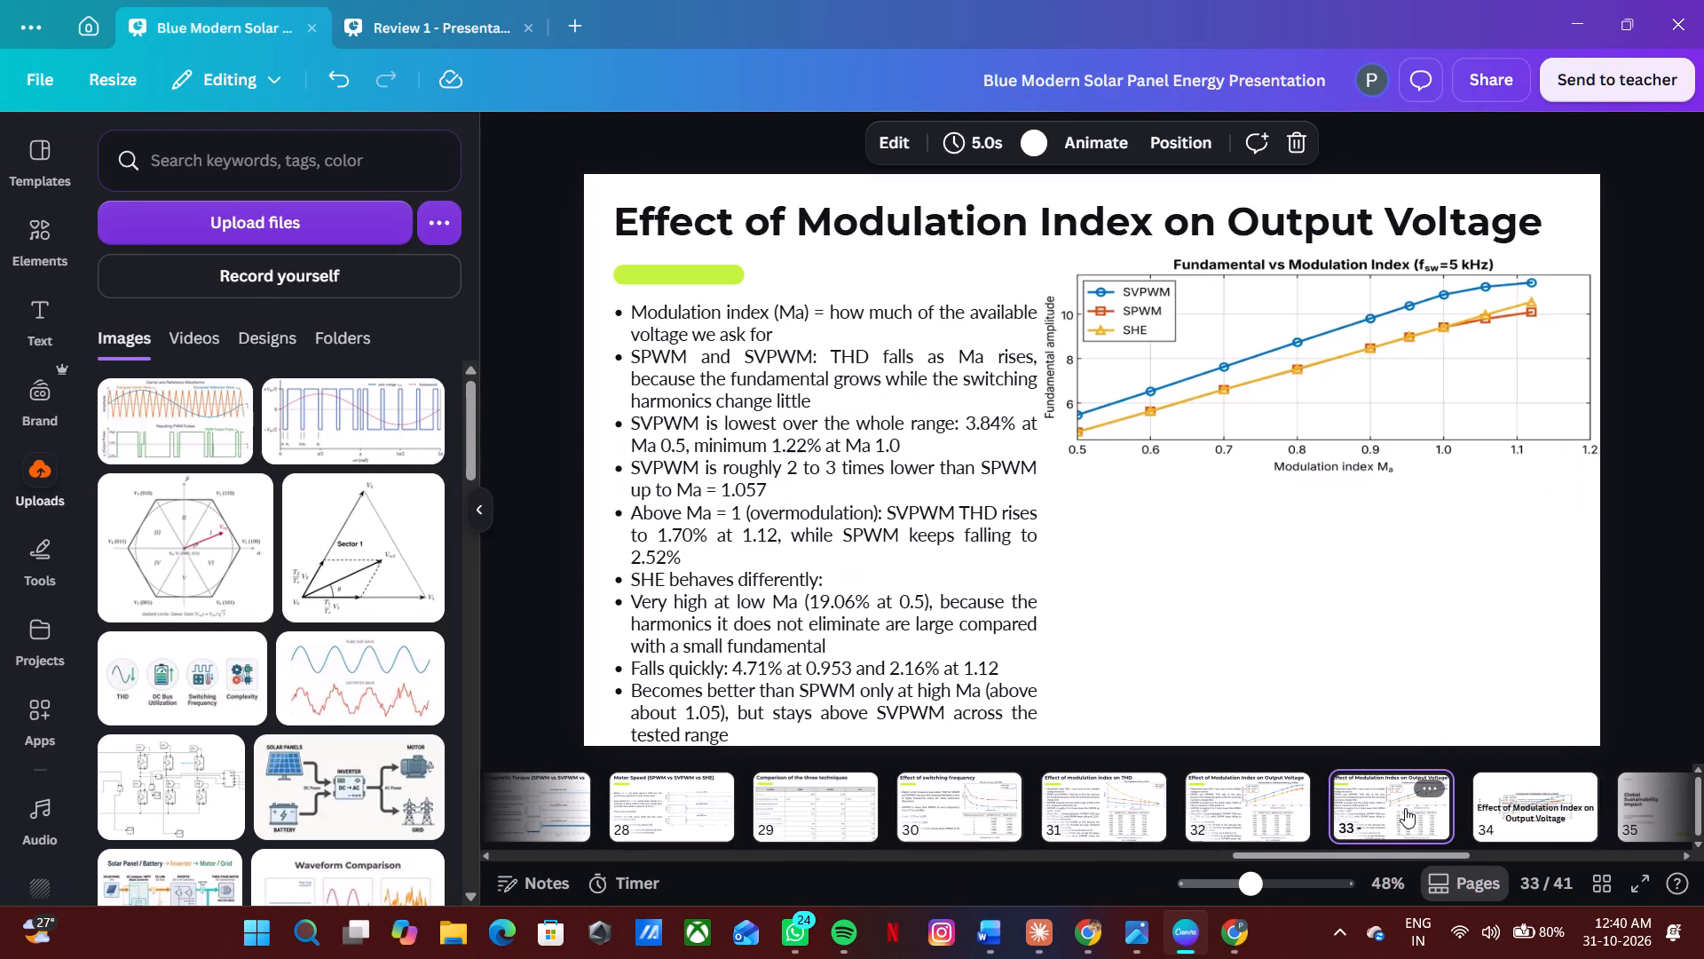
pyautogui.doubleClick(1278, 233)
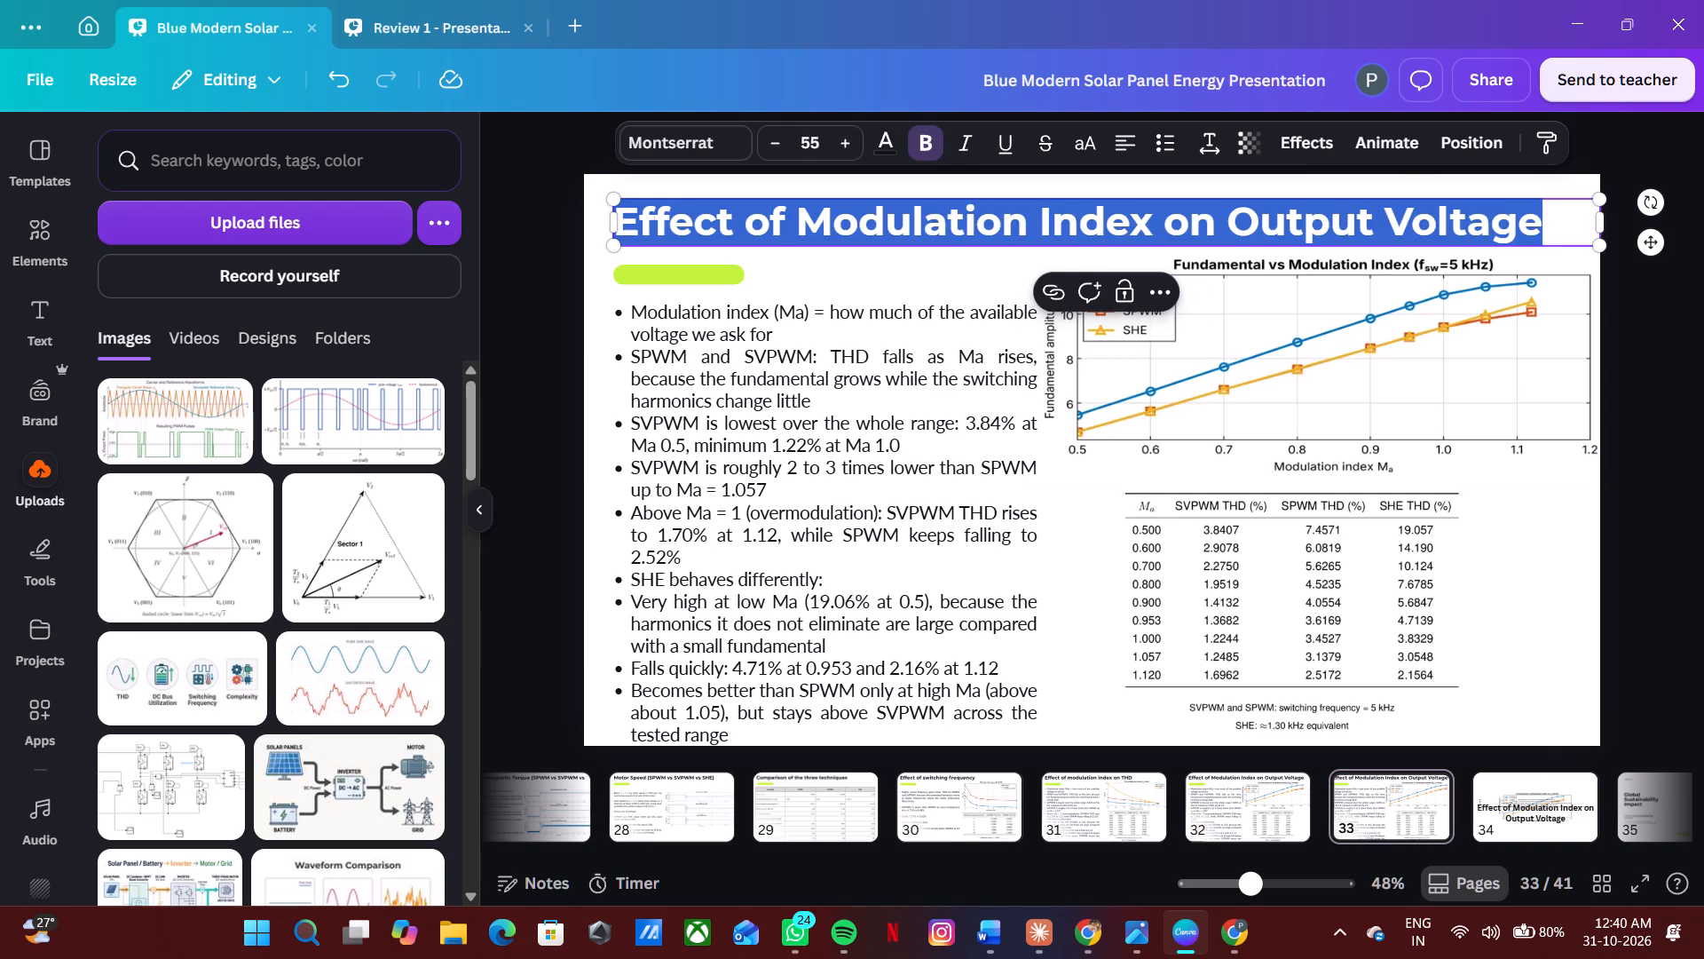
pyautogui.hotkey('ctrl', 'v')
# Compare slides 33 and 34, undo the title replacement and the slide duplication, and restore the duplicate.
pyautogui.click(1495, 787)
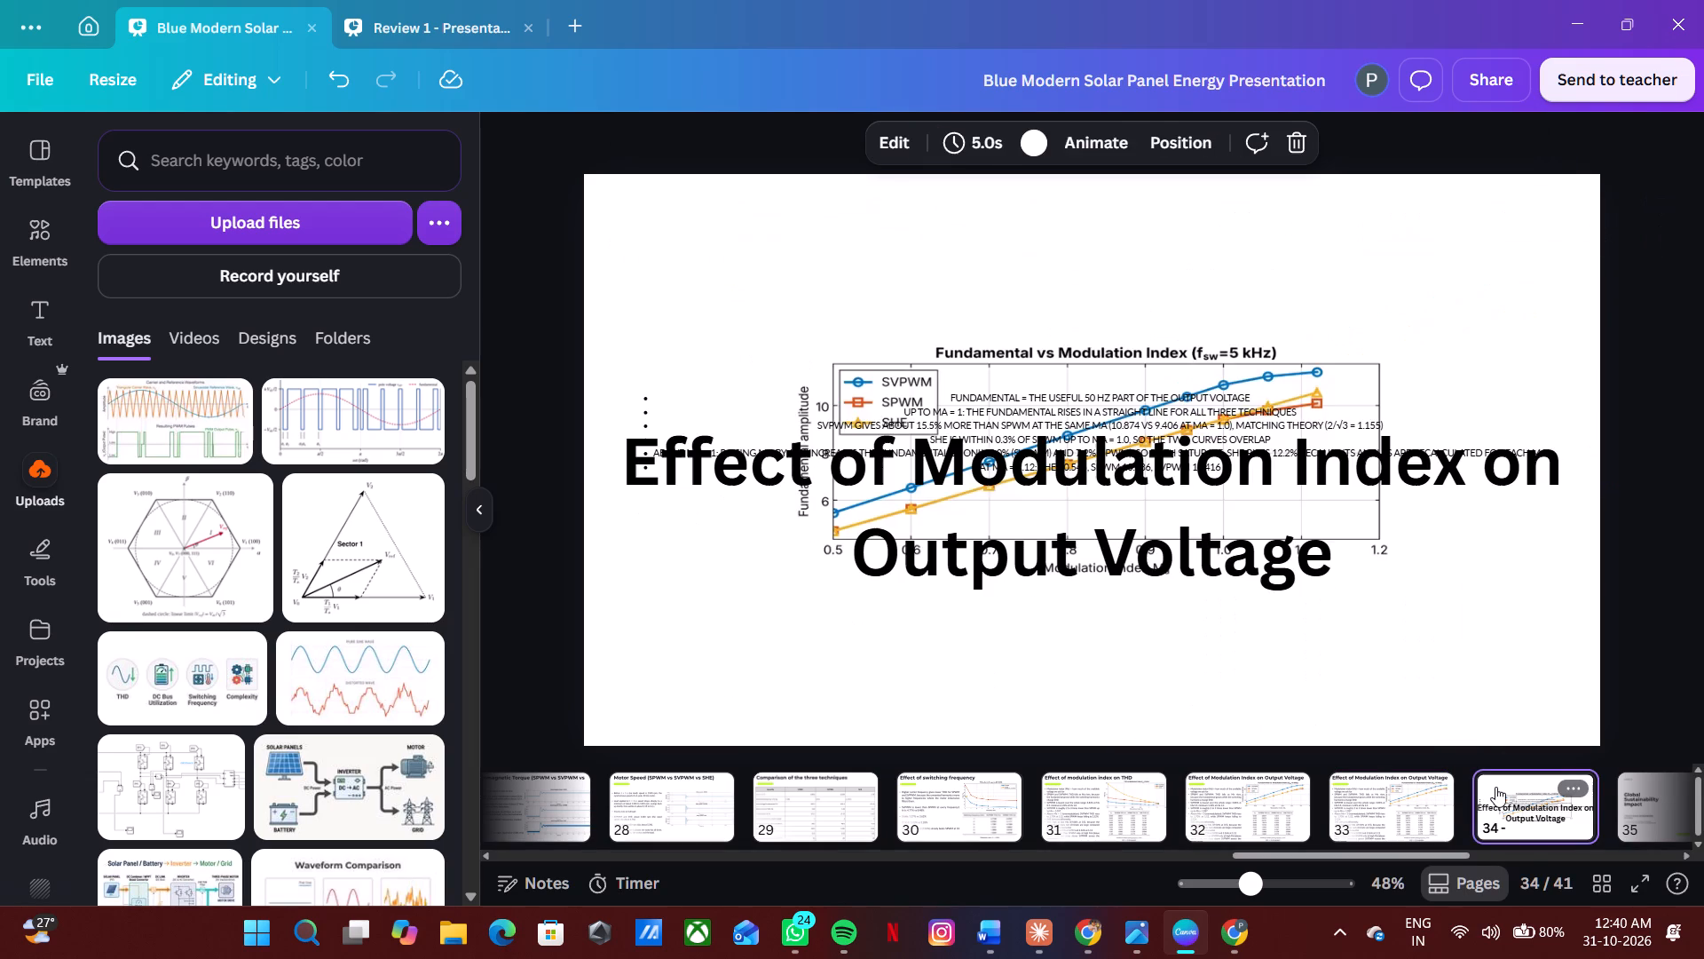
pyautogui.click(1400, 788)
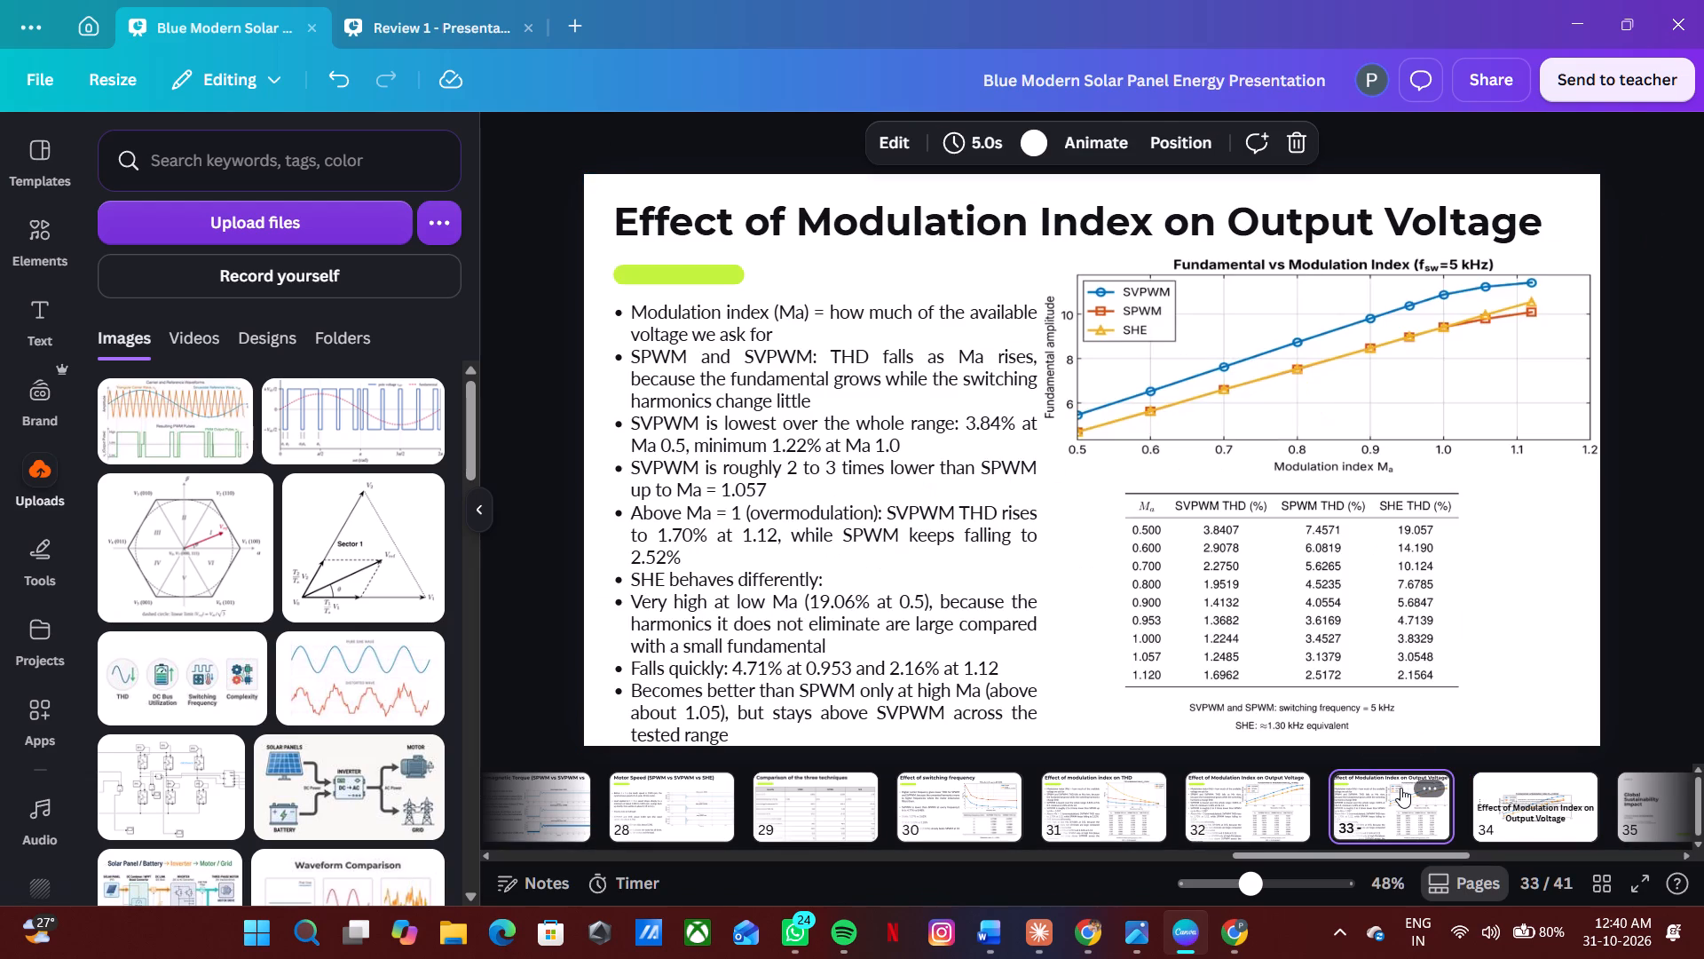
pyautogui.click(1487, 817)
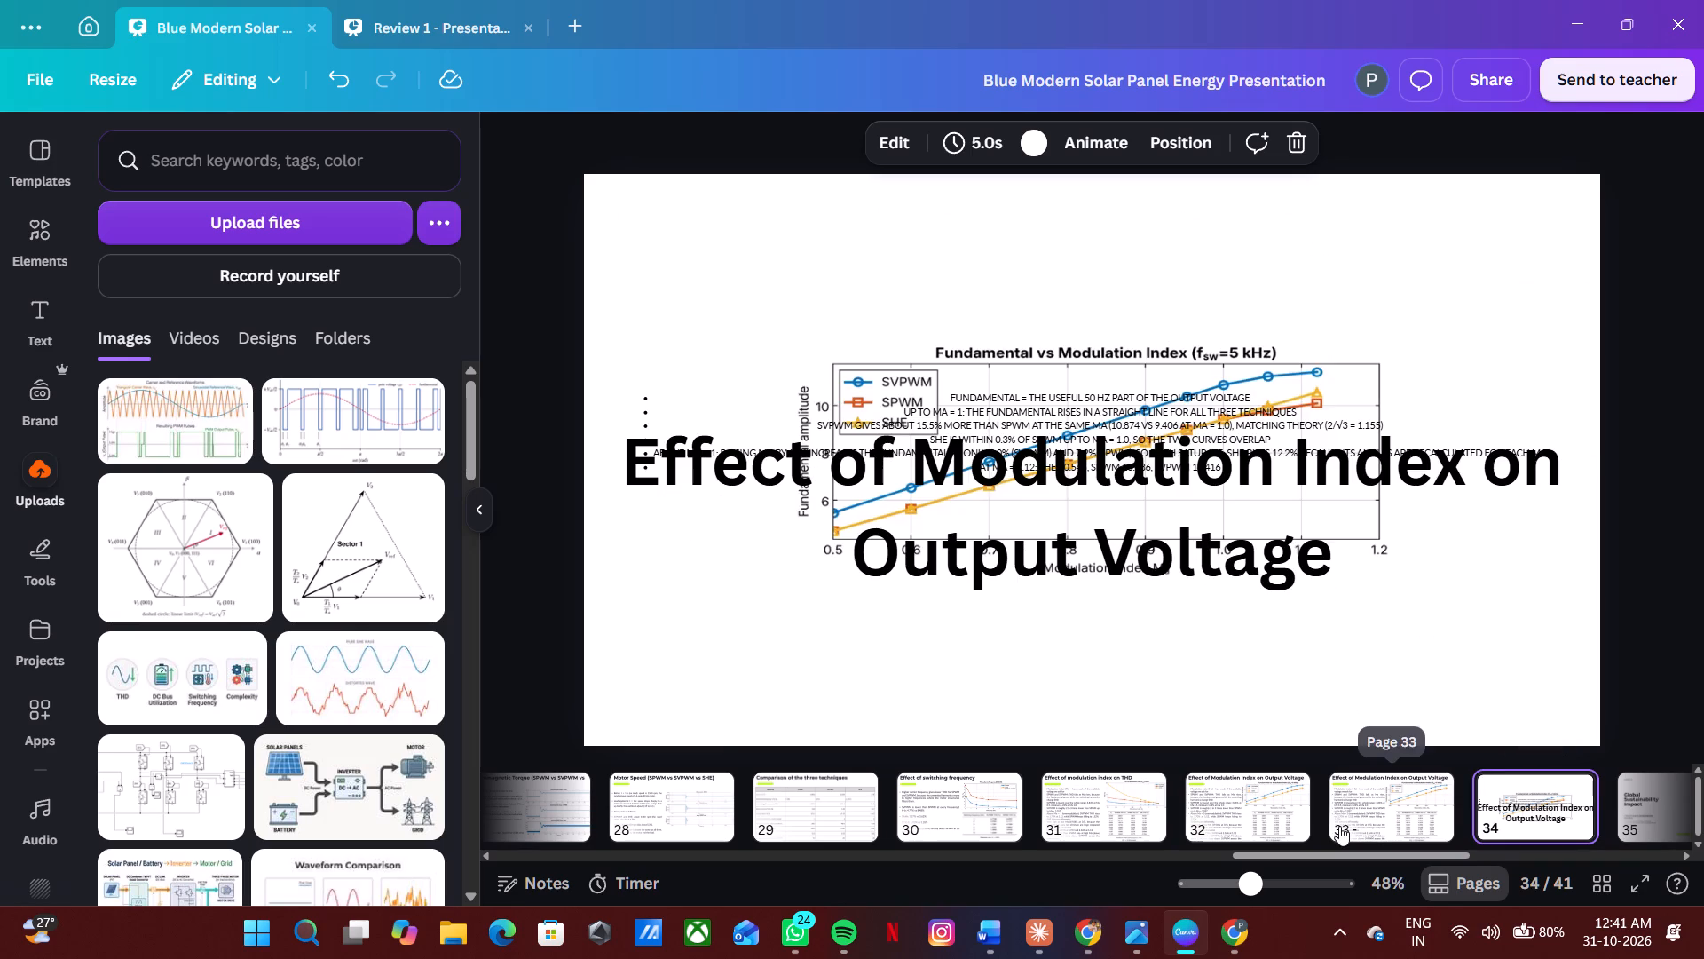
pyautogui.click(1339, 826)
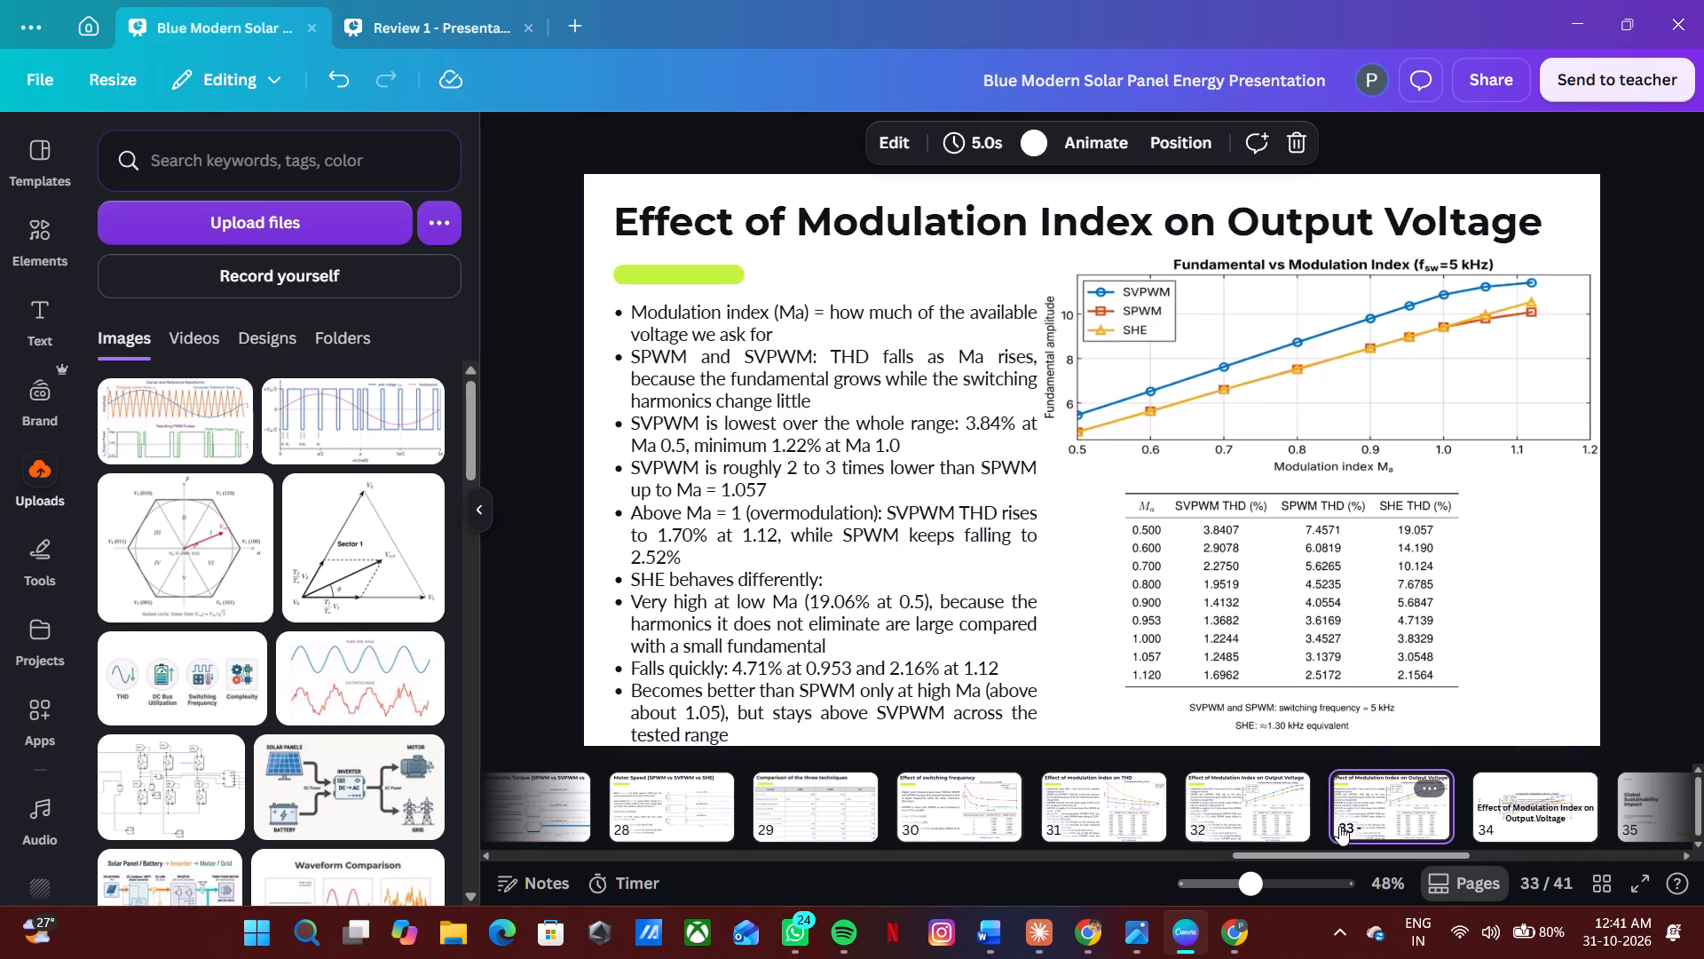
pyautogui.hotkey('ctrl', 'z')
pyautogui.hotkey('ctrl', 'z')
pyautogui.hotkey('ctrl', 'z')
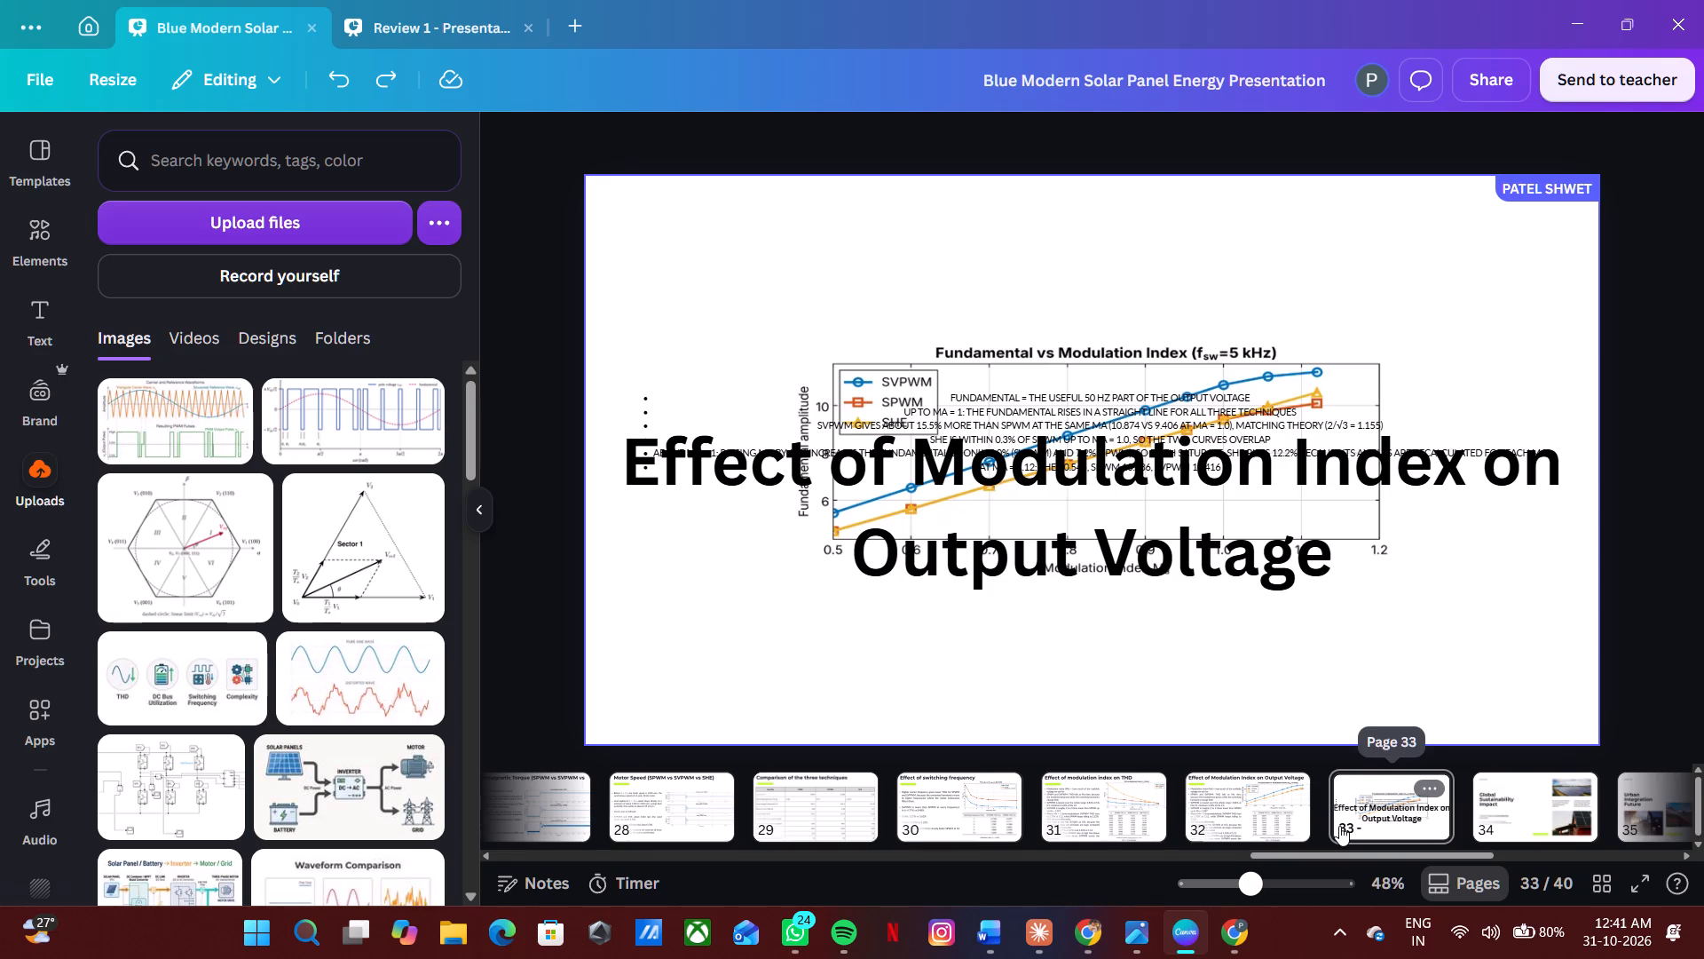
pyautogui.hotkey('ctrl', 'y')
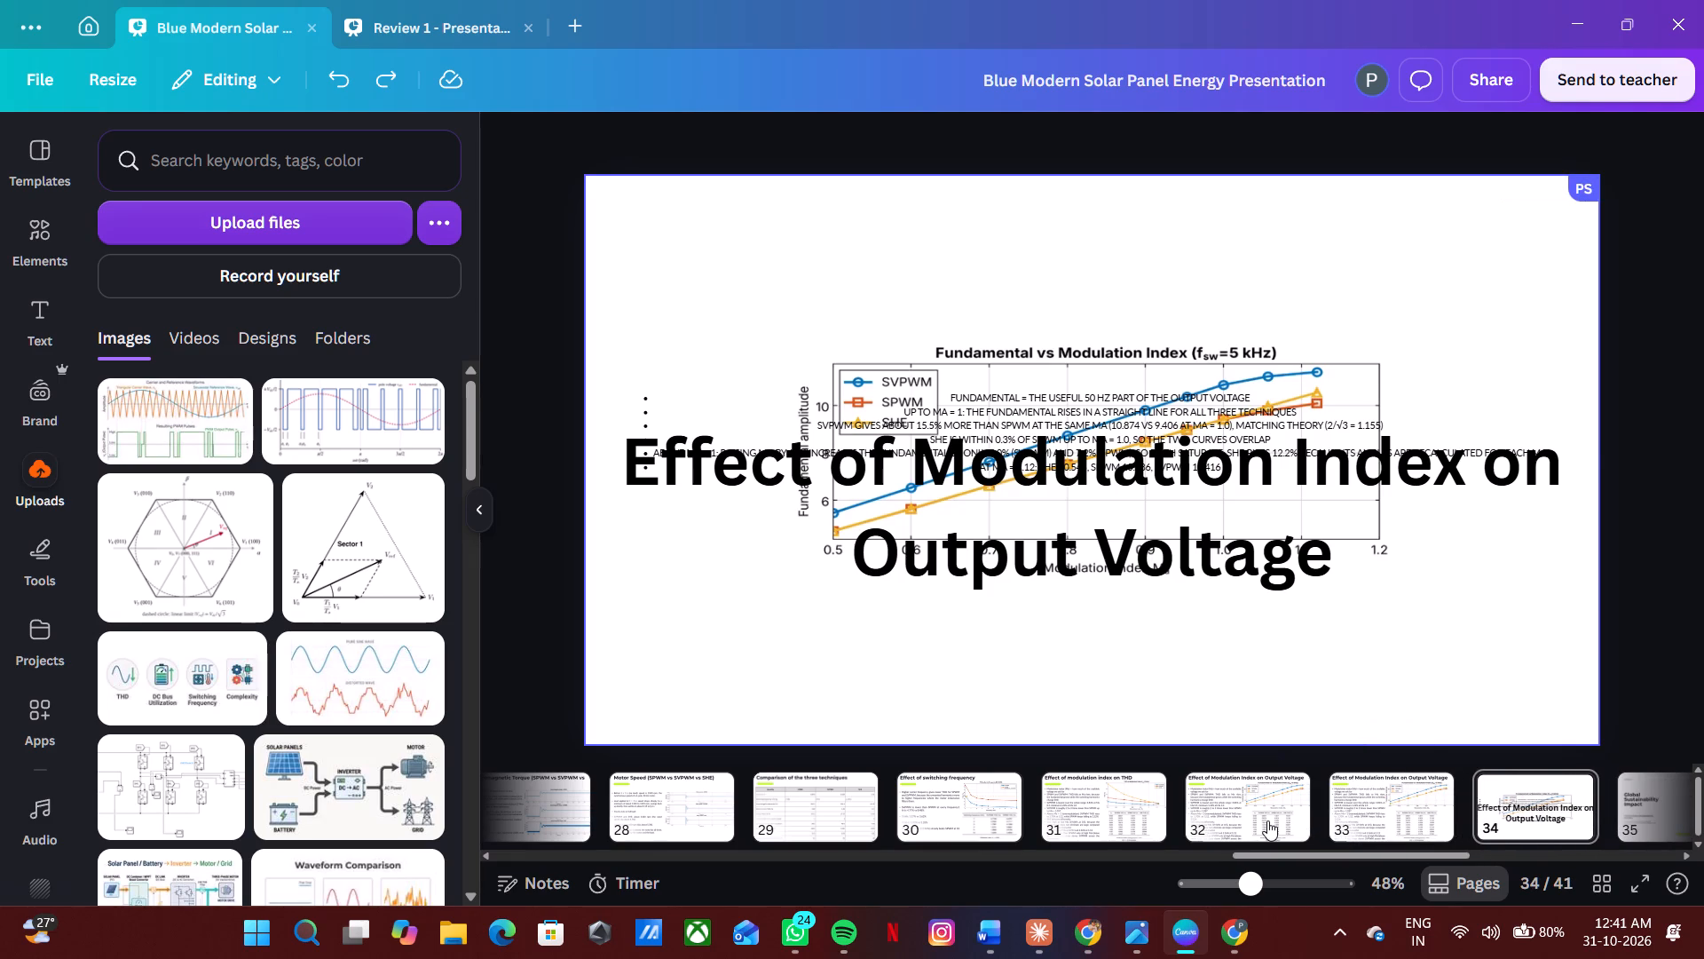
# Compare the styled slides 32 and 33 with the title, bullets and chart of the unstyled slide 34.
pyautogui.click(1267, 820)
pyautogui.click(1361, 813)
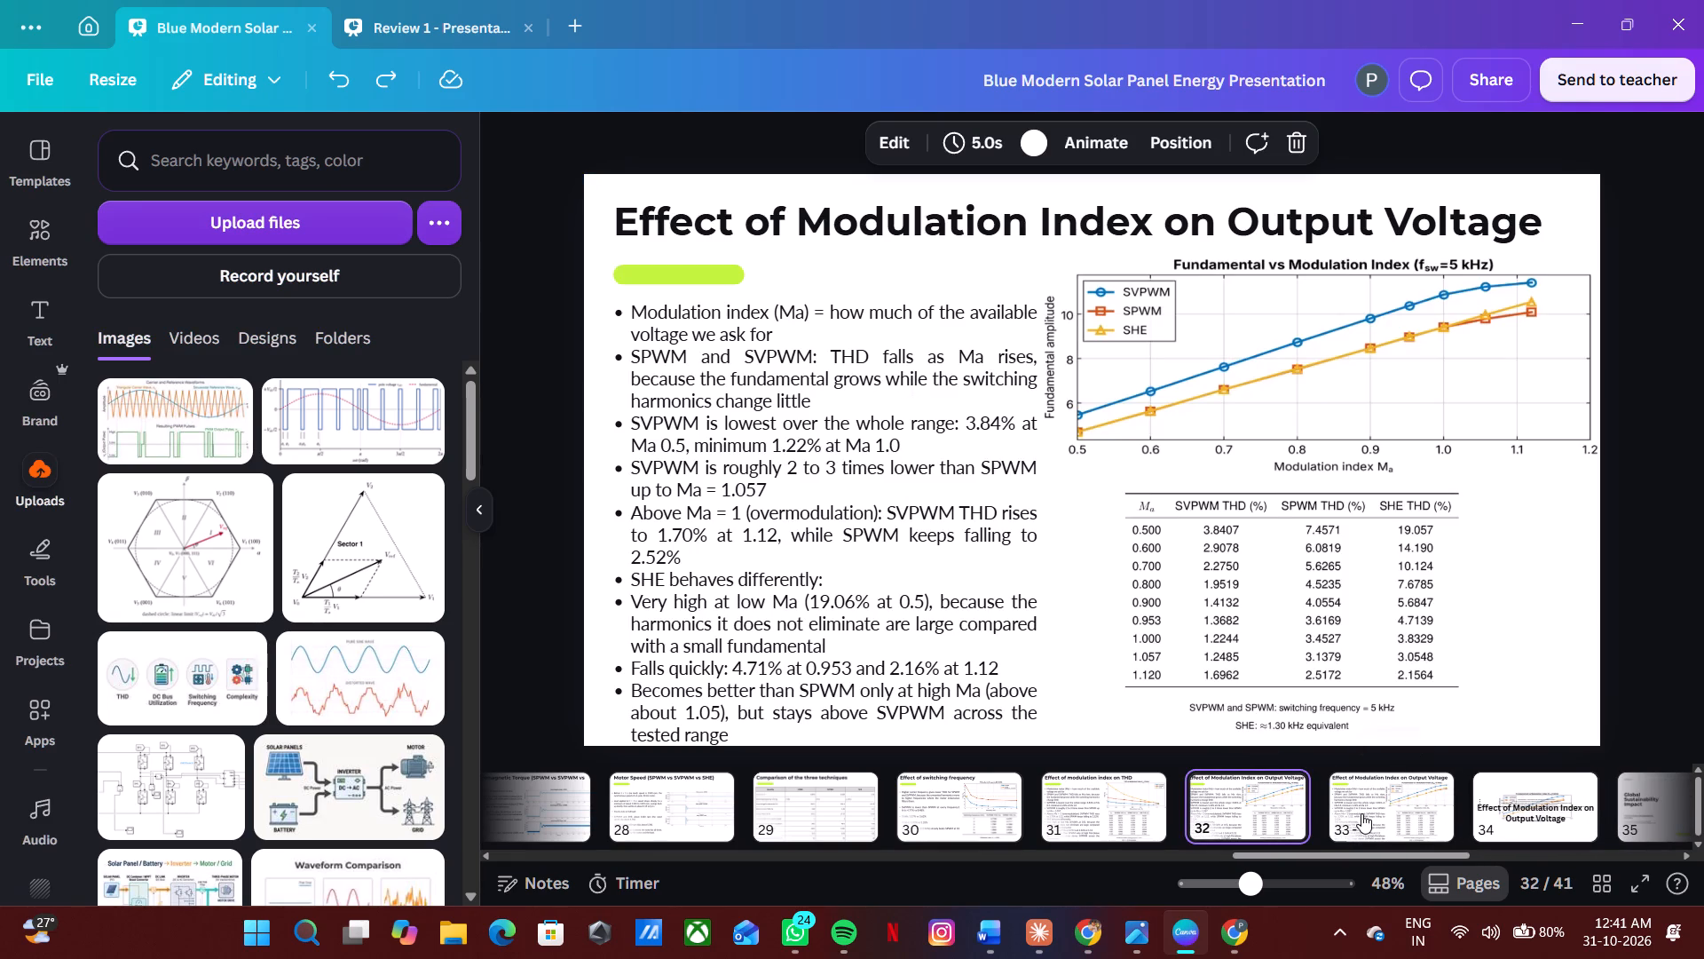
pyautogui.click(1542, 813)
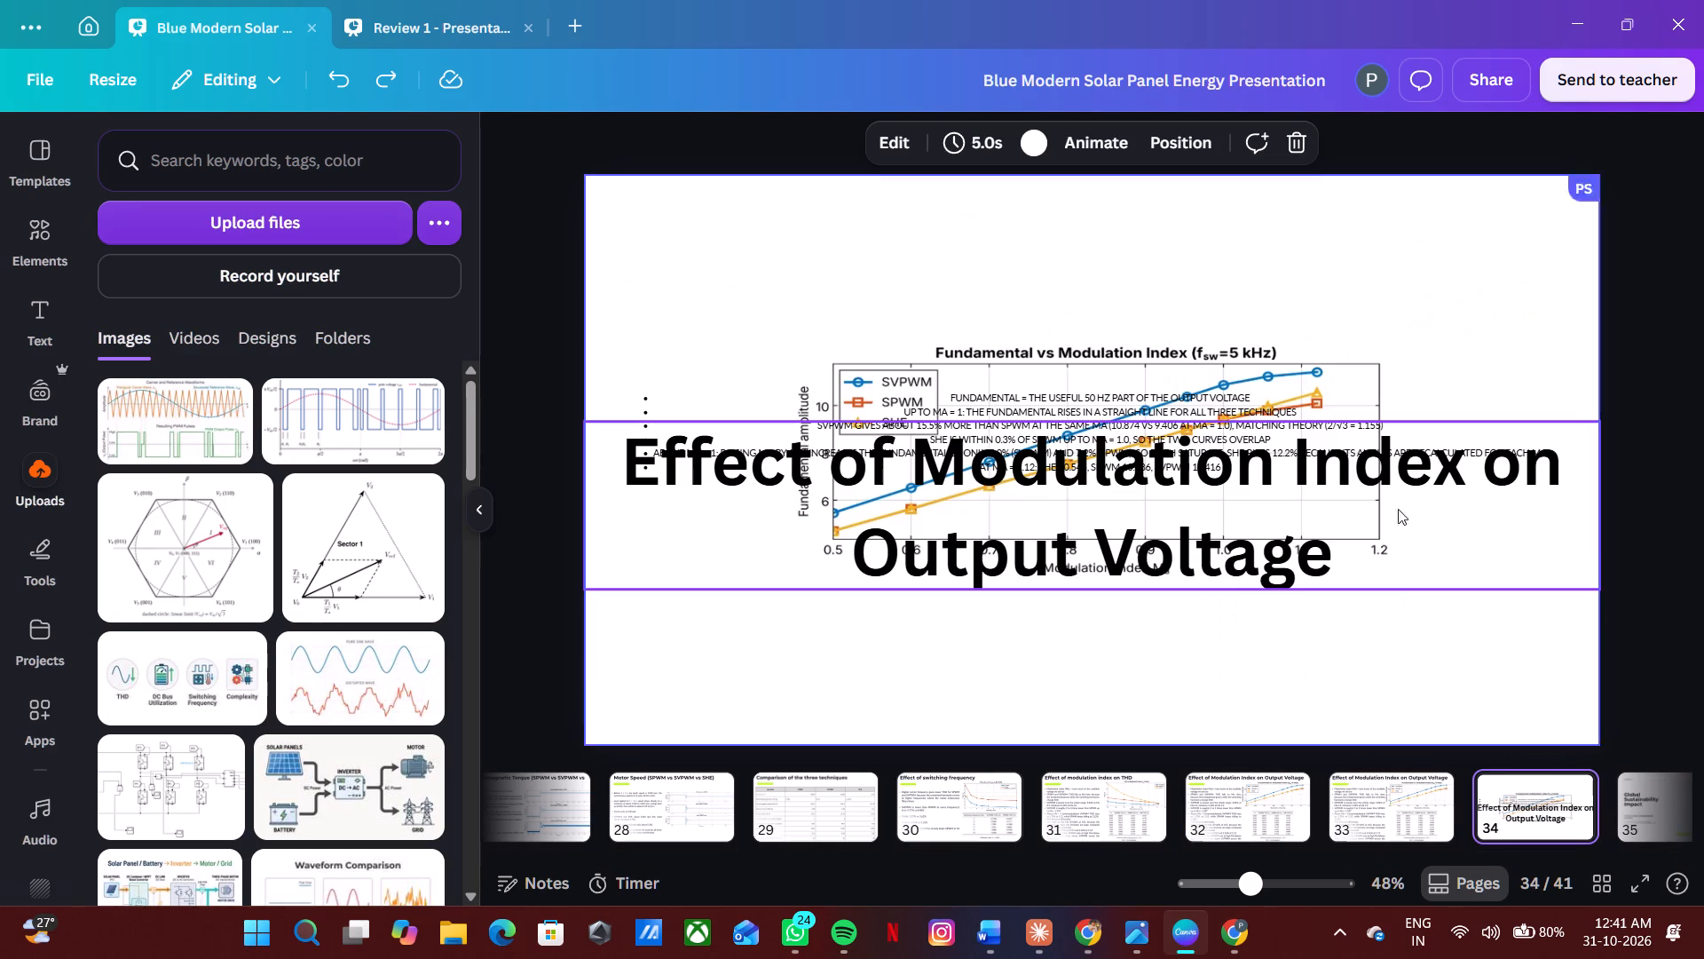
pyautogui.click(1280, 797)
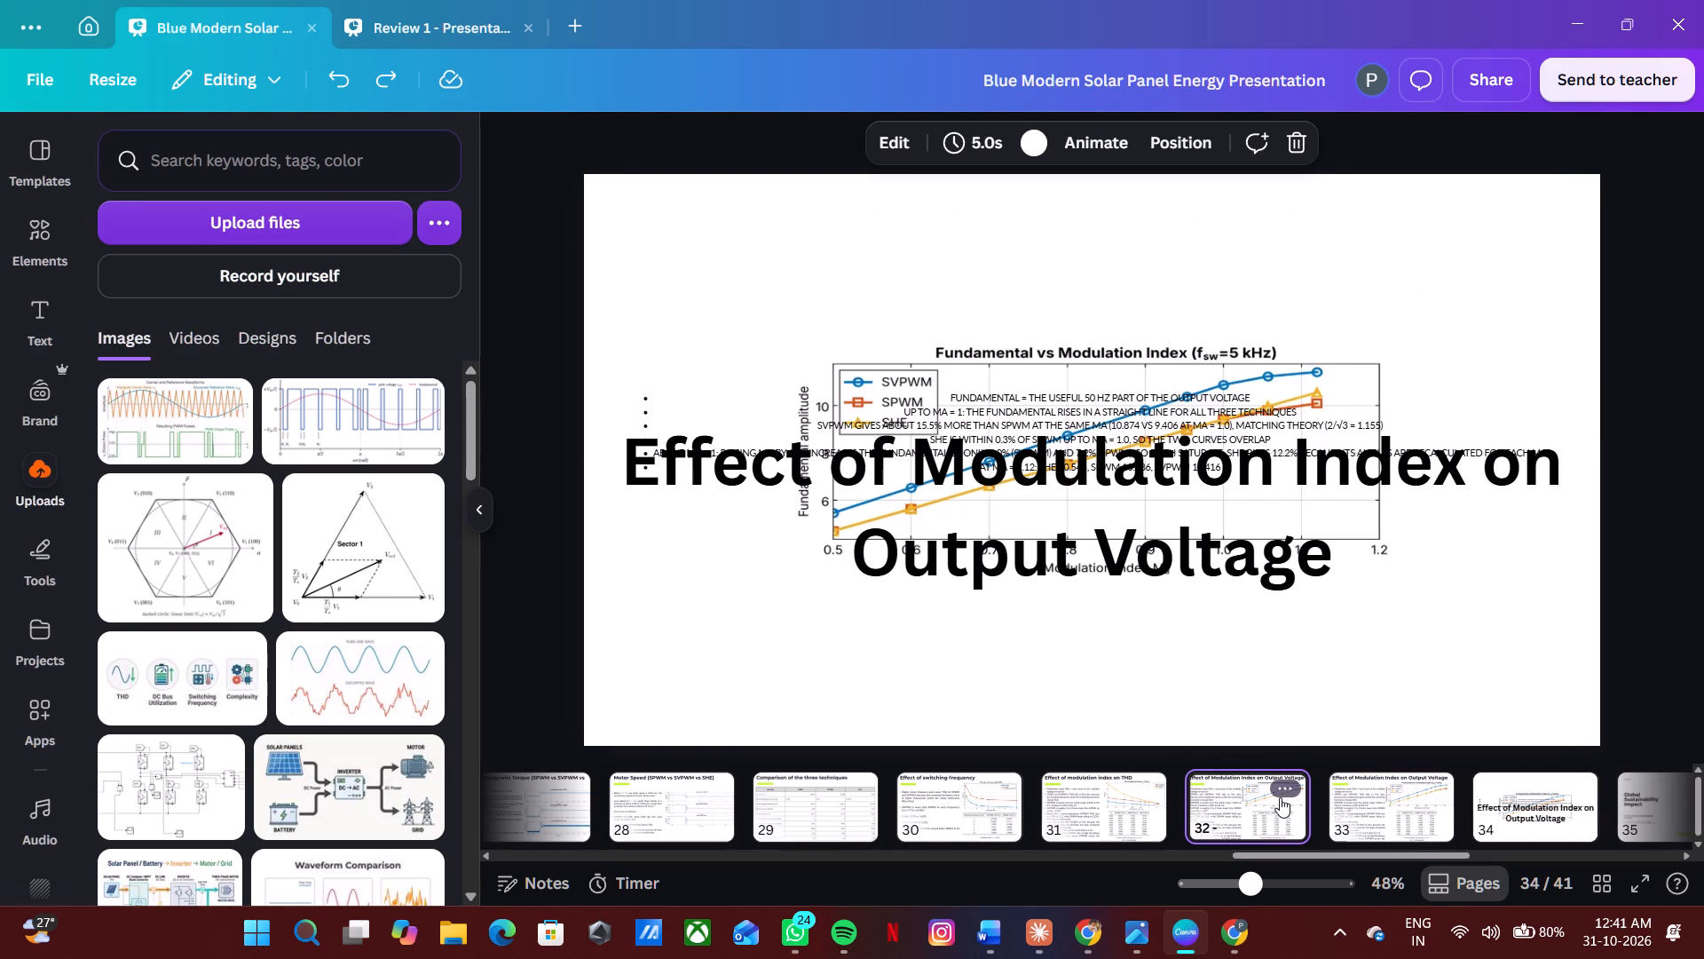
pyautogui.click(1395, 843)
pyautogui.click(1424, 820)
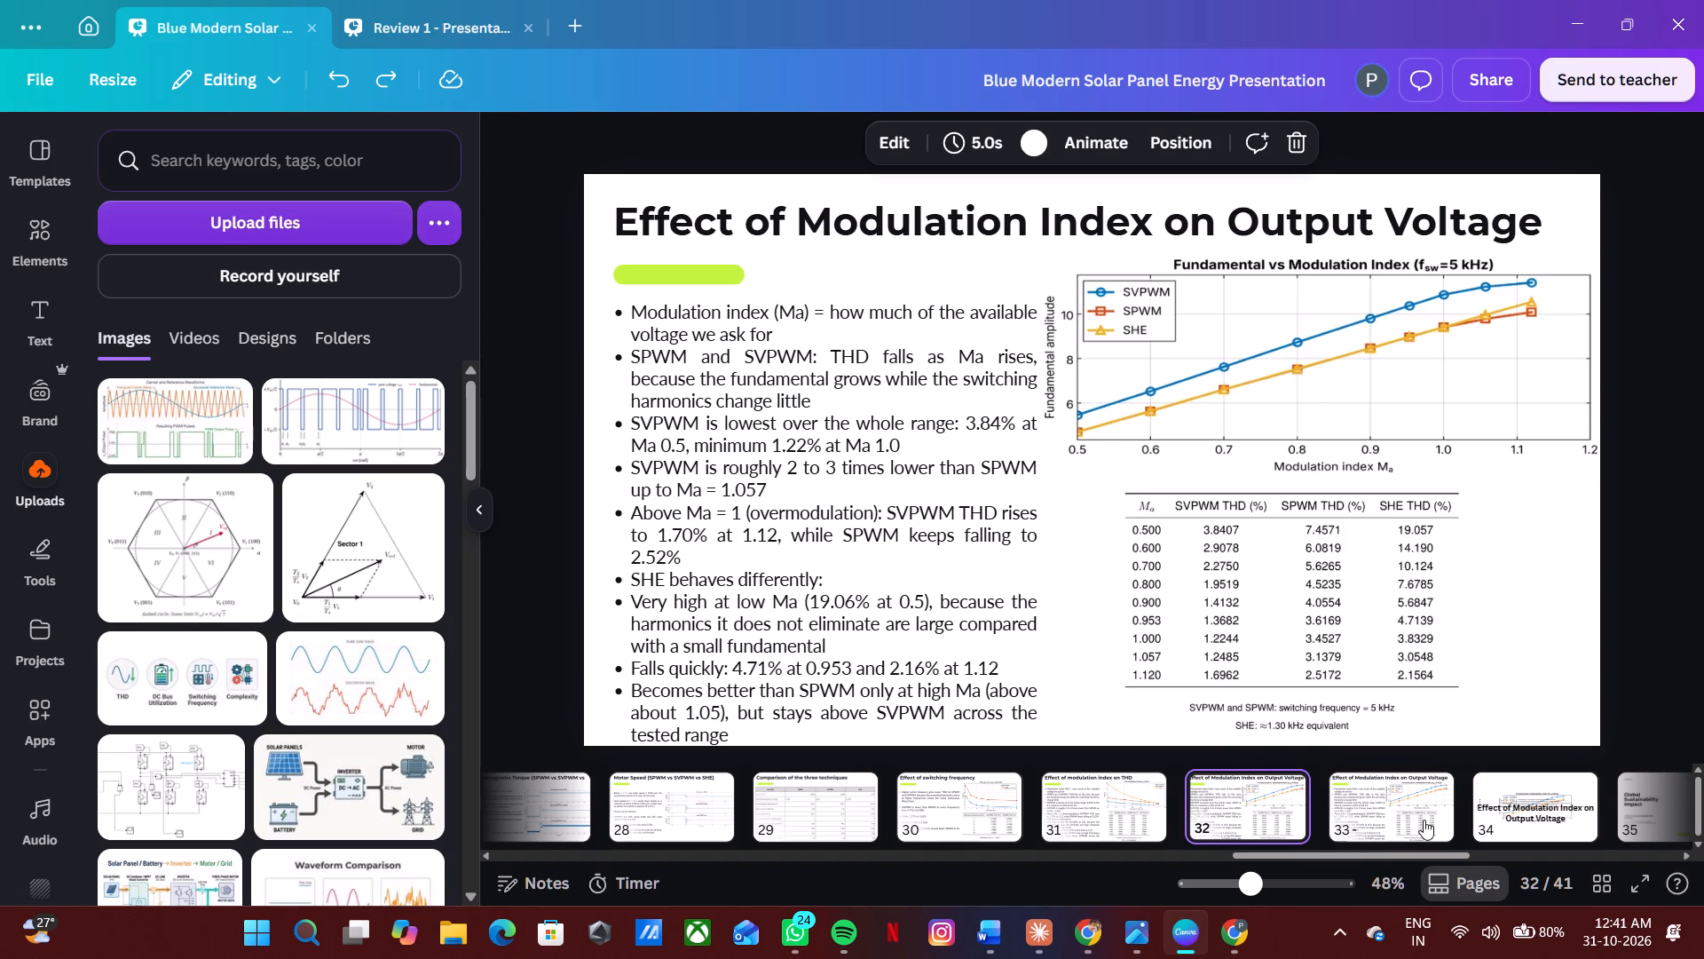
pyautogui.click(1491, 812)
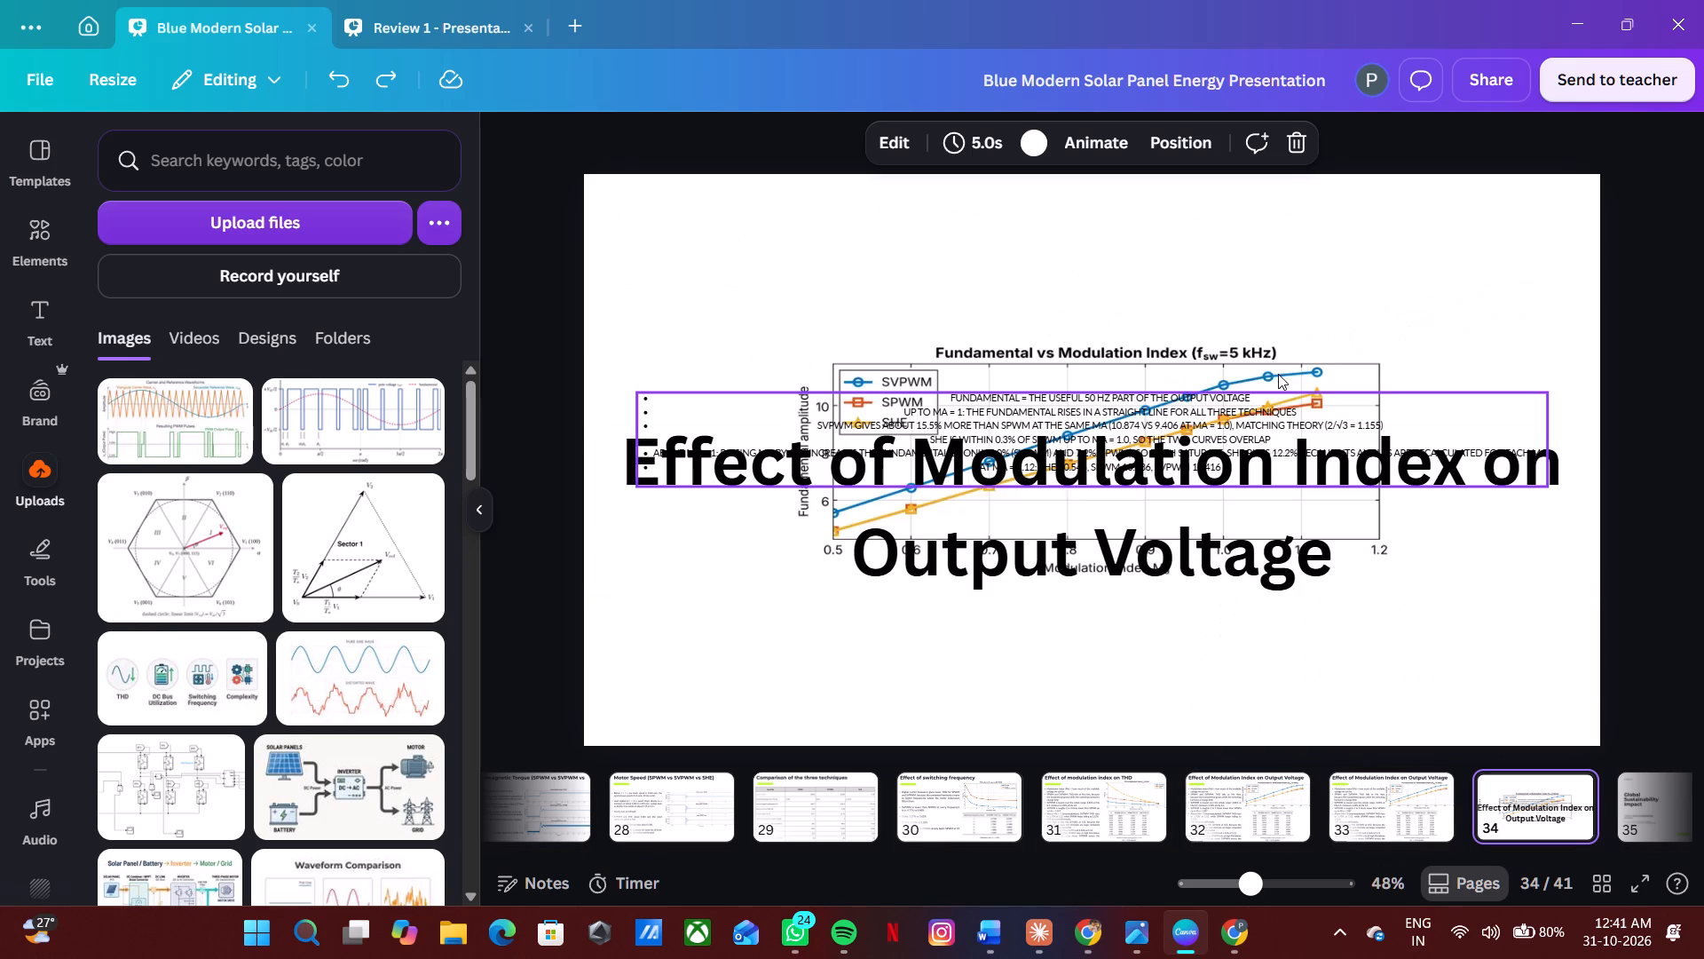
pyautogui.click(1242, 408)
pyautogui.doubleClick(1242, 408)
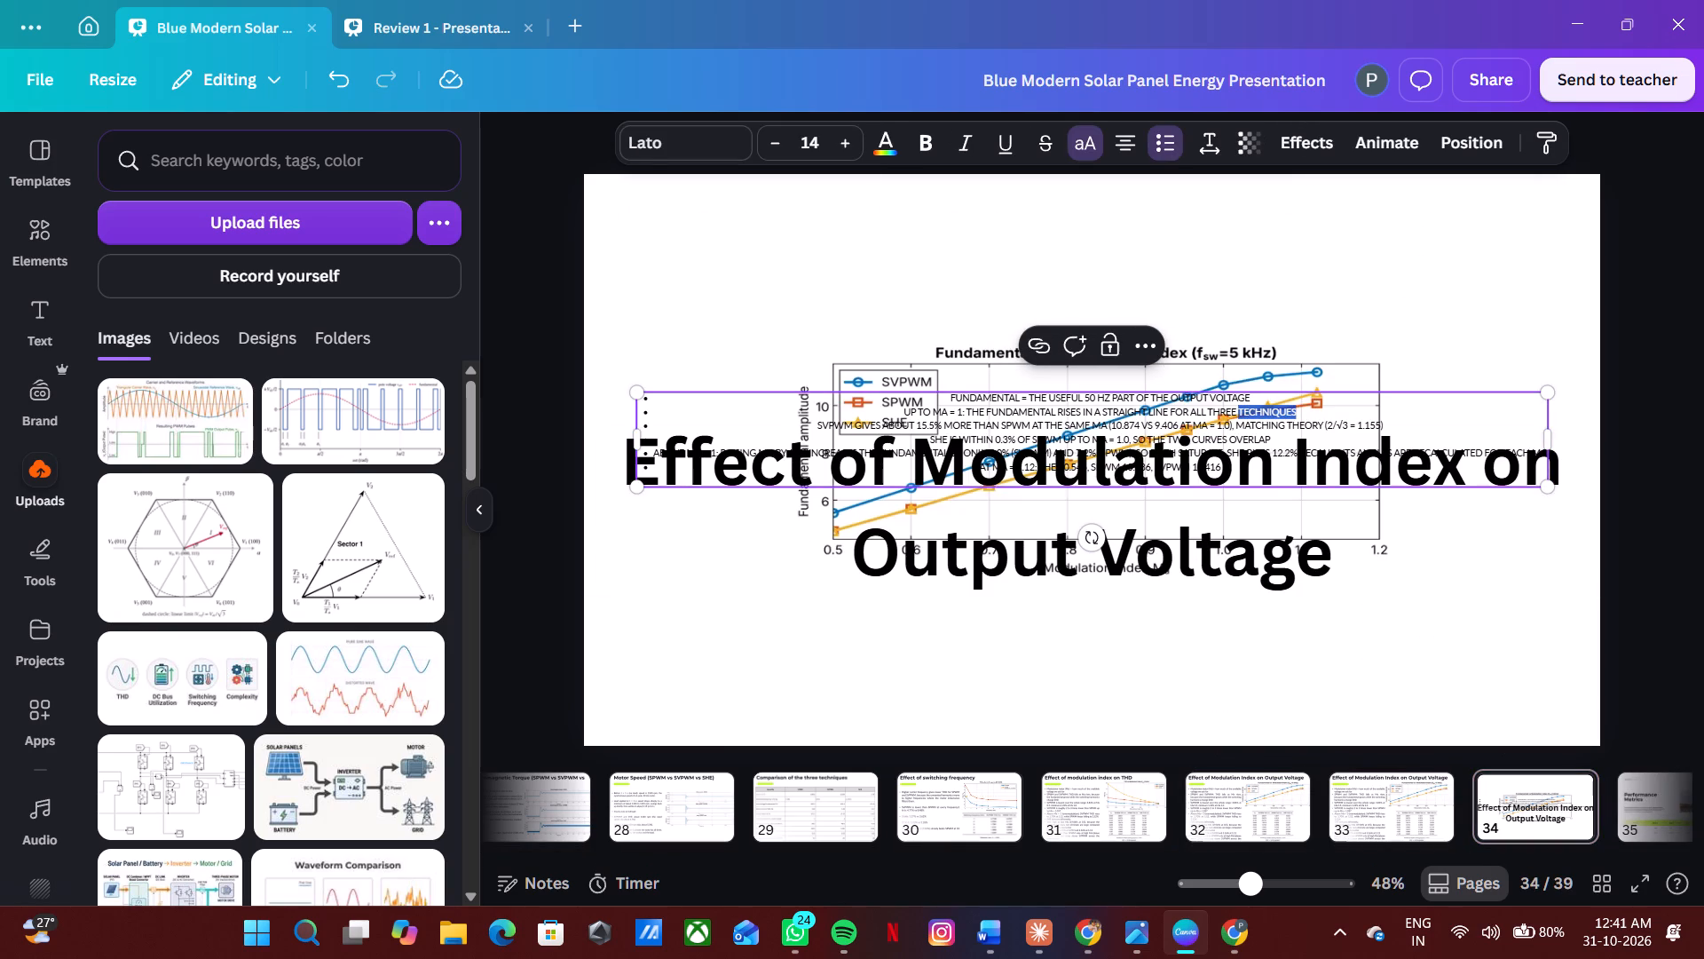
pyautogui.click(1367, 787)
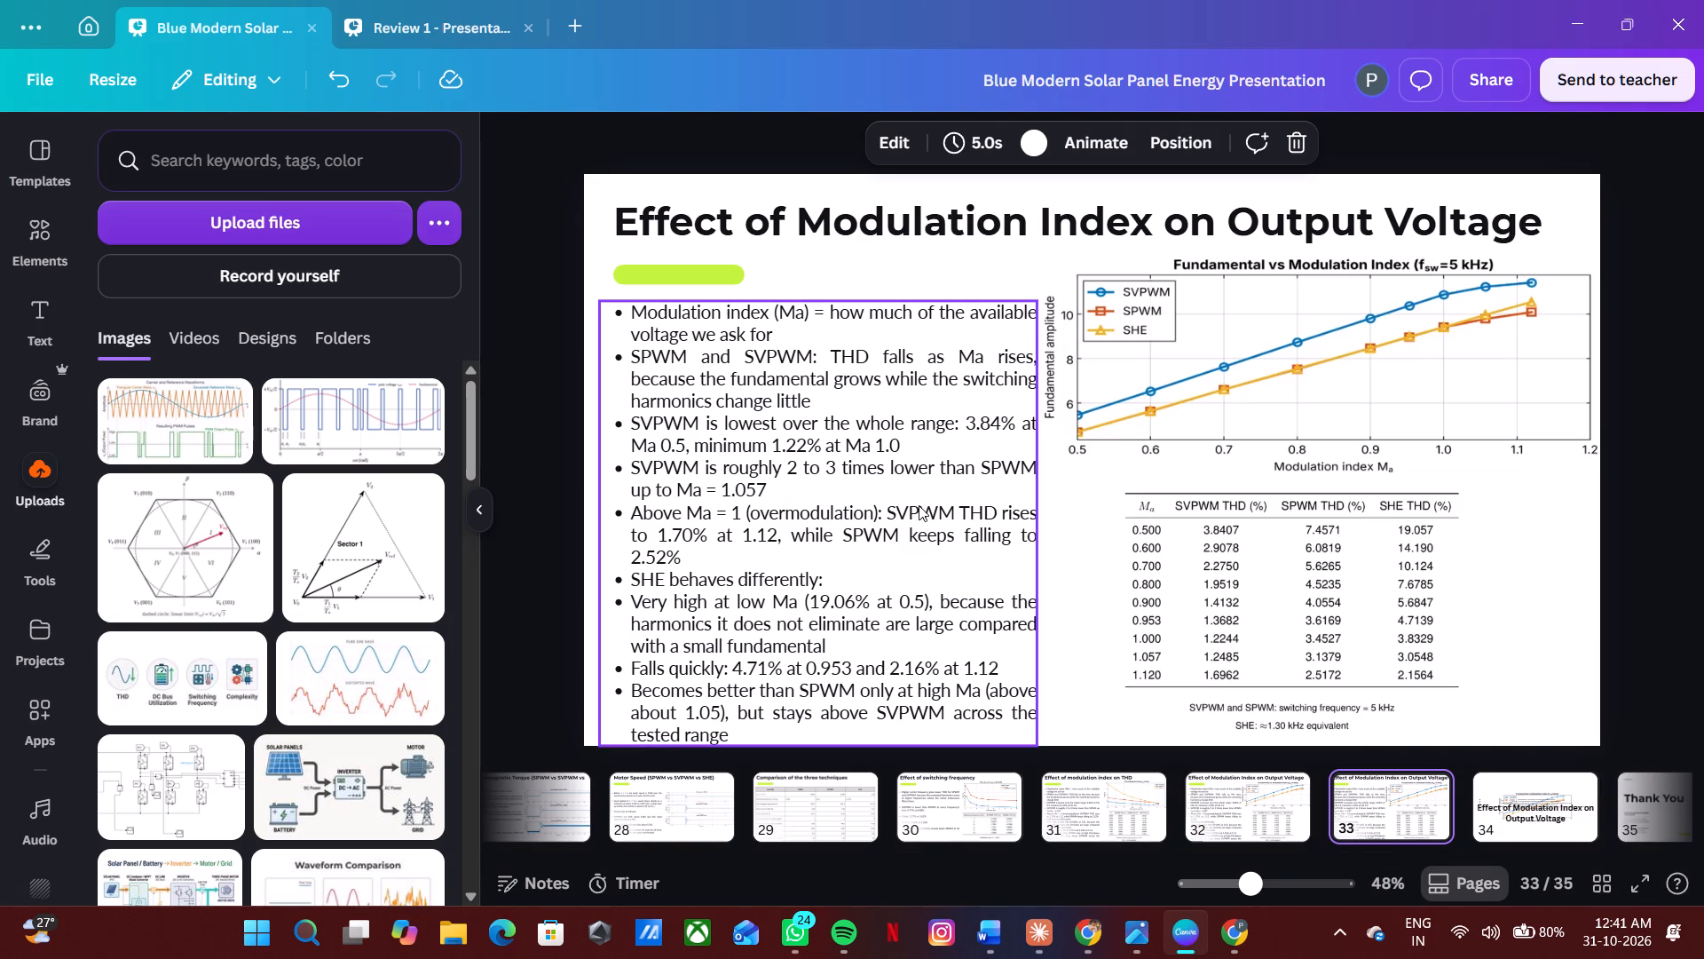
pyautogui.click(1498, 816)
pyautogui.click(1393, 813)
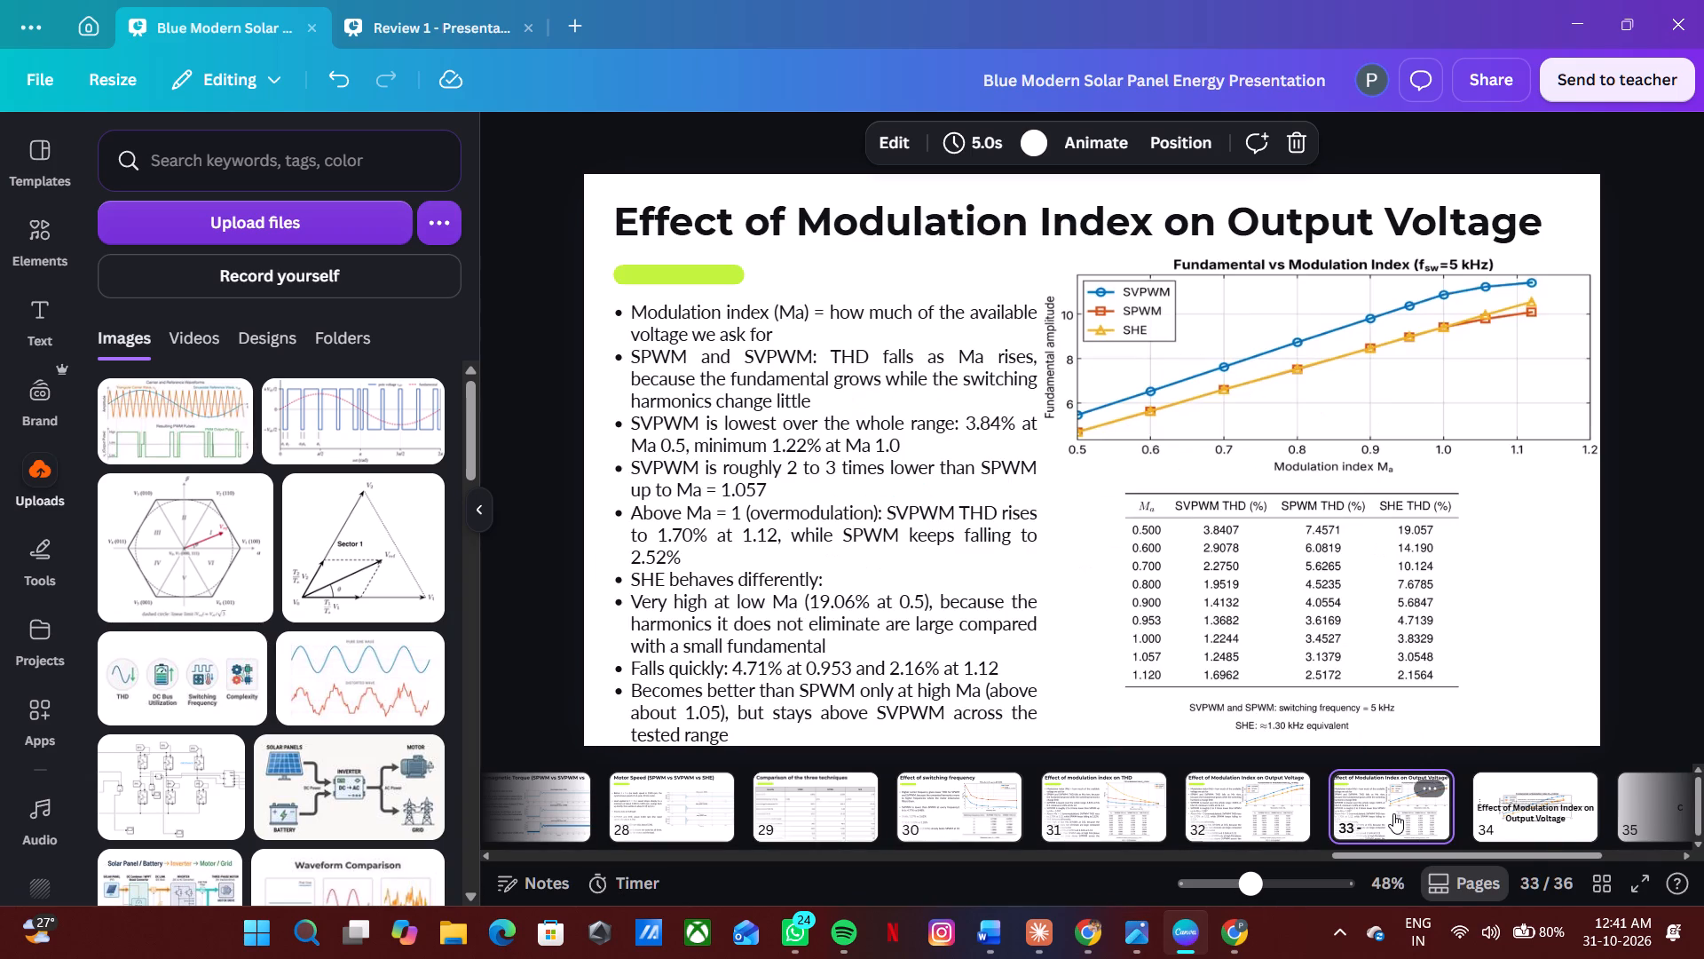
pyautogui.click(1486, 812)
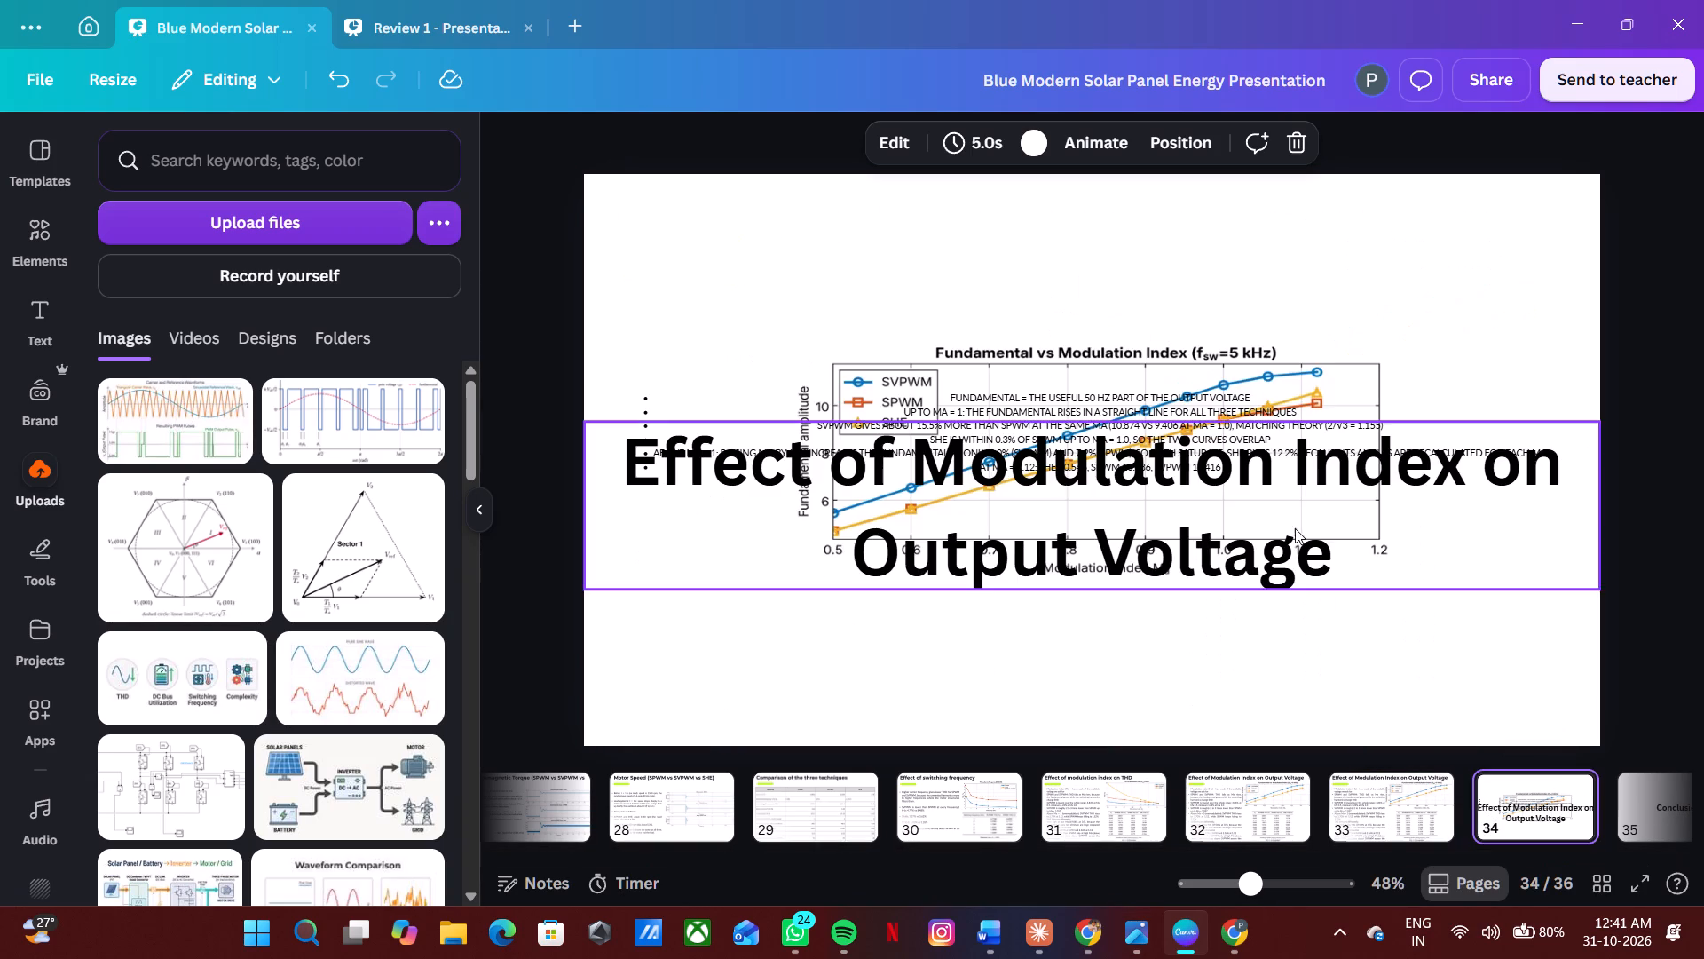
# Replace the bullet text on slide 33 with the fundamental voltage bullets copied from slide 34.
pyautogui.doubleClick(1273, 426)
pyautogui.hotkey('ctrl', 'a')
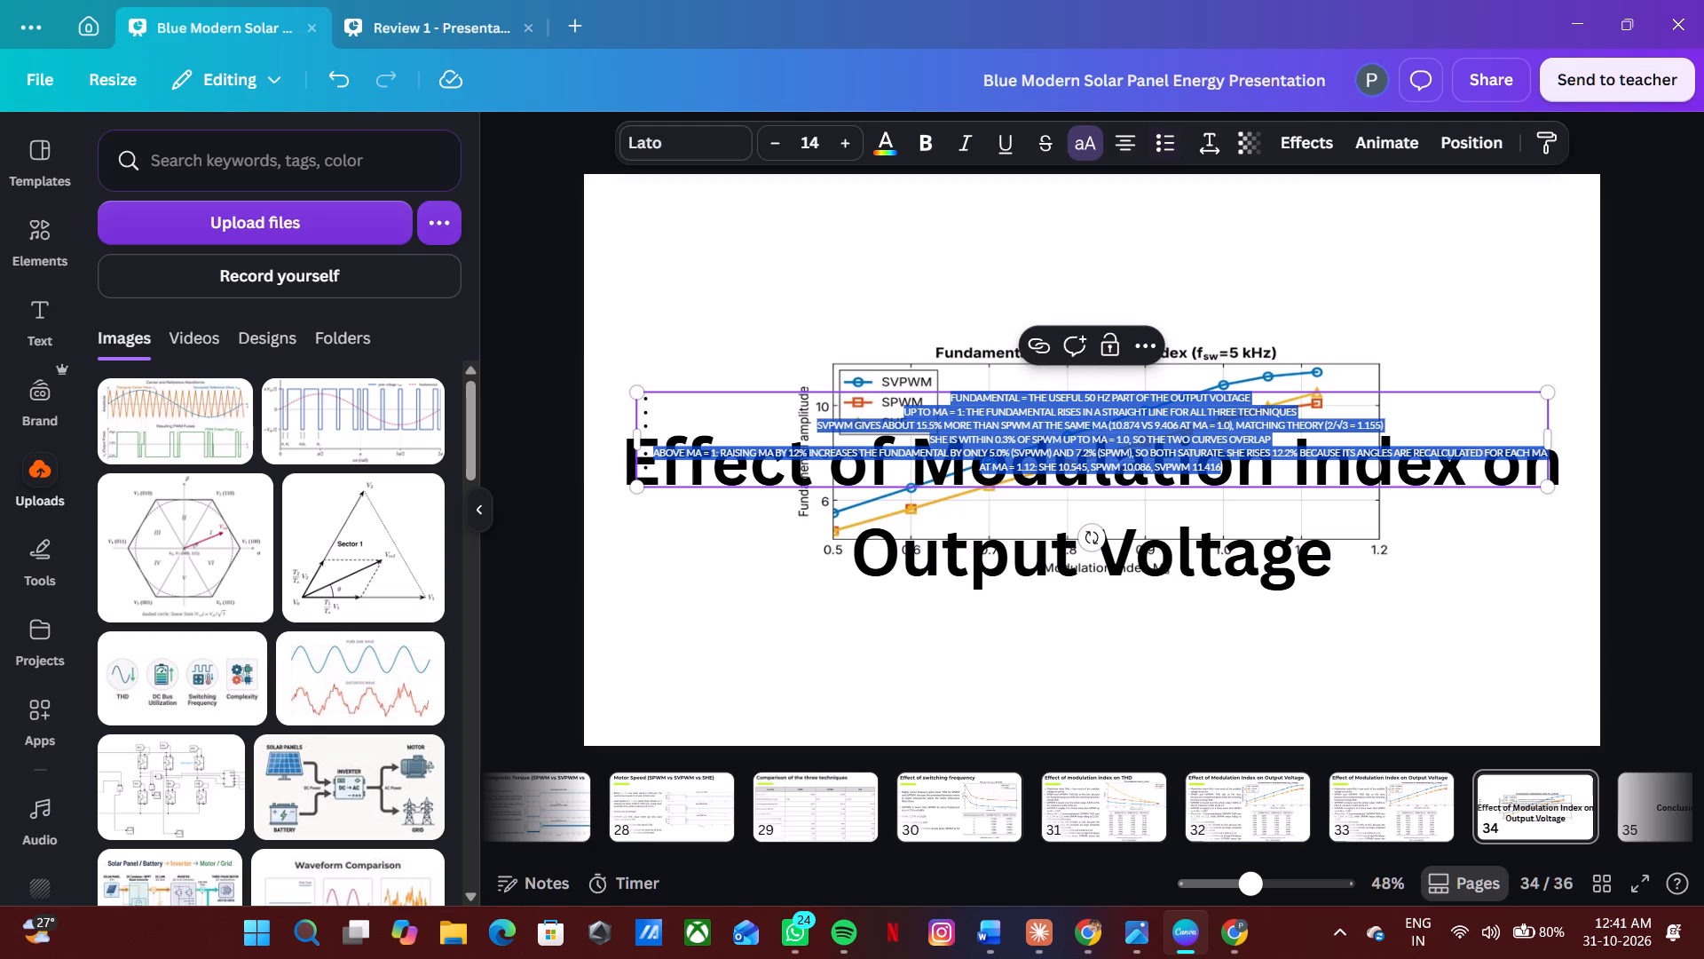
pyautogui.hotkey('ctrl', 'c')
pyautogui.click(1377, 801)
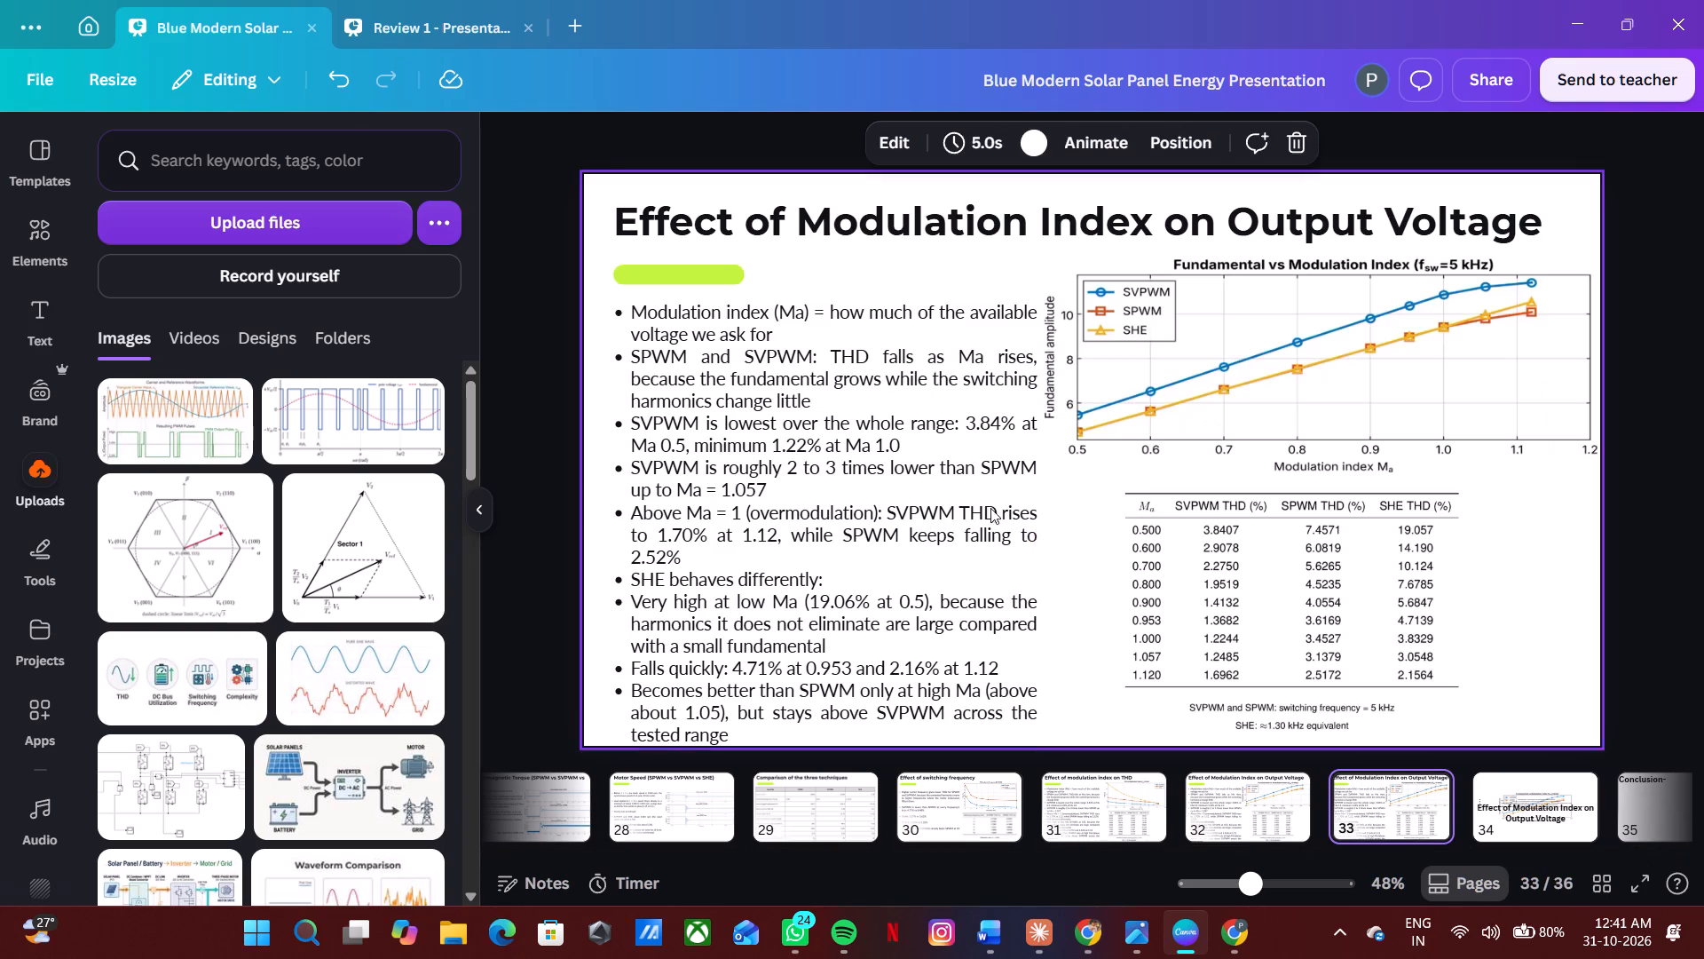
pyautogui.doubleClick(960, 487)
pyautogui.hotkey('ctrl', 'v')
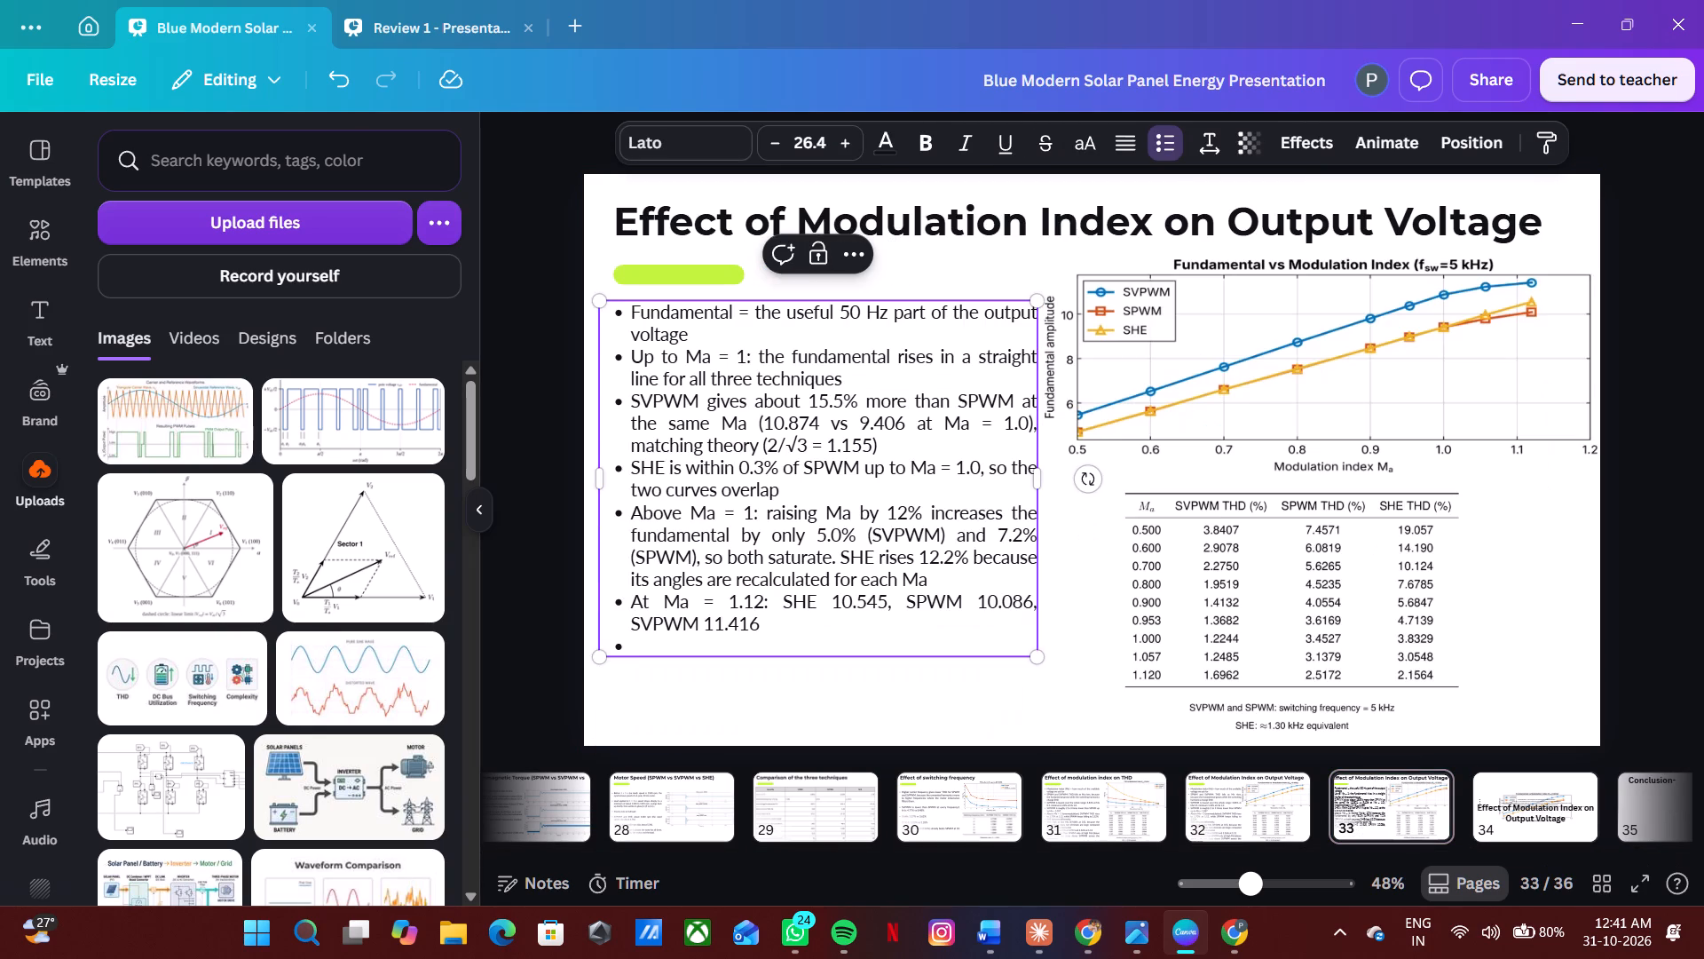
# Shift the bullet text box on slide 33 slightly down and away from the chart.
pyautogui.click(1627, 472)
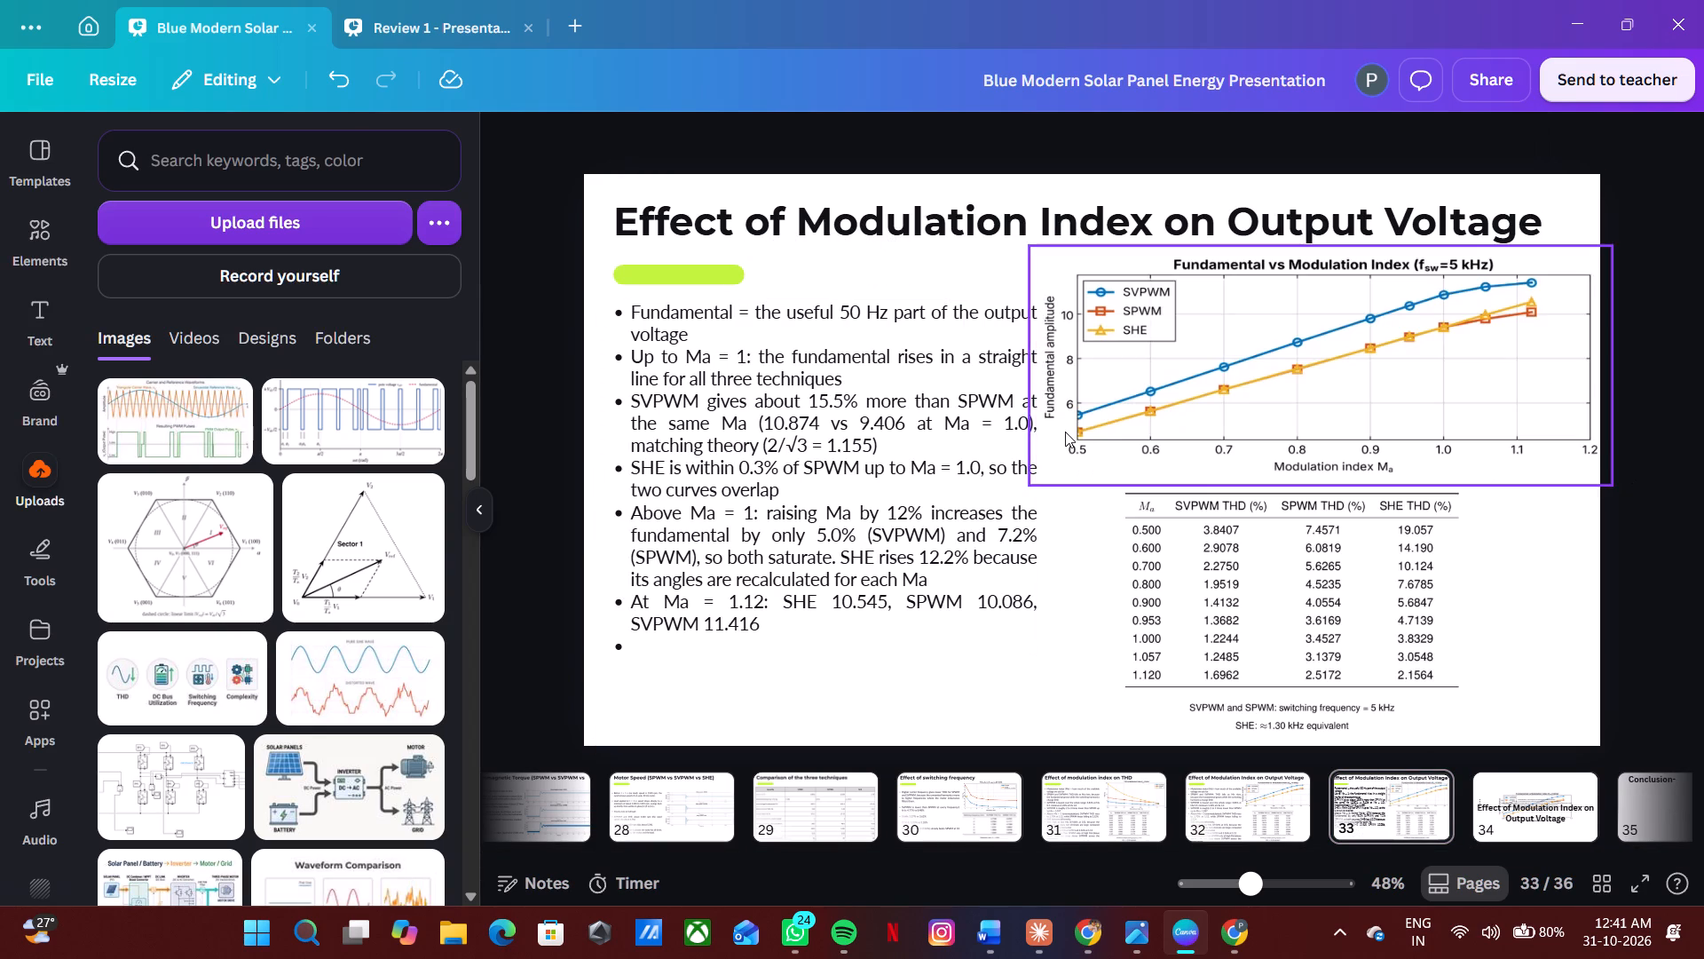
pyautogui.moveTo(949, 447); pyautogui.dragTo(942, 462)
# Delete the THD table image below the chart on slide 33.
pyautogui.click(1233, 608)
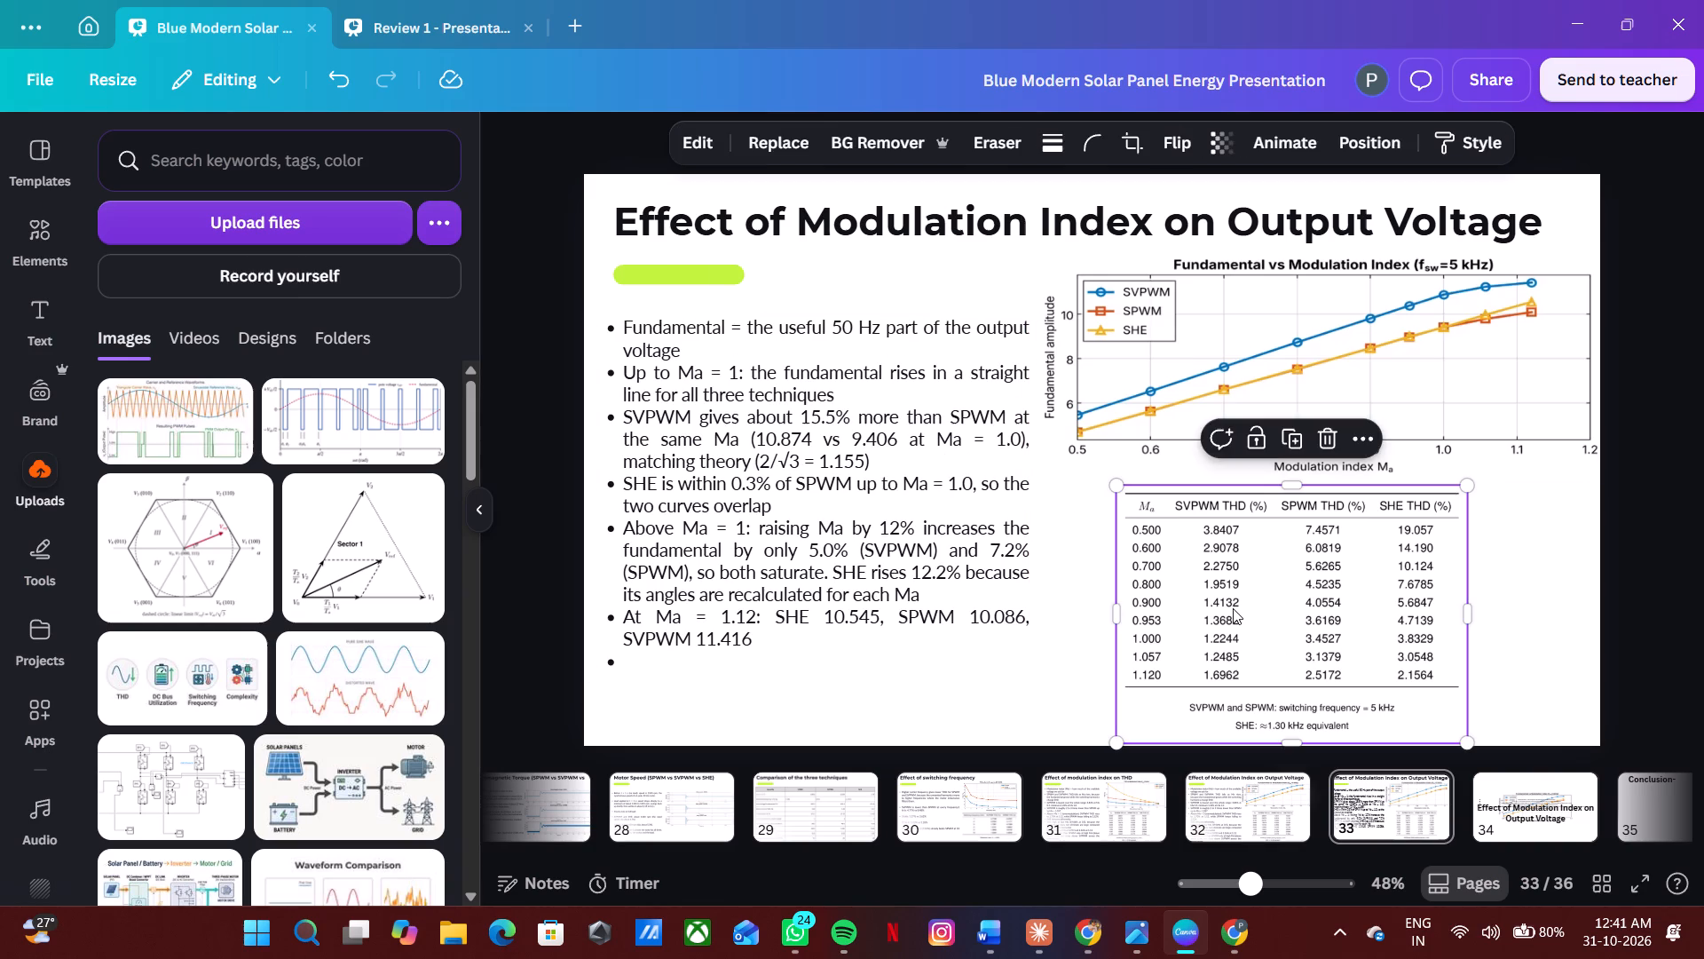
pyautogui.press('BackSpace')
# Move the Fundamental vs Modulation Index chart on slide 33 down beside the bullets, against the slide's right edge.
pyautogui.click(1348, 777)
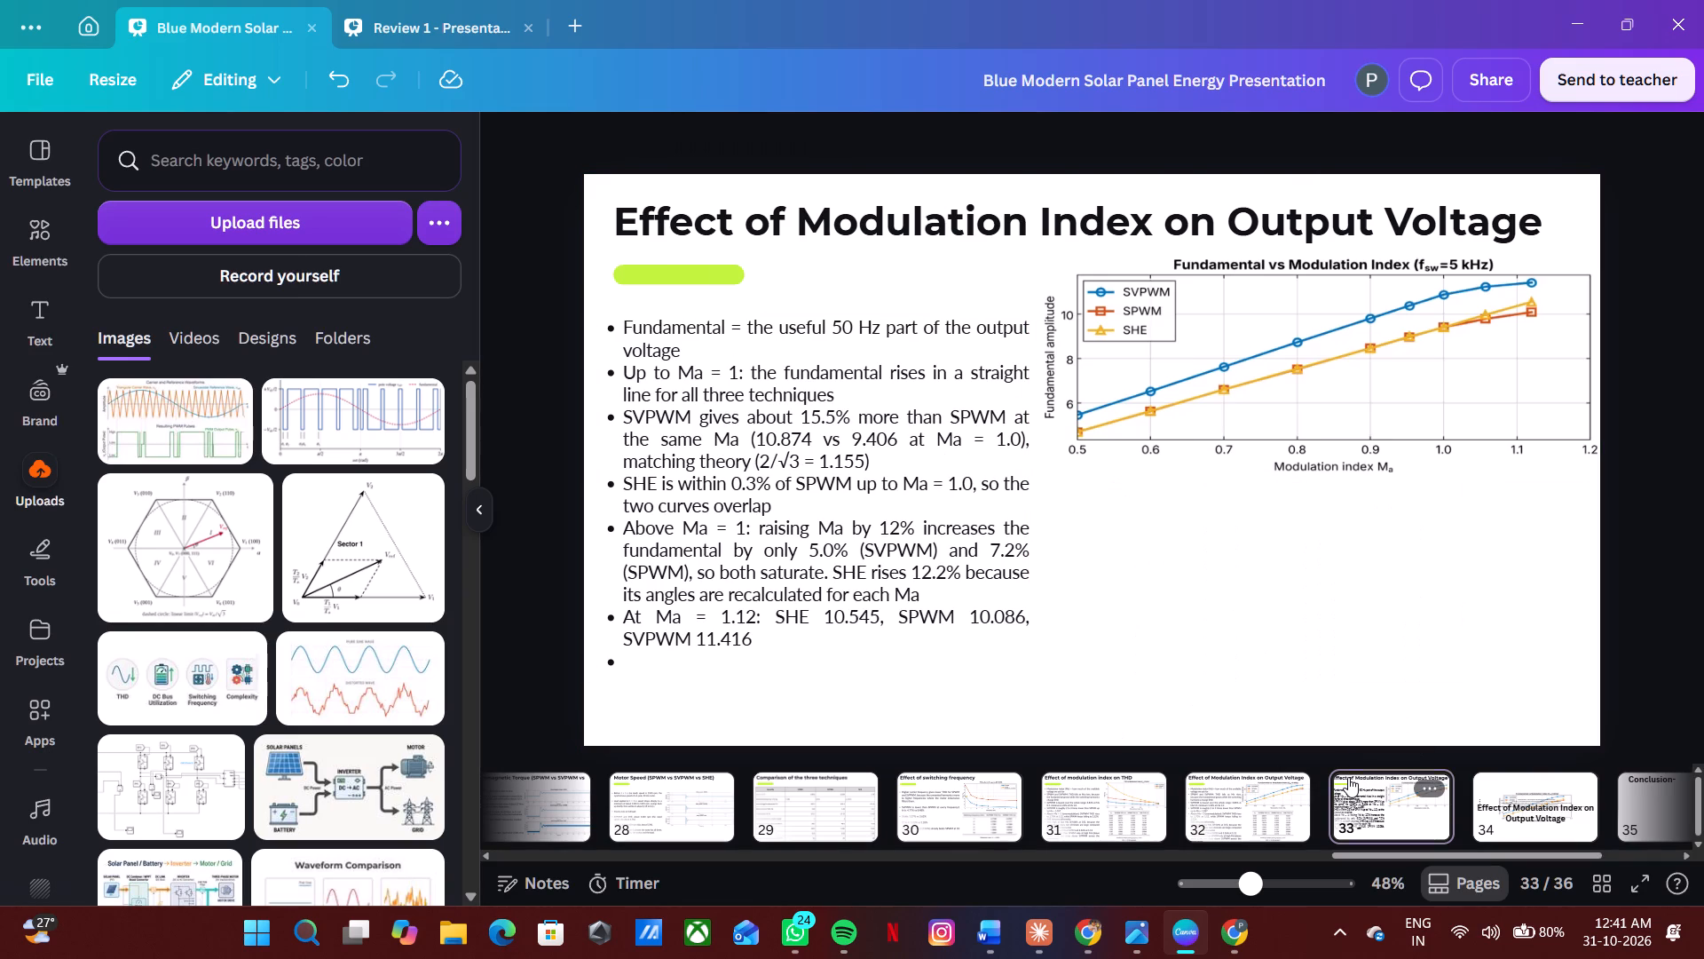
pyautogui.click(1512, 831)
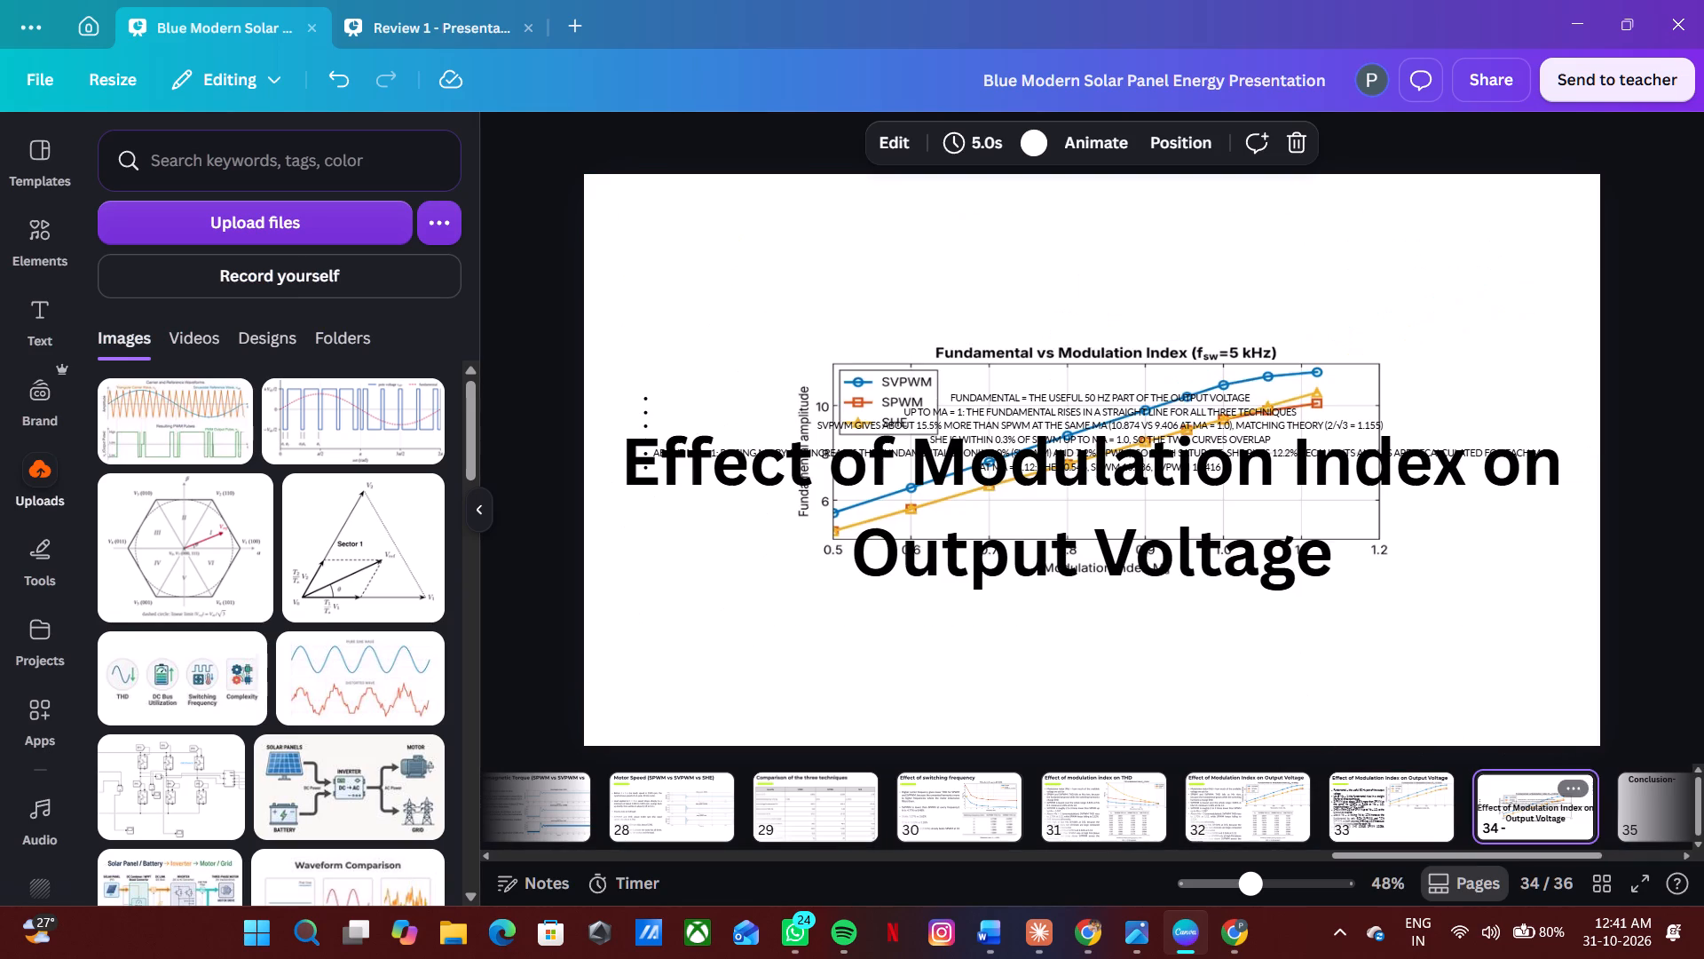
pyautogui.click(1348, 804)
pyautogui.moveTo(1325, 395); pyautogui.dragTo(1353, 520)
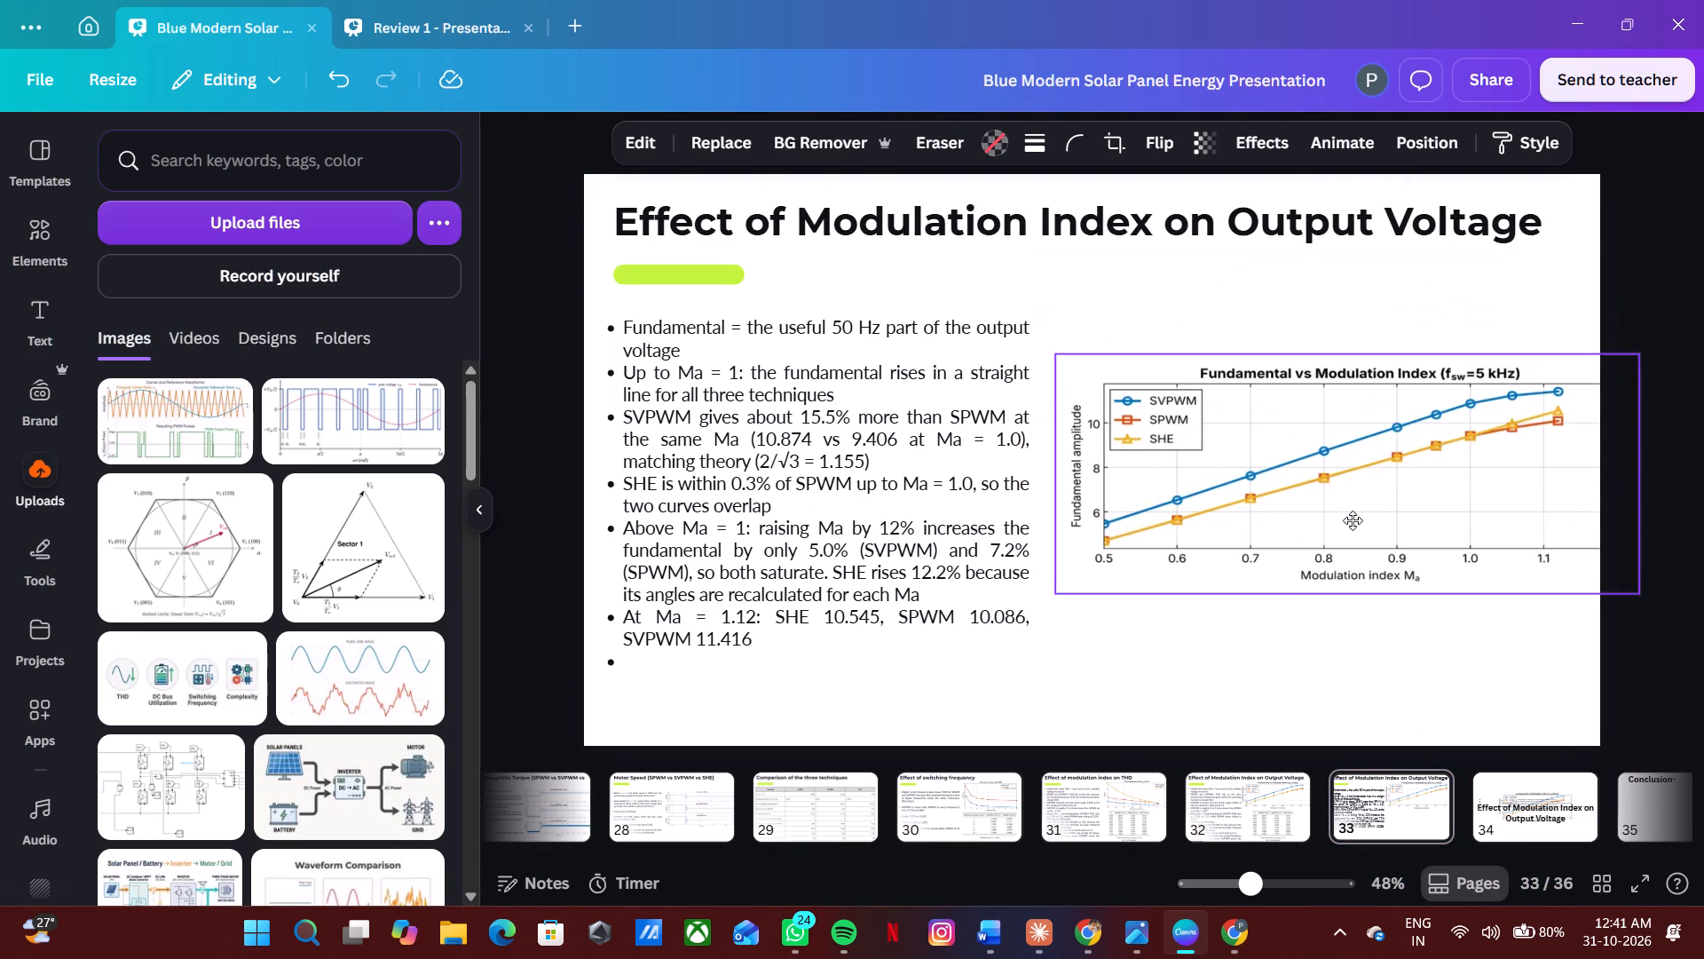
pyautogui.moveTo(1353, 520); pyautogui.dragTo(1313, 479)
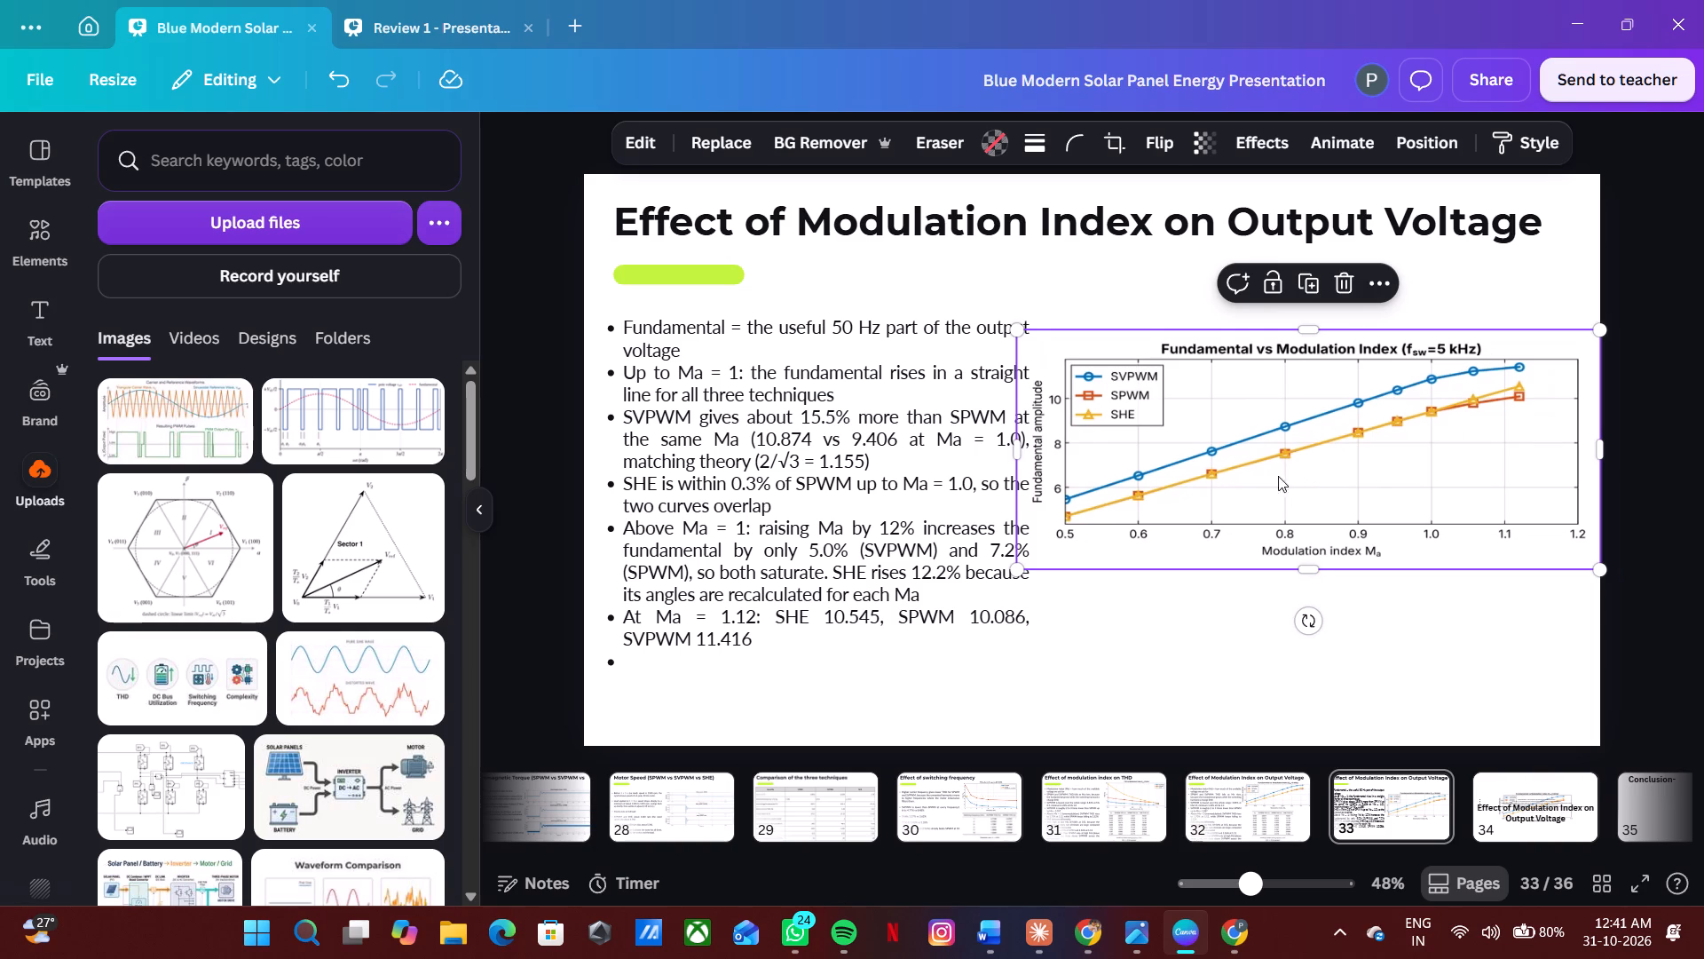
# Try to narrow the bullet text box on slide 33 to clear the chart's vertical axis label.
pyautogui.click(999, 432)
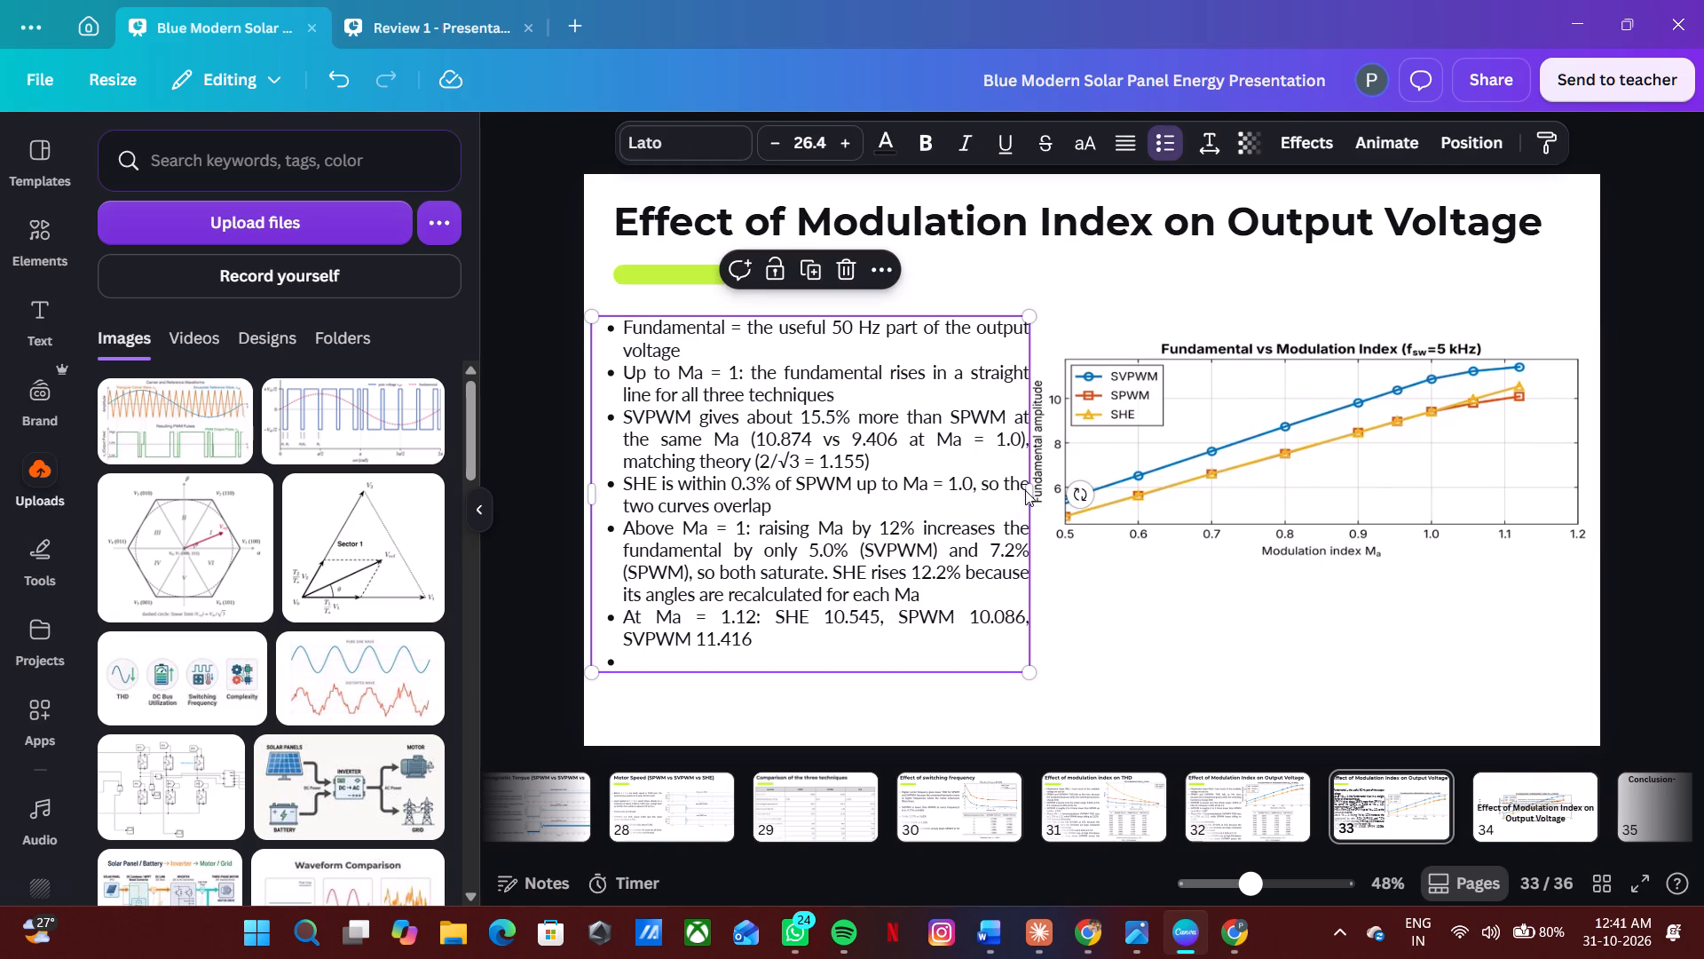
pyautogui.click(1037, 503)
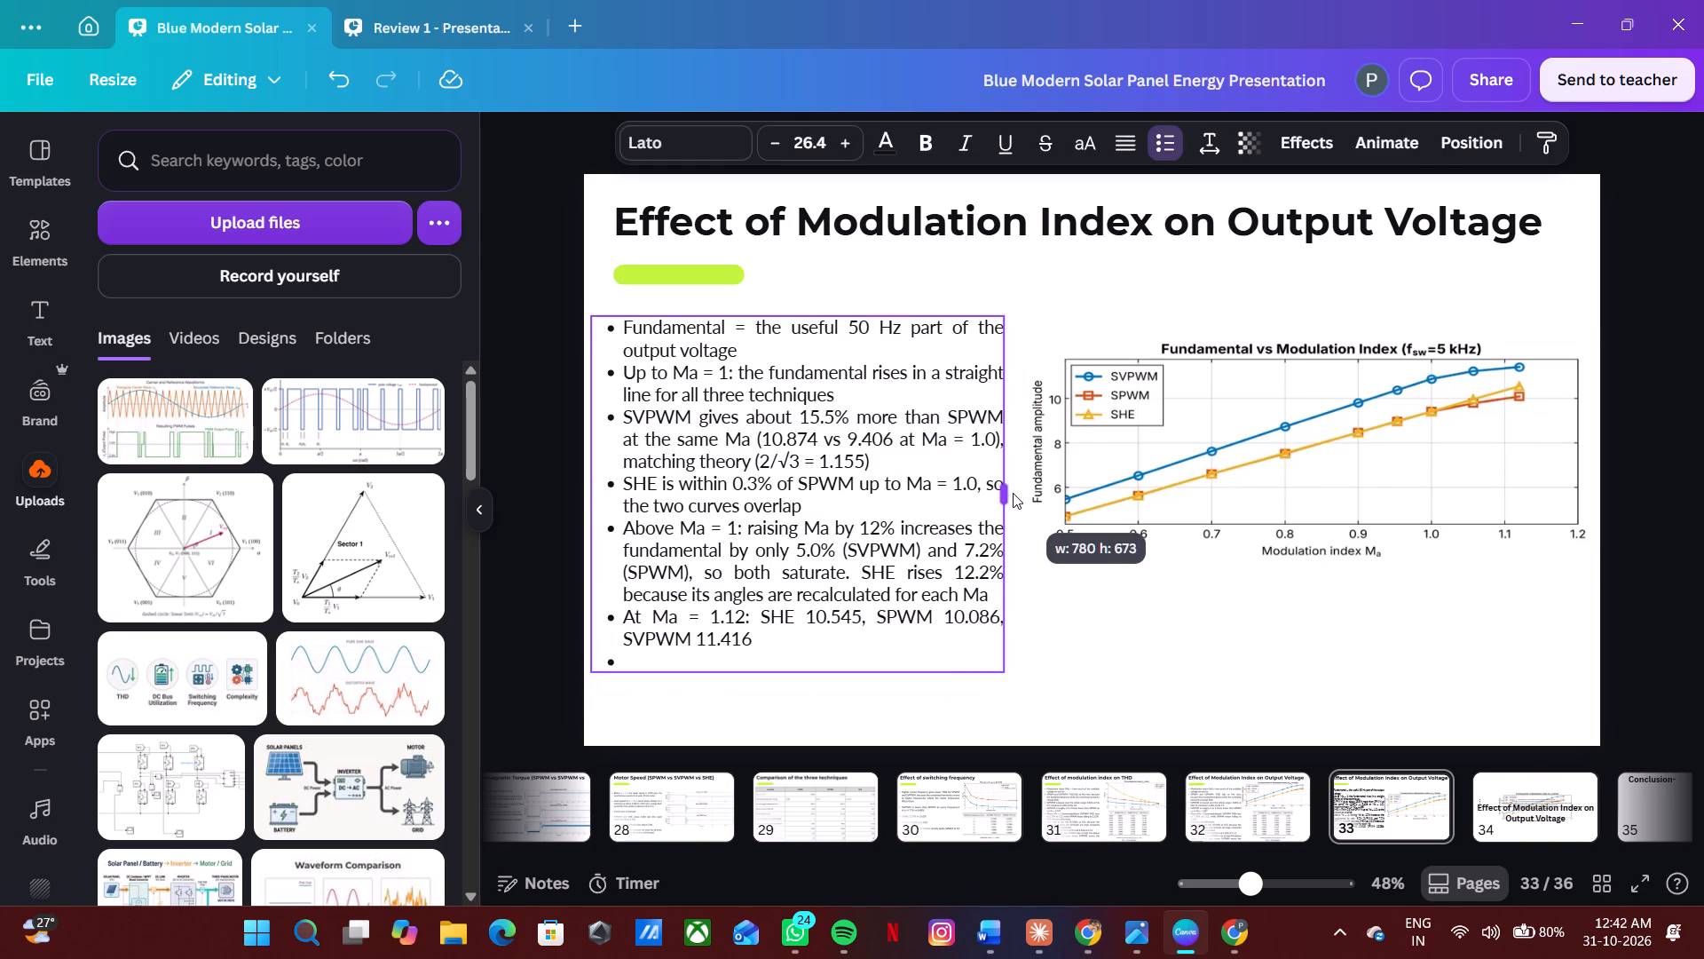
# Remove the empty last bullet from the text box on slide 33.
pyautogui.click(732, 654)
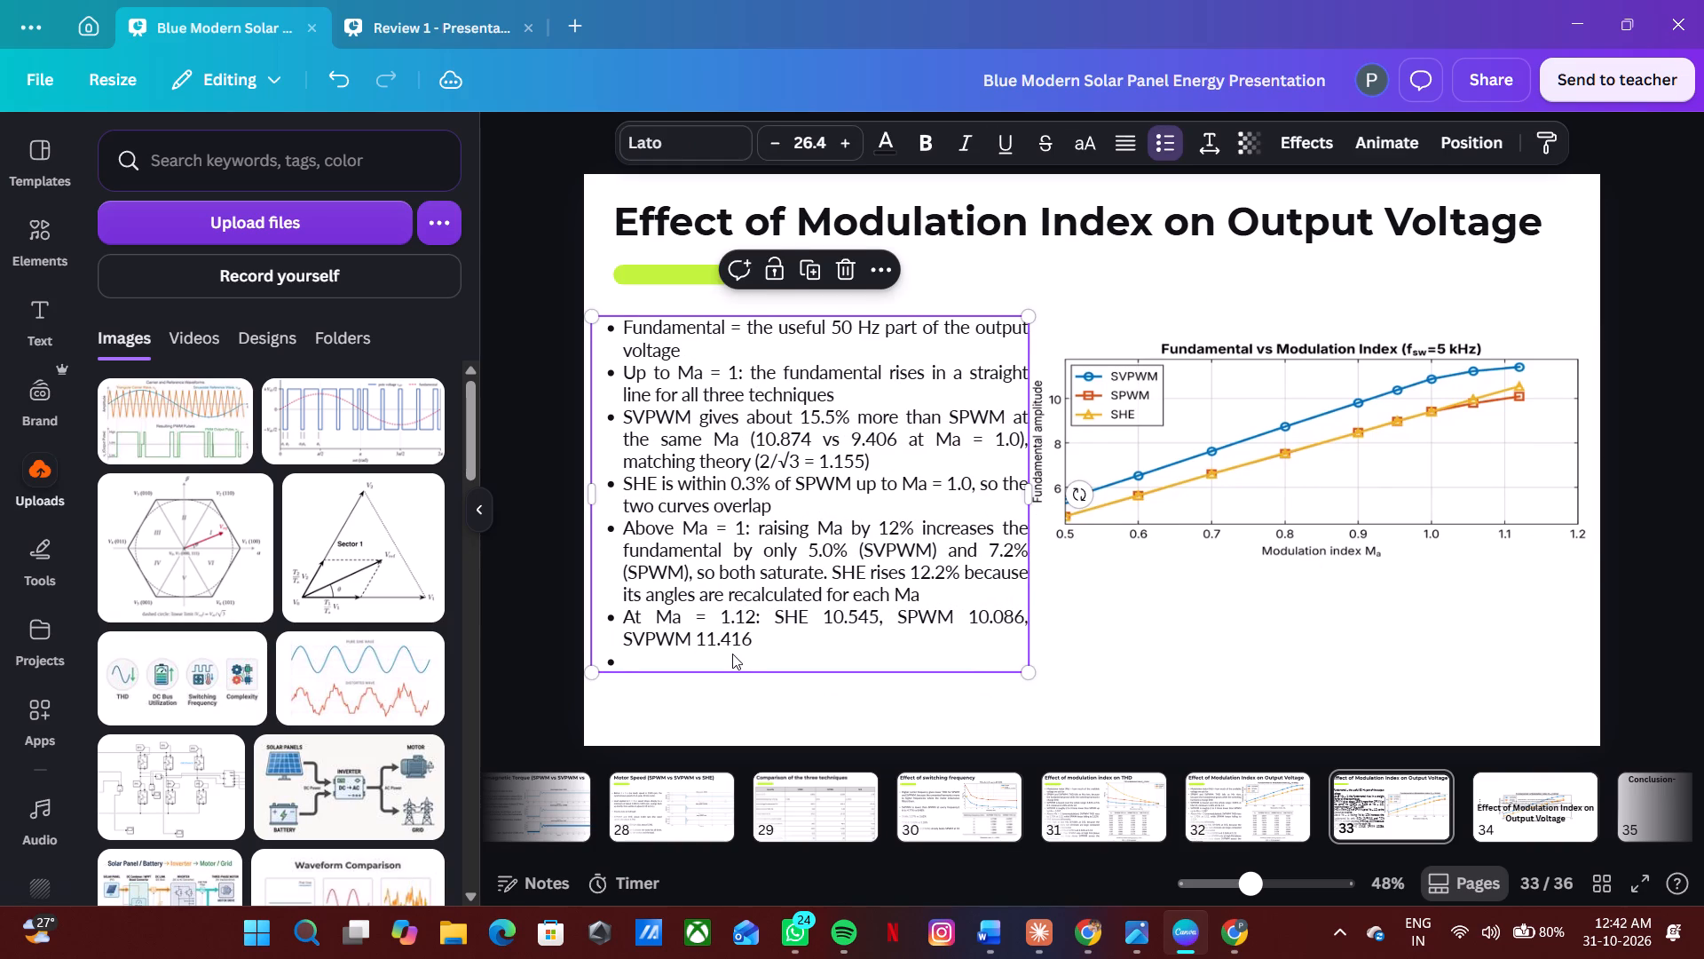
pyautogui.press('BackSpace')
pyautogui.press('BackSpace')
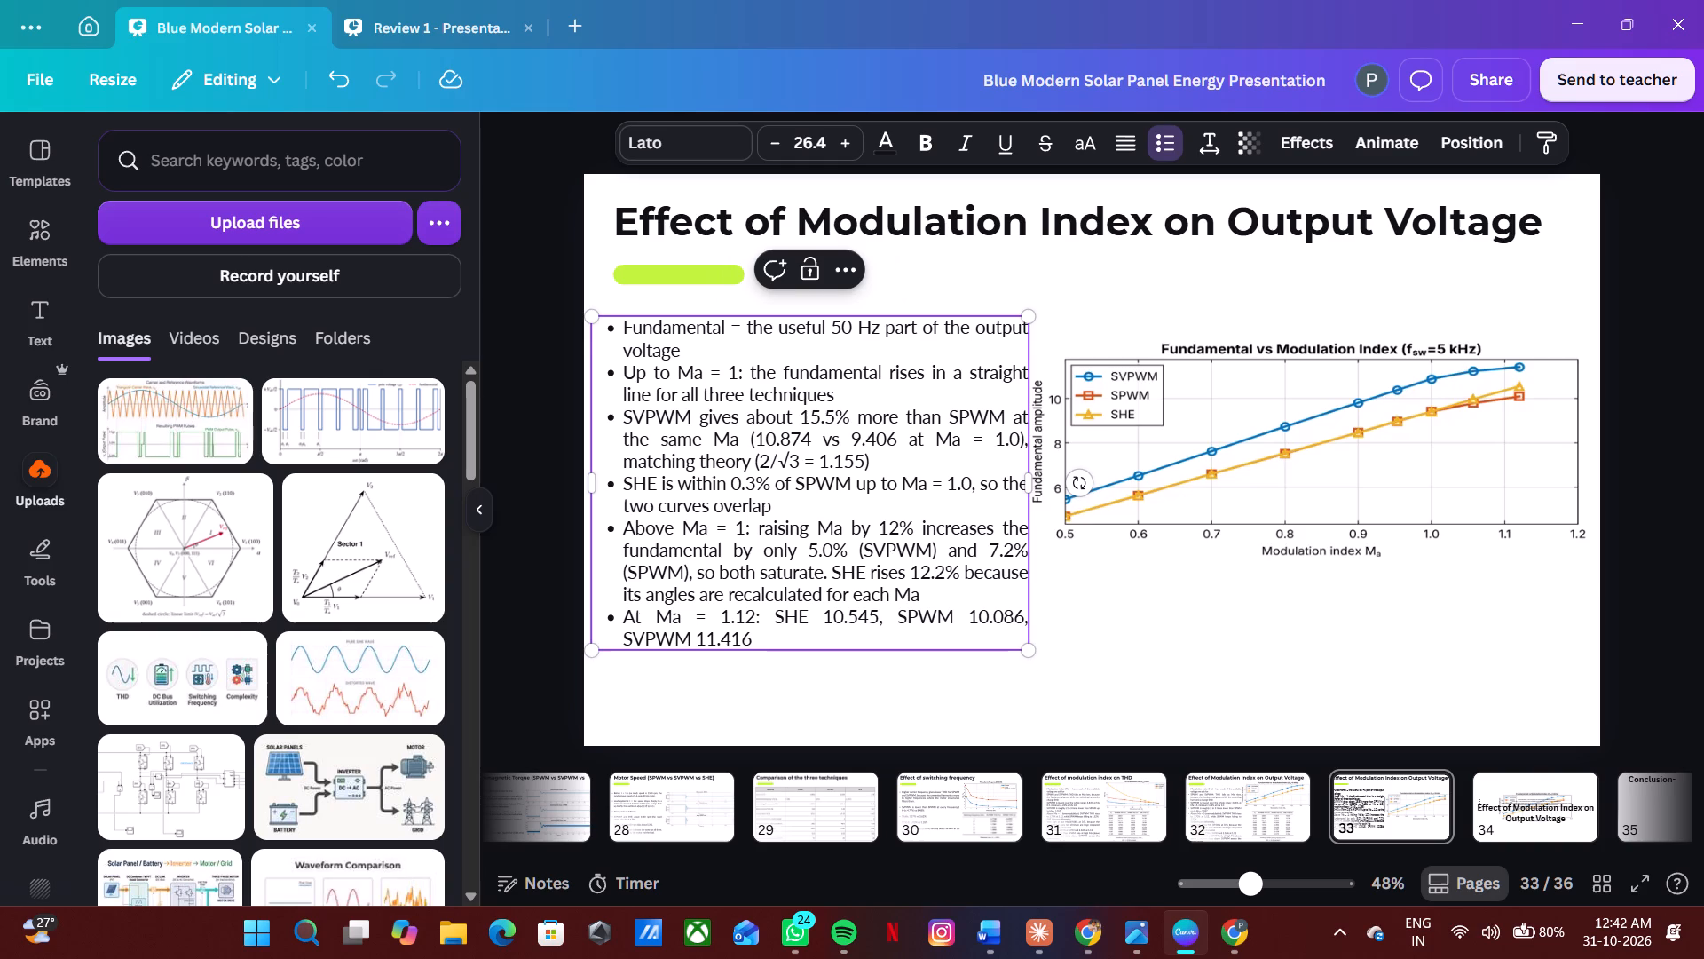
# On slide 33, put an unbulleted blank line after the SVPWM, SHE and "Above Ma = 1" bullets, ending the latter two with periods.
pyautogui.click(944, 597)
pyautogui.press('.')
pyautogui.press('Return')
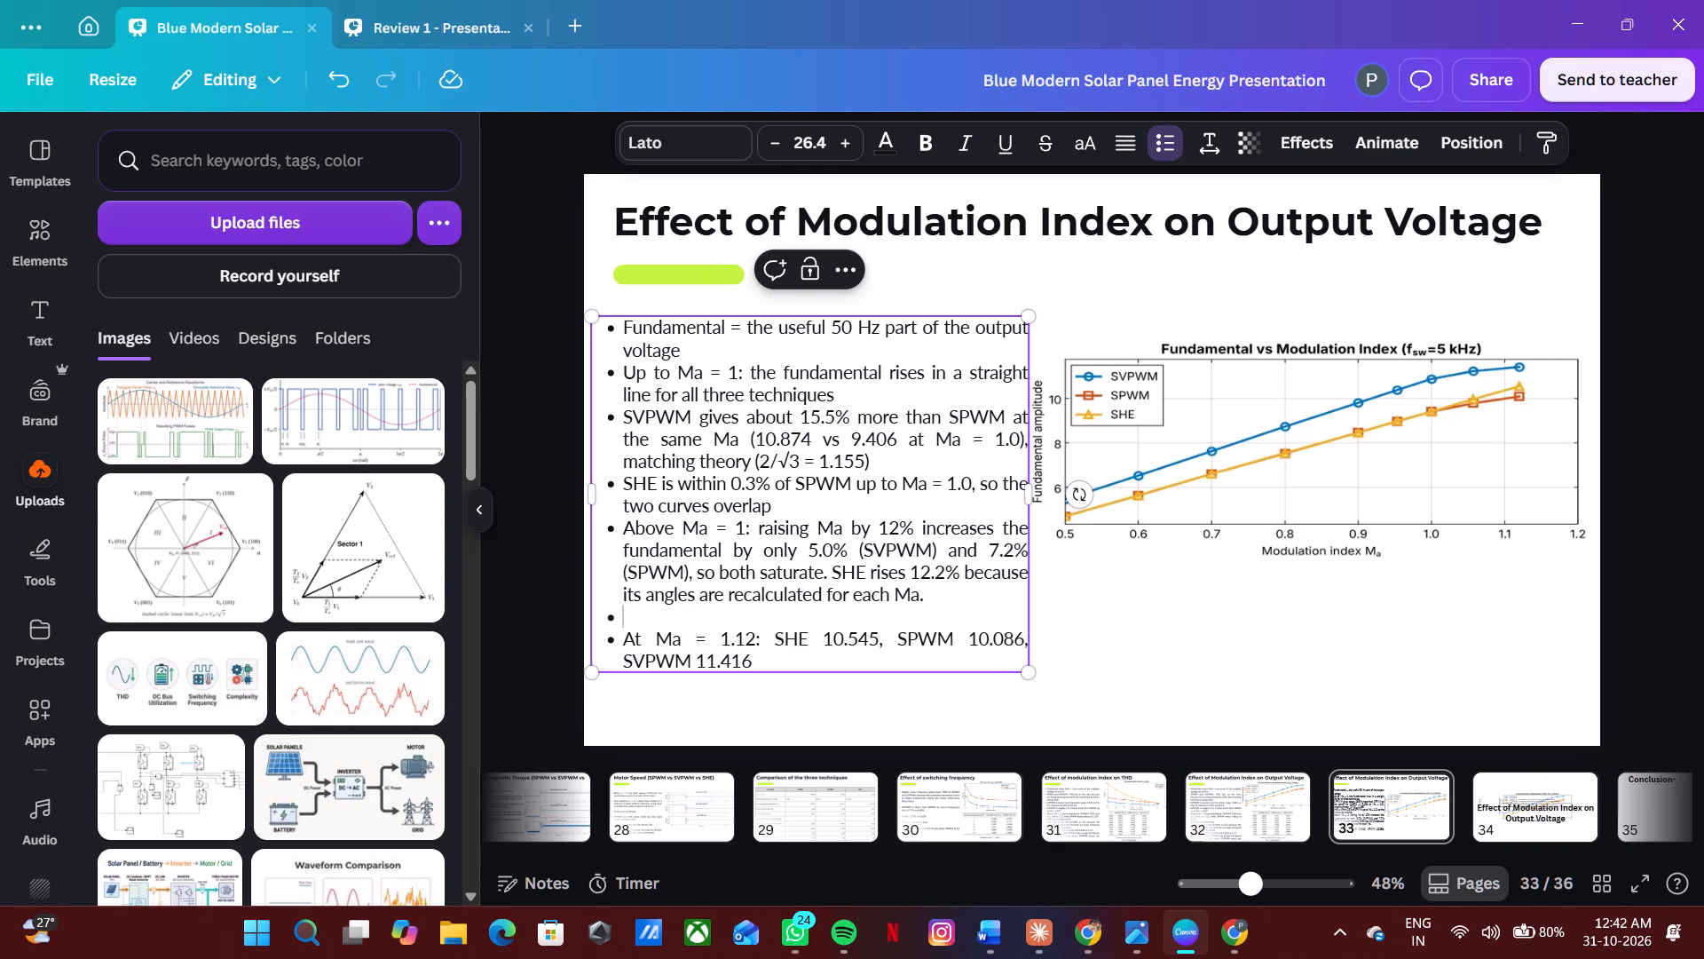
pyautogui.press('BackSpace')
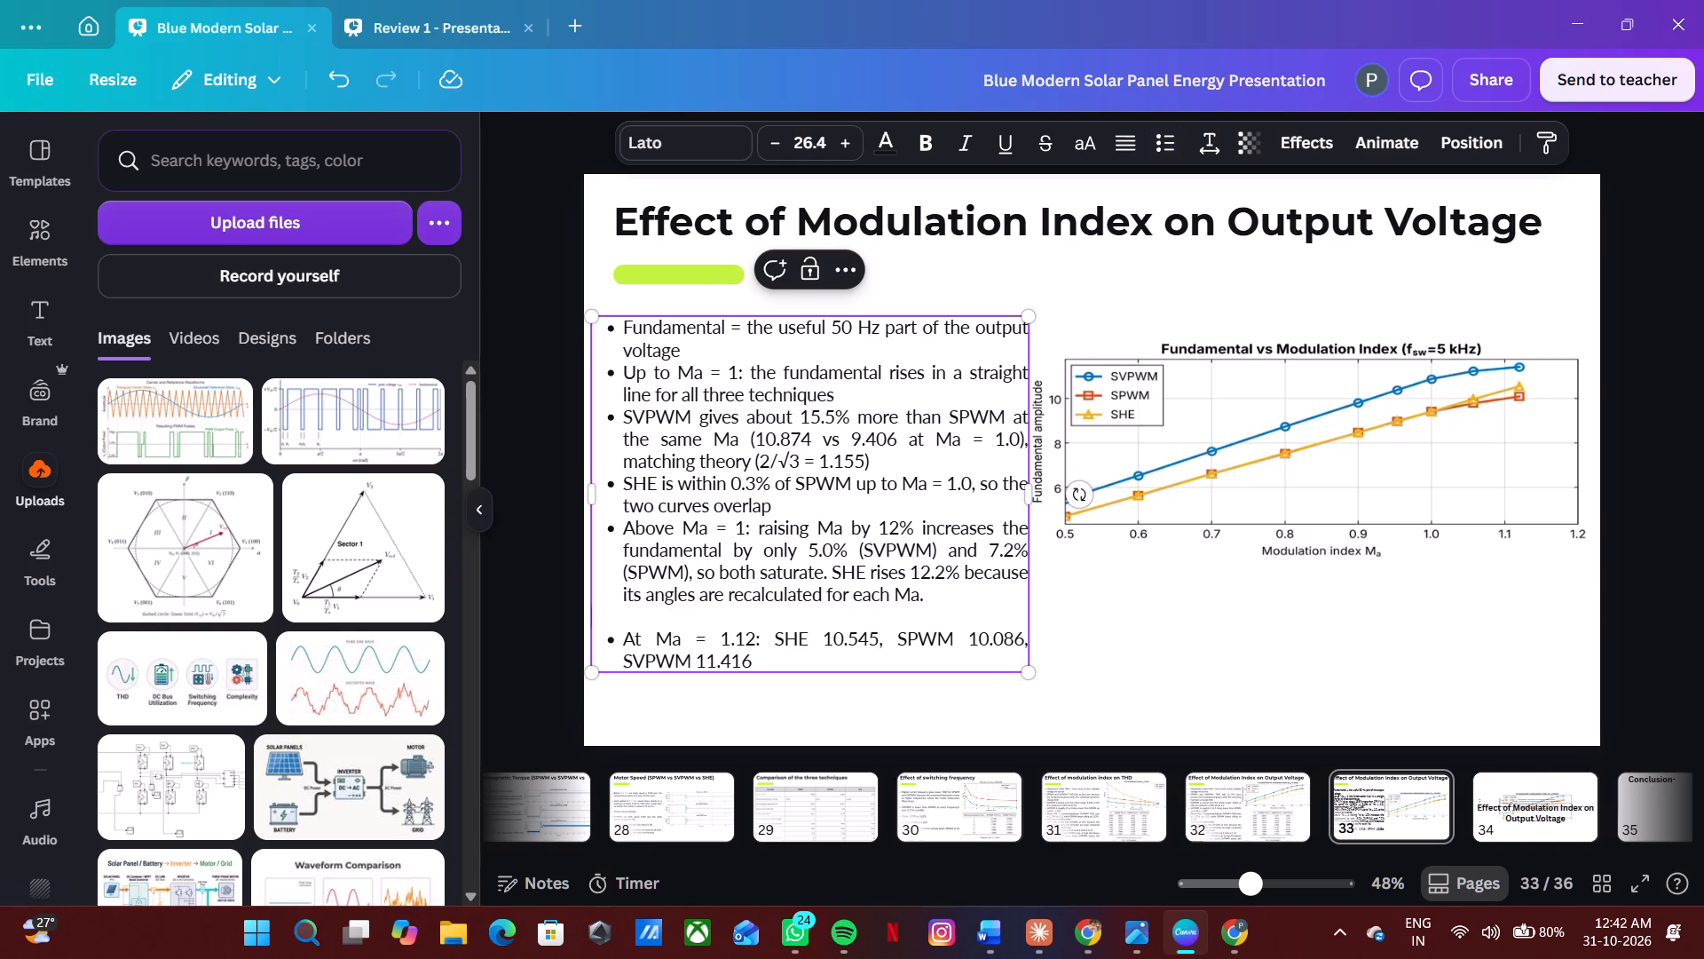
pyautogui.click(887, 513)
pyautogui.press('.')
pyautogui.press('Return')
pyautogui.press('BackSpace')
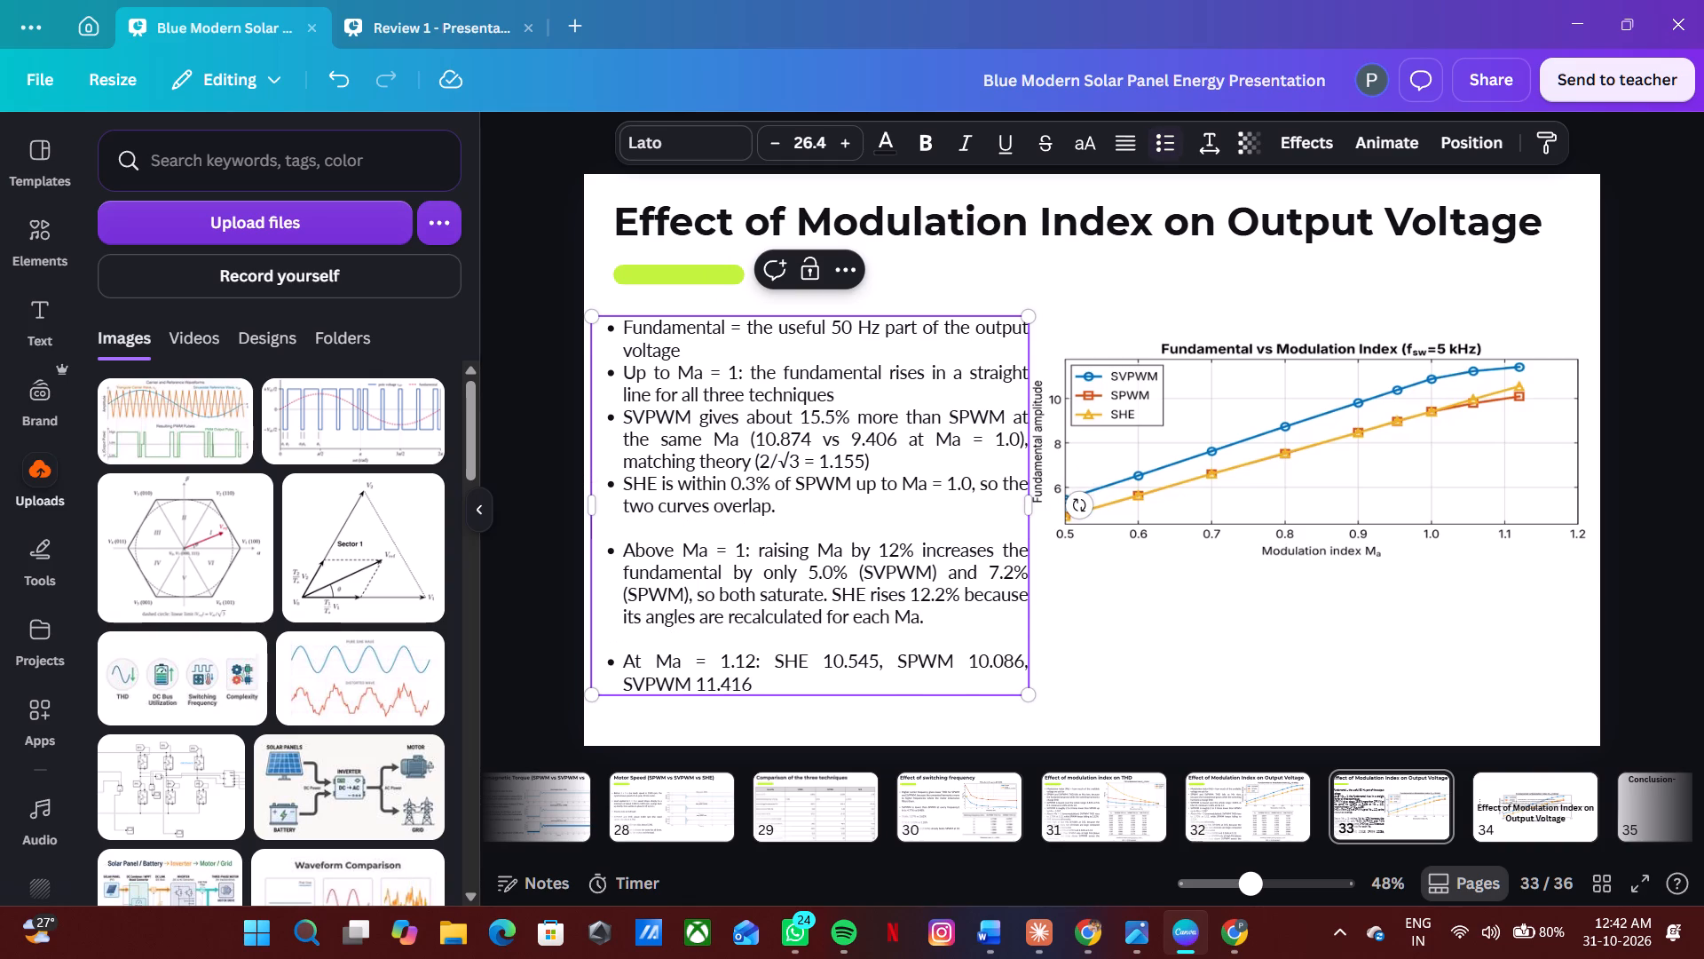
pyautogui.click(882, 460)
pyautogui.press('Return')
pyautogui.press('BackSpace')
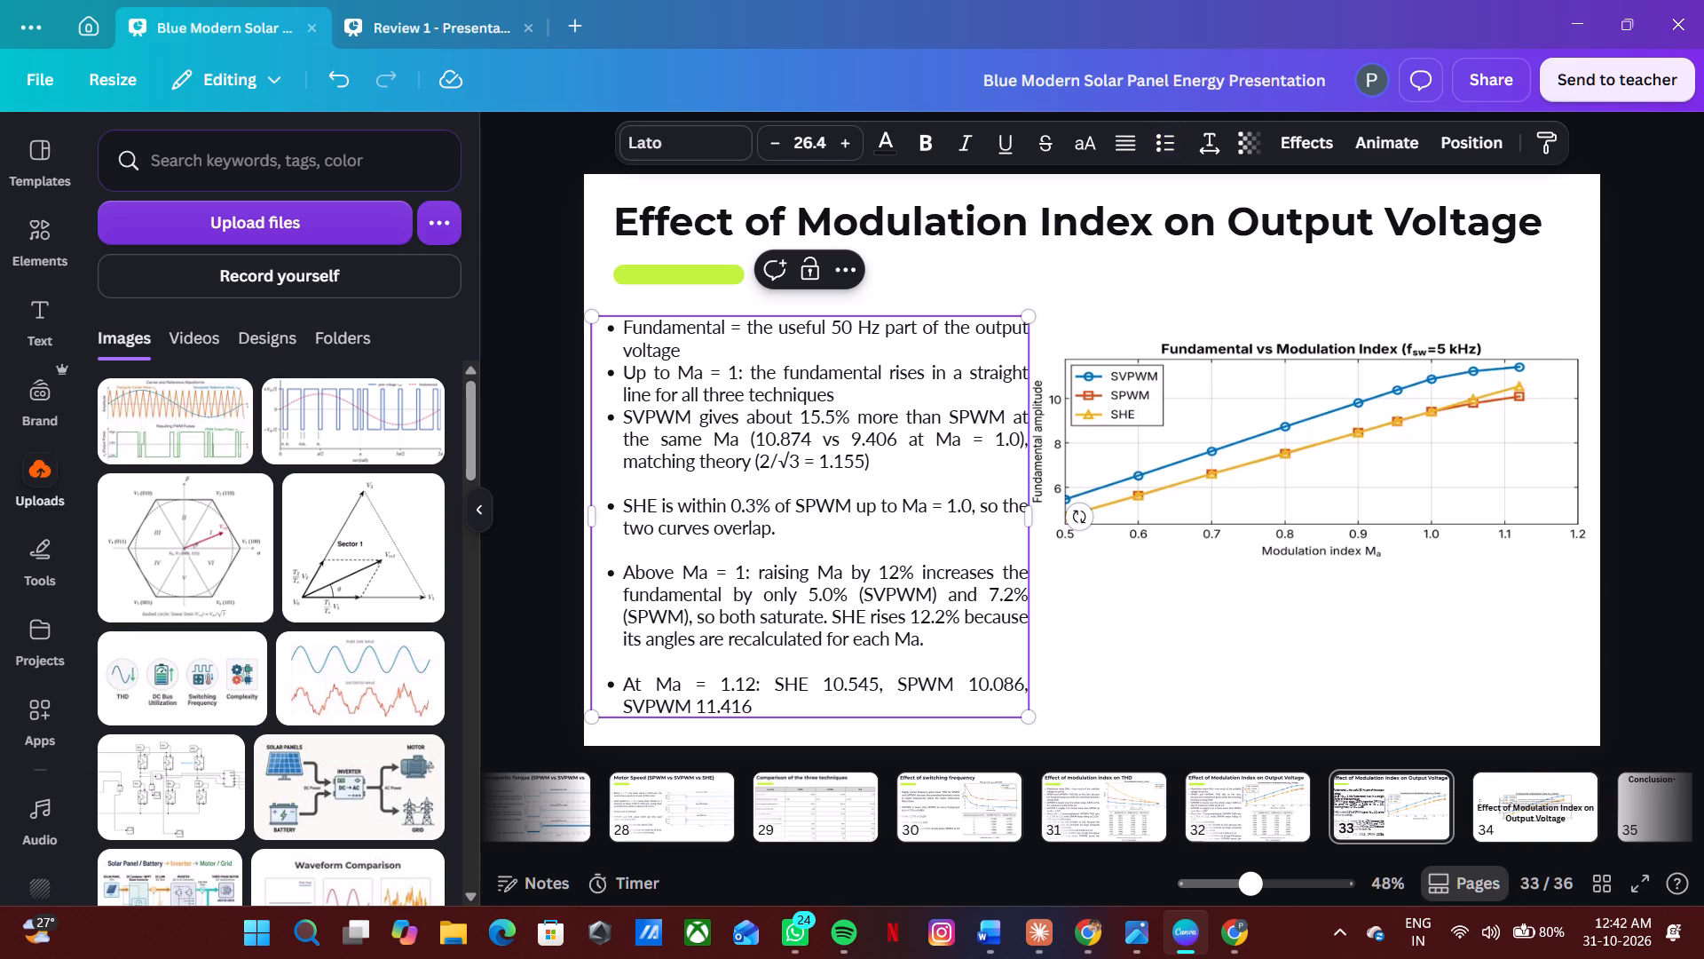
# End the "Up to Ma = 1" and "Fundamental" bullets with periods and add an unbulleted blank line after each.
pyautogui.click(866, 399)
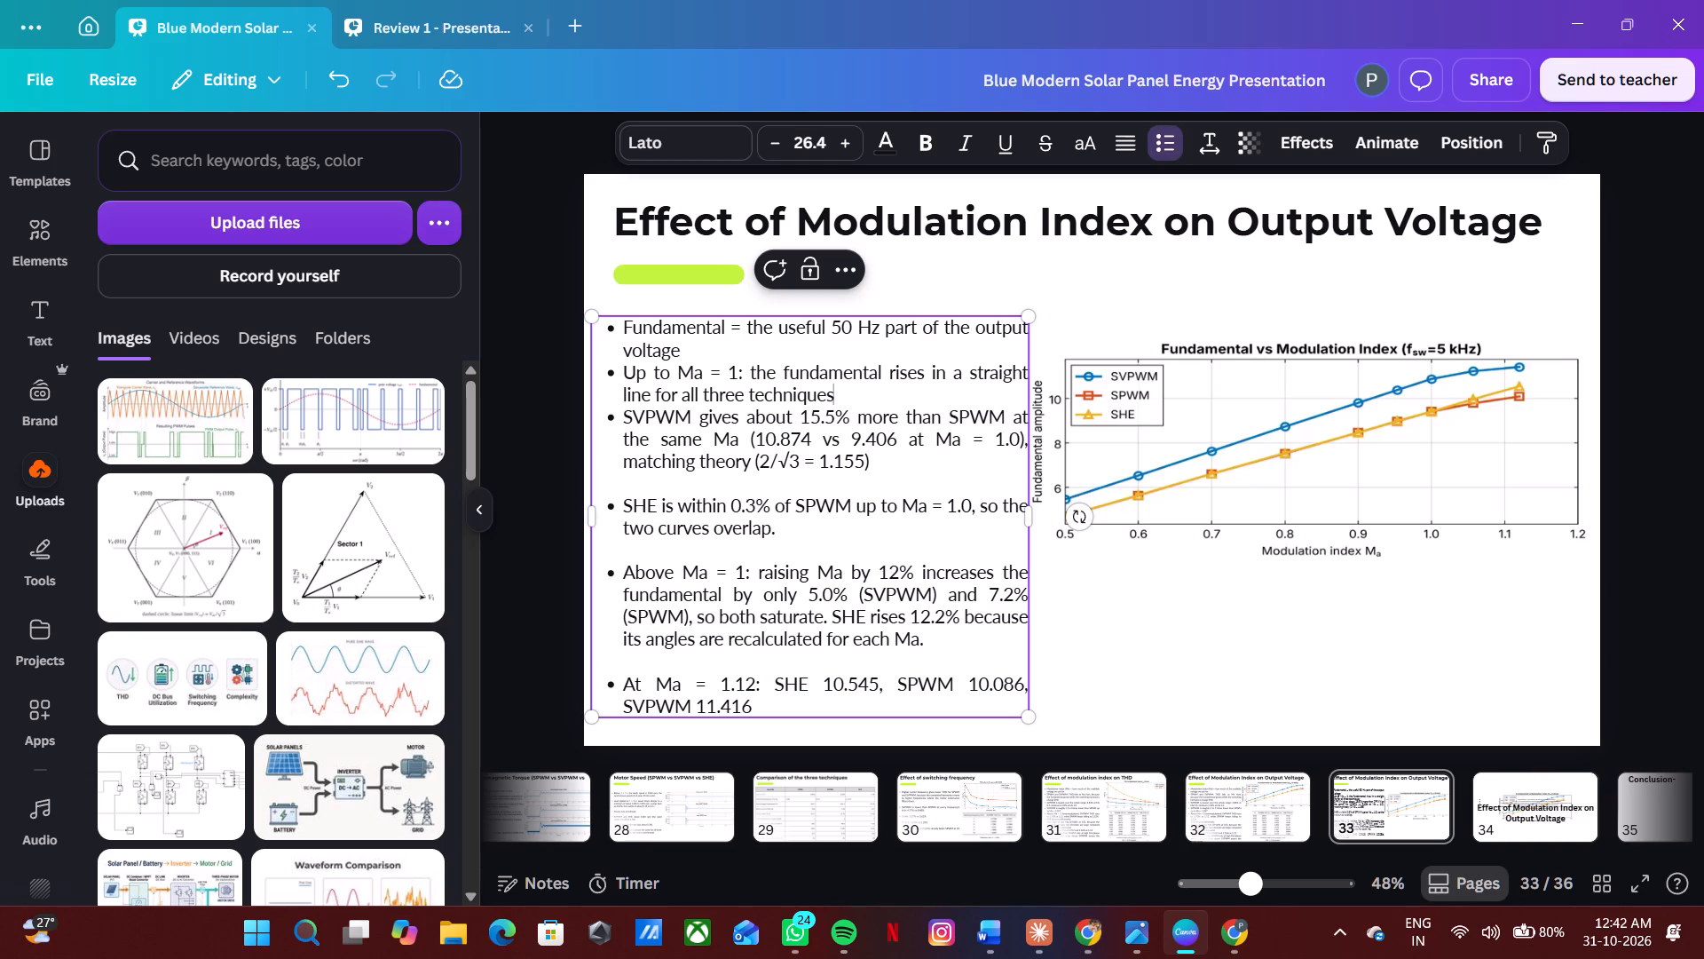
pyautogui.press('.')
pyautogui.press('Return')
pyautogui.press('BackSpace')
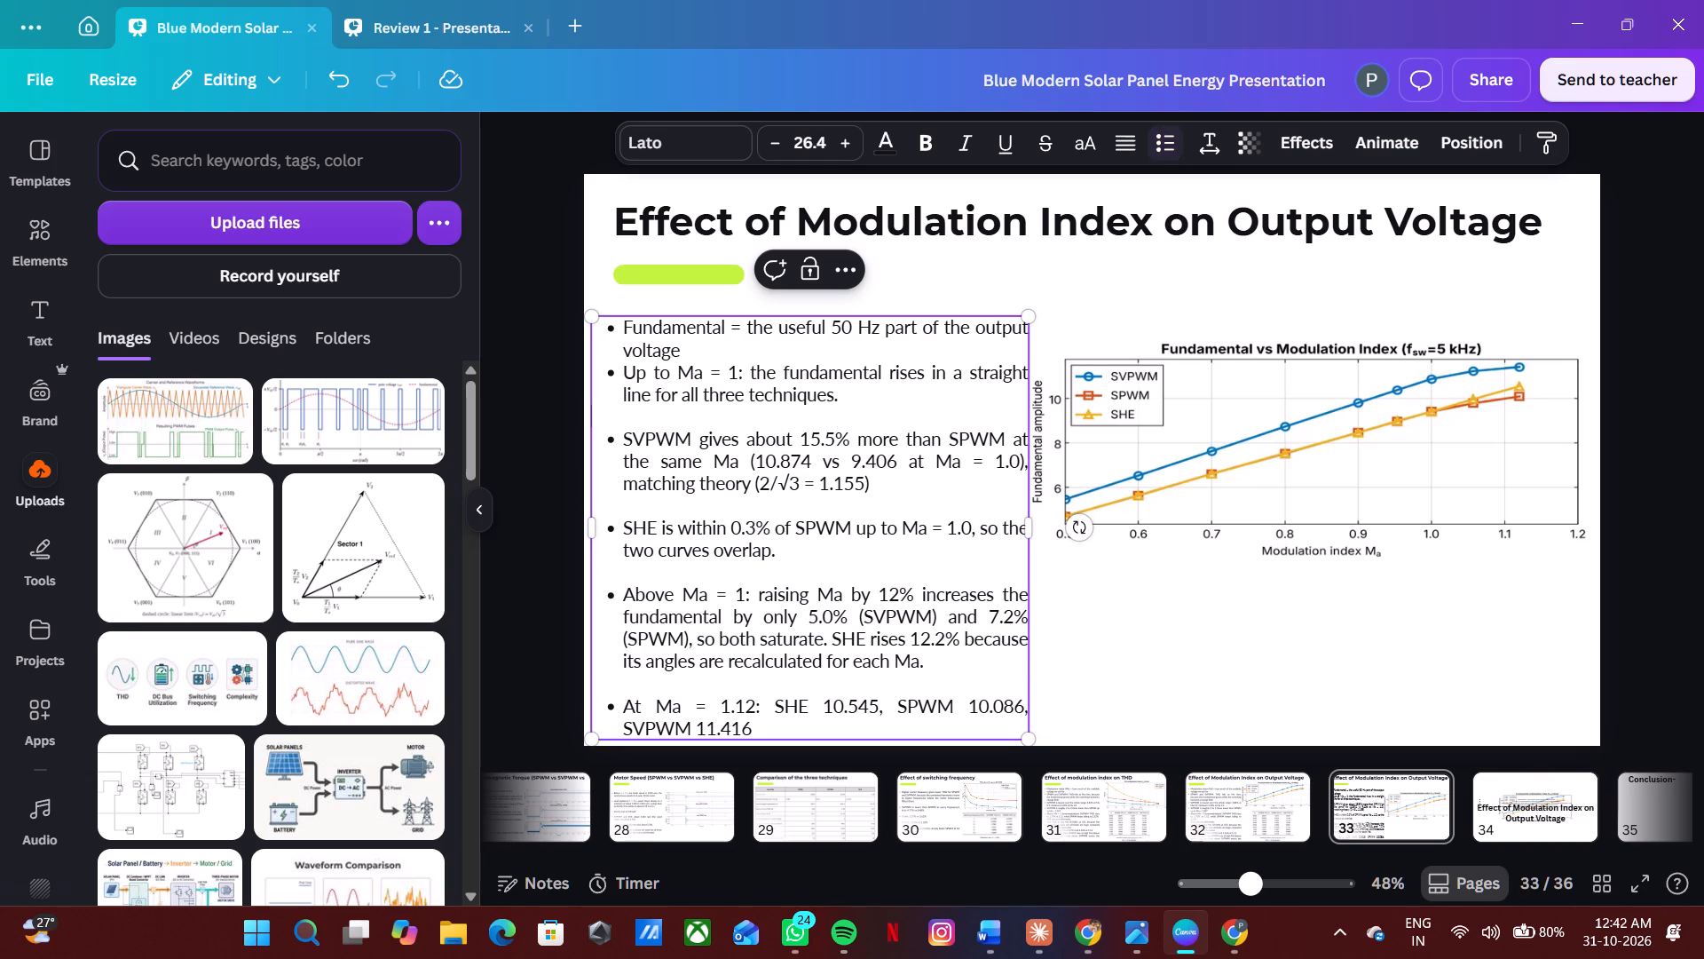
pyautogui.click(832, 354)
pyautogui.press('.')
pyautogui.press('Return')
pyautogui.press('BackSpace')
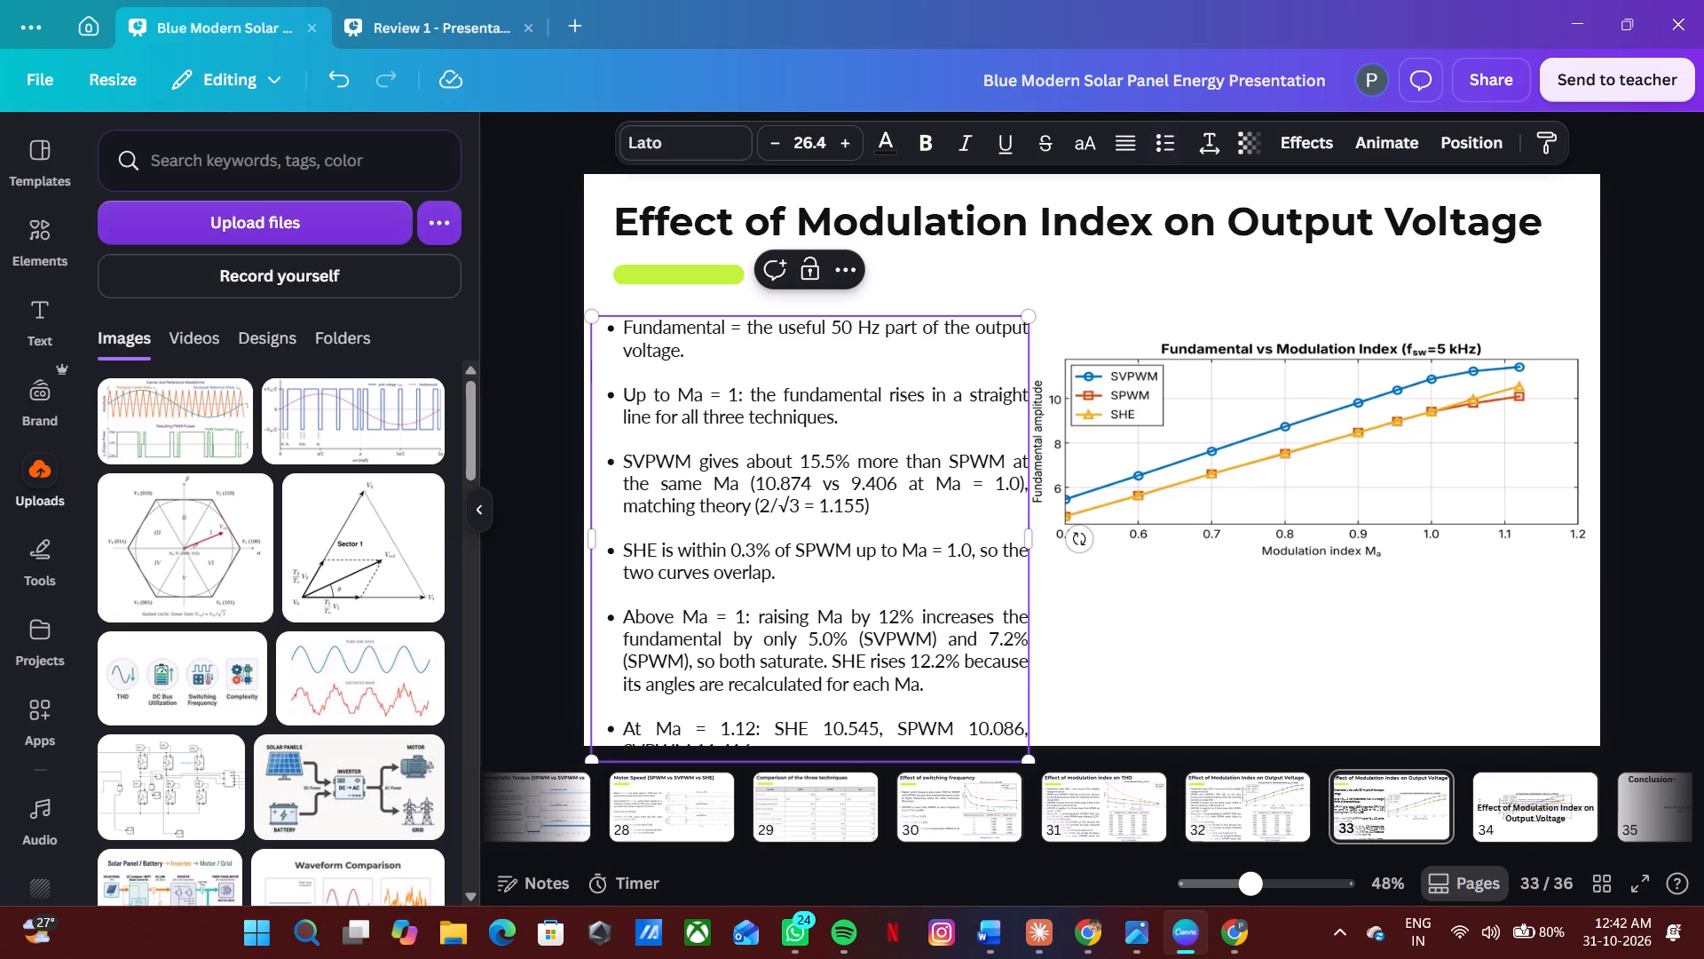
pyautogui.click(1631, 495)
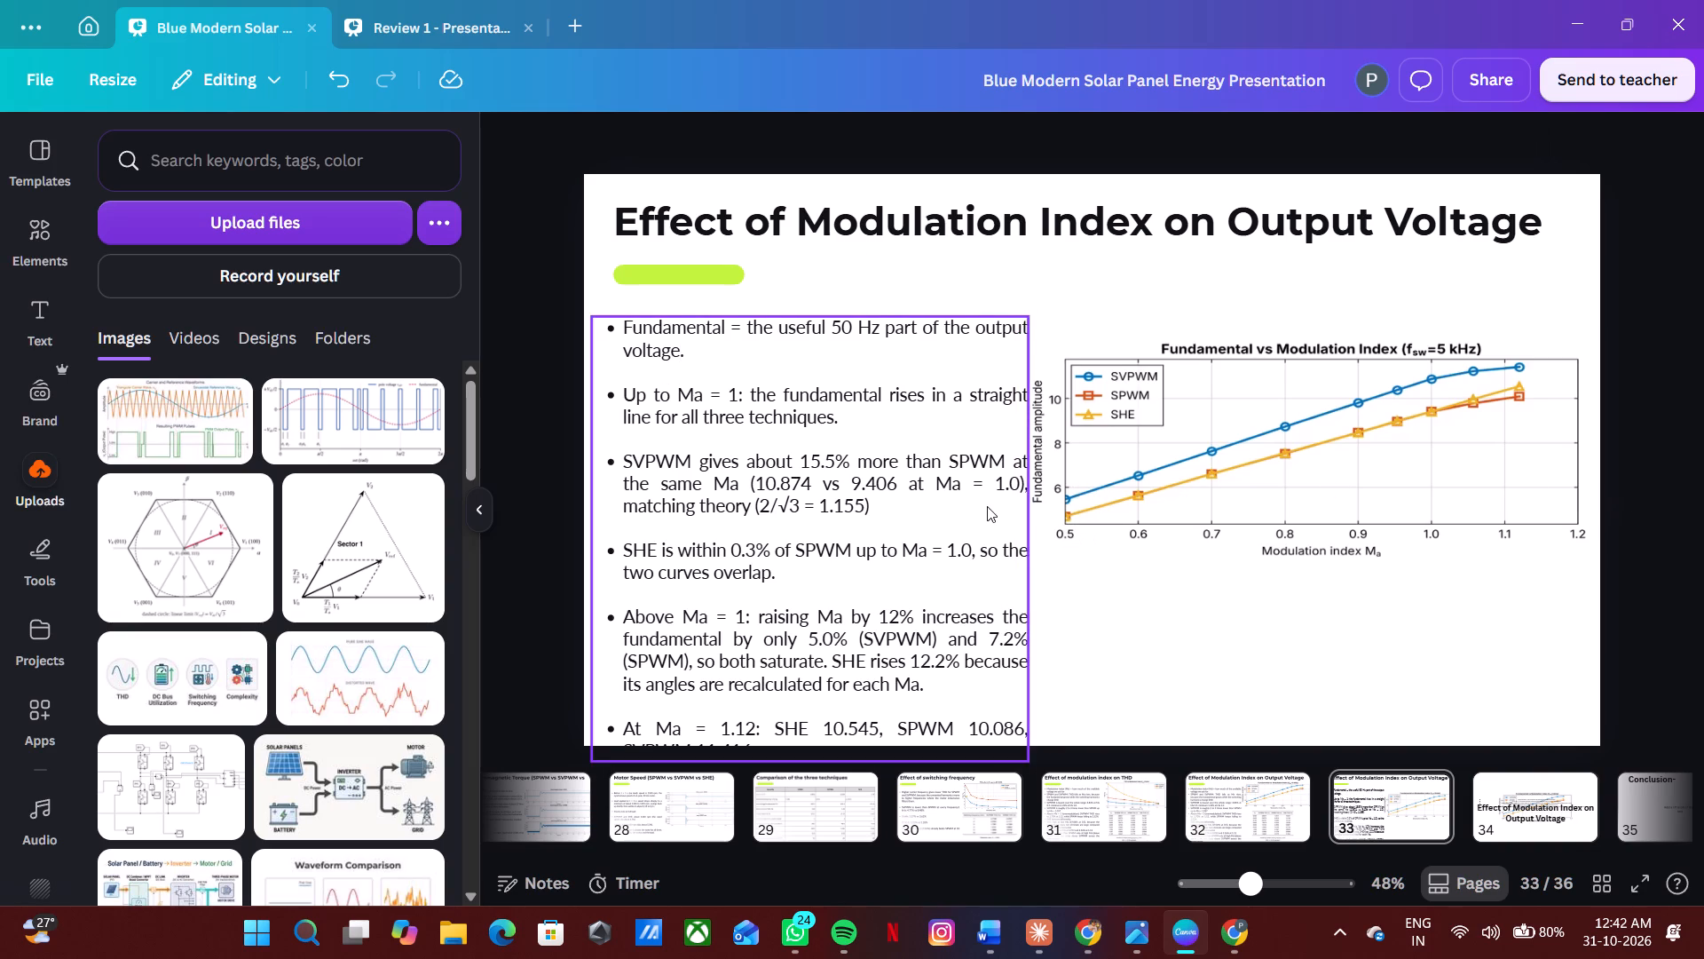
# Narrow the bullet text box slightly to clear the chart's axis label and move it up so the last bullet fits the slide.
pyautogui.click(987, 506)
pyautogui.moveTo(1032, 539); pyautogui.dragTo(1022, 535)
pyautogui.click(1279, 259)
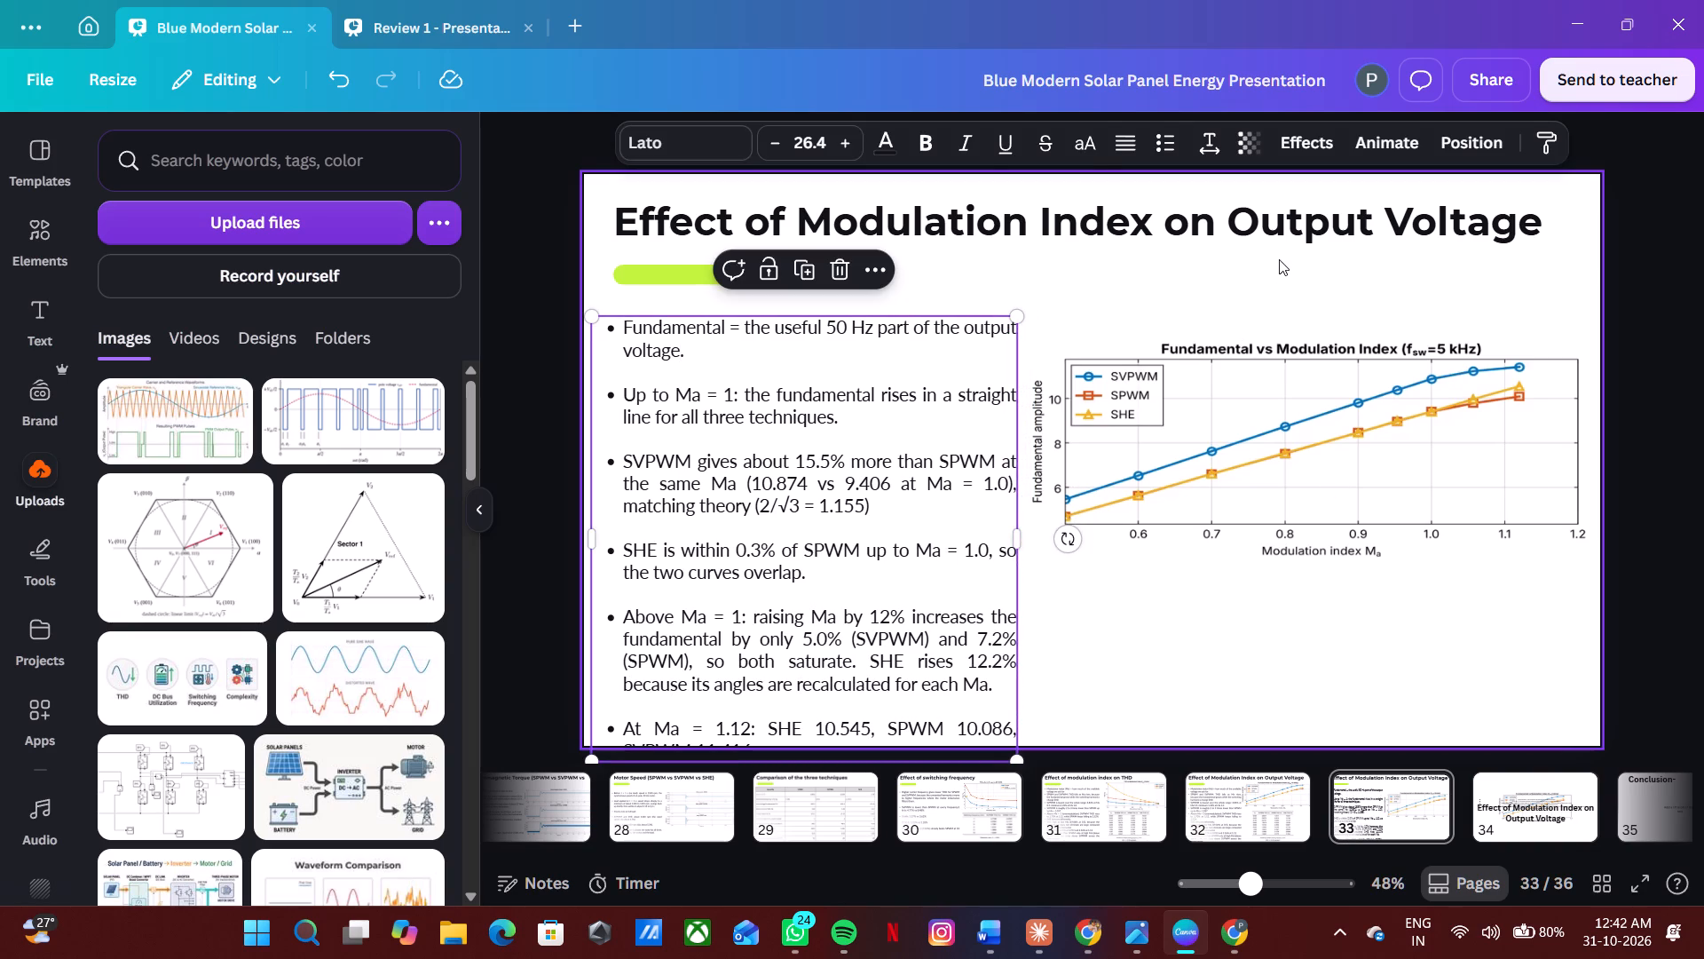
pyautogui.moveTo(951, 556); pyautogui.dragTo(957, 503)
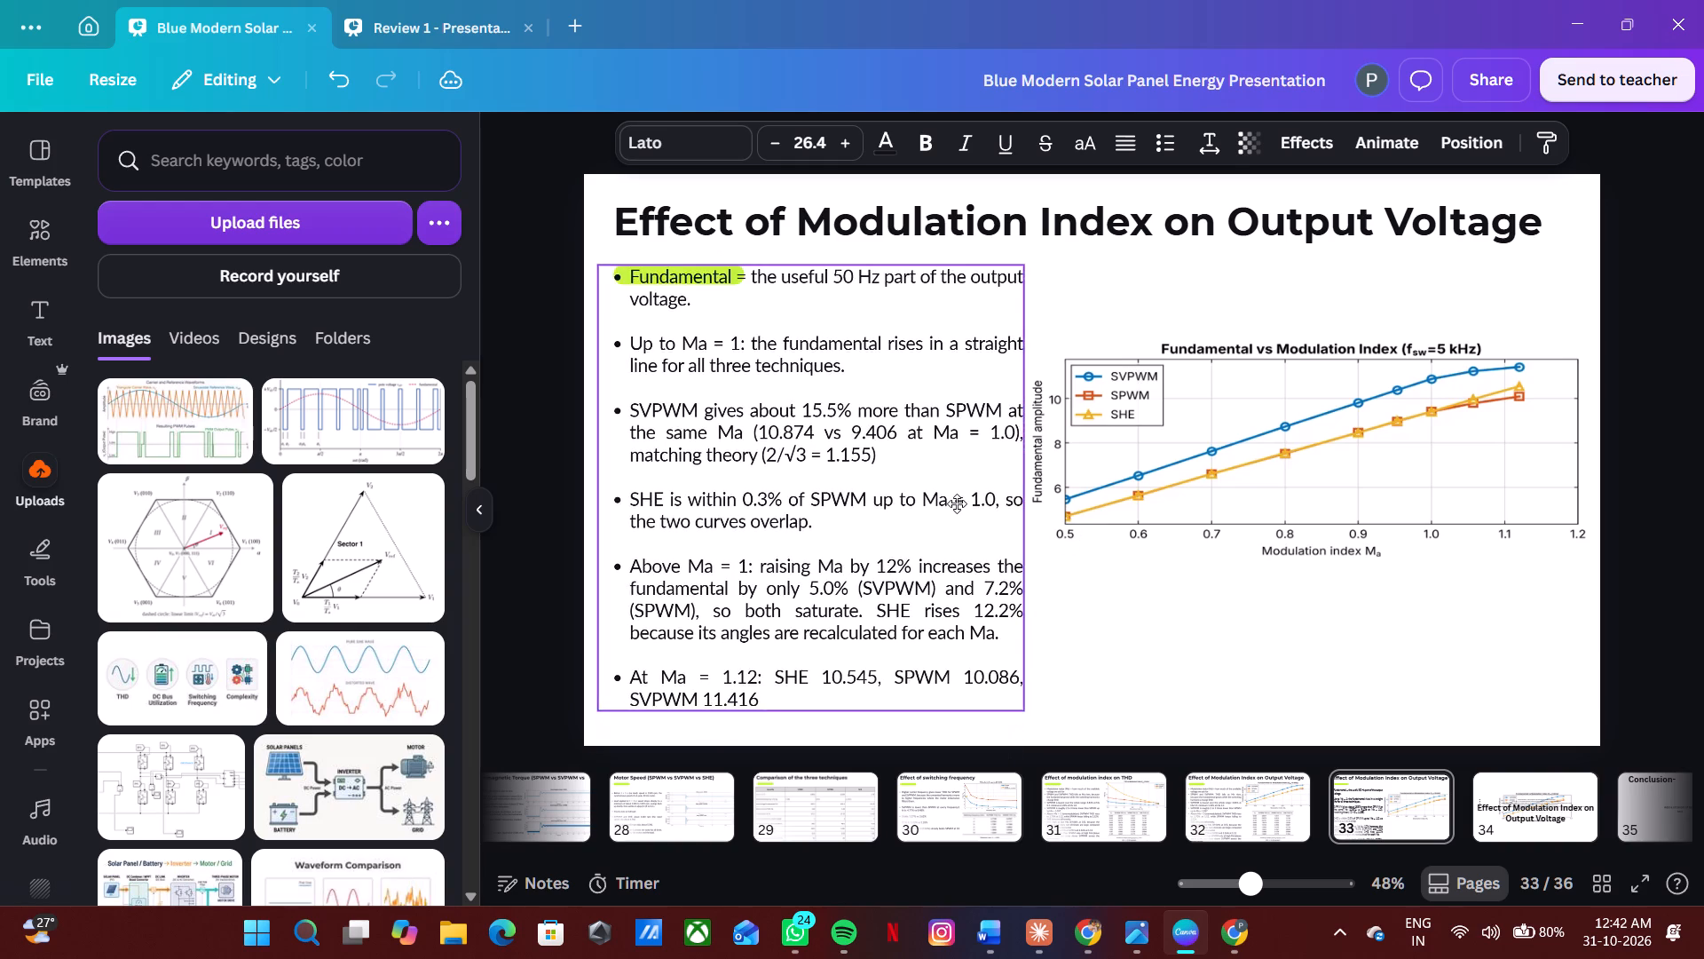
pyautogui.moveTo(957, 503); pyautogui.dragTo(951, 533)
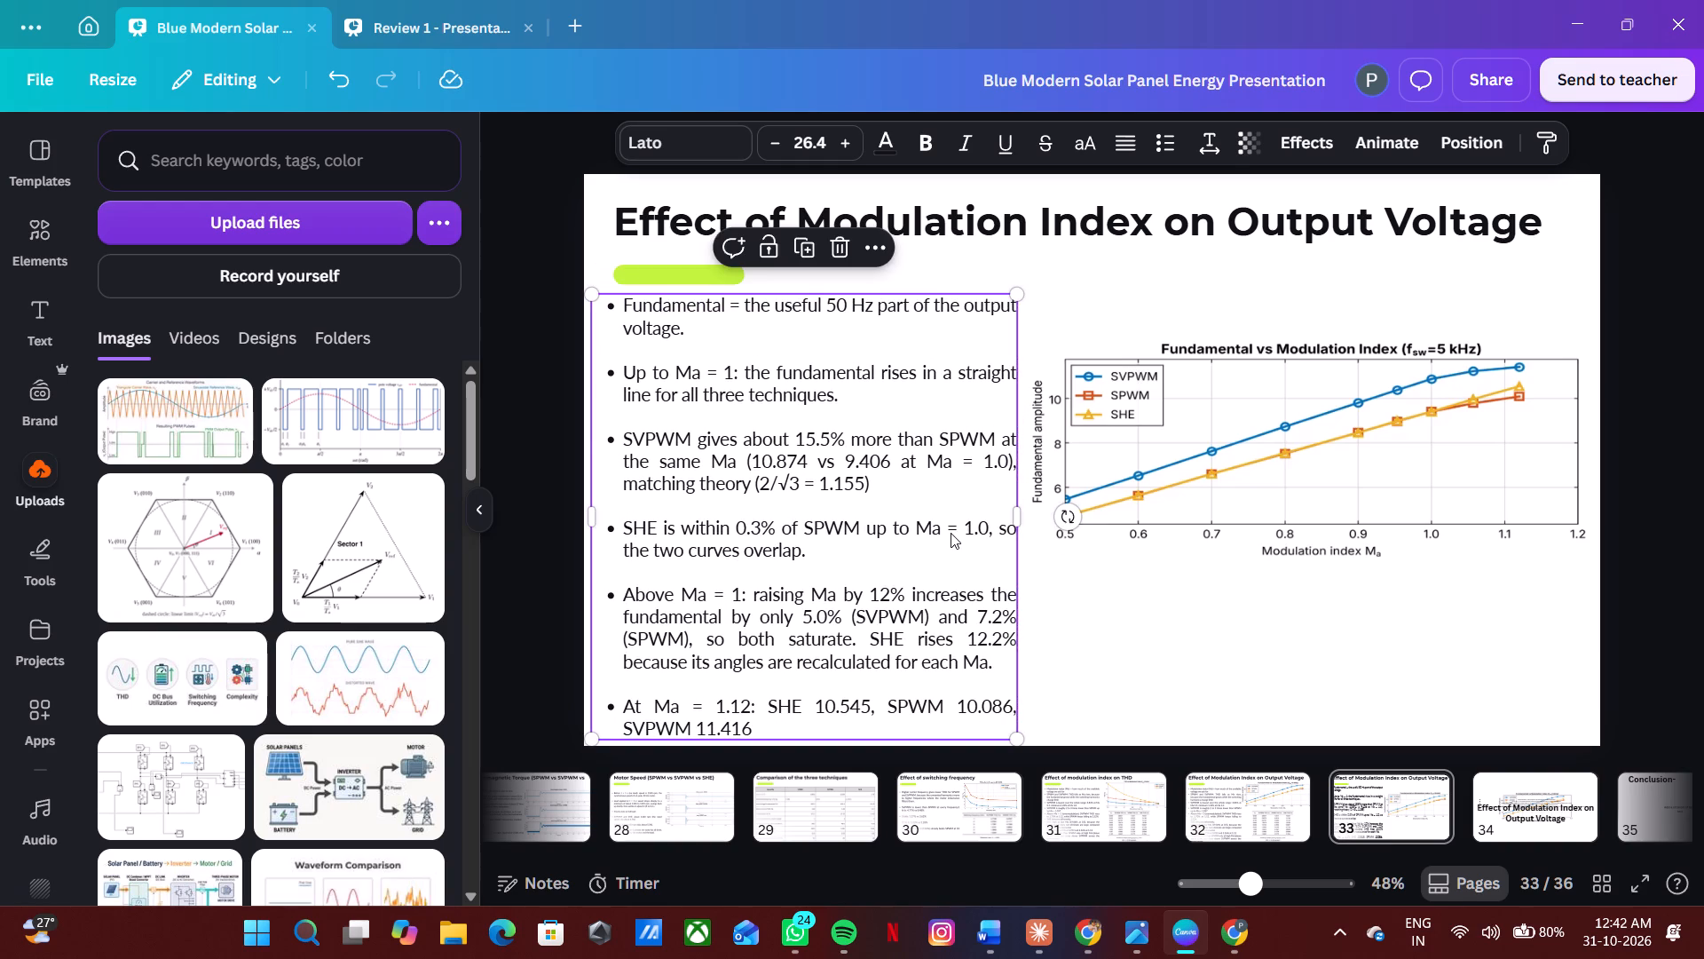
pyautogui.click(1162, 298)
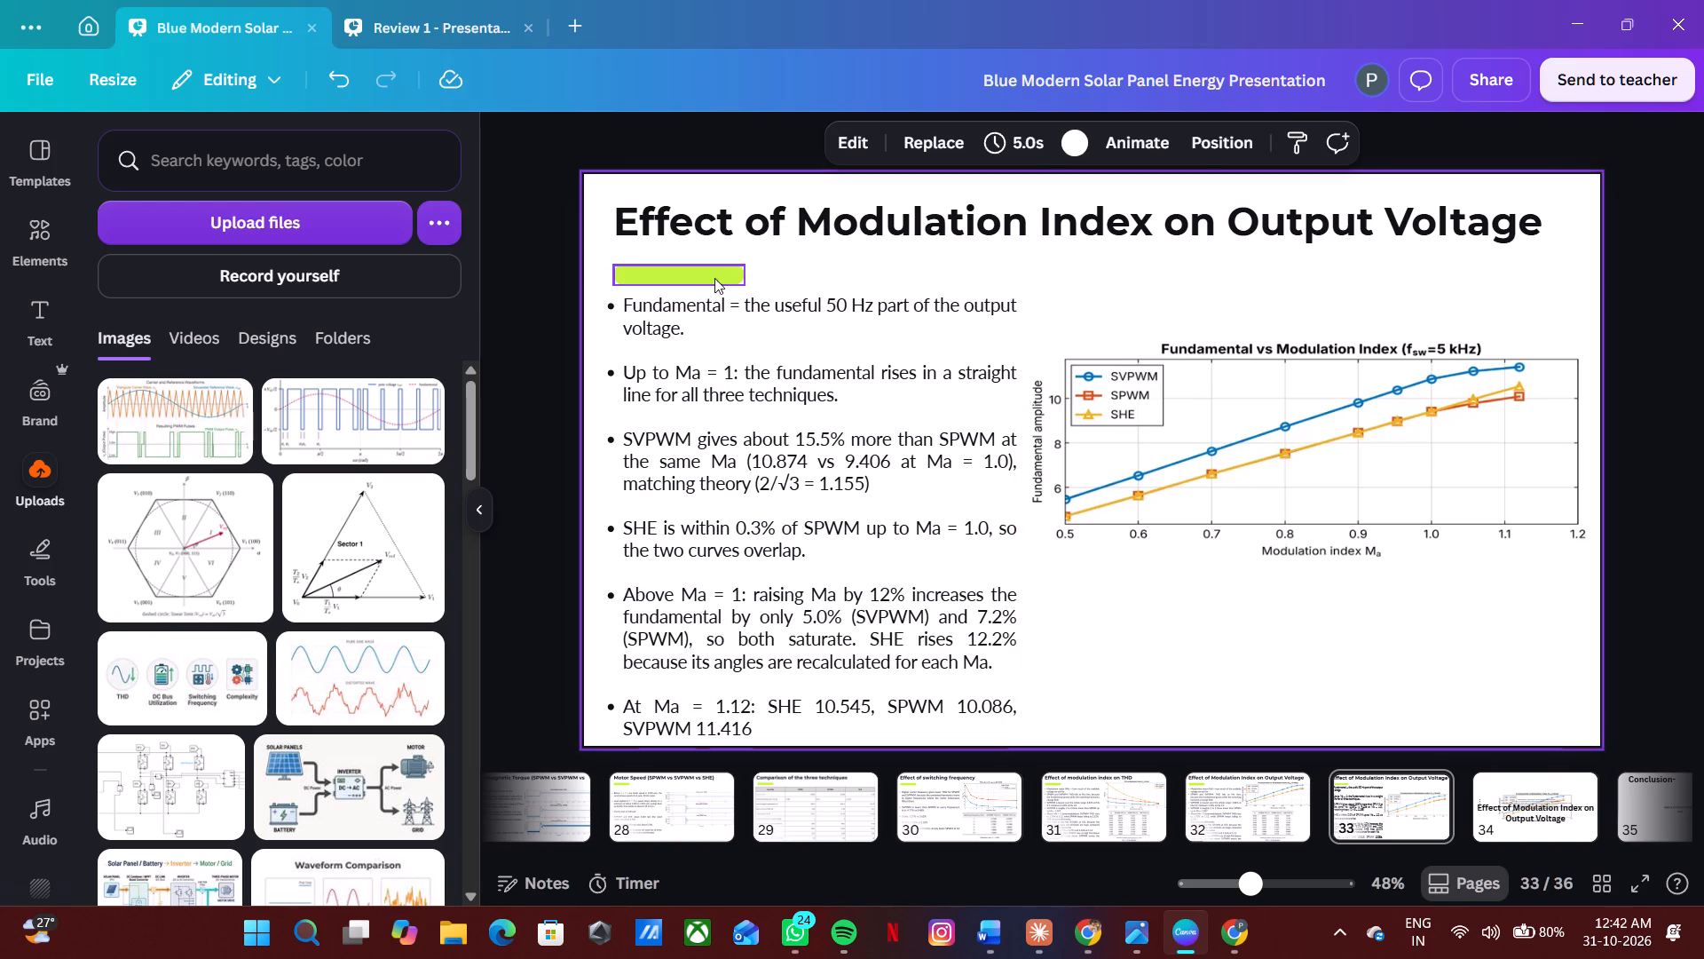
# Nudge the green accent bar up slightly, away from the first bullet.
pyautogui.moveTo(709, 269); pyautogui.dragTo(707, 261)
# Move the Fundamental vs Modulation Index chart down and slightly right, clear of the bullet text and roughly midway along it.
pyautogui.click(1244, 568)
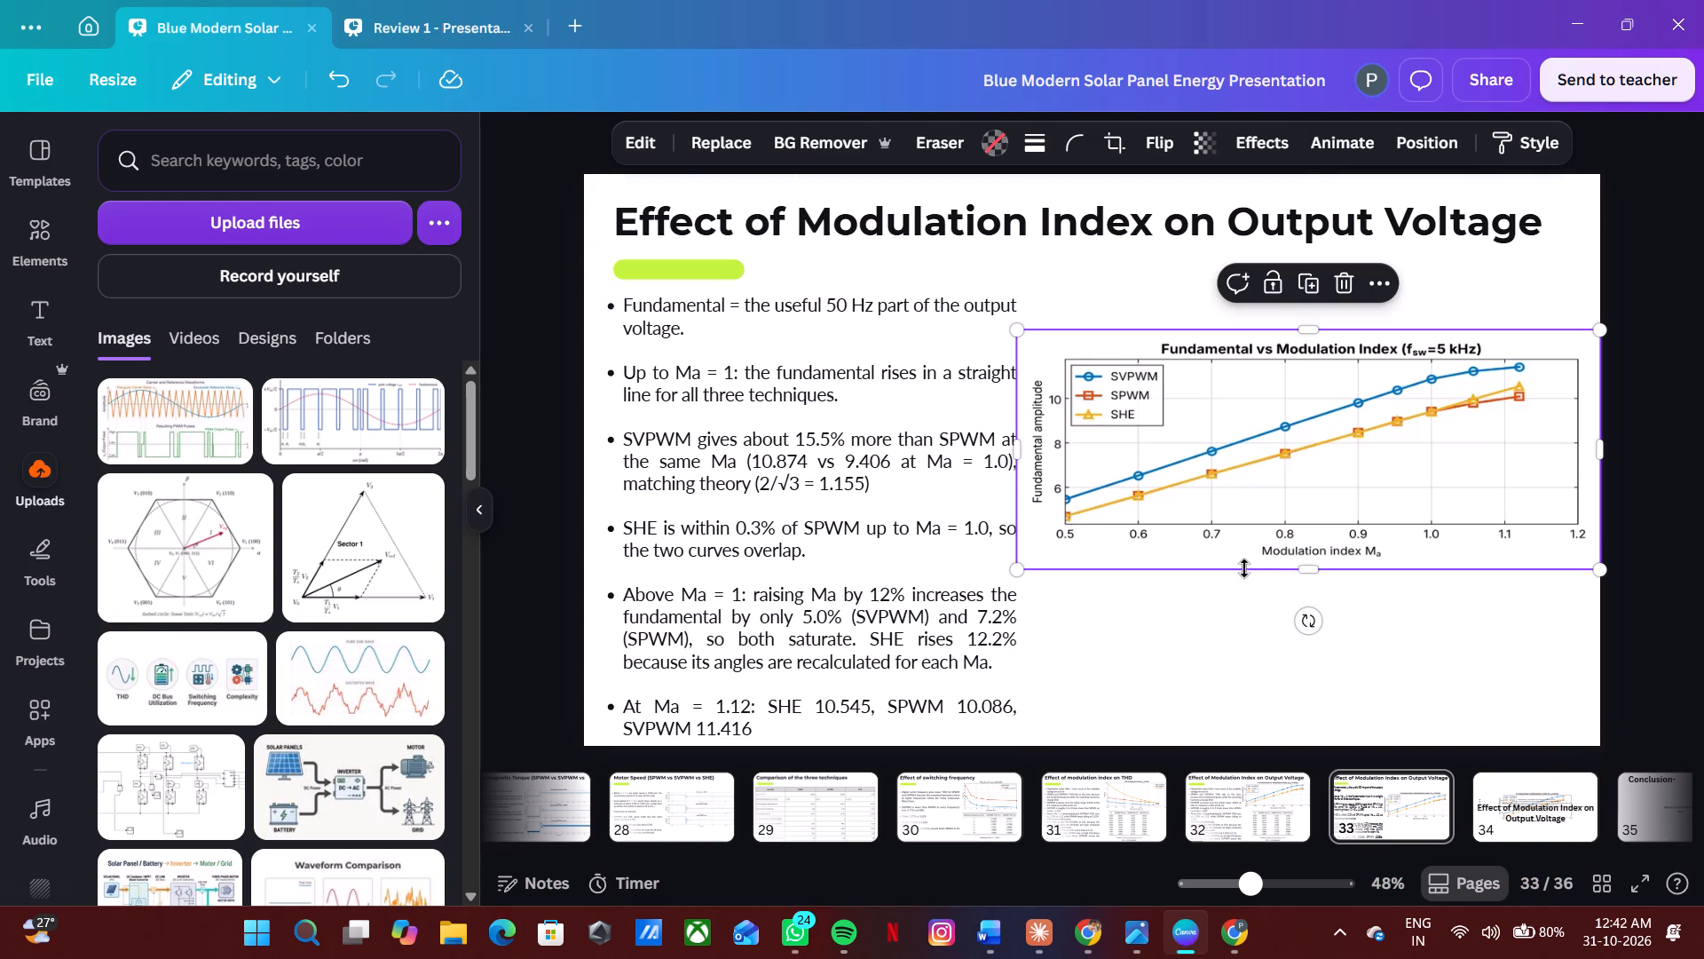
pyautogui.moveTo(1263, 445); pyautogui.dragTo(1267, 452)
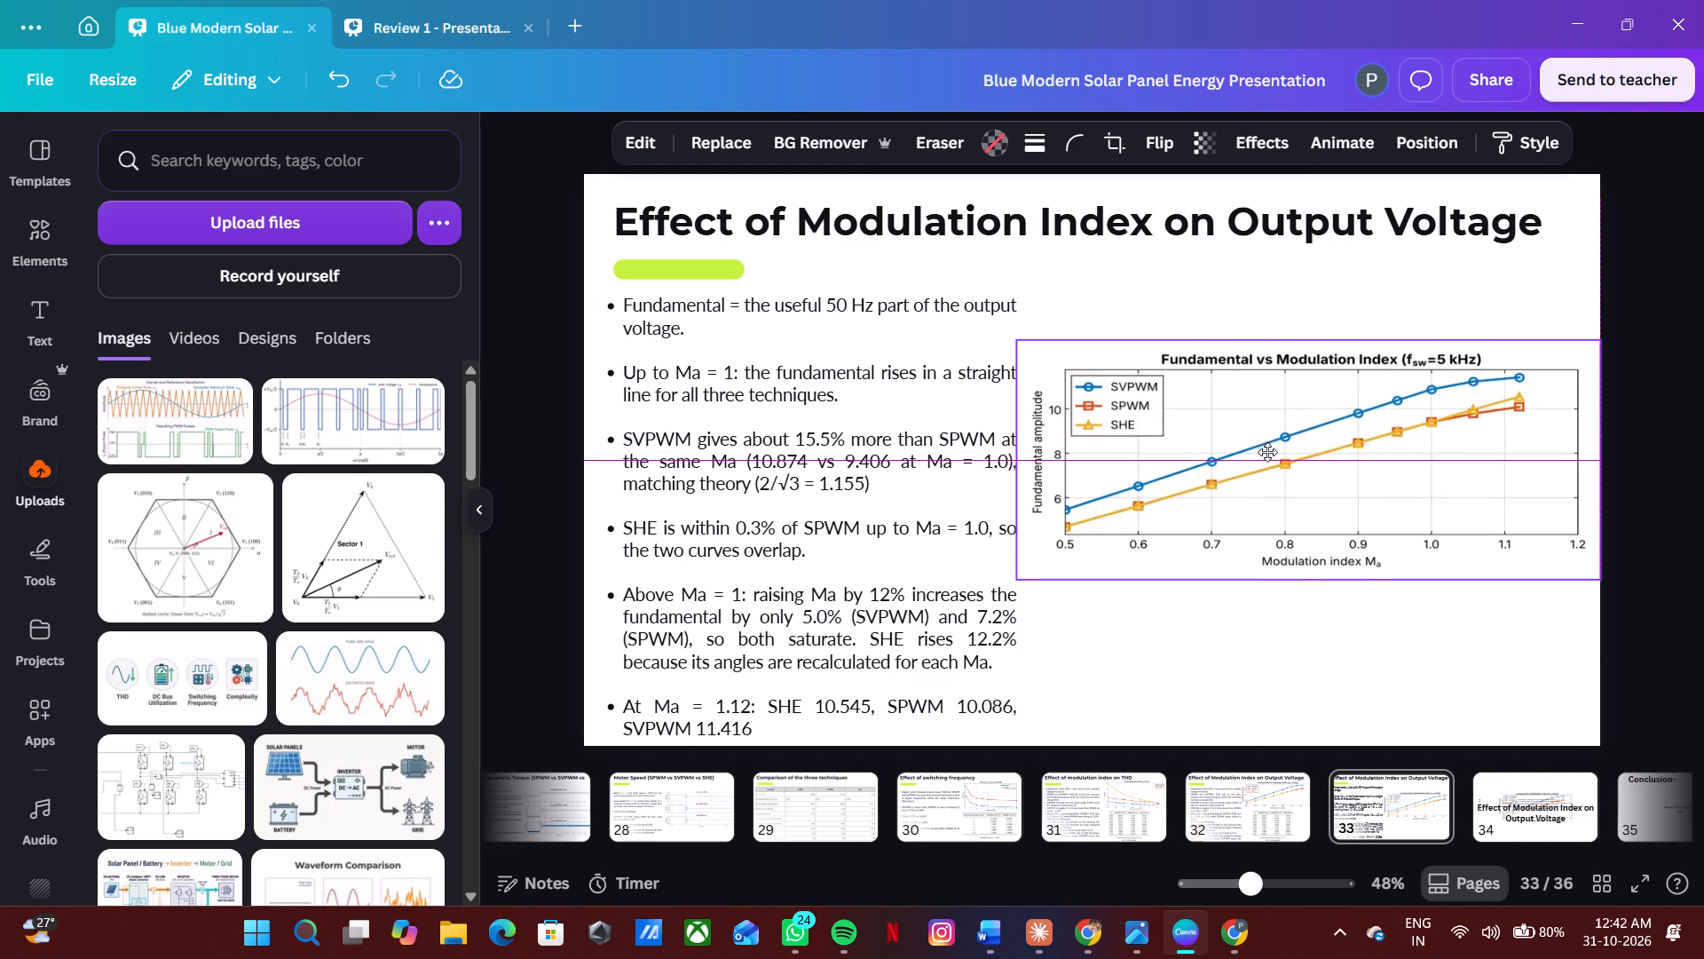
pyautogui.moveTo(1267, 452); pyautogui.dragTo(1268, 476)
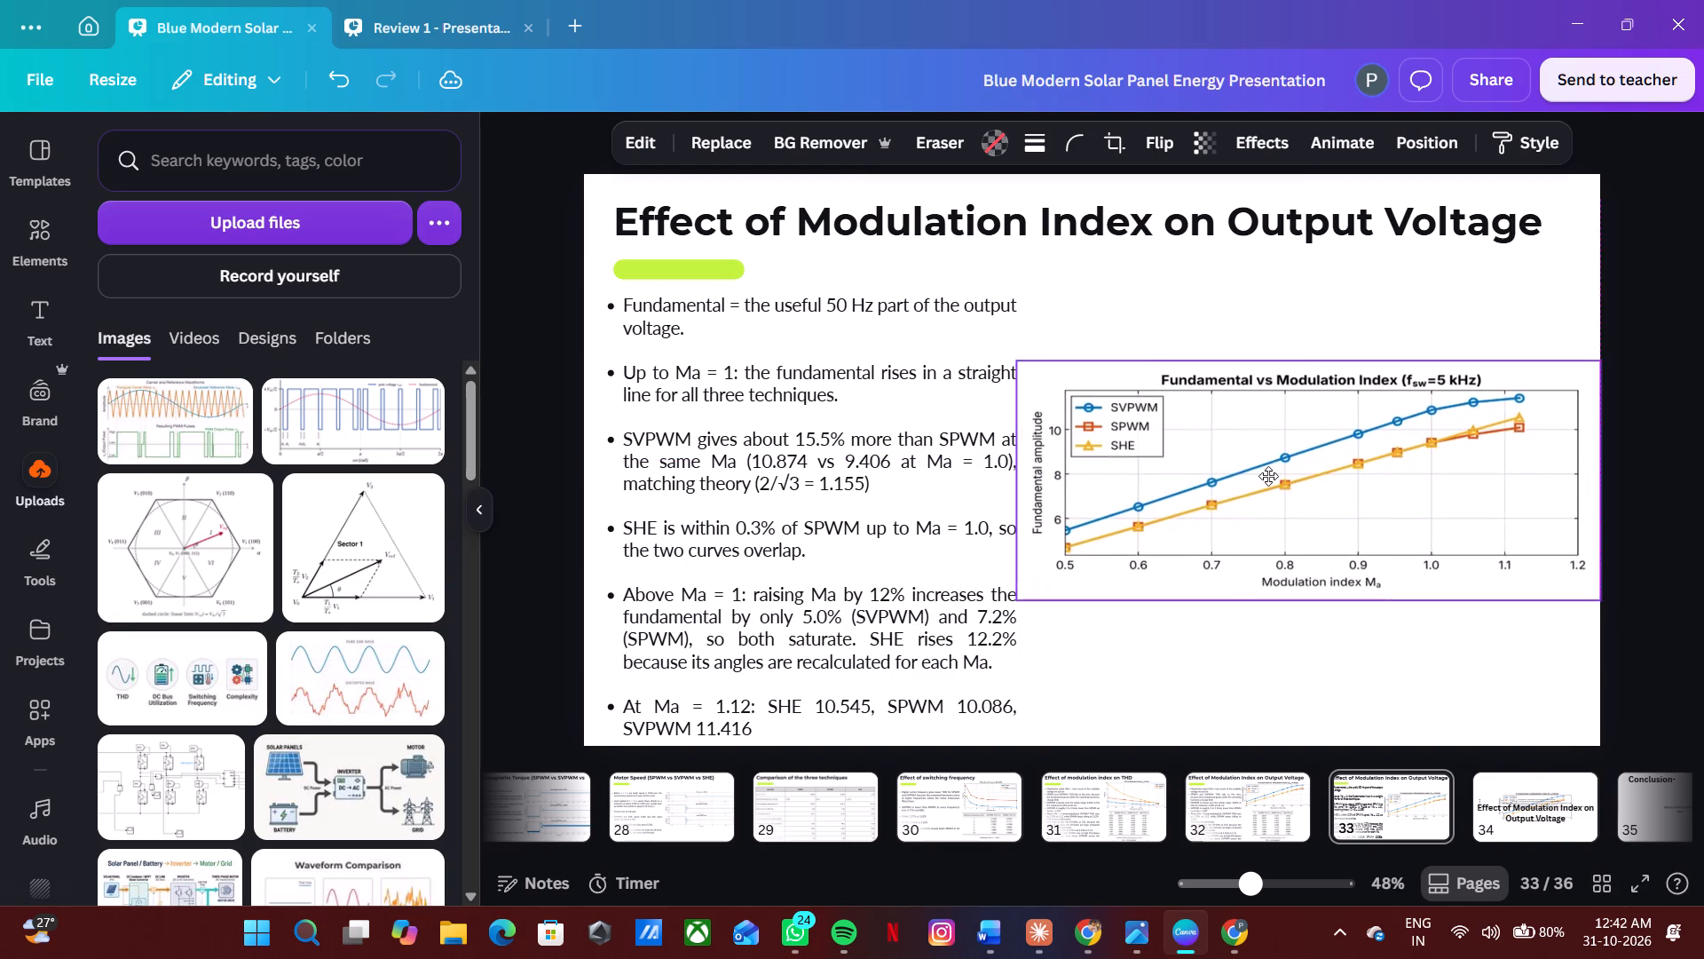
pyautogui.moveTo(1268, 476); pyautogui.dragTo(1273, 482)
pyautogui.click(1630, 301)
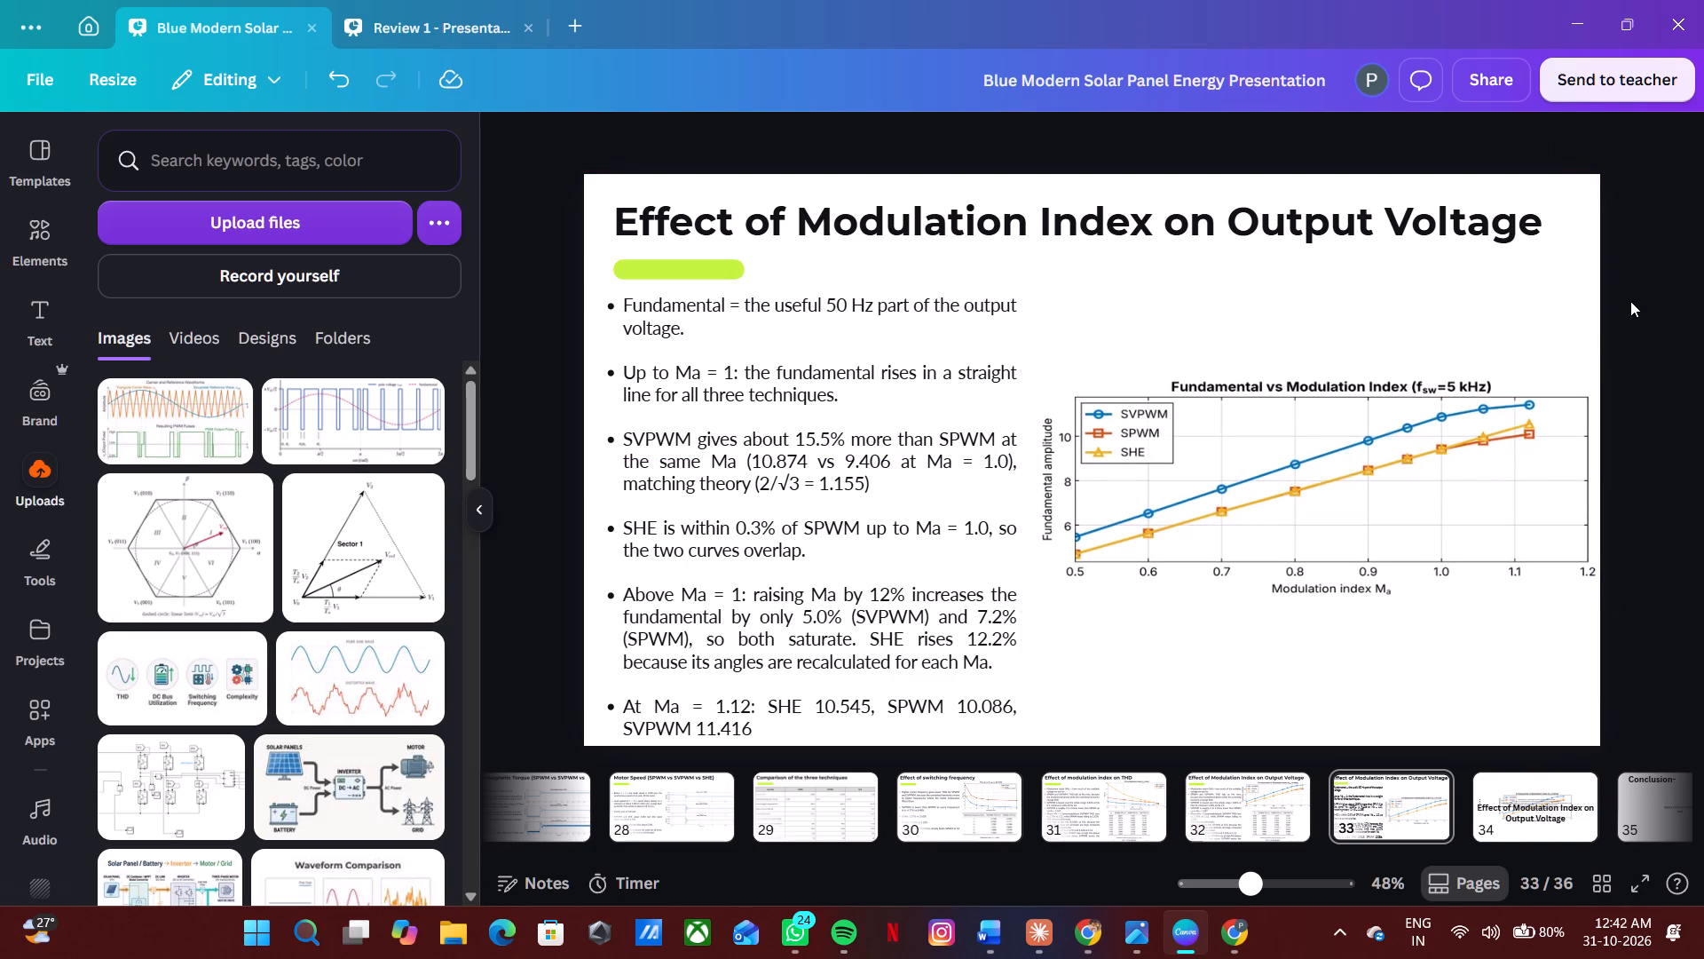
# Compare the rebuilt Output Voltage slide with the neighbouring THD slide, the leftover duplicate and the unstyled original.
pyautogui.press('Left')
pyautogui.press('Left')
pyautogui.press('Right')
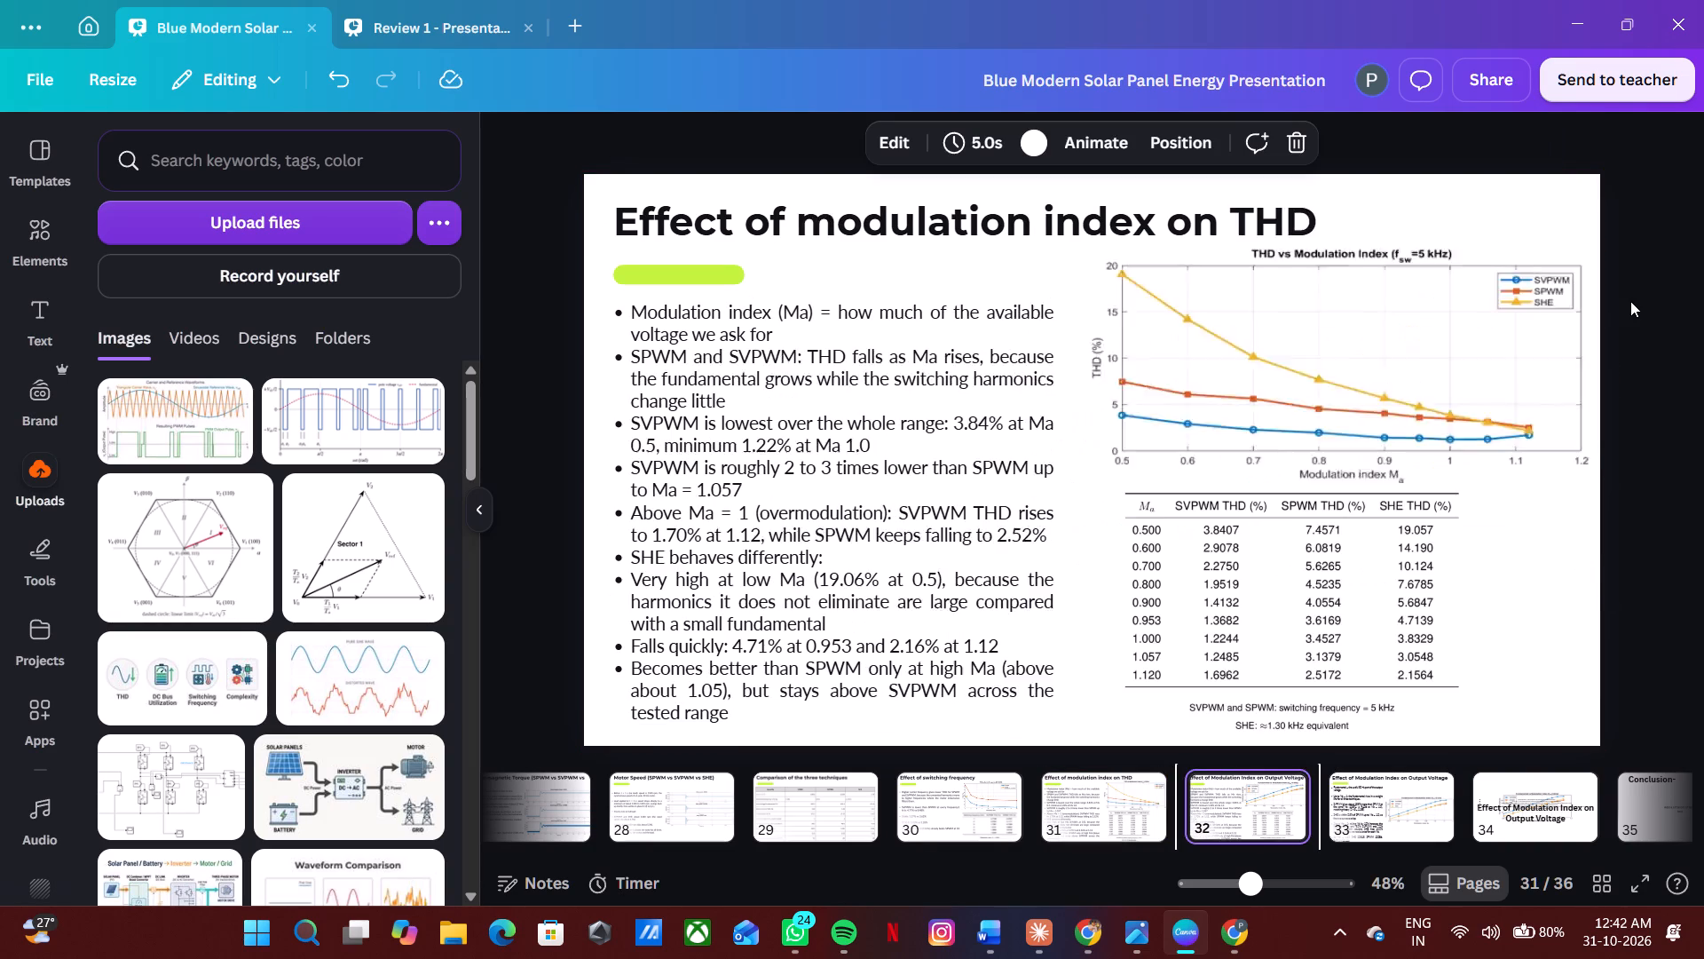
pyautogui.press('Right')
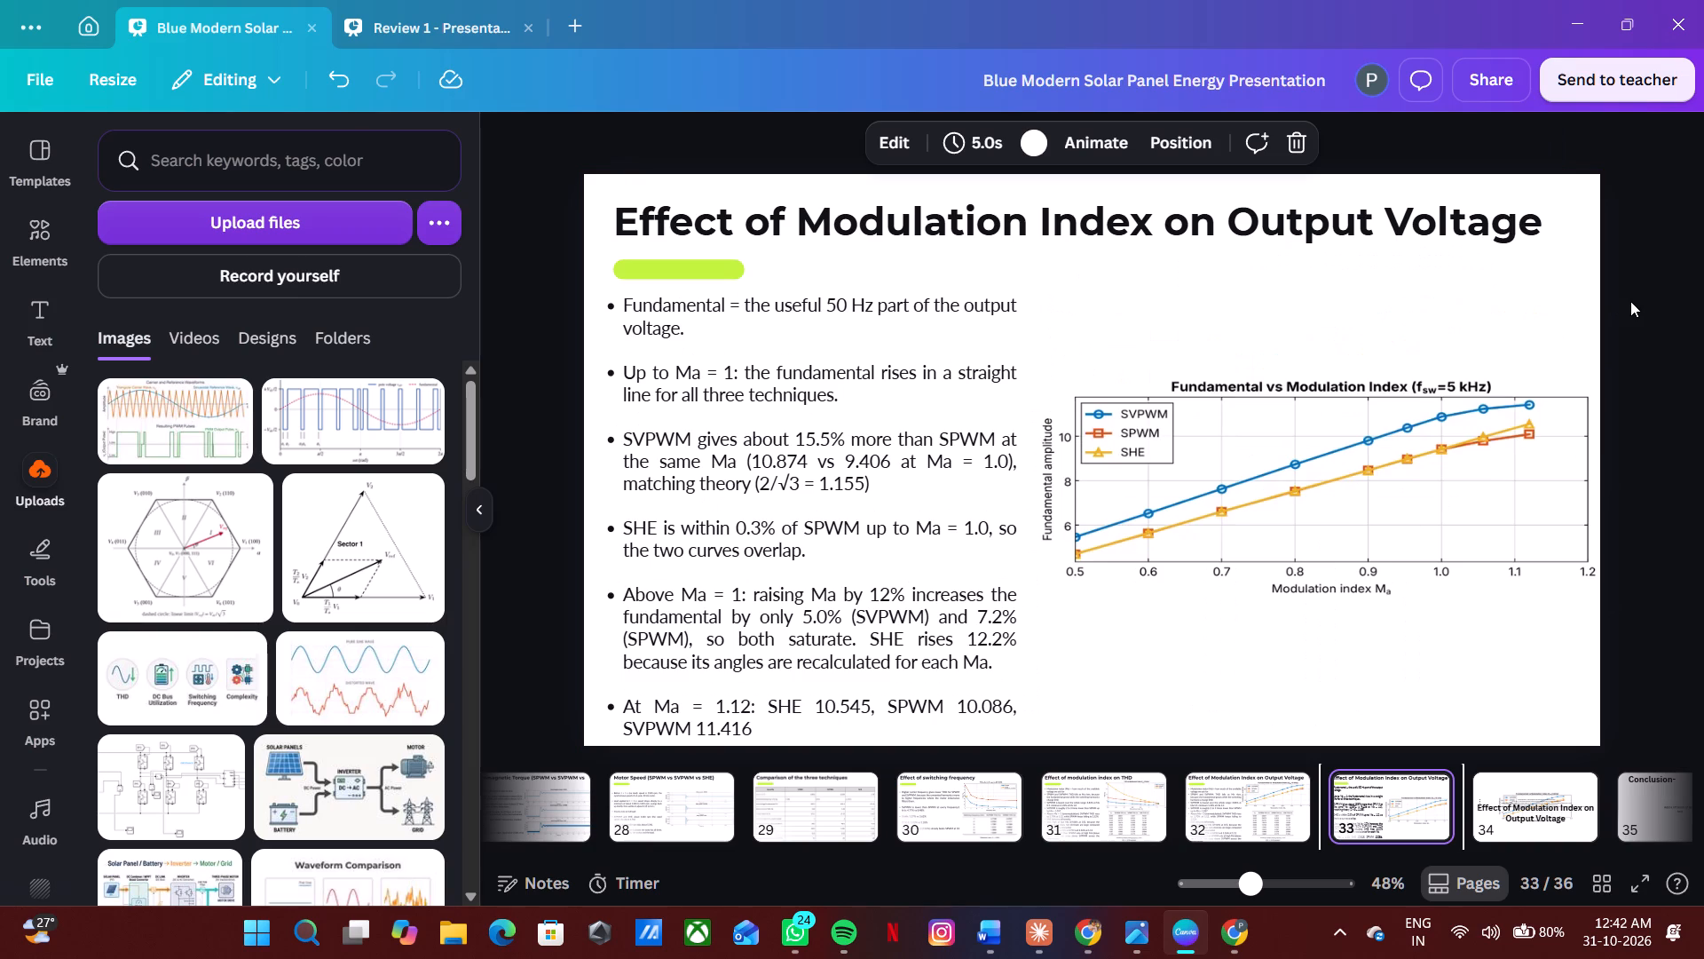
pyautogui.press('Left')
pyautogui.press('Left')
pyautogui.press('Left')
pyautogui.press('Right')
pyautogui.press('Right')
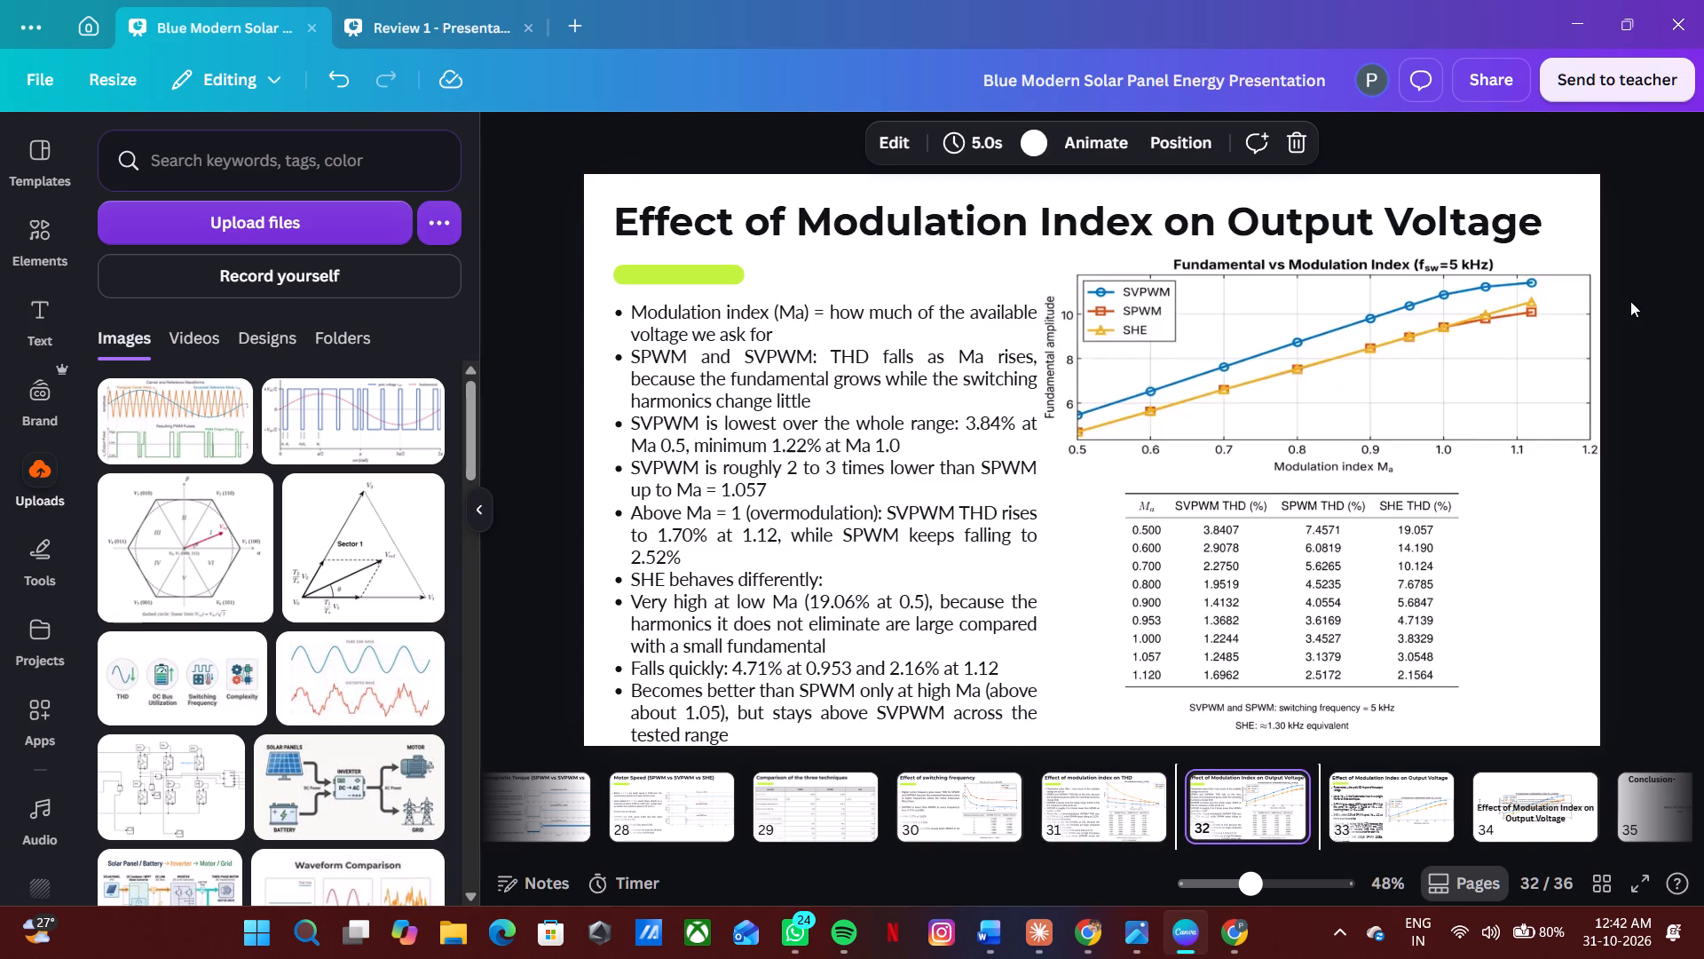
pyautogui.press('Left')
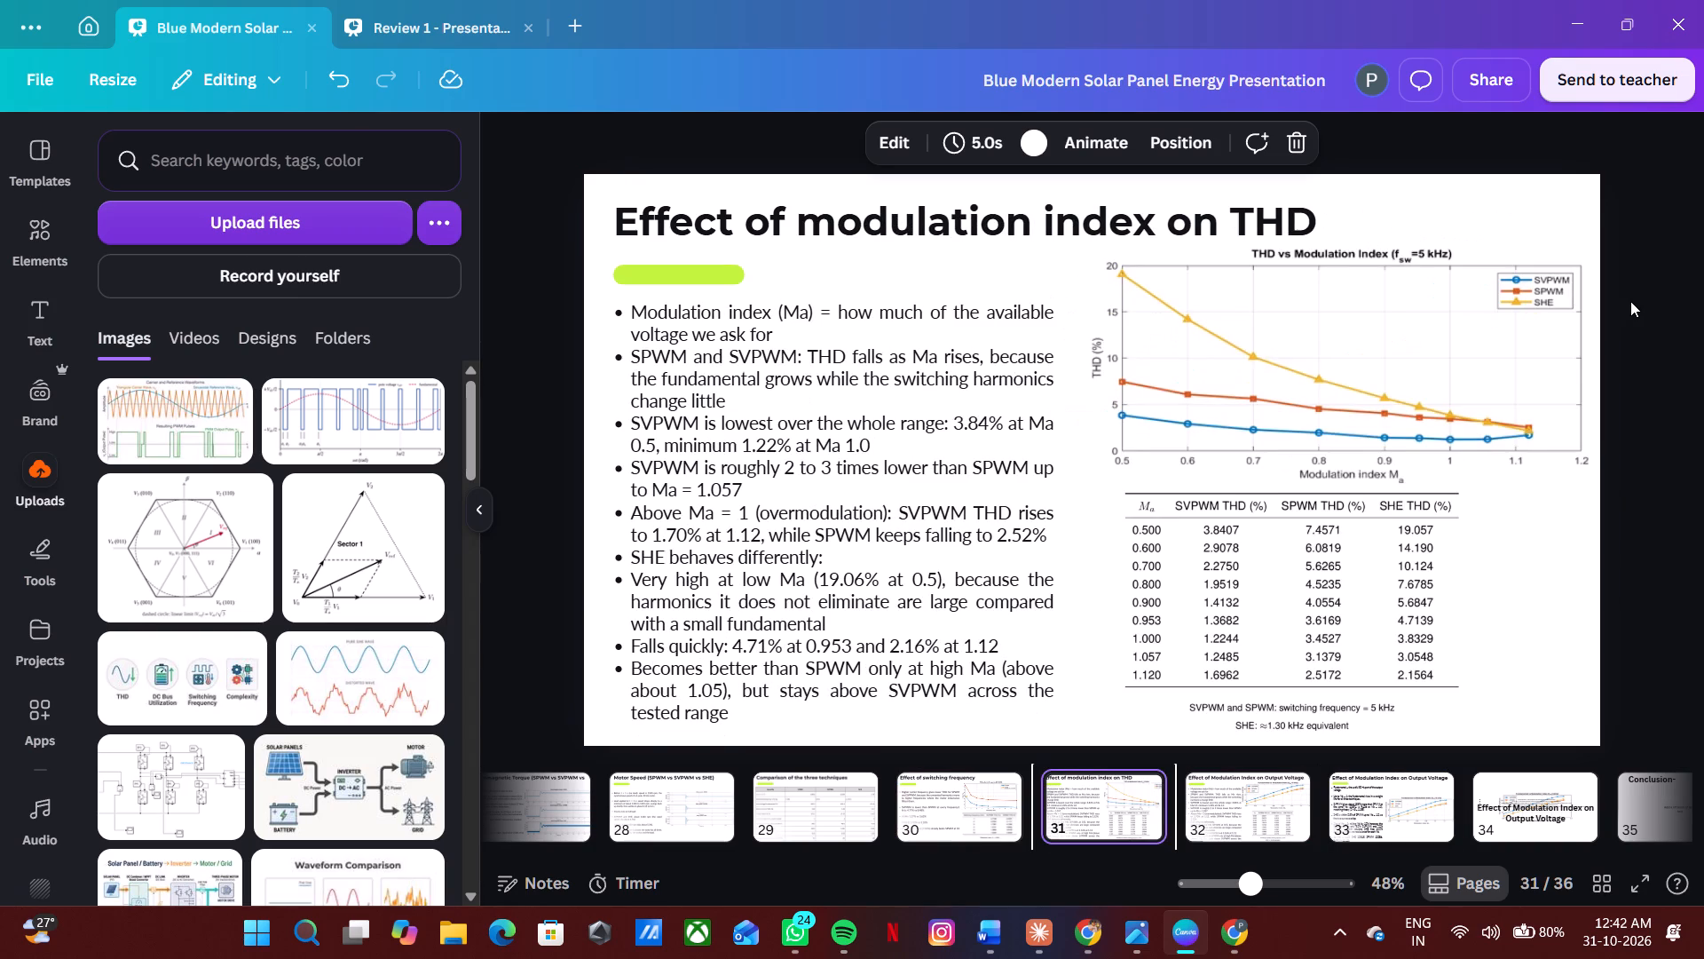
pyautogui.press('Right')
pyautogui.press('Right')
pyautogui.press('Left')
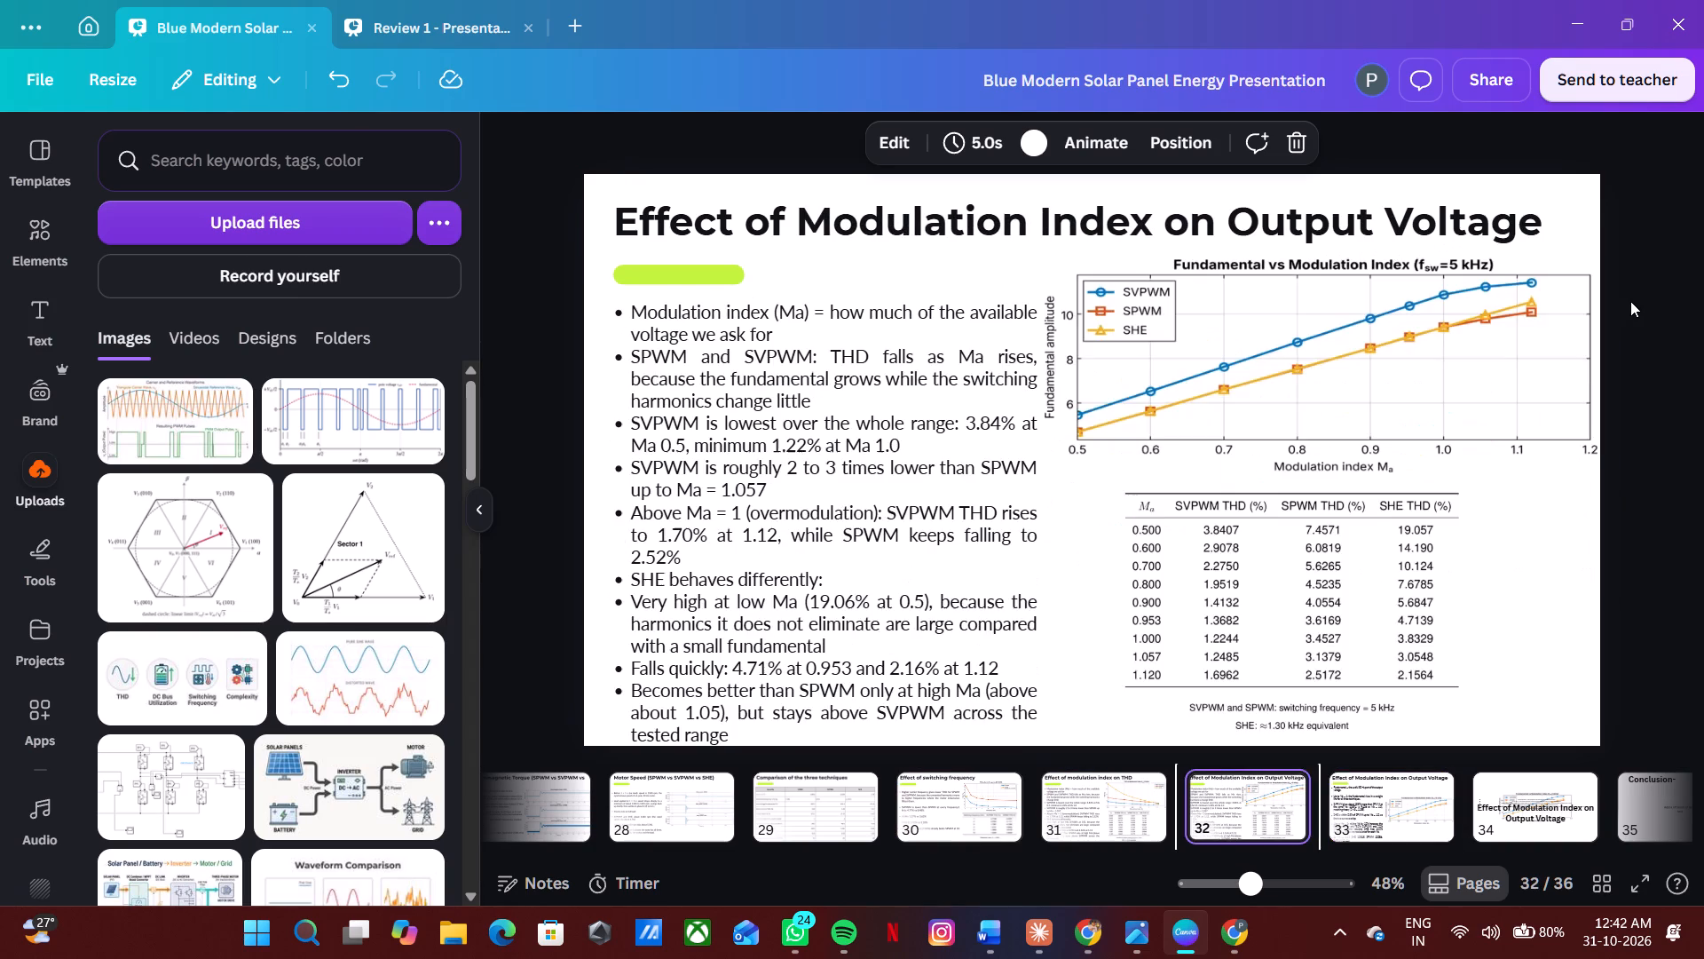
pyautogui.press('Right')
pyautogui.press('Left')
pyautogui.press('Right')
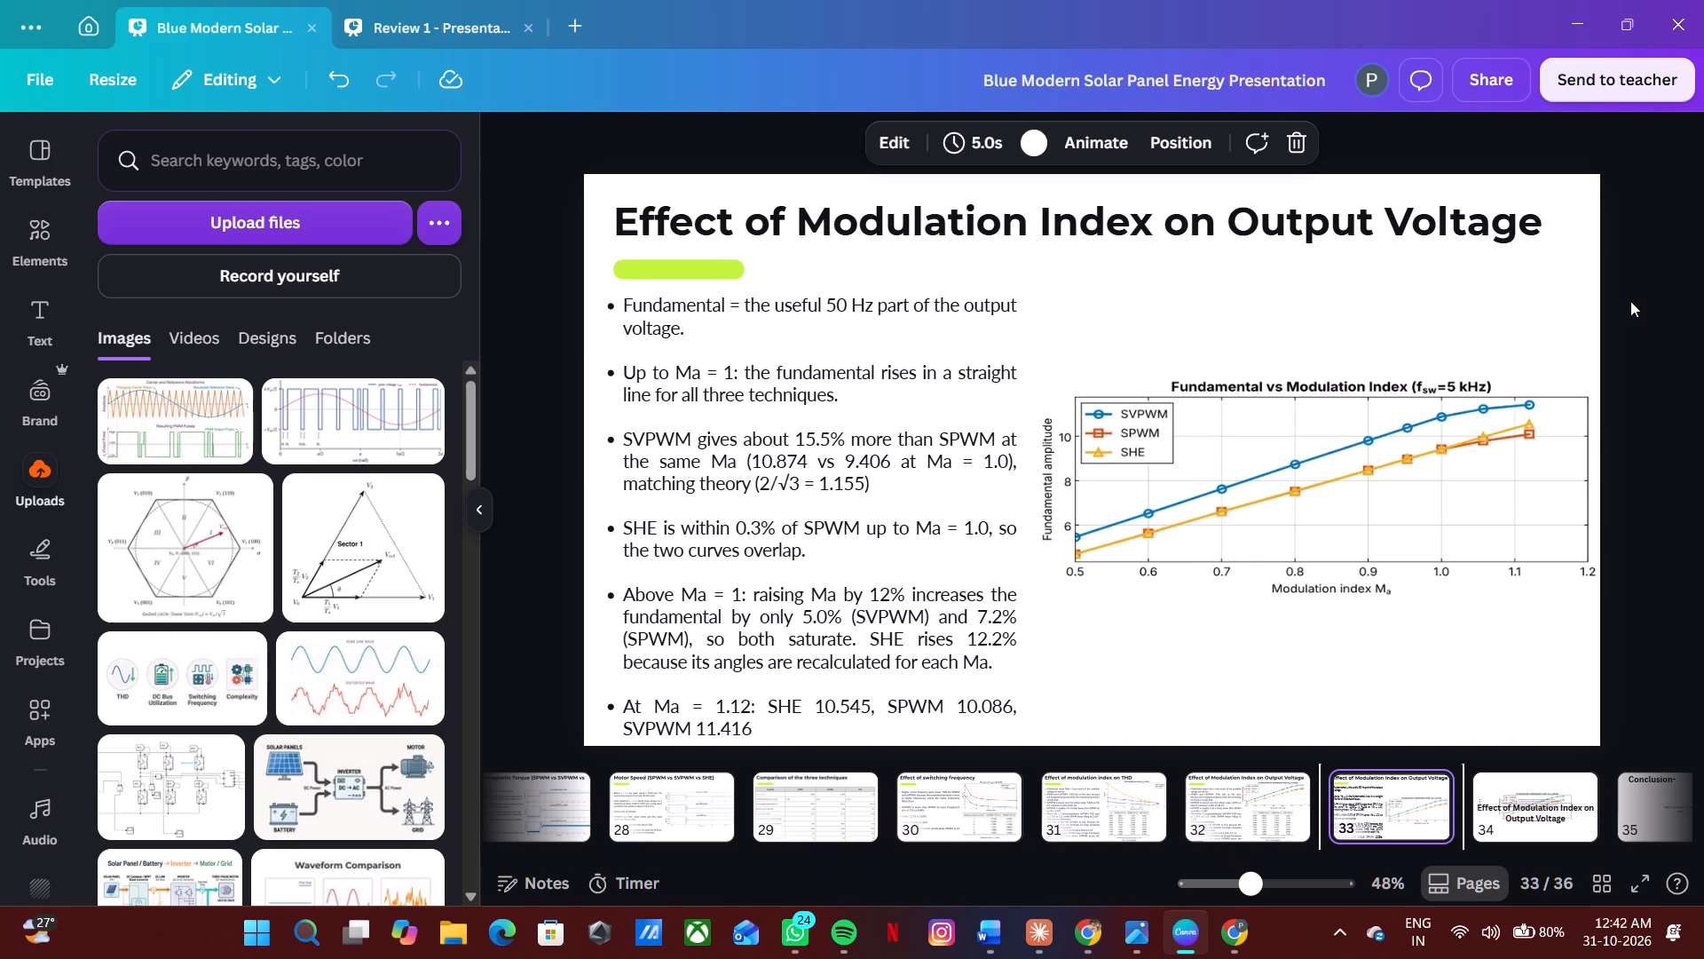
pyautogui.press('Right')
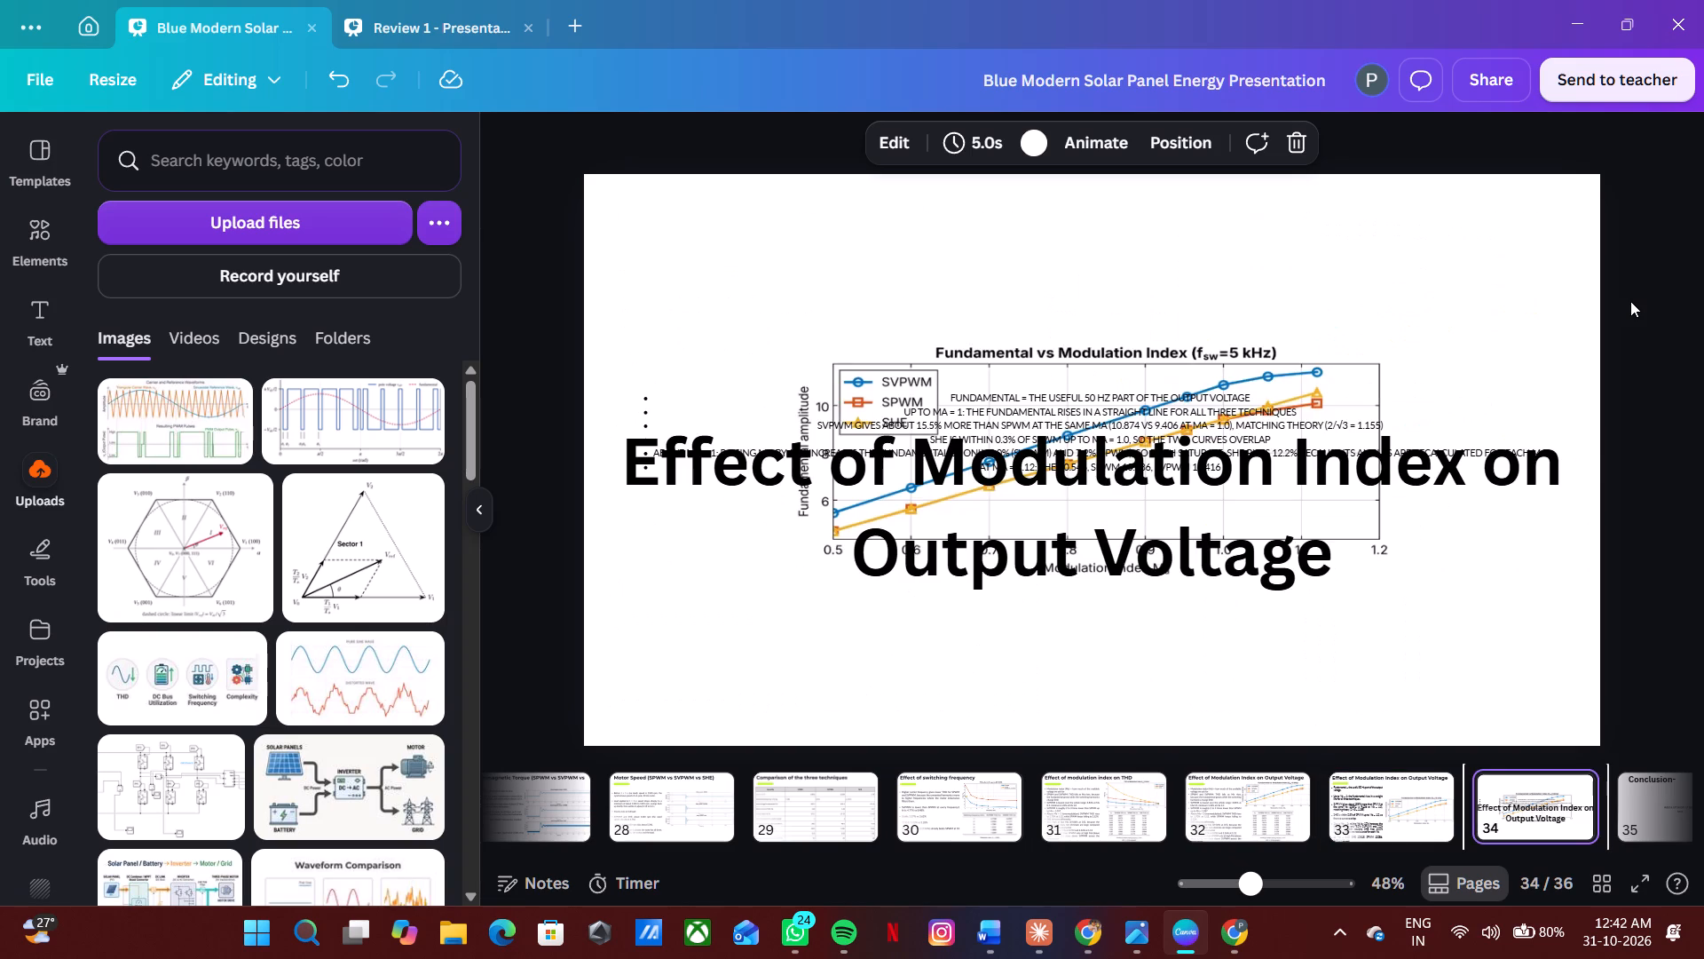
pyautogui.press('Right')
pyautogui.press('Left')
pyautogui.press('Left')
pyautogui.press('Left')
pyautogui.press('Right')
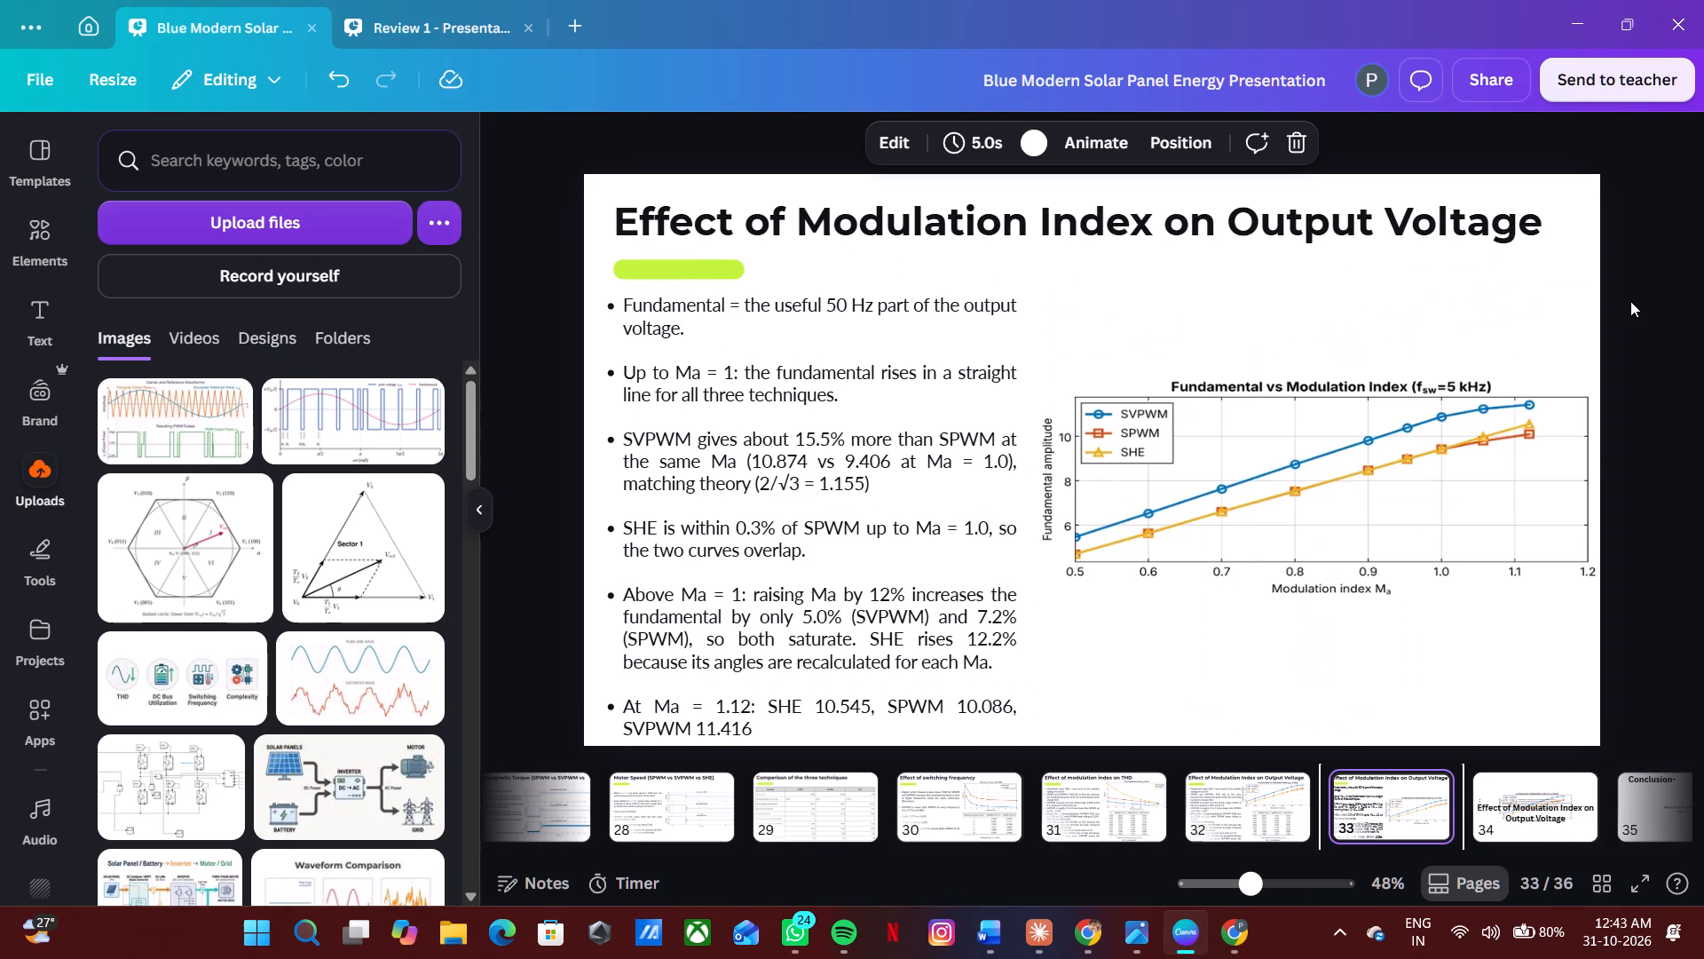
pyautogui.press('Left')
pyautogui.press('Left')
pyautogui.press('Right')
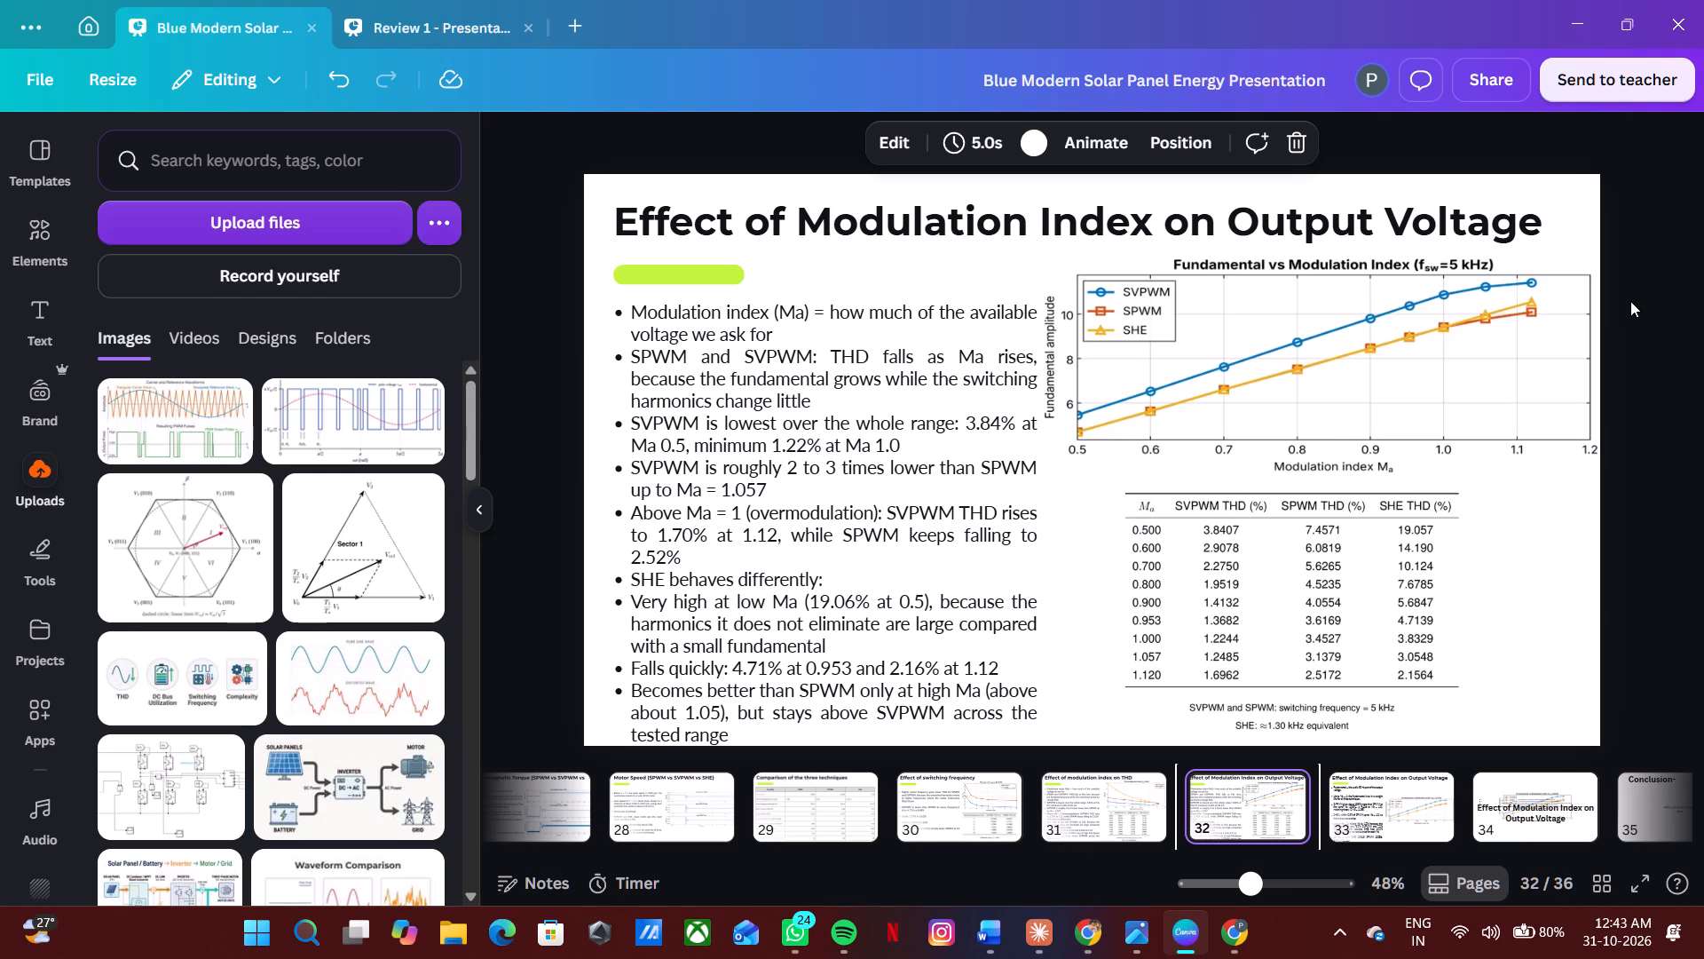
pyautogui.press('Left')
pyautogui.press('Right')
pyautogui.press('Right')
pyautogui.press('Left')
# Delete the leftover duplicate slide 32, which pairs the Output Voltage title with the old THD bullets and table.
pyautogui.click(1264, 810)
pyautogui.press('BackSpace')
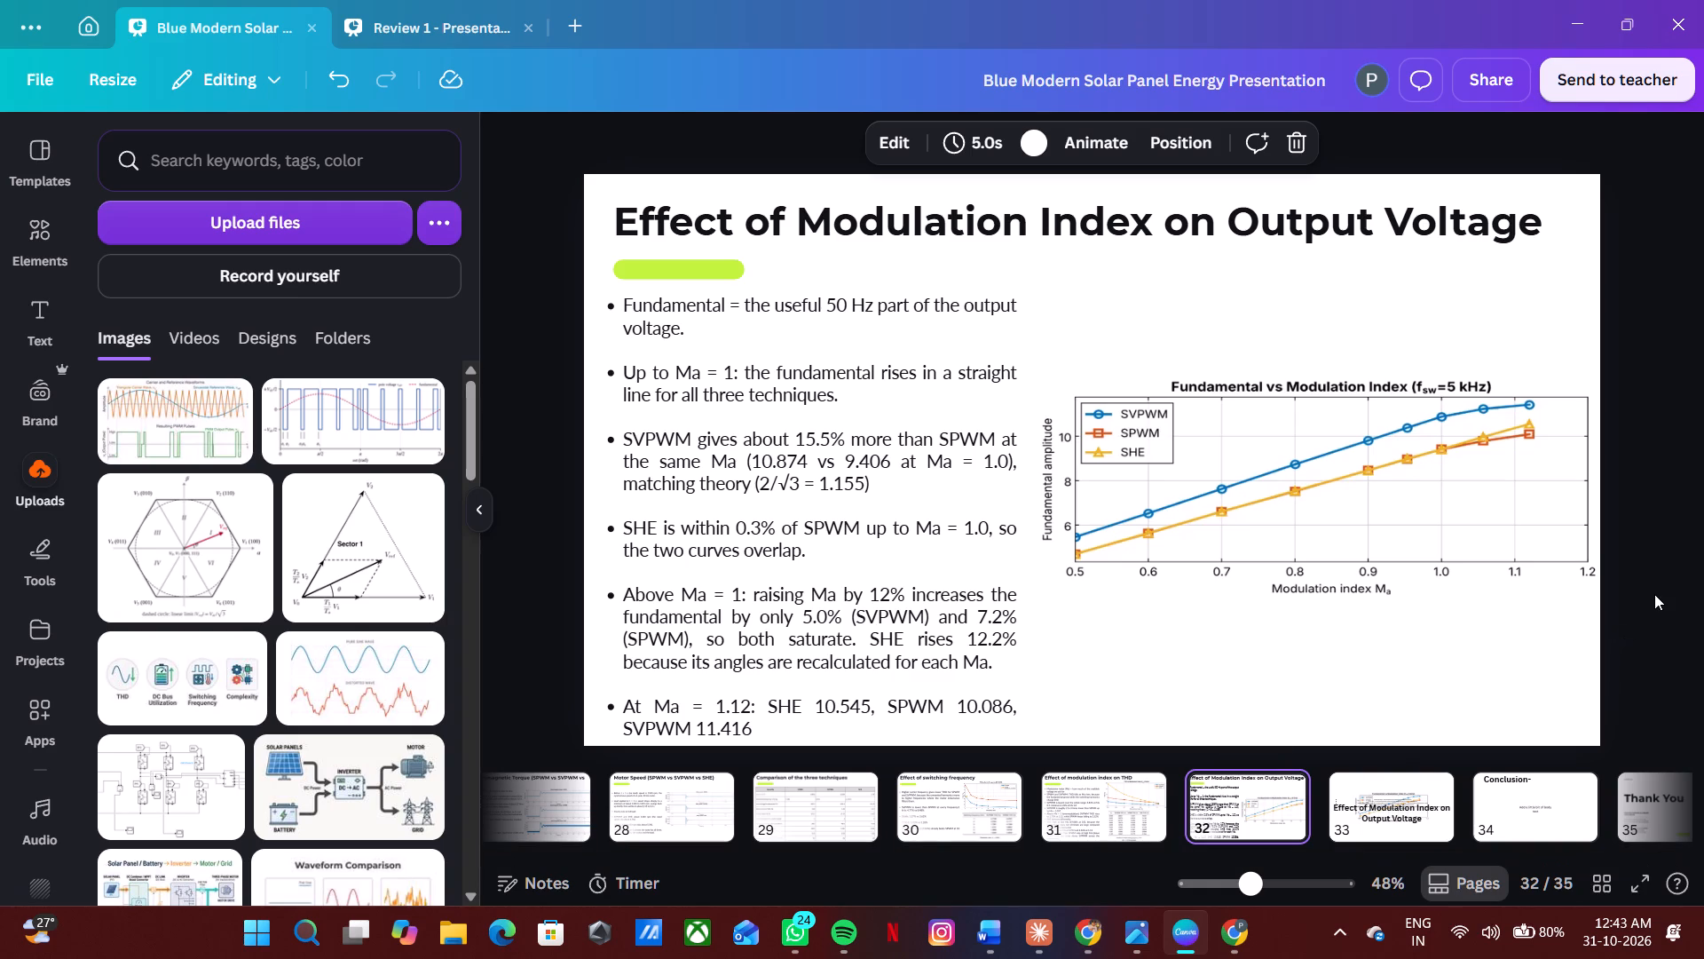
# Delete the unstyled Effect of Modulation Index on Output Voltage slide that precedes the Conclusion slide.
pyautogui.press('Left')
pyautogui.press('Right')
pyautogui.press('Right')
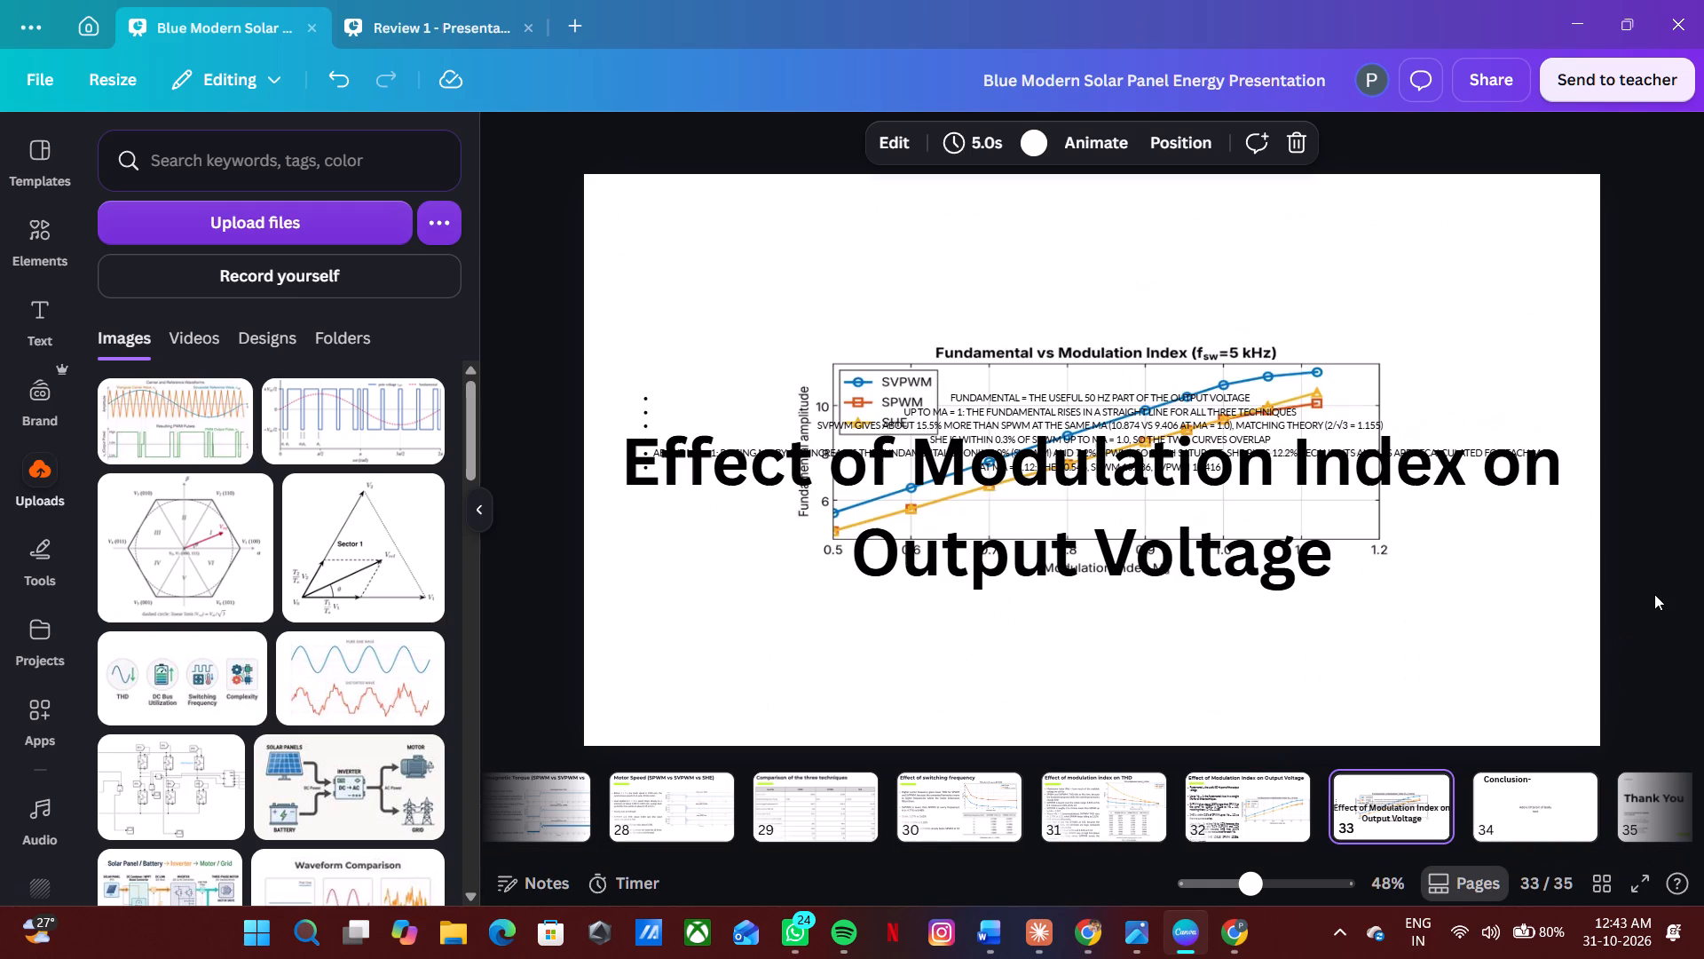
pyautogui.press('BackSpace')
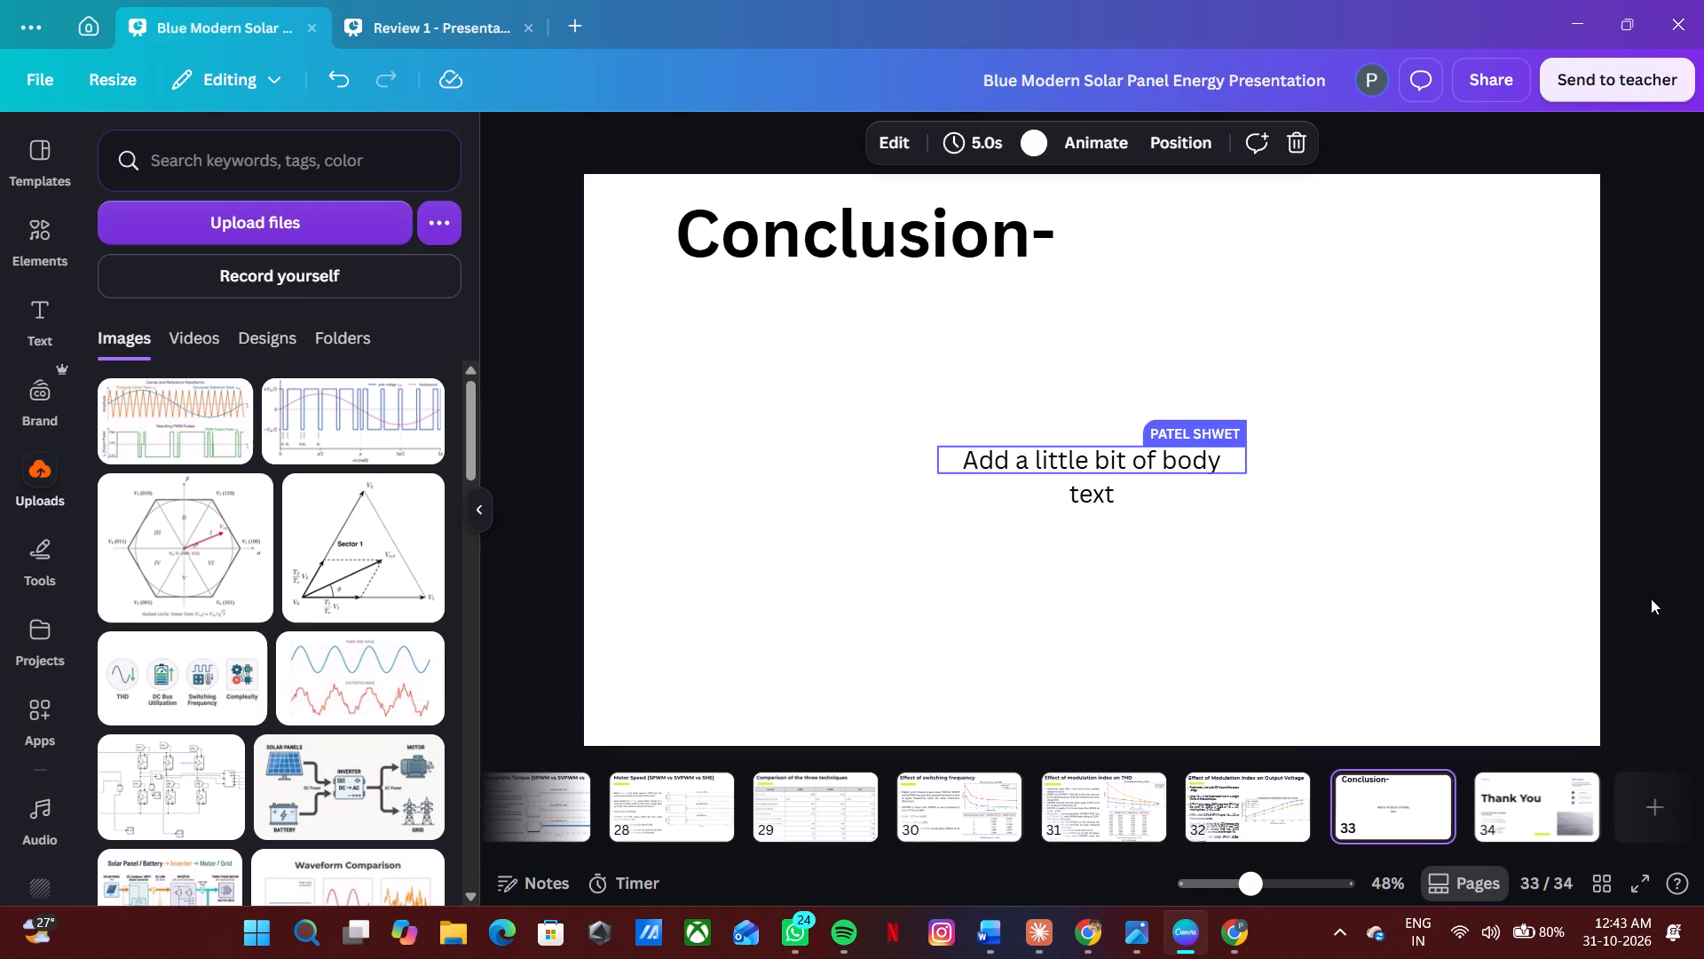
# Review the Thank You, Conclusion and Output Voltage slides, ending on the Effect of modulation index on THD slide.
pyautogui.click(1482, 816)
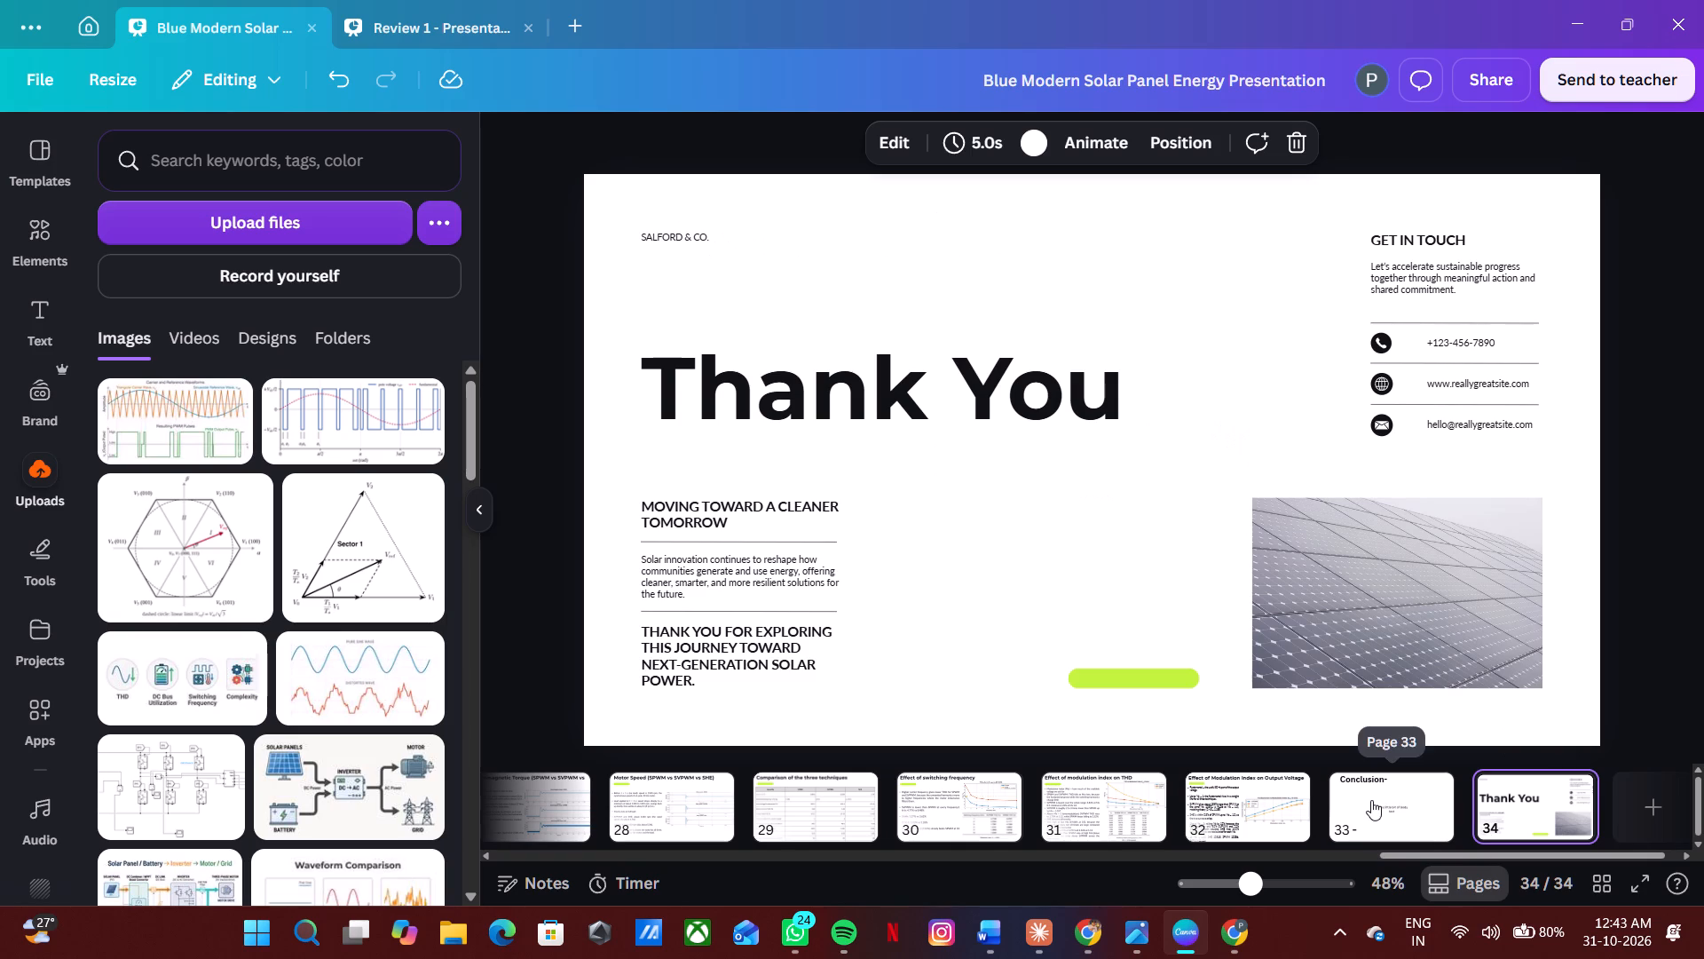
pyautogui.click(1371, 800)
pyautogui.click(1288, 814)
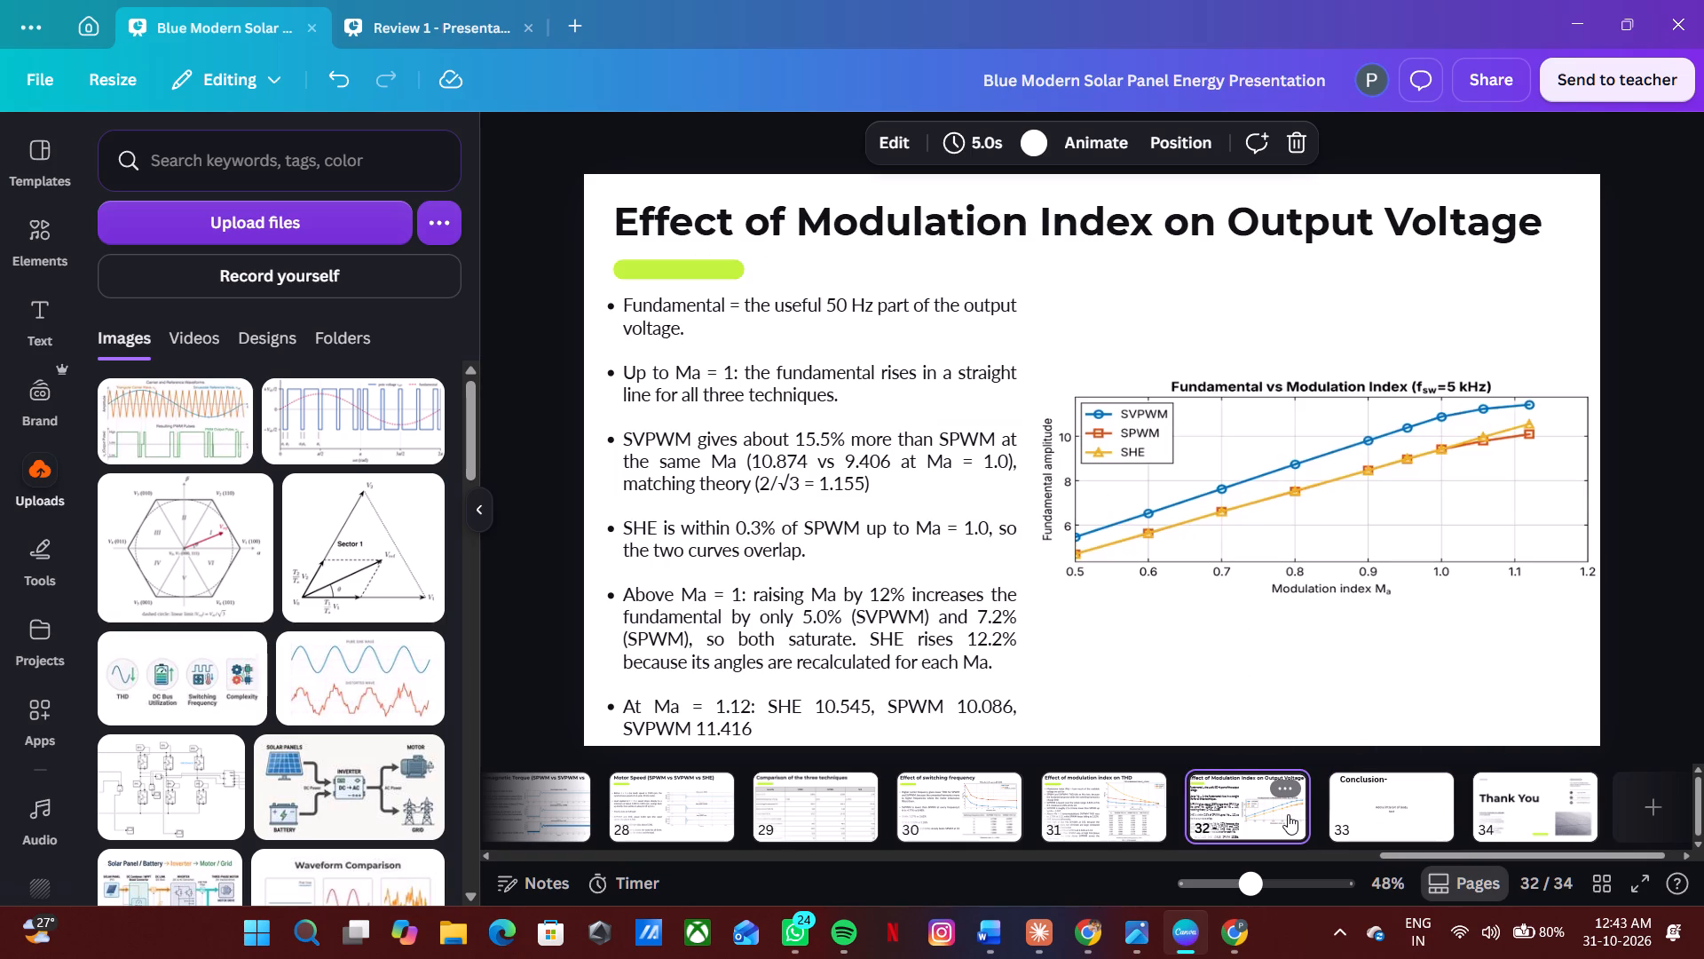
pyautogui.click(1080, 803)
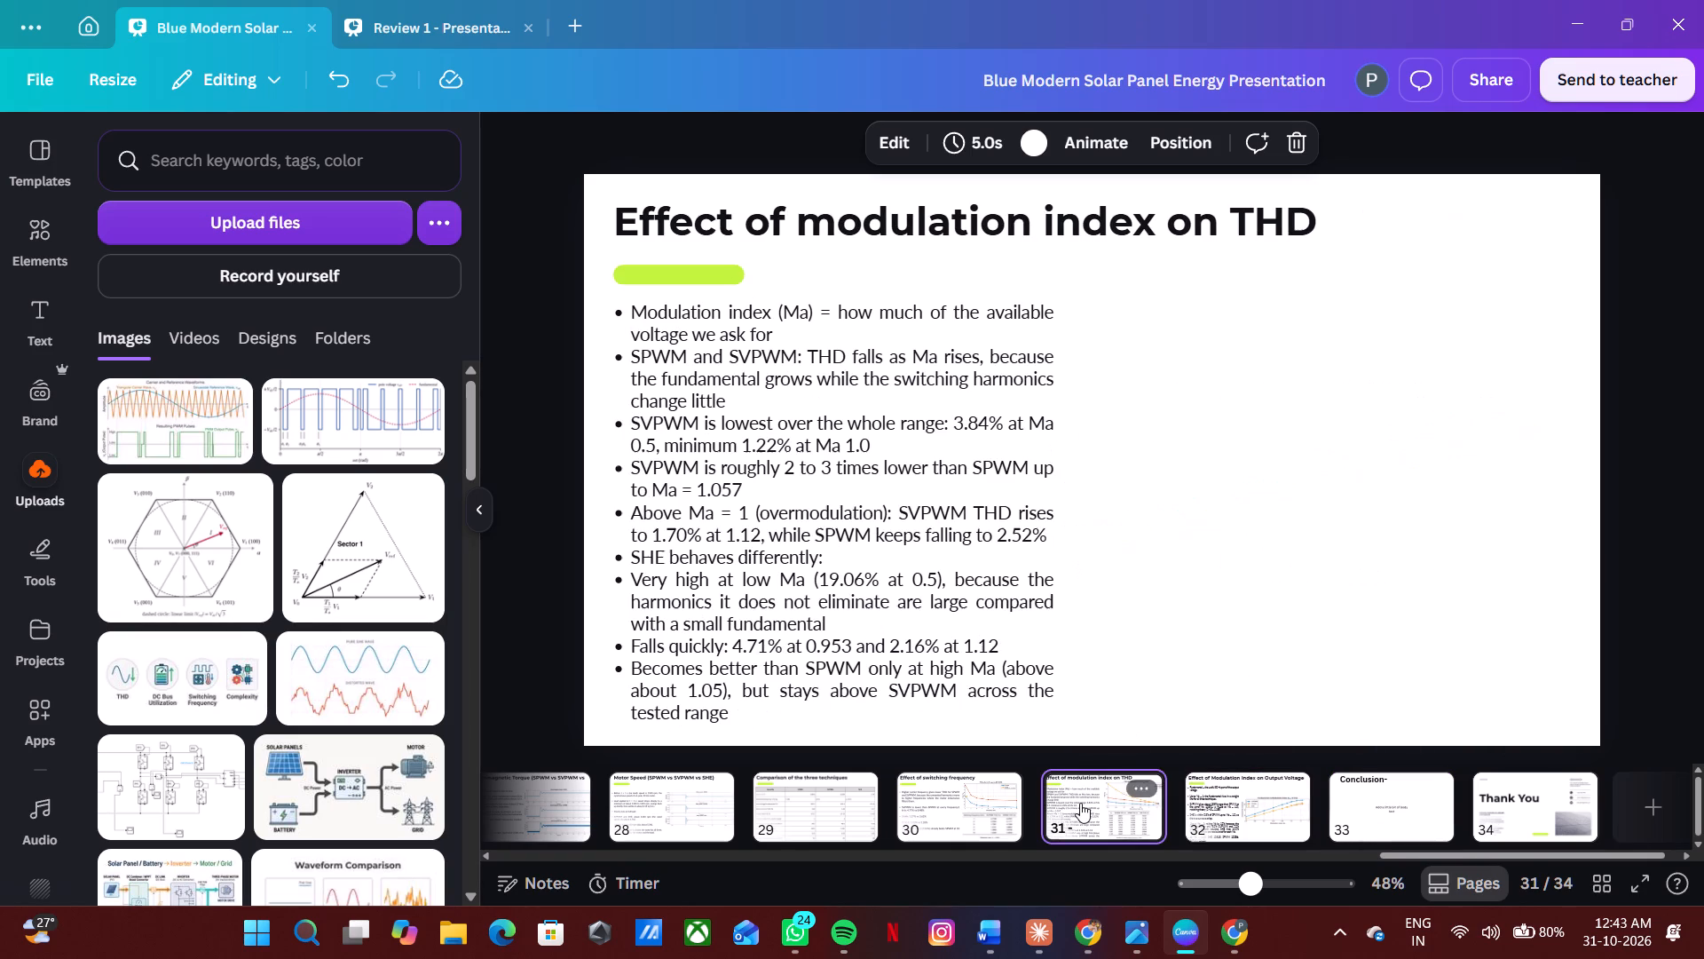
pyautogui.click(1633, 526)
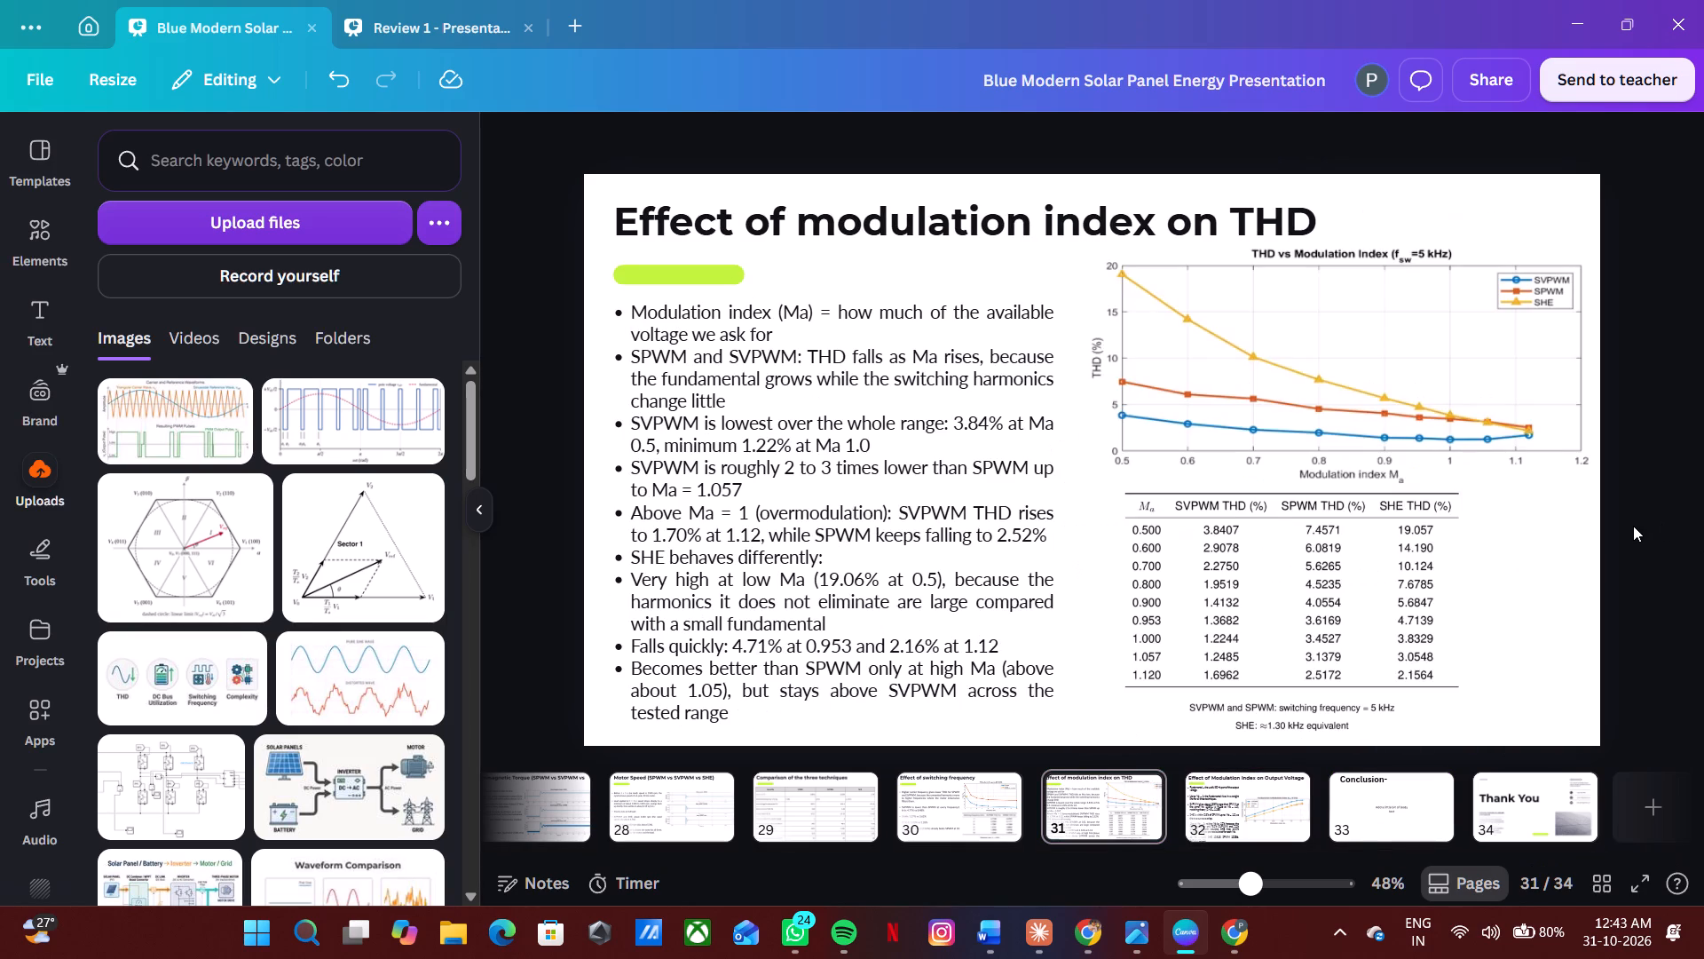